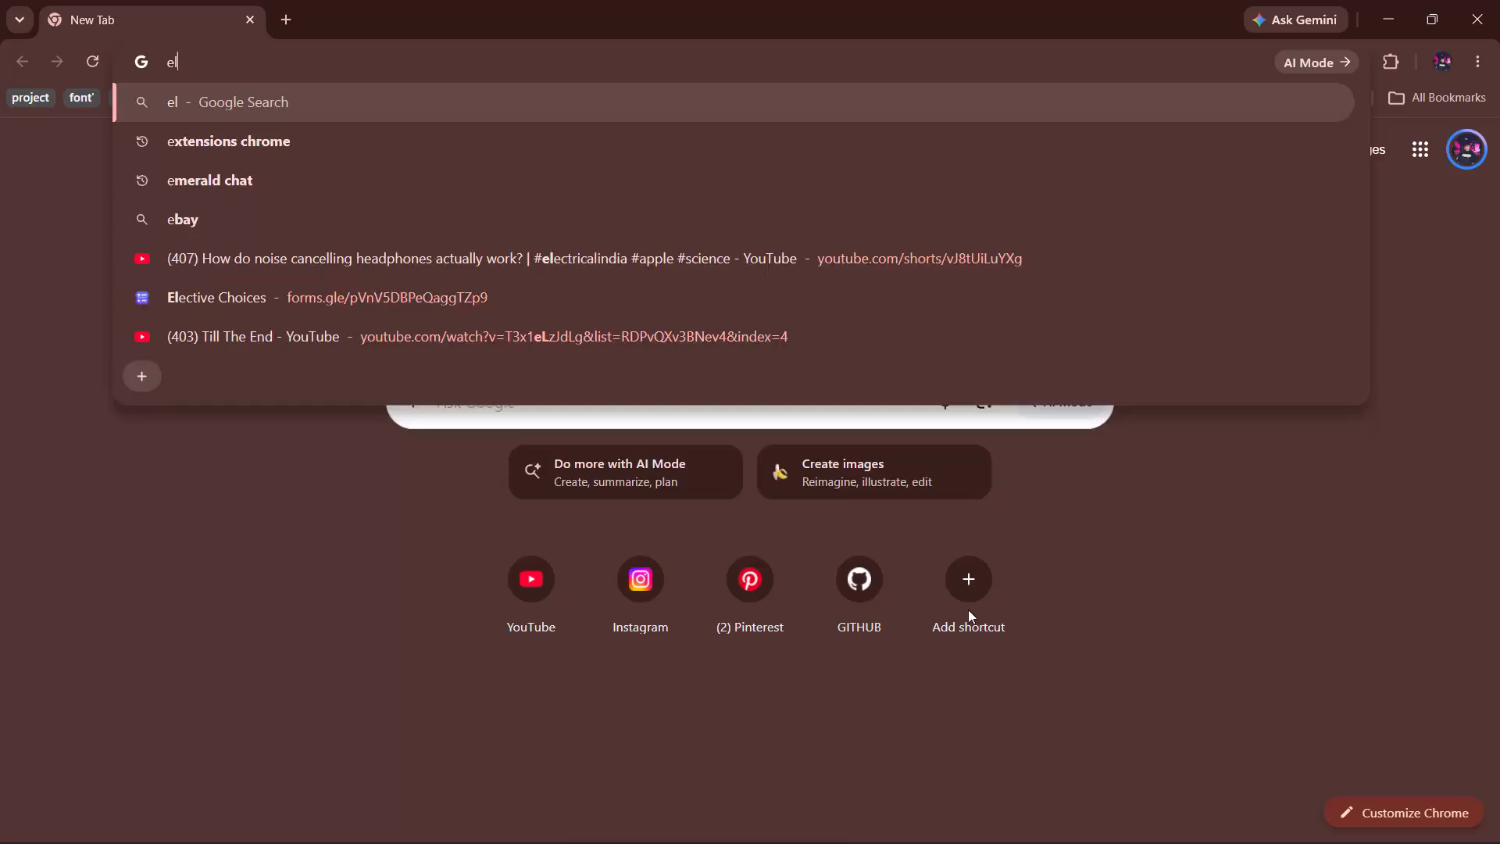
# Search Google for "elements for a community run poster".
pyautogui.write('ements fo r')
pyautogui.press('BackSpace')
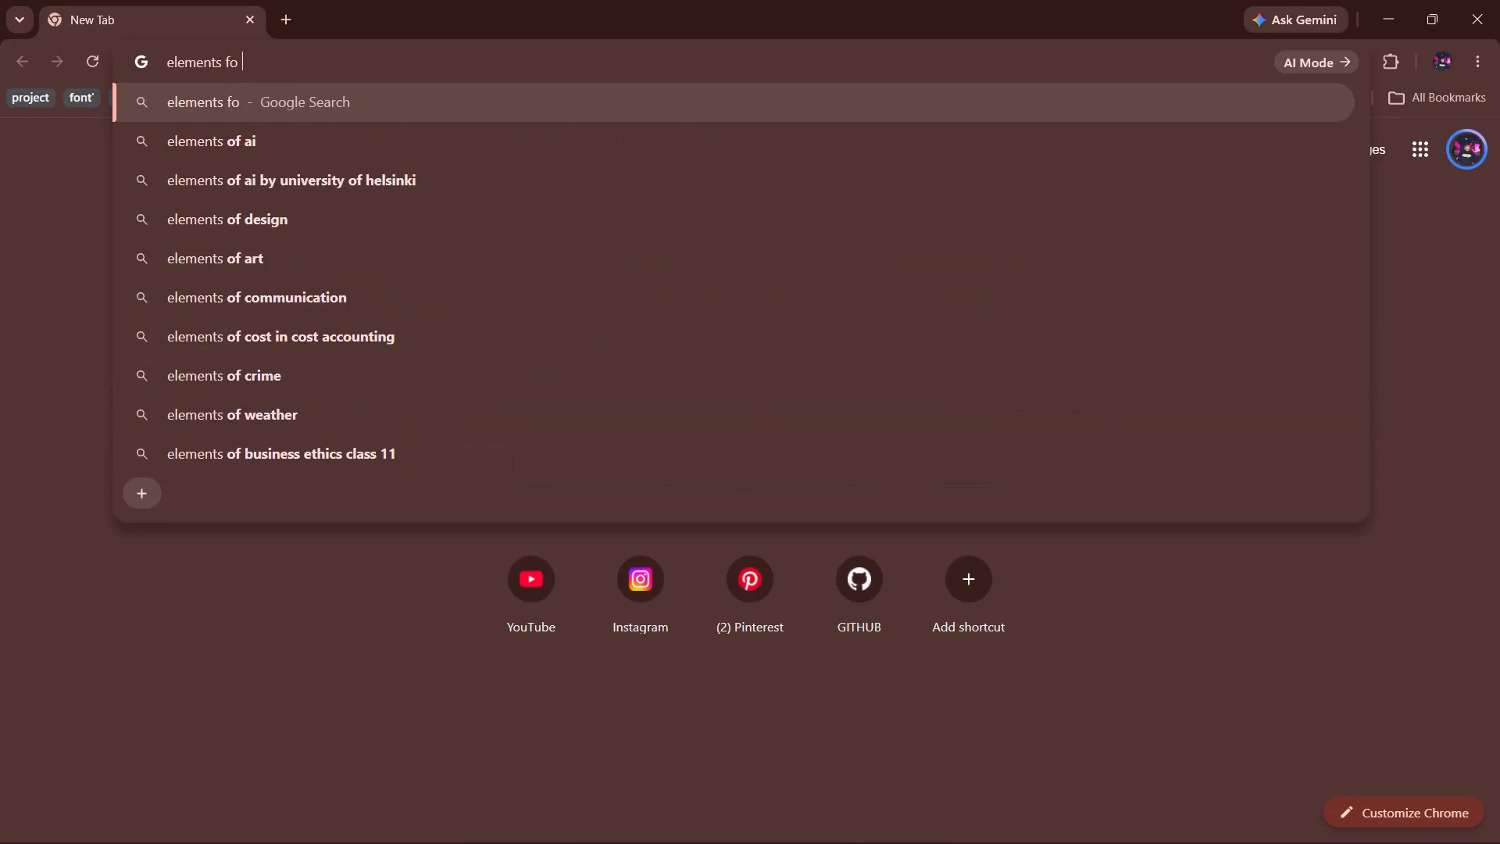
pyautogui.press('BackSpace')
pyautogui.write('r a')
pyautogui.press('space')
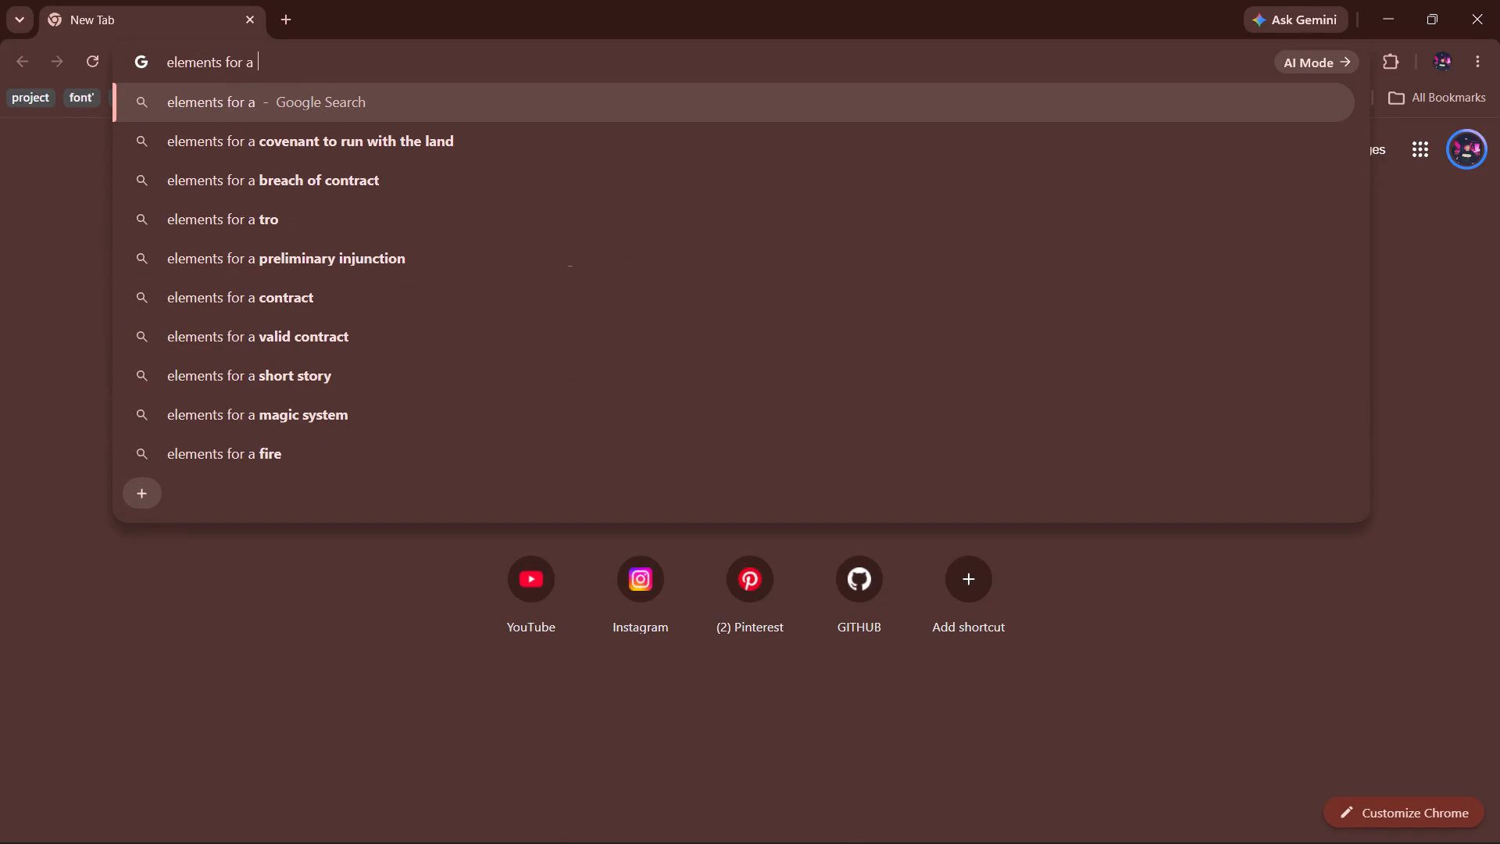
pyautogui.write('communit')
pyautogui.press('space')
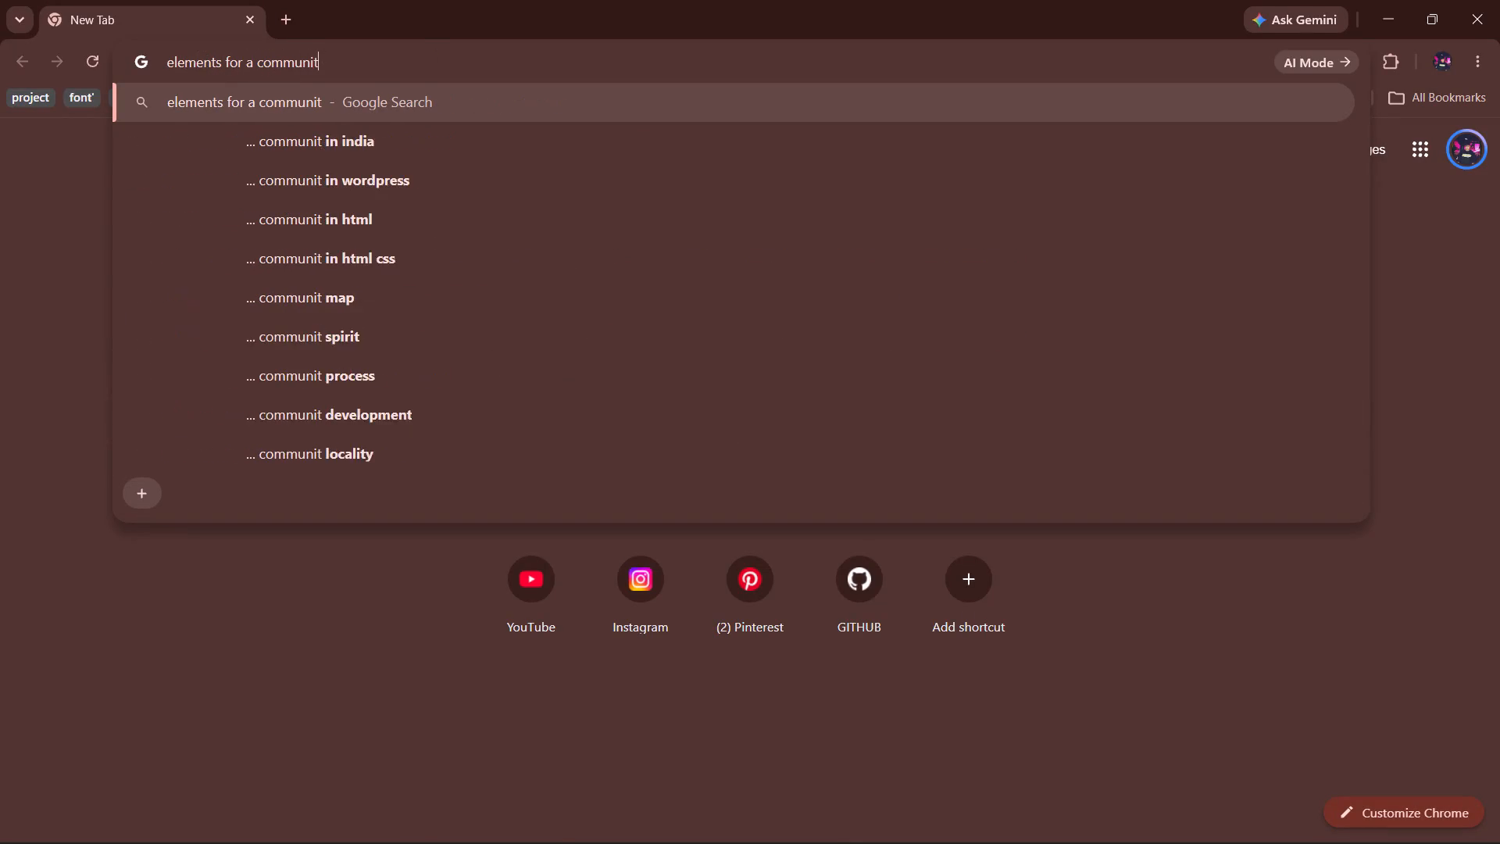
pyautogui.press('BackSpace')
pyautogui.write('y ru')
pyautogui.press('space')
pyautogui.press('BackSpace')
pyautogui.write('n poser')
pyautogui.press('BackSpace')
pyautogui.press('BackSpace')
pyautogui.write('ter')
pyautogui.press('Return')
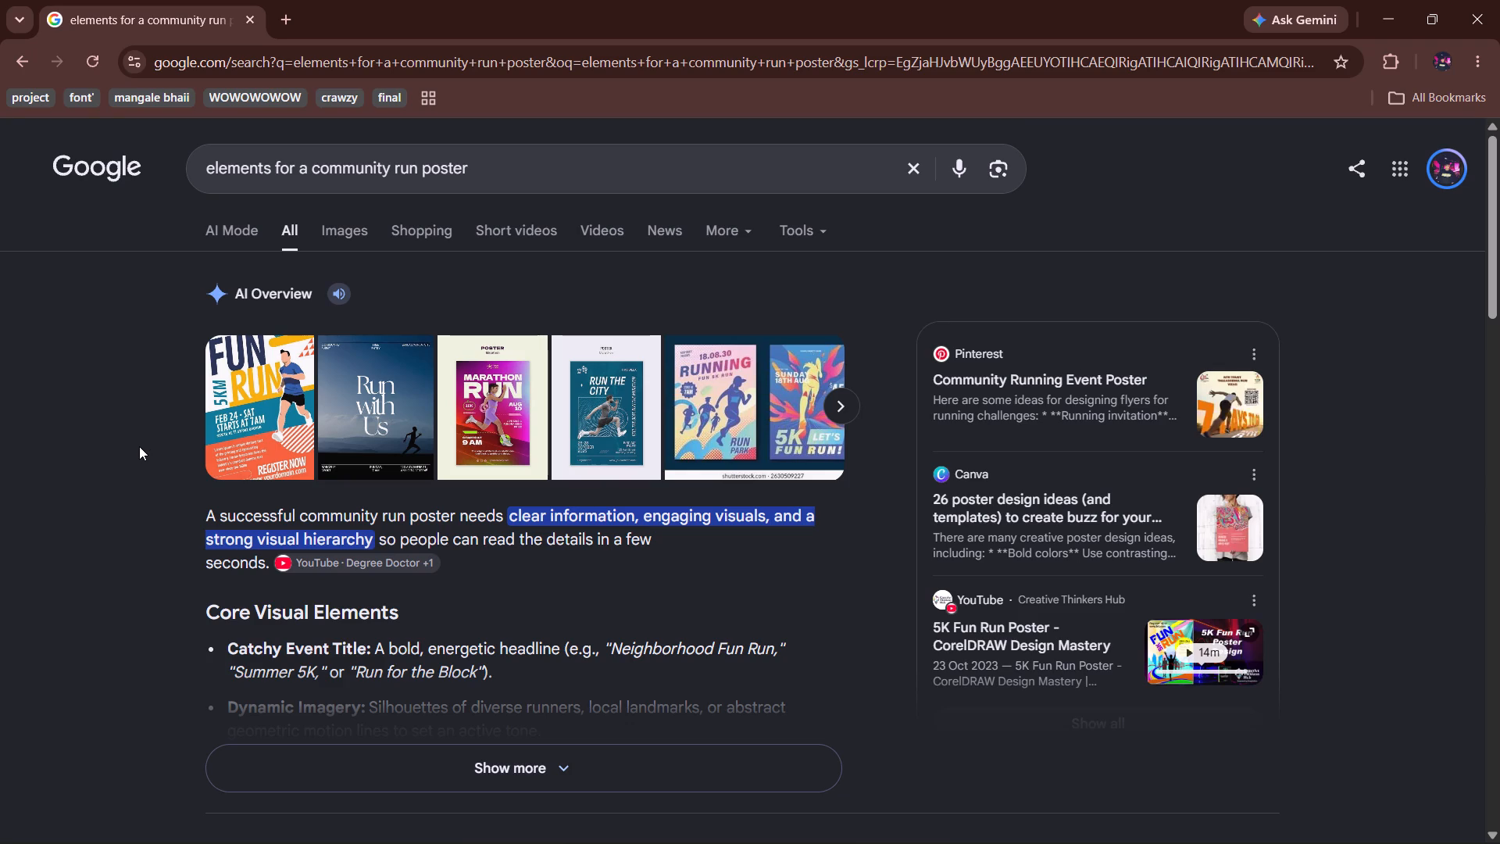
# Search Google for "nike runner athlete image" and browse the results for a usable runner picture.
pyautogui.click(902, 171)
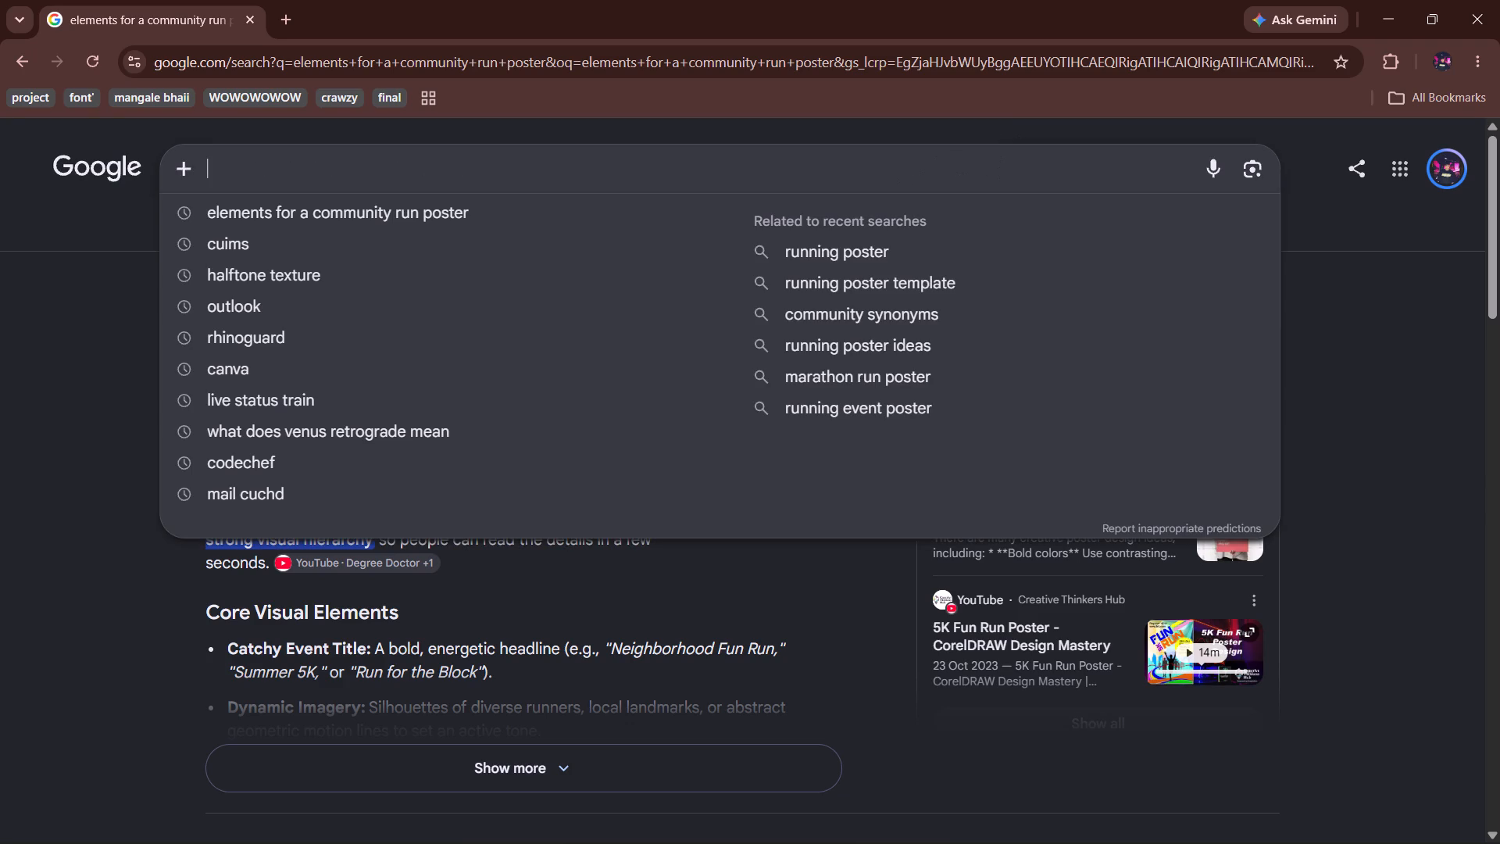
pyautogui.write('nike runner athlete image')
pyautogui.press('Return')
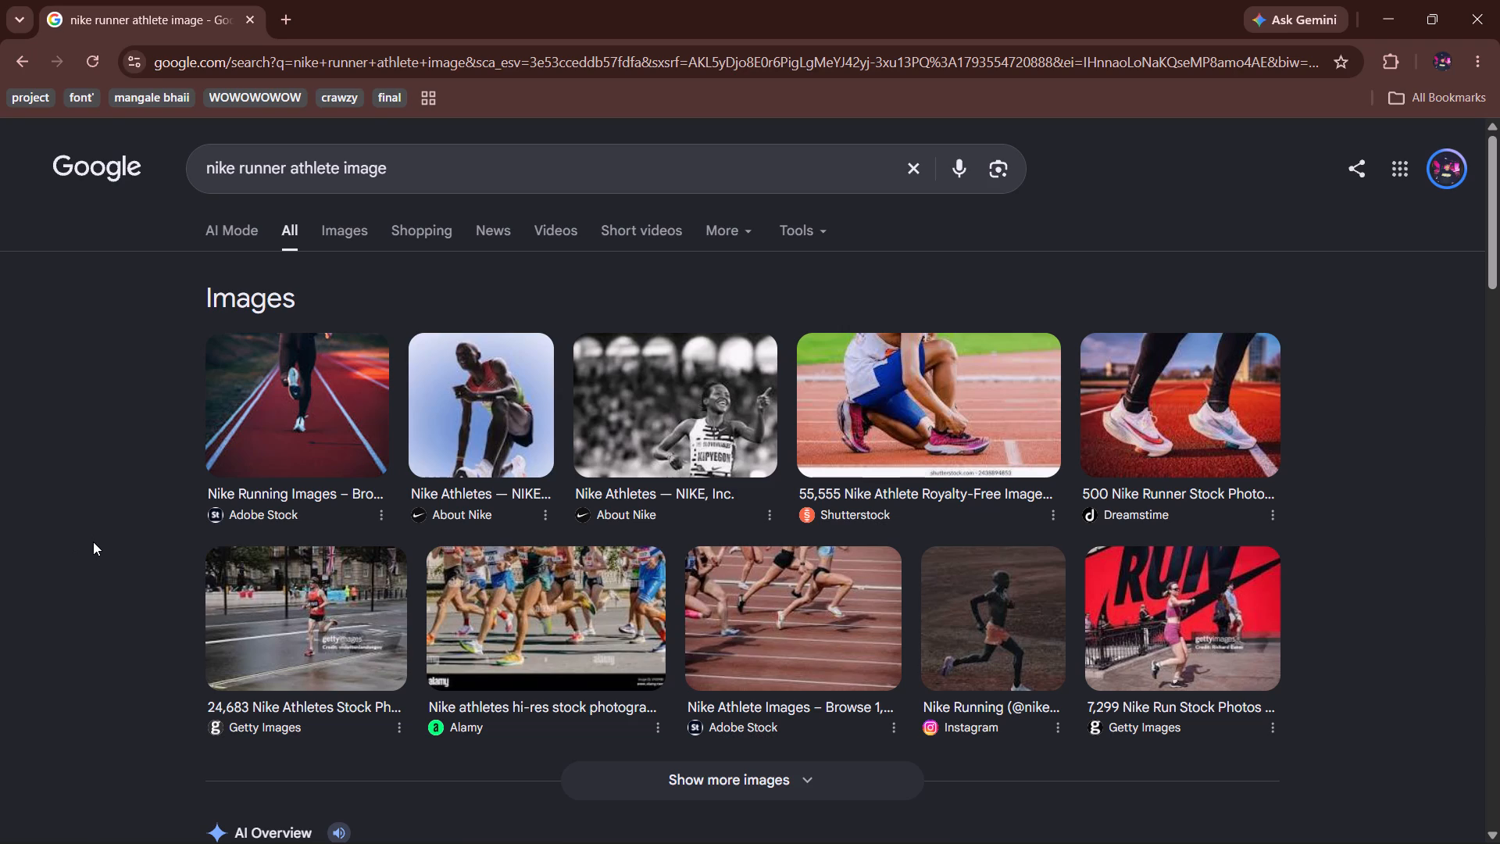
pyautogui.scroll(-2, 82, 547)
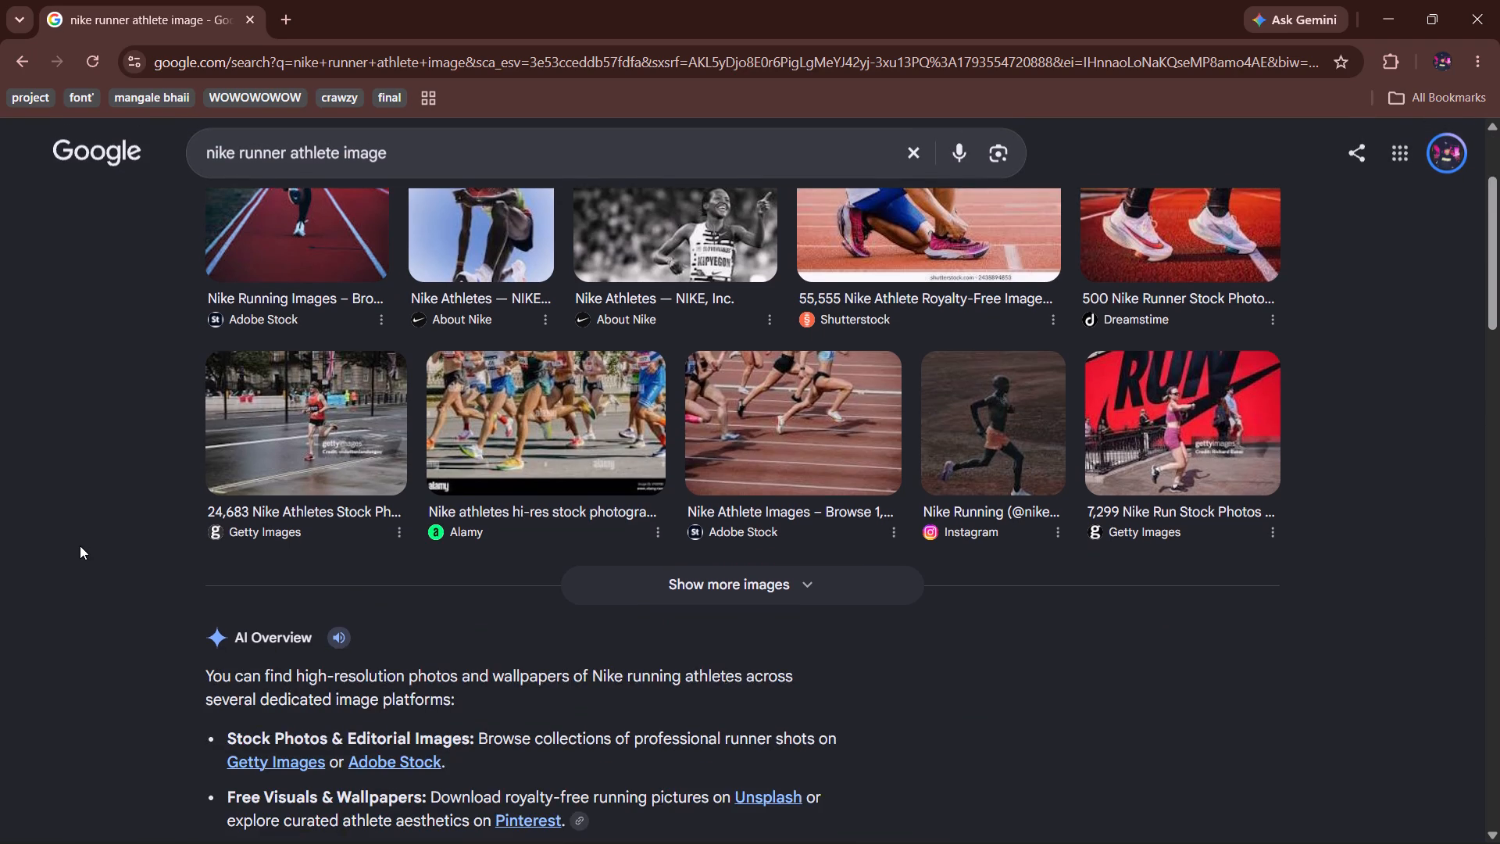
pyautogui.scroll(-4, 80, 545)
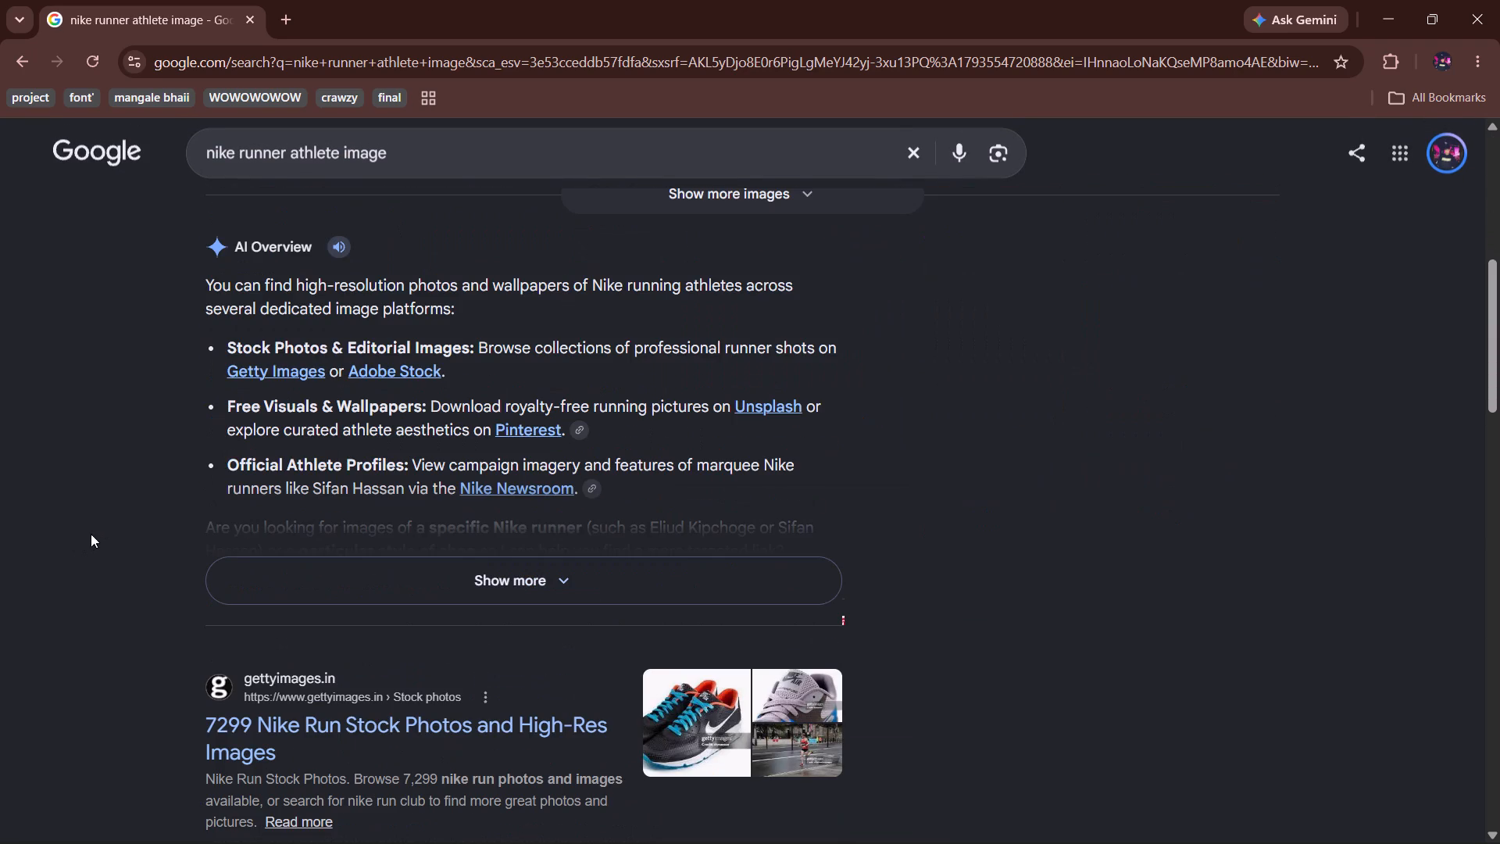
pyautogui.scroll(7, 223, 621)
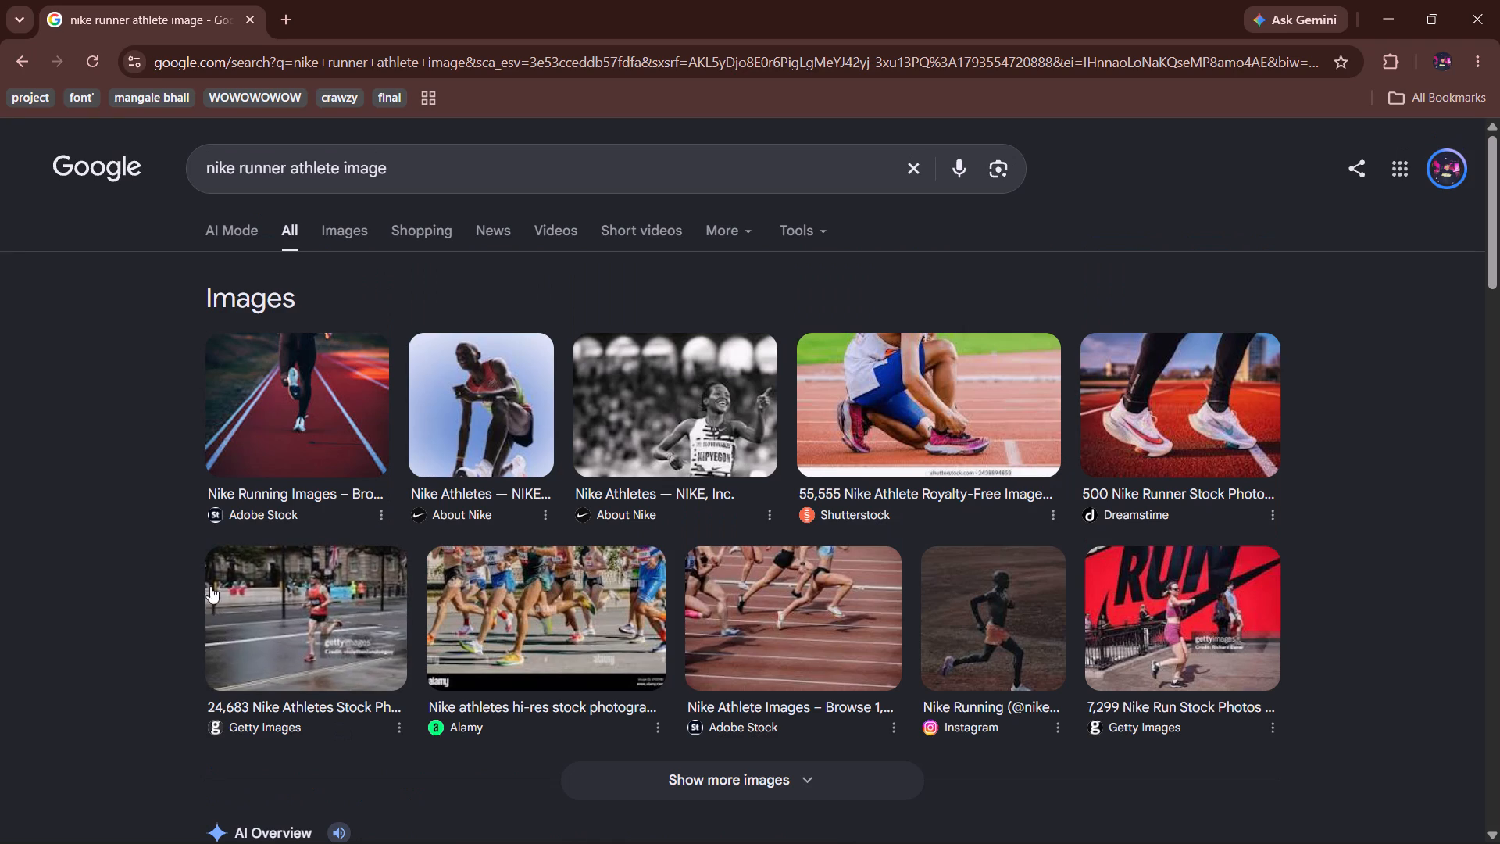
# Replace the runner image search tab with a new tab and open Pinterest from its shortcut.
pyautogui.click(475, 163)
pyautogui.hotkey('ctrl', 'a')
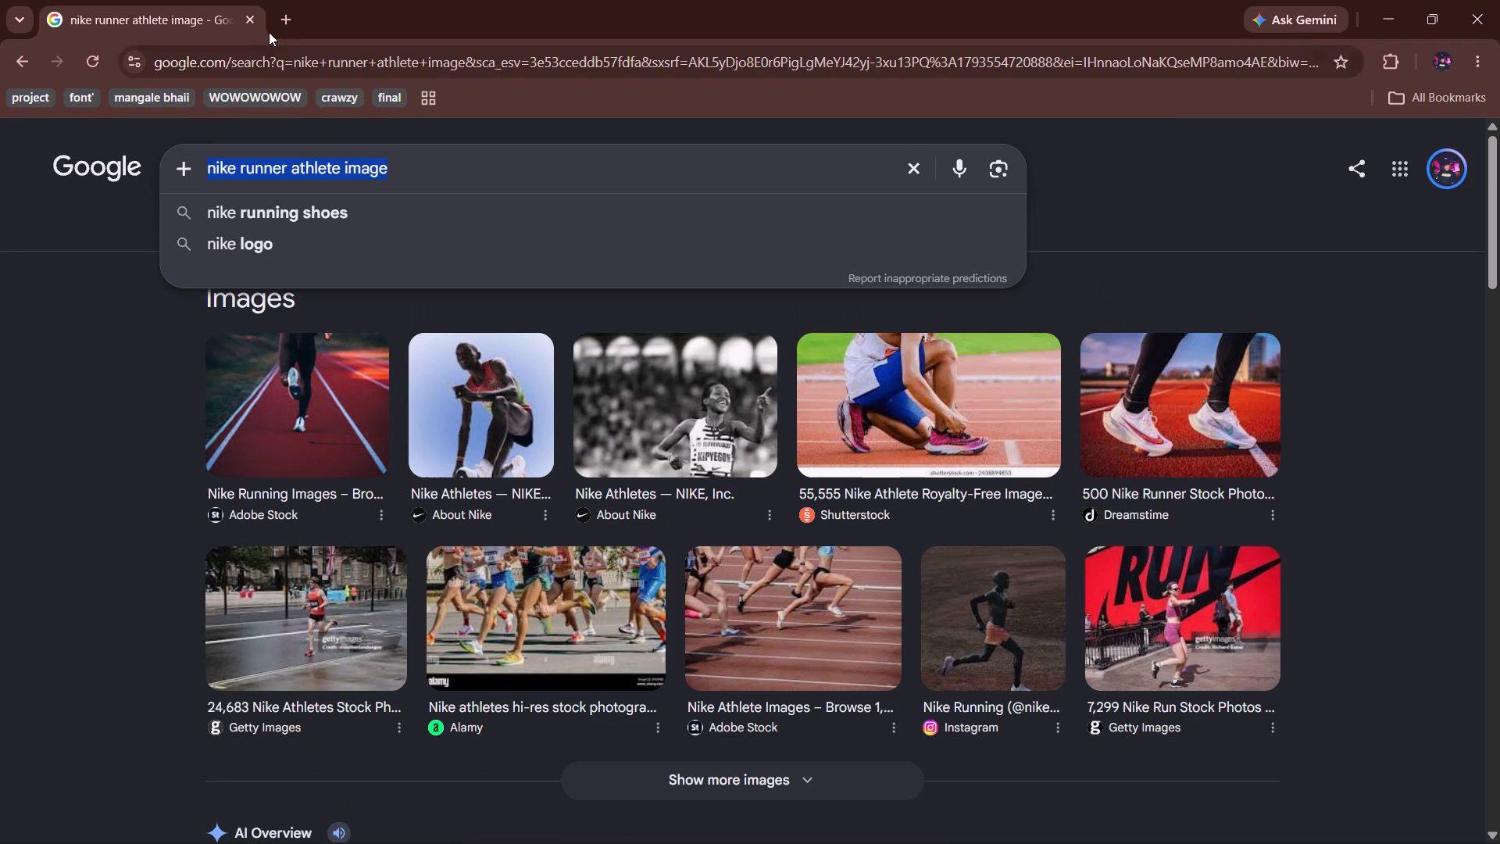
pyautogui.click(275, 26)
pyautogui.doubleClick(260, 23)
pyautogui.click(737, 579)
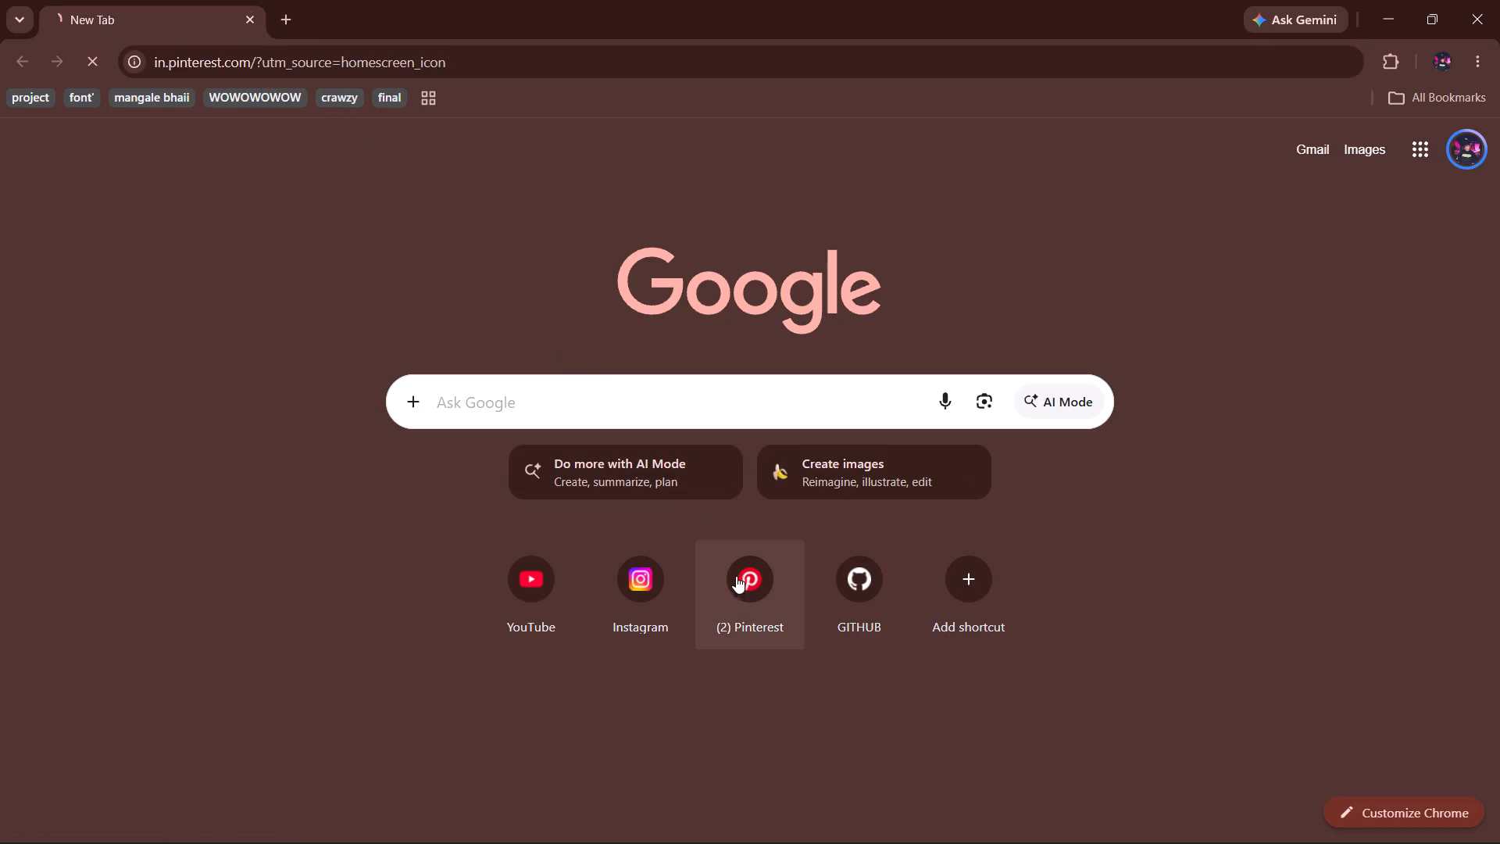
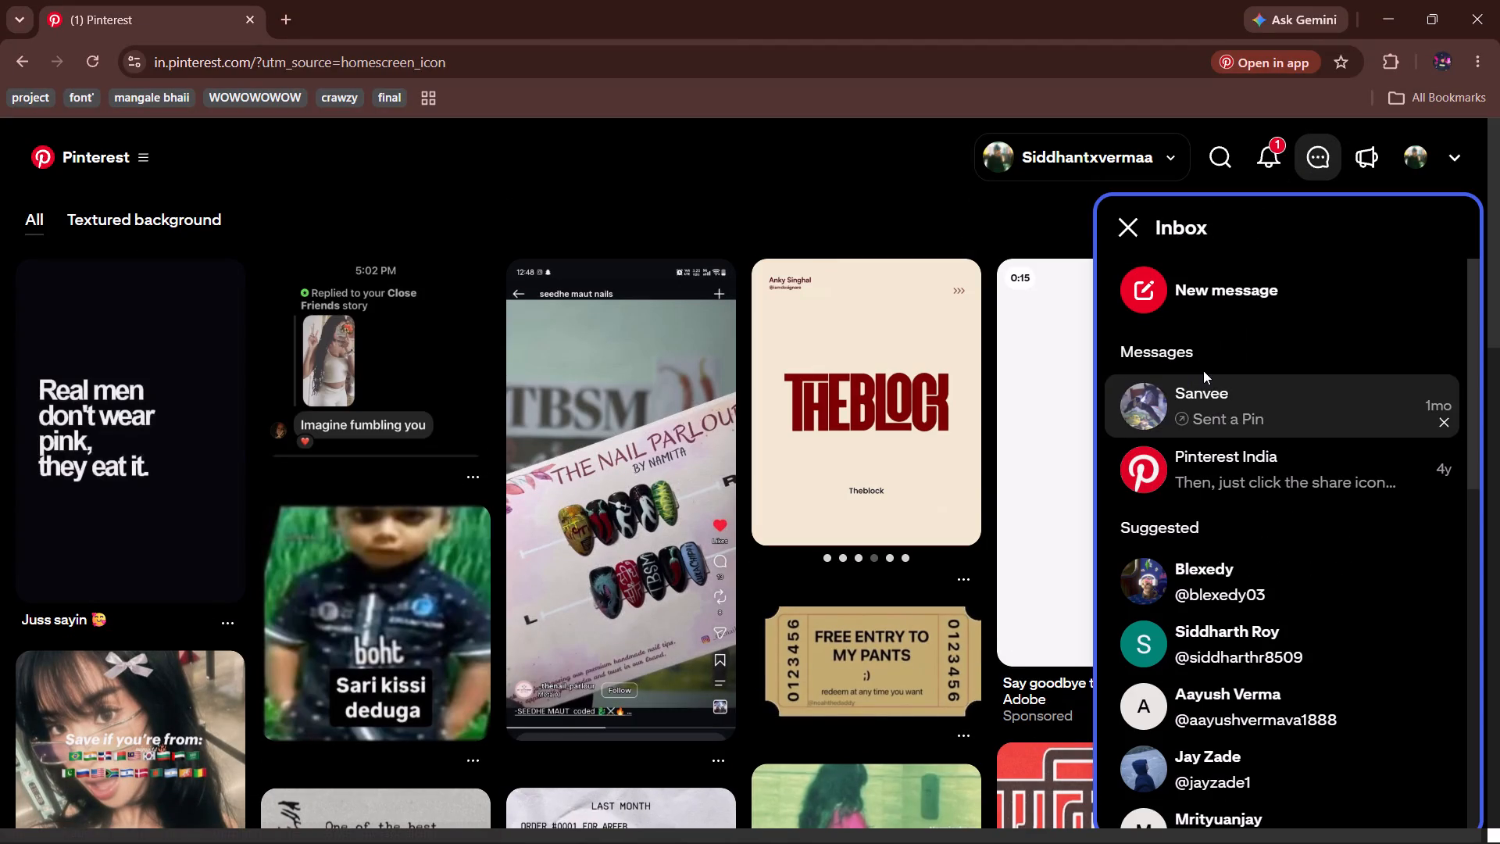
# Open the profile of the contact who sent a Pin in the inbox, browse their saved boards, and return to the home feed.
pyautogui.click(1203, 370)
pyautogui.click(1202, 393)
pyautogui.click(1224, 221)
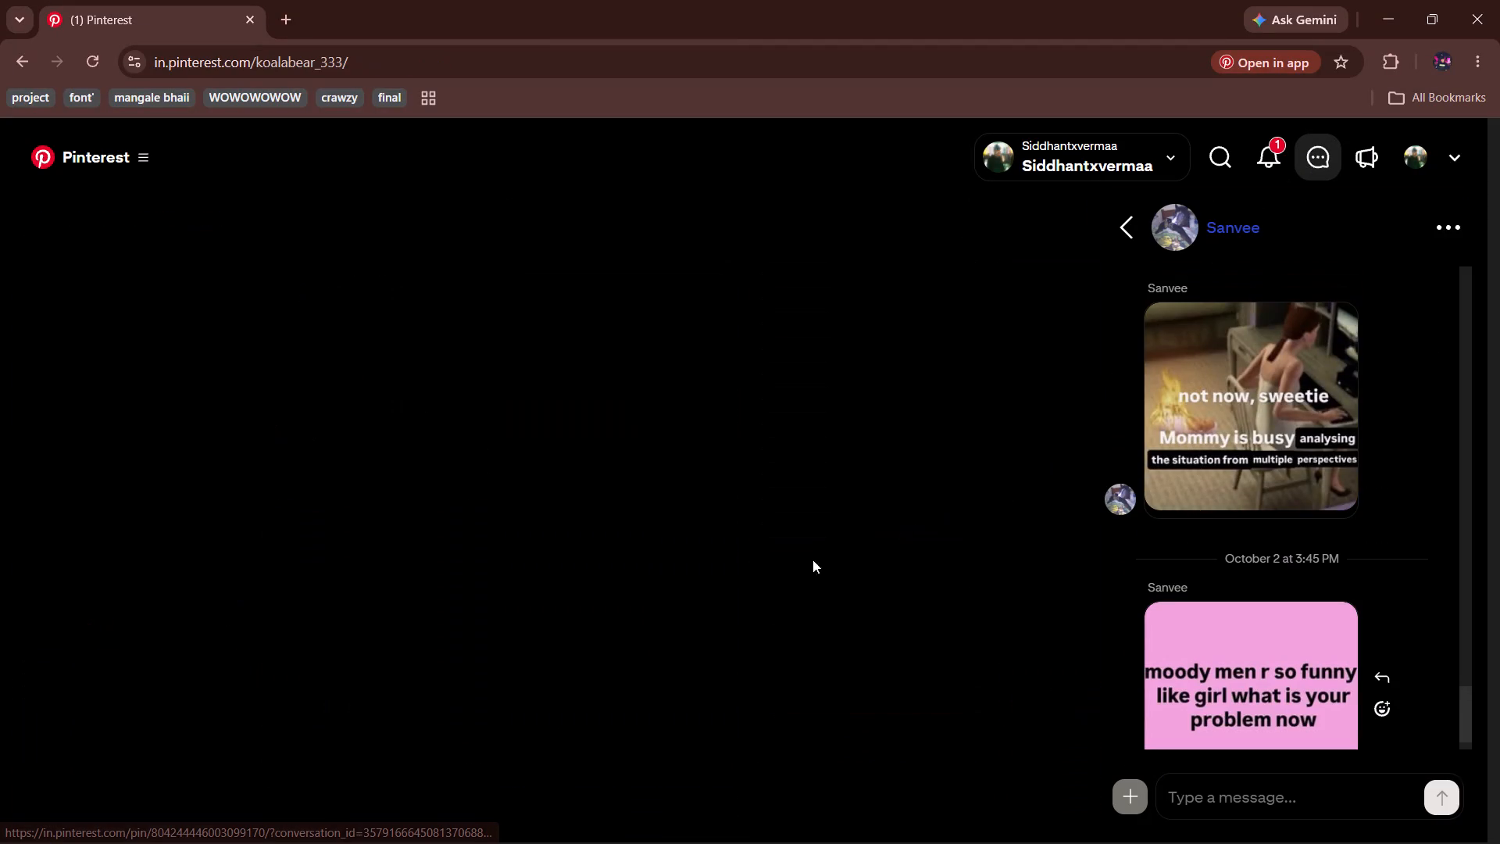
pyautogui.click(1123, 220)
pyautogui.scroll(-3, 669, 505)
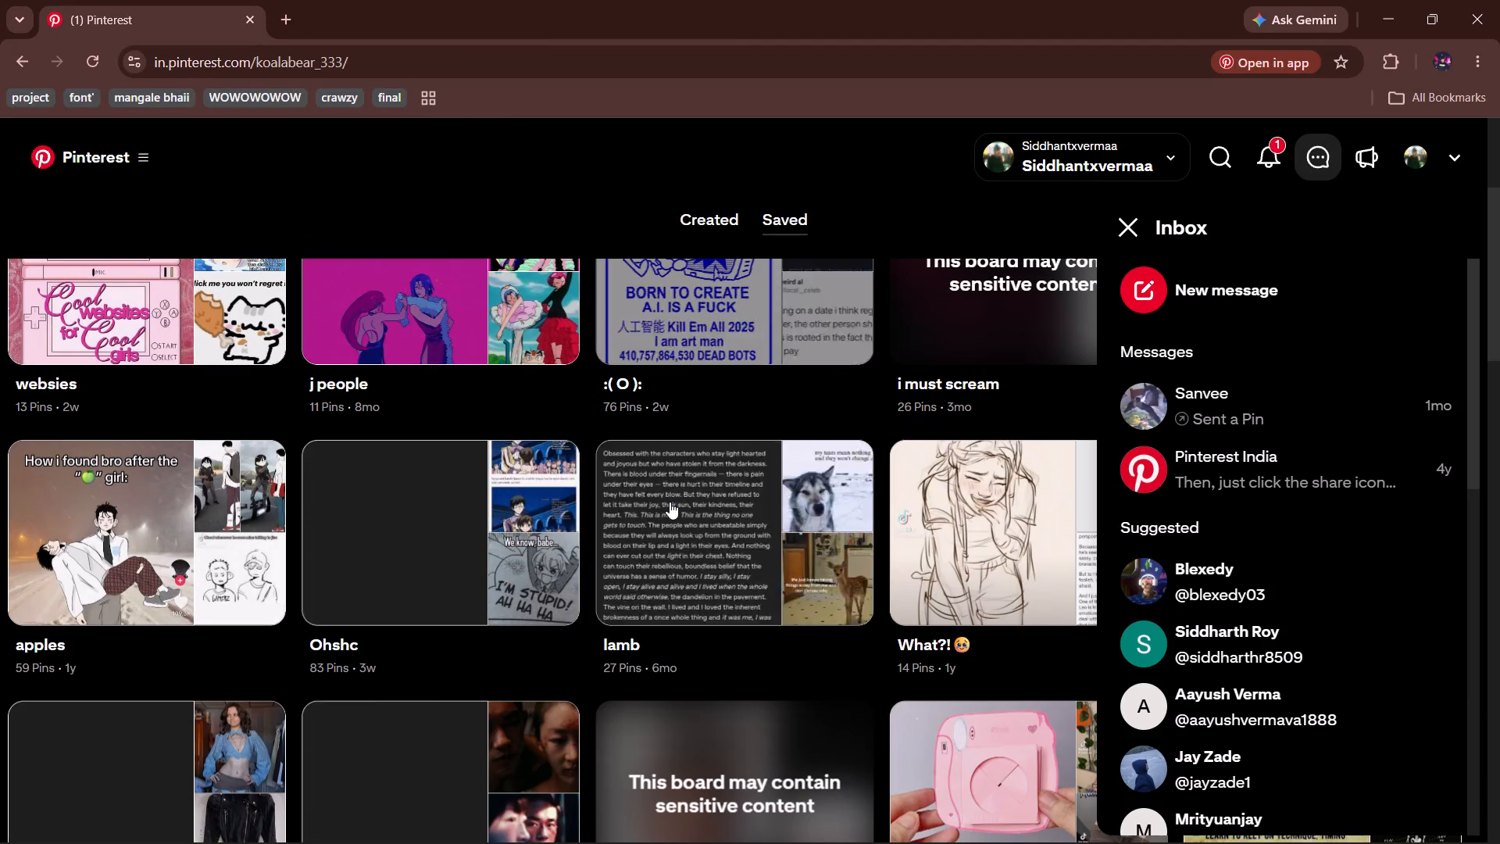
pyautogui.scroll(-1, 670, 502)
pyautogui.click(861, 200)
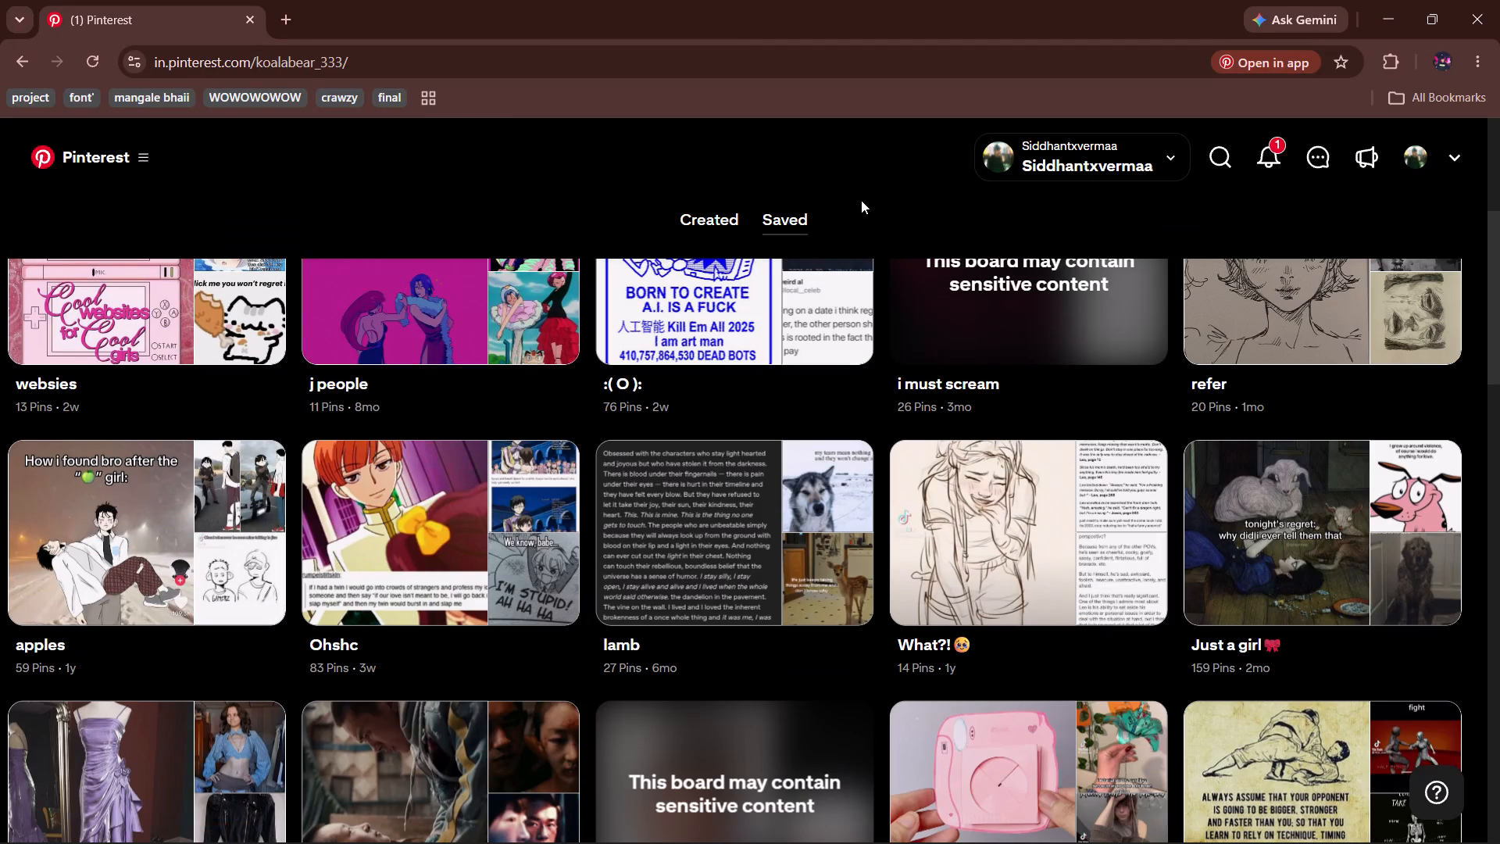
pyautogui.scroll(-2, 677, 542)
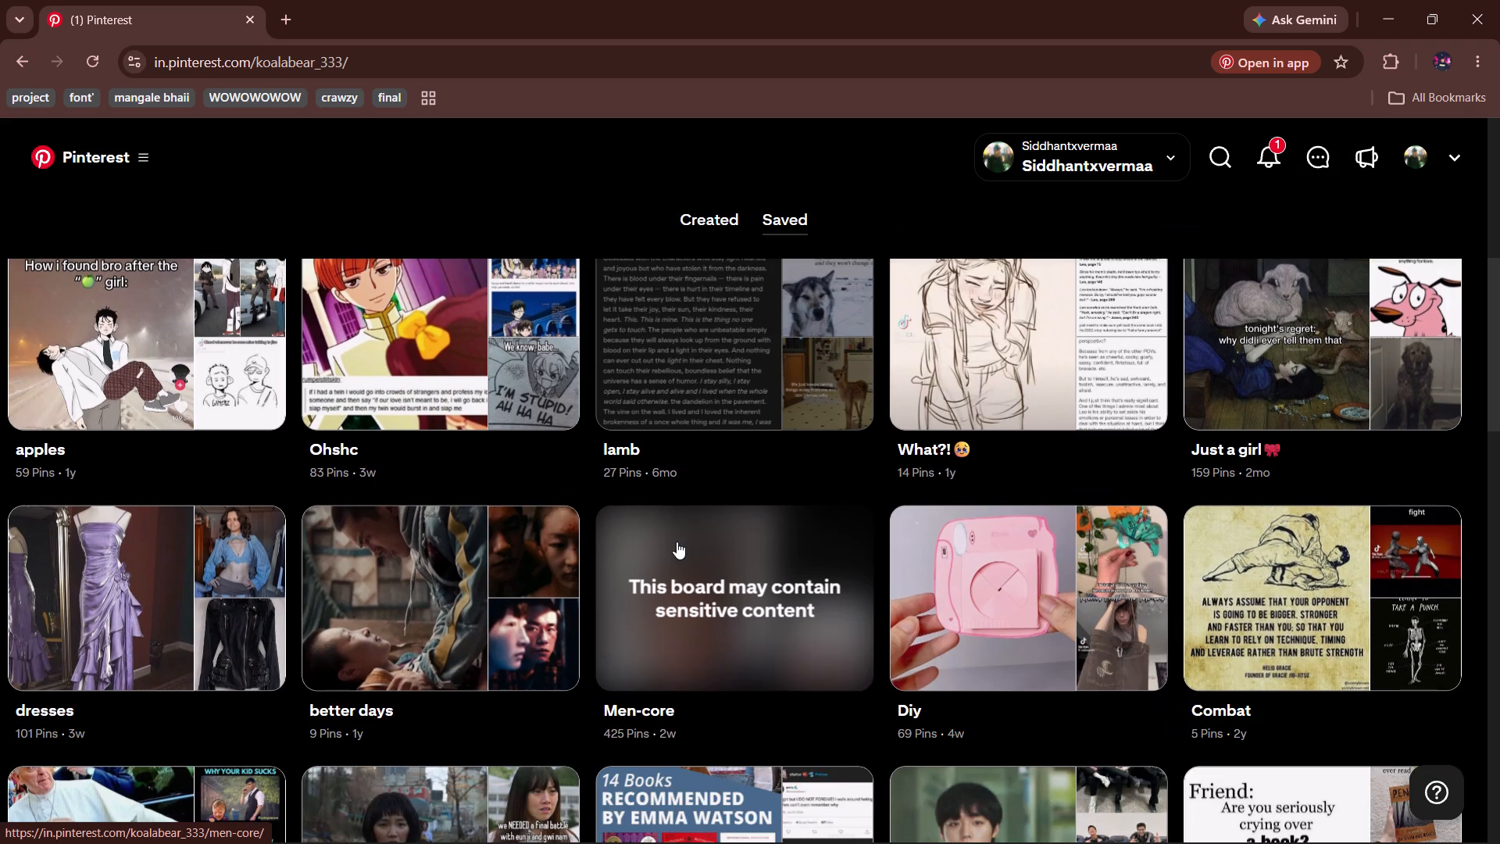
pyautogui.scroll(-3, 677, 542)
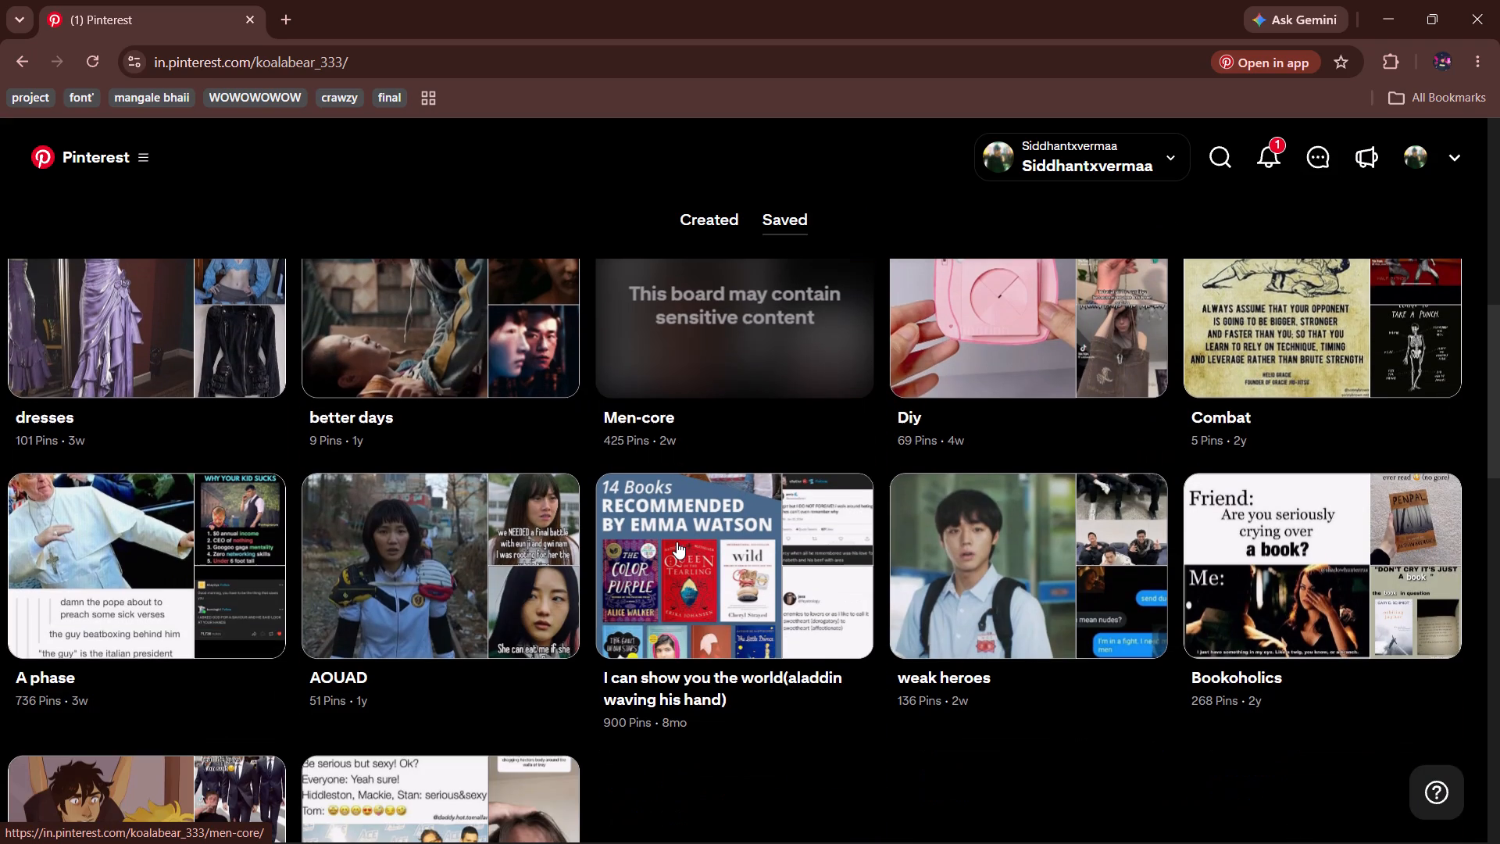
pyautogui.scroll(-3, 677, 542)
pyautogui.scroll(11, 677, 542)
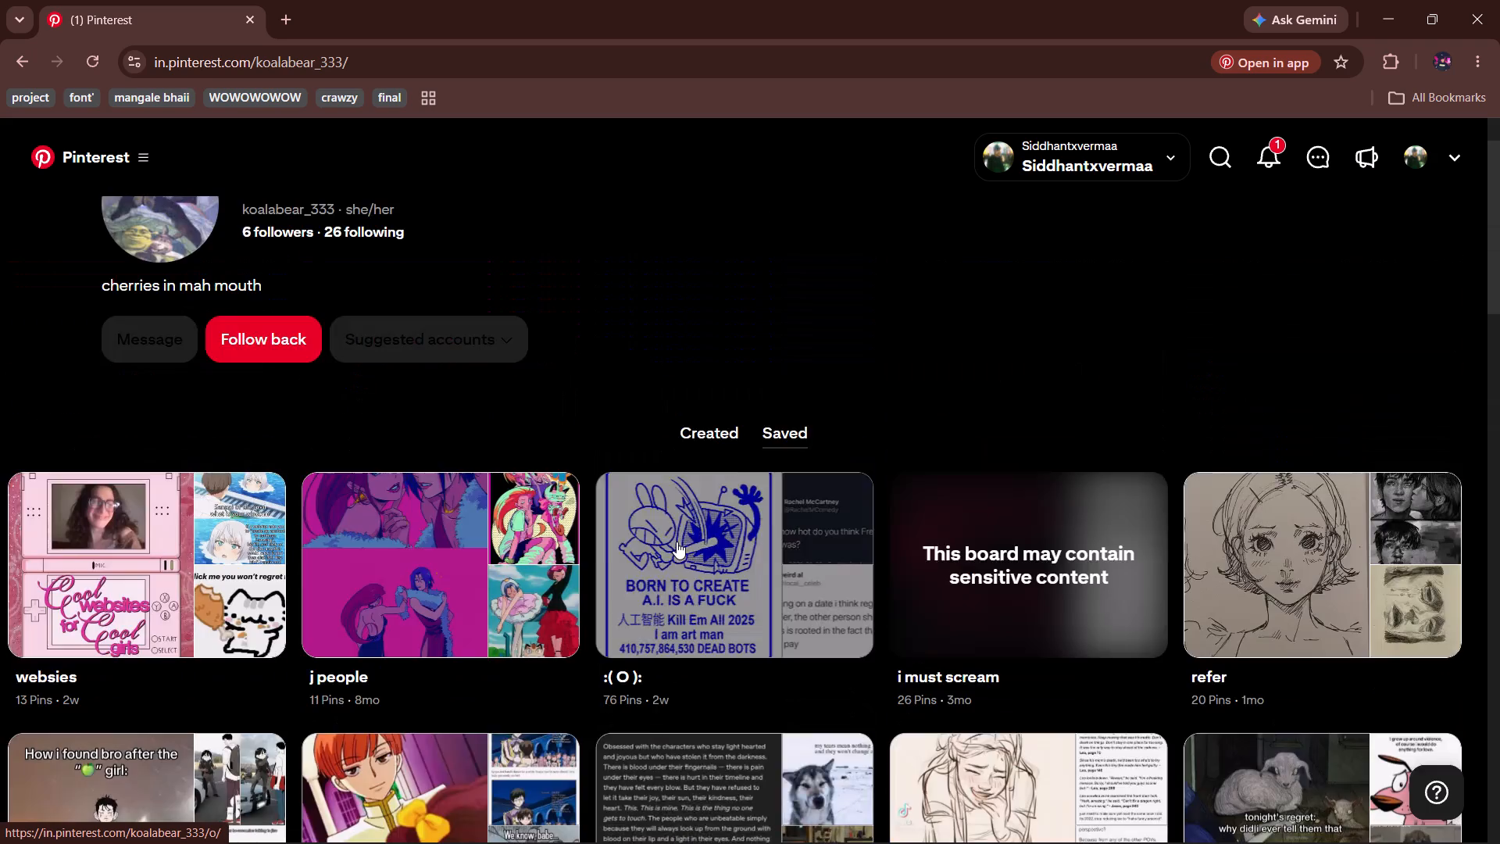
pyautogui.scroll(6, 677, 542)
pyautogui.hscroll(12, 735, 337)
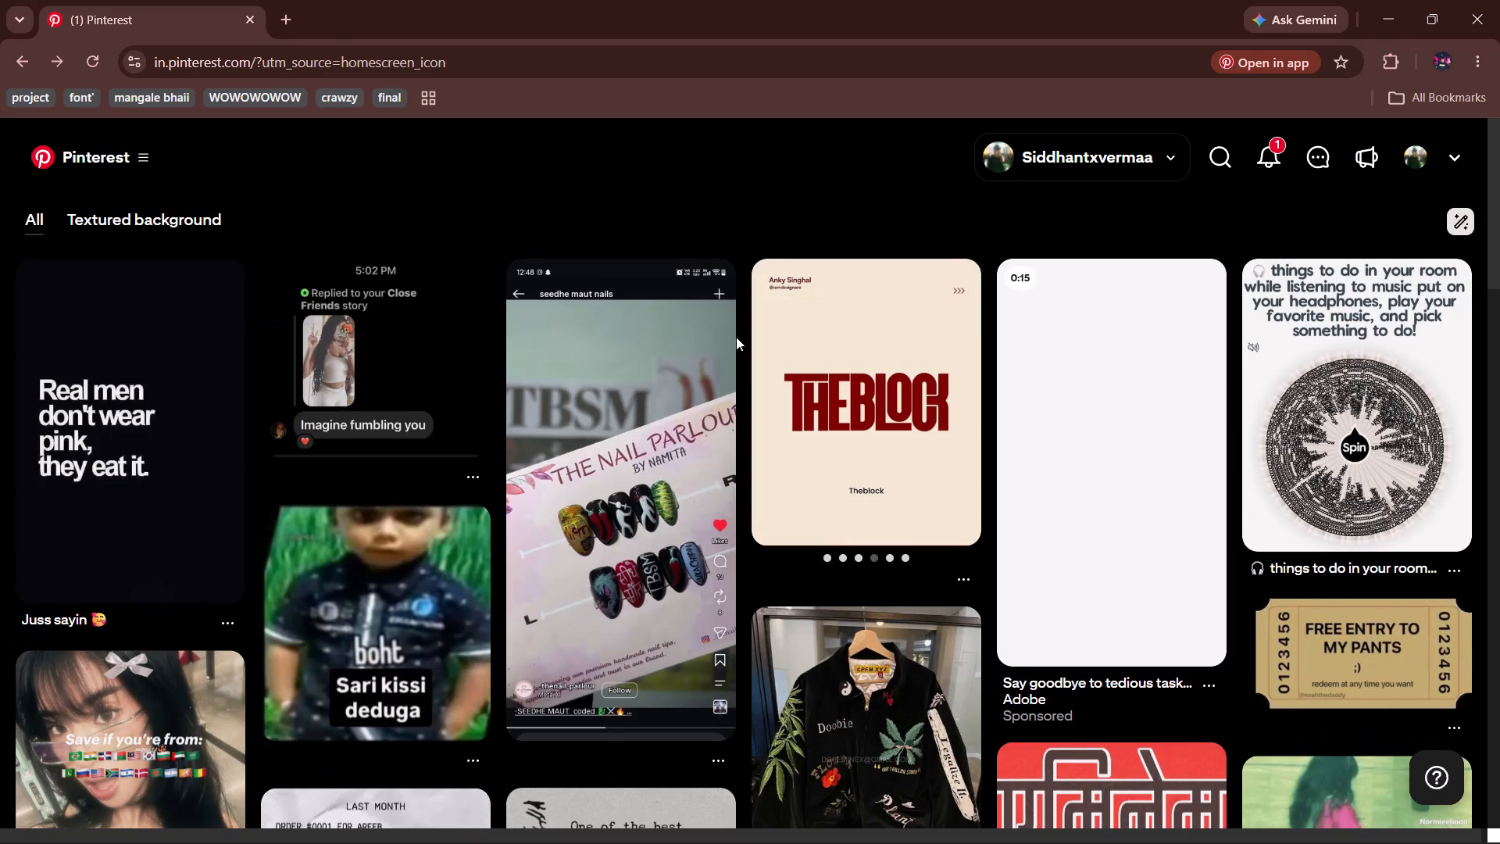
# Search Pinterest for "runner".
pyautogui.click(1220, 157)
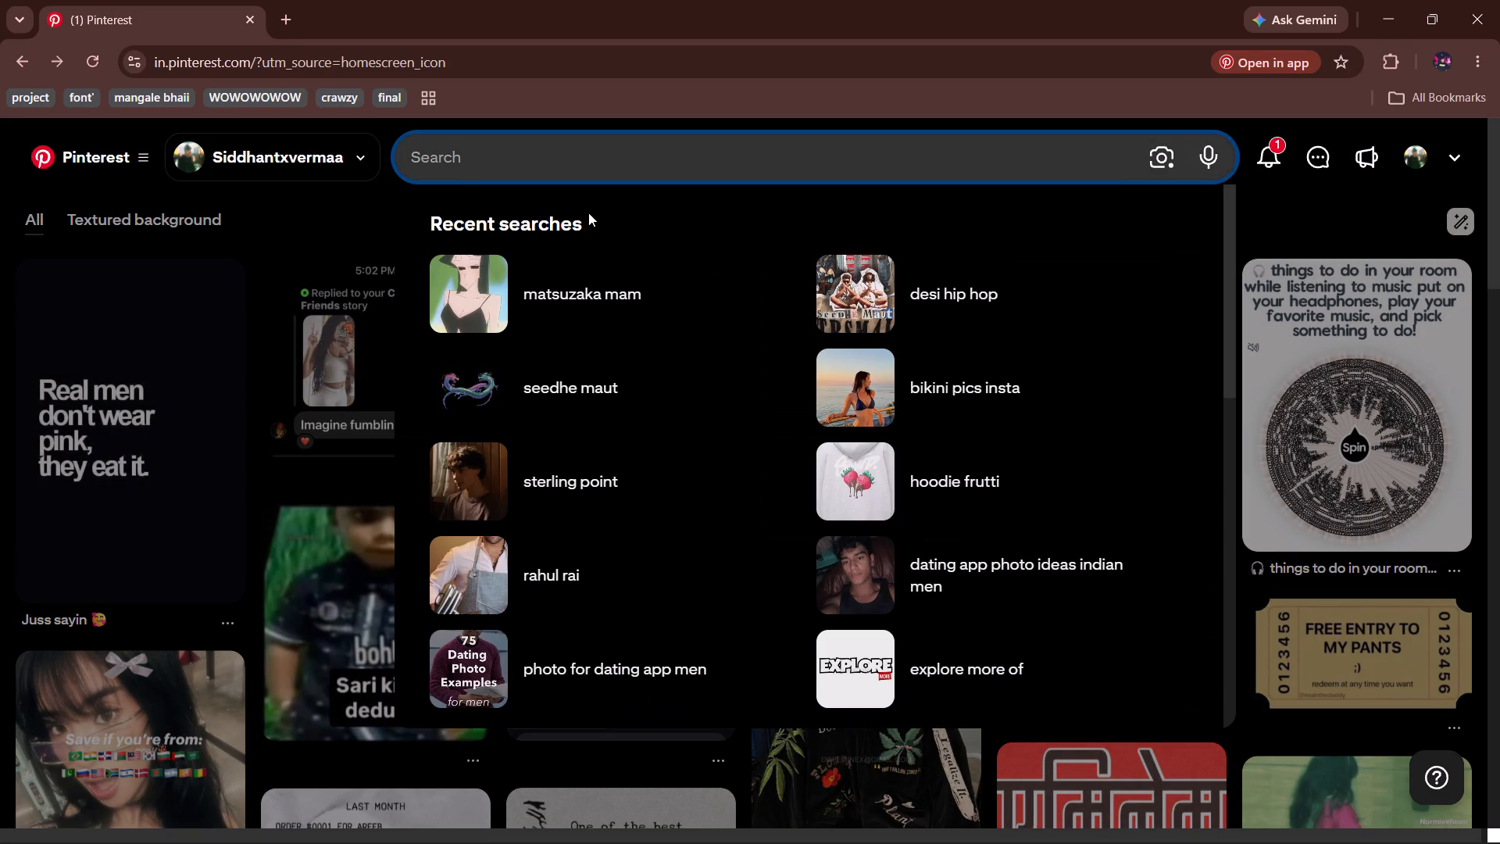
pyautogui.click(581, 167)
pyautogui.write('cu')
pyautogui.press('BackSpace')
pyautogui.press('BackSpace')
pyautogui.press('BackSpace')
pyautogui.write('runner')
pyautogui.press('Return')
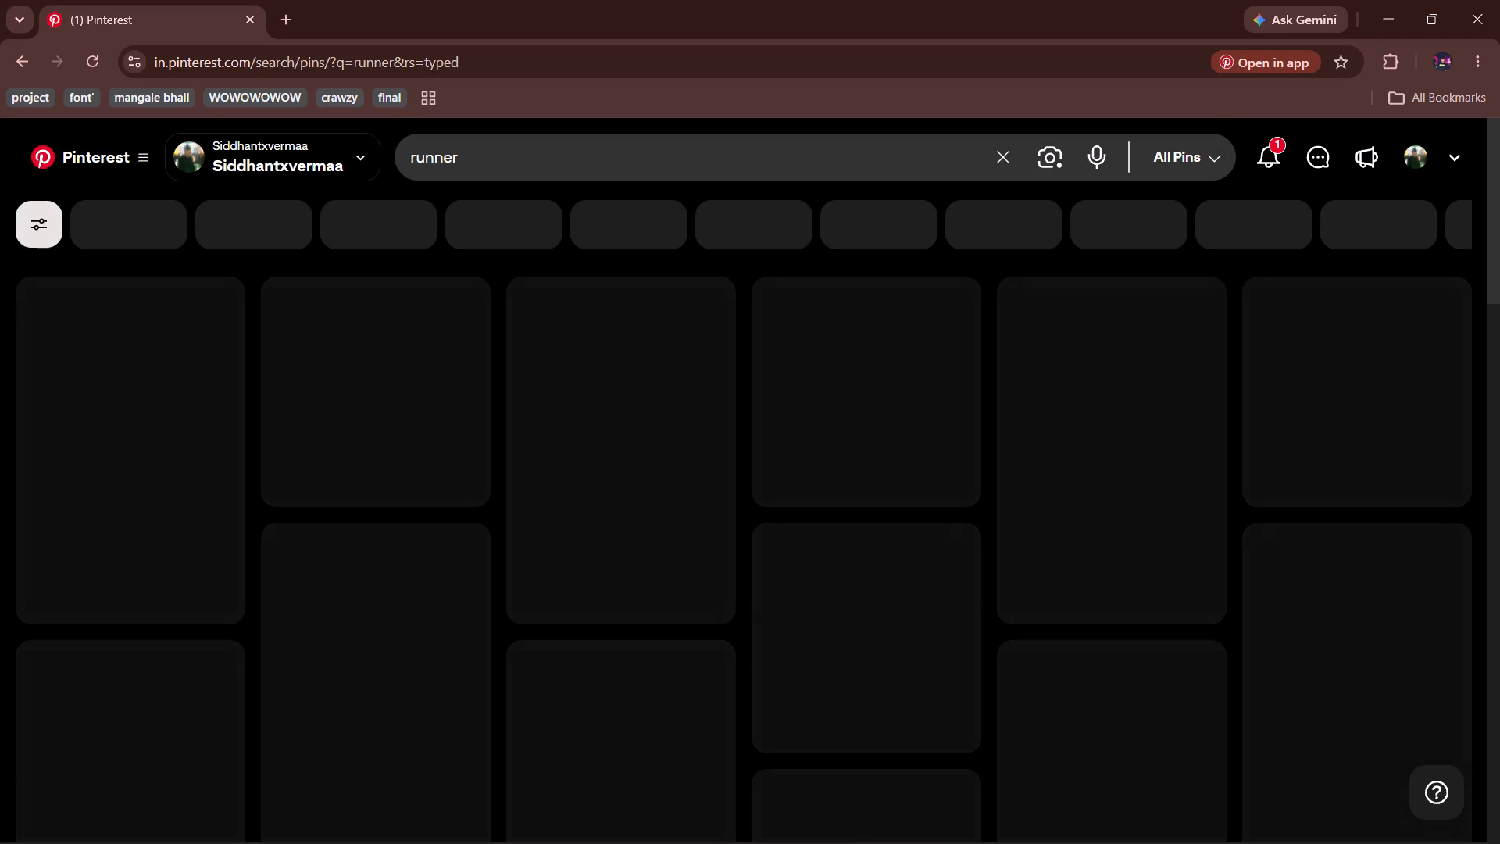
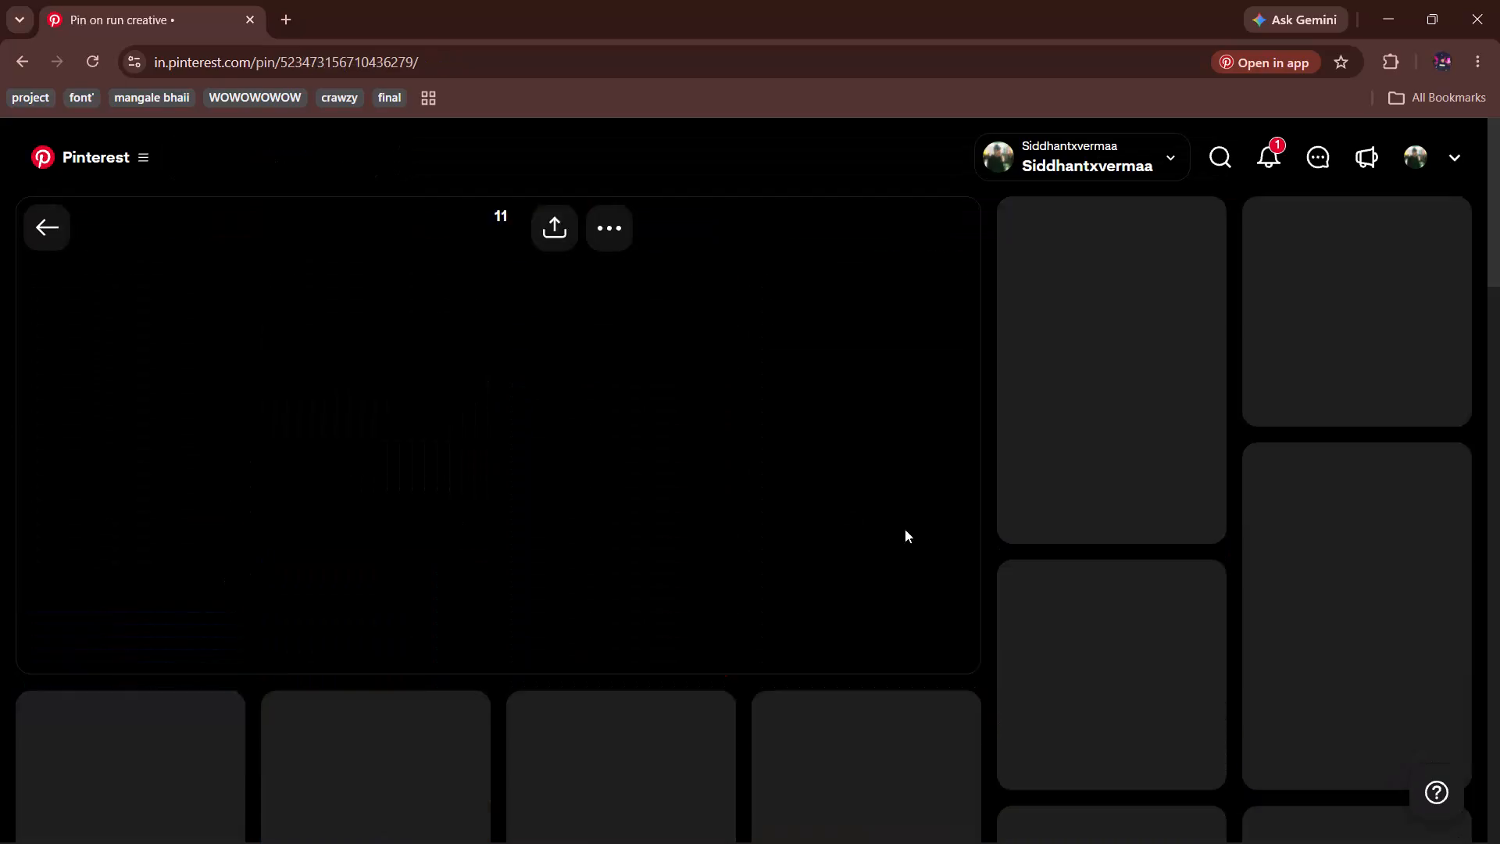
# Download the black-and-white image of the sprinting runner in a cap and return to the "runner" search results.
pyautogui.click(694, 239)
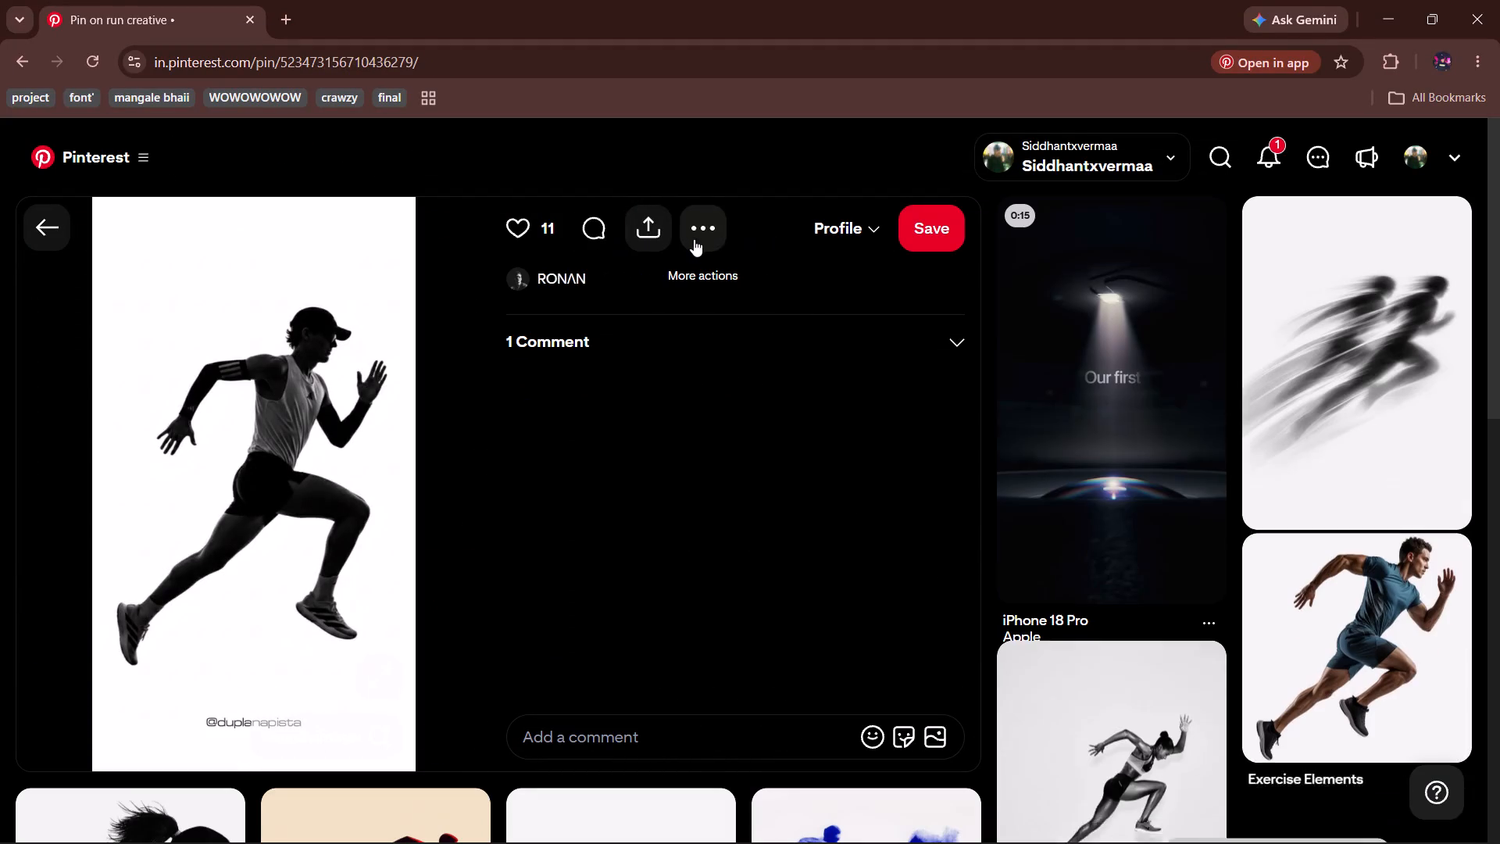
pyautogui.click(673, 283)
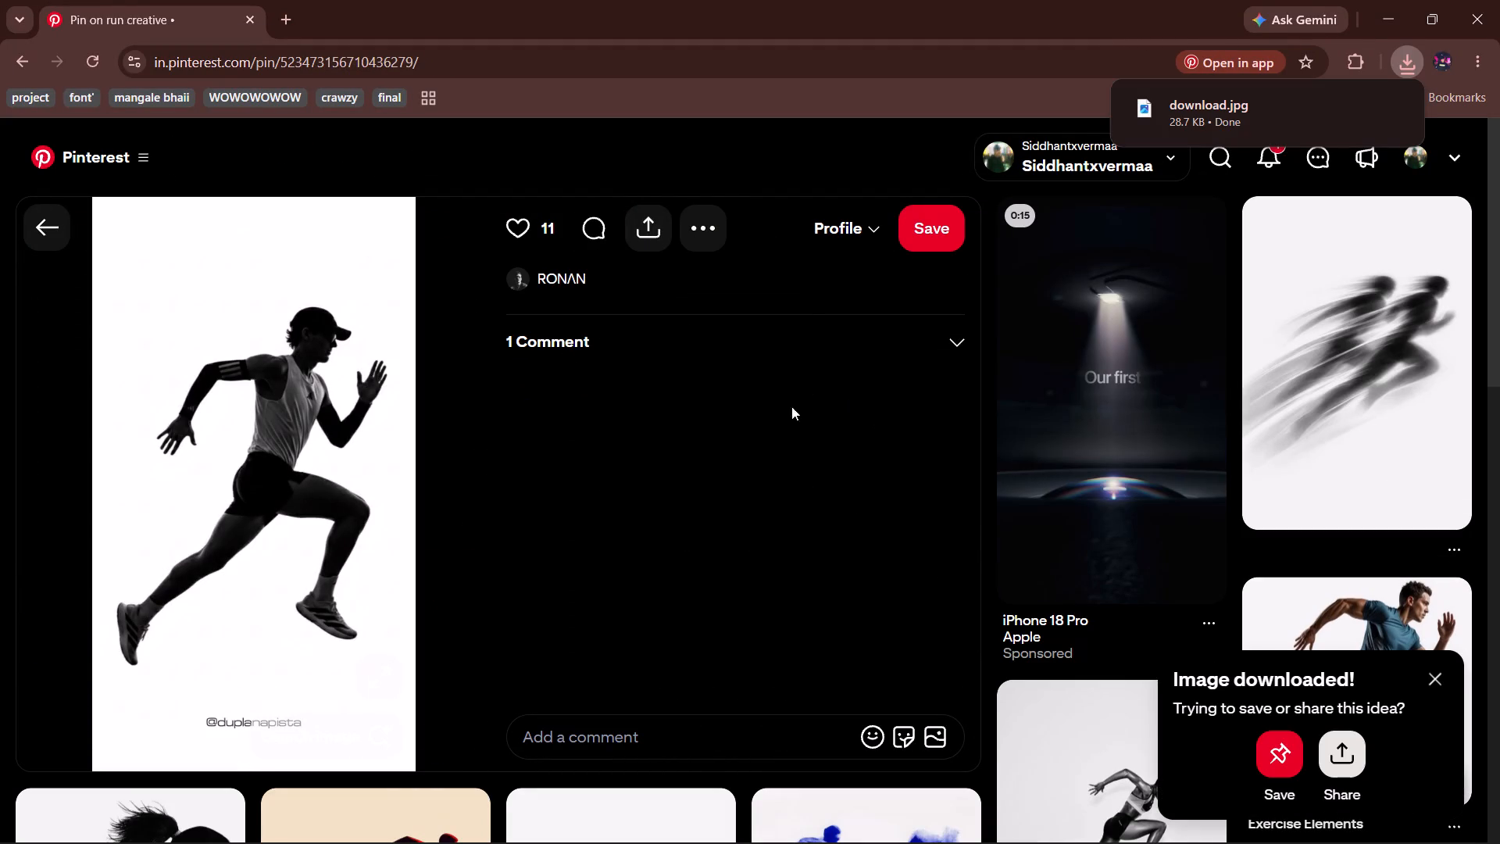
pyautogui.click(41, 220)
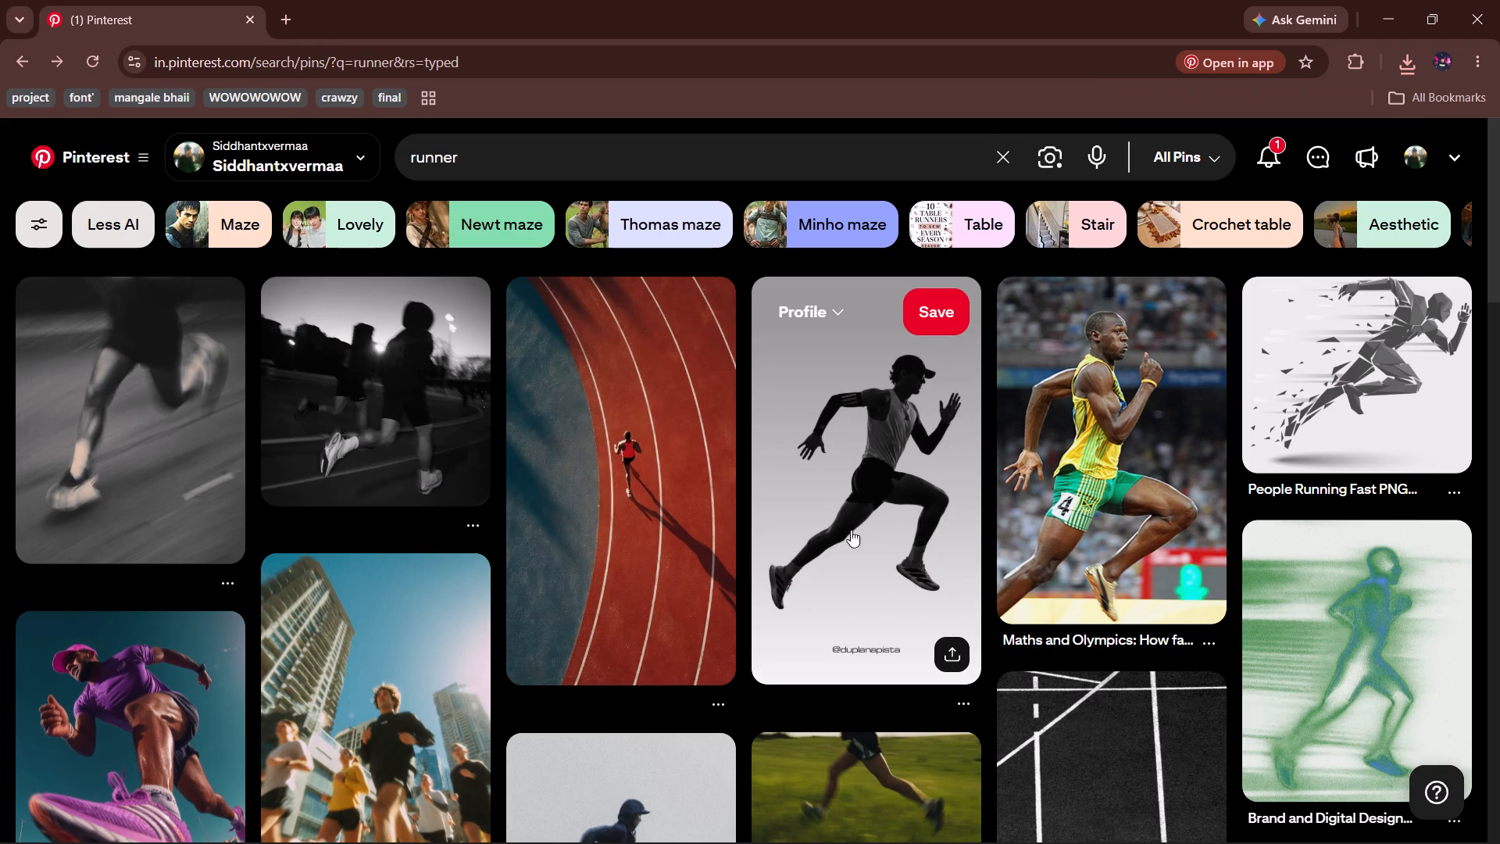
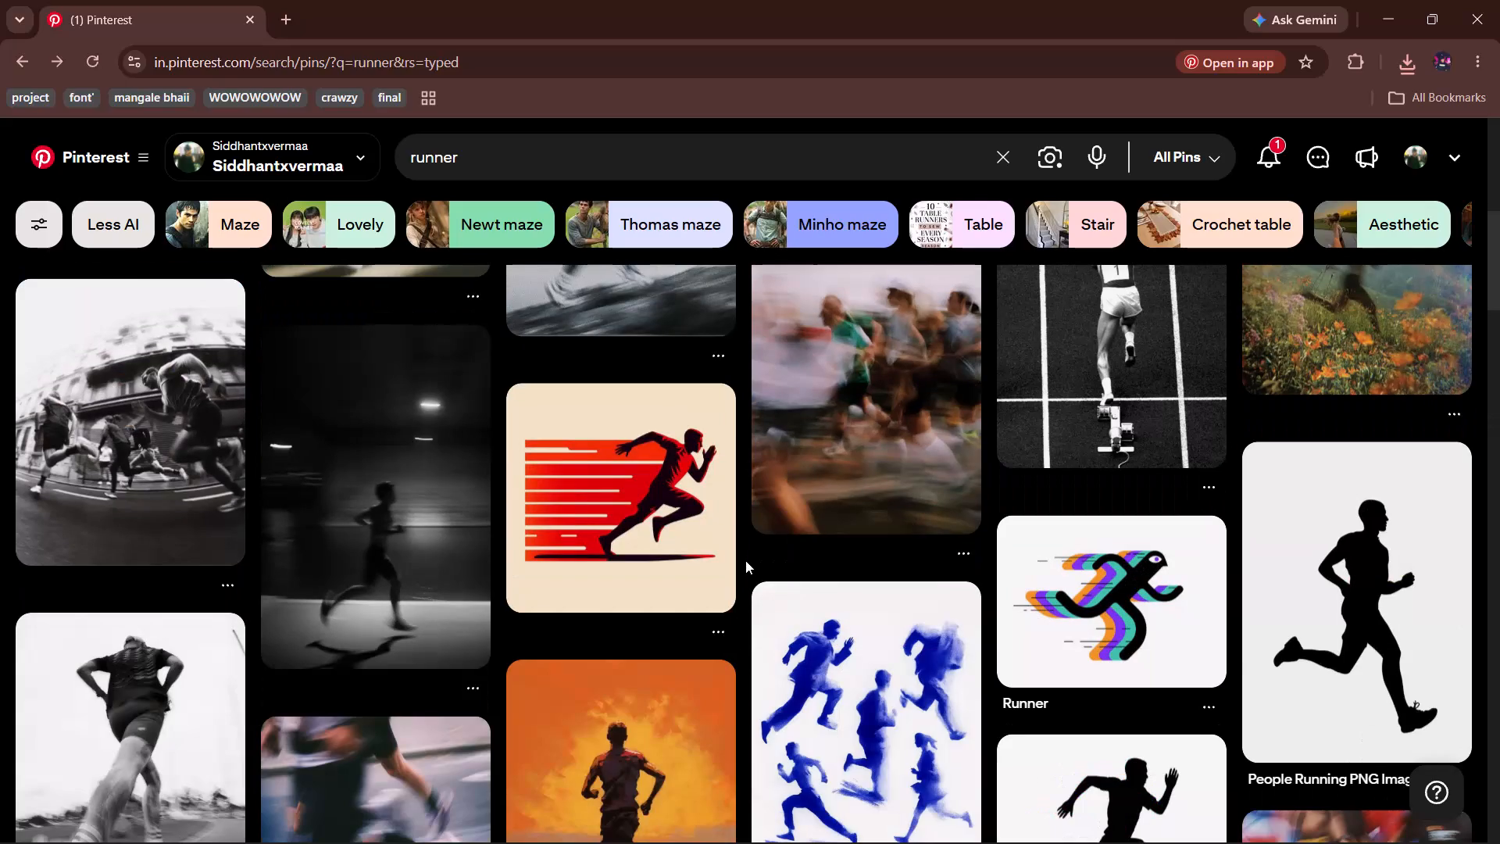
# Browse the "runner" search results for further athlete images suited to the community run poster.
pyautogui.scroll(1, 745, 560)
pyautogui.scroll(-3, 745, 560)
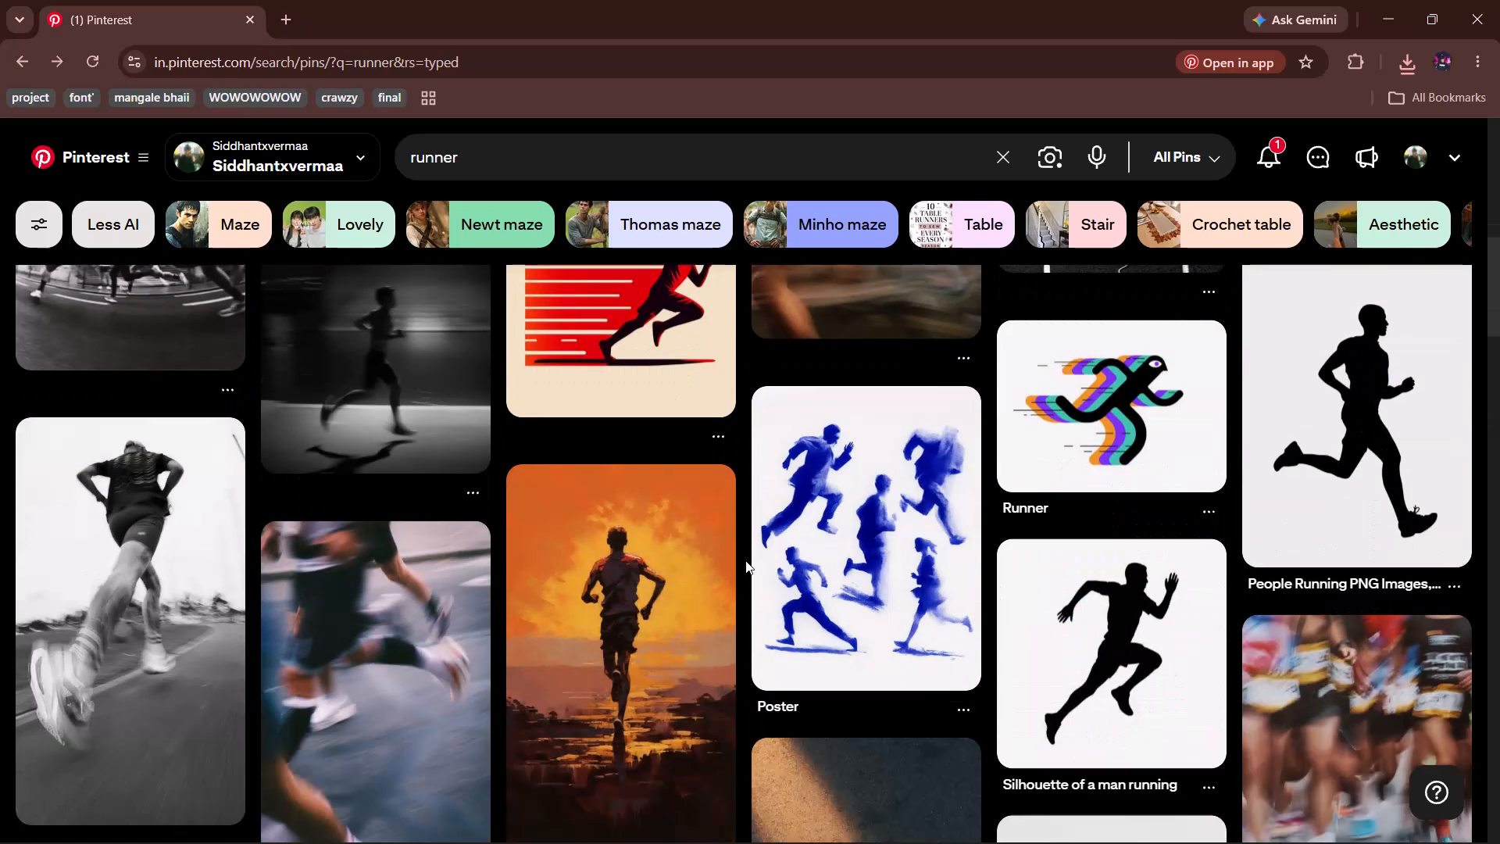
pyautogui.scroll(-4, 745, 560)
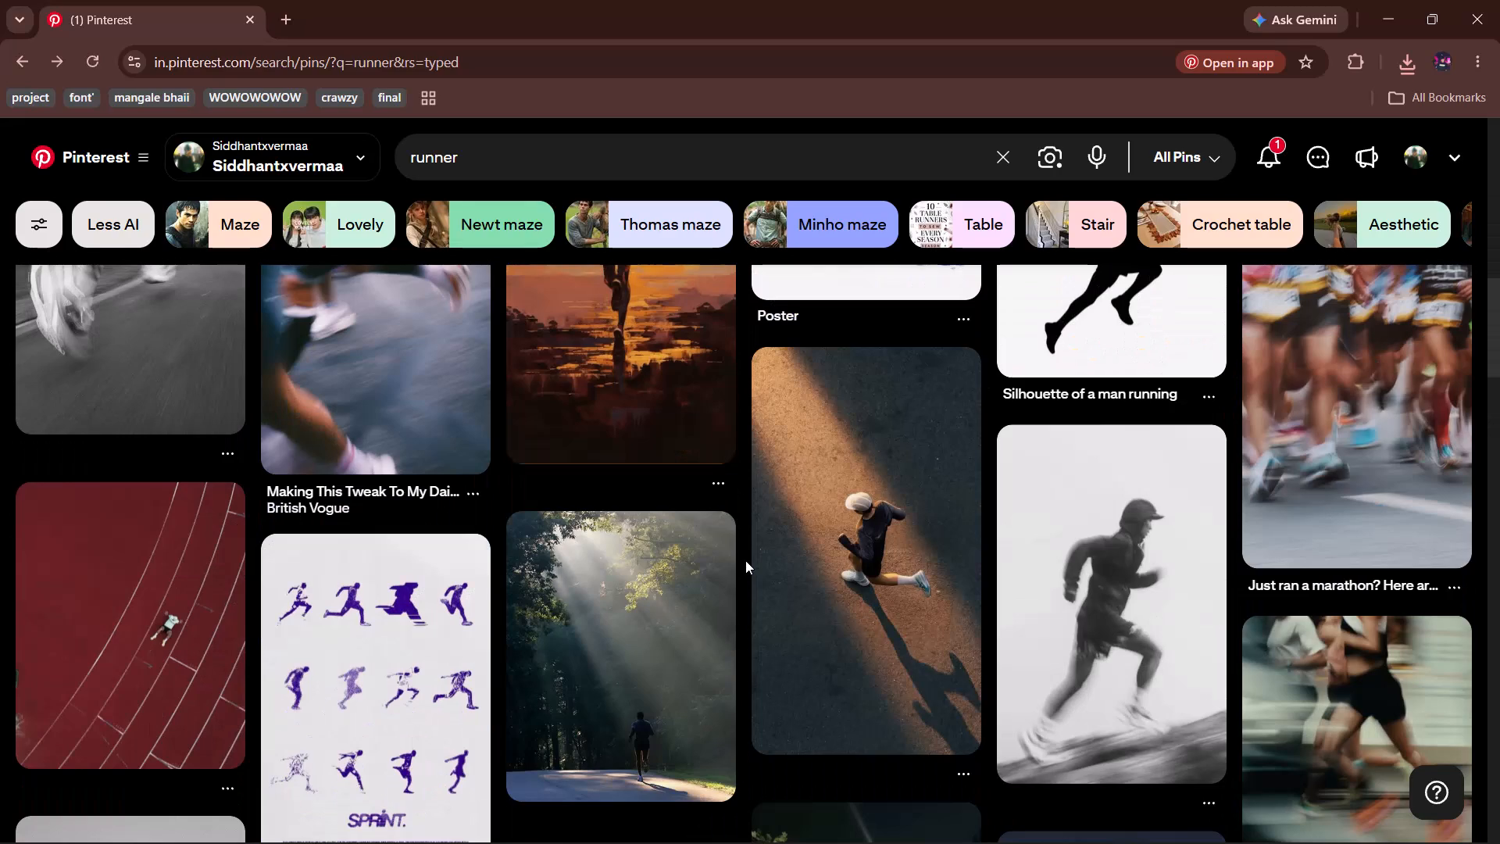
pyautogui.scroll(-3, 745, 560)
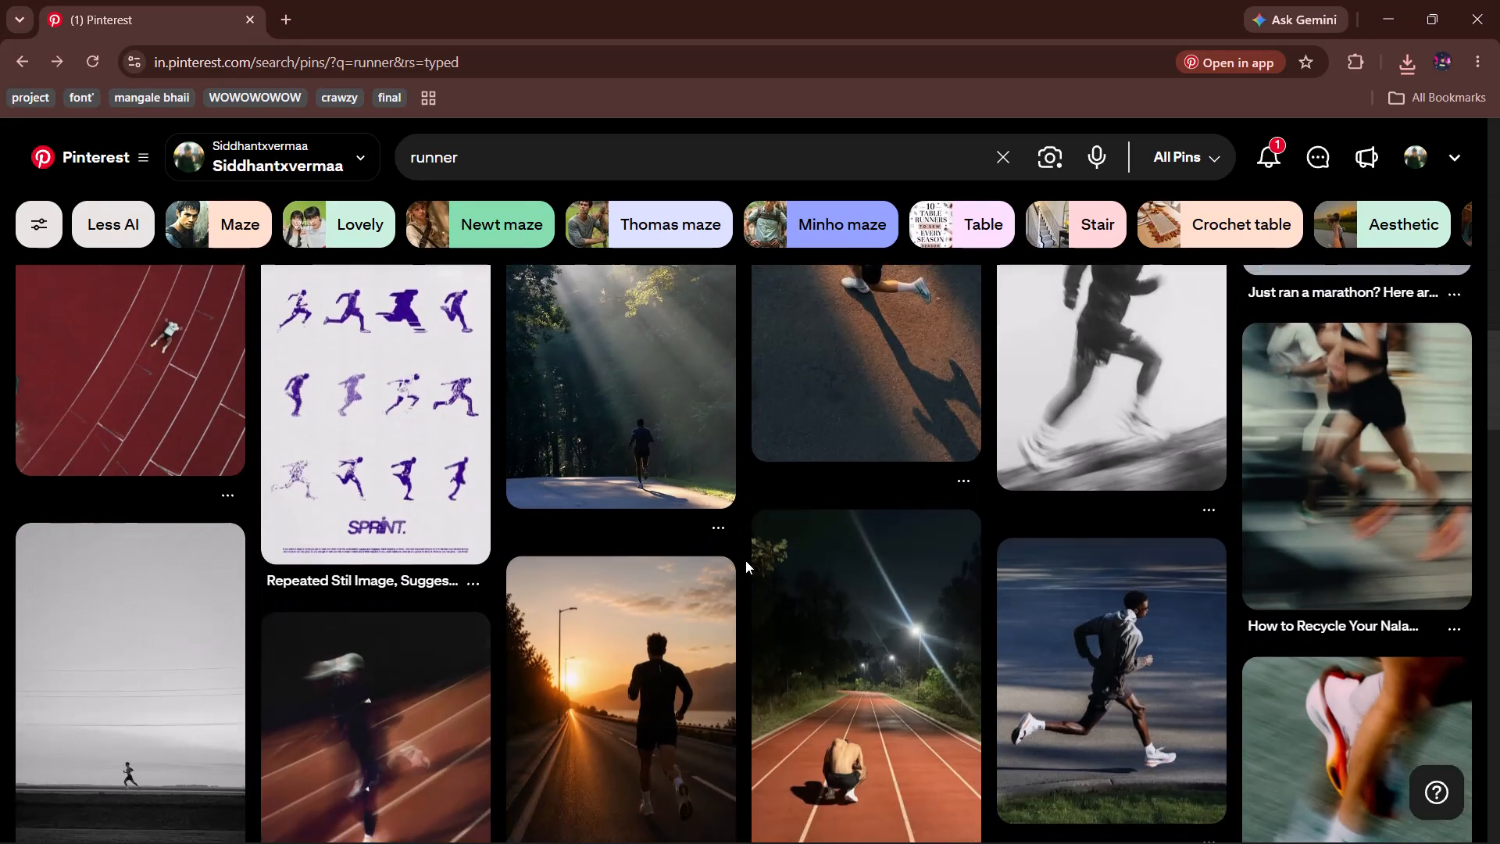
pyautogui.scroll(-3, 745, 560)
pyautogui.scroll(1, 745, 560)
pyautogui.scroll(-3, 745, 560)
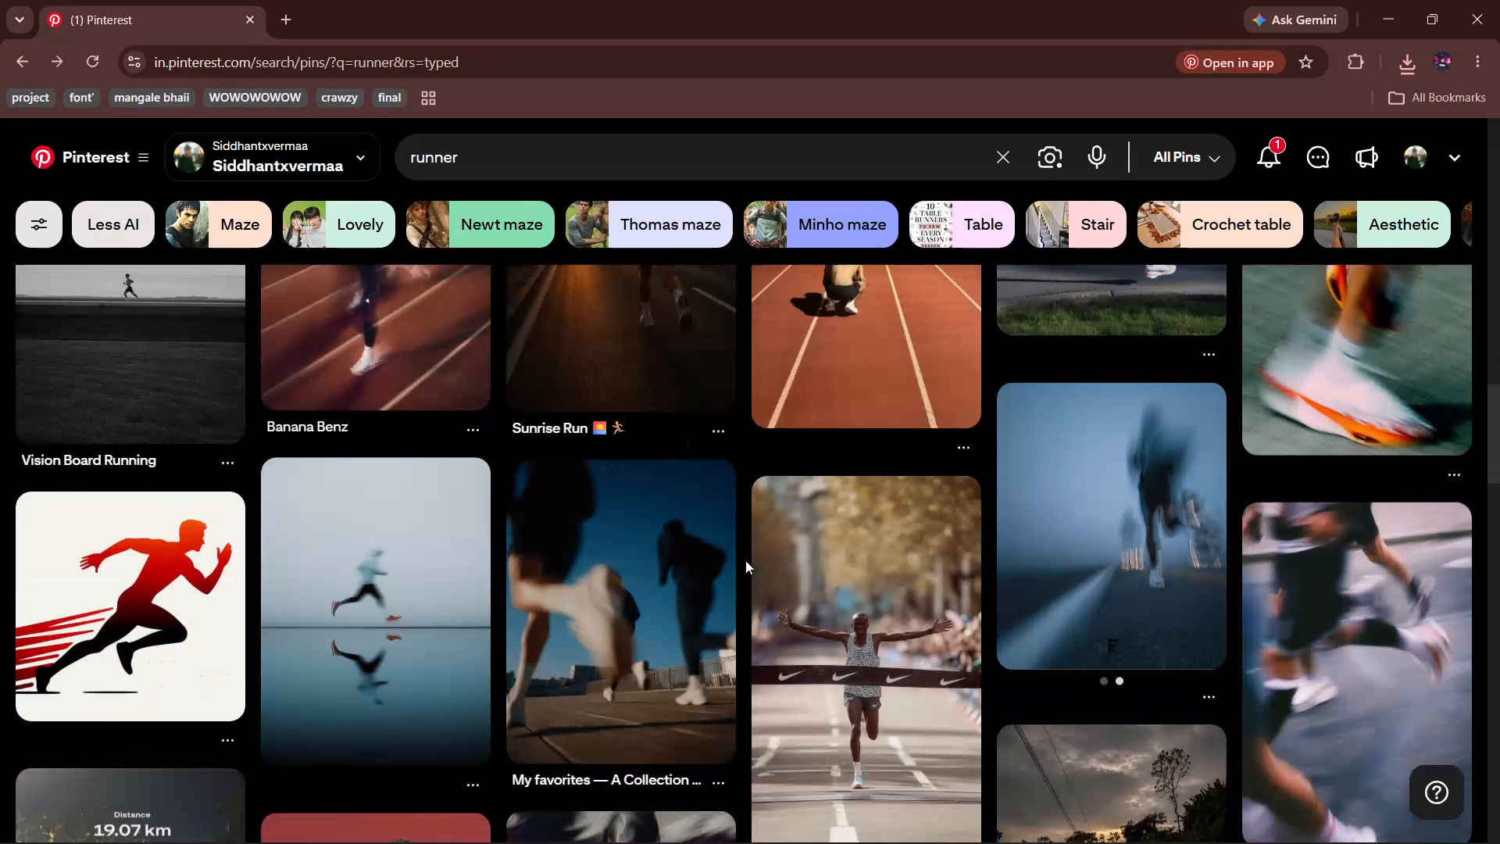
pyautogui.scroll(-3, 745, 560)
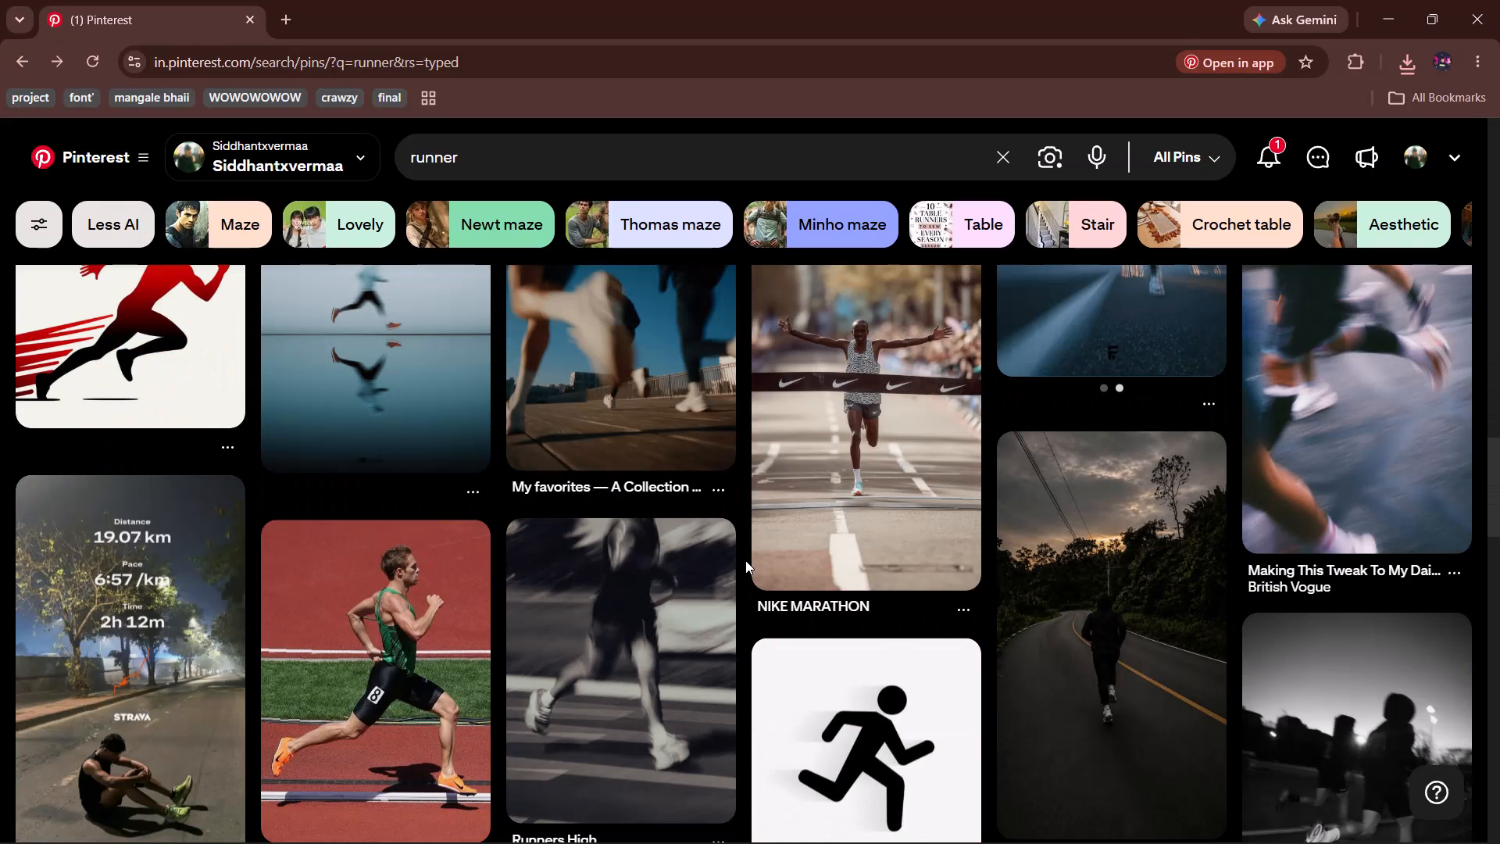
pyautogui.scroll(-7, 745, 560)
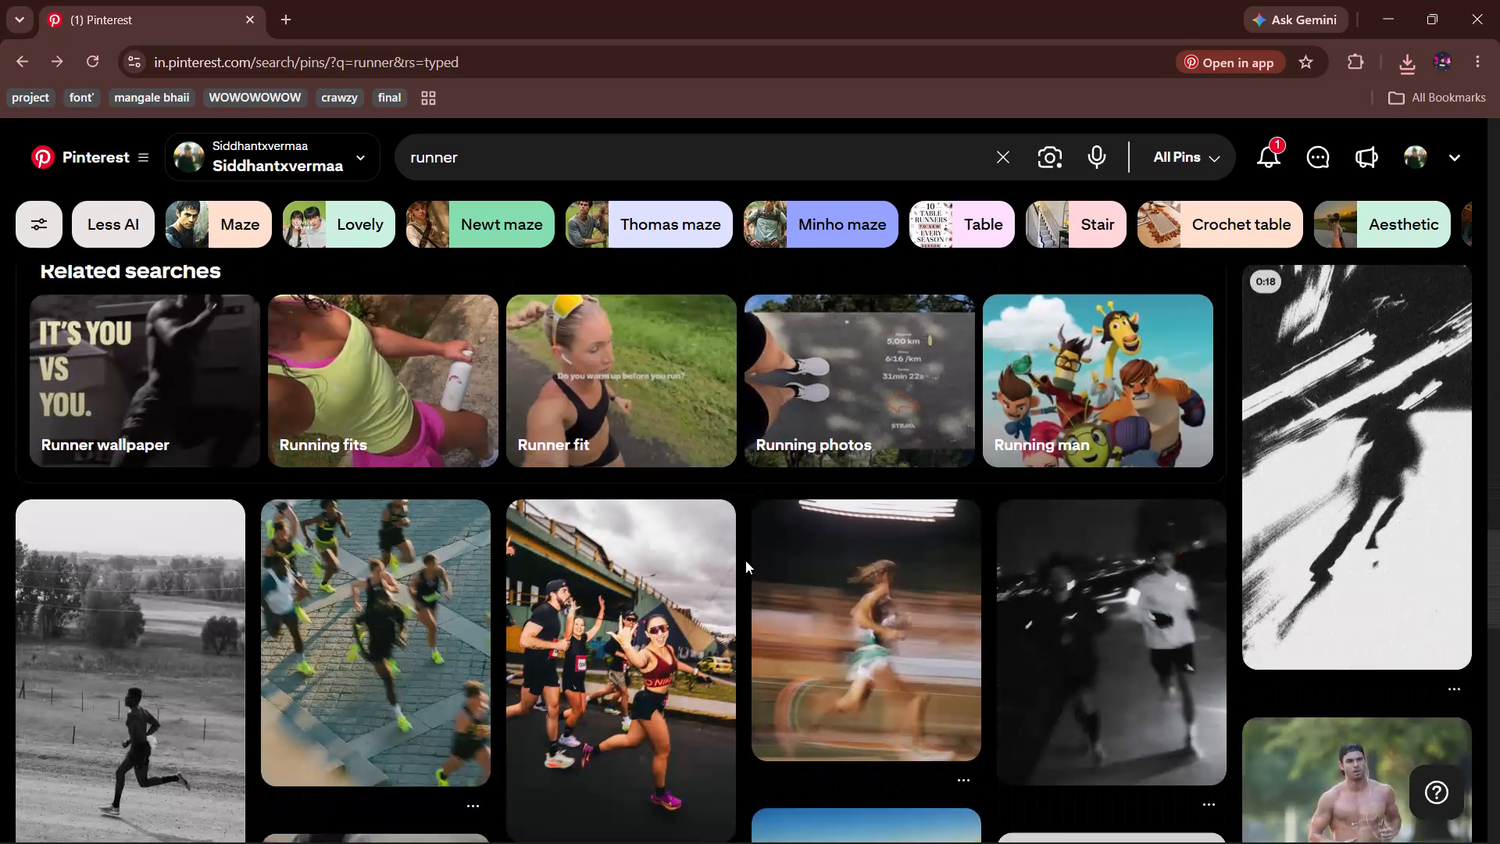
pyautogui.scroll(-1, 745, 560)
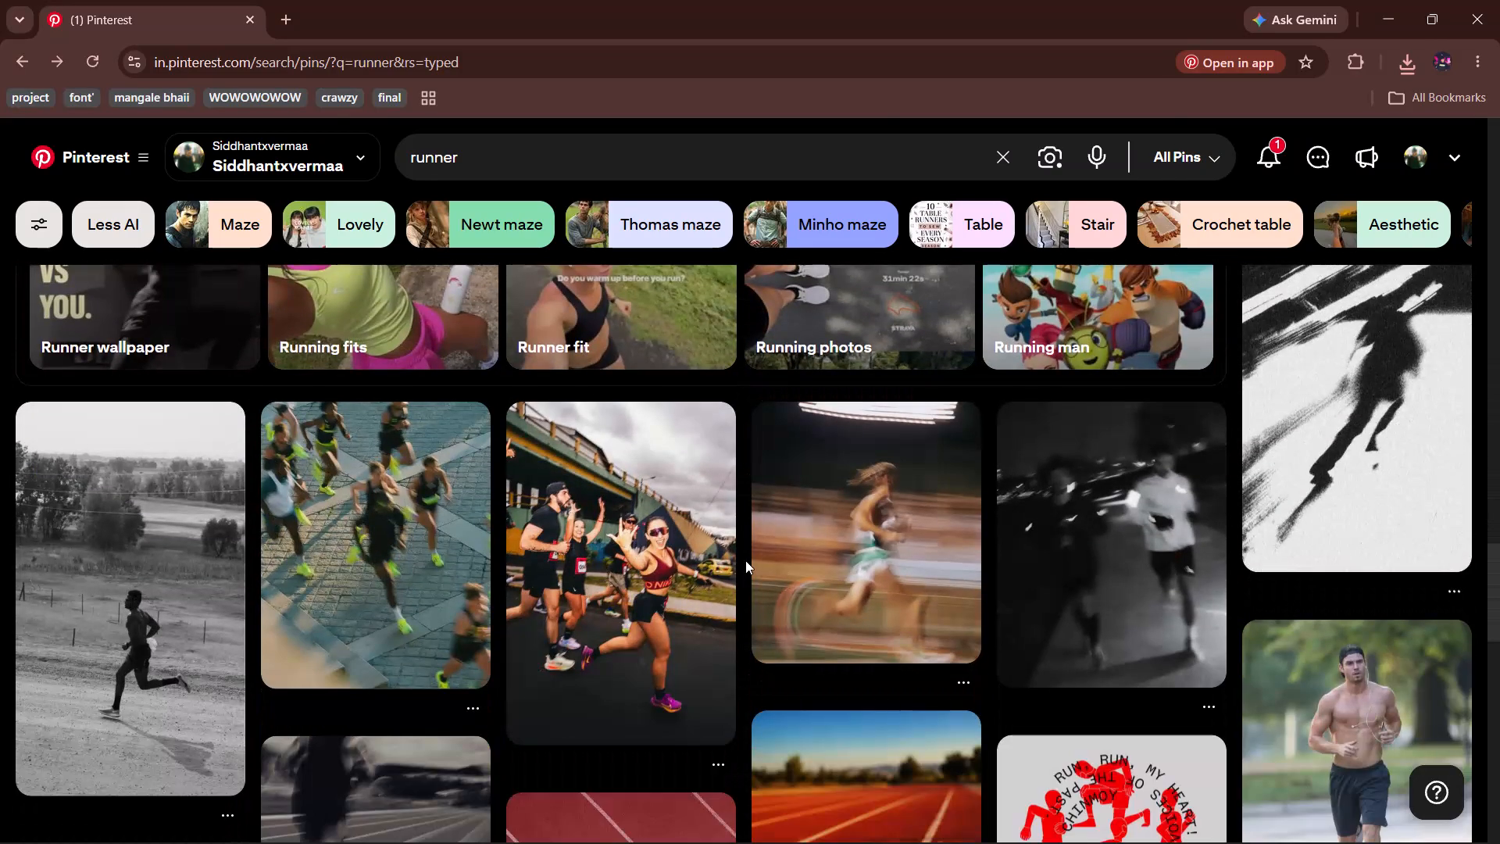
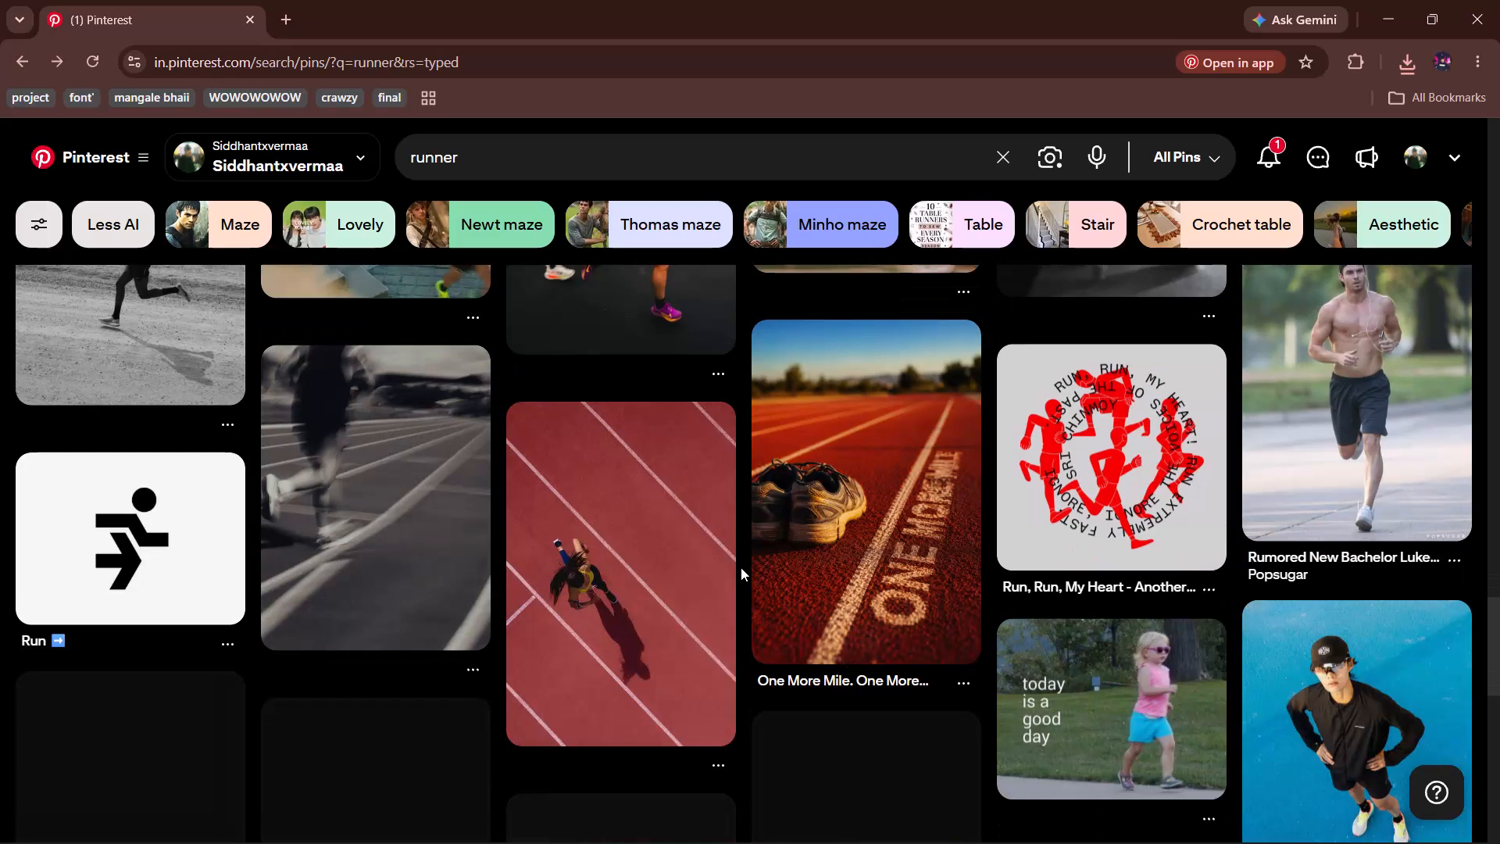
# Look through more of the "runner" search results for running photos and graphics suited to the community run poster.
pyautogui.scroll(1, 741, 567)
pyautogui.scroll(-1, 741, 567)
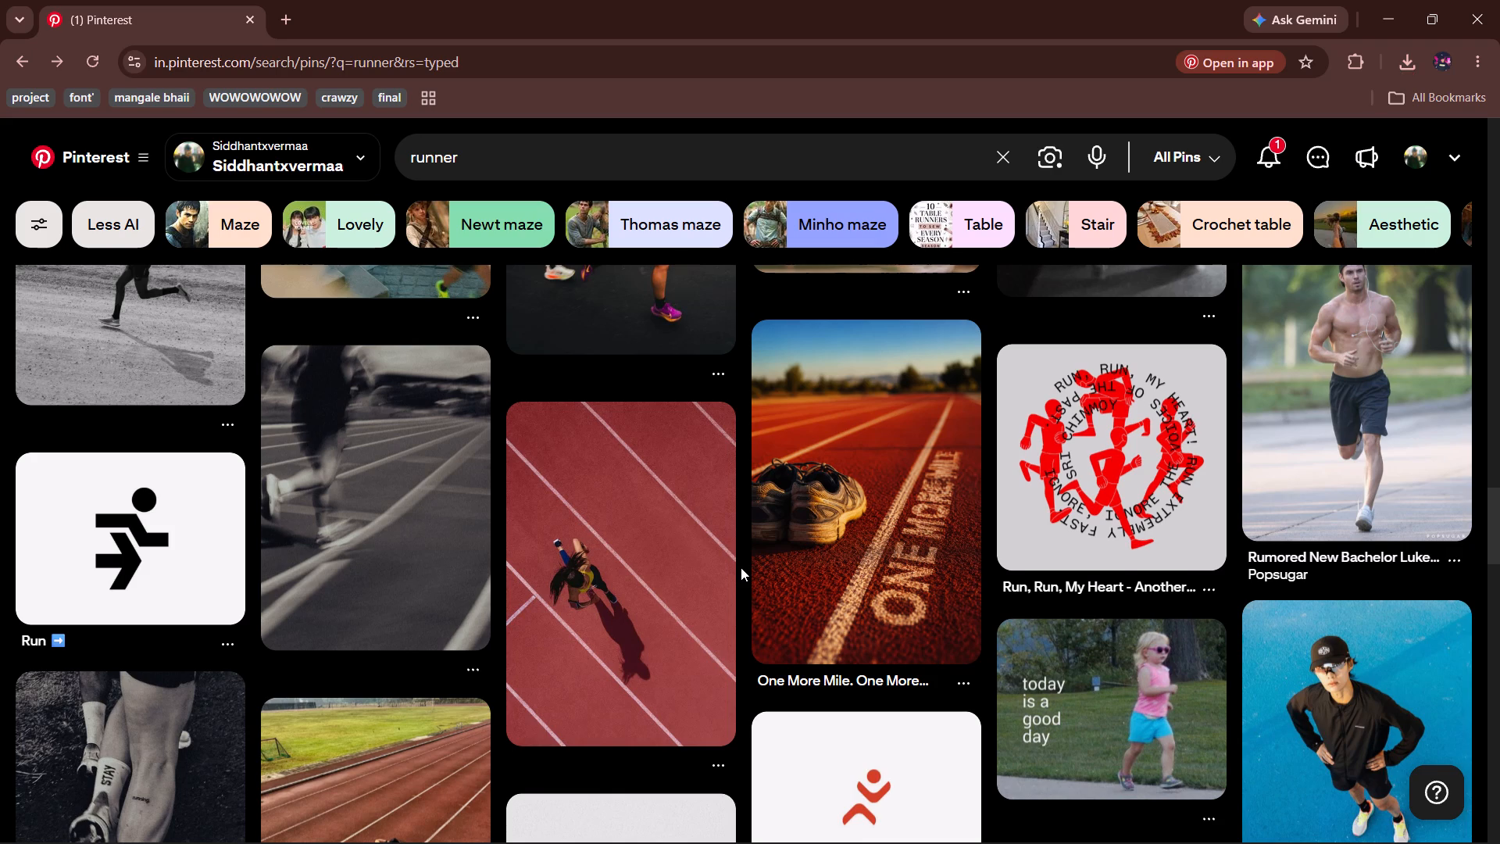
pyautogui.scroll(-2, 741, 567)
pyautogui.scroll(1, 741, 567)
pyautogui.scroll(-3, 741, 567)
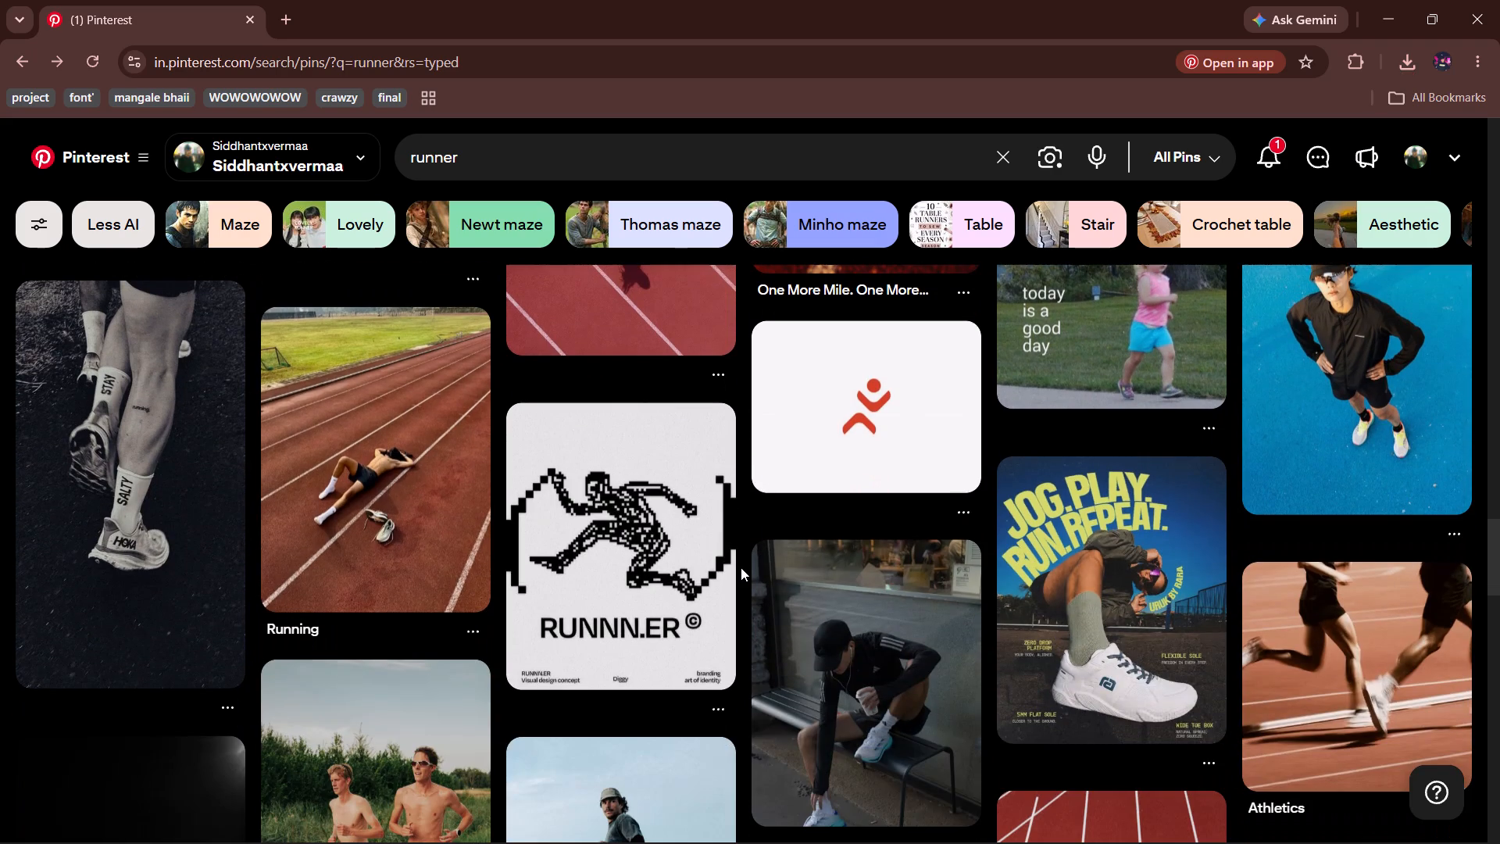
pyautogui.scroll(-1, 741, 567)
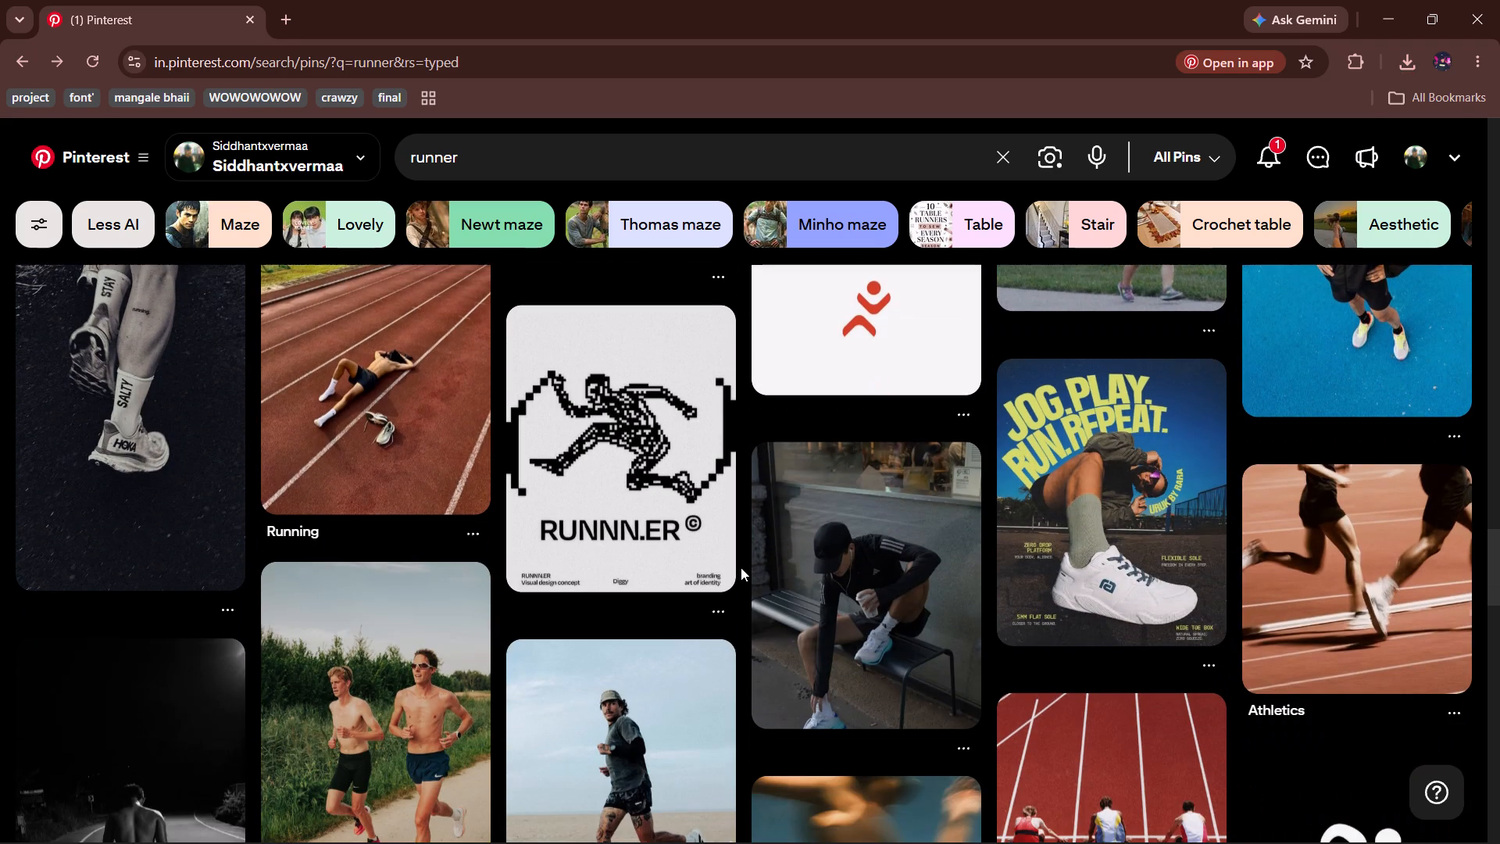
pyautogui.scroll(-3, 741, 567)
pyautogui.scroll(2, 741, 567)
pyautogui.scroll(-2, 741, 567)
pyautogui.scroll(1, 741, 567)
pyautogui.scroll(-2, 741, 567)
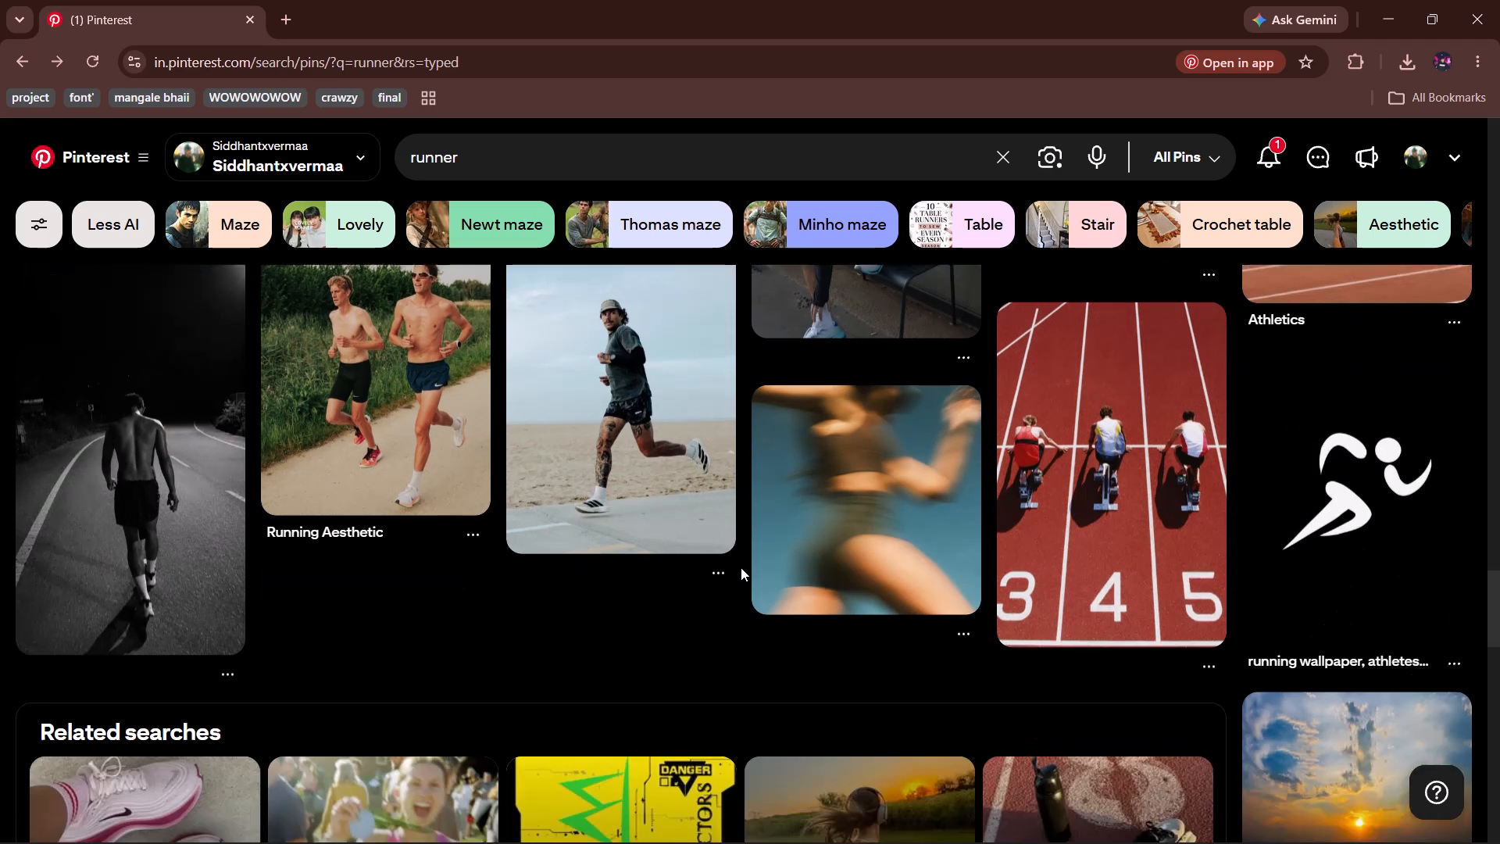
pyautogui.scroll(-1, 741, 567)
pyautogui.scroll(1, 741, 567)
pyautogui.scroll(-1, 741, 567)
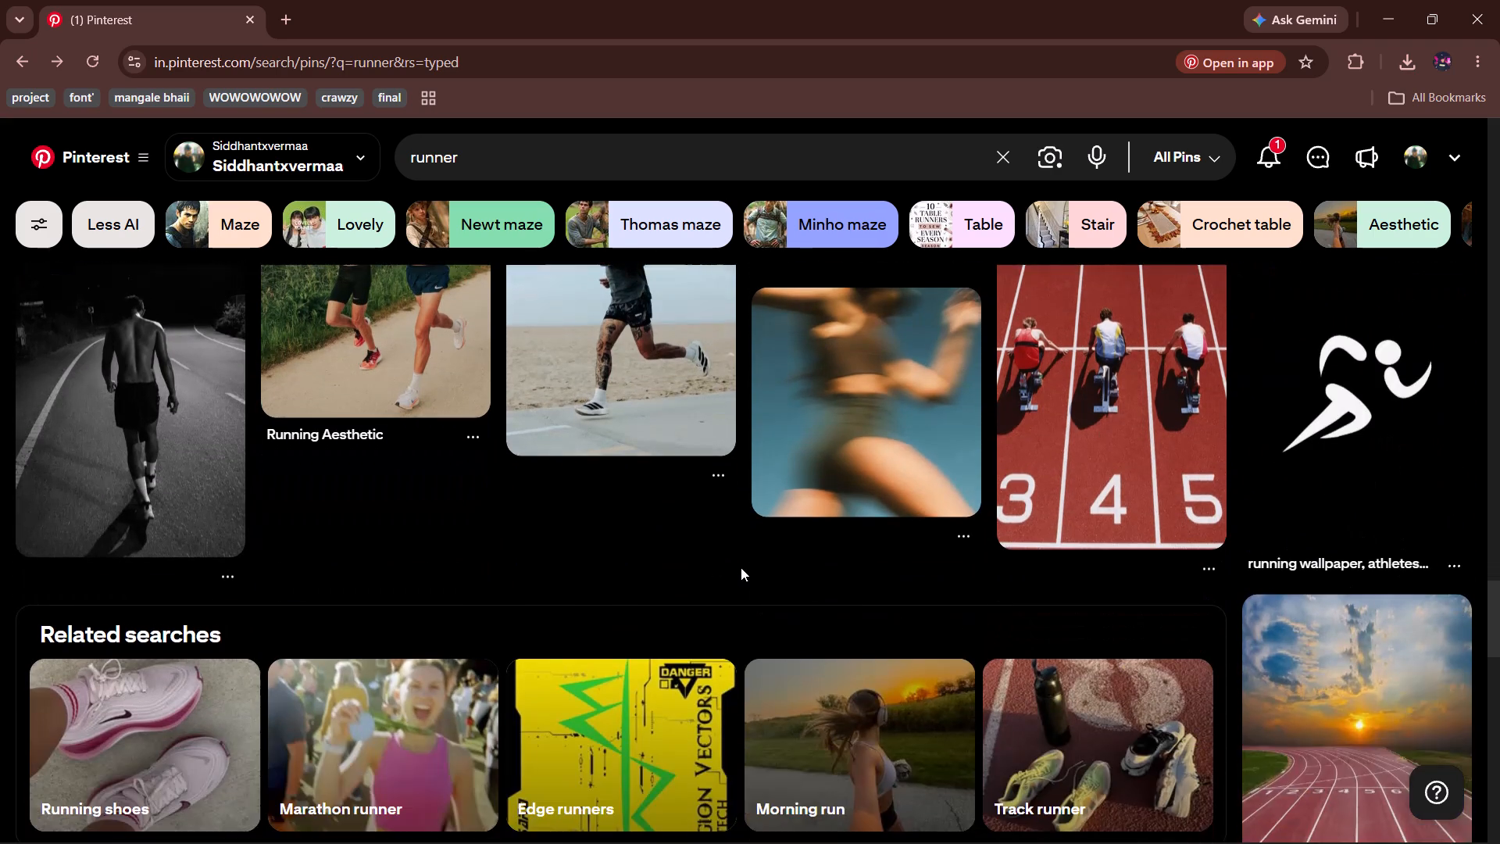
pyautogui.scroll(-7, 741, 567)
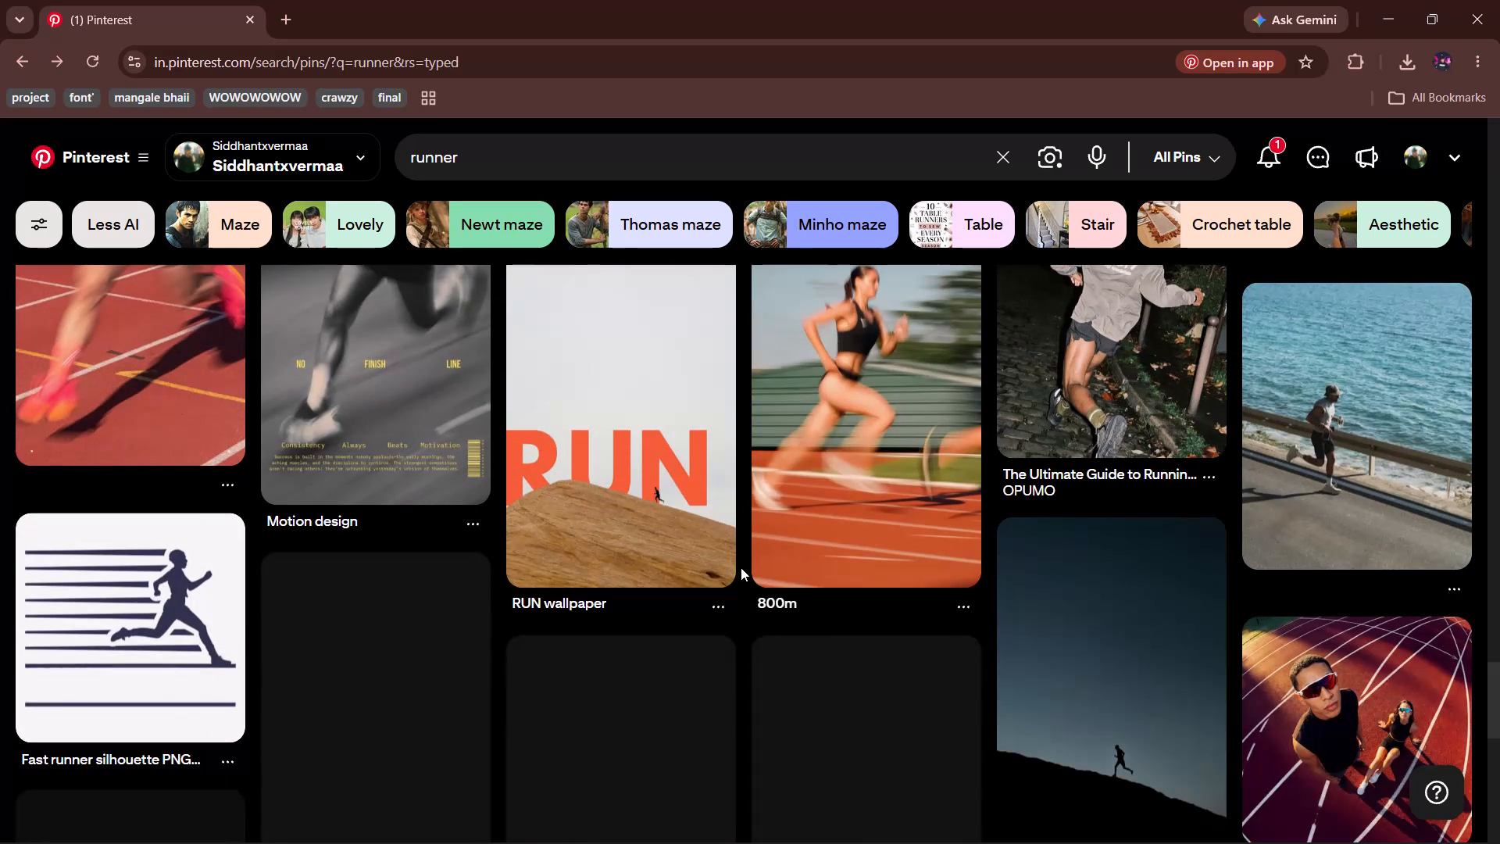
pyautogui.scroll(1, 741, 567)
pyautogui.scroll(-2, 741, 567)
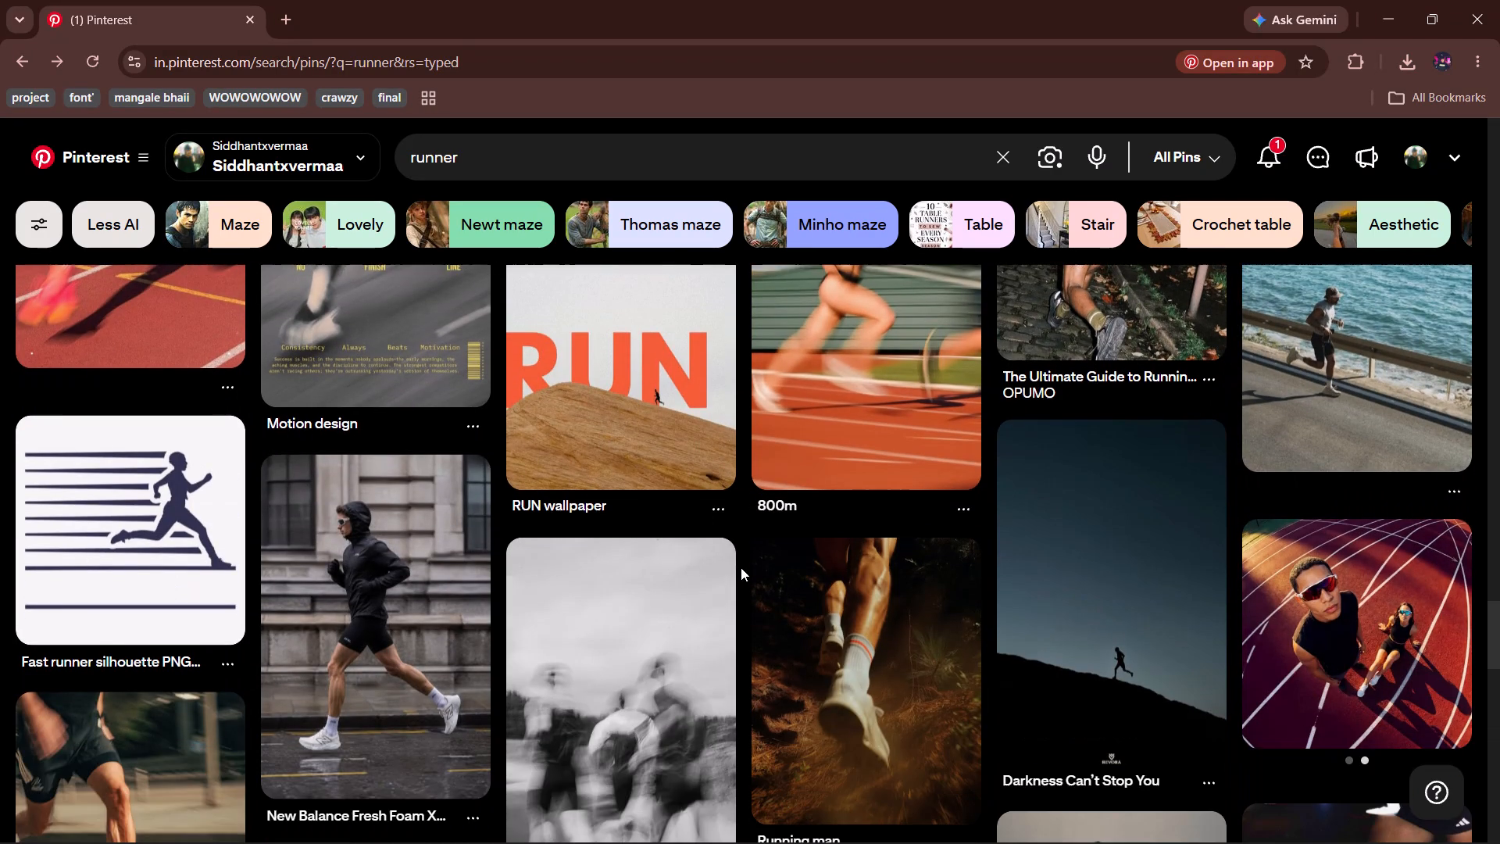
pyautogui.scroll(-4, 741, 567)
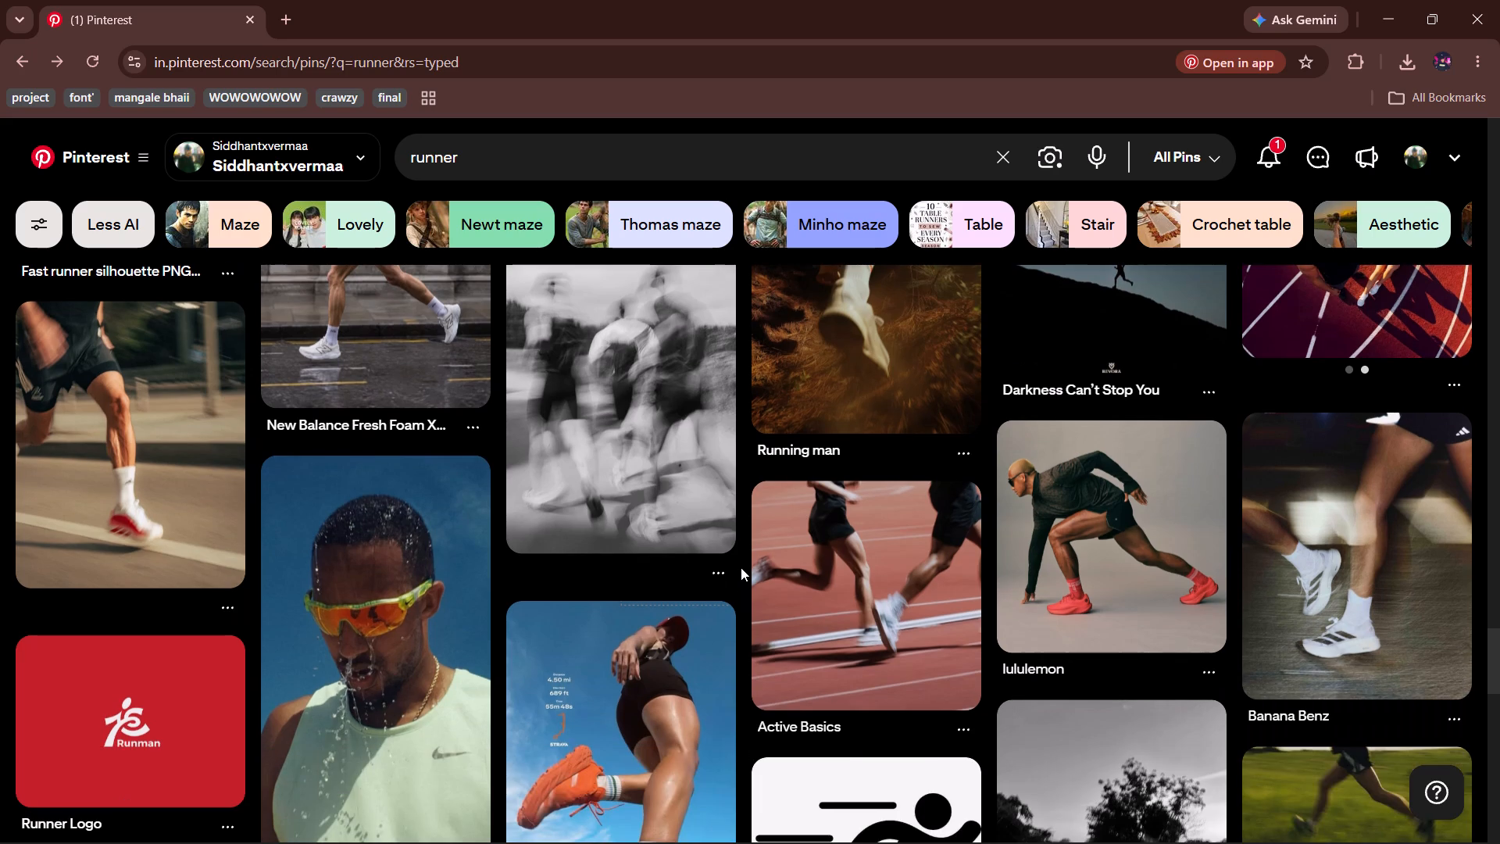
pyautogui.scroll(-4, 741, 567)
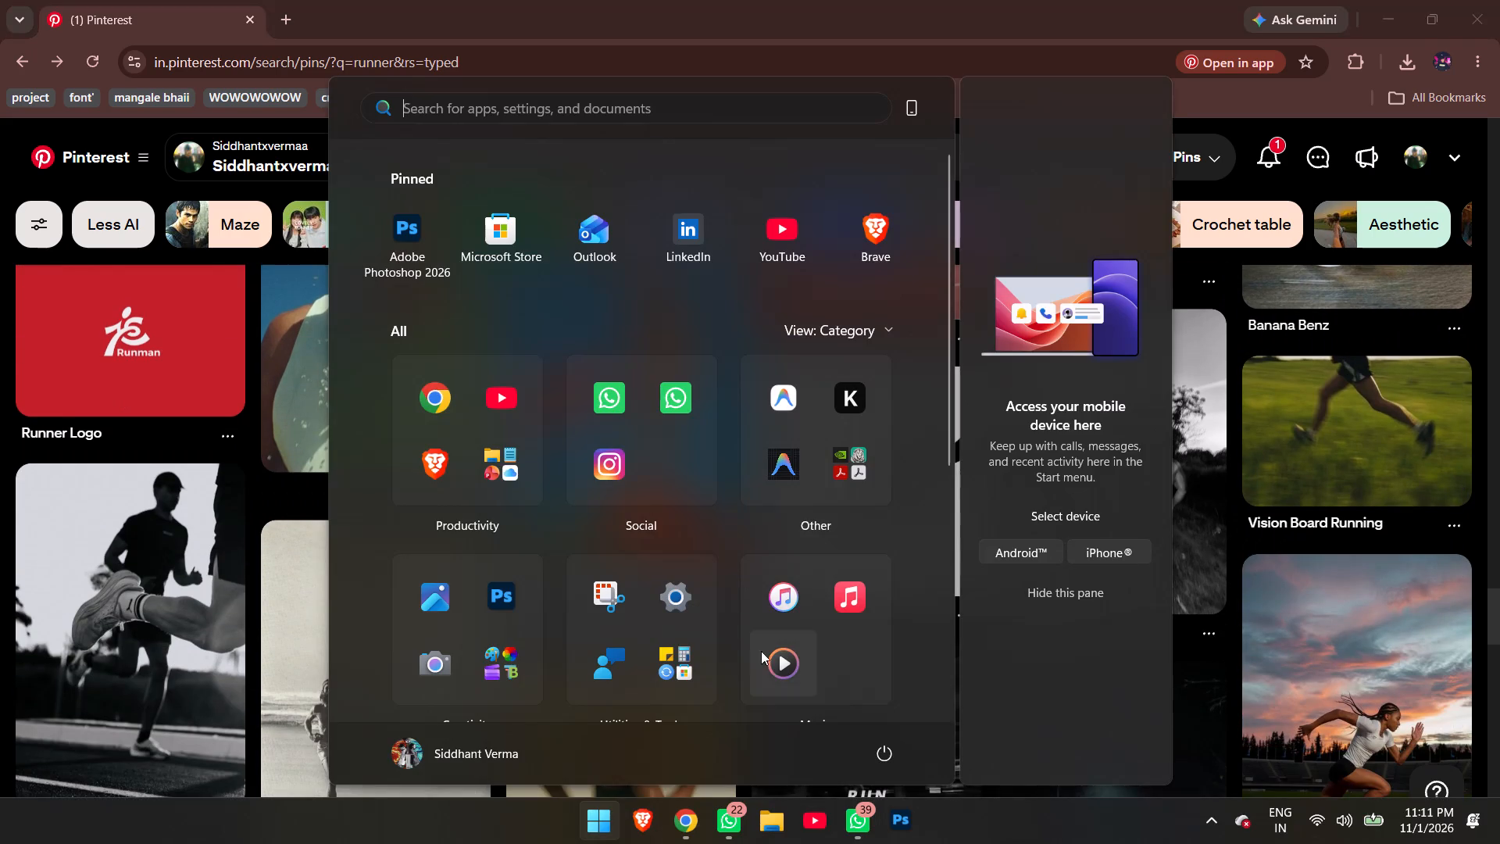
# Launch Adobe Photoshop 2026.
pyautogui.click(902, 824)
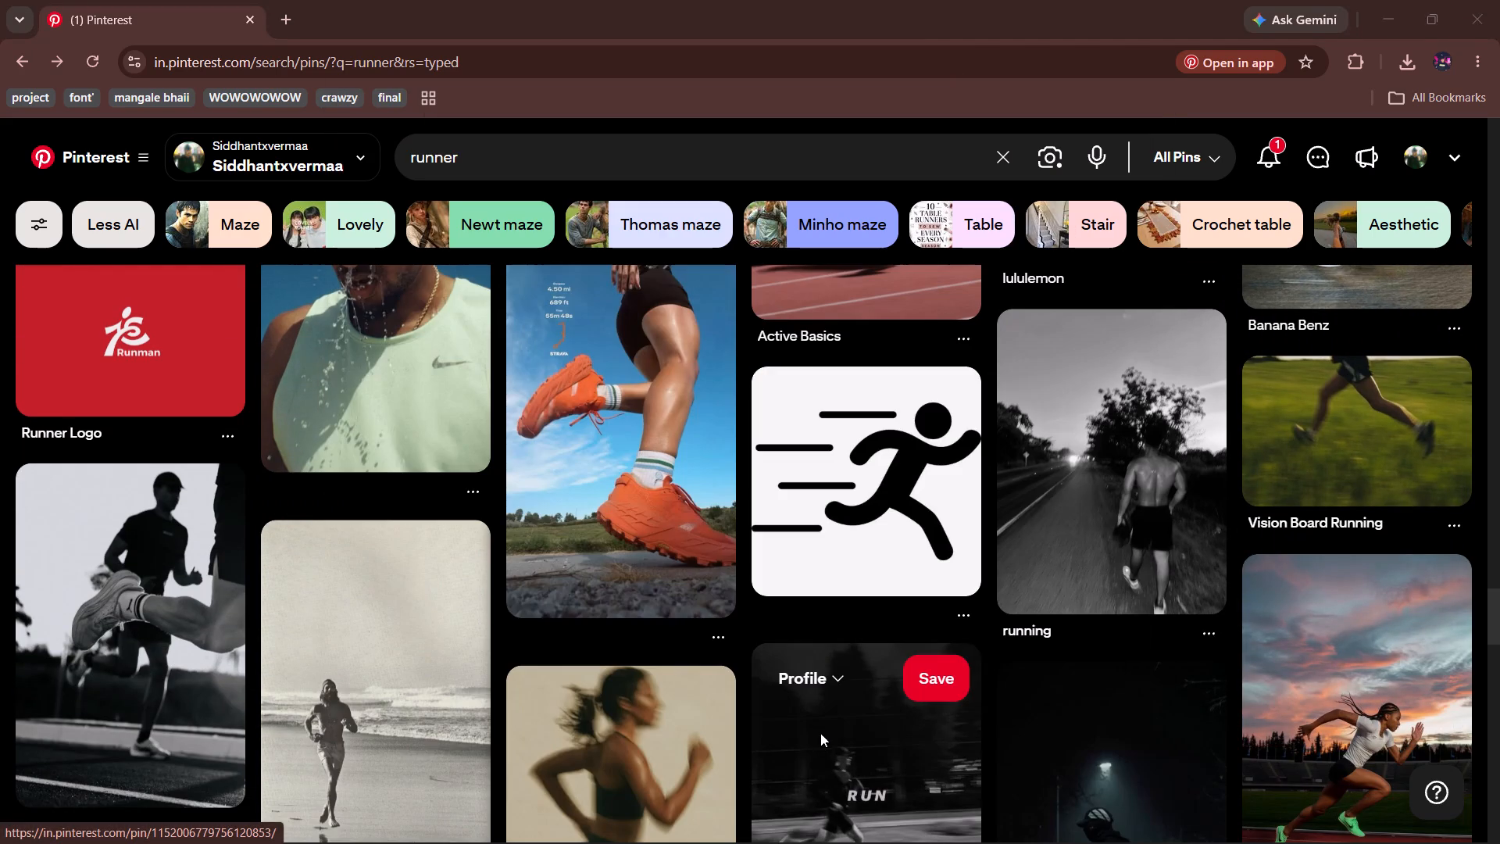
pyautogui.press('k')
pyautogui.press('Return')
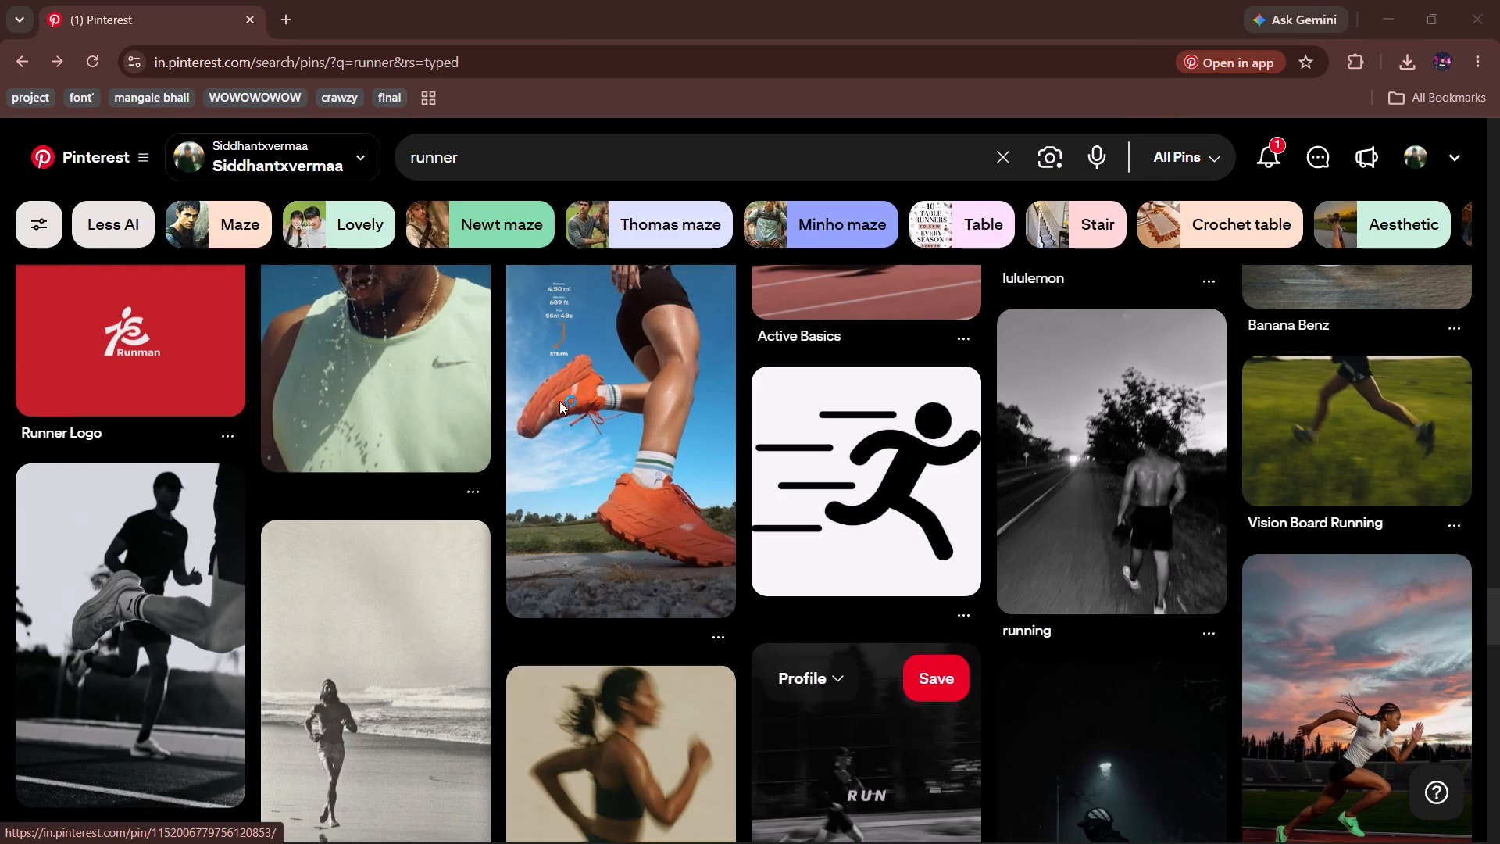
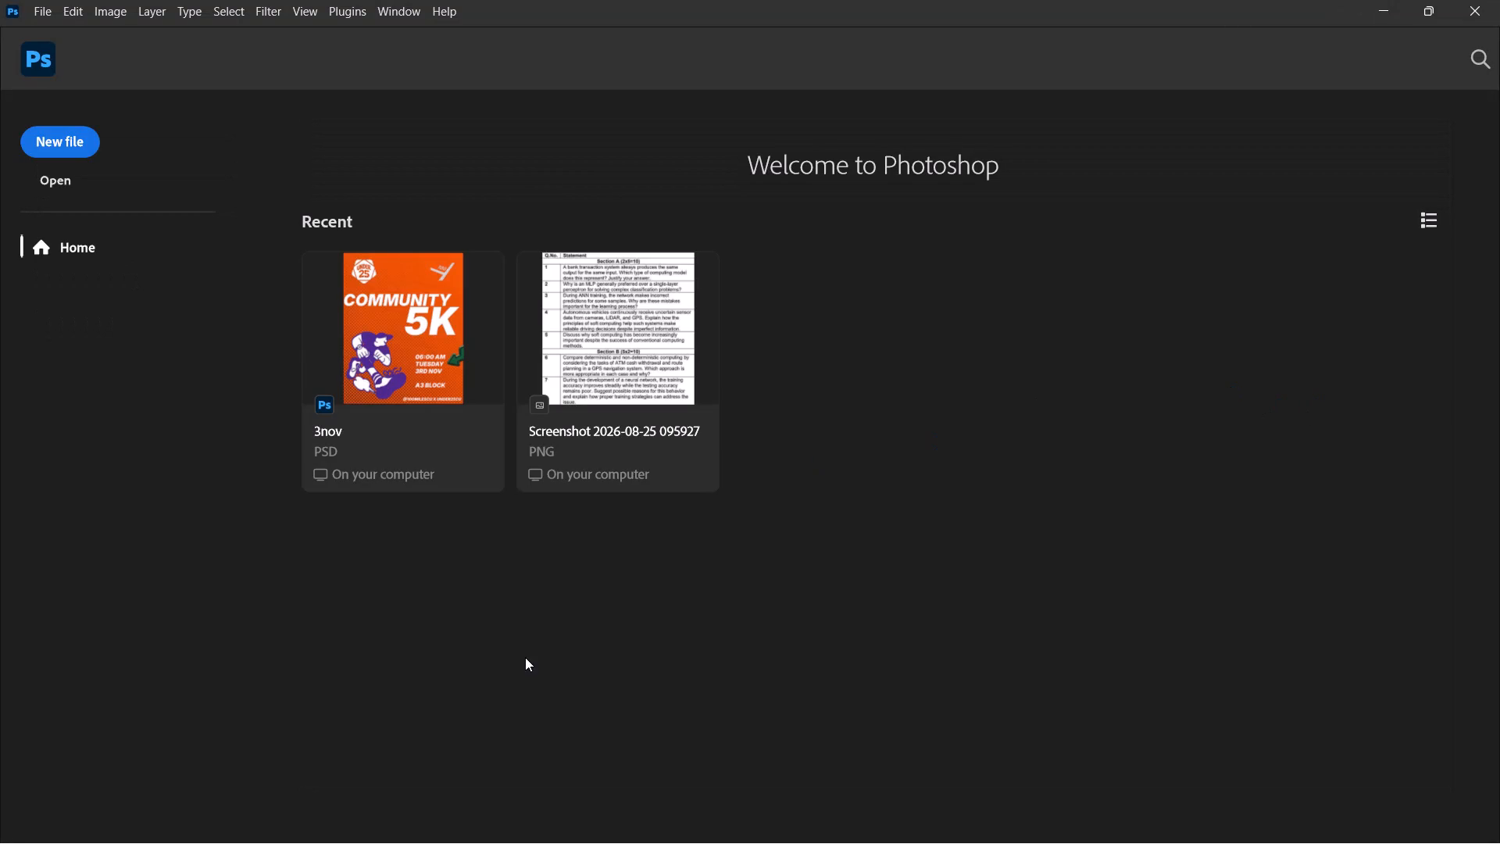
# Create a new A4 document, 210 x 297 mm at 300 ppi, in RGB color with a white background.
pyautogui.click(49, 138)
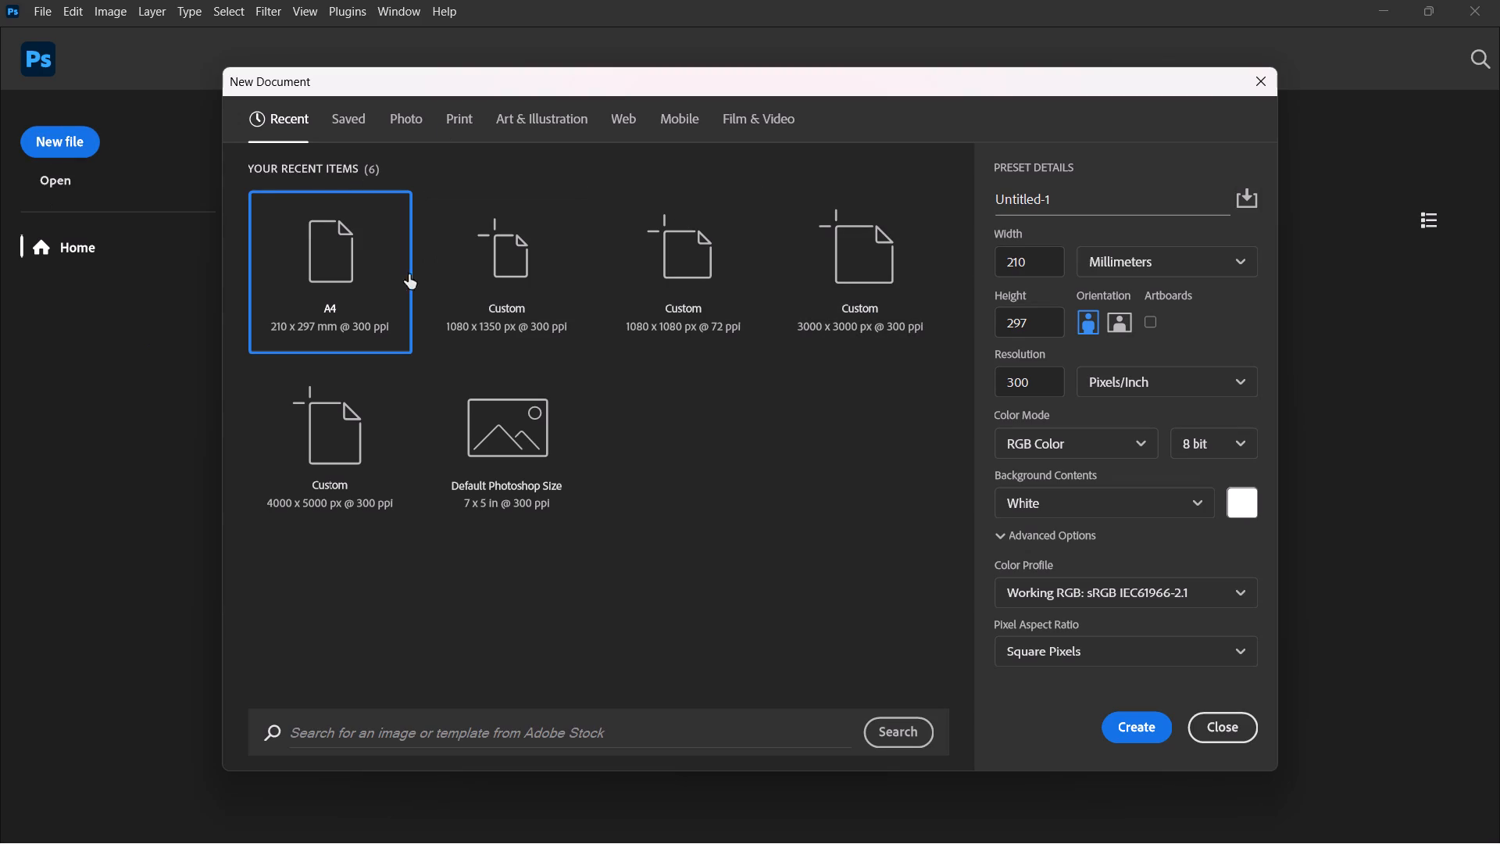
pyautogui.click(1131, 731)
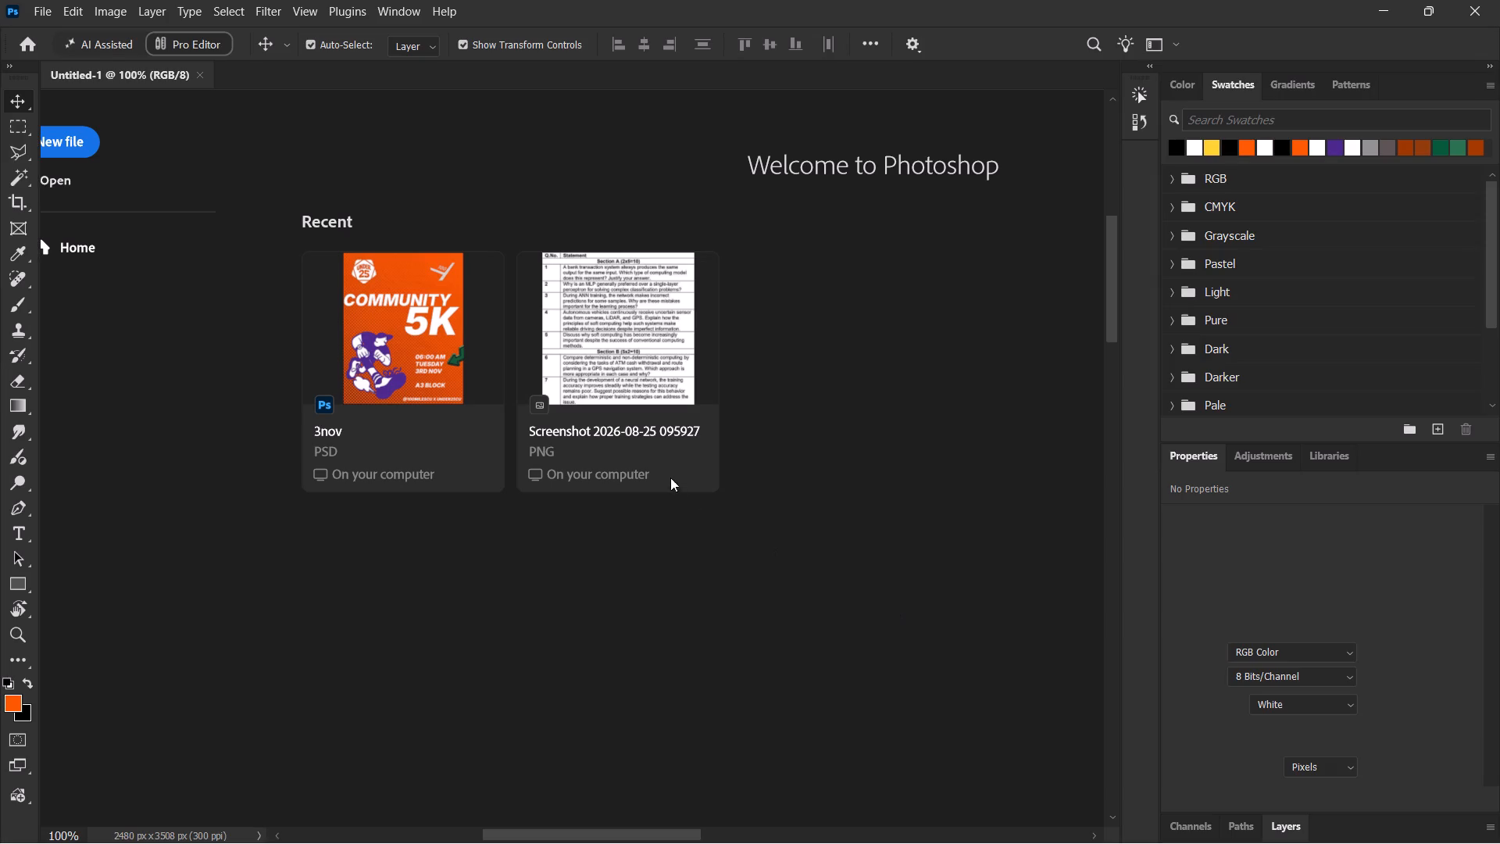
pyautogui.keyDown('alt'); pyautogui.scroll(-1, 561, 428); pyautogui.keyUp('alt')
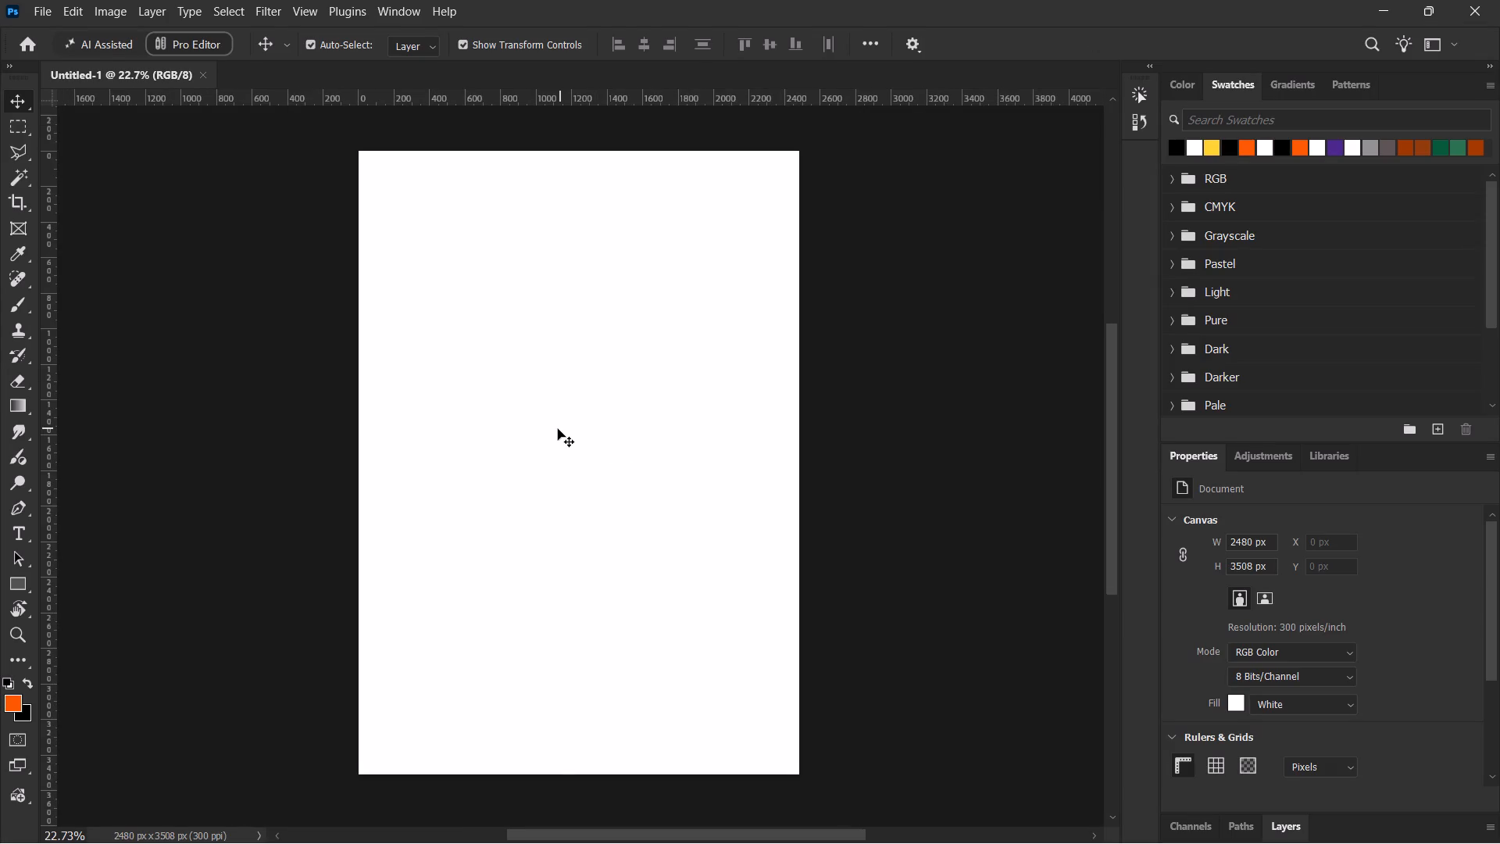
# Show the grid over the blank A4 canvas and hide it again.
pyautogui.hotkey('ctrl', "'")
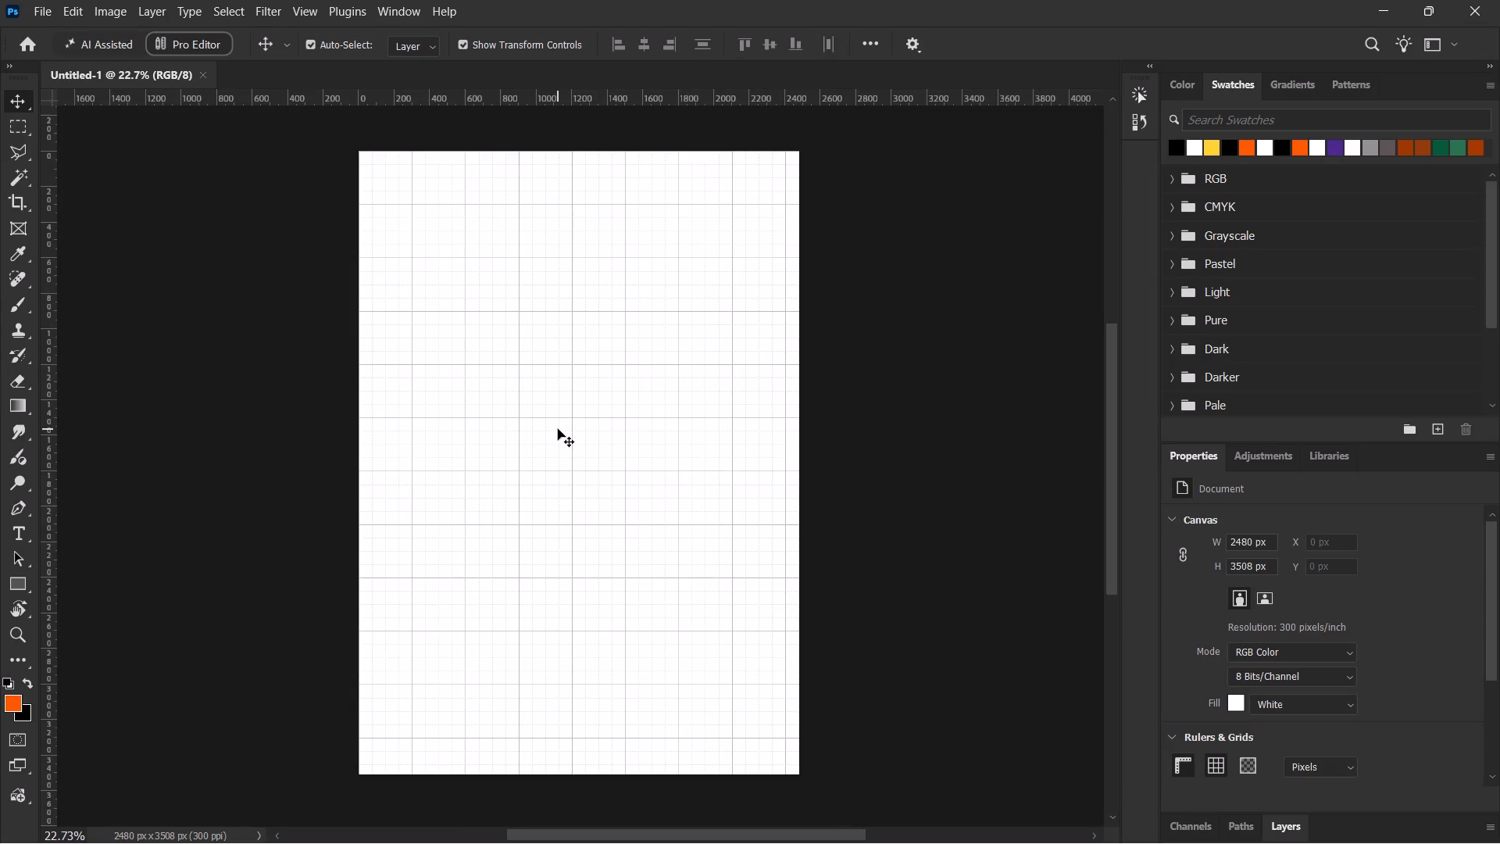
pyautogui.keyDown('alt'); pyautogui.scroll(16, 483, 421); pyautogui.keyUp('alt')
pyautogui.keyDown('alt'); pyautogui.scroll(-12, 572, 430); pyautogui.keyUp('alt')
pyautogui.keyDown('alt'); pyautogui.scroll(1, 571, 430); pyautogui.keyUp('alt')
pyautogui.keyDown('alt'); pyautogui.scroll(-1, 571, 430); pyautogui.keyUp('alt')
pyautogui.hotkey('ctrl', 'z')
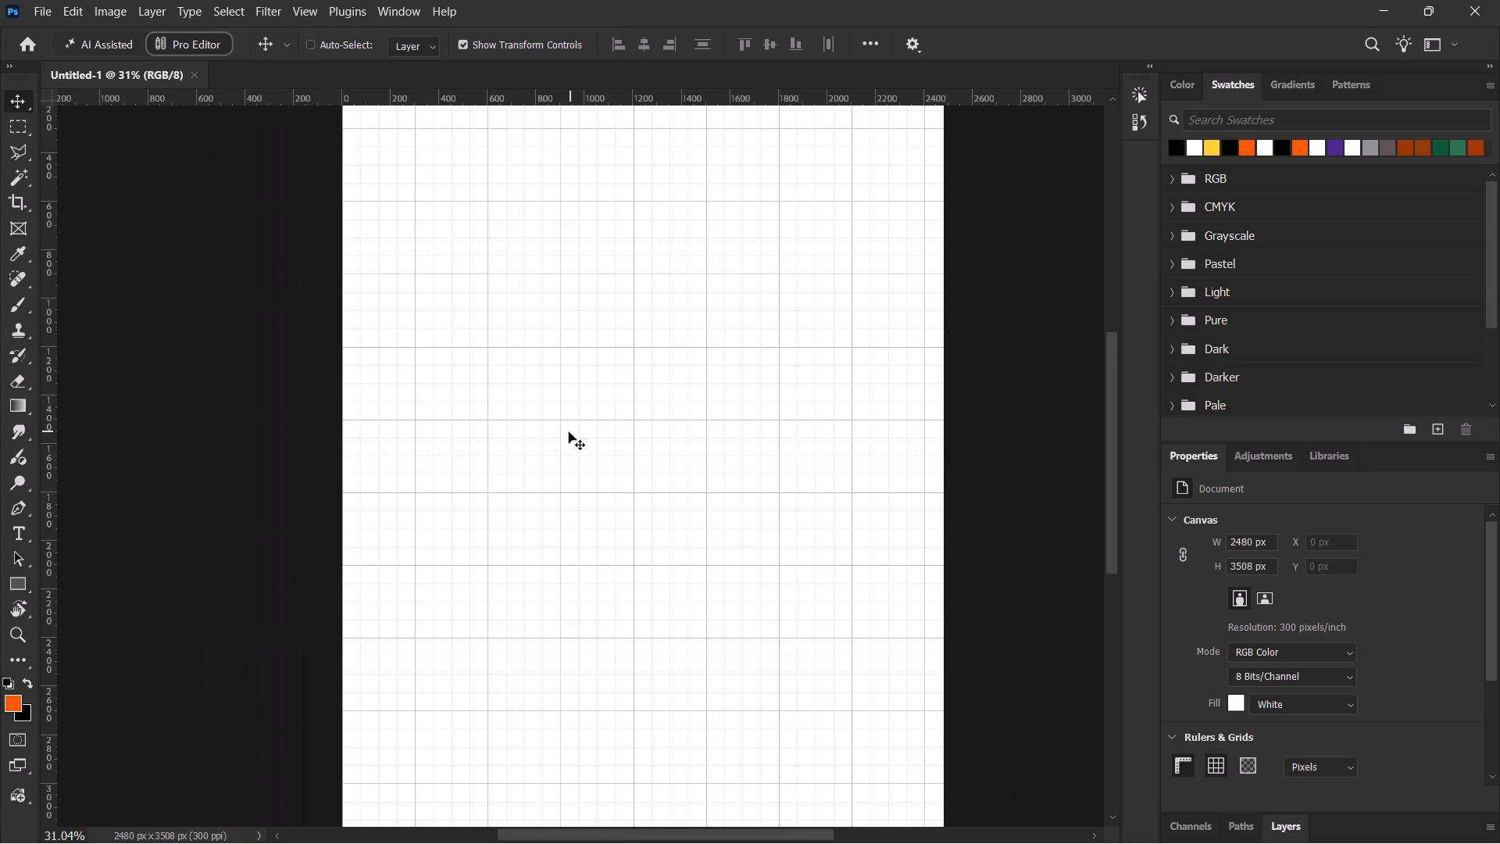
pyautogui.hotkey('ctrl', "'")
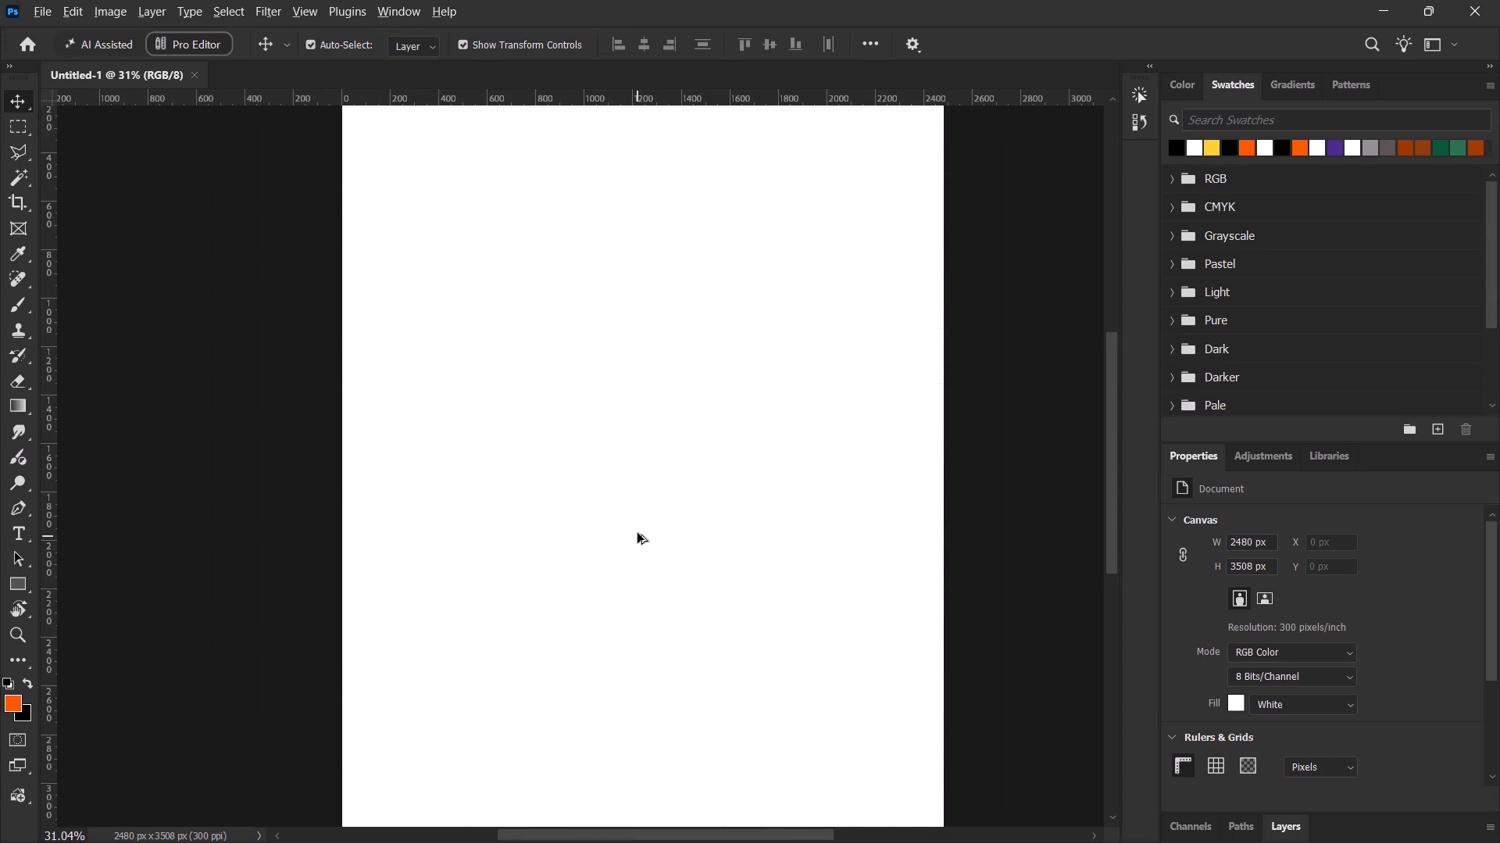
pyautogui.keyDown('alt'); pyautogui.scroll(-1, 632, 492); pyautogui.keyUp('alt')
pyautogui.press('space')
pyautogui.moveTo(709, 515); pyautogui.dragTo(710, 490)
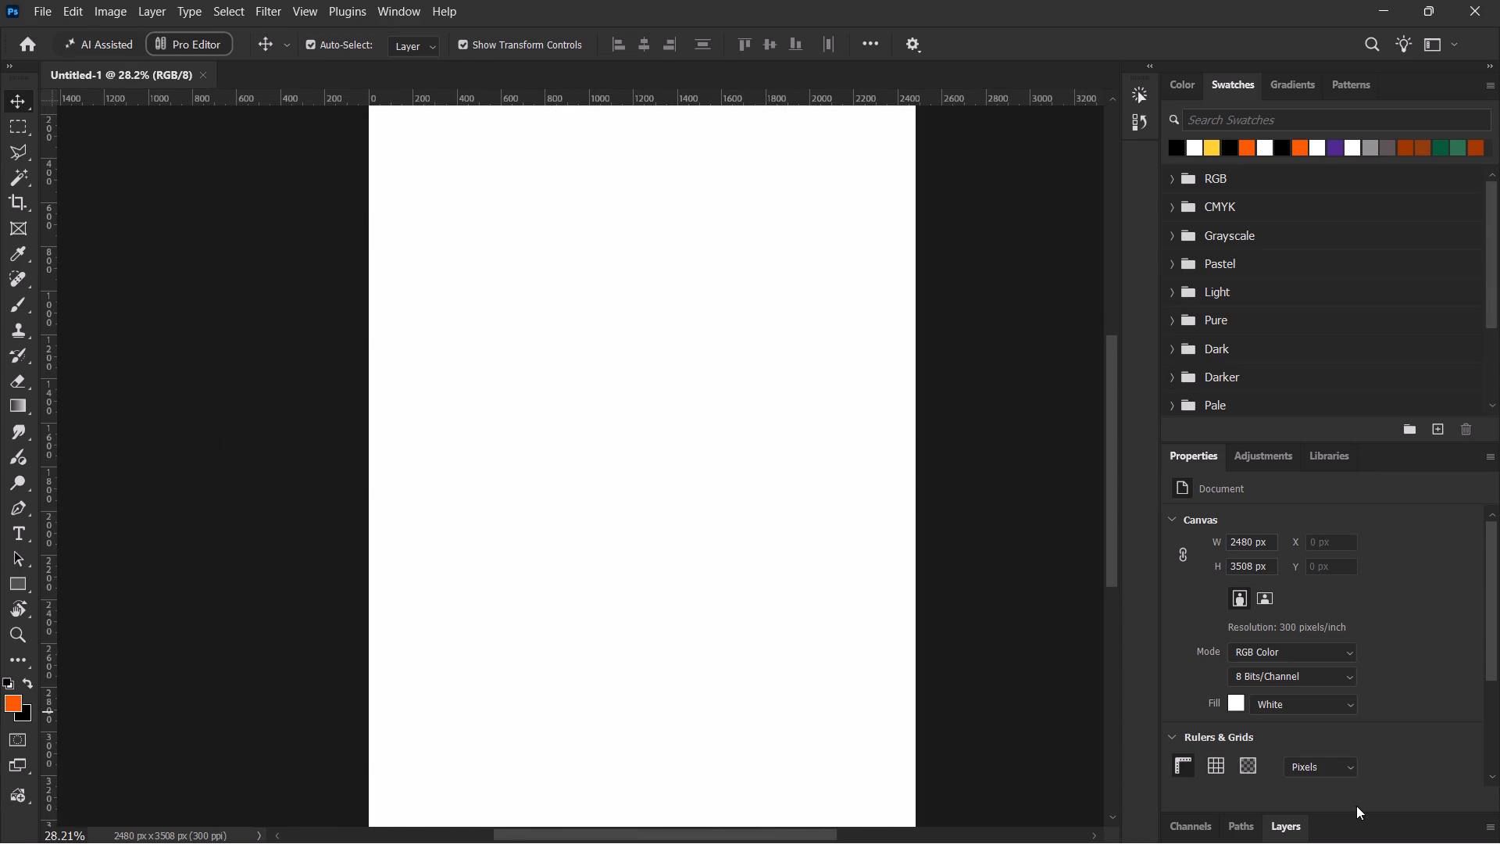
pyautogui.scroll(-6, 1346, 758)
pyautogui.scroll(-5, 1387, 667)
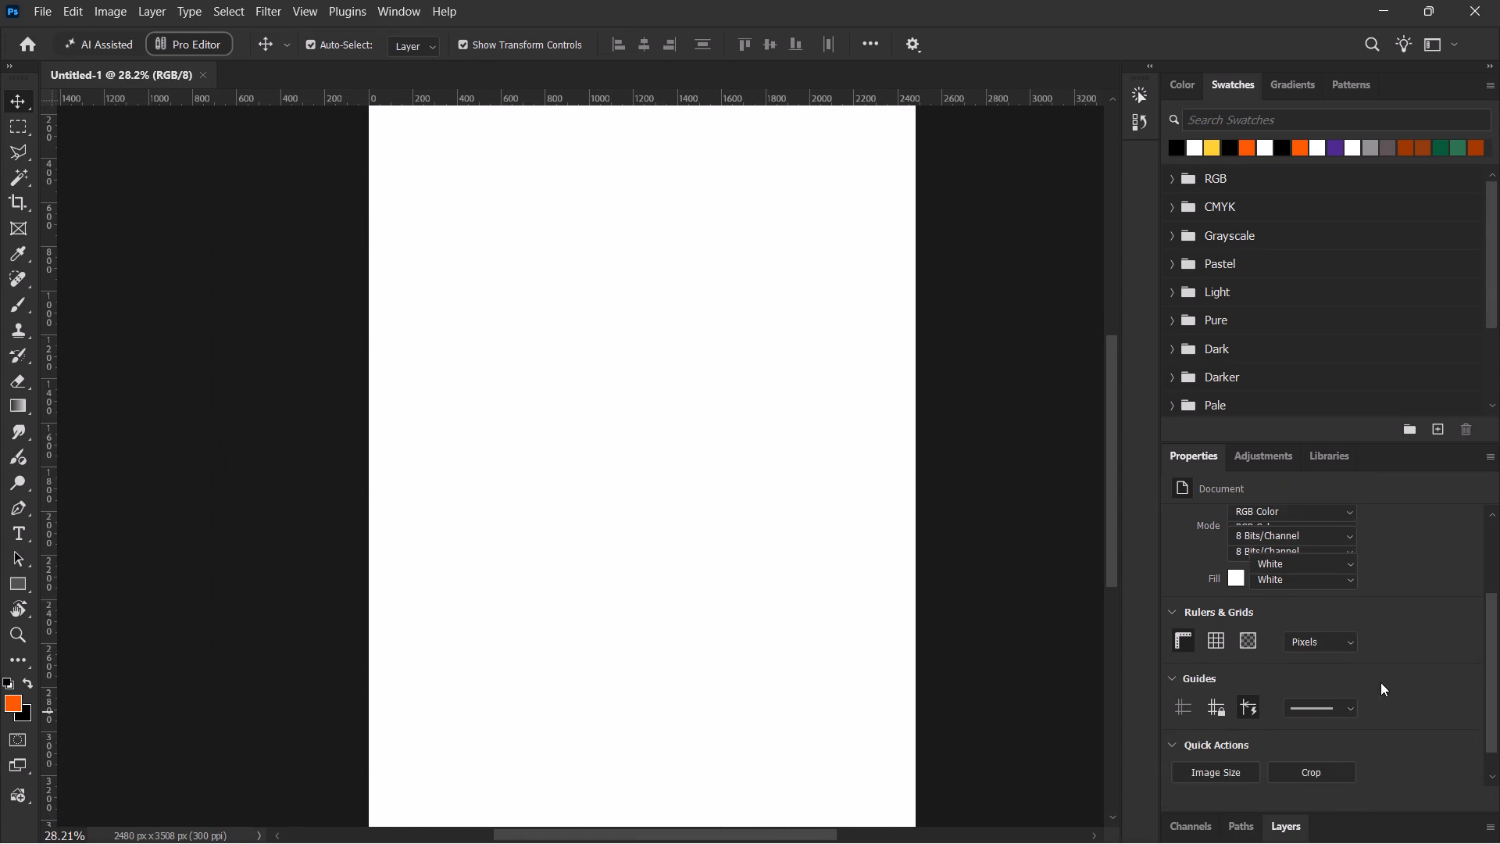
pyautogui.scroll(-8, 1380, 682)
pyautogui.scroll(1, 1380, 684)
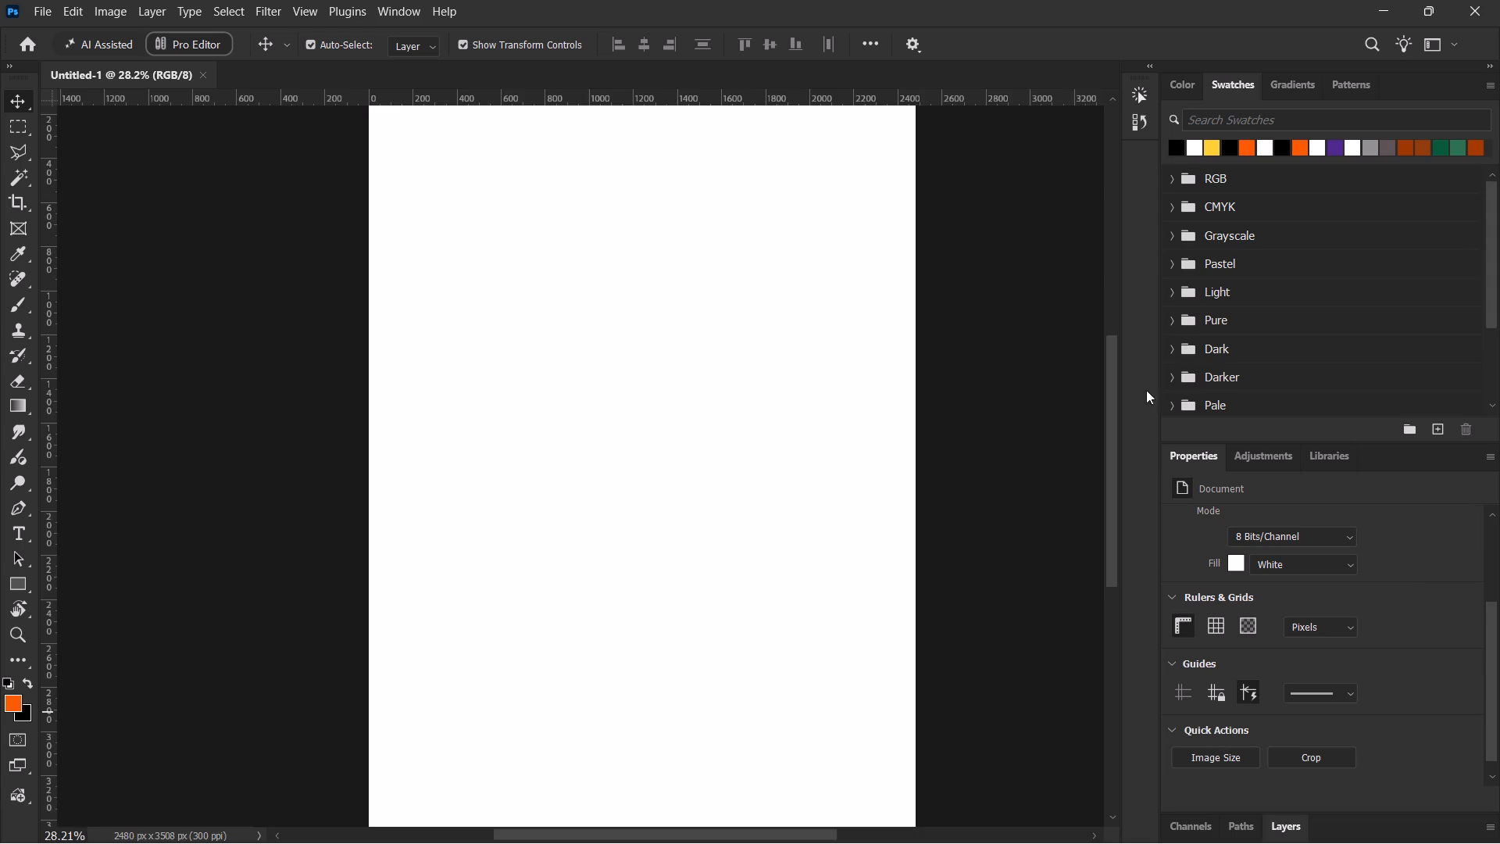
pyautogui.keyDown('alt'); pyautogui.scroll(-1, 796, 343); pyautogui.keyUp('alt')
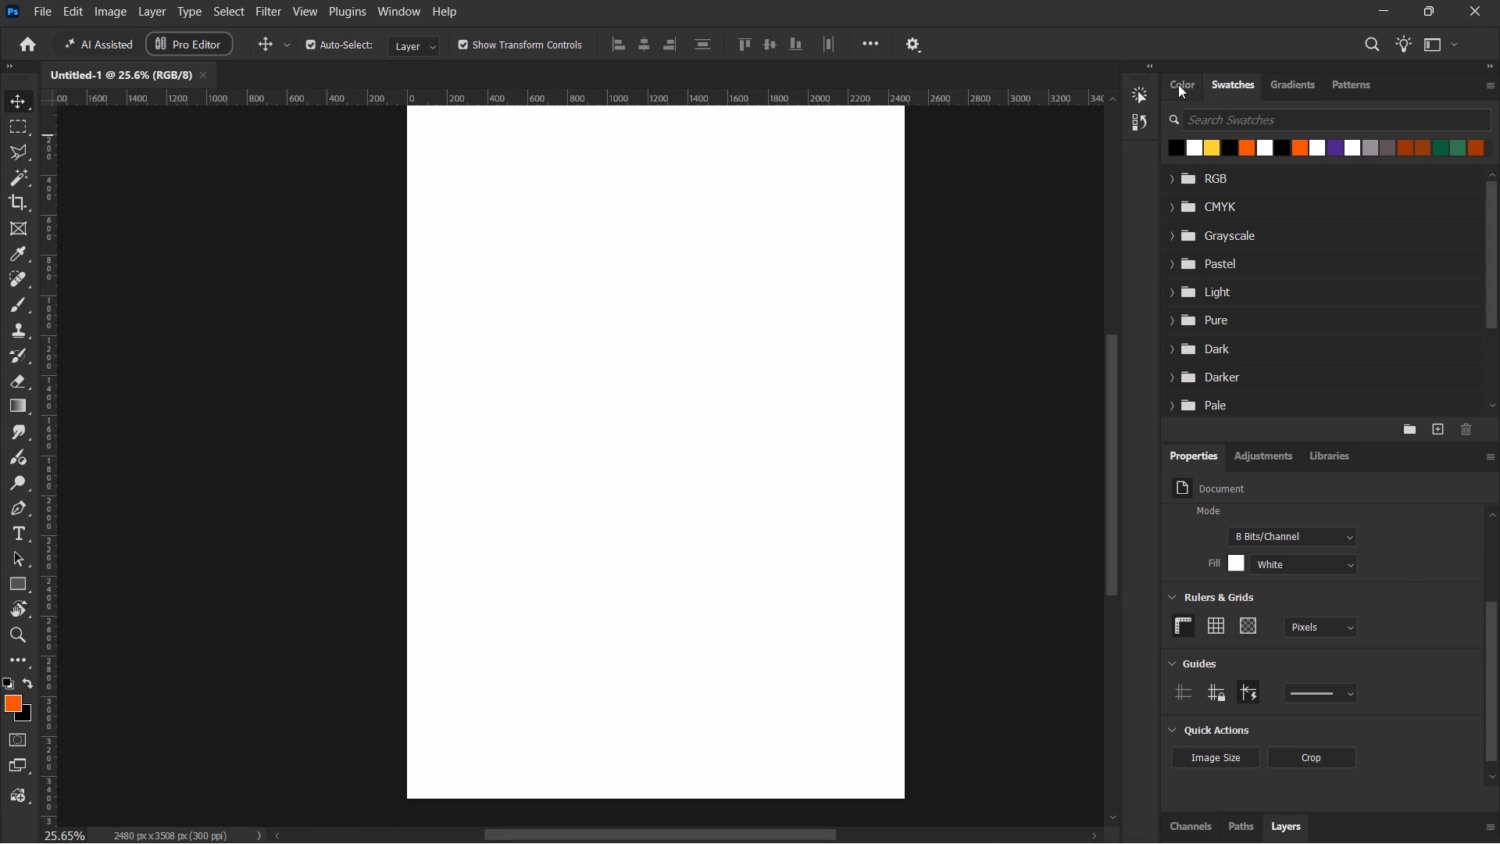
# Display the color spectrum in place of the swatches.
pyautogui.click(1178, 84)
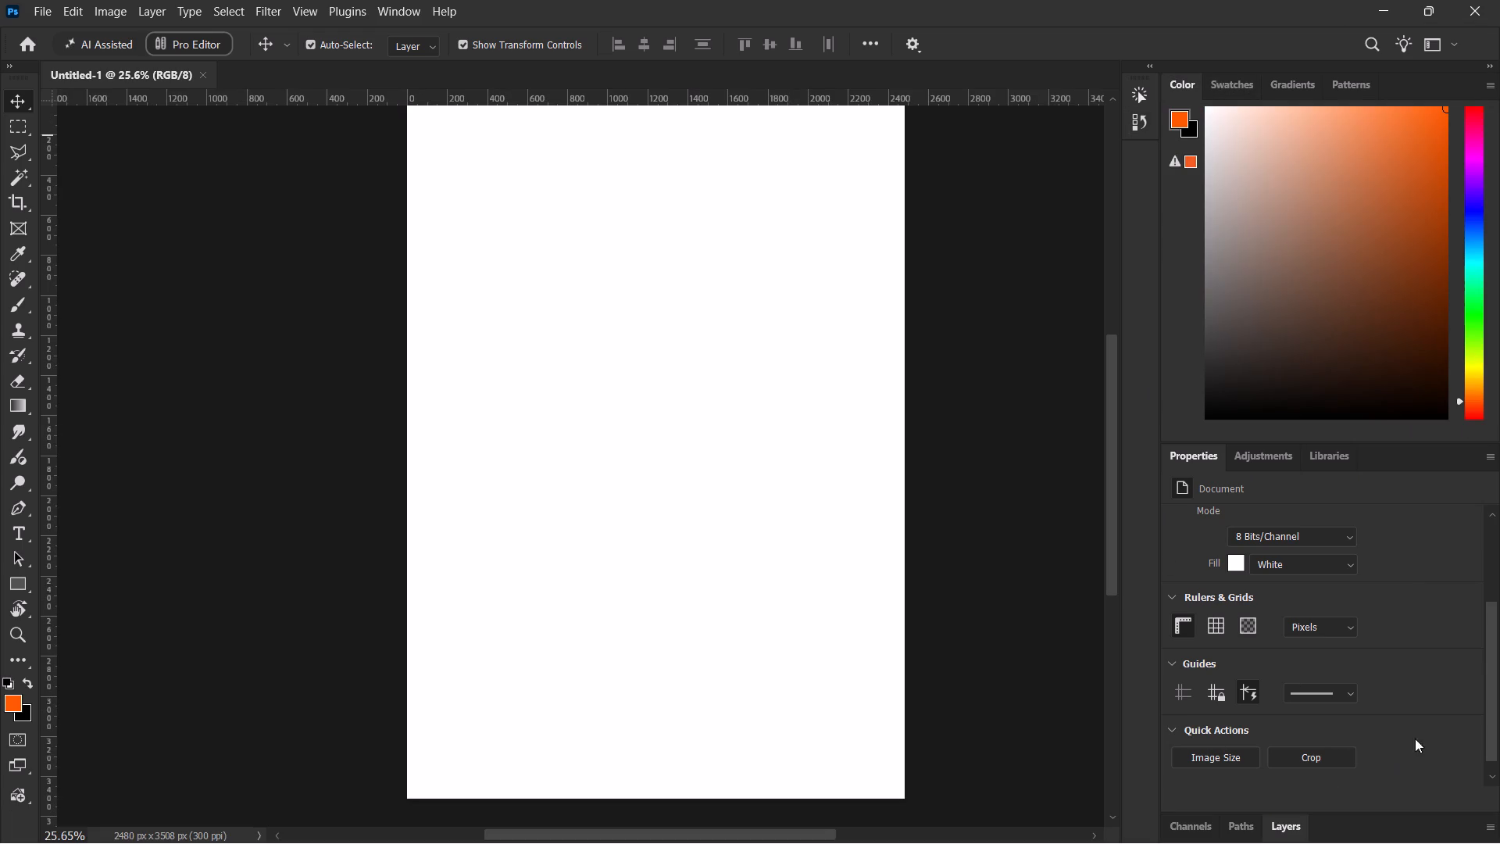
# Detach the collapsed Channels, Paths and Layers group from the dock and try to expand it to show the layers list.
pyautogui.moveTo(1490, 825); pyautogui.dragTo(1252, 781)
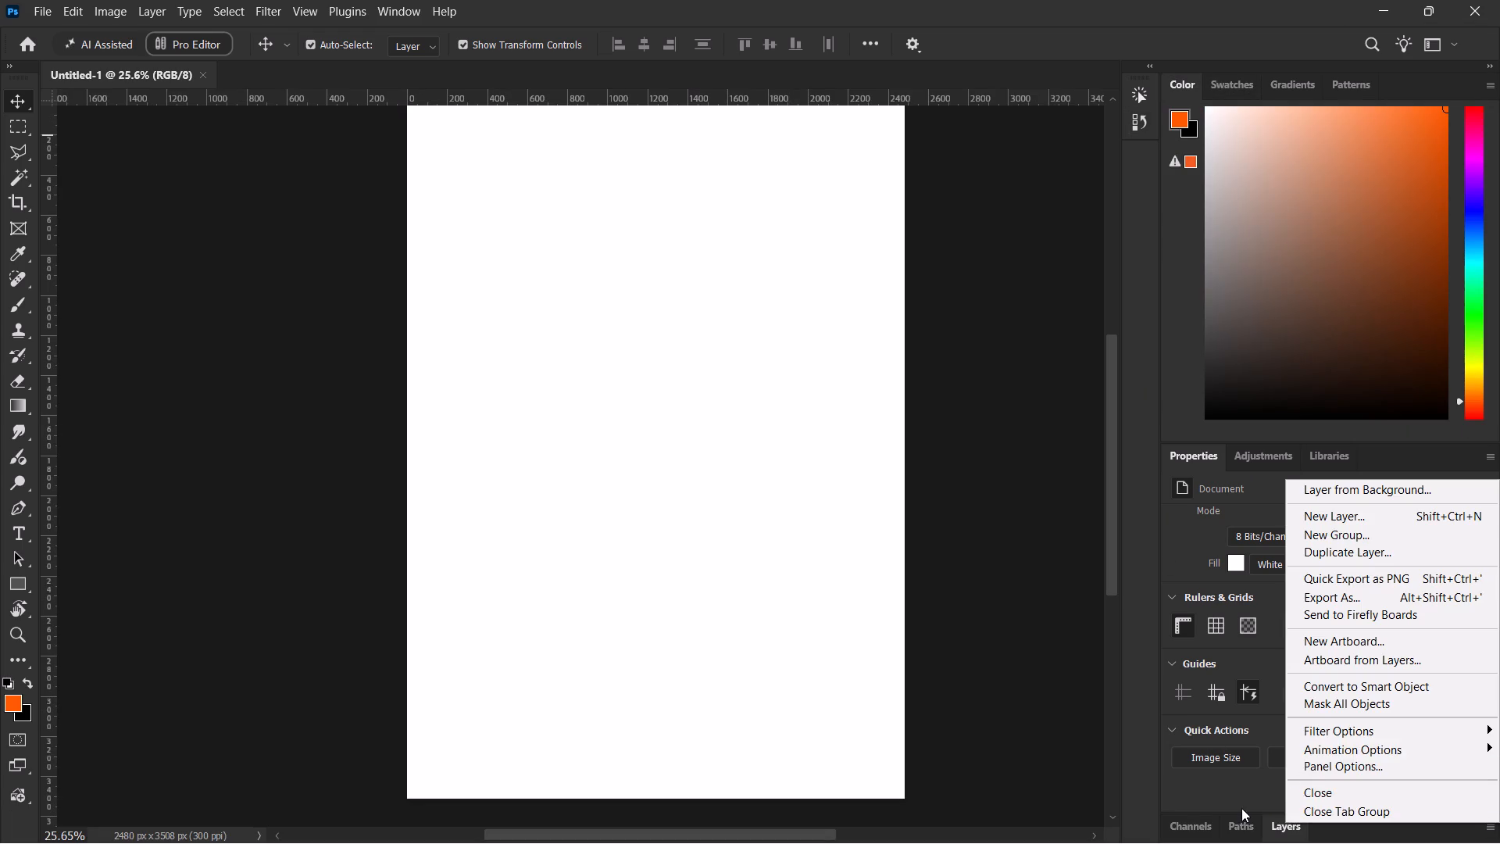
pyautogui.moveTo(1241, 808); pyautogui.dragTo(1236, 801)
pyautogui.click(1411, 818)
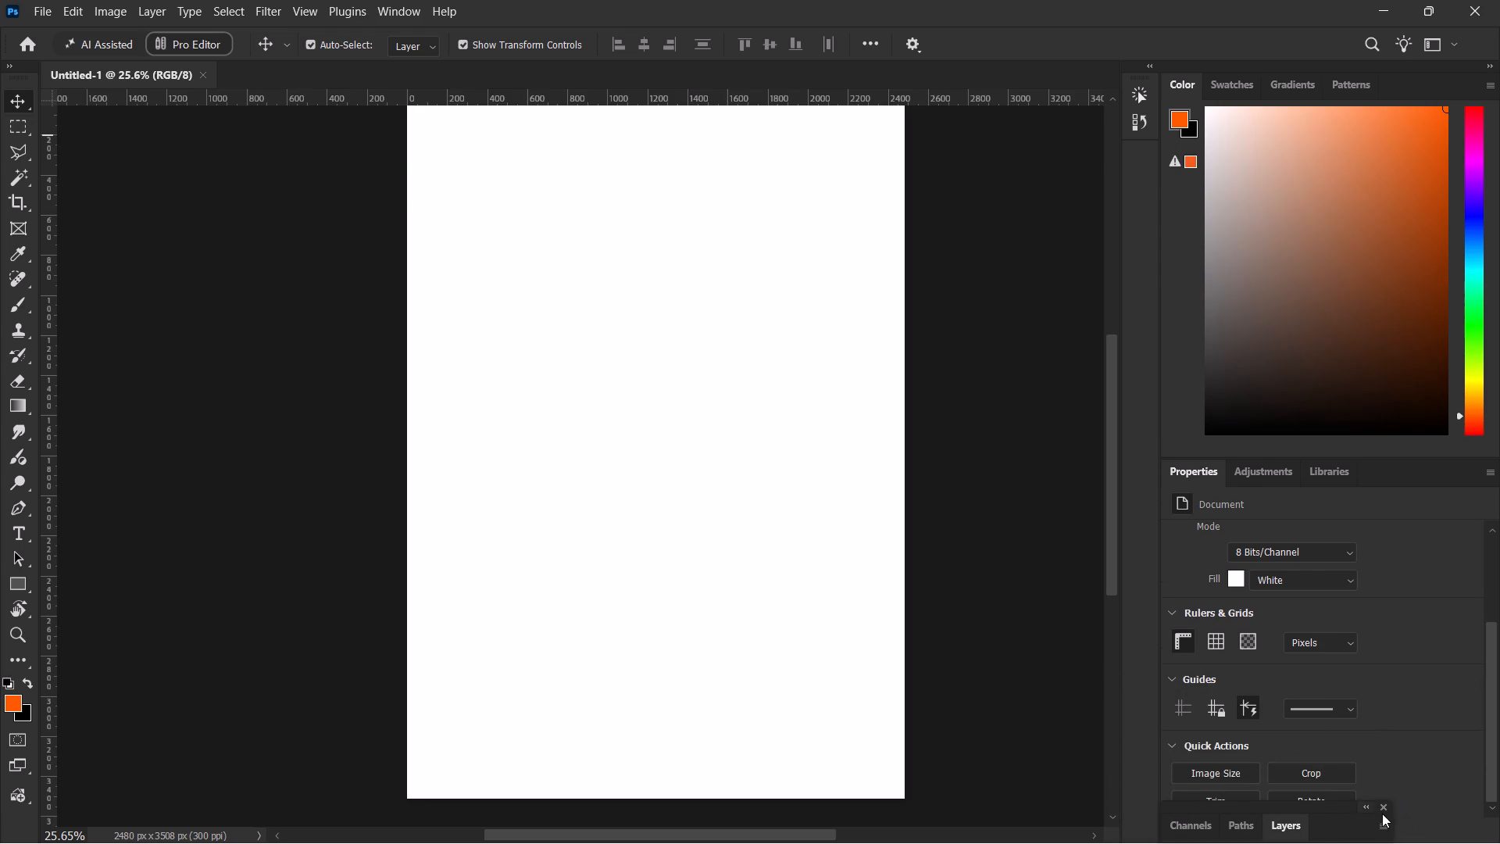
pyautogui.click(1198, 829)
pyautogui.click(1276, 823)
pyautogui.click(1370, 810)
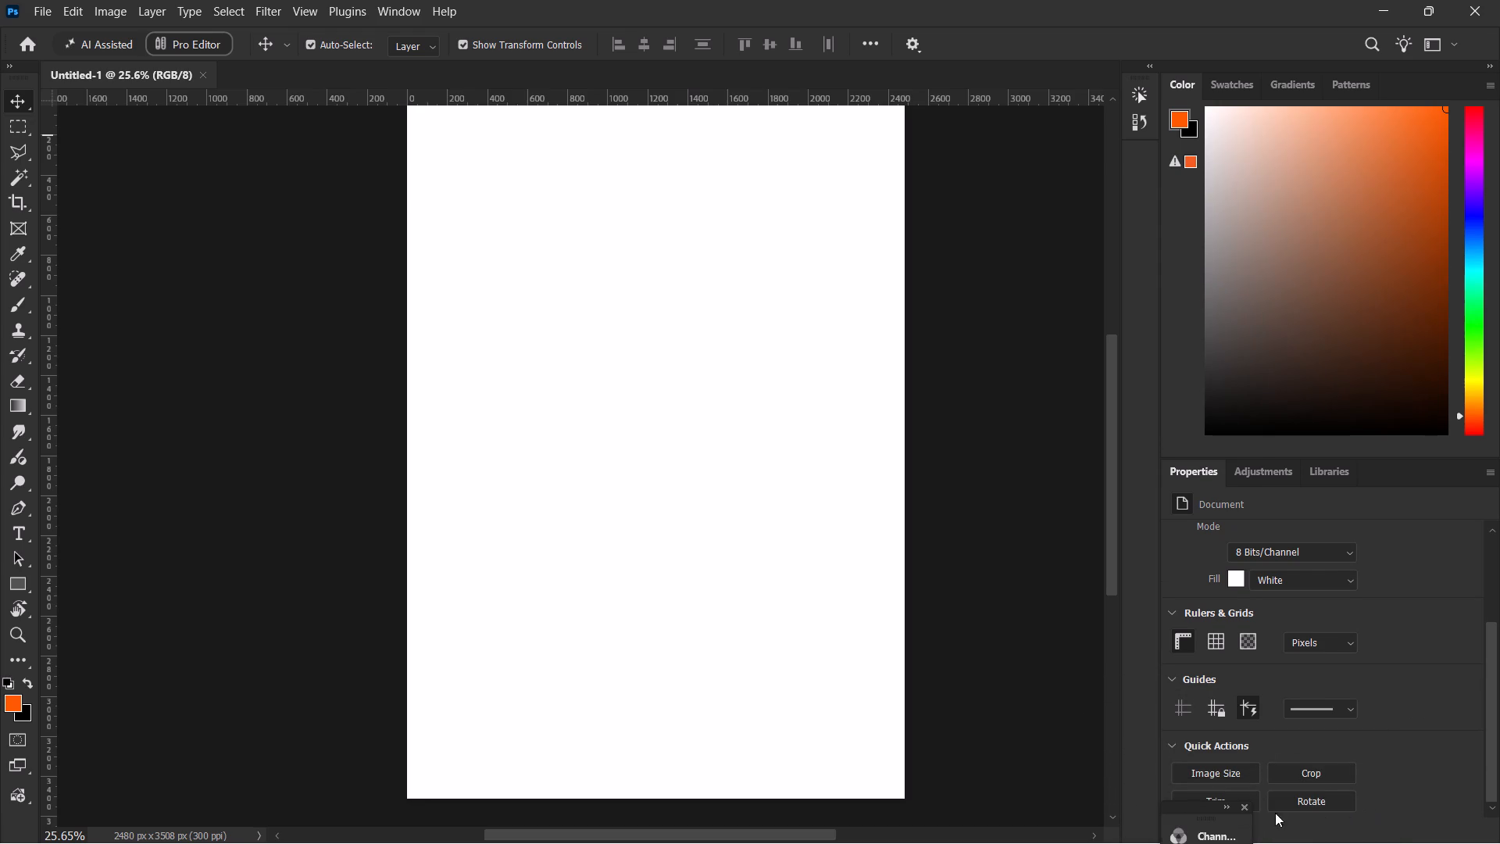
pyautogui.click(1223, 801)
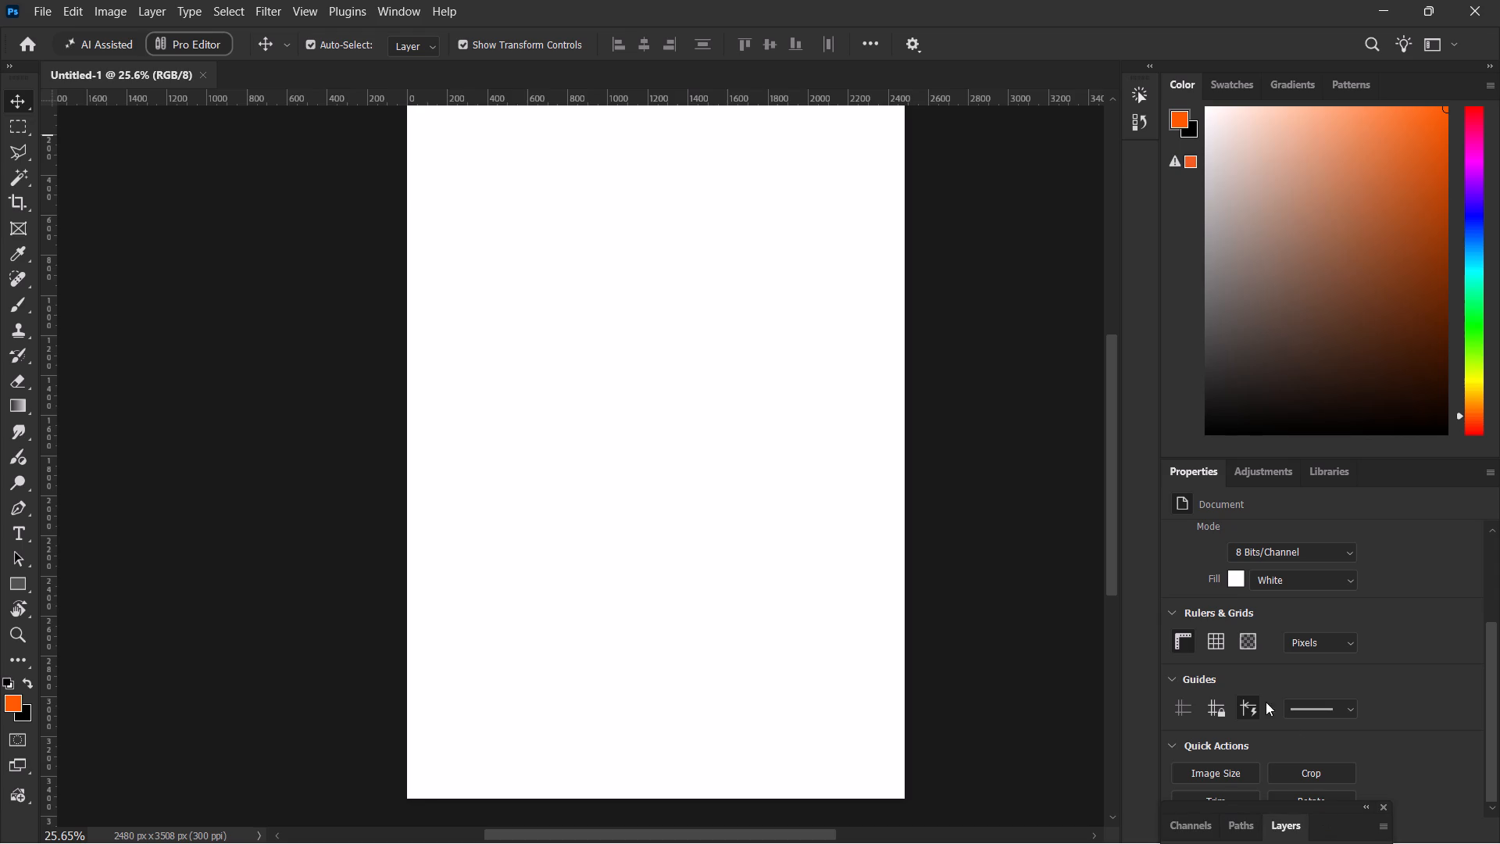
pyautogui.click(365, 0)
pyautogui.click(373, 0)
# Reset the Essentials workspace to restore its default layout, with the layers group docked again.
pyautogui.click(434, 41)
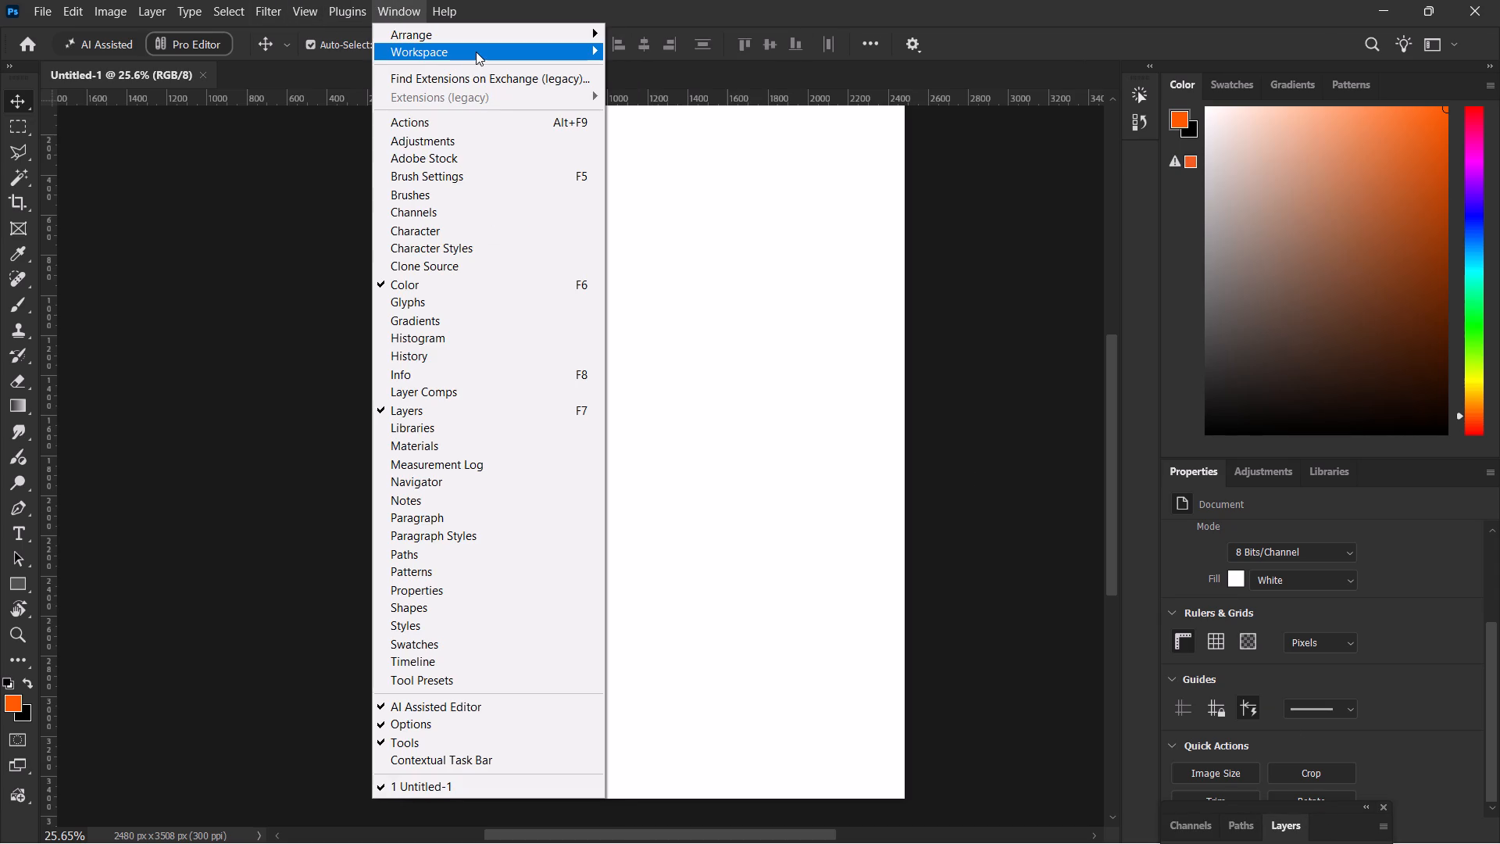
pyautogui.click(476, 52)
pyautogui.click(682, 54)
pyautogui.click(389, 19)
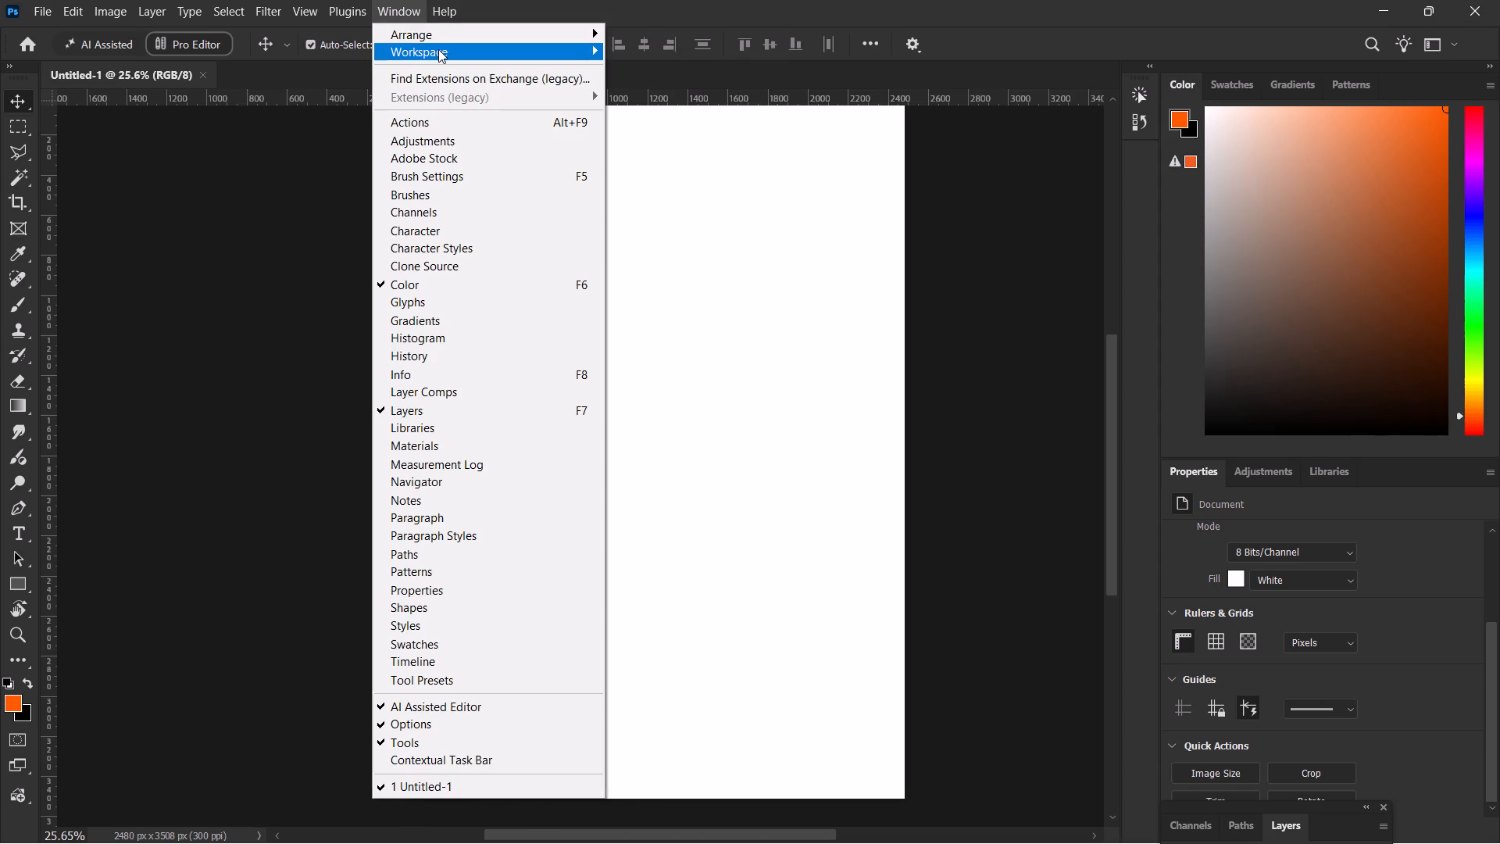
pyautogui.click(438, 49)
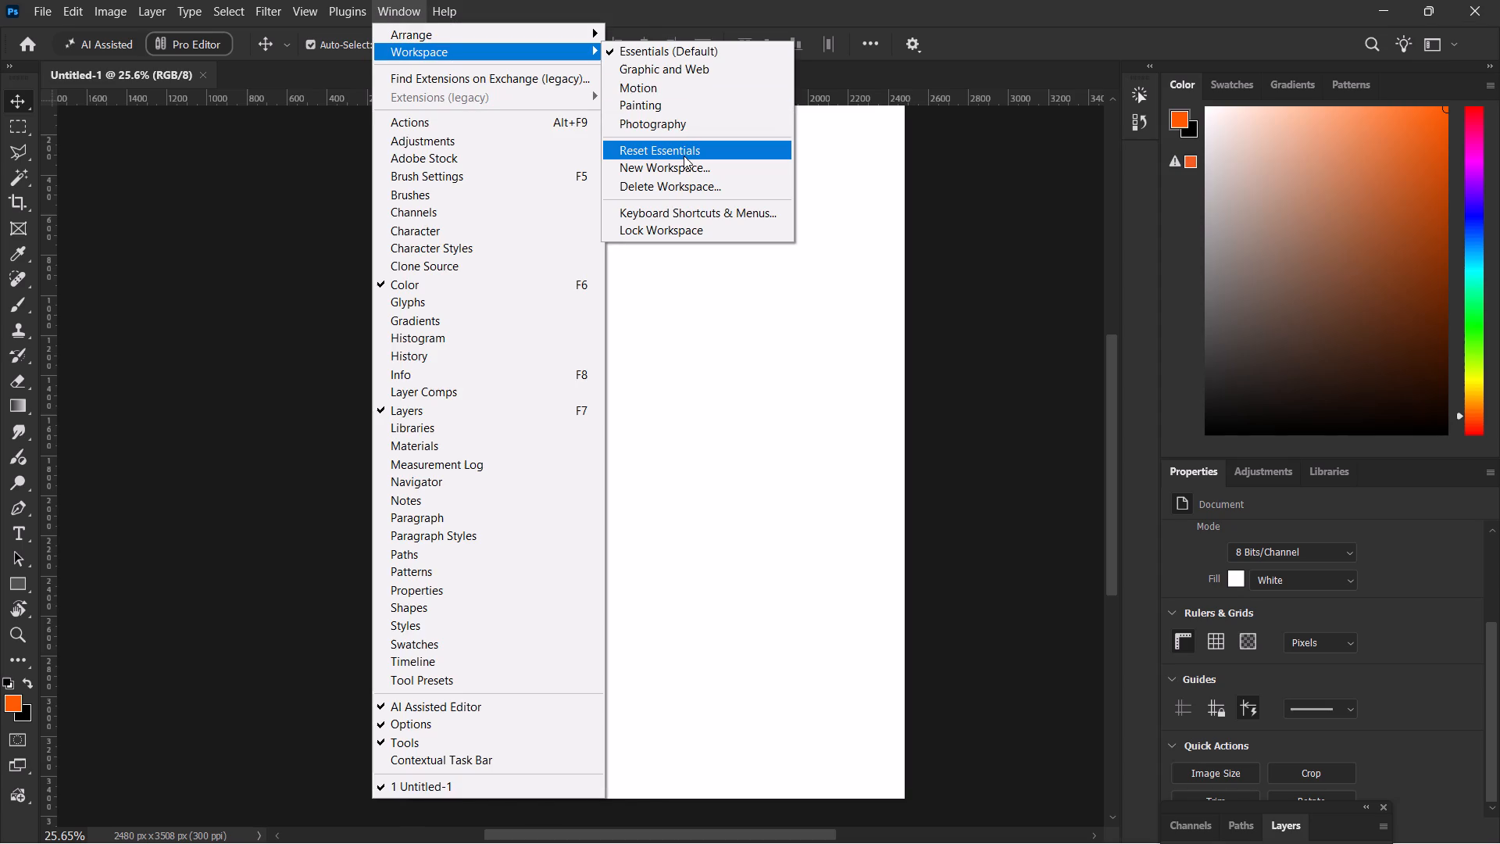
pyautogui.click(684, 156)
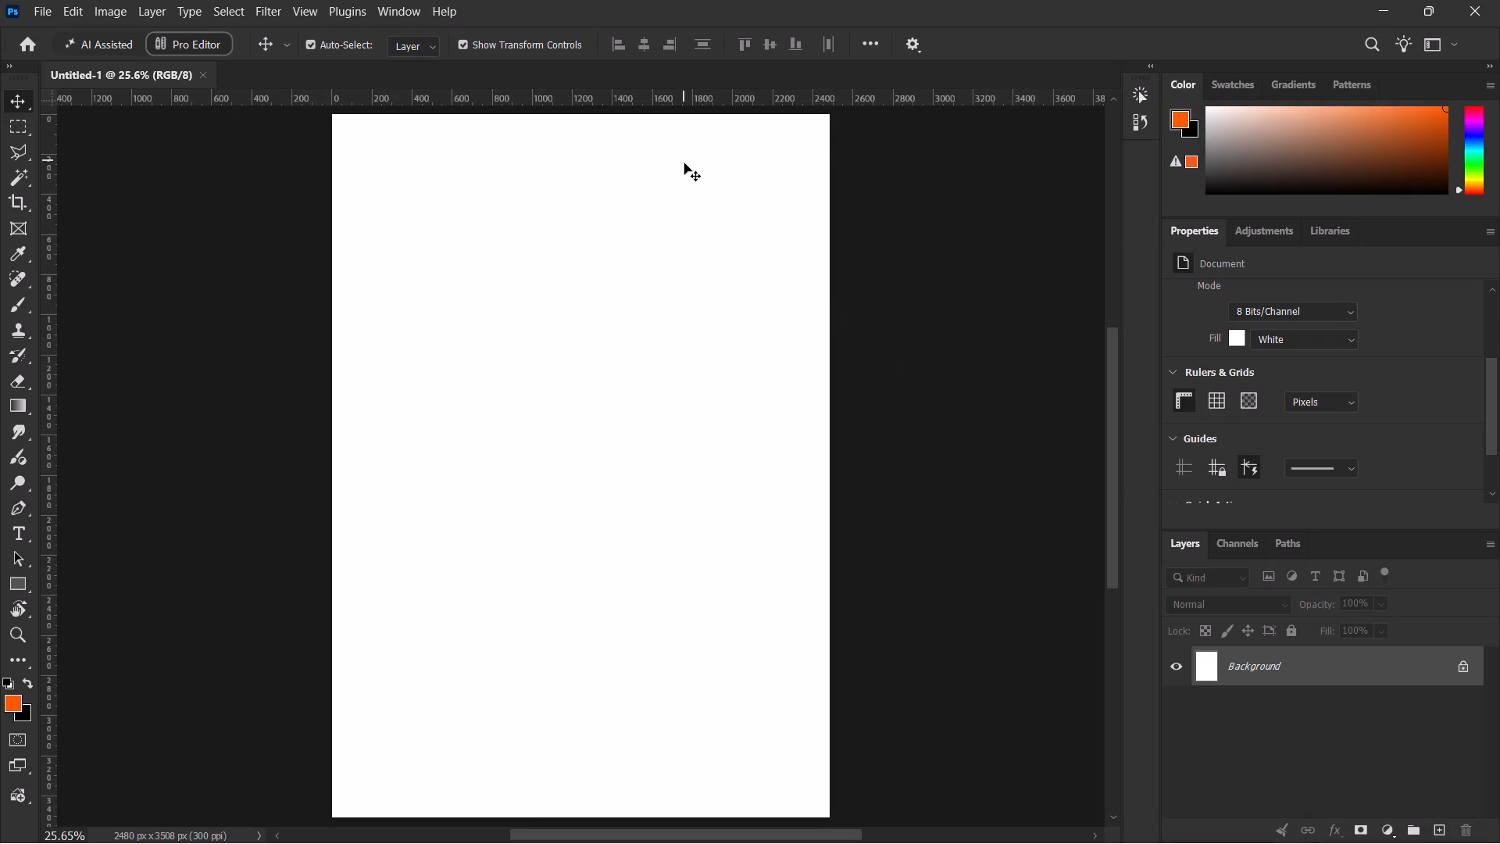
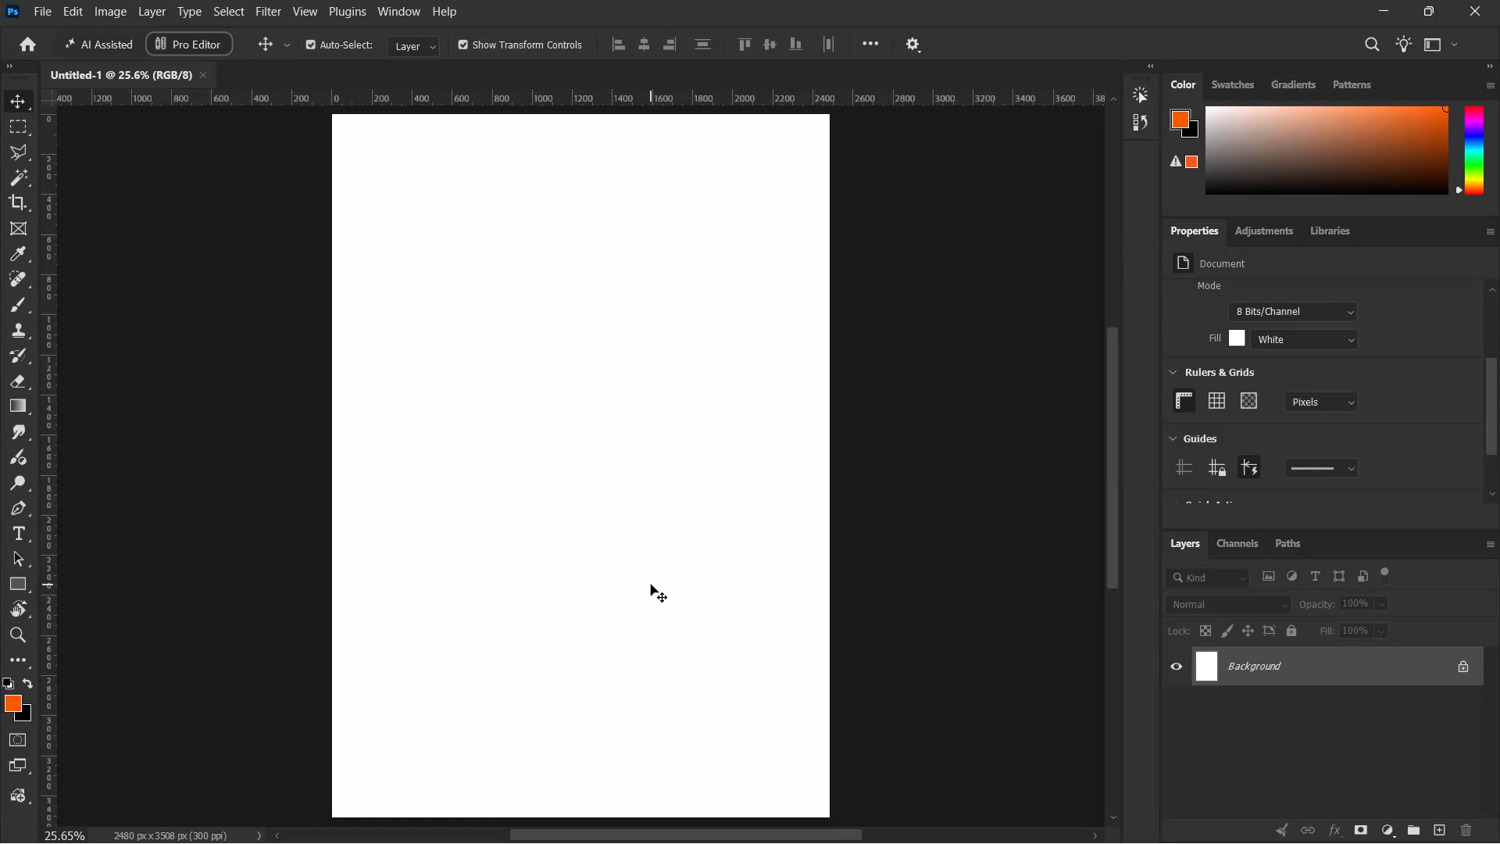
# Place the runner image download.jpg from the Downloads folder in File Explorer onto the A4 canvas at full page height.
pyautogui.press('super+4')
pyautogui.click(87, 313)
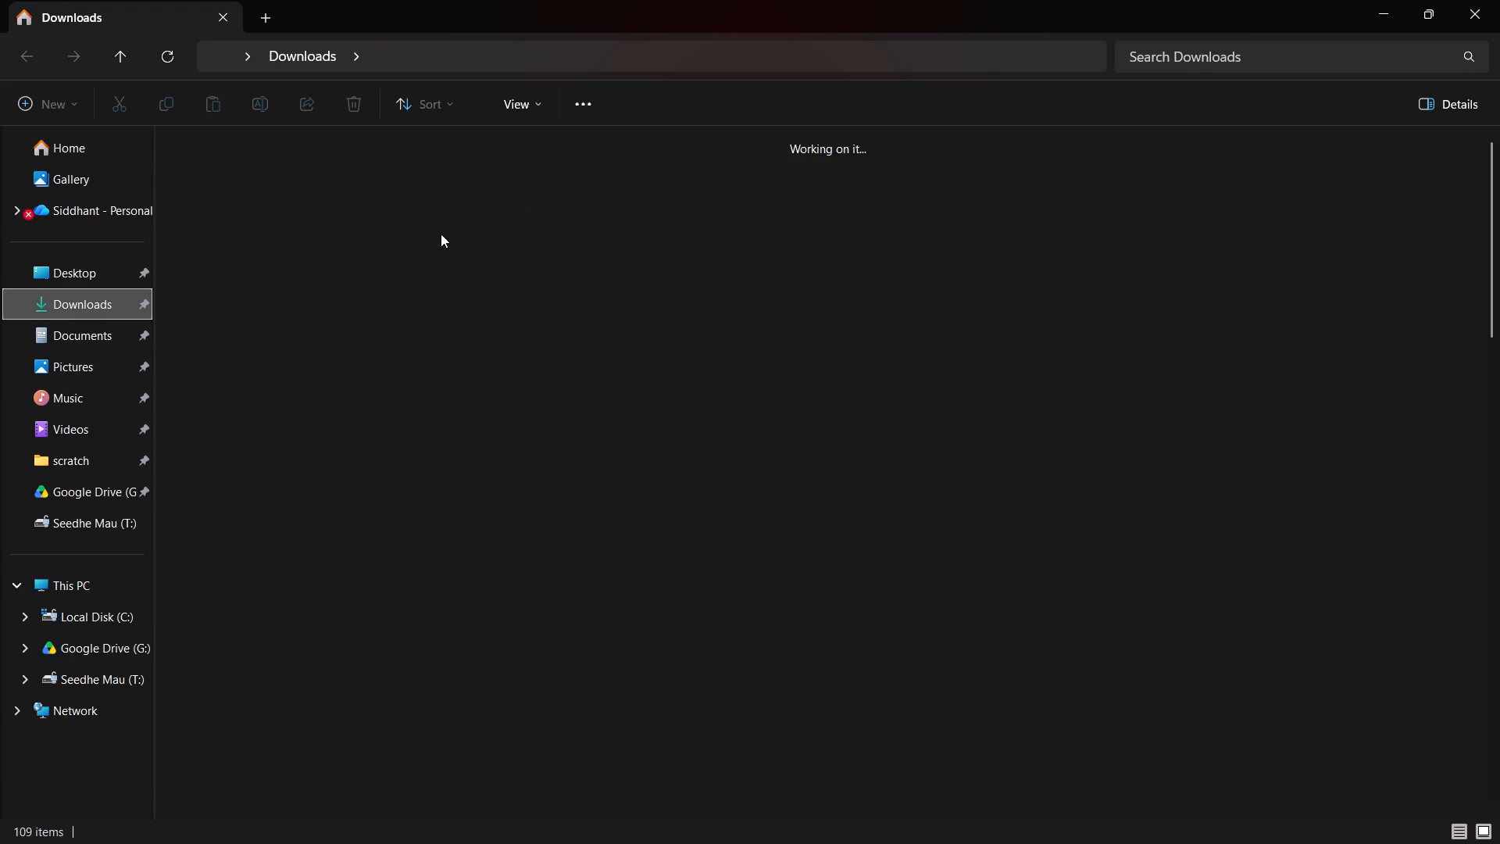
pyautogui.moveTo(282, 241); pyautogui.dragTo(547, 394)
pyautogui.hotkey('alt', 'Tab')
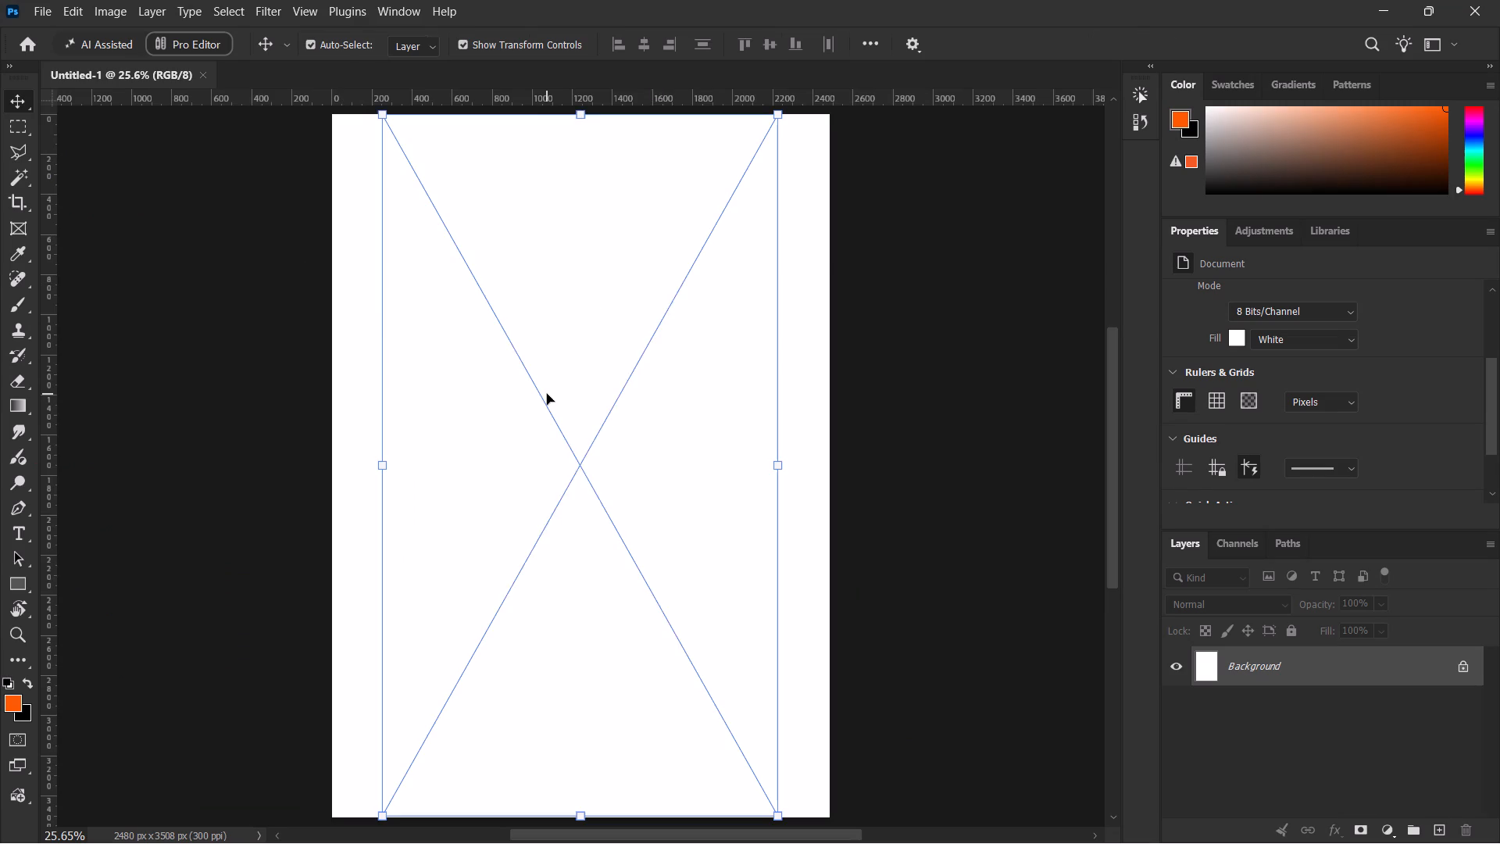
pyautogui.click(1180, 46)
pyautogui.click(1174, 45)
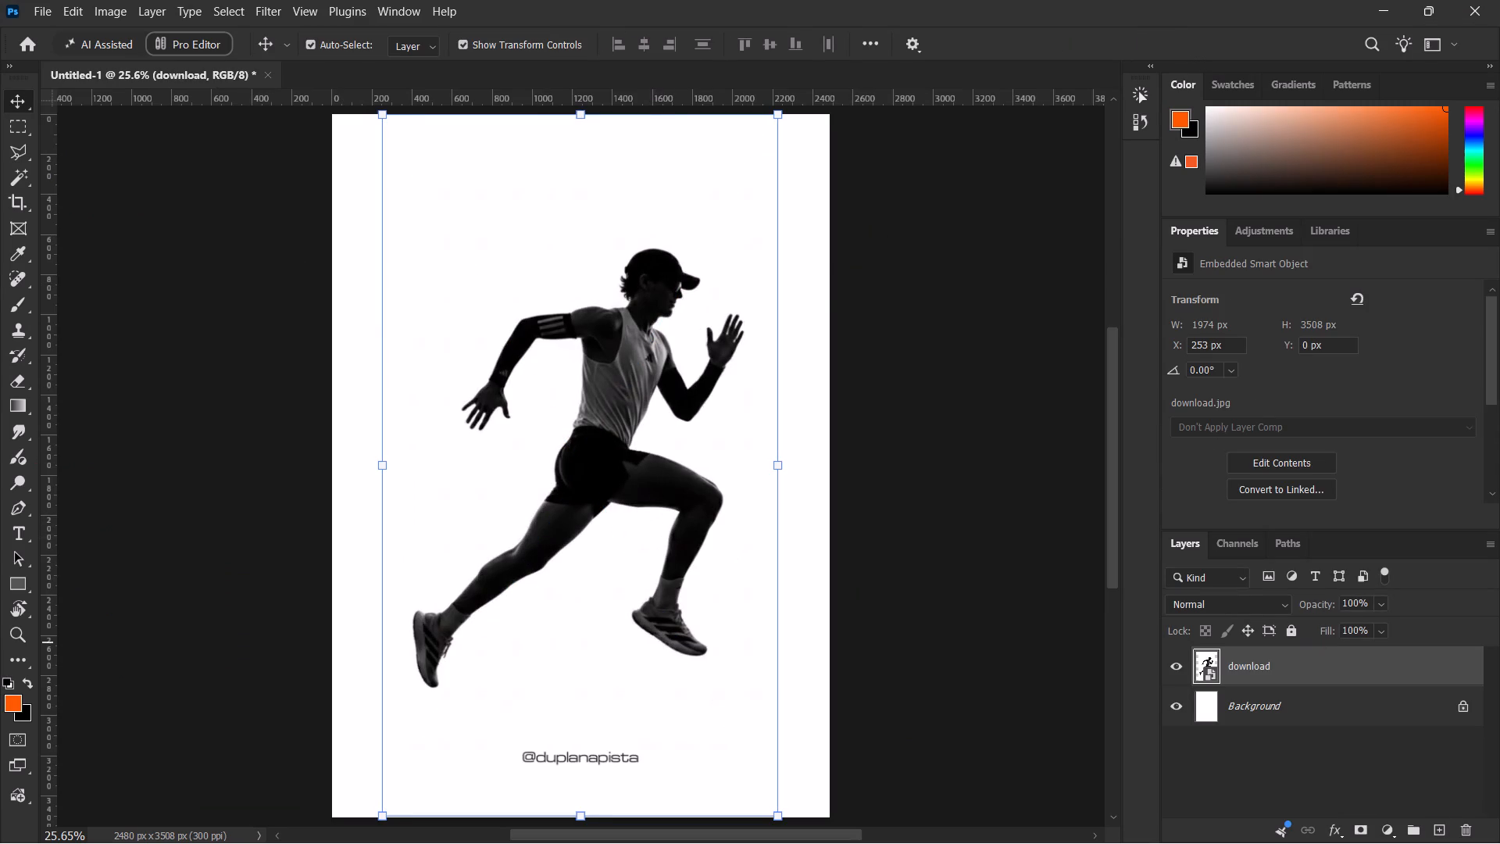
# Rasterize the download smart object layer into a regular pixel layer.
pyautogui.rightClick(1380, 667)
pyautogui.click(1234, 786)
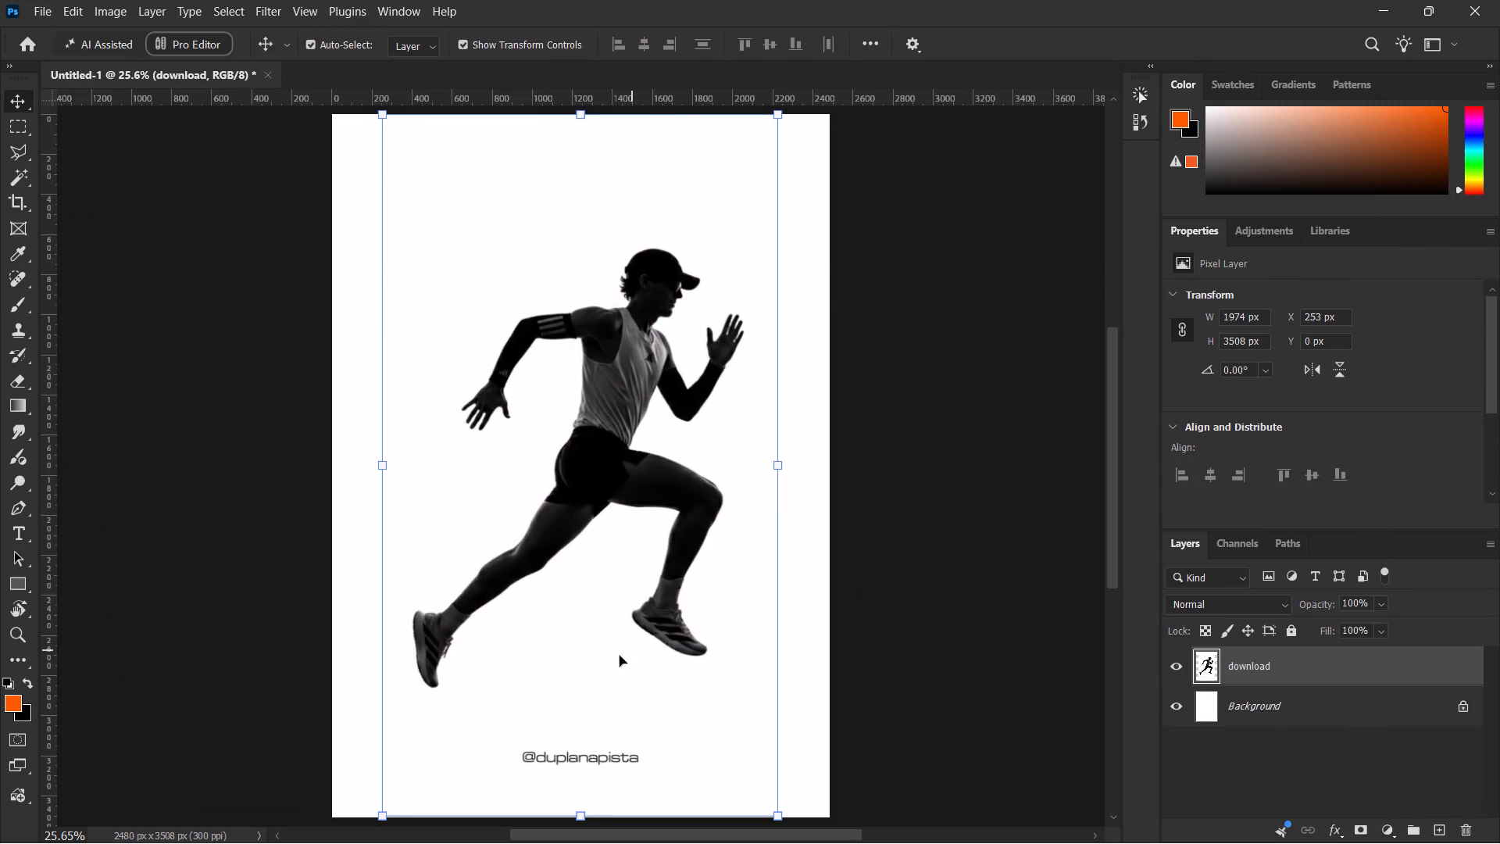
# Erase the watermark text below the runner on the download layer using a rectangular selection about 709 x 363 px.
pyautogui.press('m')
pyautogui.moveTo(509, 721); pyautogui.dragTo(589, 757)
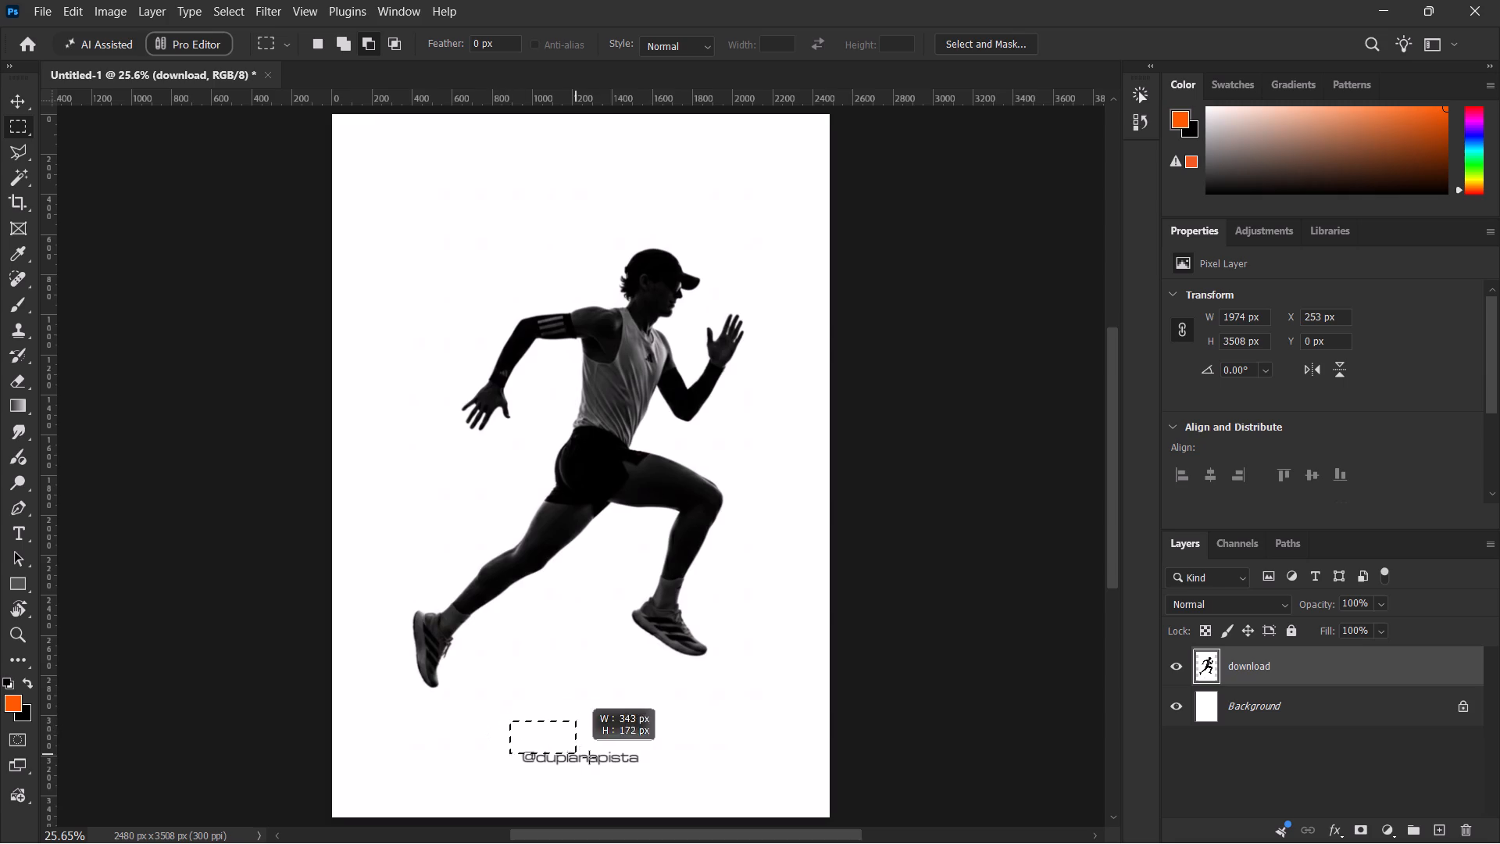
pyautogui.moveTo(589, 757); pyautogui.dragTo(650, 792)
pyautogui.press('Delete')
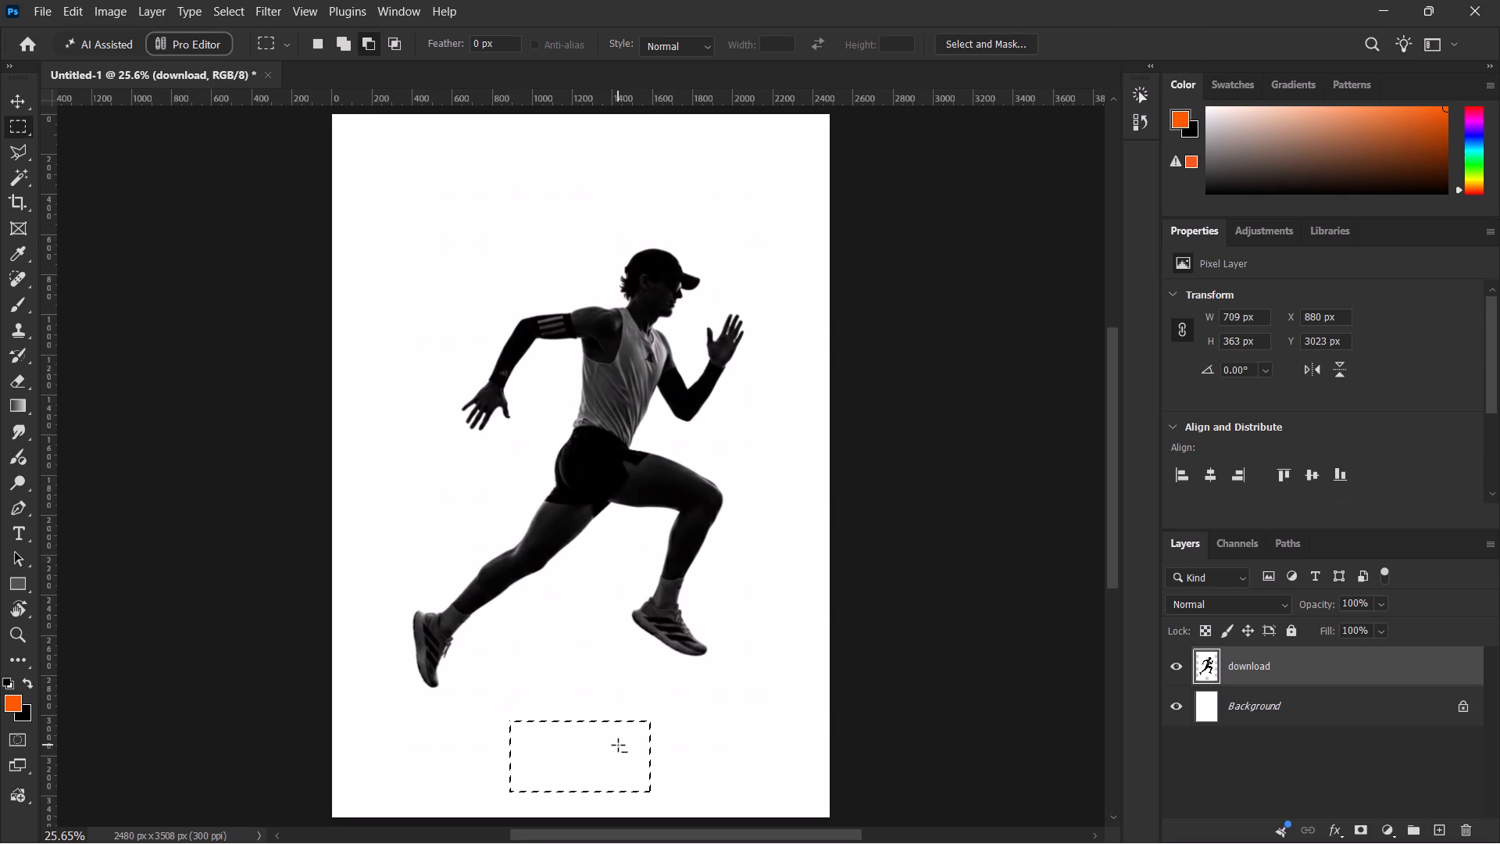
# Remove the white backdrop around the runner on the download layer with the Magic Wand at tolerance 32, leaving nothing selected.
pyautogui.press('w')
pyautogui.click(591, 674)
pyautogui.press('Delete')
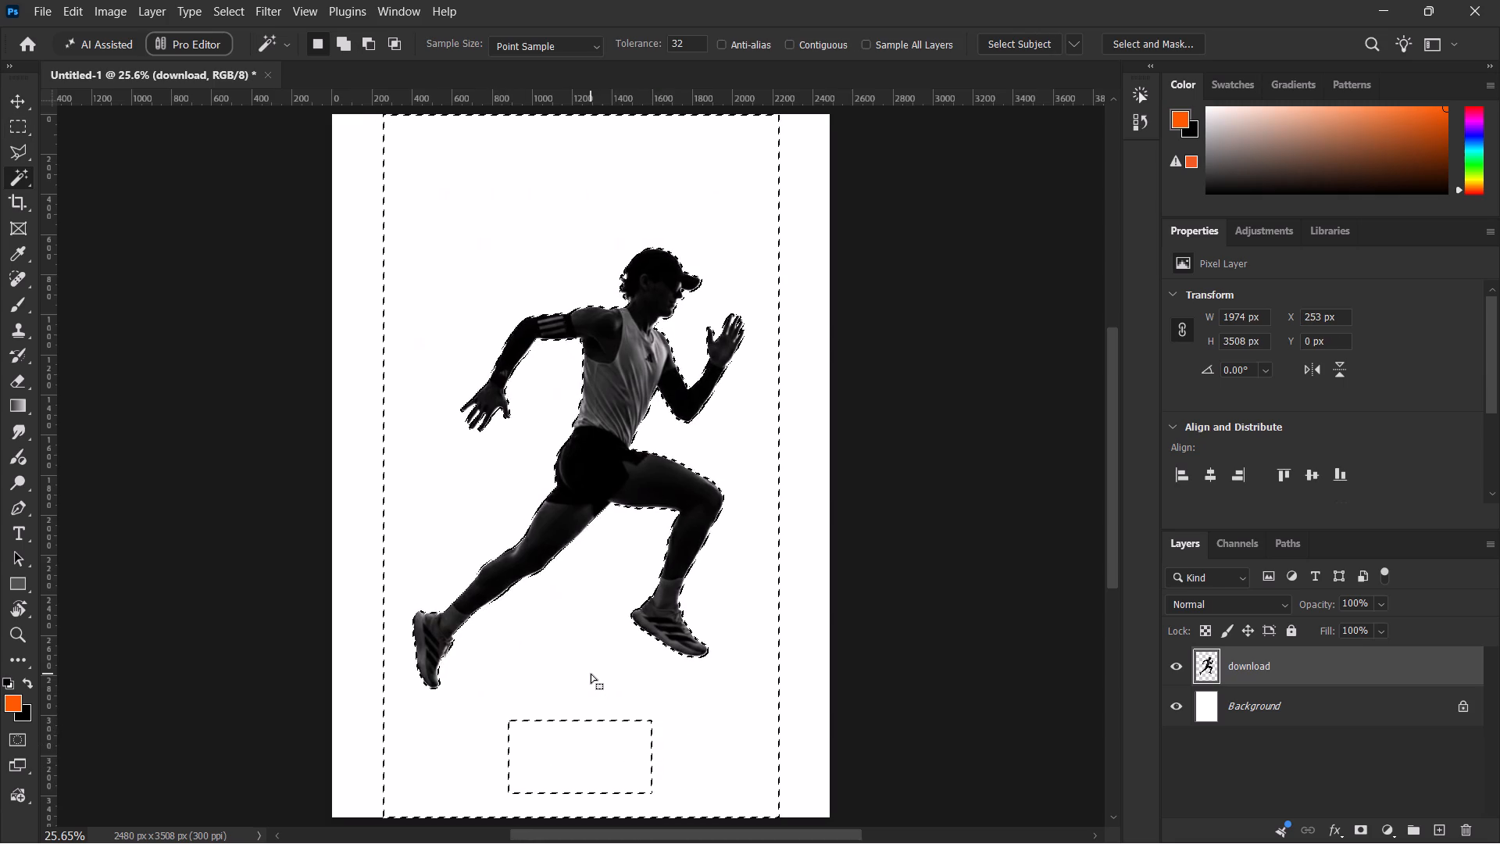
pyautogui.hotkey('ctrl', 'd')
# Hide the Background layer to check the runner cutout, and show it again.
pyautogui.click(1184, 707)
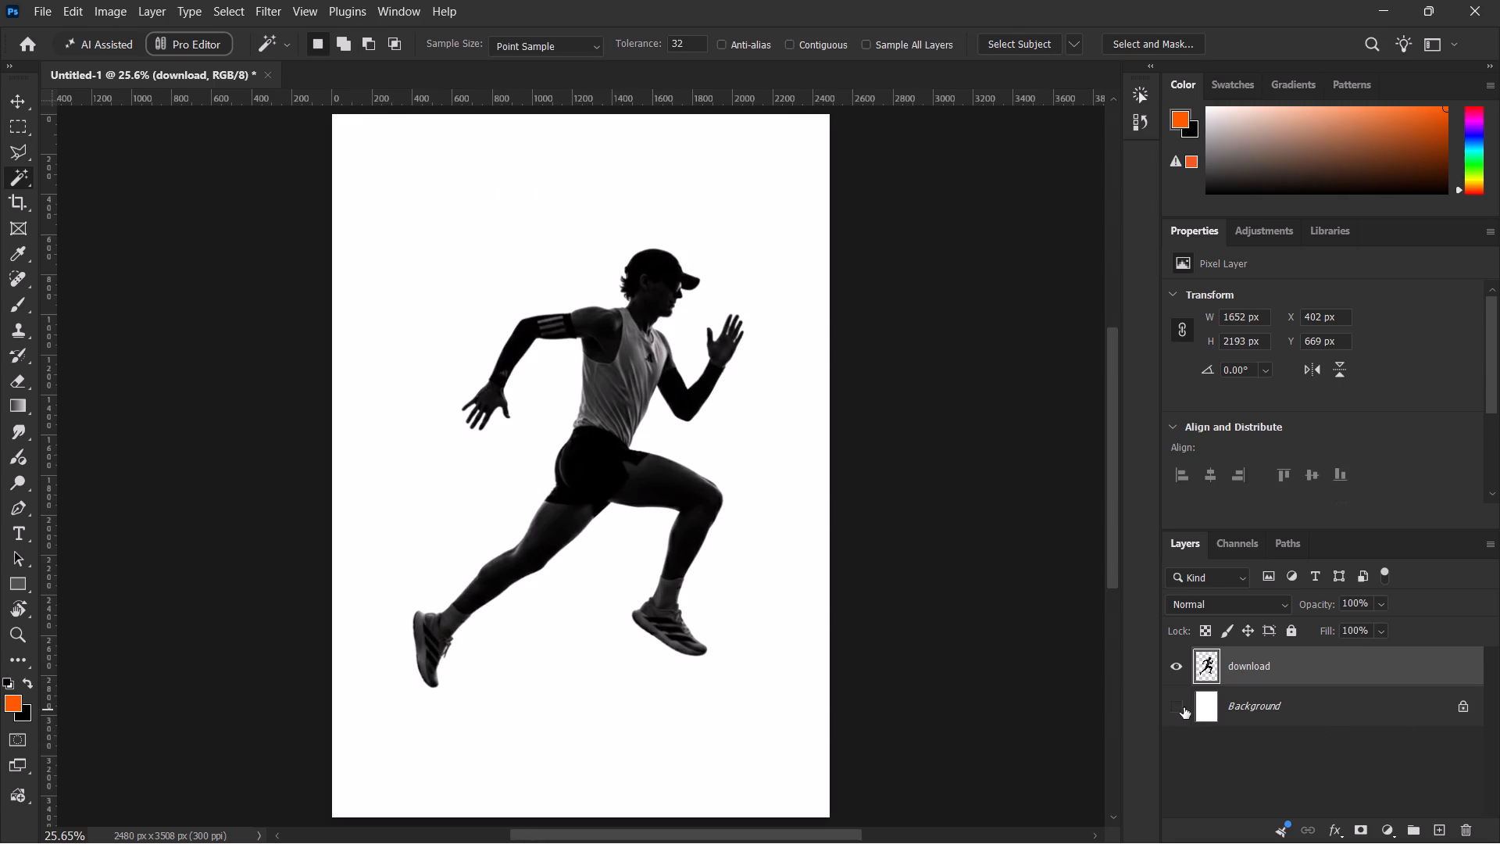
pyautogui.click(1184, 707)
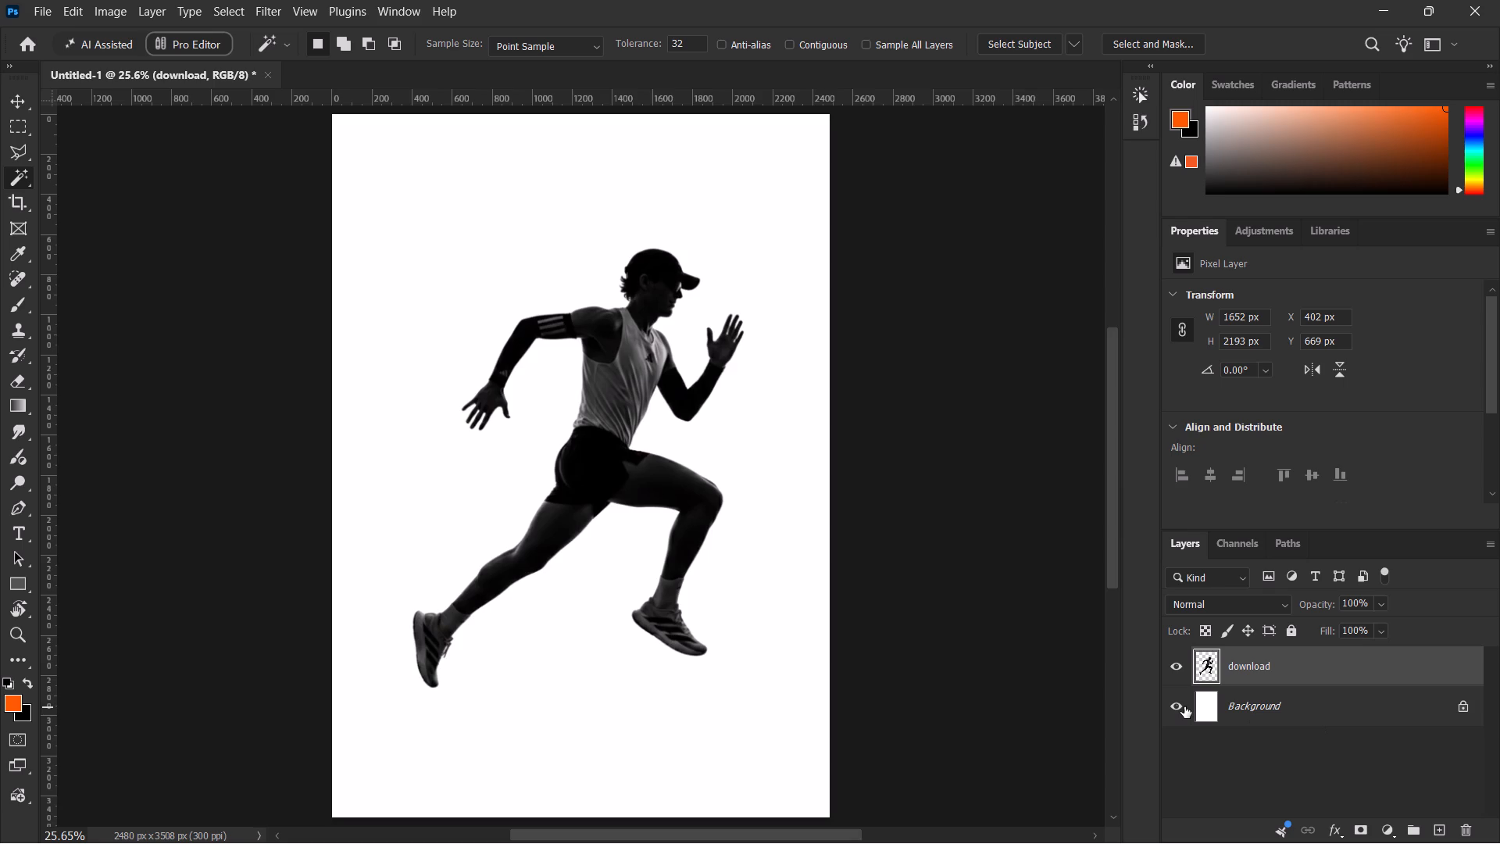
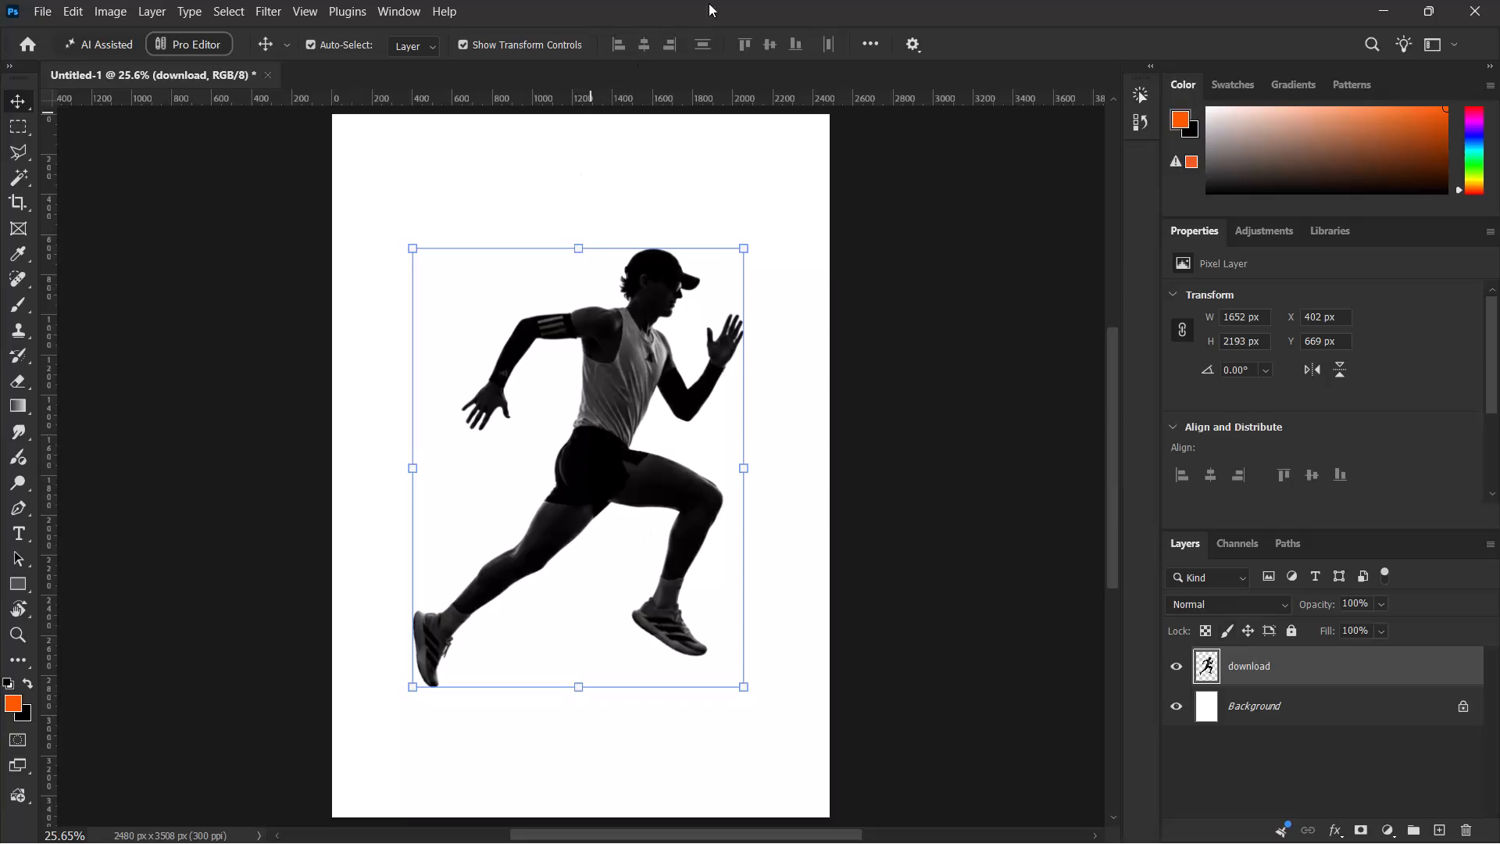
# Set alignment relative to the canvas and centre the runner on the download layer horizontally and vertically.
pyautogui.click(880, 39)
pyautogui.click(912, 208)
pyautogui.click(912, 216)
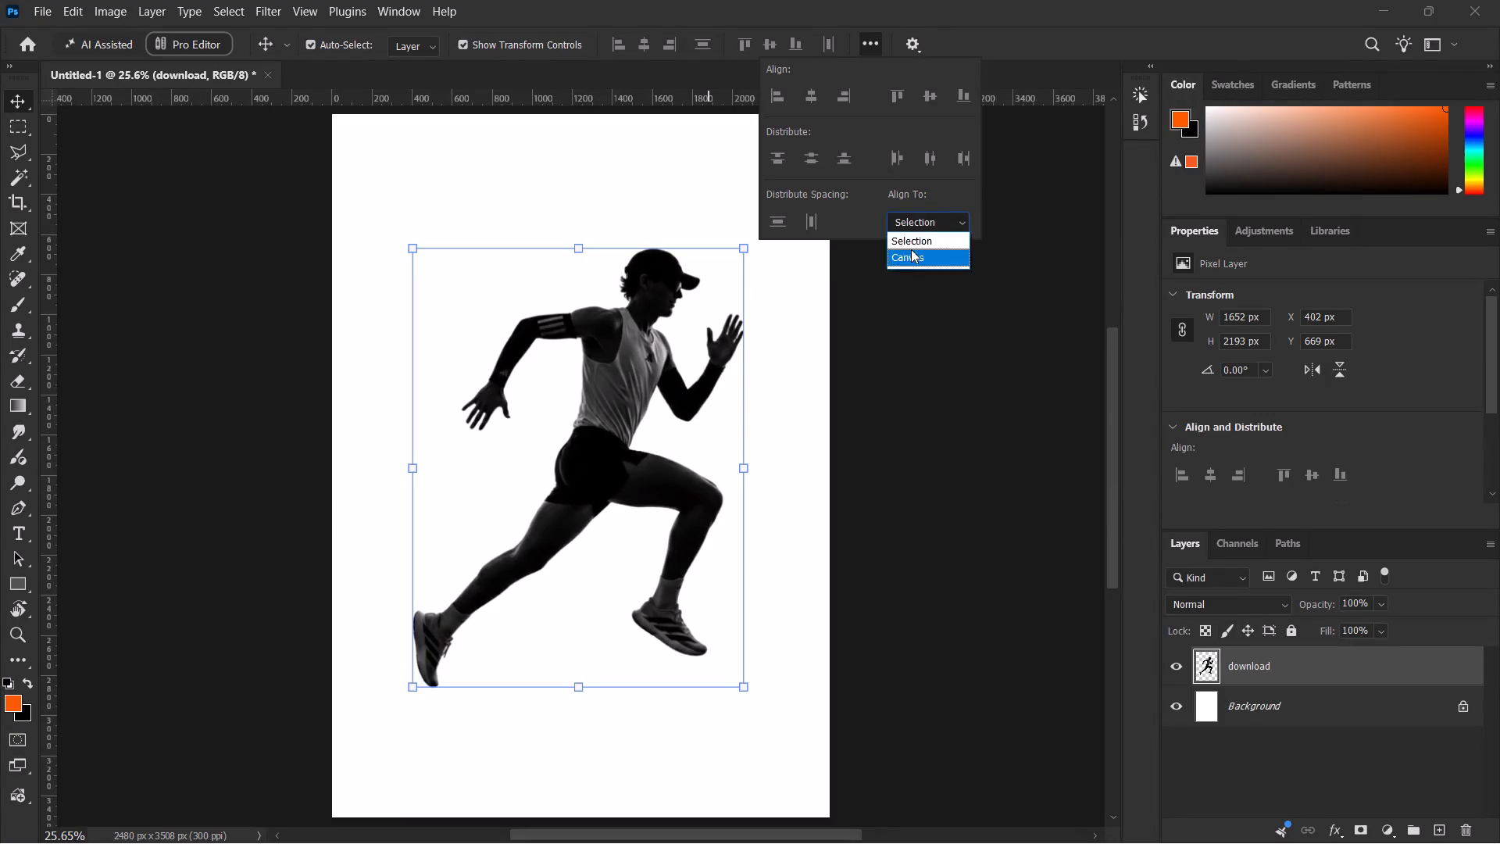
pyautogui.click(911, 249)
pyautogui.click(959, 313)
pyautogui.click(1342, 671)
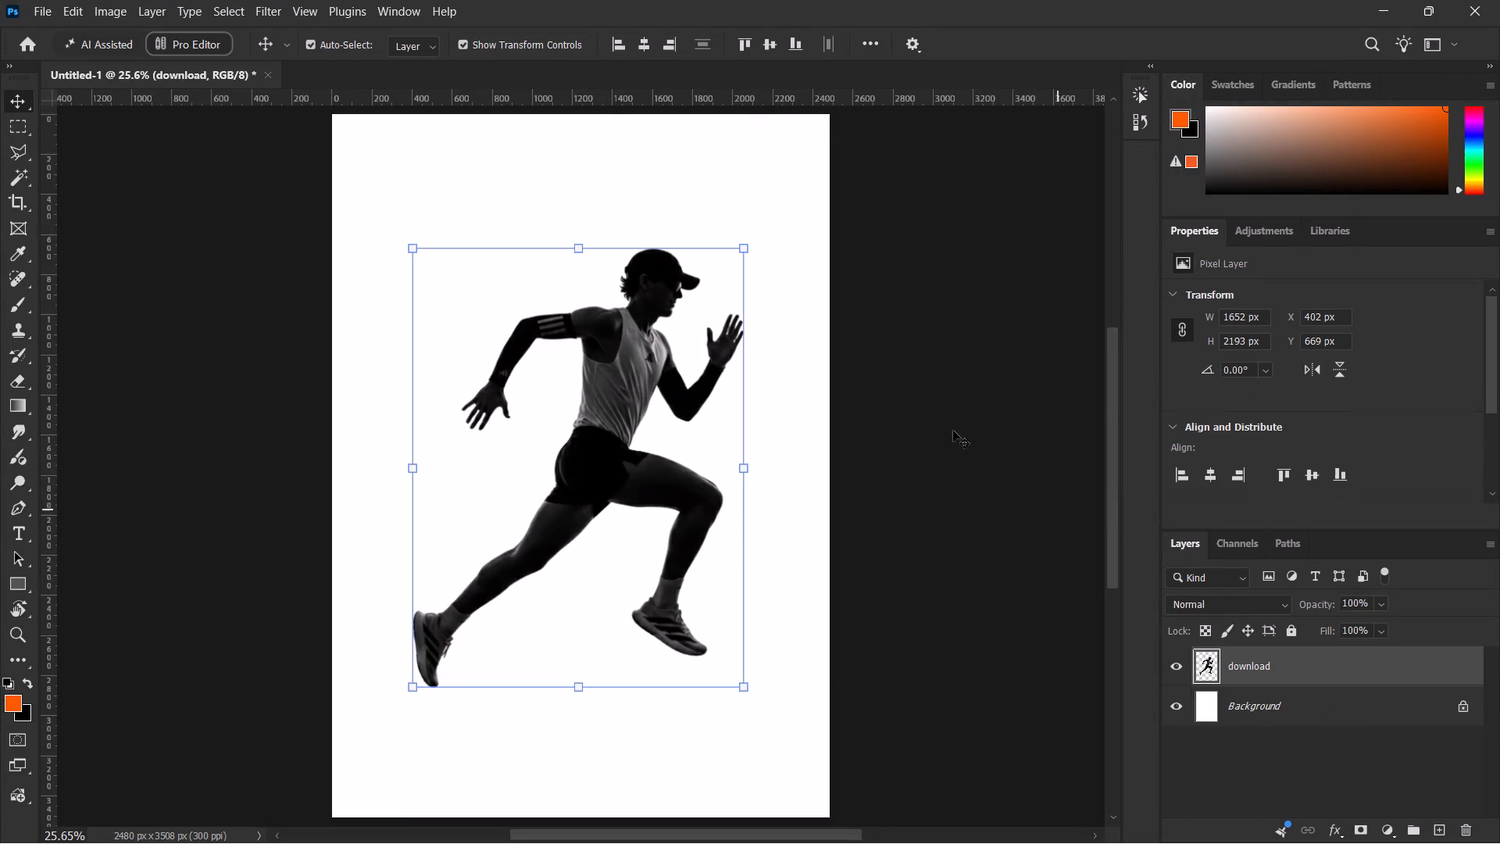
pyautogui.click(641, 46)
pyautogui.click(781, 48)
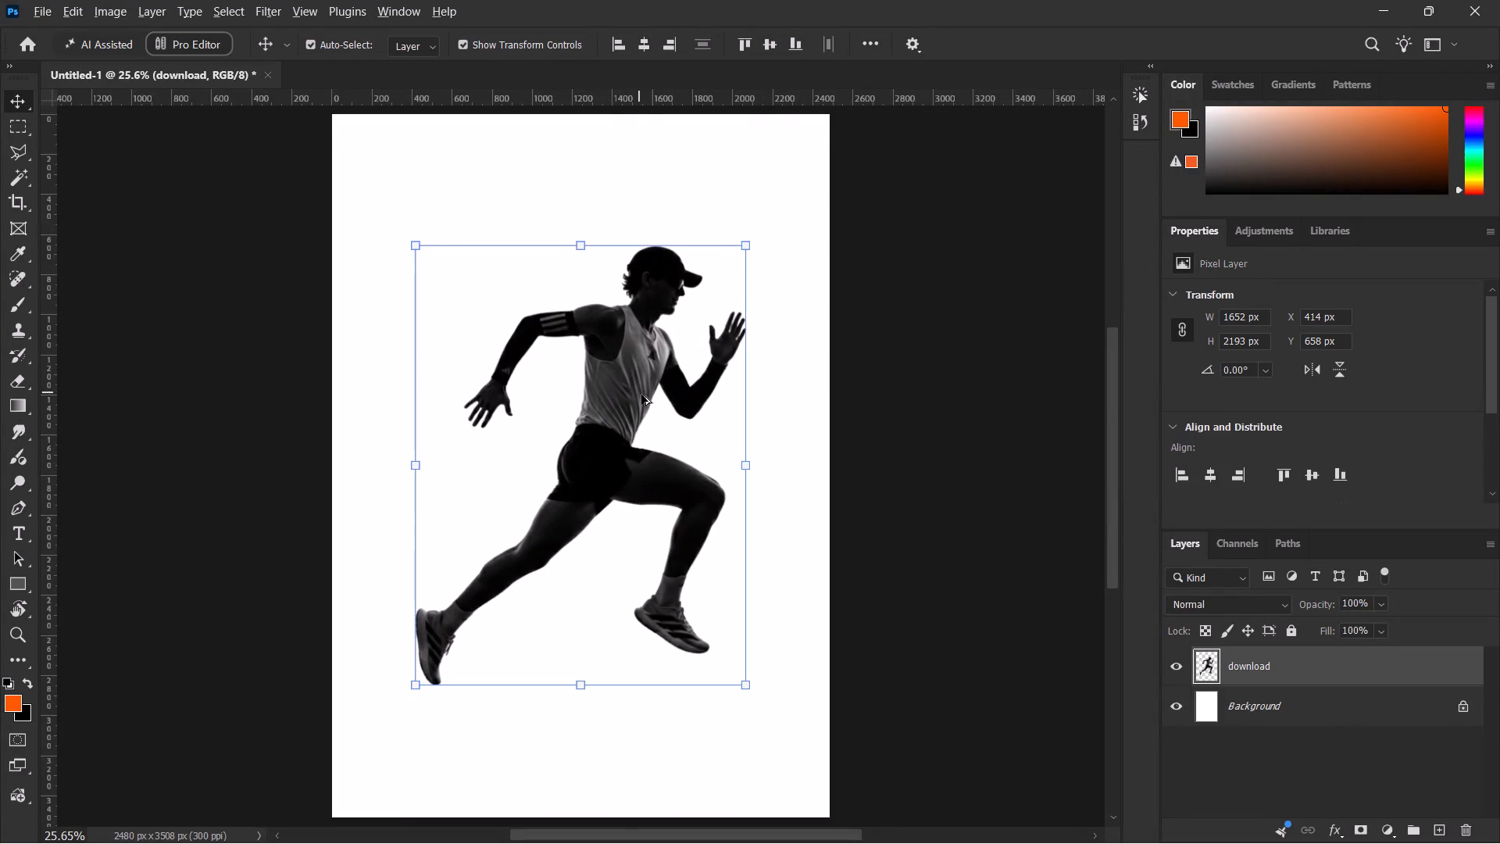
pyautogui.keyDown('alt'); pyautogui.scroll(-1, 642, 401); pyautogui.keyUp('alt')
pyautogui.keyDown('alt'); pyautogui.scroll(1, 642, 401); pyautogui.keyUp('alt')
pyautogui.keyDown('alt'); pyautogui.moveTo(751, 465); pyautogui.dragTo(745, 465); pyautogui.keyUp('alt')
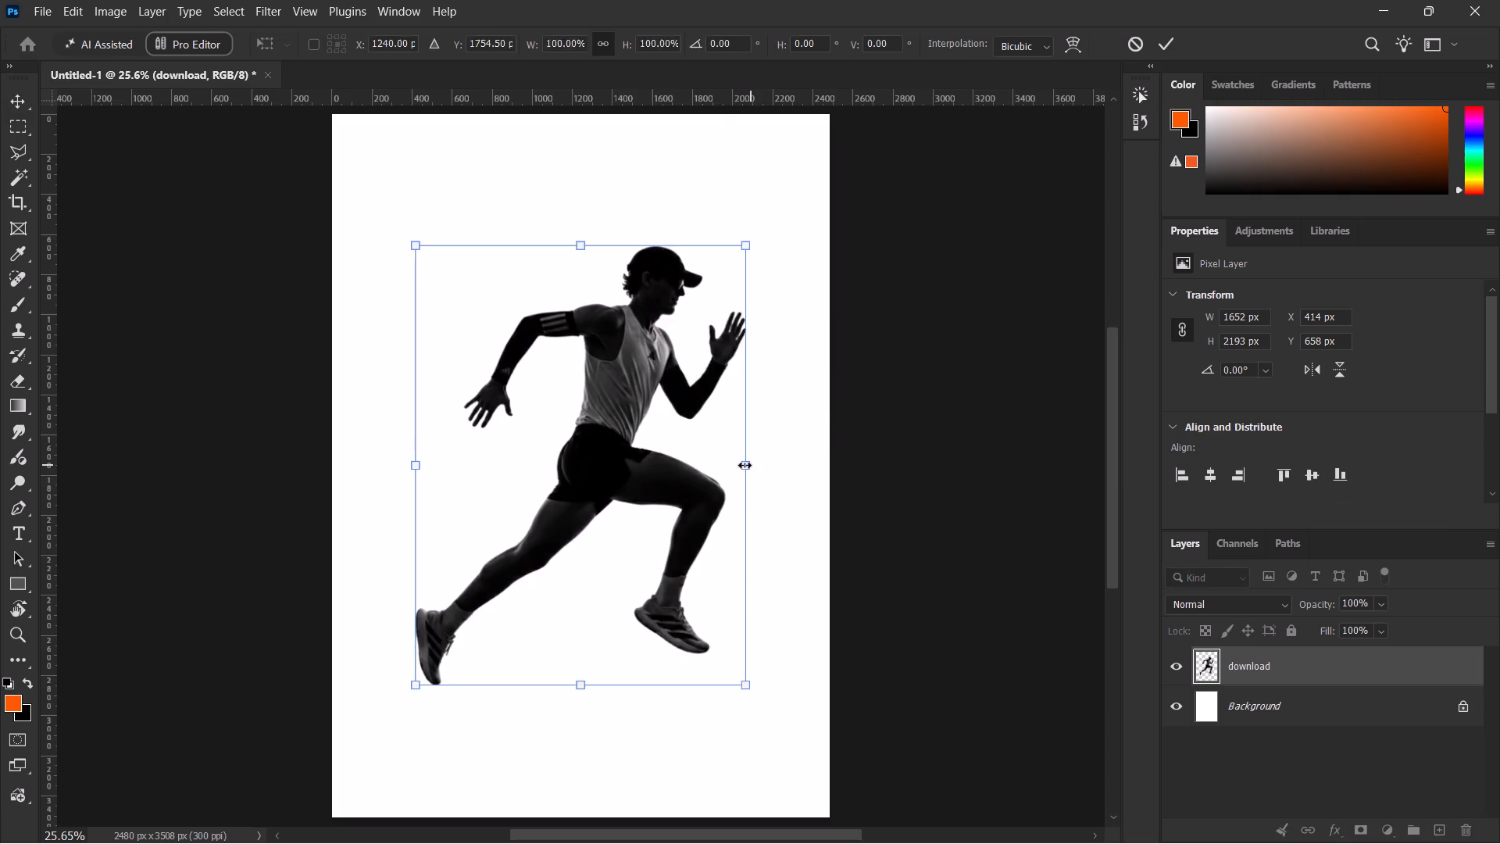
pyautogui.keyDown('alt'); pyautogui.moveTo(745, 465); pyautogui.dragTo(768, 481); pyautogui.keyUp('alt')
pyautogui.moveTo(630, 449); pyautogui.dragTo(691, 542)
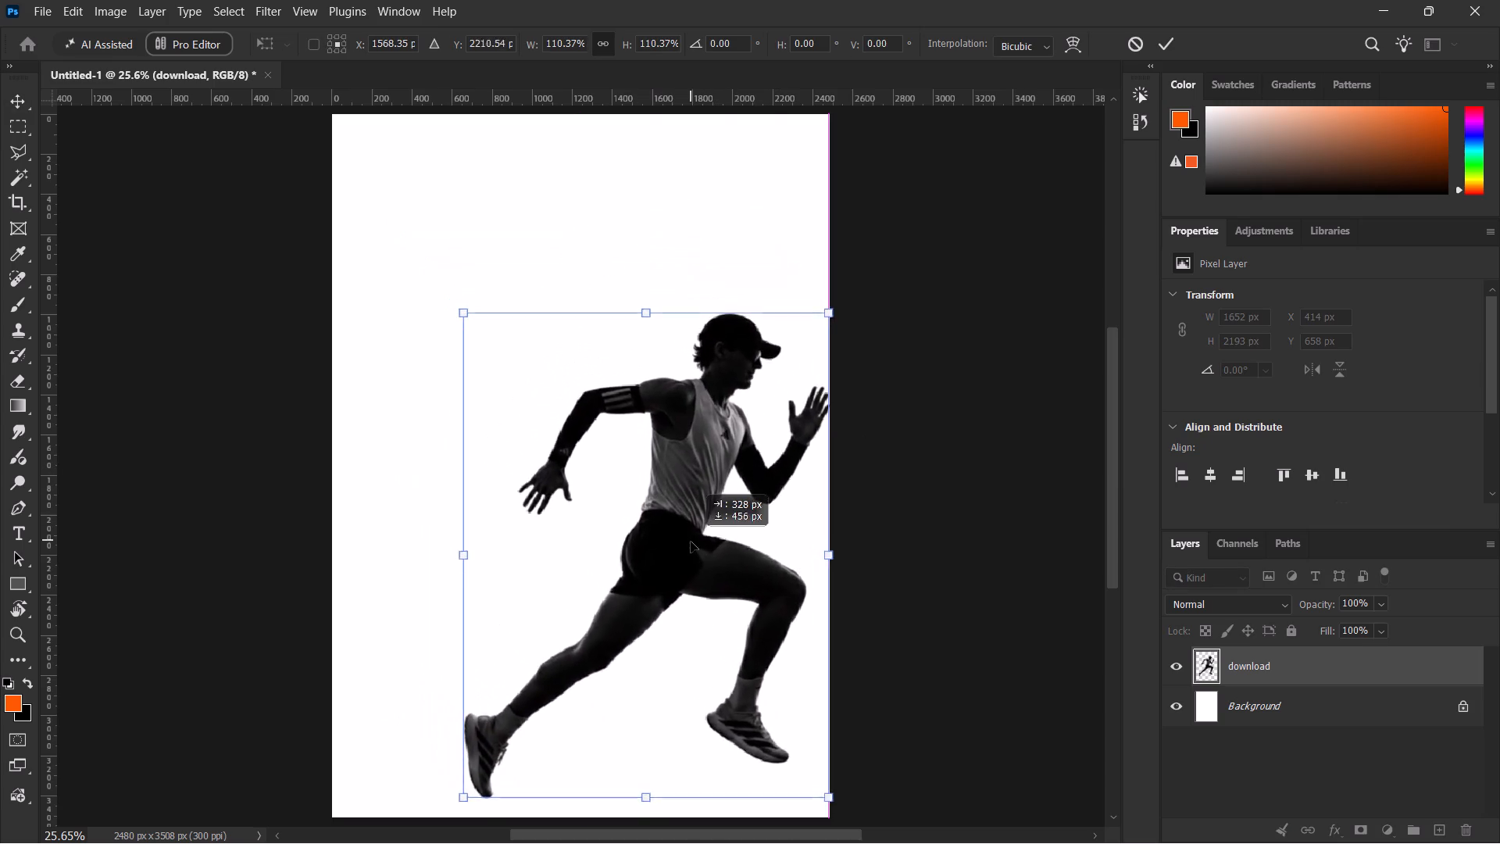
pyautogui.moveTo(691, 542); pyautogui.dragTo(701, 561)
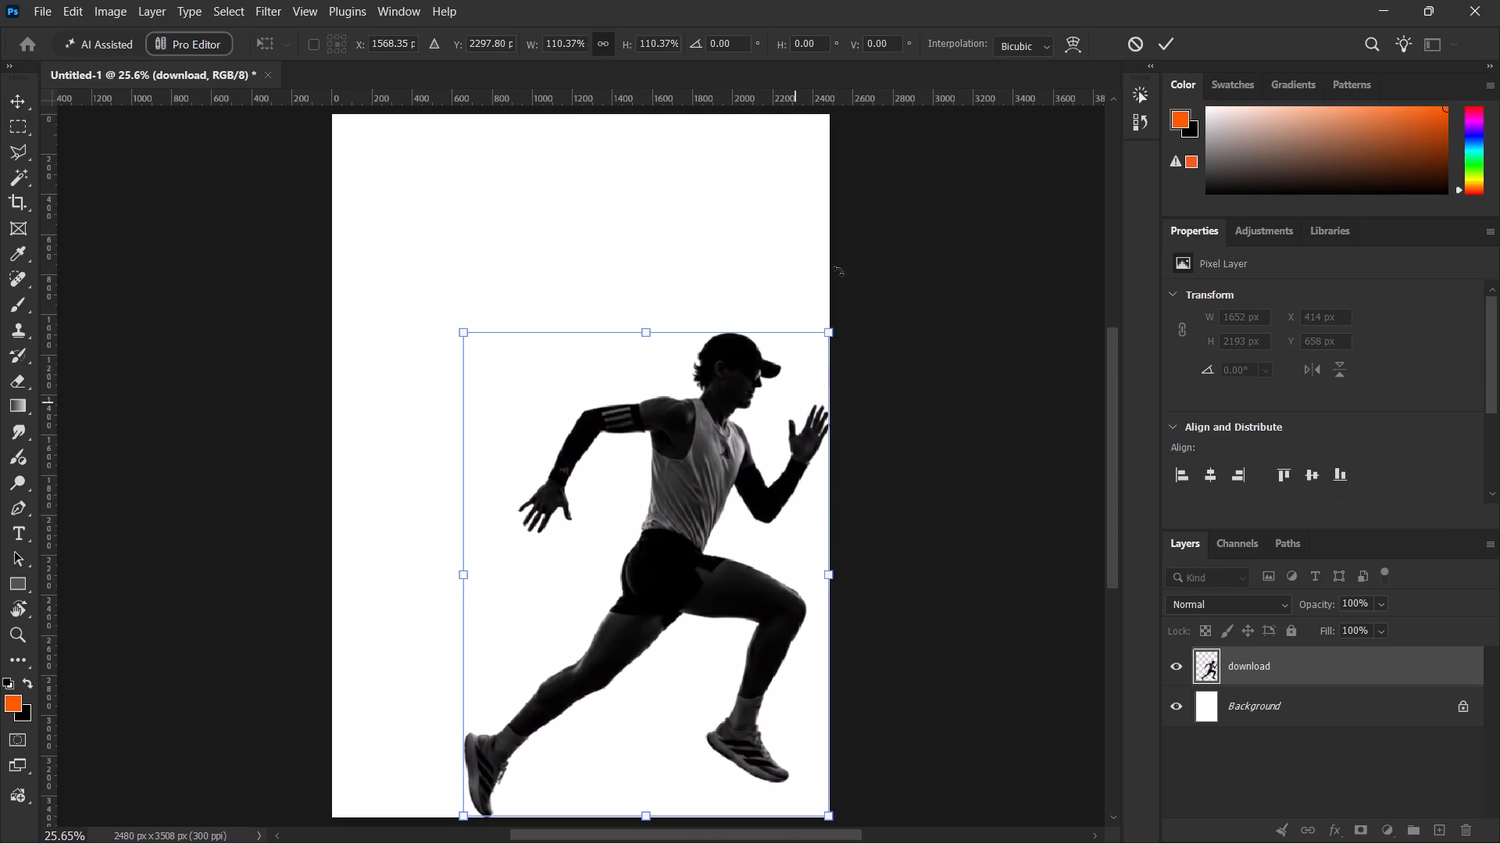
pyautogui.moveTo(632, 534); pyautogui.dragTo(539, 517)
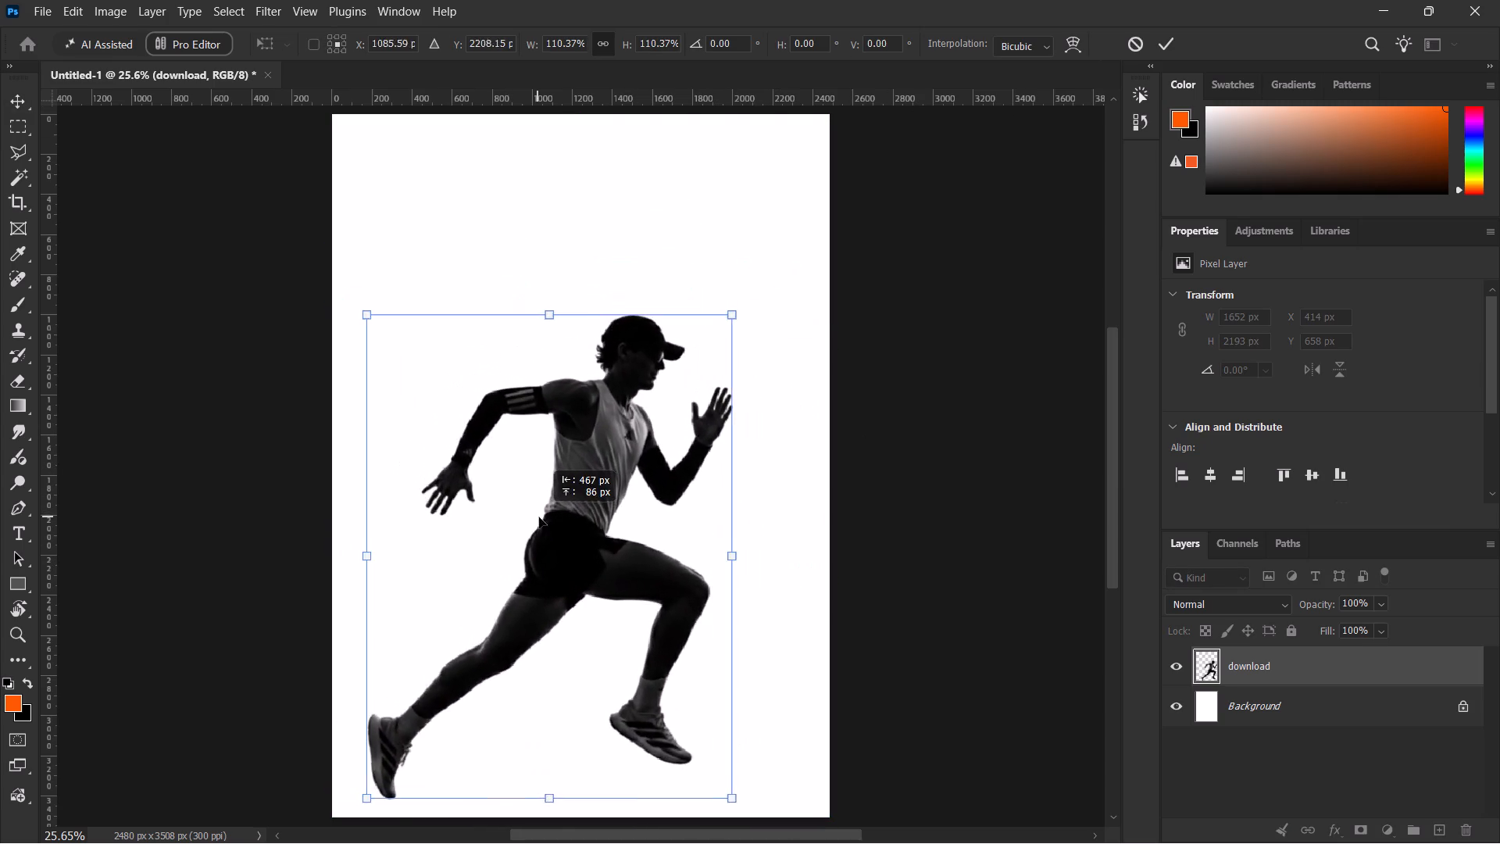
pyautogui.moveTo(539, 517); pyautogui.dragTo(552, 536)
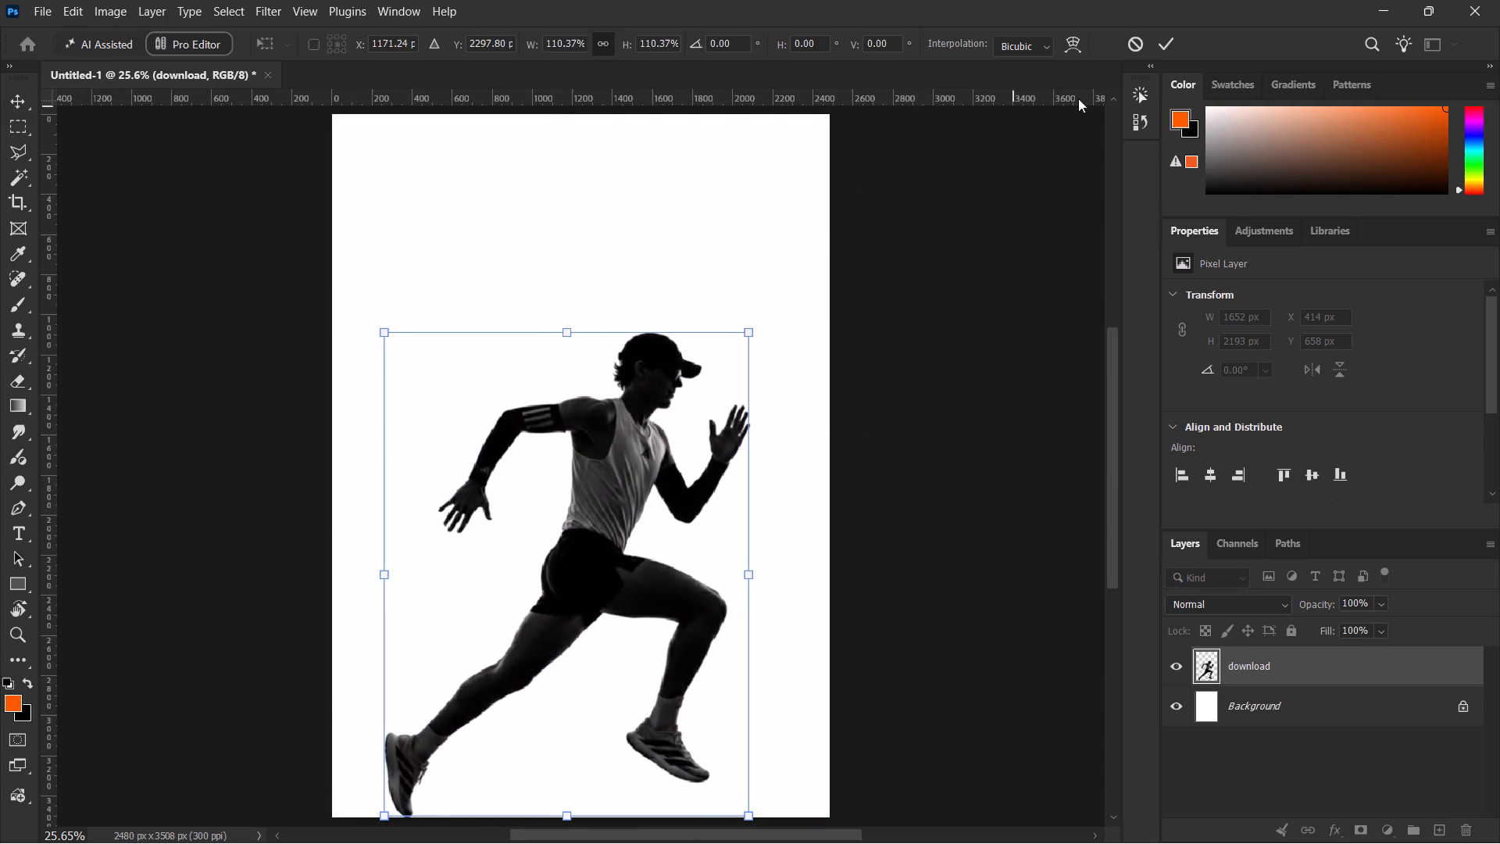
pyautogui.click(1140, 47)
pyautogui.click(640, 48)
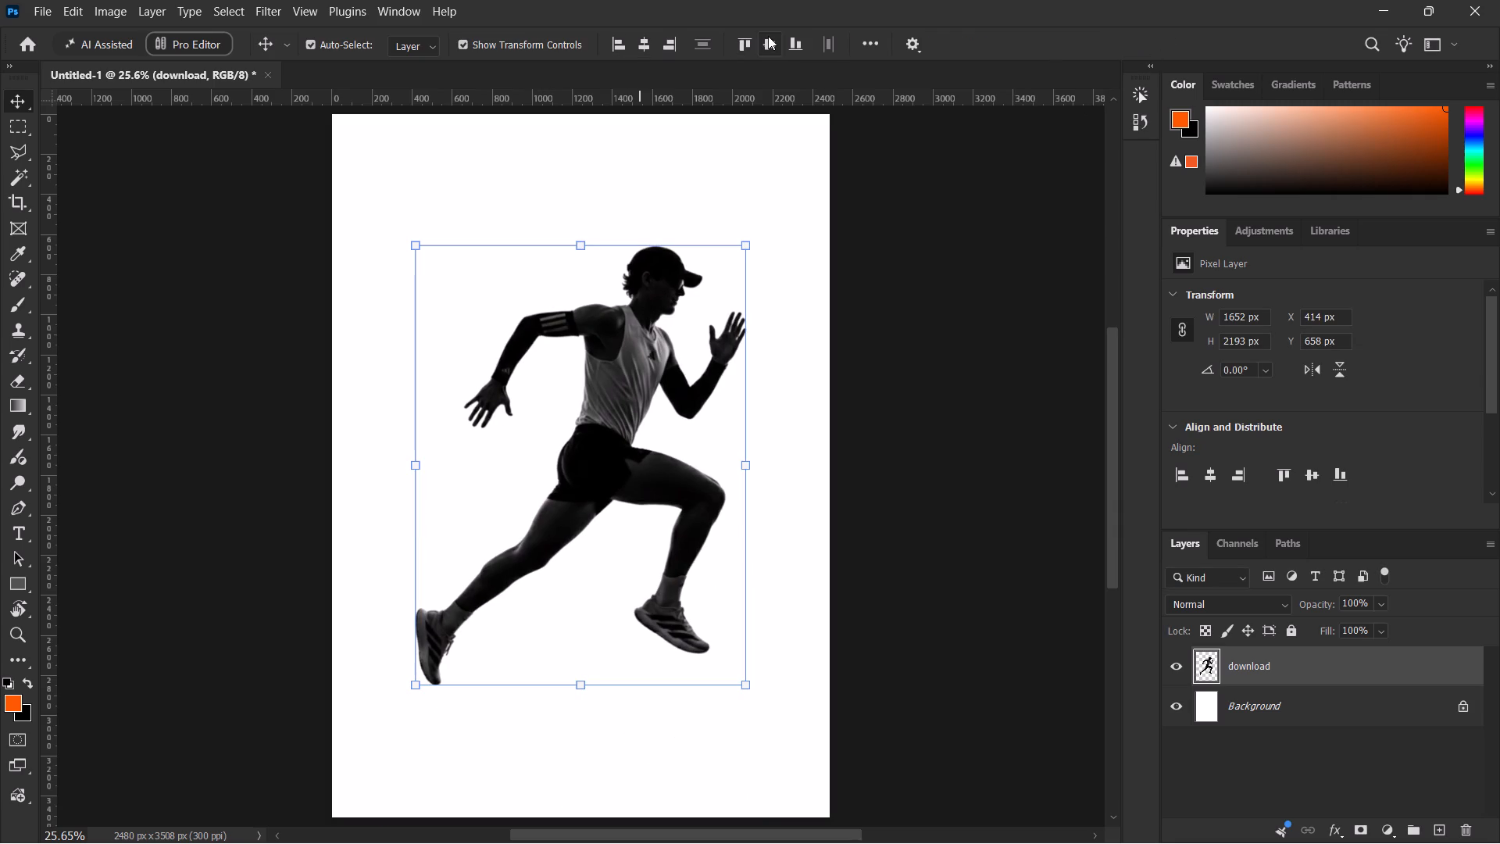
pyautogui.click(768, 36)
# Apply a black Color Overlay layer style to the download layer, turning the runner into a solid silhouette.
pyautogui.doubleClick(1380, 663)
pyautogui.click(731, 500)
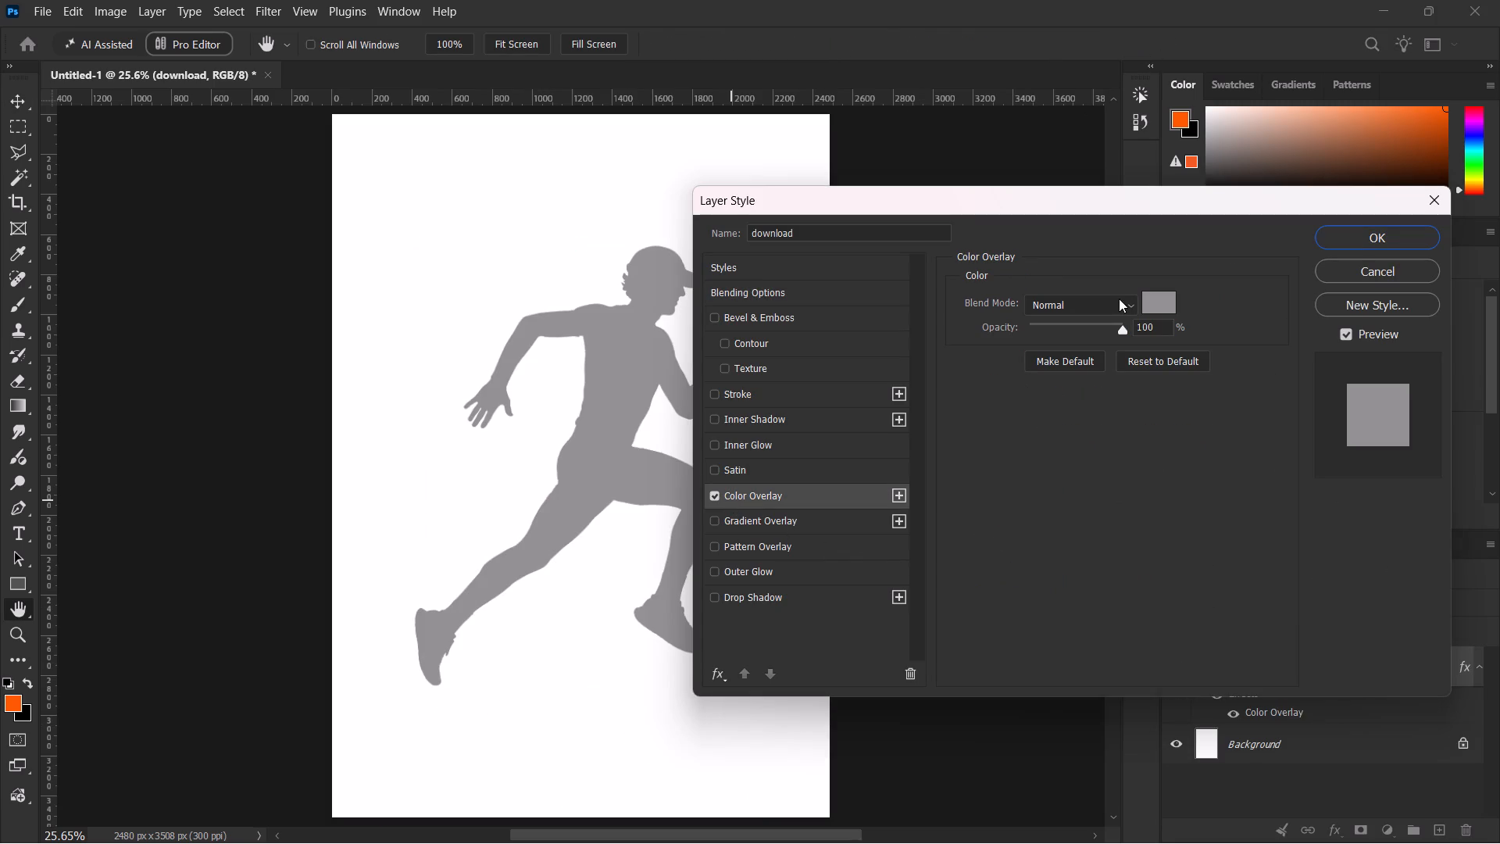
pyautogui.click(1149, 302)
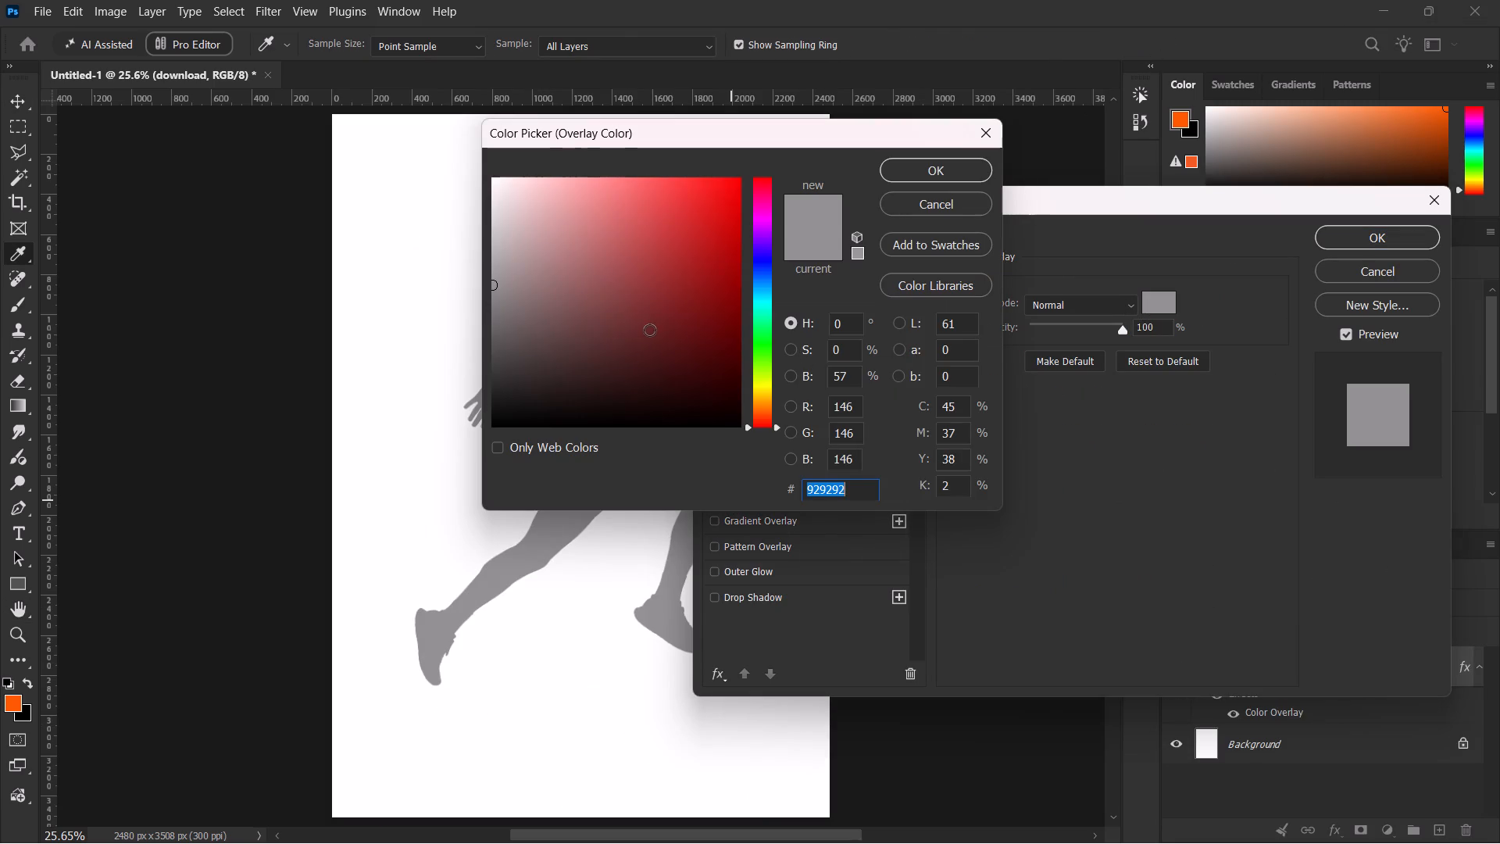
pyautogui.moveTo(649, 330); pyautogui.dragTo(0, 717)
pyautogui.click(905, 171)
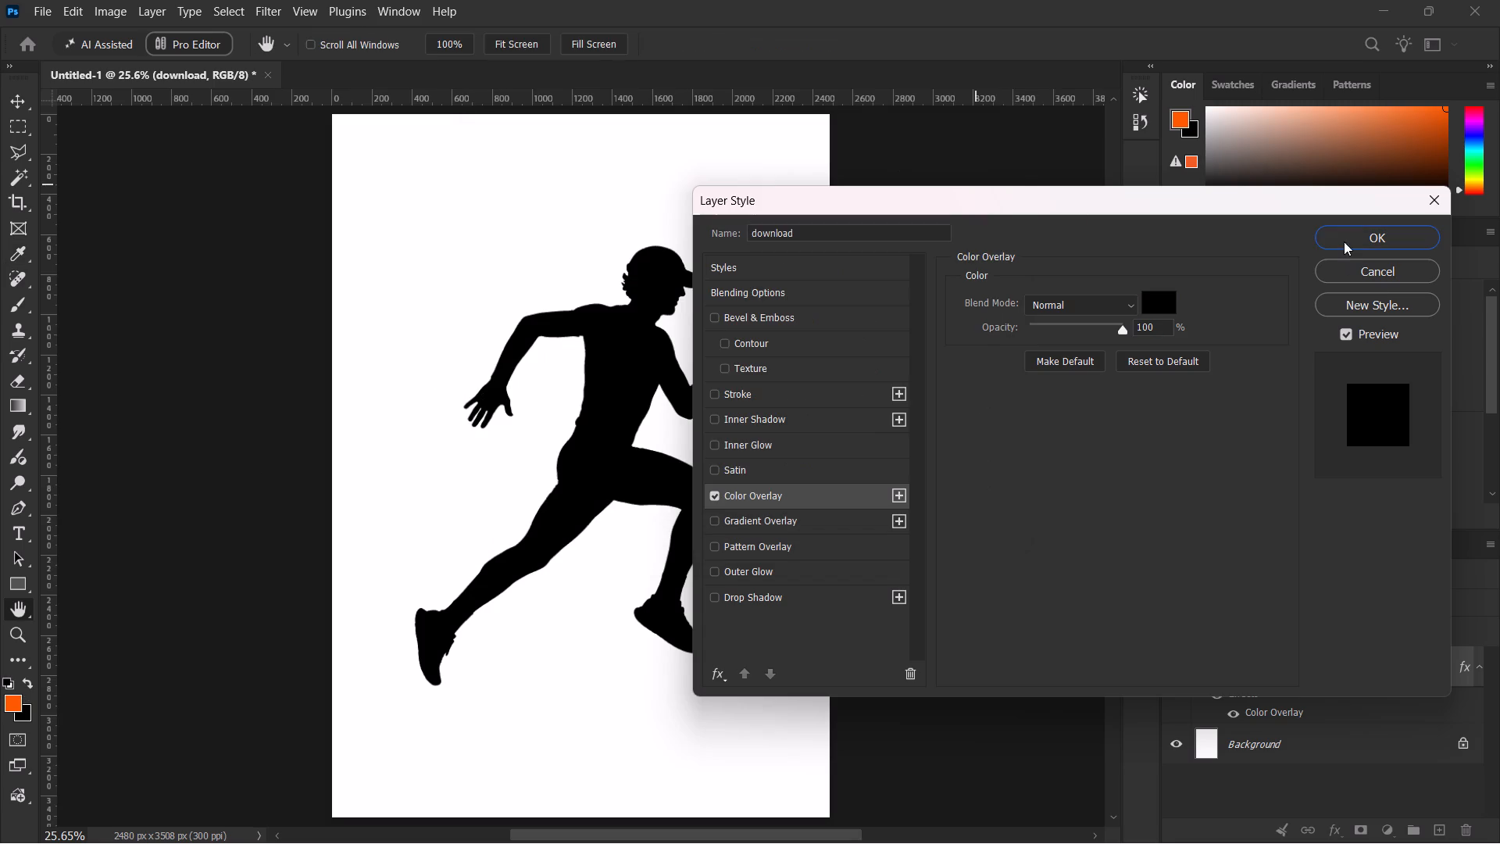
pyautogui.click(1344, 241)
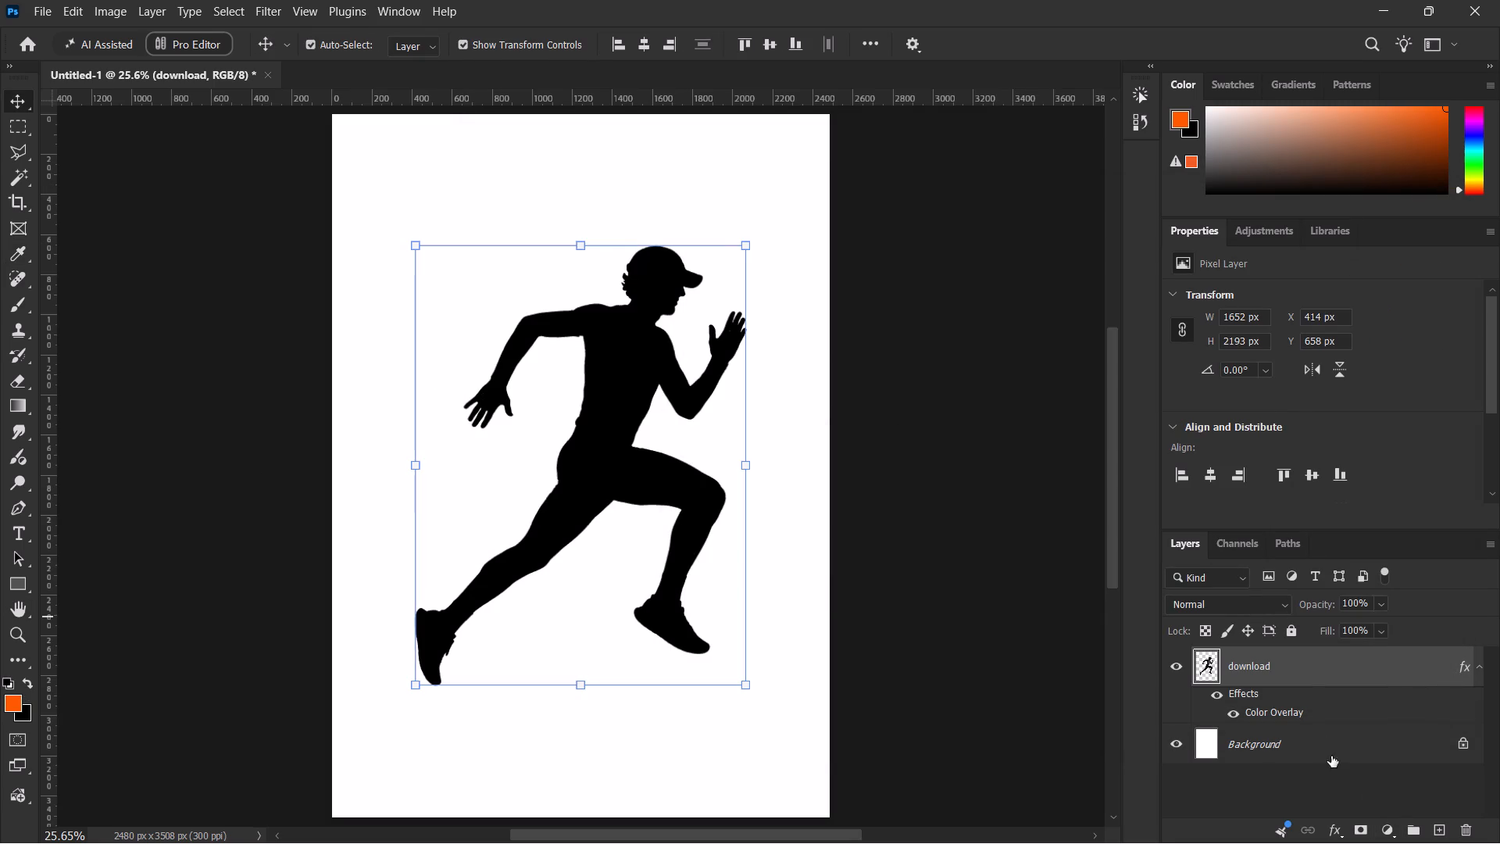
# Add a Solid Color fill layer directly above the Background layer, using the orange swatch from Under25_Brand_Swatches (#fe5a00).
pyautogui.click(1331, 756)
pyautogui.click(1380, 827)
pyautogui.click(1391, 780)
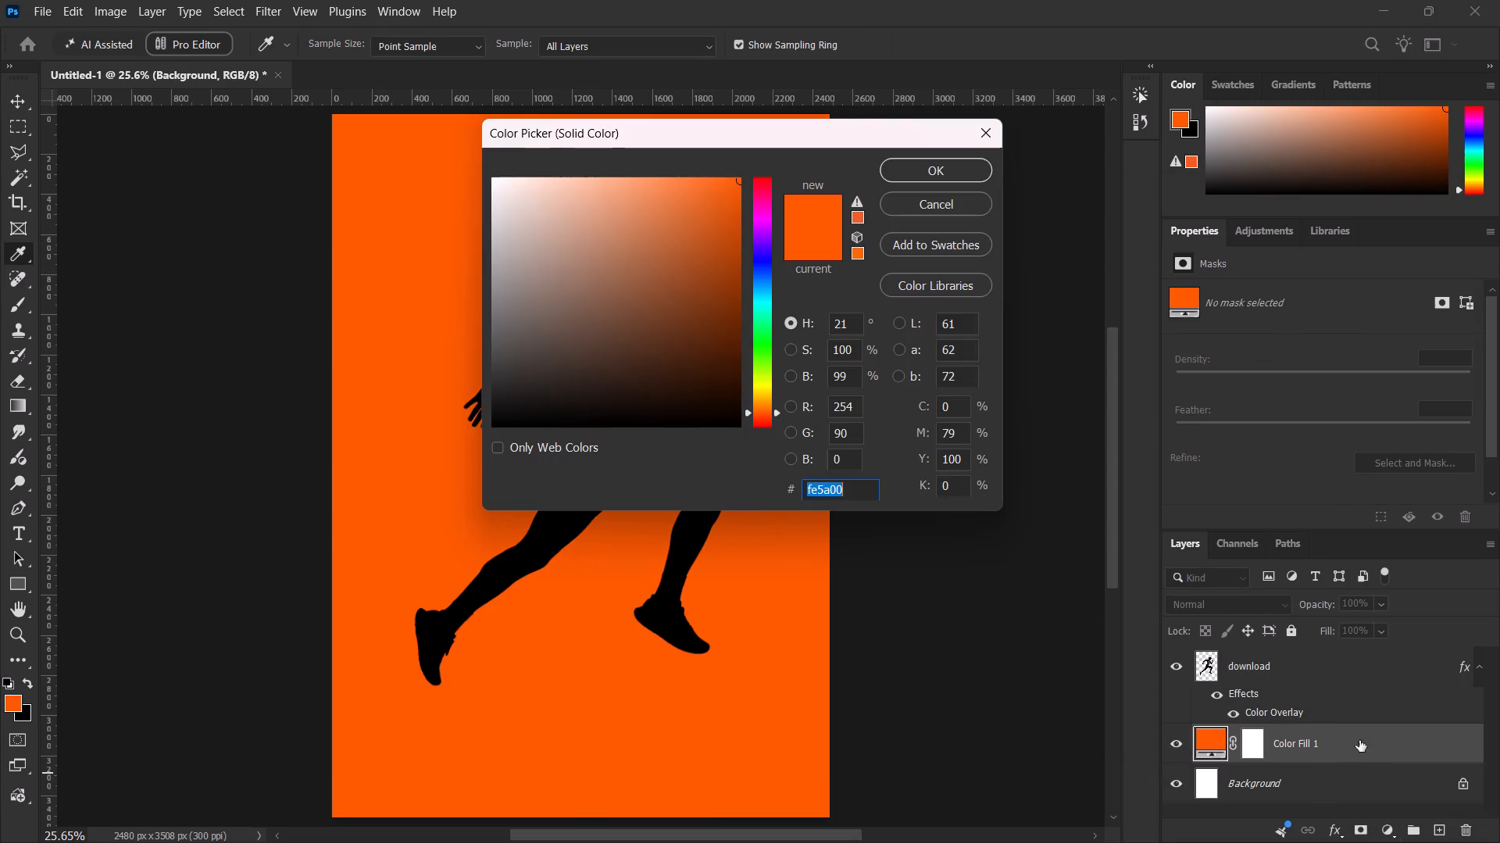
pyautogui.click(1239, 95)
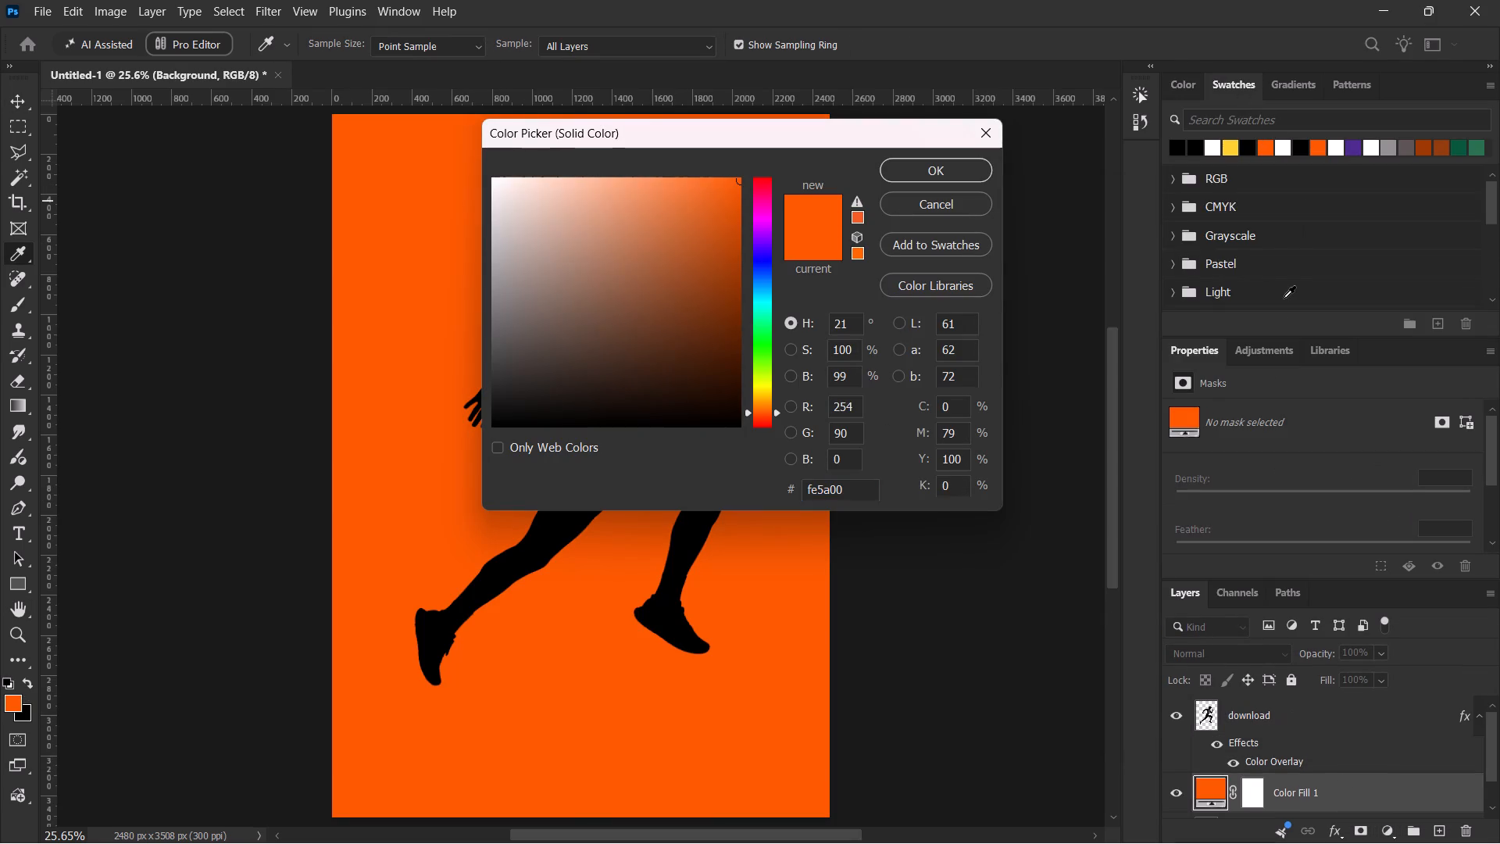
pyautogui.scroll(-10, 1284, 298)
pyautogui.scroll(1, 1284, 297)
pyautogui.scroll(-5, 1284, 297)
pyautogui.click(1223, 242)
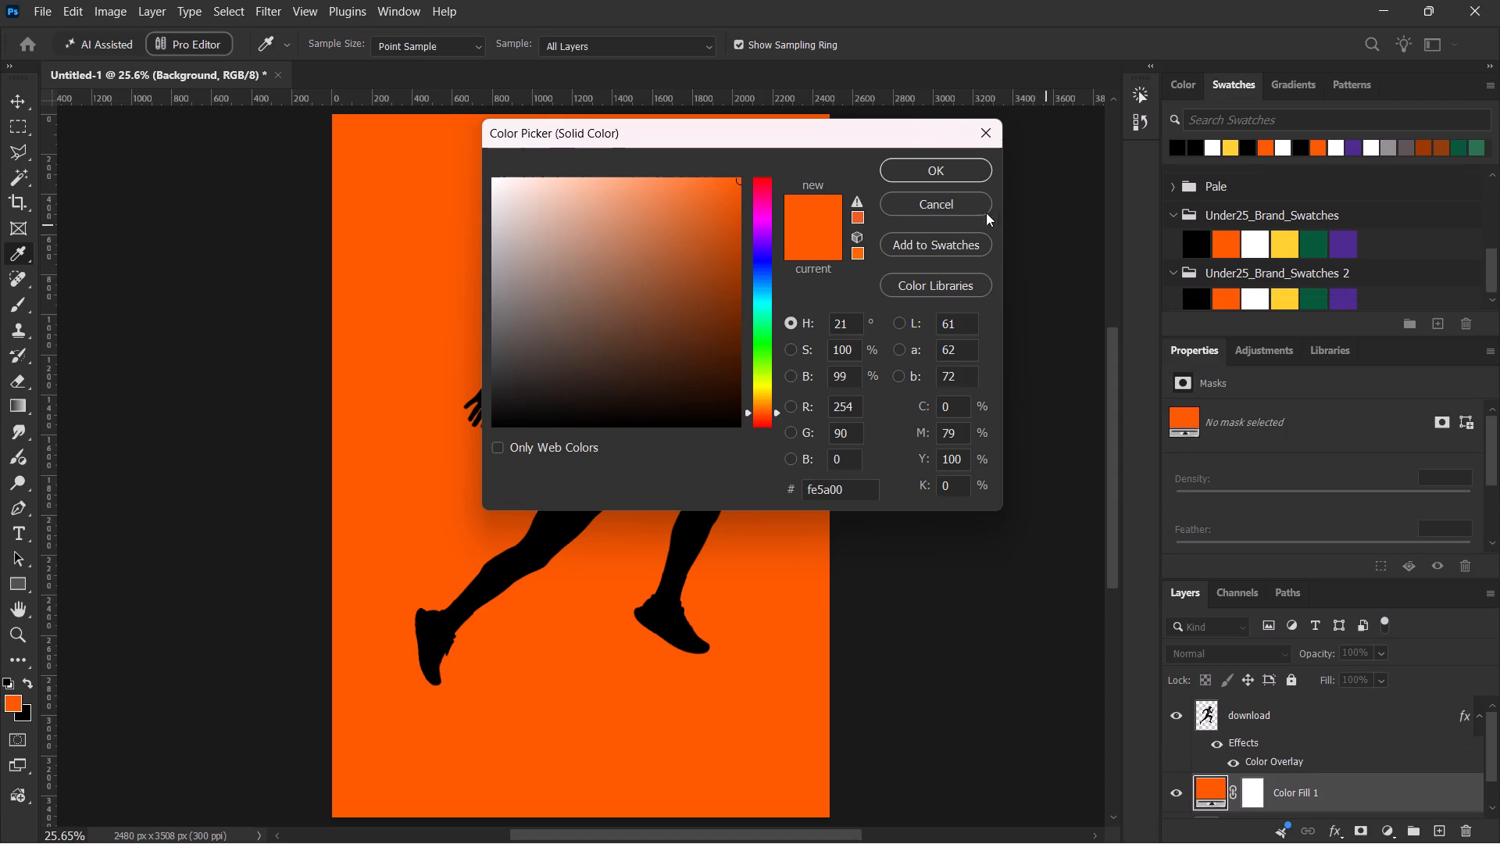
pyautogui.click(923, 173)
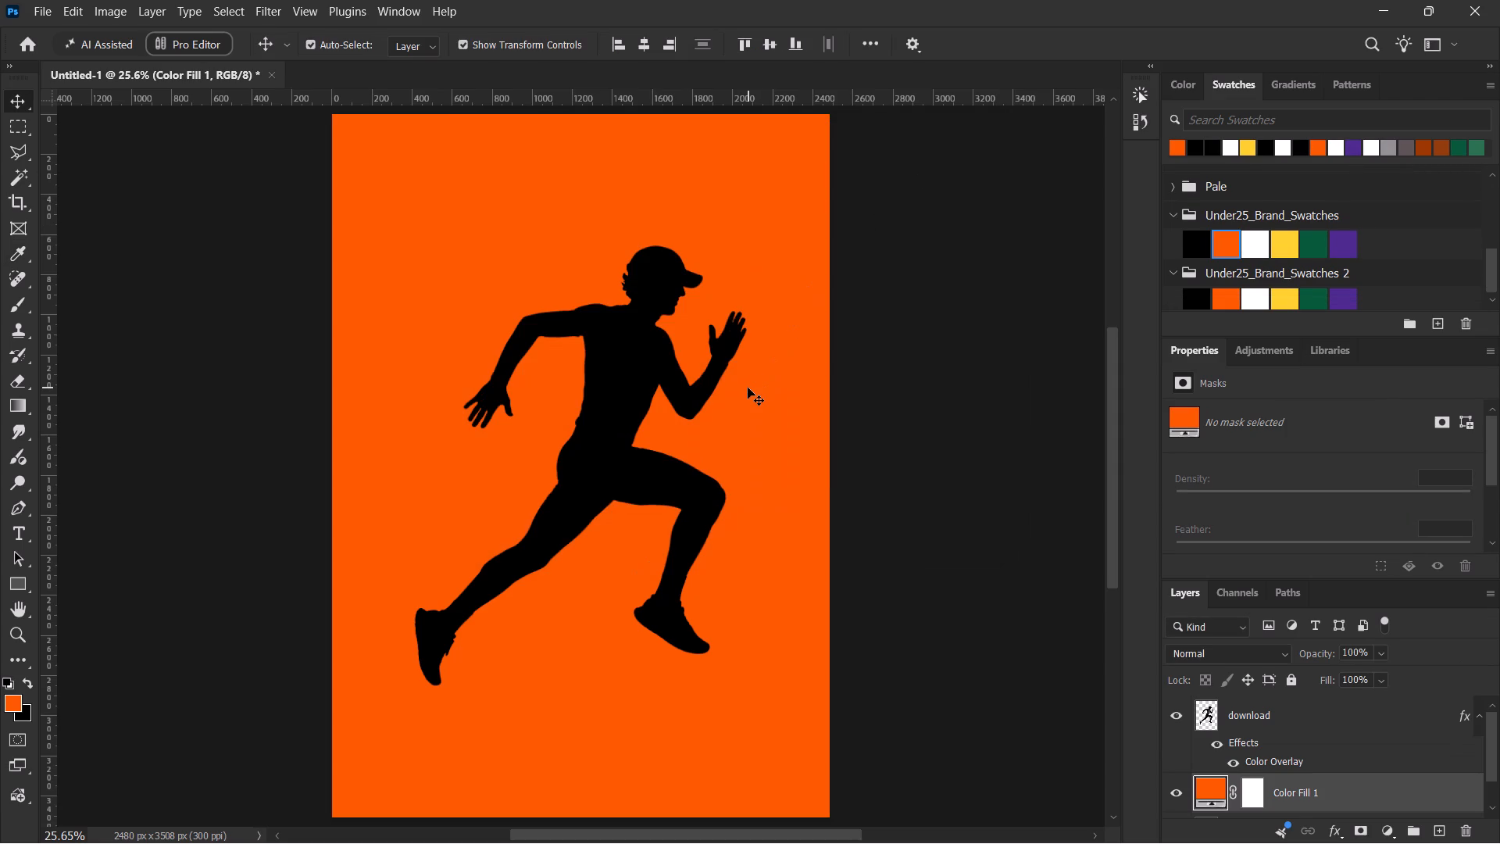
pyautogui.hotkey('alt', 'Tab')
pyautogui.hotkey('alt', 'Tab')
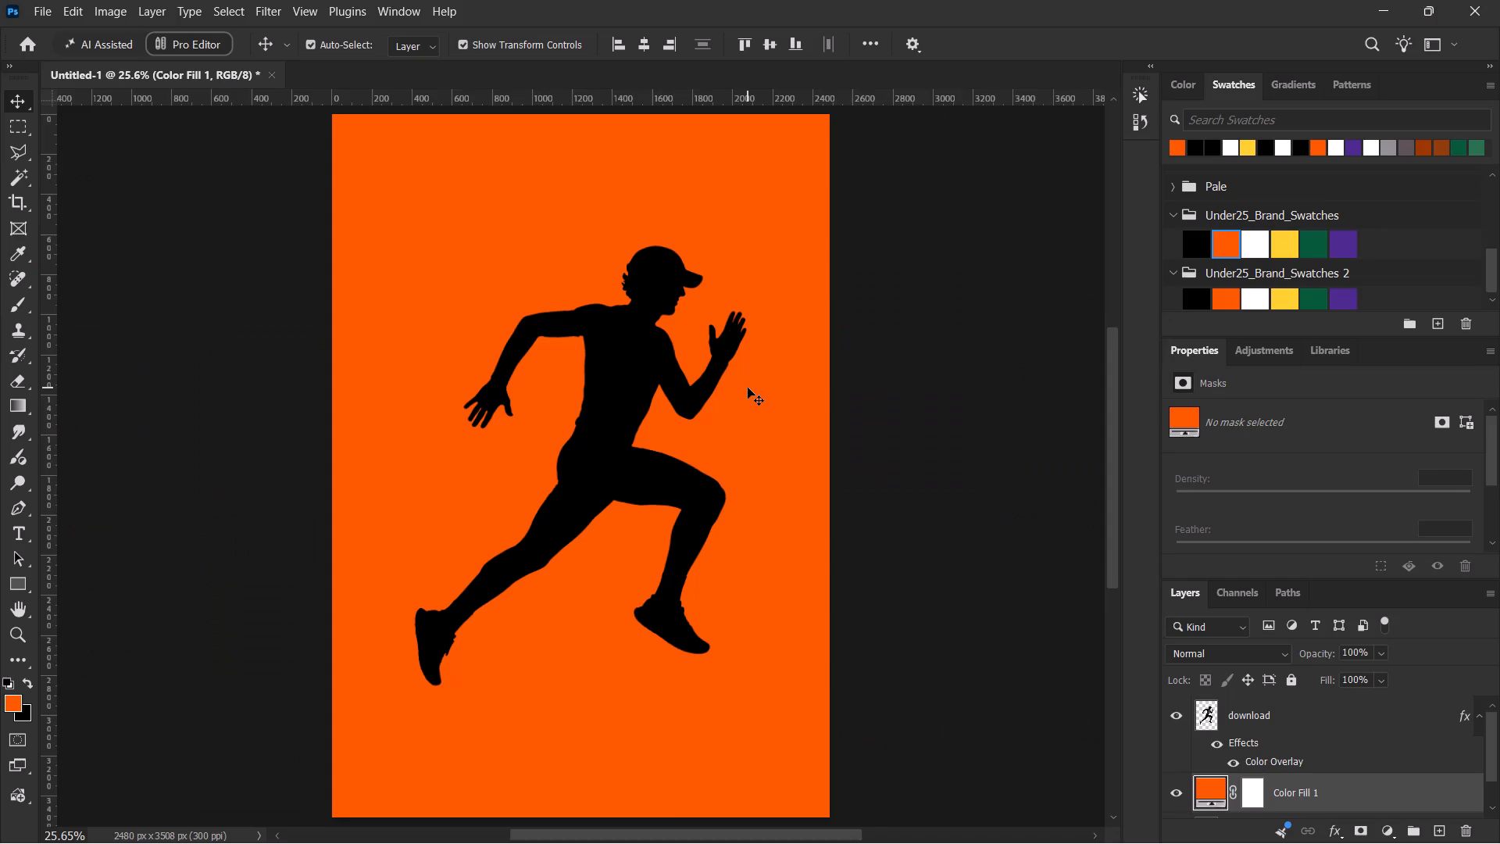
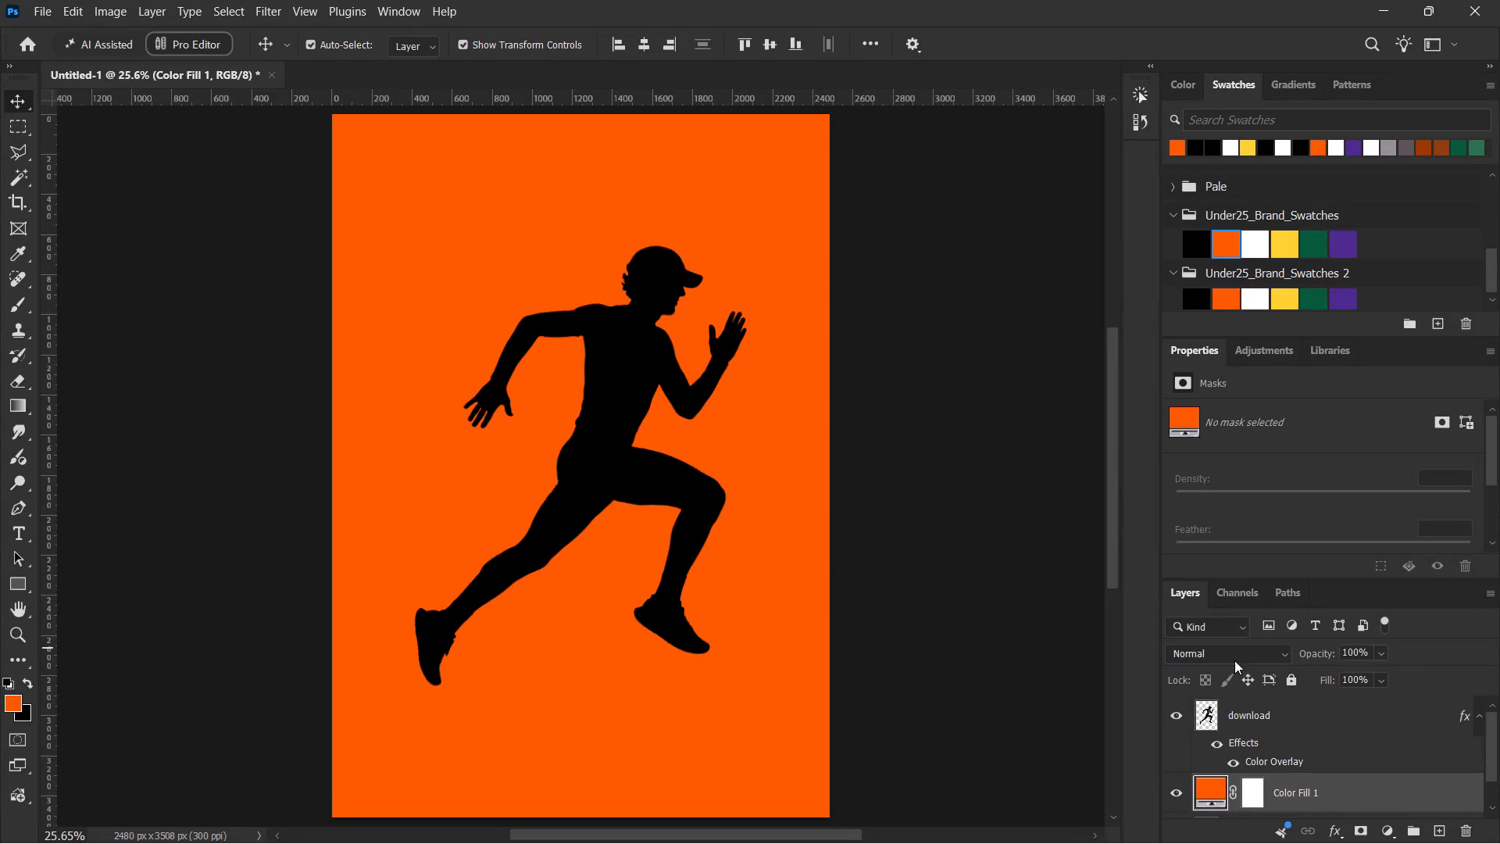
# Open the Filter Gallery for the runner silhouette on the download layer.
pyautogui.click(1236, 726)
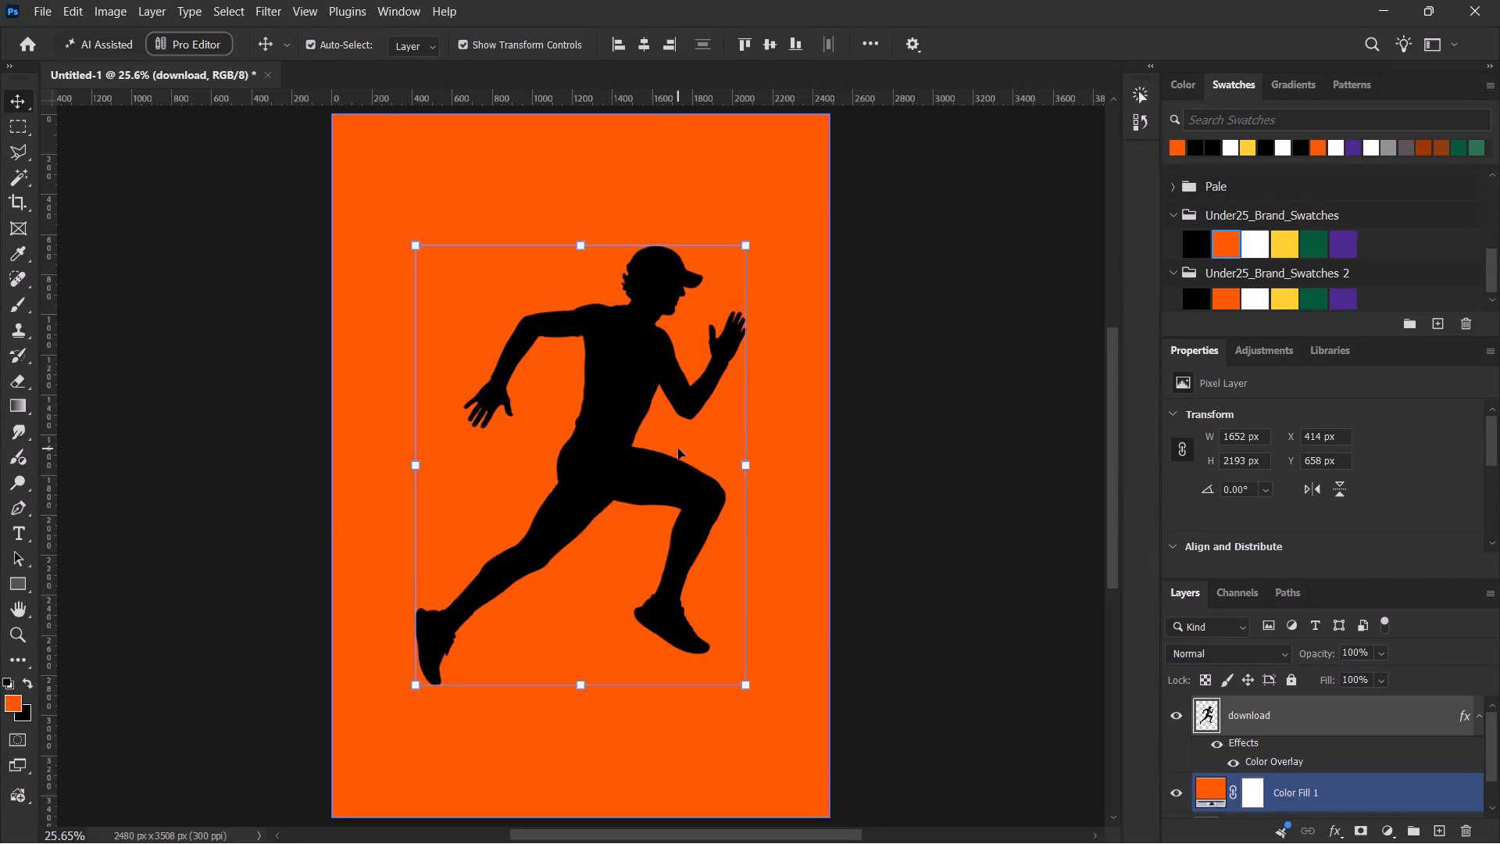
pyautogui.click(272, 2)
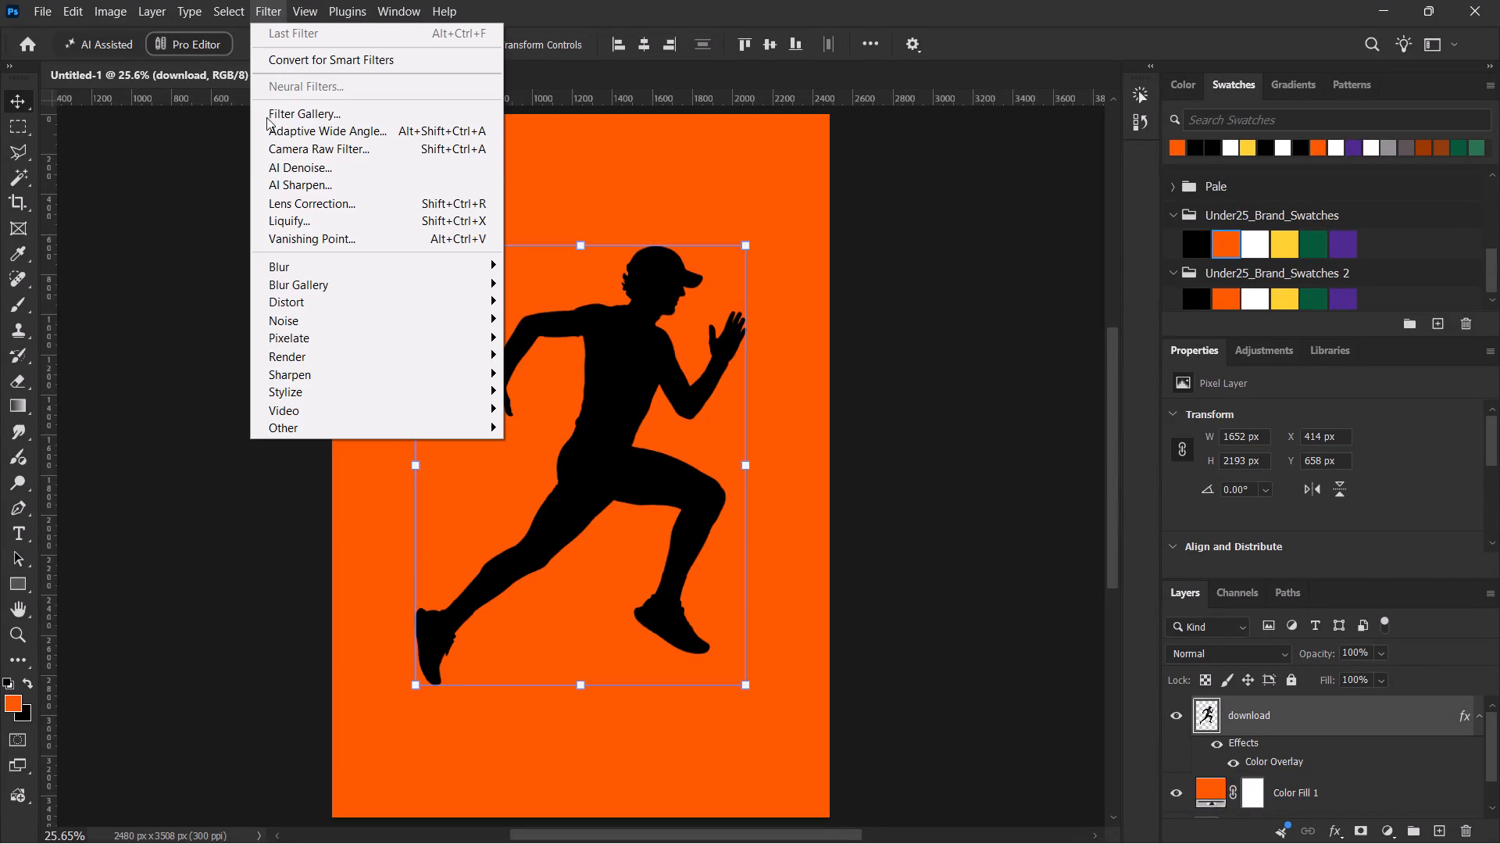
pyautogui.click(296, 109)
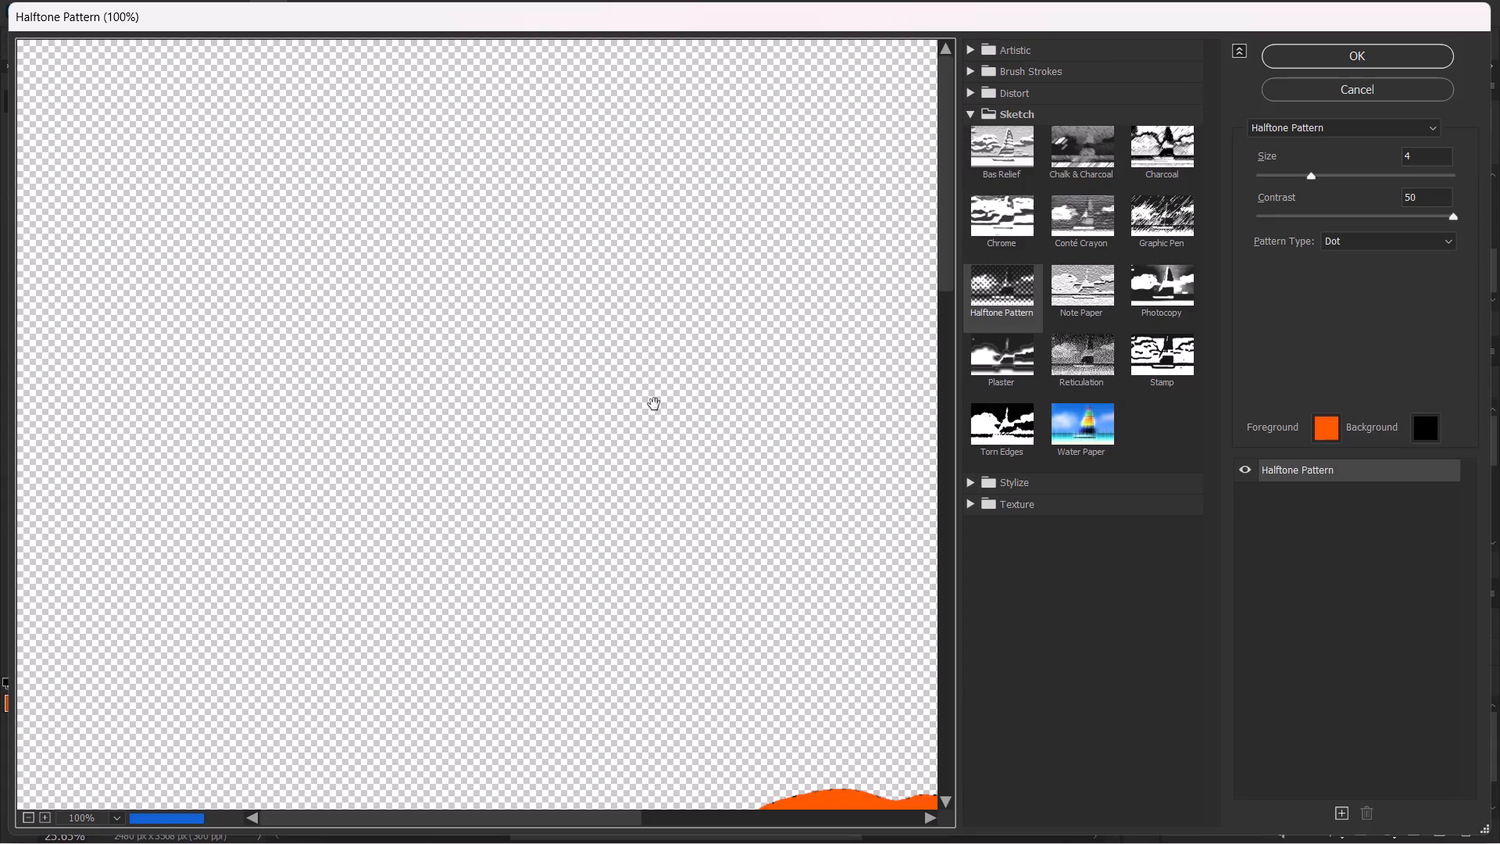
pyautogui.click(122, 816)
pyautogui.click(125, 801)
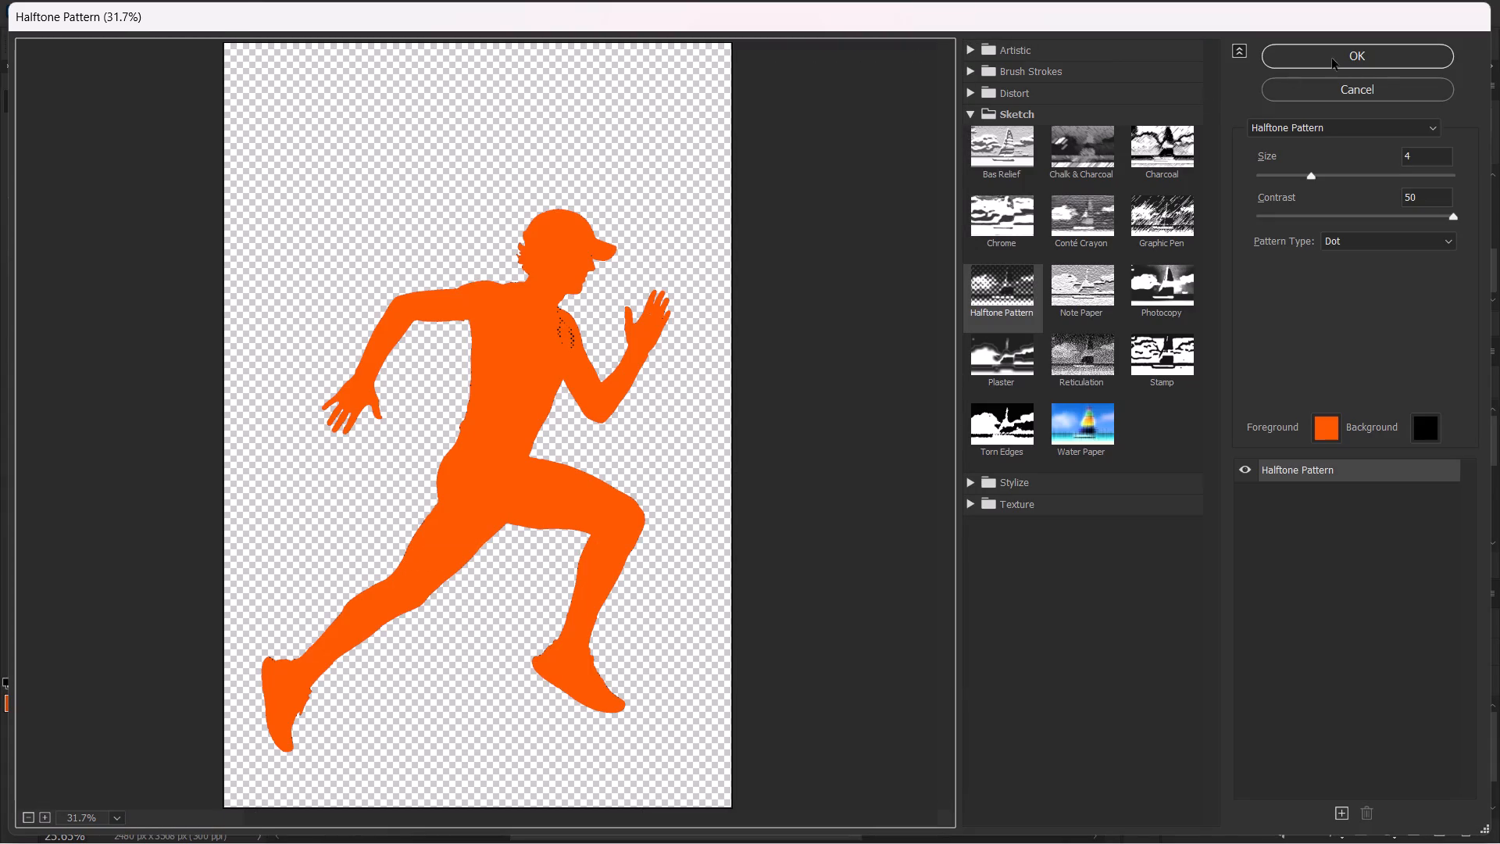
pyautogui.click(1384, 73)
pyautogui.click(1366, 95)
# Reset the foreground and background colours to the default black and white.
pyautogui.press('d')
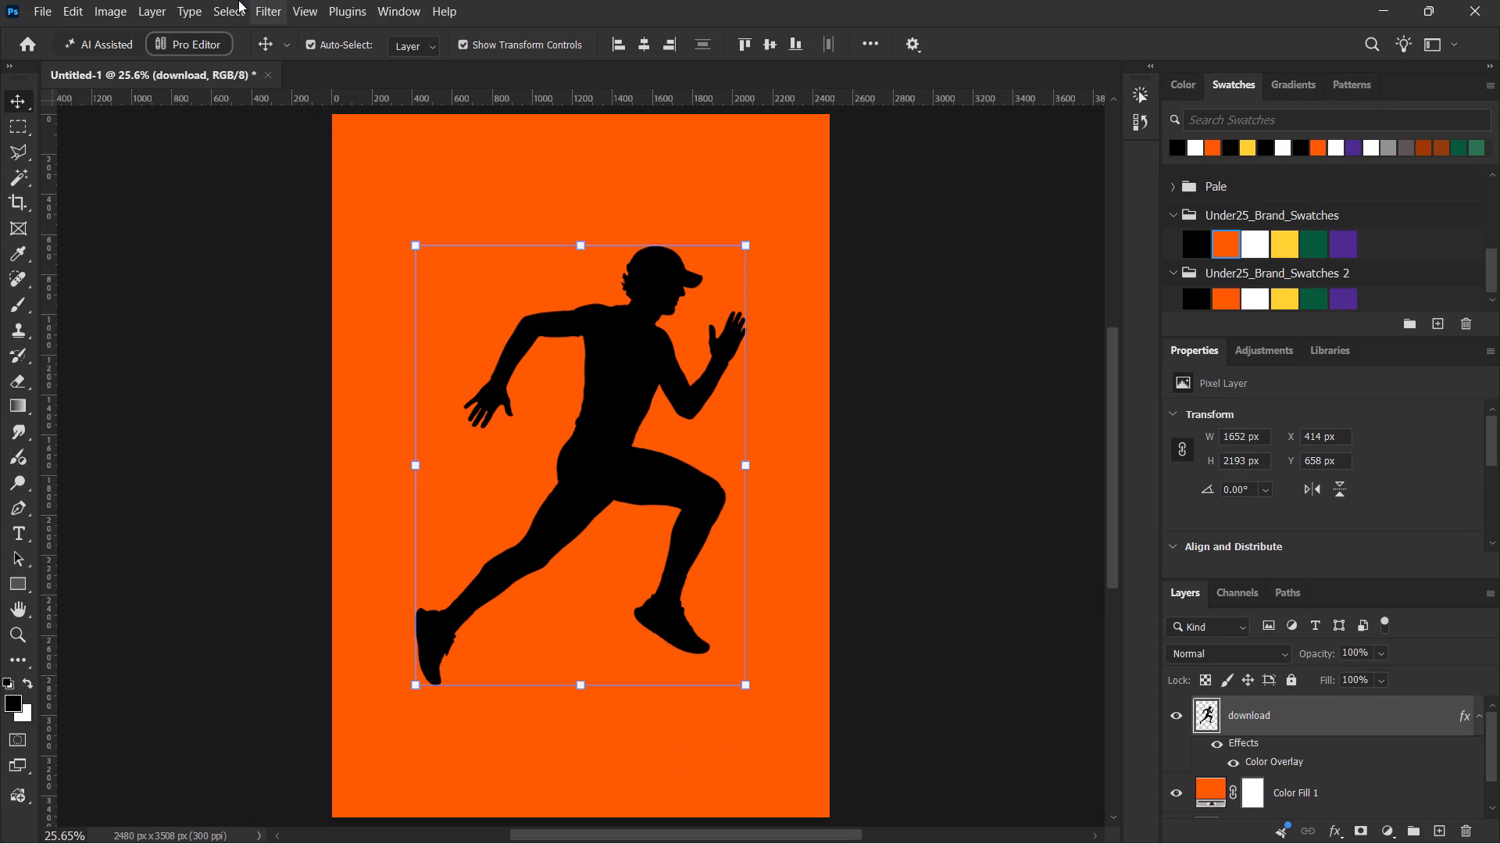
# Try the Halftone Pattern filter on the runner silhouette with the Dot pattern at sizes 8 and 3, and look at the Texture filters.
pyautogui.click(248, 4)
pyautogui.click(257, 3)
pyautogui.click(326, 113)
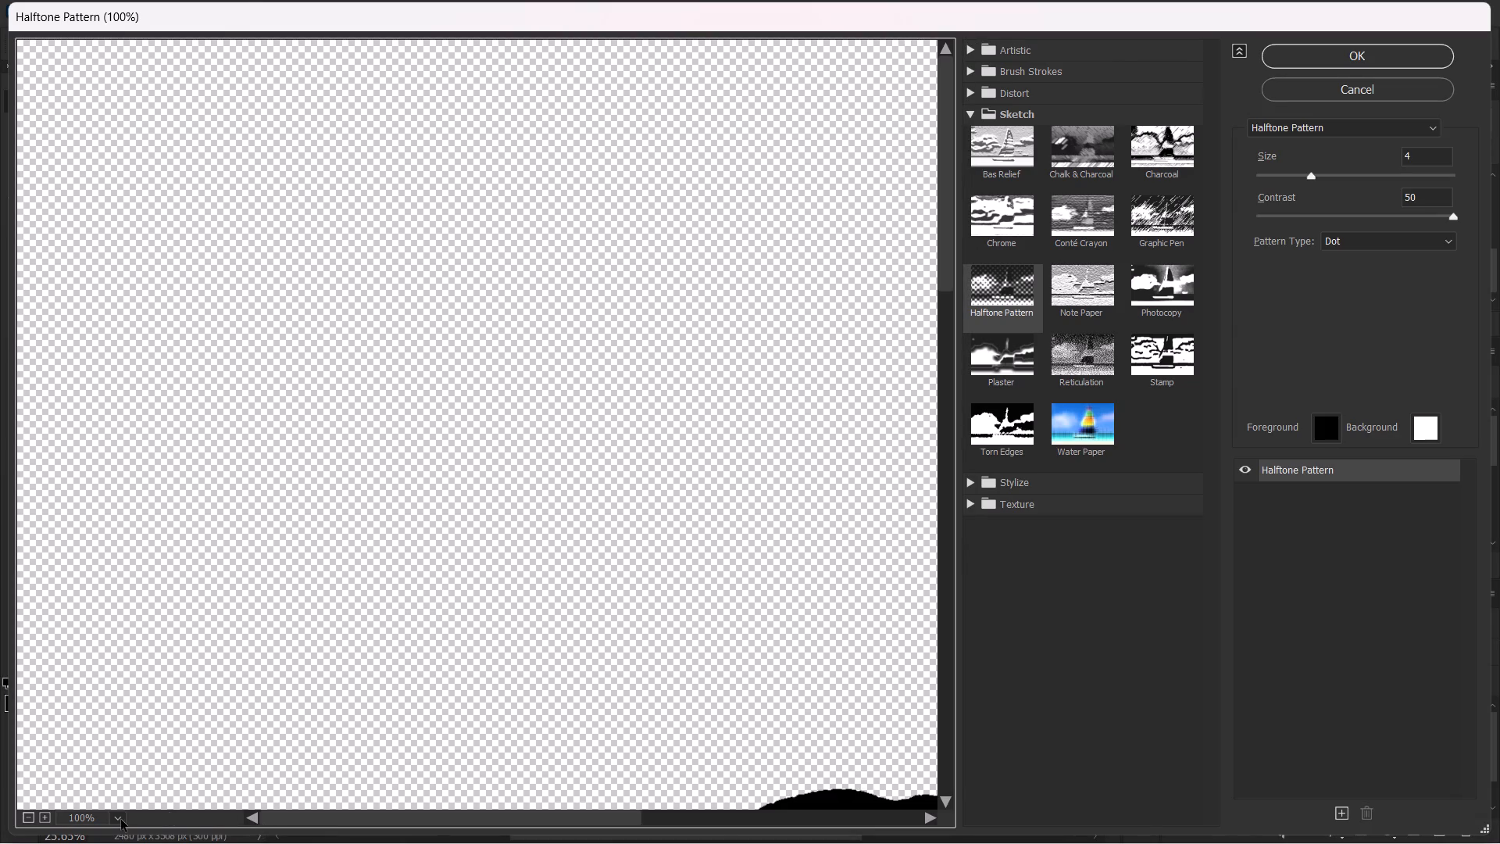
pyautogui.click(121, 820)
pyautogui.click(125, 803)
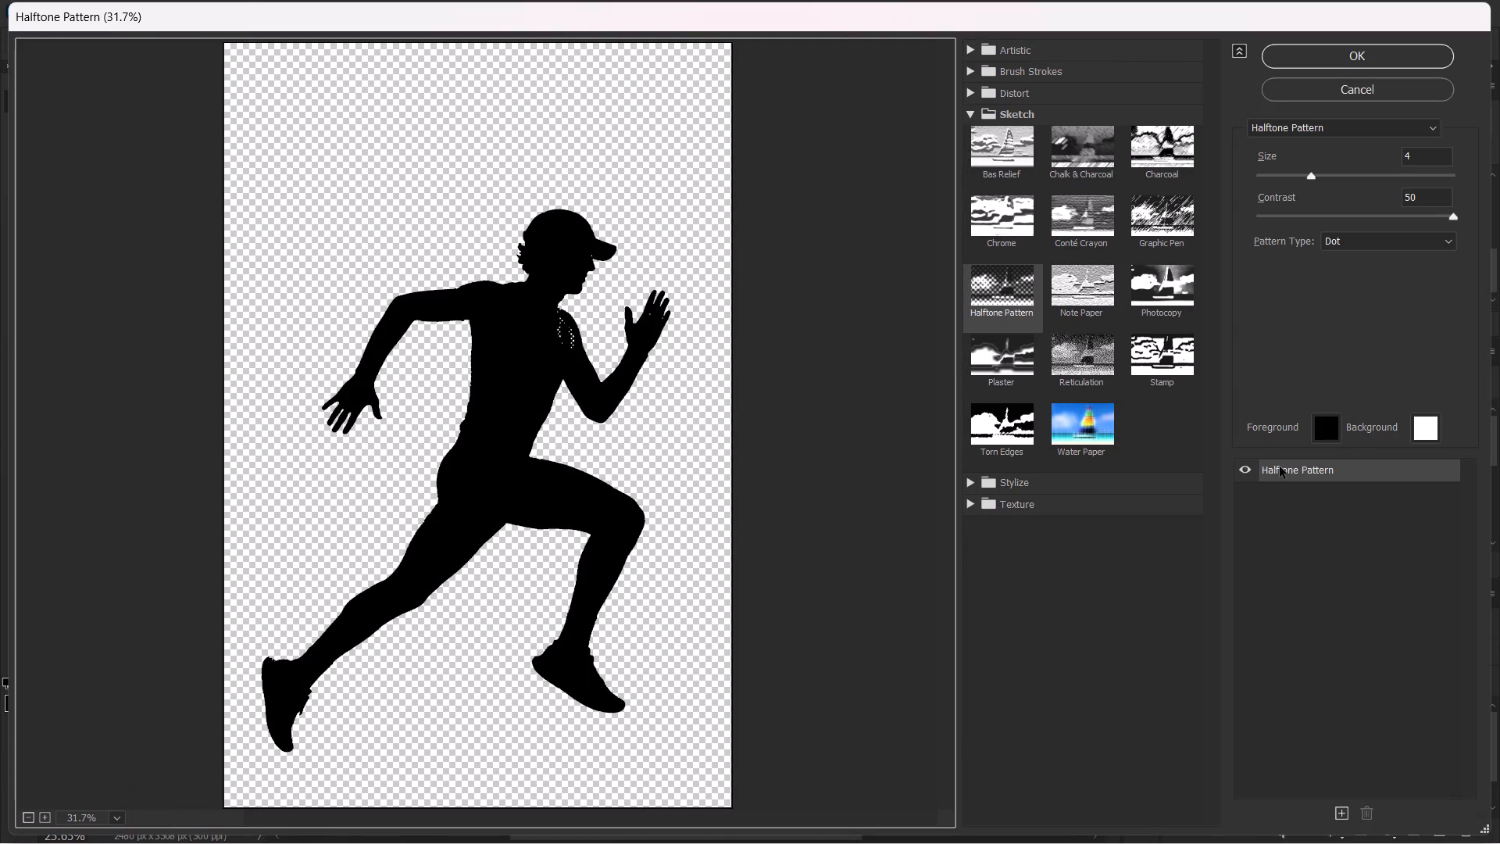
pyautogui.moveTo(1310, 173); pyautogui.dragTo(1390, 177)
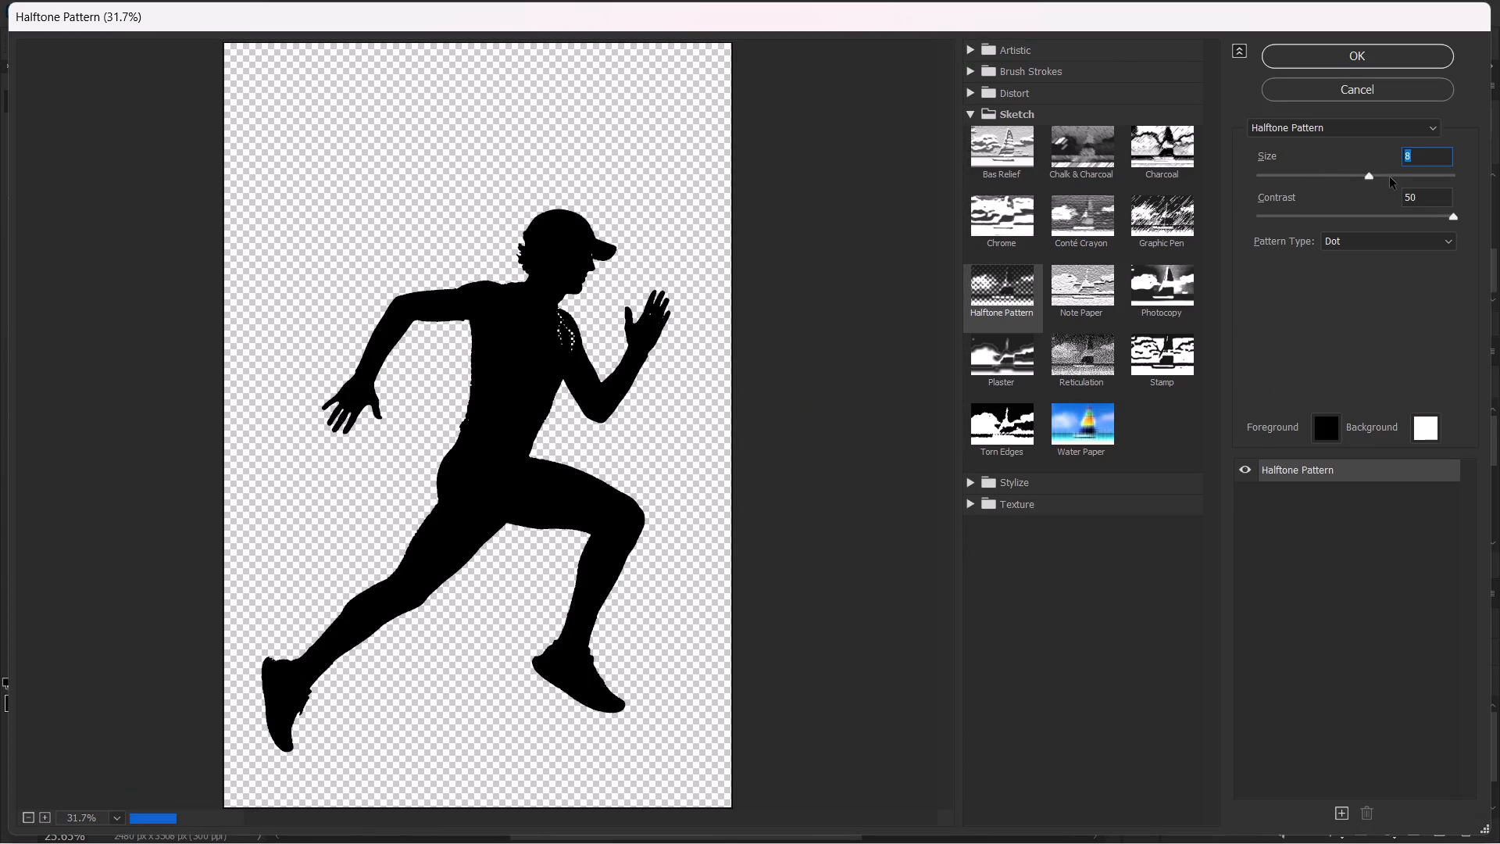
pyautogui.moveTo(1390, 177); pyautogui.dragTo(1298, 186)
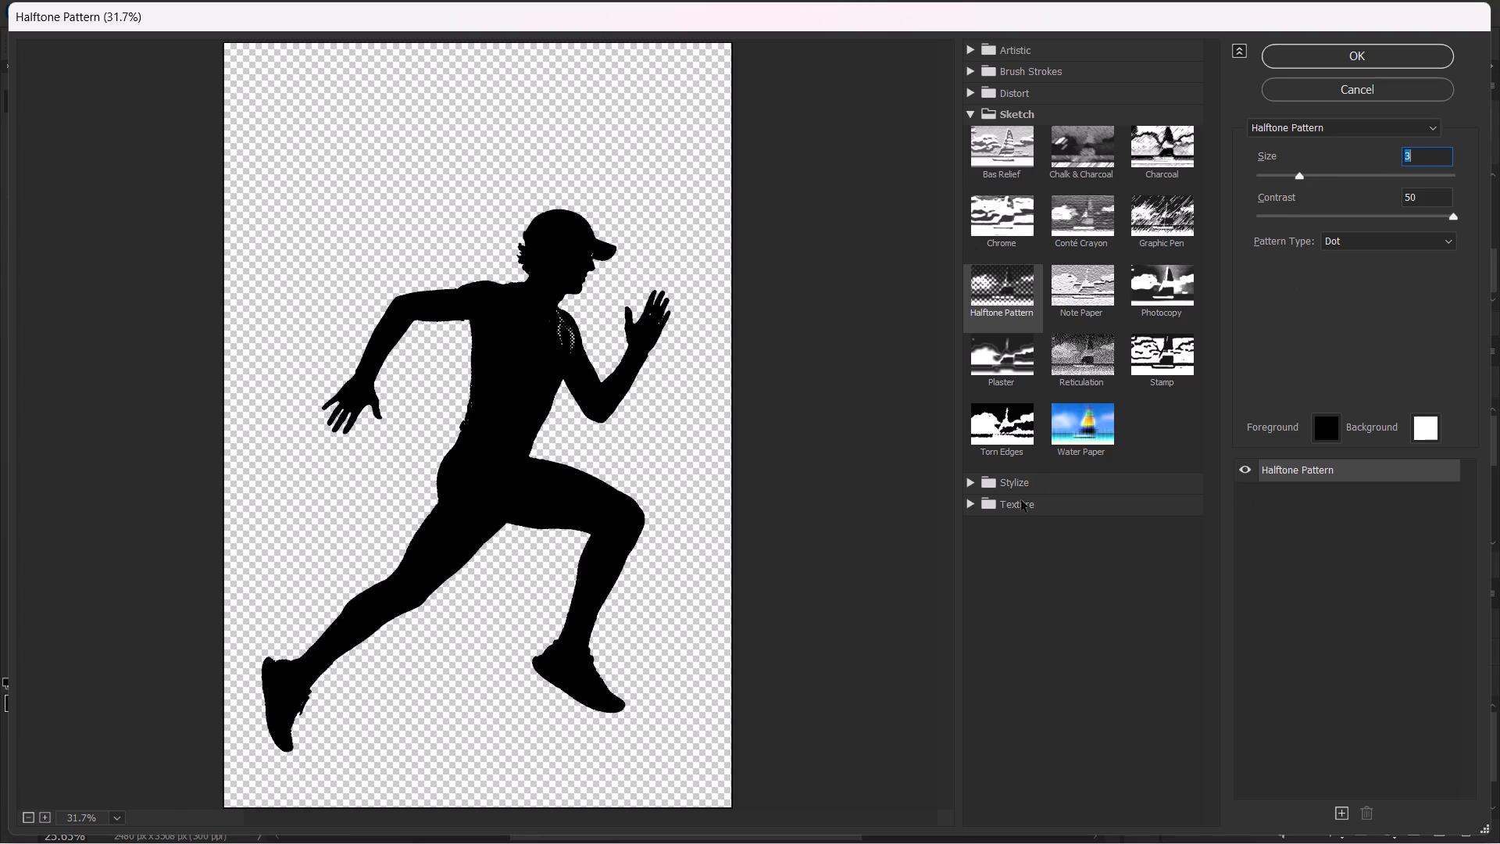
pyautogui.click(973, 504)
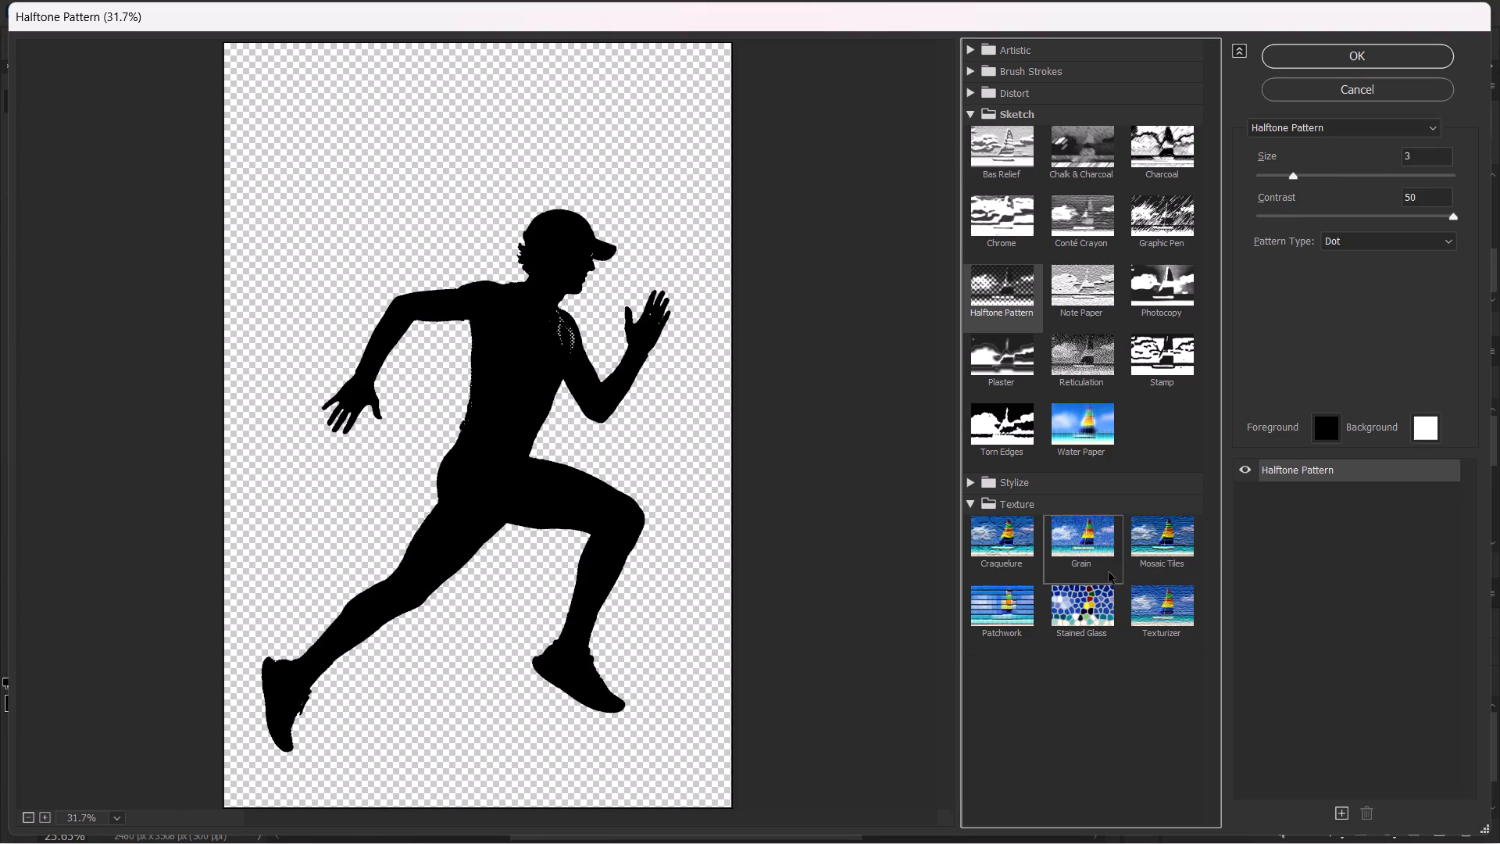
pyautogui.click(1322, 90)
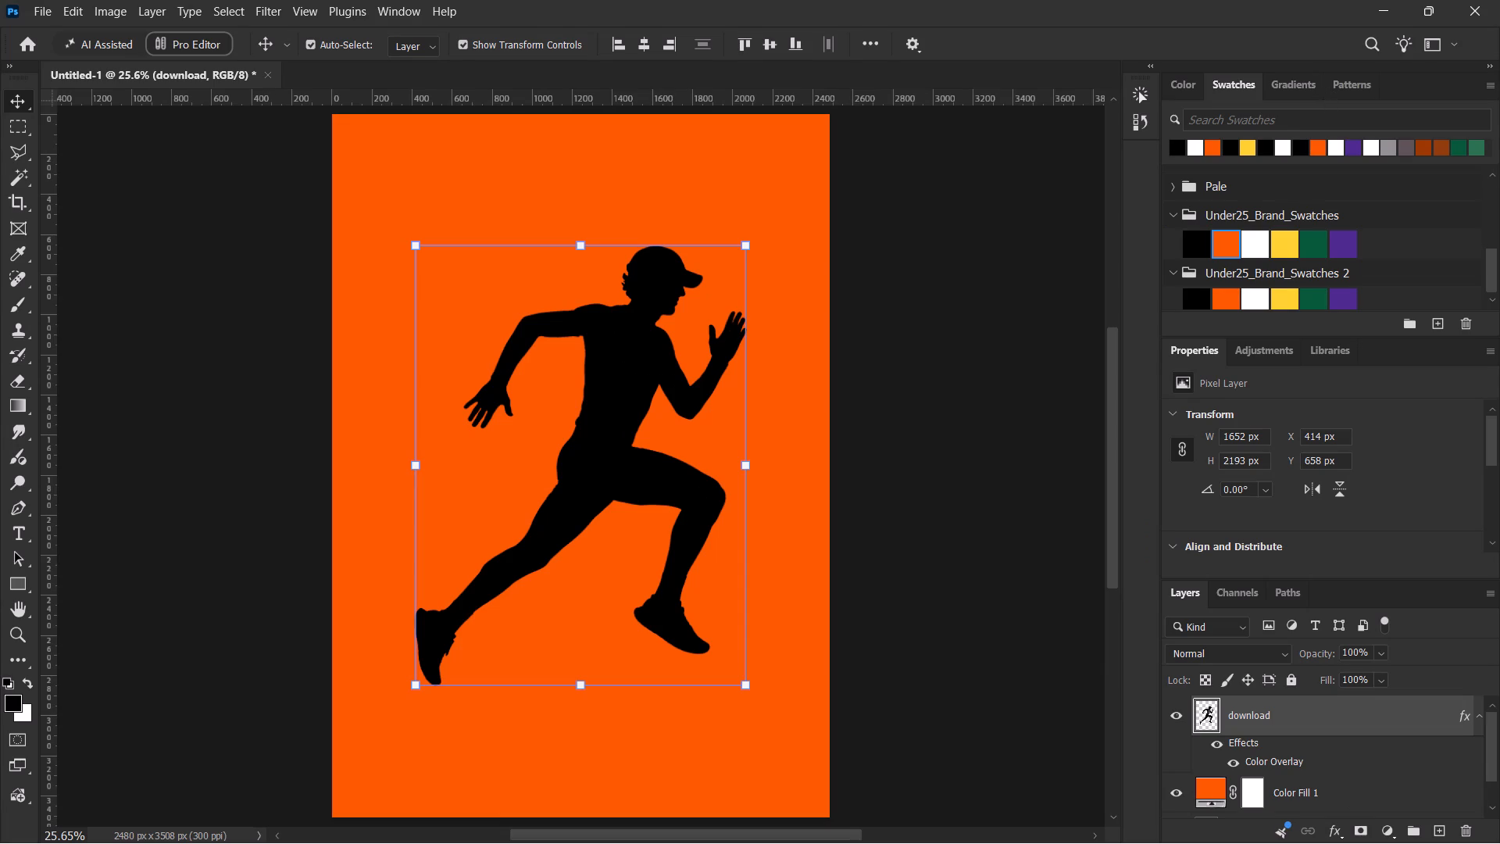
# Turn off the Color Overlay effect in the download layer's layer style.
pyautogui.click(1252, 746)
pyautogui.click(1270, 759)
pyautogui.rightClick(1270, 759)
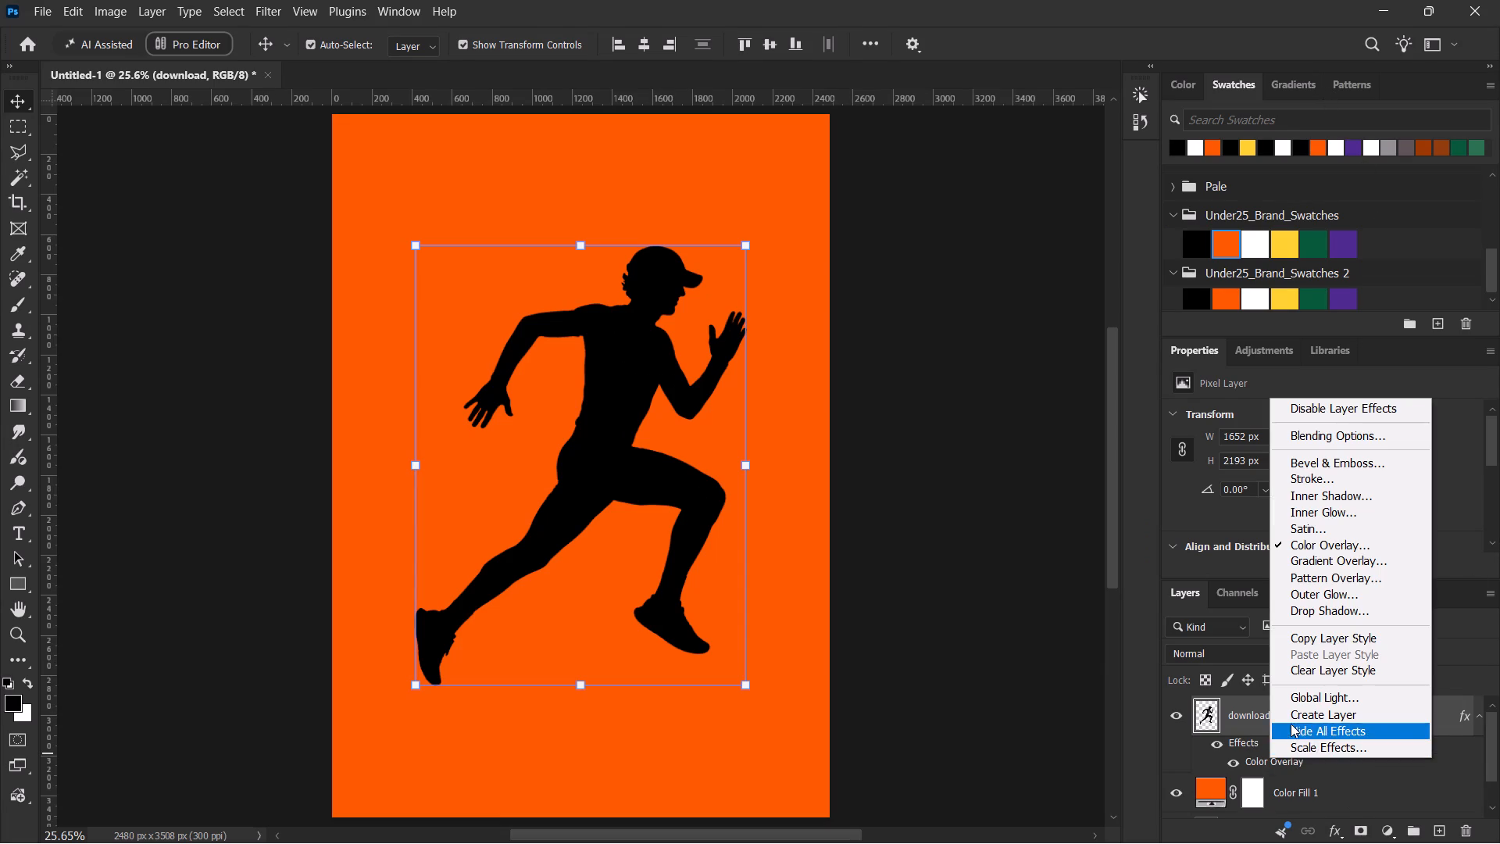
pyautogui.click(1255, 748)
pyautogui.doubleClick(1286, 710)
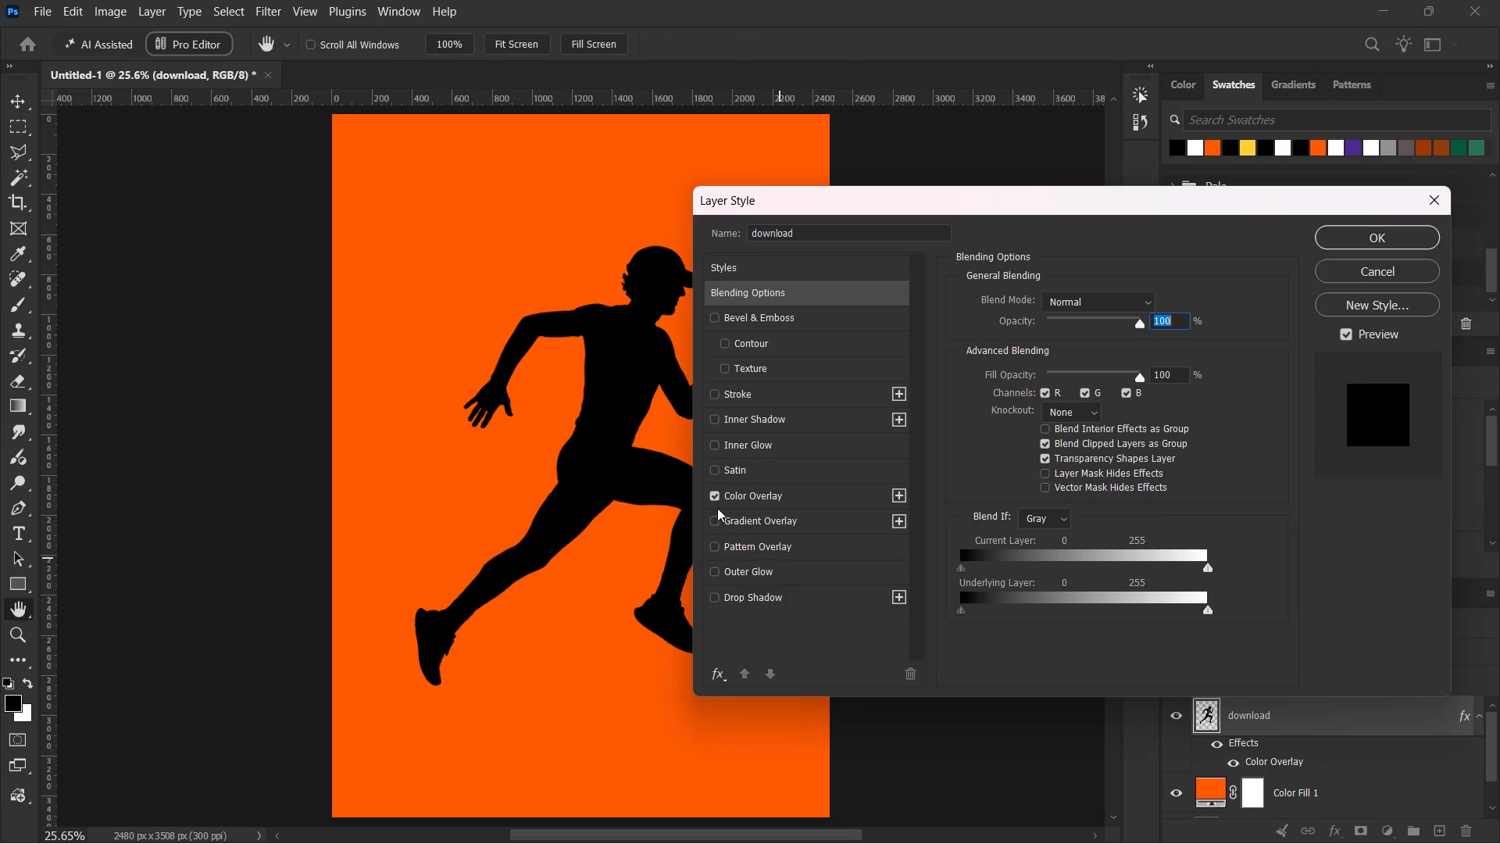
pyautogui.click(722, 495)
pyautogui.click(1309, 238)
pyautogui.click(1320, 234)
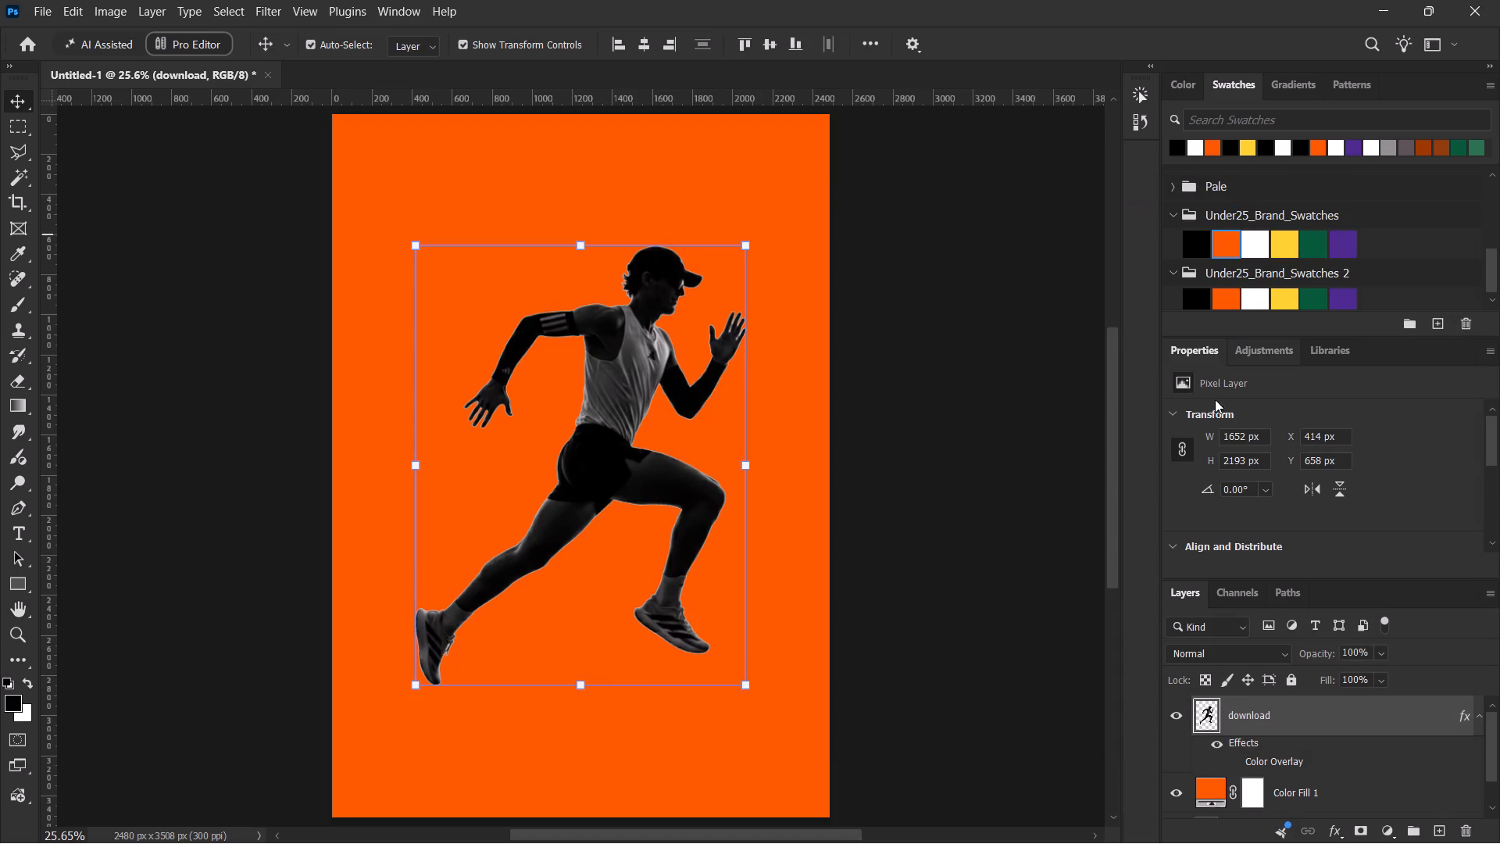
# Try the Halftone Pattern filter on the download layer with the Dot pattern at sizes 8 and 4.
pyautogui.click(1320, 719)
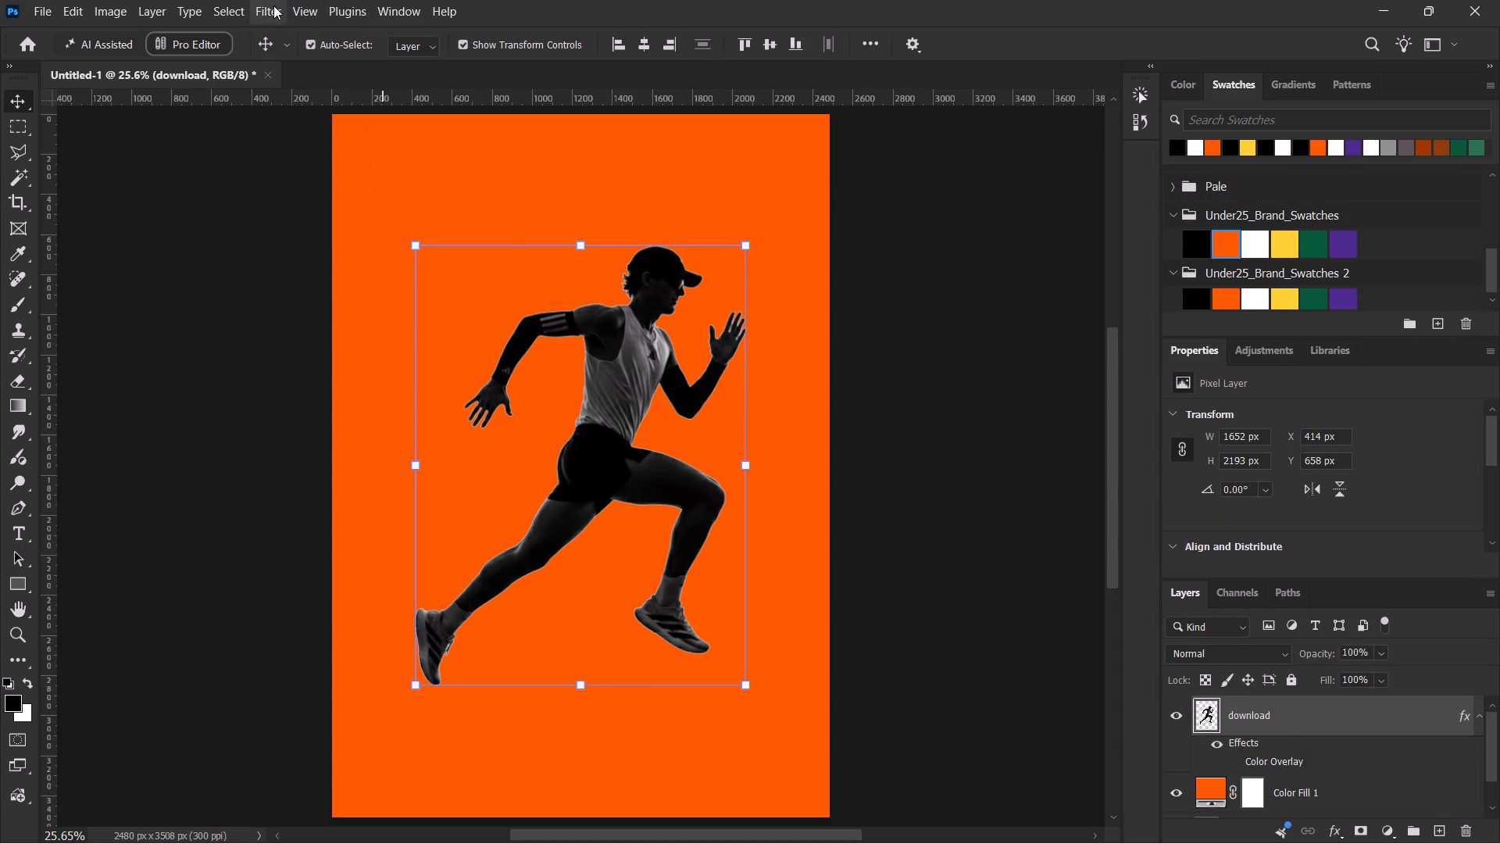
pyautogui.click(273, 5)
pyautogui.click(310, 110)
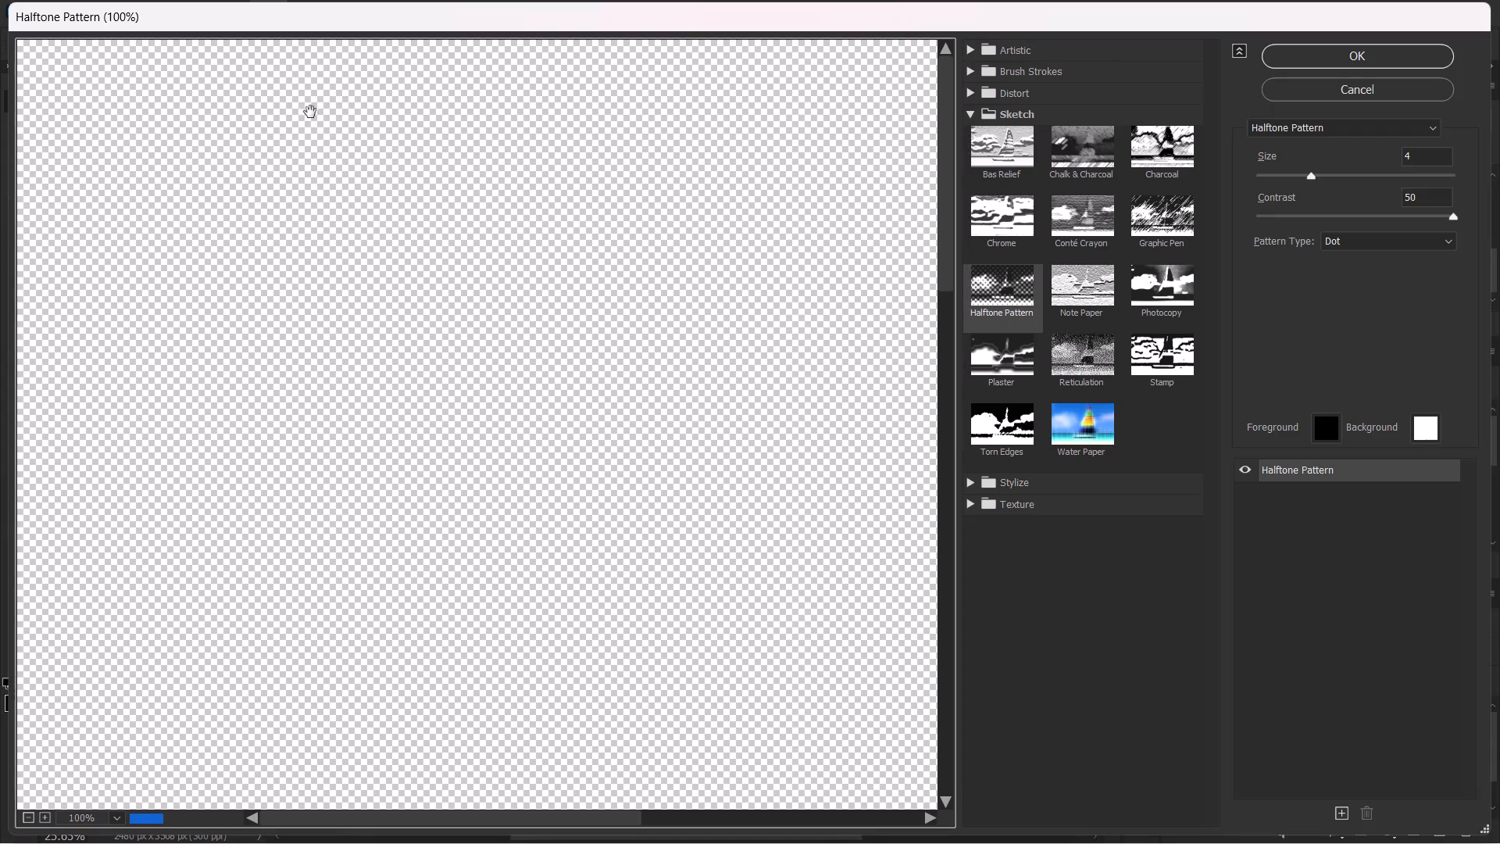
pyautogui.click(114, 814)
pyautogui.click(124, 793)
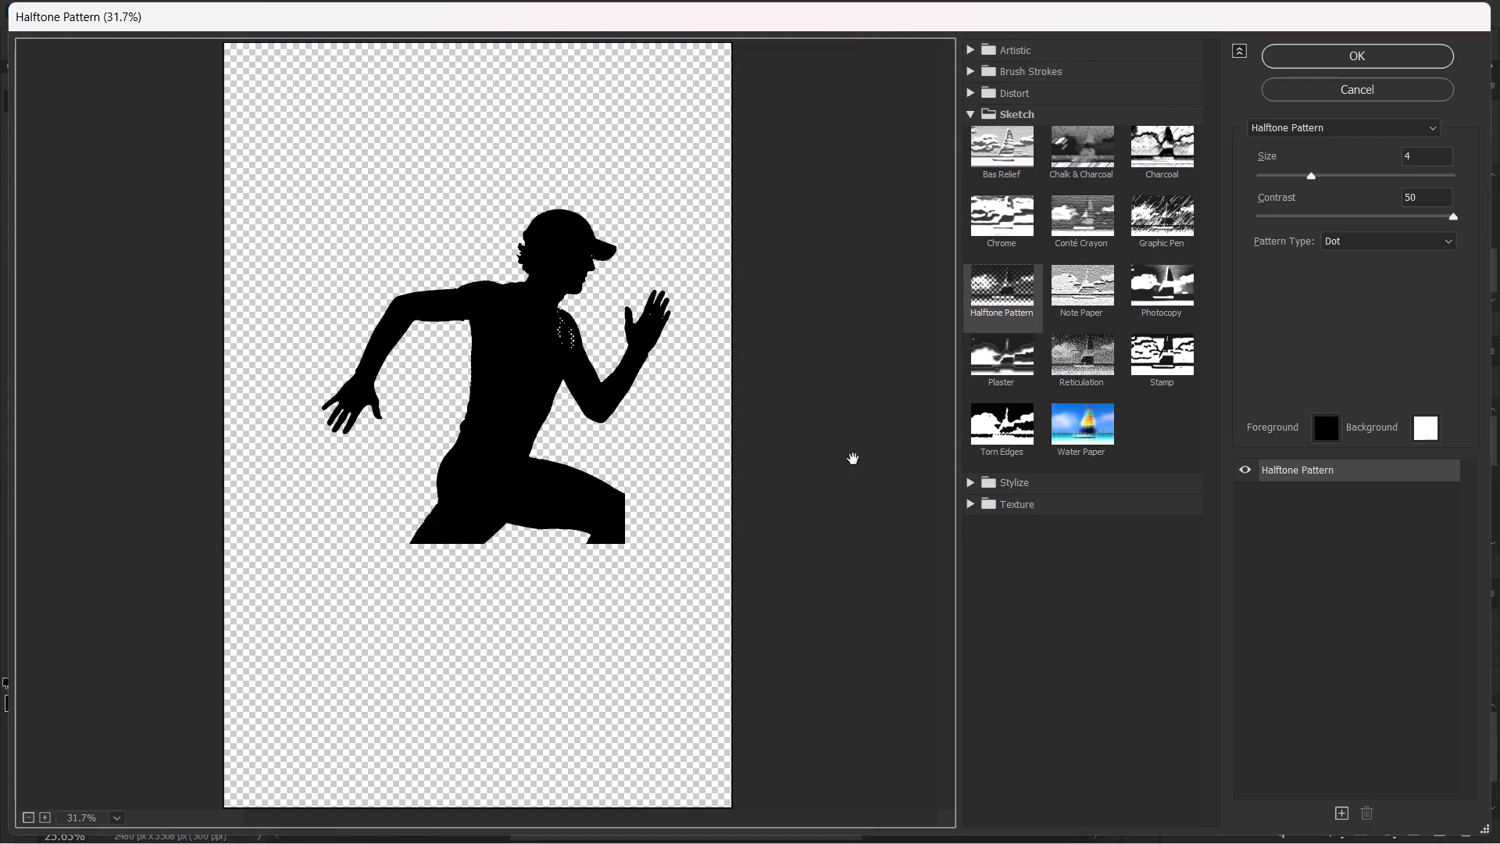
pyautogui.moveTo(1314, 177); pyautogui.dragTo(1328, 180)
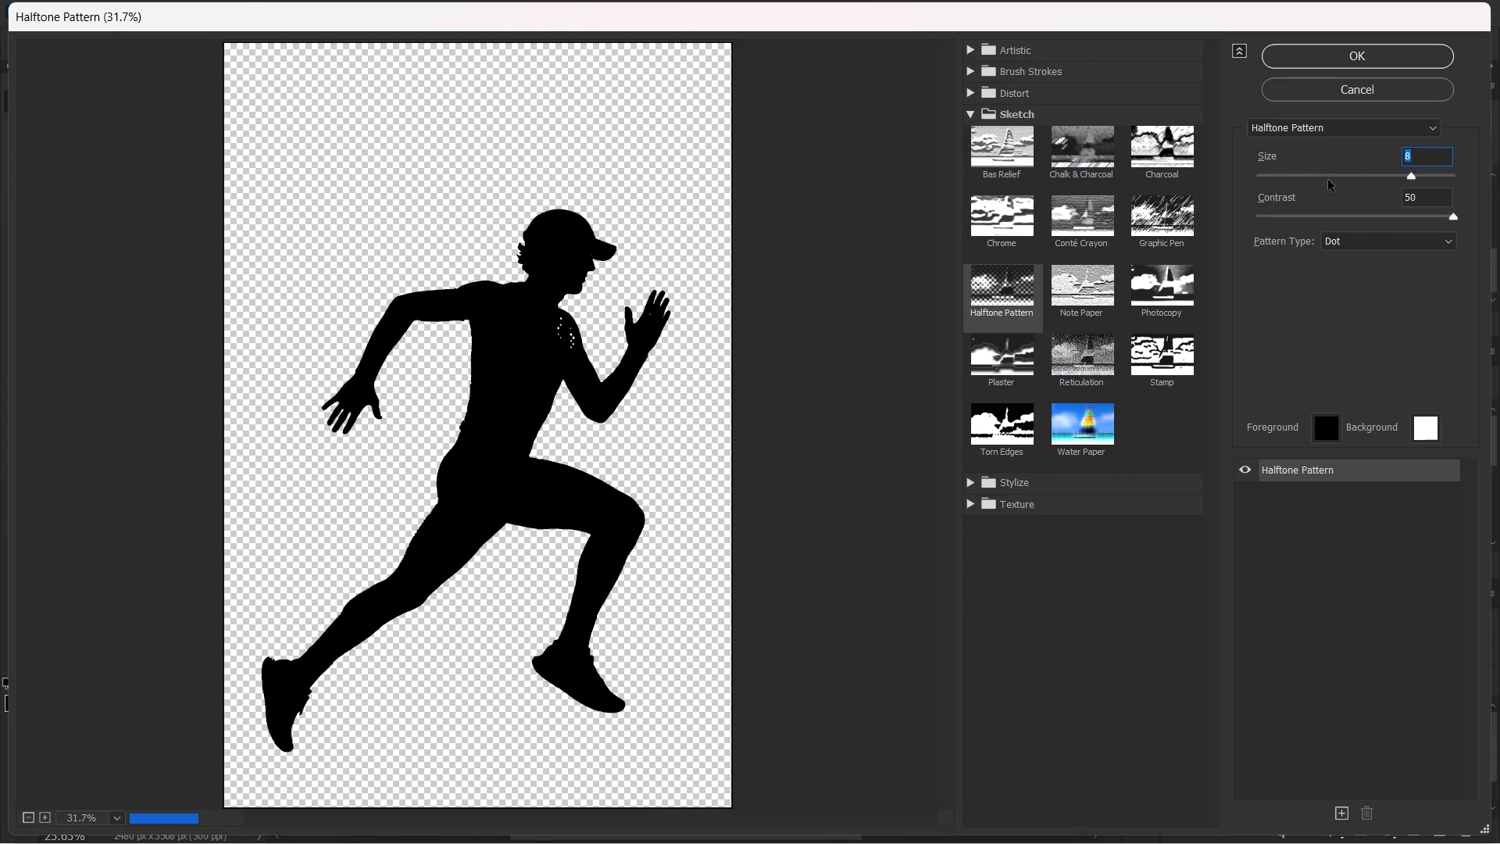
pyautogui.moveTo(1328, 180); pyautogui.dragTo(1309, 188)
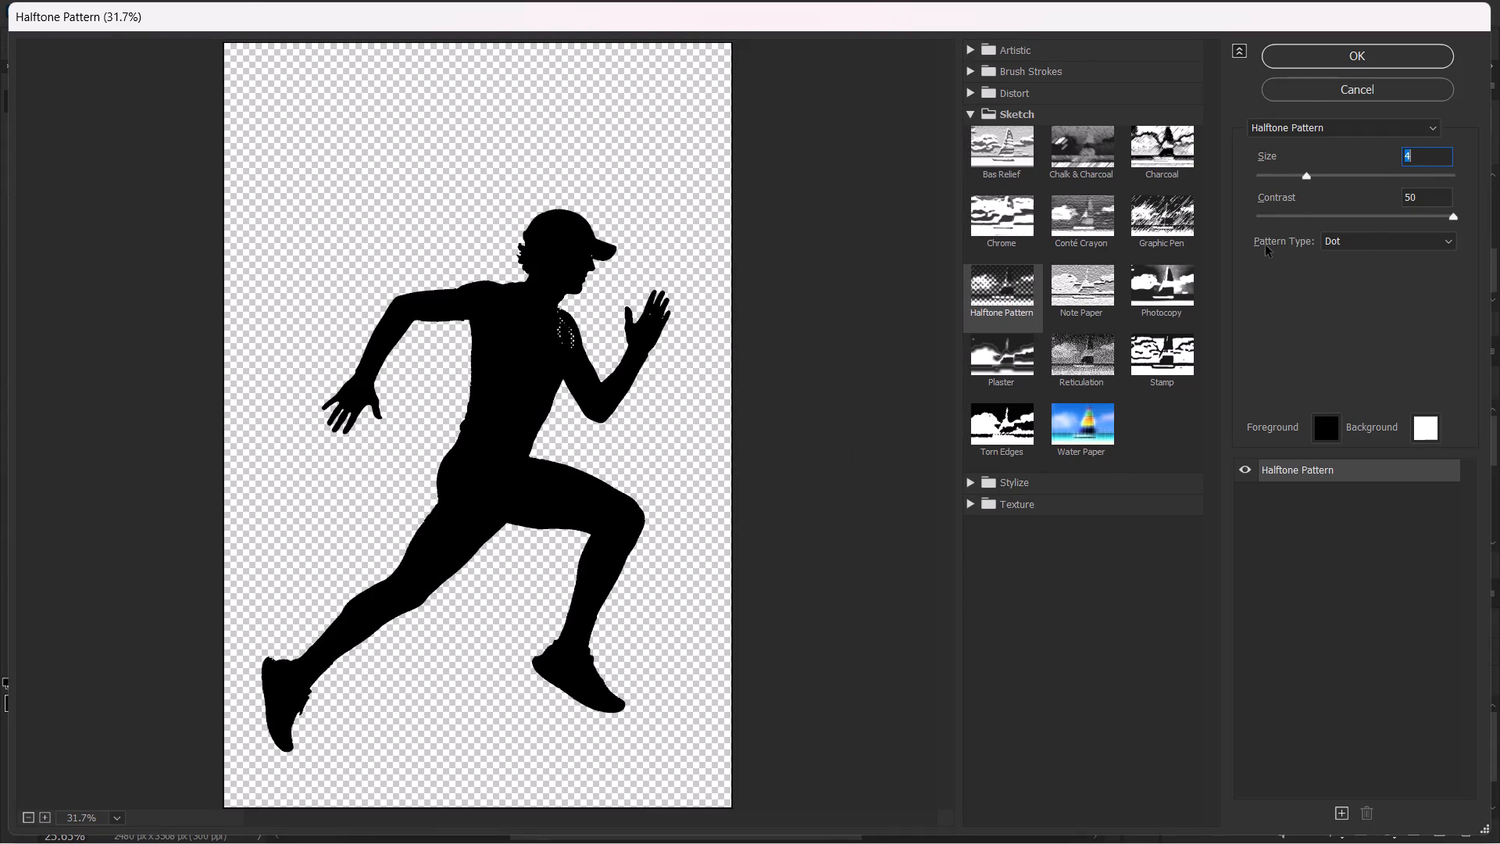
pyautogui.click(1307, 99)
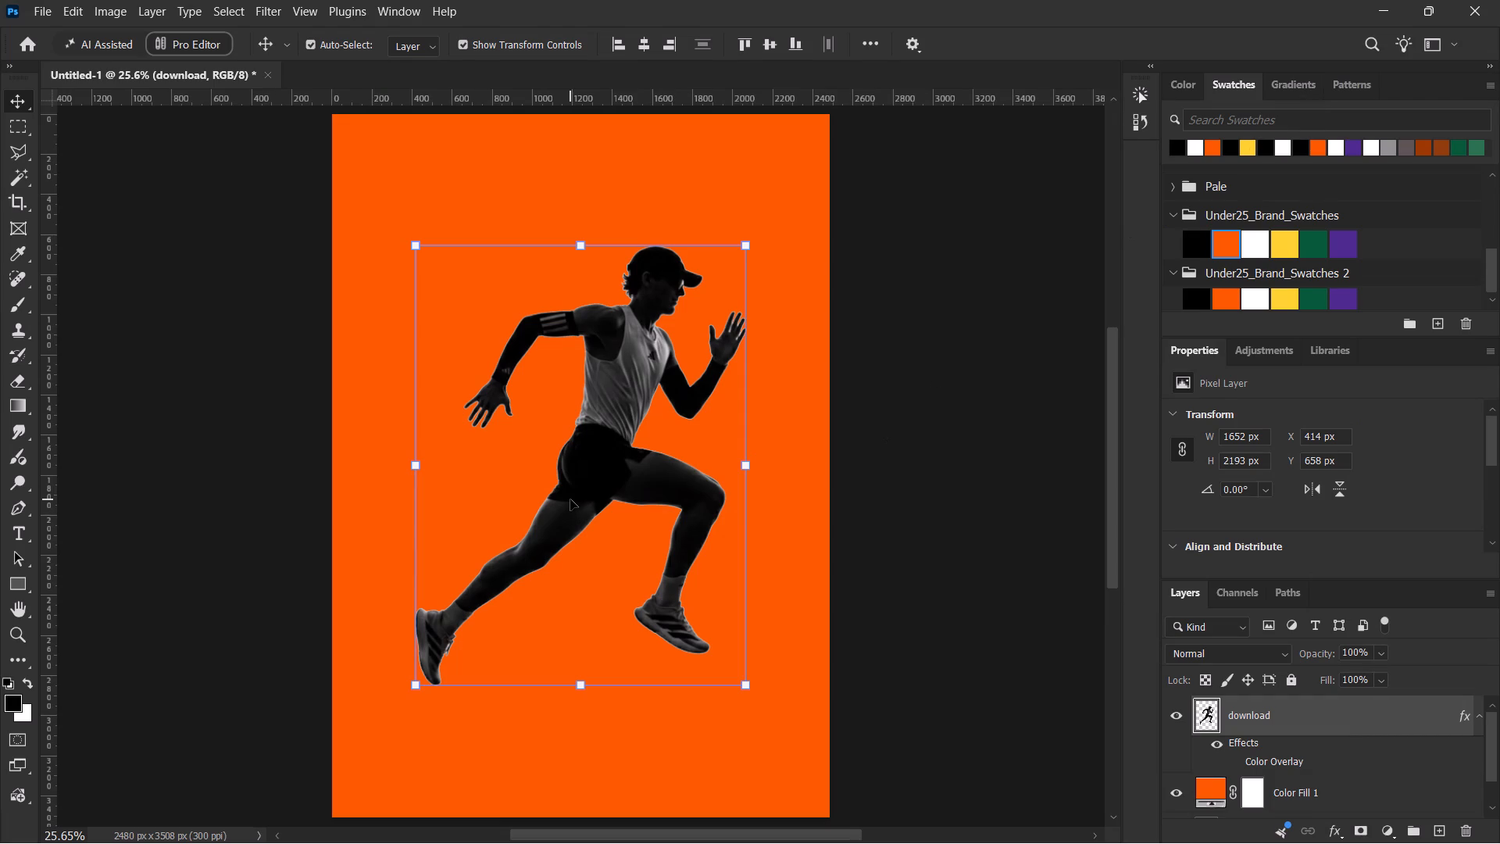
# Load the runner's outline on the download layer as a selection and contract it by 2 pixels.
pyautogui.keyDown('alt'); pyautogui.scroll(16, 609, 305); pyautogui.keyUp('alt')
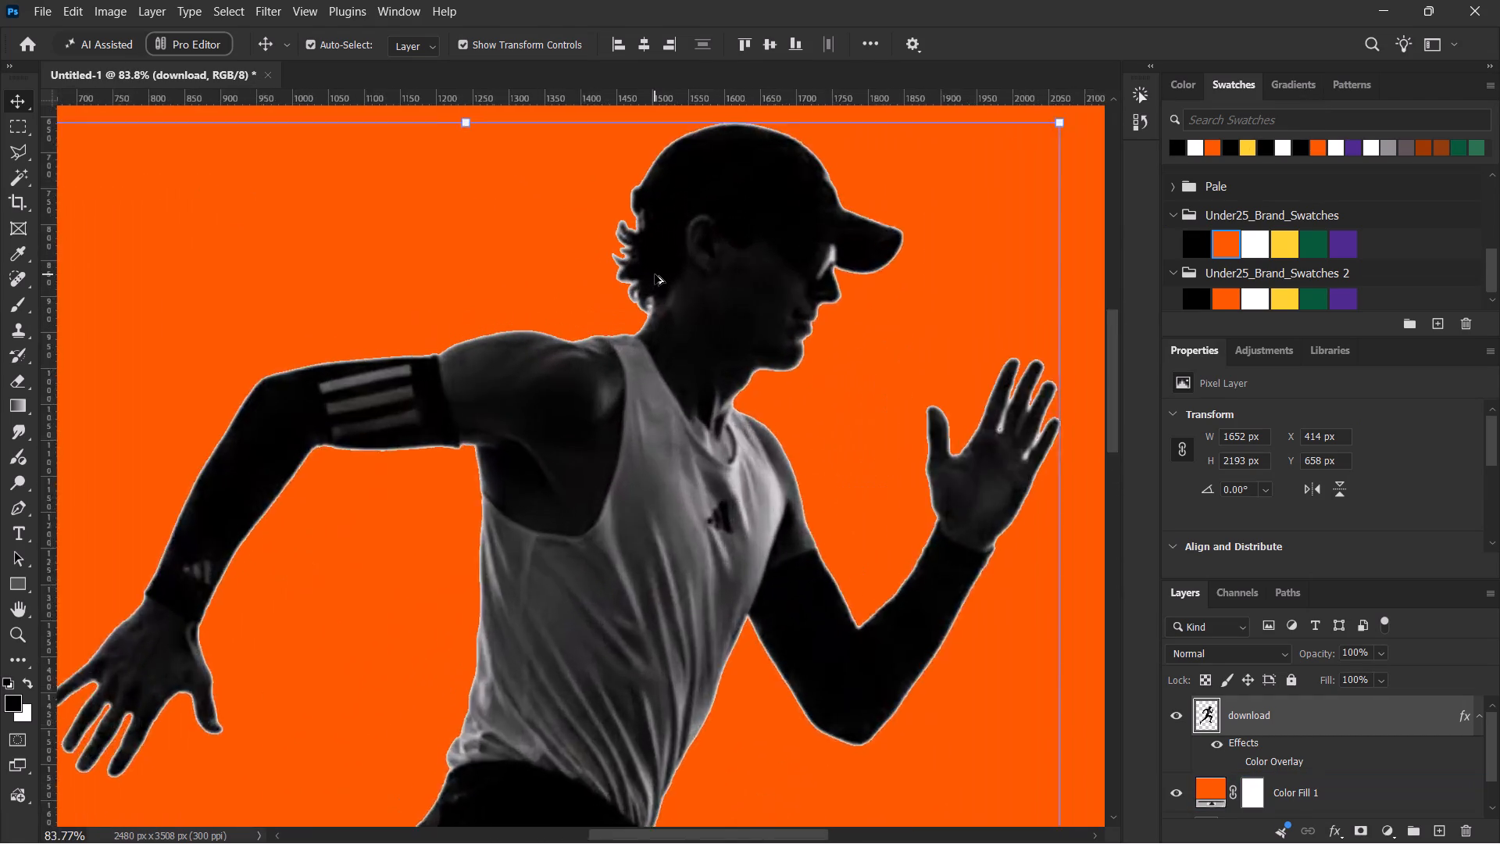
pyautogui.keyDown('alt'); pyautogui.scroll(2, 655, 274); pyautogui.keyUp('alt')
pyautogui.keyDown('alt'); pyautogui.scroll(-14, 655, 274); pyautogui.keyUp('alt')
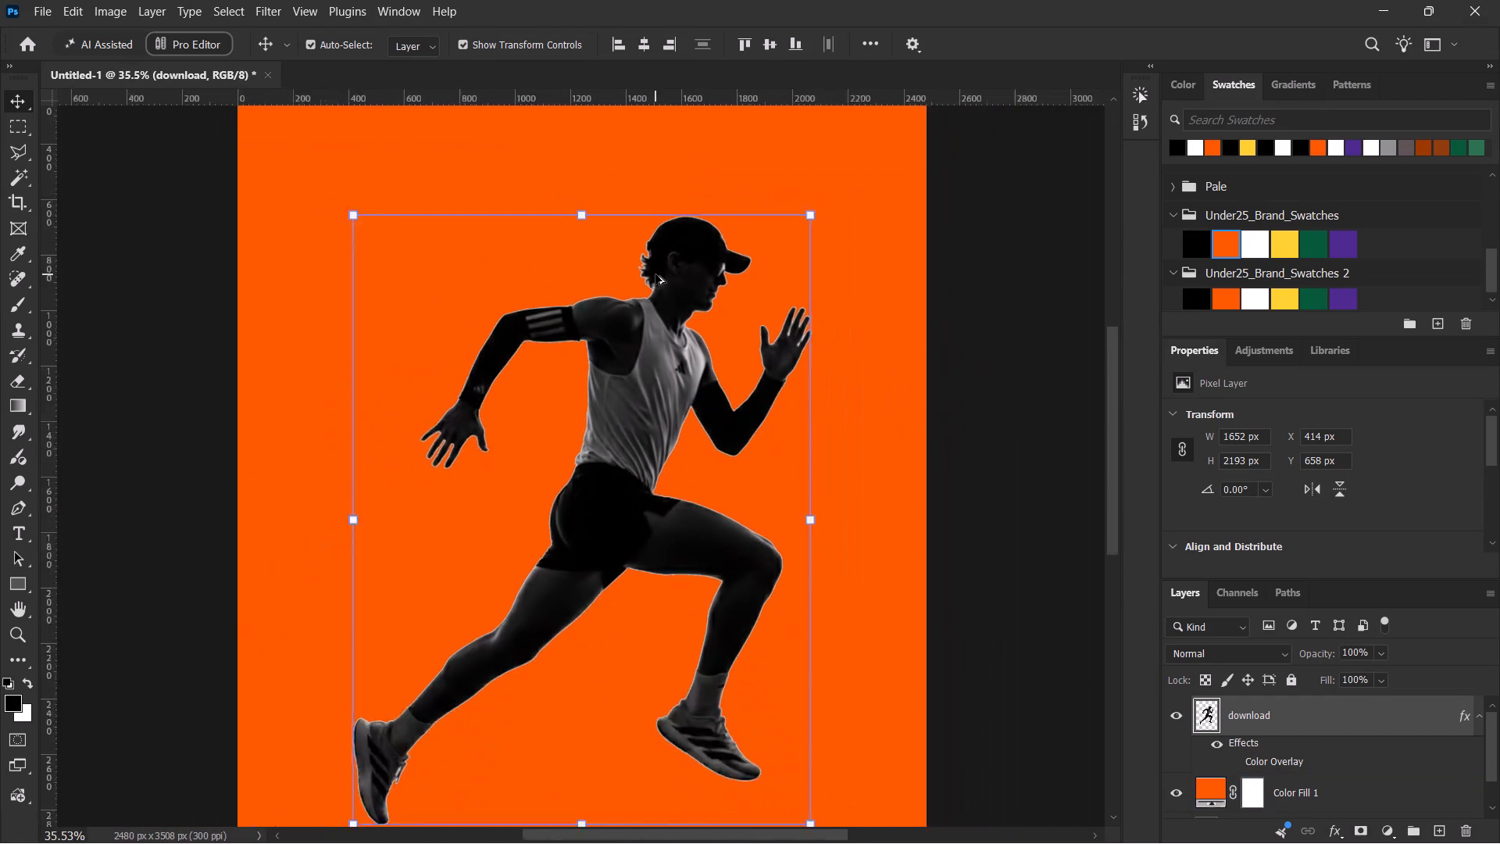
pyautogui.keyDown('alt'); pyautogui.scroll(-2, 655, 274); pyautogui.keyUp('alt')
pyautogui.keyDown('ctrl'); pyautogui.click(1205, 721); pyautogui.keyUp('ctrl')
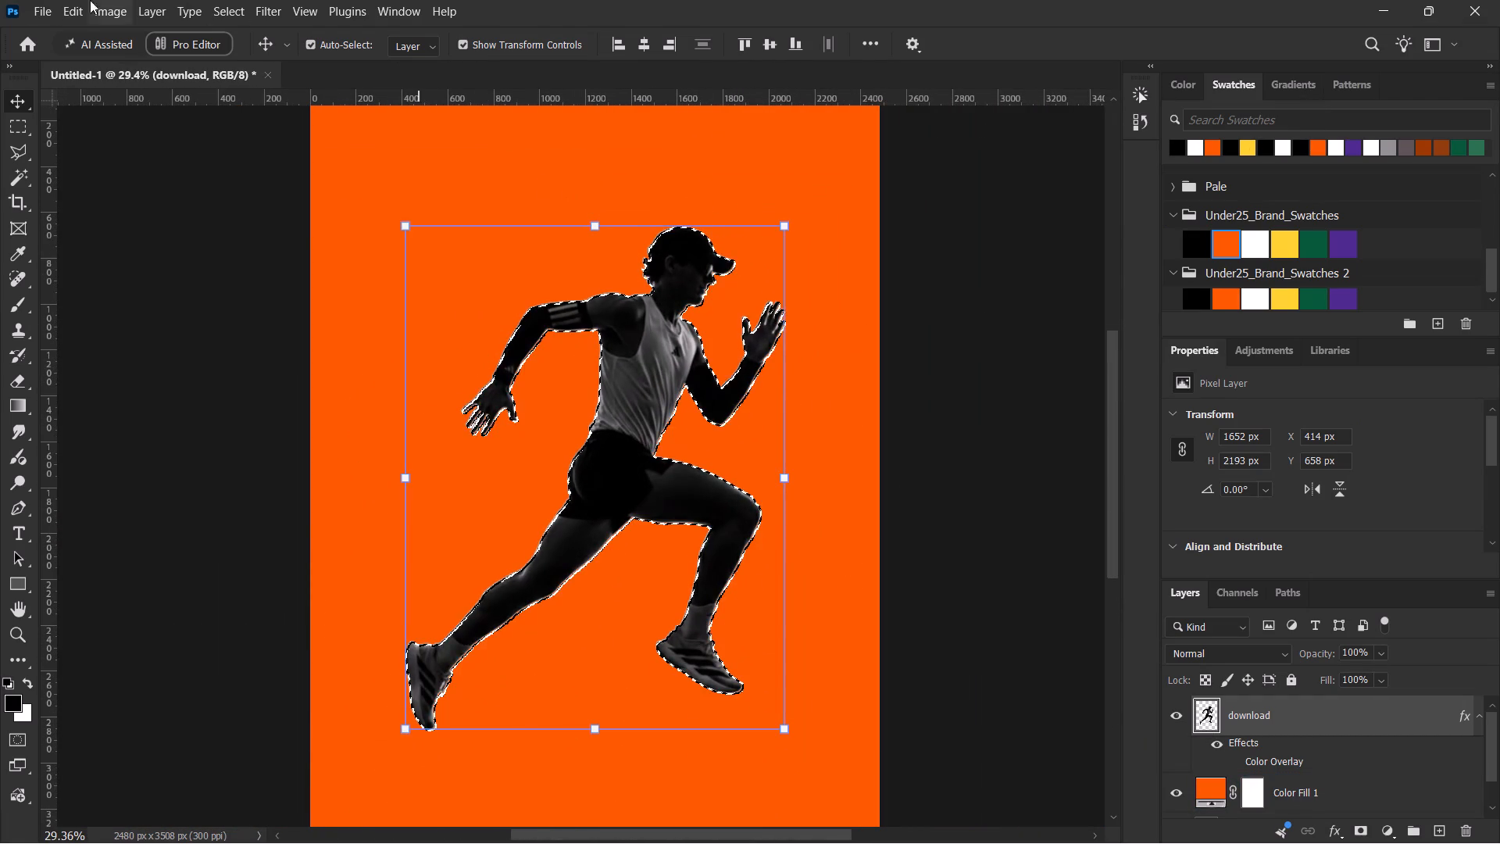
pyautogui.click(218, 8)
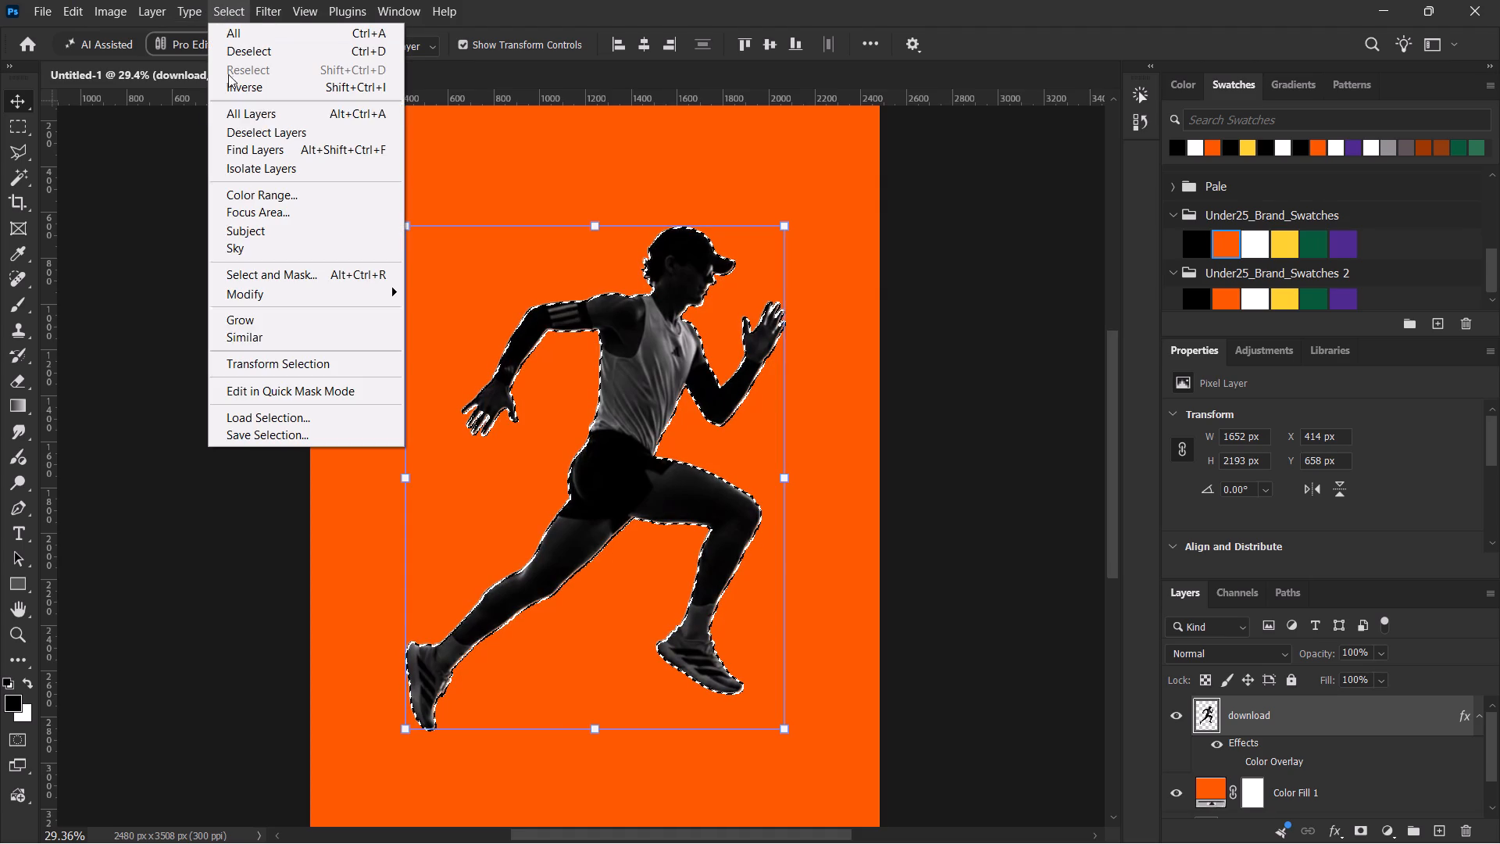
pyautogui.click(269, 296)
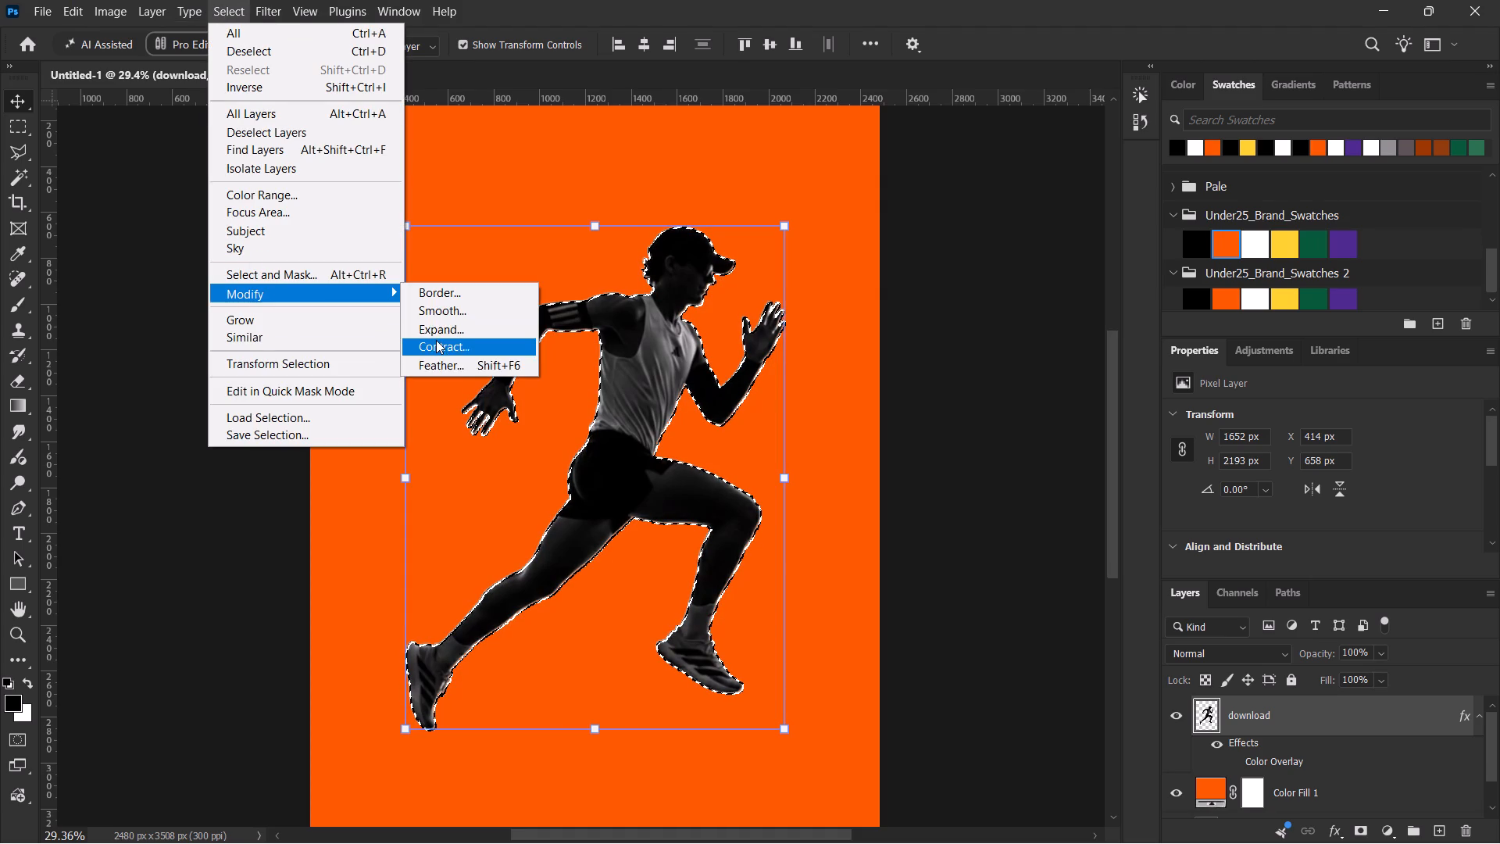
pyautogui.click(436, 342)
pyautogui.press('2')
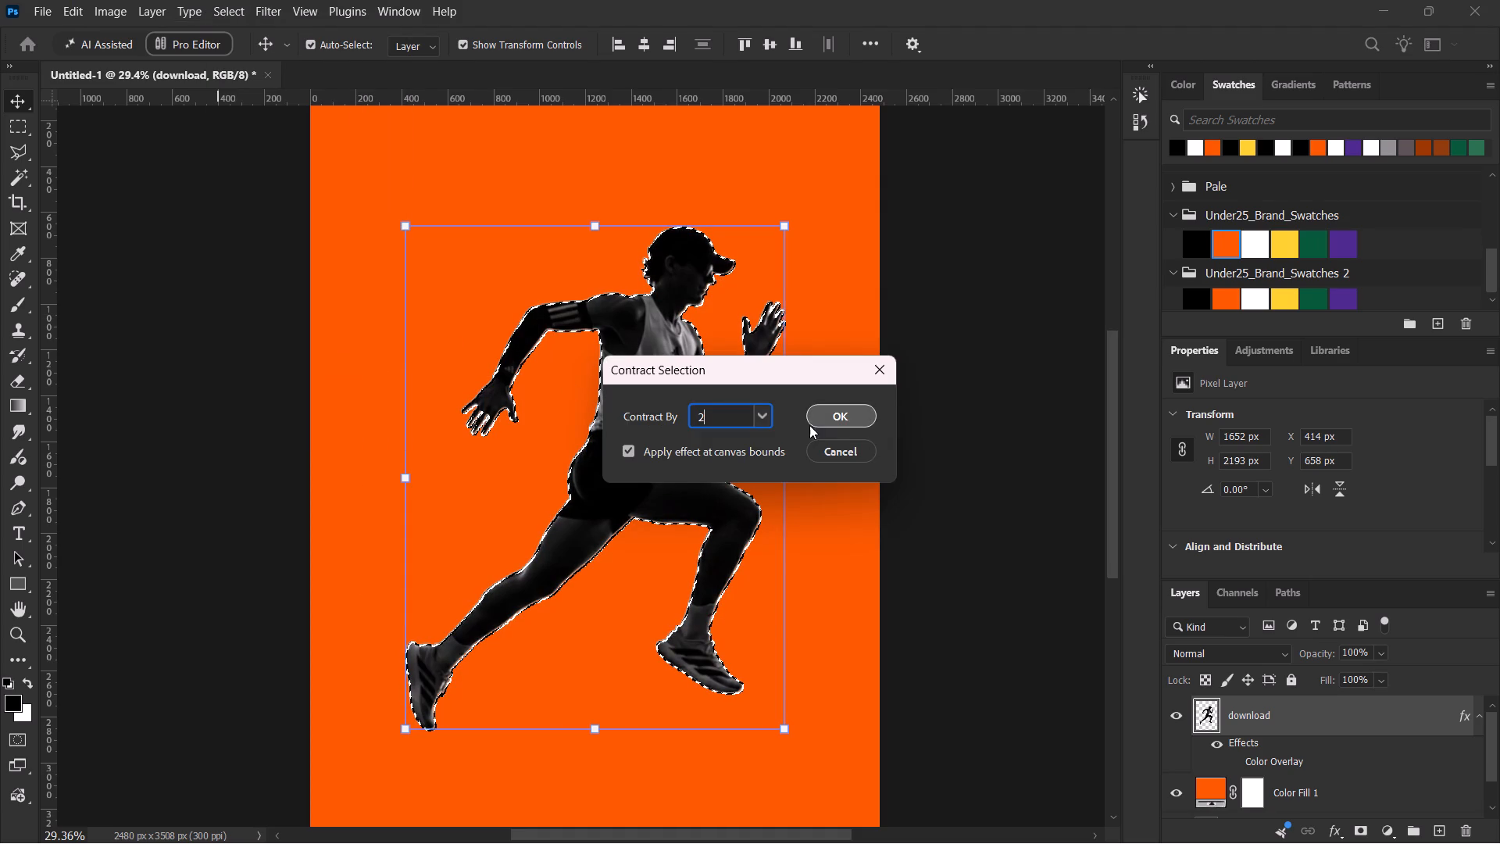
pyautogui.click(828, 420)
# Invert the selection, delete the light fringe around the runner, and deselect.
pyautogui.hotkey('ctrl', 'shift', 'i')
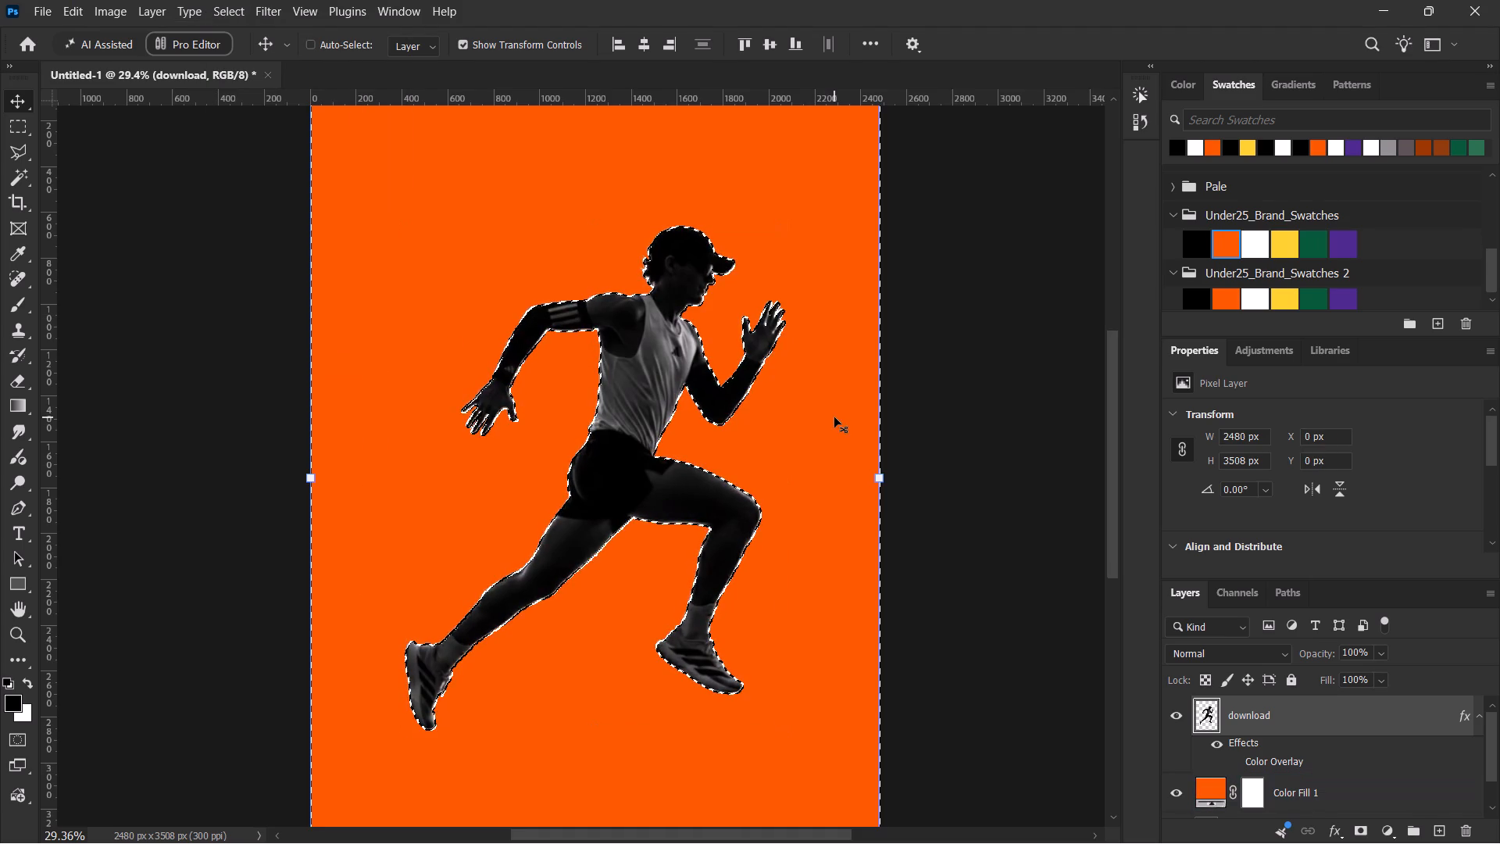
pyautogui.press('Delete')
pyautogui.hotkey('ctrl', 'd')
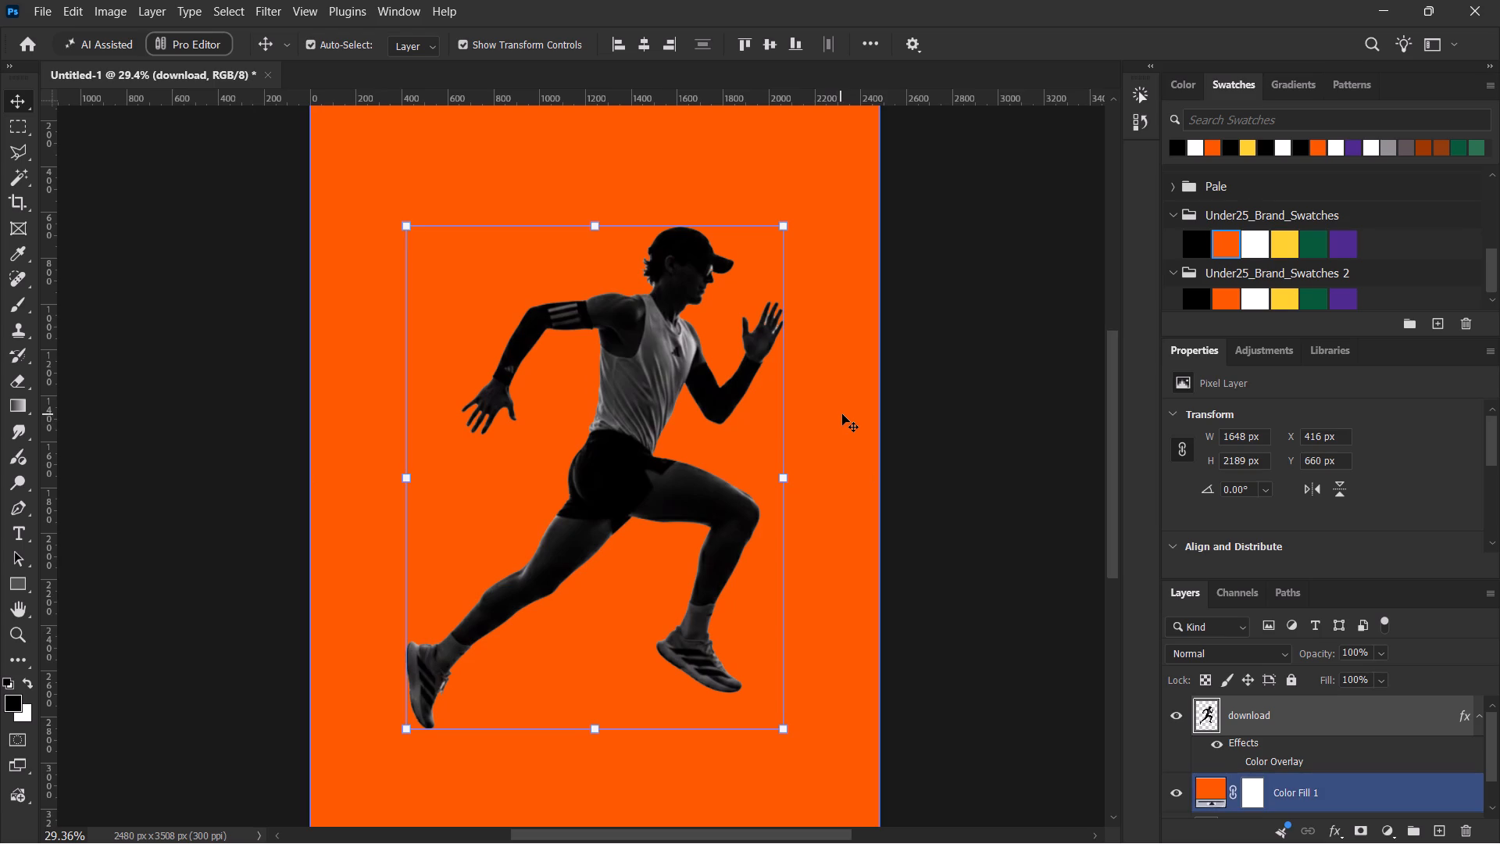
# Examine the trimmed edges around the runner's face and raised hand up close.
pyautogui.keyDown('alt'); pyautogui.scroll(7, 766, 281); pyautogui.keyUp('alt')
pyautogui.keyDown('alt'); pyautogui.scroll(-1, 766, 281); pyautogui.keyUp('alt')
pyautogui.keyDown('alt'); pyautogui.scroll(16, 766, 281); pyautogui.keyUp('alt')
pyautogui.keyDown('alt'); pyautogui.scroll(-7, 767, 311); pyautogui.keyUp('alt')
pyautogui.keyDown('alt'); pyautogui.scroll(1, 767, 311); pyautogui.keyUp('alt')
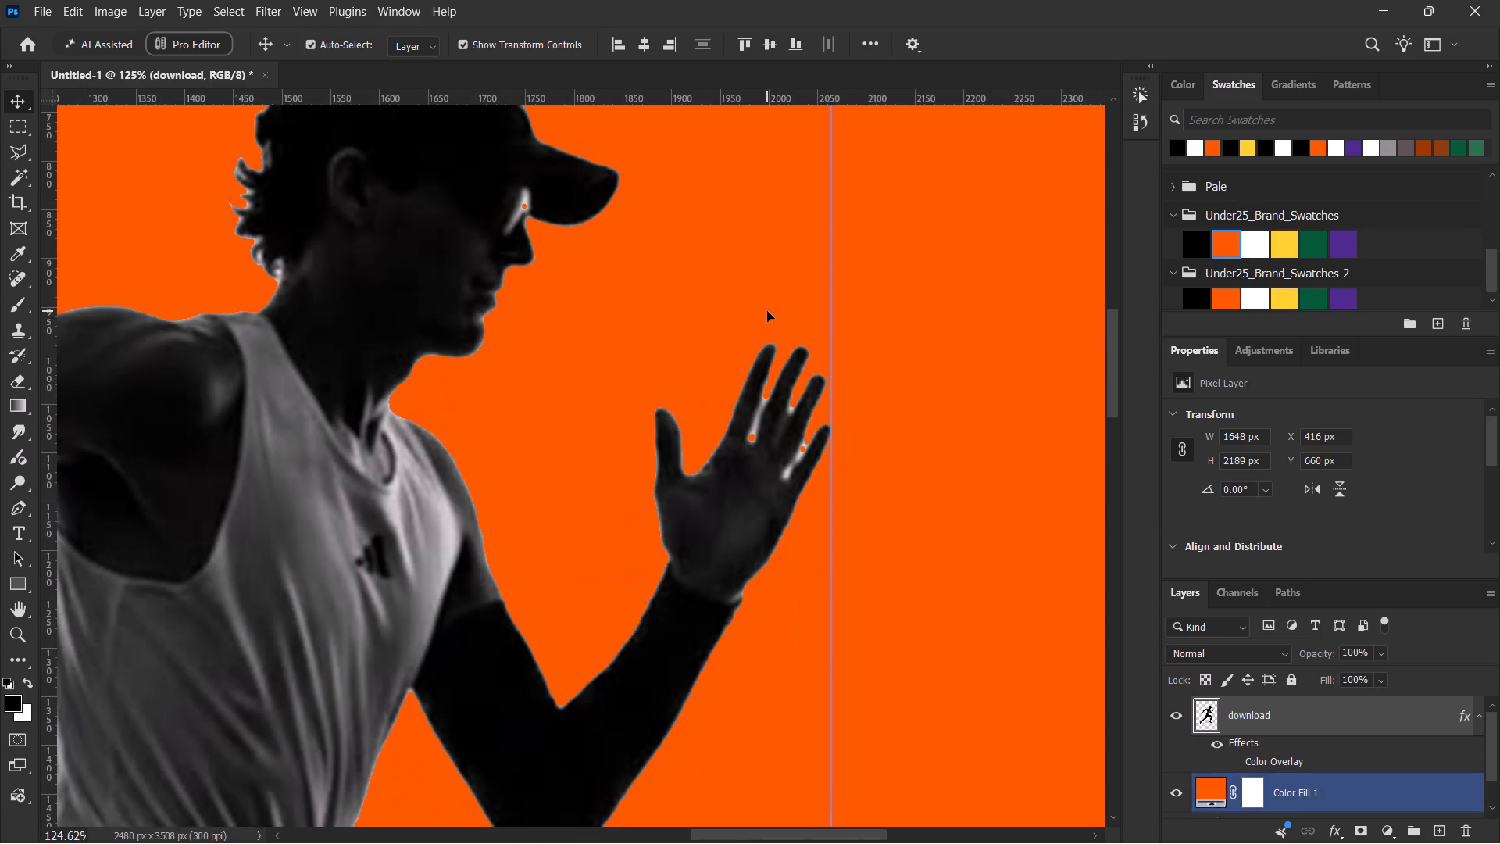
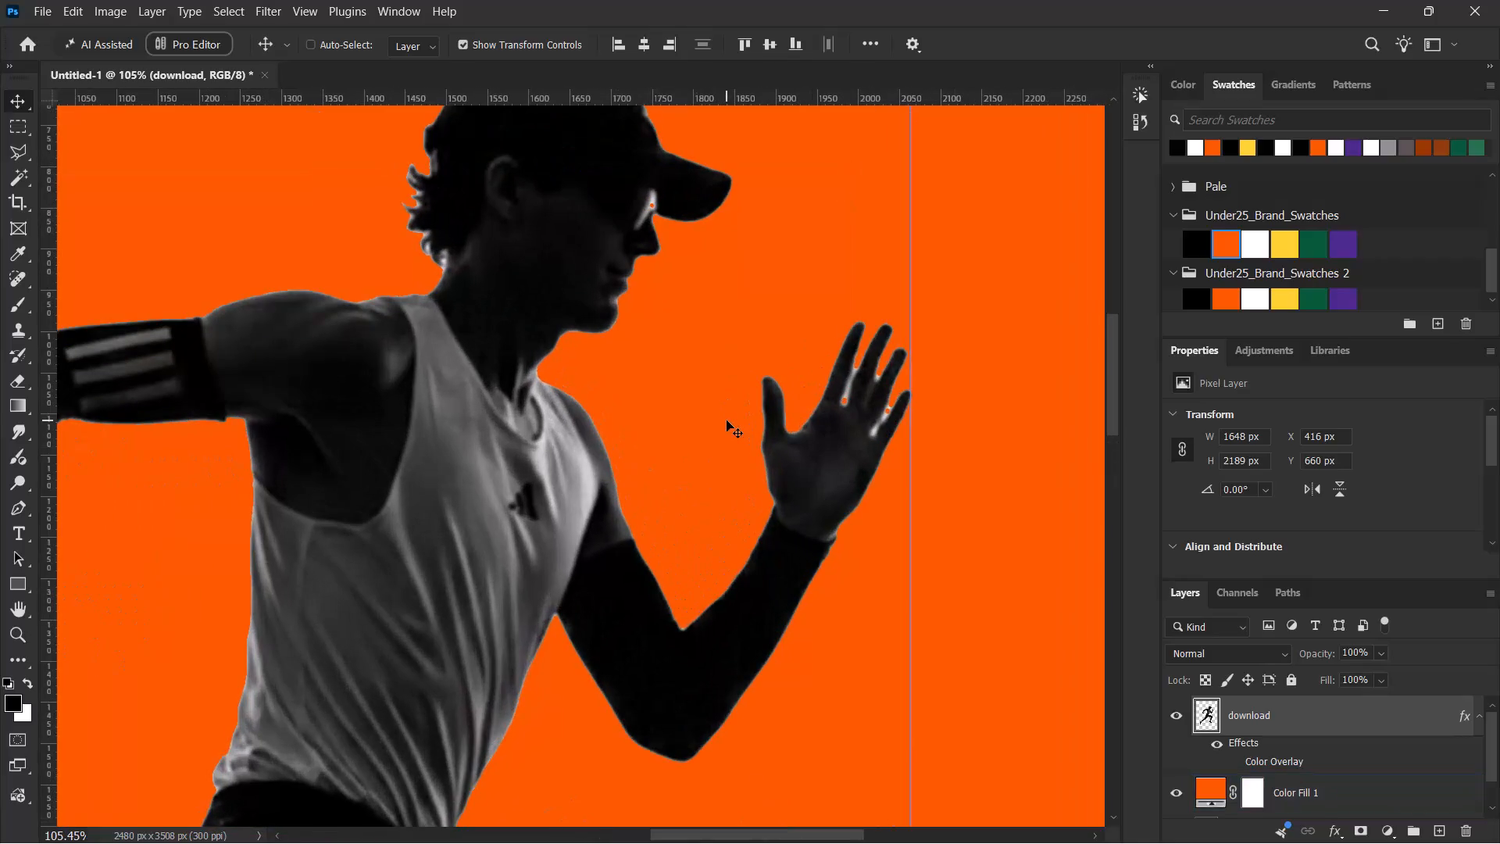
# Undo the deletion of the light fringe around the runner and clear the selection.
pyautogui.hotkey('ctrl', 'z')
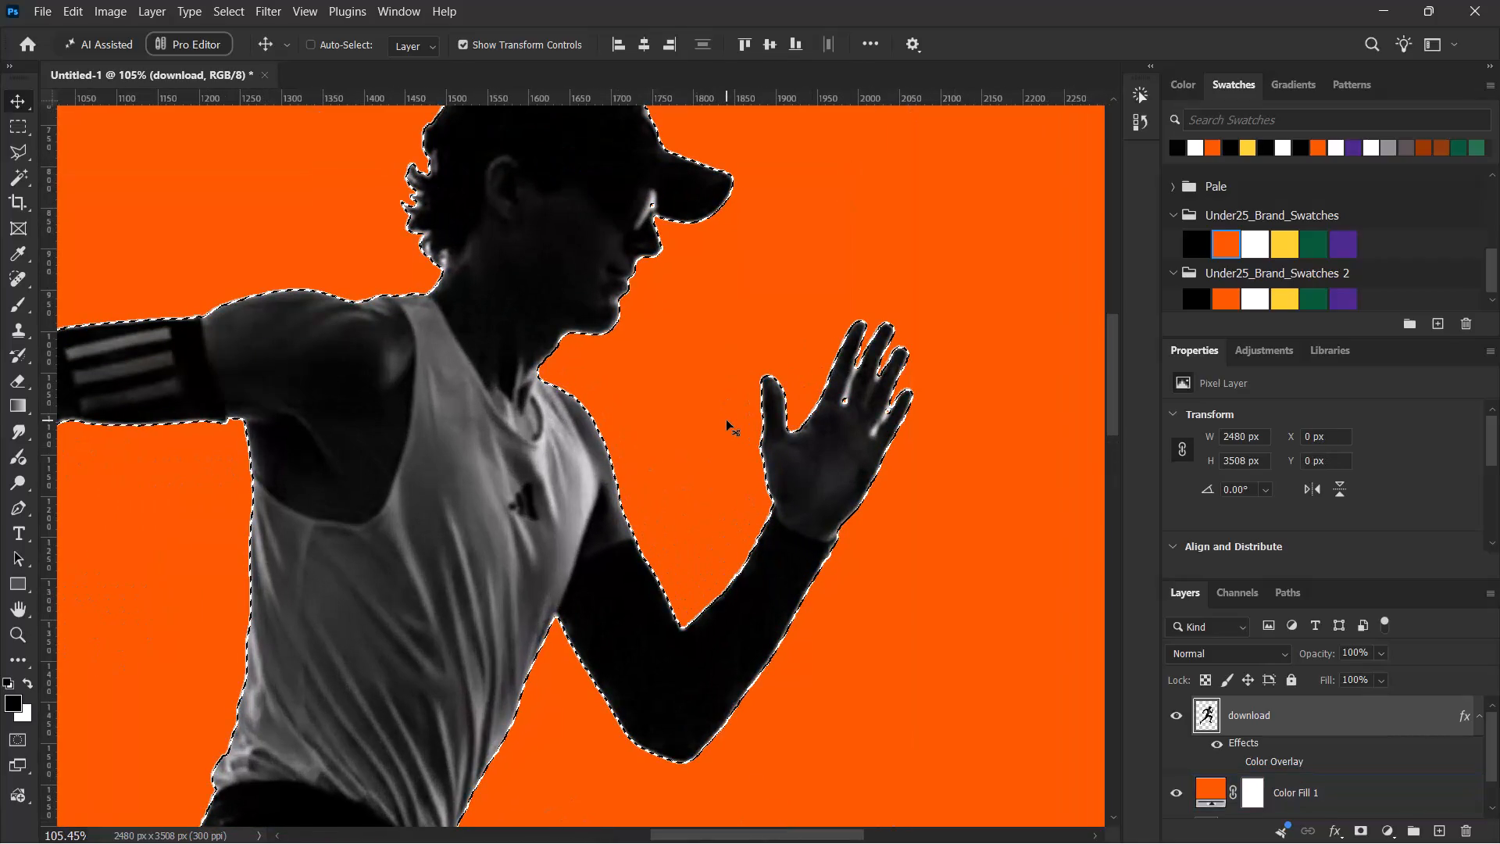
pyautogui.hotkey('ctrl', 'z')
pyautogui.hotkey('ctrl', 'z')
pyautogui.hotkey('ctrl', 'd')
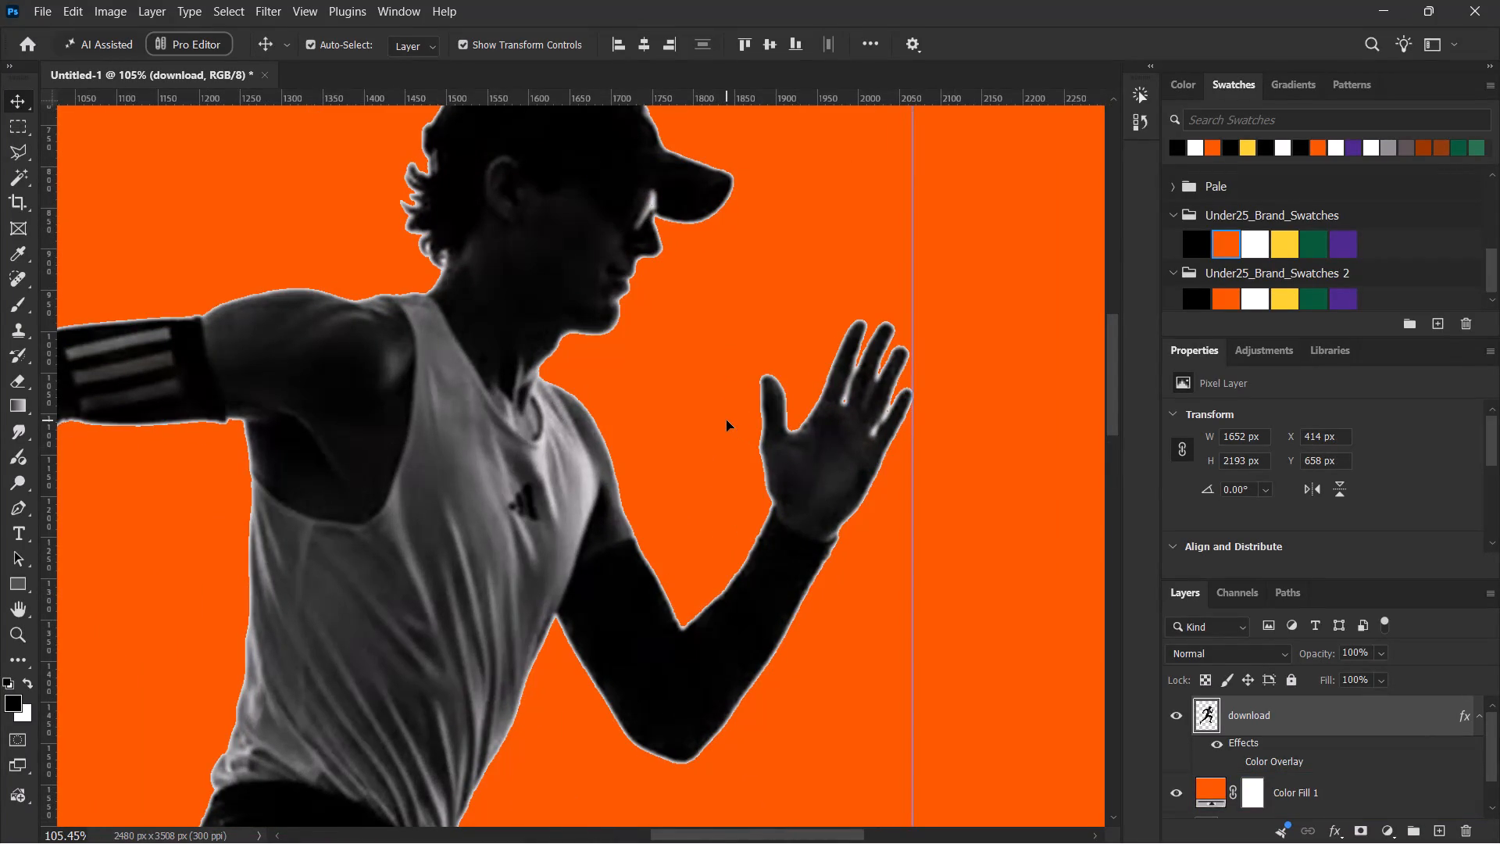
# Add a black Solid Color fill layer above the download layer.
pyautogui.keyDown('alt'); pyautogui.scroll(-3, 727, 420); pyautogui.keyUp('alt')
pyautogui.keyDown('alt'); pyautogui.scroll(1, 727, 420); pyautogui.keyUp('alt')
pyautogui.keyDown('alt'); pyautogui.scroll(-13, 727, 420); pyautogui.keyUp('alt')
pyautogui.press('space')
pyautogui.press('space')
pyautogui.press('space')
pyautogui.press('space')
pyautogui.press('space')
pyautogui.press('space')
pyautogui.press('space')
pyautogui.press('space')
pyautogui.press('space')
pyautogui.press('space')
pyautogui.press('space')
pyautogui.press('space')
pyautogui.press('space')
pyautogui.press('space')
pyautogui.press('space')
pyautogui.press('space')
pyautogui.press('space')
pyautogui.press('space')
pyautogui.press('space')
pyautogui.press('space')
pyautogui.moveTo(727, 419); pyautogui.dragTo(757, 355)
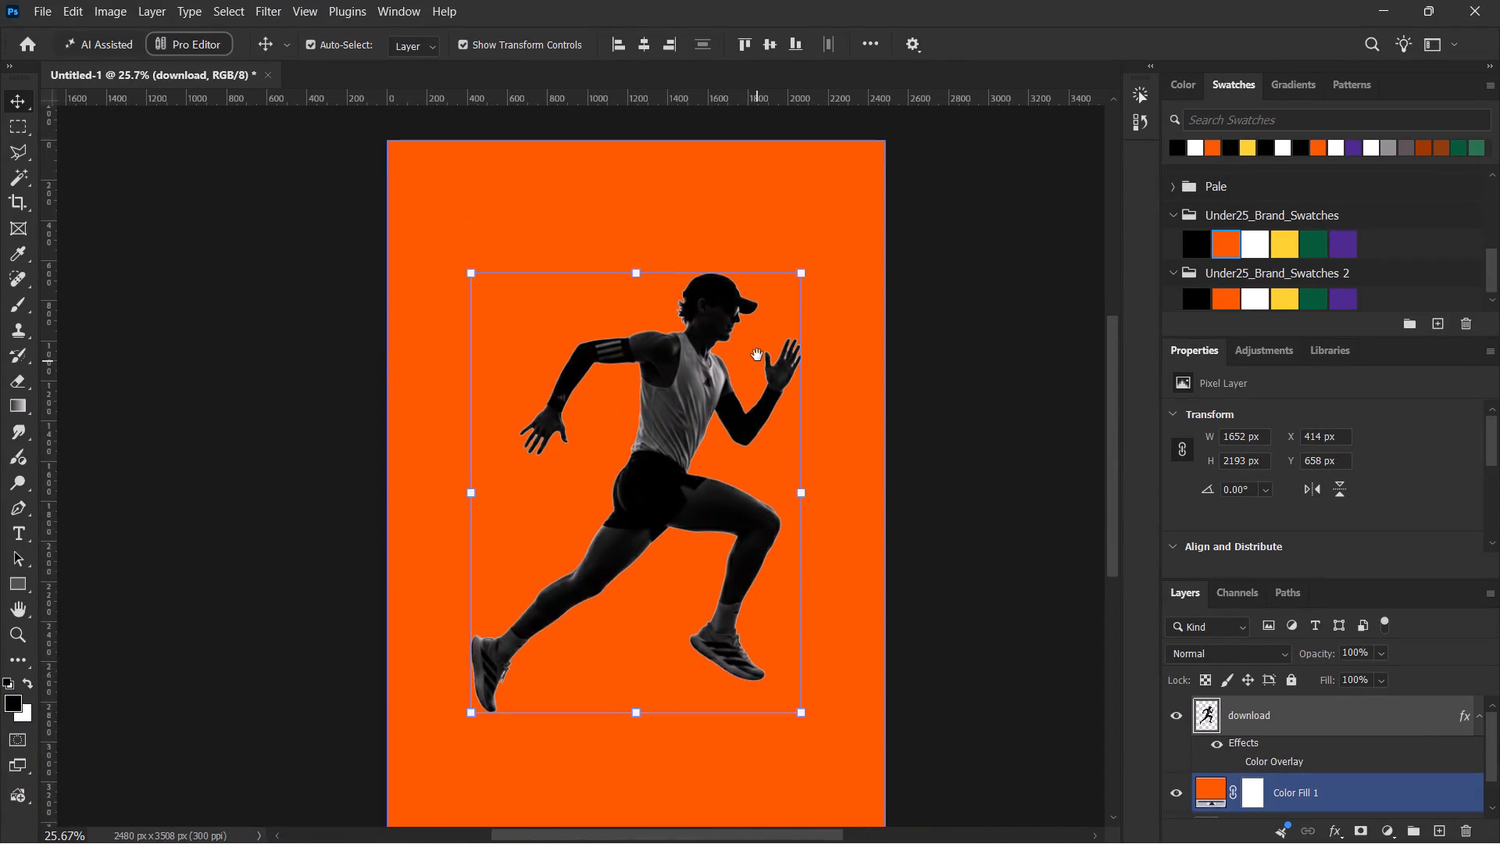
pyautogui.moveTo(757, 355); pyautogui.dragTo(759, 339)
pyautogui.keyDown('alt'); pyautogui.scroll(-1, 759, 339); pyautogui.keyUp('alt')
pyautogui.press('space')
pyautogui.click(758, 341)
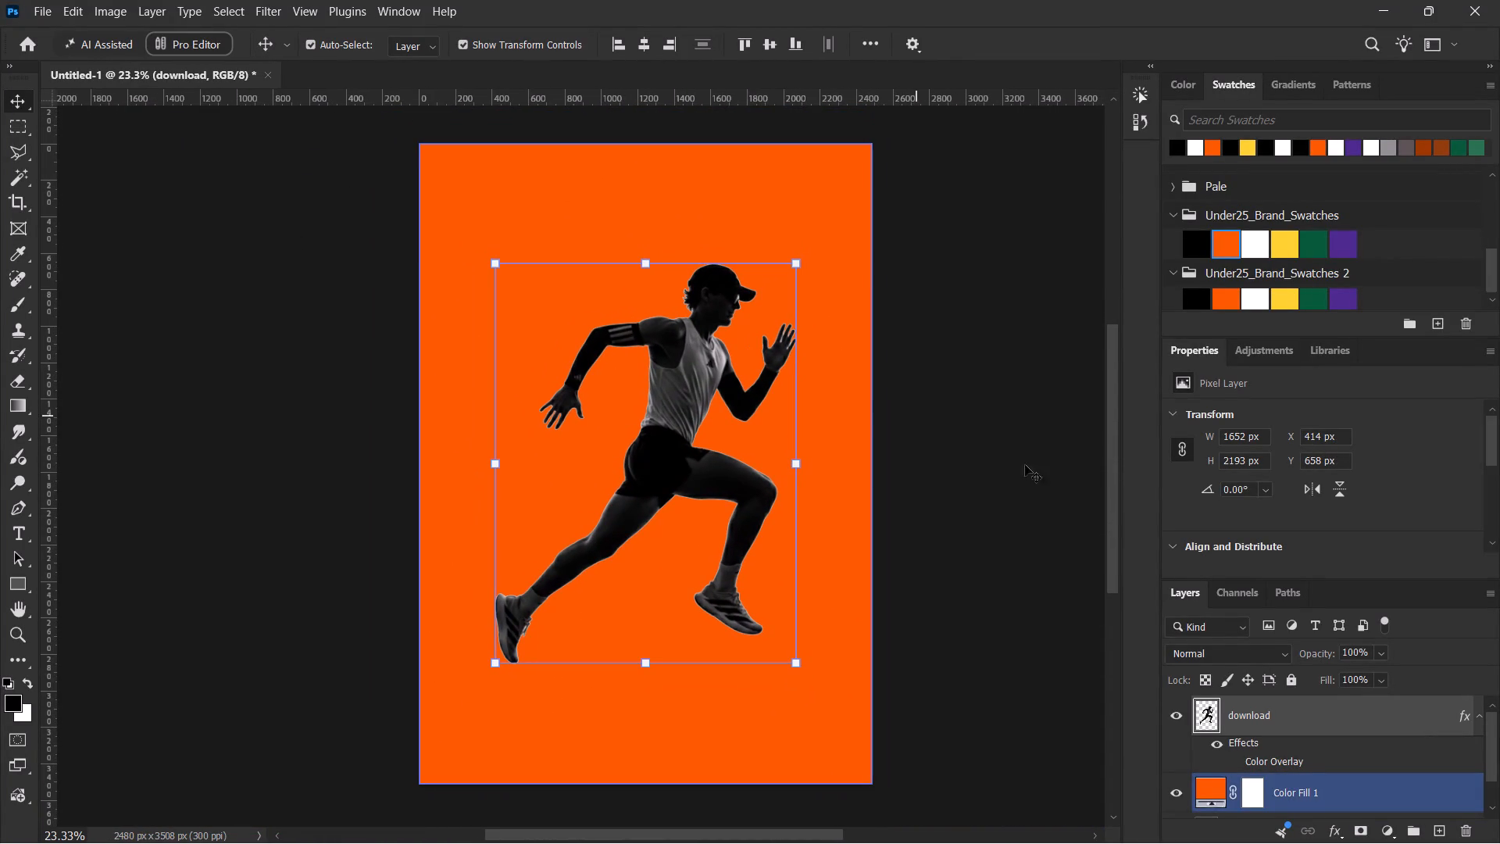
pyautogui.rightClick(1379, 721)
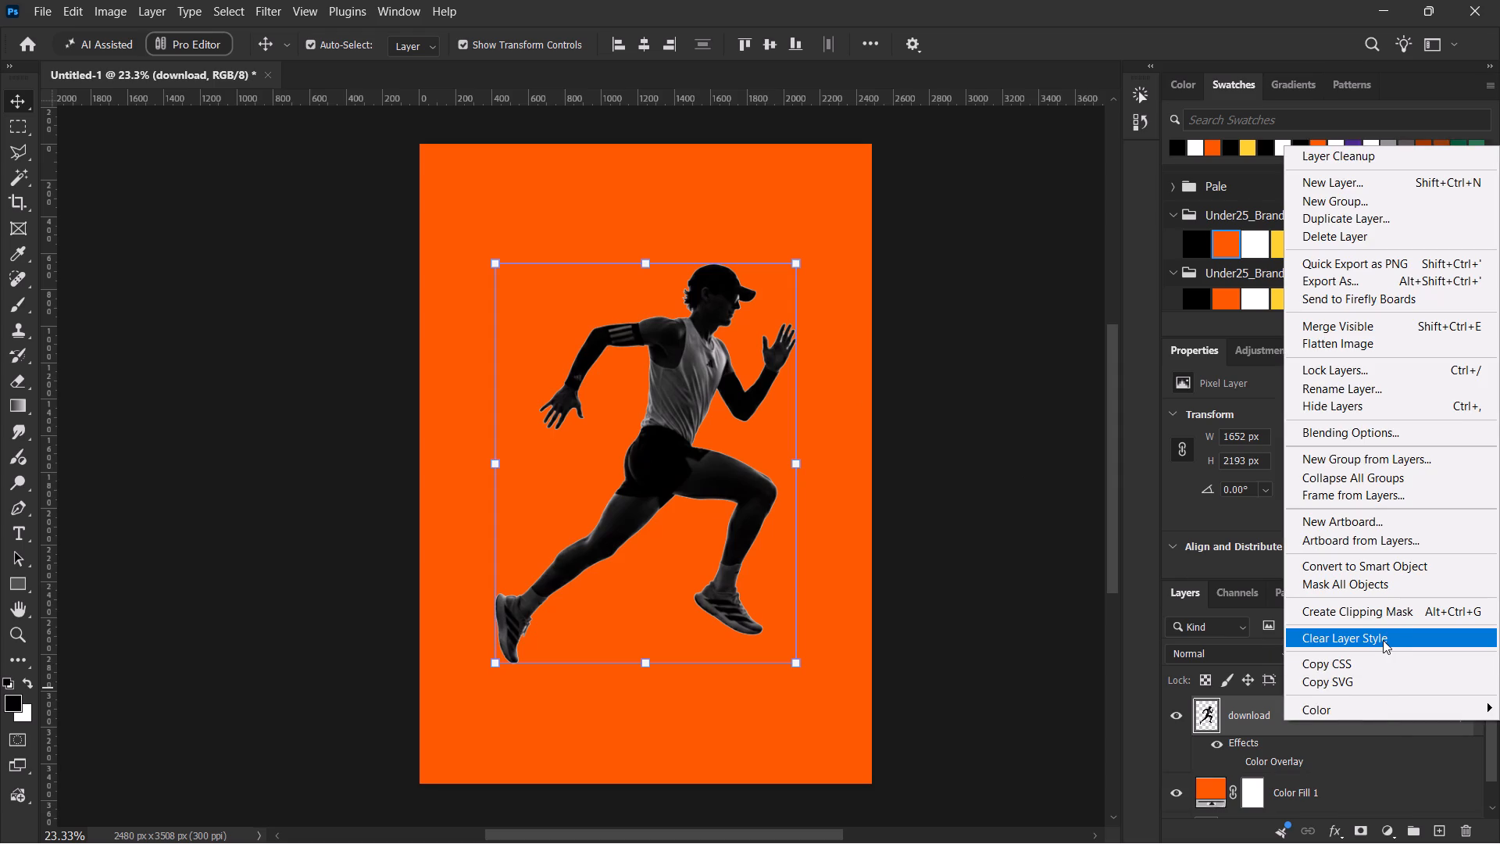
pyautogui.click(1251, 713)
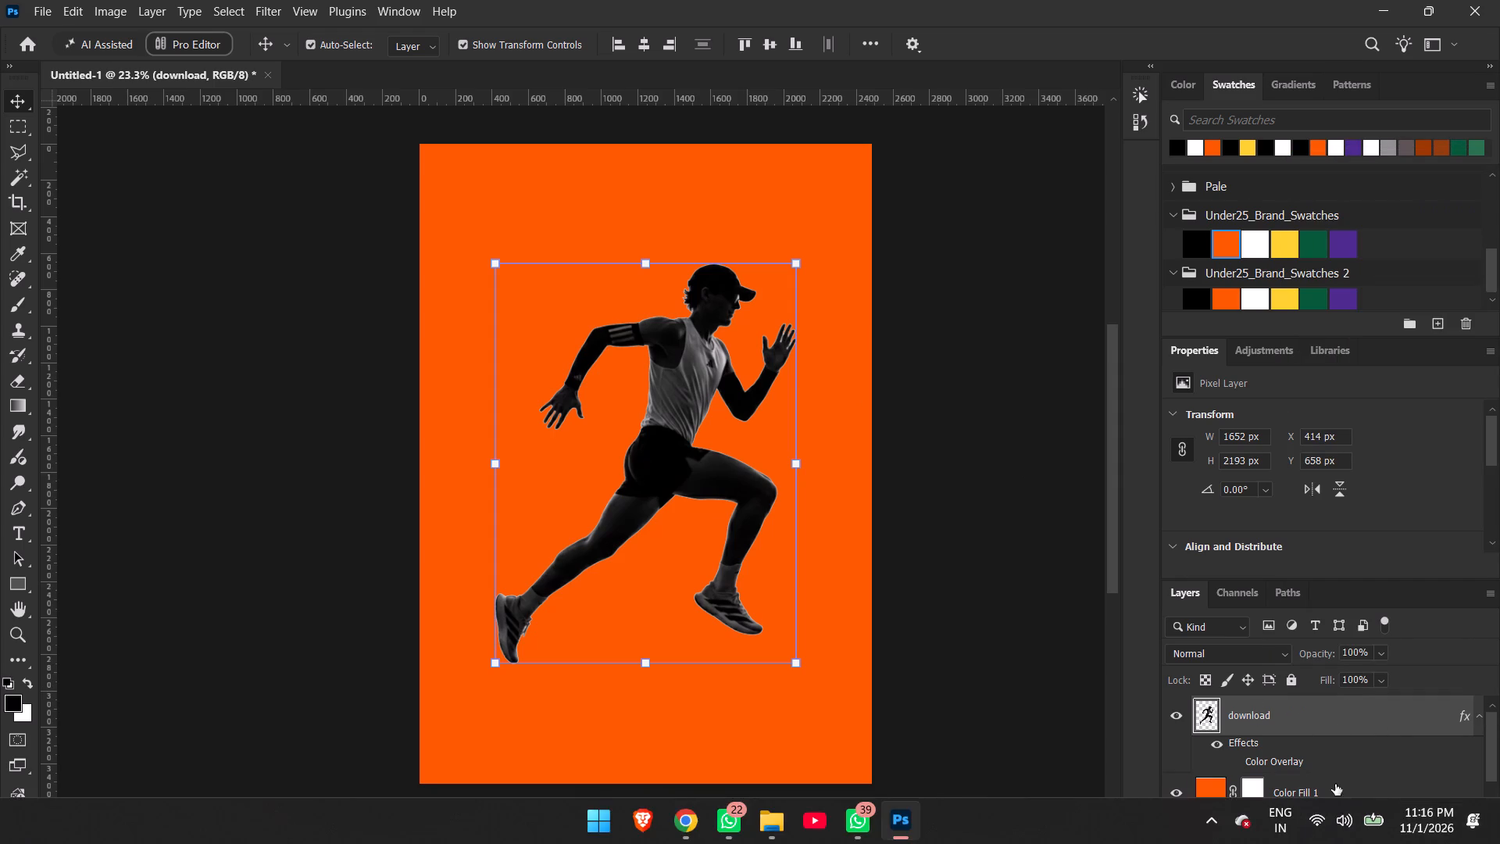
pyautogui.click(1388, 831)
pyautogui.click(1379, 779)
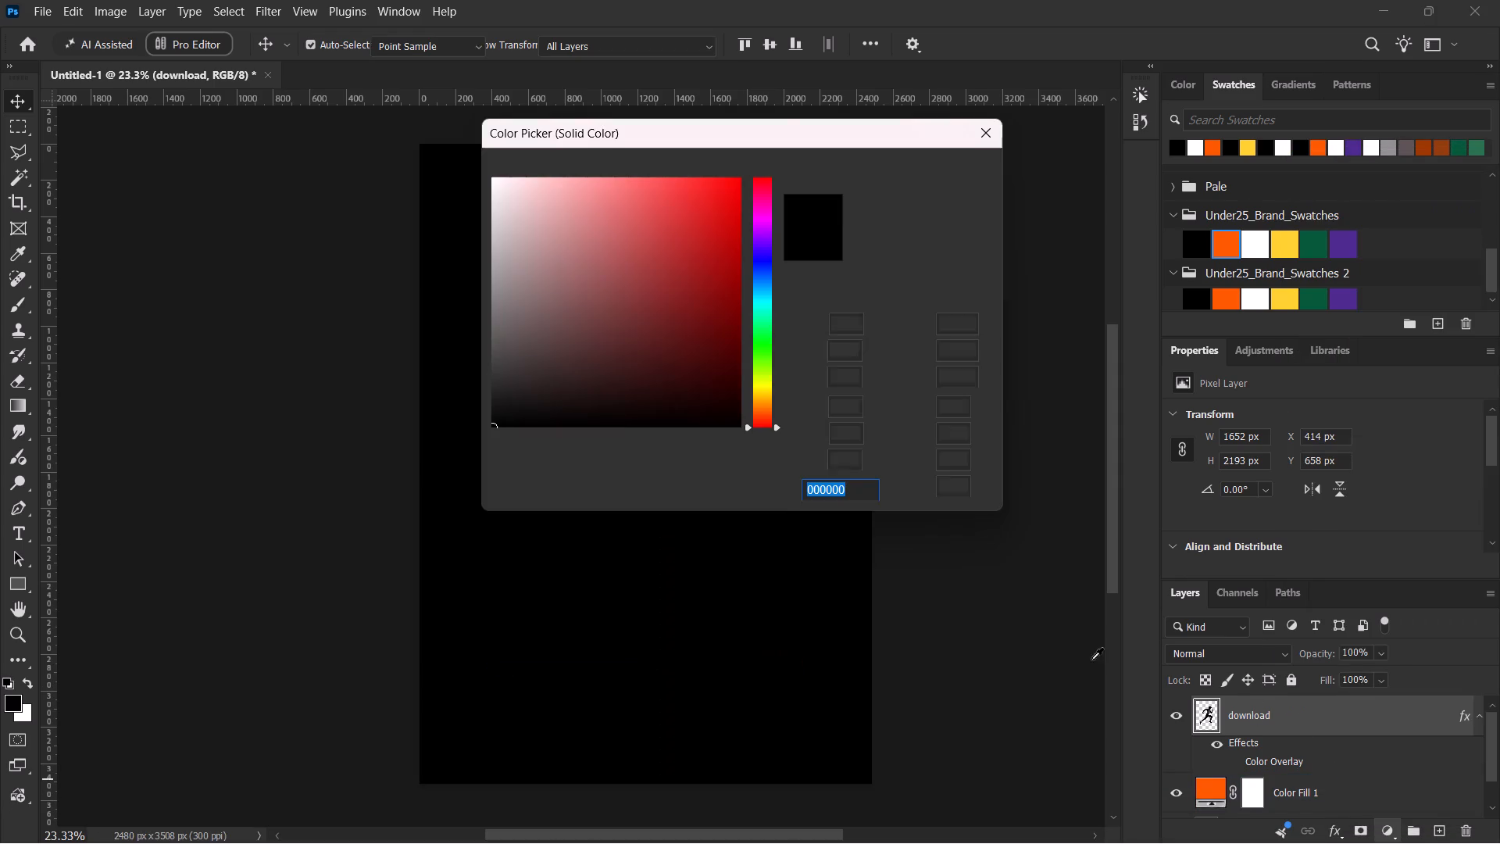
pyautogui.moveTo(642, 331); pyautogui.dragTo(208, 566)
pyautogui.click(966, 171)
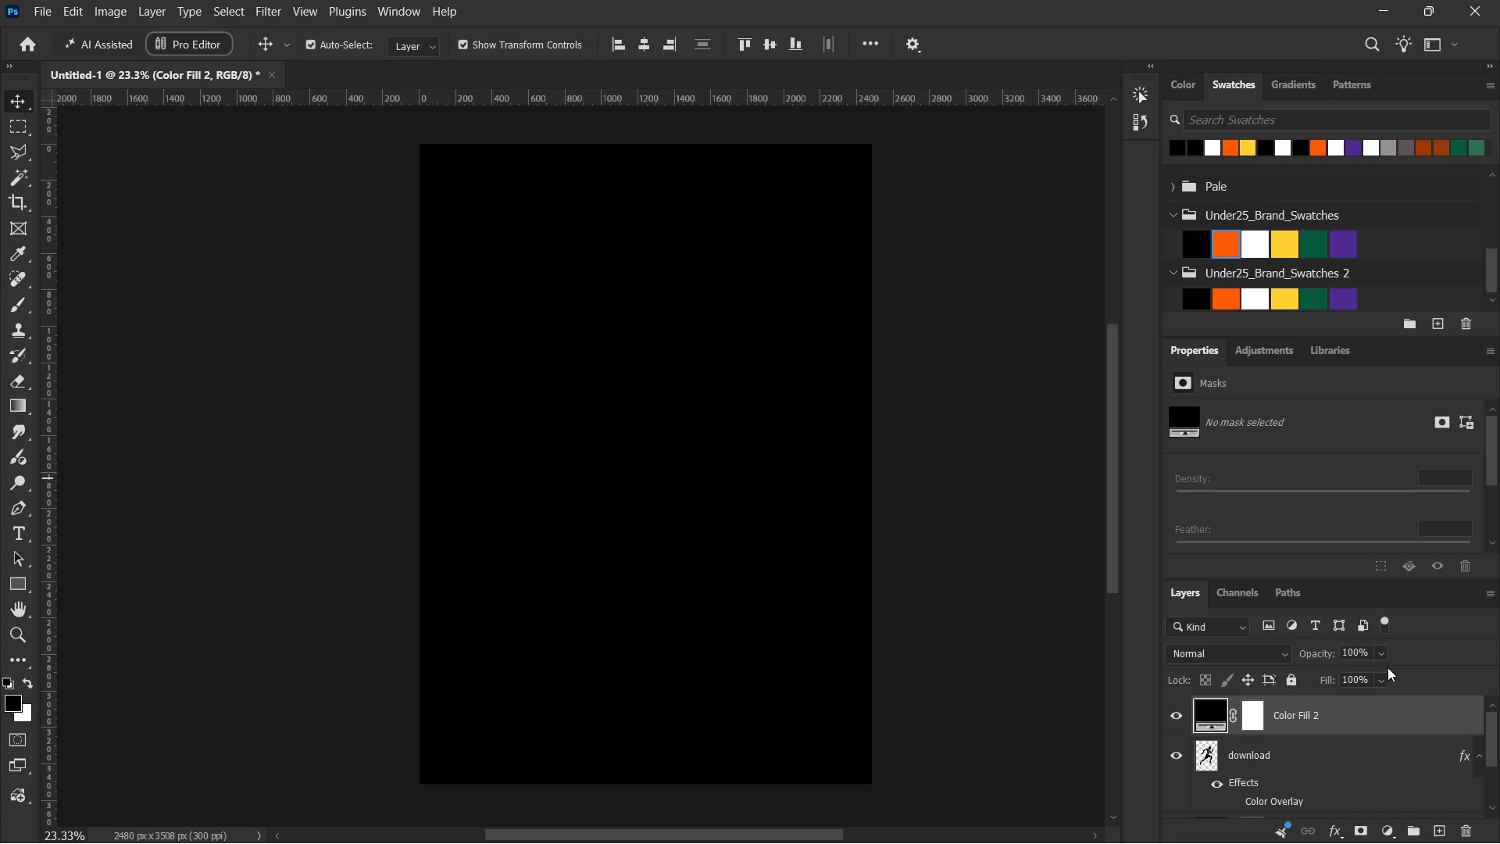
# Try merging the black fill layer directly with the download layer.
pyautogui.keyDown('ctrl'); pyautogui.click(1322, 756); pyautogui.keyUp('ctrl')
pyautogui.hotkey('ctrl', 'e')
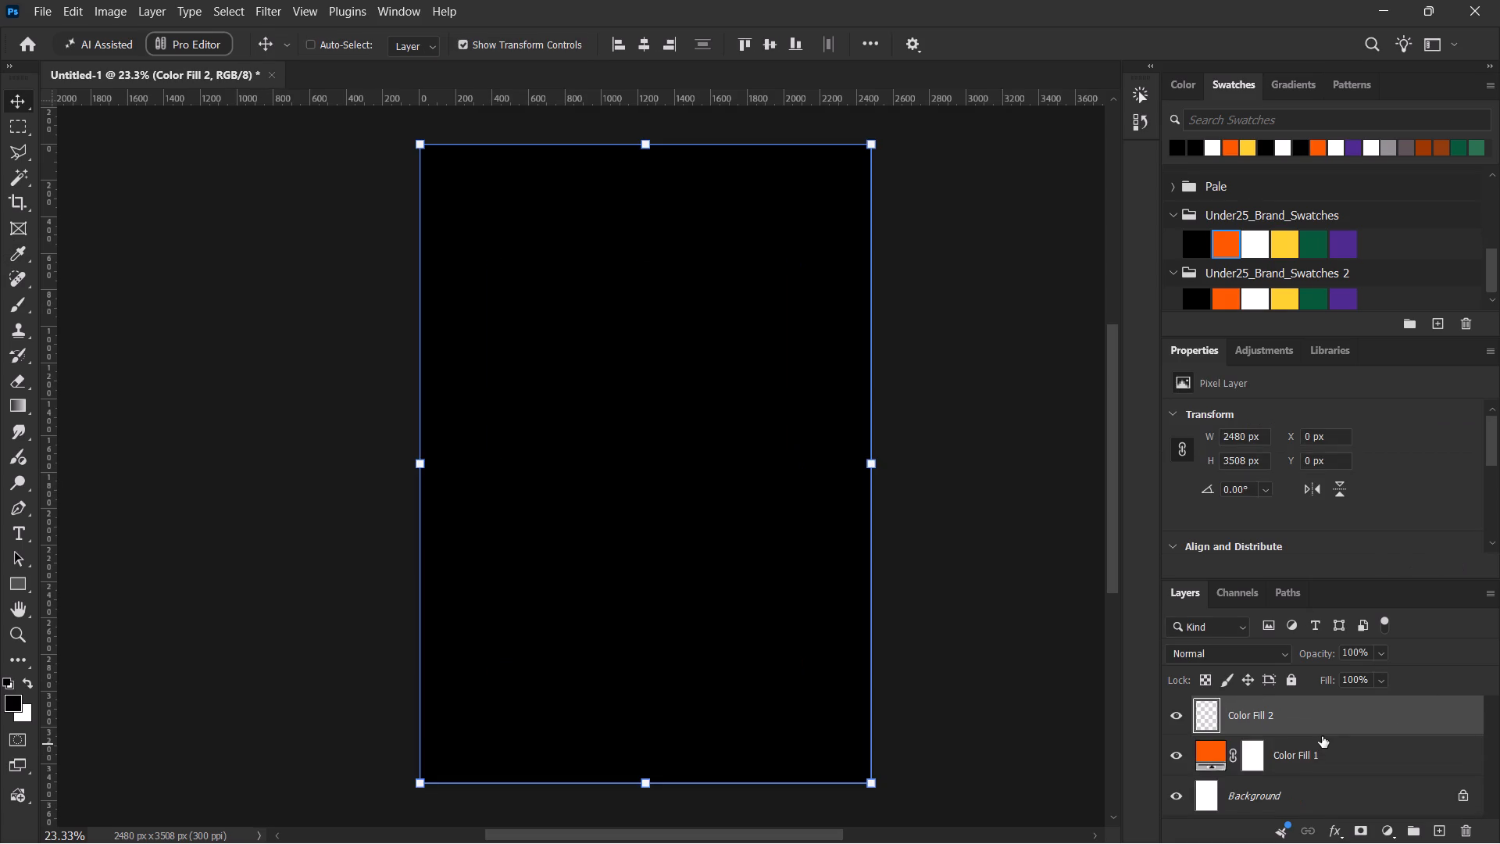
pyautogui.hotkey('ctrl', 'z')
# Clip the black fill layer to the download layer and merge the two into a single runner silhouette layer.
pyautogui.click(1398, 718)
pyautogui.rightClick(1399, 717)
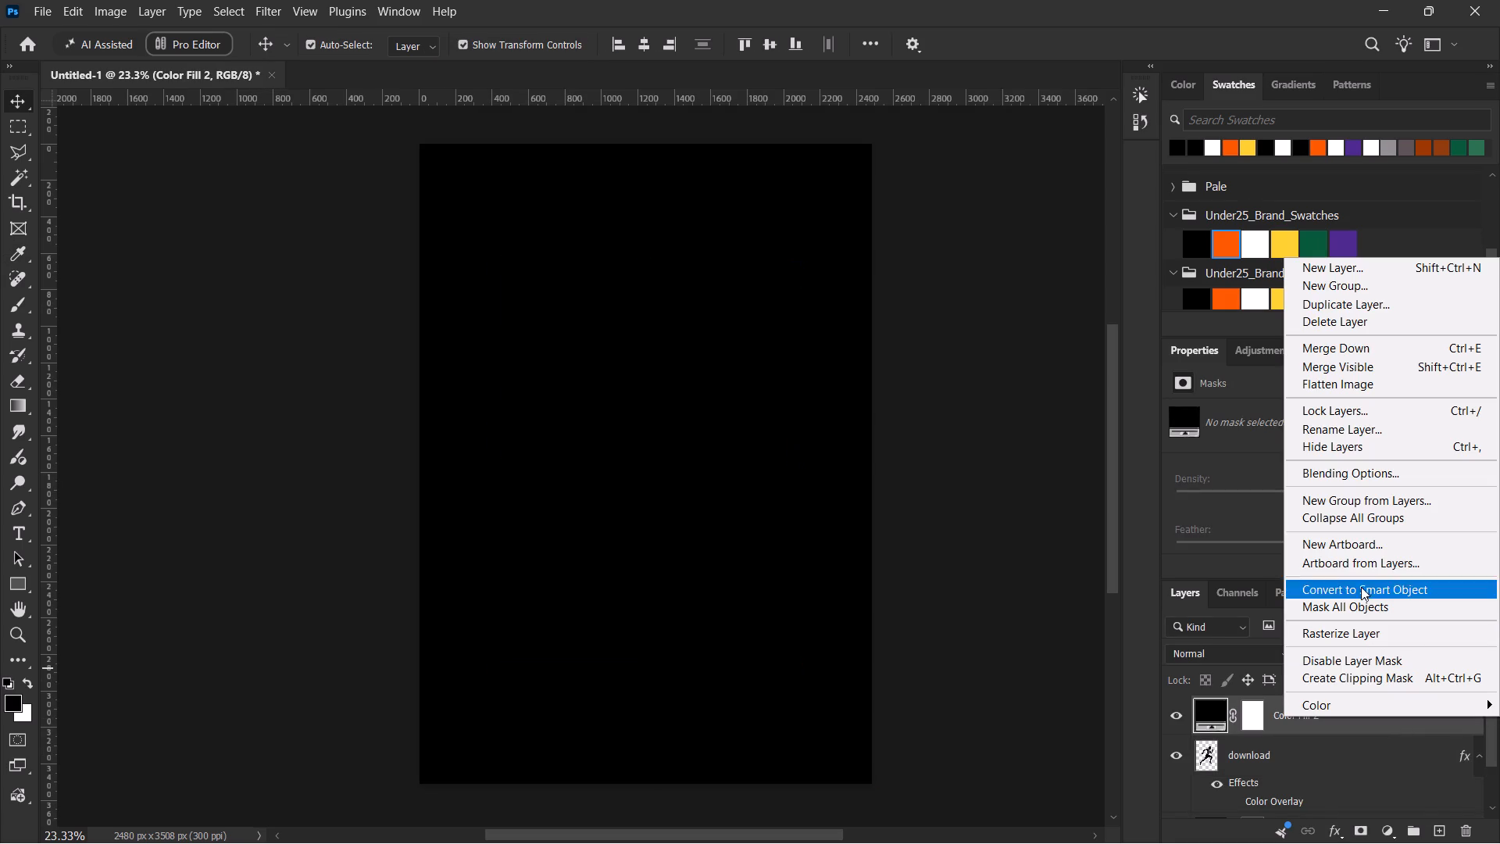
pyautogui.click(1365, 676)
pyautogui.keyDown('ctrl'); pyautogui.click(1319, 756); pyautogui.keyUp('ctrl')
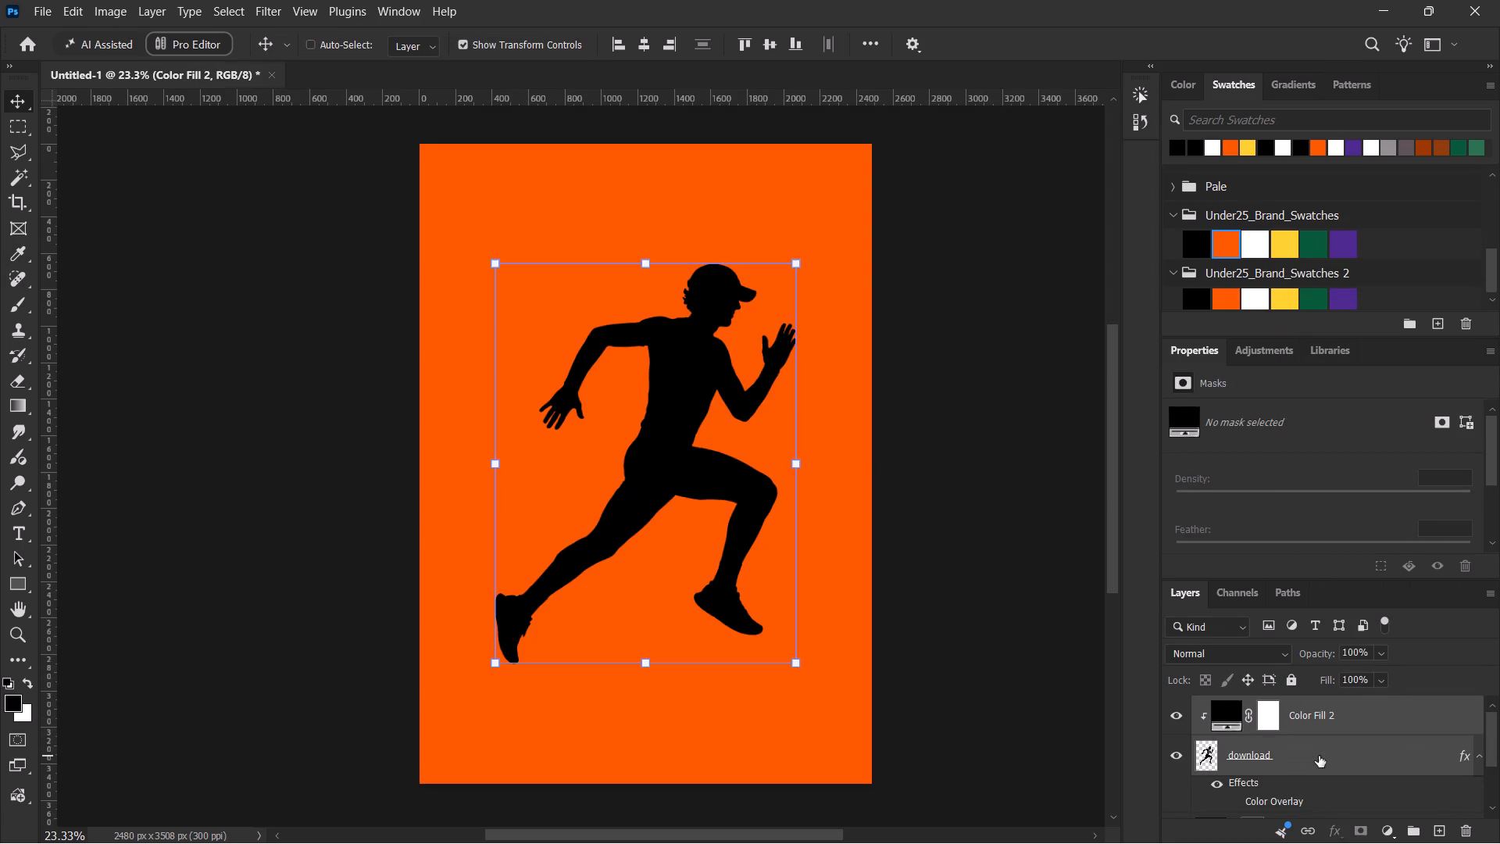
pyautogui.hotkey('ctrl', 'e')
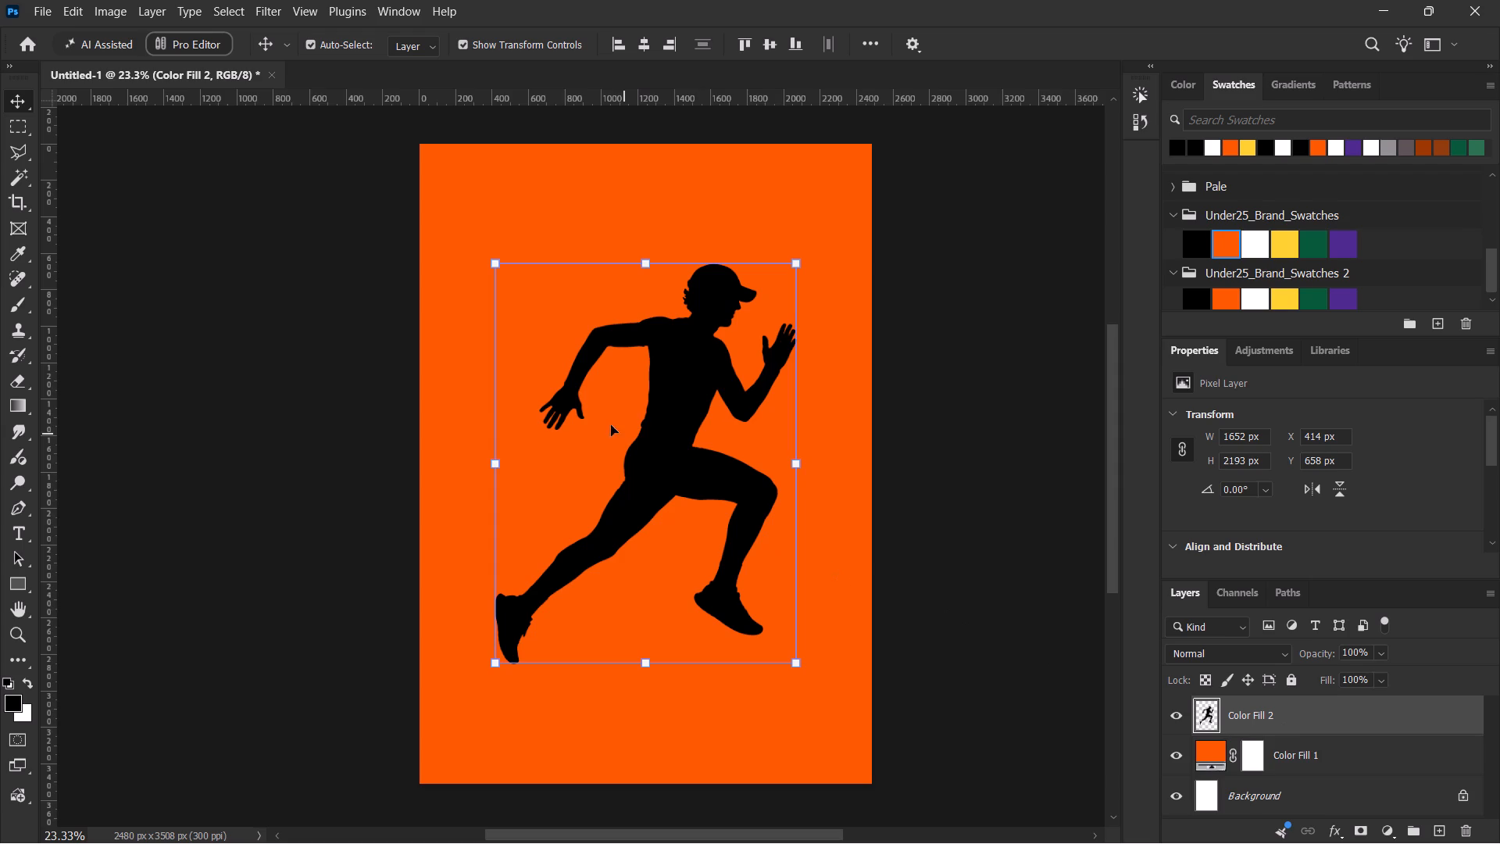
# Examine the silhouette's edges along the back leg and shoe up close, and check the figure on the whole poster.
pyautogui.keyDown('alt'); pyautogui.scroll(17, 564, 592); pyautogui.keyUp('alt')
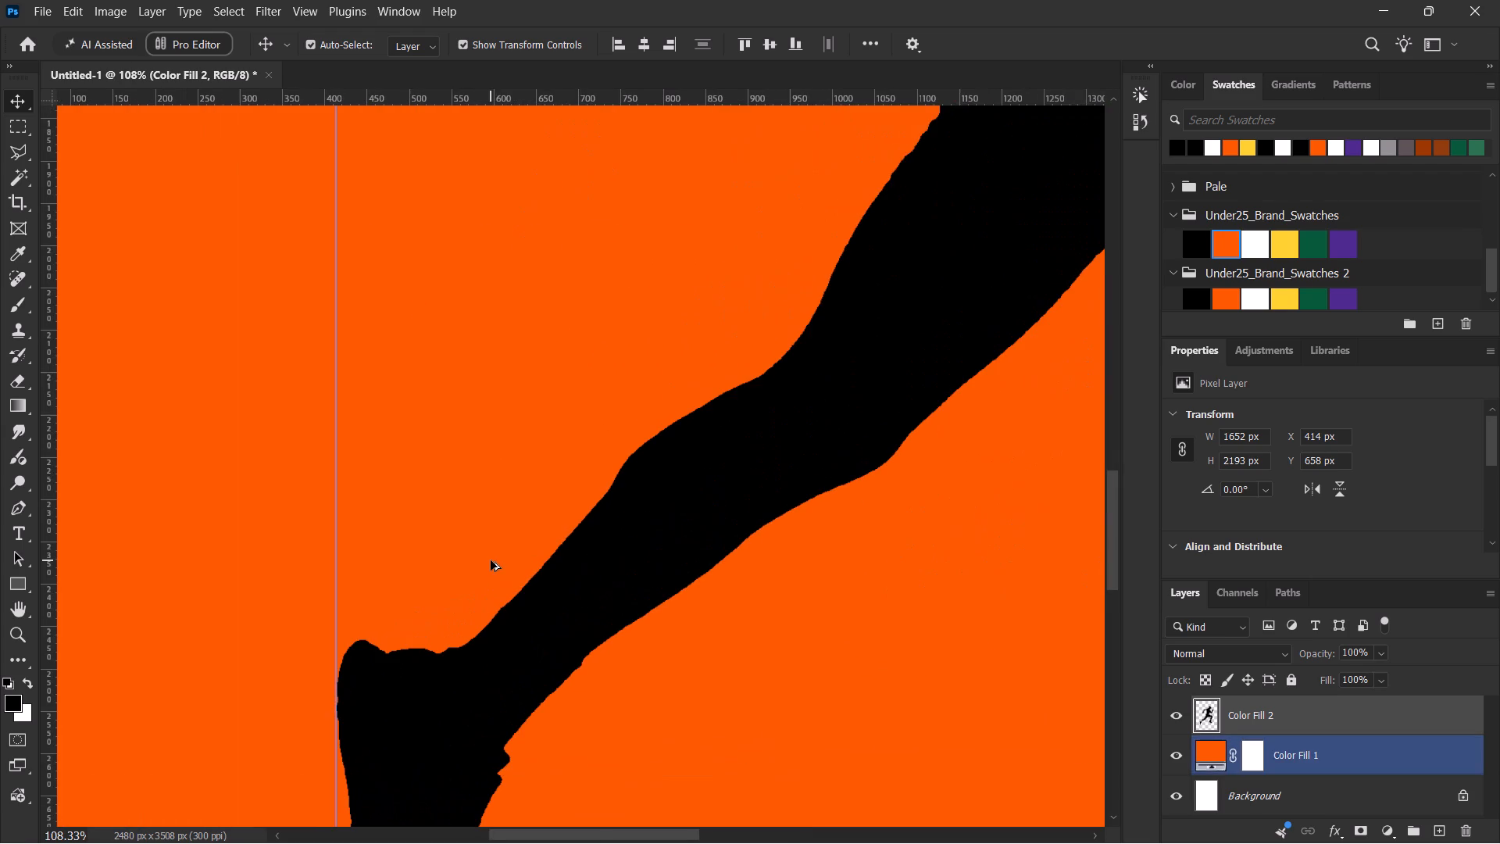
pyautogui.keyDown('alt'); pyautogui.scroll(-11, 491, 560); pyautogui.keyUp('alt')
pyautogui.keyDown('alt'); pyautogui.scroll(1, 493, 558); pyautogui.keyUp('alt')
pyautogui.keyDown('alt'); pyautogui.scroll(-4, 493, 558); pyautogui.keyUp('alt')
pyautogui.keyDown('alt'); pyautogui.scroll(1, 495, 555); pyautogui.keyUp('alt')
pyautogui.keyDown('alt'); pyautogui.scroll(-5, 495, 555); pyautogui.keyUp('alt')
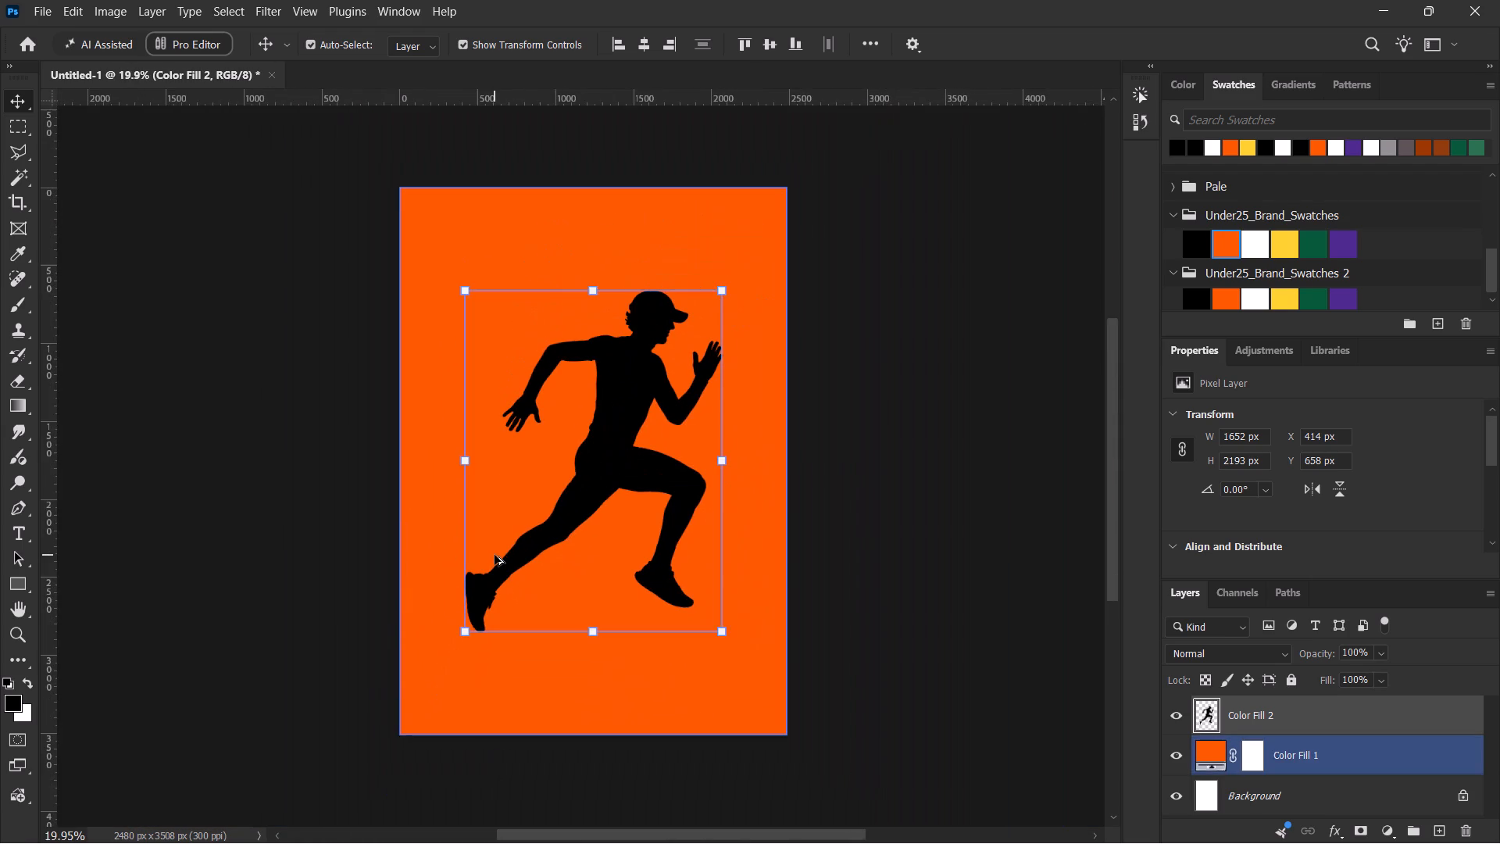
pyautogui.keyDown('alt'); pyautogui.scroll(3, 495, 554); pyautogui.keyUp('alt')
pyautogui.keyDown('alt'); pyautogui.scroll(-2, 496, 553); pyautogui.keyUp('alt')
pyautogui.press('space')
pyautogui.press('space')
pyautogui.press('space')
pyautogui.press('space')
pyautogui.press('space')
pyautogui.press('space')
pyautogui.press('space')
pyautogui.press('space')
pyautogui.press('space')
pyautogui.press('space')
pyautogui.press('space')
pyautogui.press('space')
pyautogui.press('space')
pyautogui.press('space')
pyautogui.moveTo(530, 453); pyautogui.dragTo(535, 451)
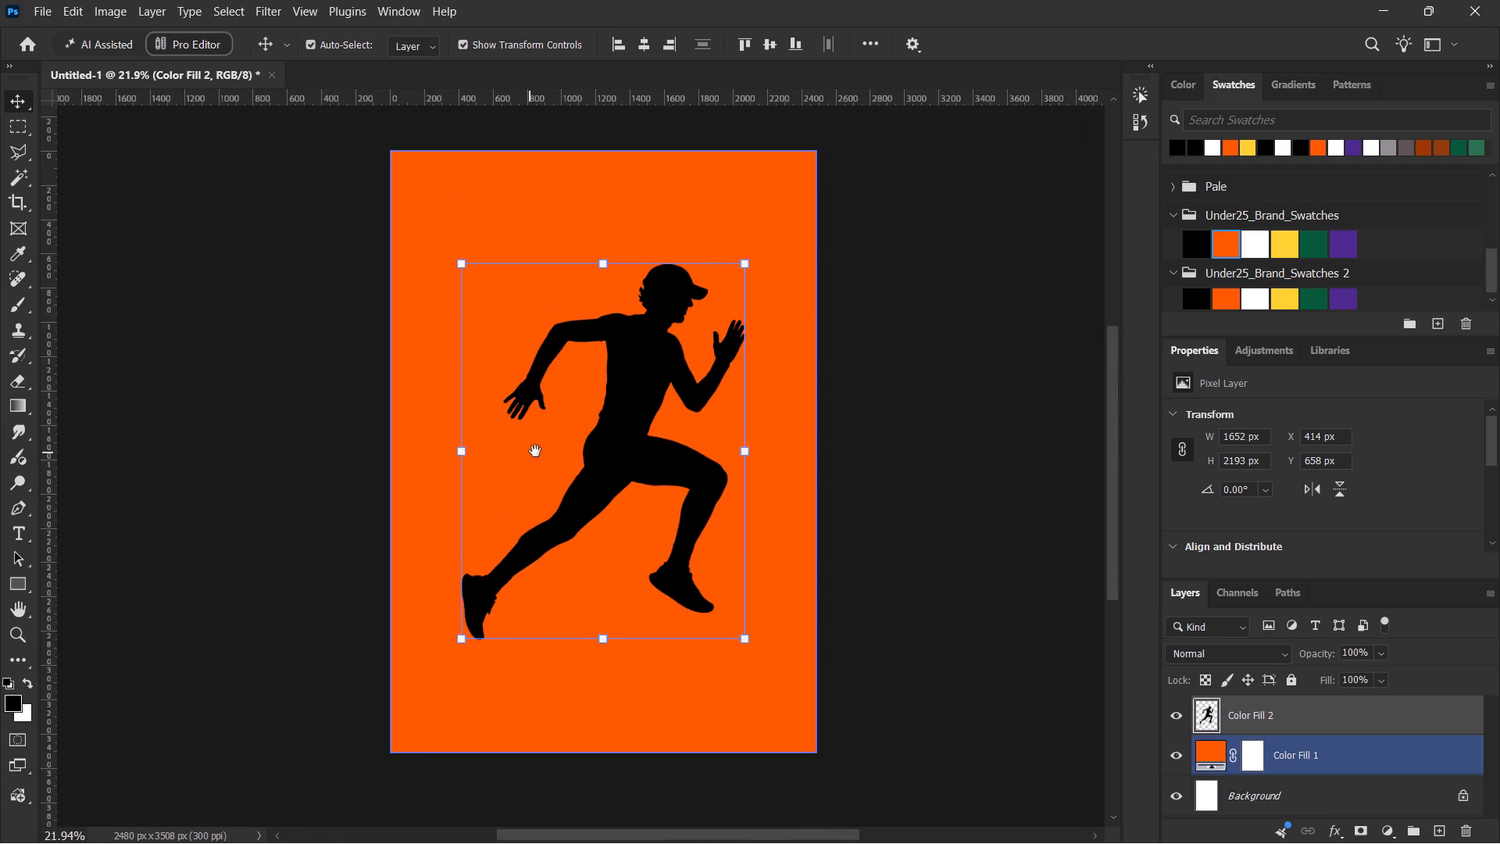
pyautogui.moveTo(535, 451); pyautogui.dragTo(564, 465)
pyautogui.moveTo(623, 442); pyautogui.dragTo(645, 445)
# Move the runner silhouette sideways toward the poster's right edge, to about X 728 px and Y 658 px.
pyautogui.click(1340, 718)
pyautogui.moveTo(519, 481); pyautogui.dragTo(527, 481)
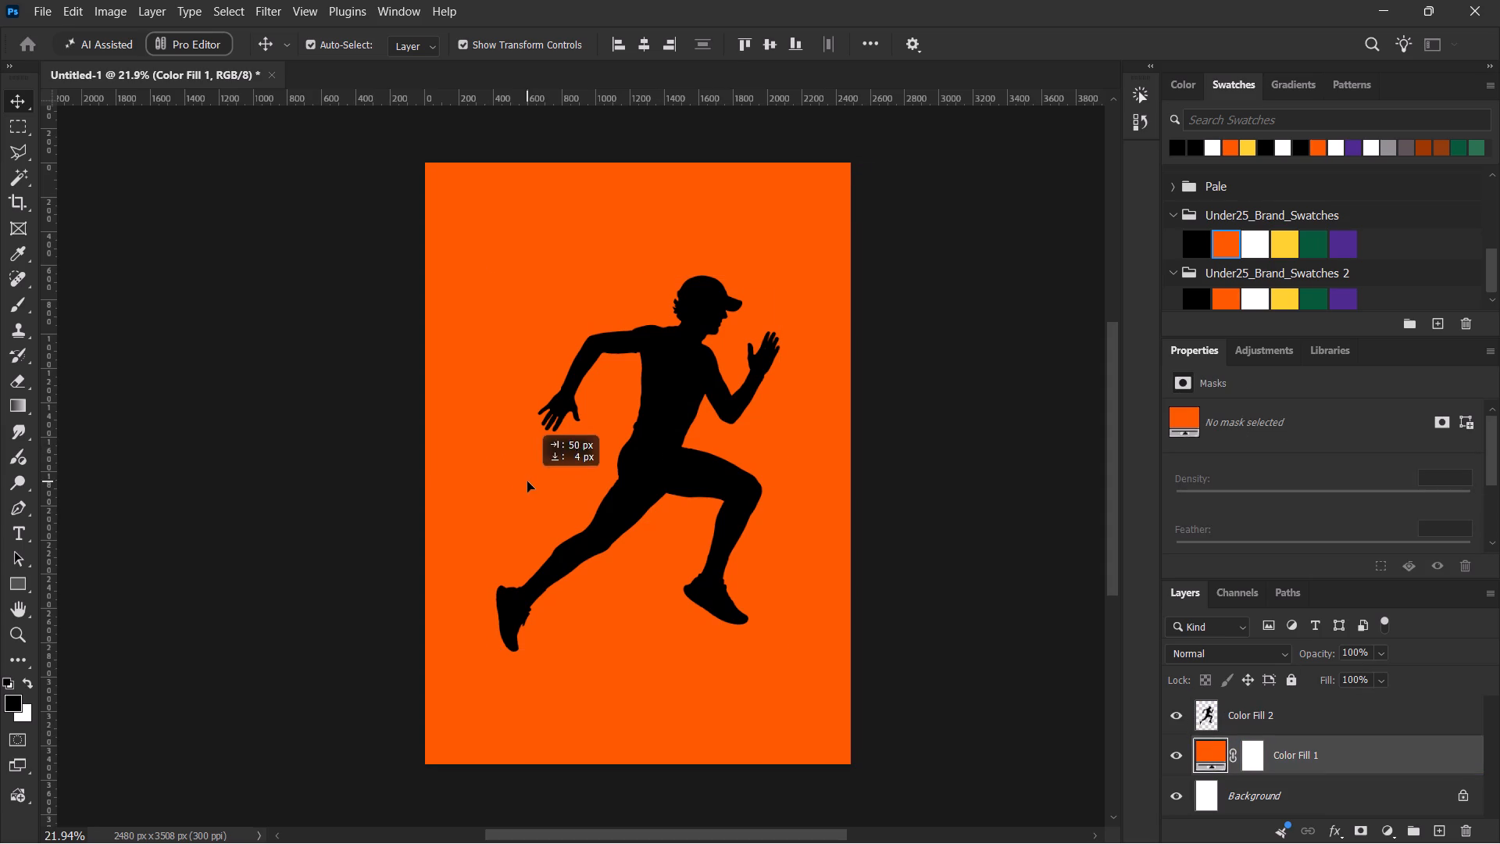
pyautogui.moveTo(527, 481); pyautogui.dragTo(551, 483)
pyautogui.press('v')
pyautogui.press('v')
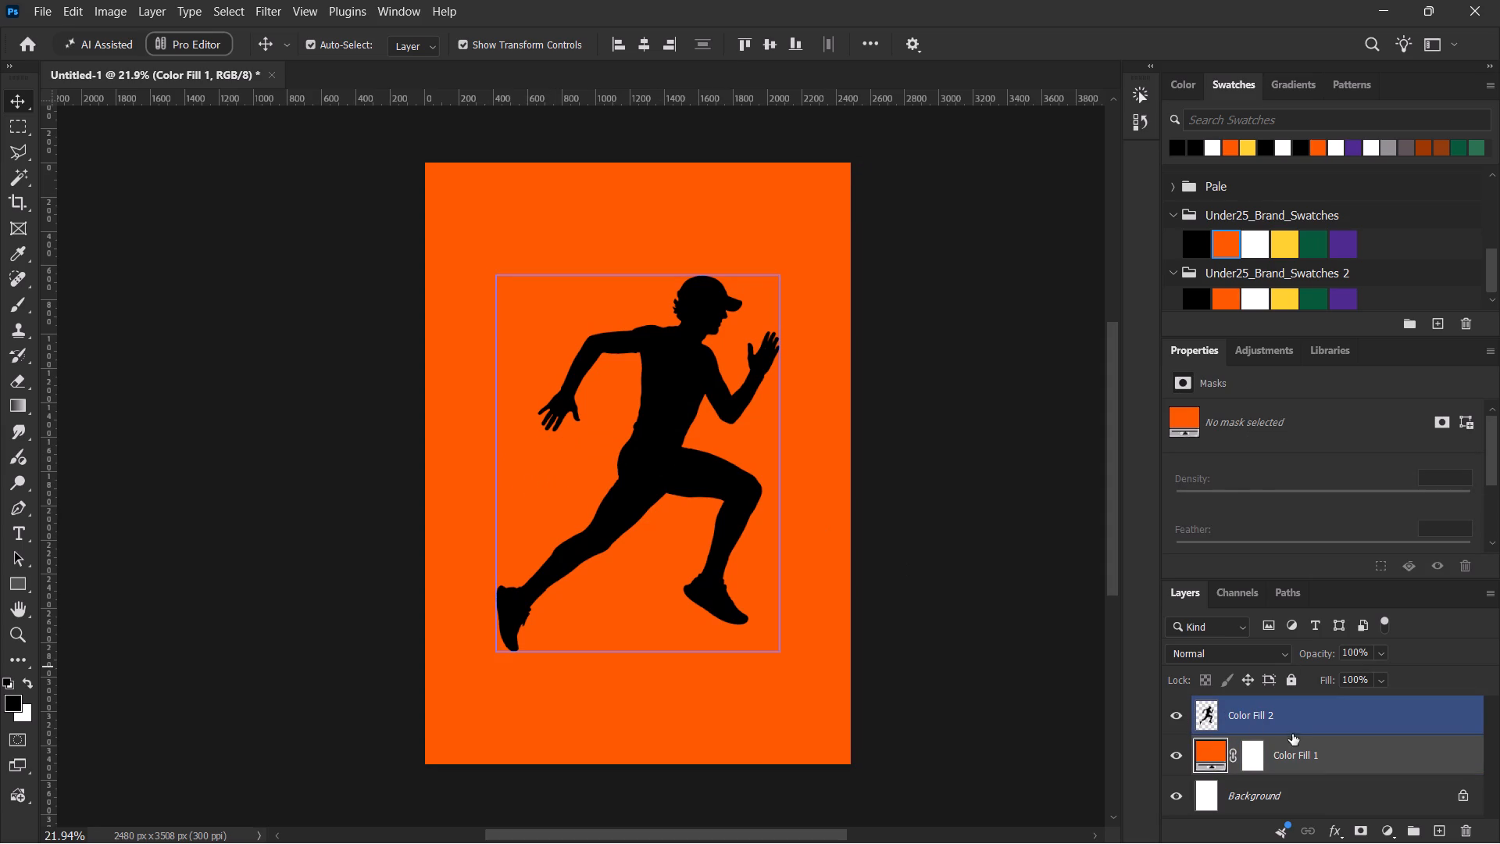
pyautogui.click(1293, 732)
pyautogui.press('v')
pyautogui.moveTo(659, 508); pyautogui.dragTo(680, 525)
pyautogui.moveTo(627, 477); pyautogui.dragTo(746, 522)
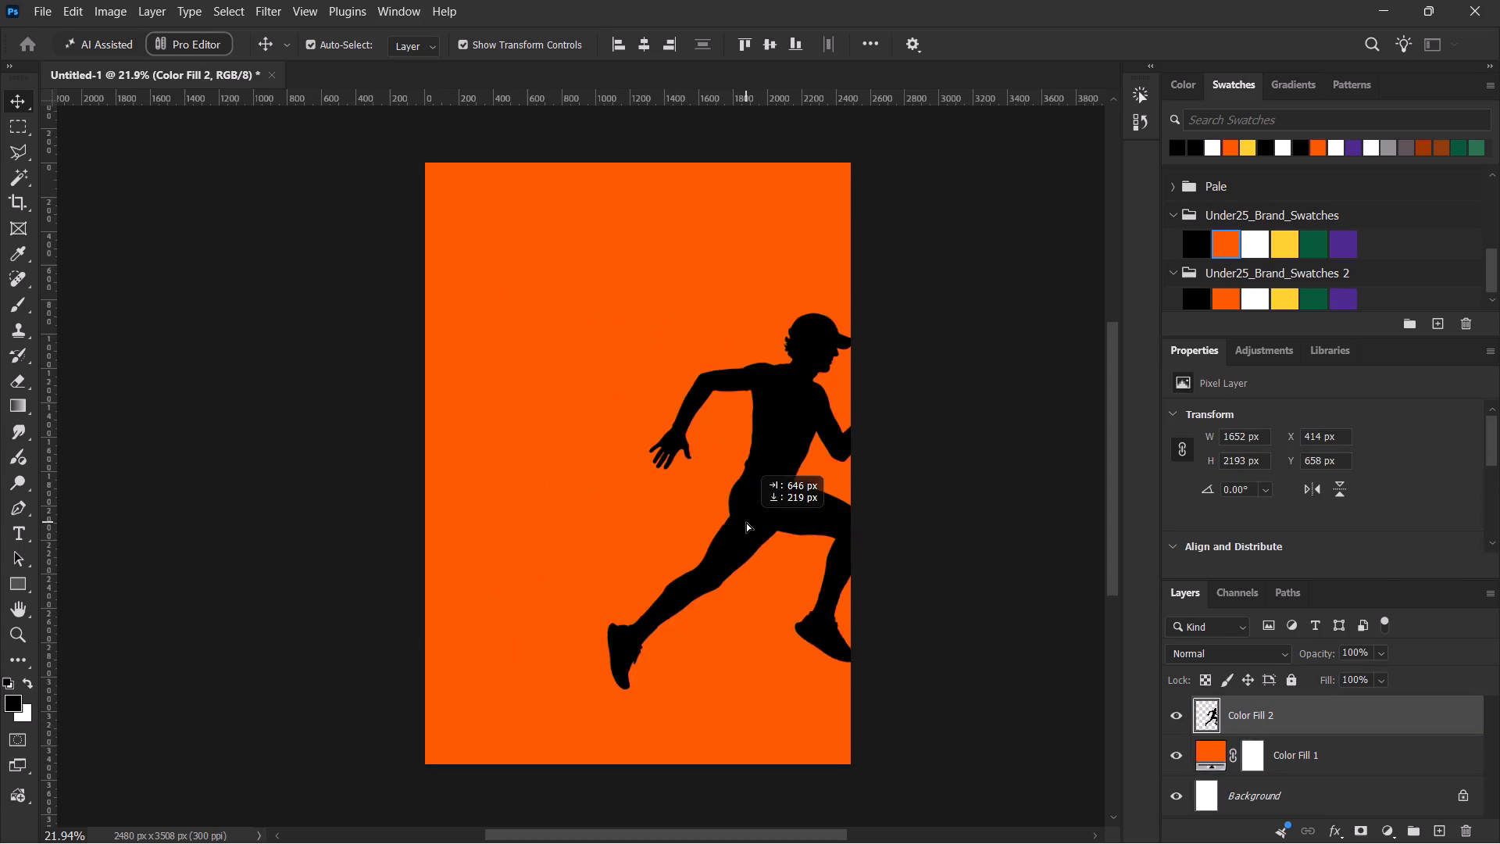
pyautogui.moveTo(746, 522); pyautogui.dragTo(680, 479)
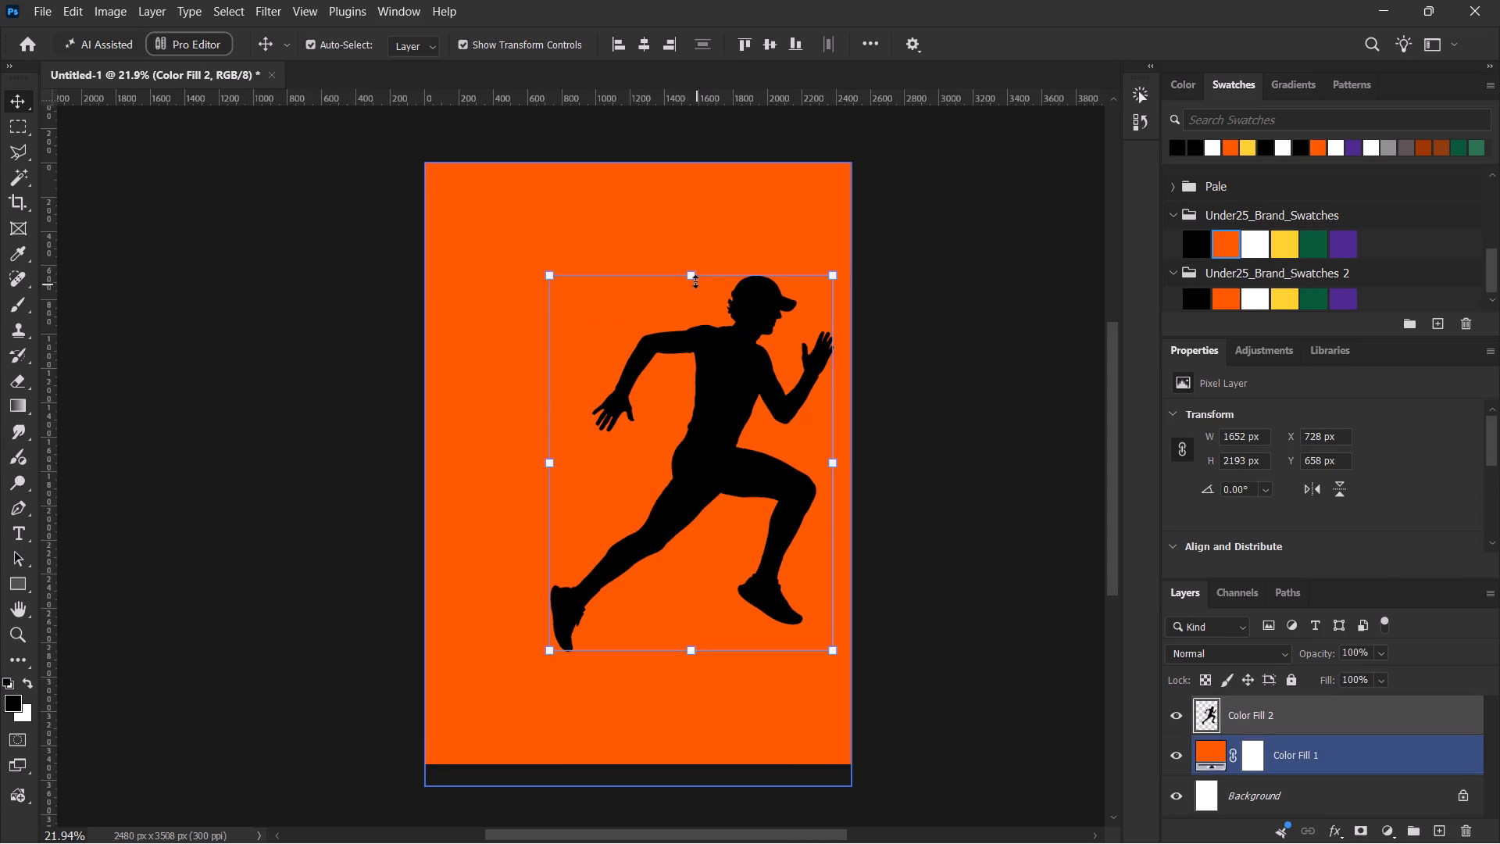
# Scale the runner silhouette to about 56.79% and place it vertically centred near the poster's right edge, at about X 1485 px.
pyautogui.keyDown('alt'); pyautogui.moveTo(691, 272); pyautogui.dragTo(681, 353); pyautogui.keyUp('alt')
pyautogui.moveTo(707, 470); pyautogui.dragTo(725, 457)
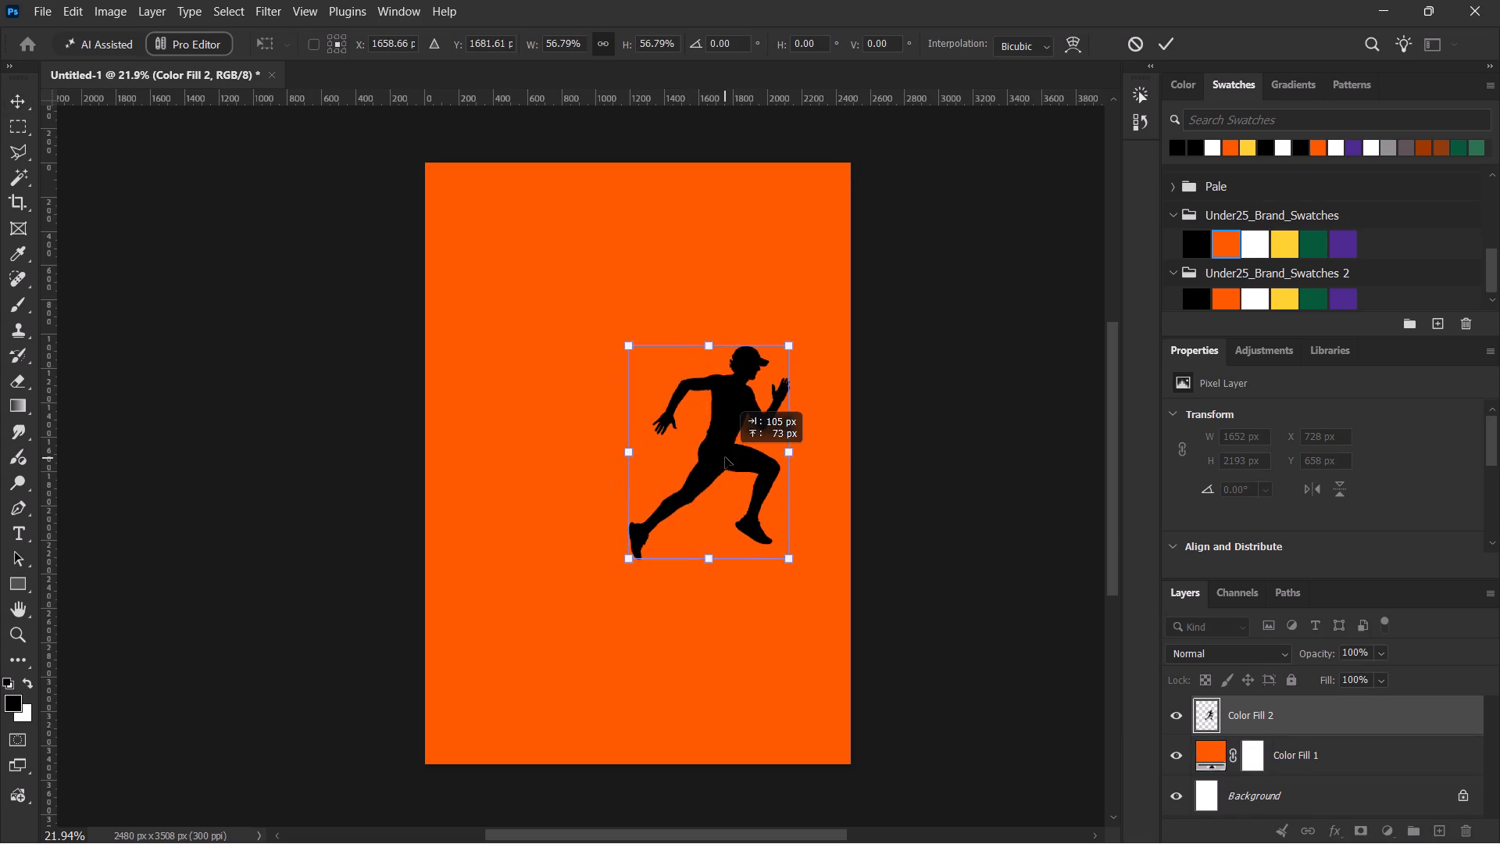
pyautogui.moveTo(725, 457); pyautogui.dragTo(757, 469)
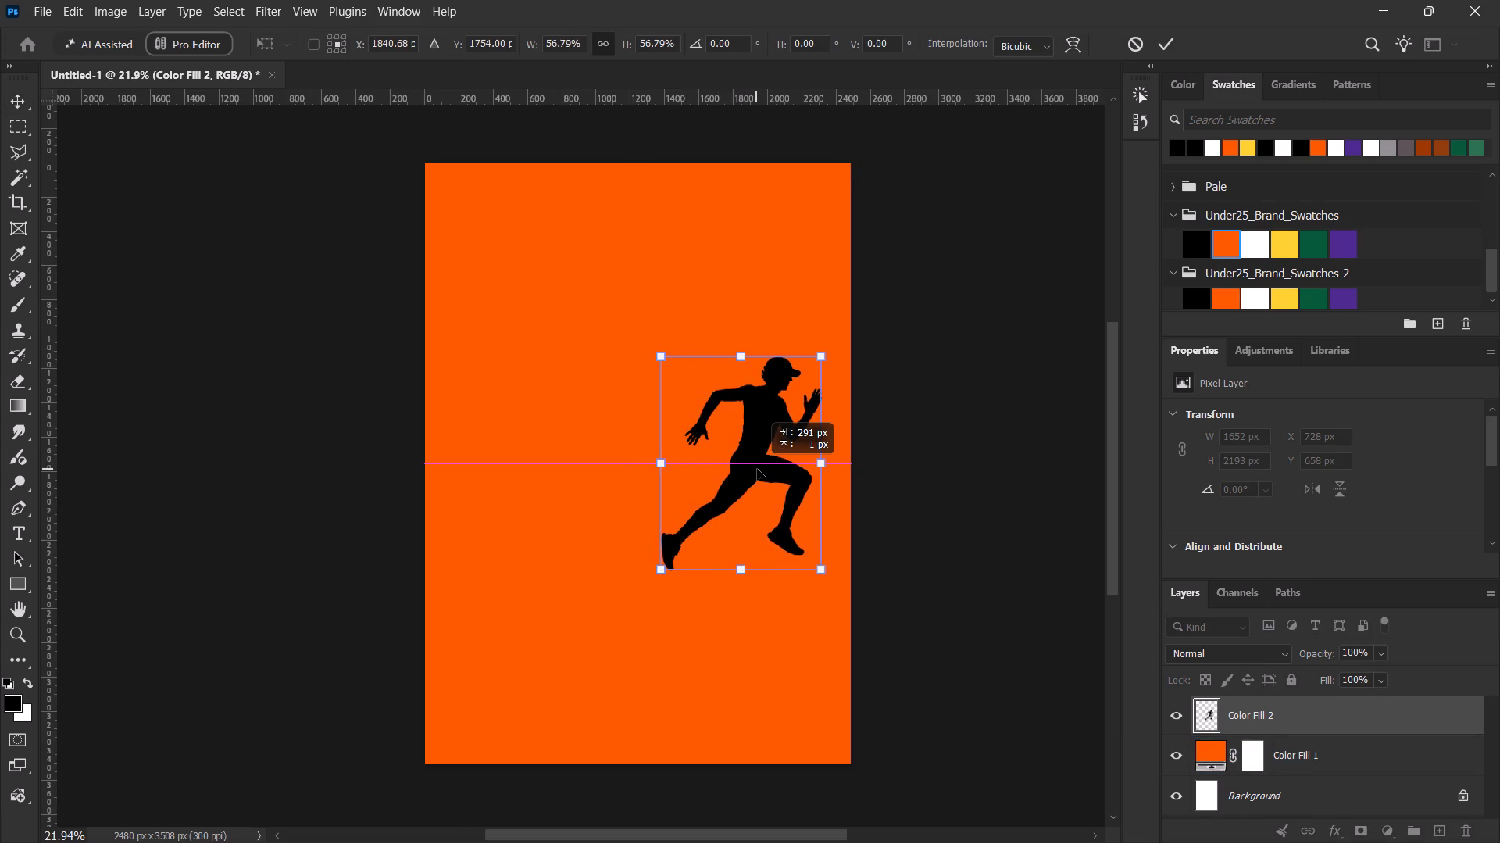
pyautogui.moveTo(757, 469); pyautogui.dragTo(770, 467)
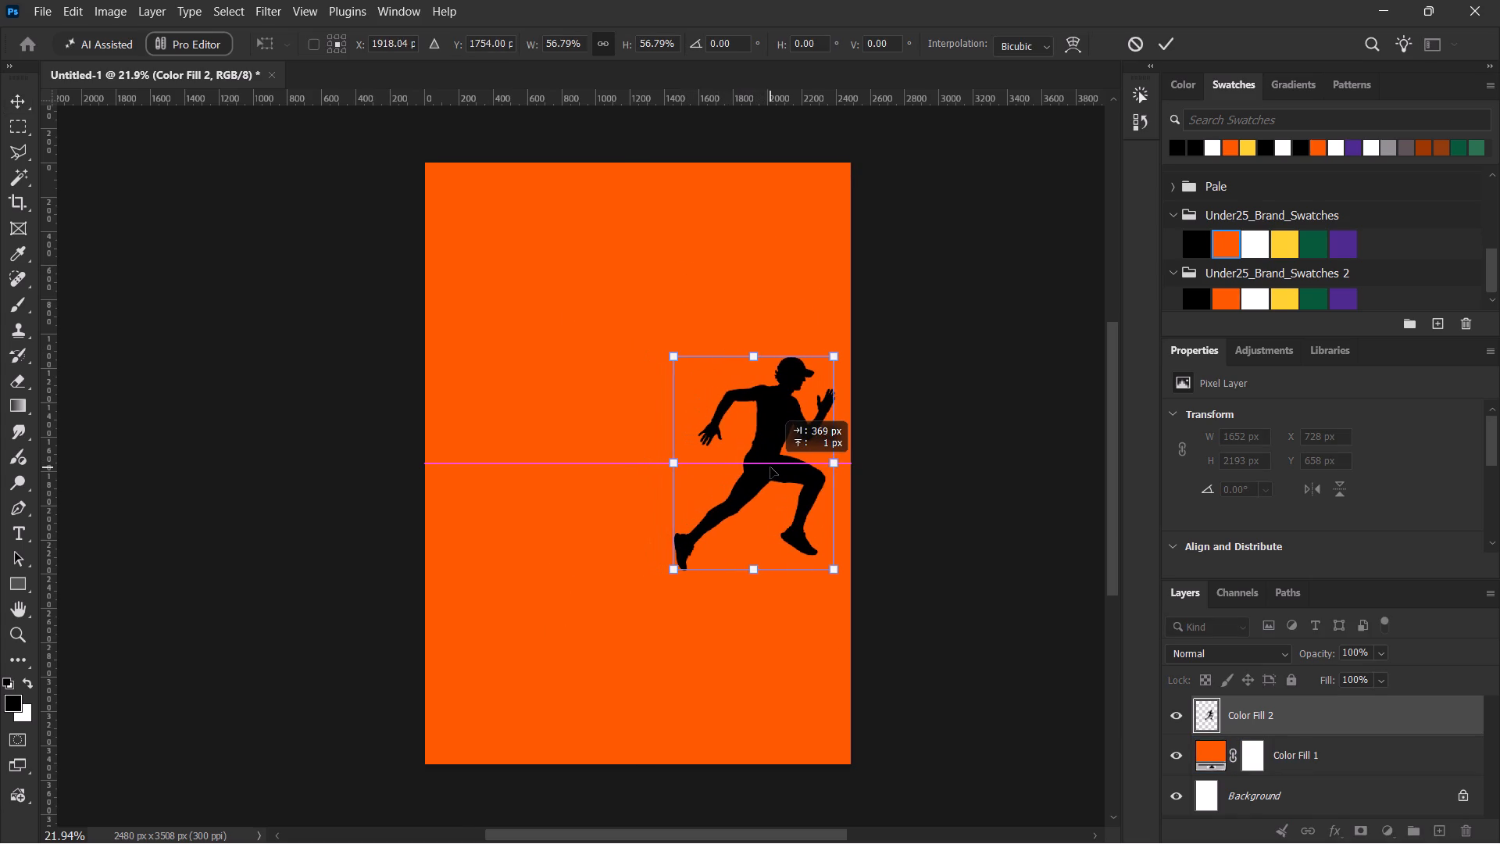
pyautogui.moveTo(770, 467); pyautogui.dragTo(776, 467)
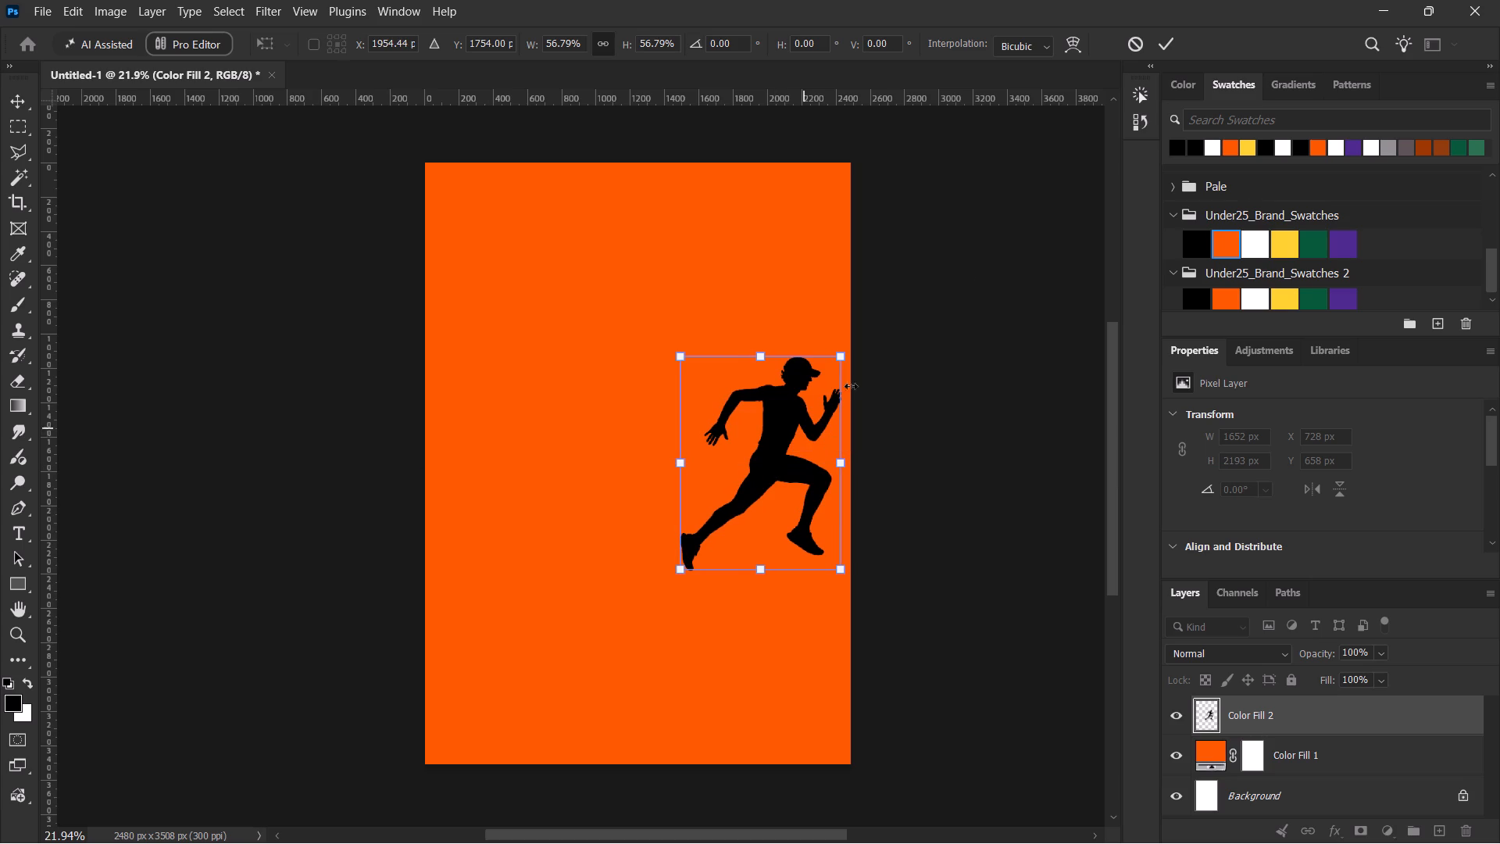
pyautogui.click(1164, 47)
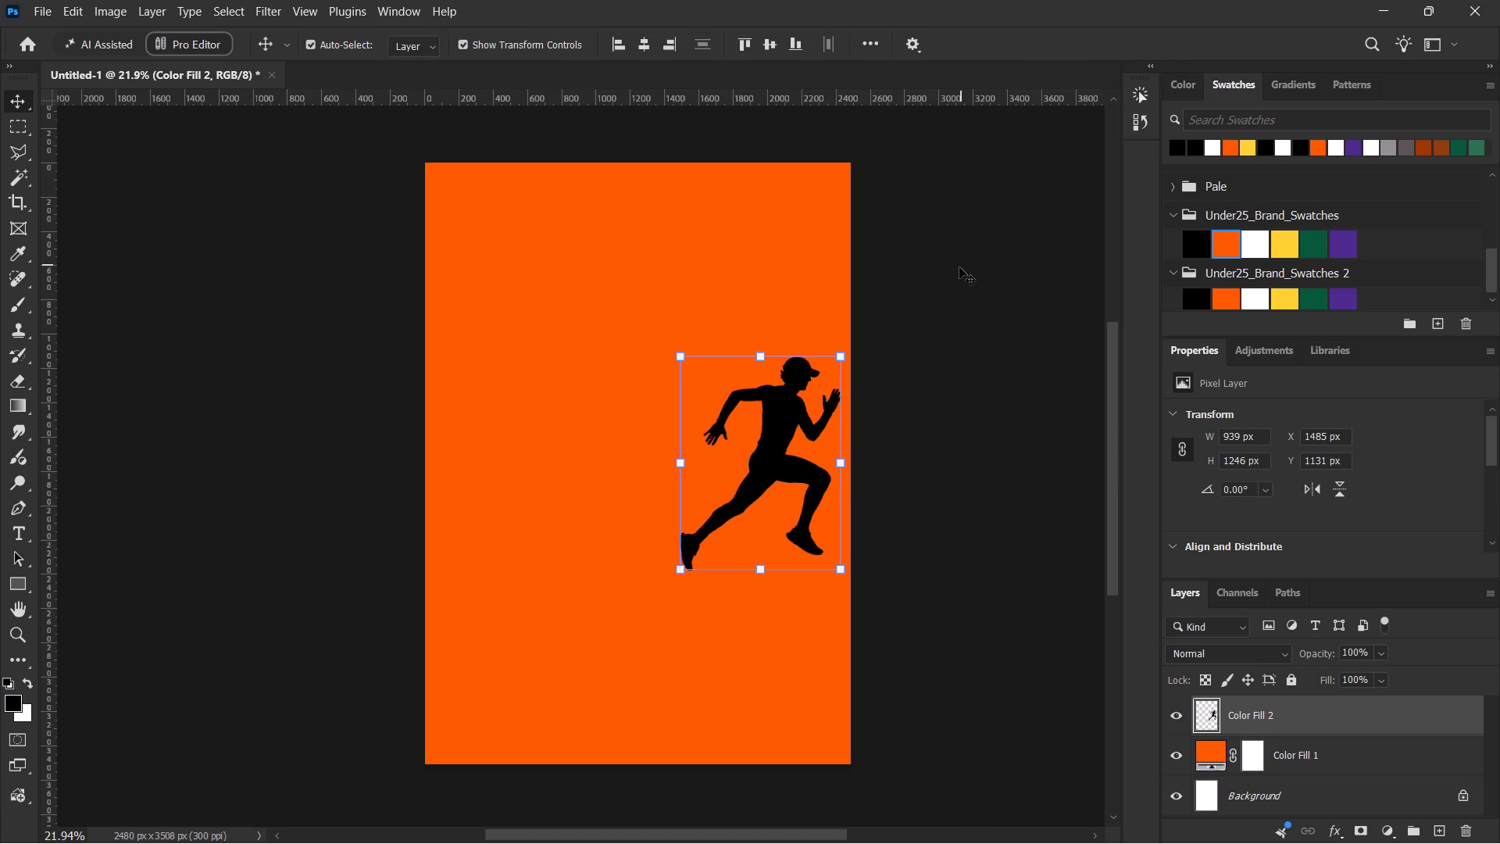
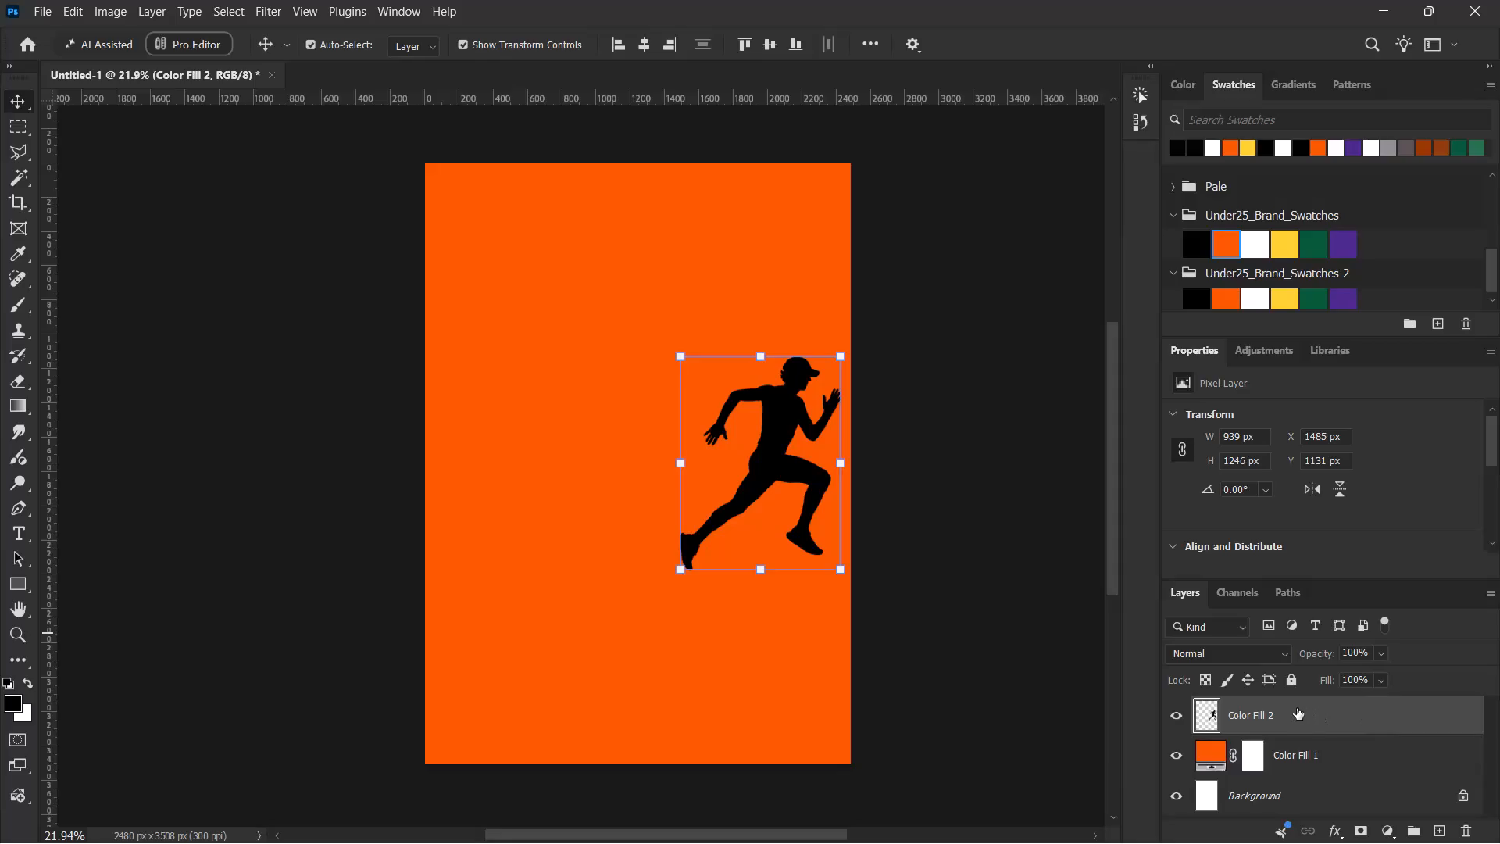
# Duplicate the runner silhouette layer.
pyautogui.hotkey('ctrl', 'j')
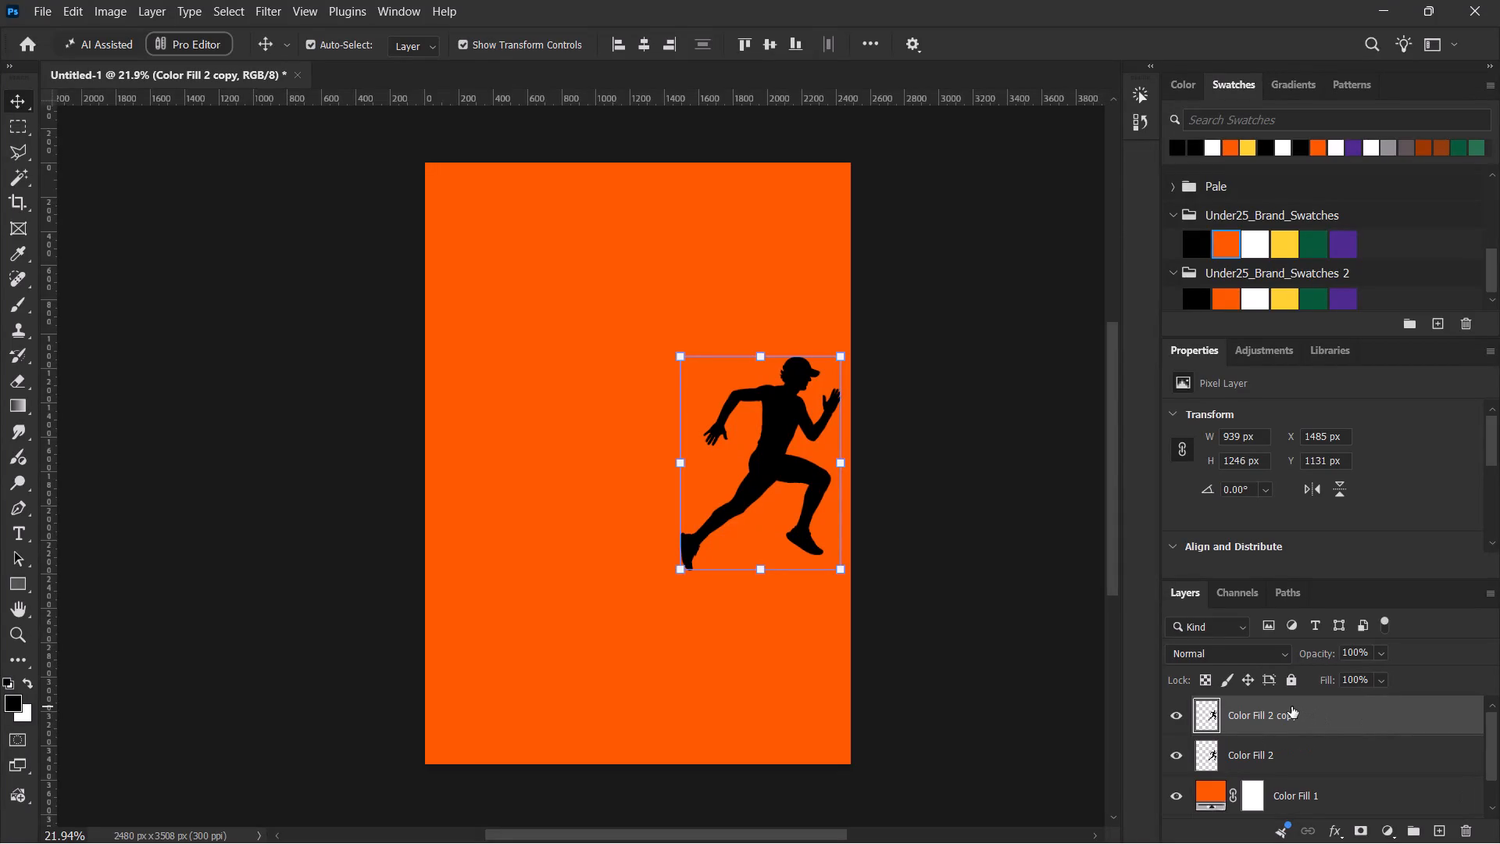
# Start a Path Blur on the duplicated runner and stretch its path from the runner's torso to beyond the poster's left edge.
pyautogui.click(259, 2)
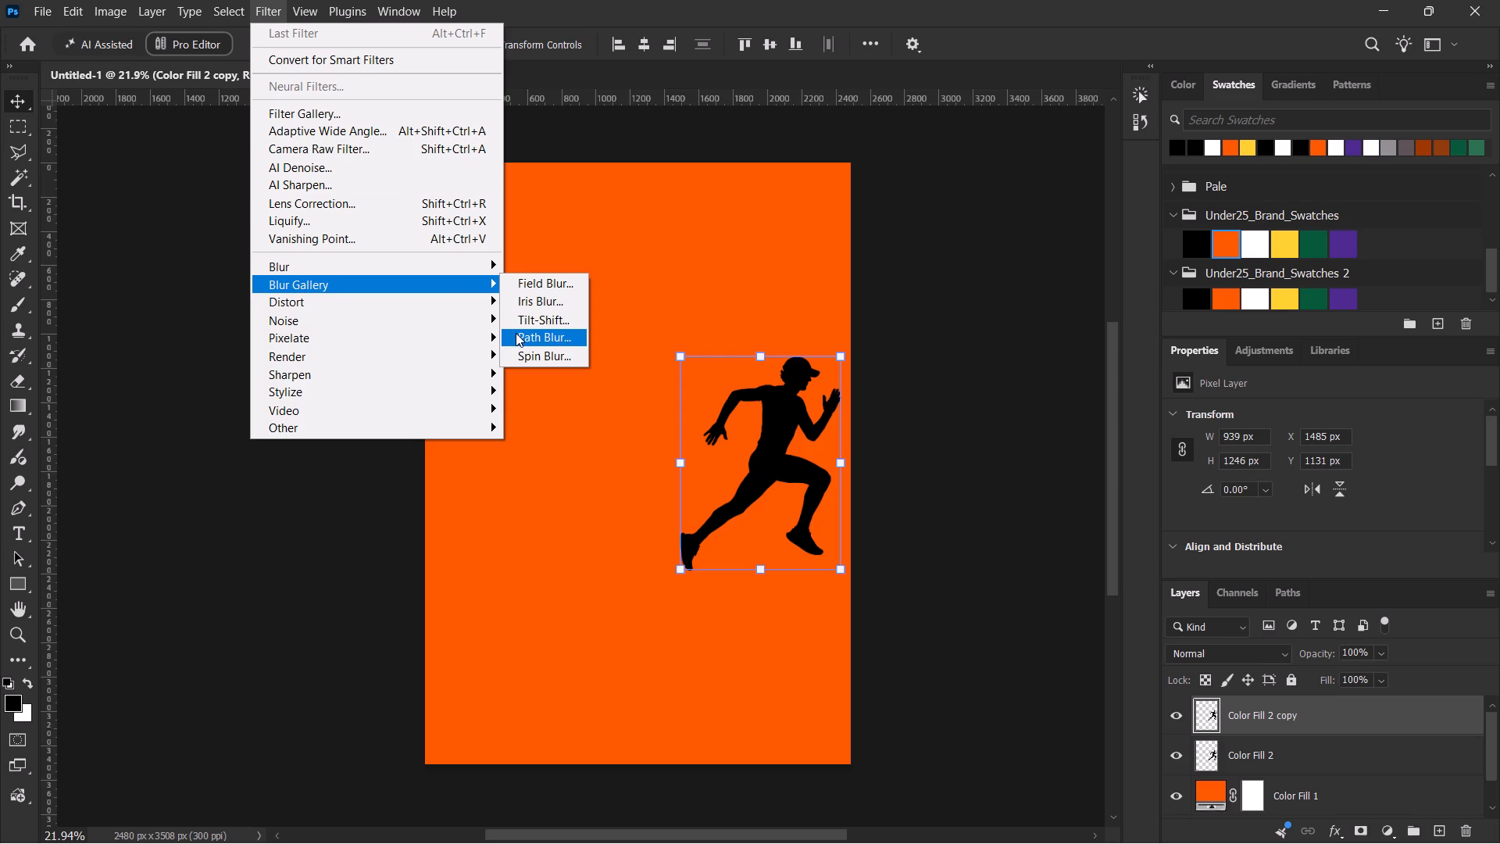
pyautogui.click(516, 333)
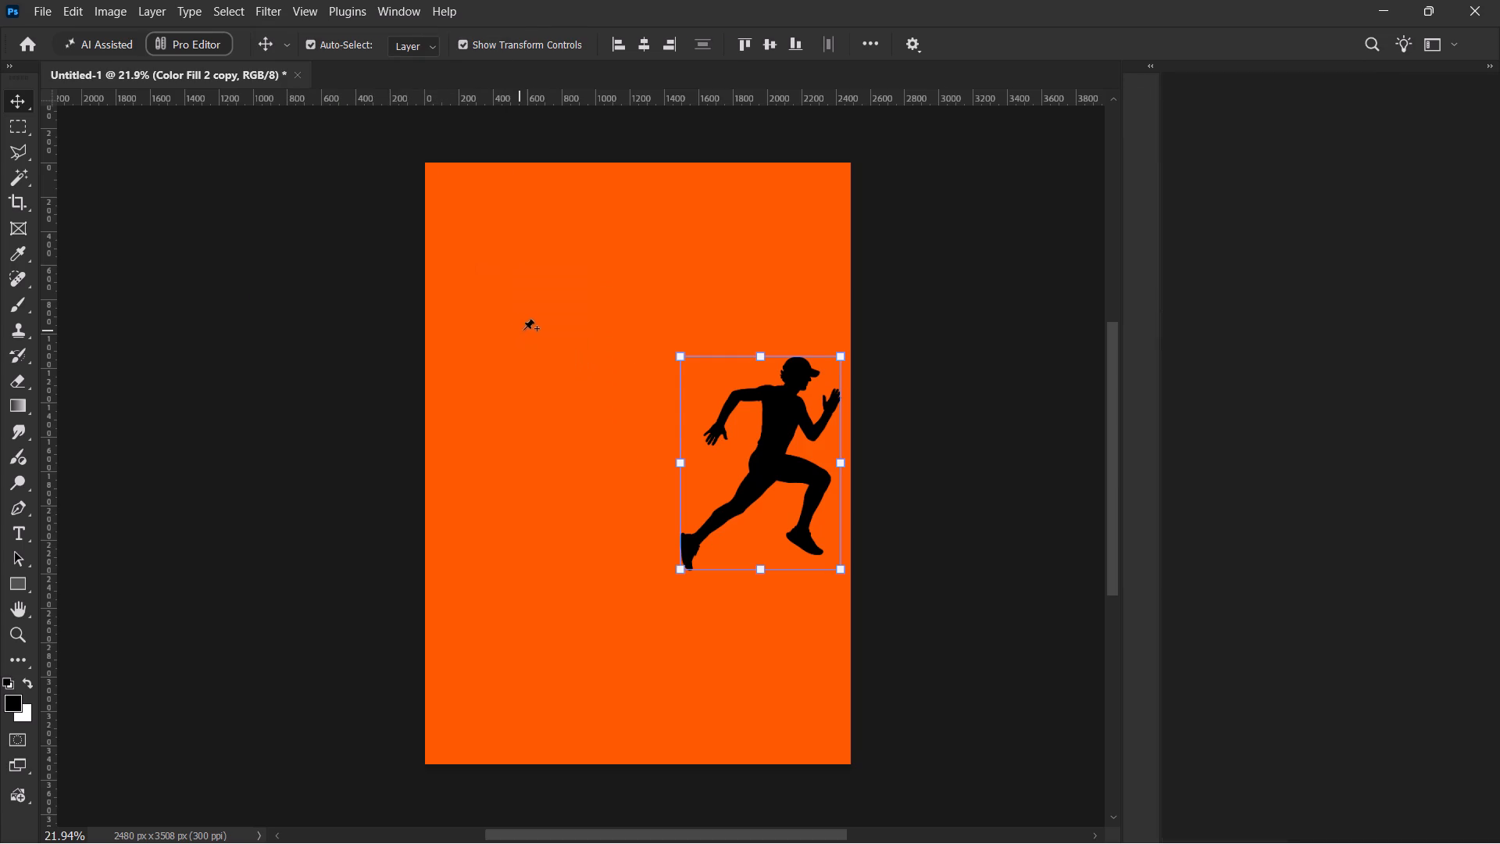
pyautogui.moveTo(677, 462); pyautogui.dragTo(655, 458)
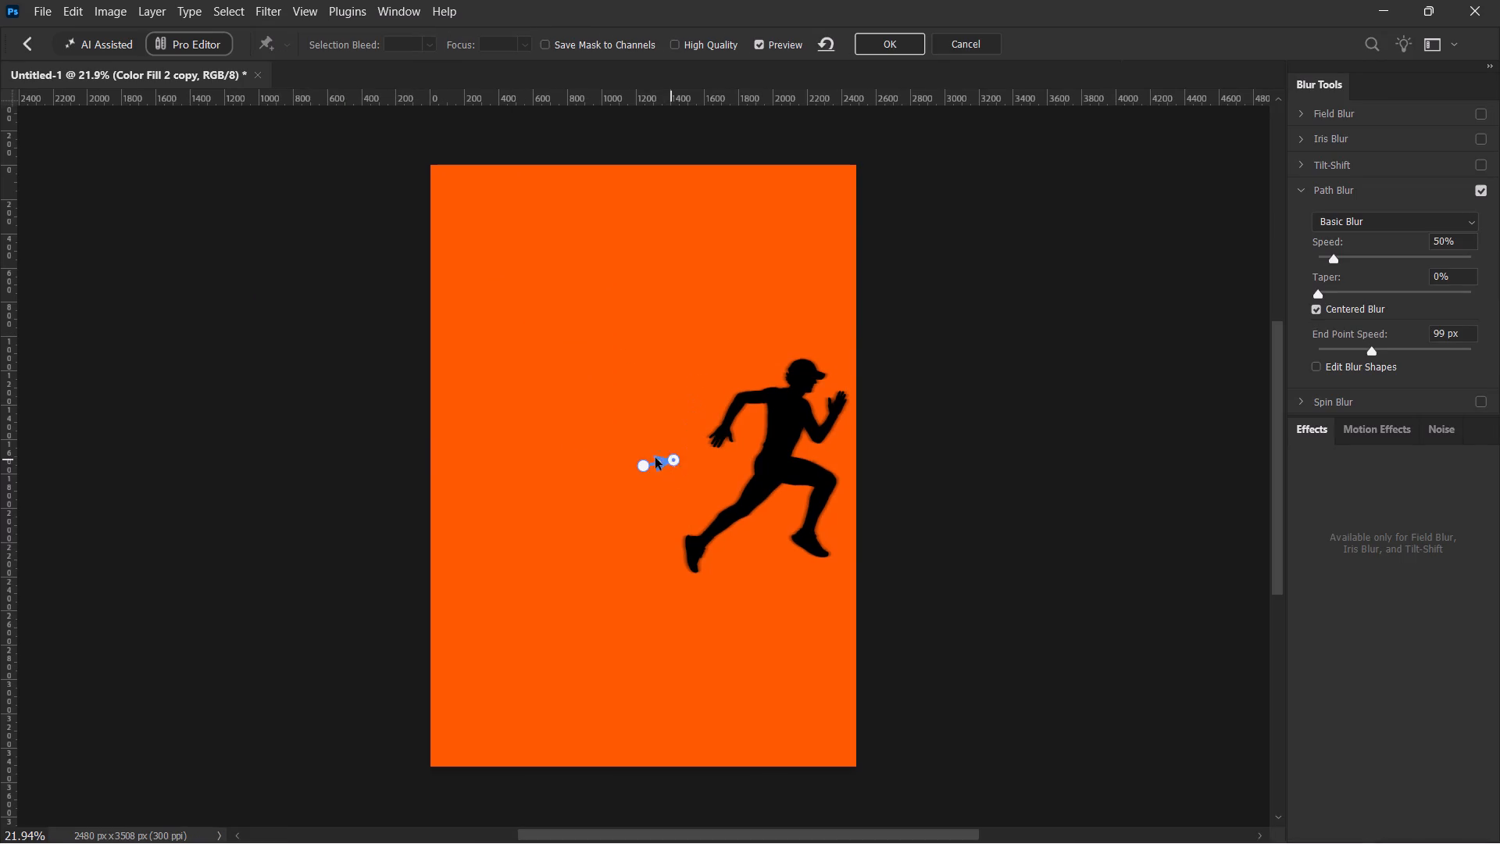
pyautogui.moveTo(655, 458); pyautogui.dragTo(333, 462)
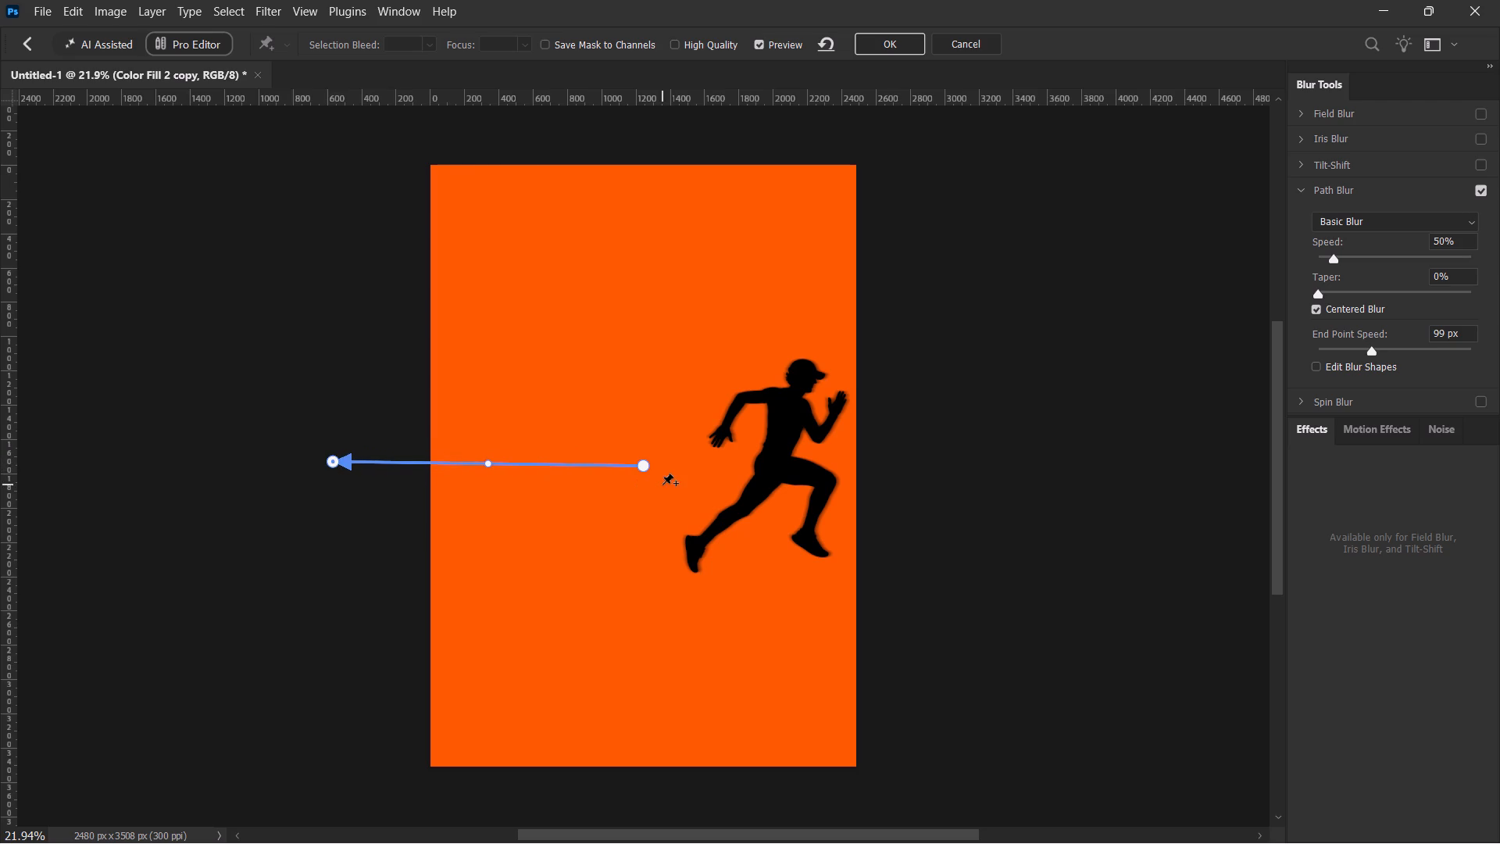
pyautogui.moveTo(642, 470); pyautogui.dragTo(757, 452)
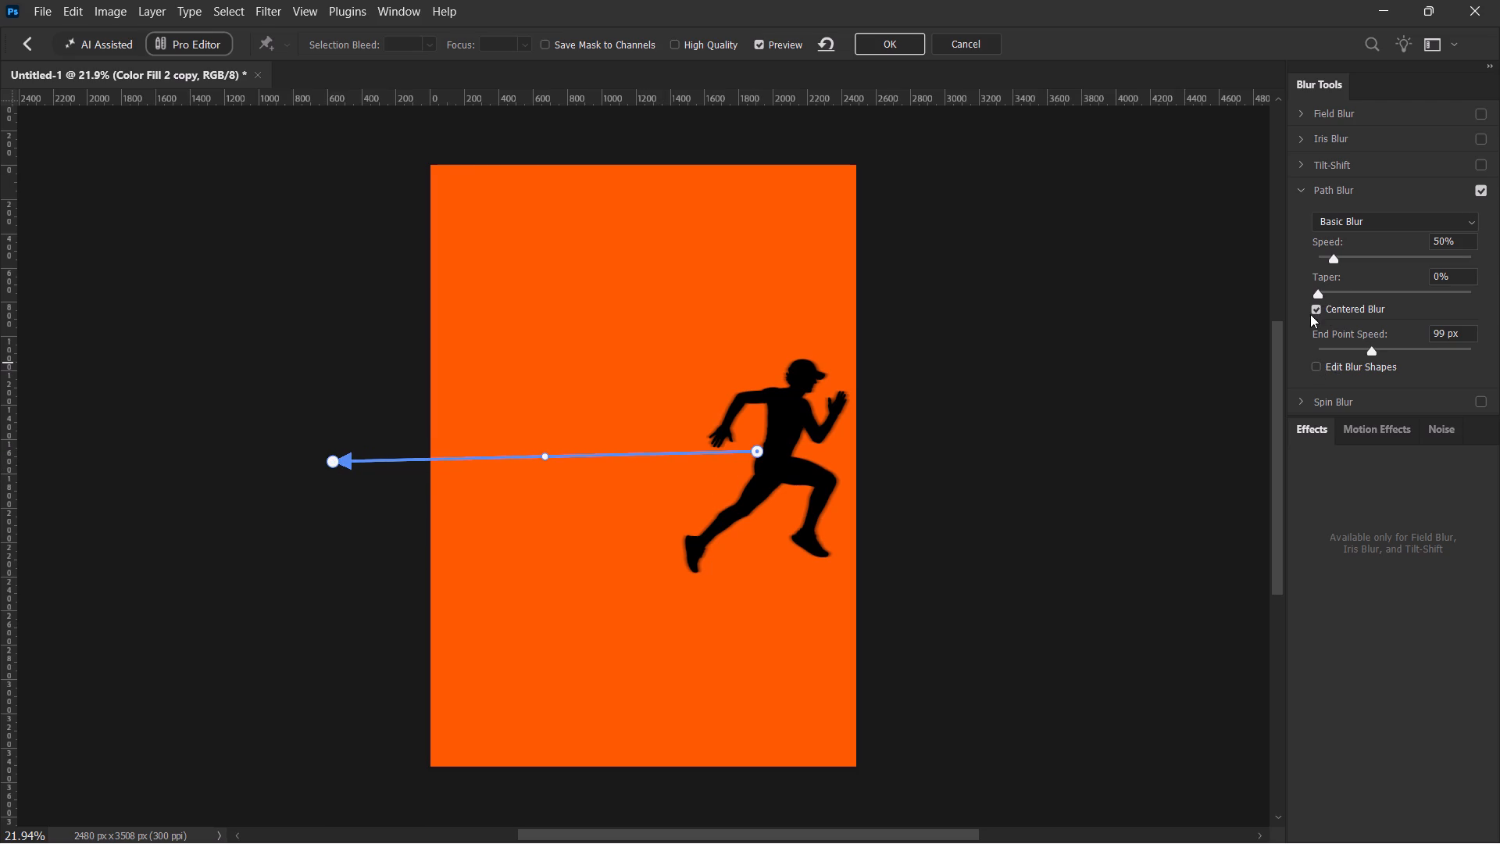
# Turn off Centered Blur, set the blur speed to 462%, and set the runner-side end point speed to 687 px.
pyautogui.click(1315, 310)
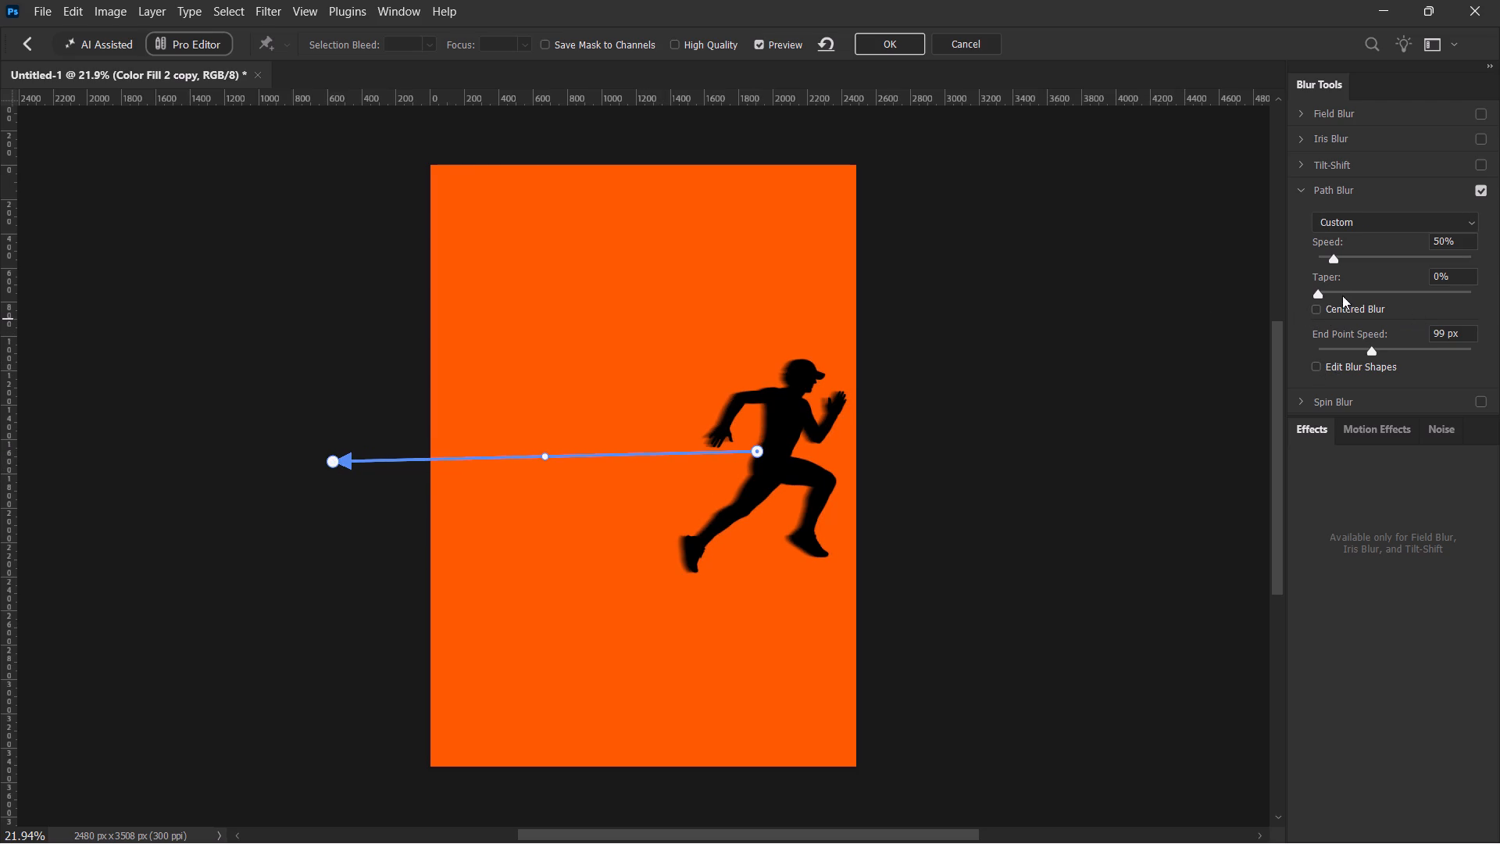
pyautogui.moveTo(1320, 291); pyautogui.dragTo(1302, 300)
pyautogui.moveTo(1331, 261); pyautogui.dragTo(1461, 263)
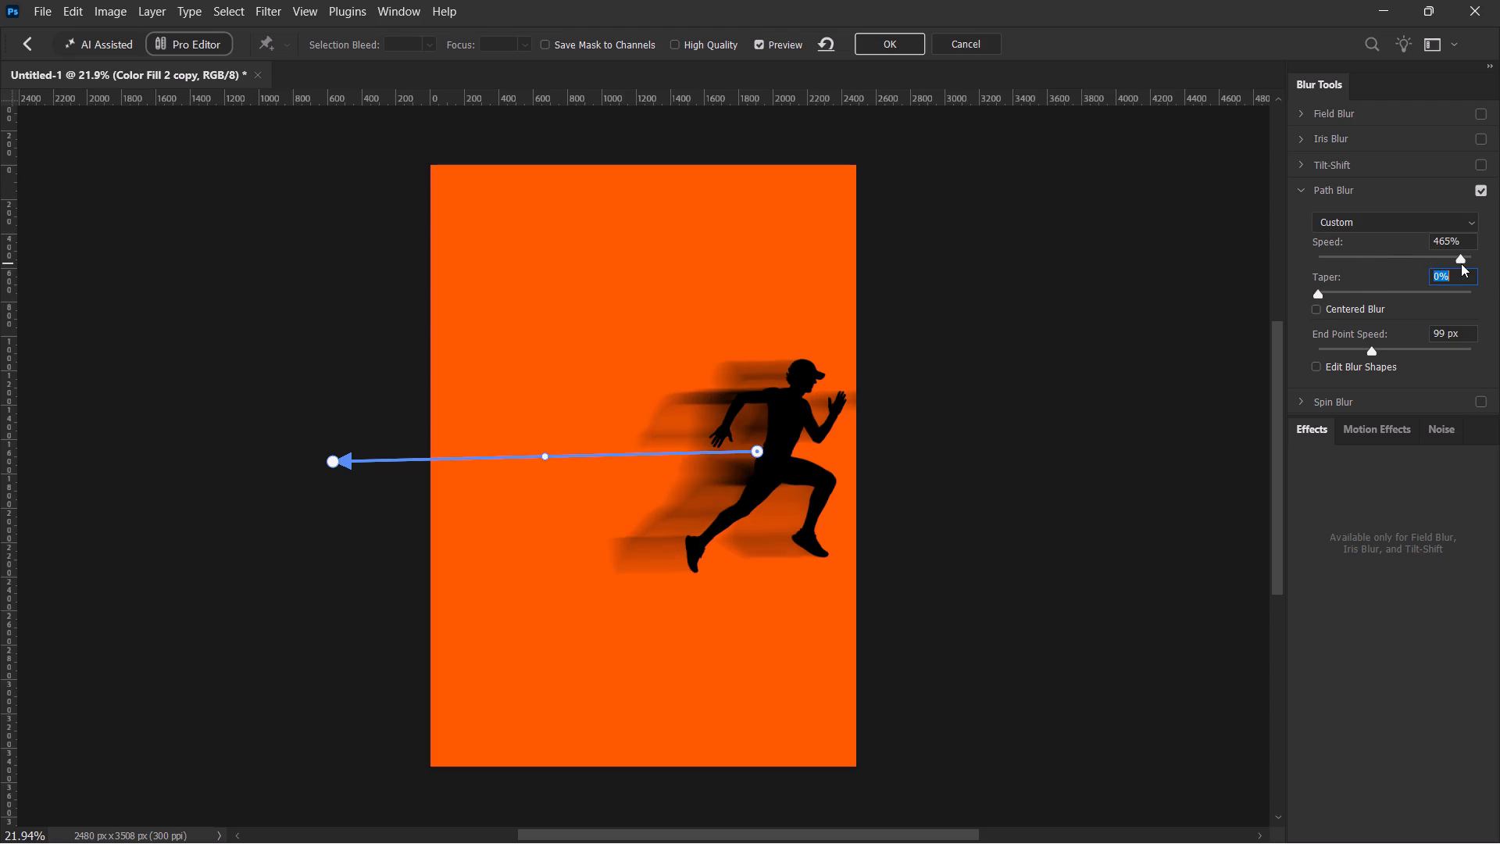
pyautogui.moveTo(1461, 263); pyautogui.dragTo(1459, 263)
pyautogui.moveTo(1372, 347); pyautogui.dragTo(1446, 339)
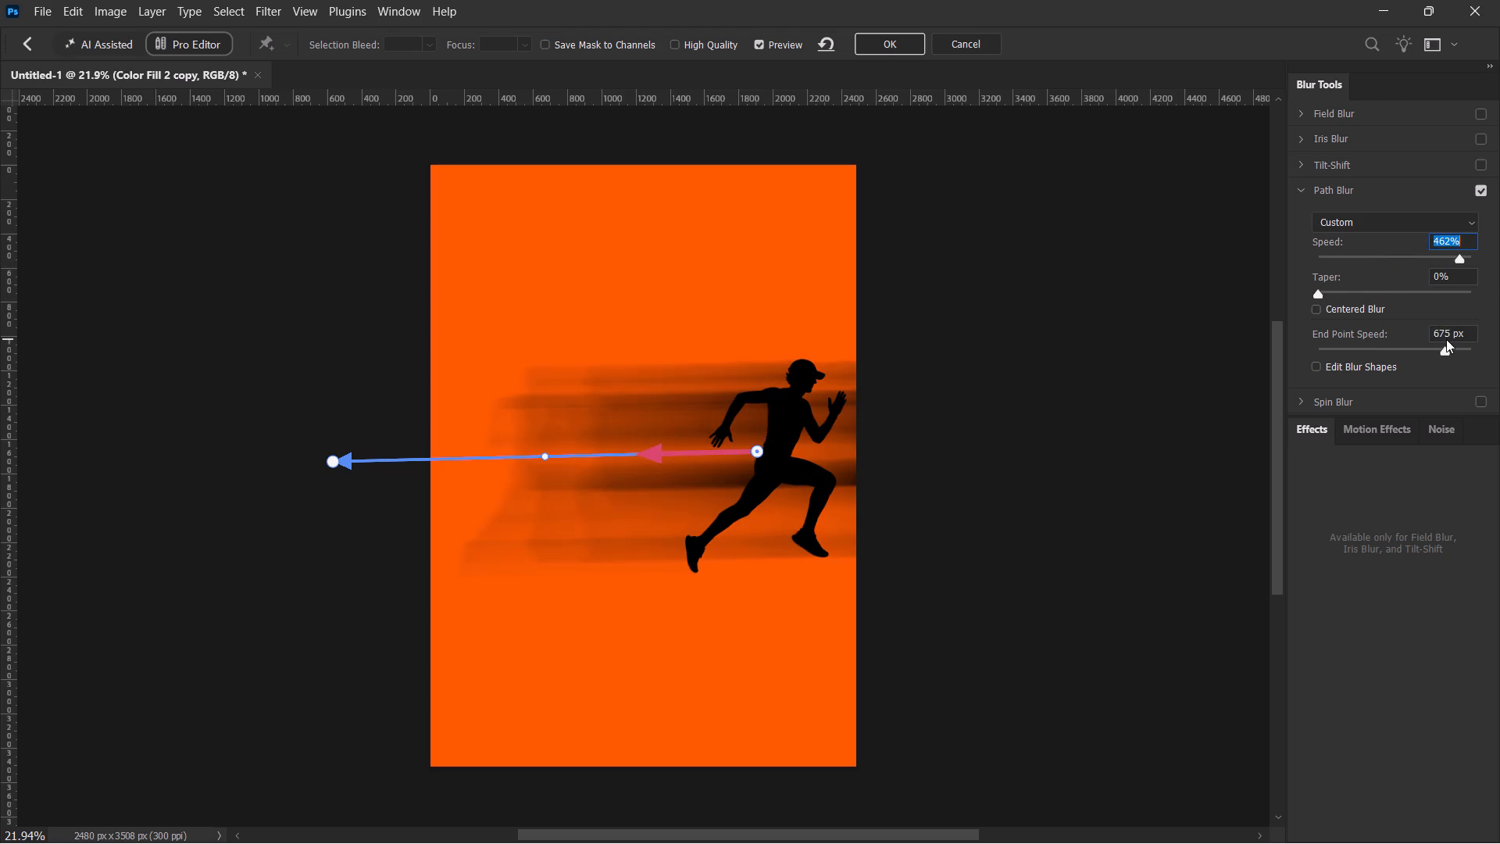
pyautogui.moveTo(1446, 339); pyautogui.dragTo(1446, 338)
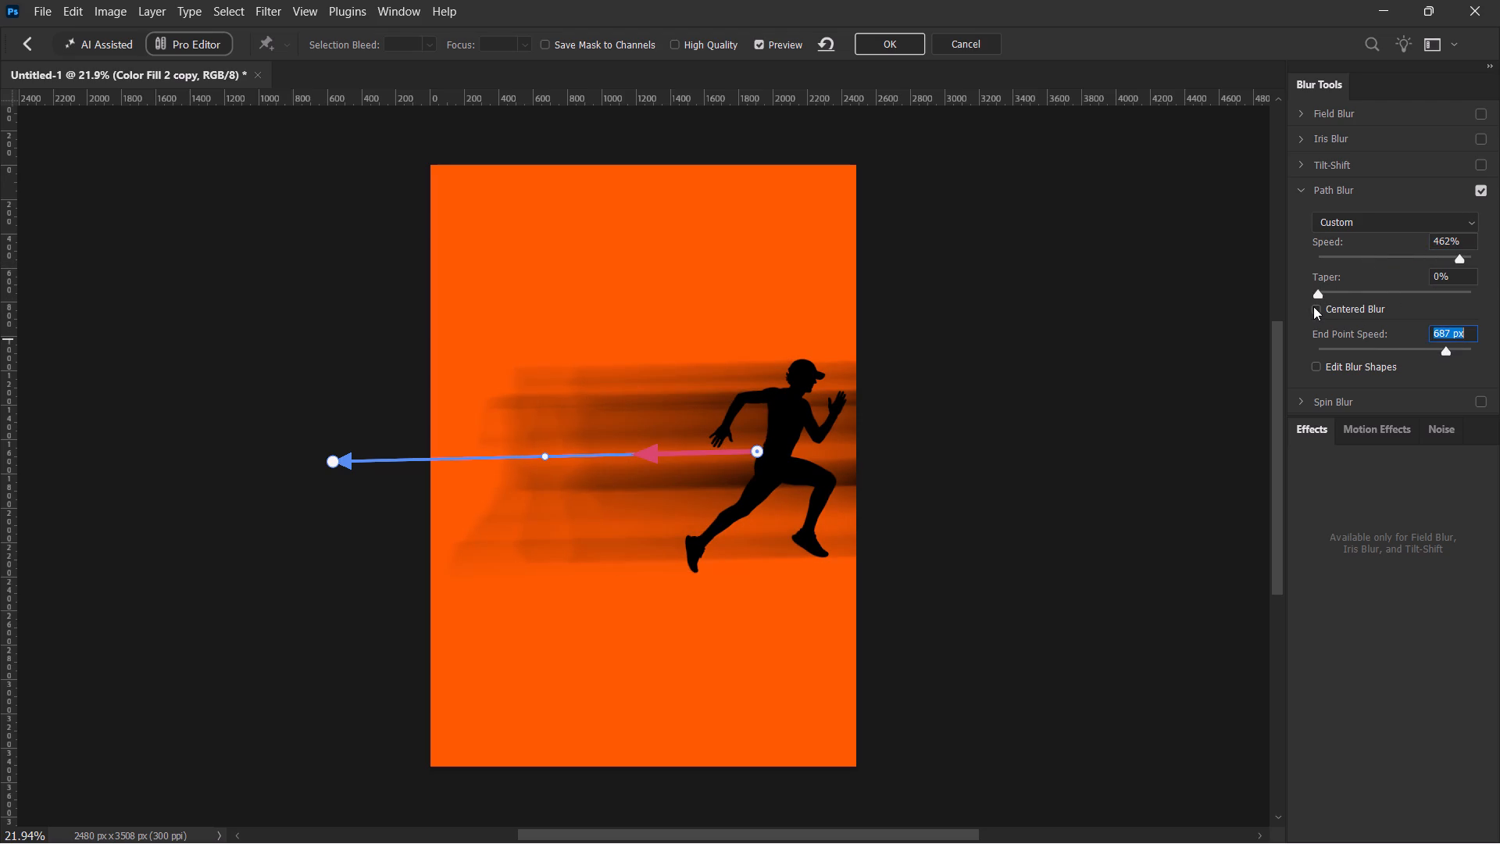
pyautogui.click(1313, 306)
pyautogui.click(1313, 306)
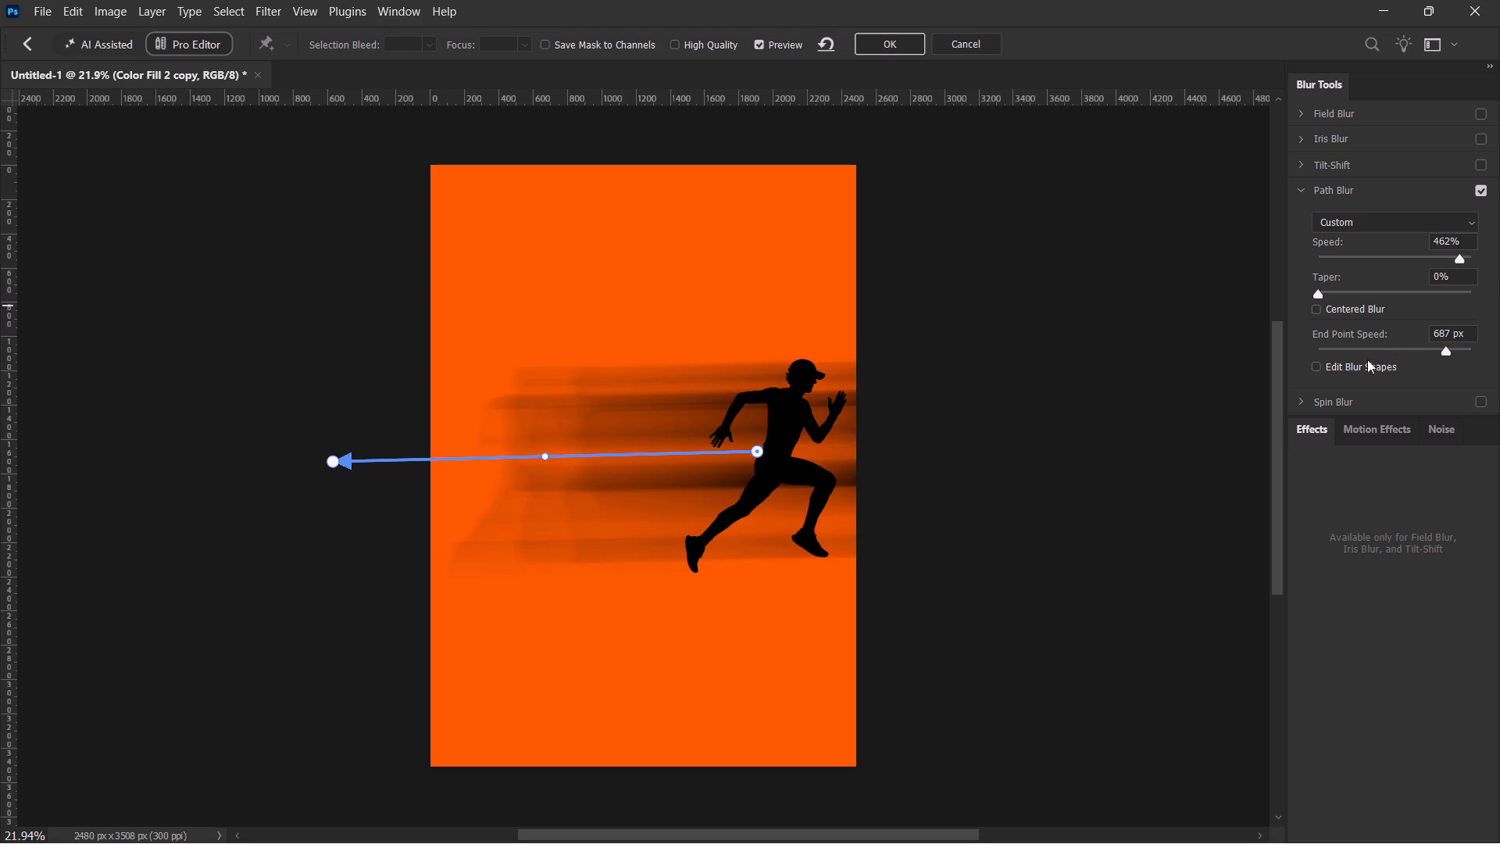
# Move the far end of the blur path slightly up and inward so the path runs nearly horizontal.
pyautogui.moveTo(334, 463); pyautogui.dragTo(342, 458)
pyautogui.moveTo(342, 458); pyautogui.dragTo(350, 453)
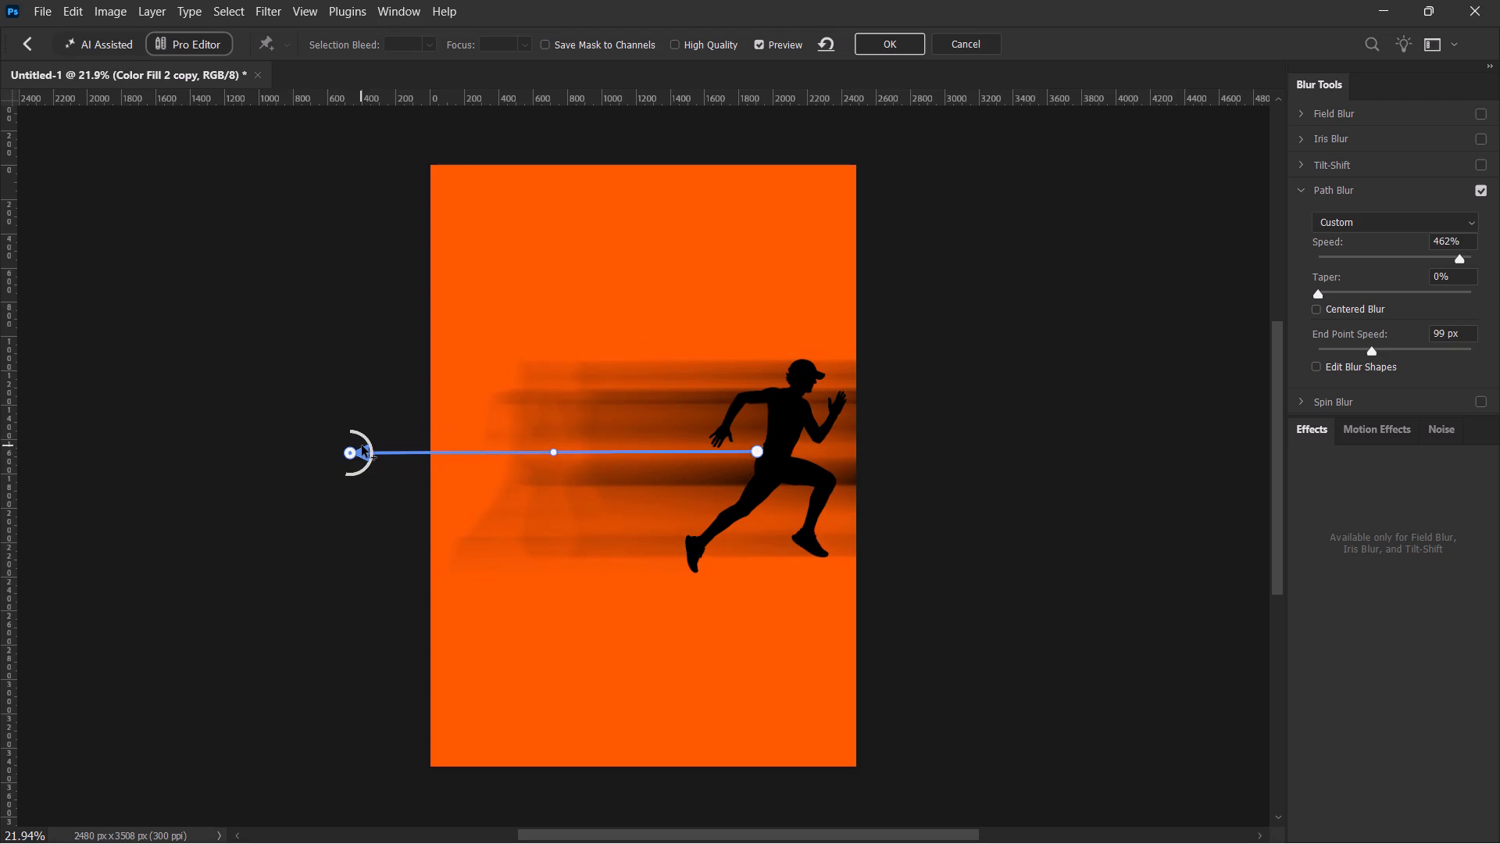
# Set the end point speed at the far end of the blur path to 1150 px.
pyautogui.moveTo(365, 448); pyautogui.dragTo(318, 461)
pyautogui.hotkey('ctrl', 'z')
pyautogui.moveTo(361, 470); pyautogui.dragTo(332, 470)
pyautogui.moveTo(365, 467); pyautogui.dragTo(366, 452)
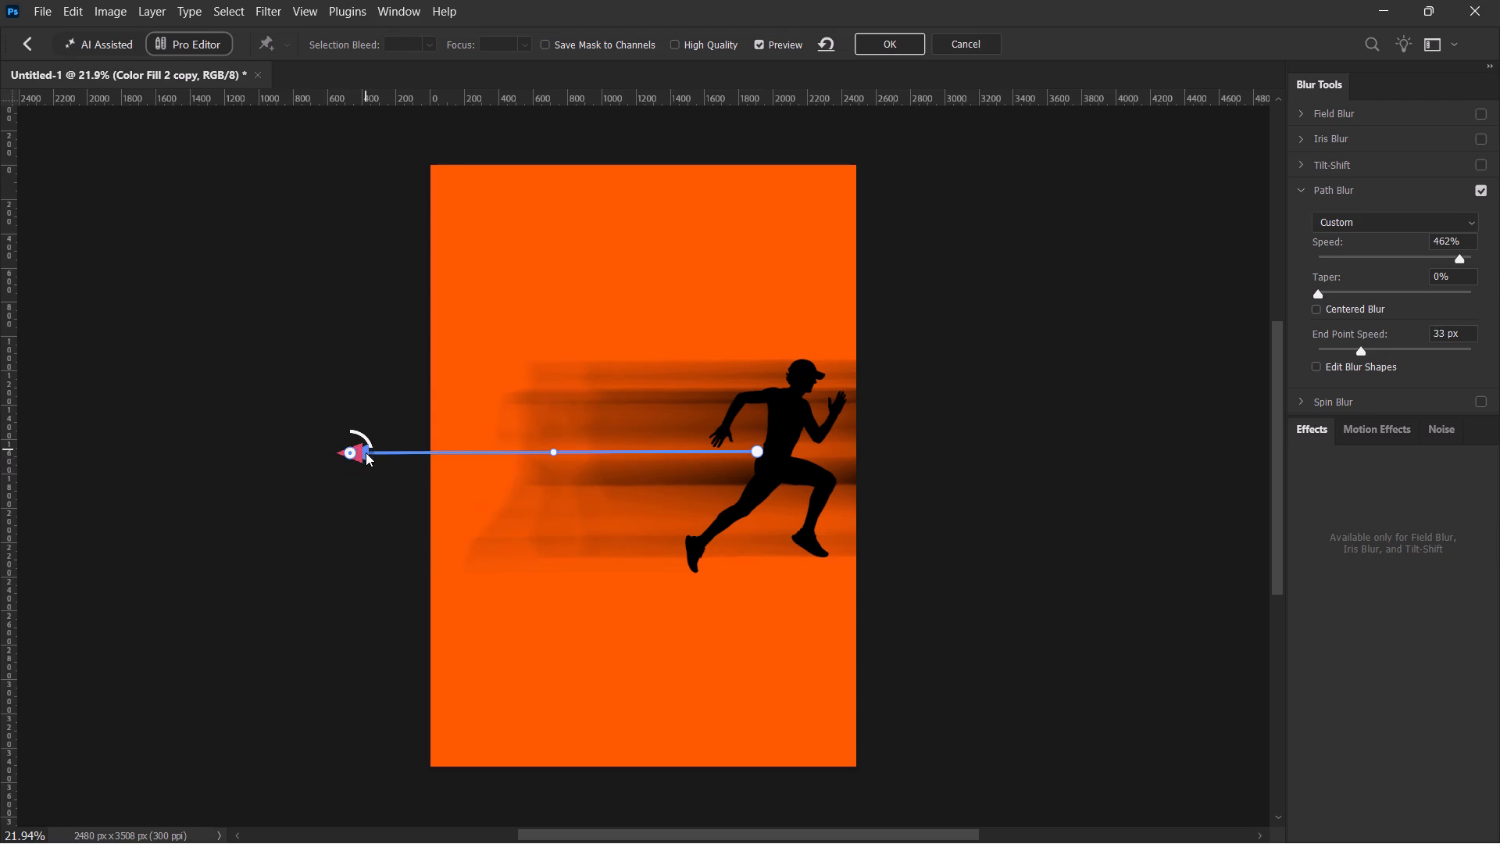
pyautogui.moveTo(366, 452); pyautogui.dragTo(338, 401)
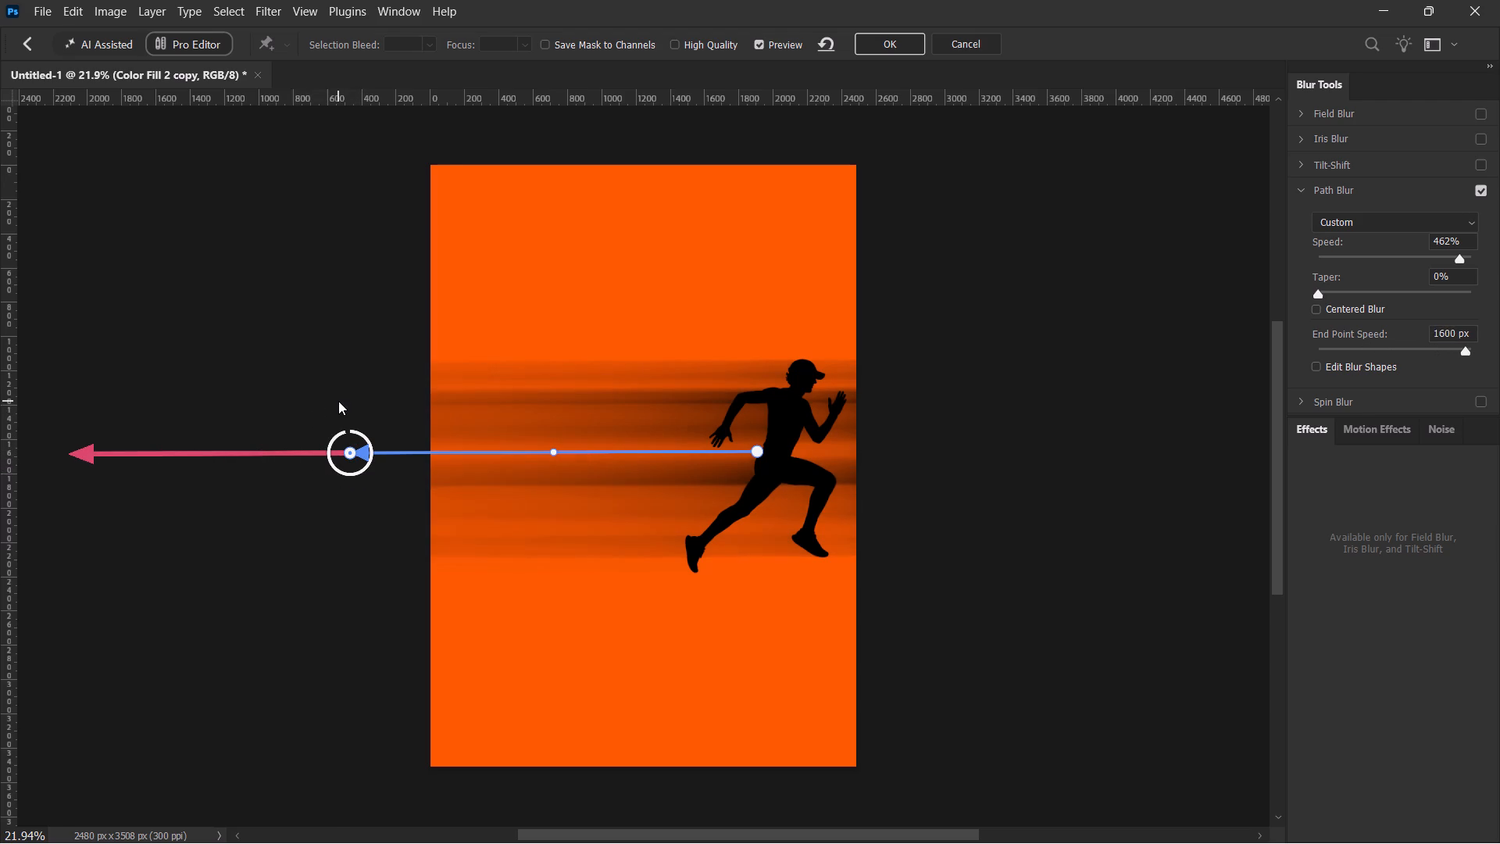
pyautogui.moveTo(338, 401); pyautogui.dragTo(312, 441)
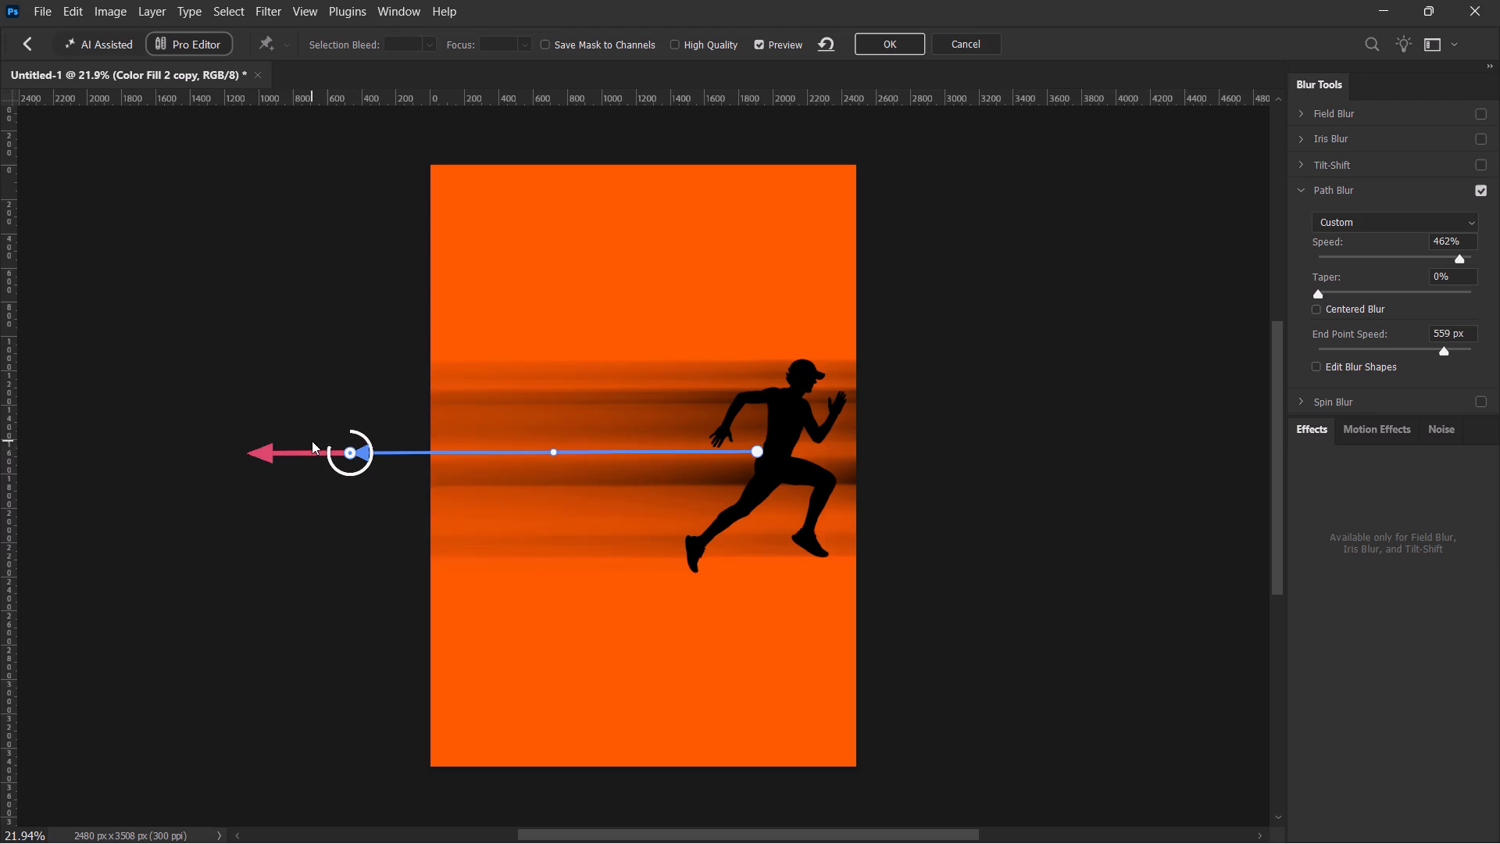
pyautogui.moveTo(312, 441); pyautogui.dragTo(360, 427)
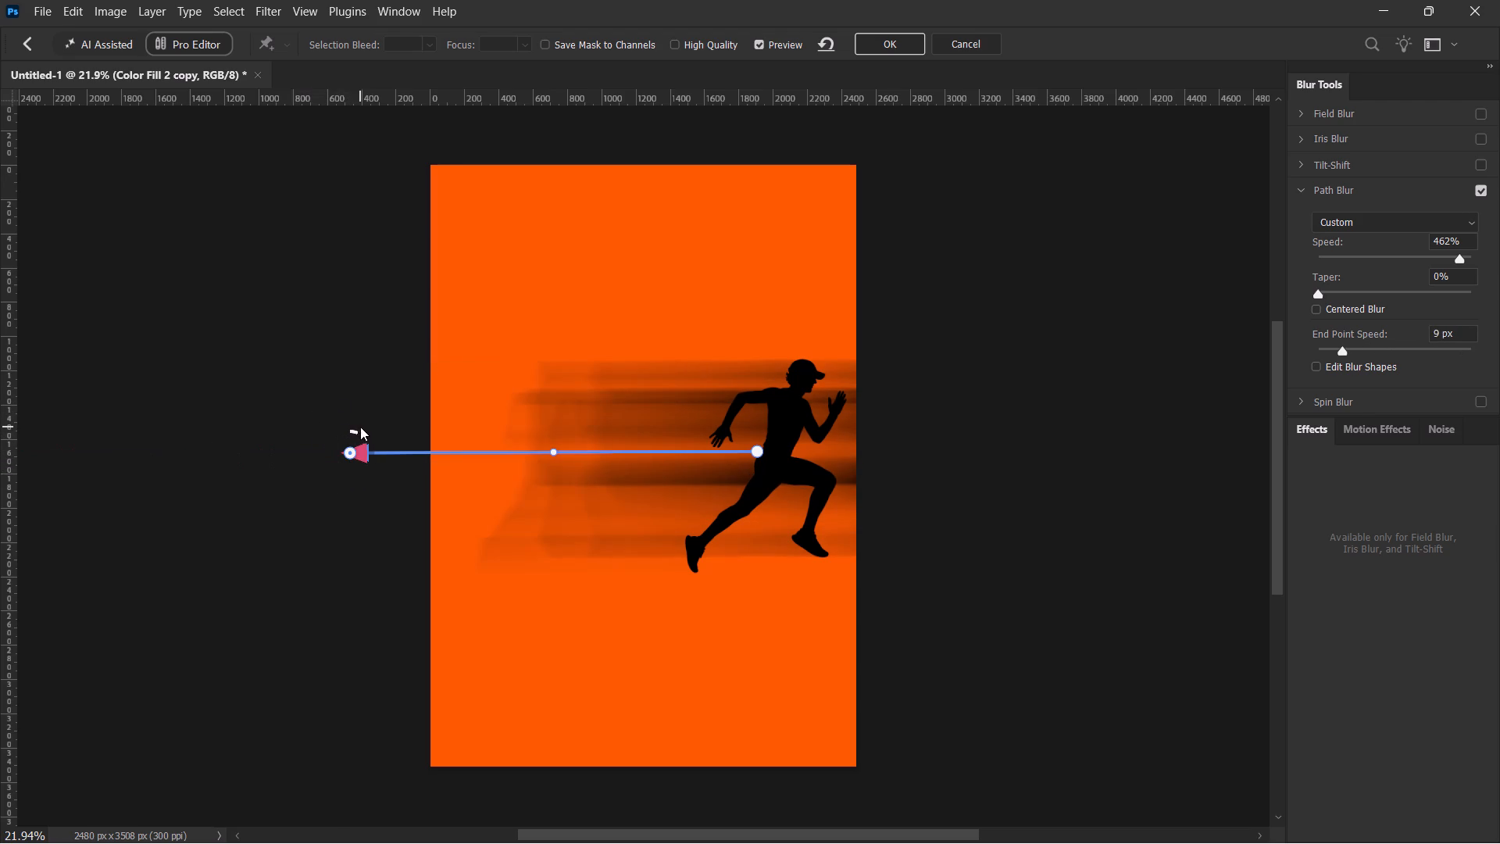
pyautogui.moveTo(360, 427); pyautogui.dragTo(345, 429)
pyautogui.moveTo(345, 429); pyautogui.dragTo(337, 431)
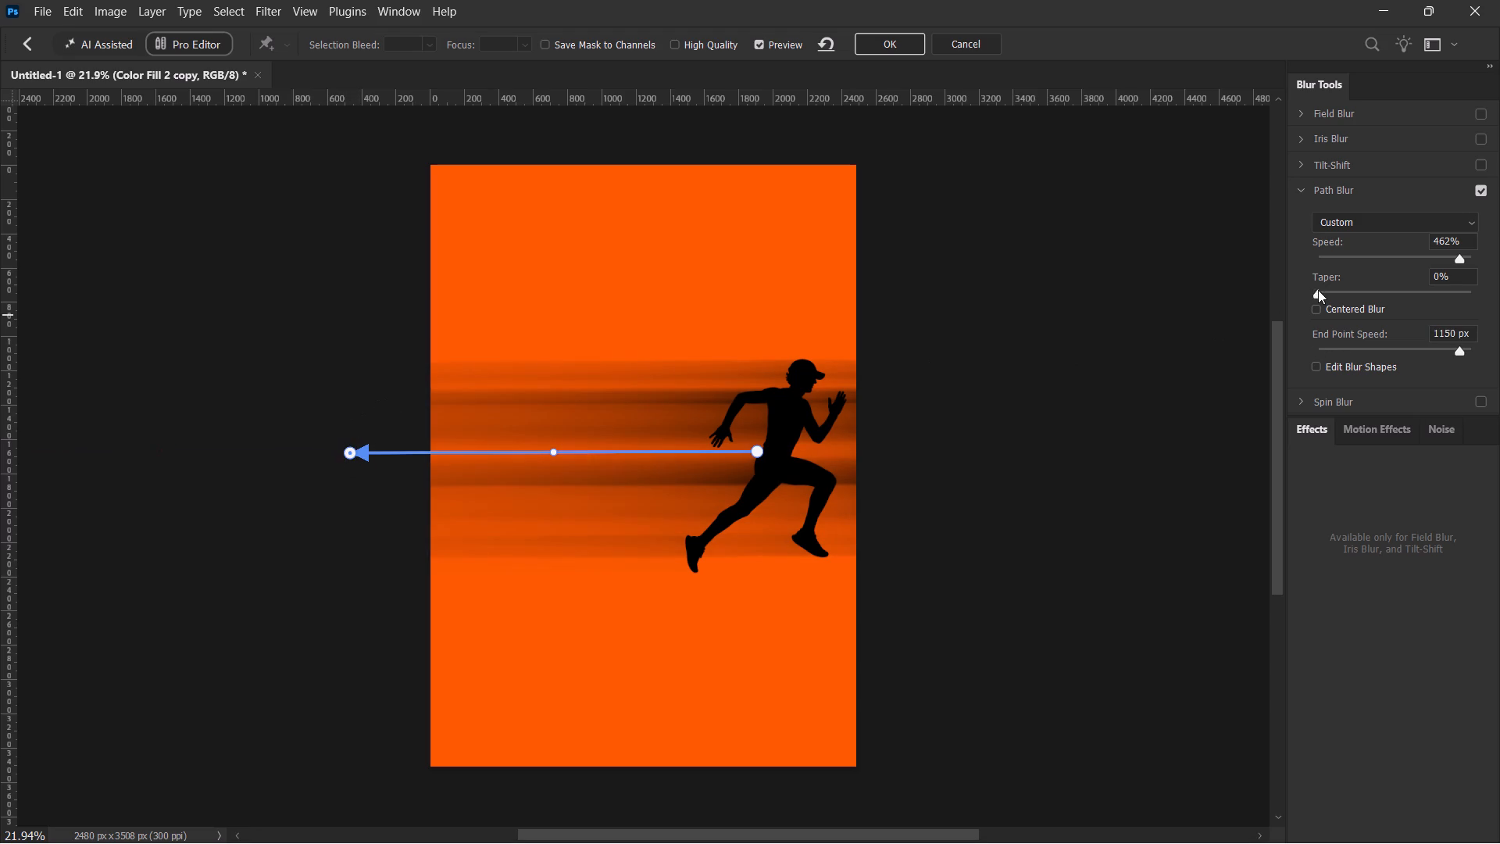
# Try a 4% taper, return it to 0%, and apply the path blur to the duplicated runner.
pyautogui.moveTo(1318, 293); pyautogui.dragTo(1327, 302)
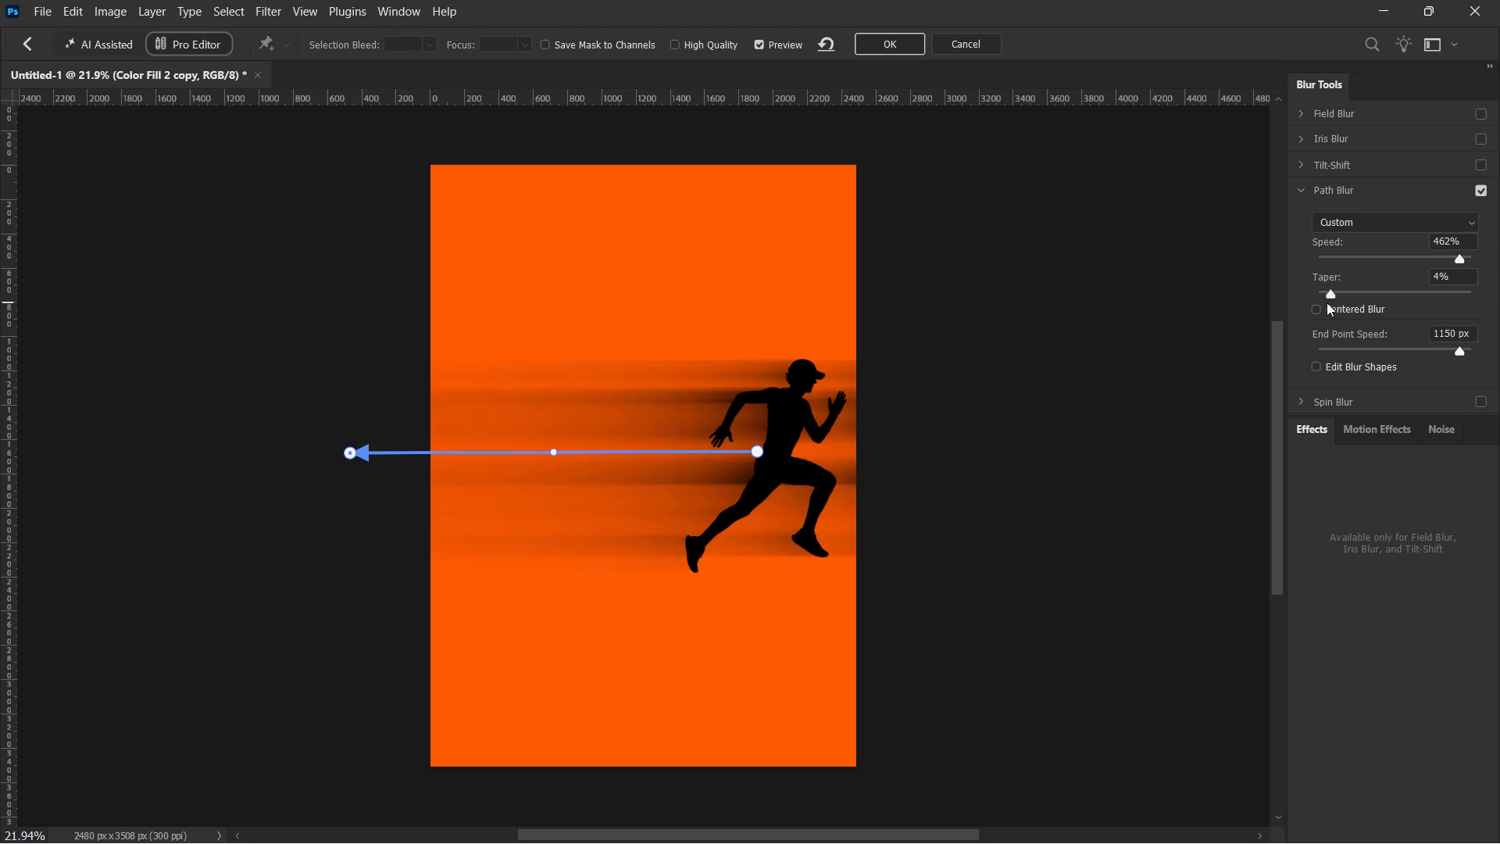
pyautogui.moveTo(1327, 302); pyautogui.dragTo(1302, 302)
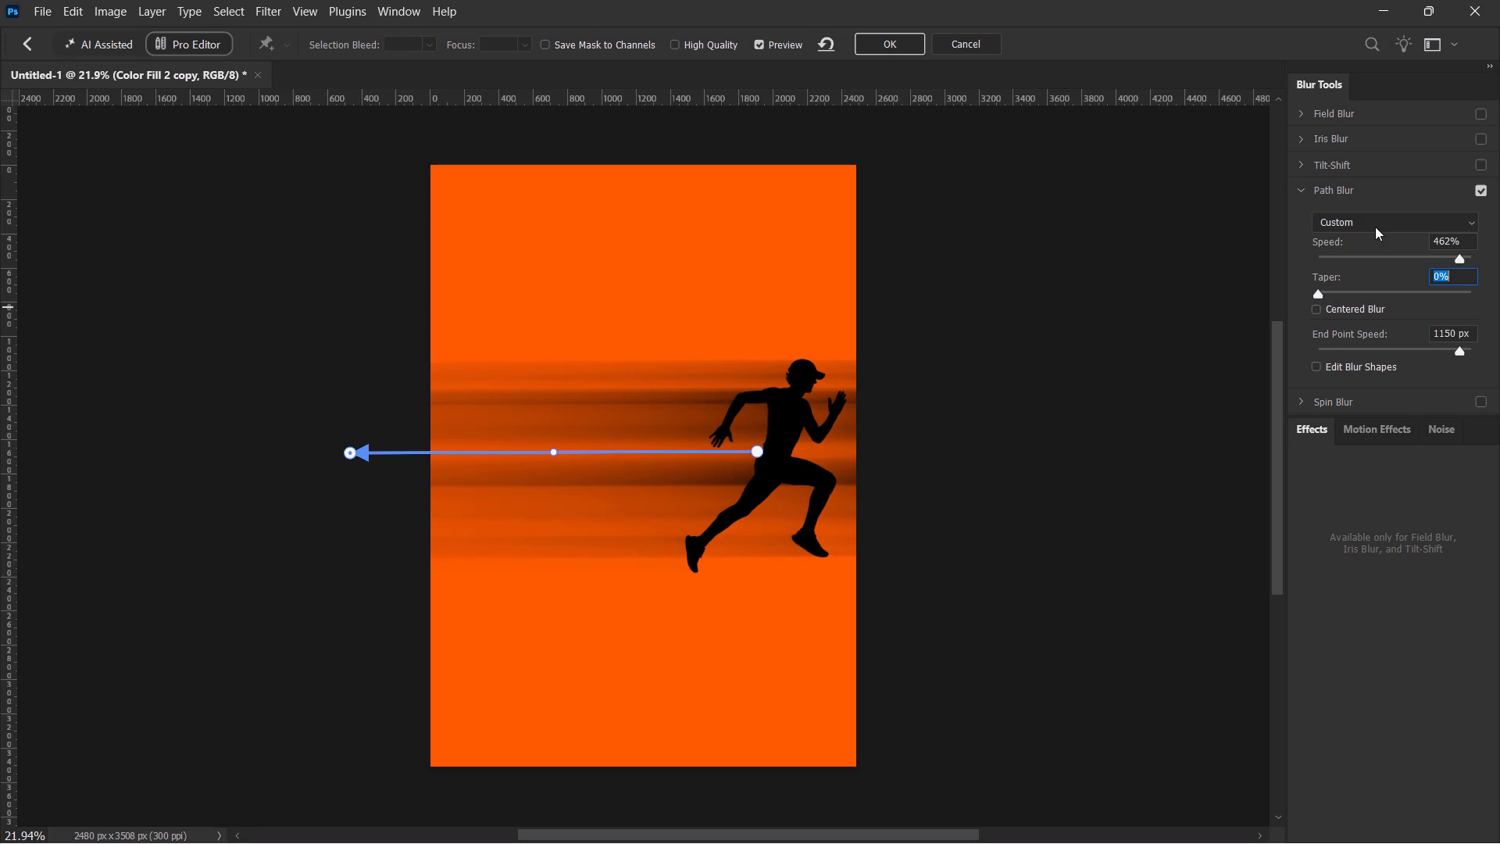
pyautogui.click(880, 42)
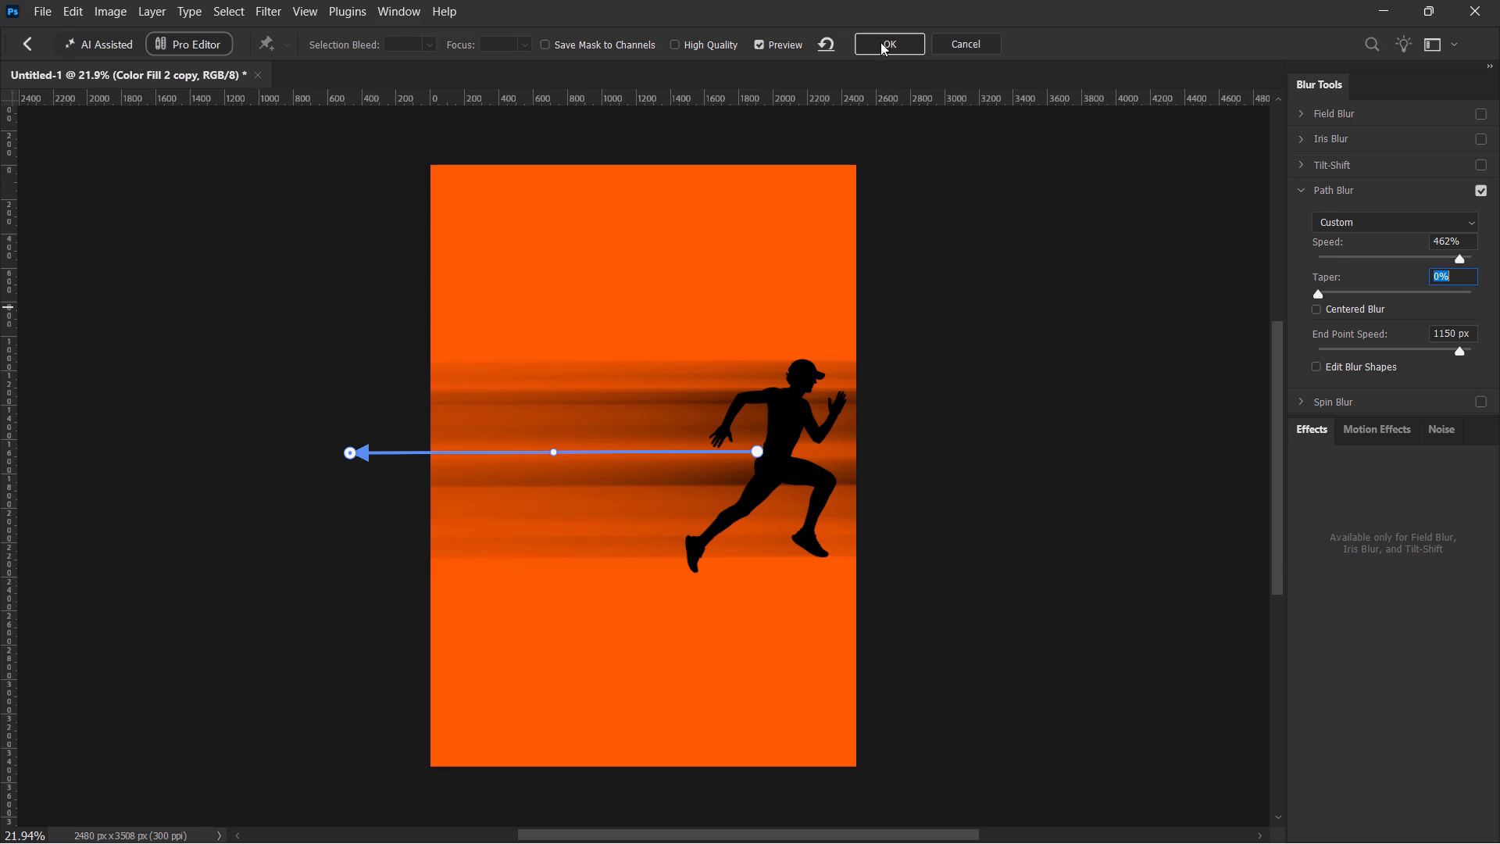
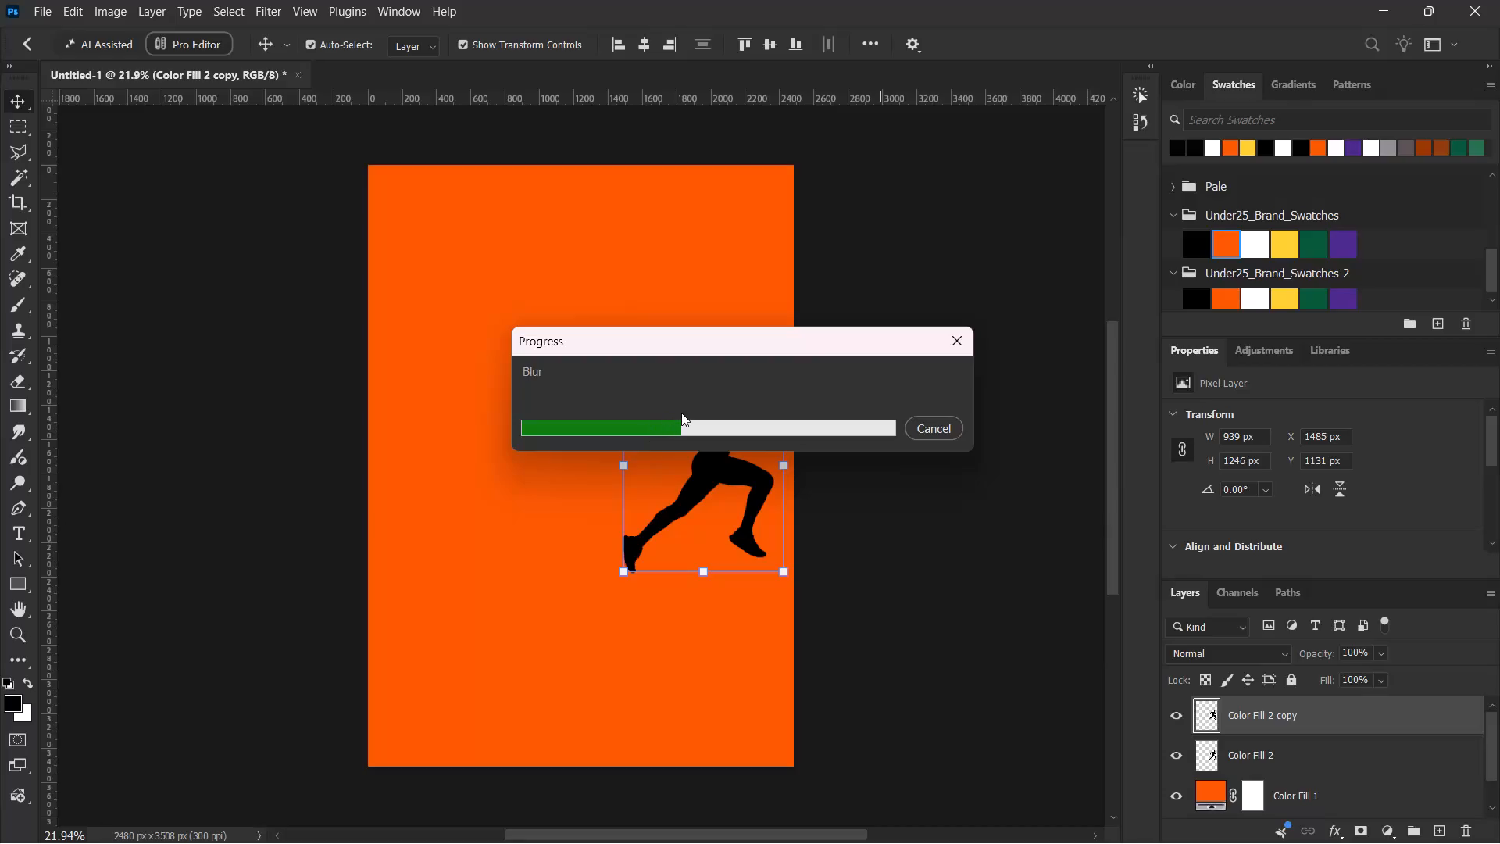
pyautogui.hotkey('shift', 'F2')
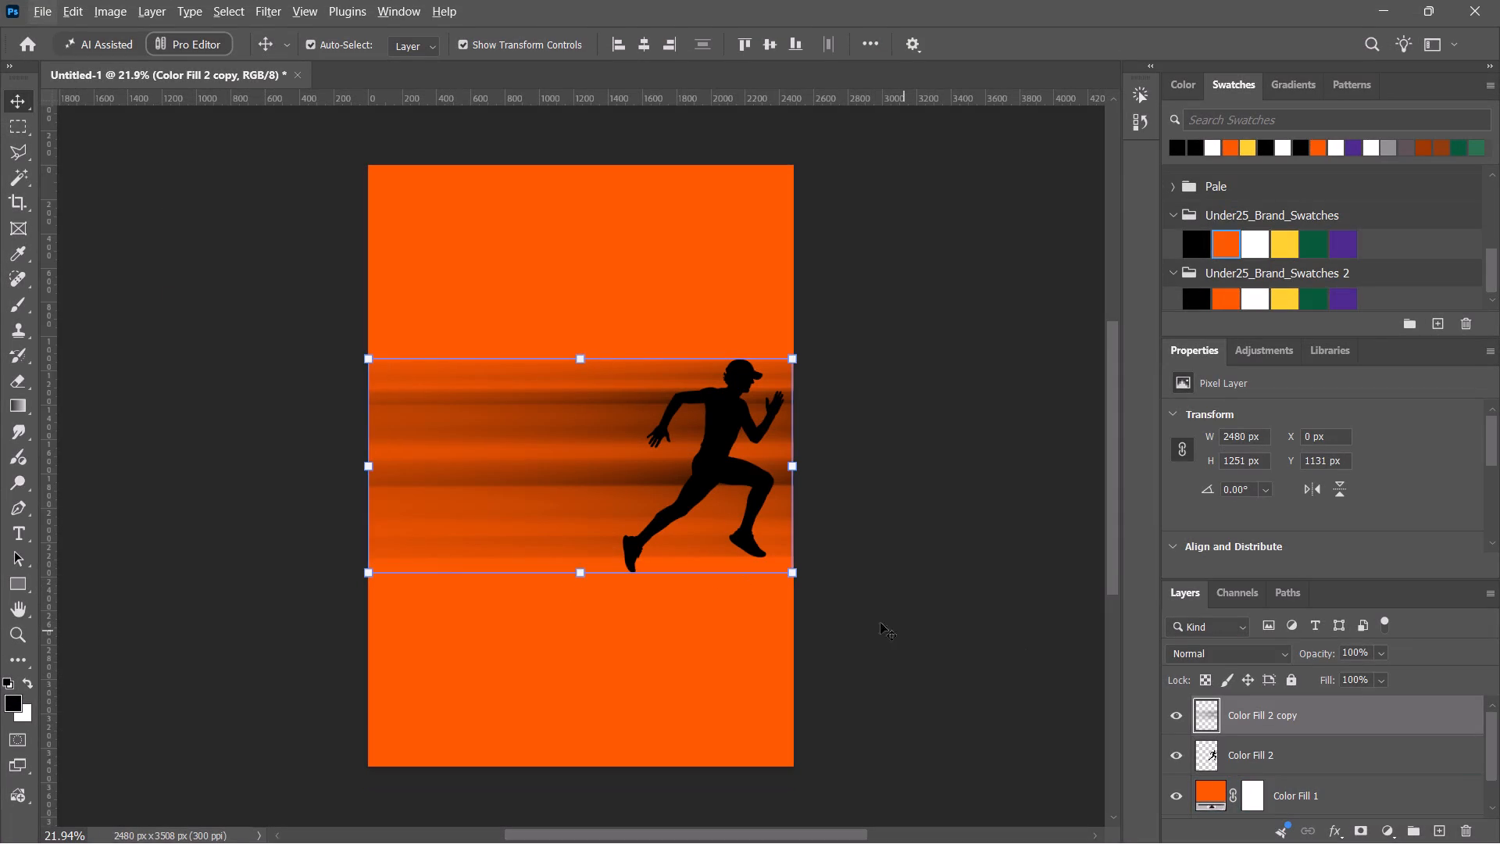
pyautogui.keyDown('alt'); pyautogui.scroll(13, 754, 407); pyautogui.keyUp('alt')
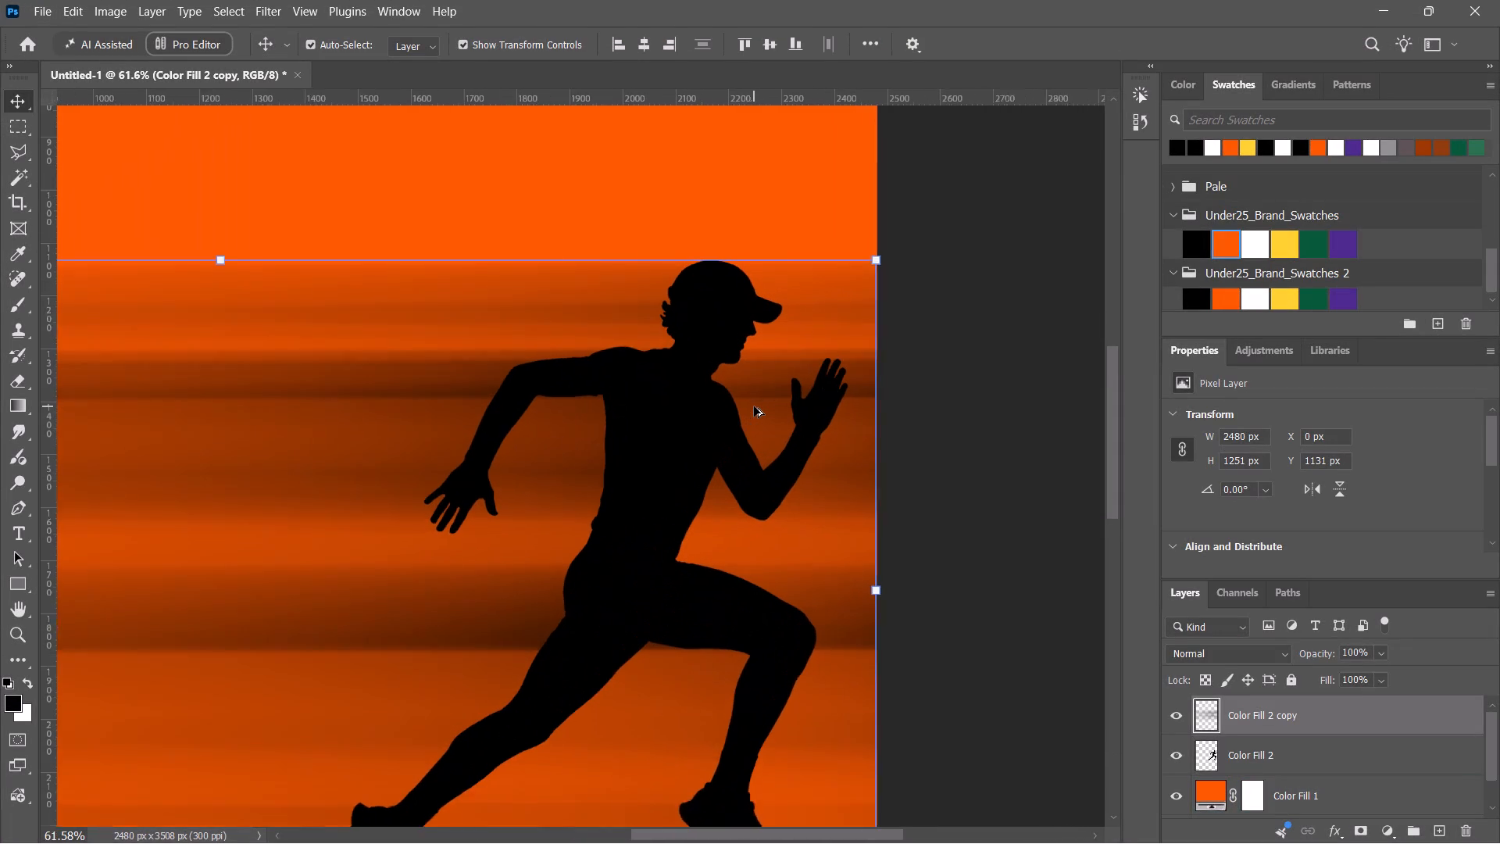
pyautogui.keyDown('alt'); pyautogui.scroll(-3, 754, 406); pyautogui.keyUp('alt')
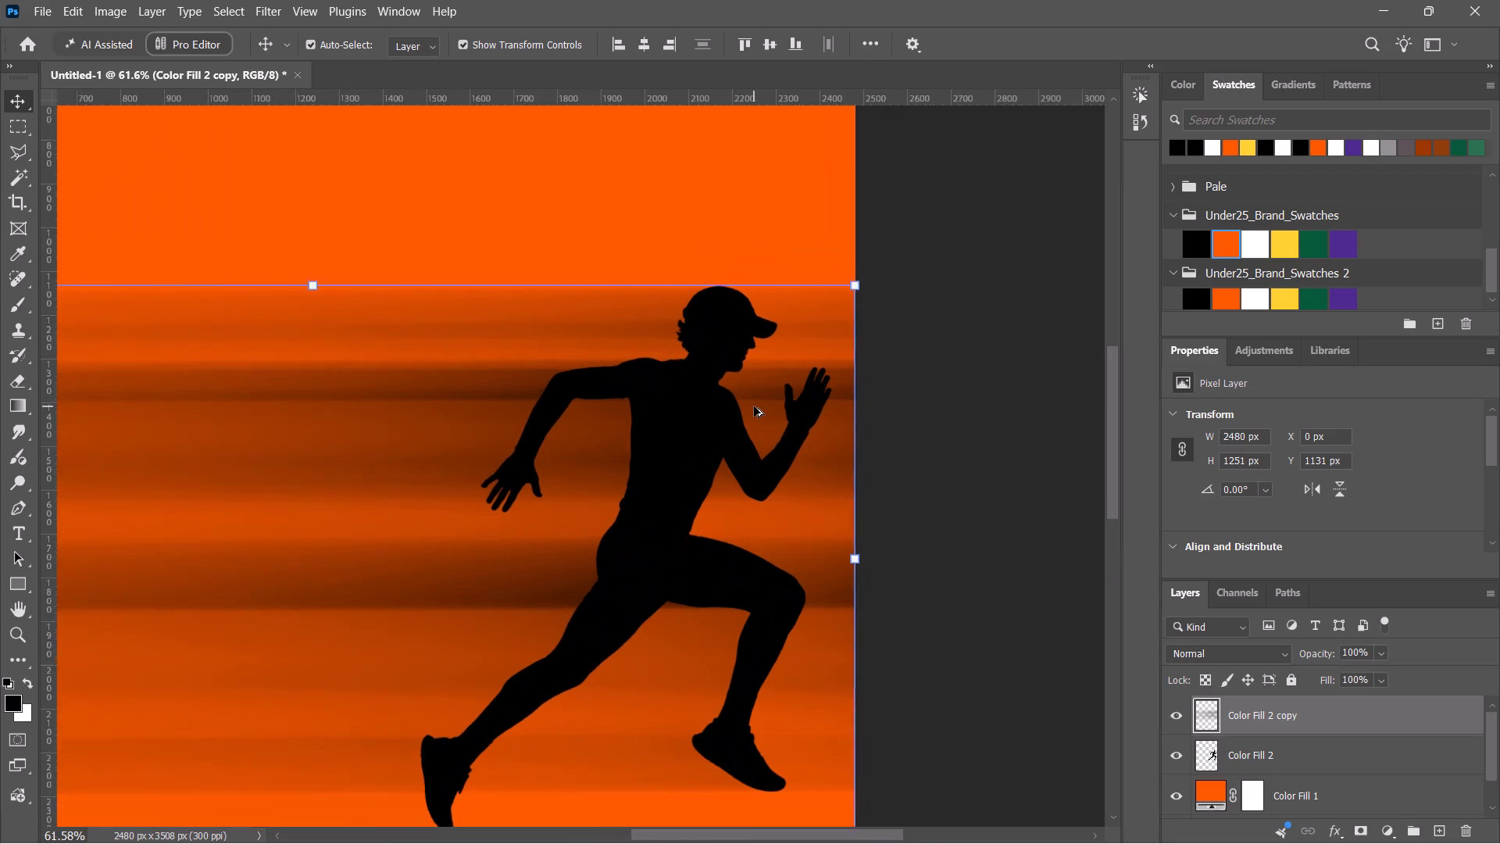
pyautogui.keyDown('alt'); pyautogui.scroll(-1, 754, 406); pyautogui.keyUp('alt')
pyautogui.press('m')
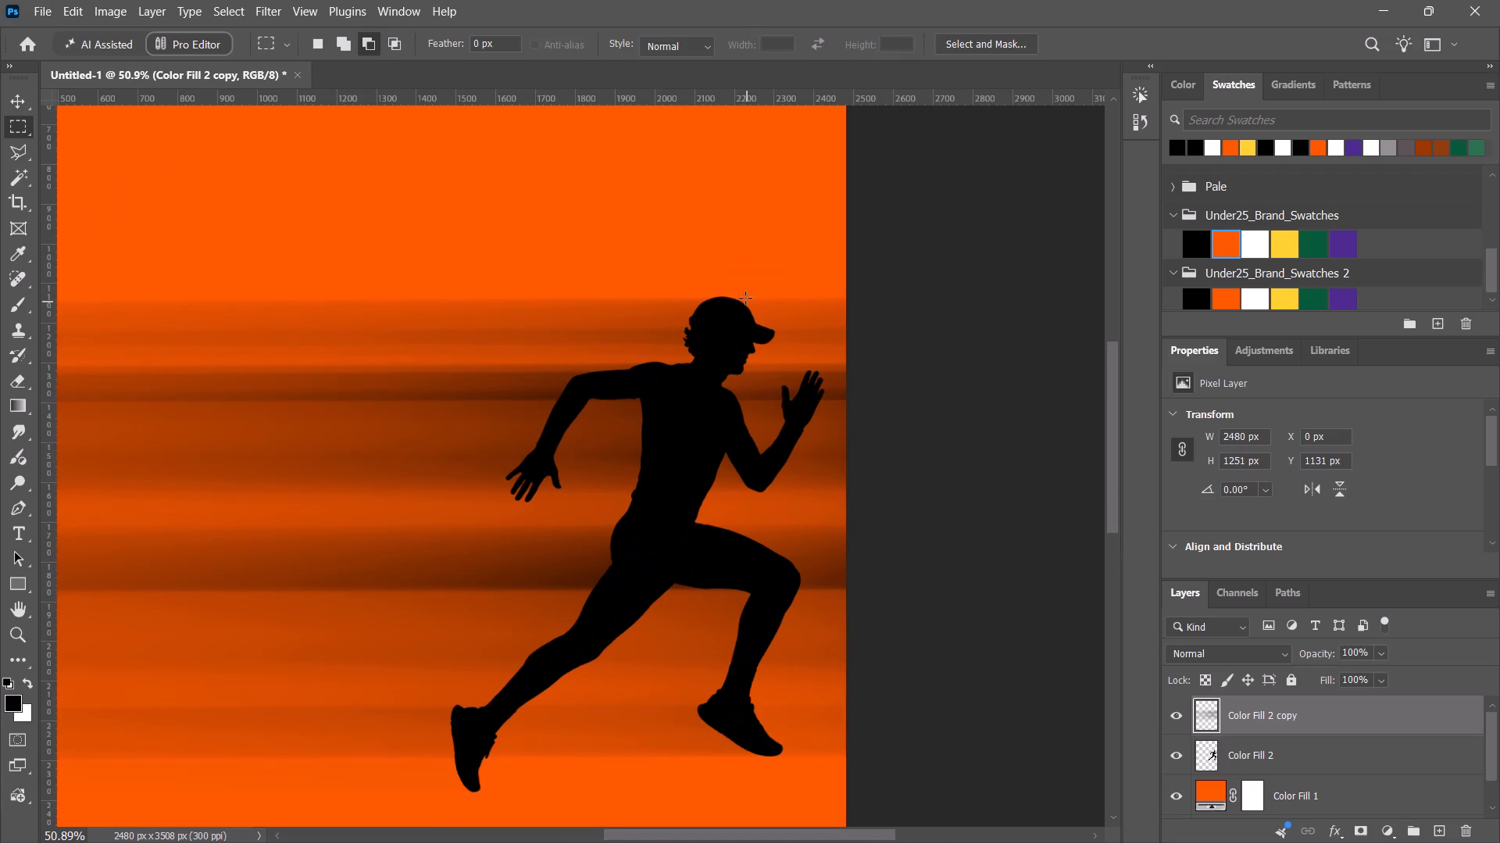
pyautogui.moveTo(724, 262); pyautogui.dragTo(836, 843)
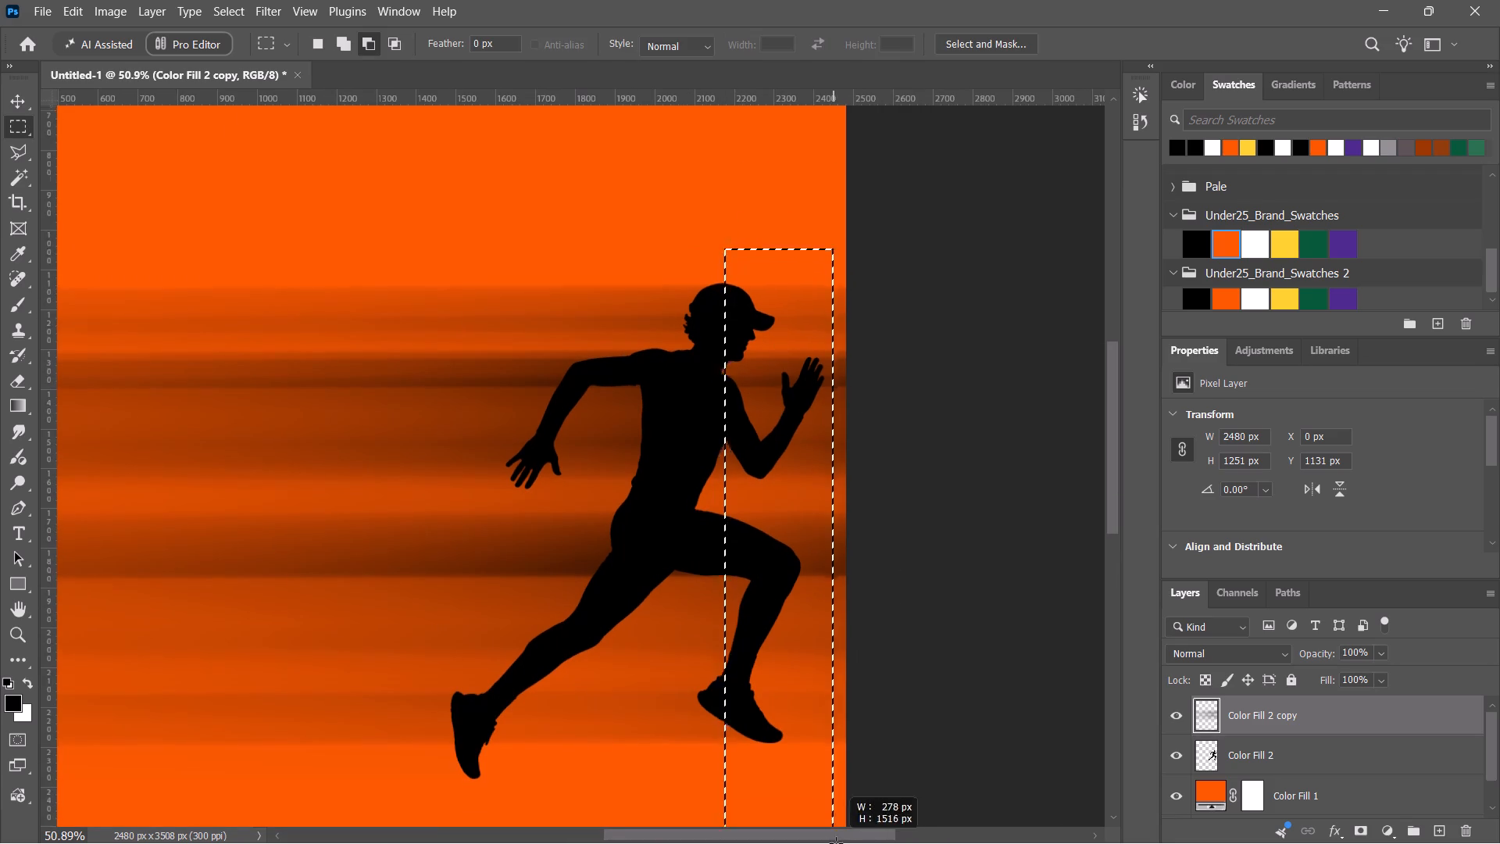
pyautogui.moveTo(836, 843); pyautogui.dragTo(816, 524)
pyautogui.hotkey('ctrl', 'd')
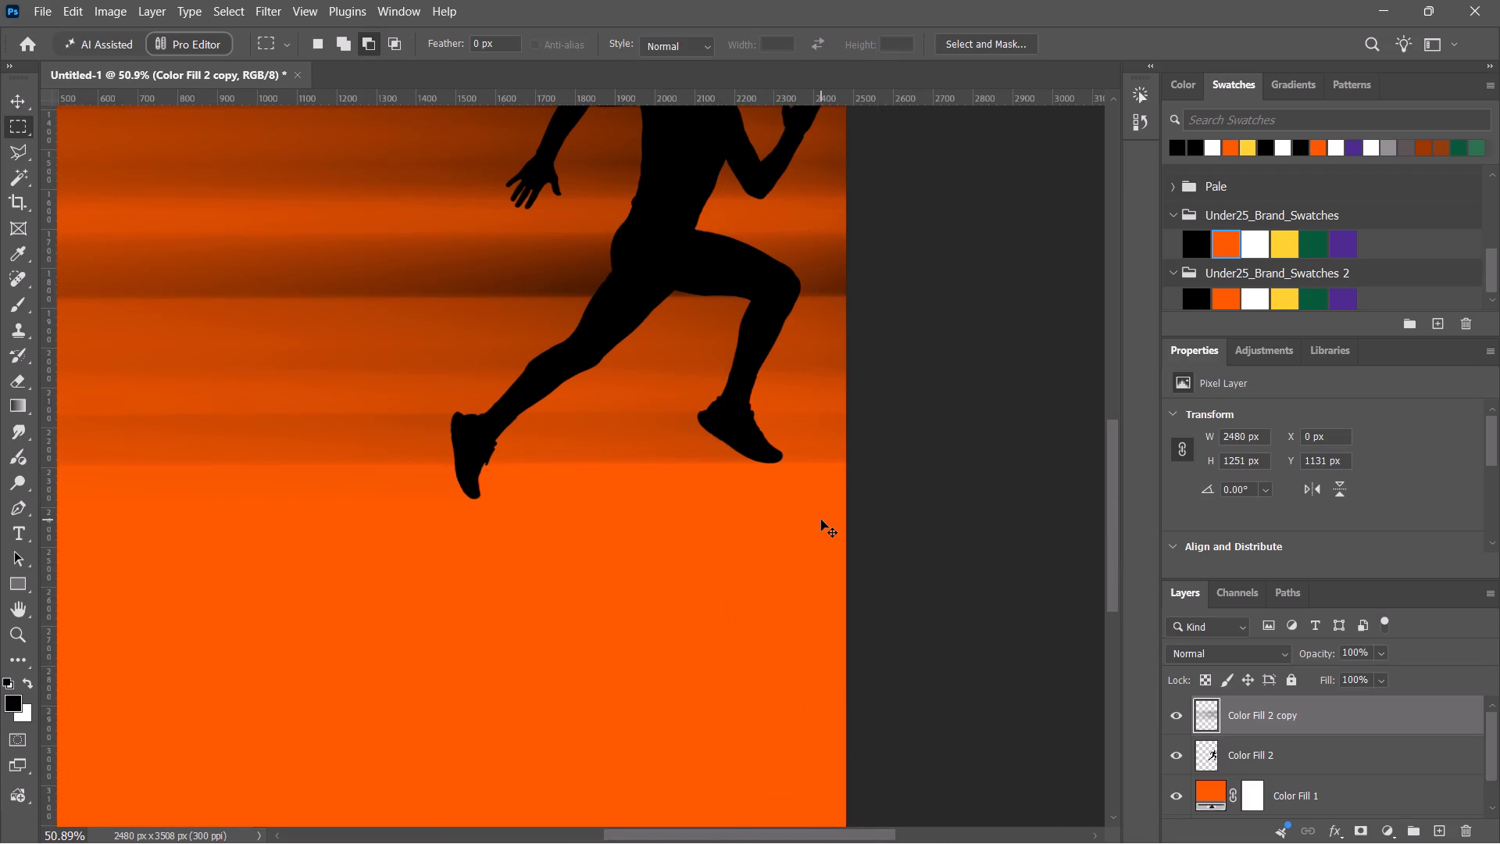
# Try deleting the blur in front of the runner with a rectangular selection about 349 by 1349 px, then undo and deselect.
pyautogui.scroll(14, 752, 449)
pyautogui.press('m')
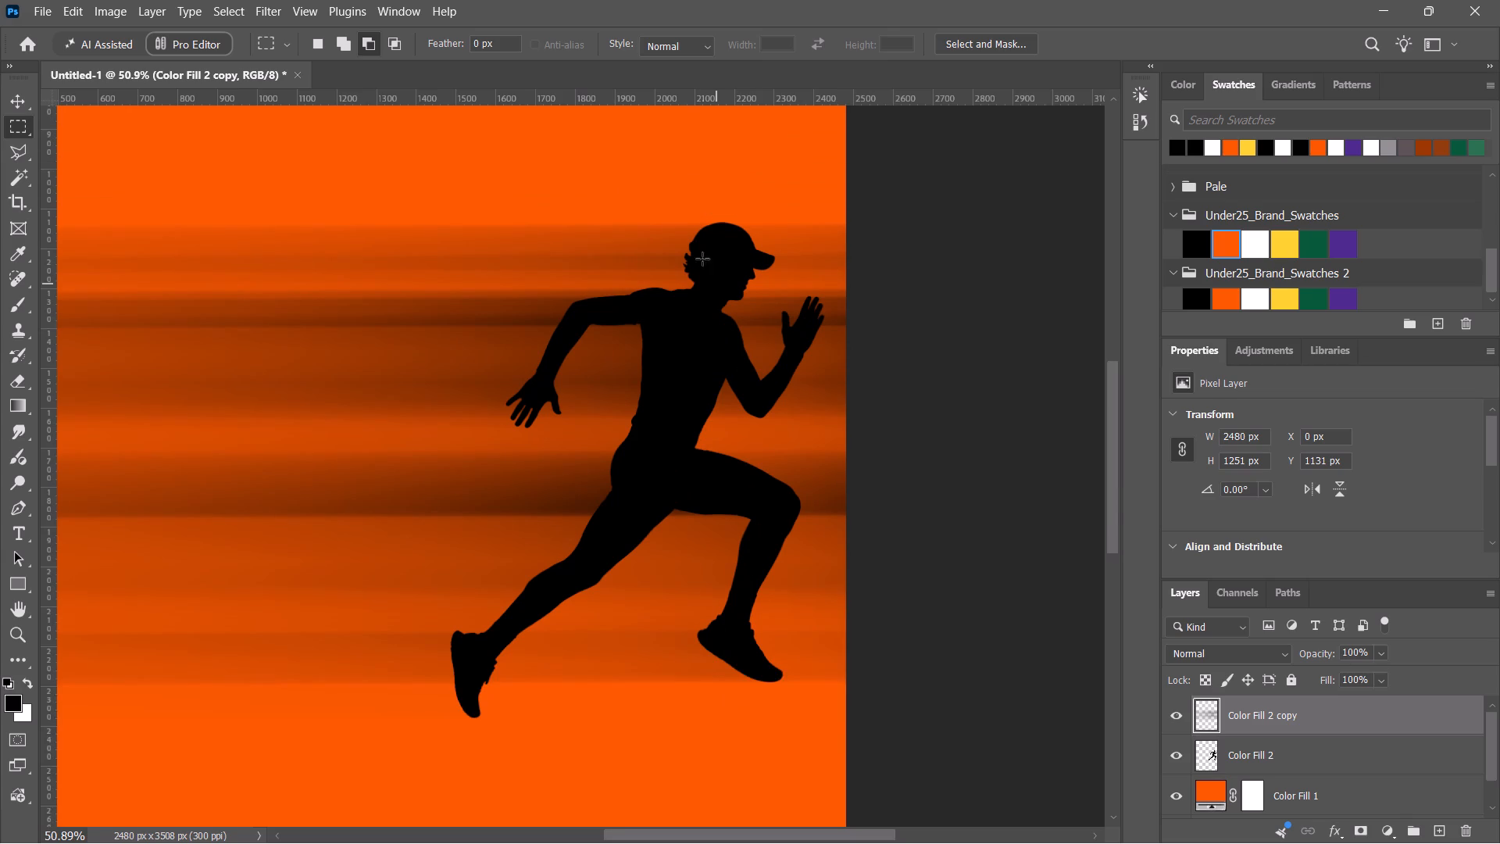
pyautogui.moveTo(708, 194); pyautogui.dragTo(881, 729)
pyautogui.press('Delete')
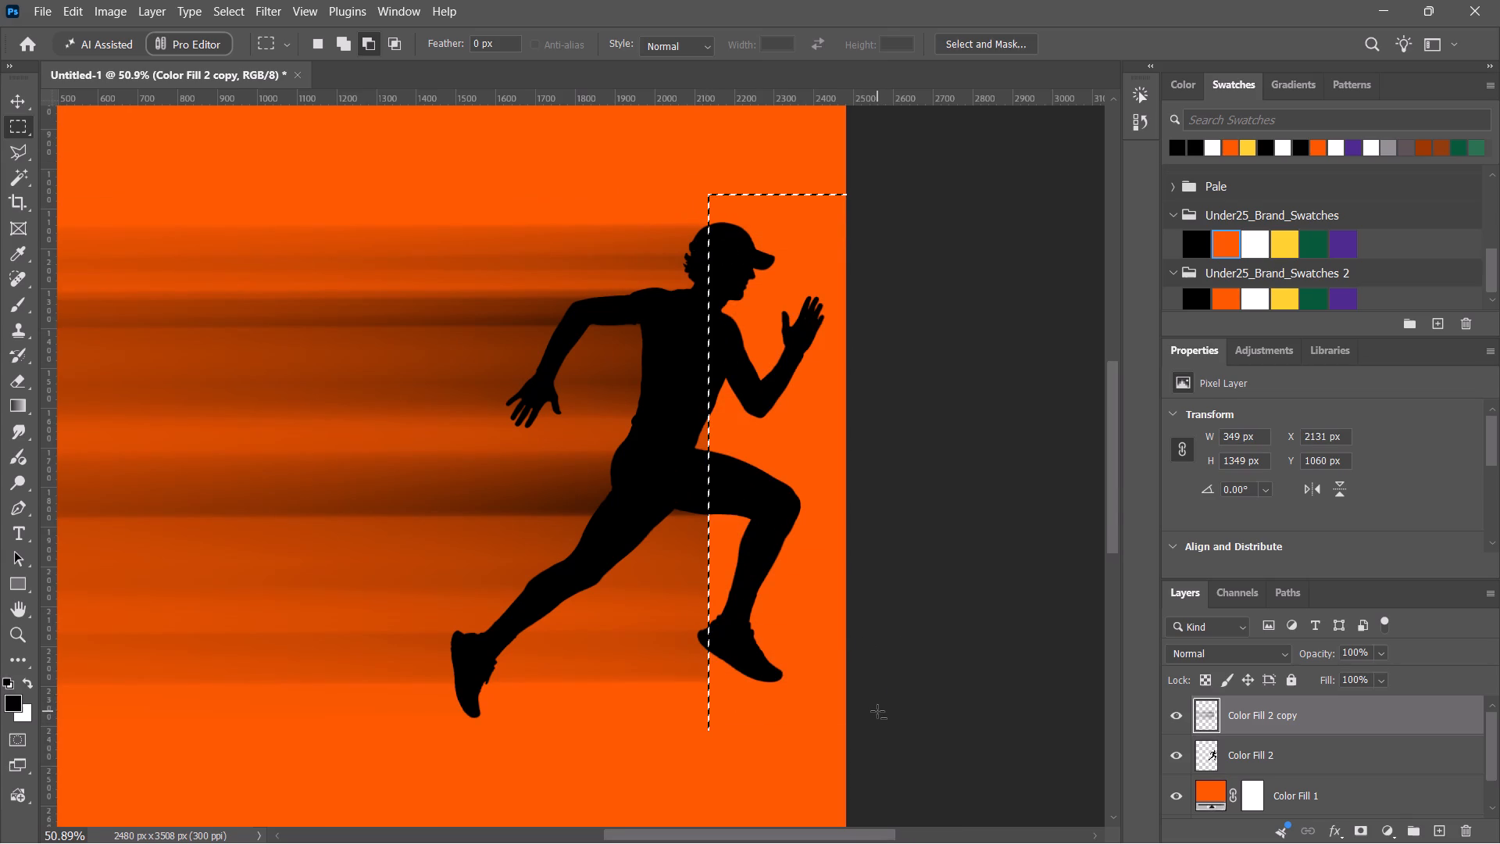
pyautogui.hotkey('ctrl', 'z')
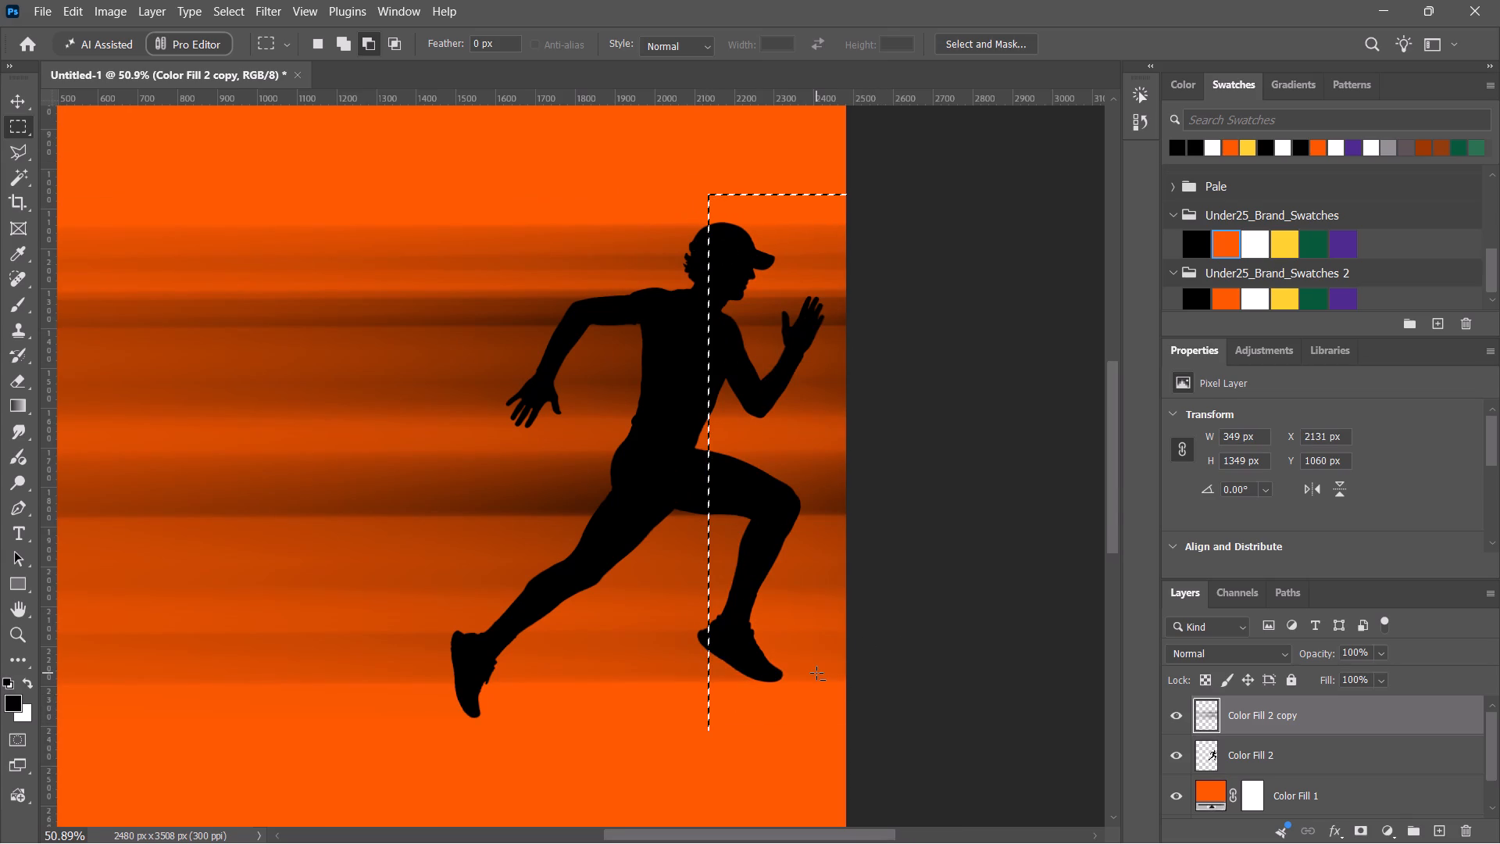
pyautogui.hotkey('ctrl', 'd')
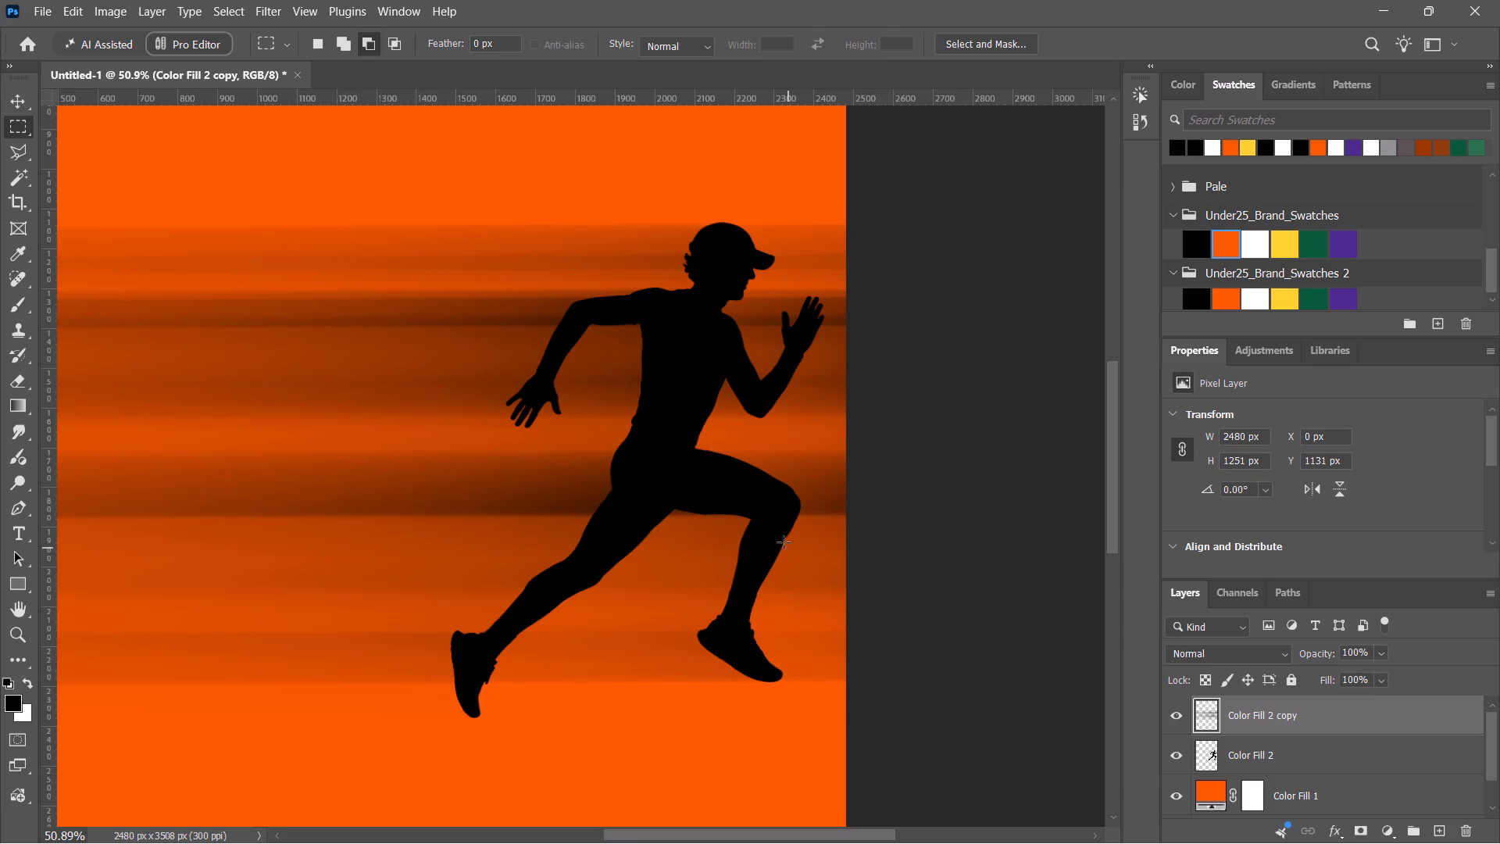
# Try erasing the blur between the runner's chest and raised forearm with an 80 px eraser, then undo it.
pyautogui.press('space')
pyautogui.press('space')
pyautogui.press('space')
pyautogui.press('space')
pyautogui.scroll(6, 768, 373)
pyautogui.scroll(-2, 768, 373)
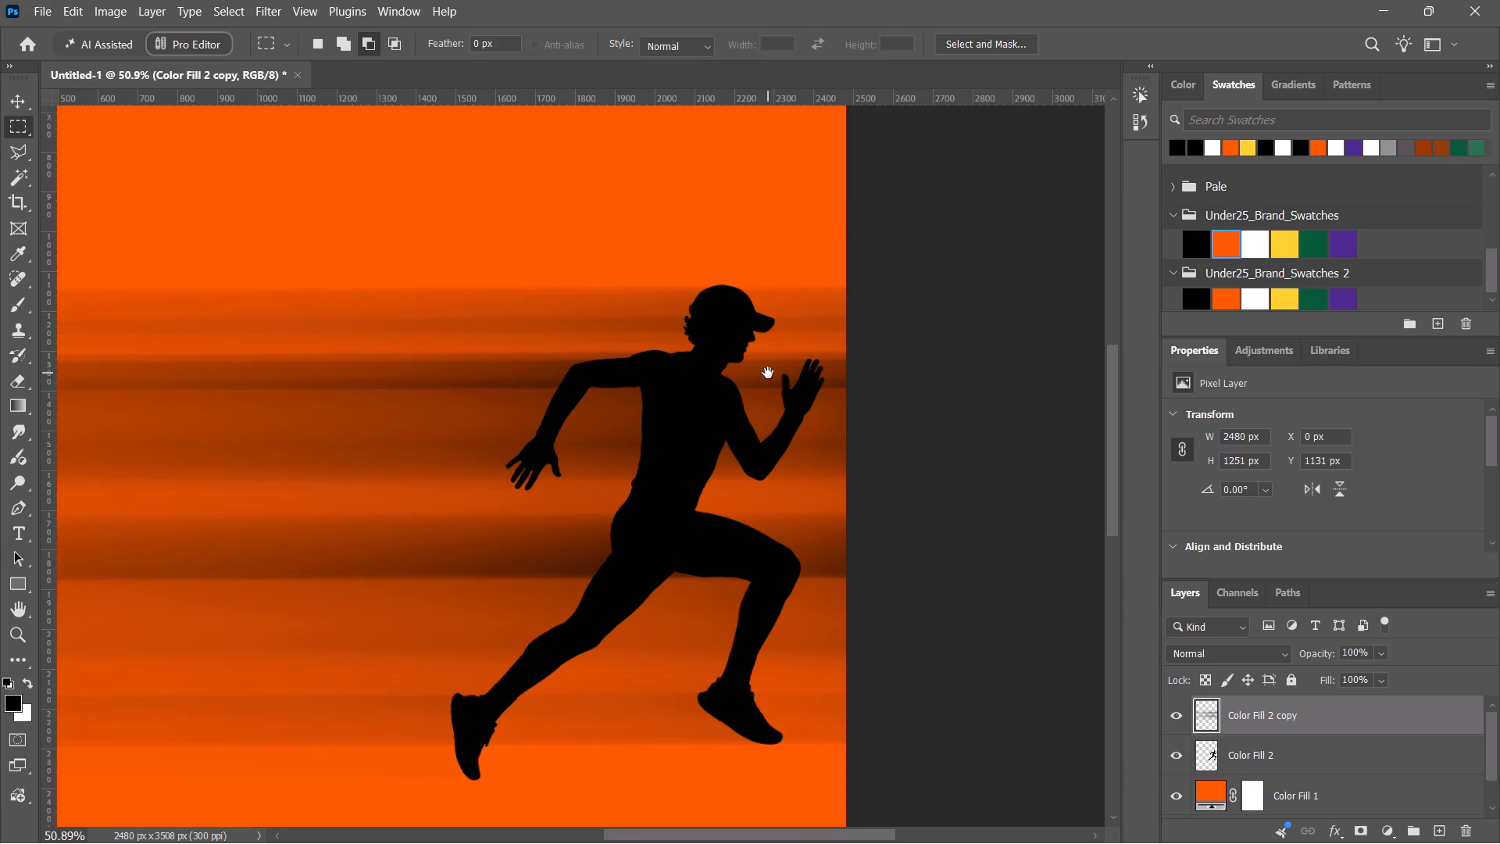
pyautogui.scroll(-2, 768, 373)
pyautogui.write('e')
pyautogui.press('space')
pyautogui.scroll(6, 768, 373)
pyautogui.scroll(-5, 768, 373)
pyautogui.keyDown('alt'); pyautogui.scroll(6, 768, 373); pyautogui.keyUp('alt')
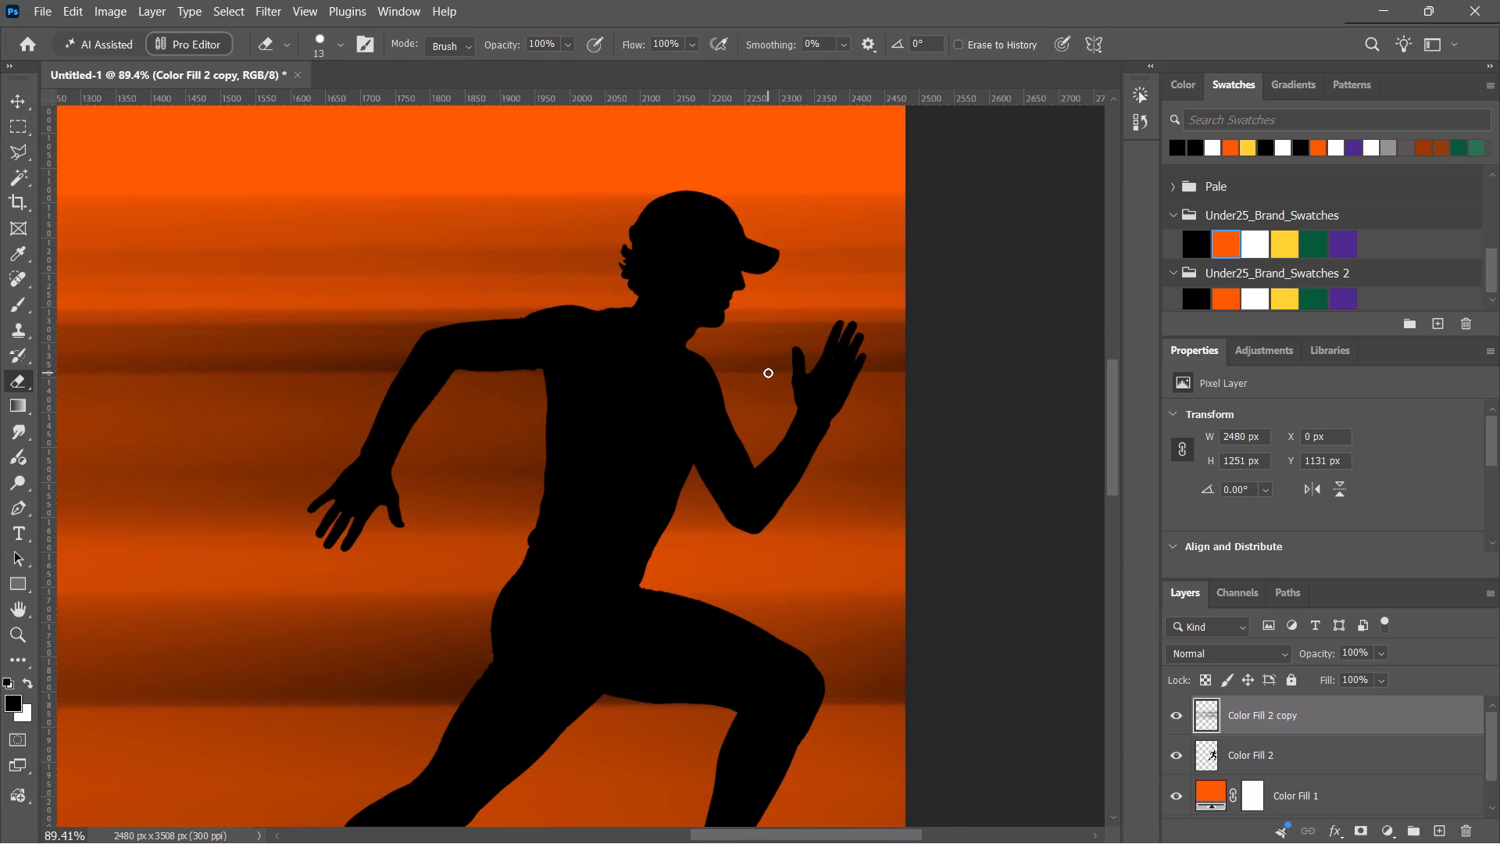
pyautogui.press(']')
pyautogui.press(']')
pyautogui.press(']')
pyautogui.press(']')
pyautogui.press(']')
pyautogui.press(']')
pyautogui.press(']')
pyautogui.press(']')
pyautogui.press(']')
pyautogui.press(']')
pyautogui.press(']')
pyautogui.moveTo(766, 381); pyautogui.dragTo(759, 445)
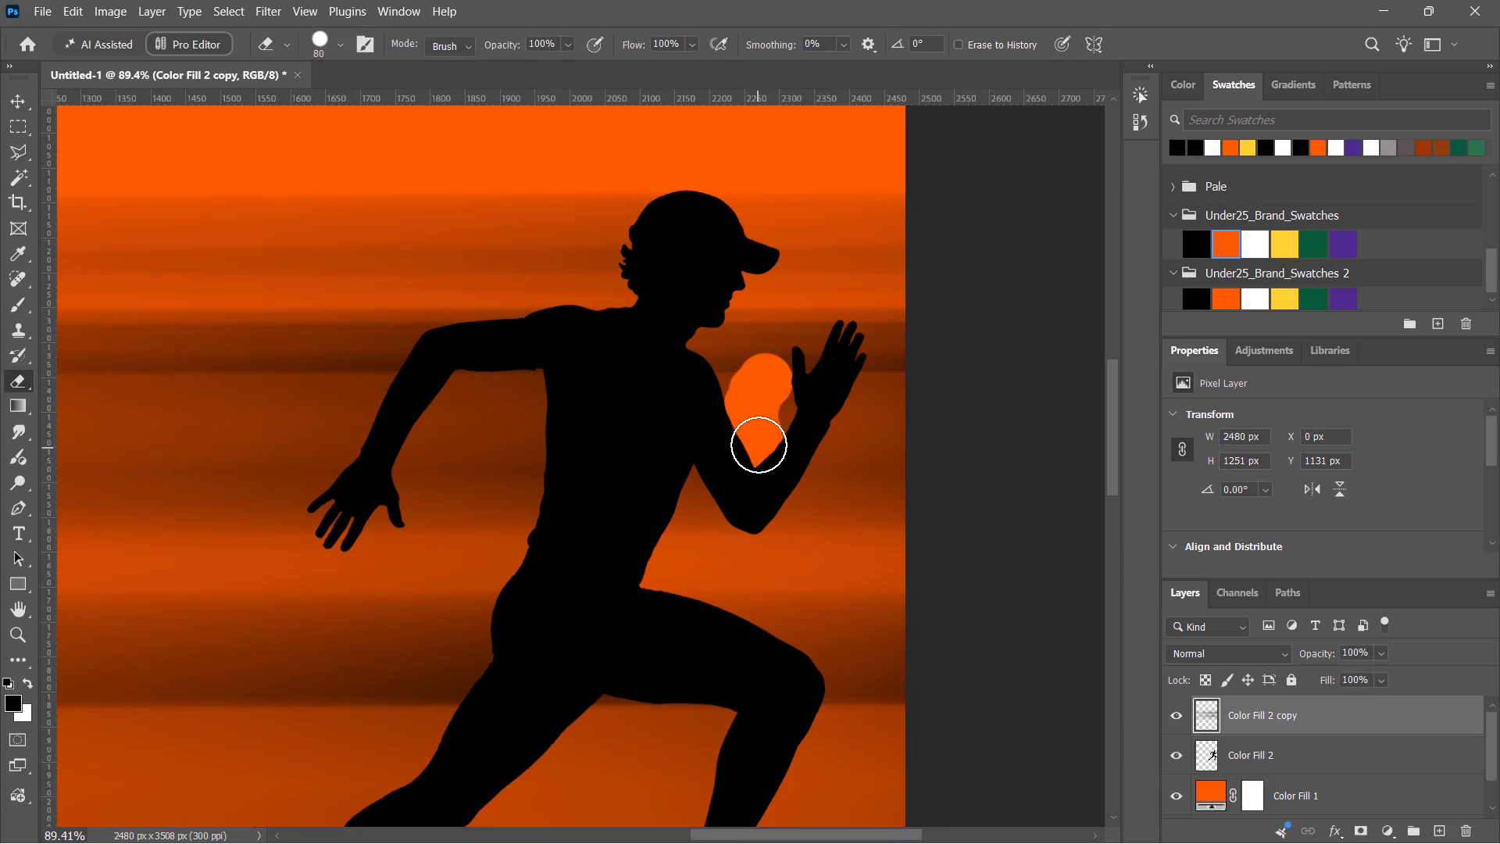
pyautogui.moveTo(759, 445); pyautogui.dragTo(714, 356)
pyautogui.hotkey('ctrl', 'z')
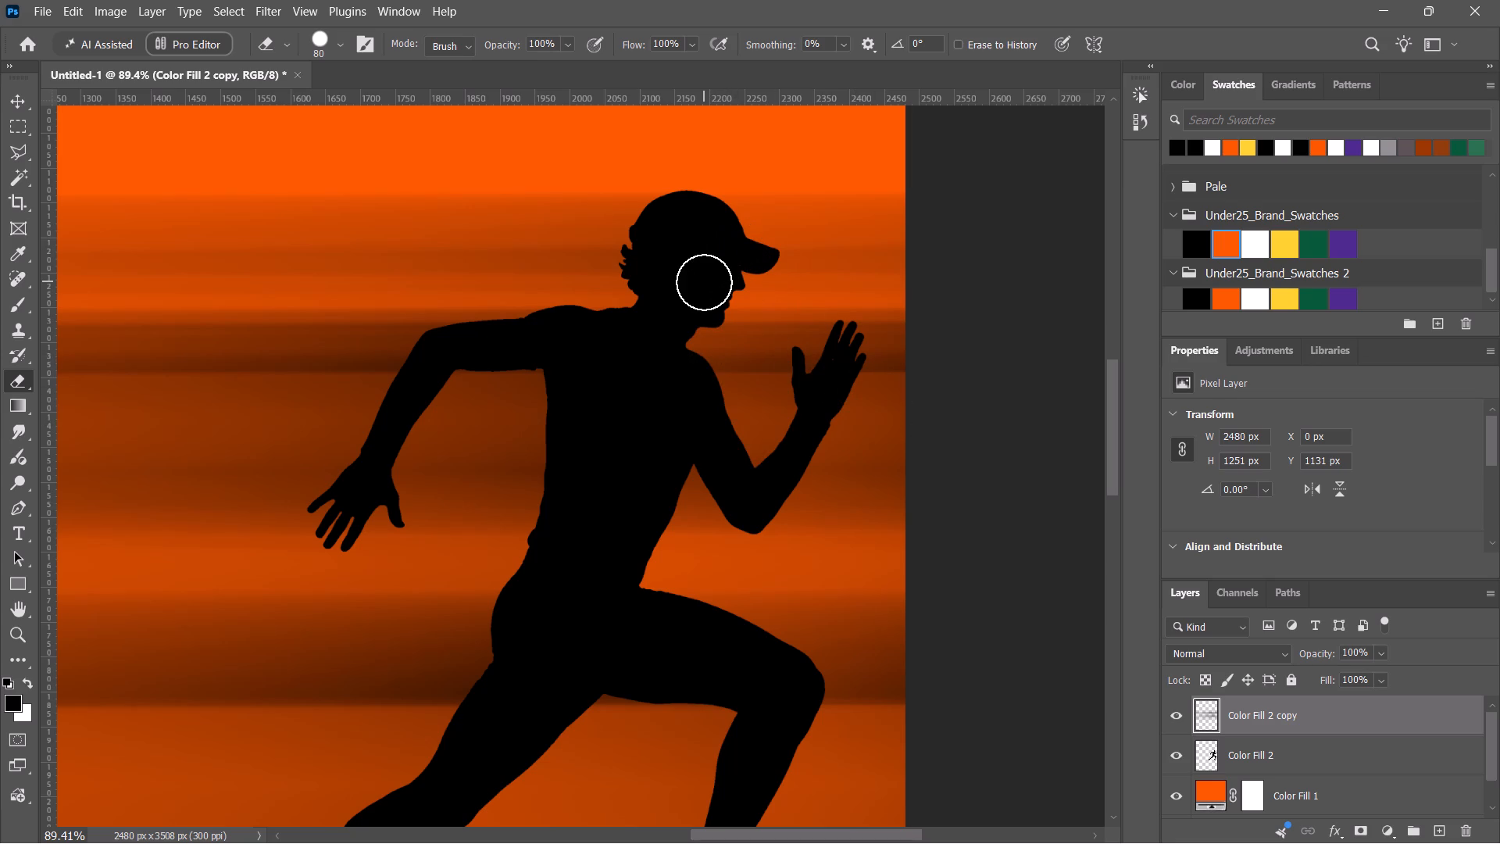
# Lasso the blur ahead of the runner, following the body from head to rear foot, delete it from the blurred copy, and deselect.
pyautogui.keyDown('alt'); pyautogui.scroll(-6, 705, 282); pyautogui.keyUp('alt')
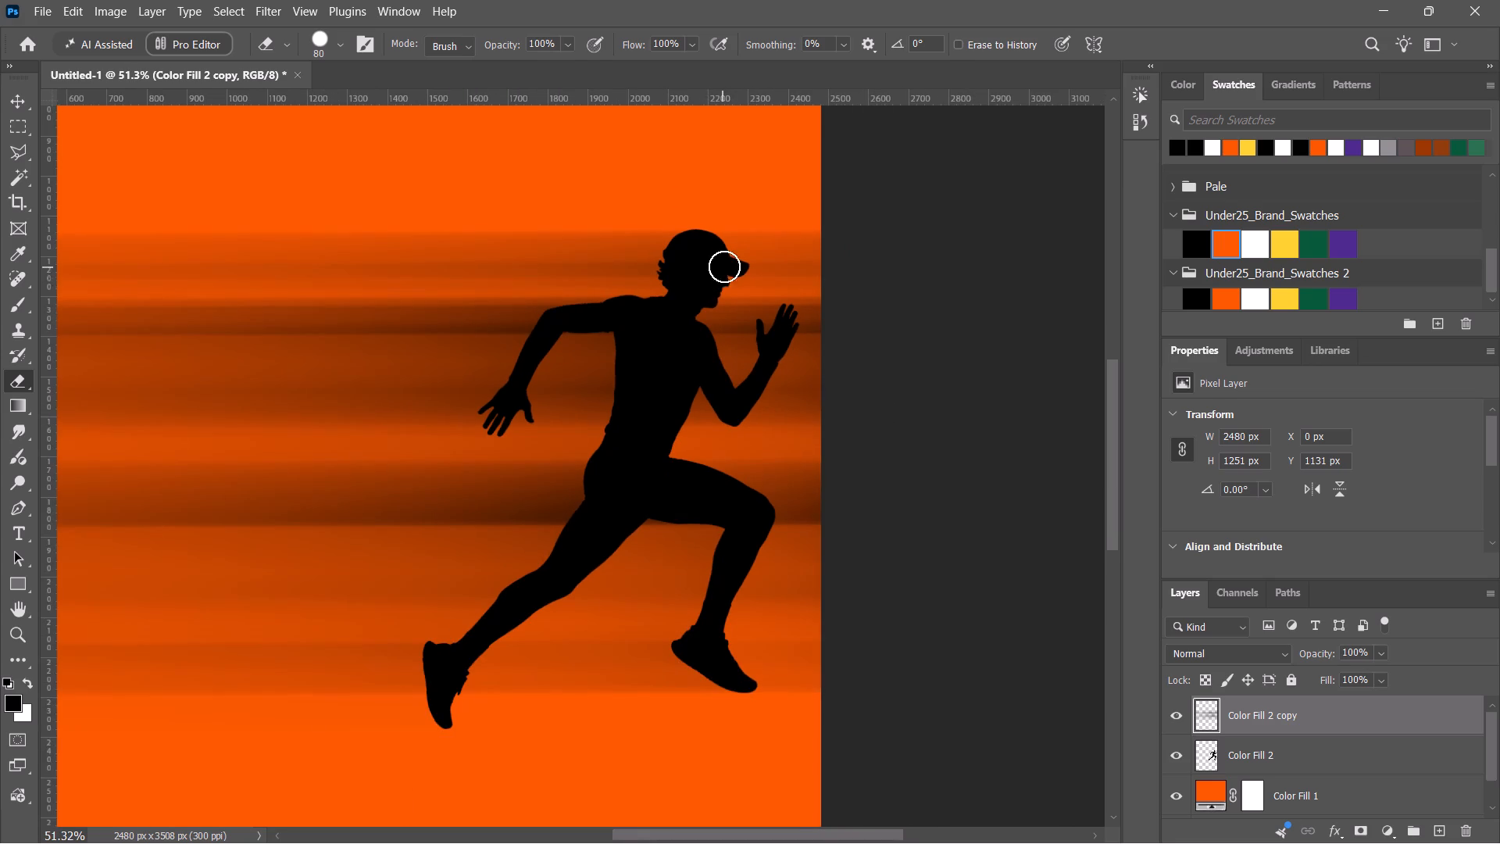
pyautogui.press('space')
pyautogui.press('space')
pyautogui.press('space')
pyautogui.moveTo(696, 288); pyautogui.dragTo(695, 327)
pyautogui.press('l')
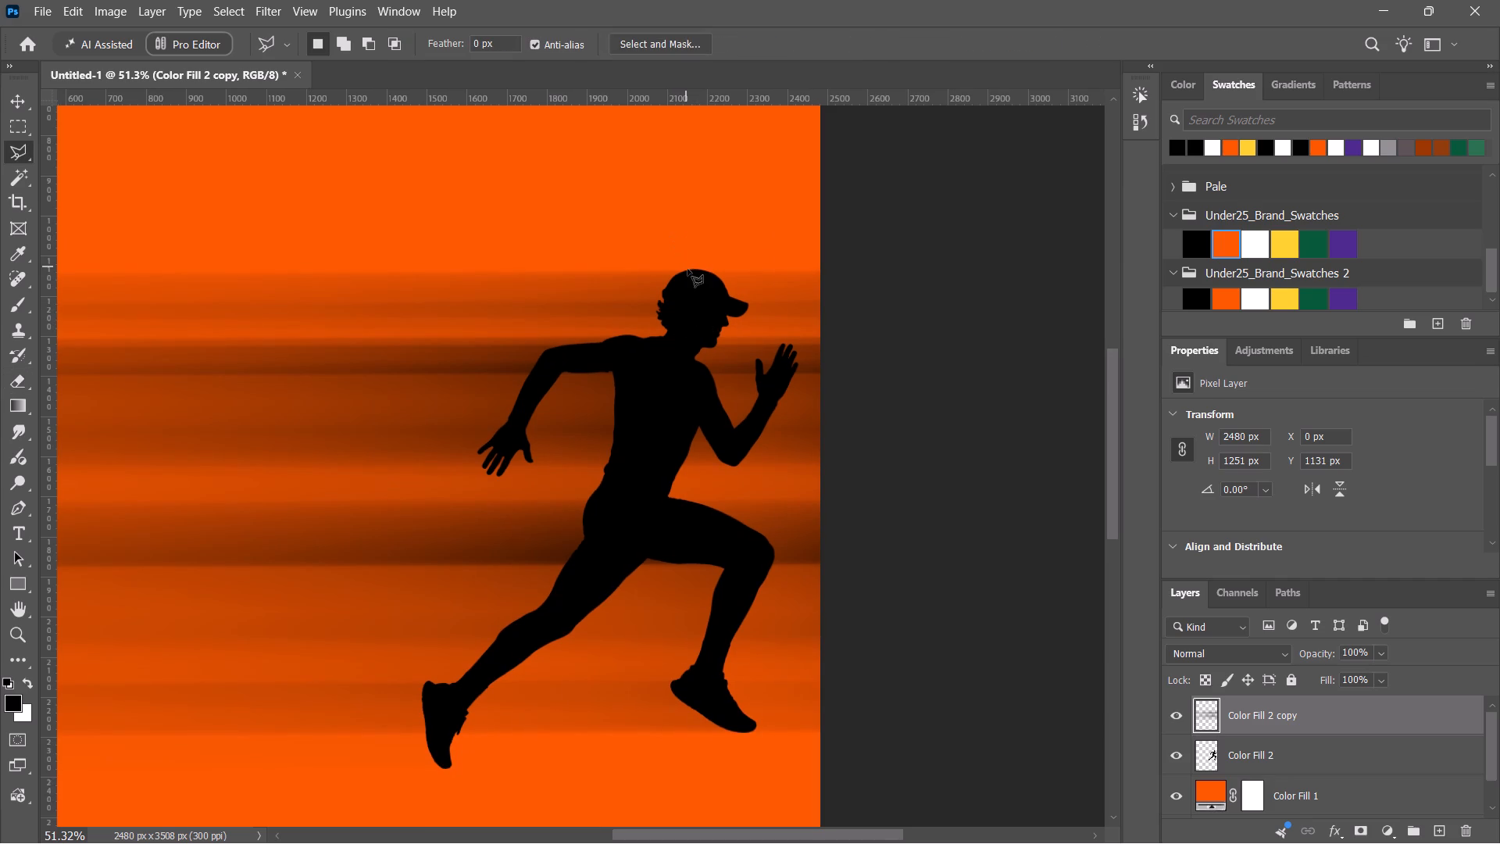
pyautogui.write('LLL')
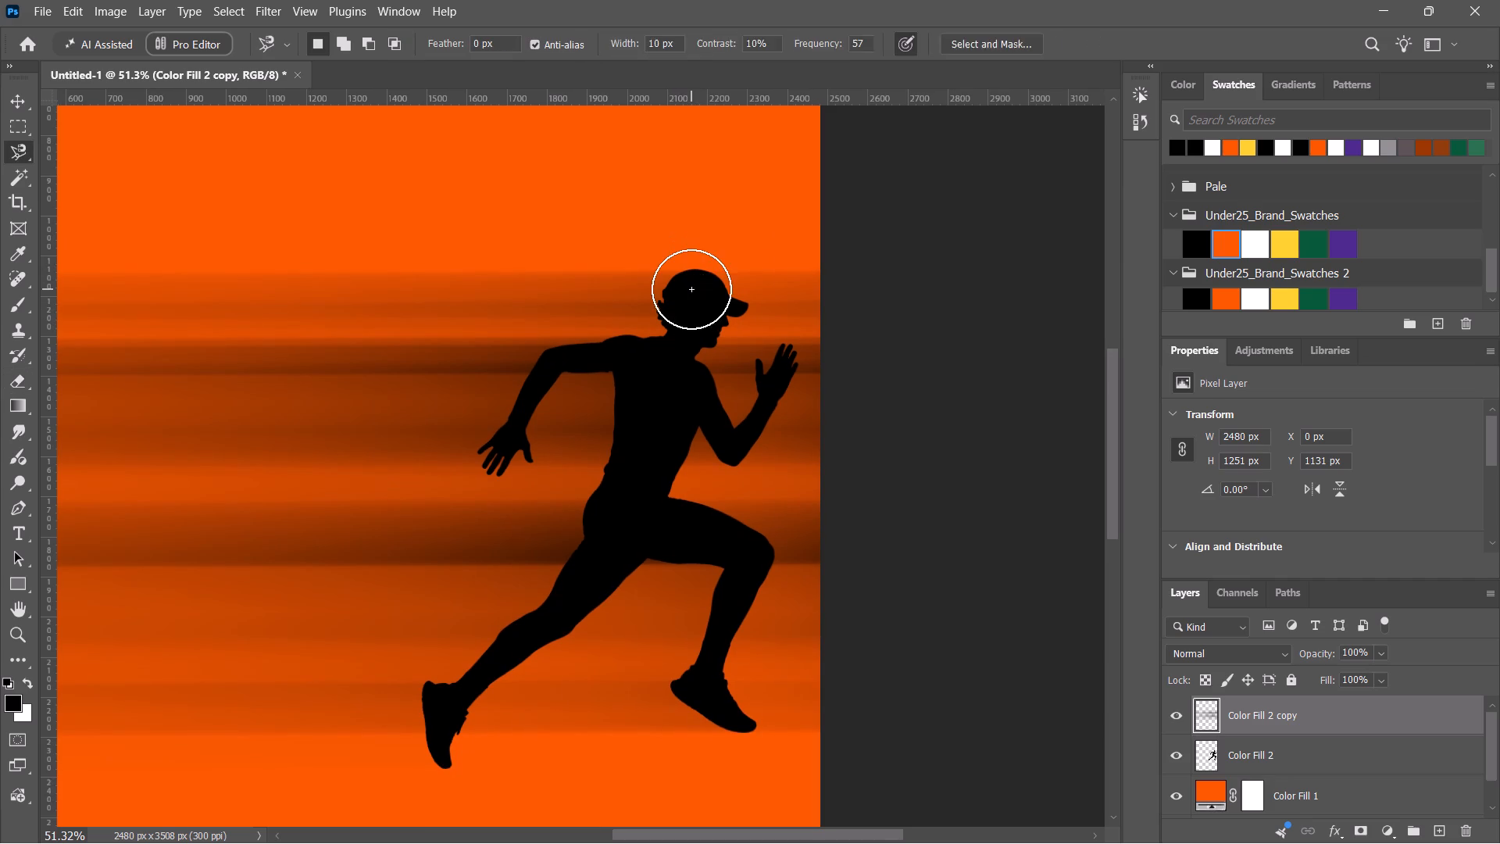
pyautogui.click(696, 248)
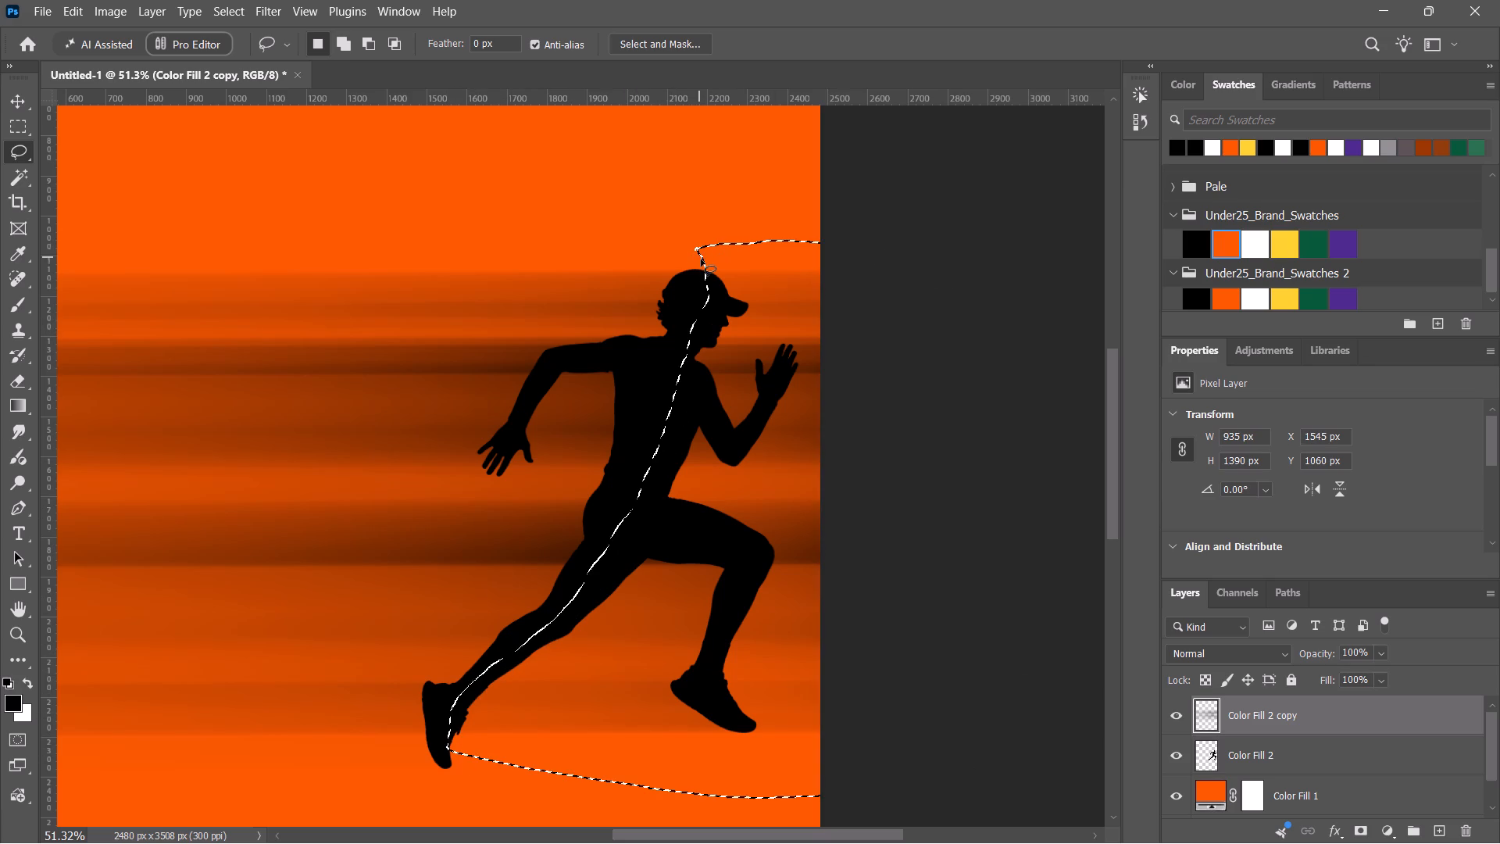
pyautogui.press('Delete')
pyautogui.hotkey('ctrl', 'd')
# Add a Gradient Map adjustment above the blurred runner copy and clip it to that layer.
pyautogui.keyDown('alt'); pyautogui.scroll(-3, 577, 388); pyautogui.keyUp('alt')
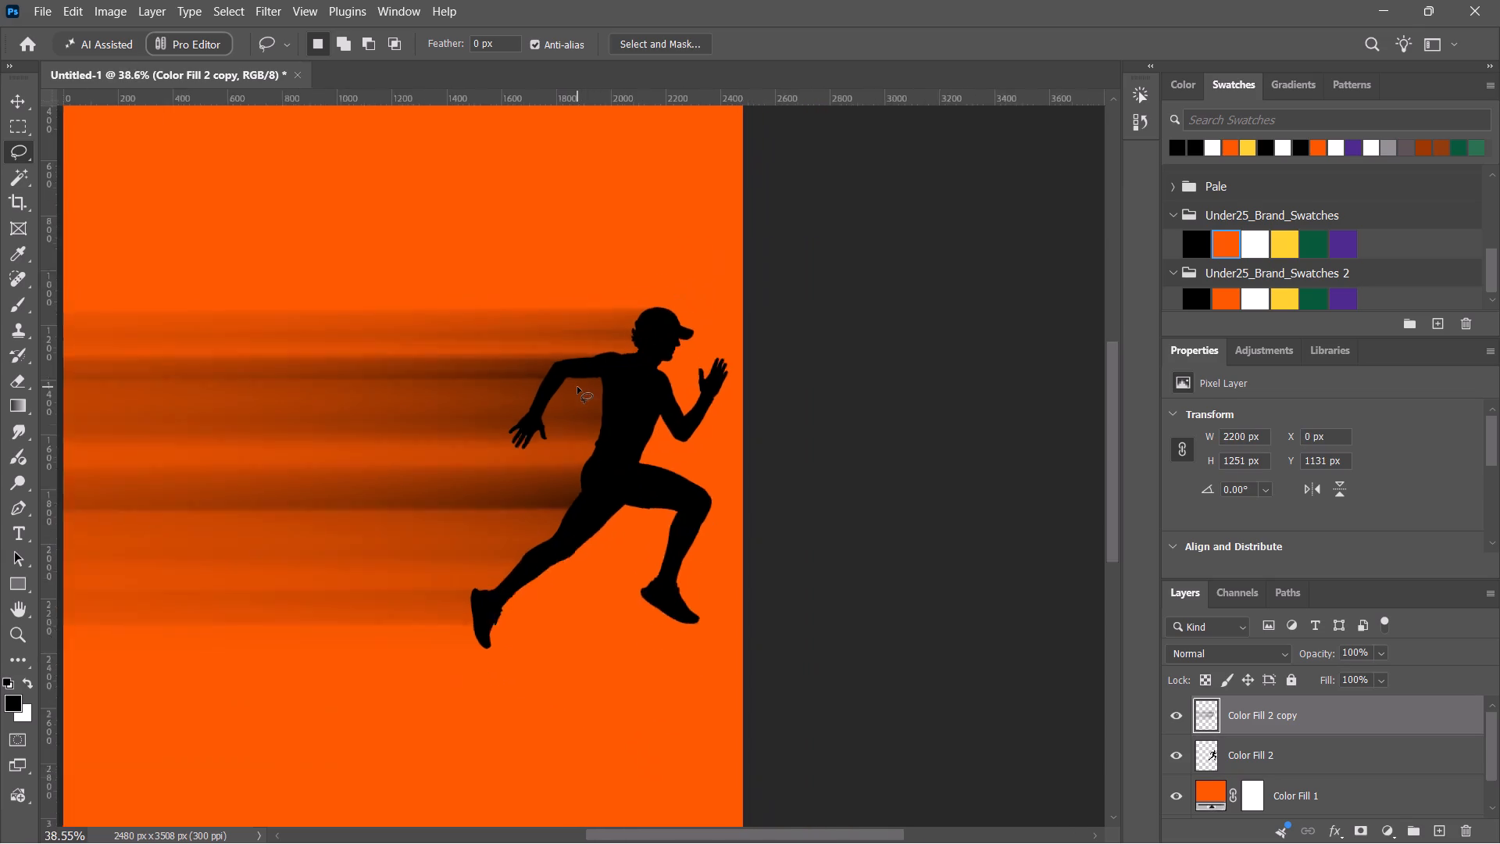
pyautogui.keyDown('alt'); pyautogui.scroll(-9, 577, 387); pyautogui.keyUp('alt')
pyautogui.press('space')
pyautogui.moveTo(574, 392); pyautogui.dragTo(751, 394)
pyautogui.keyDown('alt'); pyautogui.scroll(5, 750, 394); pyautogui.keyUp('alt')
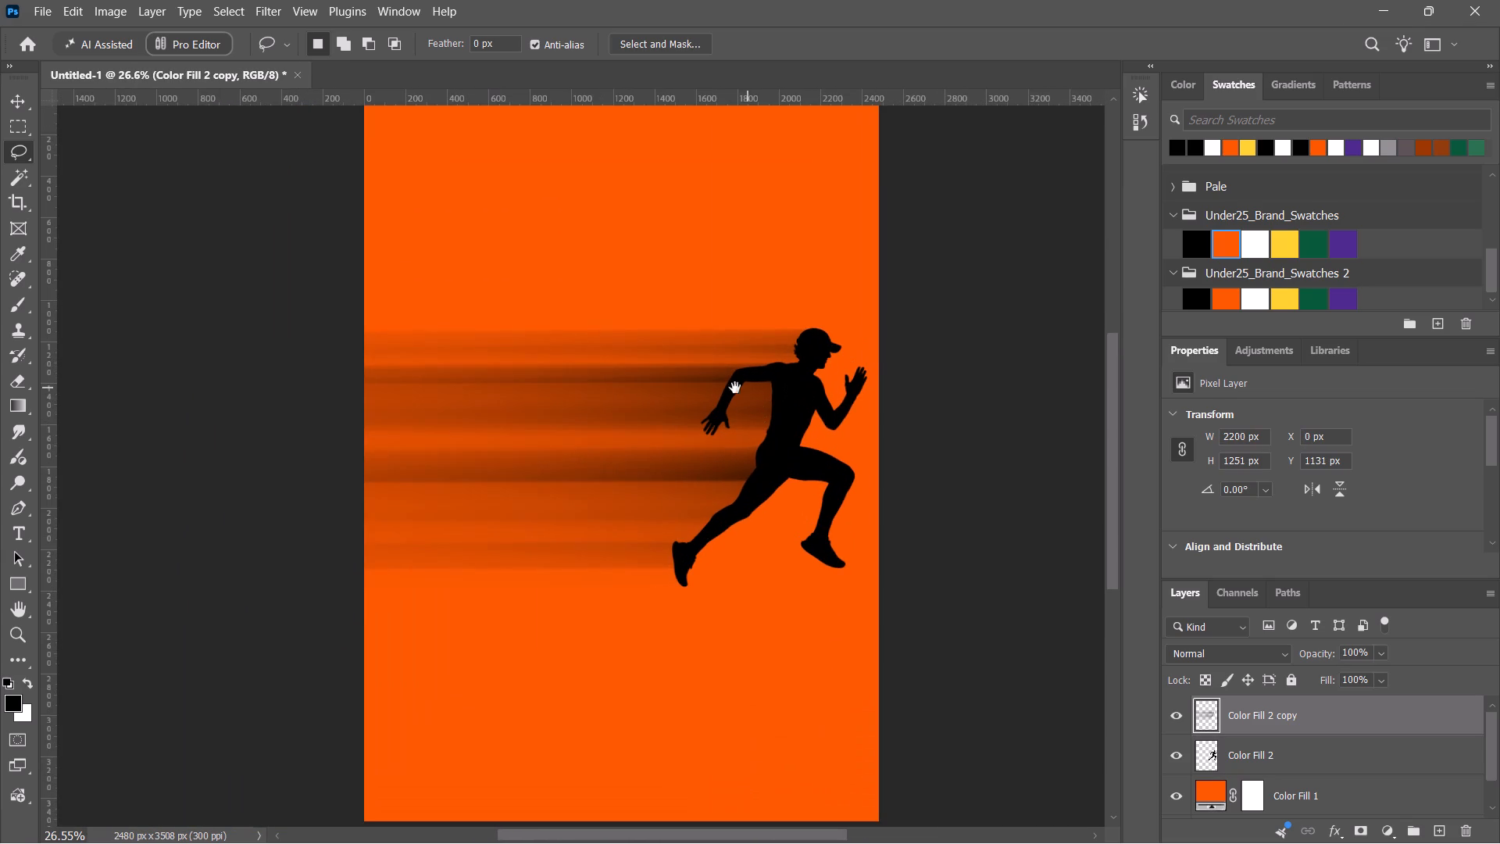
pyautogui.press('space')
pyautogui.press('space')
pyautogui.moveTo(718, 388); pyautogui.dragTo(734, 382)
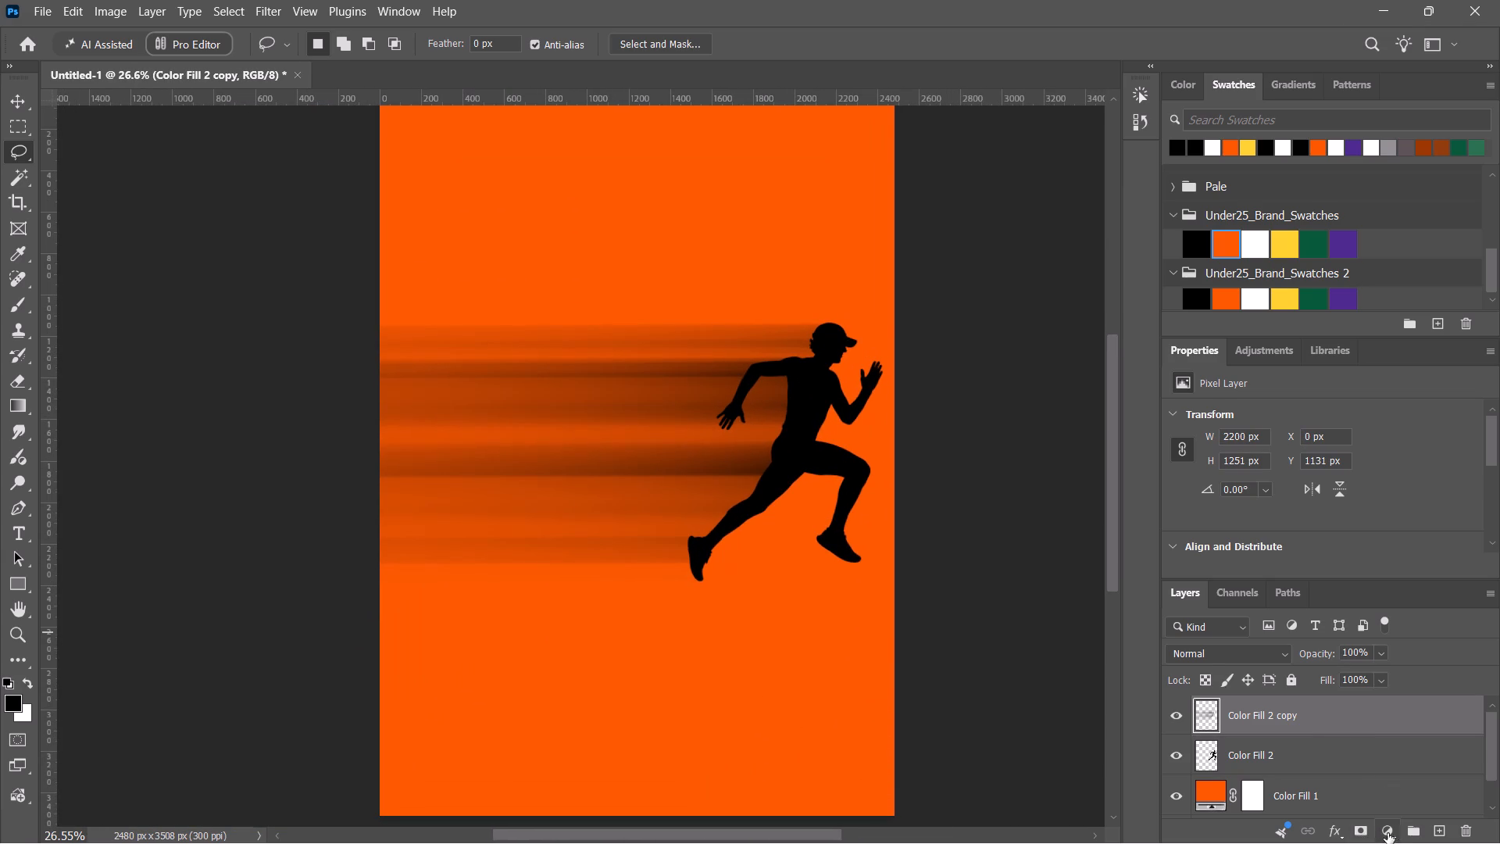
pyautogui.click(1387, 833)
pyautogui.click(1395, 766)
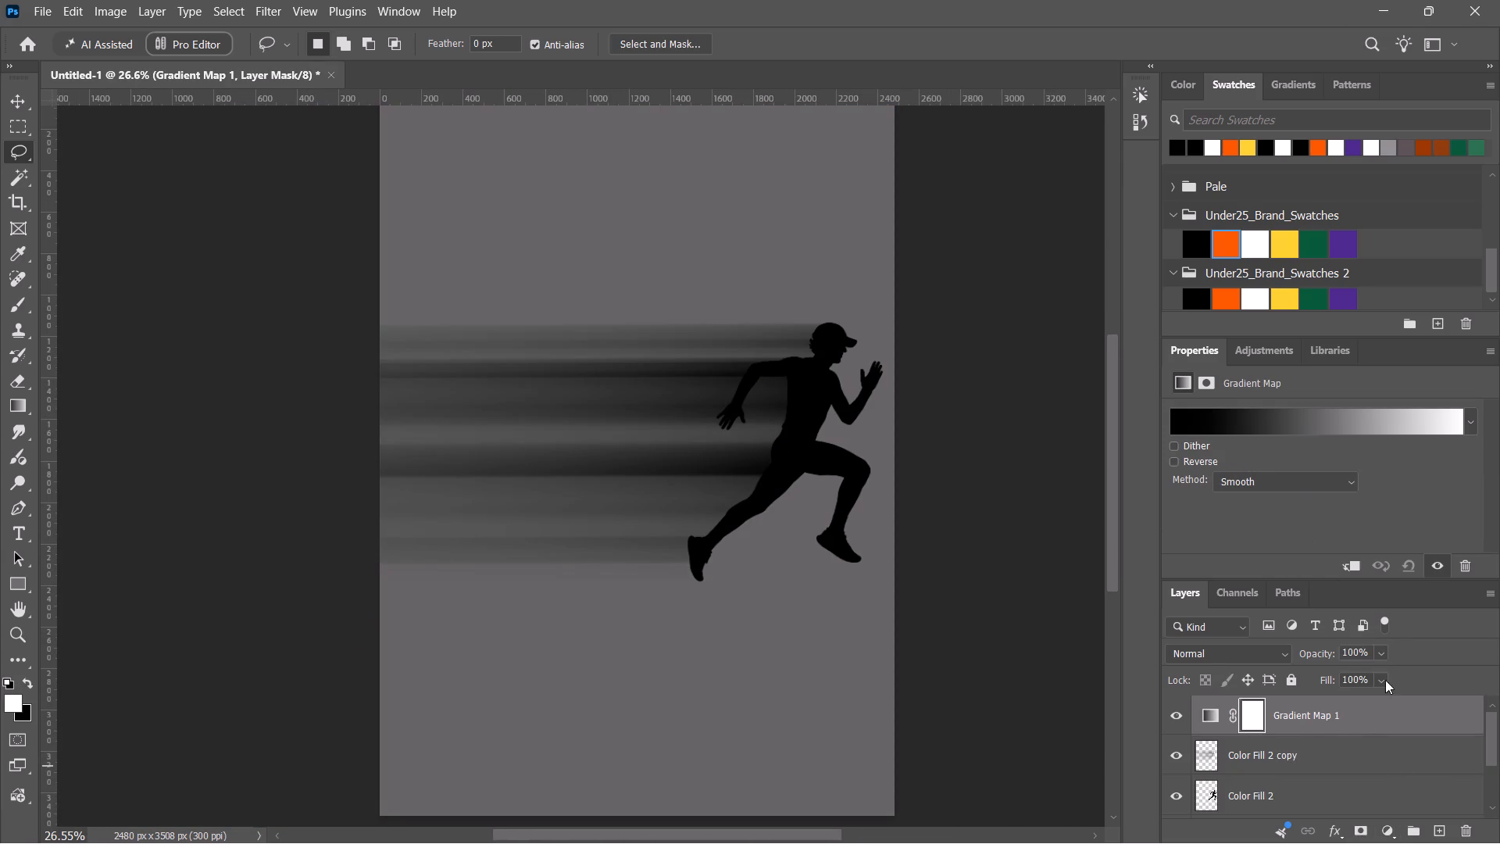
pyautogui.rightClick(1412, 699)
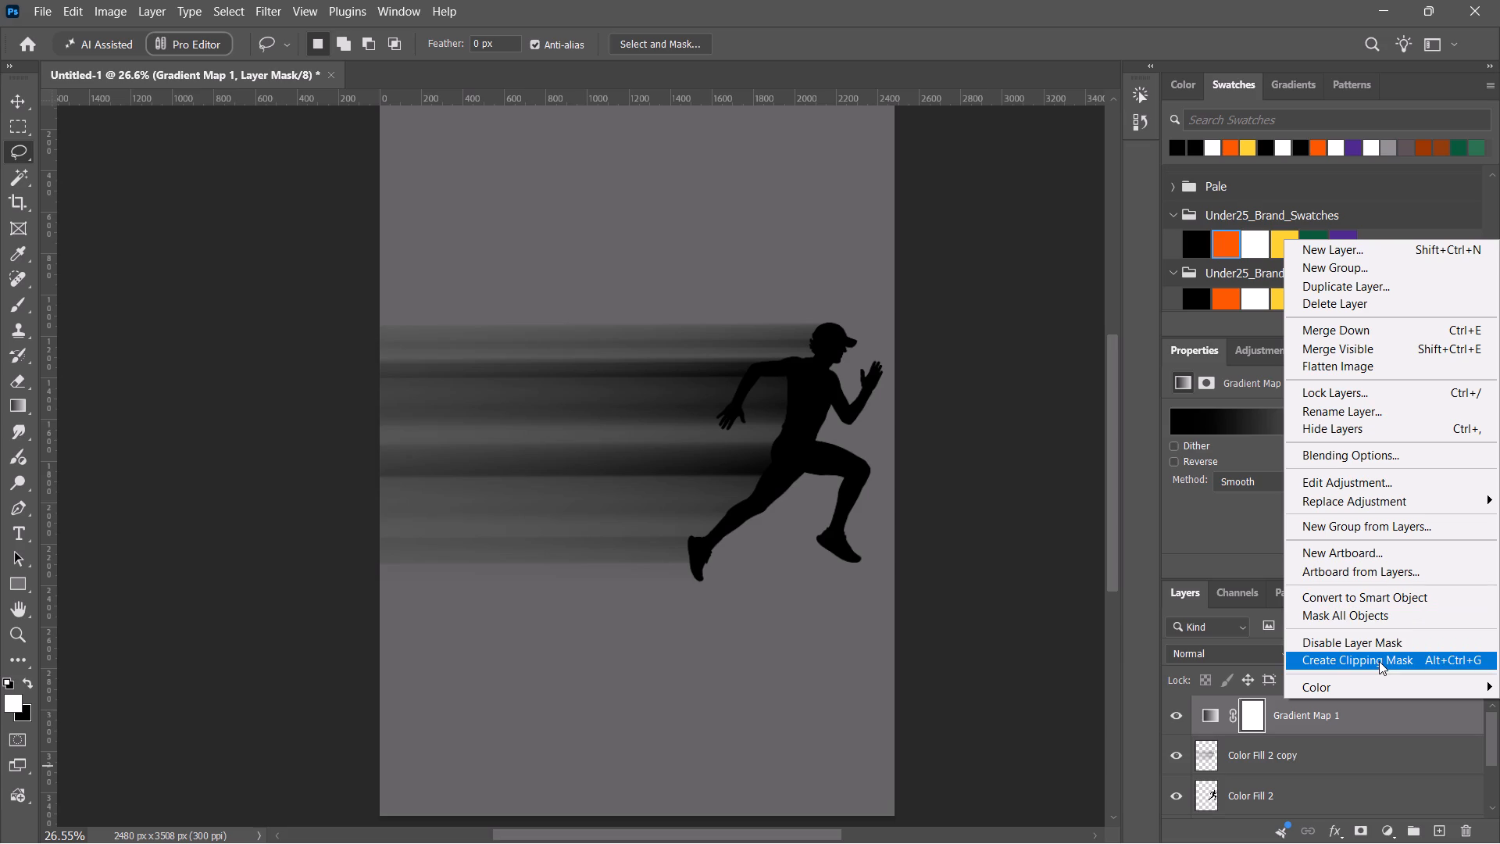
pyautogui.click(1379, 661)
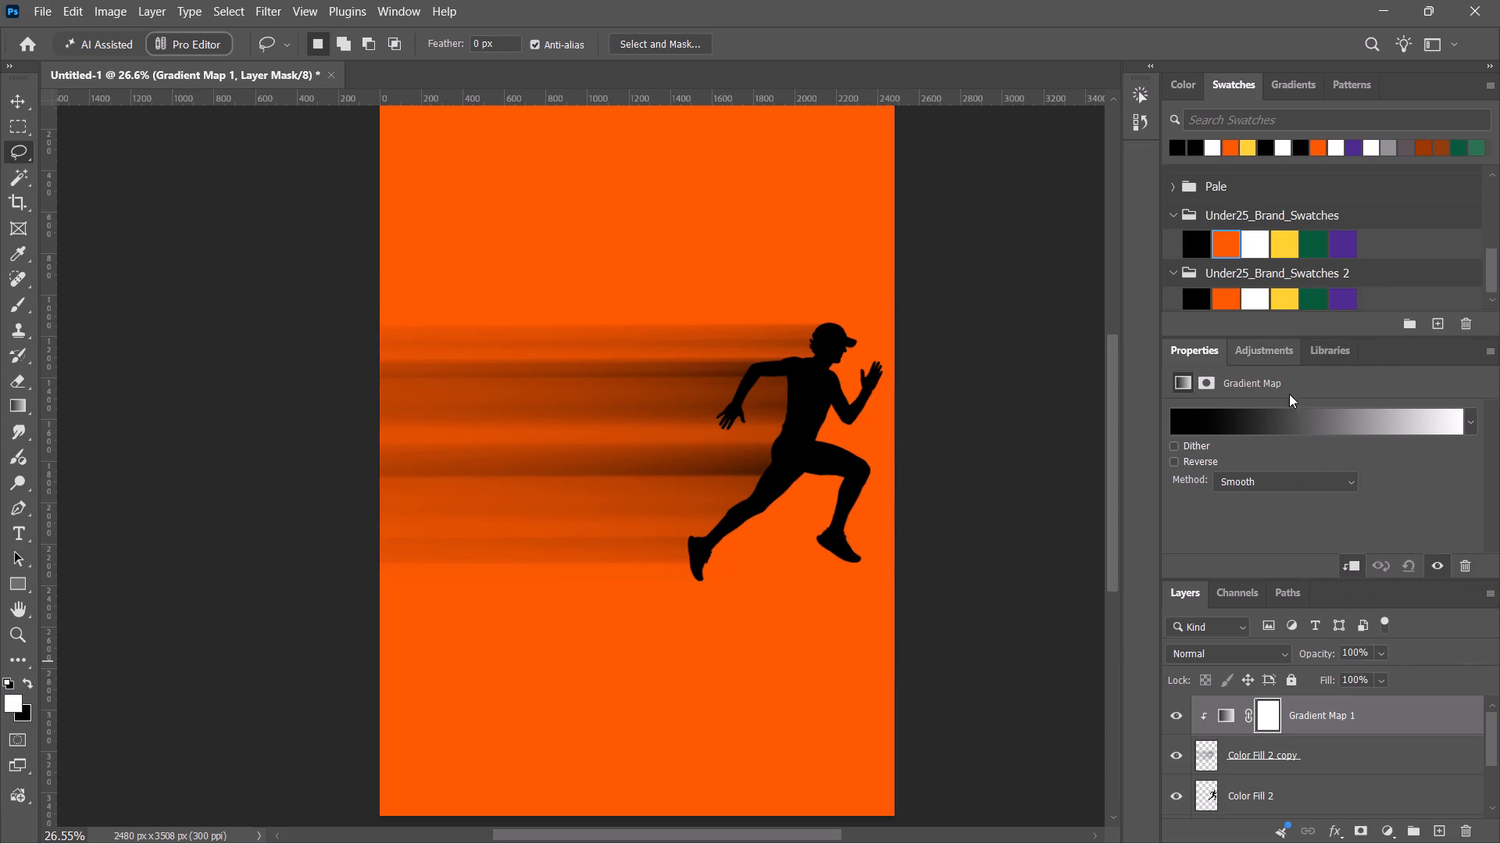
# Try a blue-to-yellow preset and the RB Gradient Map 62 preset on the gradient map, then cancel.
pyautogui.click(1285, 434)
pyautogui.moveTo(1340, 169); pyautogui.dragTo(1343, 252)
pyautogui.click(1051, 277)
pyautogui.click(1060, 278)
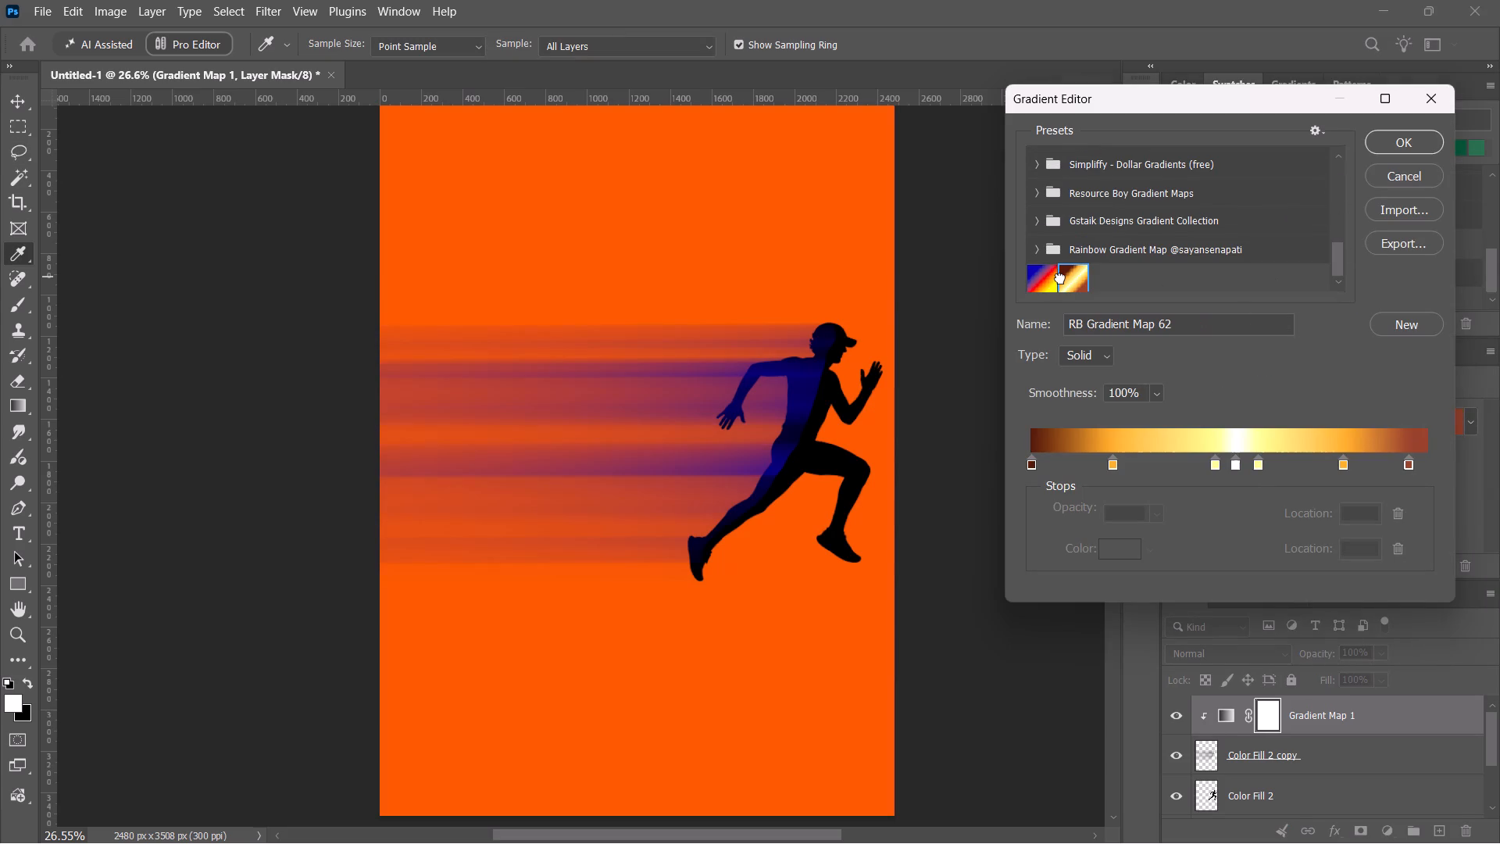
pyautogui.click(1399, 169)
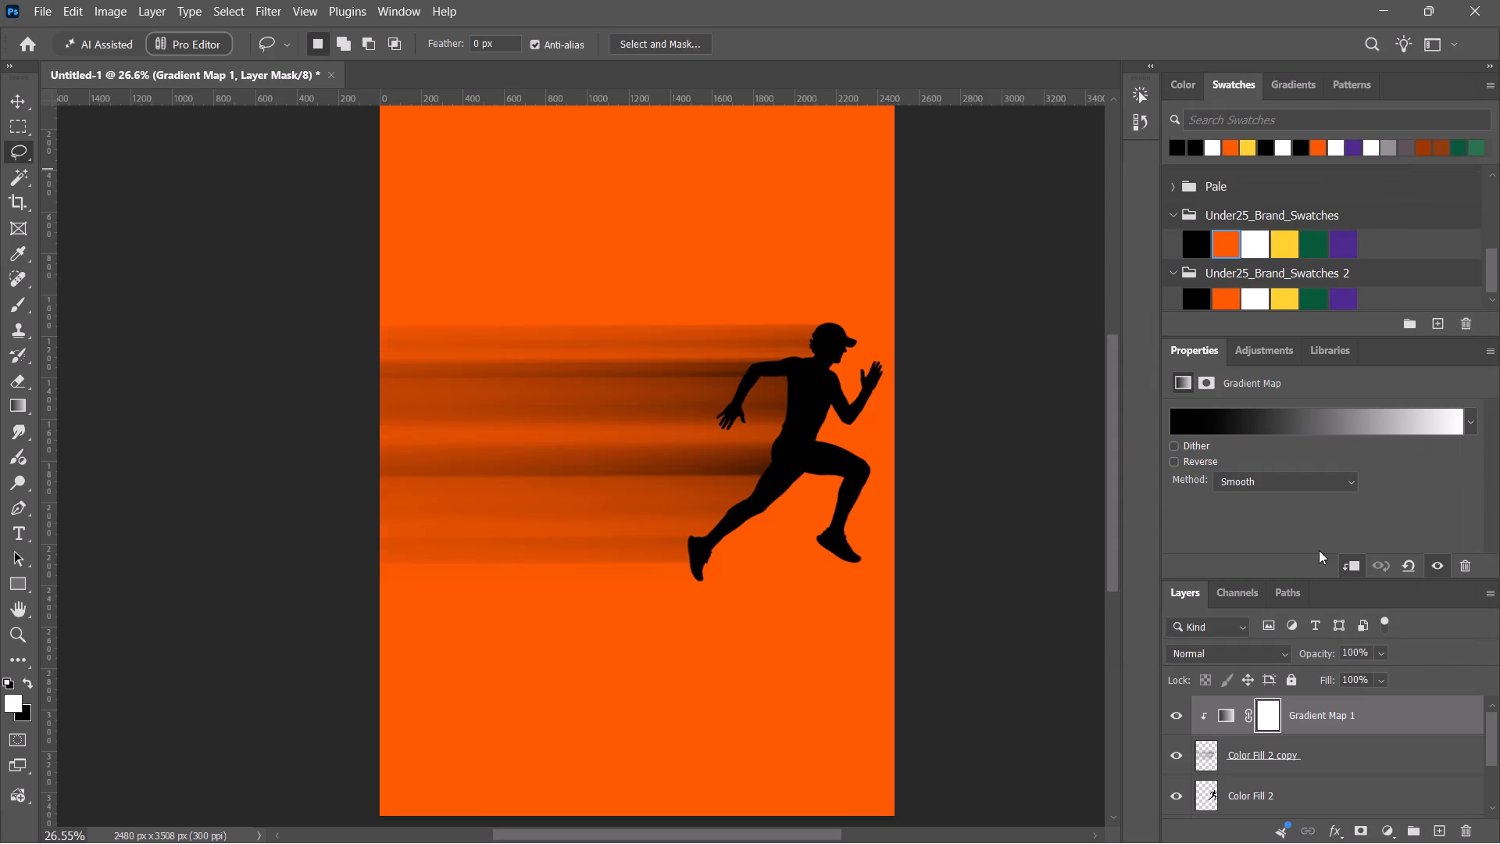
# Move the sharp runner layer, Color Fill 2, above the Gradient Map 1 layer.
pyautogui.moveTo(1360, 793); pyautogui.dragTo(1380, 706)
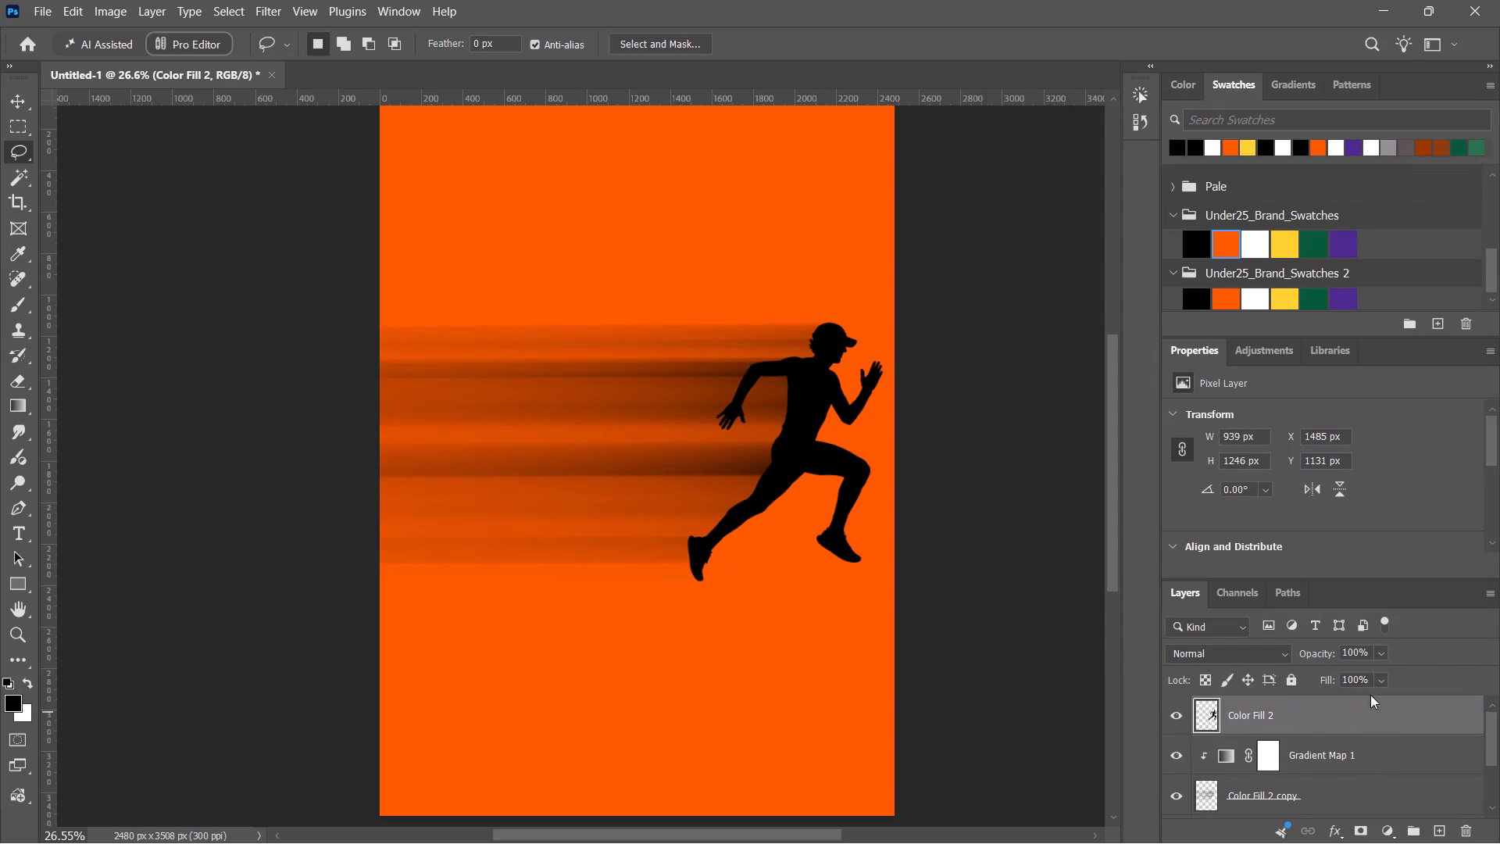
# Select the blurred runner layer, Color Fill 2 copy, beneath the gradient map.
pyautogui.click(1384, 788)
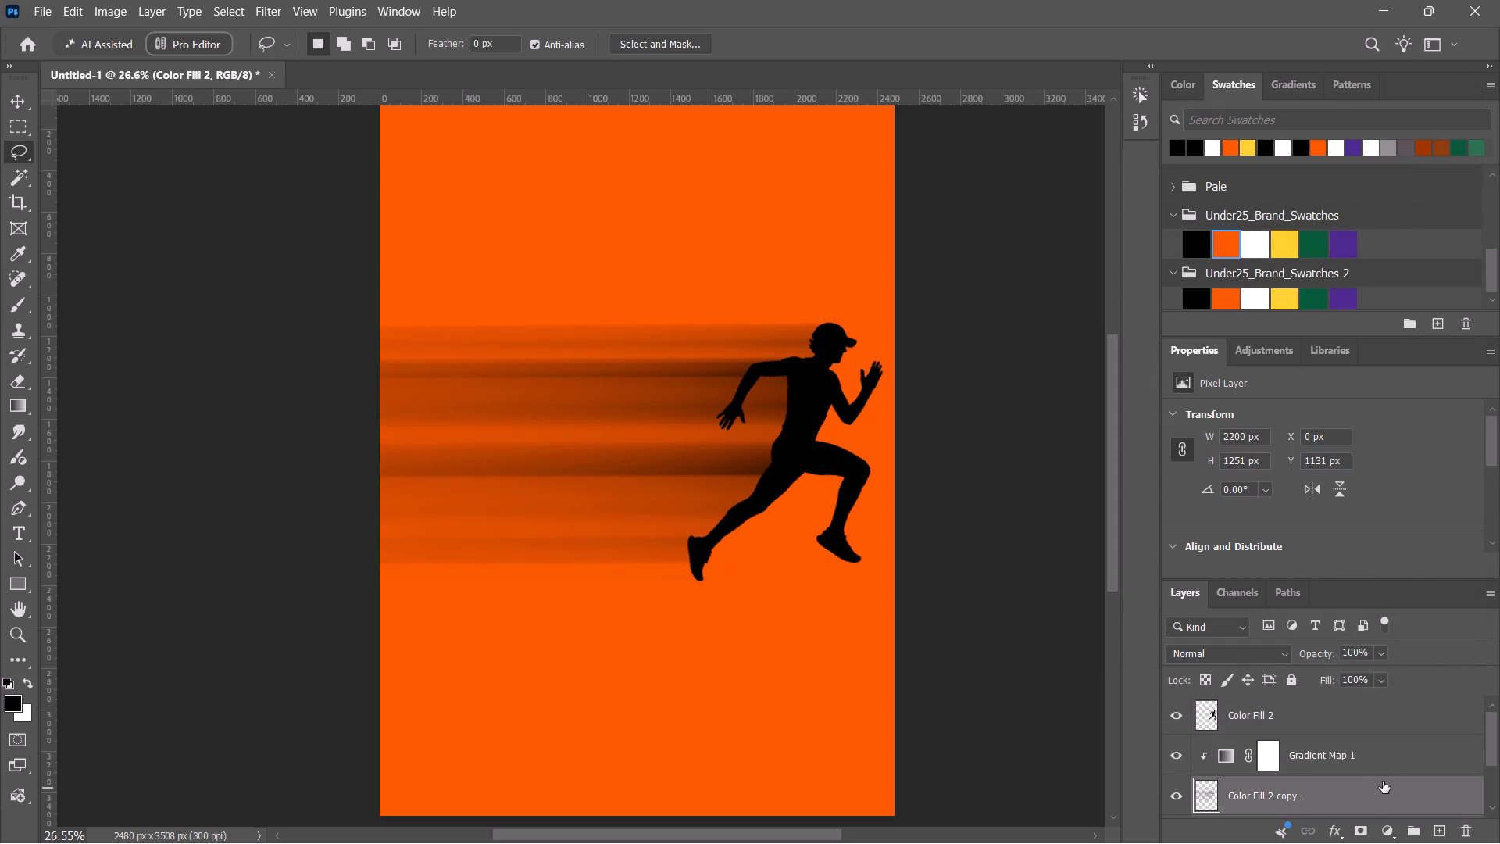
pyautogui.keyDown('alt'); pyautogui.scroll(-3, 684, 464); pyautogui.keyUp('alt')
pyautogui.press('space')
pyautogui.press('space')
pyautogui.press('space')
pyautogui.press('space')
pyautogui.press('space')
pyautogui.press('space')
pyautogui.press('space')
pyautogui.press('space')
pyautogui.press('space')
pyautogui.press('space')
pyautogui.press('space')
pyautogui.moveTo(672, 432); pyautogui.dragTo(727, 469)
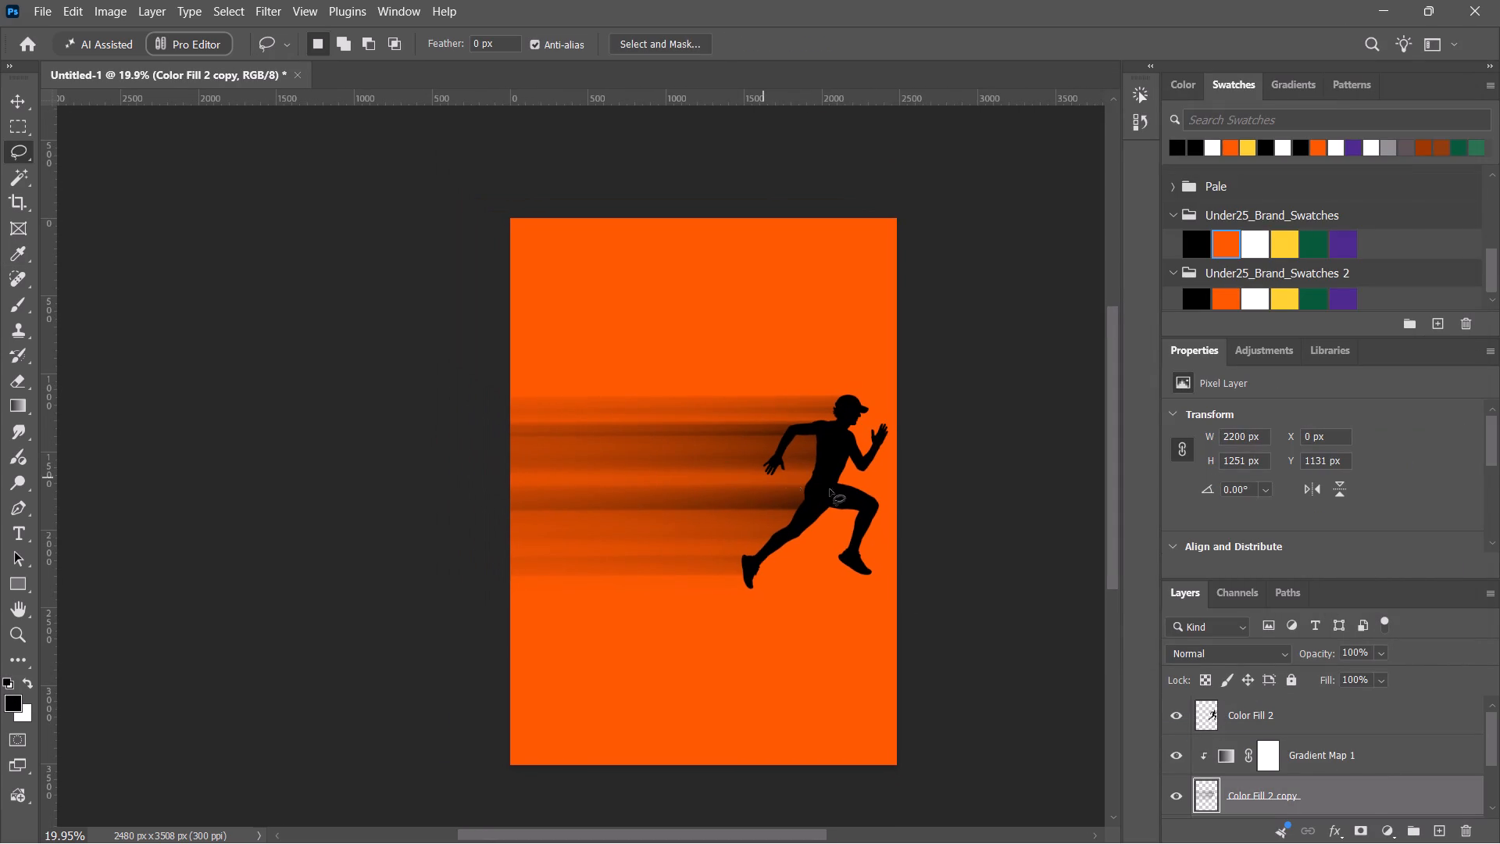
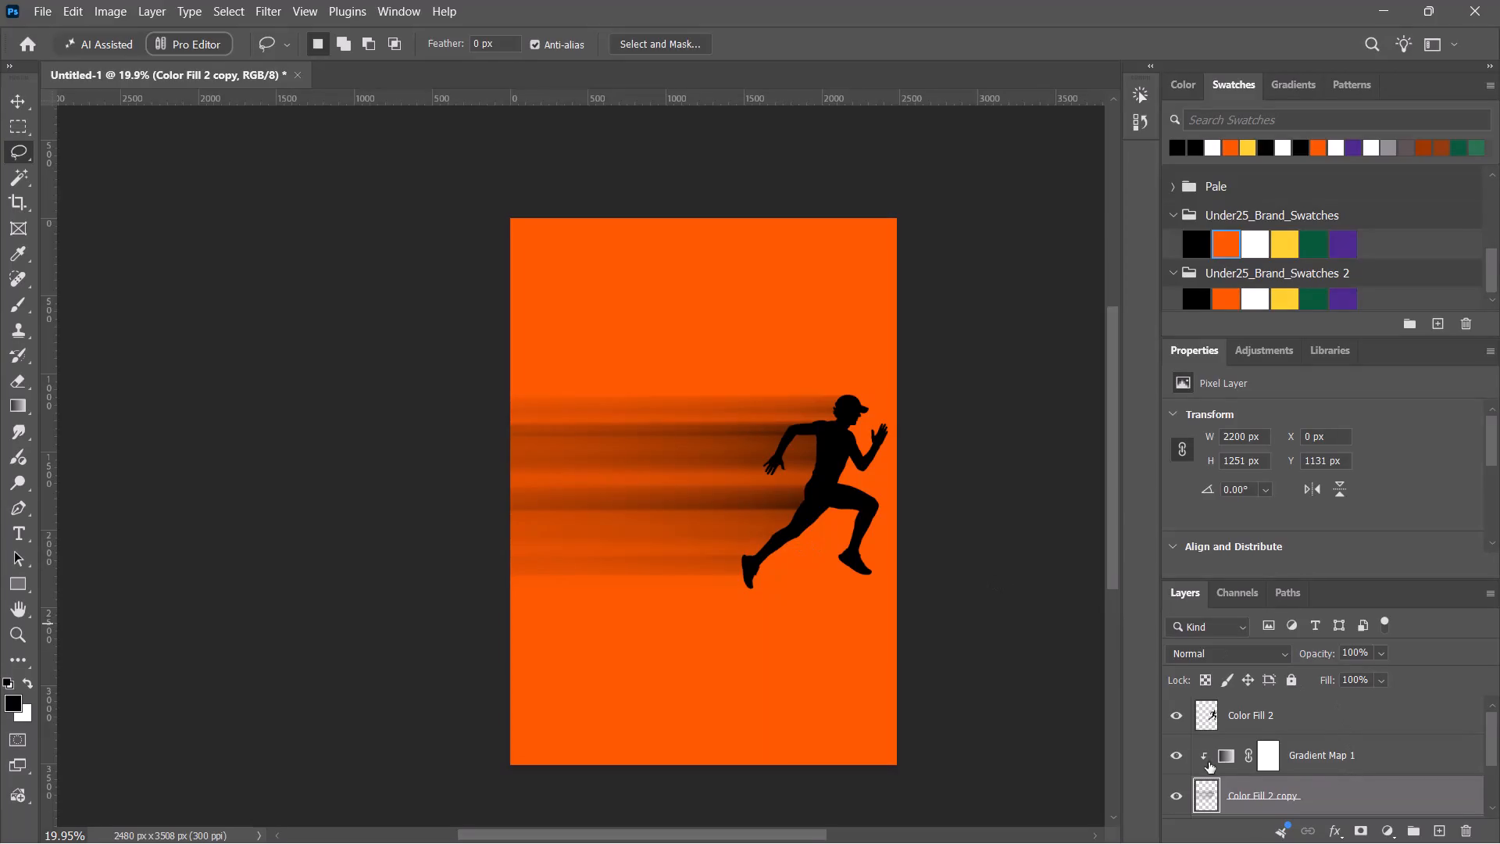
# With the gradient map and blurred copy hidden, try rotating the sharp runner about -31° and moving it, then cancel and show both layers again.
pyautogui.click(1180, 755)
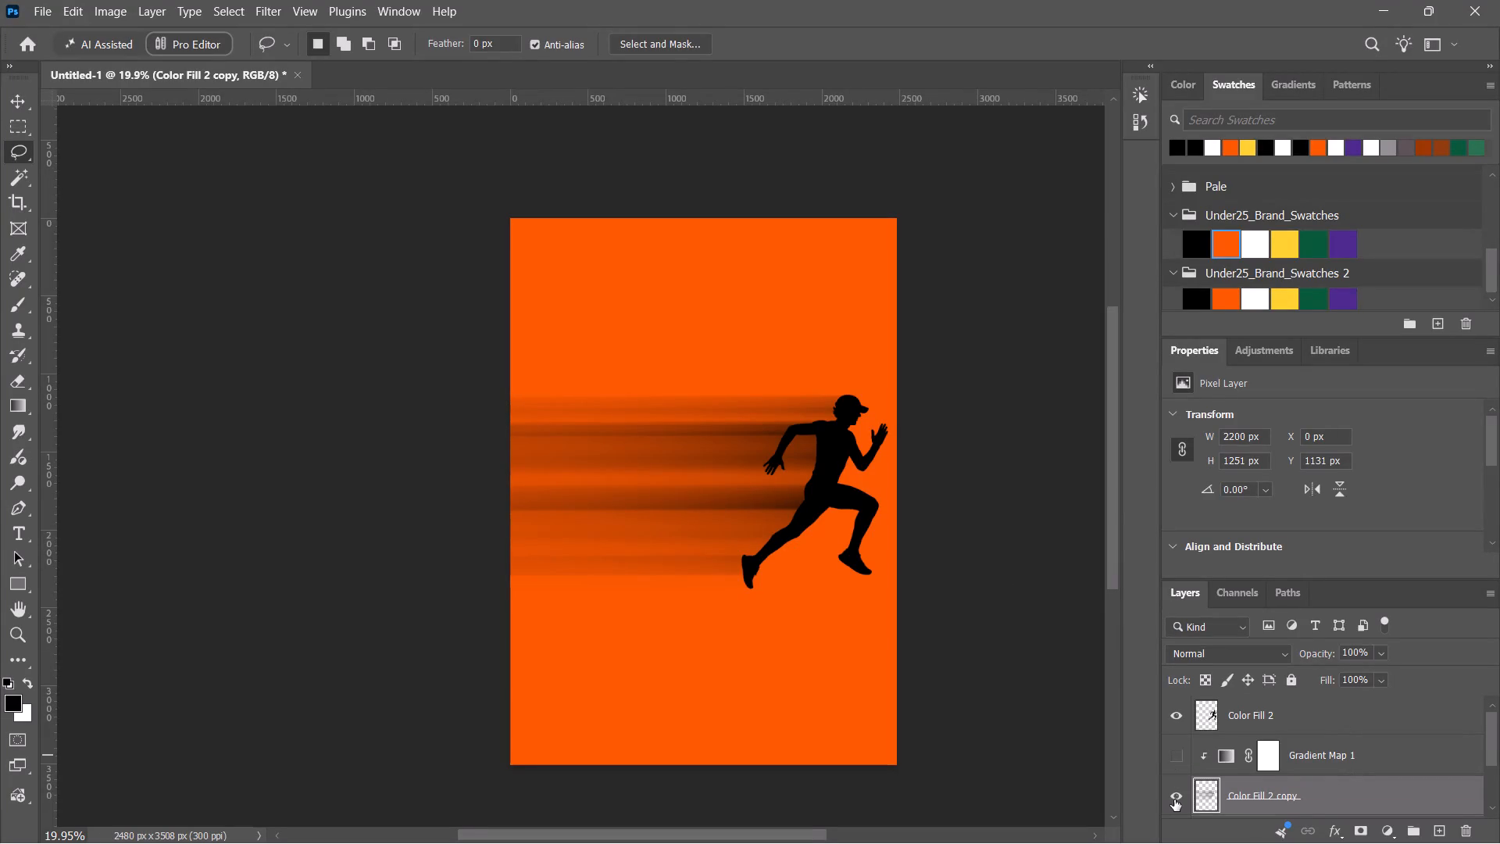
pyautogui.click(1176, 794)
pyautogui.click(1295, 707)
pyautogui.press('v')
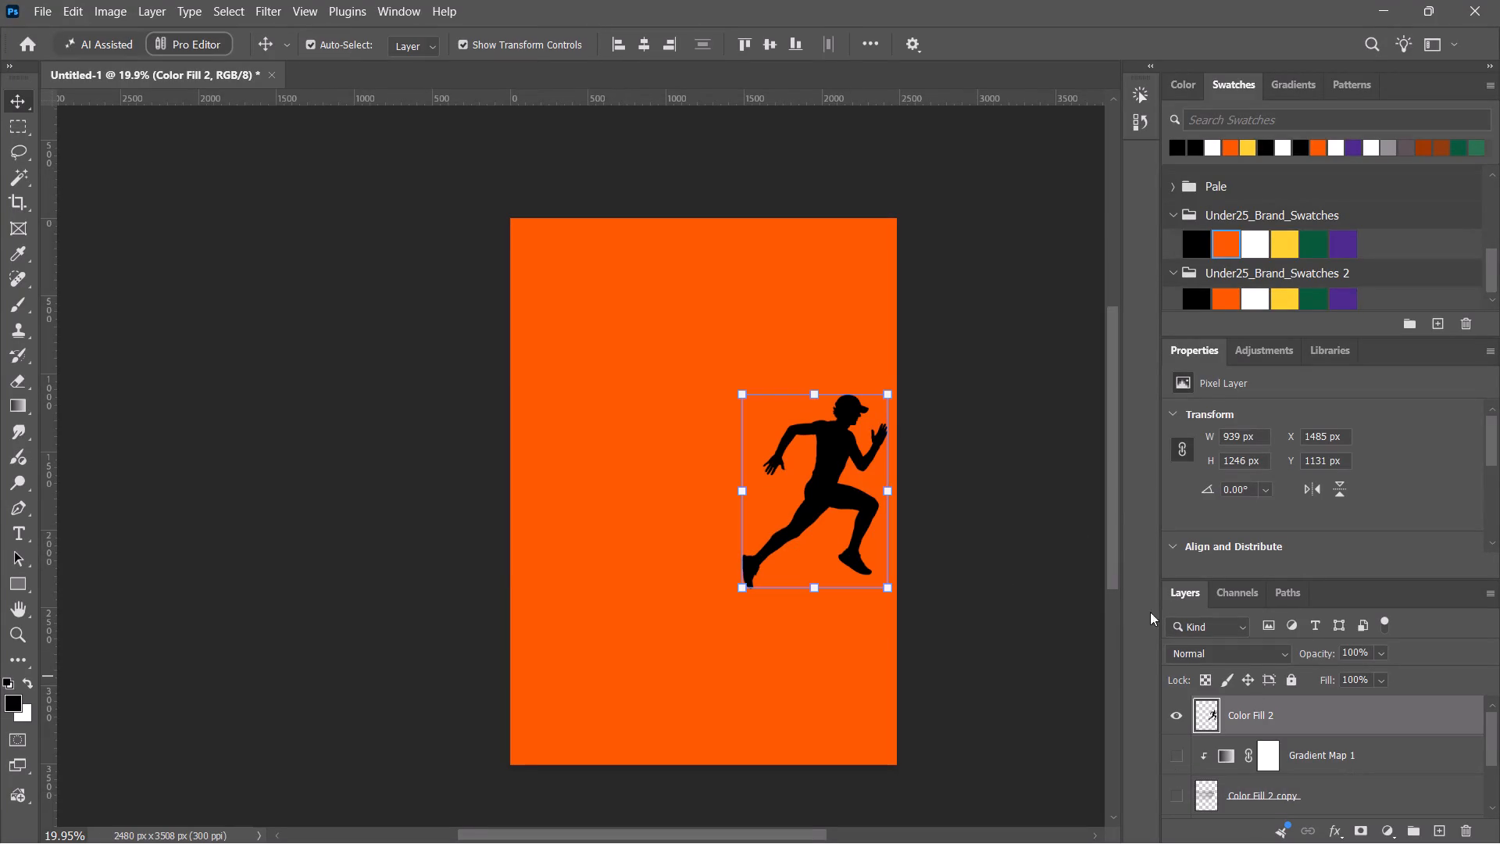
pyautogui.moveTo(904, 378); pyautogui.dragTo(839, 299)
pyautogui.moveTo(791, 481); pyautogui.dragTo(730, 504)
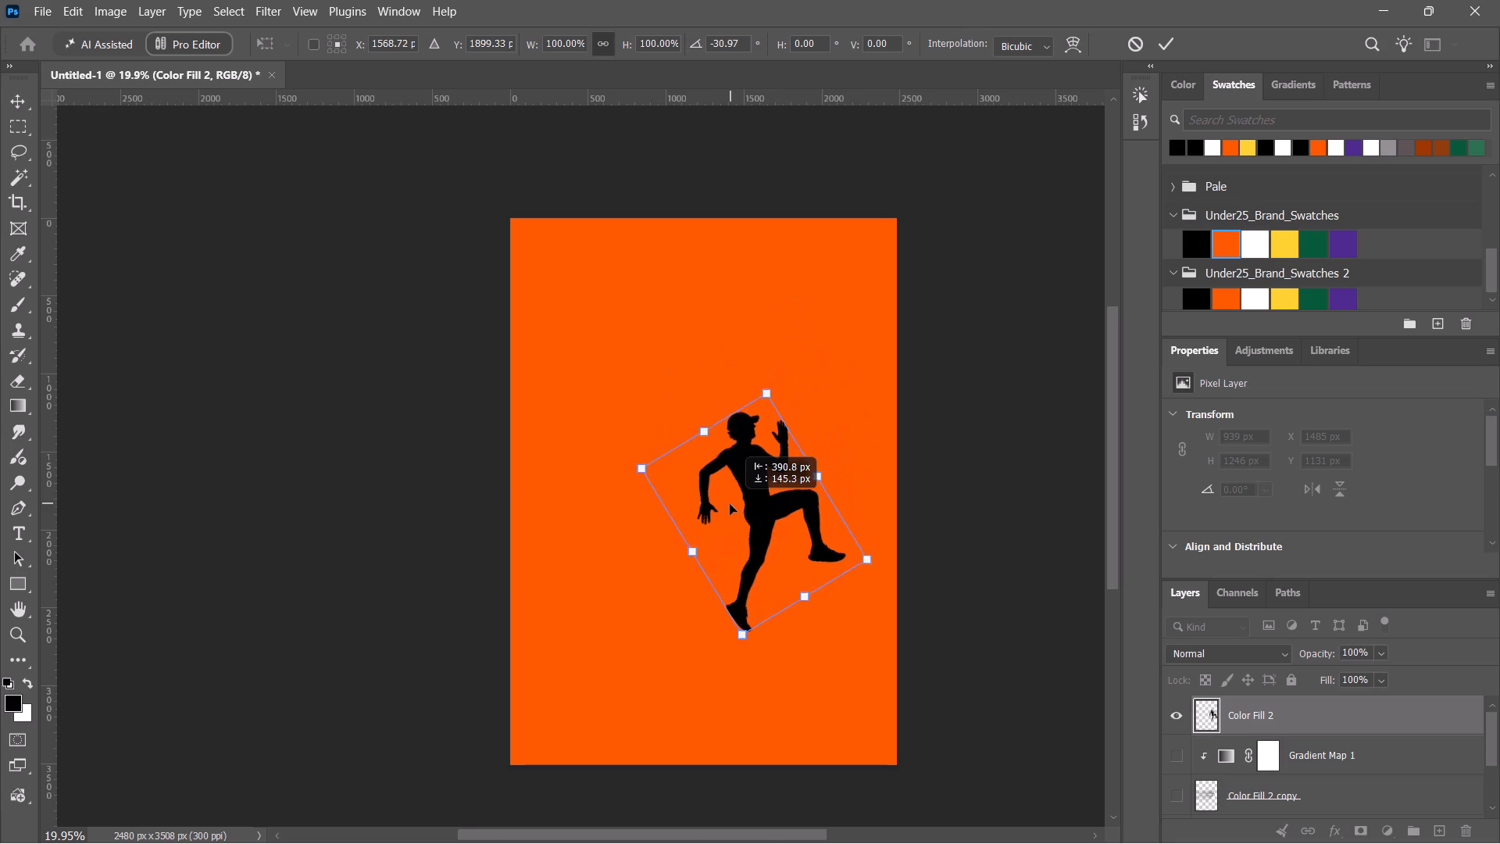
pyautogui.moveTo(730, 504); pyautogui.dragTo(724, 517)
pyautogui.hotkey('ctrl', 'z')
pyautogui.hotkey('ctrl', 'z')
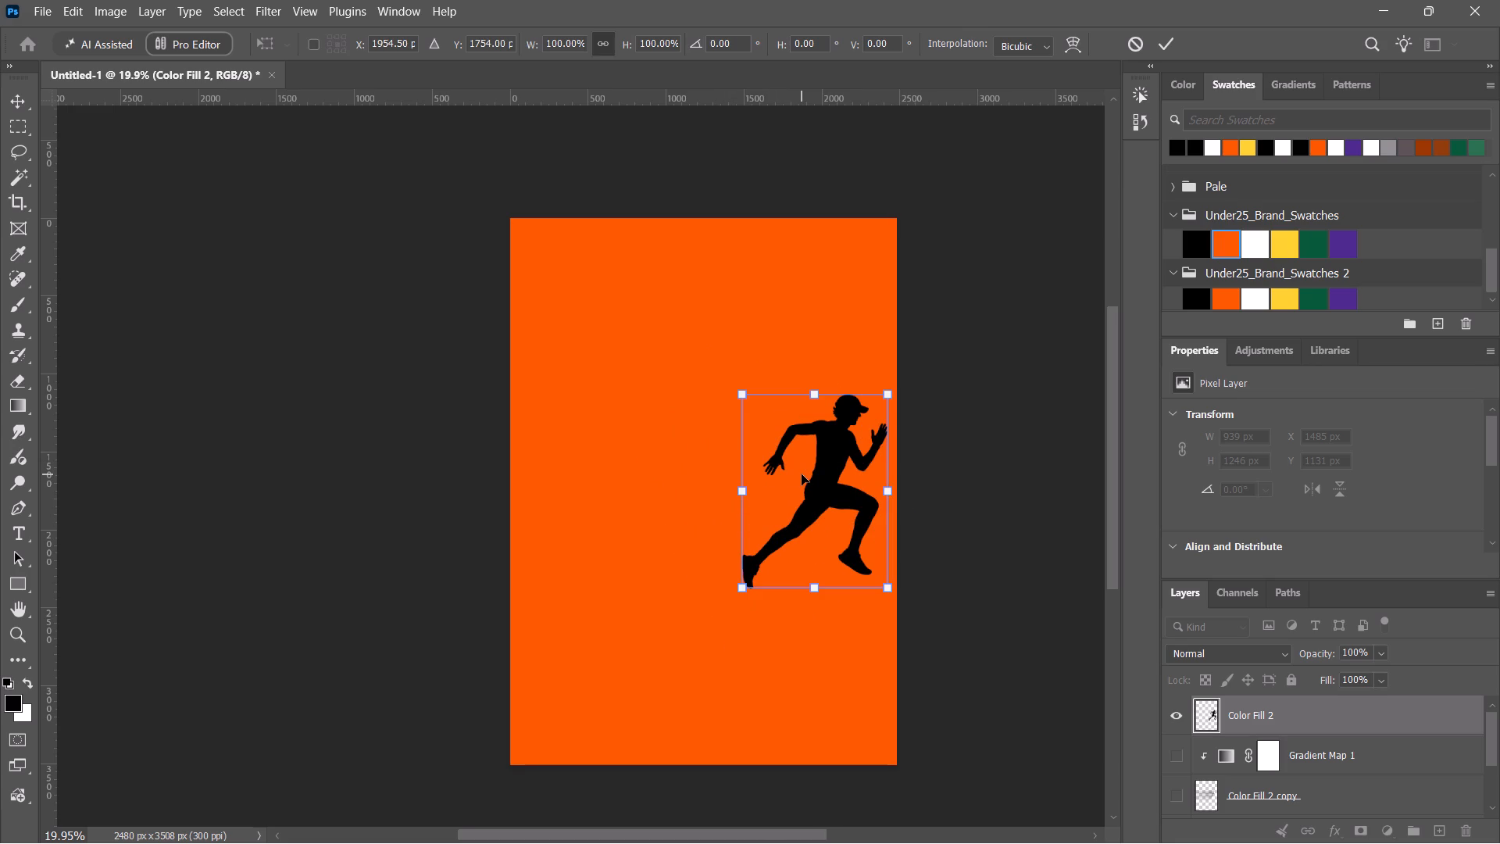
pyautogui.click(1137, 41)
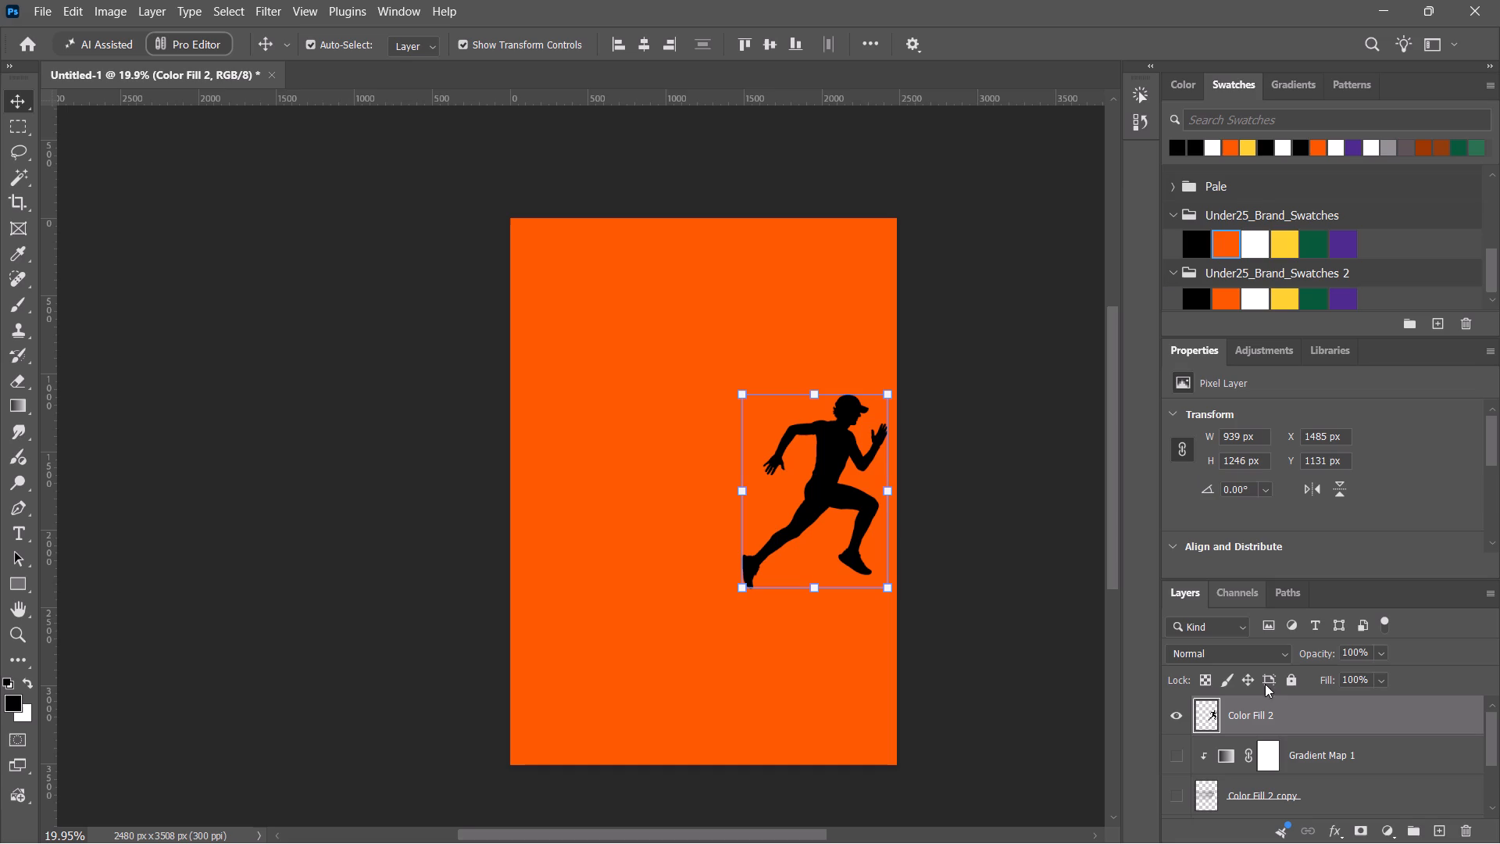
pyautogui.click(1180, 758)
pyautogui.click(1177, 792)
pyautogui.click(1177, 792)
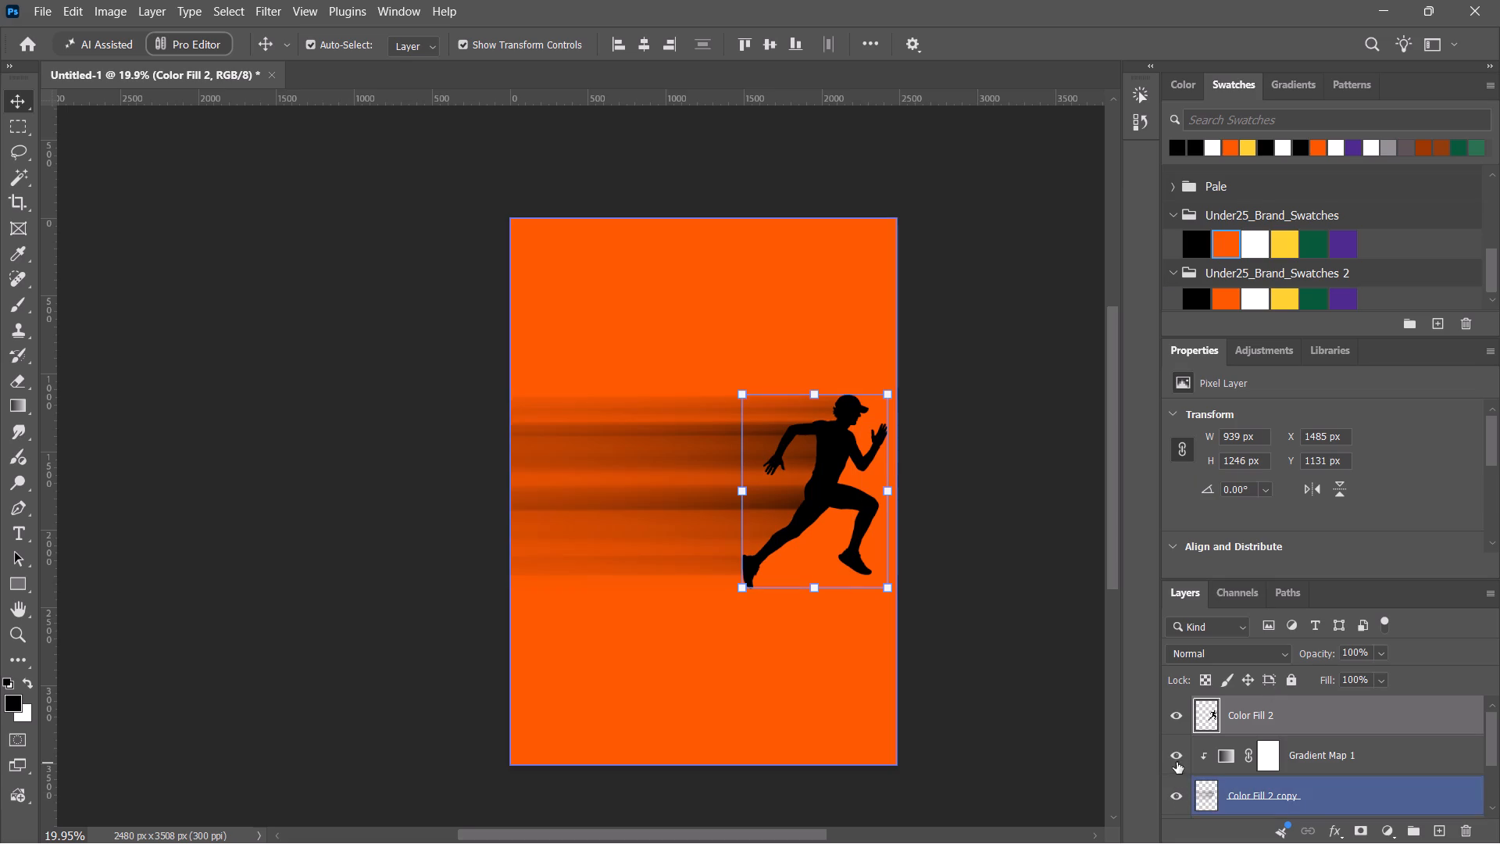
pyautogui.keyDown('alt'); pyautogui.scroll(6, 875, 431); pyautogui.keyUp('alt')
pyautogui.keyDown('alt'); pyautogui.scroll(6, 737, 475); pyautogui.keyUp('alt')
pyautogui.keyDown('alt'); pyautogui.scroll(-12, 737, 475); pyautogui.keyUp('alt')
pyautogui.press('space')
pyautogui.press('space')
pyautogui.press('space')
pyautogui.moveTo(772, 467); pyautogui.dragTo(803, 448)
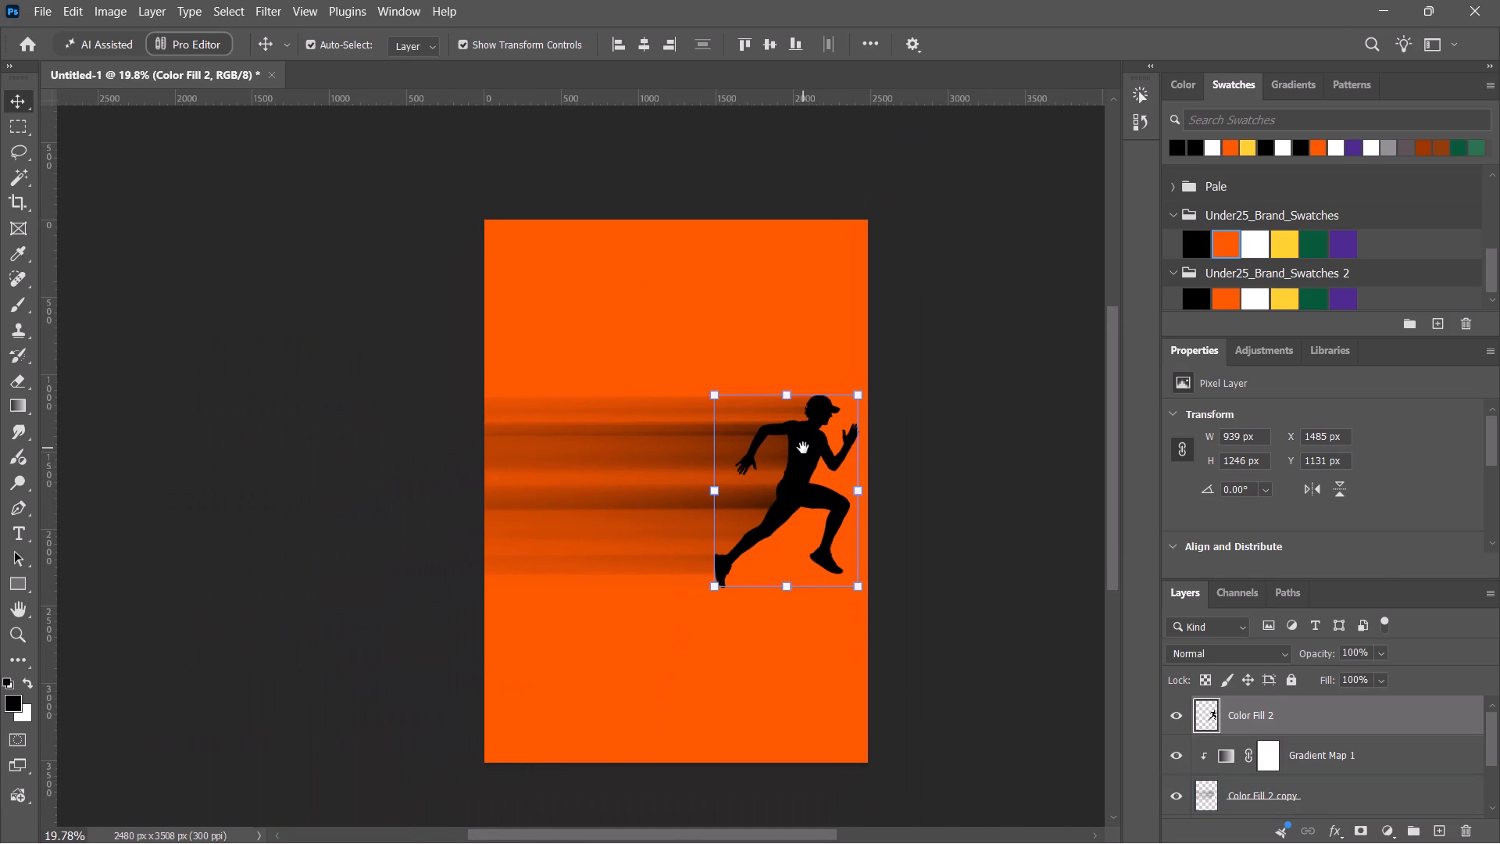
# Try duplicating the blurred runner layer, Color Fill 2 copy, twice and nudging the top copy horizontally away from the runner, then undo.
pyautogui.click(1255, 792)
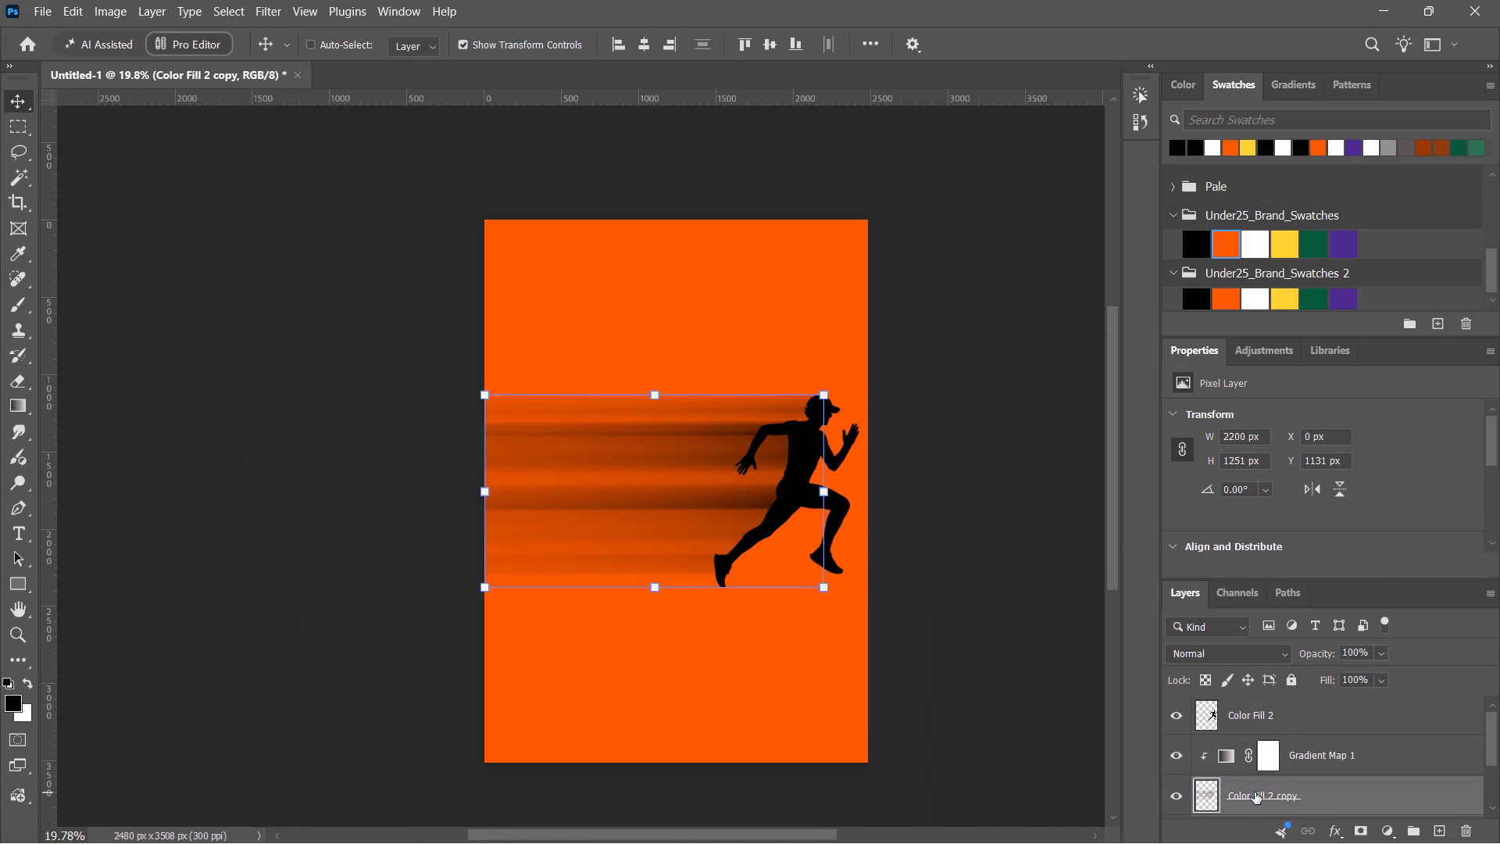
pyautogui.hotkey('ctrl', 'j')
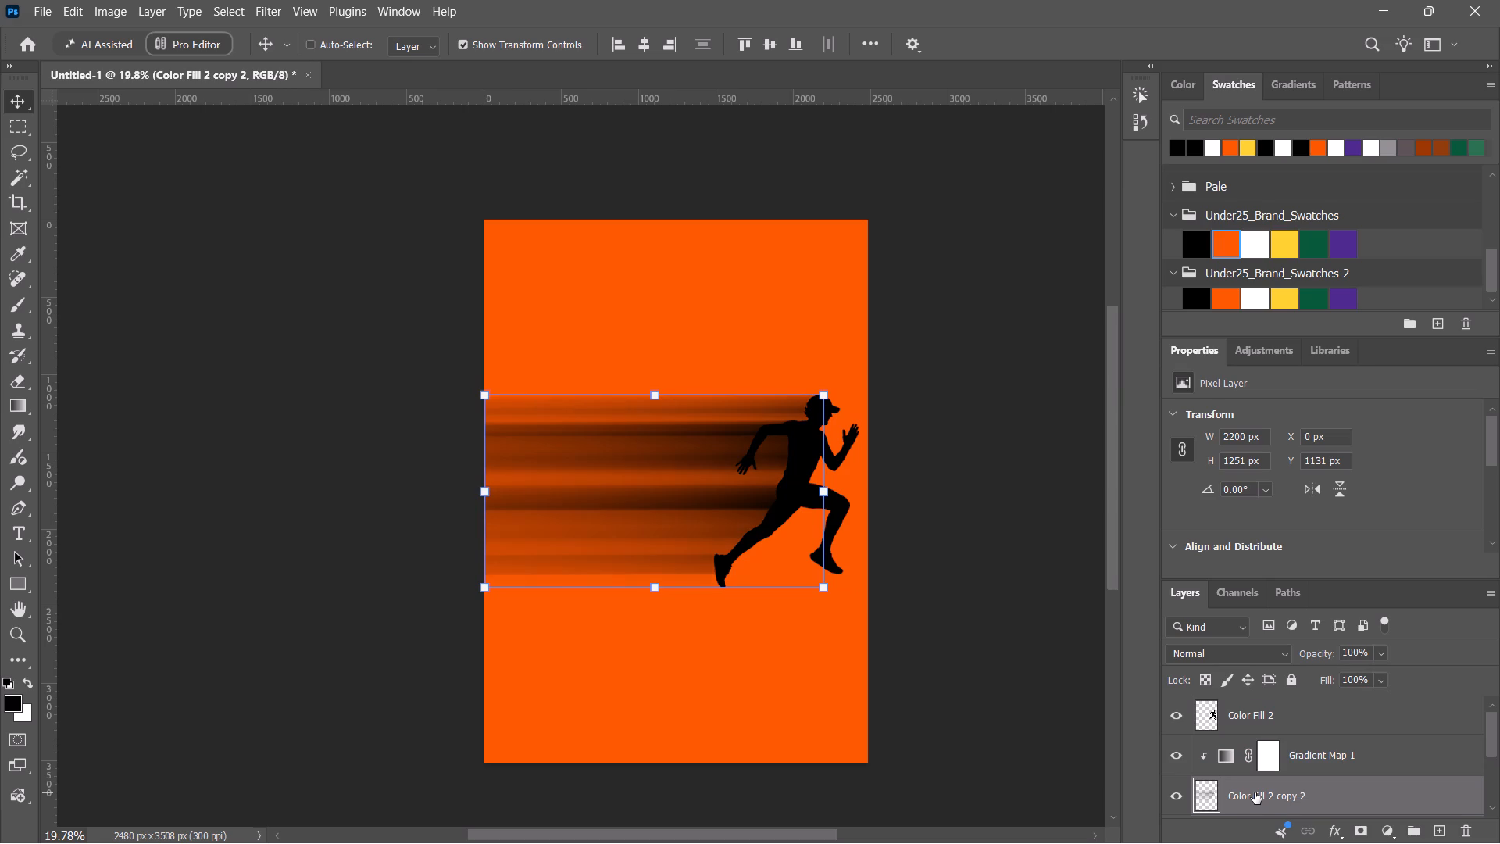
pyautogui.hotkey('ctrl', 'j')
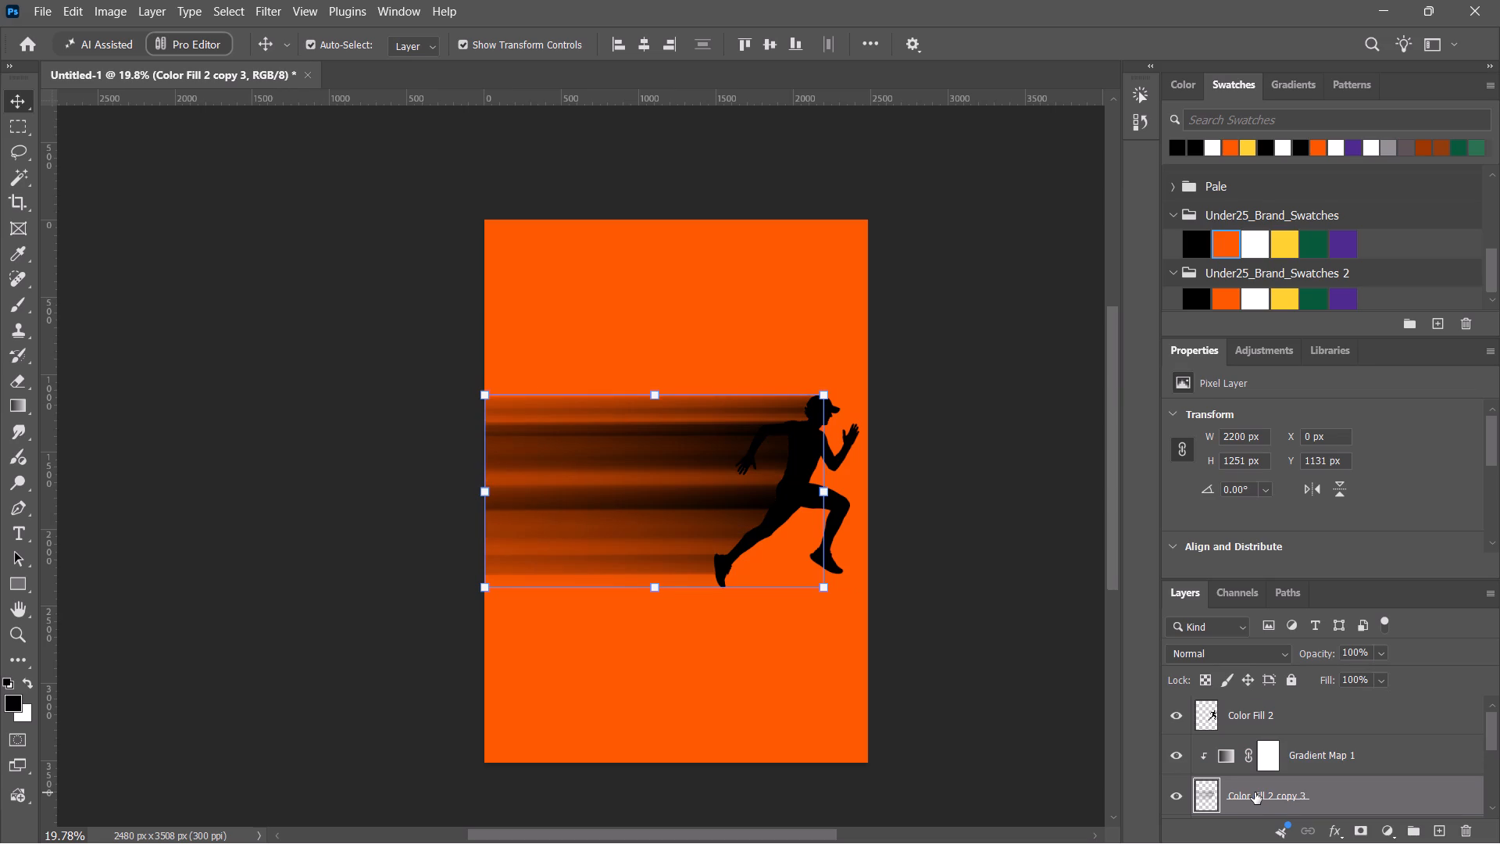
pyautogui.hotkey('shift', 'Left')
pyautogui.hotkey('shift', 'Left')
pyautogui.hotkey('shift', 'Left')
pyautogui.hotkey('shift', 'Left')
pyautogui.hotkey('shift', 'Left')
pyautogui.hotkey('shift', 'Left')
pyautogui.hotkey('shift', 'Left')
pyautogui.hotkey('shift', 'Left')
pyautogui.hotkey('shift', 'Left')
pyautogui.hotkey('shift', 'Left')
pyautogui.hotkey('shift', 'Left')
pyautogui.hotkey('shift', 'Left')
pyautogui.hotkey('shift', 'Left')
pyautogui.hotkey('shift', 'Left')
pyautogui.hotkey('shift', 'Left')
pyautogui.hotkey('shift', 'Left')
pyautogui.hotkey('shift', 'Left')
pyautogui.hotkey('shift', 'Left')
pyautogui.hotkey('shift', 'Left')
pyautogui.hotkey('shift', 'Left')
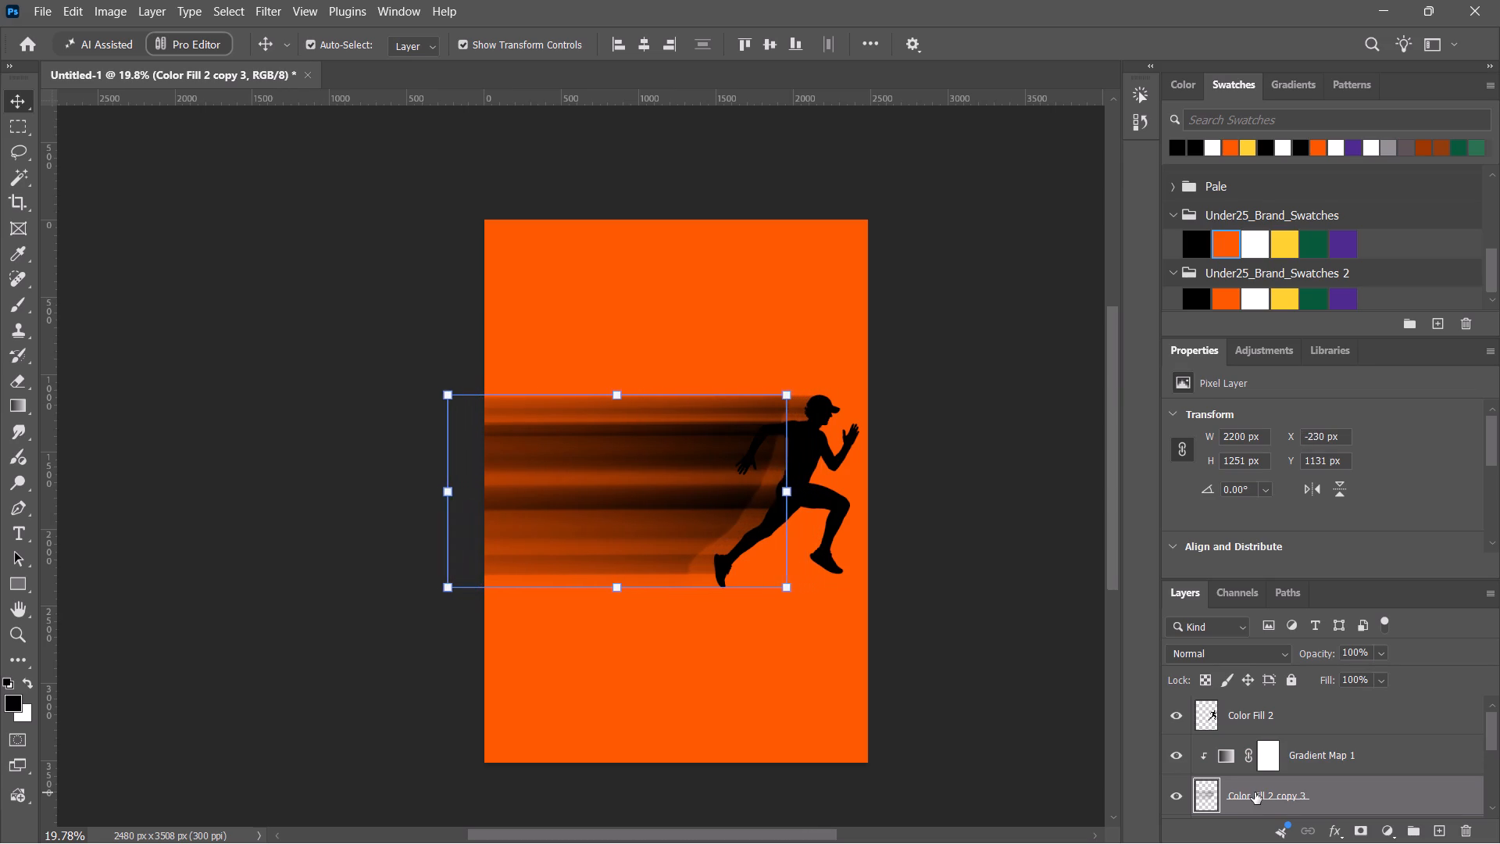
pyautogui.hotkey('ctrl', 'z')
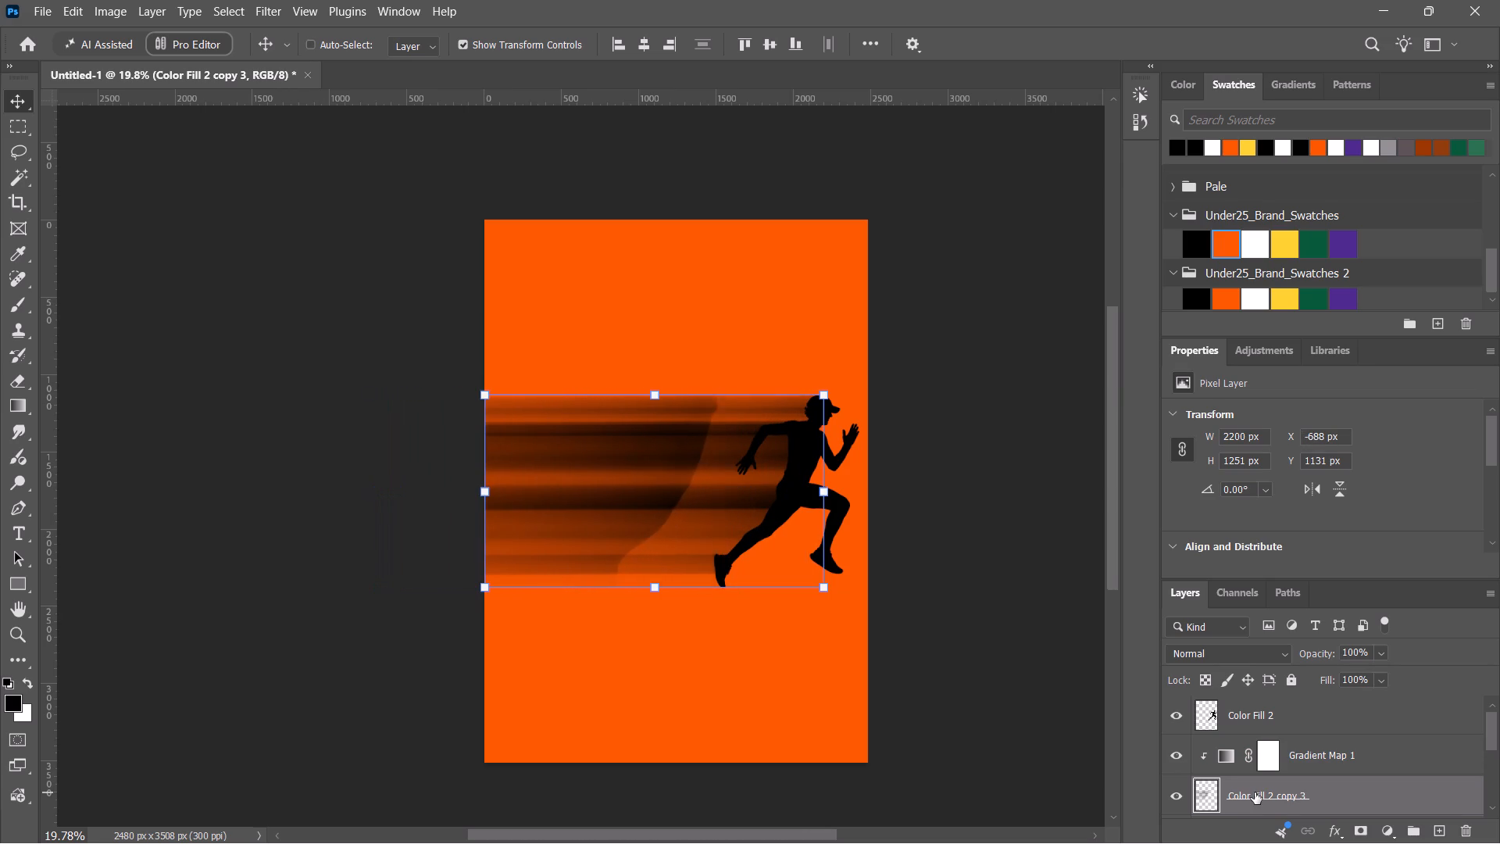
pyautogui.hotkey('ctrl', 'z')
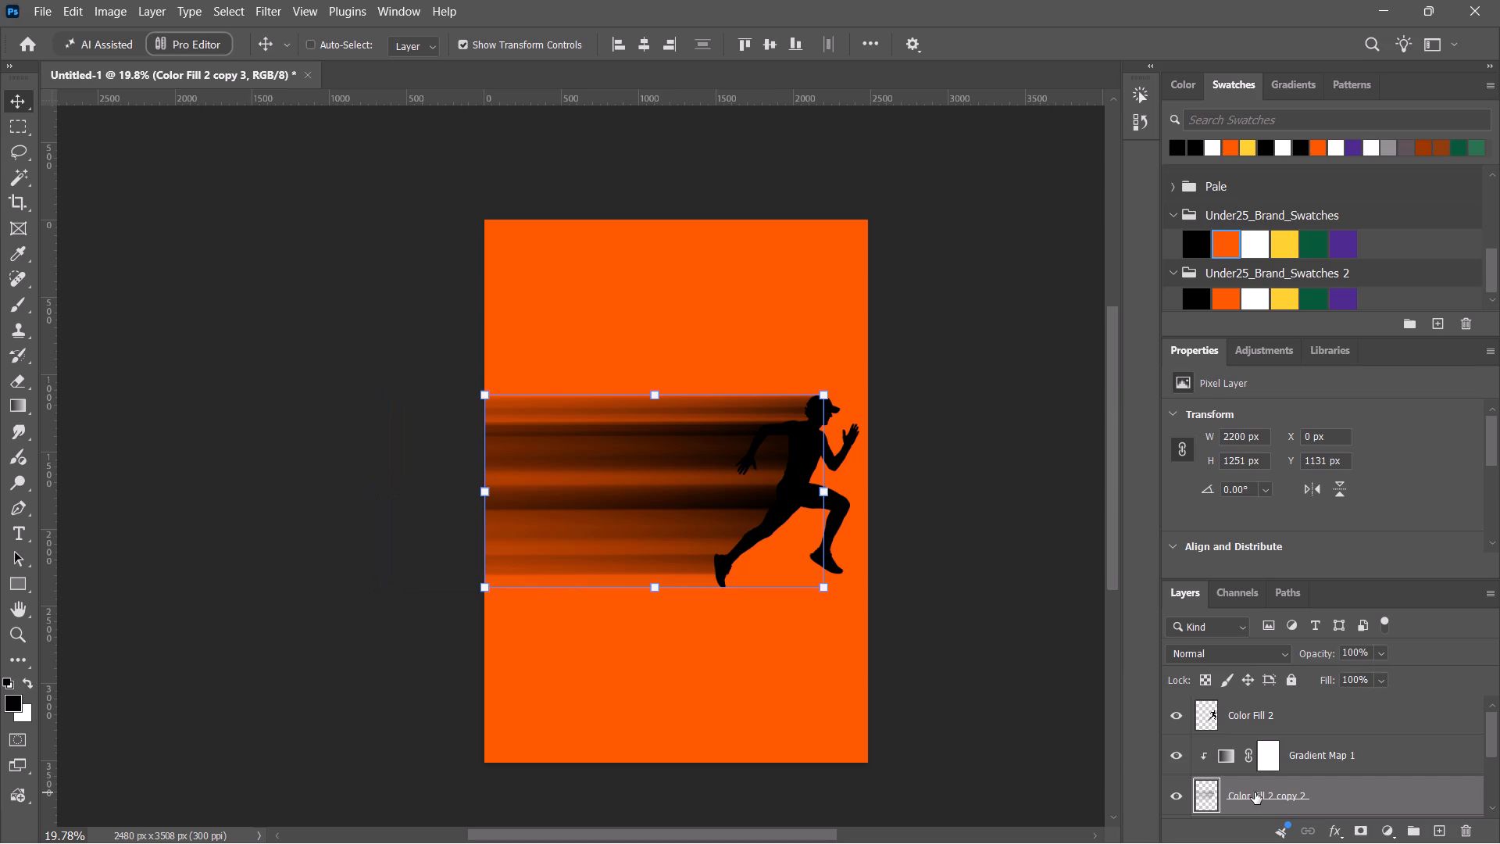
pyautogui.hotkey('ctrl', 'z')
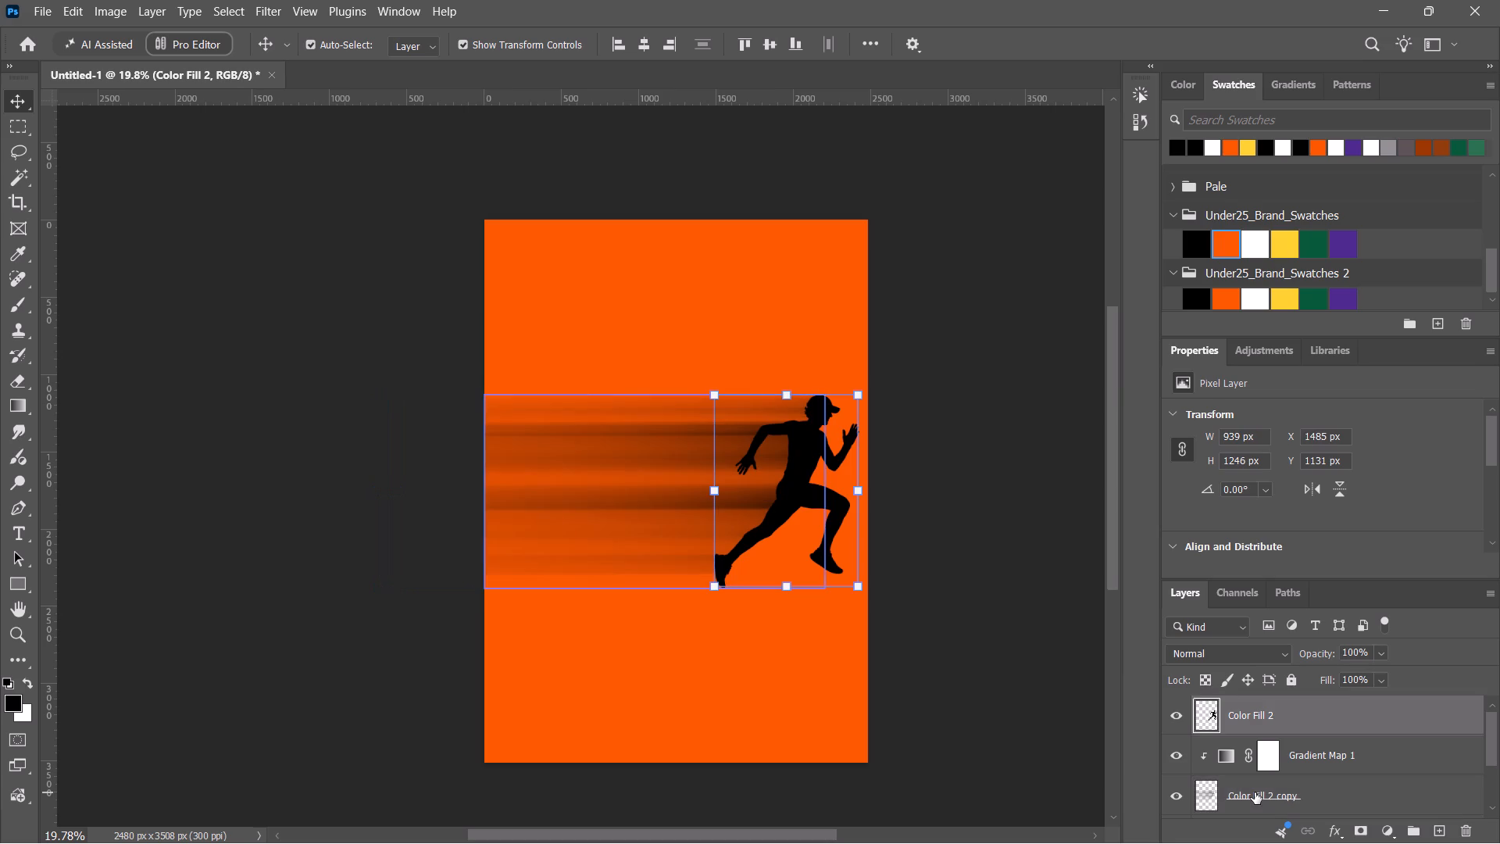
# Duplicate the blurred runner layer, Color Fill 2 copy, twice beneath the gradient map to darken the trail.
pyautogui.scroll(-2, 1383, 770)
pyautogui.scroll(1, 1336, 739)
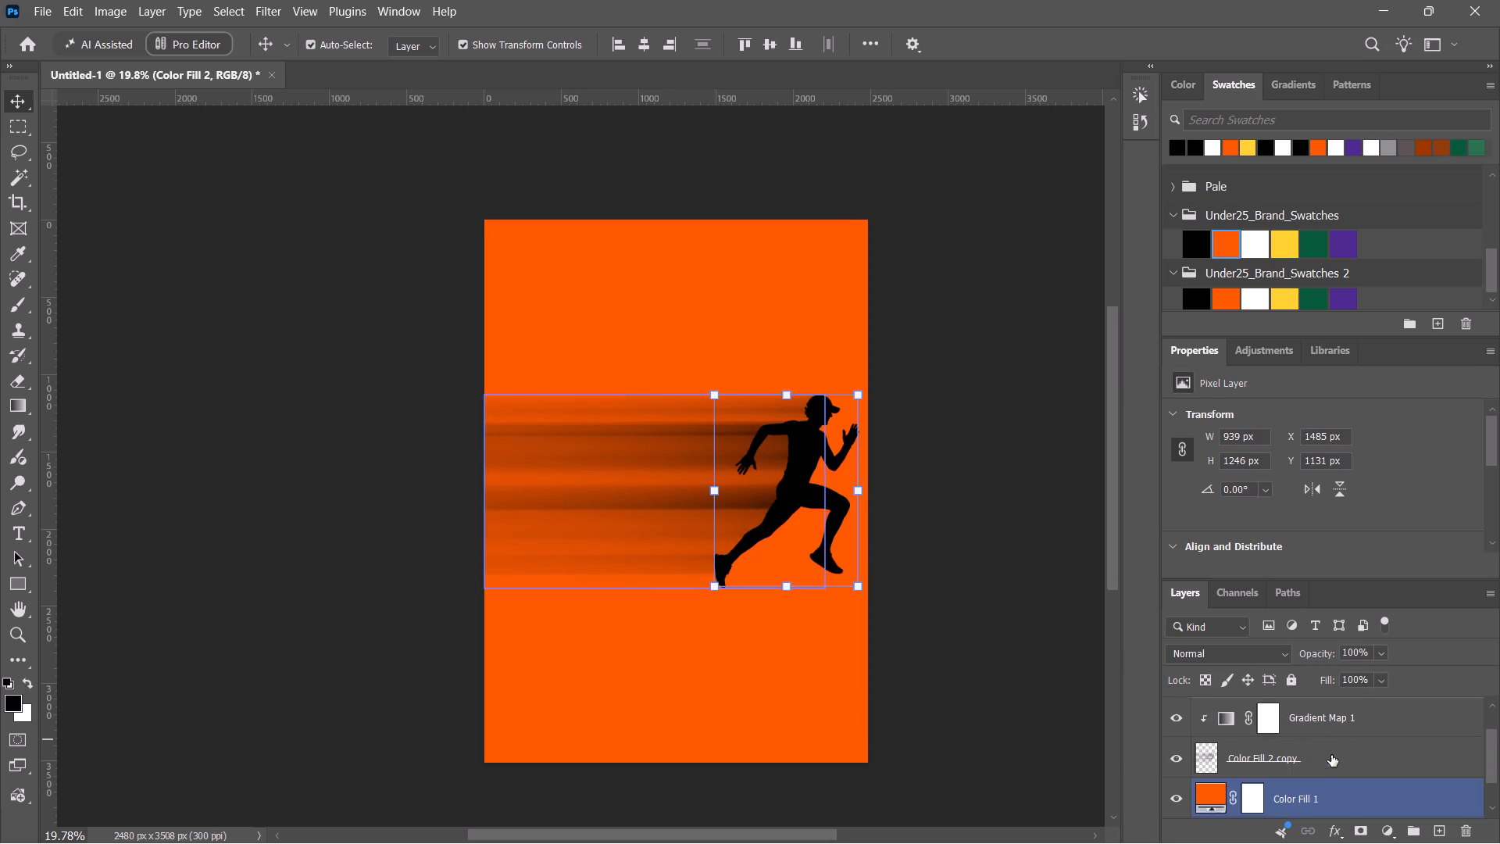
pyautogui.click(1329, 769)
pyautogui.hotkey('ctrl', 'j')
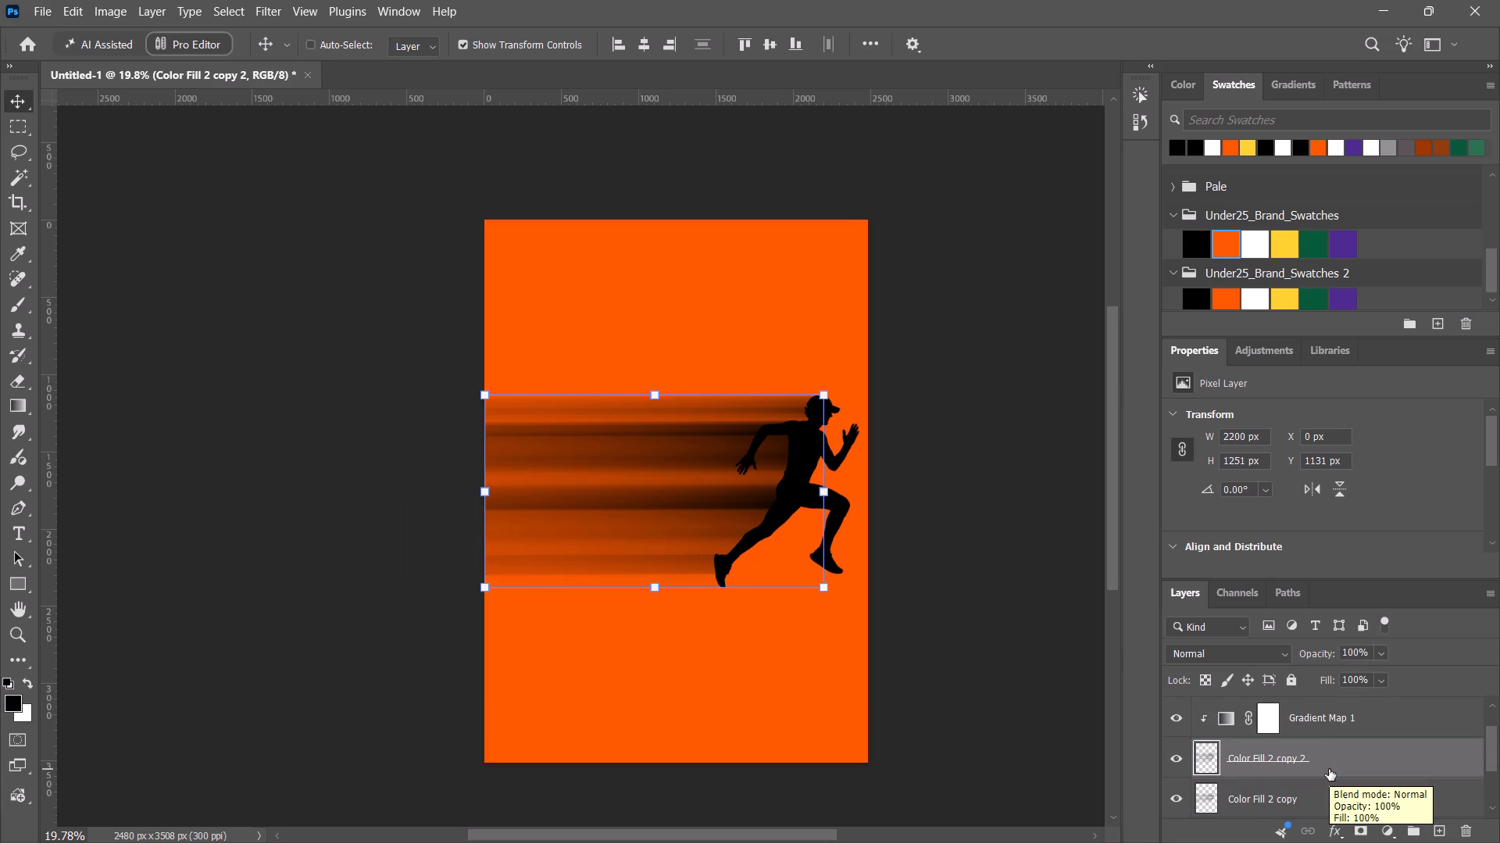
pyautogui.hotkey('ctrl', 'j')
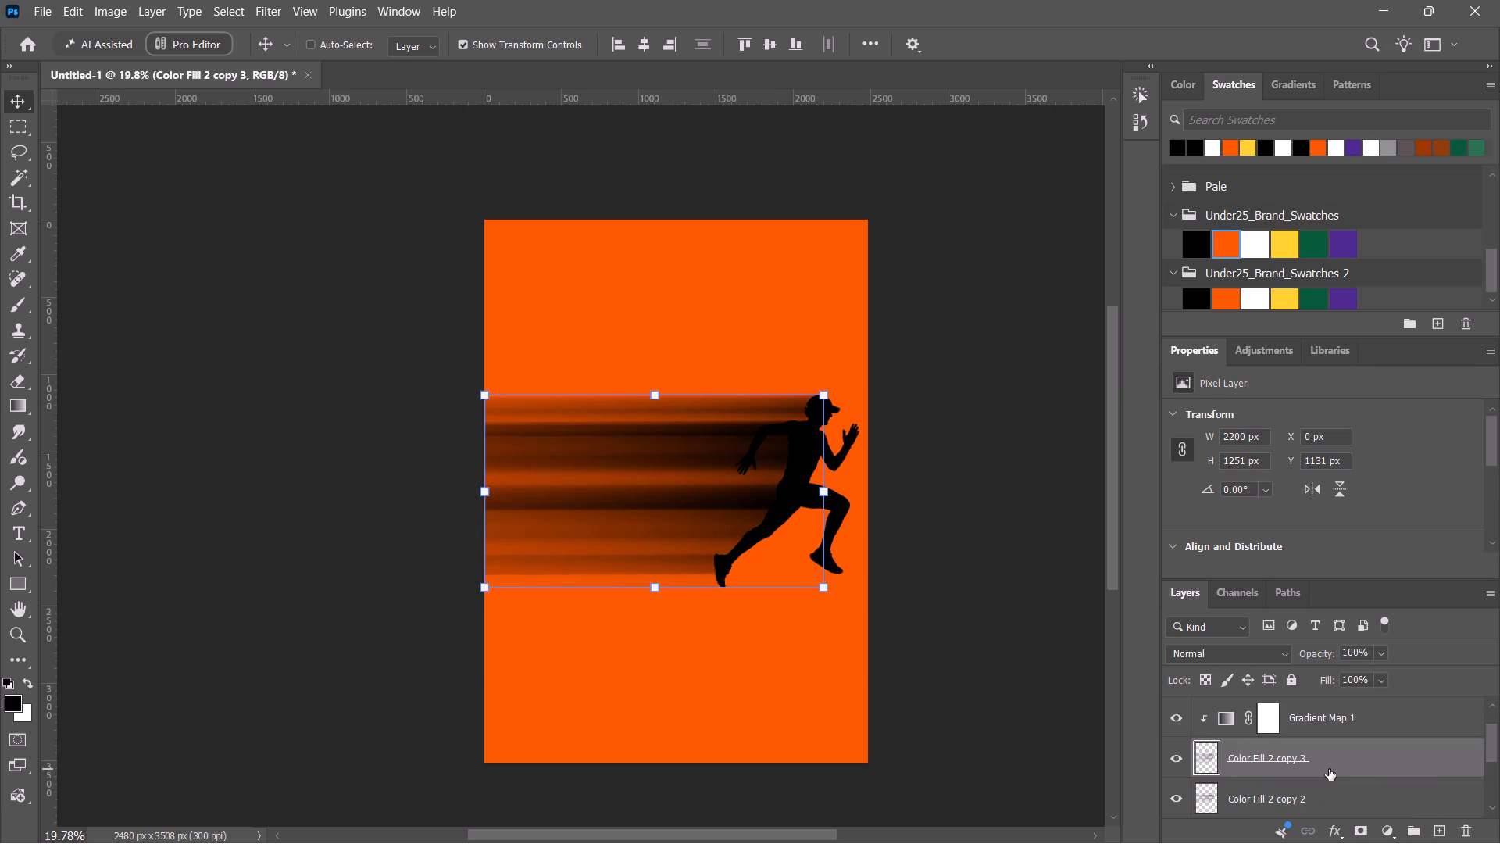
pyautogui.hotkey('ctrl', 'j')
pyautogui.hotkey('ctrl', 'z')
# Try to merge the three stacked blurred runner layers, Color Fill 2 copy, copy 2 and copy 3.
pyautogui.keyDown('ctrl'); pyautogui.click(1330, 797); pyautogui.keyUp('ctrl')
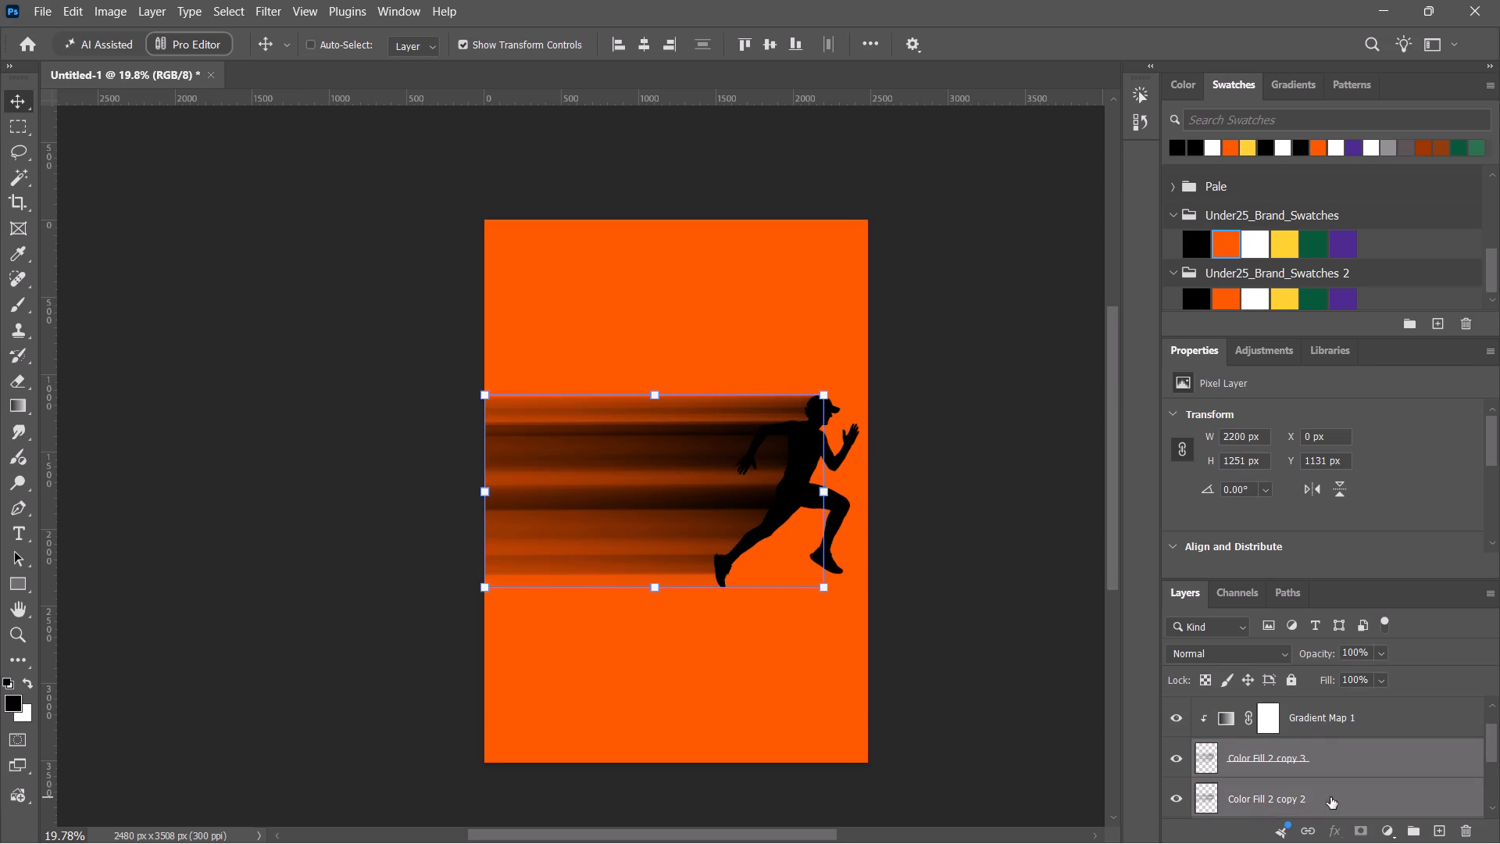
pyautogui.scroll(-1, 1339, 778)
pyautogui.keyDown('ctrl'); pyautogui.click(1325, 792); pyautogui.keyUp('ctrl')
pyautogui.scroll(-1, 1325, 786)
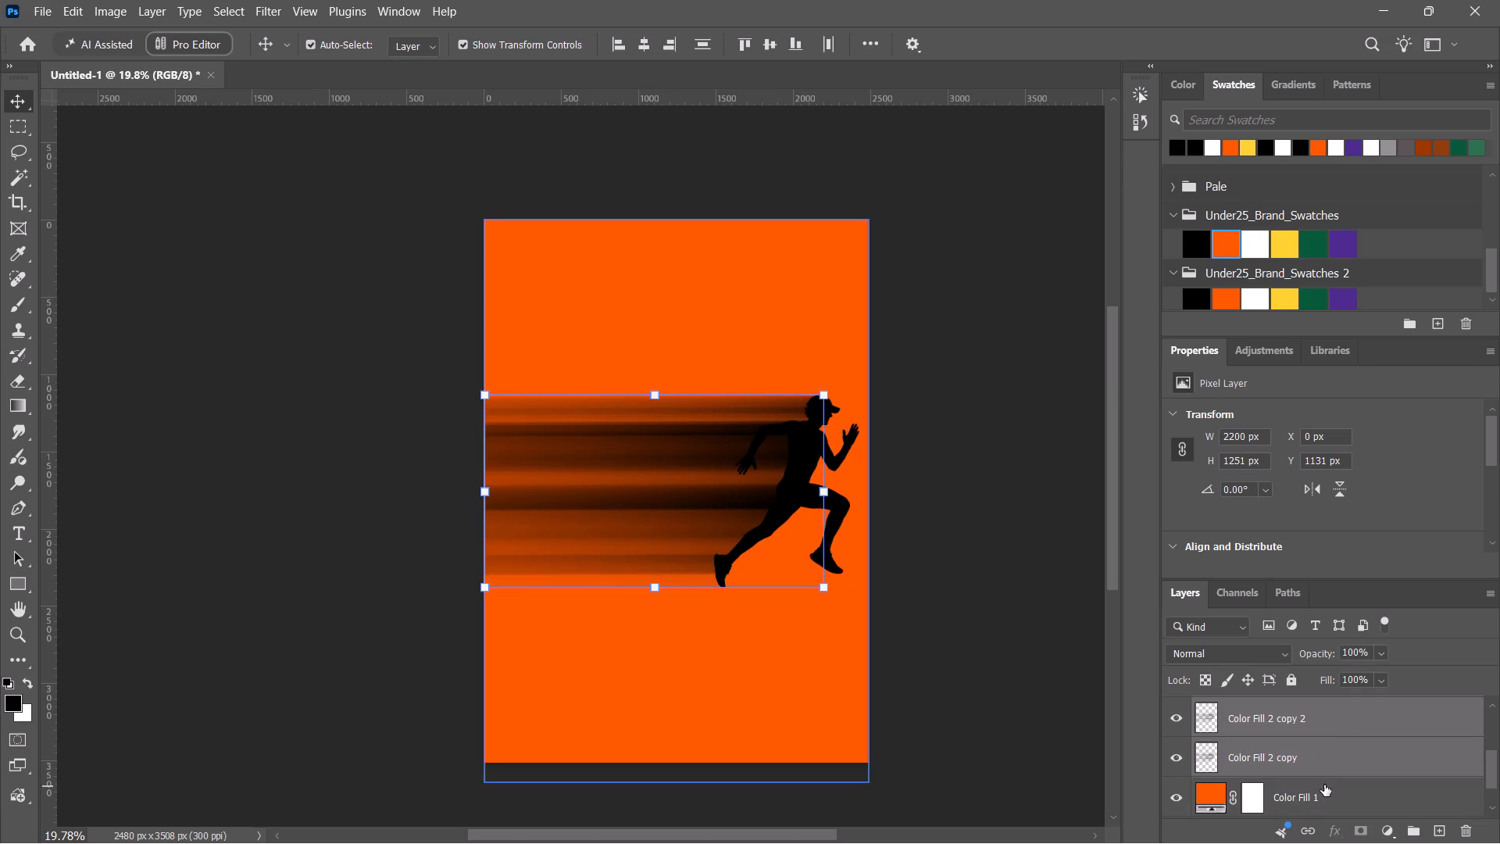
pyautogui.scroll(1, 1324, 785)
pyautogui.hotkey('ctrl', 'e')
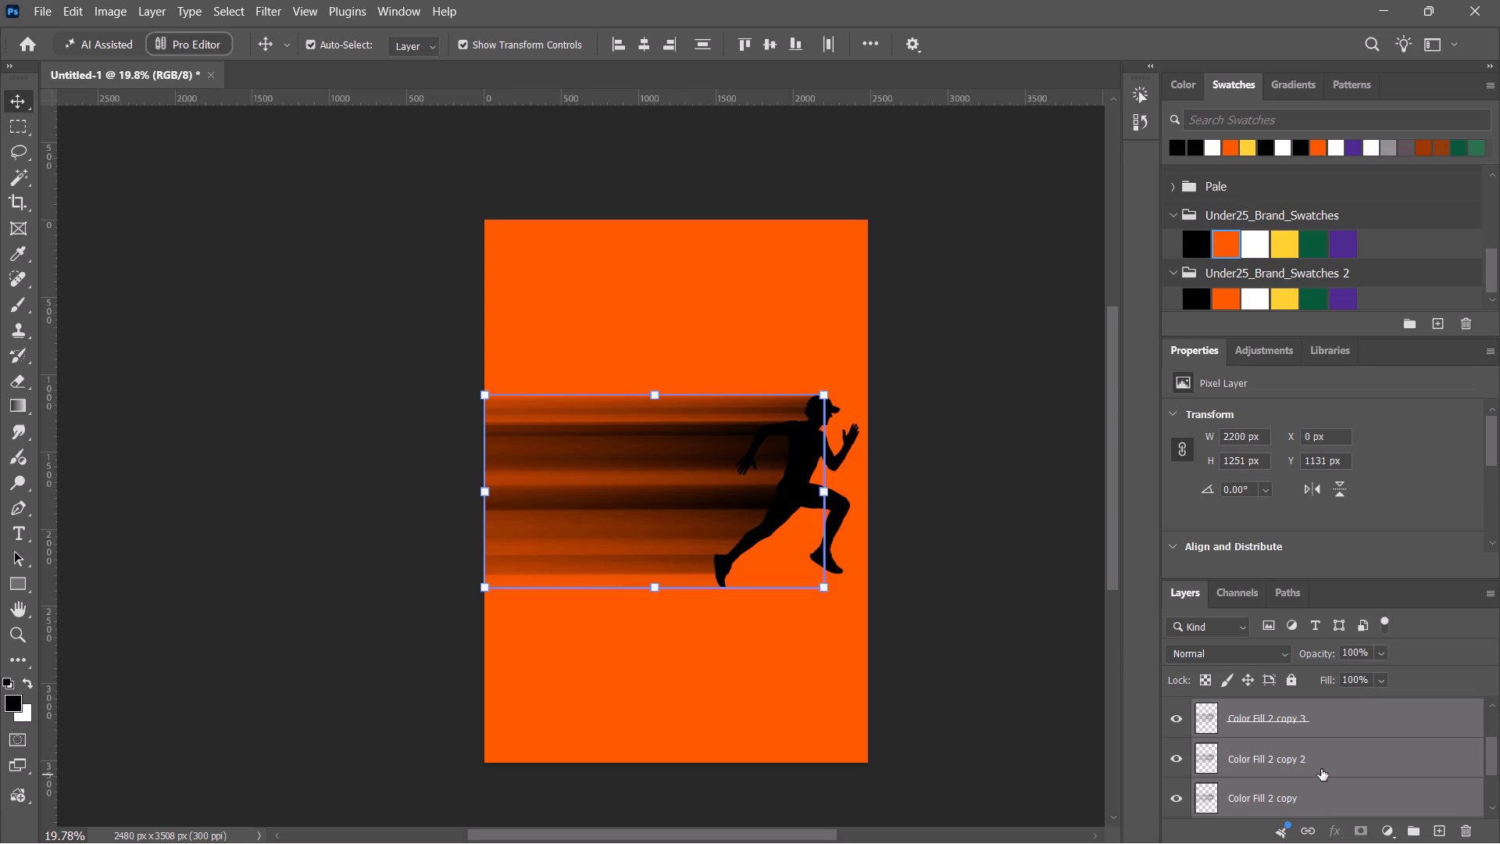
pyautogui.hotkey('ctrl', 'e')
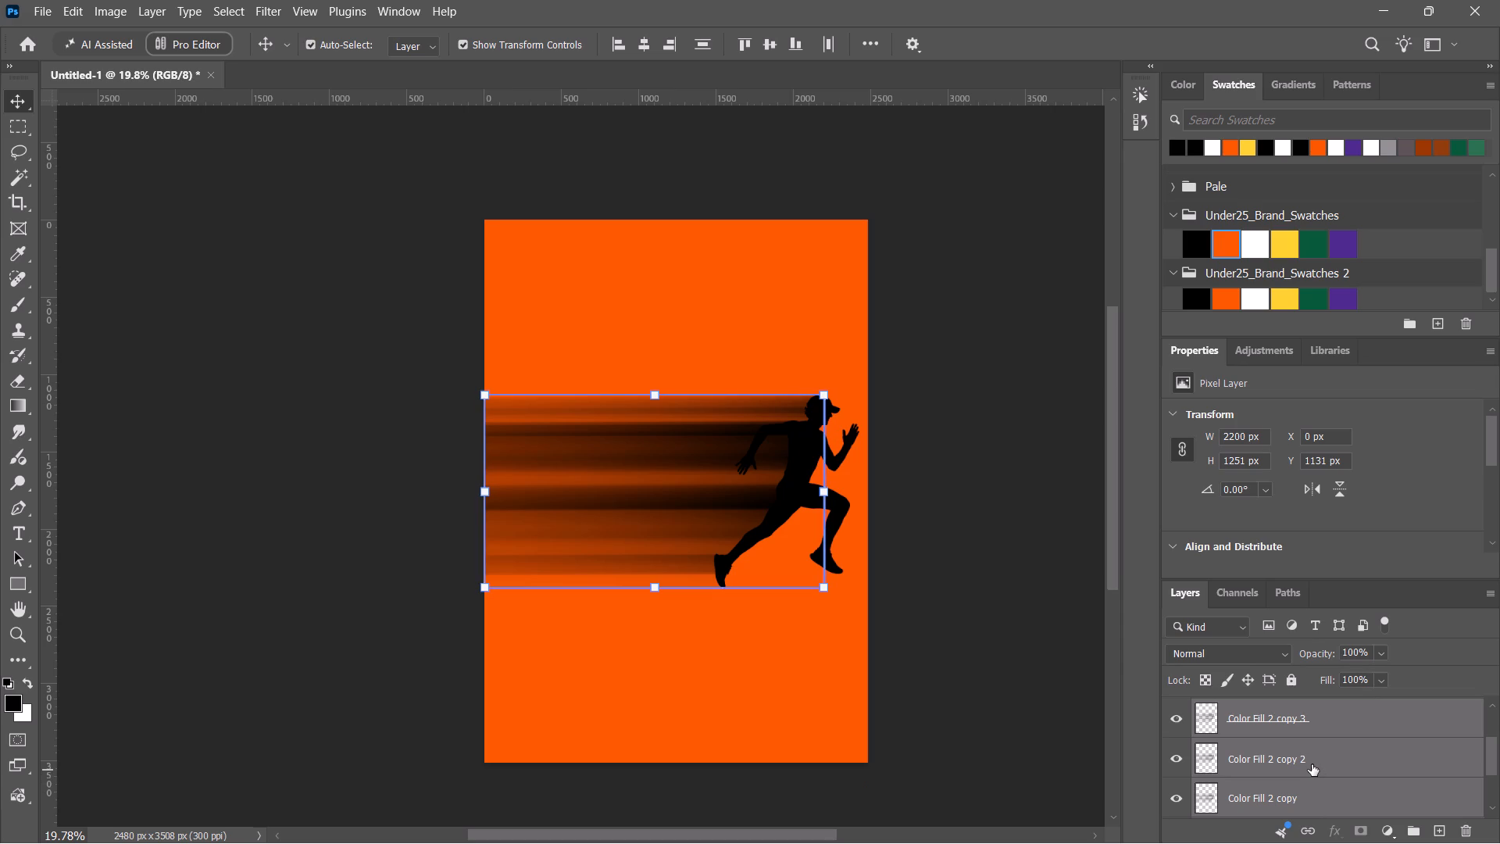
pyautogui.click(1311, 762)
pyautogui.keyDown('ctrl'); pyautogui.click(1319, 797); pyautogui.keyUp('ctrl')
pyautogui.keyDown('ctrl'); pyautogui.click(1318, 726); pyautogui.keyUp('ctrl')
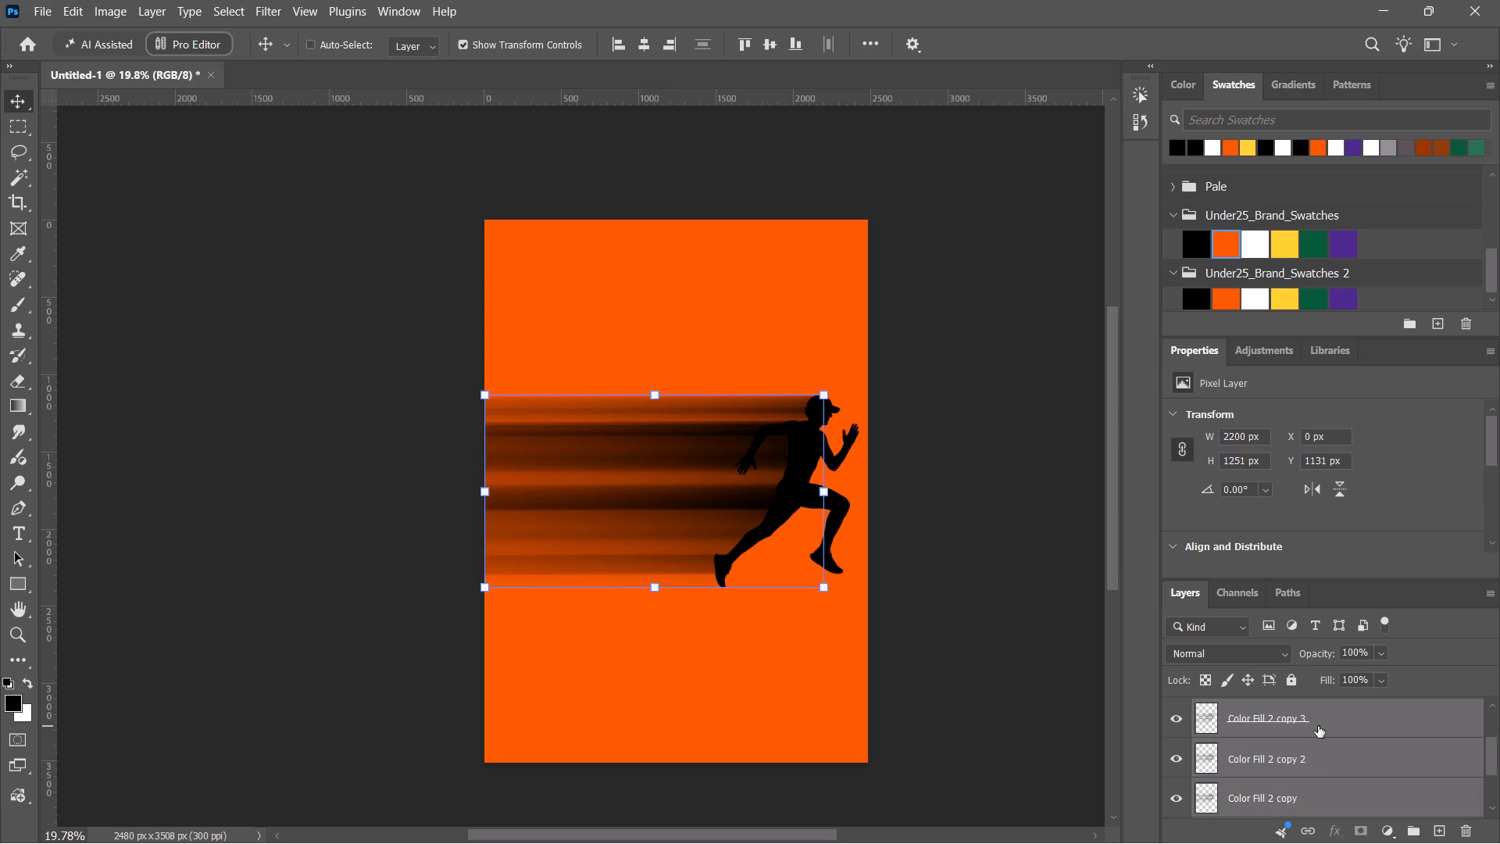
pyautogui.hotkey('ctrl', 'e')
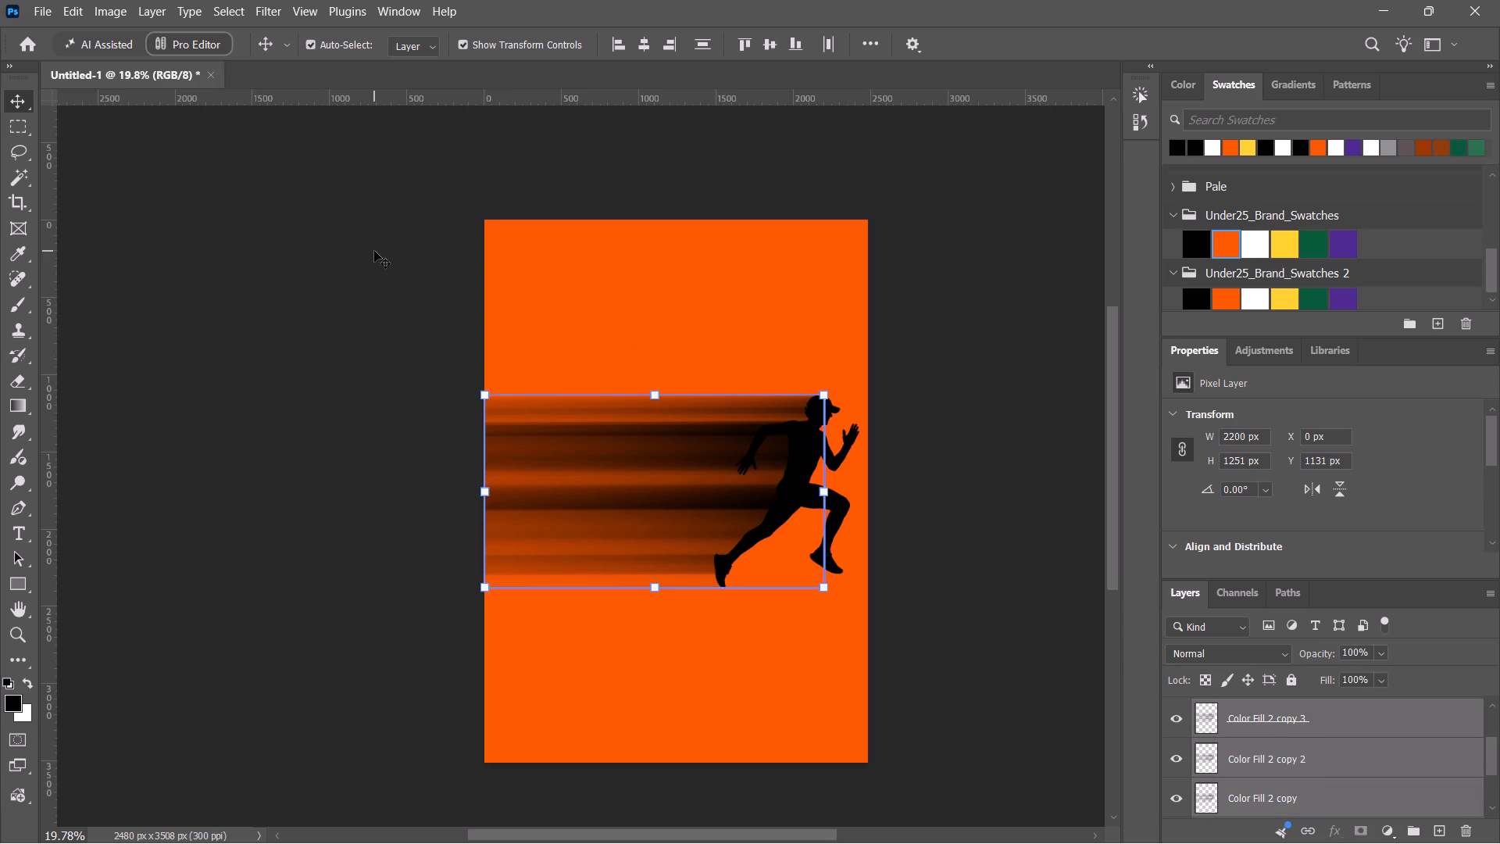
# Set the interface color theme to the darkest option in the preferences.
pyautogui.hotkey('ctrl', 'k')
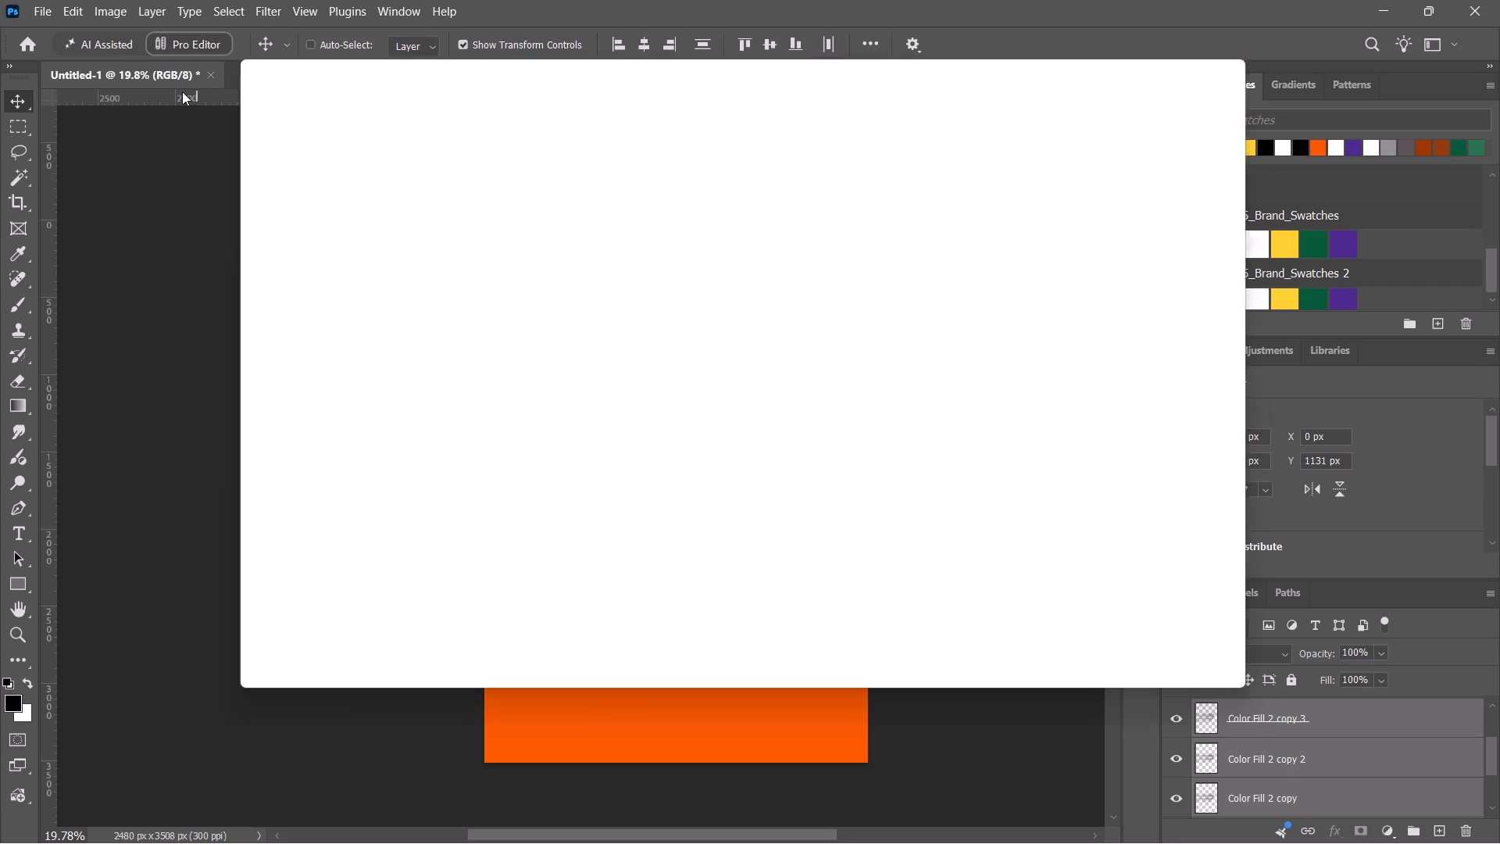
pyautogui.click(320, 159)
pyautogui.click(317, 142)
pyautogui.click(323, 129)
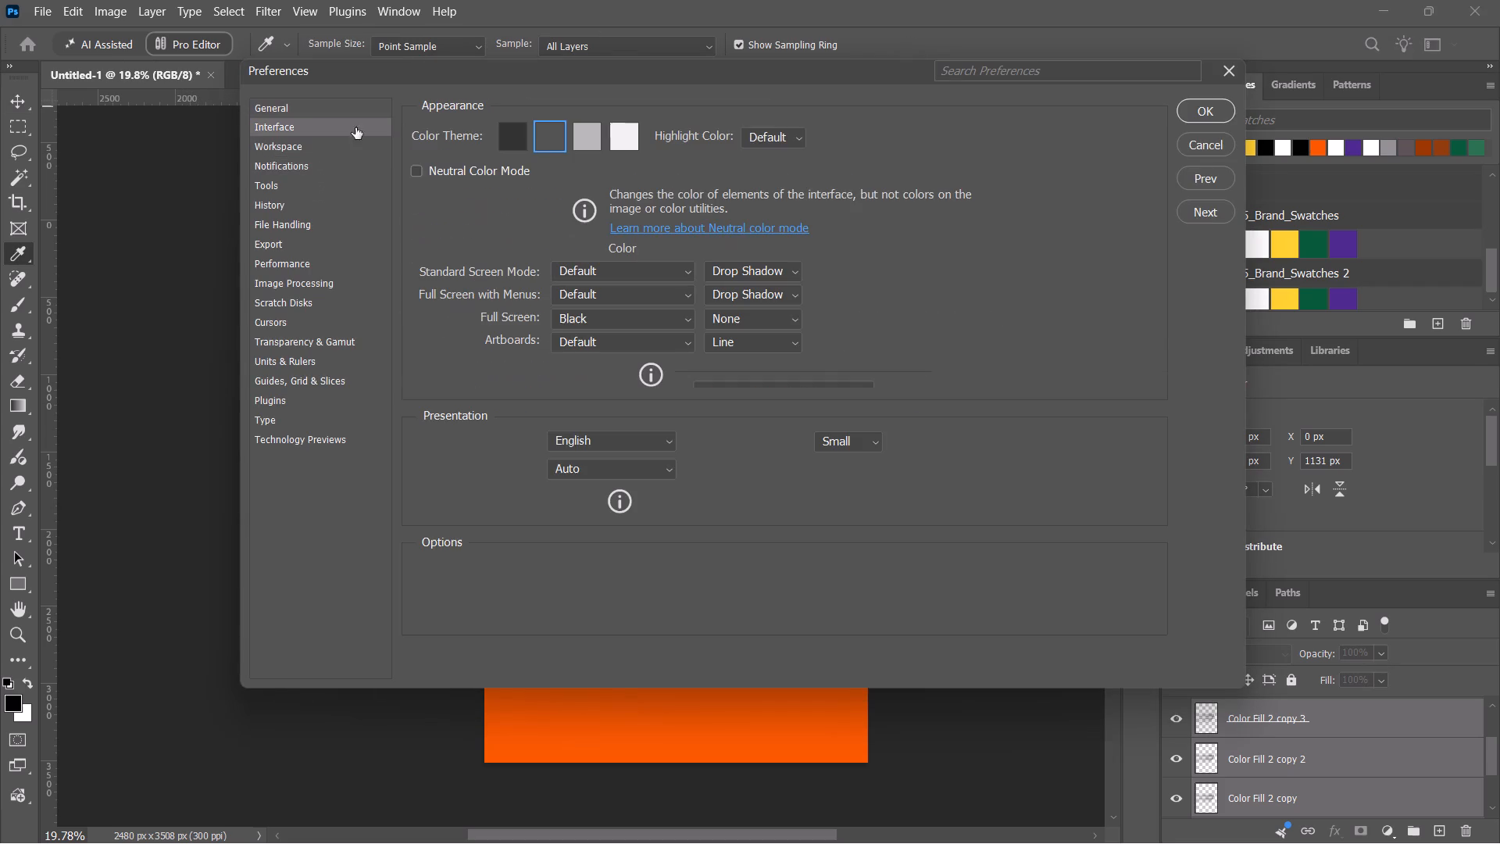
pyautogui.click(505, 128)
pyautogui.click(1196, 108)
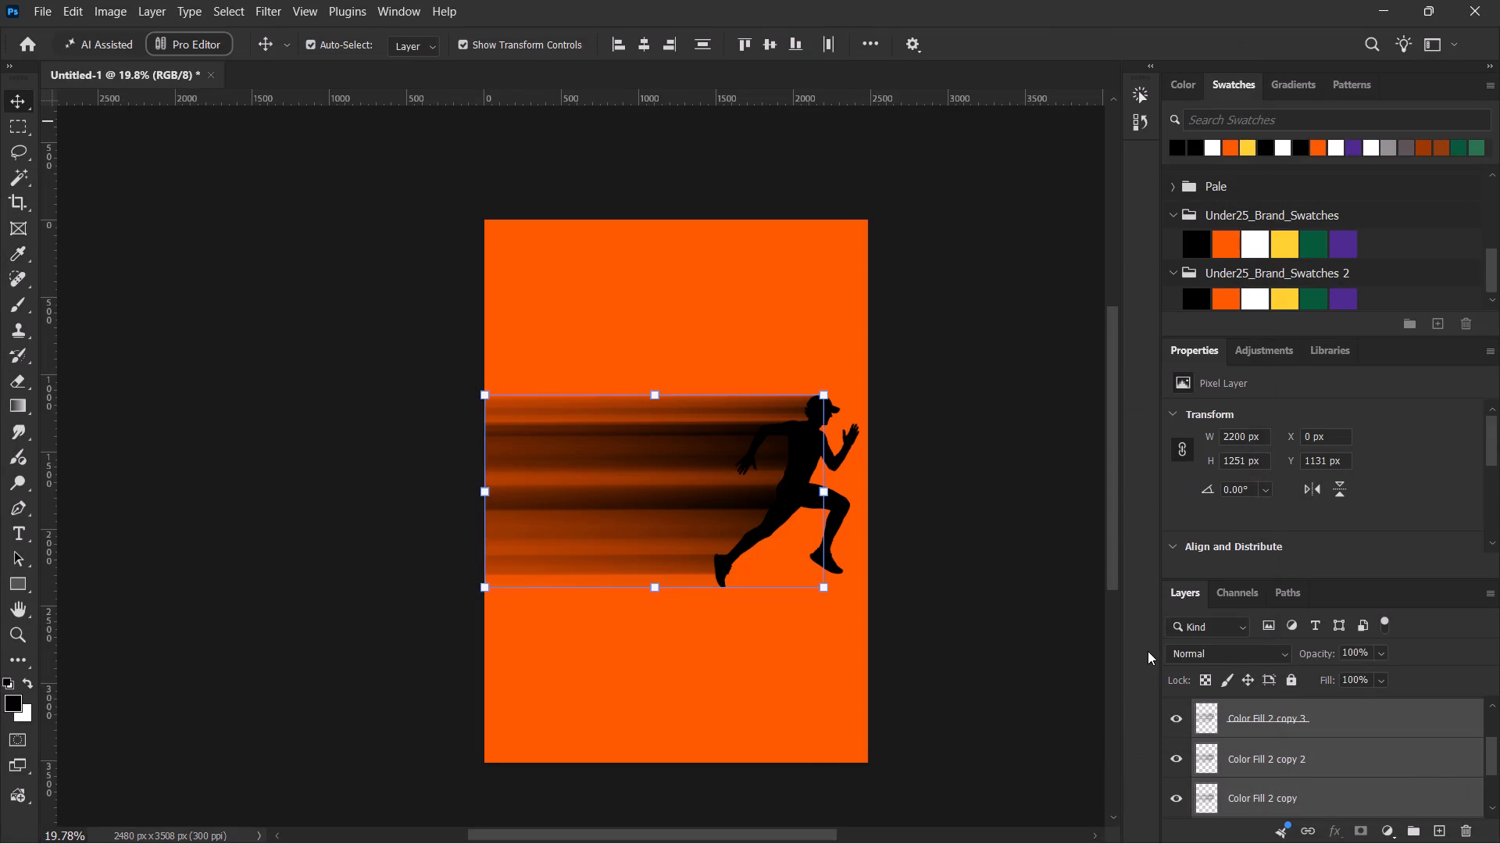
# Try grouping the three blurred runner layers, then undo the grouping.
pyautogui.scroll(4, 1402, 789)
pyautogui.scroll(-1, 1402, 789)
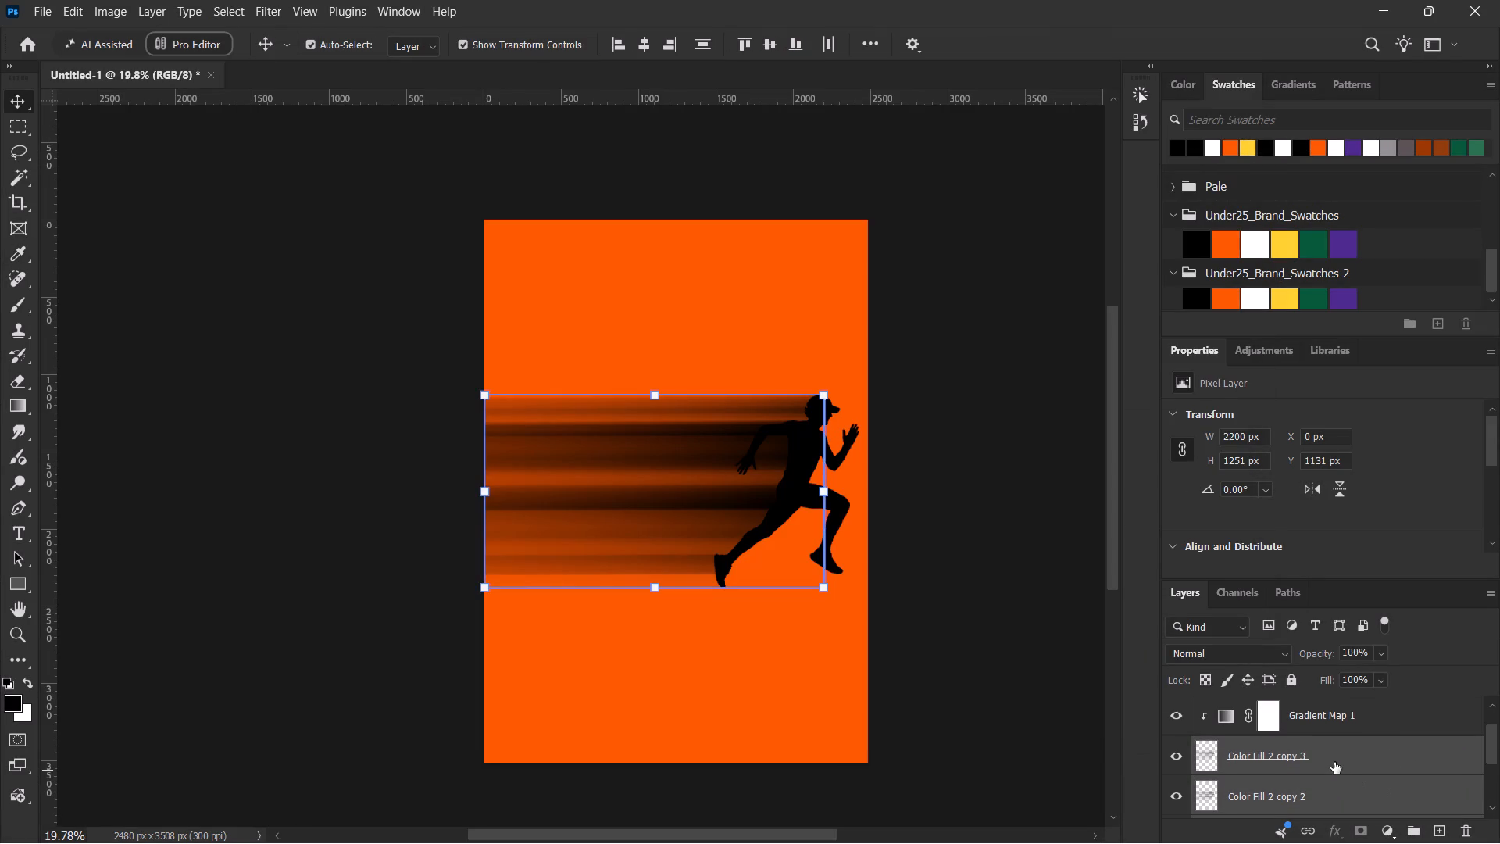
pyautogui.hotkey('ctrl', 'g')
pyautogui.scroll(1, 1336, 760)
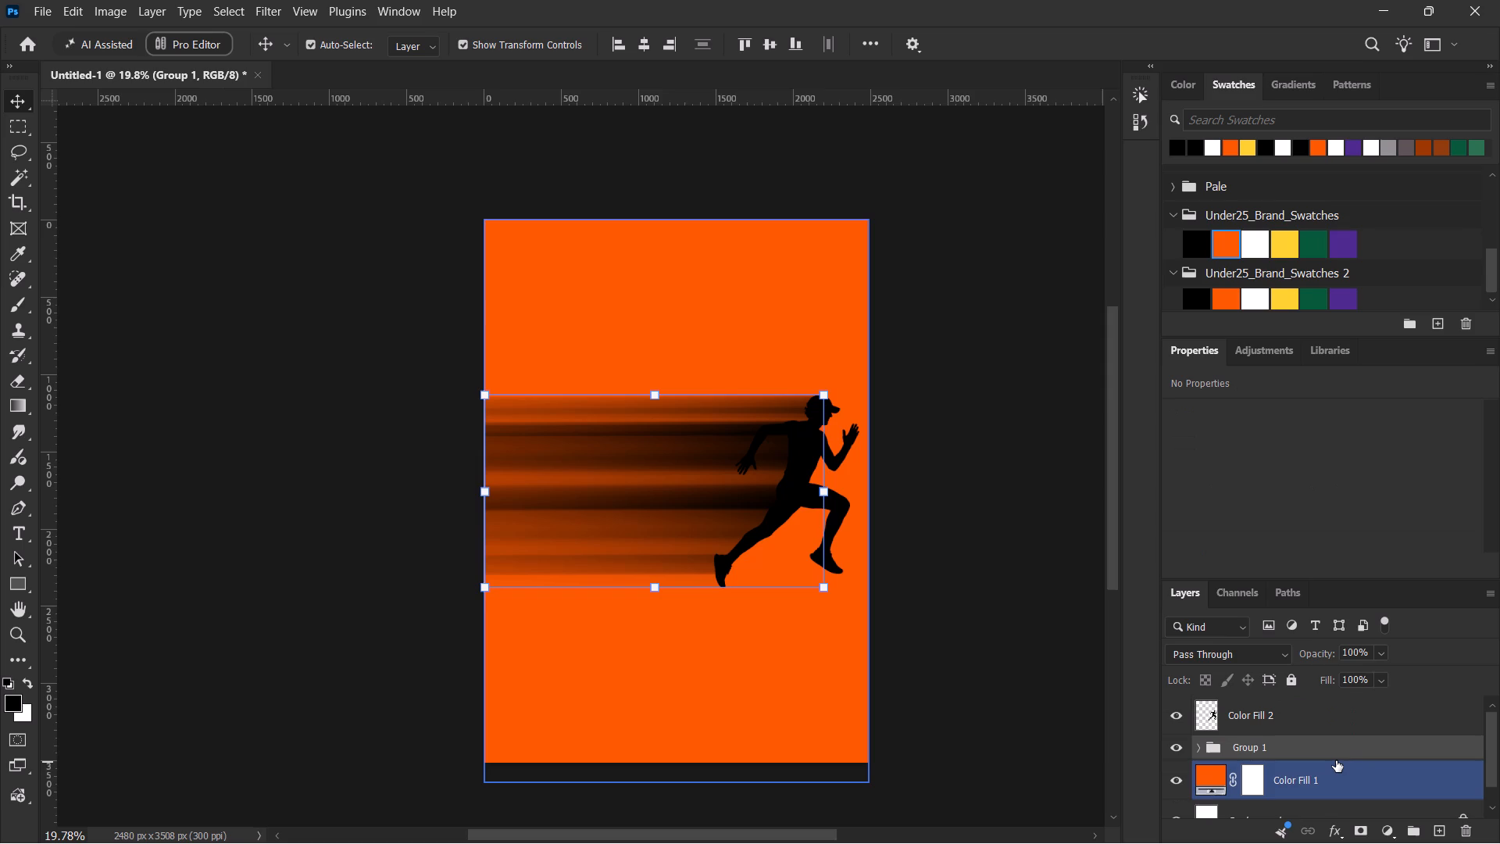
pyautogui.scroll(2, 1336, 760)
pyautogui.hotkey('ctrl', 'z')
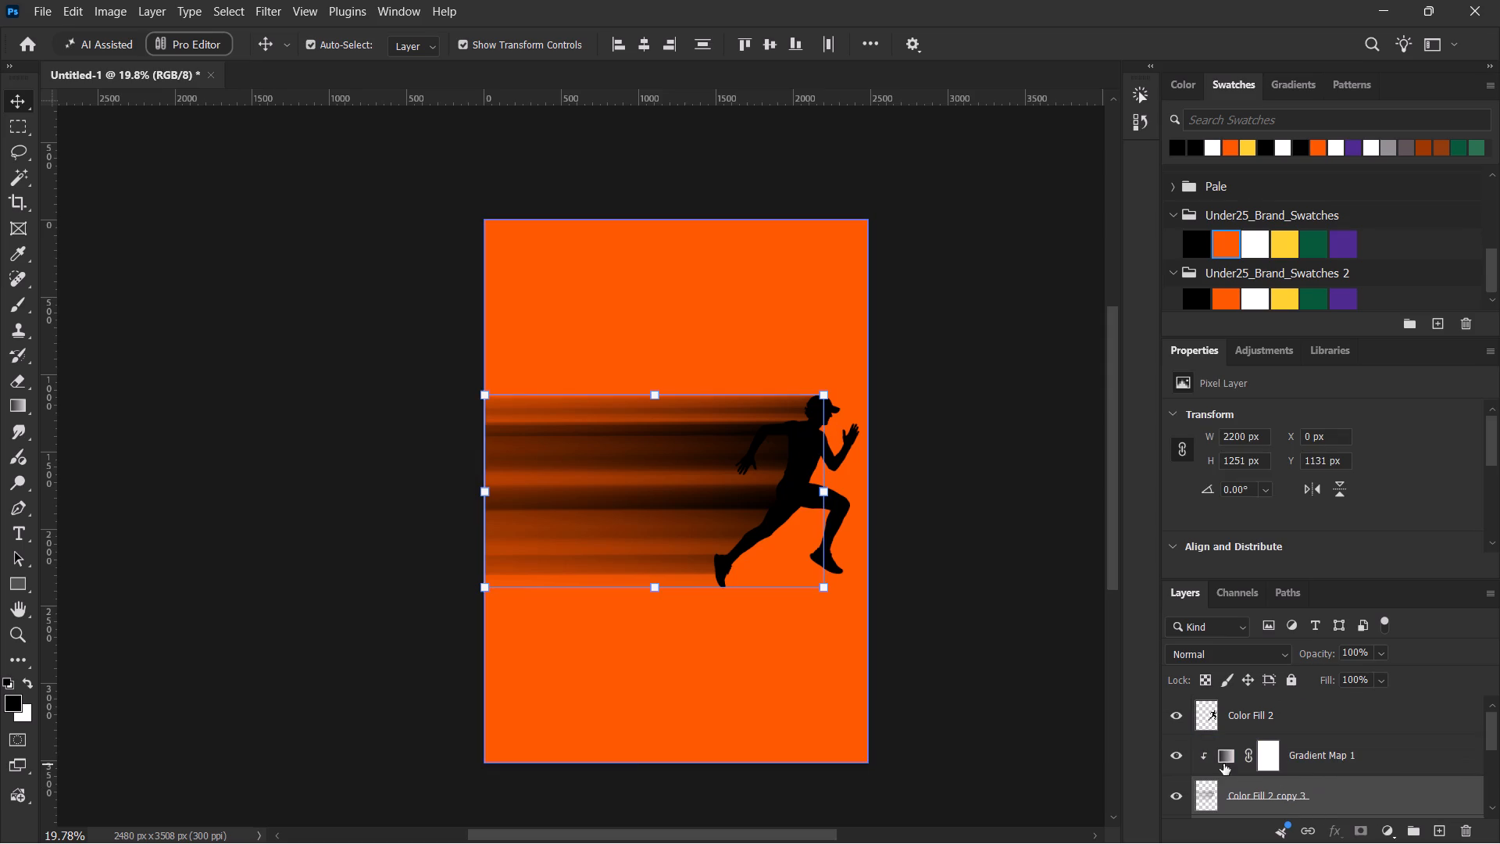
# Delete the Gradient Map 1 adjustment layer above the blurred runner copies.
pyautogui.click(1396, 756)
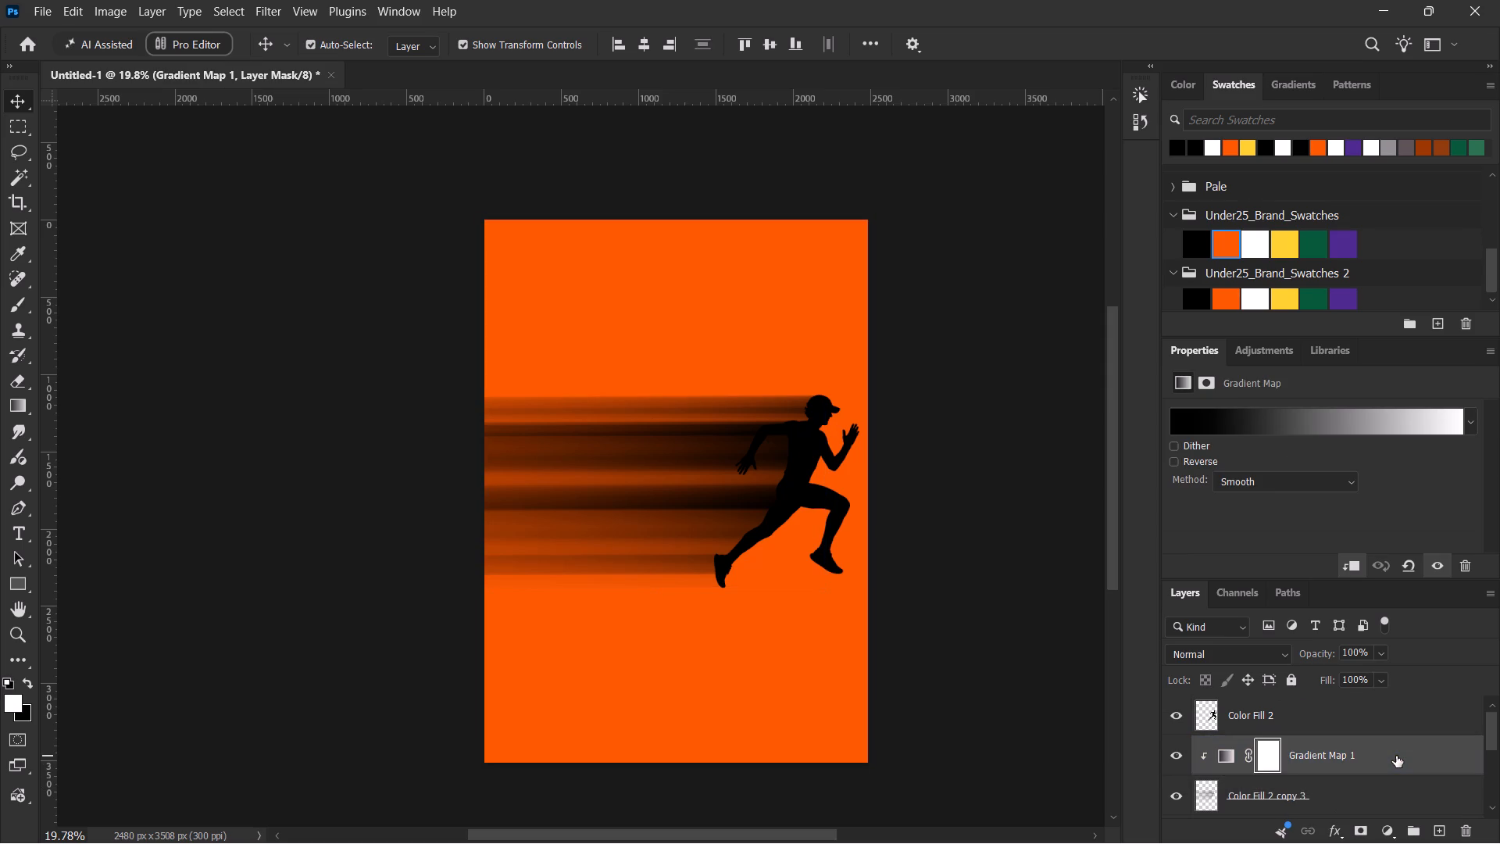
pyautogui.press('Delete')
pyautogui.press('Delete')
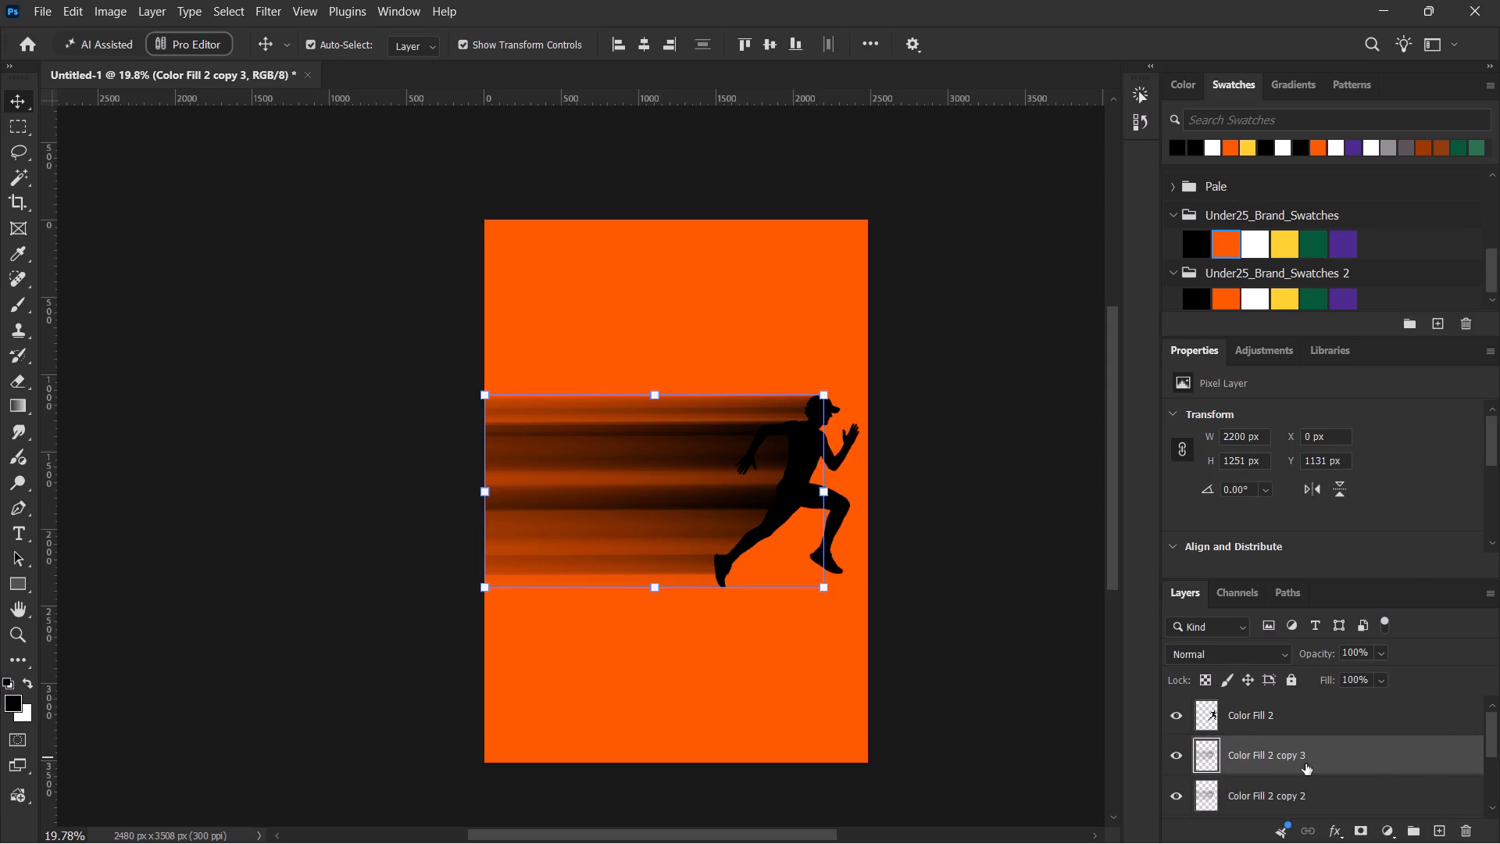
# Merge the three blurred runner layers, Color Fill 2 copy, copy 2 and copy 3, into one layer.
pyautogui.click(1330, 781)
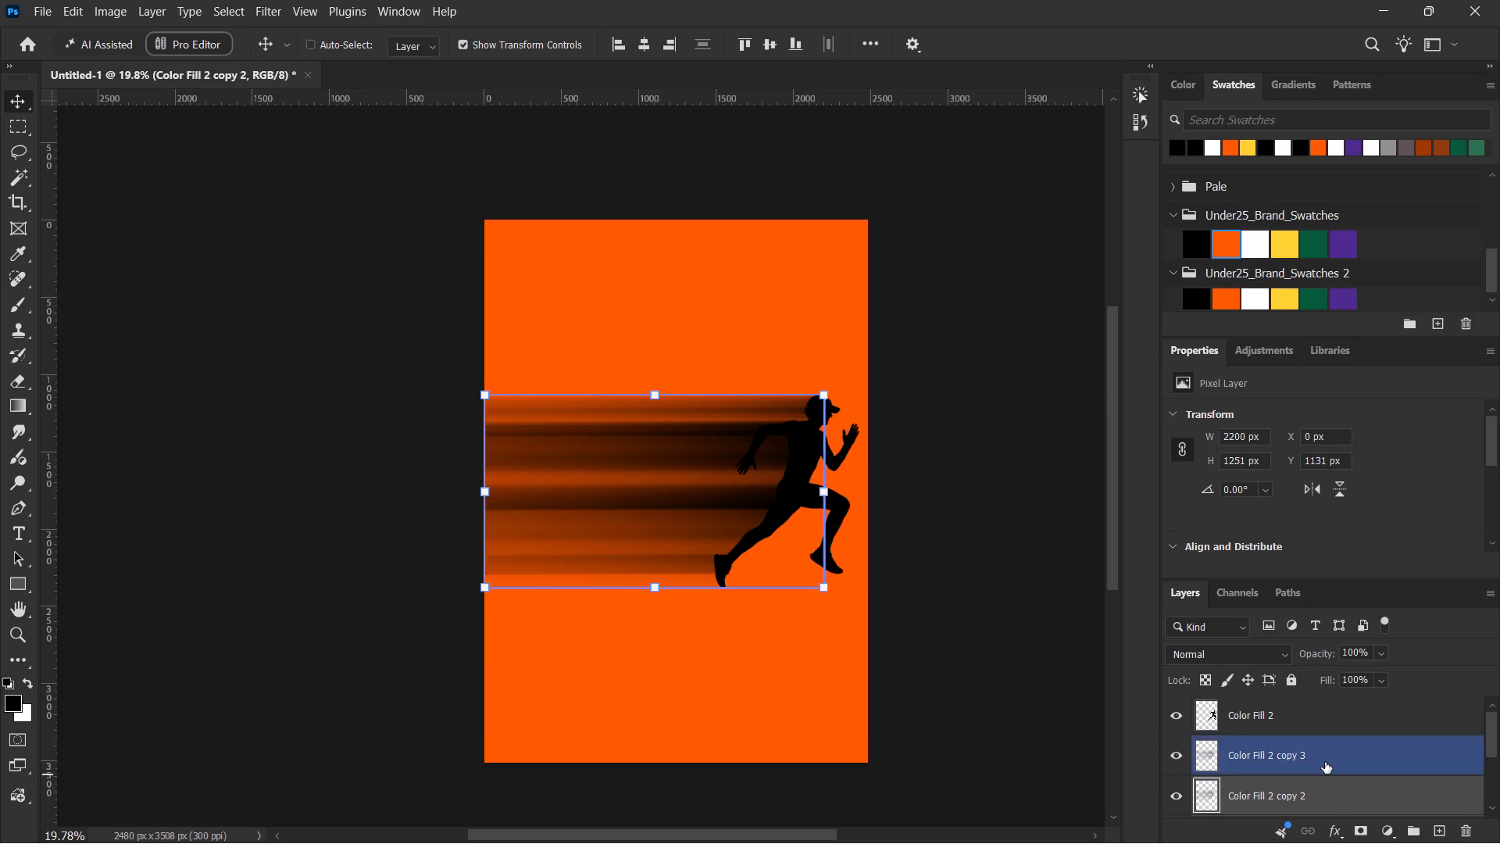
pyautogui.keyDown('ctrl'); pyautogui.click(1325, 762); pyautogui.keyUp('ctrl')
pyautogui.scroll(-1, 1325, 762)
pyautogui.keyDown('ctrl'); pyautogui.click(1302, 790); pyautogui.keyUp('ctrl')
pyautogui.scroll(-2, 1302, 790)
pyautogui.scroll(1, 1302, 788)
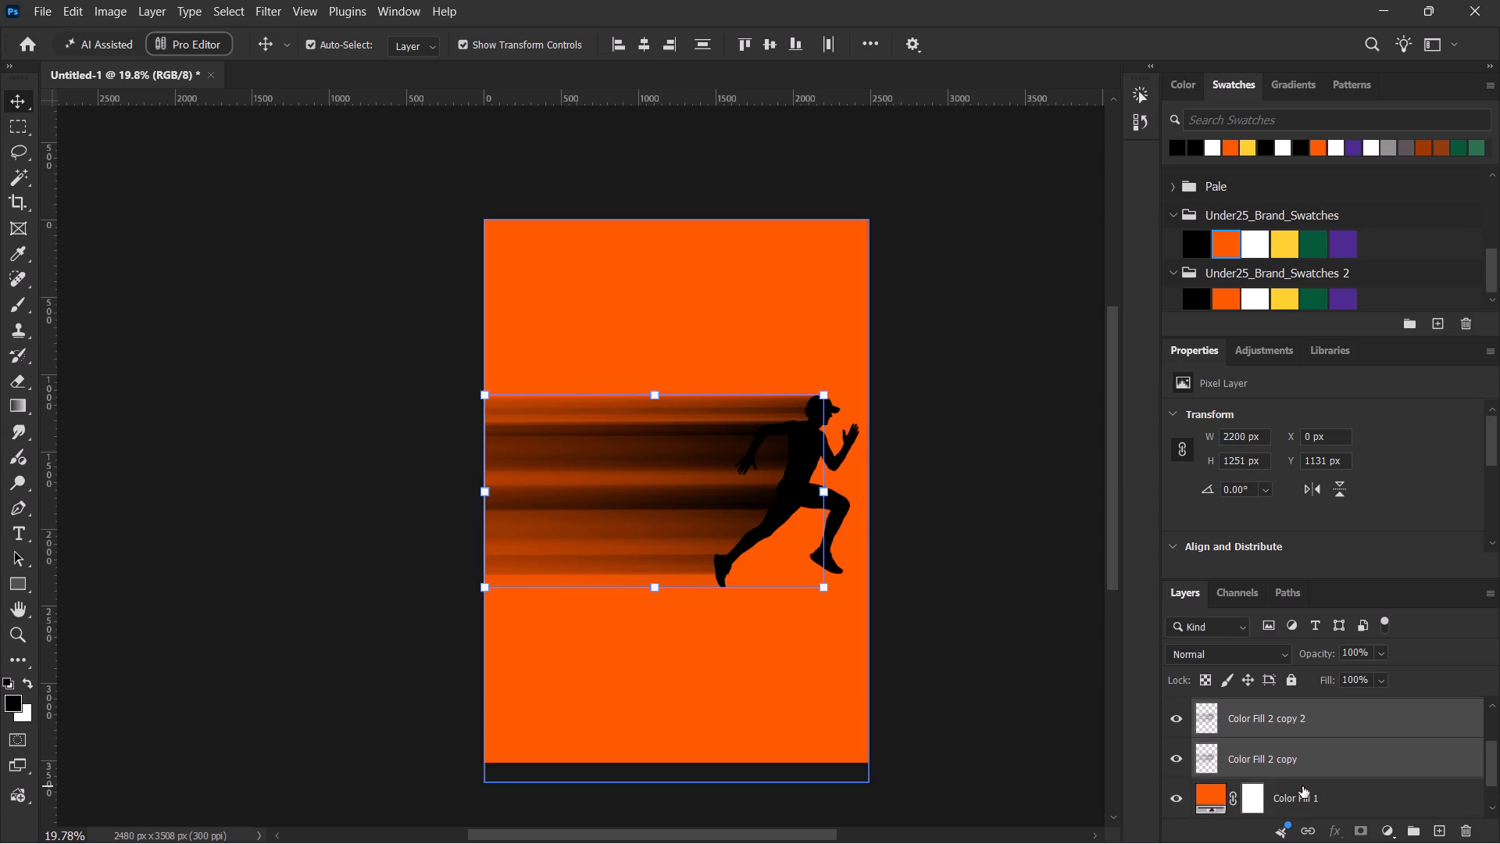
pyautogui.scroll(4, 1302, 783)
pyautogui.hotkey('ctrl', 'e')
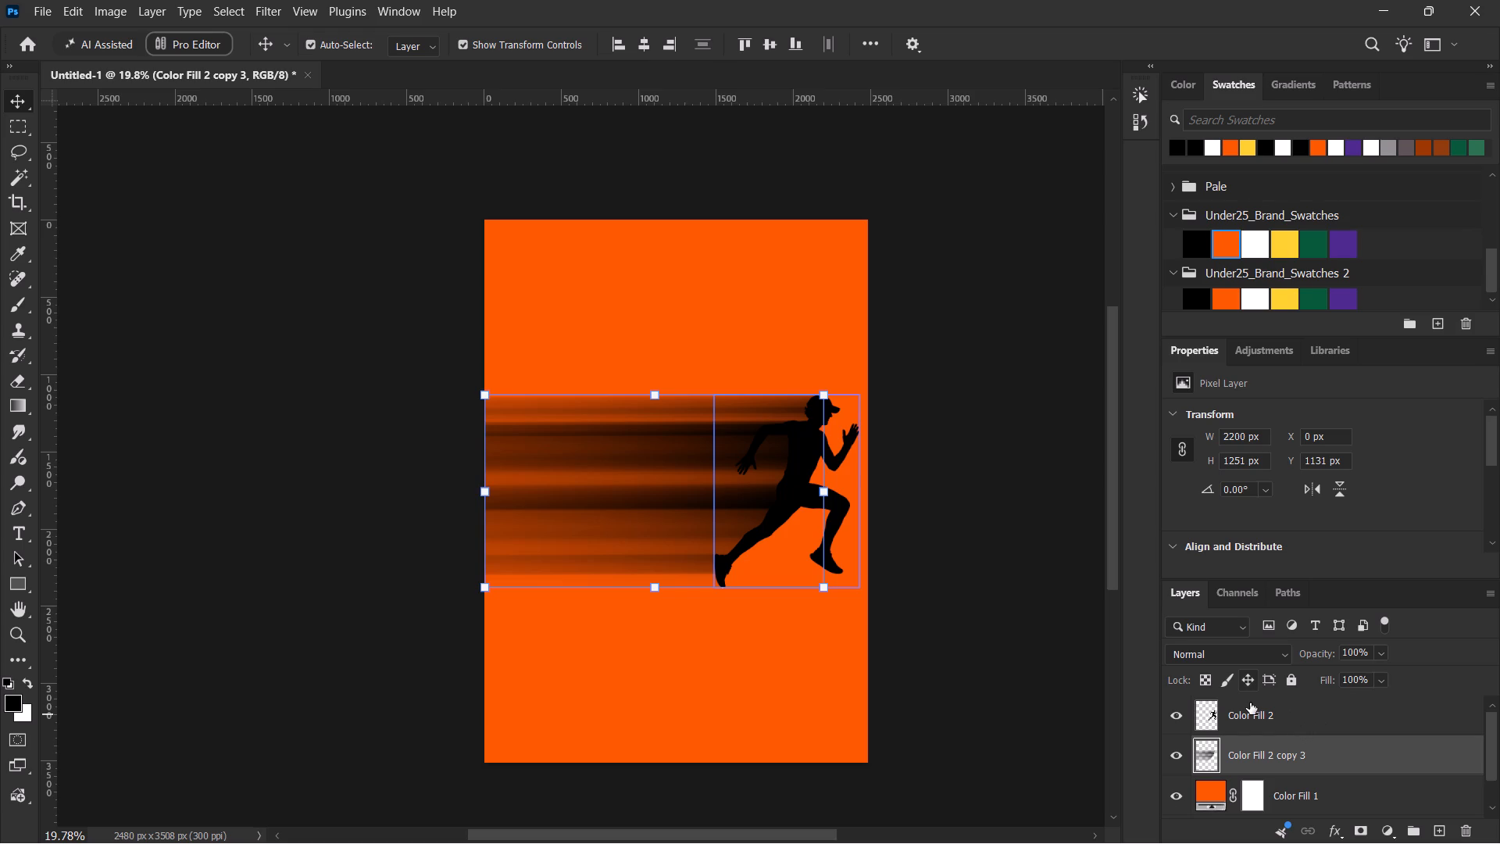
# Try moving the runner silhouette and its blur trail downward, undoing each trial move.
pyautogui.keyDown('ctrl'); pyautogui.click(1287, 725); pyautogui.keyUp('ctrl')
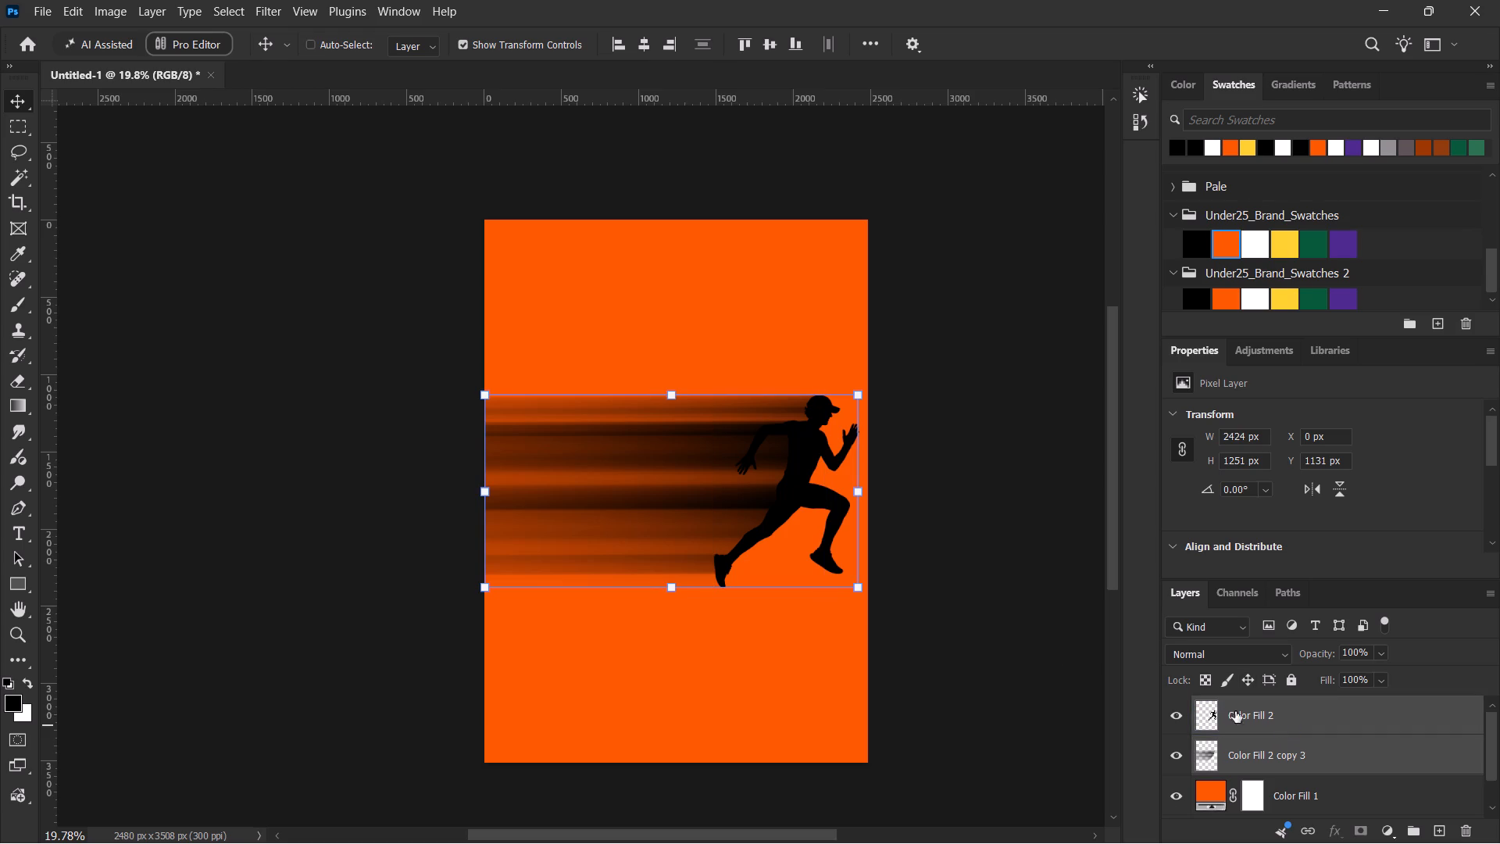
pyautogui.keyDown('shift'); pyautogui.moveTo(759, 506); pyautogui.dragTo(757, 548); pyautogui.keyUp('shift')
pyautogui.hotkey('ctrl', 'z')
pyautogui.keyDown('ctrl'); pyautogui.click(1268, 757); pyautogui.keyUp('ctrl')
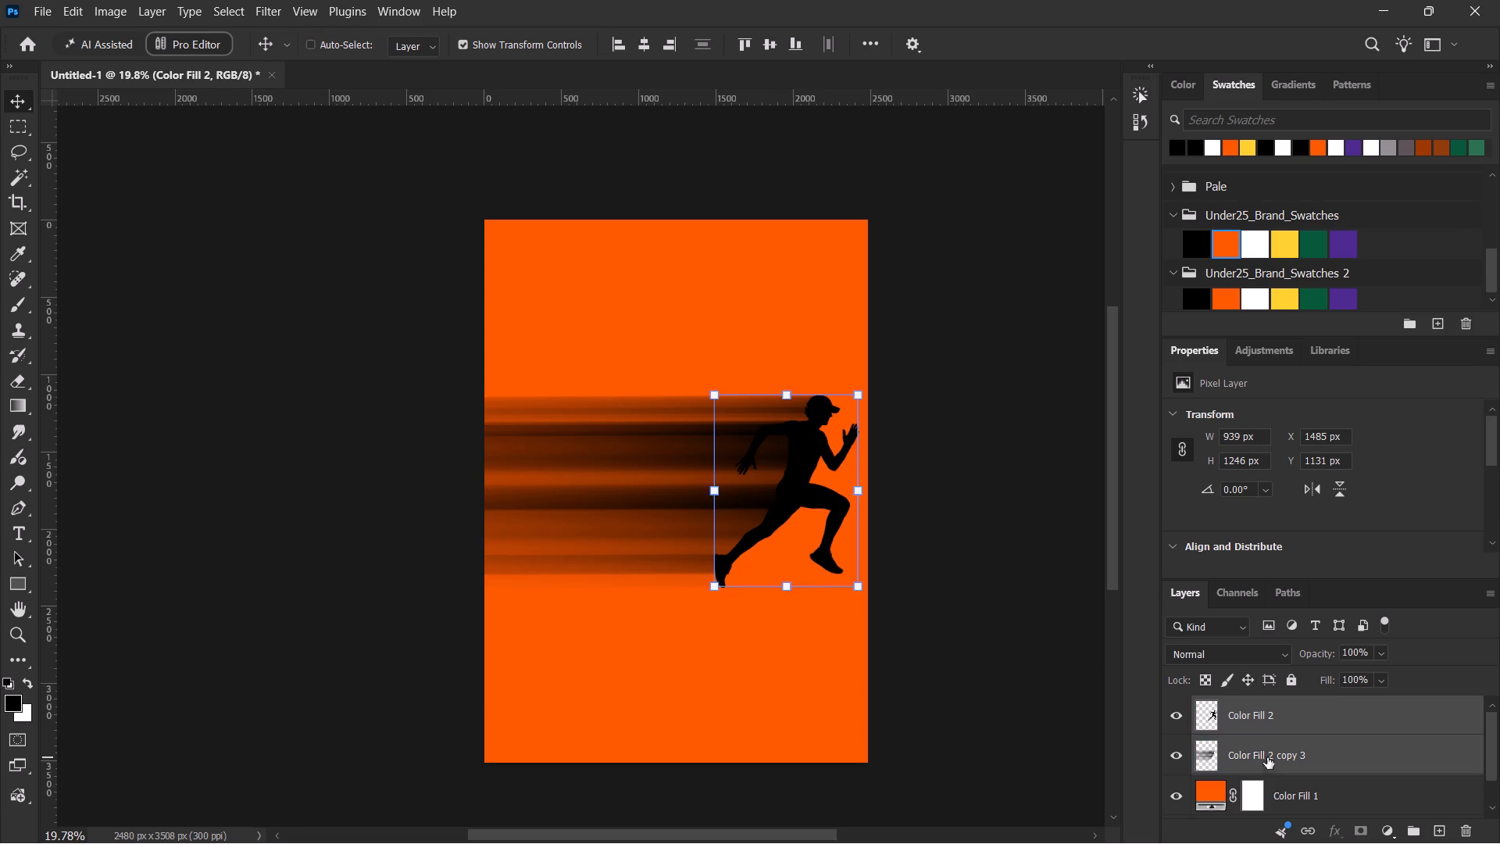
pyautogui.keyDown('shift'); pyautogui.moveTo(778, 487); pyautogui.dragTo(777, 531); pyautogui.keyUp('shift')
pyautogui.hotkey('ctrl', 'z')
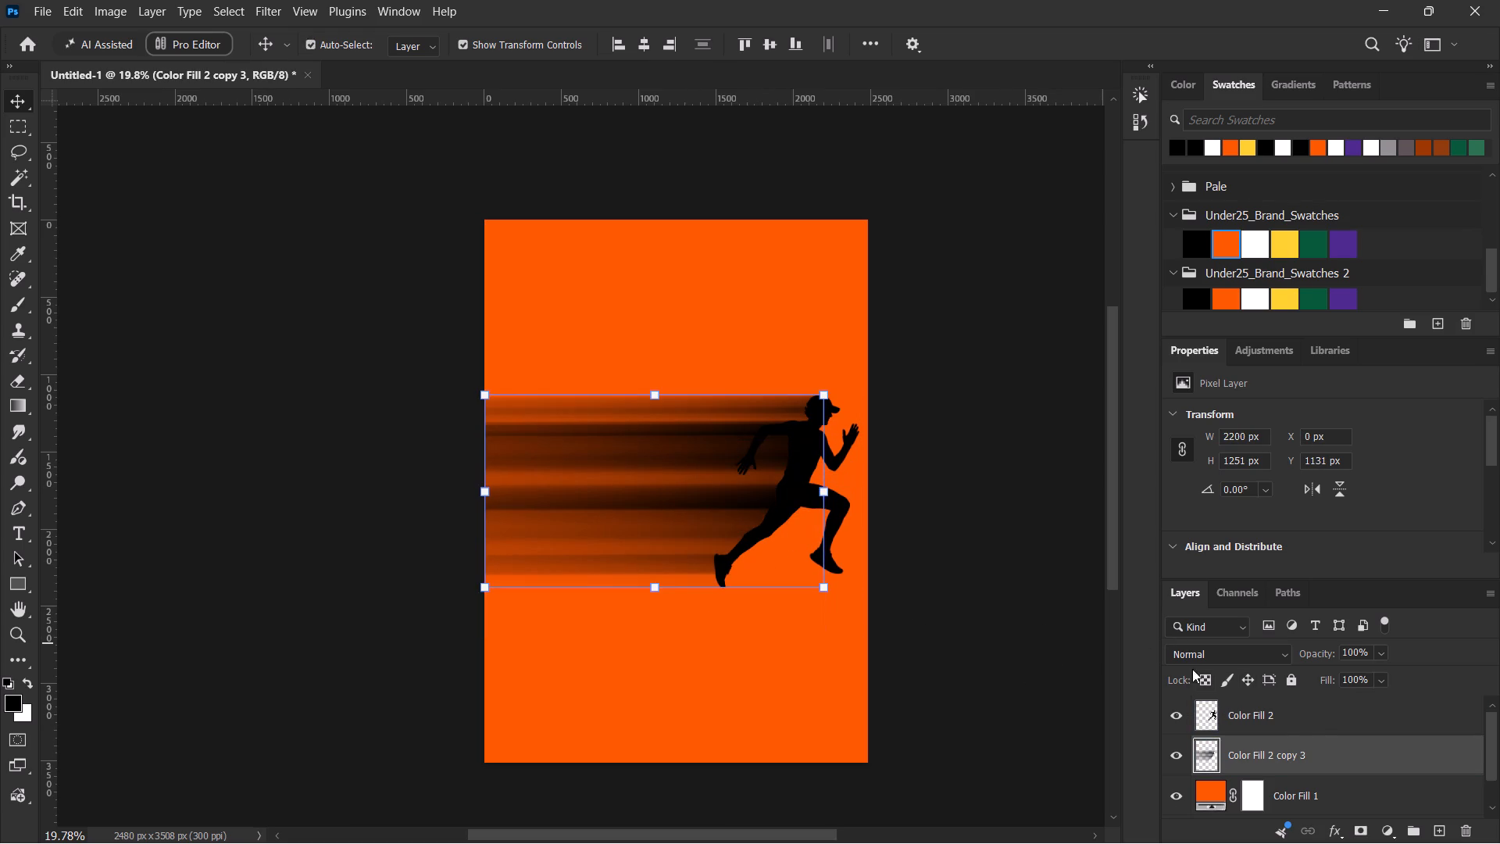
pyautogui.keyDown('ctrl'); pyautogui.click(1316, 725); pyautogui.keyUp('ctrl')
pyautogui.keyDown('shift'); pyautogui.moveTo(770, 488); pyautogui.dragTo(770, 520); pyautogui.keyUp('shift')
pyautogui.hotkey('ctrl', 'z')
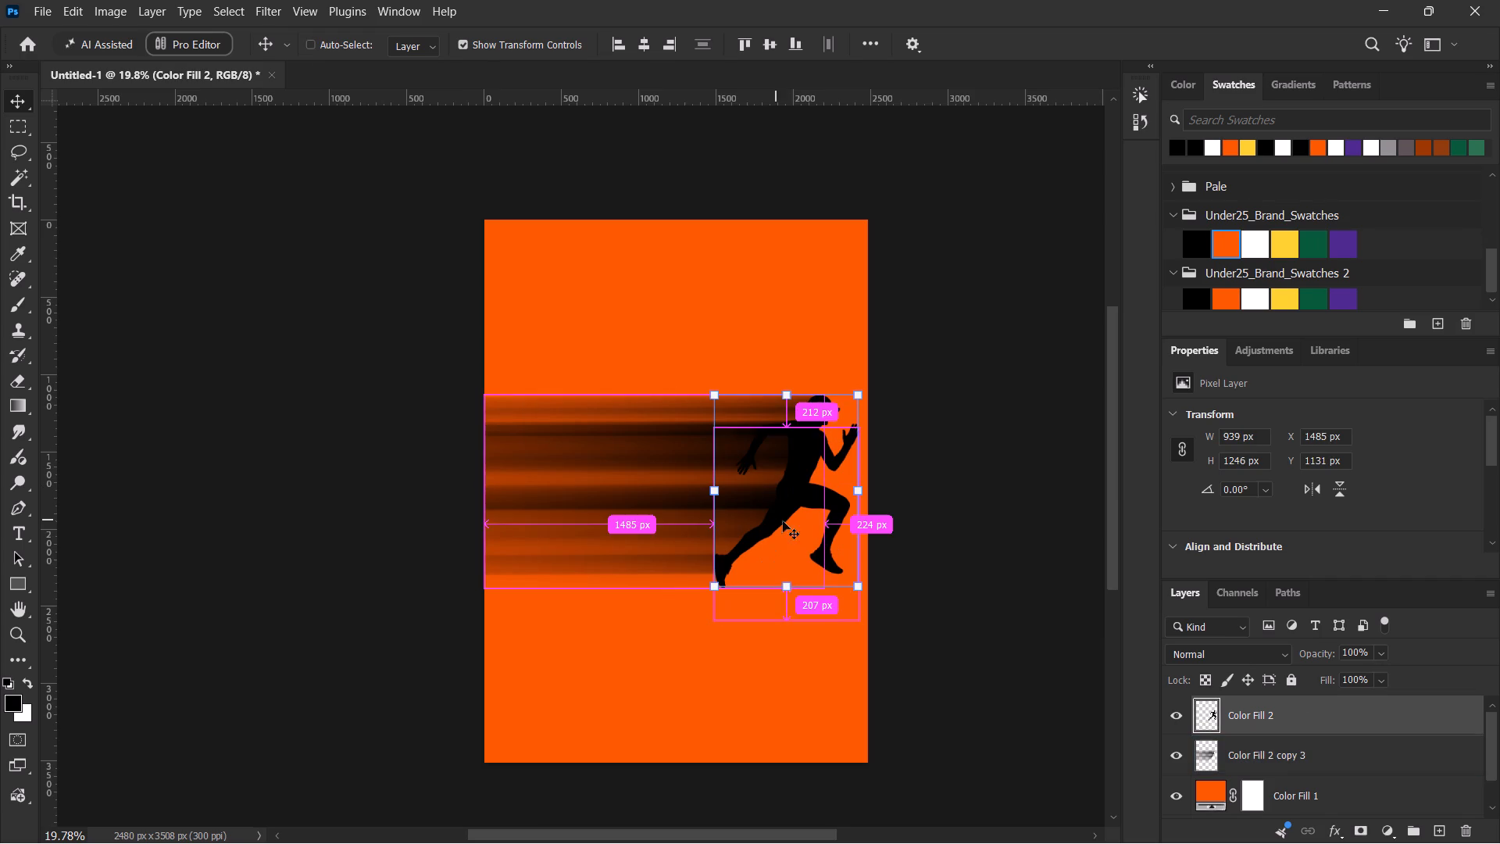
# Move the runner and its blur trail together to the poster's bottom edge, nudging them right to X 40 px, Y 2257 px.
pyautogui.keyDown('ctrl'); pyautogui.click(1307, 759); pyautogui.keyUp('ctrl')
pyautogui.keyDown('ctrl'); pyautogui.keyDown('shift'); pyautogui.moveTo(770, 504); pyautogui.dragTo(769, 544); pyautogui.keyUp('shift'); pyautogui.keyUp('ctrl')
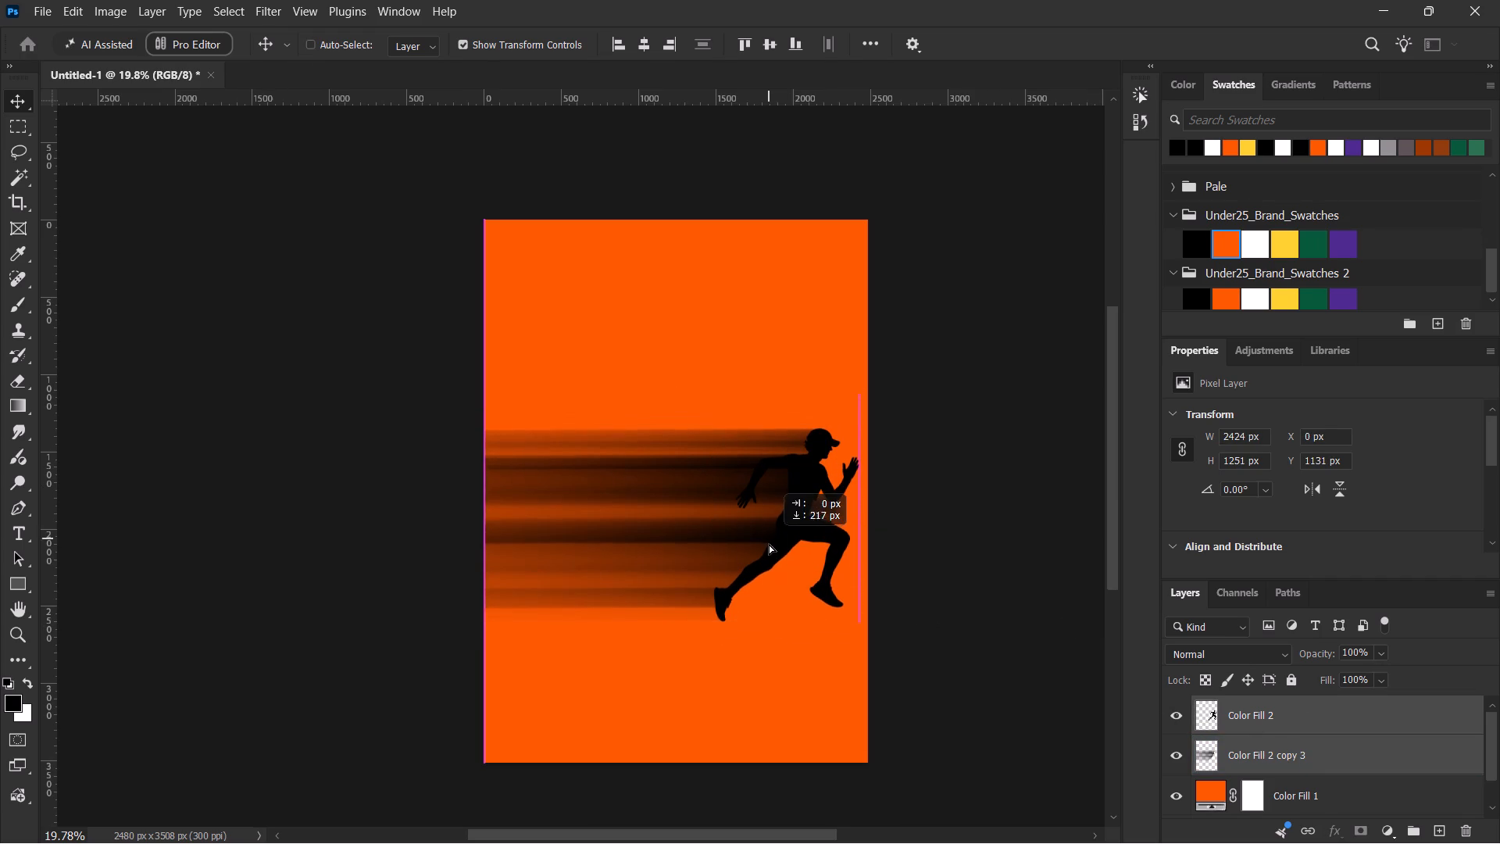
pyautogui.keyDown('ctrl'); pyautogui.keyDown('shift'); pyautogui.moveTo(769, 544); pyautogui.dragTo(765, 674); pyautogui.keyUp('shift'); pyautogui.keyUp('ctrl')
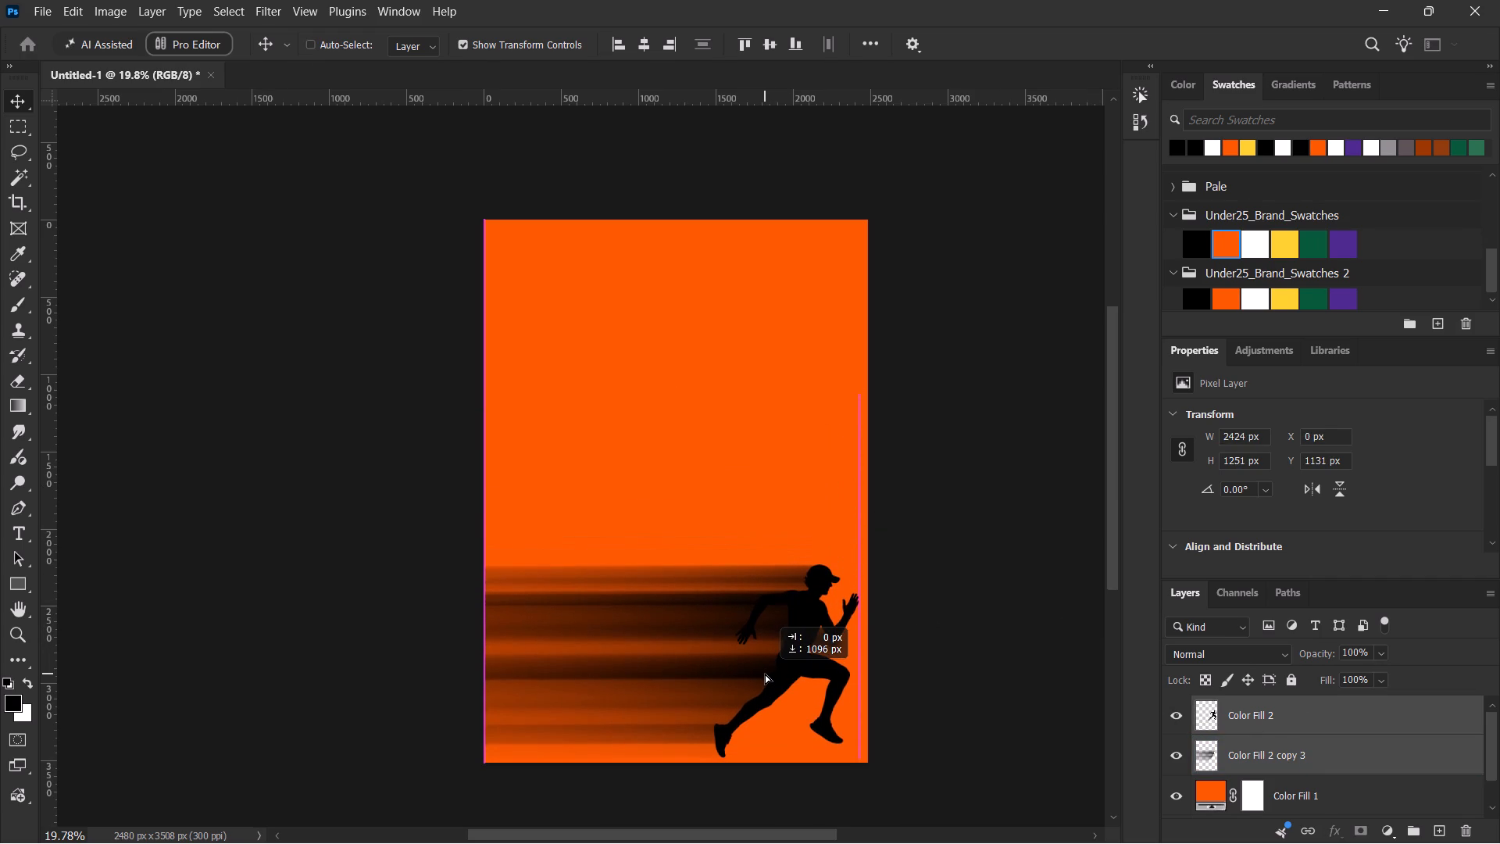
pyautogui.keyDown('ctrl'); pyautogui.keyDown('shift'); pyautogui.moveTo(765, 674); pyautogui.dragTo(763, 681); pyautogui.keyUp('shift'); pyautogui.keyUp('ctrl')
pyautogui.hotkey('shift', 'Right')
pyautogui.hotkey('shift', 'Right')
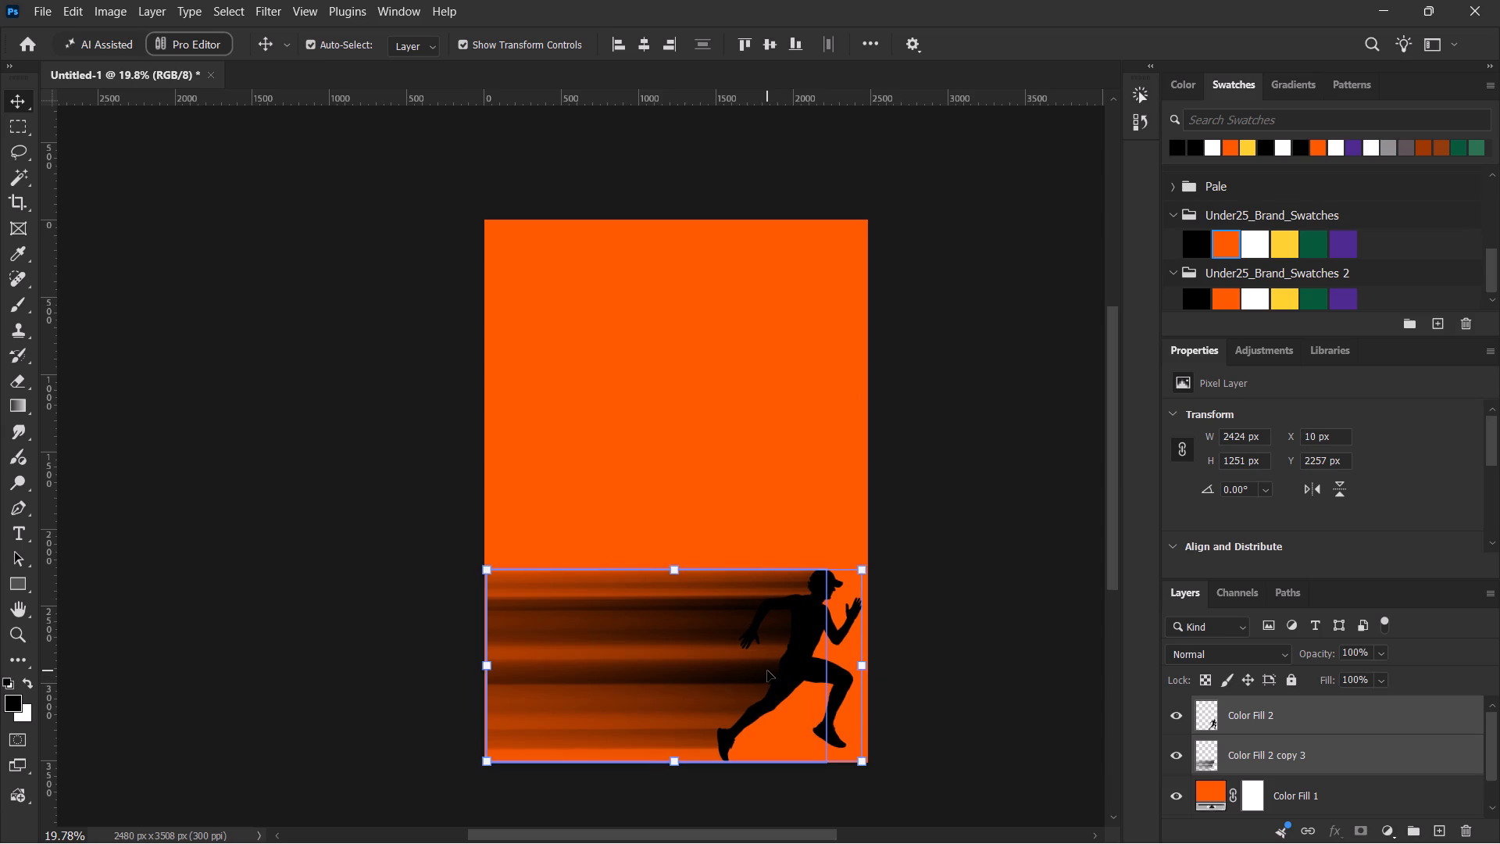
pyautogui.hotkey('shift', 'Right')
pyautogui.hotkey('shift', 'Right')
pyautogui.hotkey('shift', 'Right')
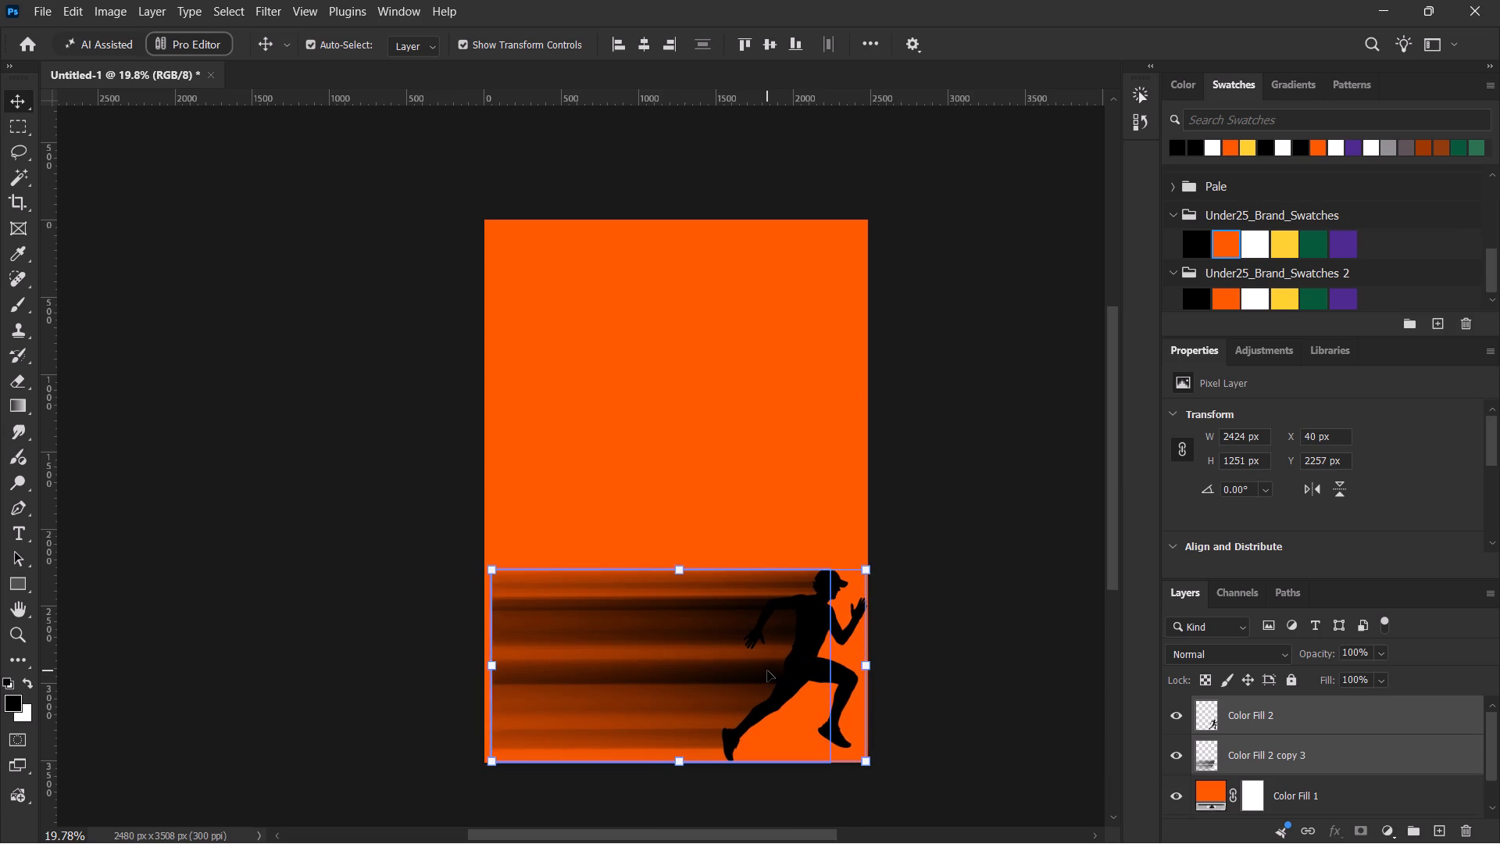
pyautogui.hotkey('shift', 'Left')
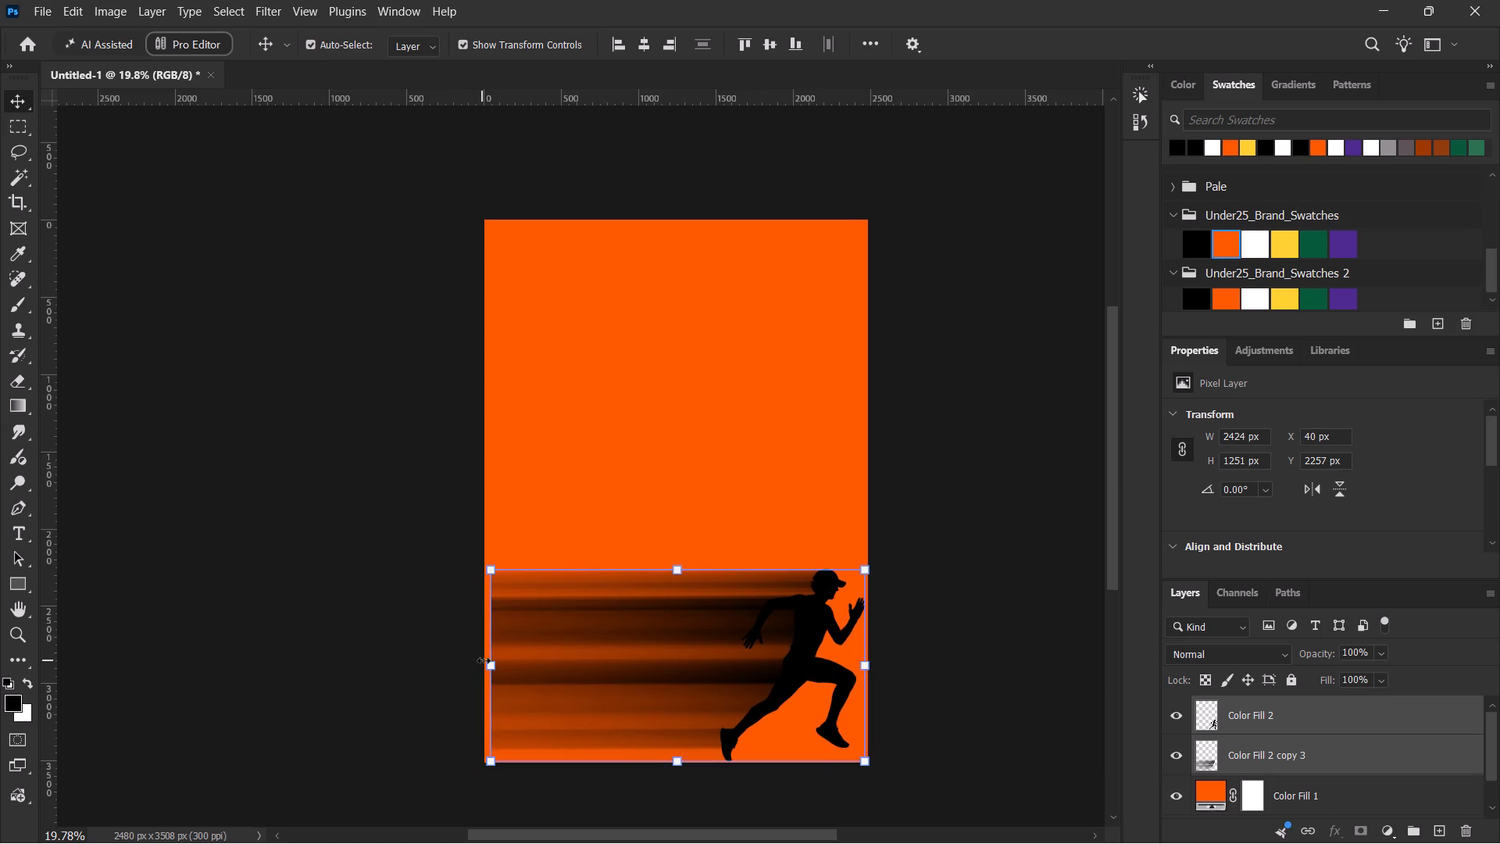
# Stretch only the blur trail leftward past the poster's left edge, to about 104% width without changing its height.
pyautogui.click(487, 664)
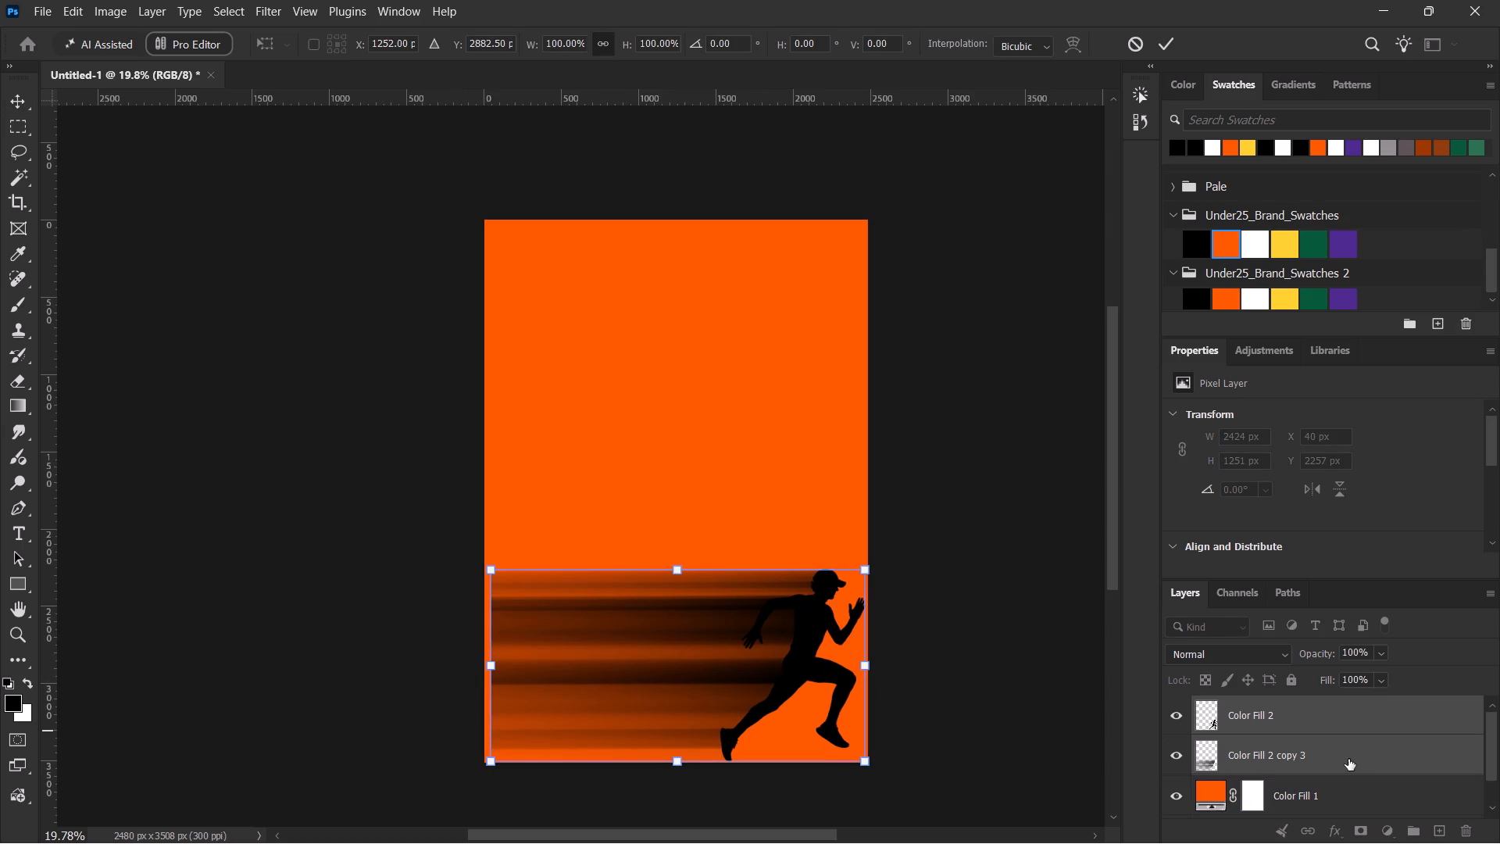
pyautogui.click(1348, 759)
pyautogui.moveTo(489, 667); pyautogui.dragTo(415, 660)
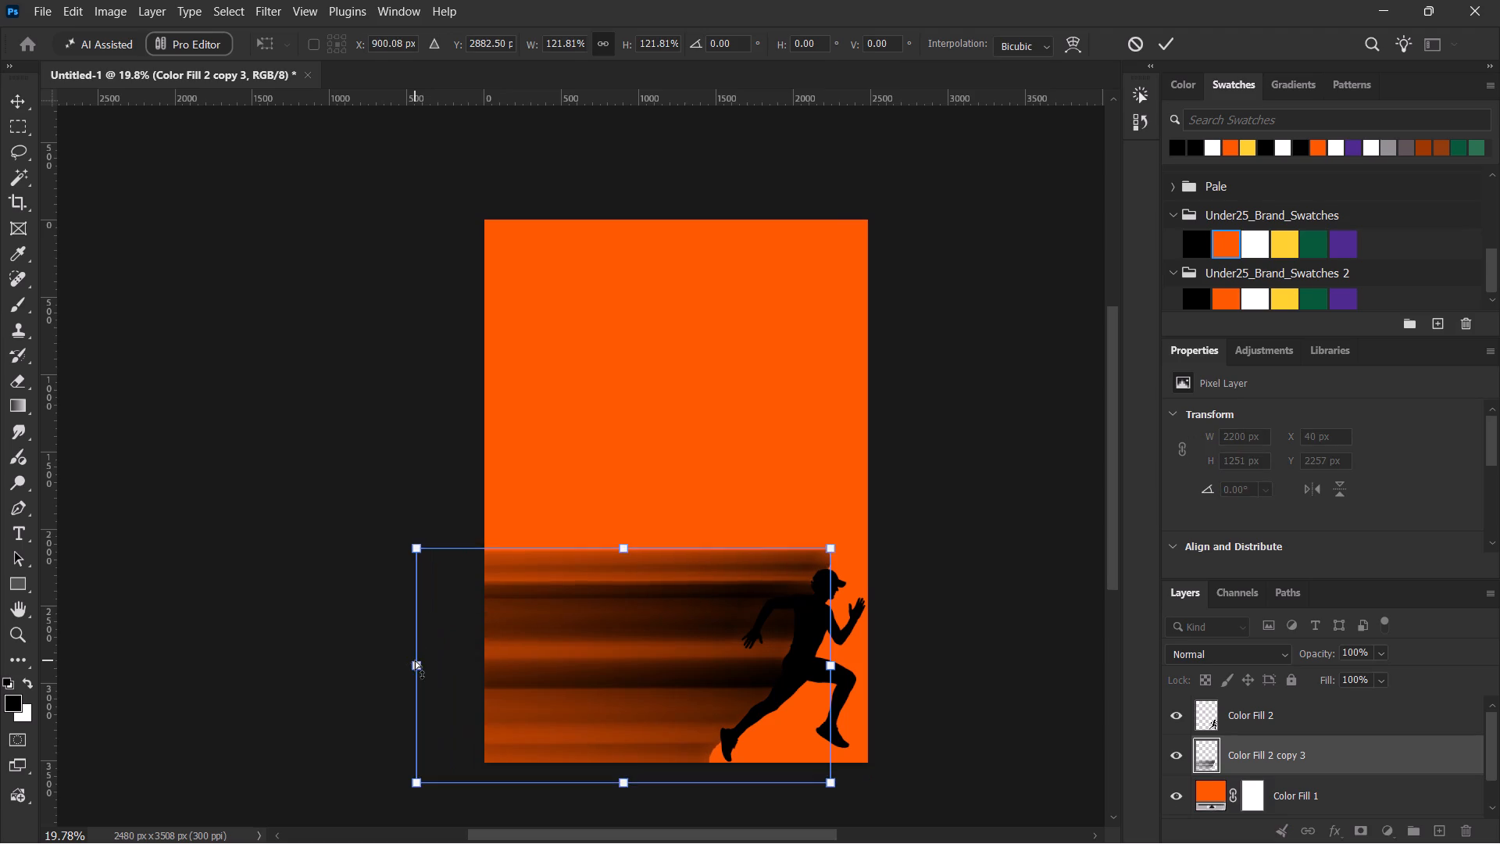
pyautogui.hotkey('ctrl', 'z')
pyautogui.keyDown('shift'); pyautogui.moveTo(487, 667); pyautogui.dragTo(377, 663); pyautogui.keyUp('shift')
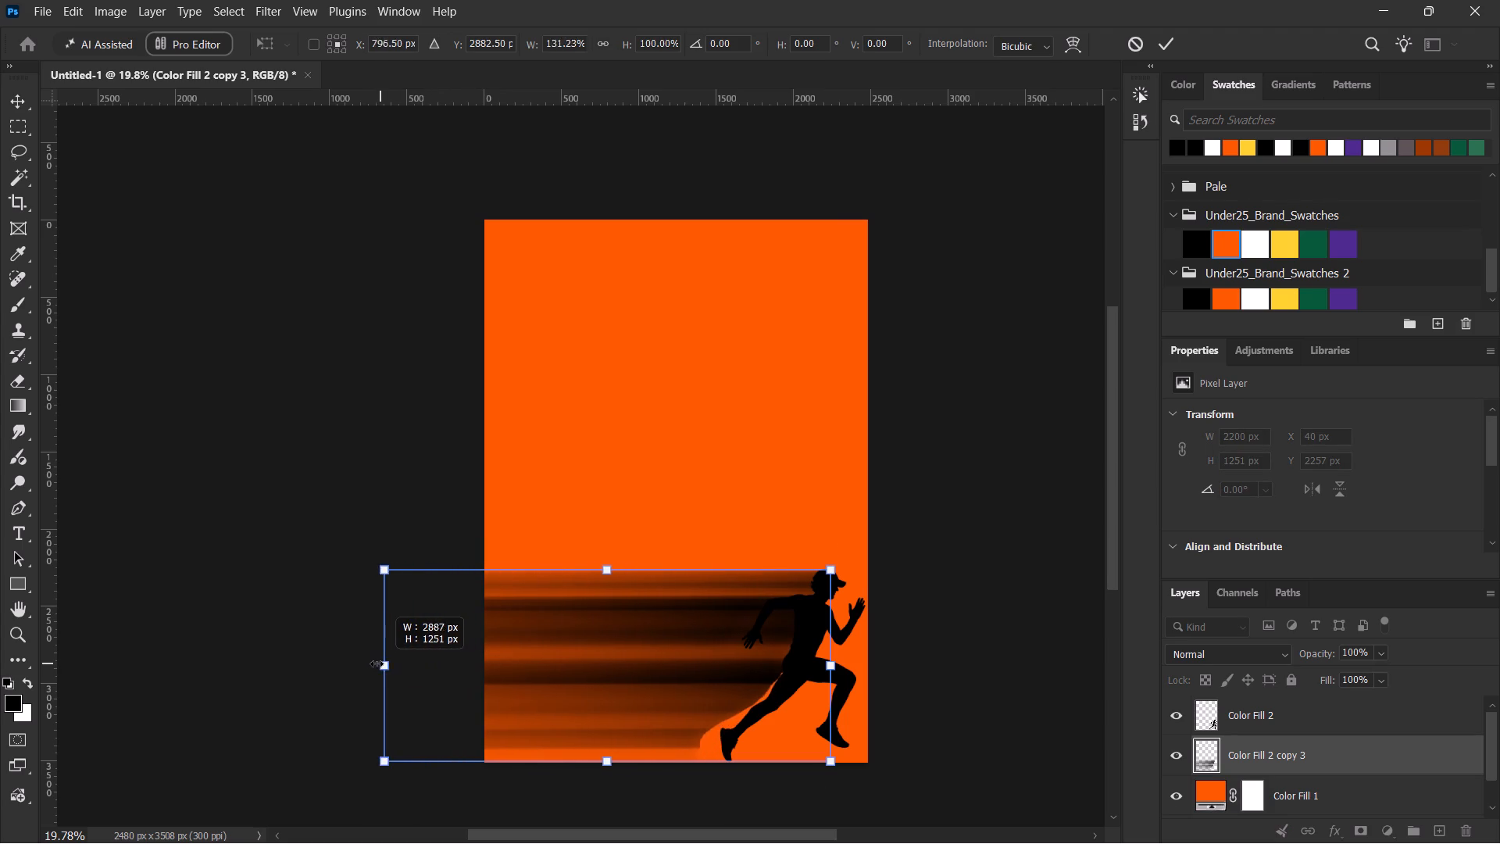
pyautogui.keyDown('shift'); pyautogui.moveTo(377, 663); pyautogui.dragTo(473, 678); pyautogui.keyUp('shift')
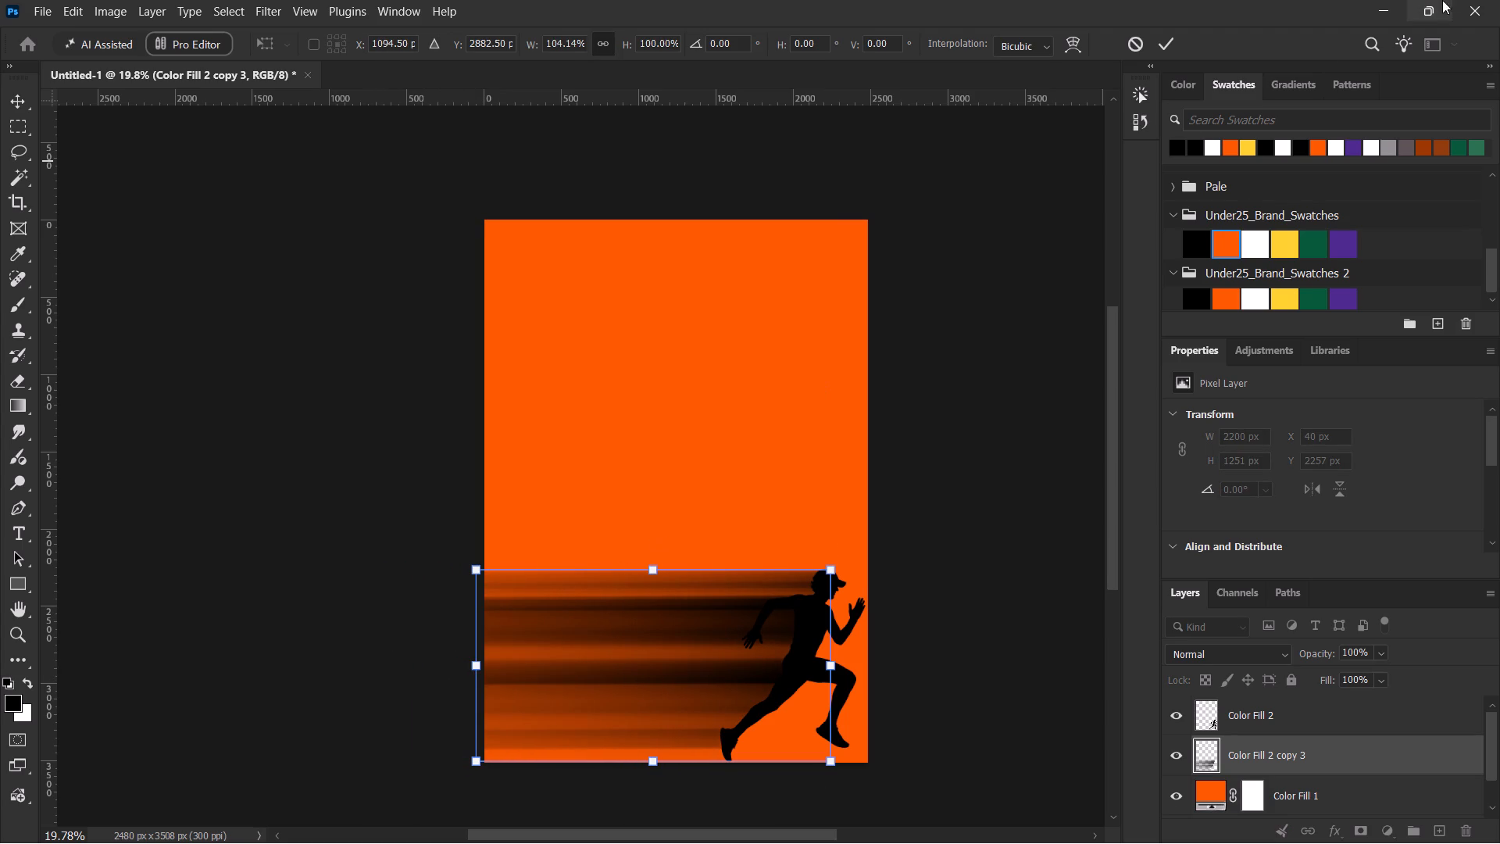
pyautogui.click(1173, 41)
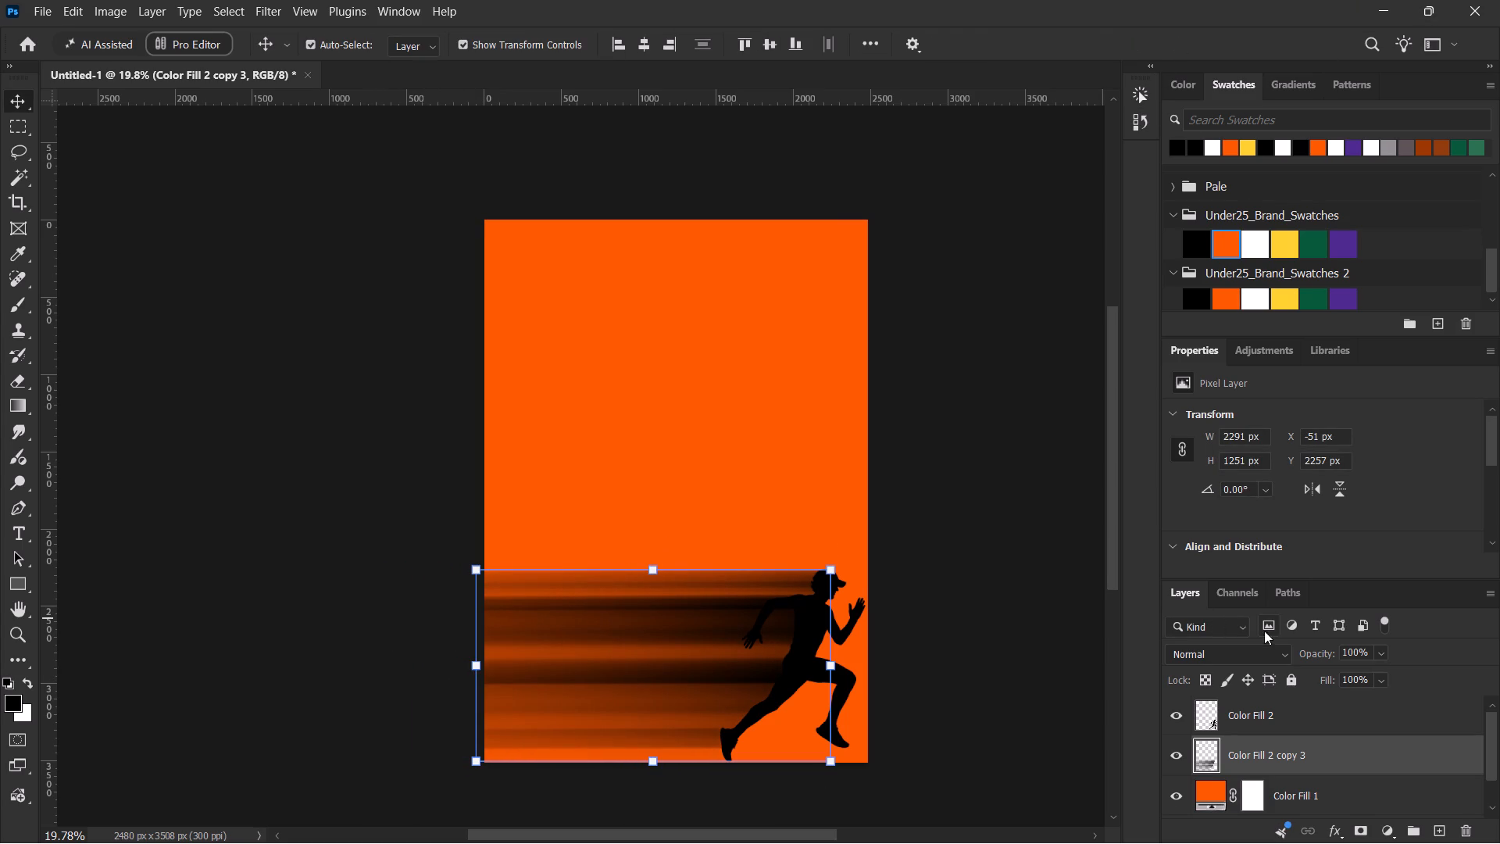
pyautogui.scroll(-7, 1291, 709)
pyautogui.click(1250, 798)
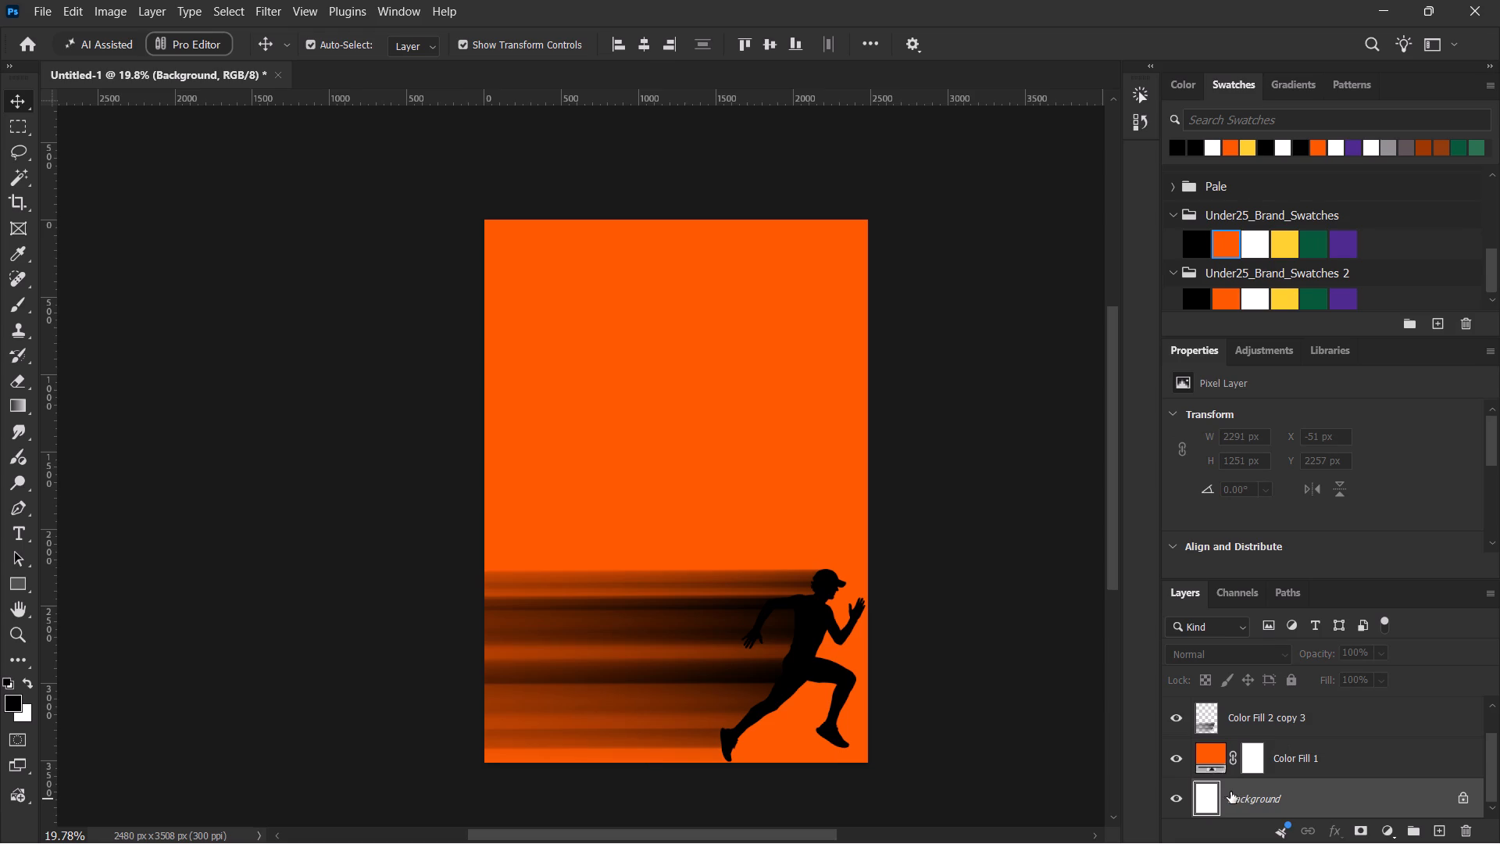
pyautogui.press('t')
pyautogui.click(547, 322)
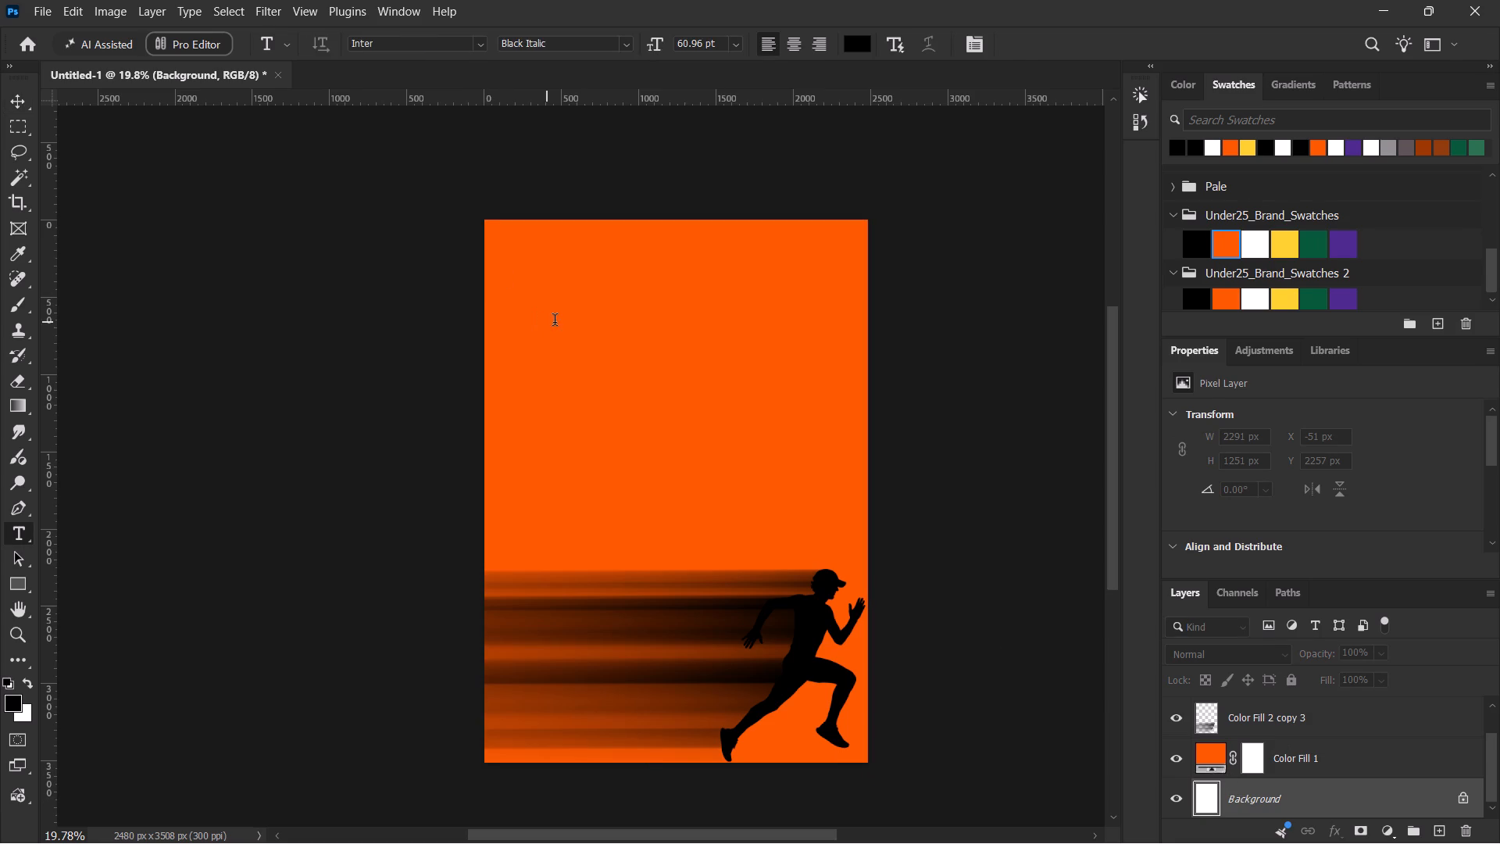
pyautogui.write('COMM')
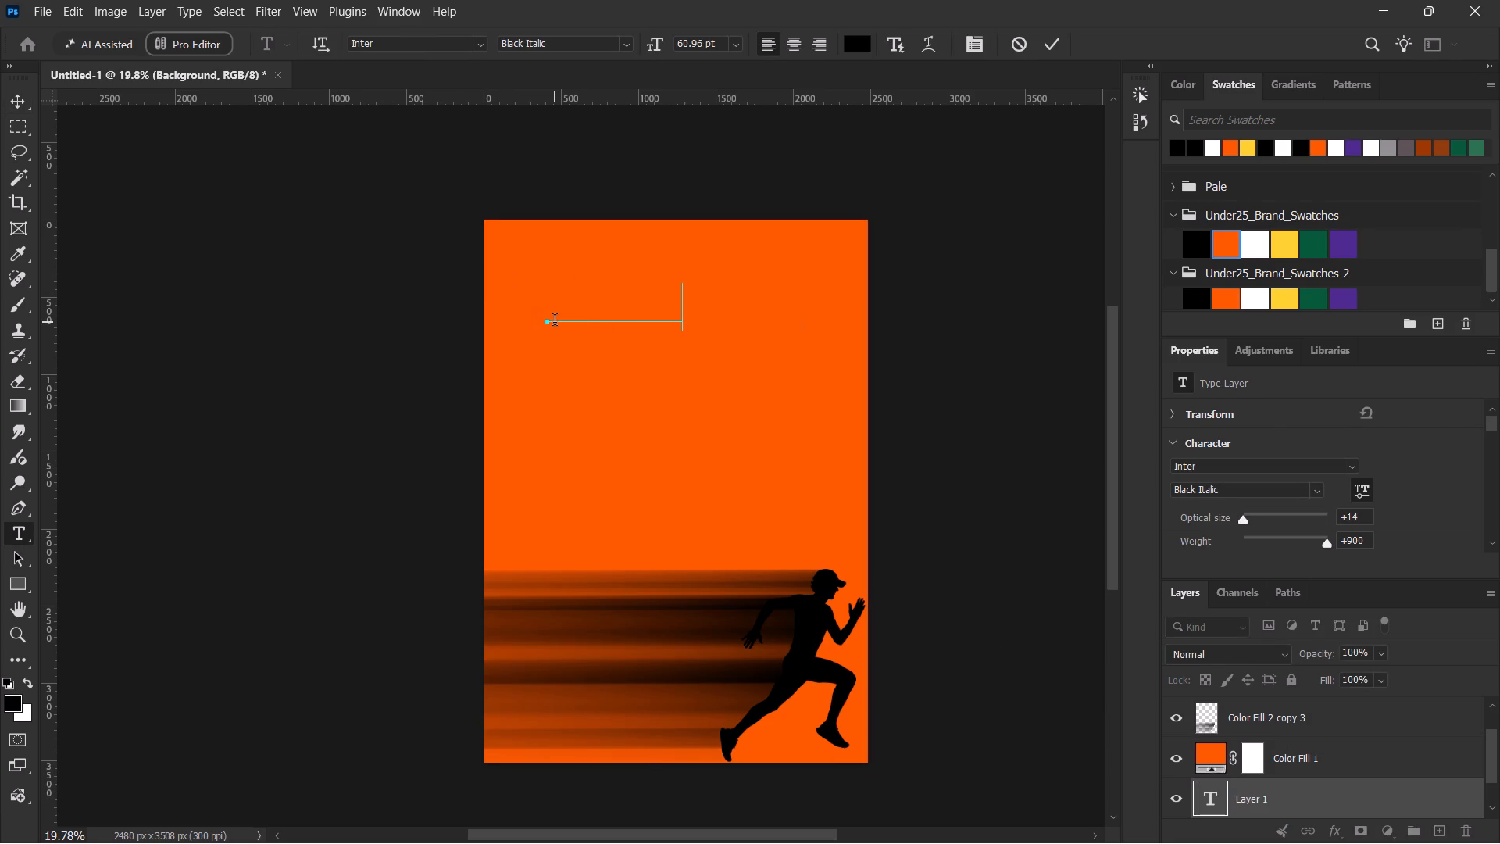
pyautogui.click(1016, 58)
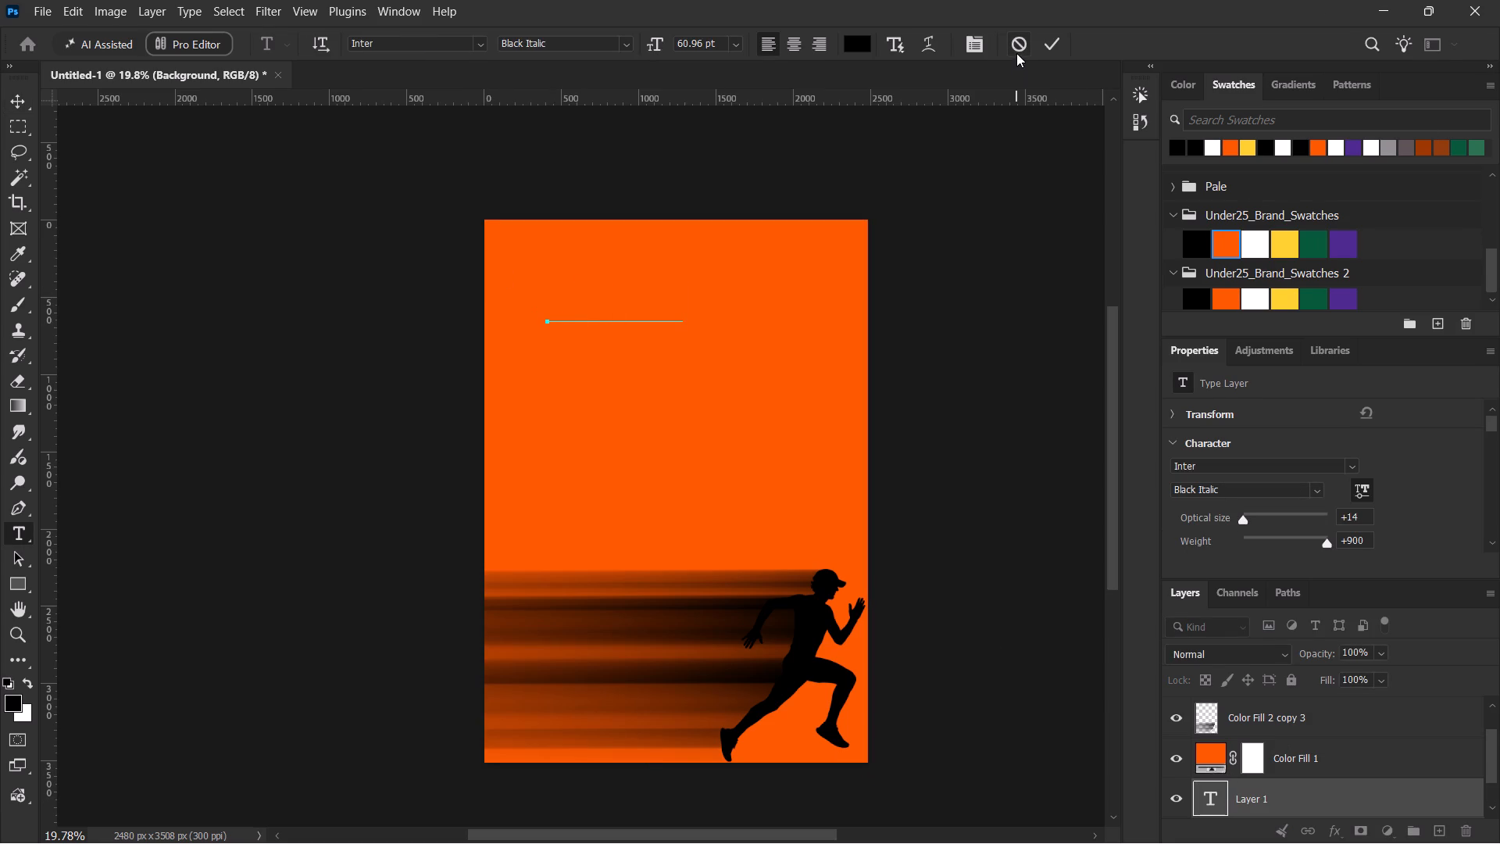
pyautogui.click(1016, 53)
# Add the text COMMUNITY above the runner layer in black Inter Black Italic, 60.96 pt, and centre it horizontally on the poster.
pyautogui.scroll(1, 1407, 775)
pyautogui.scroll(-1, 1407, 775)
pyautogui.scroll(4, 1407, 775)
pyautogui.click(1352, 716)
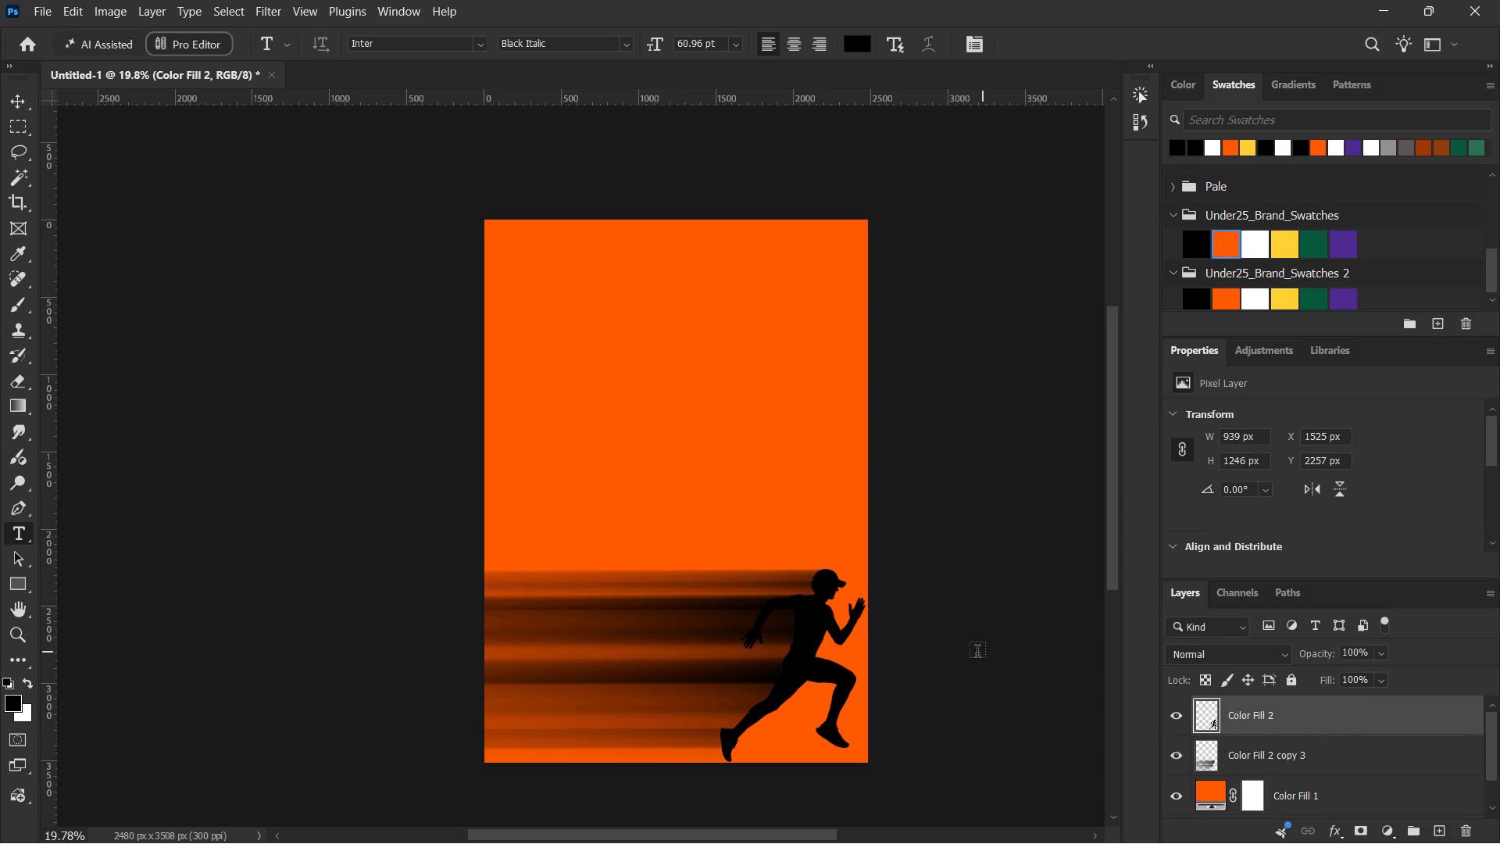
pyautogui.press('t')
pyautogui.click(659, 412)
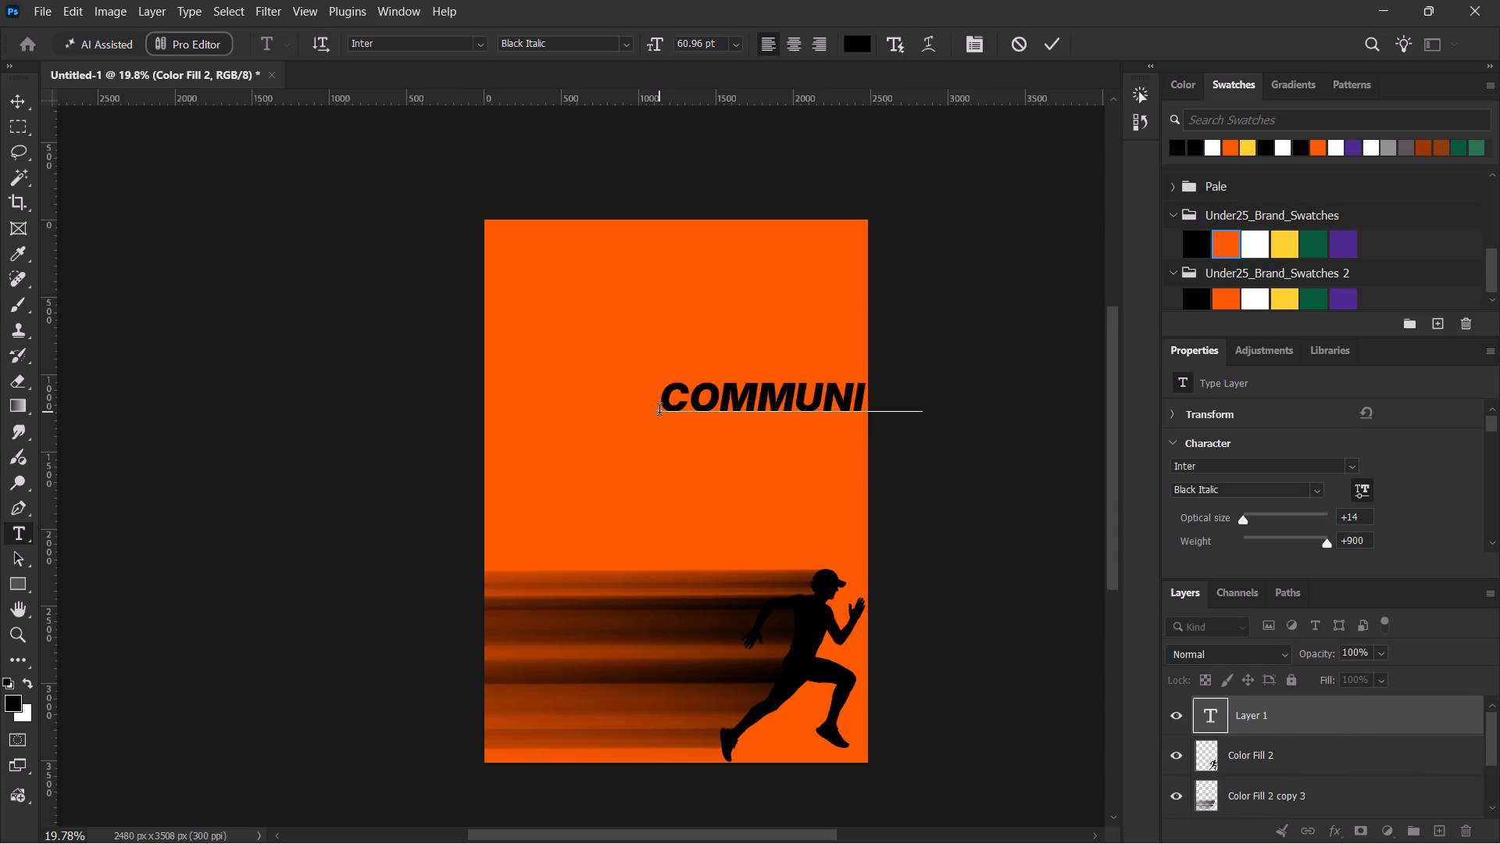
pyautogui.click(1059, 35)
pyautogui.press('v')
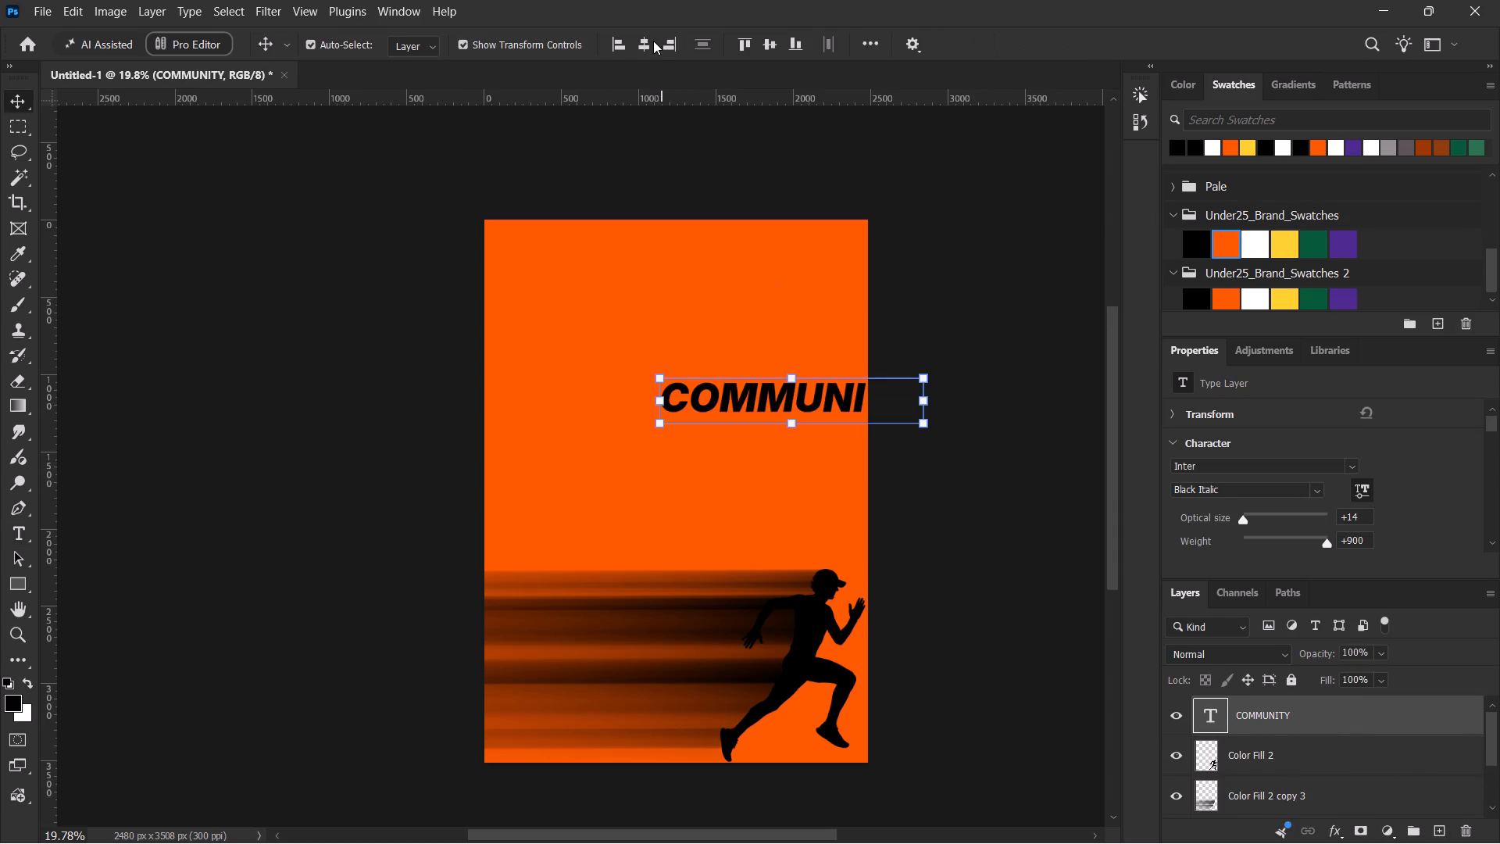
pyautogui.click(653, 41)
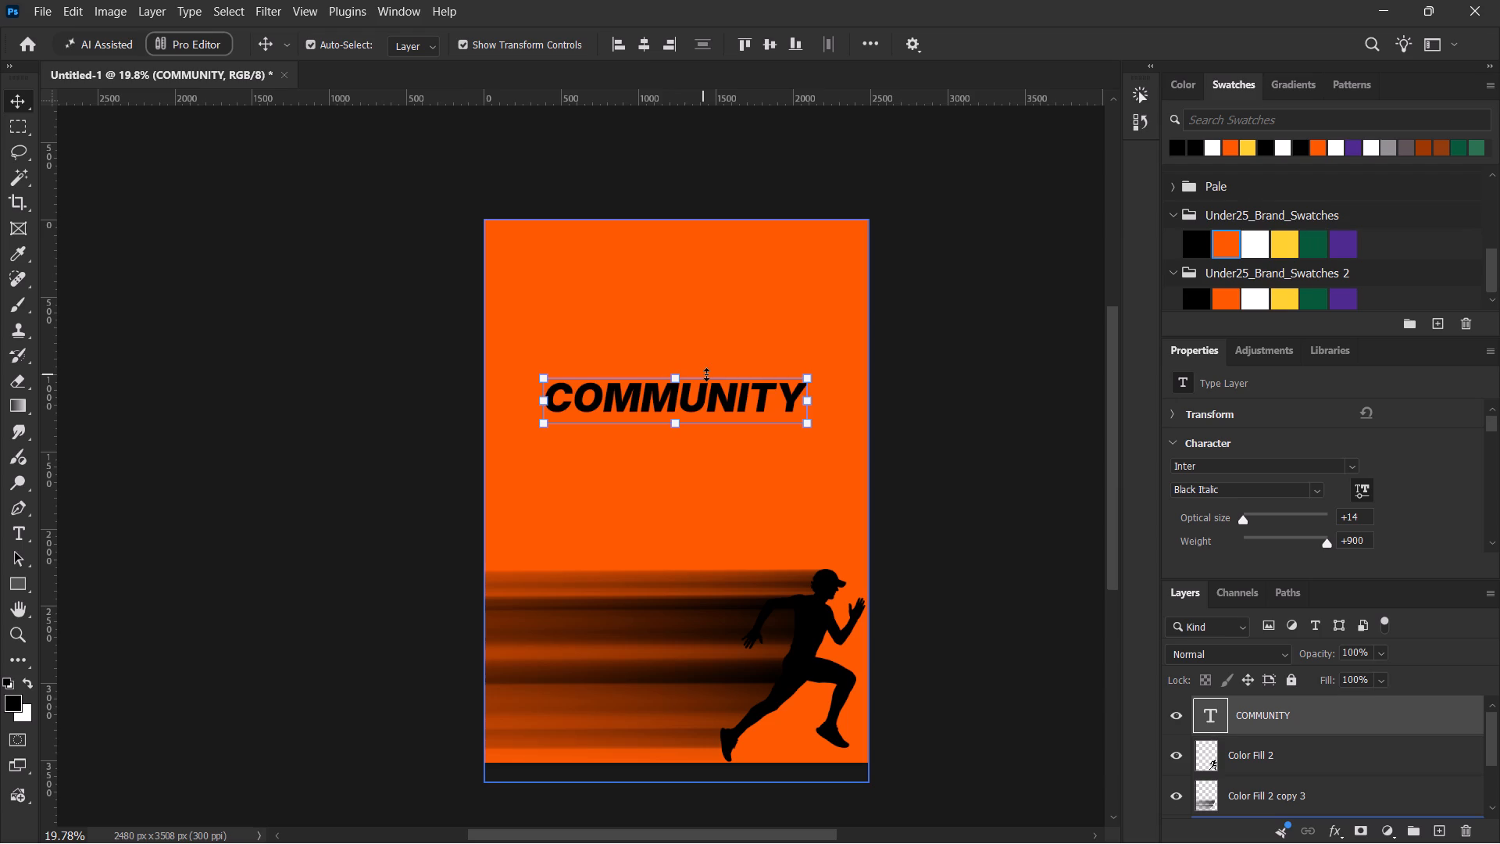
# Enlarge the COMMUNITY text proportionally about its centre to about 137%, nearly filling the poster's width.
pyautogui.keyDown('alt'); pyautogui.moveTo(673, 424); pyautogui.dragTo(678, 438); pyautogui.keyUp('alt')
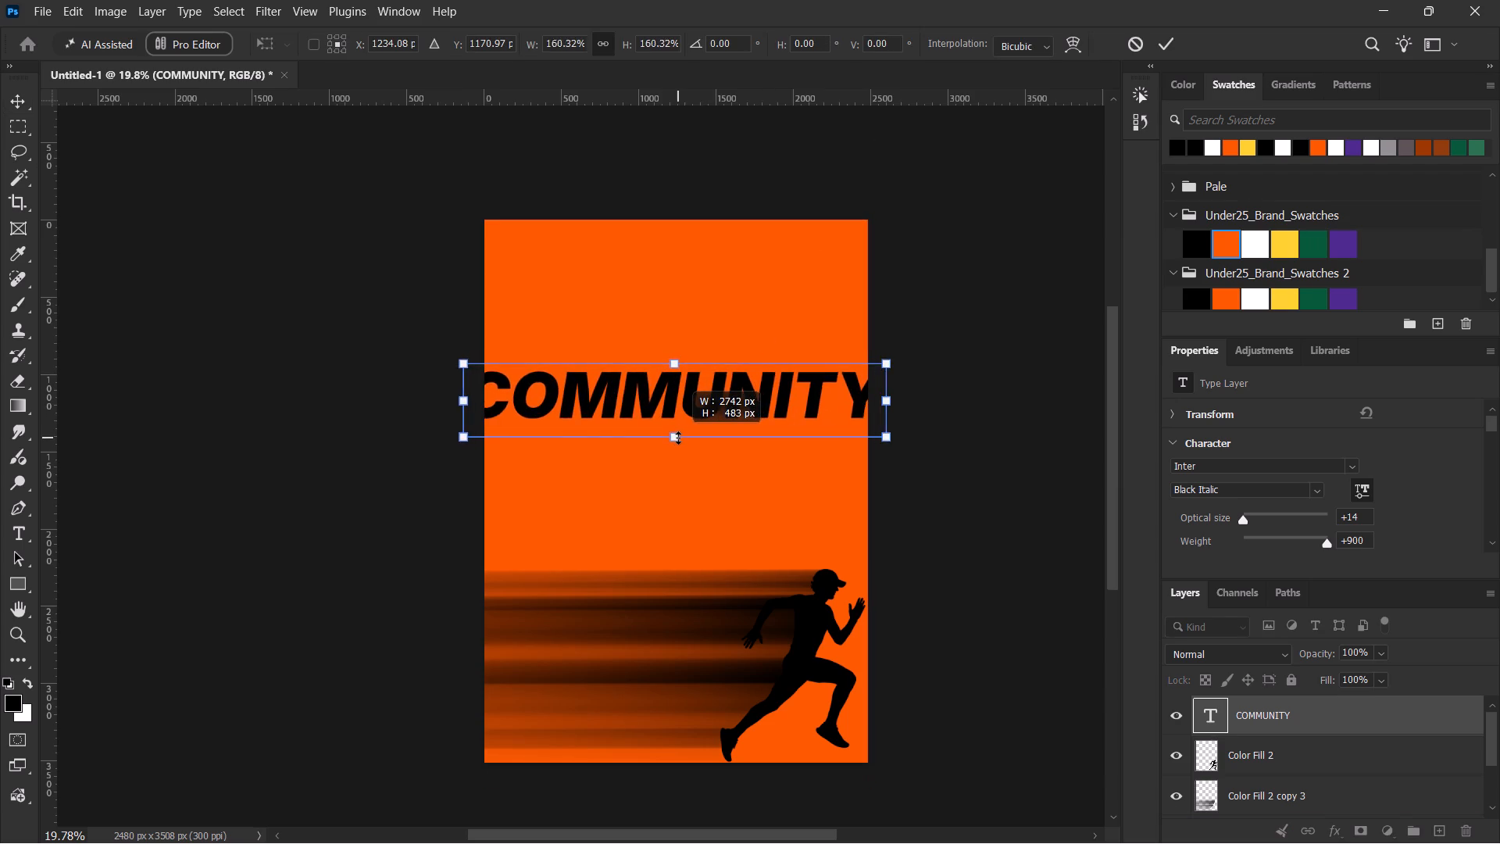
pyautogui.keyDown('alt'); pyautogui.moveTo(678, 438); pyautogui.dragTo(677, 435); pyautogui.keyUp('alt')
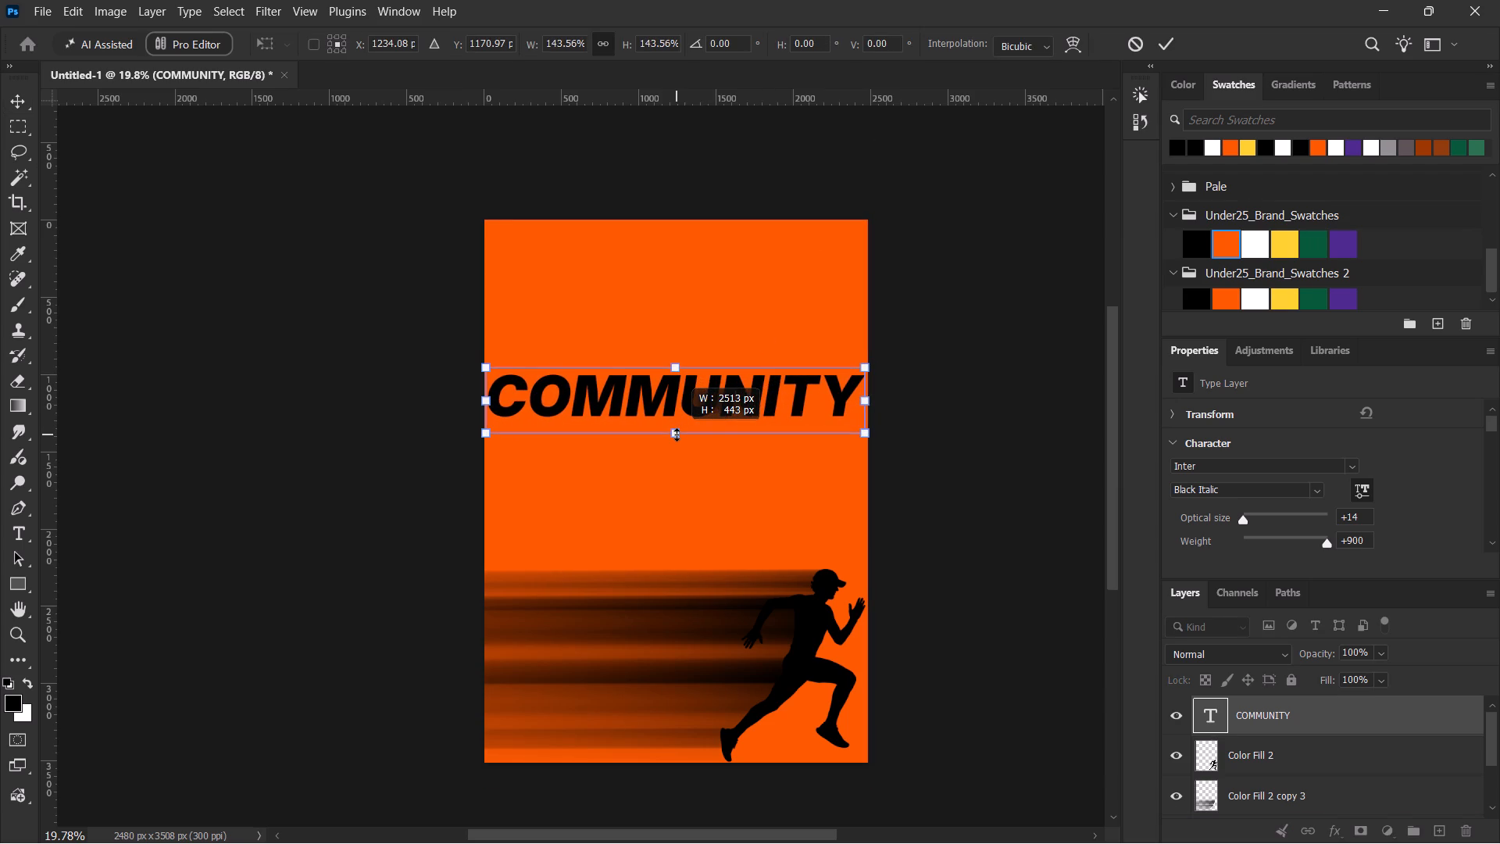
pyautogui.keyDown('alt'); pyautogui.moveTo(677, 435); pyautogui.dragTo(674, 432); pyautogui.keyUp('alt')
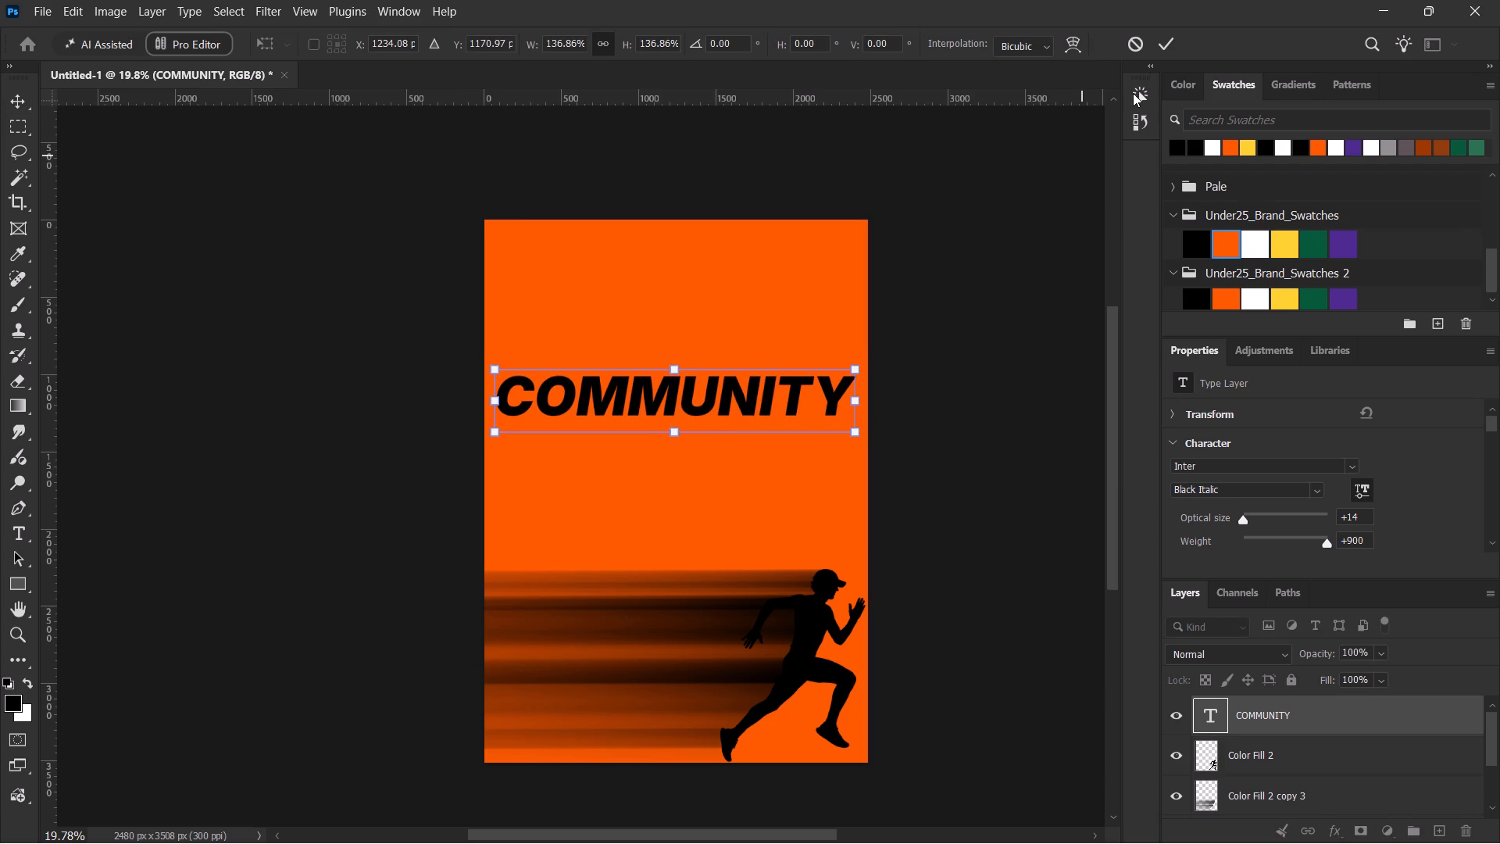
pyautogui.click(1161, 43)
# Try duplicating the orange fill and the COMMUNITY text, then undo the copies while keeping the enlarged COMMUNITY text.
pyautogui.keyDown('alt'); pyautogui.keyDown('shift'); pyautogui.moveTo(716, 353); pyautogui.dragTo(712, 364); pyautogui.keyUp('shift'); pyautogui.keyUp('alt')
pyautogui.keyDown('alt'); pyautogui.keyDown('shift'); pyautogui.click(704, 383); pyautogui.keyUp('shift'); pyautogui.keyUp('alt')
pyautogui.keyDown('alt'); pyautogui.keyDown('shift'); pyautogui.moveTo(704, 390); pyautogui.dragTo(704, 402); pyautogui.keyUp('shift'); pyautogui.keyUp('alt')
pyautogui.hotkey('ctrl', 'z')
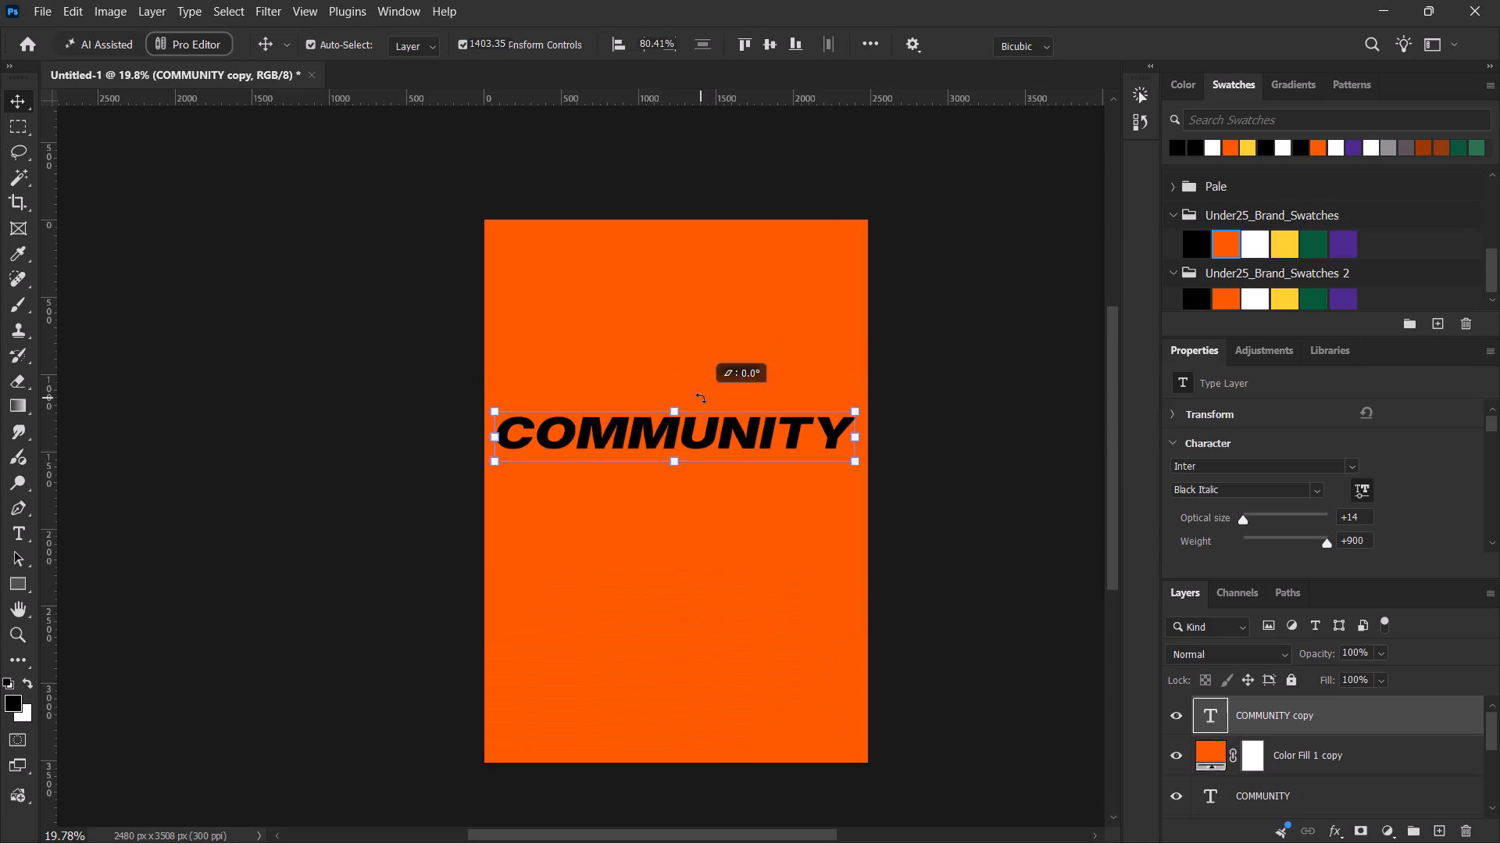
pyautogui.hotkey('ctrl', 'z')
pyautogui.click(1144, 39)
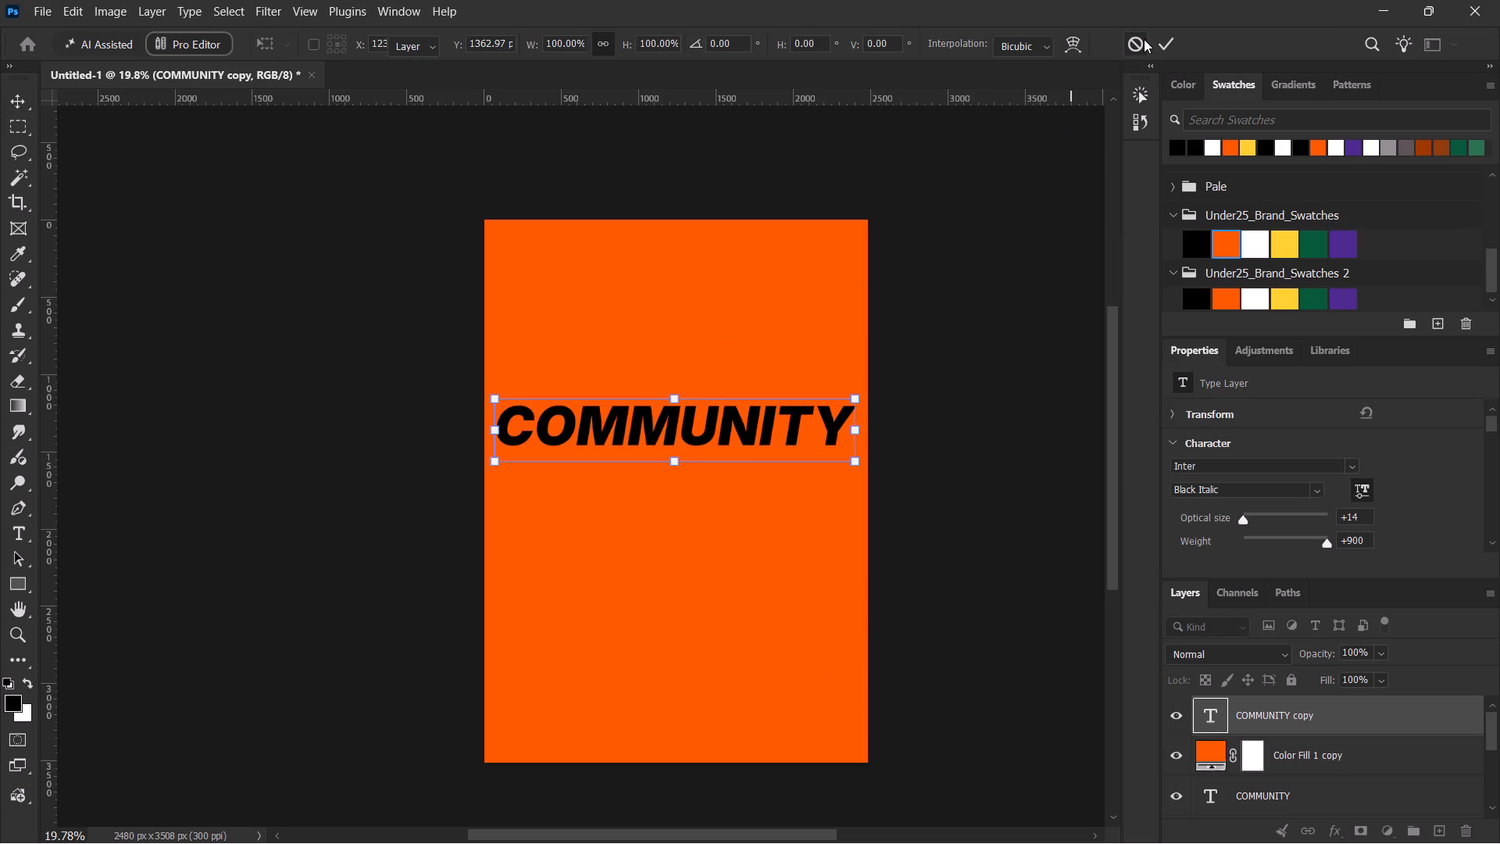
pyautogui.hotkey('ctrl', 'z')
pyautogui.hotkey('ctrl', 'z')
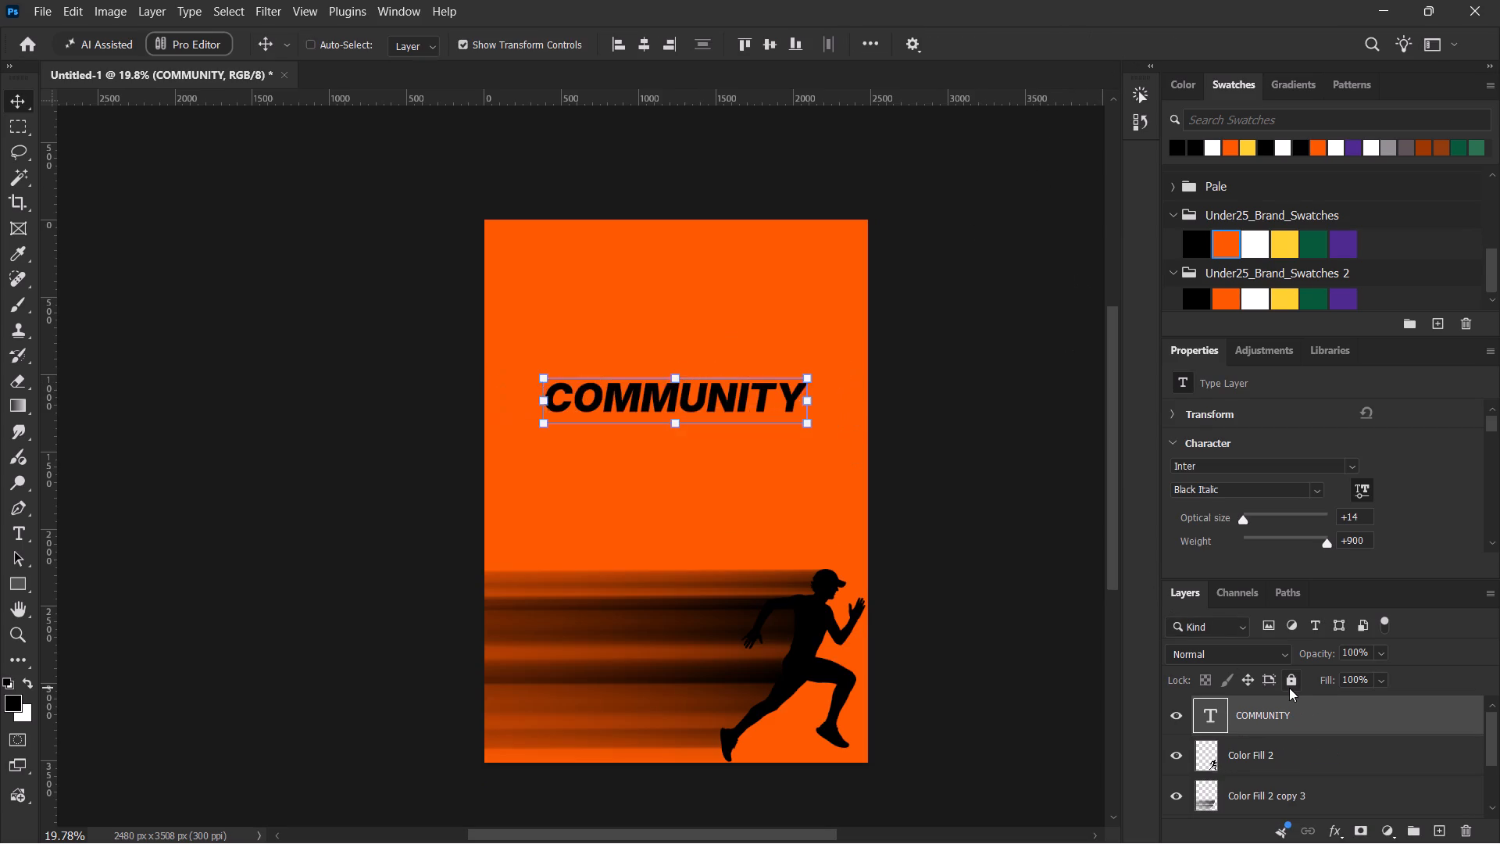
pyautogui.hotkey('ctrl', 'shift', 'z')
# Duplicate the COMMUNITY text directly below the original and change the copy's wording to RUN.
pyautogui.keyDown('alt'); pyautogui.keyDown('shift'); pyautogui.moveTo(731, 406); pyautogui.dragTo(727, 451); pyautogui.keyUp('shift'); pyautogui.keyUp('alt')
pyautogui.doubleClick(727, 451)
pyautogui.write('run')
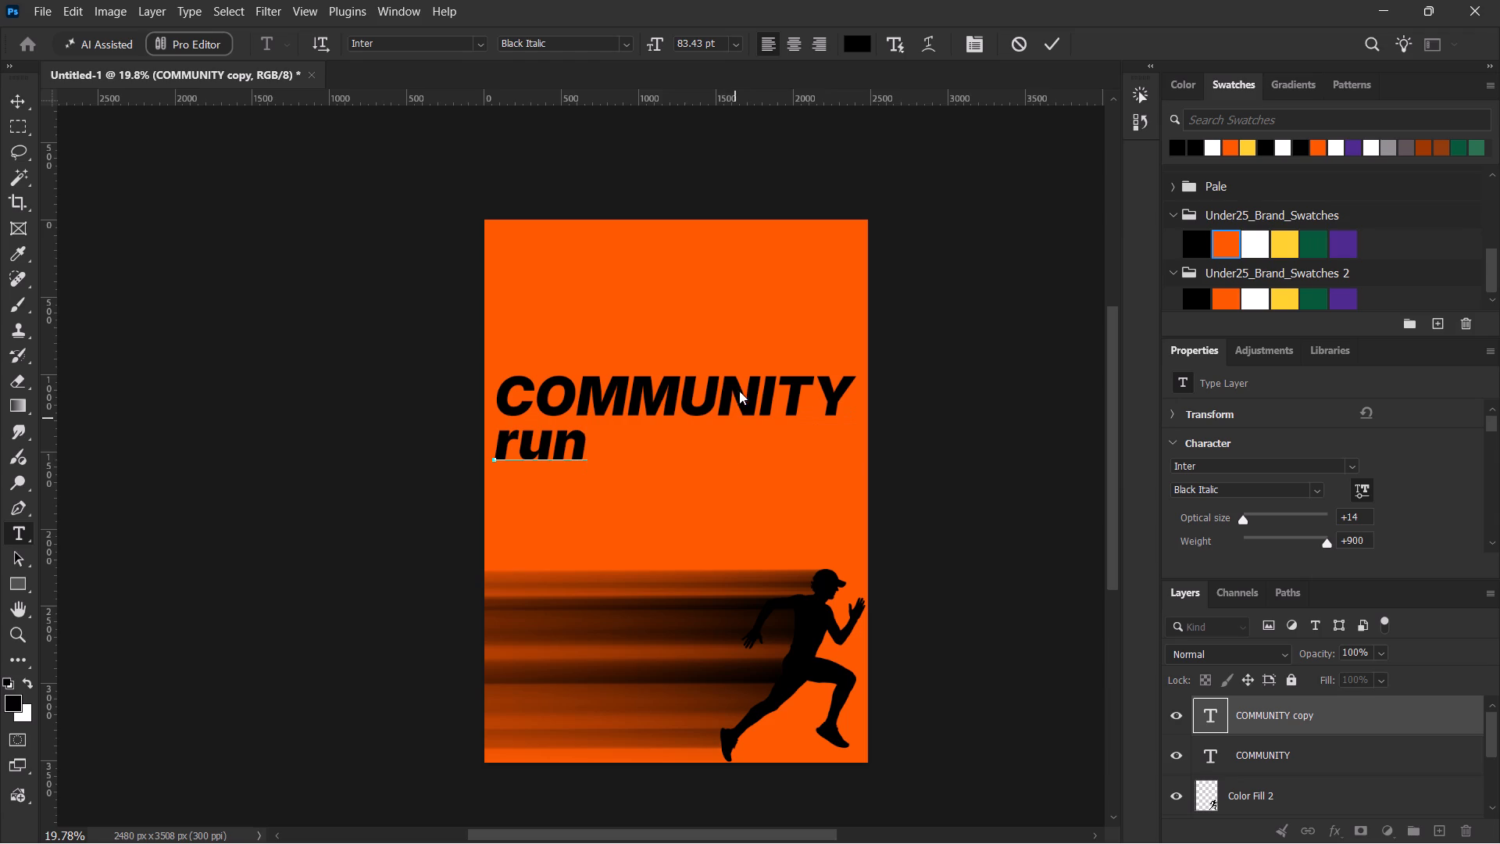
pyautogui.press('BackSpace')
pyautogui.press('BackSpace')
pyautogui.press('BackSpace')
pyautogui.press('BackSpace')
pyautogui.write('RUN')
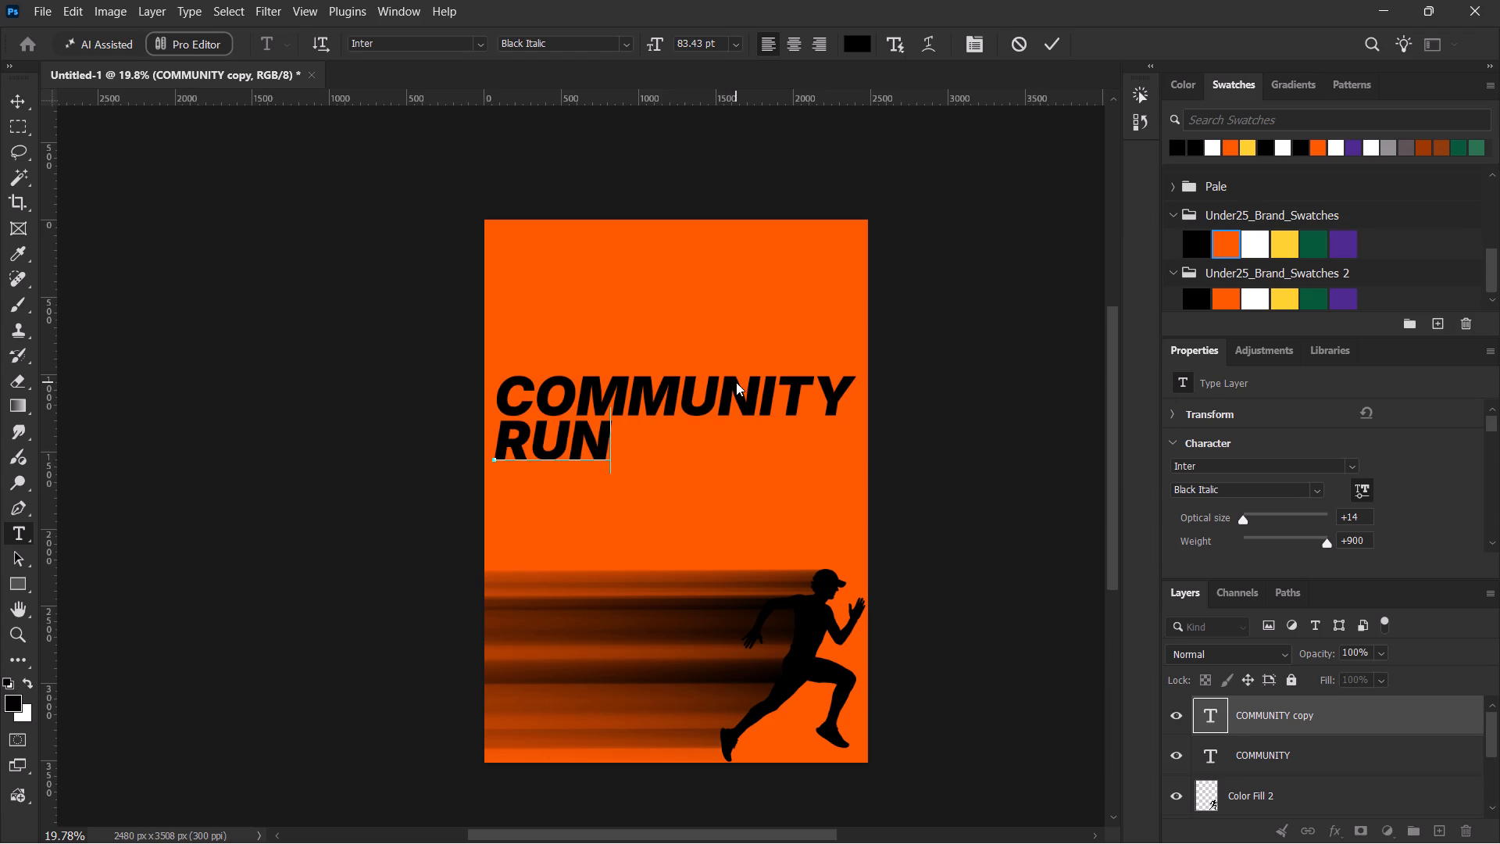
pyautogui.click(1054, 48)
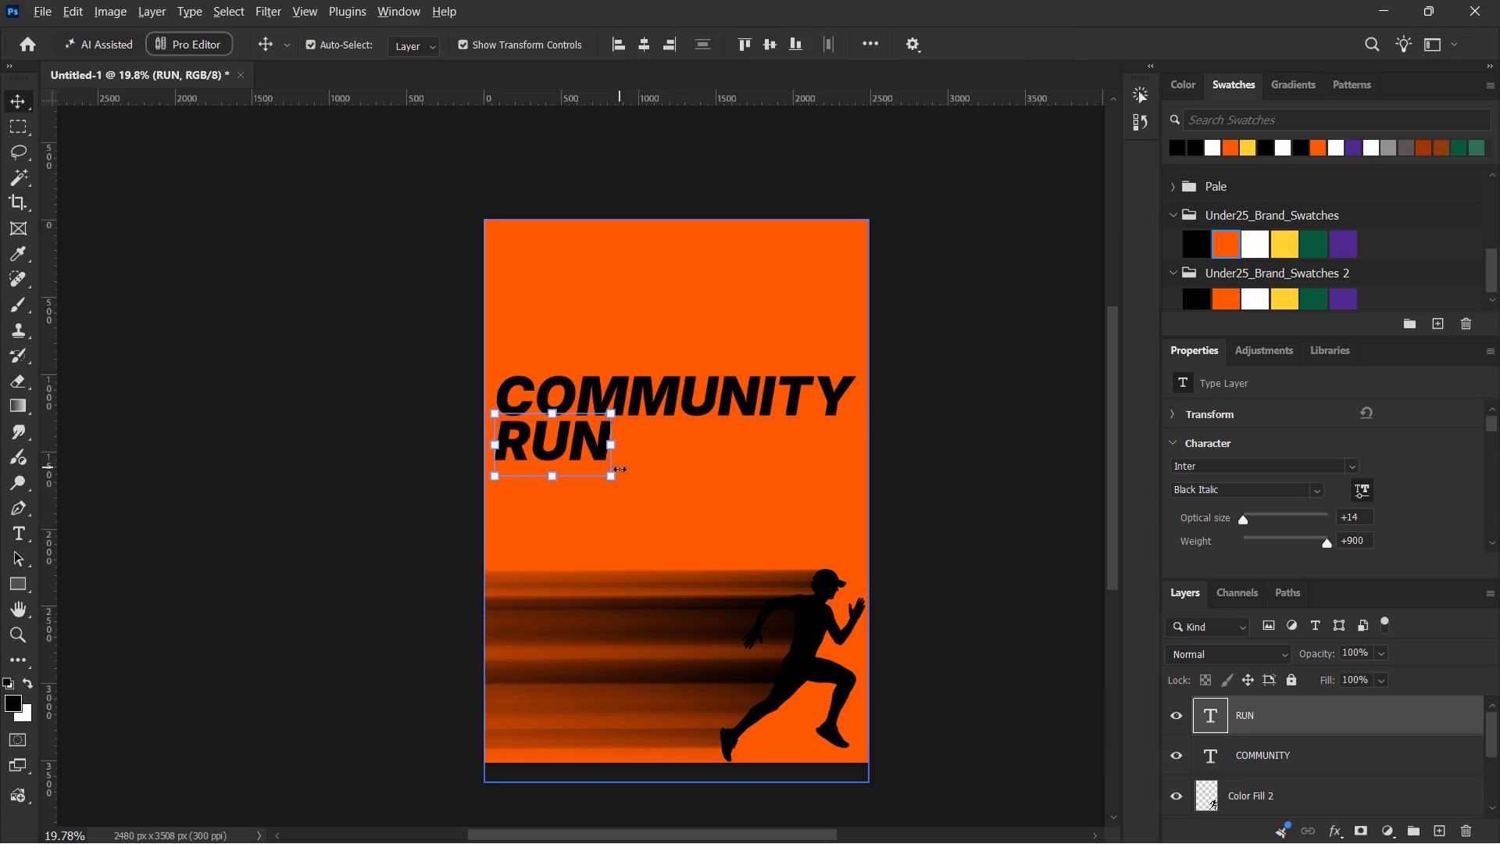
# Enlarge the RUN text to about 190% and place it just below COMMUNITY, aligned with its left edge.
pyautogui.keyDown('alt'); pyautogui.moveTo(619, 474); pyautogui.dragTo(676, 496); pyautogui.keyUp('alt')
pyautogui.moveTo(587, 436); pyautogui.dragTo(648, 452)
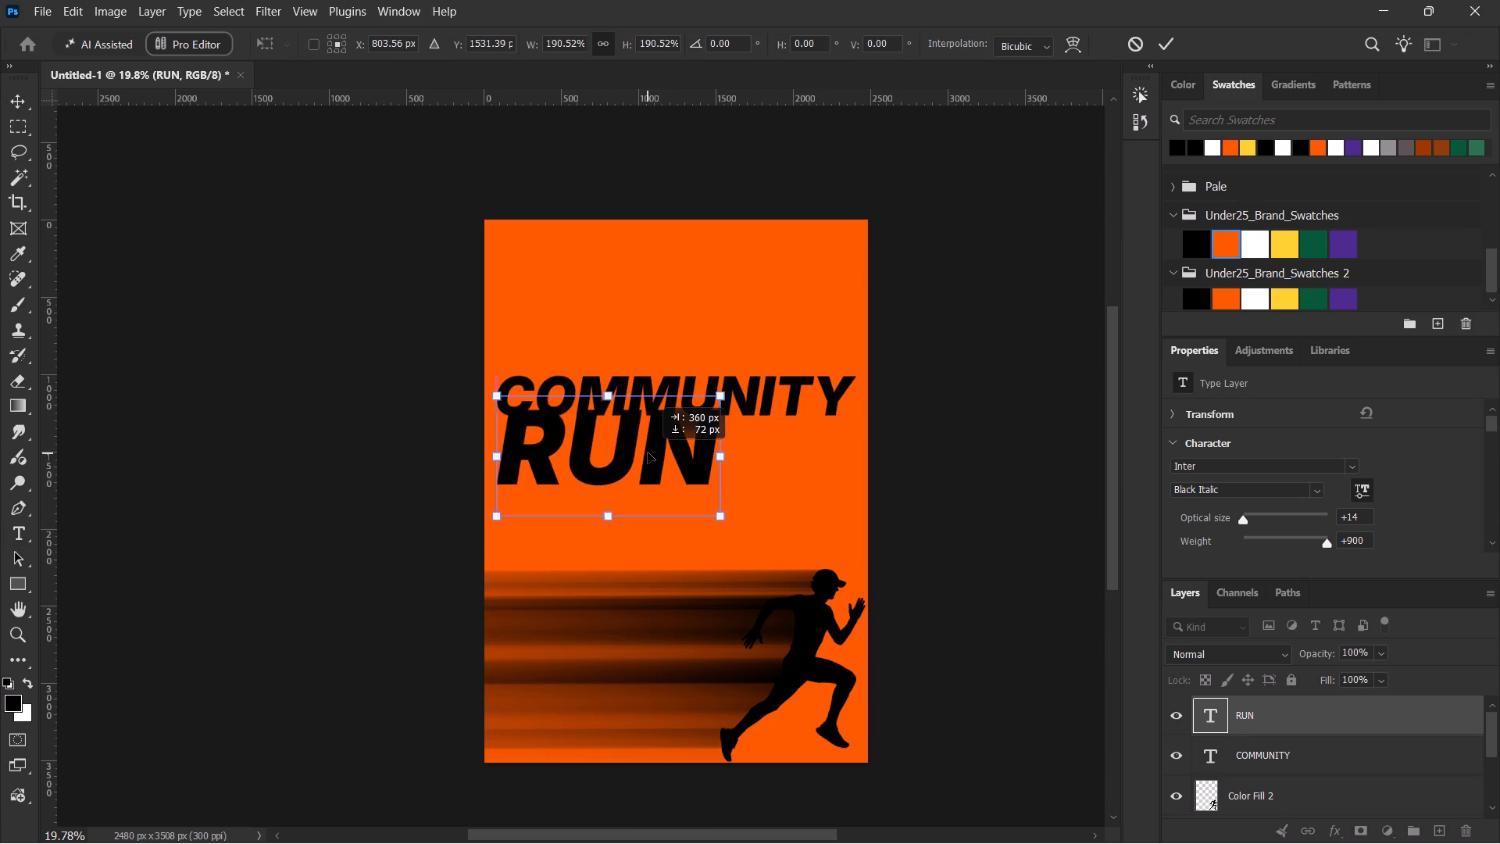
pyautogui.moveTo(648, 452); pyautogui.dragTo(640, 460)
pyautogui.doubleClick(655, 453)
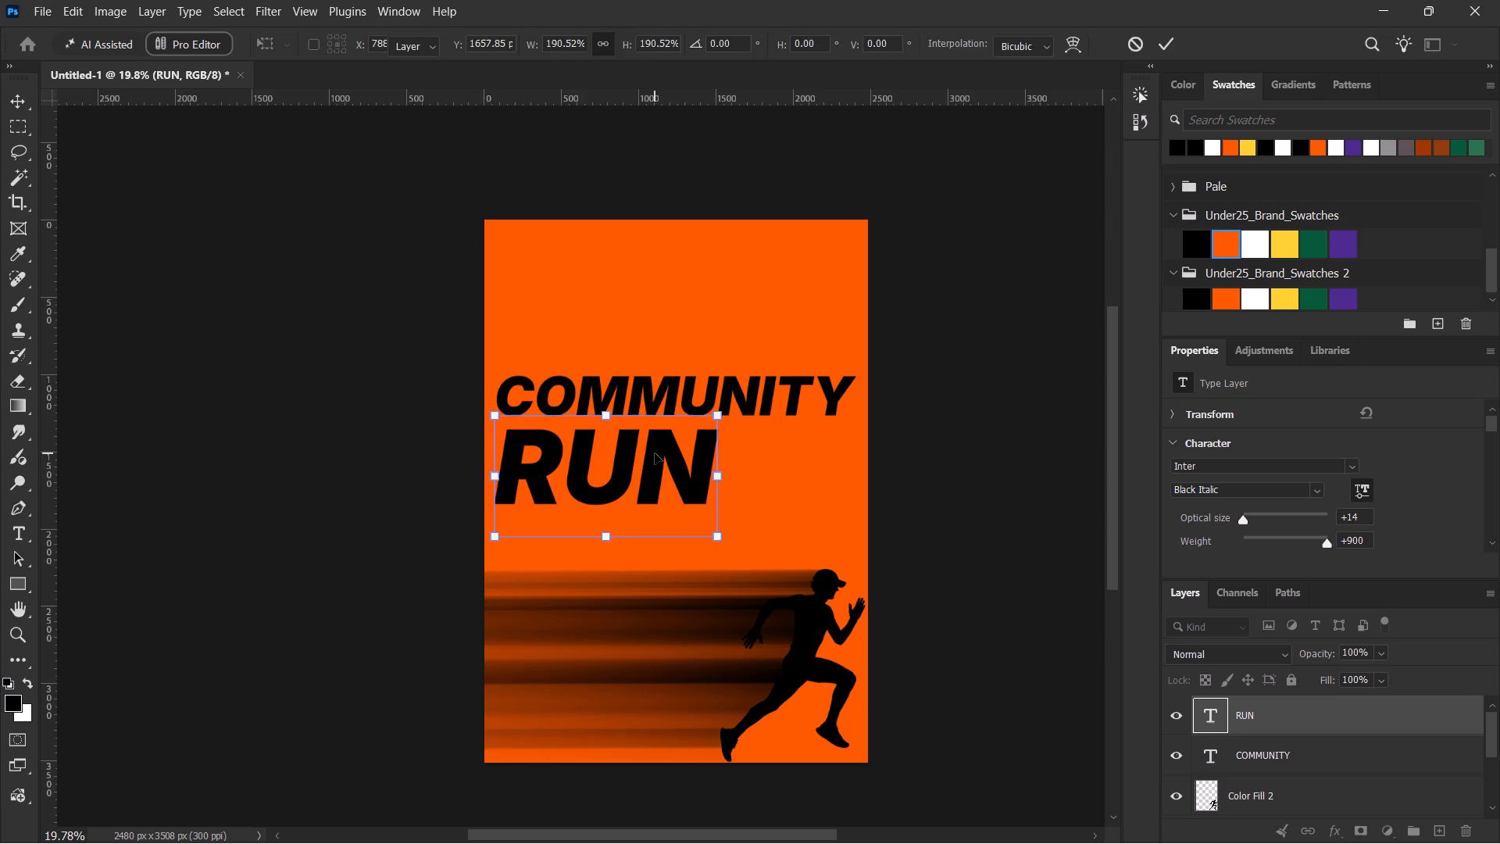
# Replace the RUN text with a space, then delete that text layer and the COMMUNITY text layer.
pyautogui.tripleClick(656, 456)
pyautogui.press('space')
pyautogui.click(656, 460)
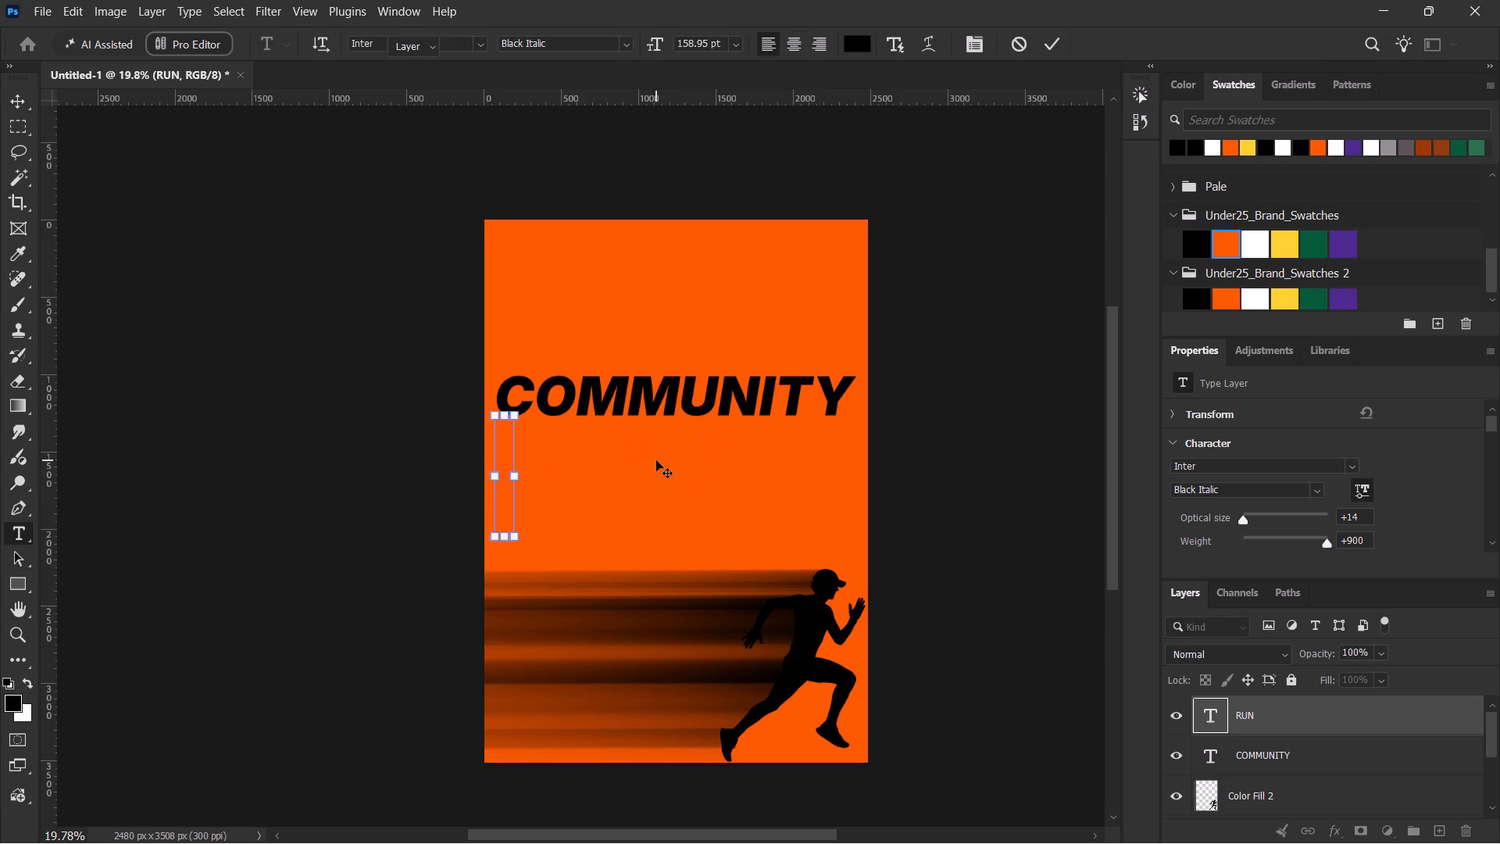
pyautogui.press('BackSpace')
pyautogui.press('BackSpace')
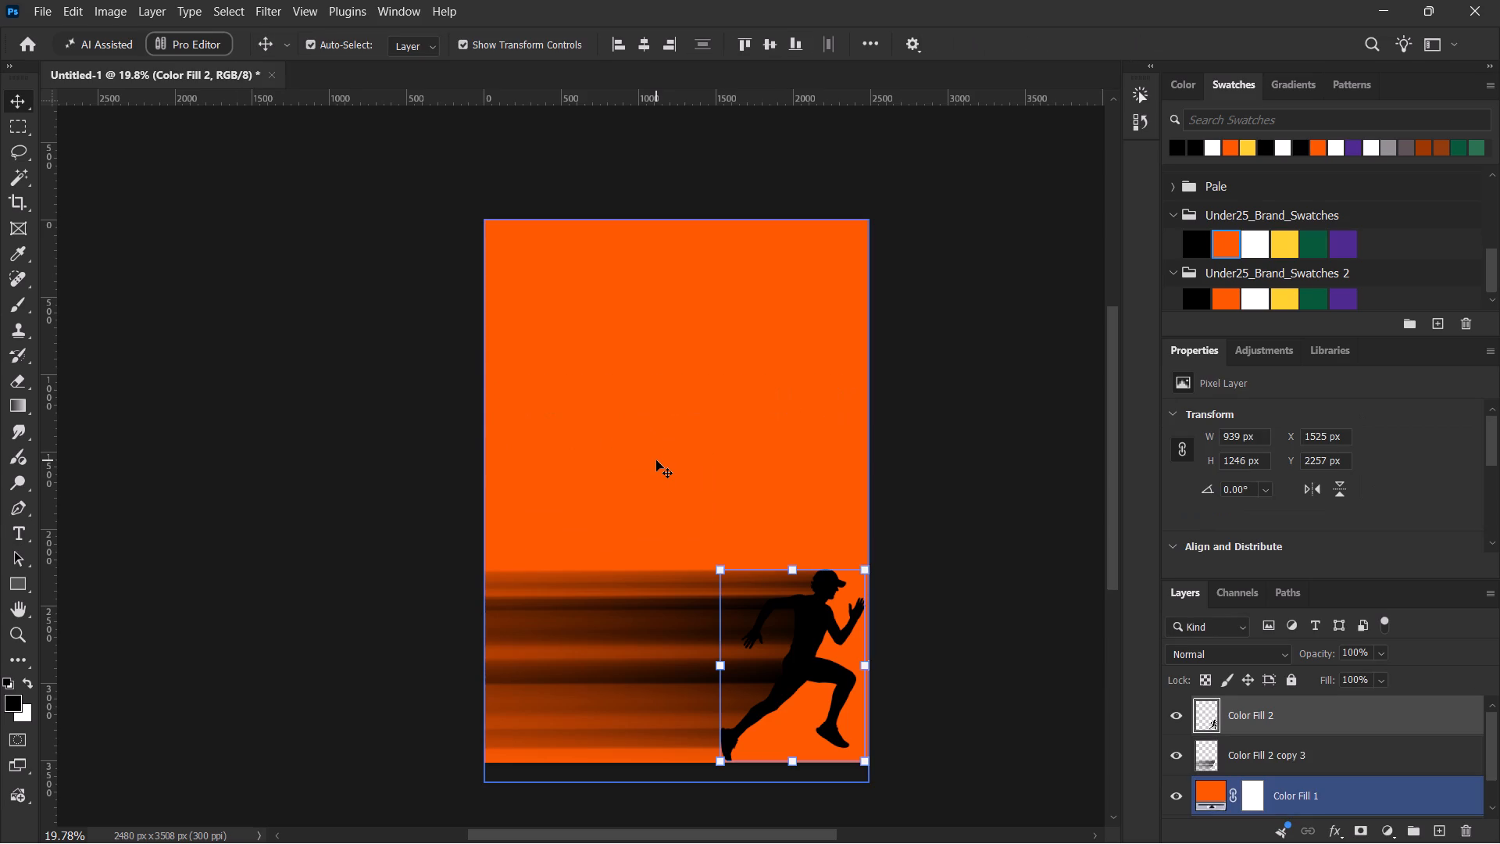
# Undo the deletion of the COMMUNITY and RUN text layers.
pyautogui.hotkey('ctrl', 'z')
pyautogui.hotkey('ctrl', 'z')
pyautogui.hotkey('ctrl', 'z')
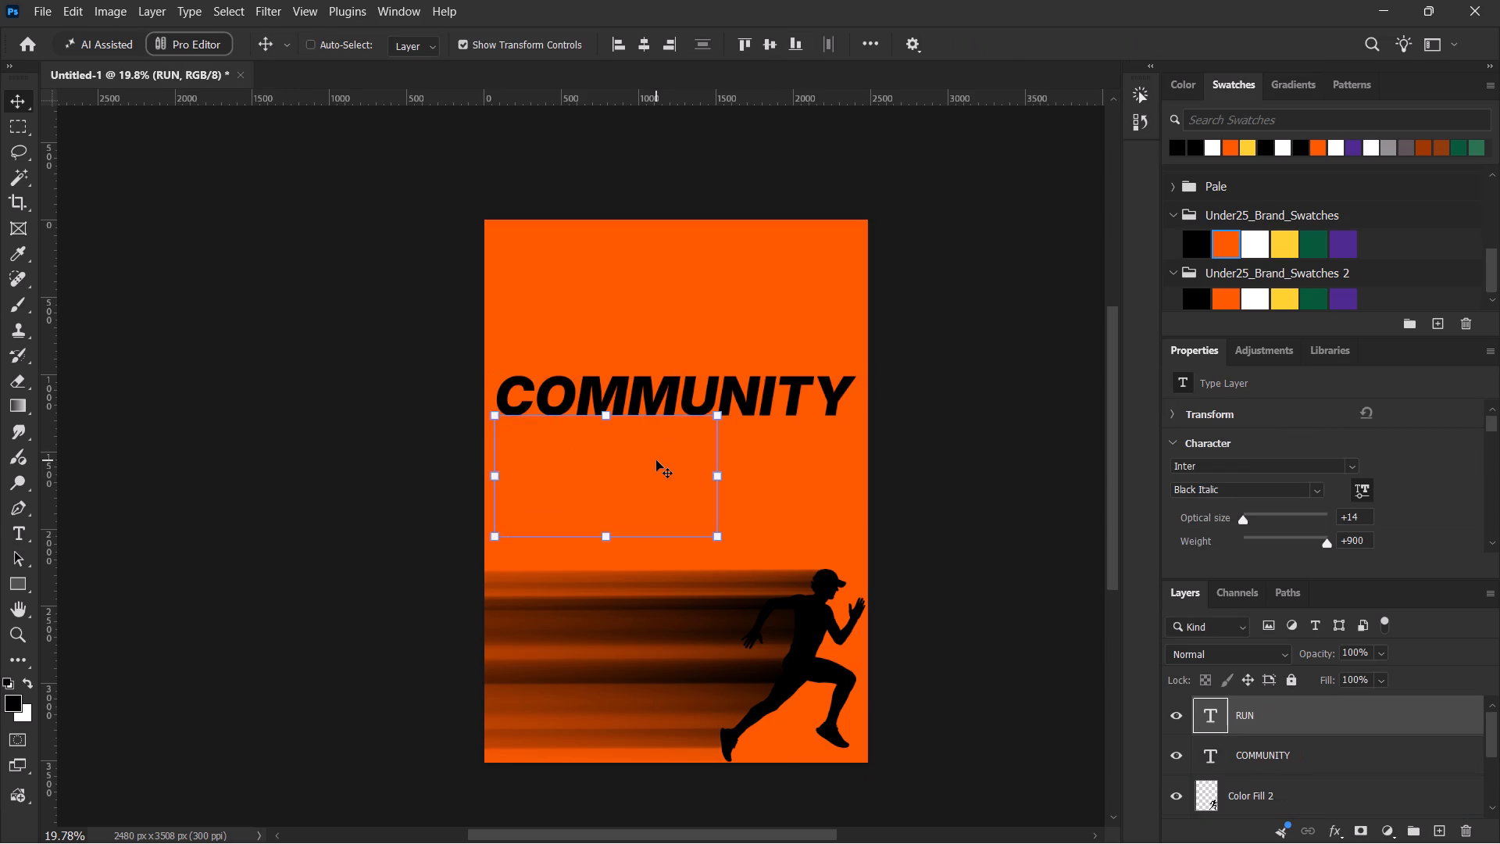
# Change the wording of the text line below COMMUNITY to RUN 5K.
pyautogui.doubleClick(662, 460)
pyautogui.hotkey('shift', 'r')
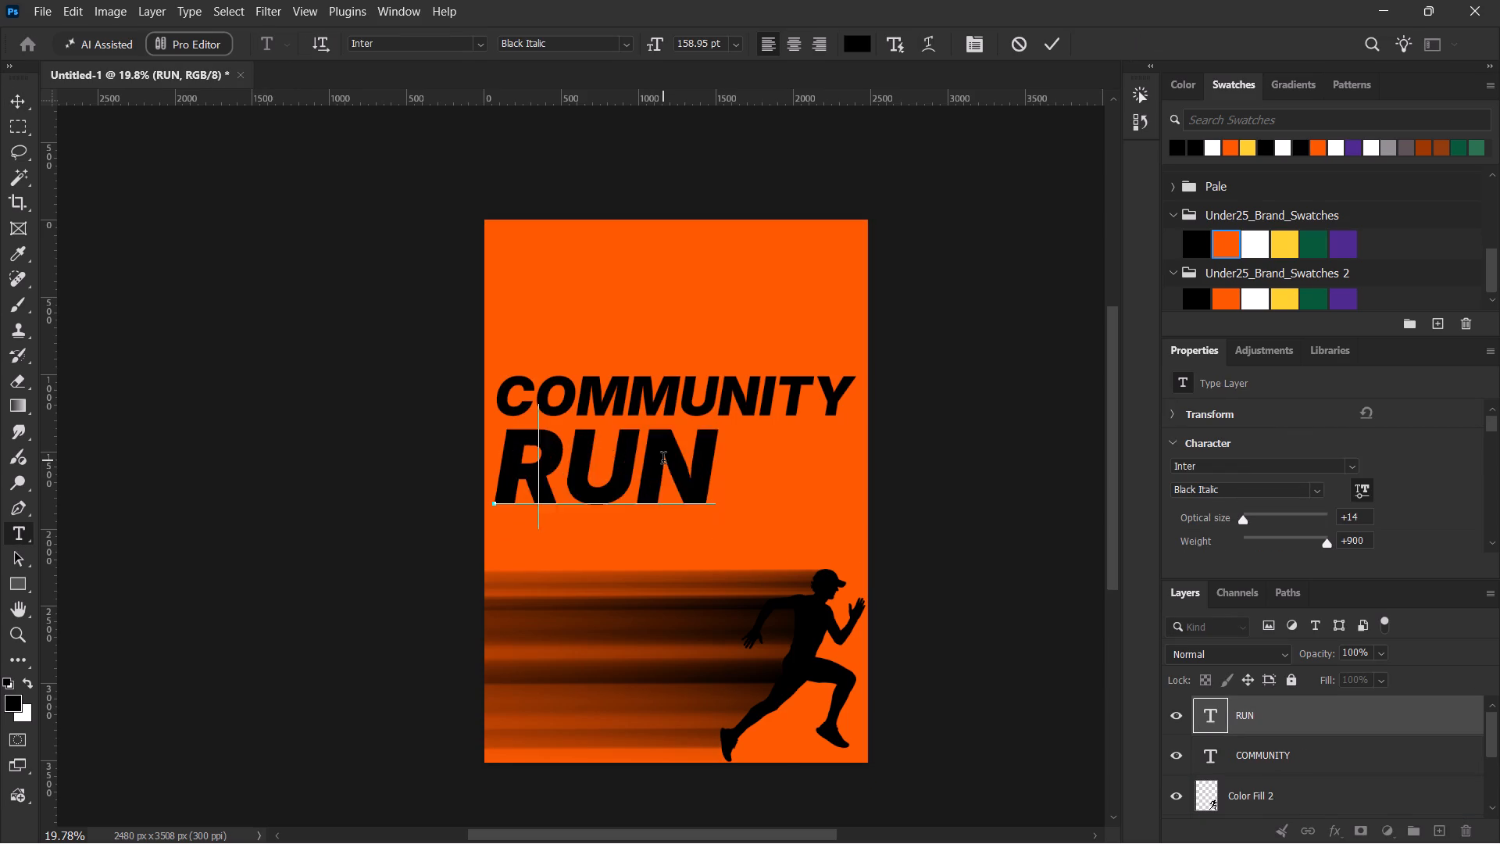
pyautogui.hotkey('shift', 'BackSpace')
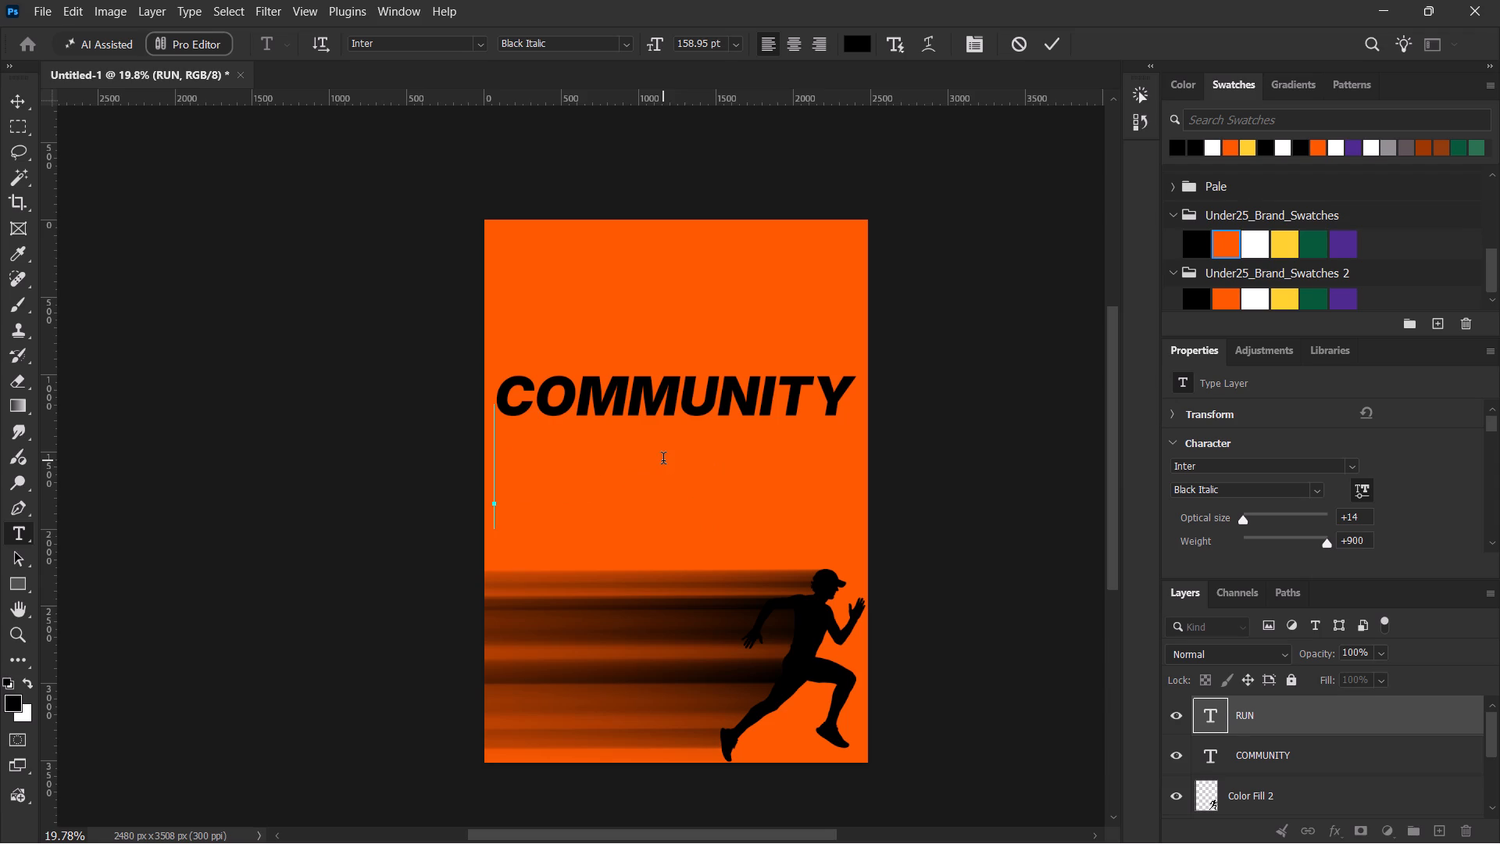
pyautogui.write('RUN')
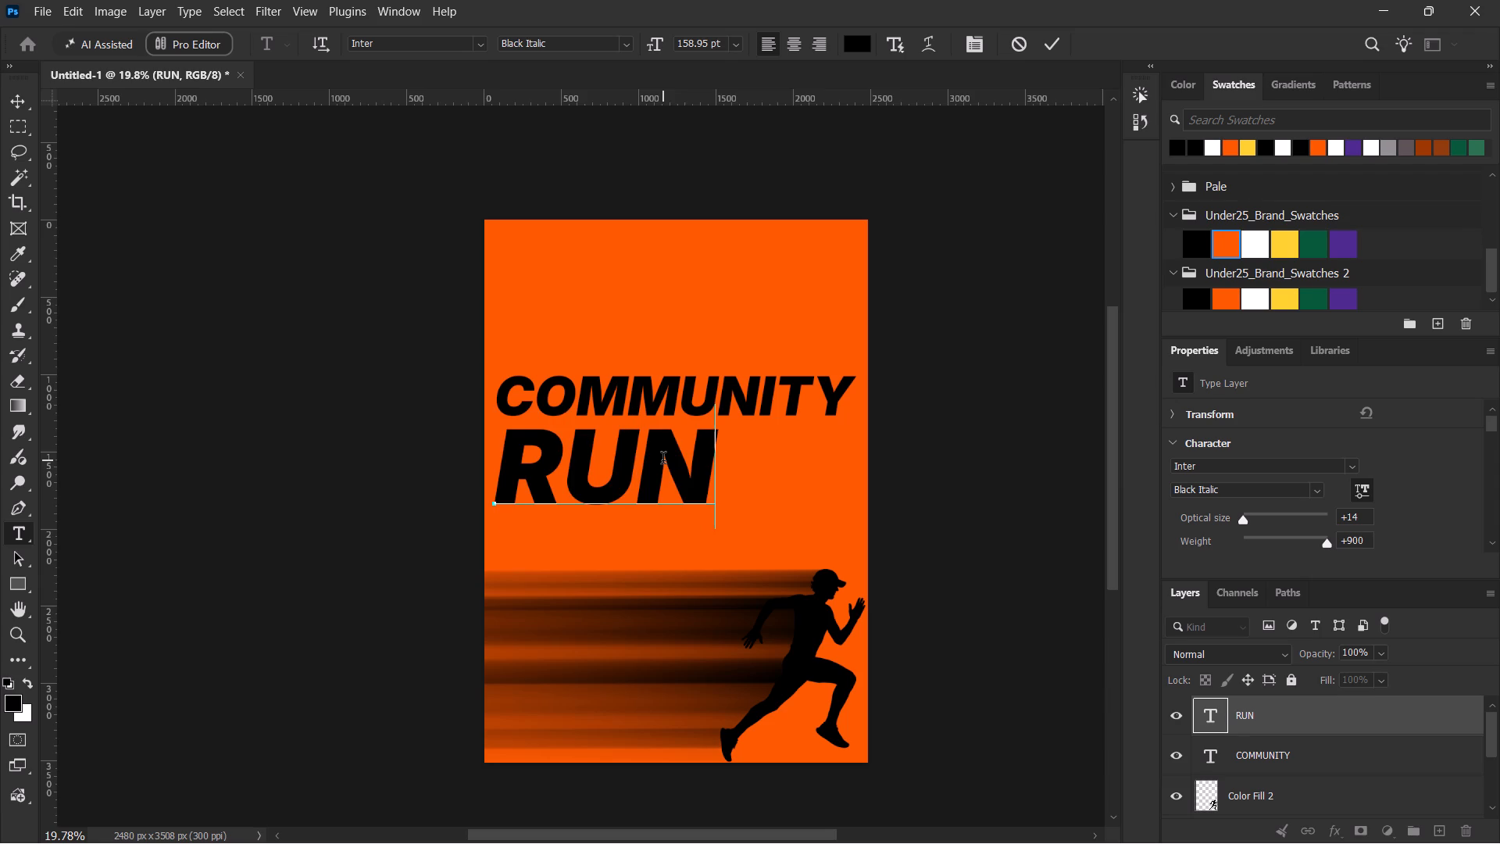
pyautogui.press('space')
pyautogui.write('5LK')
pyautogui.hotkey('shift', 'BackSpace')
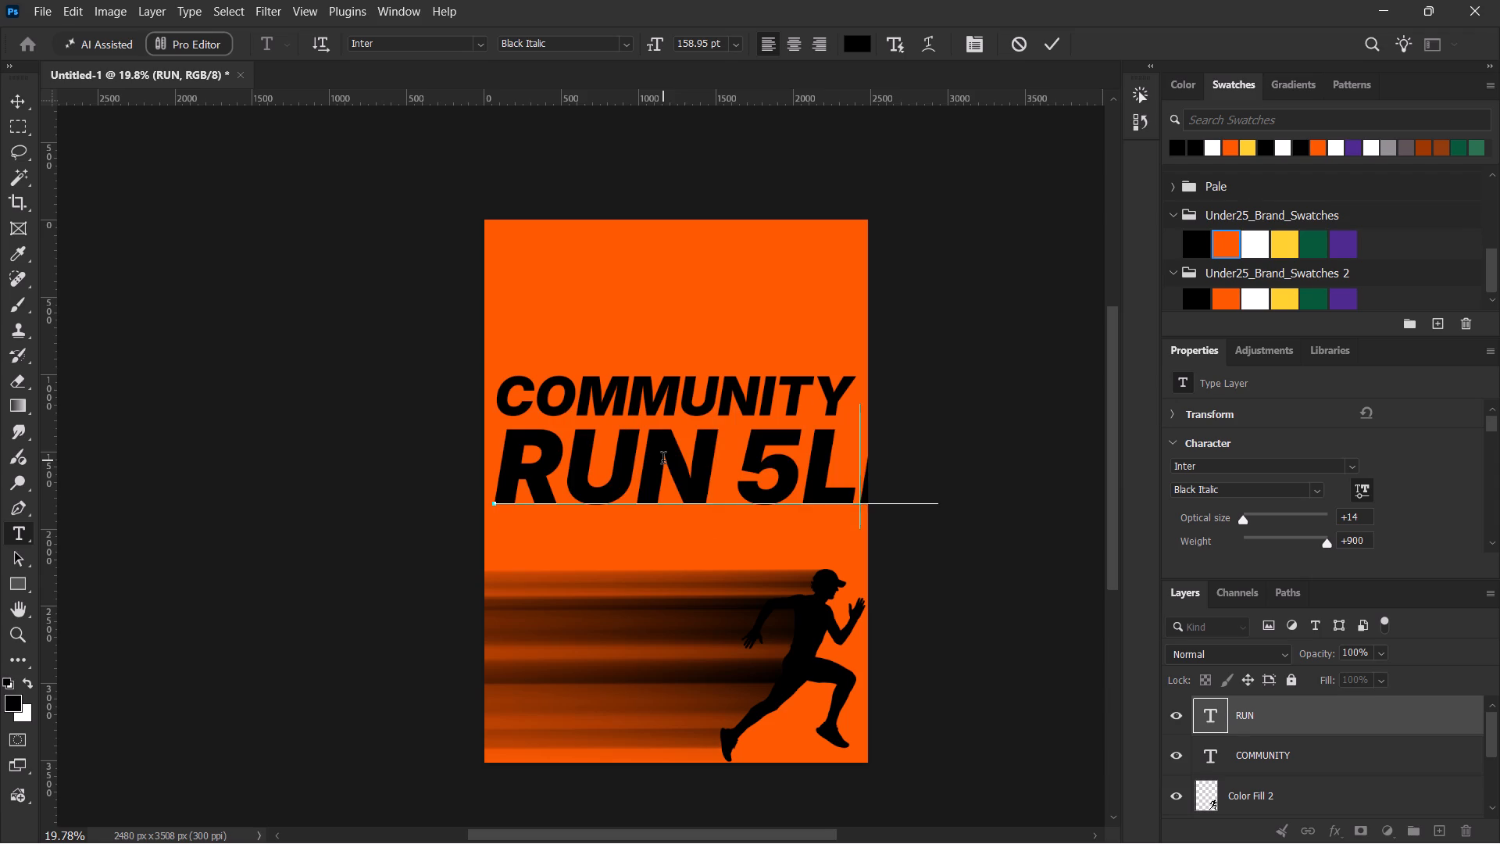
pyautogui.hotkey('shift', 'BackSpace')
pyautogui.hotkey('shift', 'k')
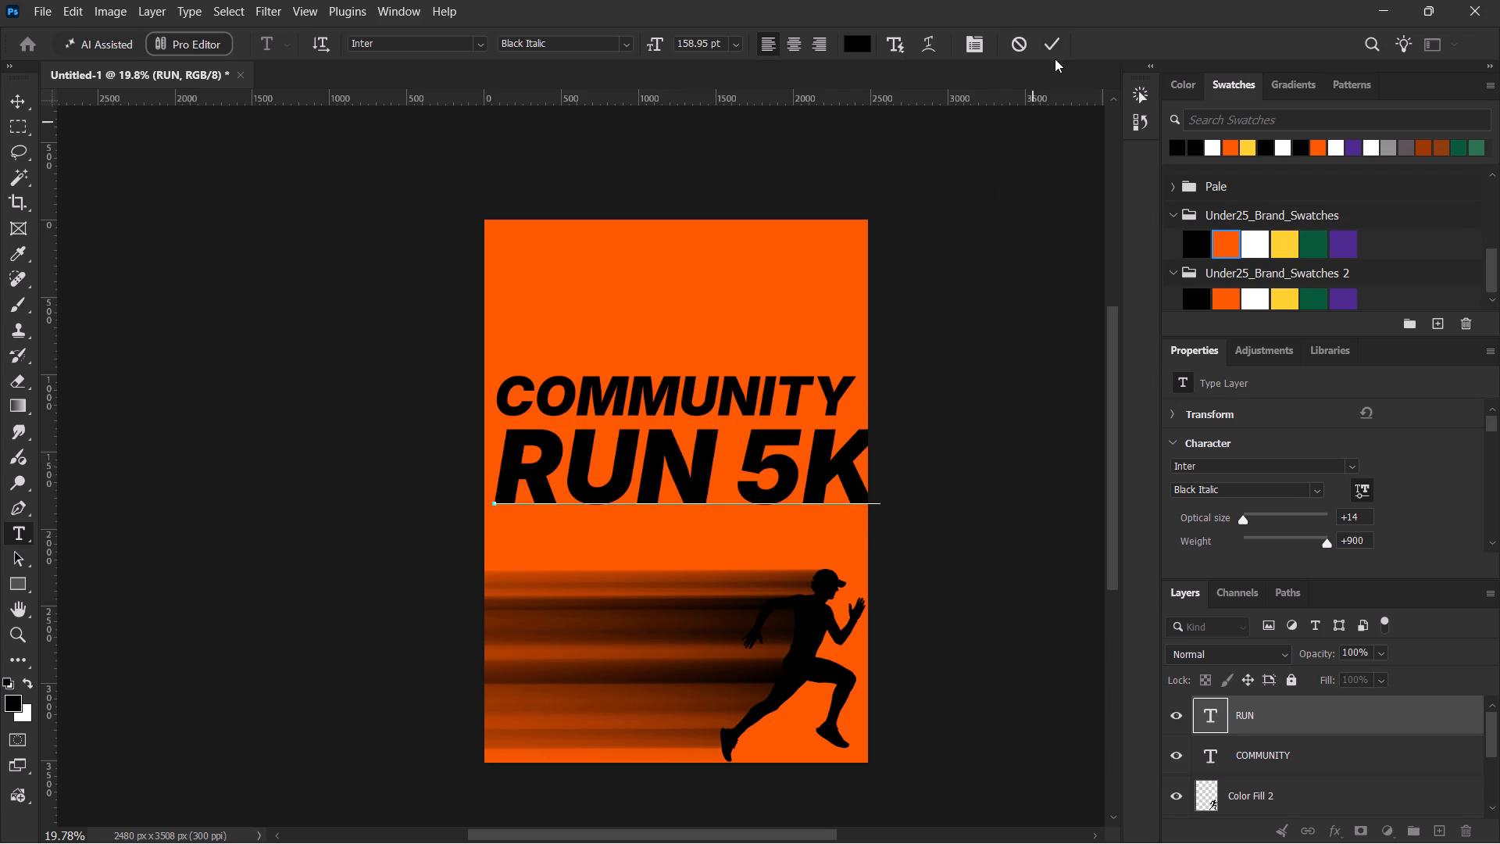
pyautogui.click(1052, 47)
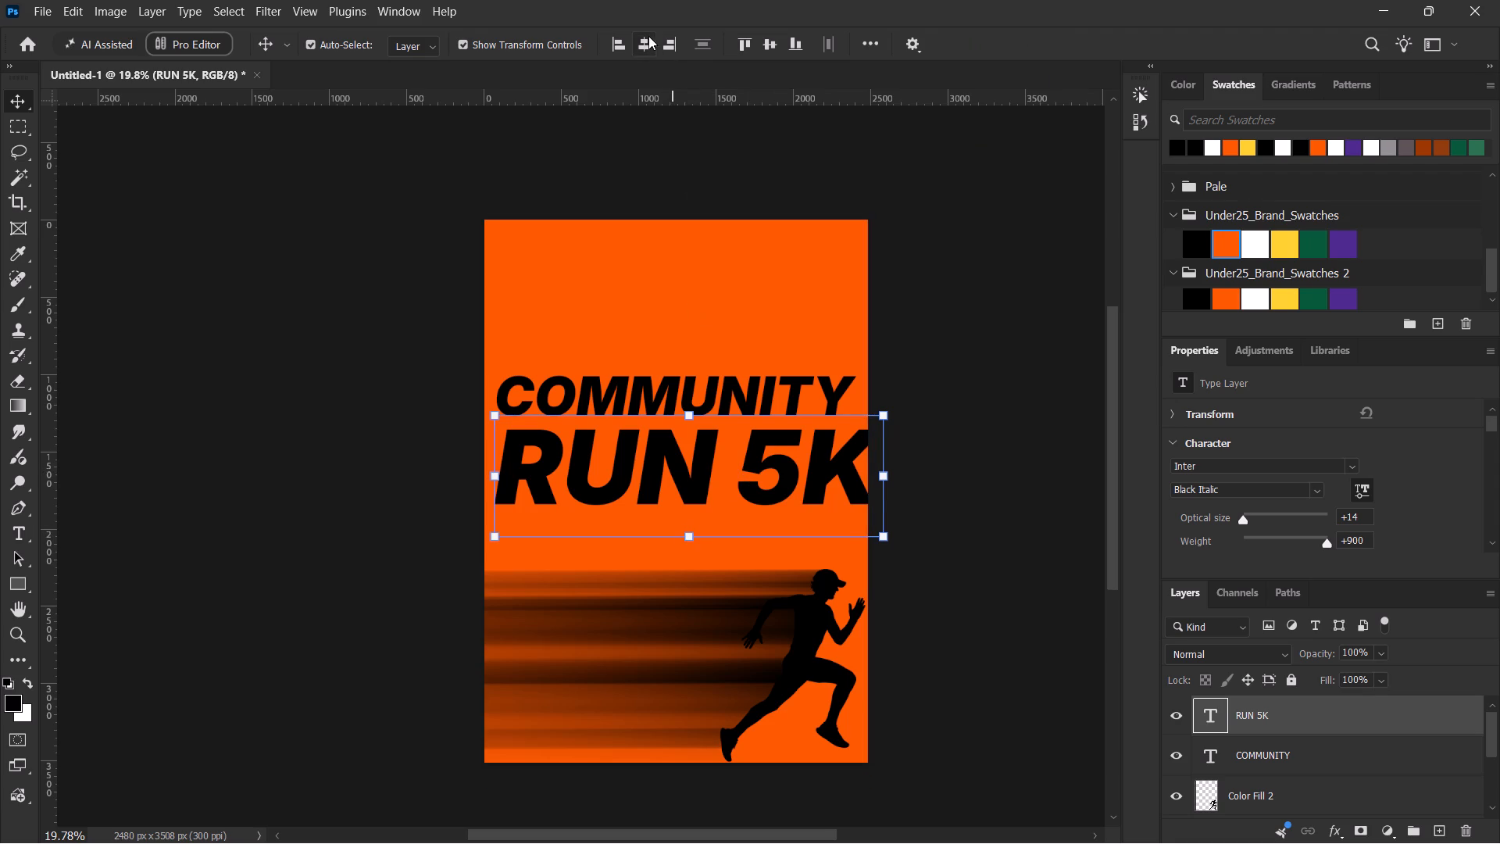
# Centre the RUN 5K text horizontally, scale it to about 90%, and move it up tight against COMMUNITY.
pyautogui.click(641, 39)
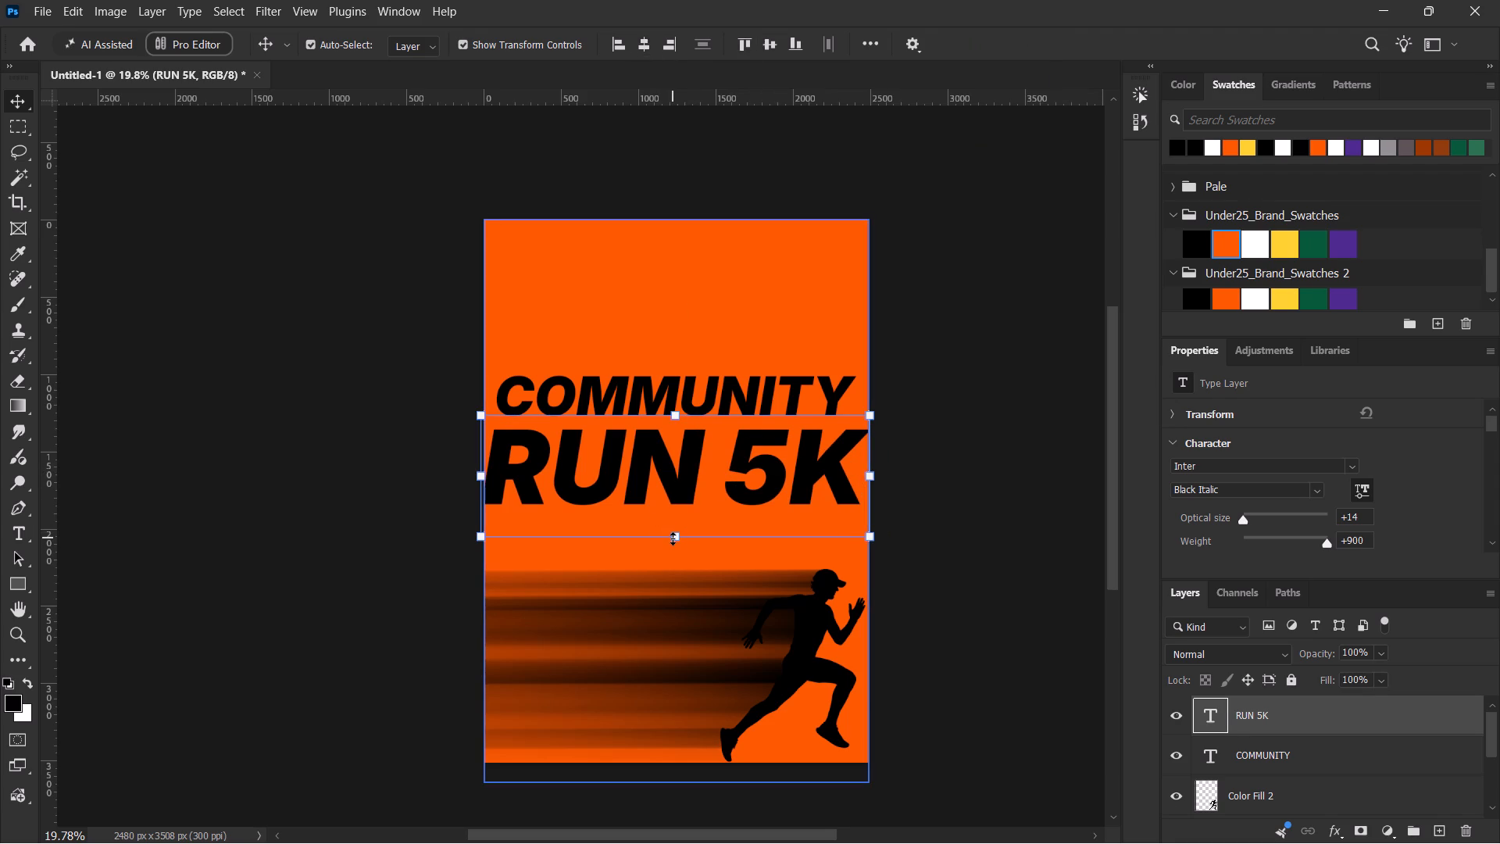
pyautogui.keyDown('alt'); pyautogui.click(673, 538); pyautogui.keyUp('alt')
pyautogui.keyDown('alt'); pyautogui.click(680, 538); pyautogui.keyUp('alt')
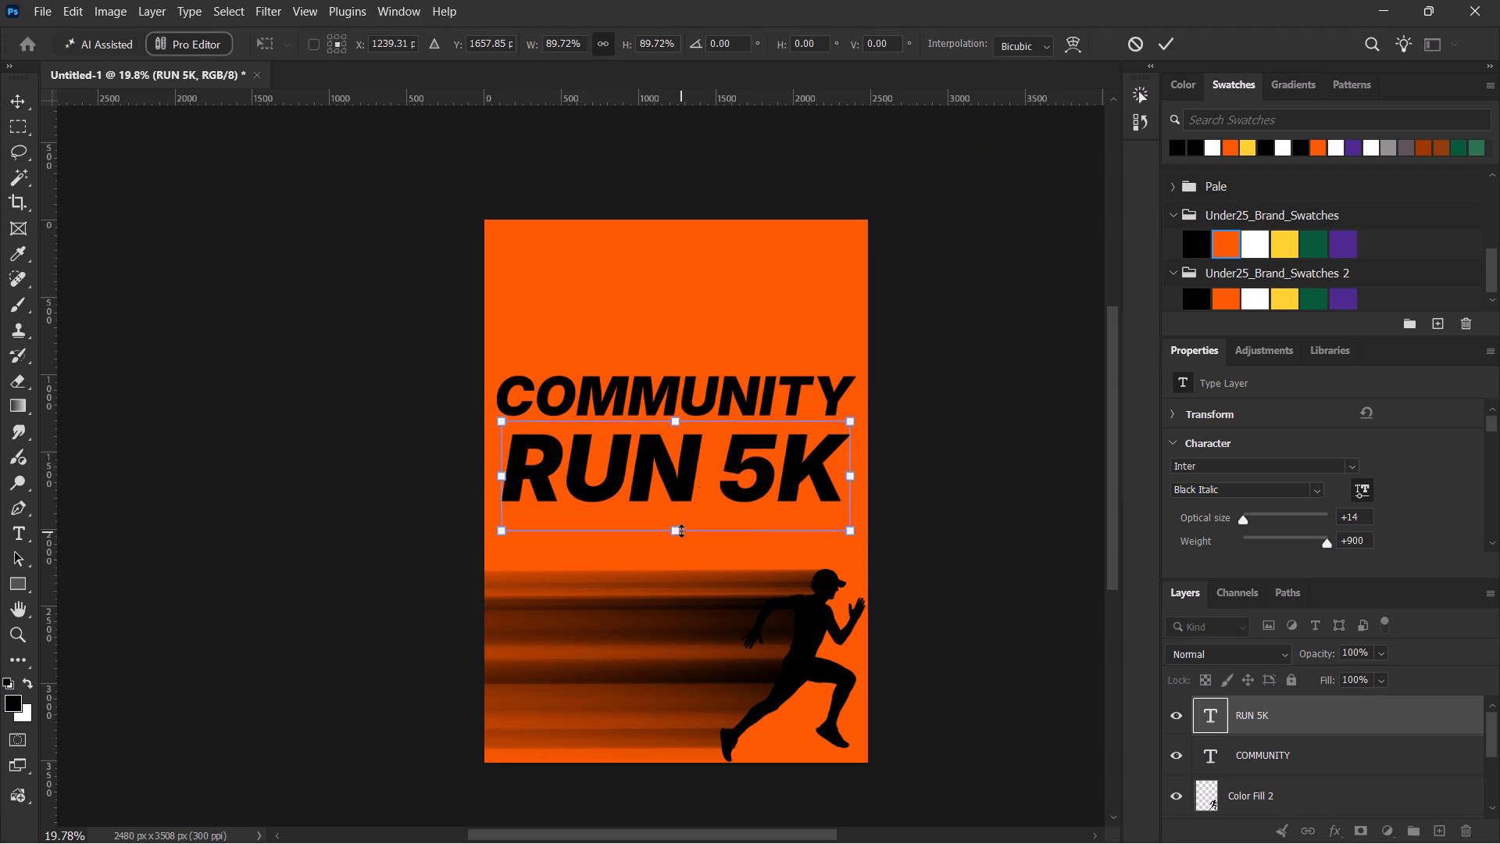
pyautogui.keyDown('shift'); pyautogui.moveTo(679, 494); pyautogui.dragTo(682, 477); pyautogui.keyUp('shift')
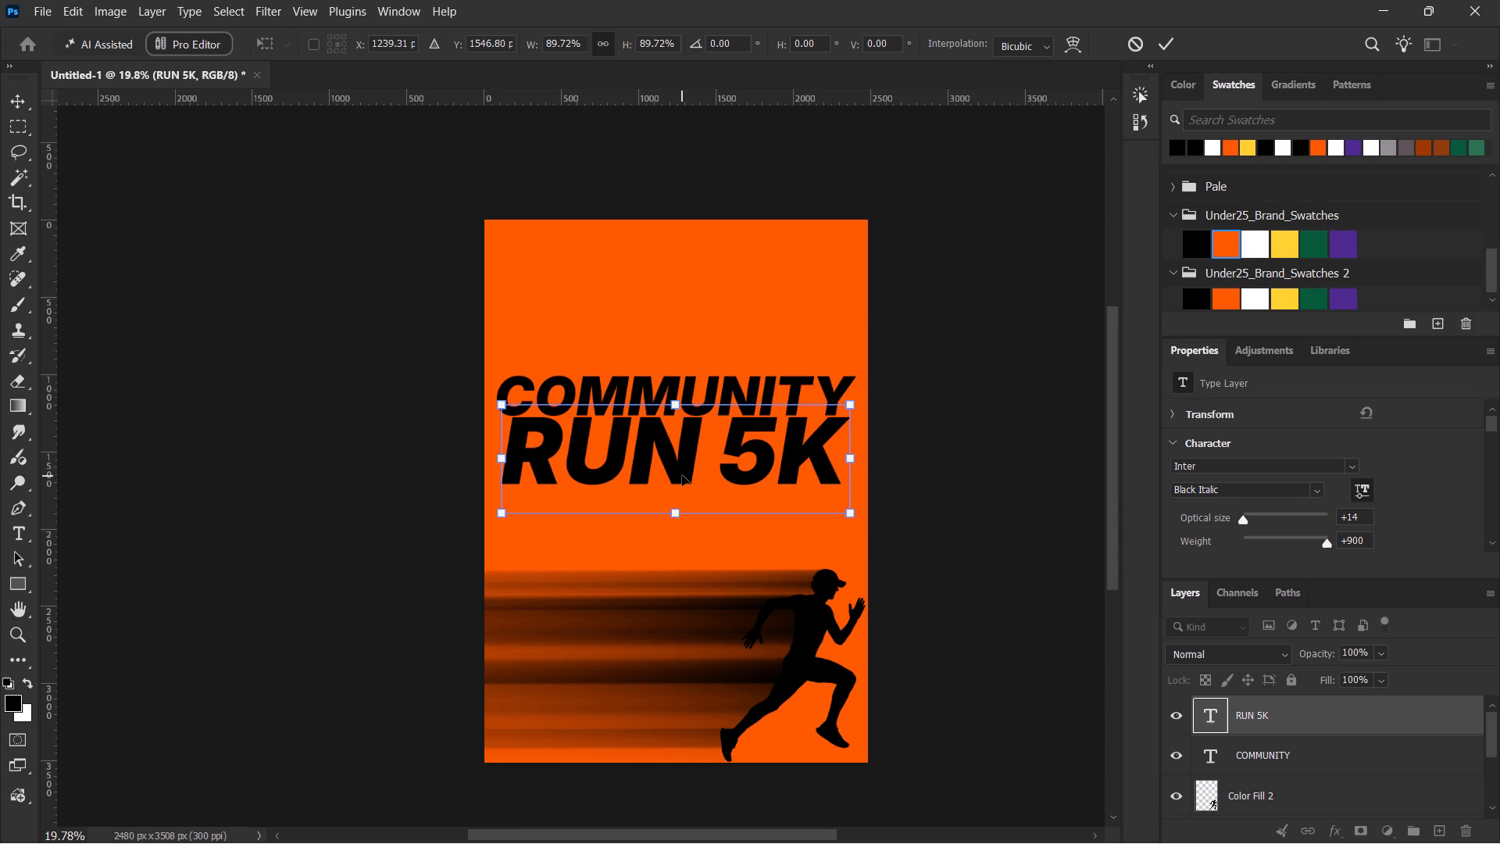
pyautogui.click(1155, 38)
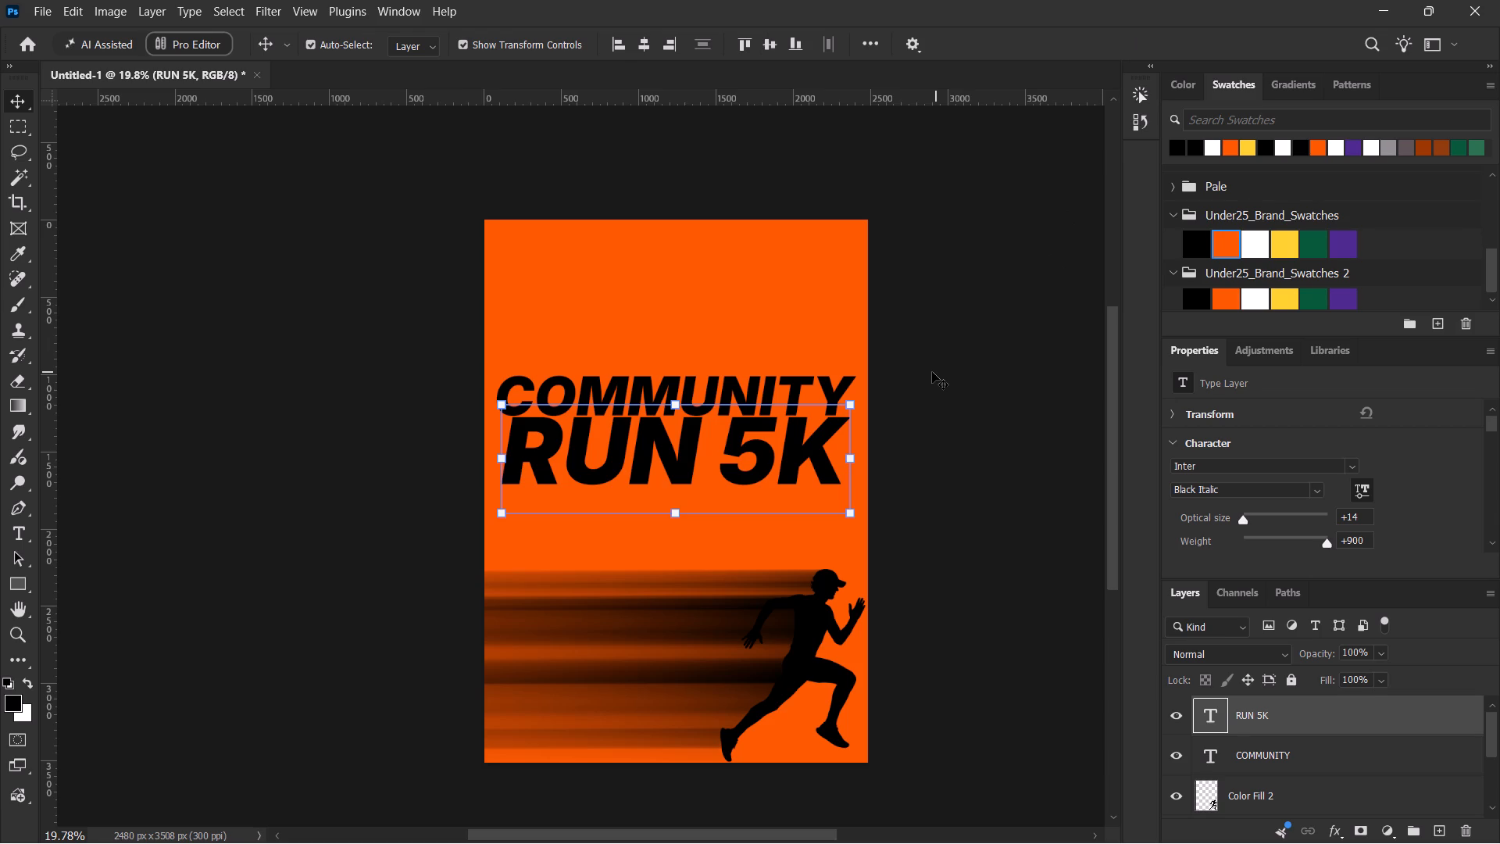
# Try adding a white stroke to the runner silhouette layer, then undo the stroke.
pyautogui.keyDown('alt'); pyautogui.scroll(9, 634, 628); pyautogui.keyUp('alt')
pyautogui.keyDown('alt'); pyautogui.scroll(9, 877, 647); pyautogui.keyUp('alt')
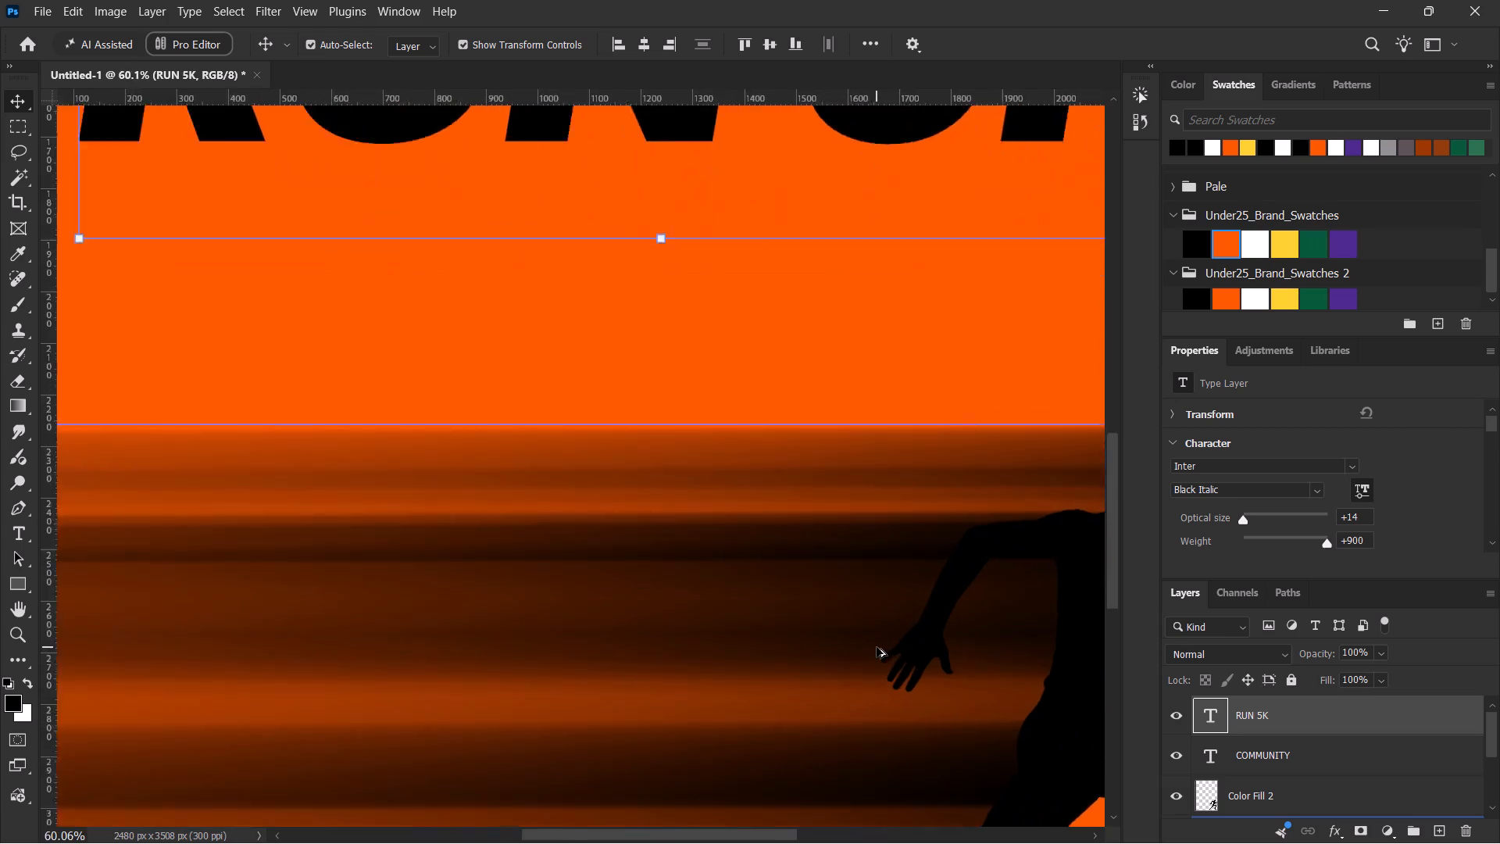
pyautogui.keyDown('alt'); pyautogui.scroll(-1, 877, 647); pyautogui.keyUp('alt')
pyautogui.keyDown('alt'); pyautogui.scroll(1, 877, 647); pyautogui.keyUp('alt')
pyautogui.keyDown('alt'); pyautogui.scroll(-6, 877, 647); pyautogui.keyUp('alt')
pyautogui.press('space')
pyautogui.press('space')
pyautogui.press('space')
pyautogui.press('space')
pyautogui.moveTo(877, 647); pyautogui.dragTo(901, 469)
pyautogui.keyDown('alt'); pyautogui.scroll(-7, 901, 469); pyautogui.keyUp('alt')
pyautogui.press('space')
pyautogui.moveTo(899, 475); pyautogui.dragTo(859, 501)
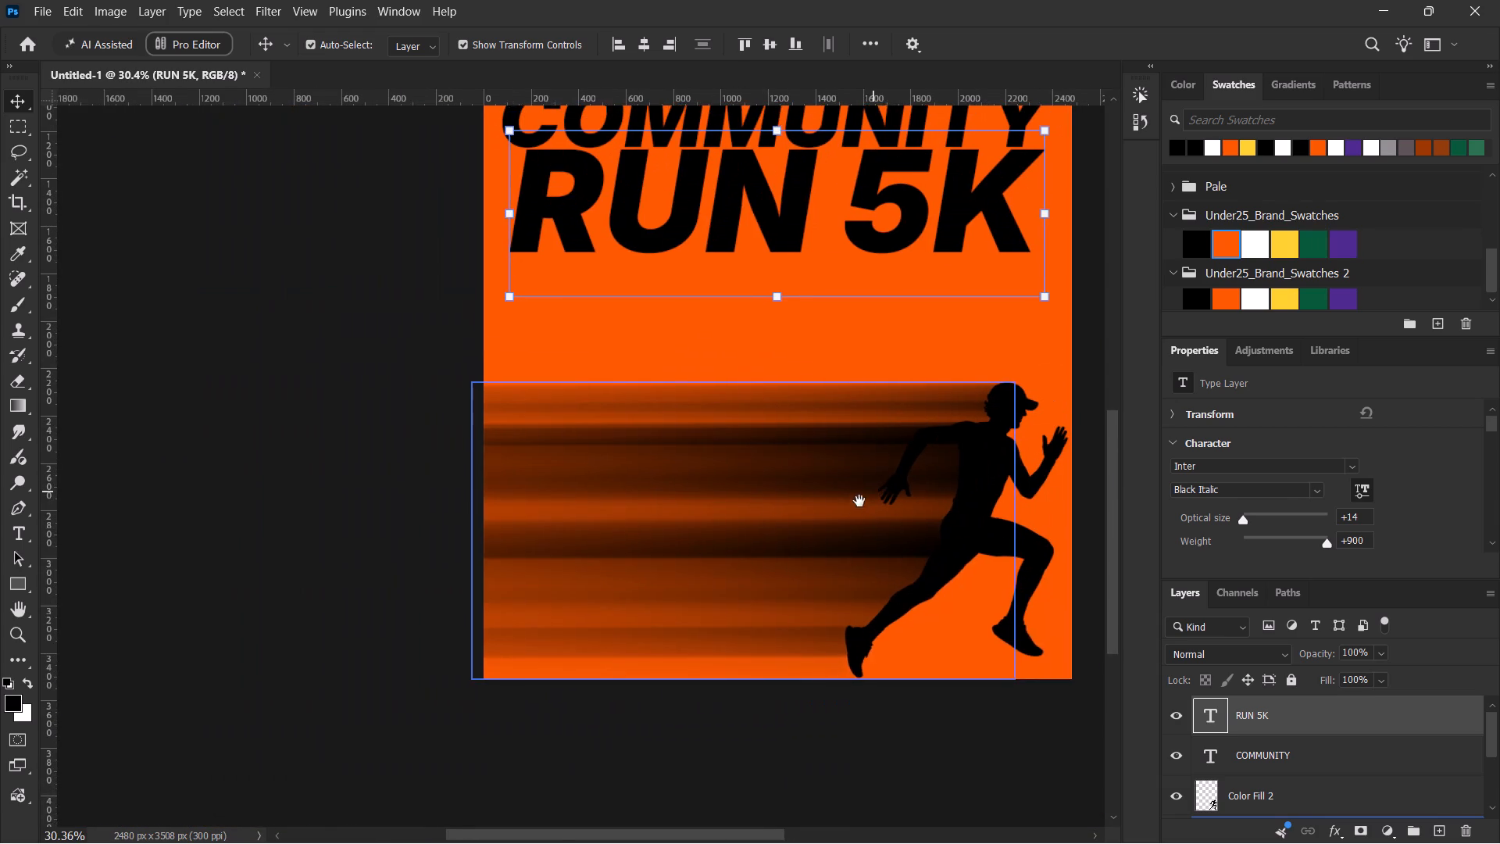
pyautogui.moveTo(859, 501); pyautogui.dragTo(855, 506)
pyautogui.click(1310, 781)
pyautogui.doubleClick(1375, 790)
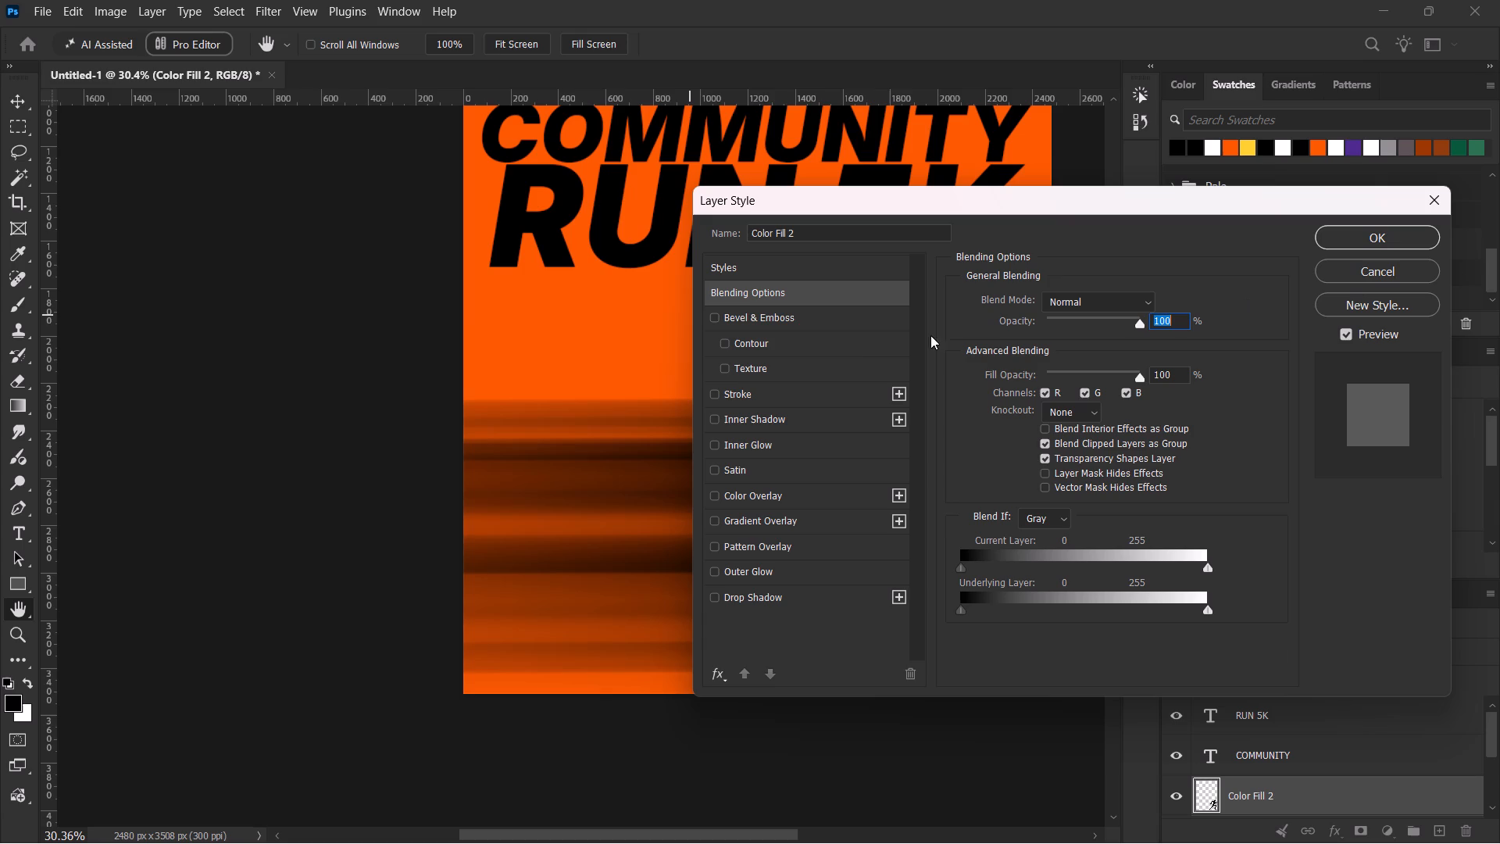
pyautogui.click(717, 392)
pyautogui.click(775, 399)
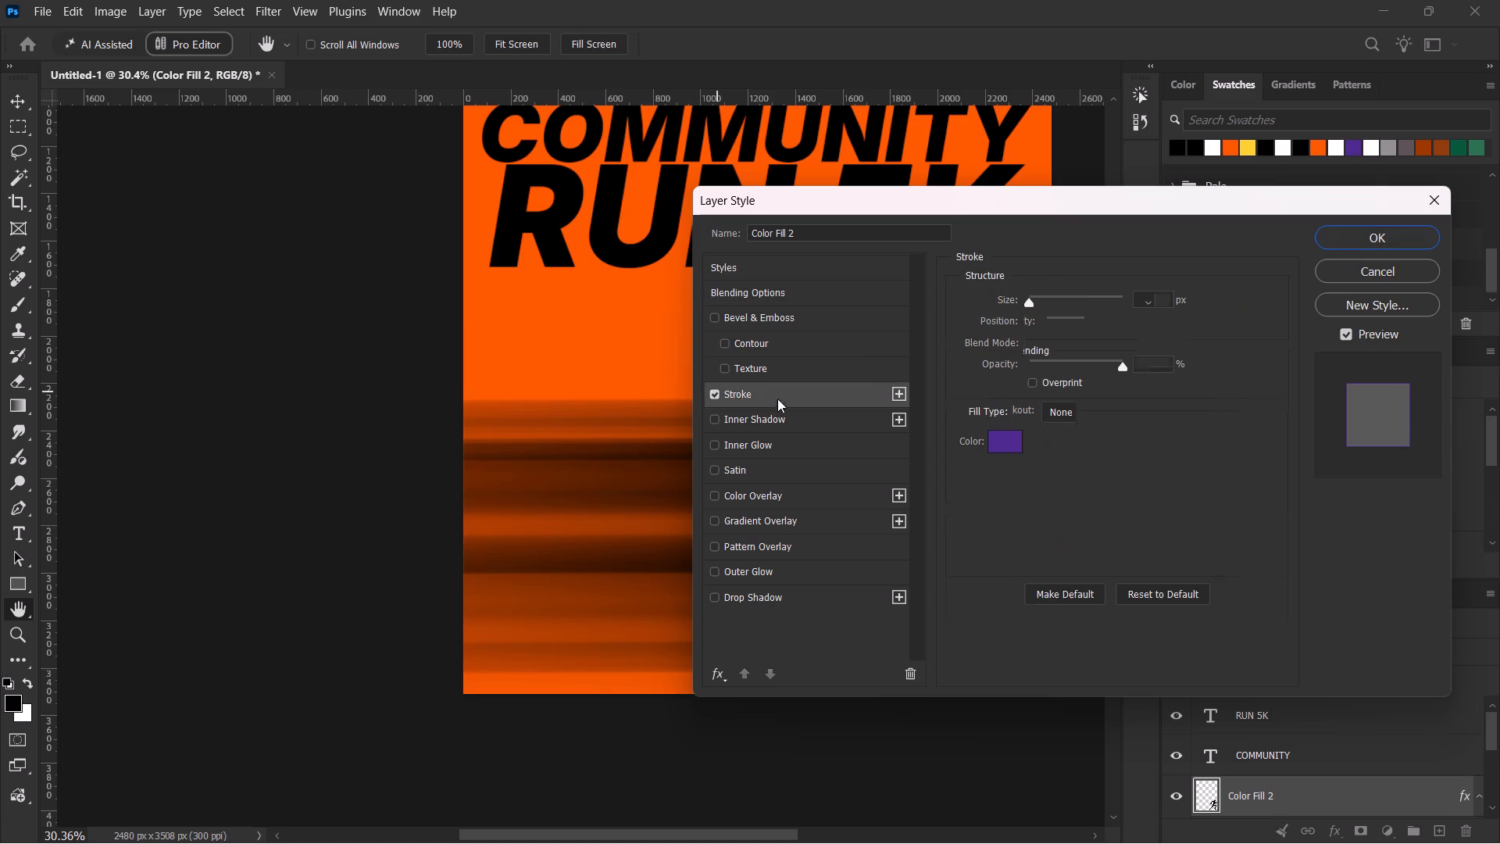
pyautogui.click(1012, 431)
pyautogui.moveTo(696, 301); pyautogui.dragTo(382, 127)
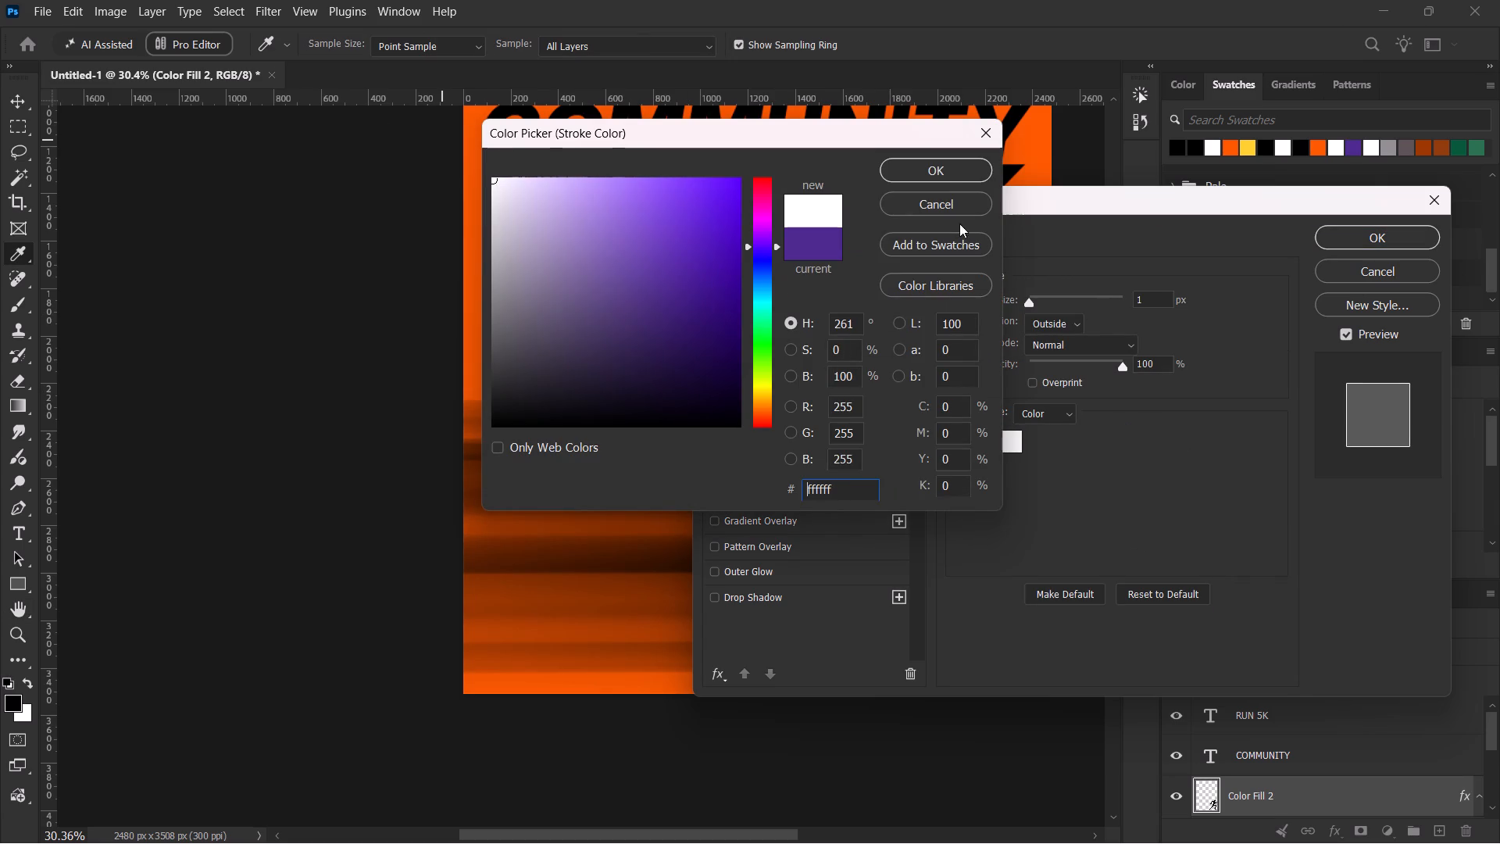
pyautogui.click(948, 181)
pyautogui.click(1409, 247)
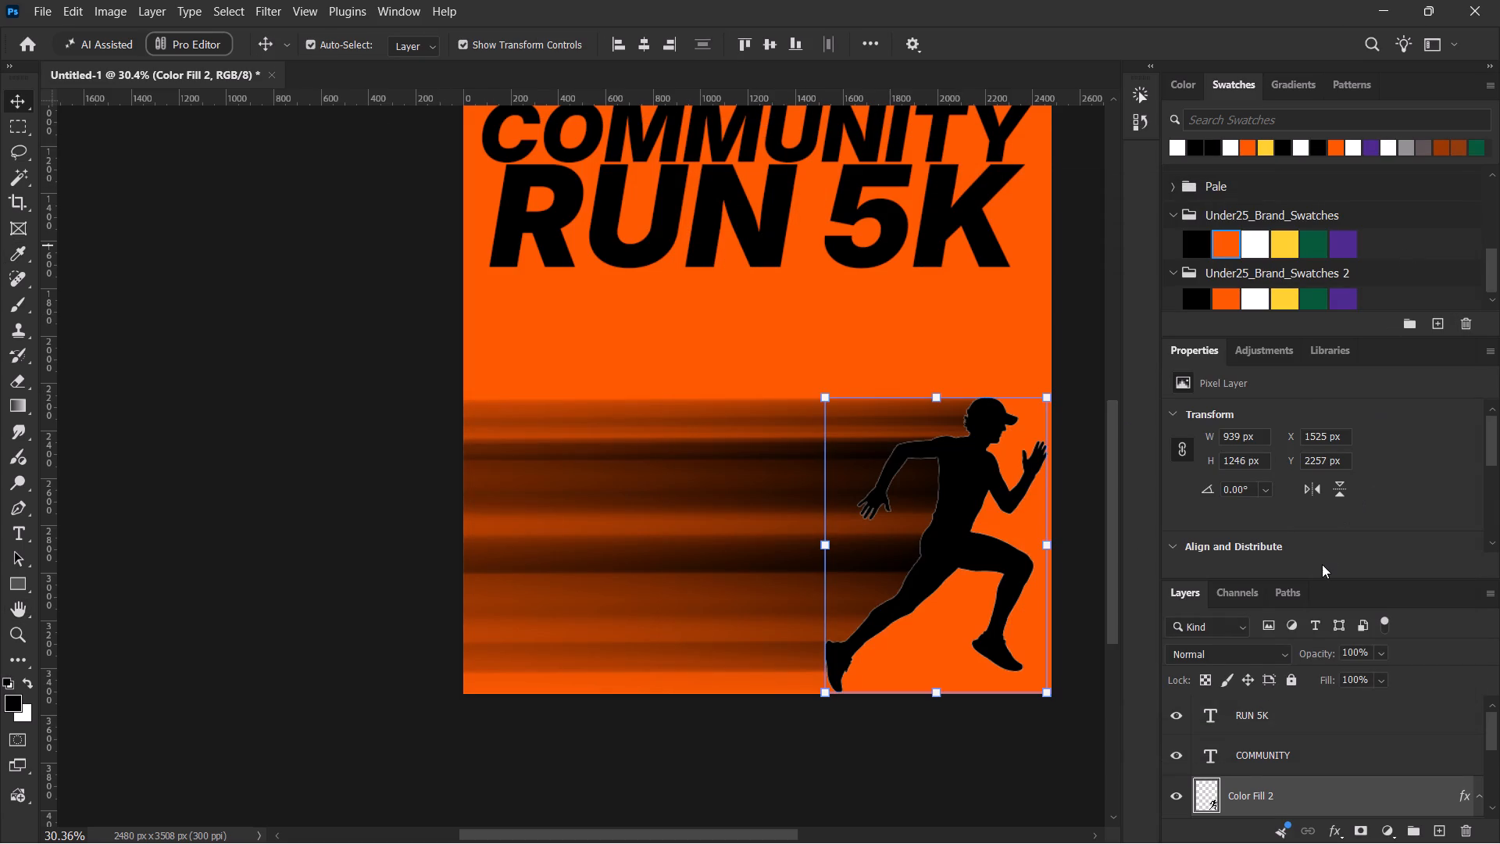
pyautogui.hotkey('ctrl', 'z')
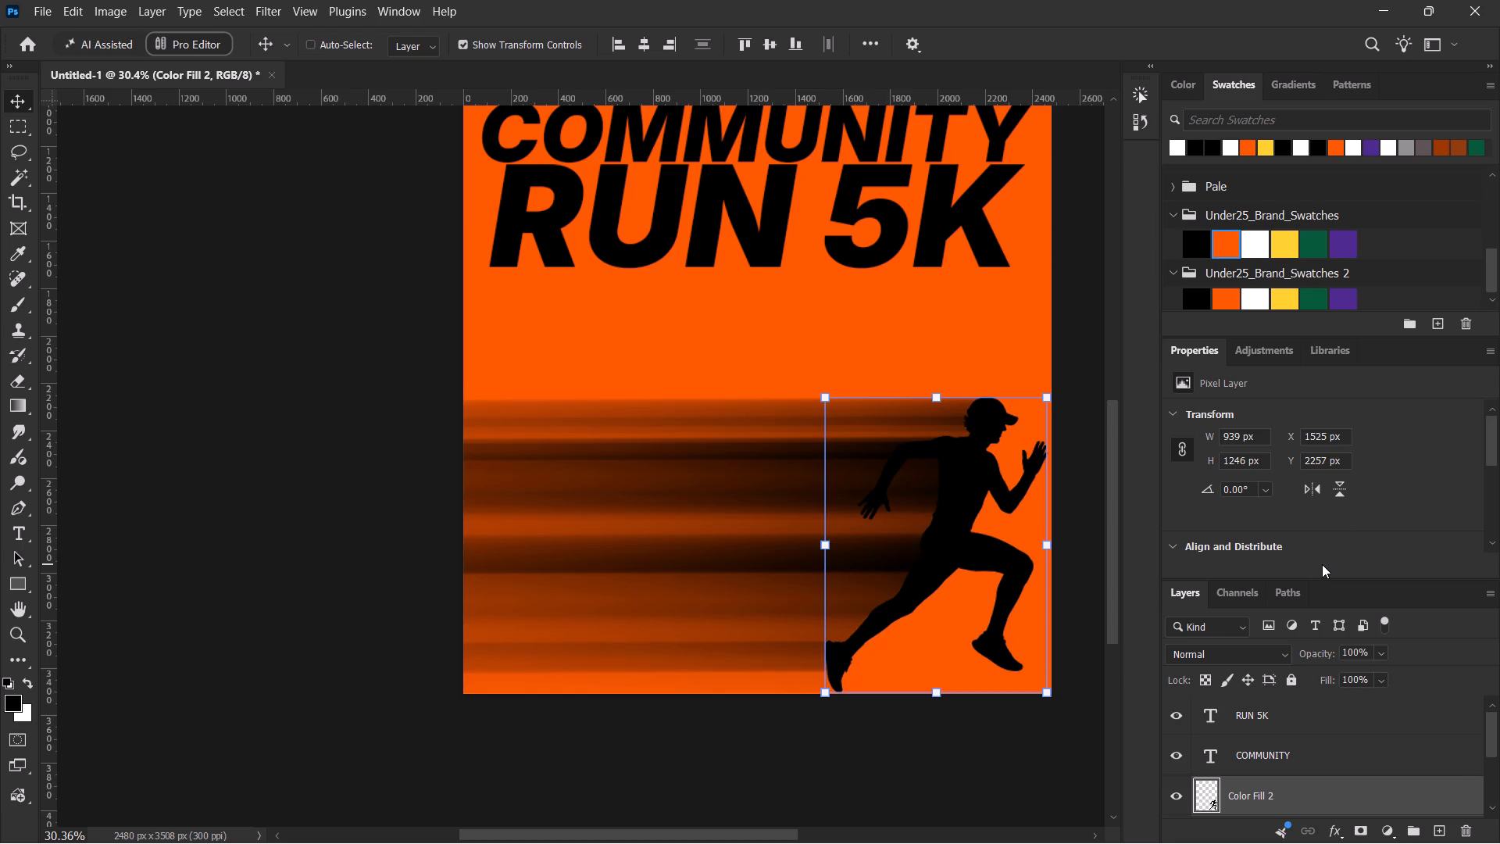
# Change the colour of the orange background fill layer to black (000000).
pyautogui.keyDown('alt'); pyautogui.scroll(-2, 697, 511); pyautogui.keyUp('alt')
pyautogui.keyDown('alt'); pyautogui.scroll(1, 697, 511); pyautogui.keyUp('alt')
pyautogui.keyDown('alt'); pyautogui.scroll(-3, 697, 511); pyautogui.keyUp('alt')
pyautogui.keyDown('alt'); pyautogui.scroll(1, 698, 511); pyautogui.keyUp('alt')
pyautogui.press('space')
pyautogui.press('space')
pyautogui.press('space')
pyautogui.press('space')
pyautogui.press('space')
pyautogui.press('space')
pyautogui.press('space')
pyautogui.press('space')
pyautogui.press('space')
pyautogui.press('space')
pyautogui.press('space')
pyautogui.press('space')
pyautogui.press('space')
pyautogui.press('space')
pyautogui.press('space')
pyautogui.press('space')
pyautogui.press('space')
pyautogui.press('space')
pyautogui.press('space')
pyautogui.press('space')
pyautogui.moveTo(718, 330); pyautogui.dragTo(696, 504)
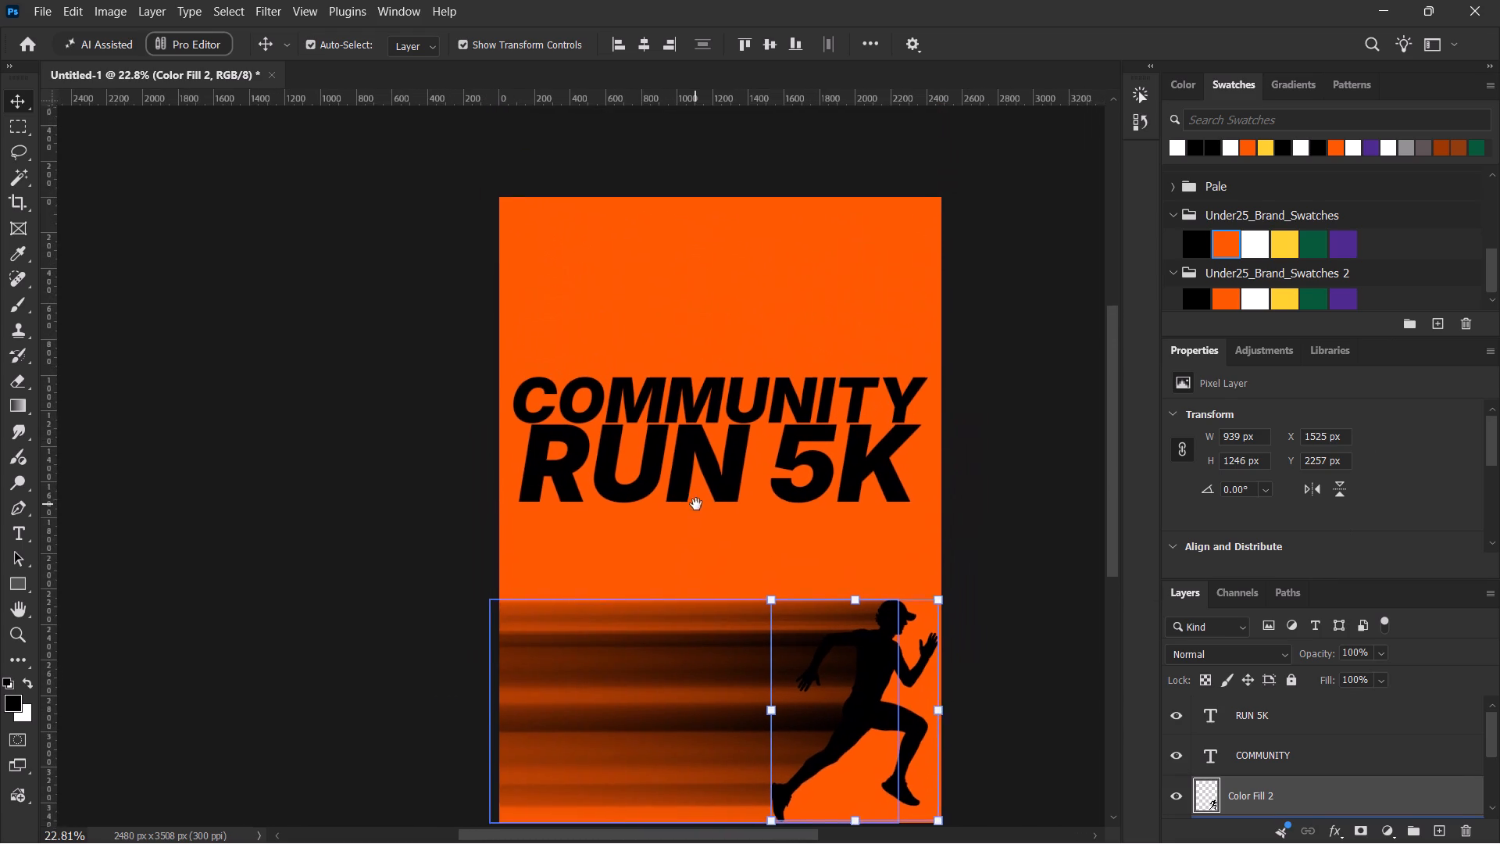
pyautogui.moveTo(696, 504); pyautogui.dragTo(720, 447)
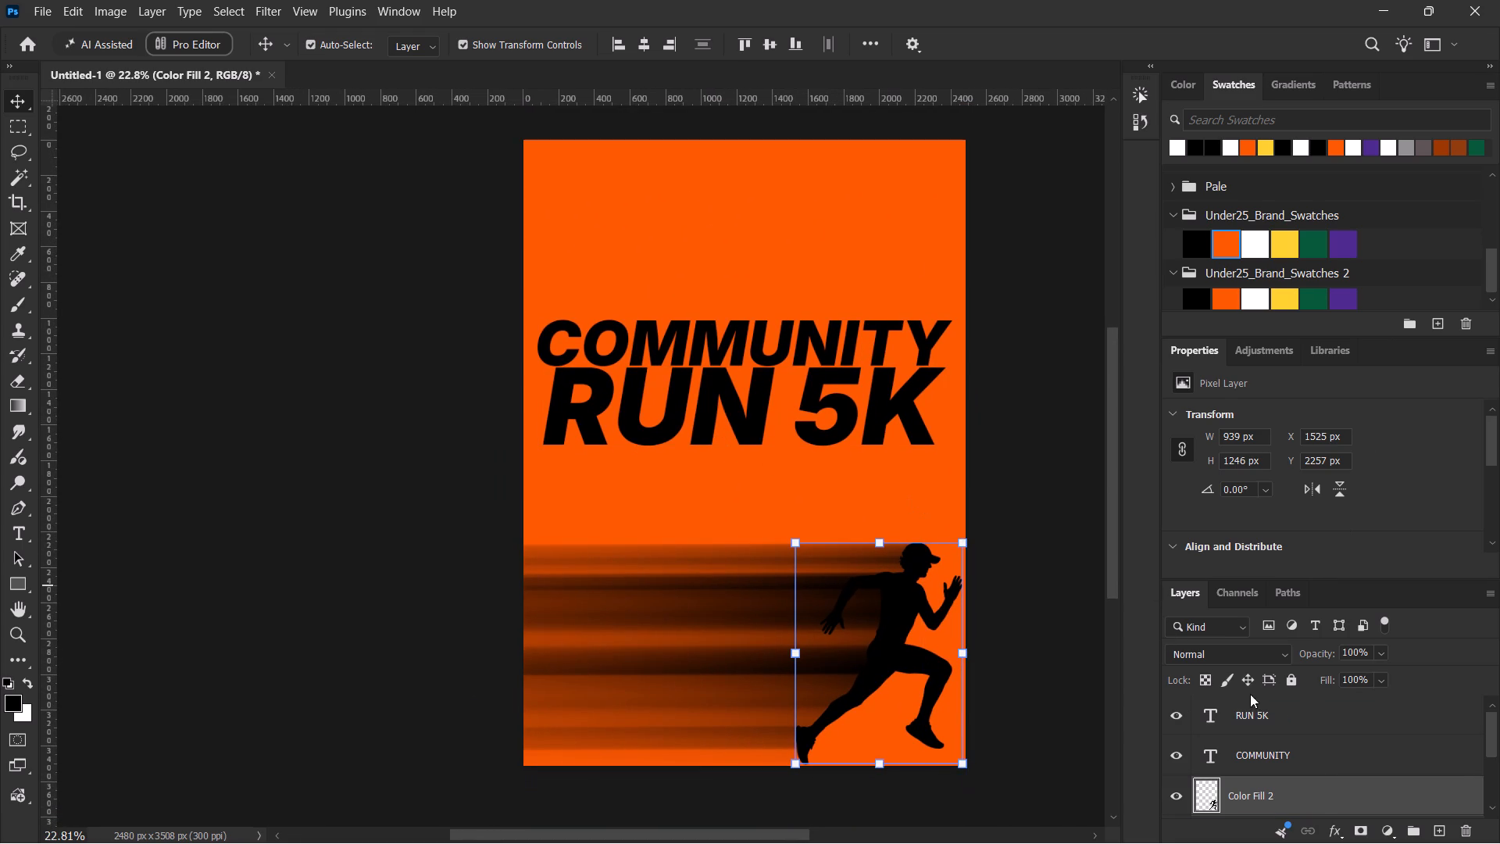
pyautogui.scroll(4, 1334, 751)
pyautogui.click(1337, 726)
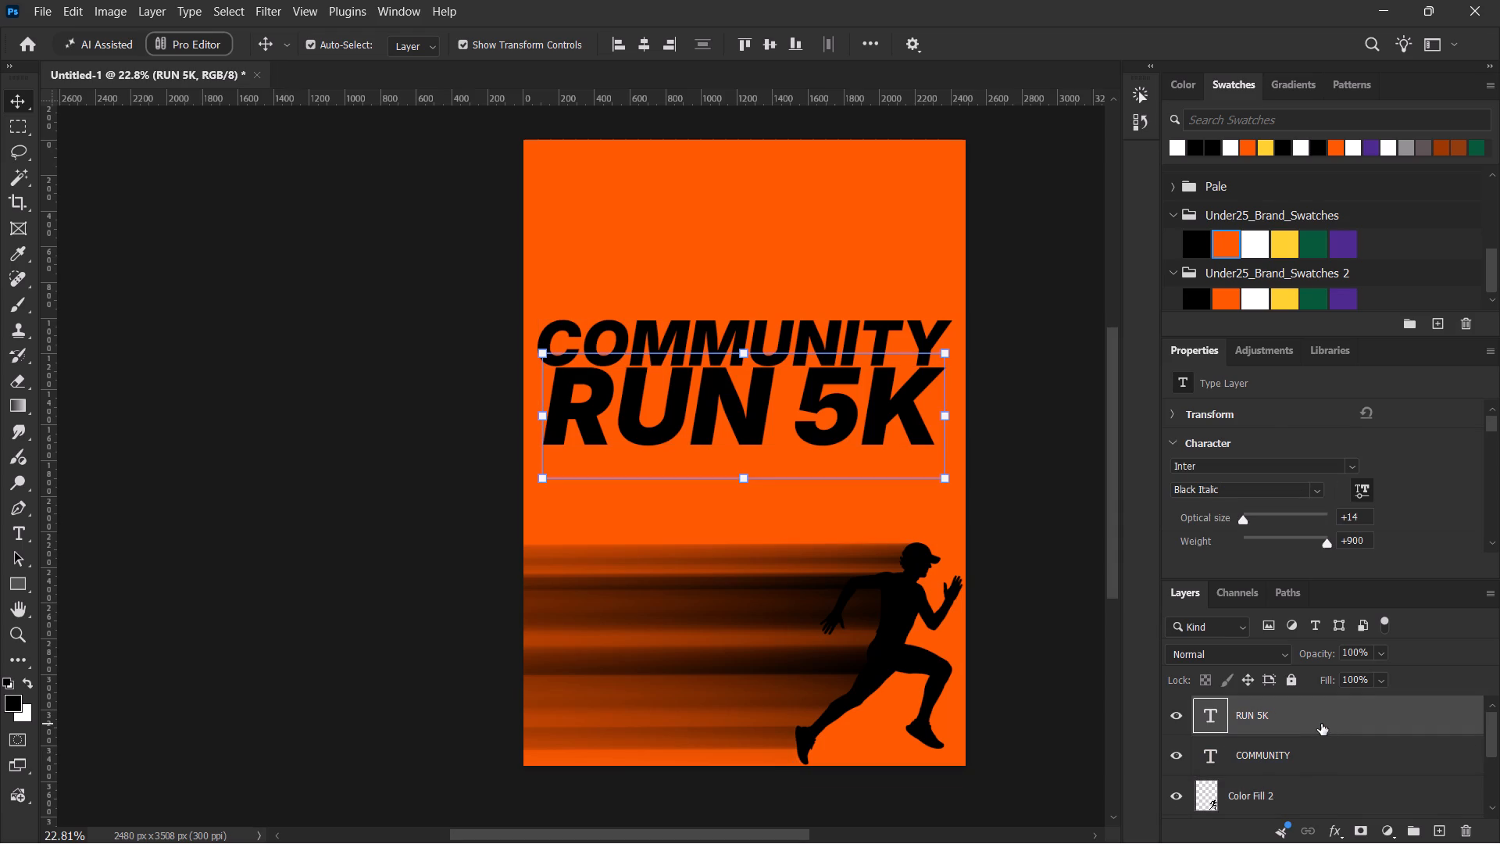
pyautogui.scroll(-6, 1316, 766)
pyautogui.doubleClick(1207, 761)
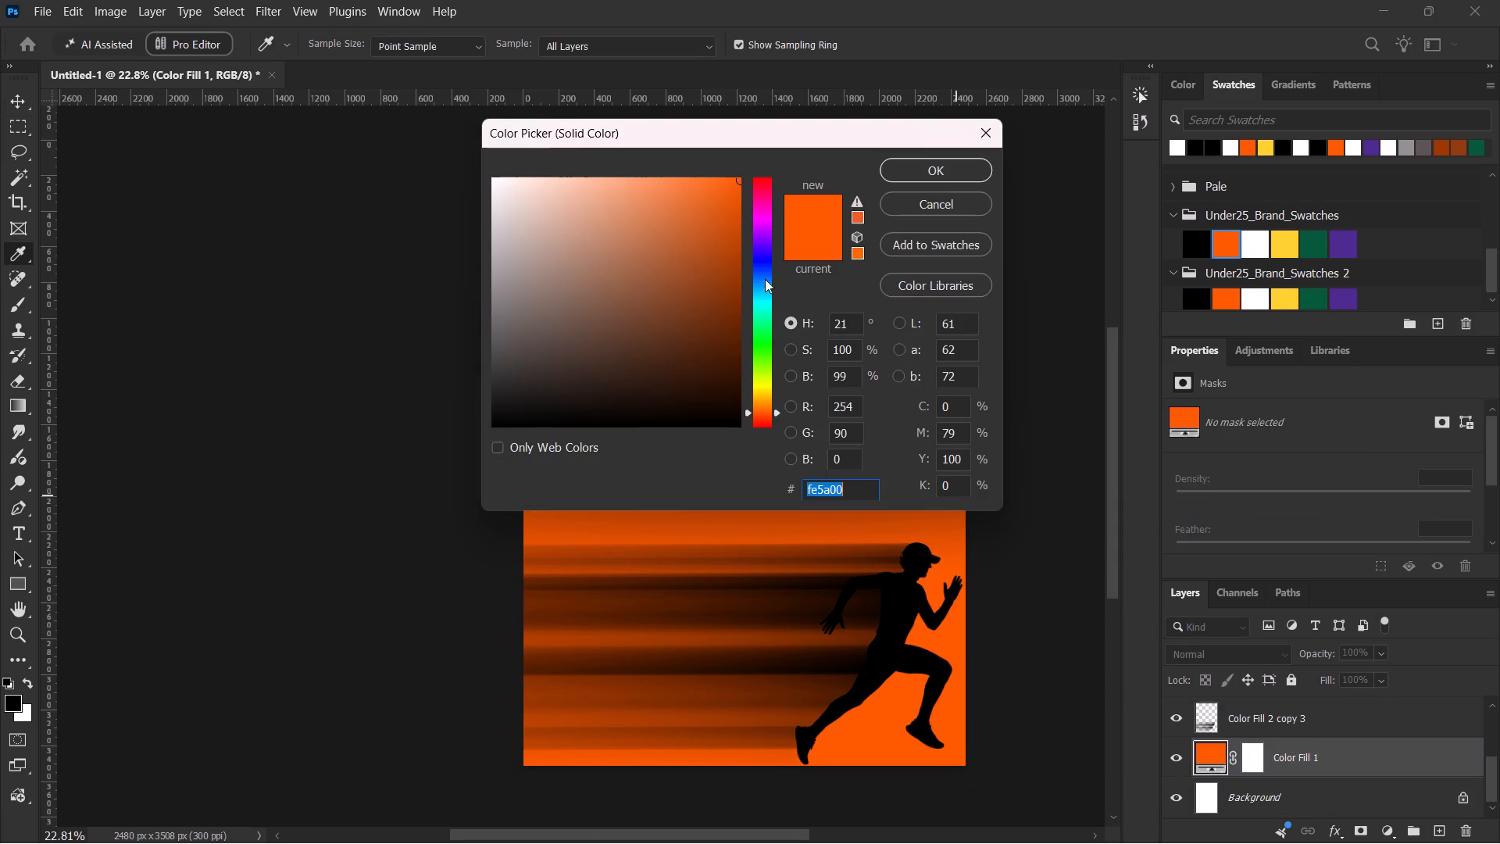
pyautogui.moveTo(596, 263); pyautogui.dragTo(234, 535)
pyautogui.click(871, 166)
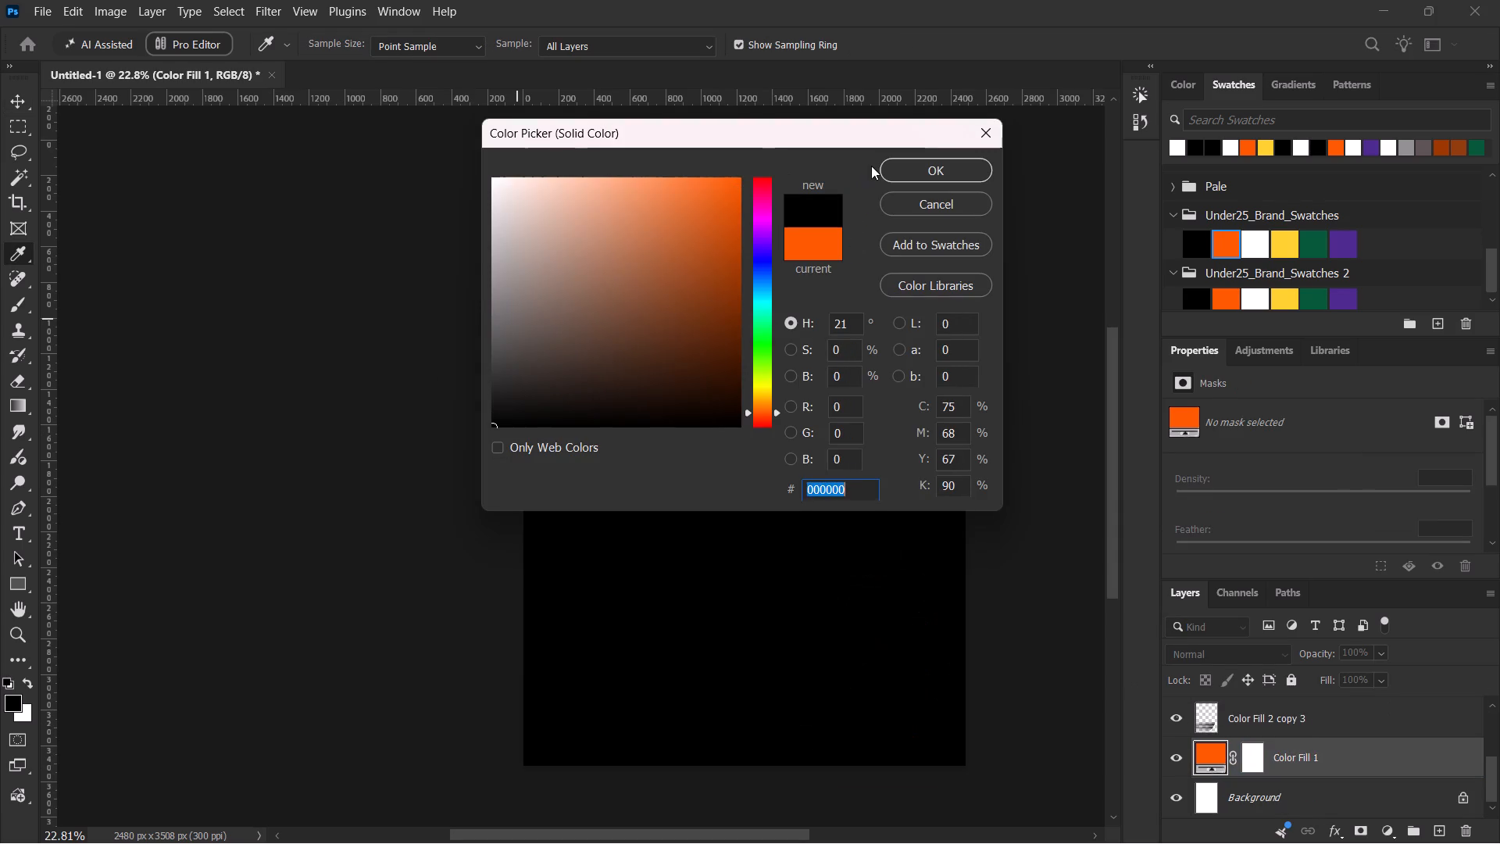
pyautogui.click(902, 170)
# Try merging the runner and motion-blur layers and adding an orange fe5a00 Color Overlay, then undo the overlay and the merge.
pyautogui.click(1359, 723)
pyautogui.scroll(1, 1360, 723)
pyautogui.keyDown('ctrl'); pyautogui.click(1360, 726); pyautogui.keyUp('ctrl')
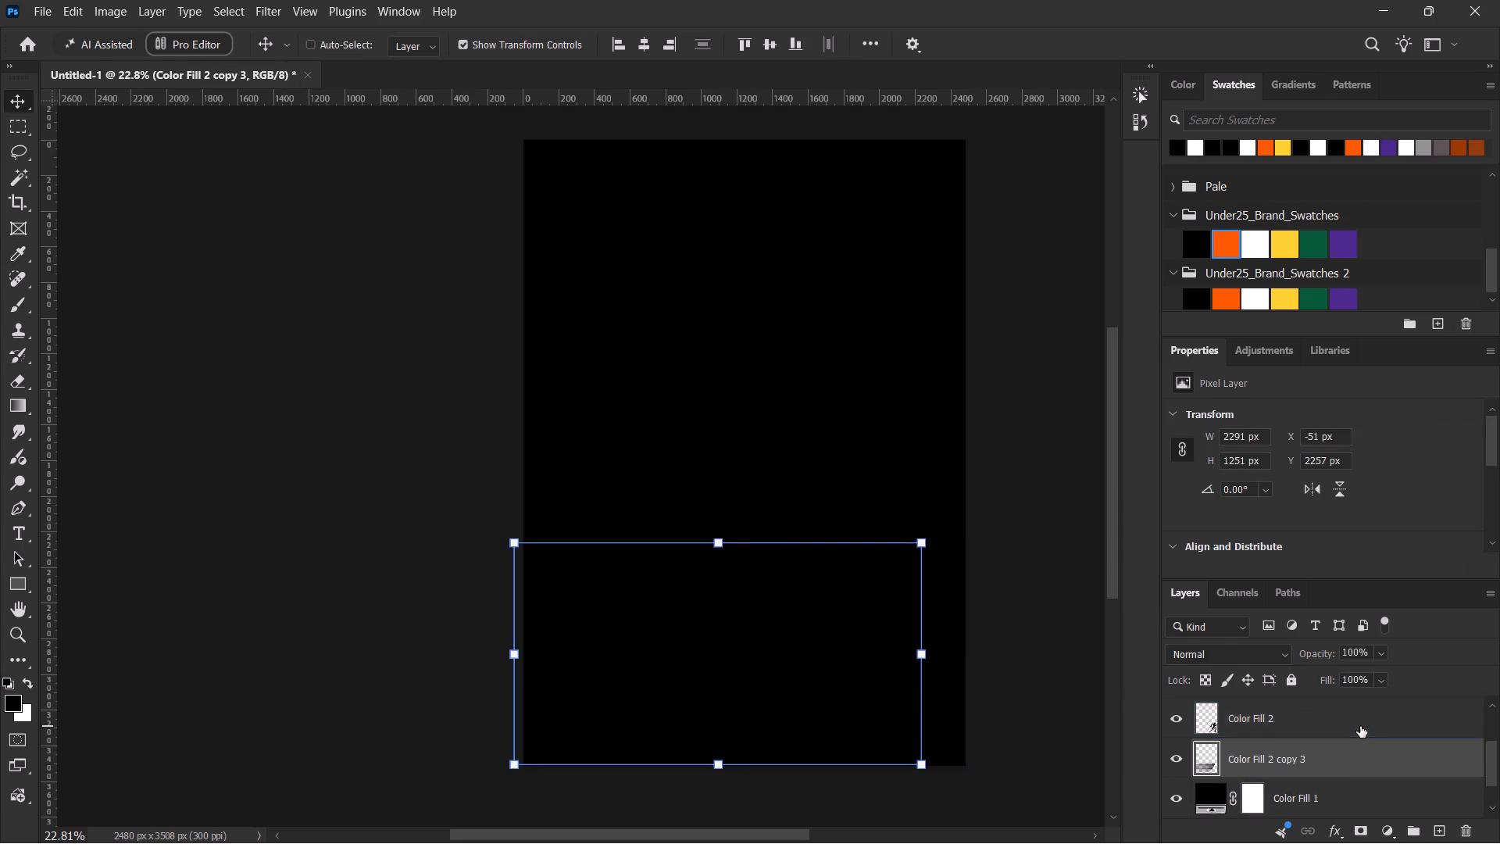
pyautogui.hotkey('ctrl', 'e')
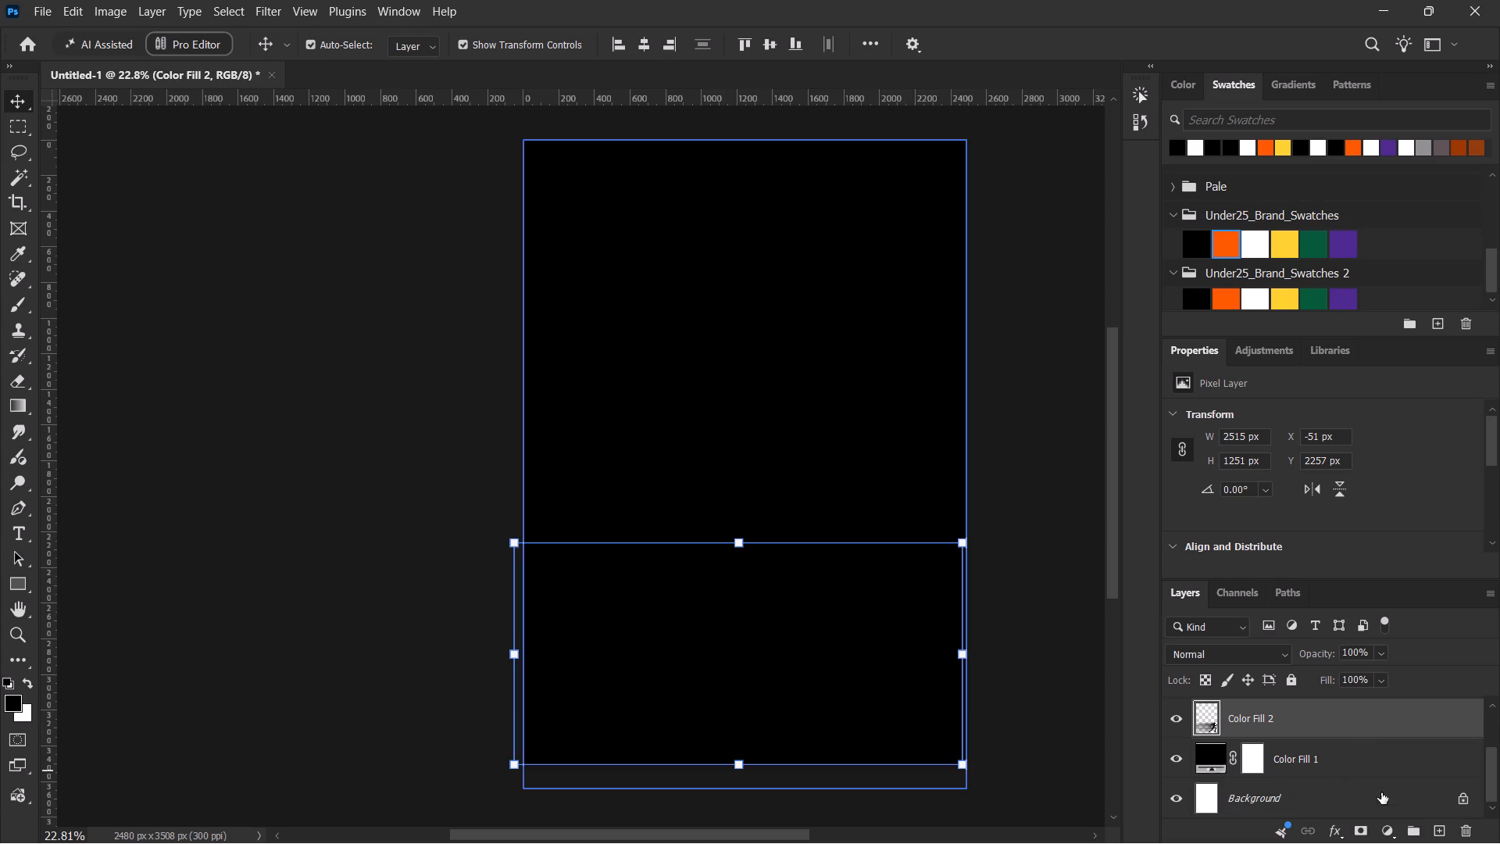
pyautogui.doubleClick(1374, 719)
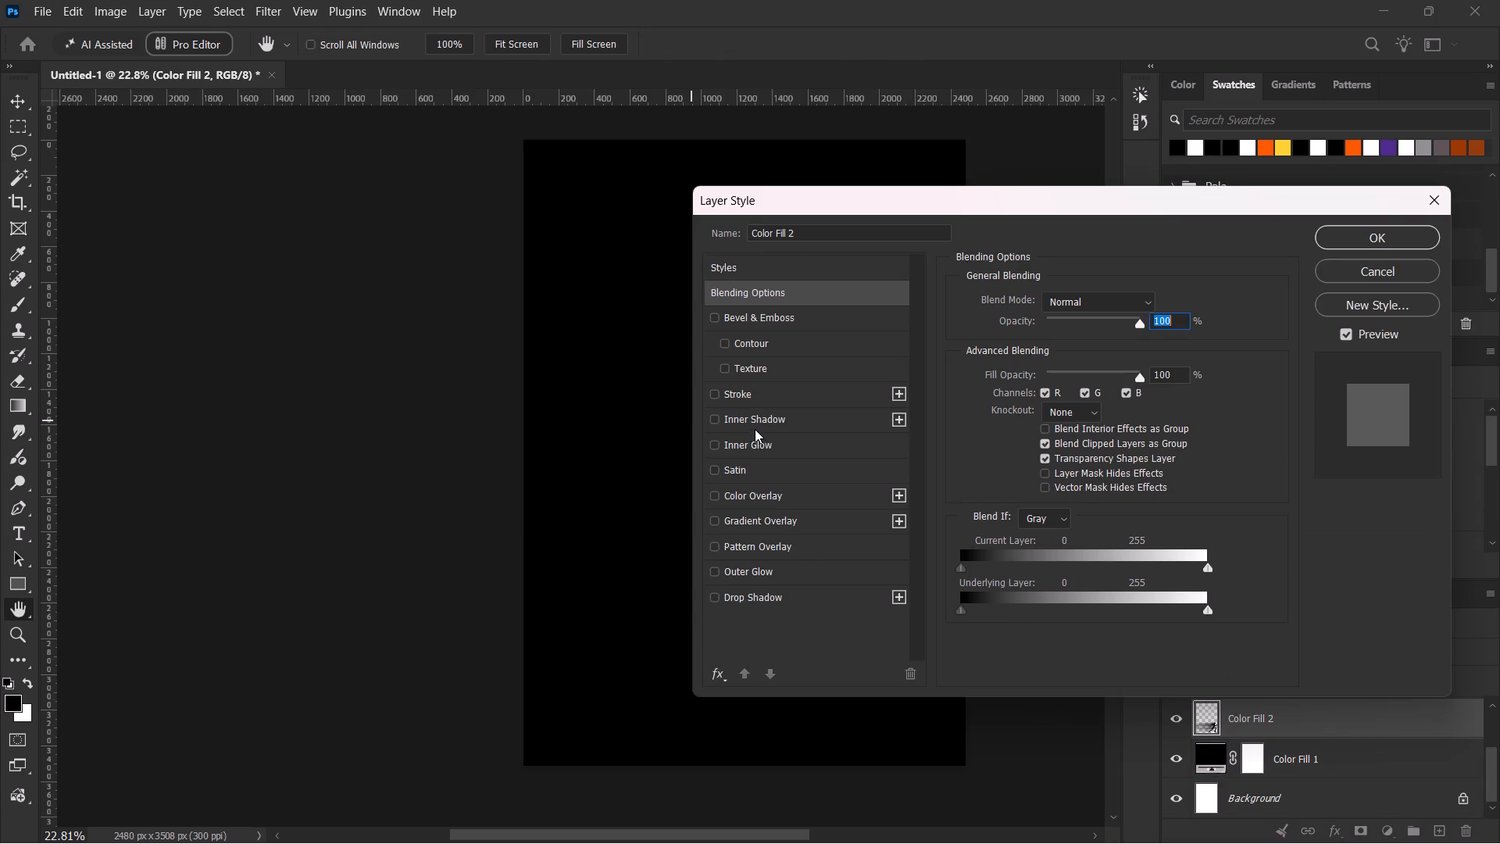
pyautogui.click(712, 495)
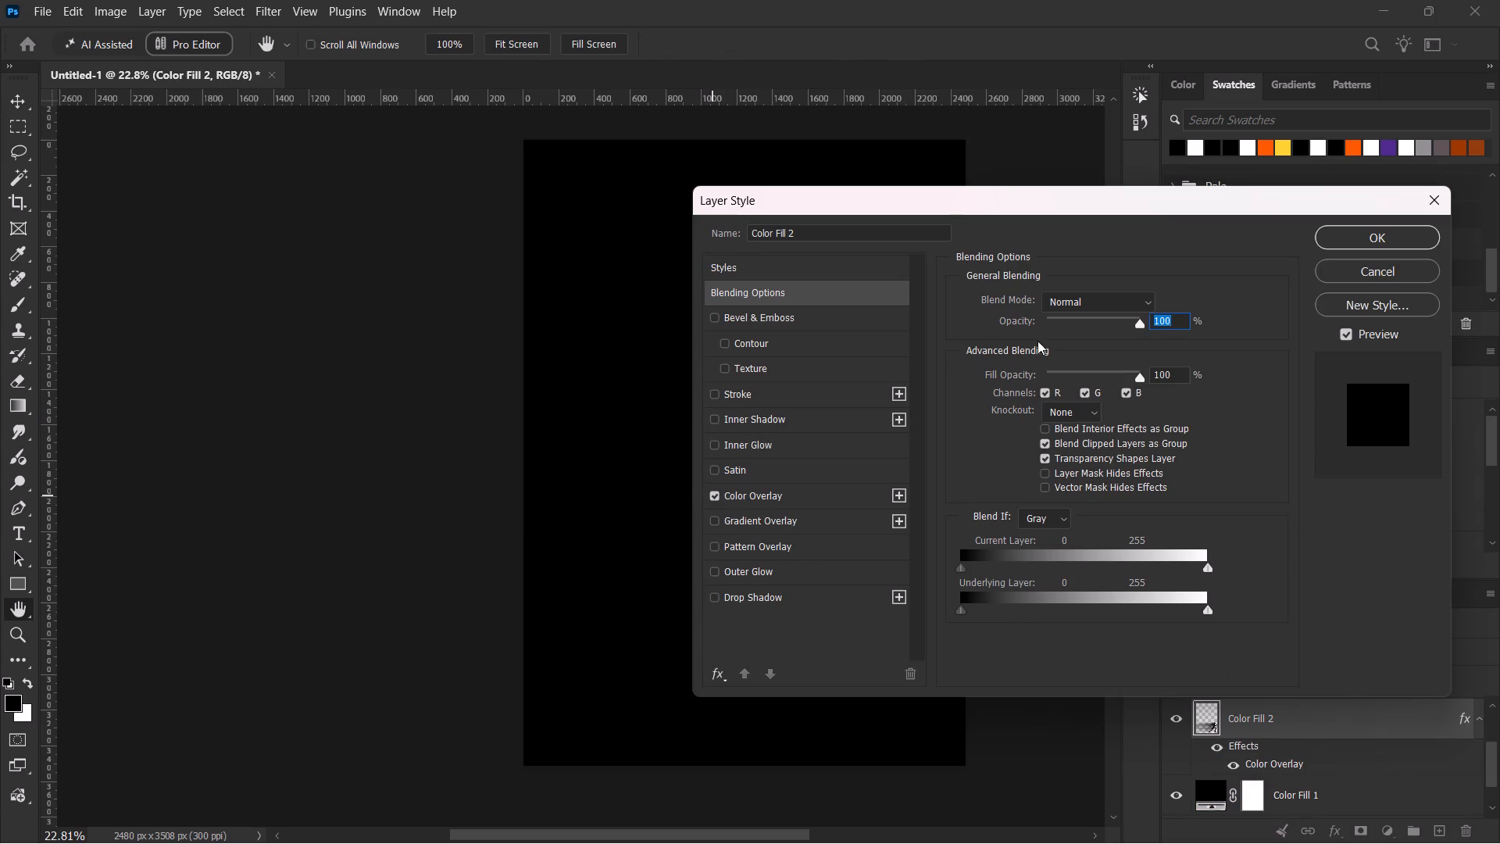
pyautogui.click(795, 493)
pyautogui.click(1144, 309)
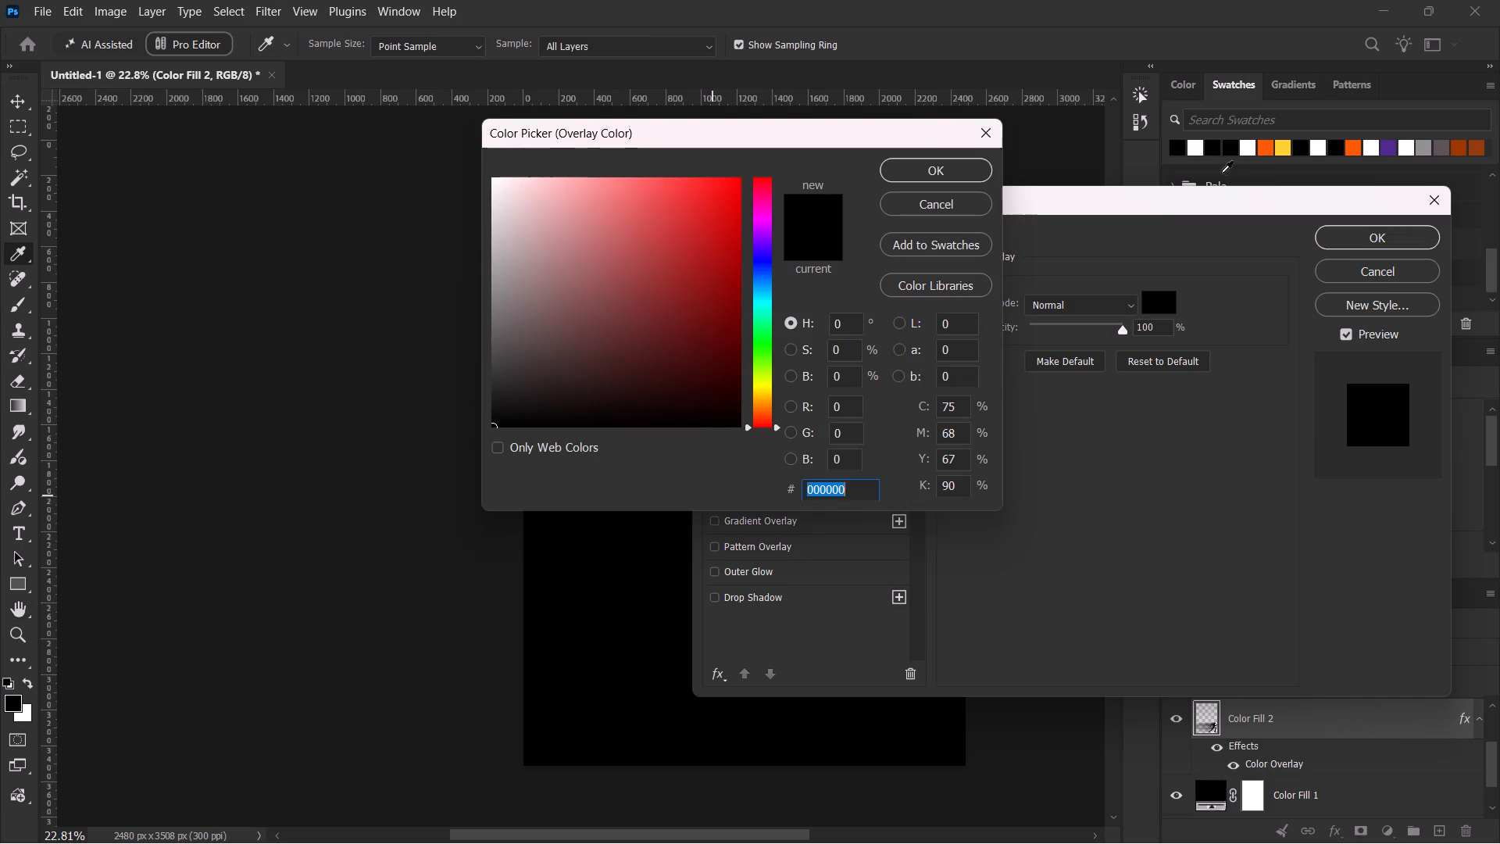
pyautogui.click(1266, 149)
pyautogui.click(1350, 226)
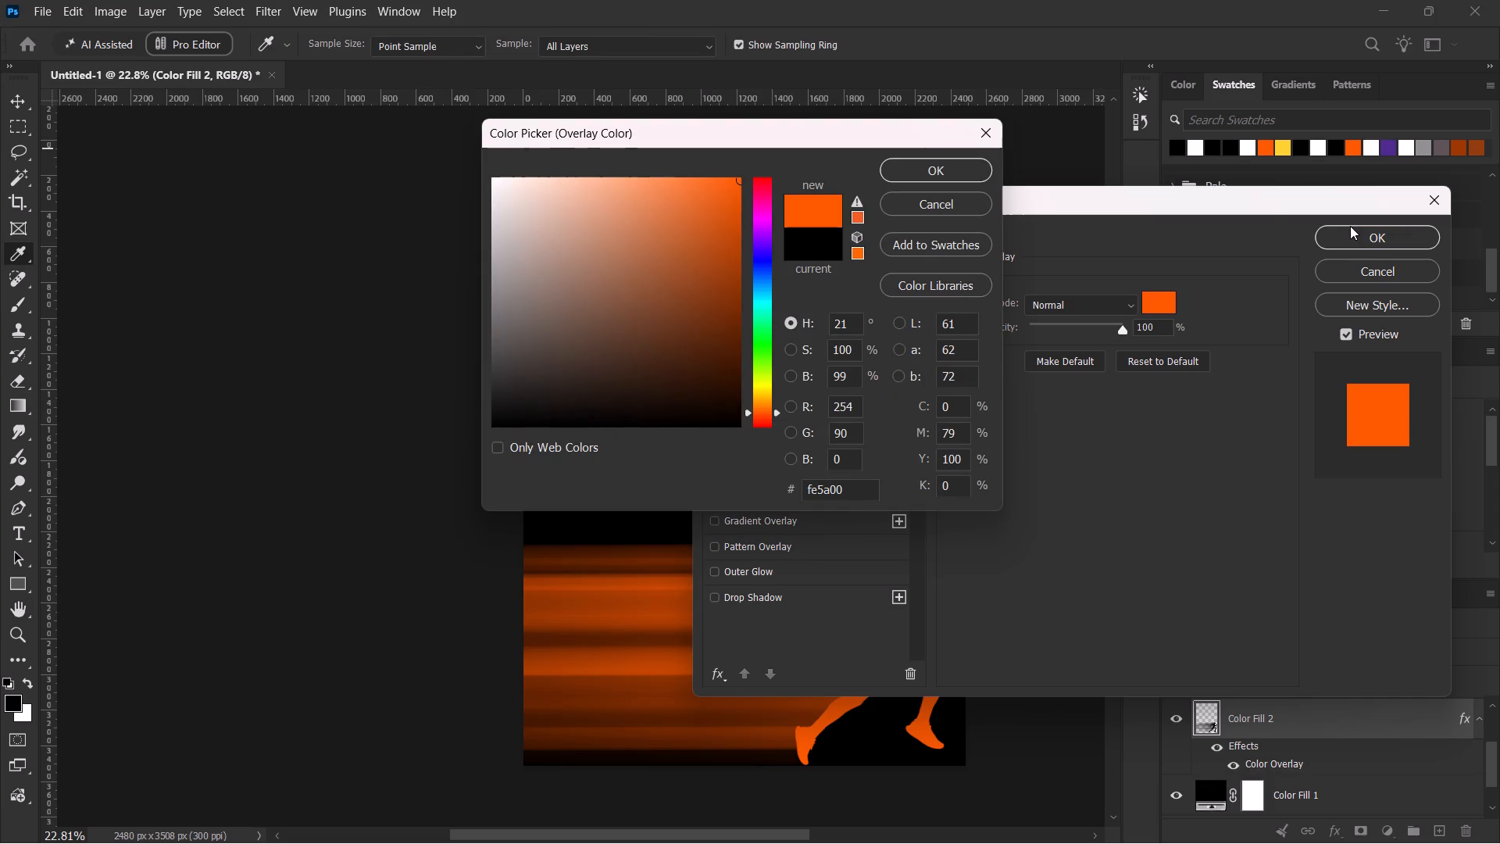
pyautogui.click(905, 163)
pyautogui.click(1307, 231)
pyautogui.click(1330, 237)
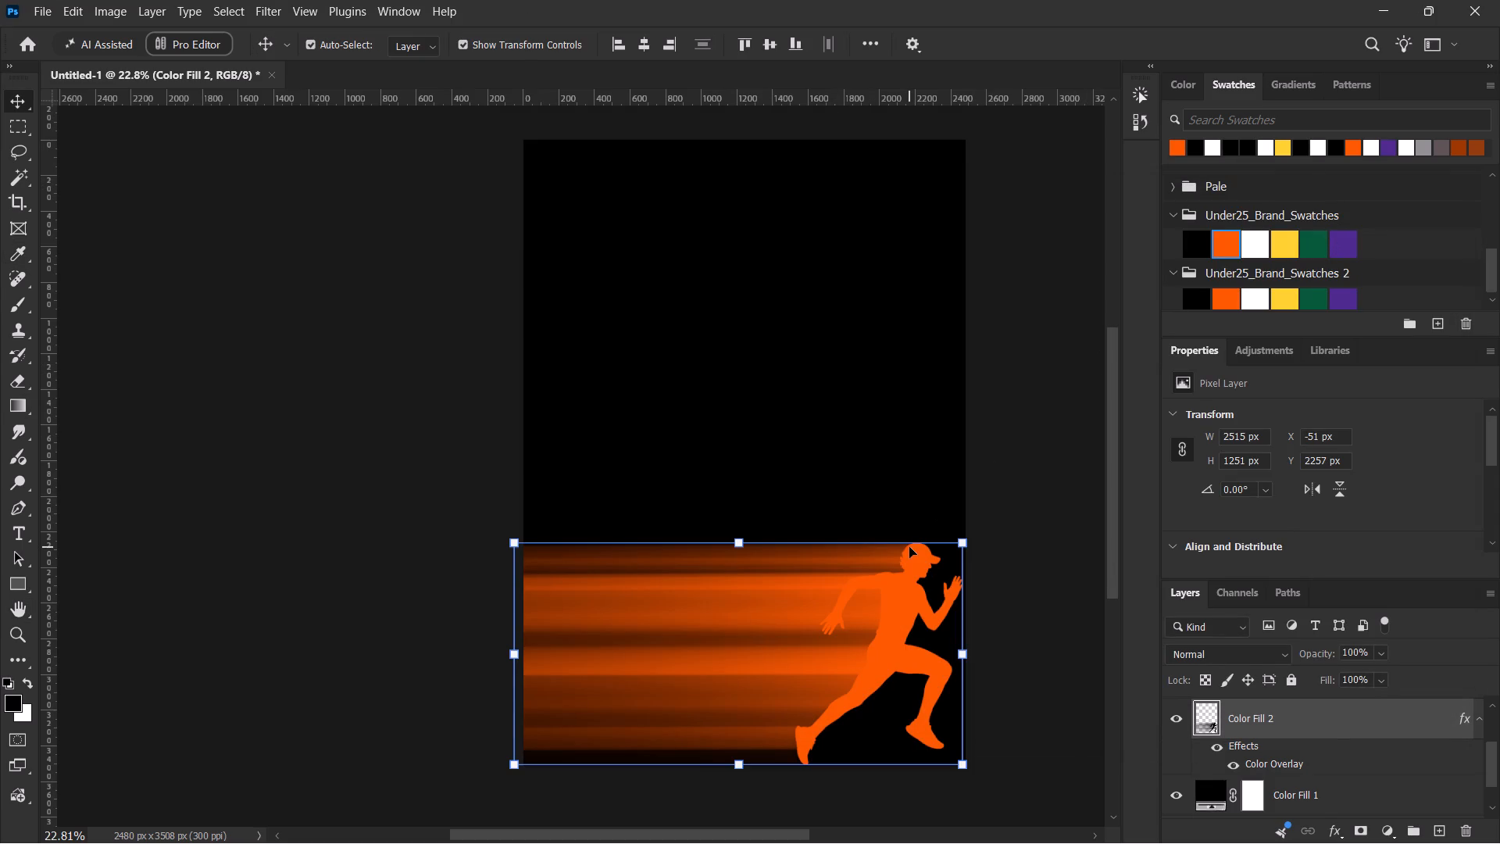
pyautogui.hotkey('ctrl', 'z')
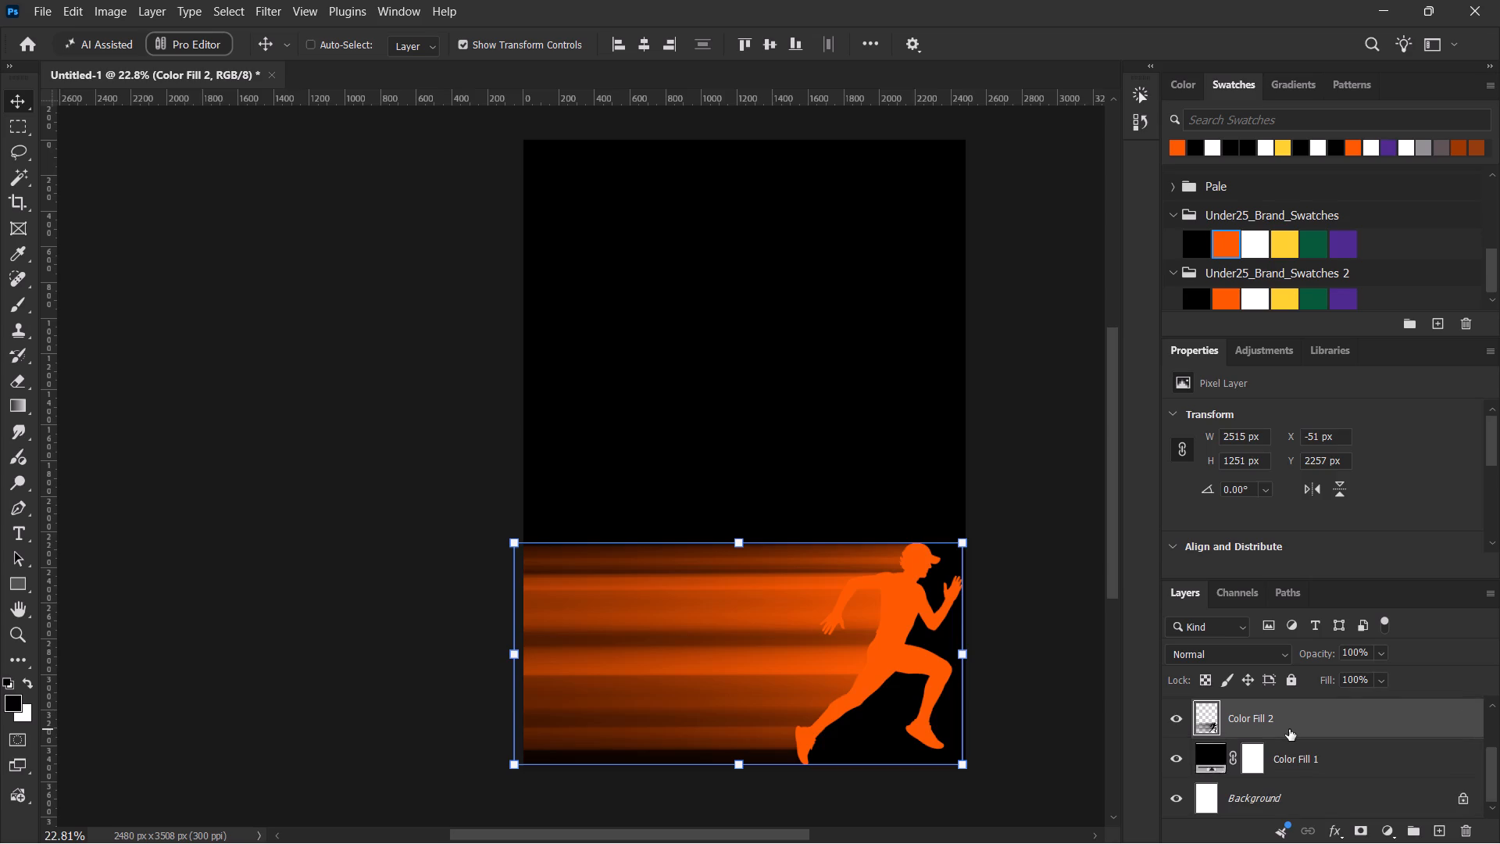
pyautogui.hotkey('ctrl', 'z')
# Apply an orange Color Overlay to the separate runner silhouette layer.
pyautogui.click(1318, 760)
pyautogui.click(1309, 724)
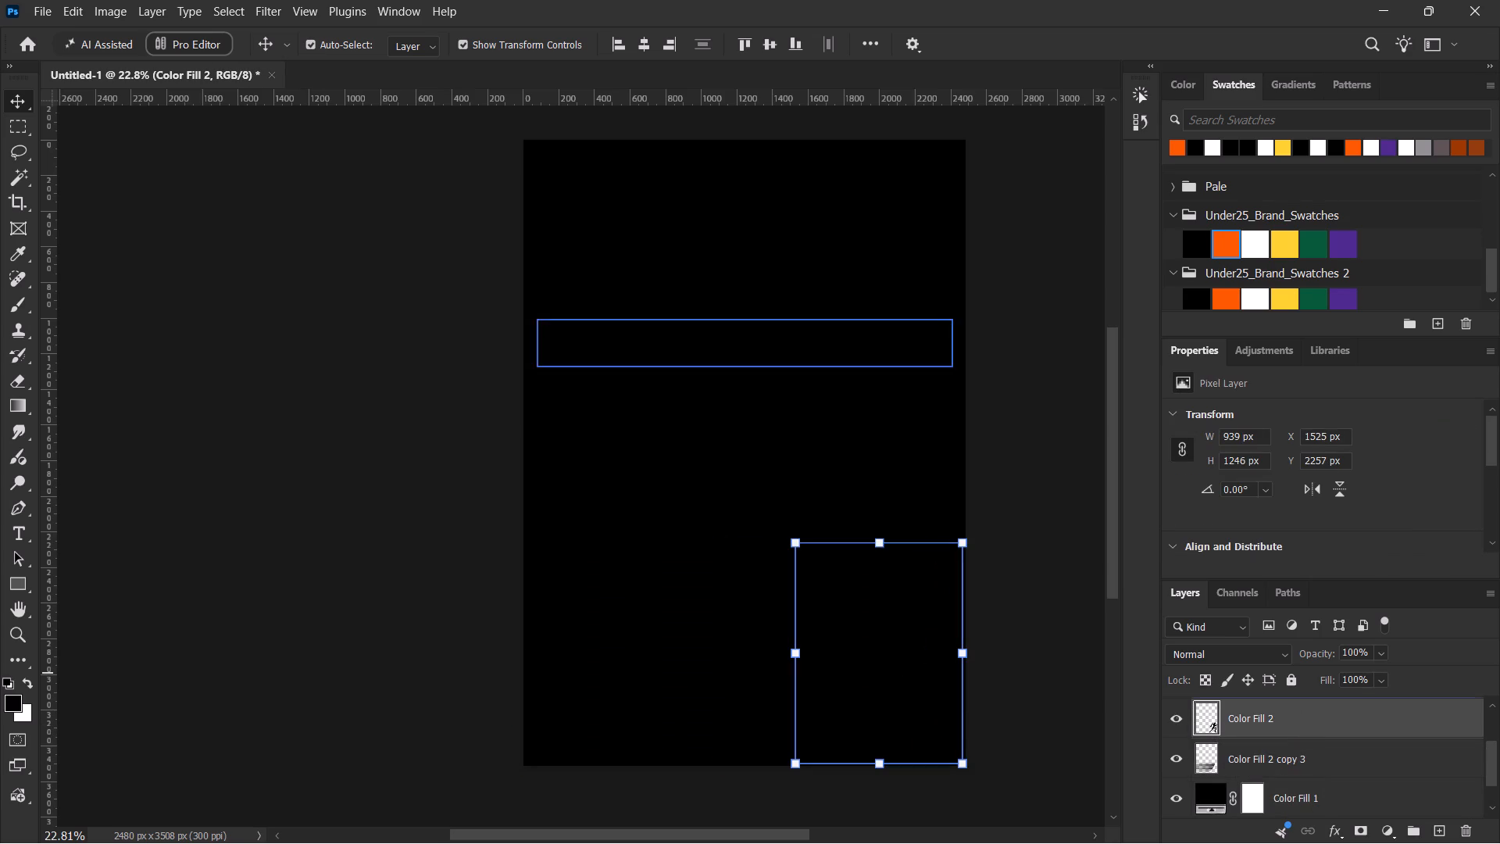
pyautogui.doubleClick(1431, 731)
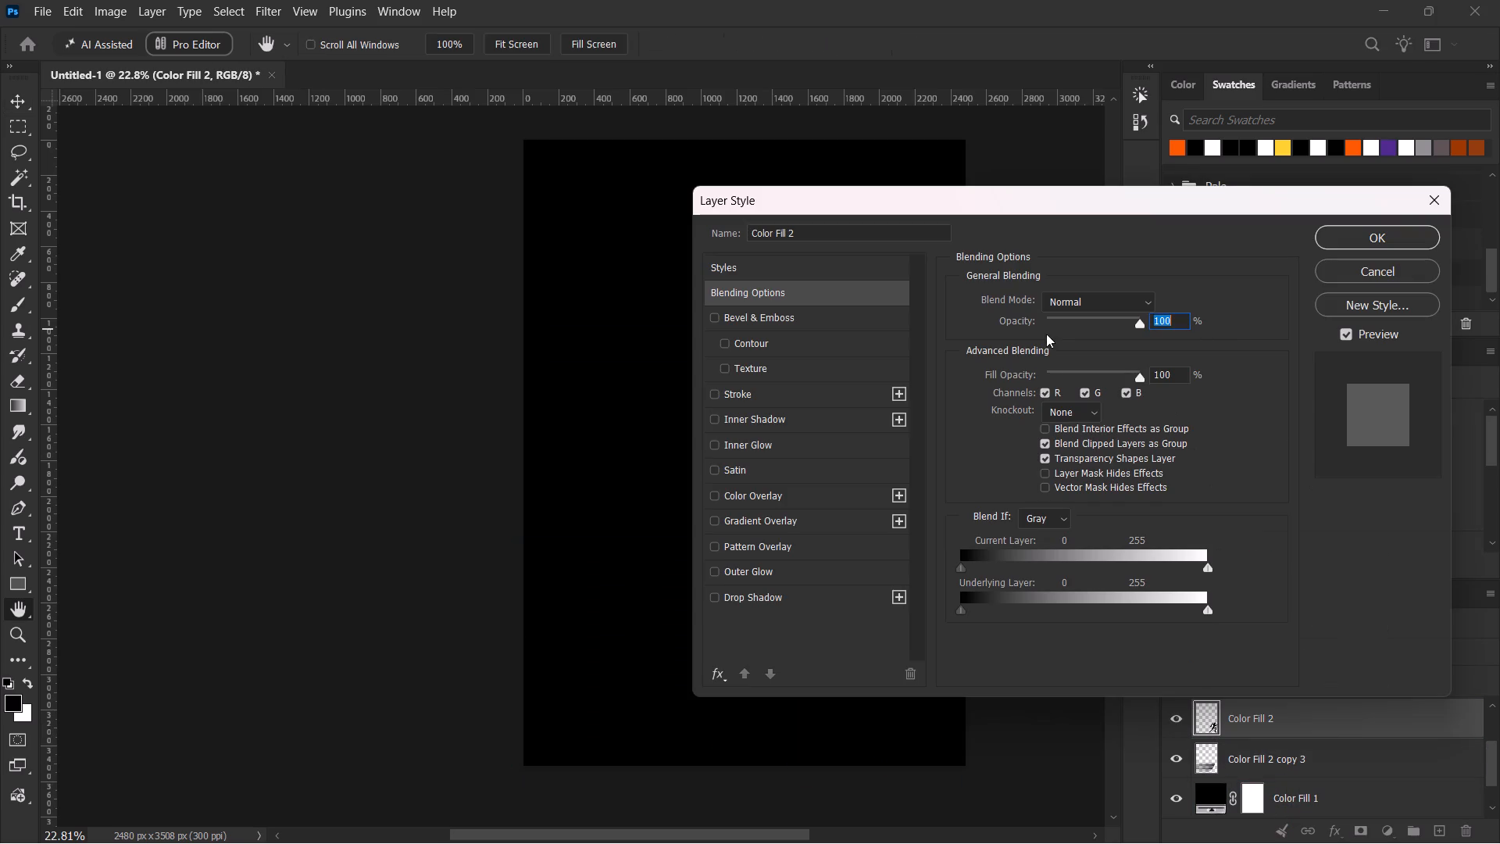
pyautogui.click(720, 488)
pyautogui.click(1366, 216)
pyautogui.click(1366, 231)
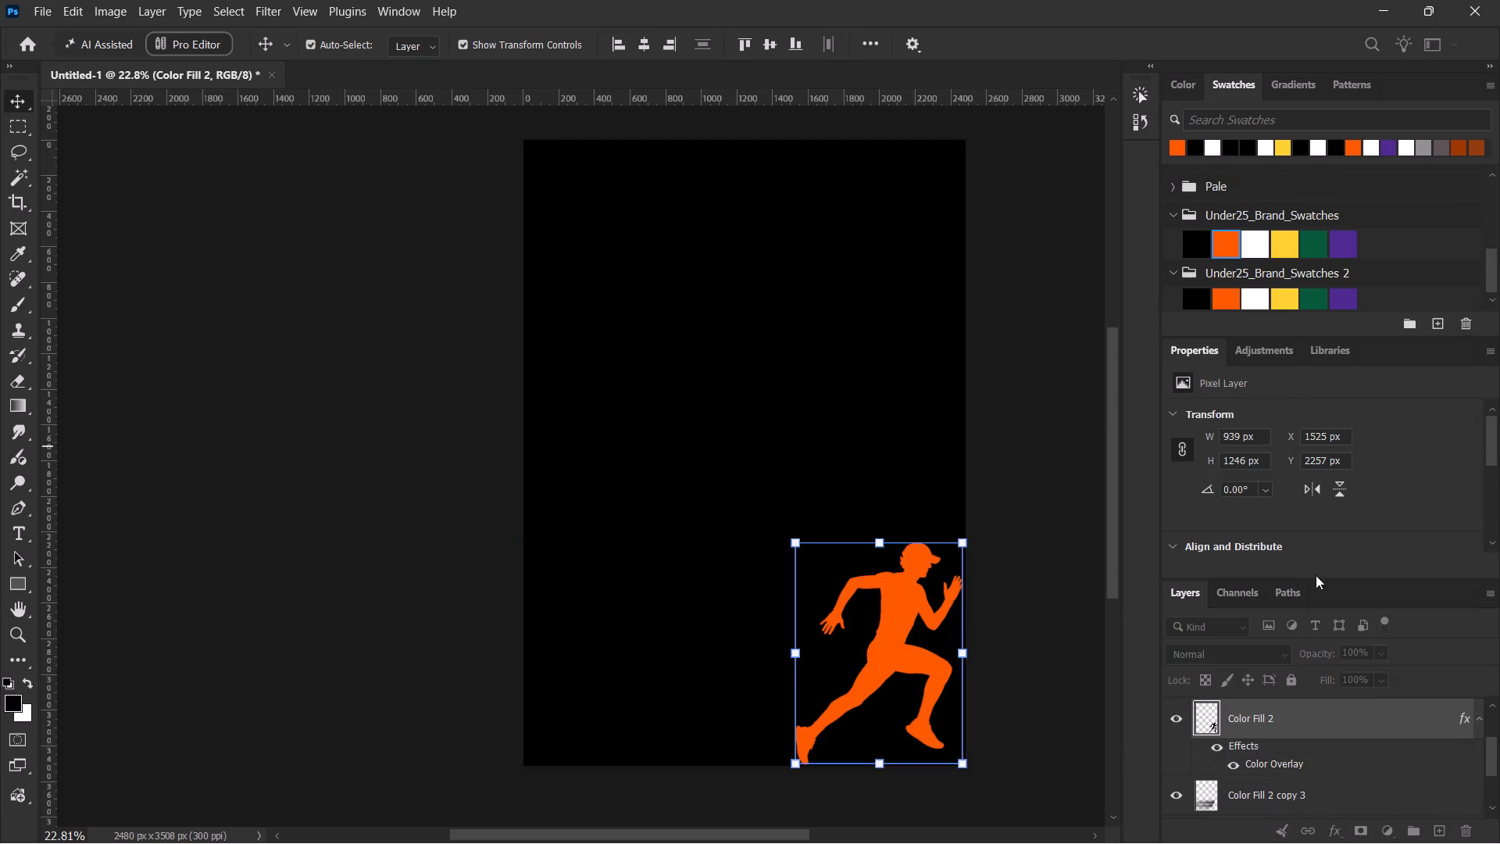
# Apply an orange fe5a00 Color Overlay to the motion-blur layer beneath the runner silhouette.
pyautogui.click(1336, 781)
pyautogui.click(1480, 715)
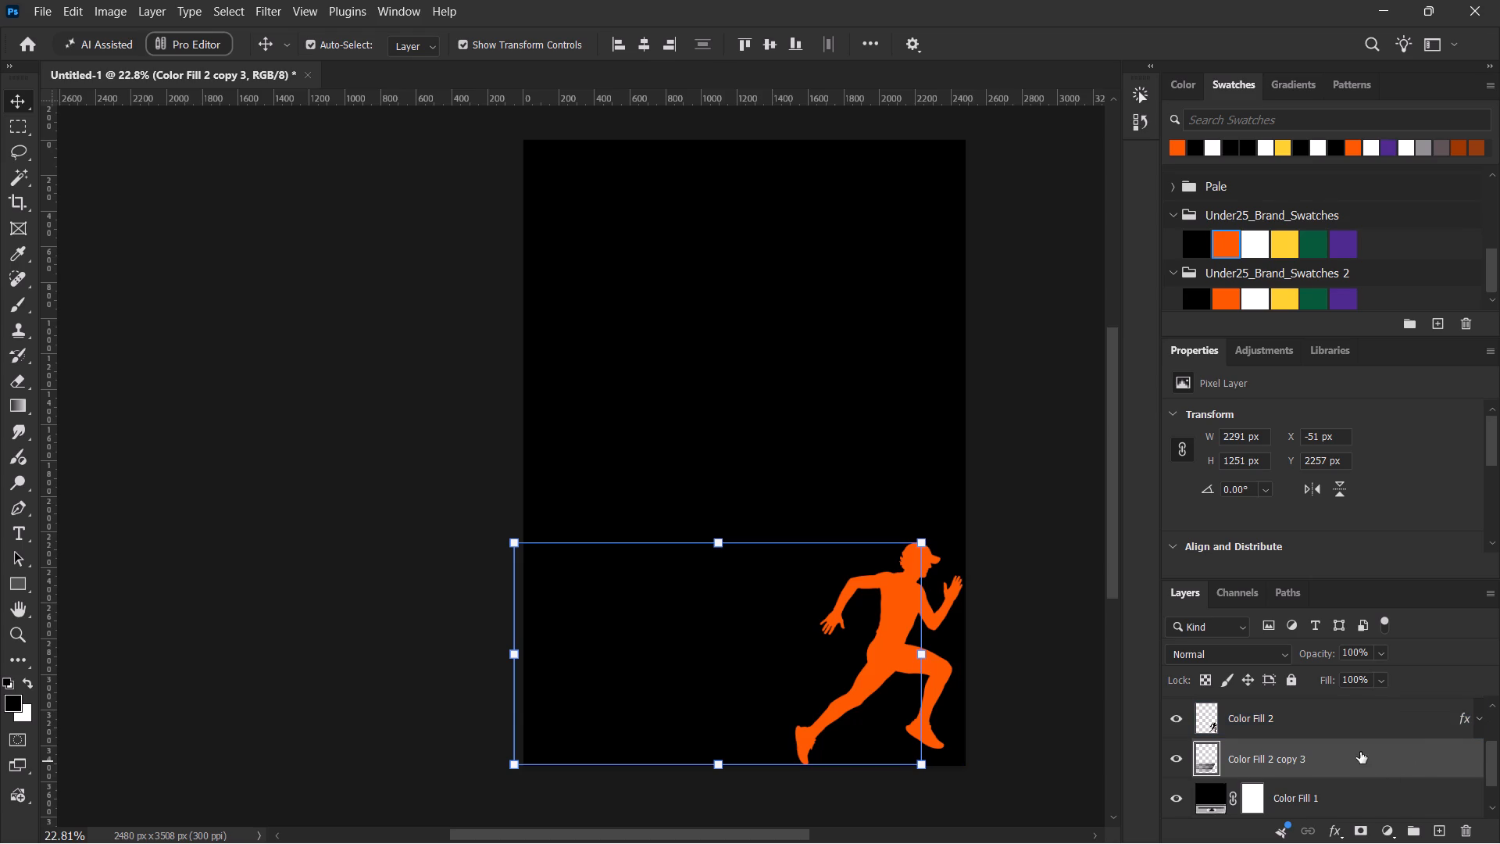
pyautogui.doubleClick(1420, 764)
pyautogui.click(740, 496)
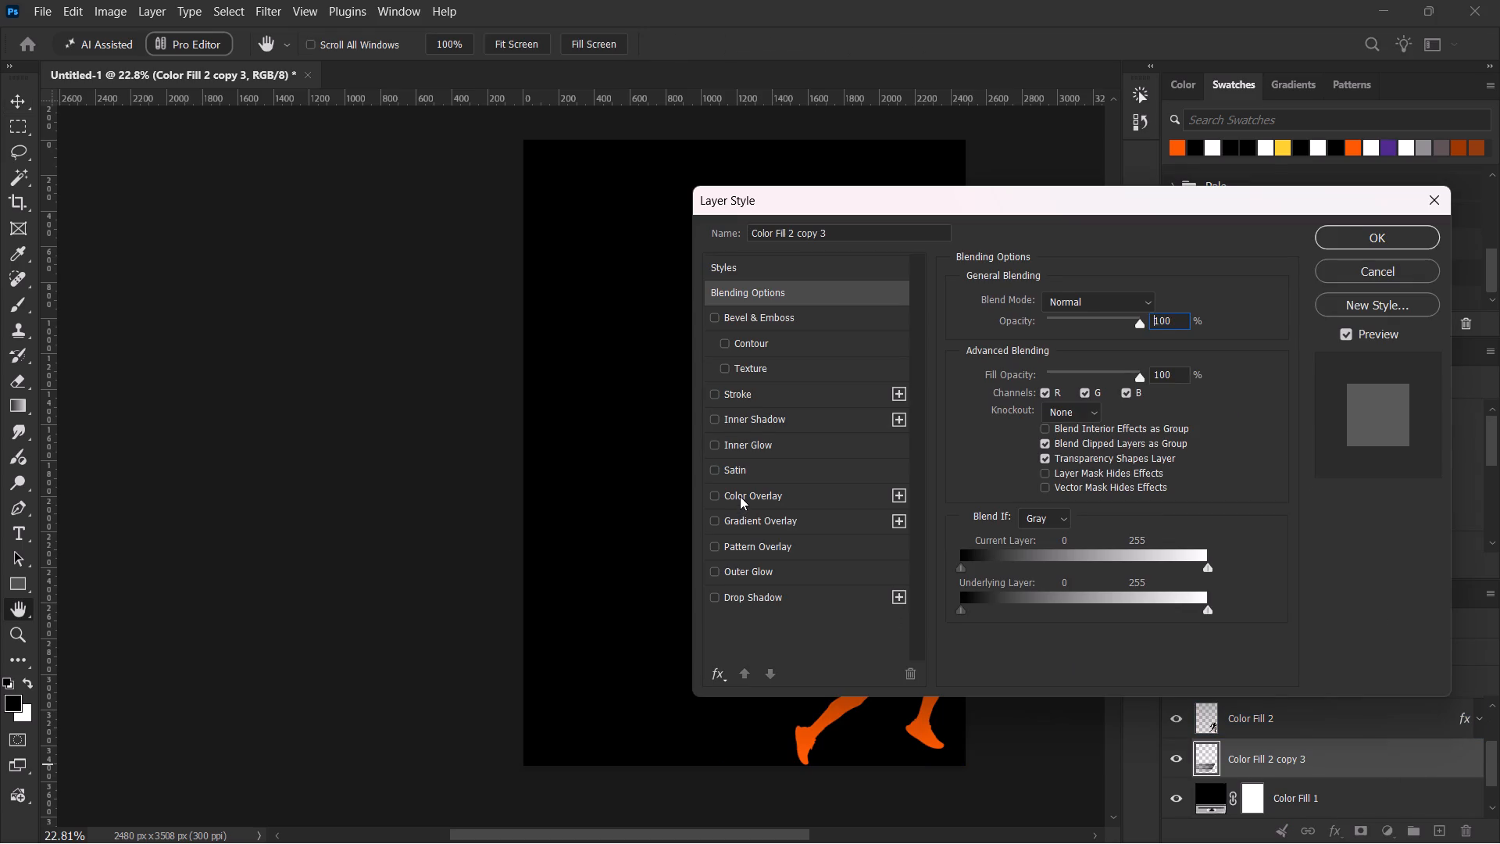
pyautogui.click(1159, 294)
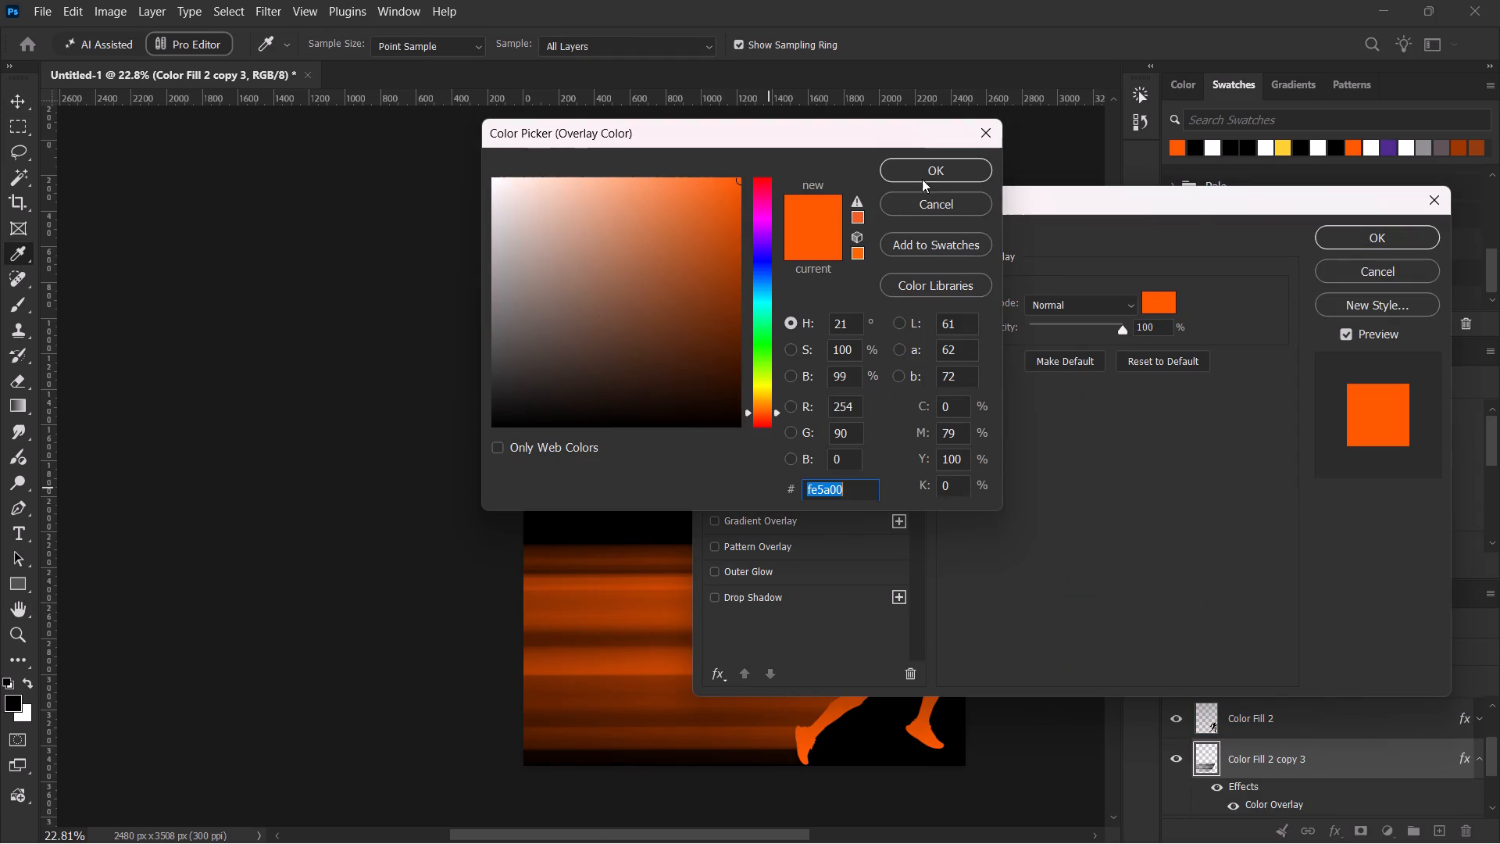
pyautogui.click(931, 173)
pyautogui.click(1336, 245)
# Reduce the motion-blur layer's opacity to 48%.
pyautogui.click(1379, 655)
pyautogui.moveTo(1373, 671); pyautogui.dragTo(1355, 674)
pyautogui.click(1461, 650)
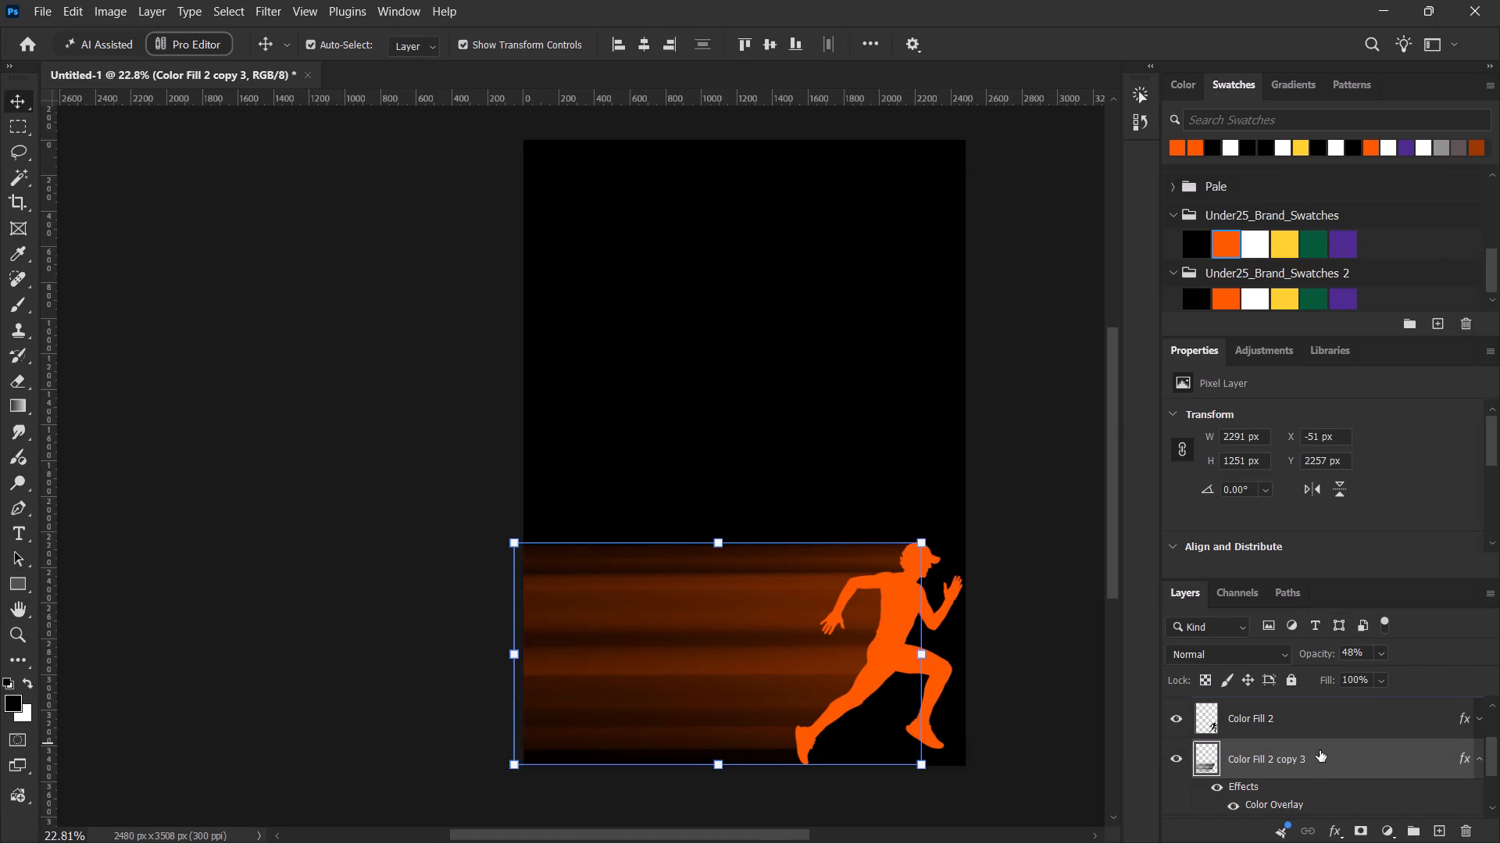
# Recolour the COMMUNITY title text, trying the green and yellow brand swatches before settling on orange.
pyautogui.scroll(2, 1320, 749)
pyautogui.click(1336, 760)
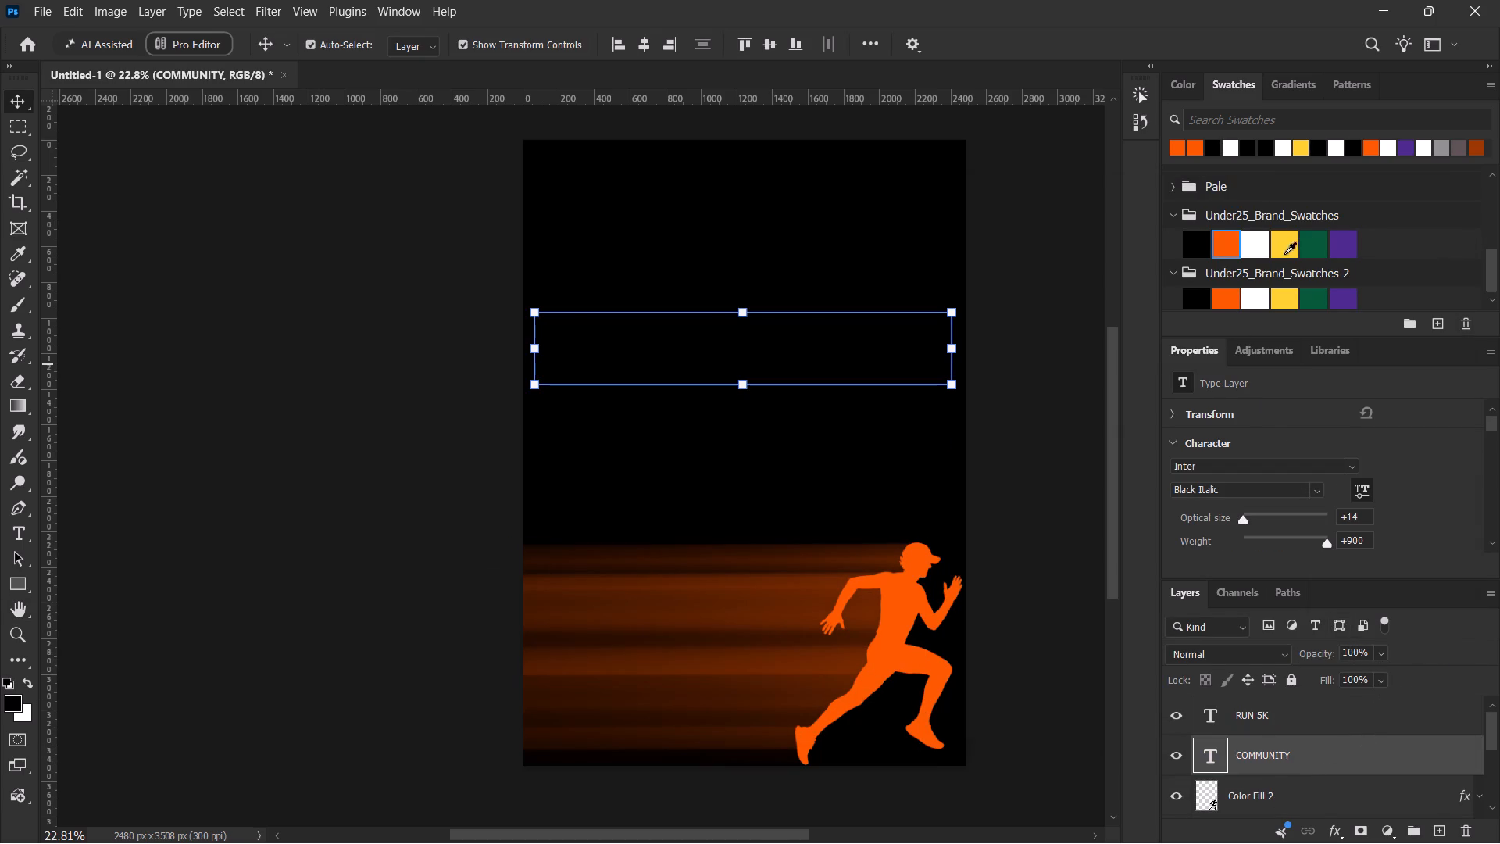
pyautogui.click(1311, 247)
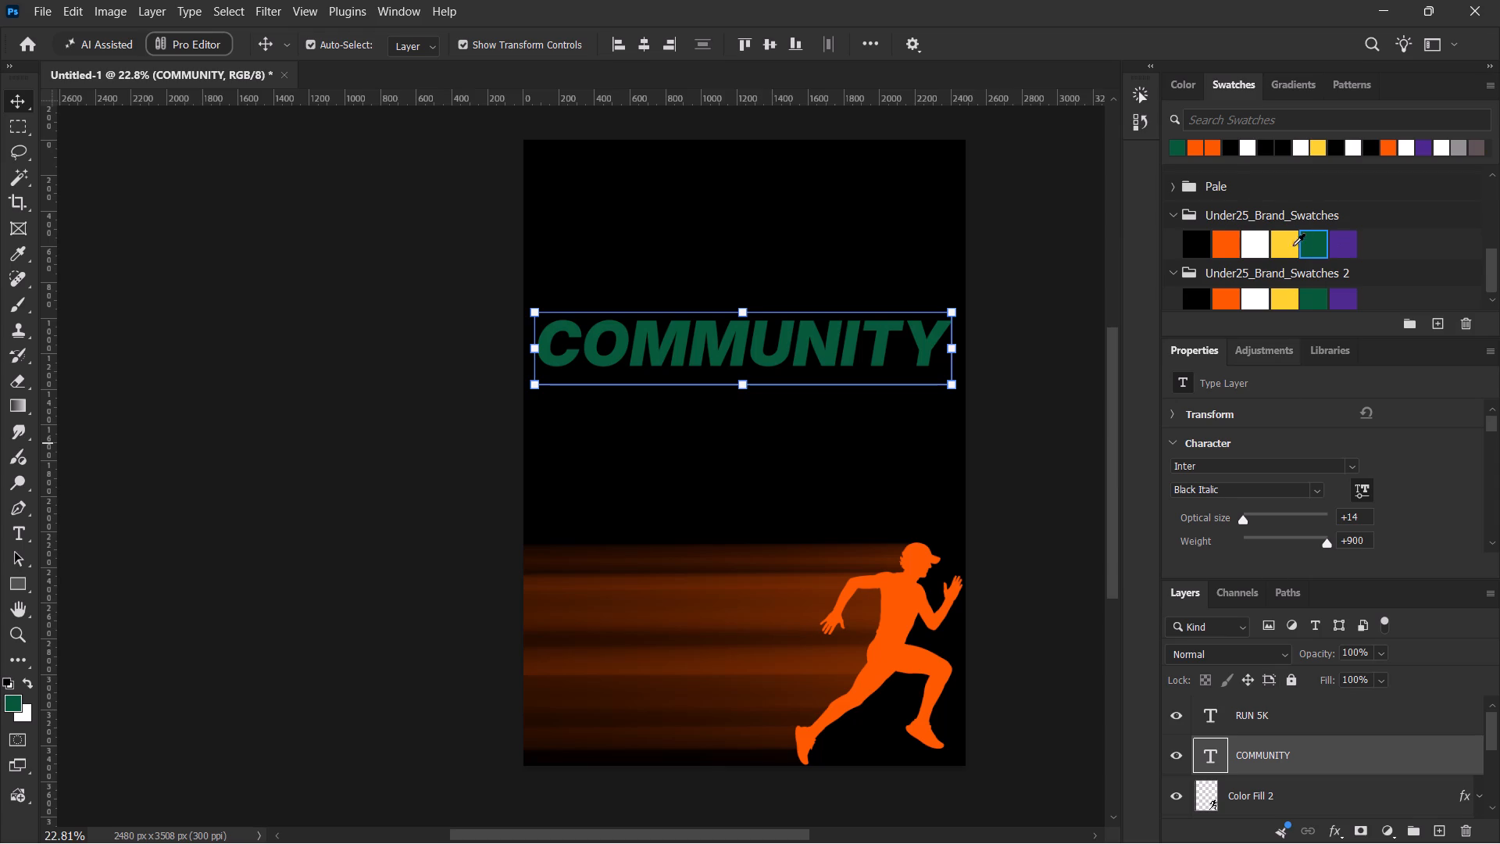
pyautogui.click(1293, 245)
pyautogui.click(1216, 247)
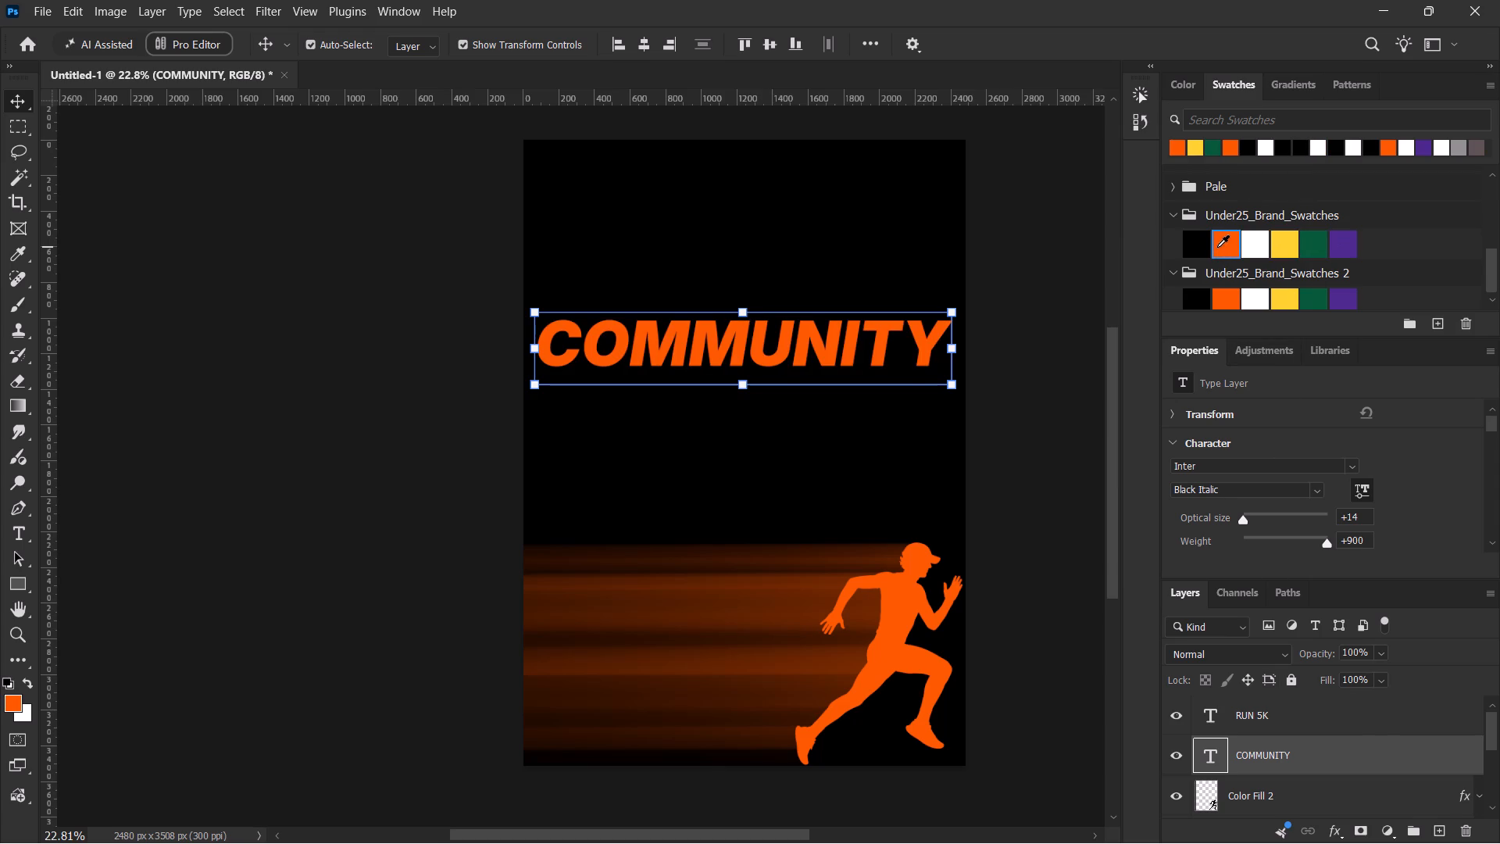
# Recolour the RUN 5K title text with the orange brand swatch.
pyautogui.click(1368, 724)
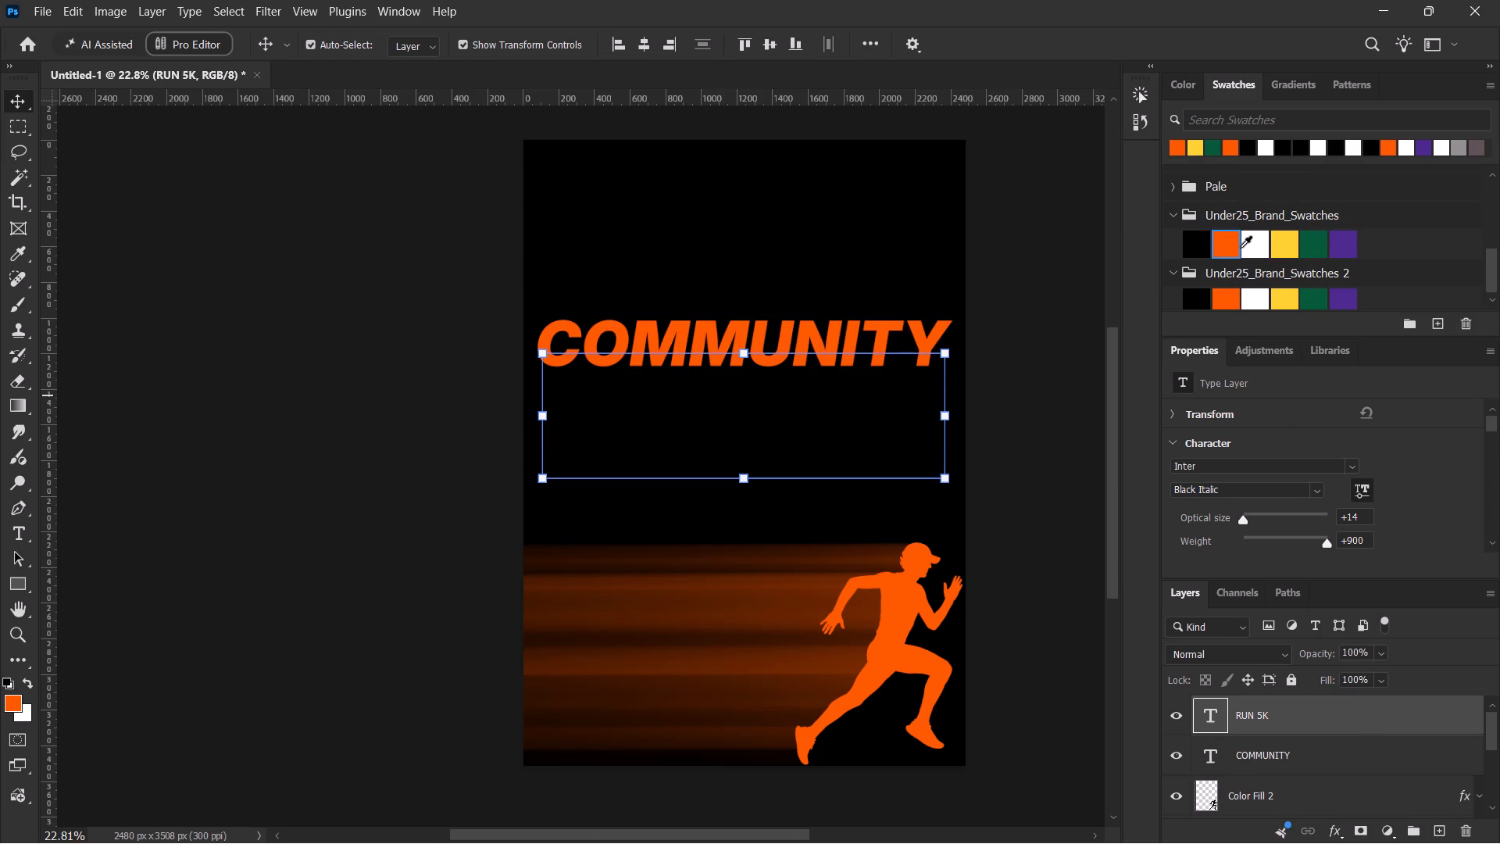
pyautogui.click(1240, 248)
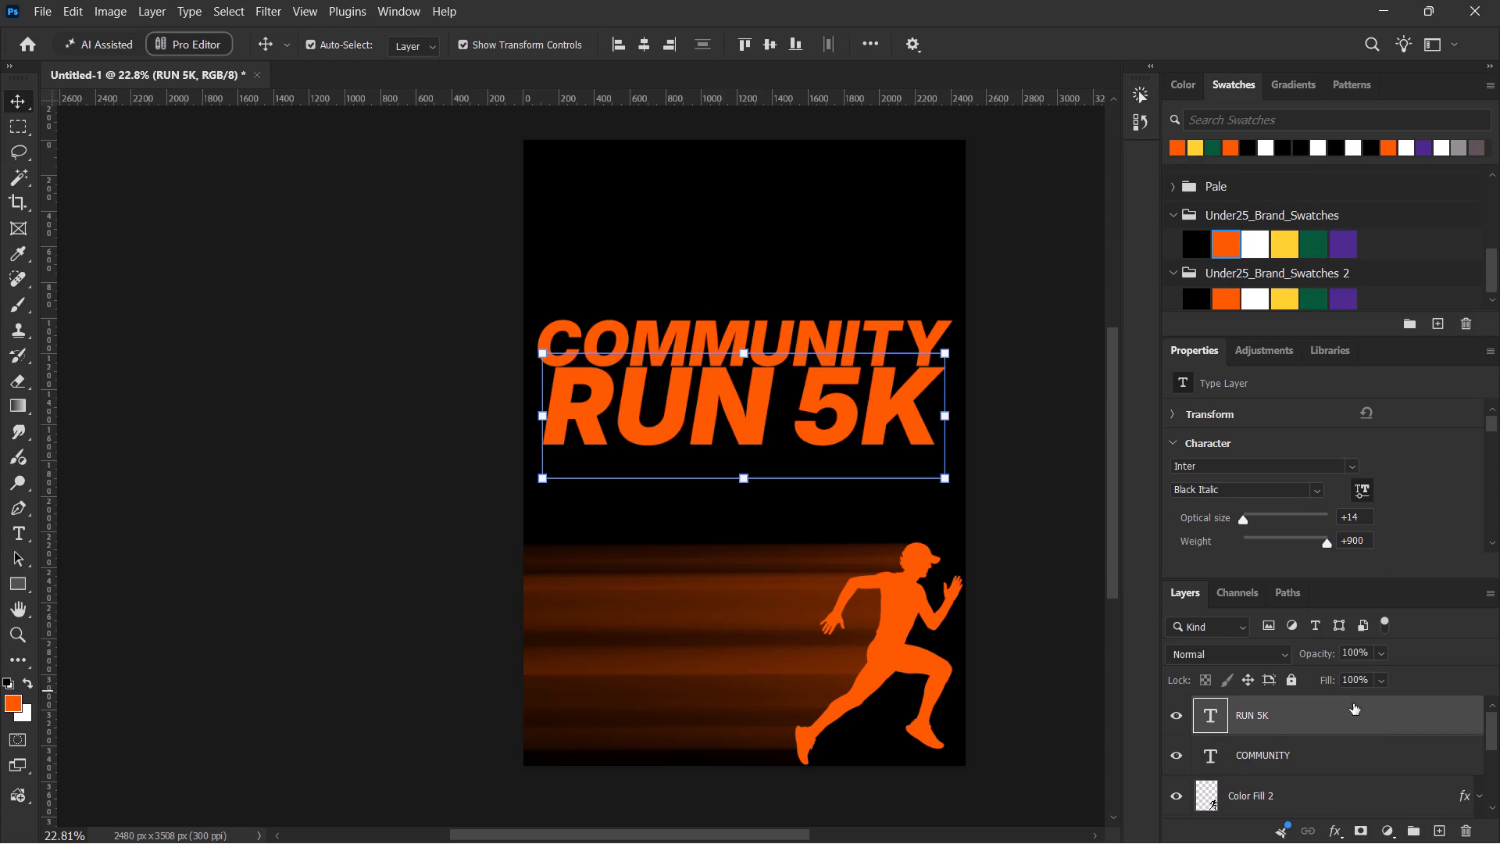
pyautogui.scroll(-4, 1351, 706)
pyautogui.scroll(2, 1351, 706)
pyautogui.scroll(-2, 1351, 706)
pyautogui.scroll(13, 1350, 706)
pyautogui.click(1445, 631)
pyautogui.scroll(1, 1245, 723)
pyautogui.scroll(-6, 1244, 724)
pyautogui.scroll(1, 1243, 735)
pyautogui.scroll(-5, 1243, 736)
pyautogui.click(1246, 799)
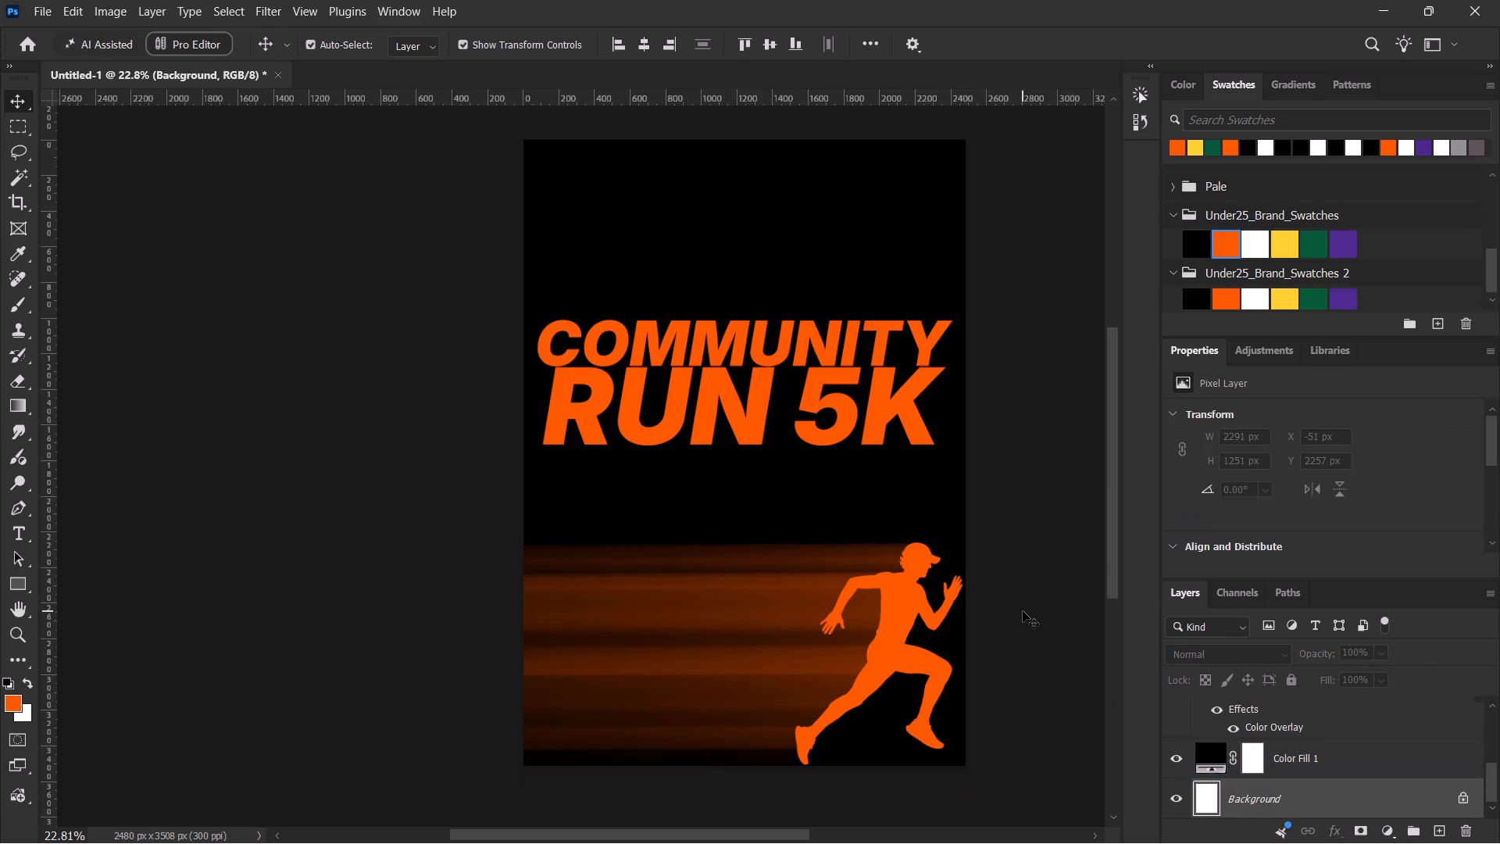
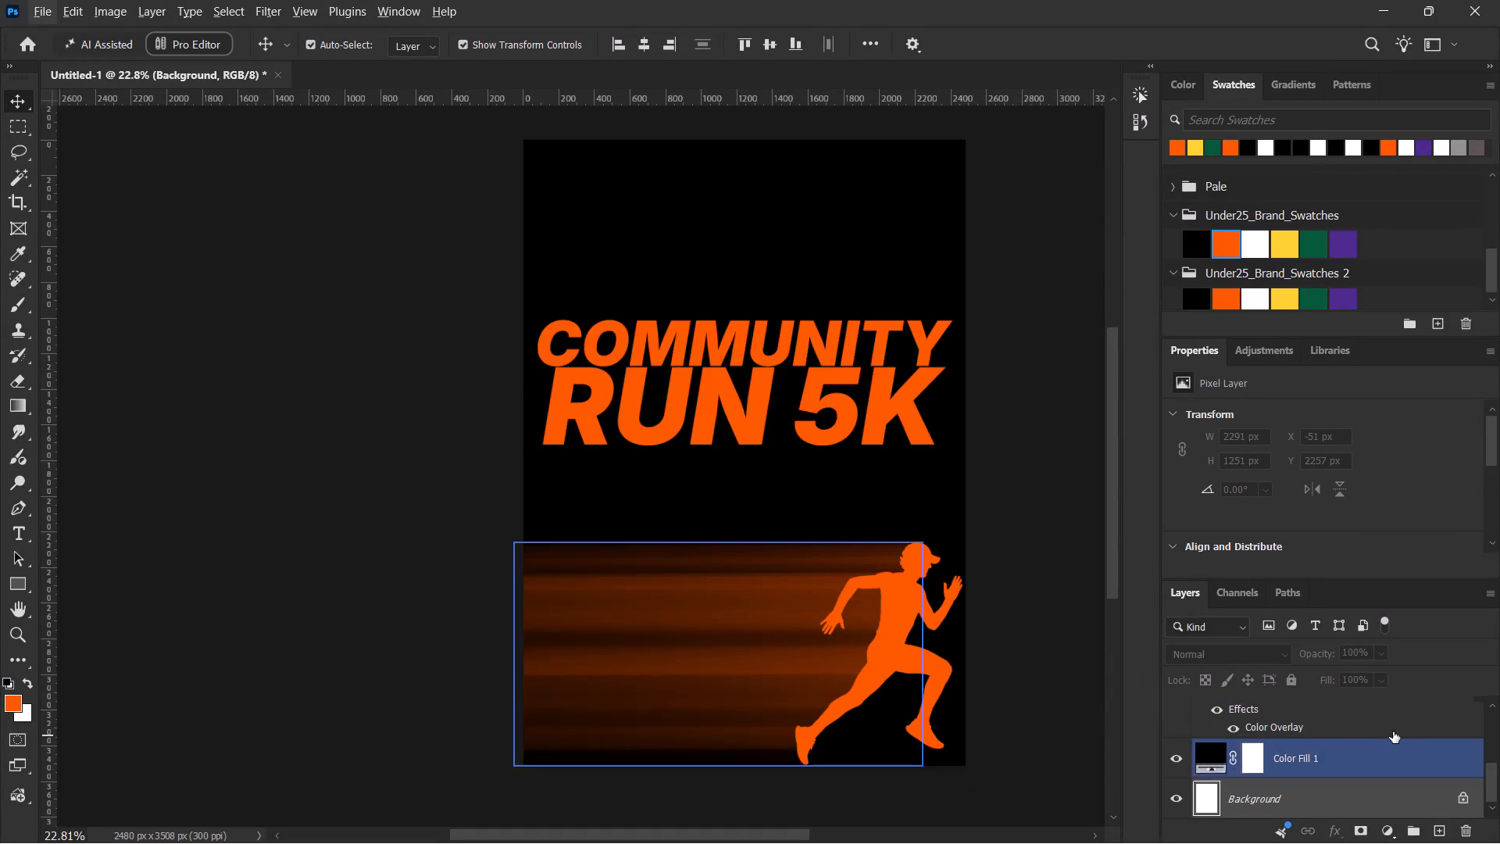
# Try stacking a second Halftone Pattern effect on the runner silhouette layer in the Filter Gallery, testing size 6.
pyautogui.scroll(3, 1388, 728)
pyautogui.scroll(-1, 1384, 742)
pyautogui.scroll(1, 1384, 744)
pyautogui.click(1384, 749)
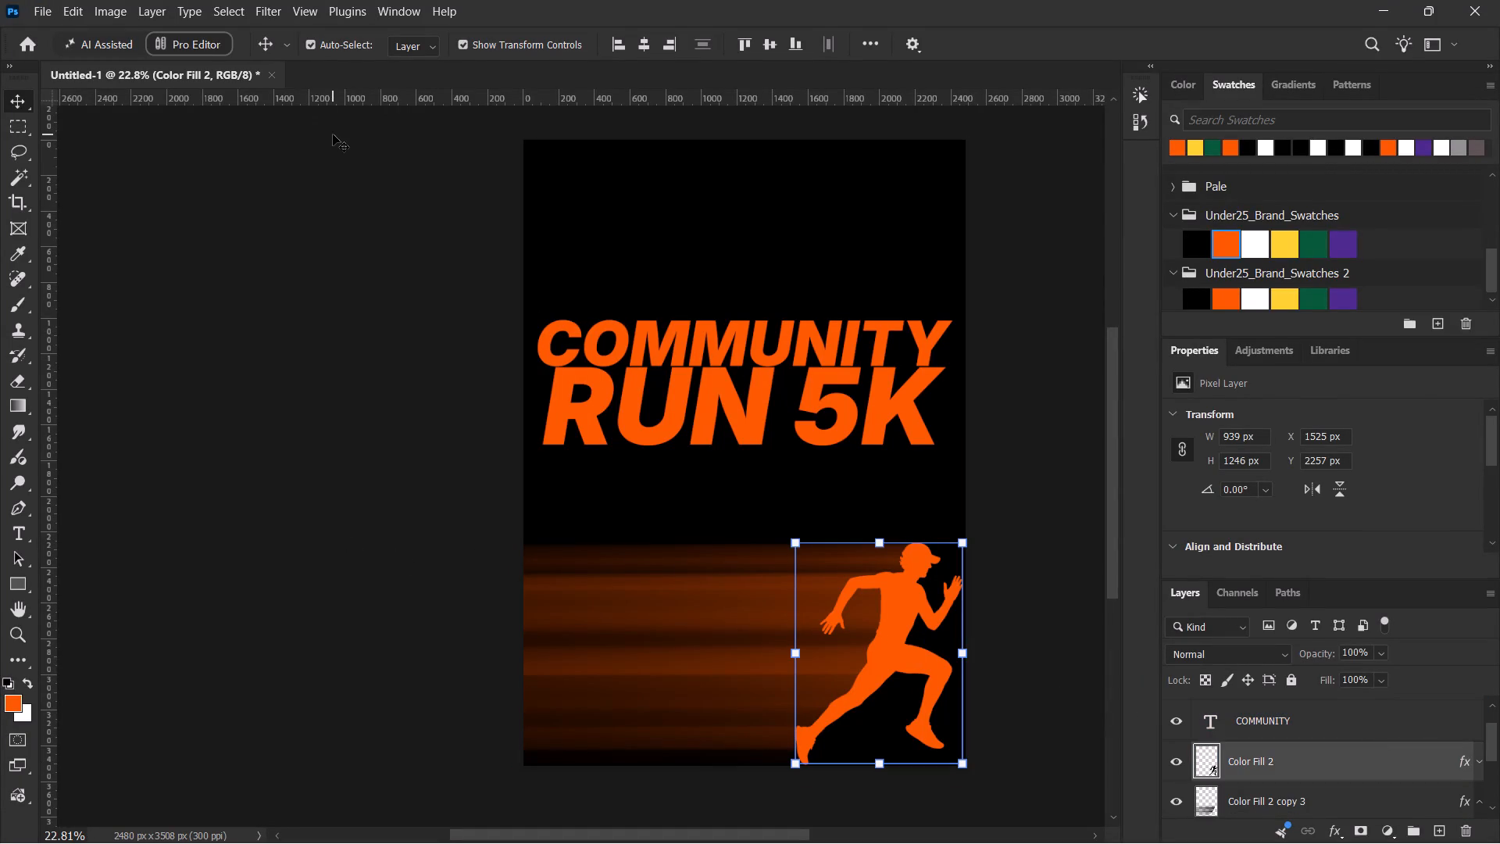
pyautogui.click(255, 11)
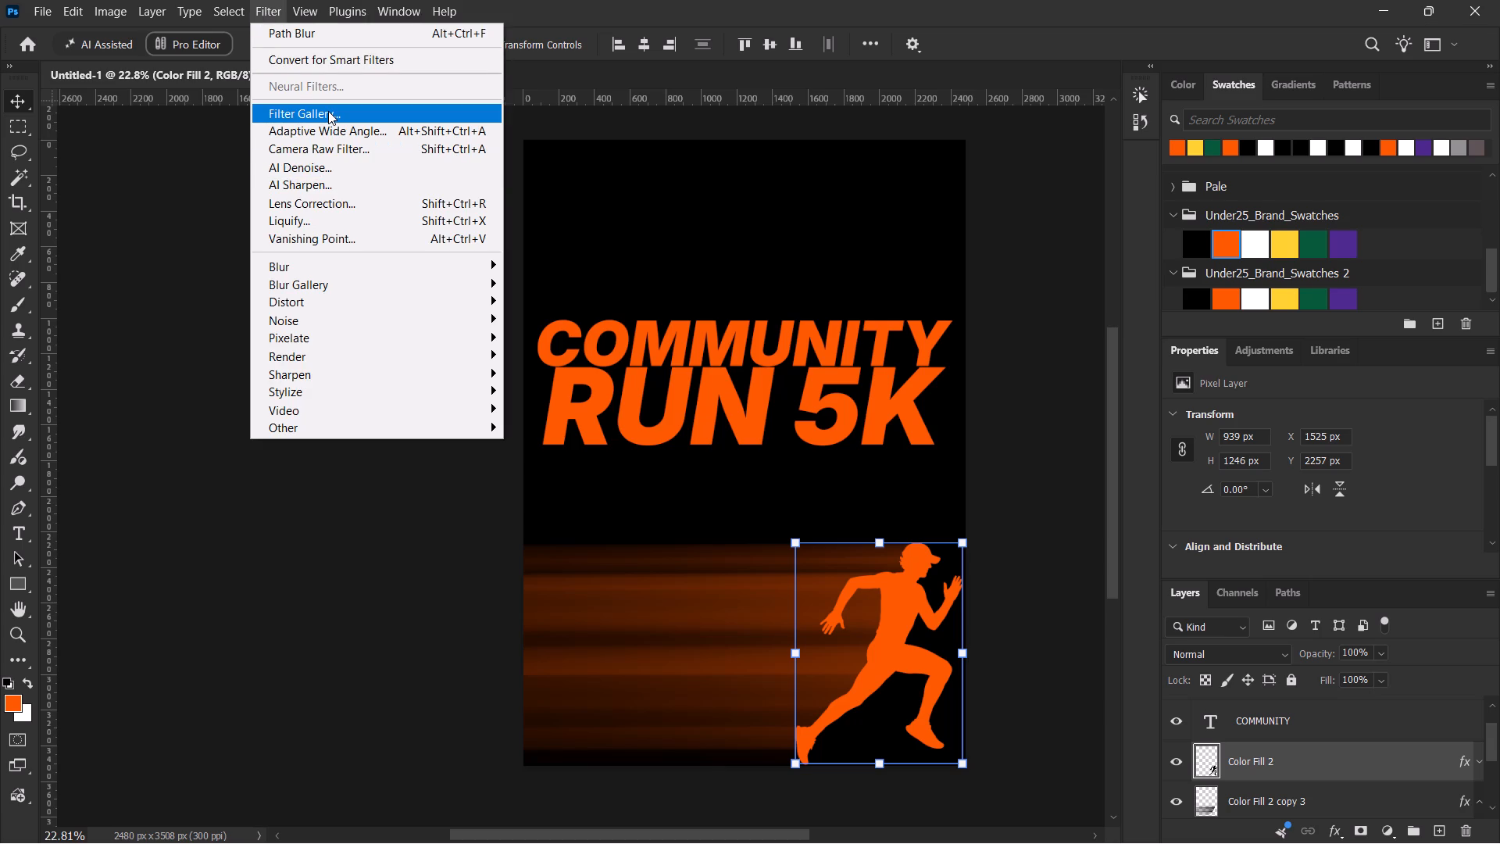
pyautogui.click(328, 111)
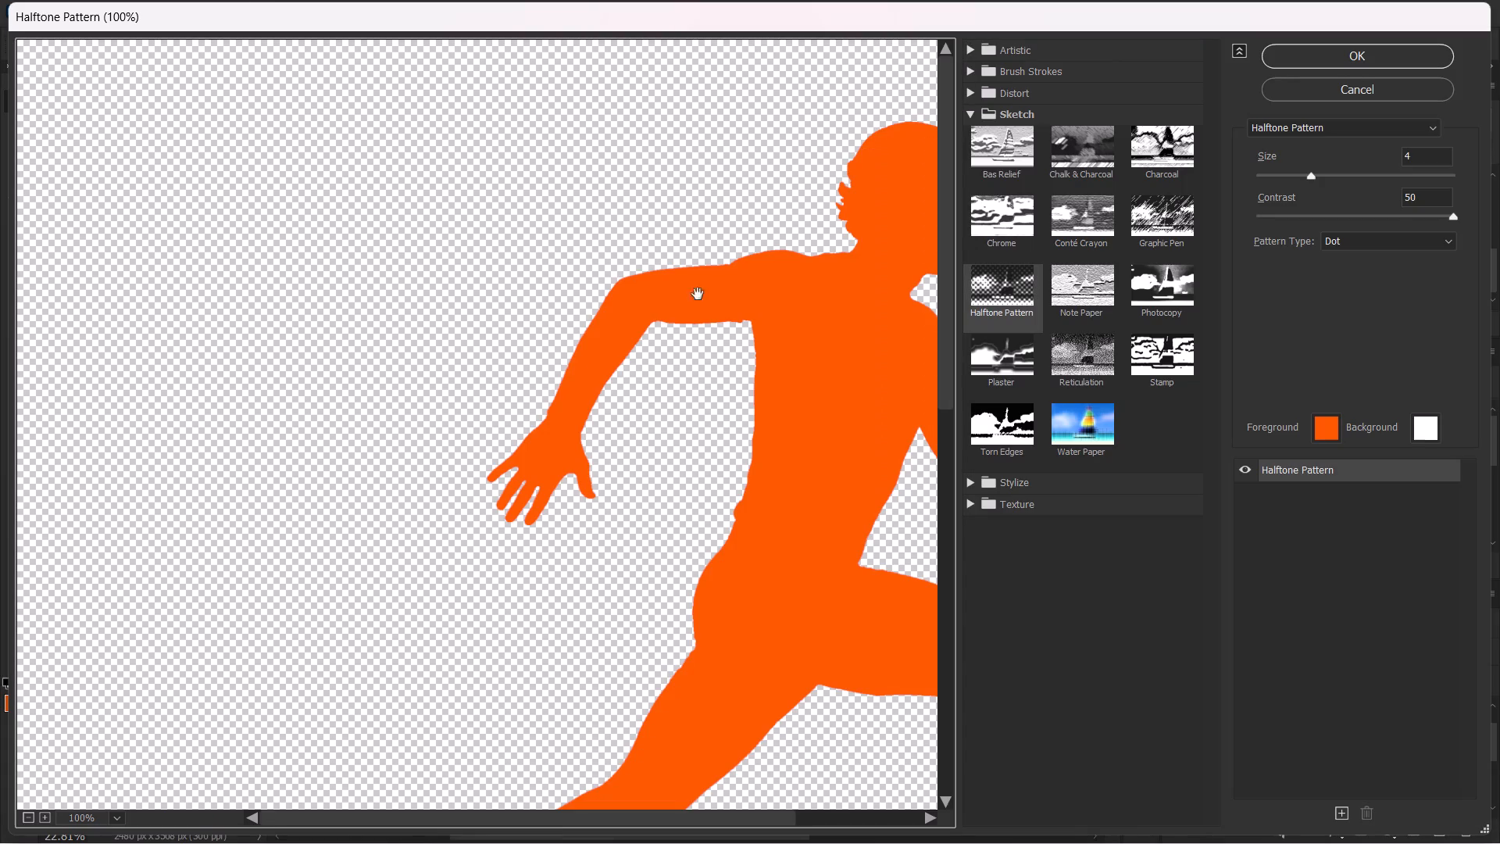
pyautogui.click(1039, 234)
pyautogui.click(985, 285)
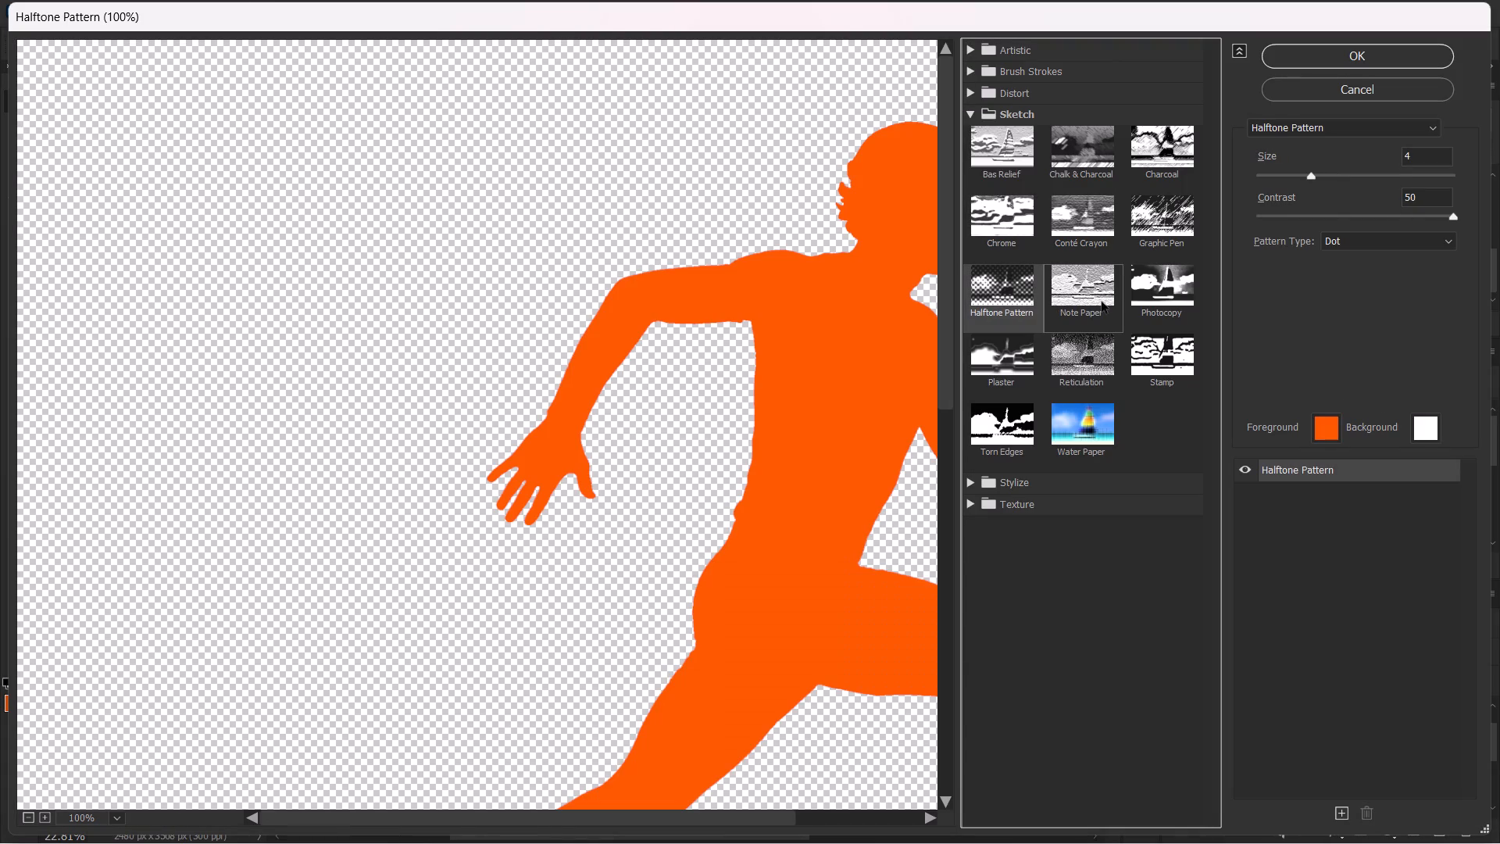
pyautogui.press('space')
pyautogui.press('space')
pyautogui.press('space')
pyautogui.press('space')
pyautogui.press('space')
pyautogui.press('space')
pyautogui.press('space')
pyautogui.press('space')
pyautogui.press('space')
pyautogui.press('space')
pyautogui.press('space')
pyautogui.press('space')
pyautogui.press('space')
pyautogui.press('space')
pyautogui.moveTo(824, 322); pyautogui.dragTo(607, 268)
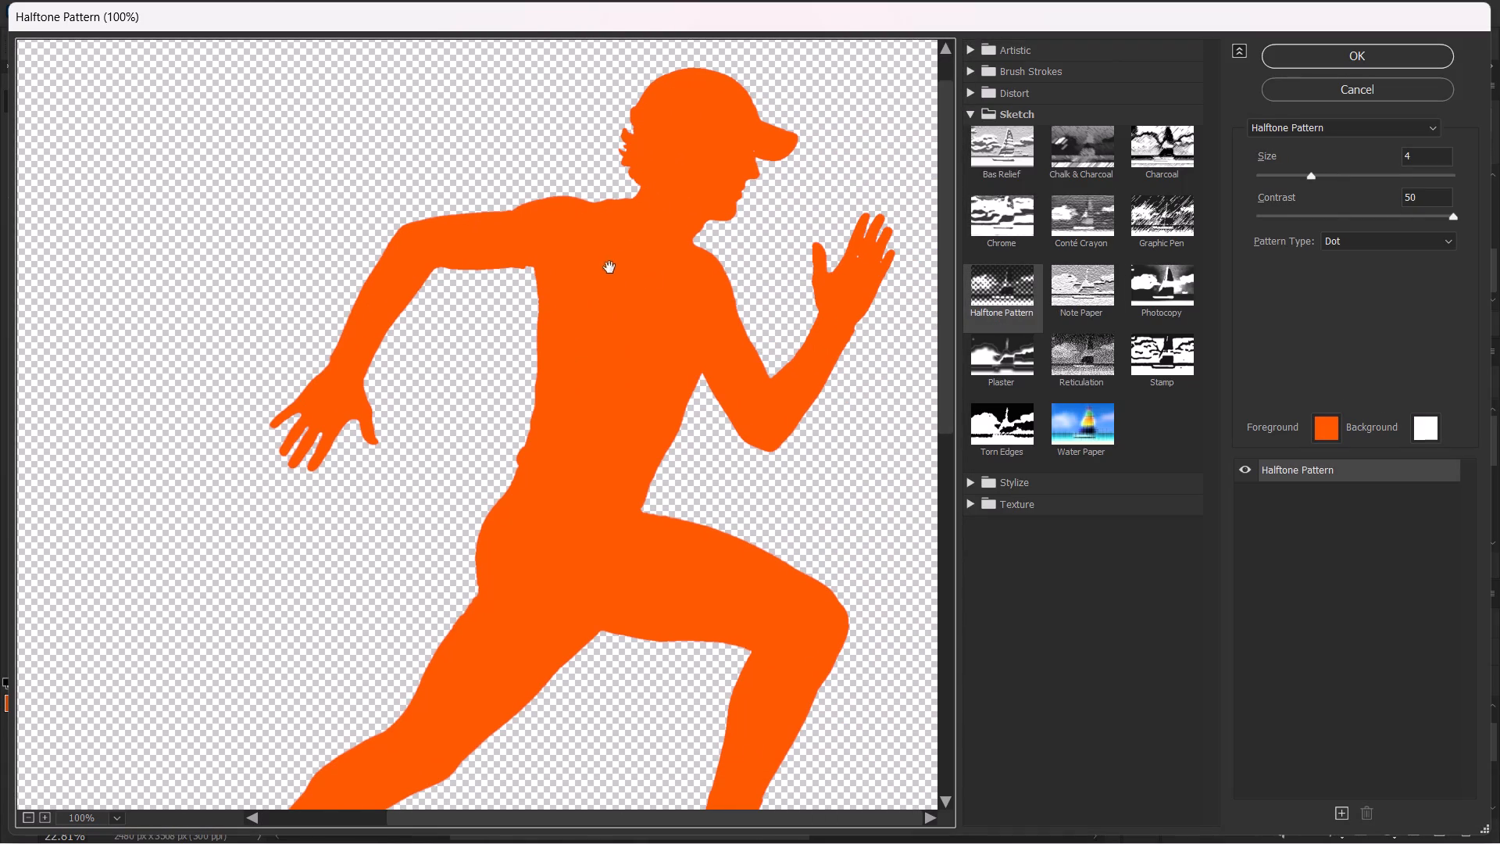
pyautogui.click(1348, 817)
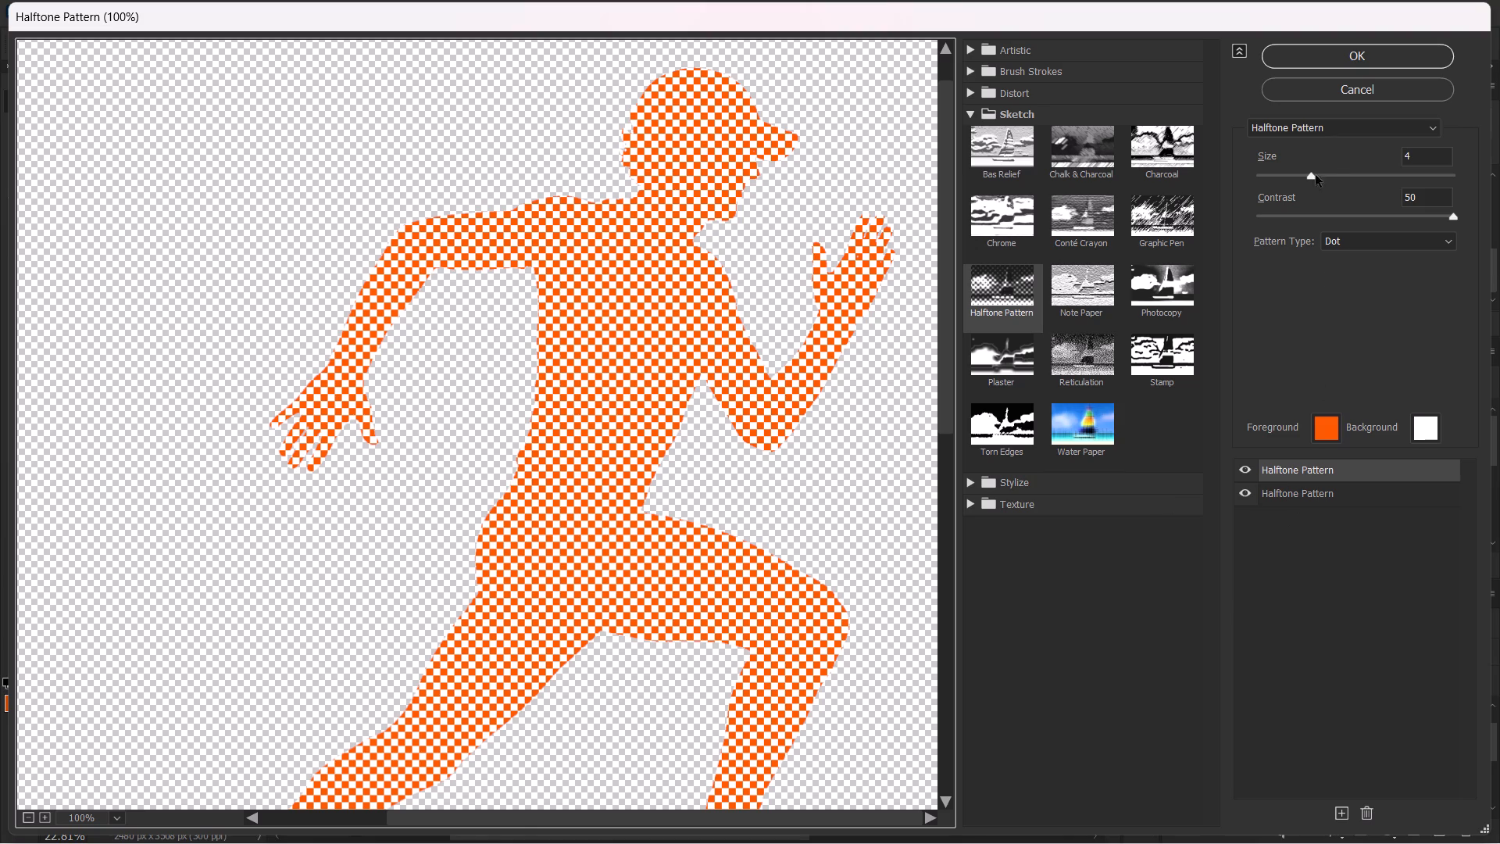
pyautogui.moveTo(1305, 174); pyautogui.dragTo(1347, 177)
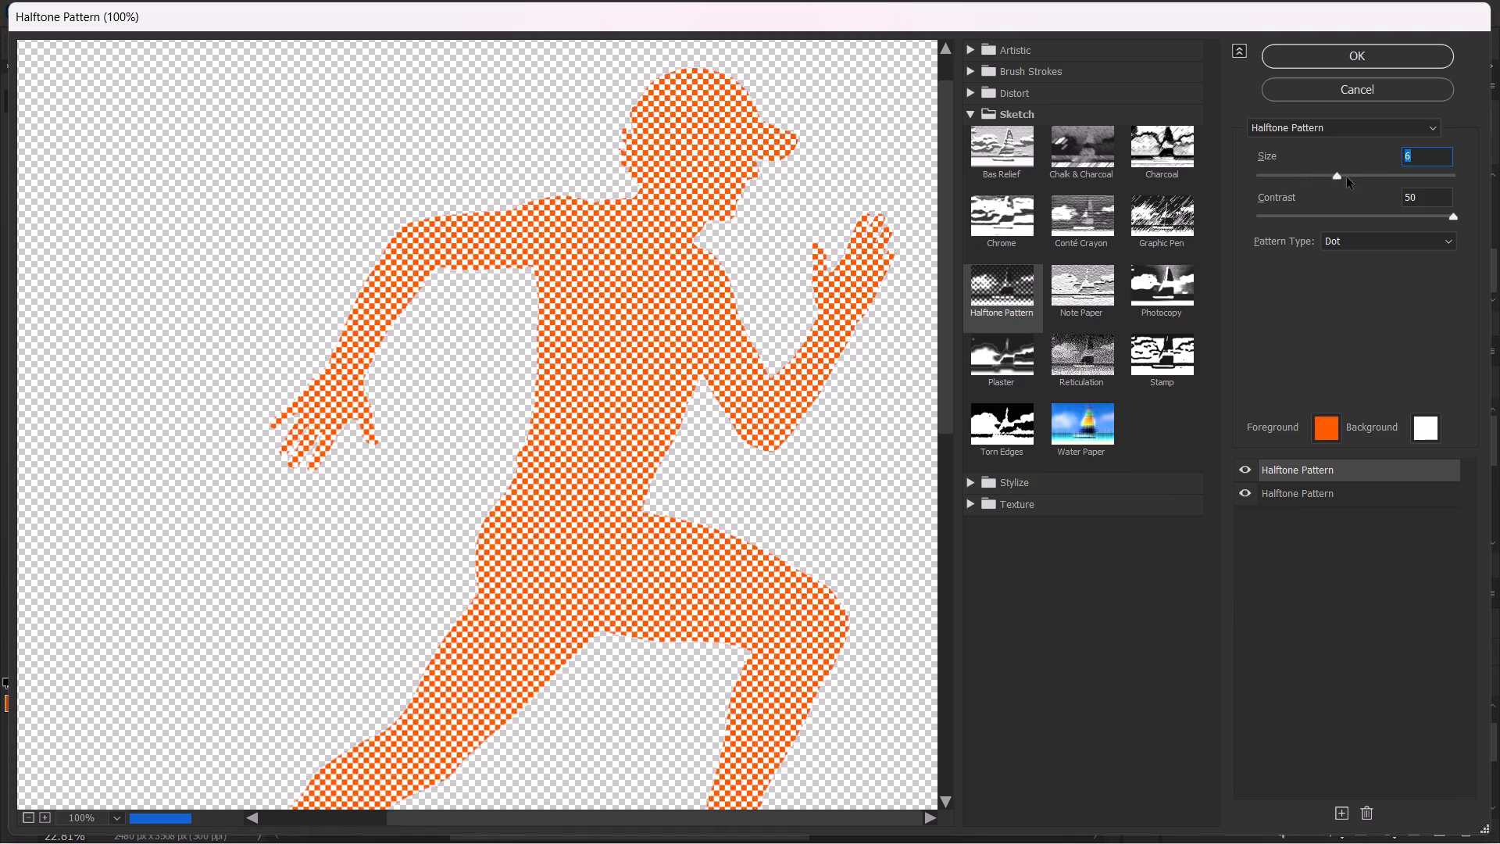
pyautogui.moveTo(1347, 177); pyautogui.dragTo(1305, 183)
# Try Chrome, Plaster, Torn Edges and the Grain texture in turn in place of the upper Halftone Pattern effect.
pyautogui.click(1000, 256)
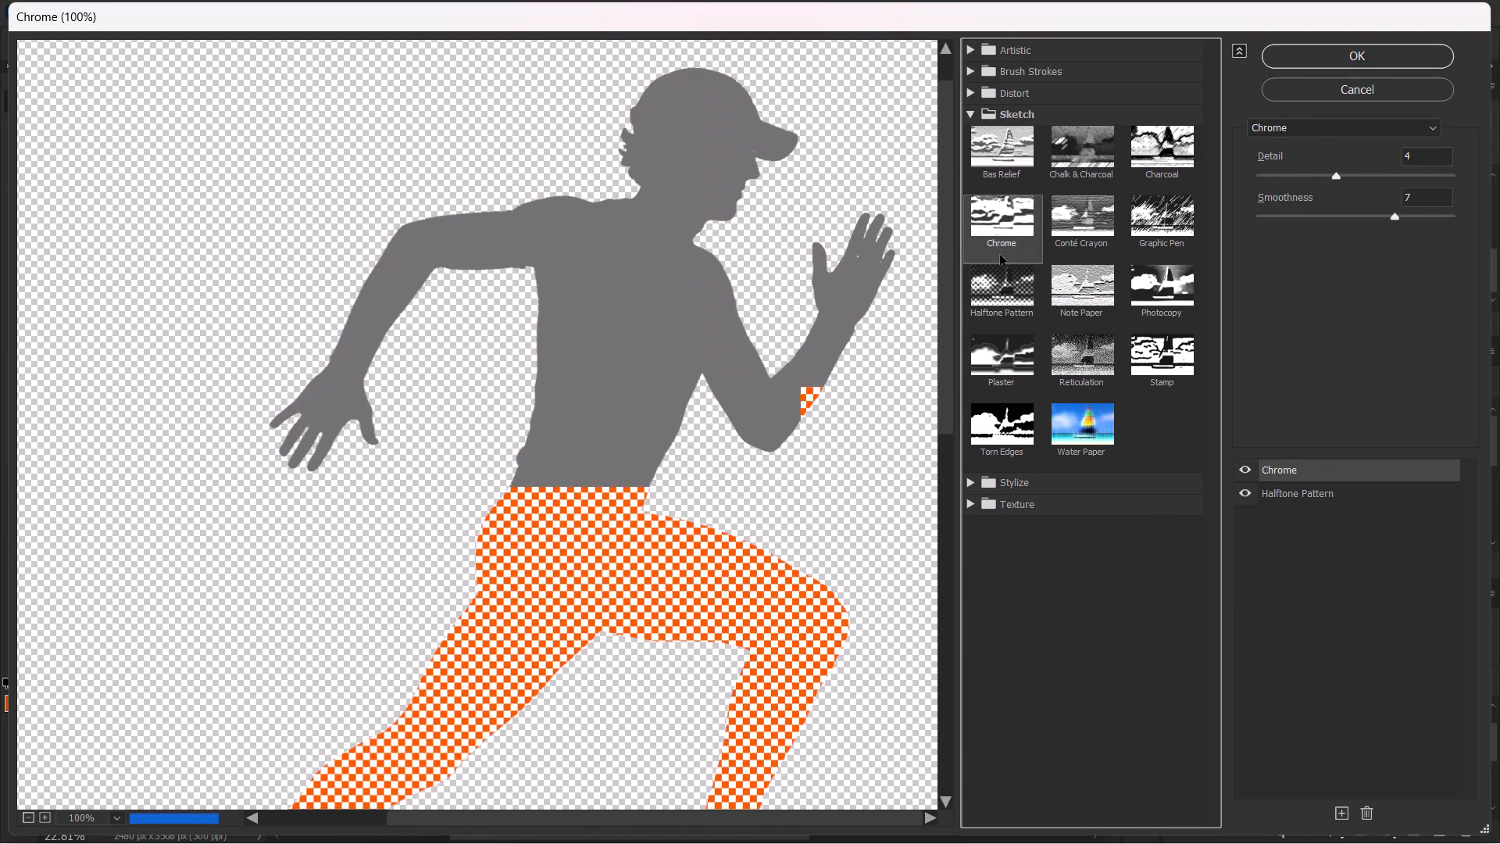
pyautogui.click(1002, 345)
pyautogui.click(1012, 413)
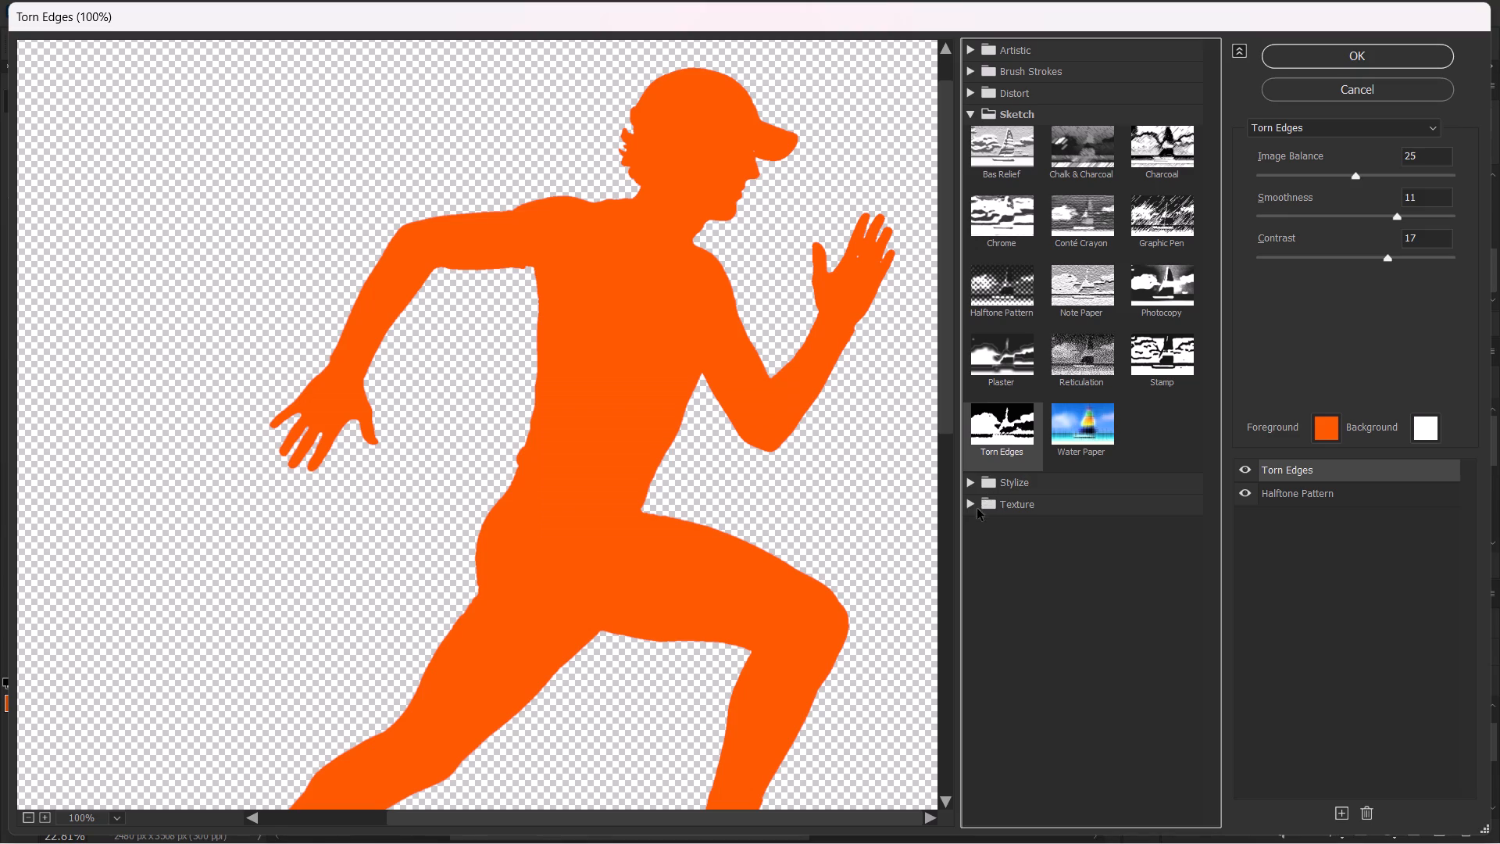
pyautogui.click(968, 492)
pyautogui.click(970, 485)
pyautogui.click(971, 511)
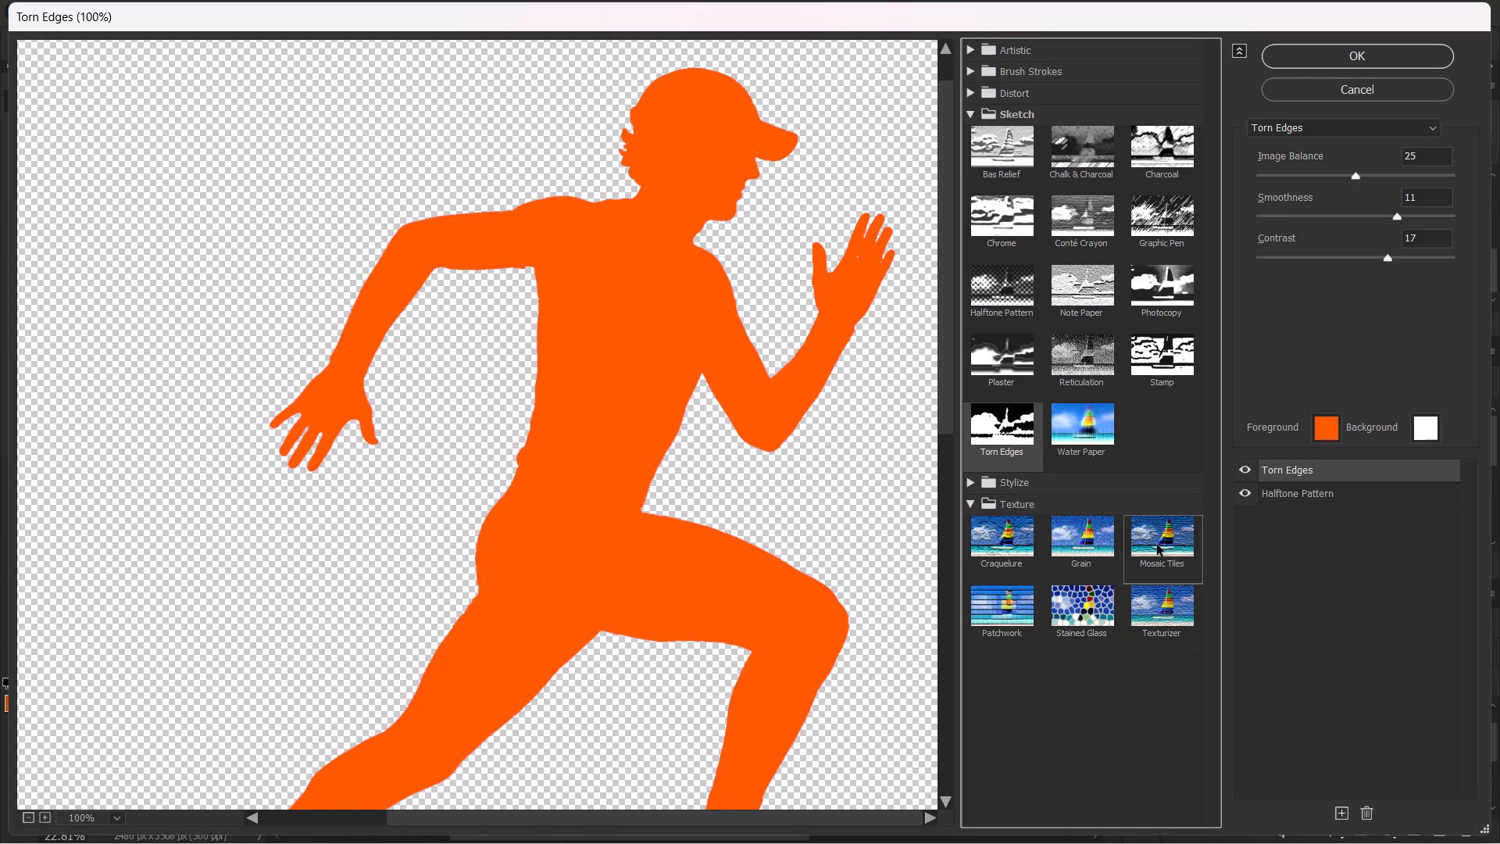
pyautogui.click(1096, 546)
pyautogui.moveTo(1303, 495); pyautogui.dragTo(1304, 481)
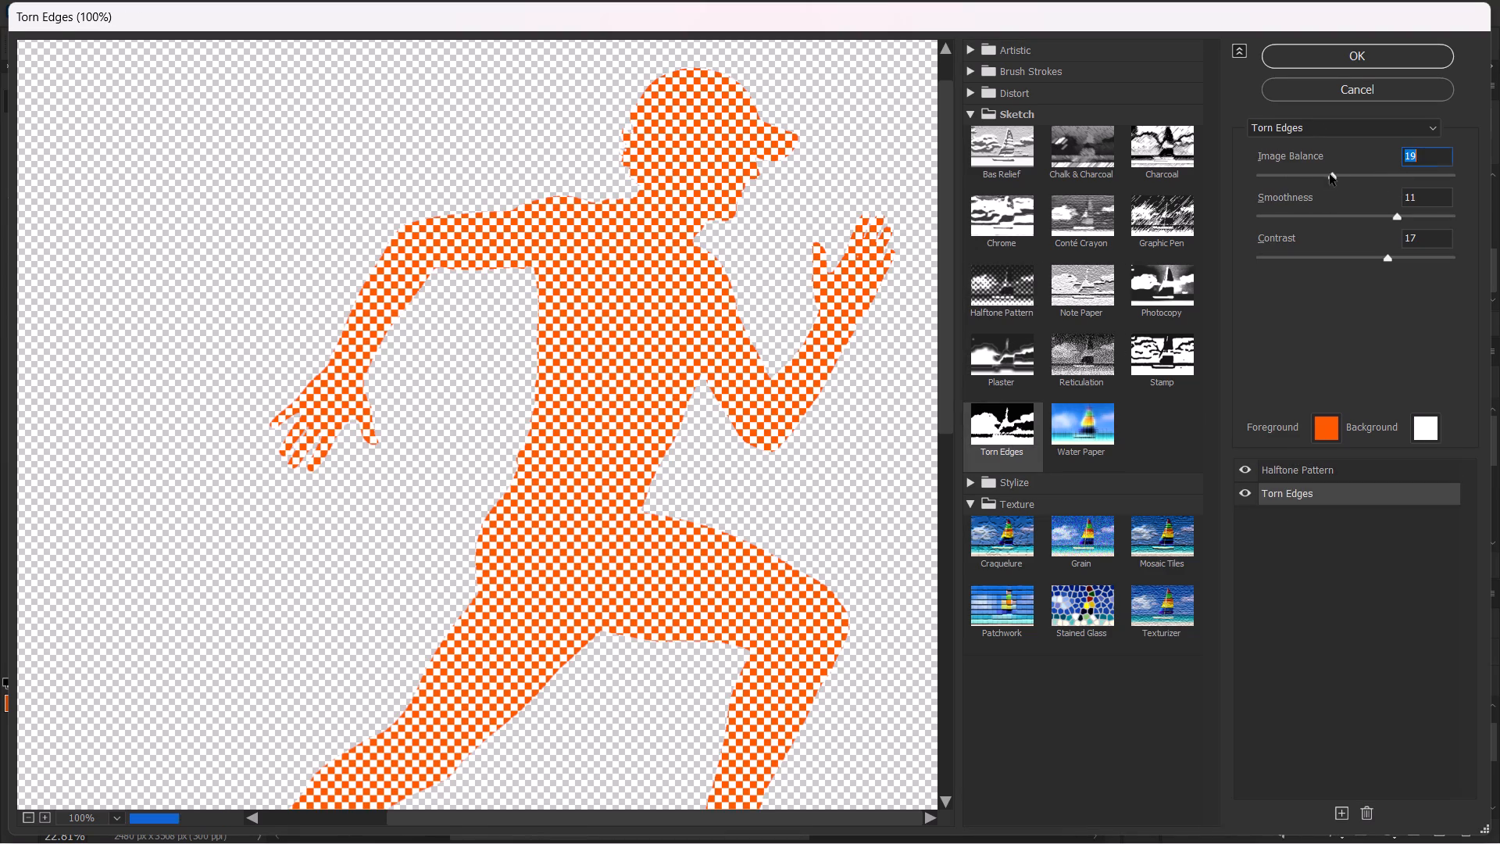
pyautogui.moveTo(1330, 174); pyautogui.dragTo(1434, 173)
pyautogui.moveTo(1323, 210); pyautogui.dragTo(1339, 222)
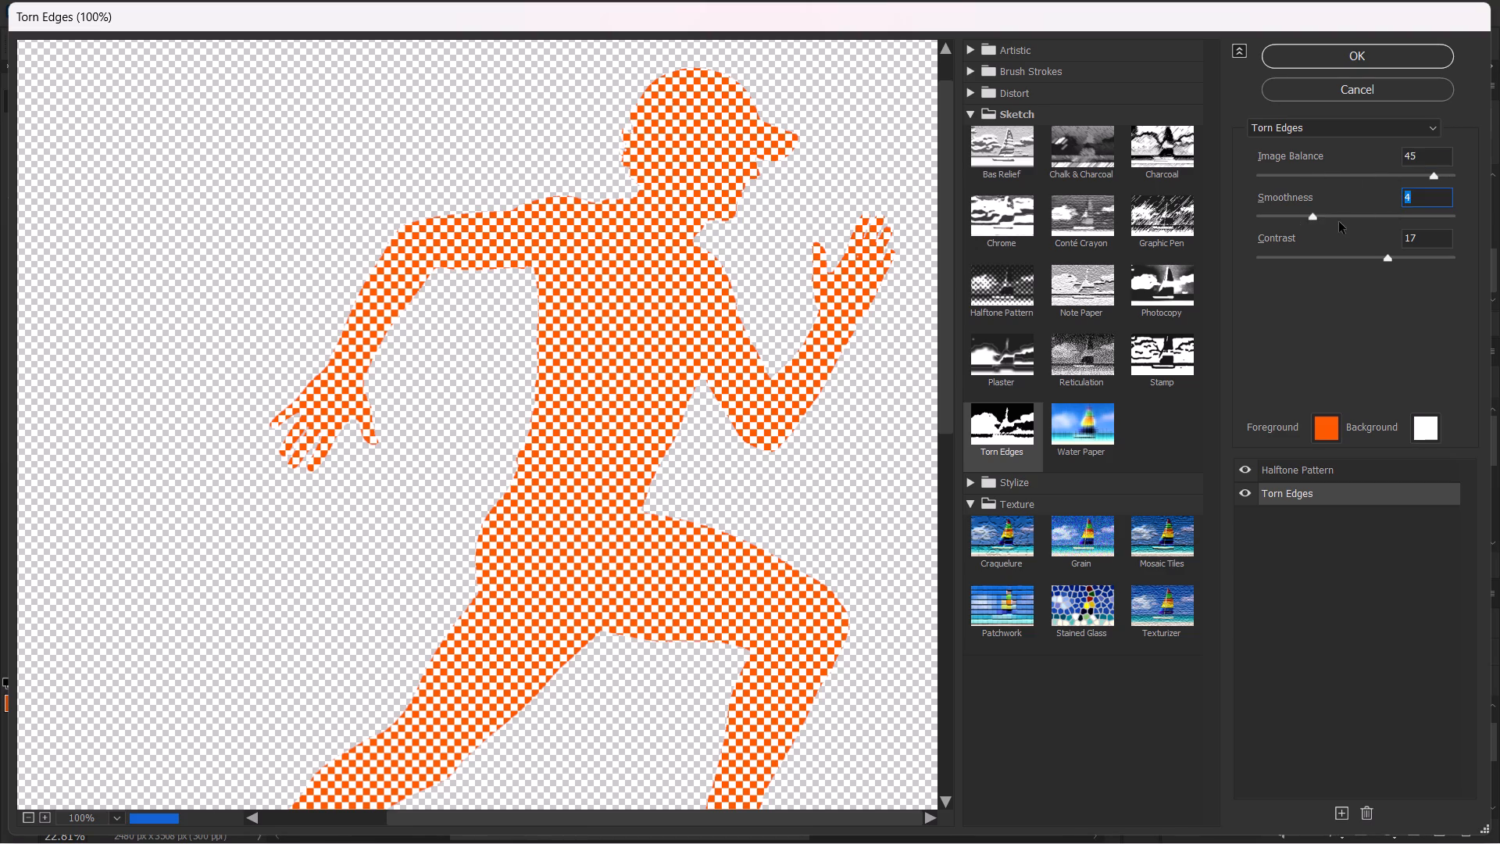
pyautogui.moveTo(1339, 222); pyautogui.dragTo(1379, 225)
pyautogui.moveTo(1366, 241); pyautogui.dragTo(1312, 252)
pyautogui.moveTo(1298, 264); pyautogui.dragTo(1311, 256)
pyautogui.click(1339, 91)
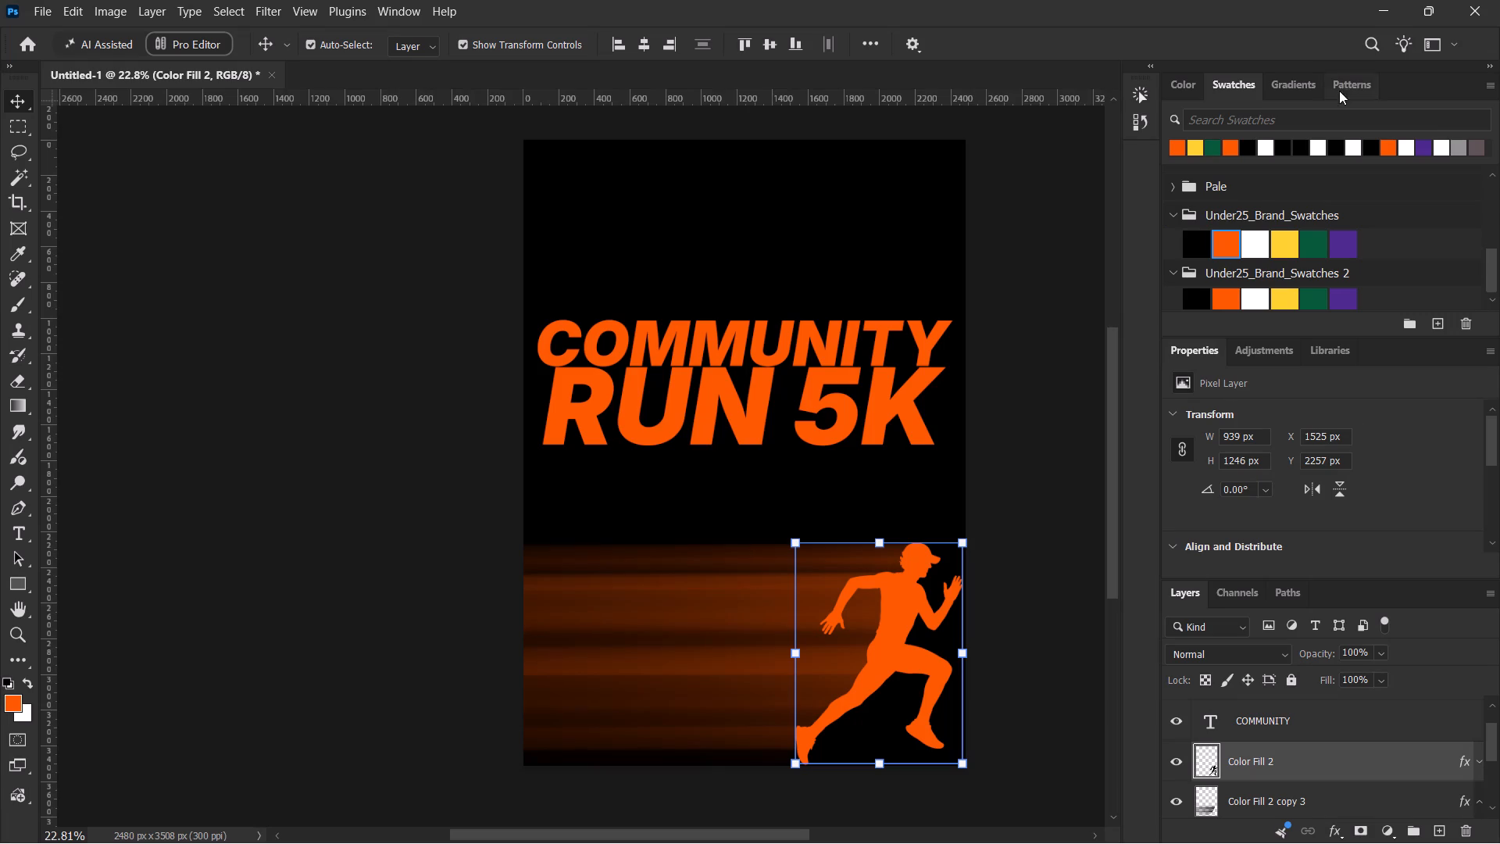
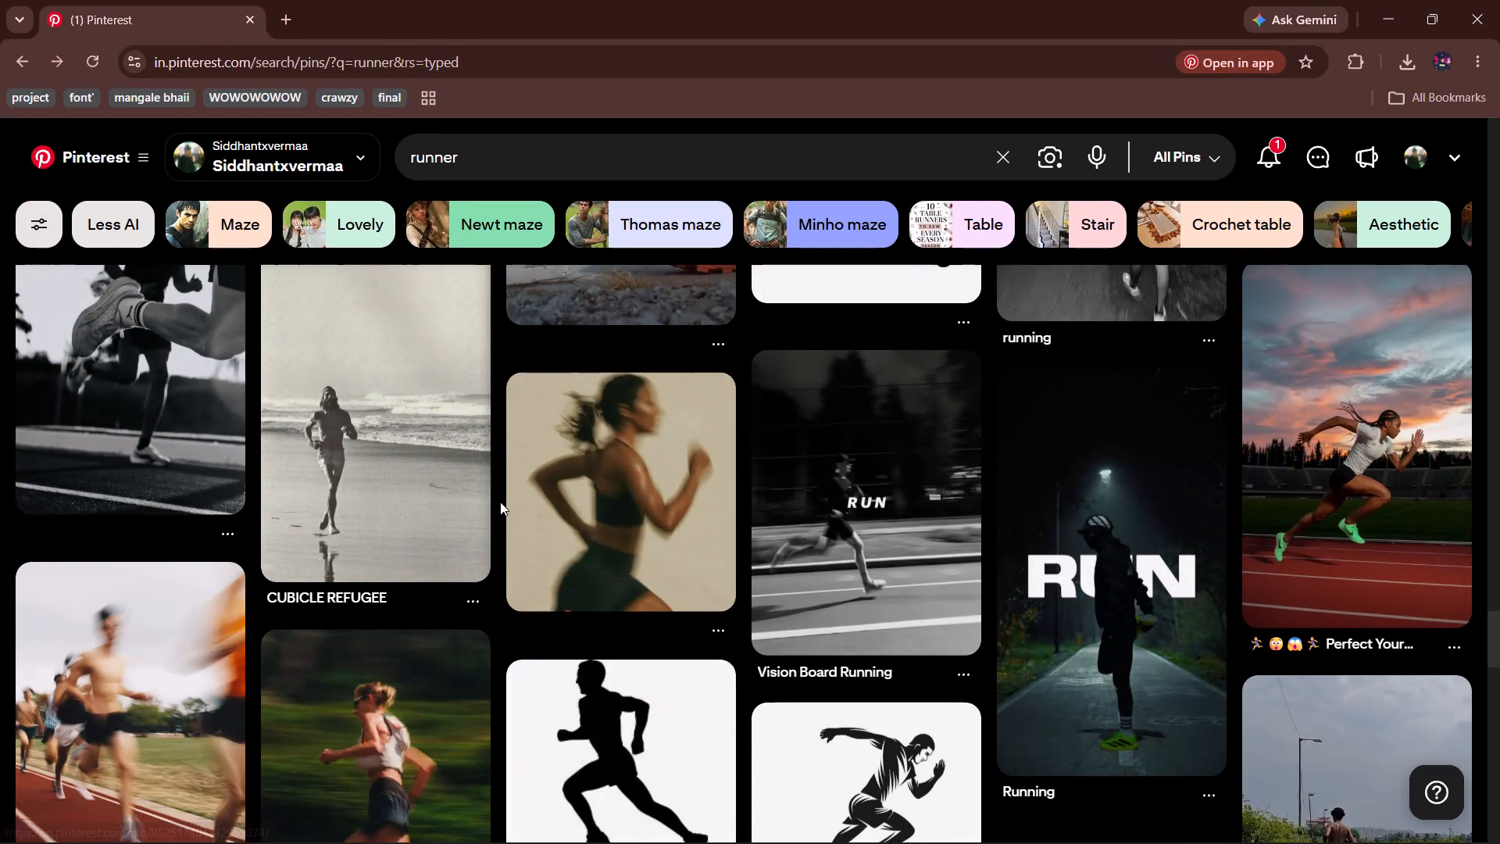
# Search Pinterest for "community run poster" to find design references.
pyautogui.scroll(-5, 820, 585)
pyautogui.scroll(1, 725, 557)
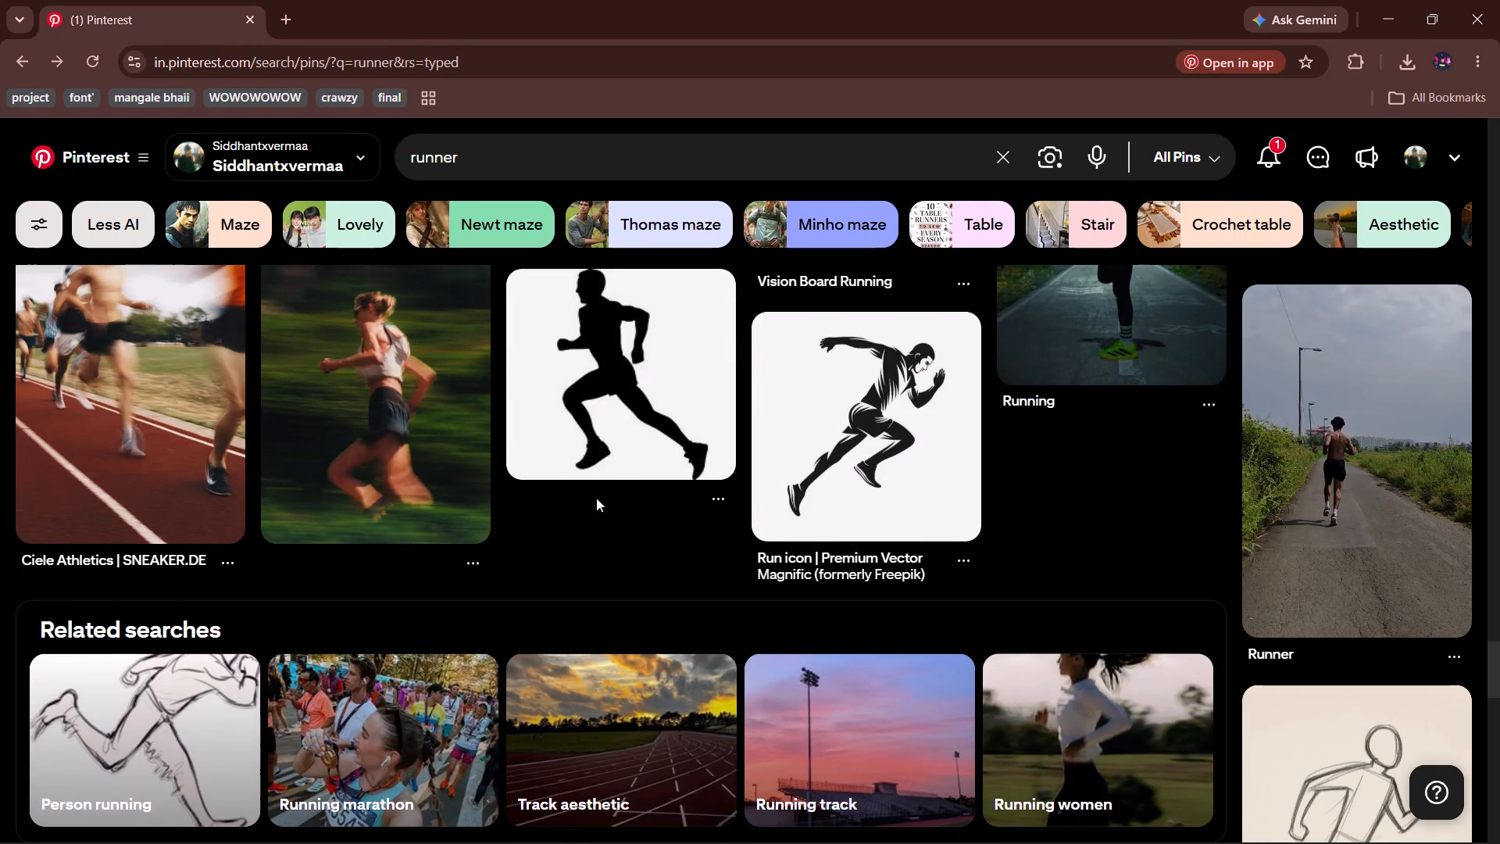
pyautogui.click(565, 162)
pyautogui.hotkey('ctrl', 'a')
pyautogui.write('community run [o')
pyautogui.press('BackSpace')
pyautogui.press('BackSpace')
pyautogui.write('poster')
pyautogui.press('Return')
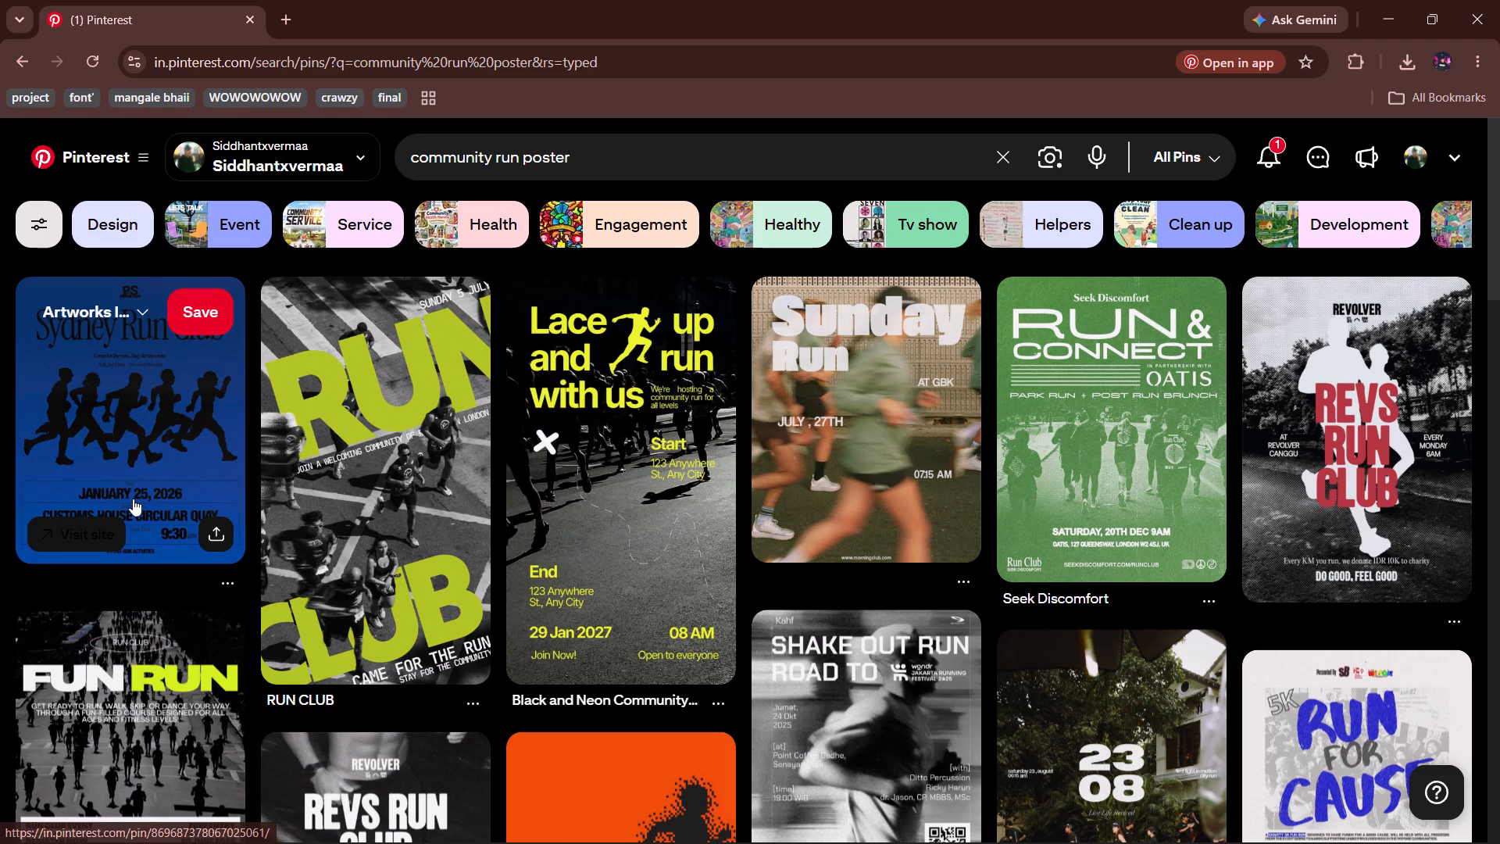
# Switch to the Downloads folder in File Explorer.
pyautogui.press('super+4')
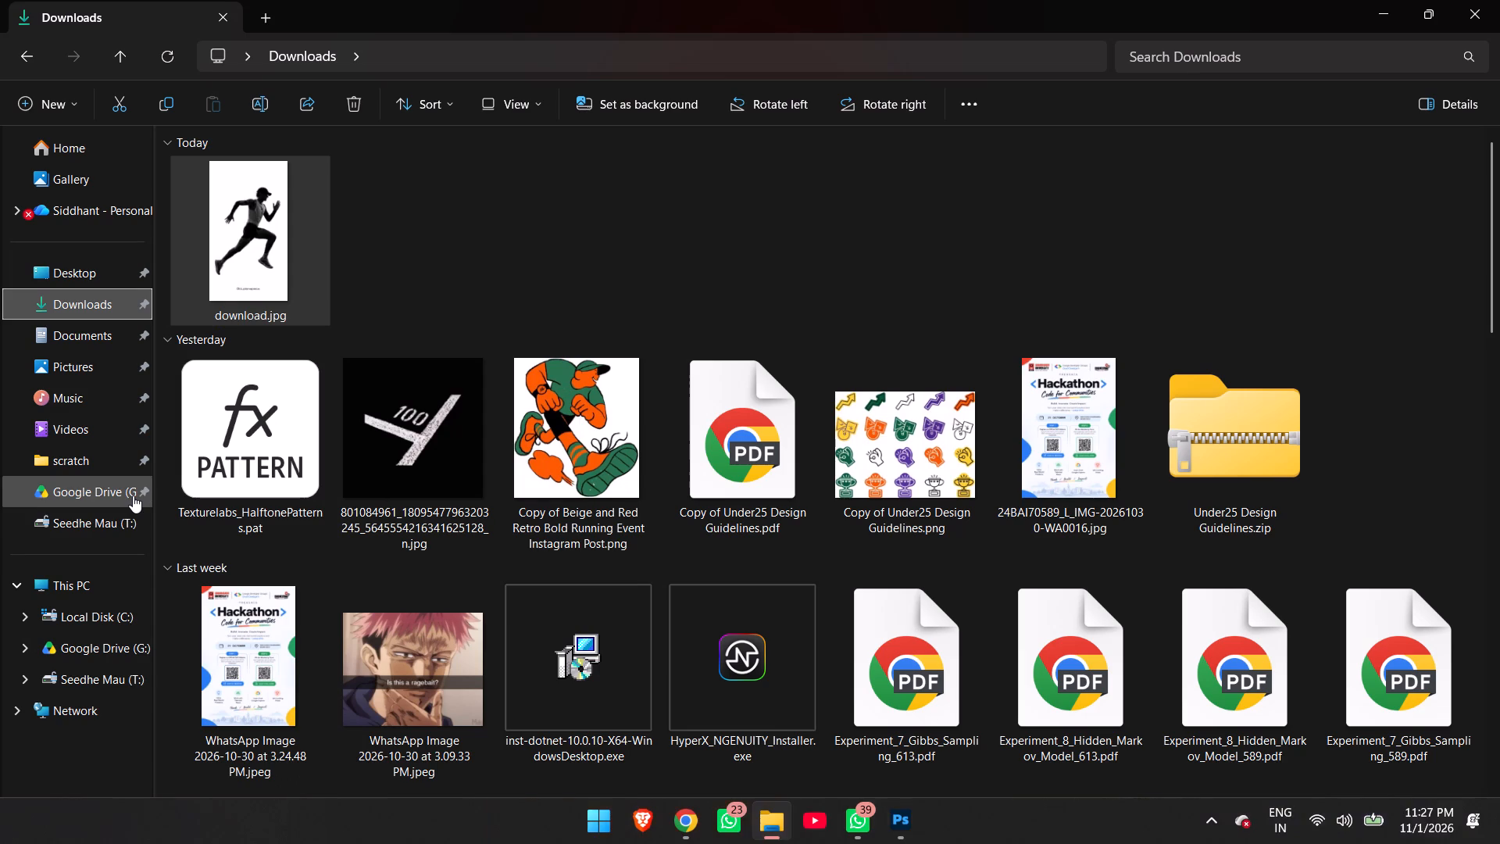
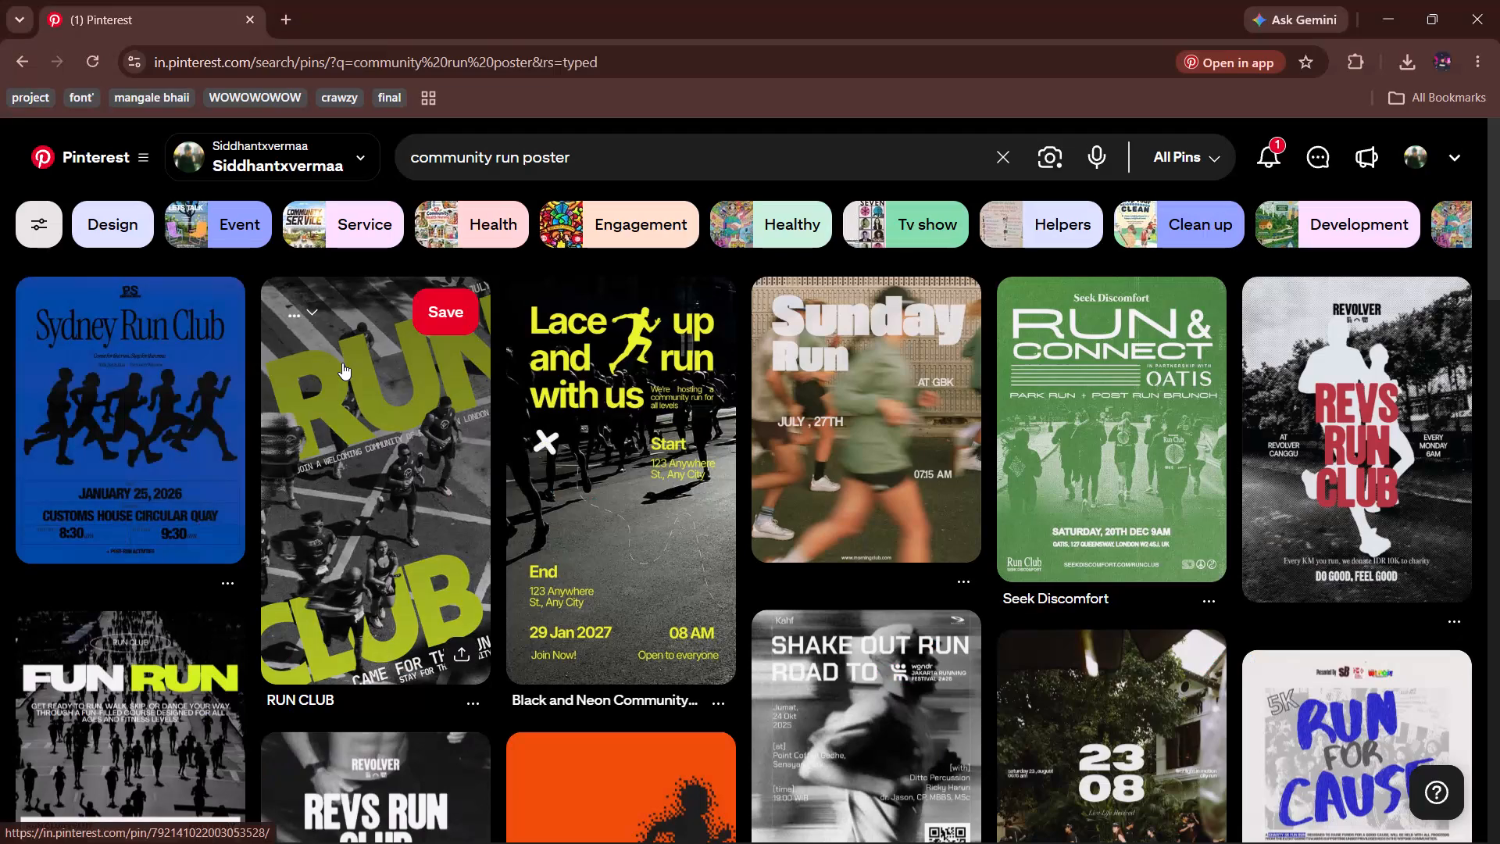
# Download the blue Sydney Run Club poster image from its pin and return to the search results.
pyautogui.click(144, 345)
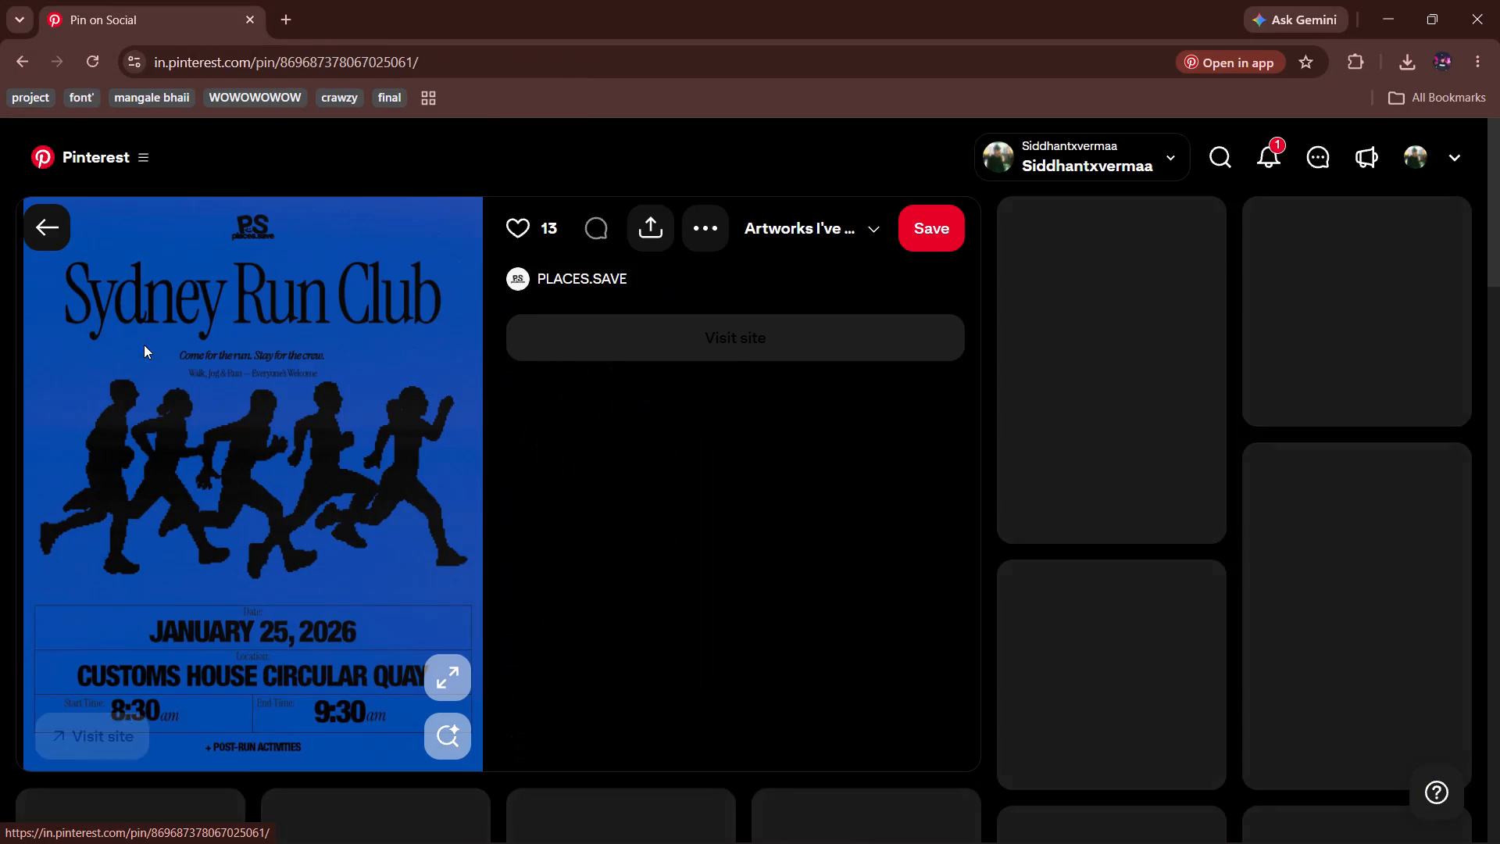
pyautogui.click(704, 221)
pyautogui.click(678, 297)
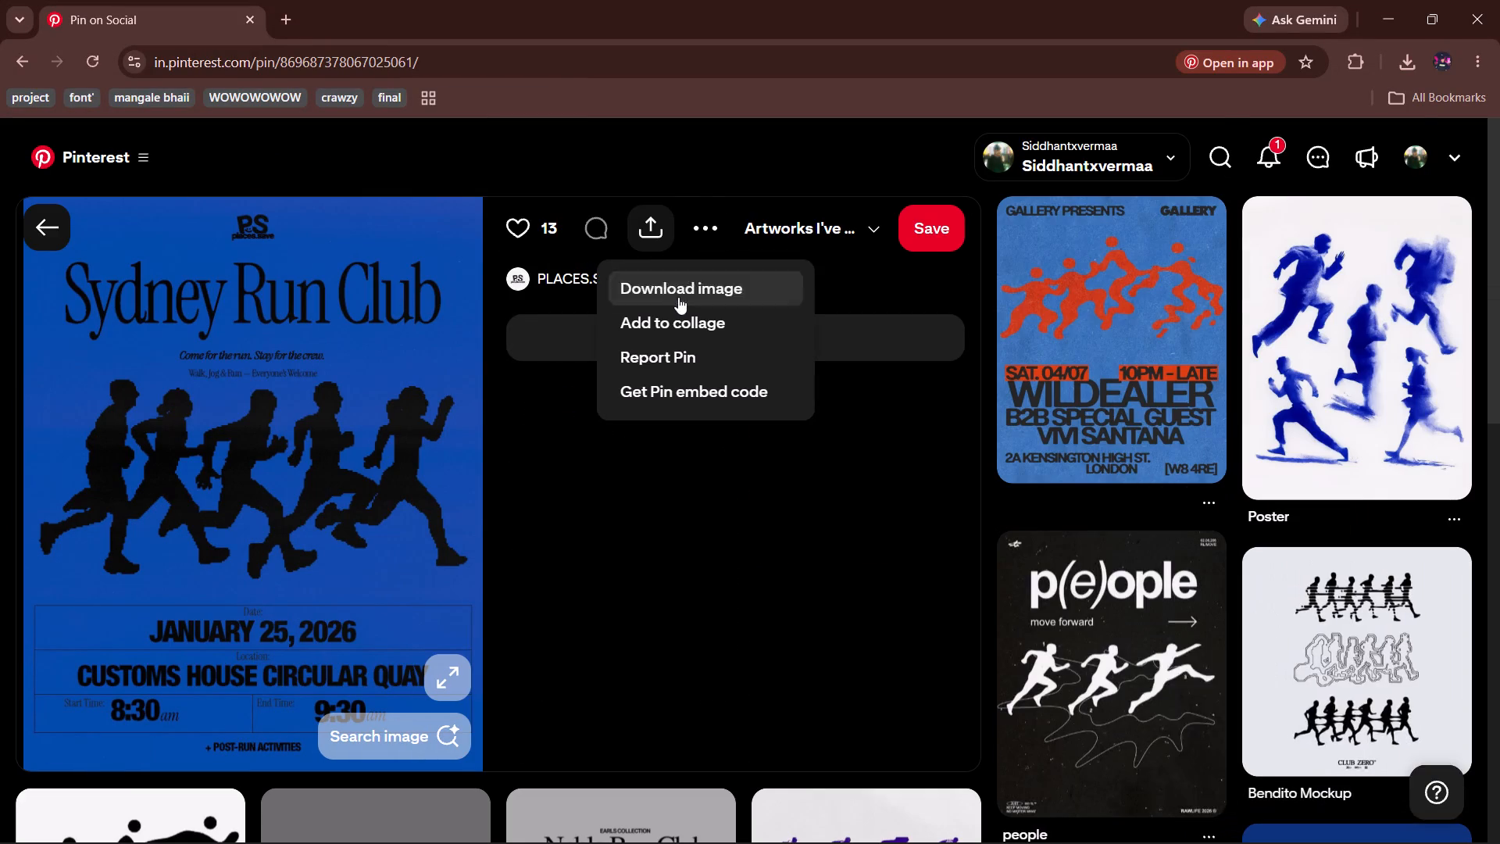
pyautogui.hscroll(8, 678, 297)
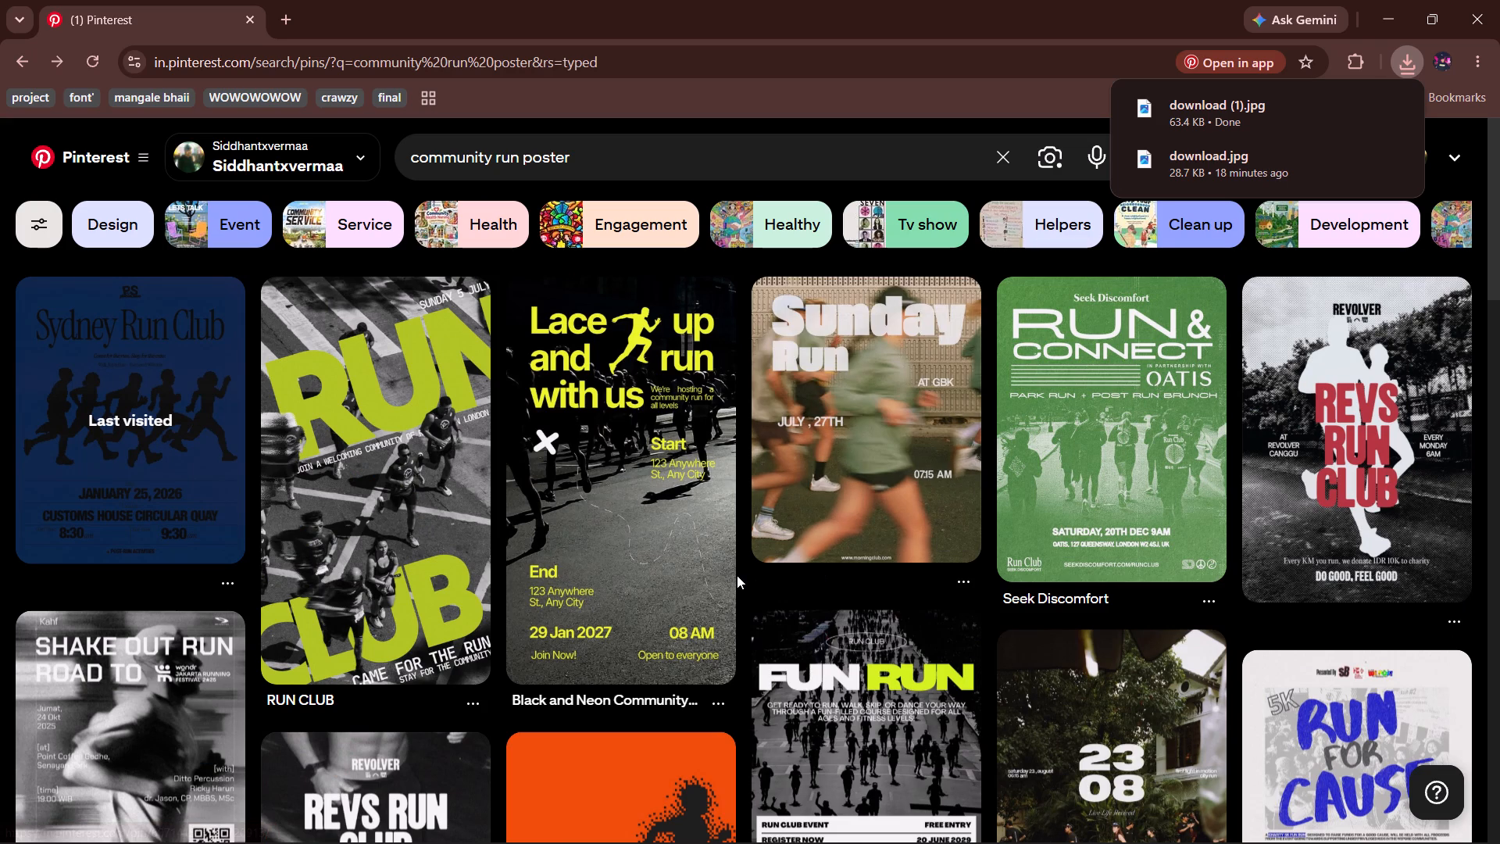
# Browse the community run poster results, examining layouts, typography and runner imagery for reference.
pyautogui.scroll(-1, 740, 574)
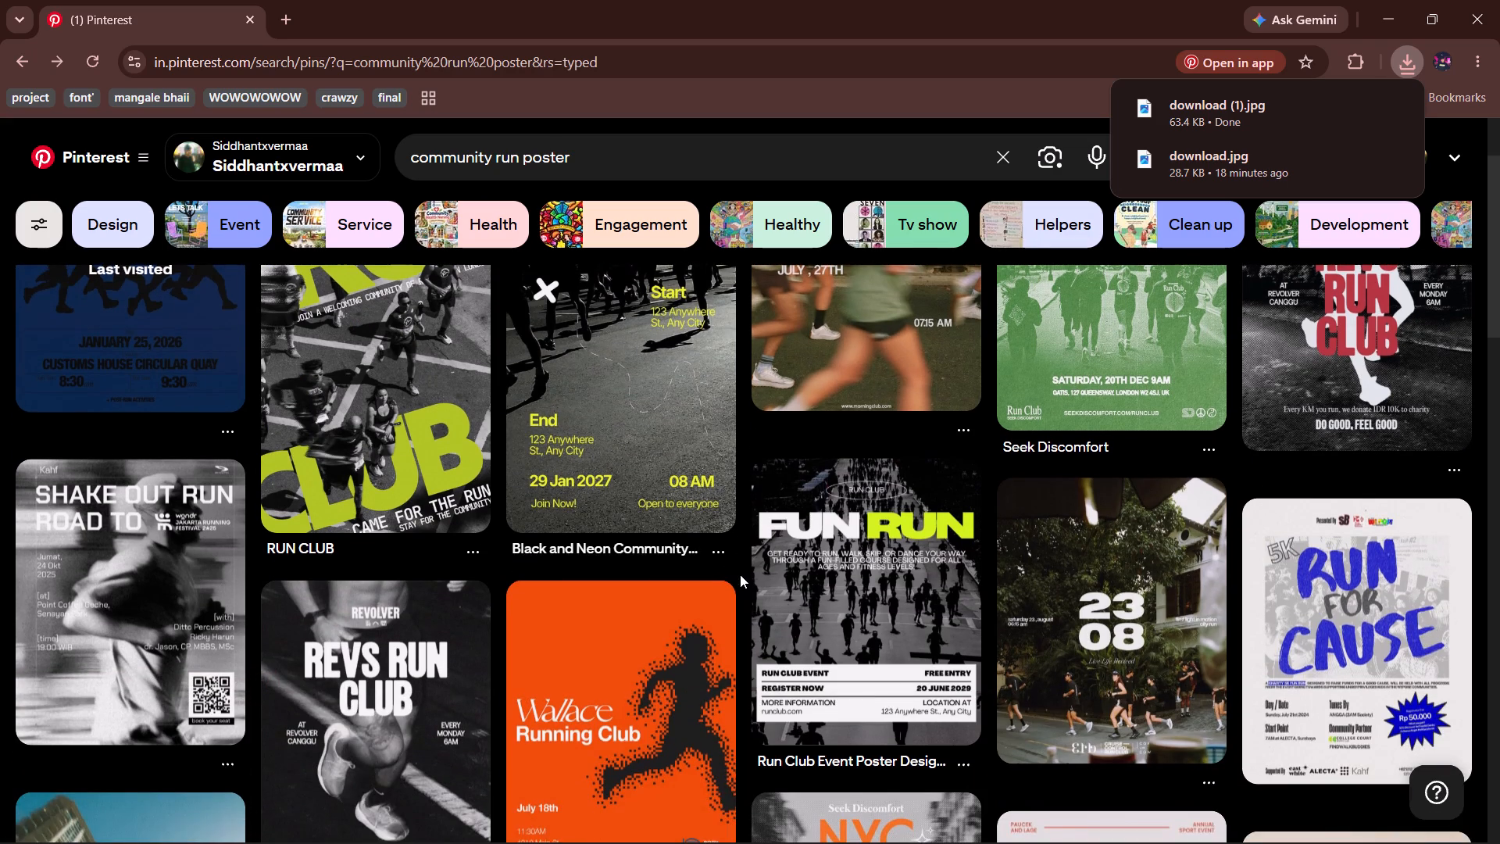
pyautogui.scroll(-1, 740, 574)
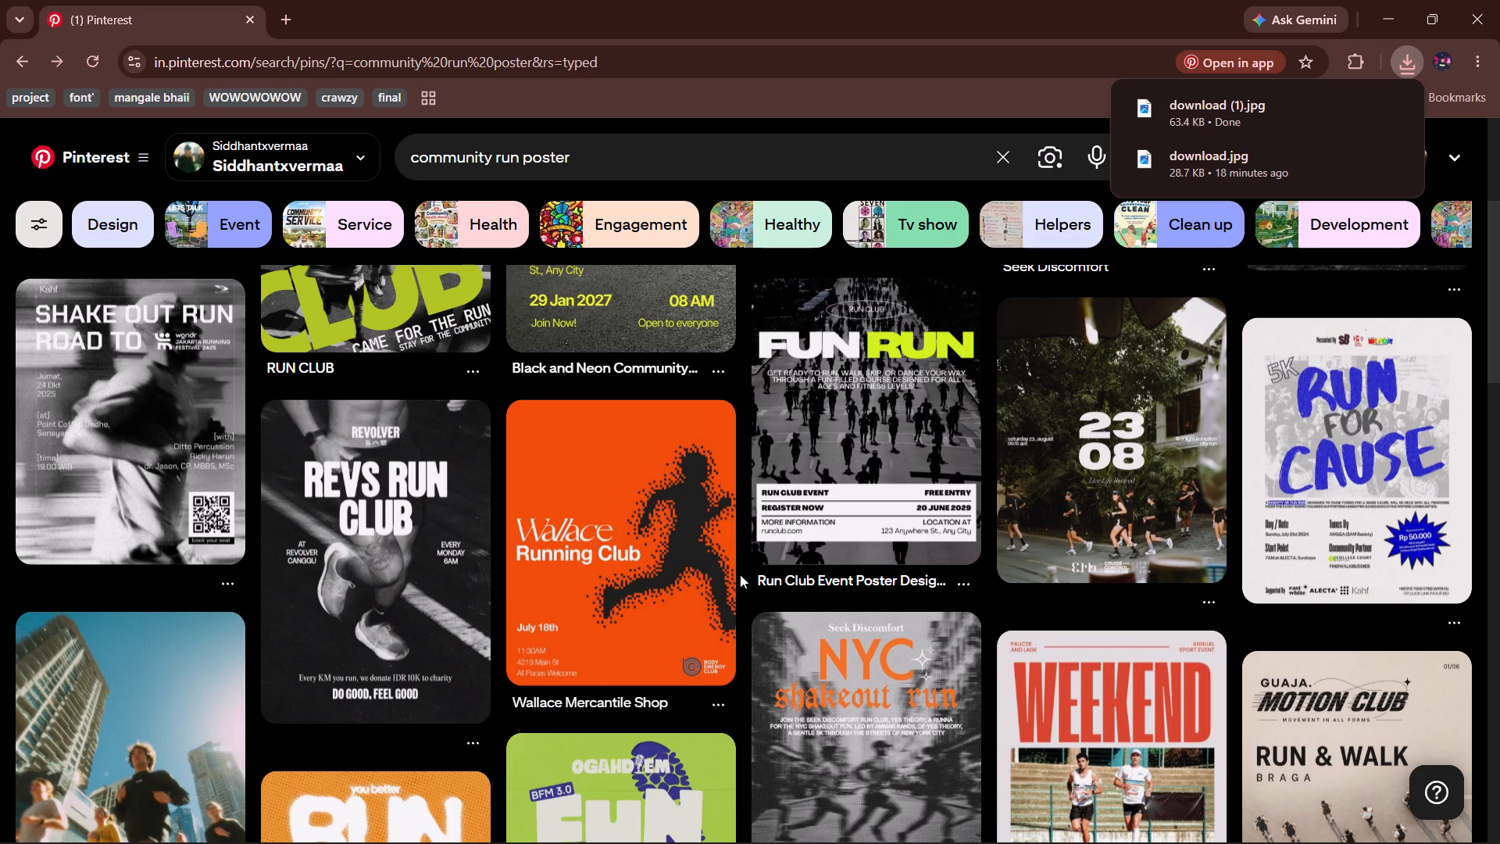
pyautogui.scroll(-2, 740, 574)
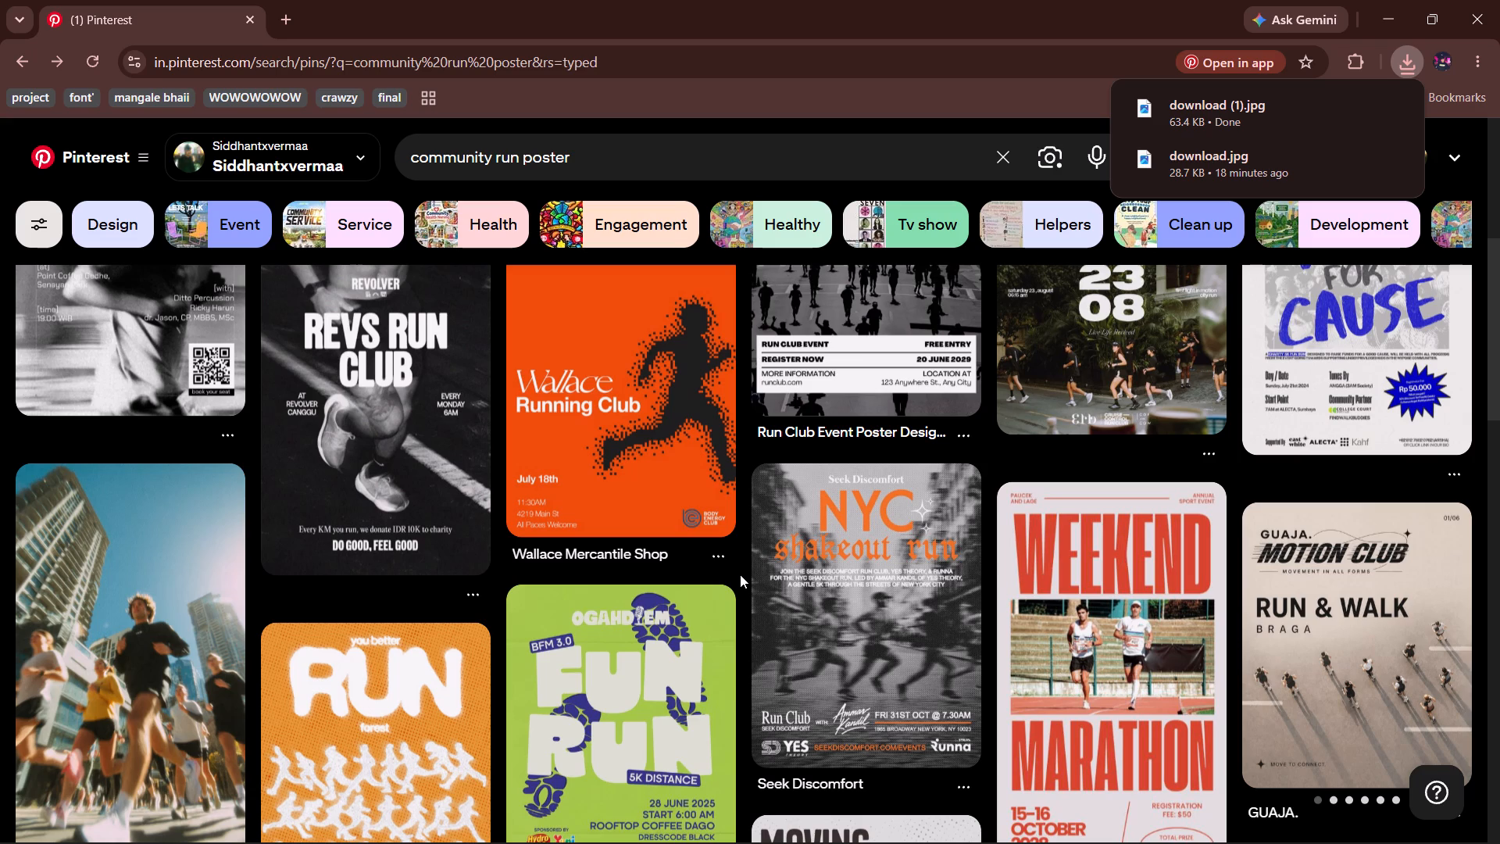
pyautogui.scroll(-7, 740, 574)
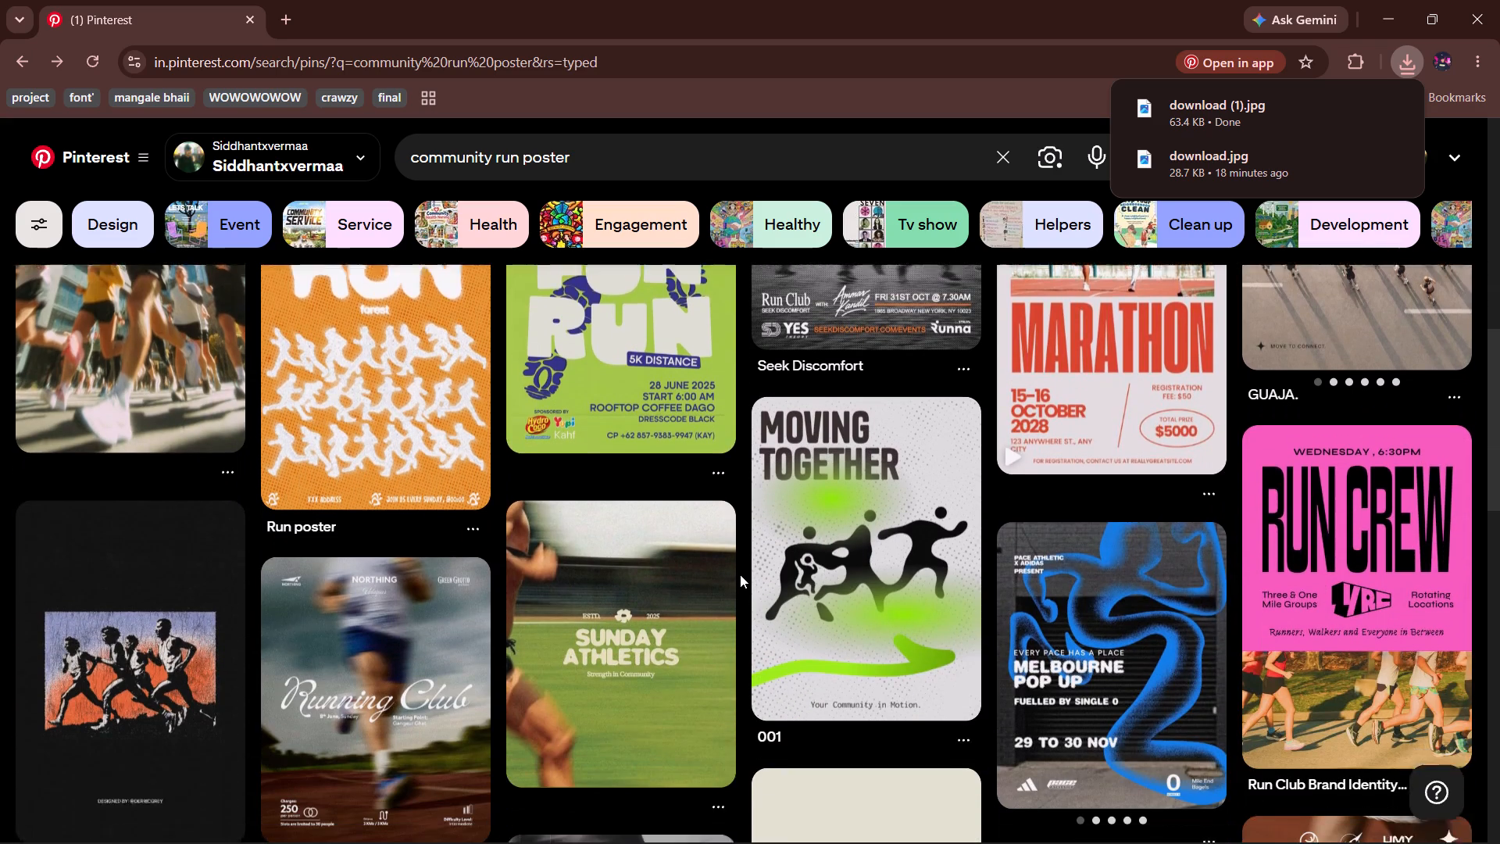
pyautogui.scroll(-1, 740, 574)
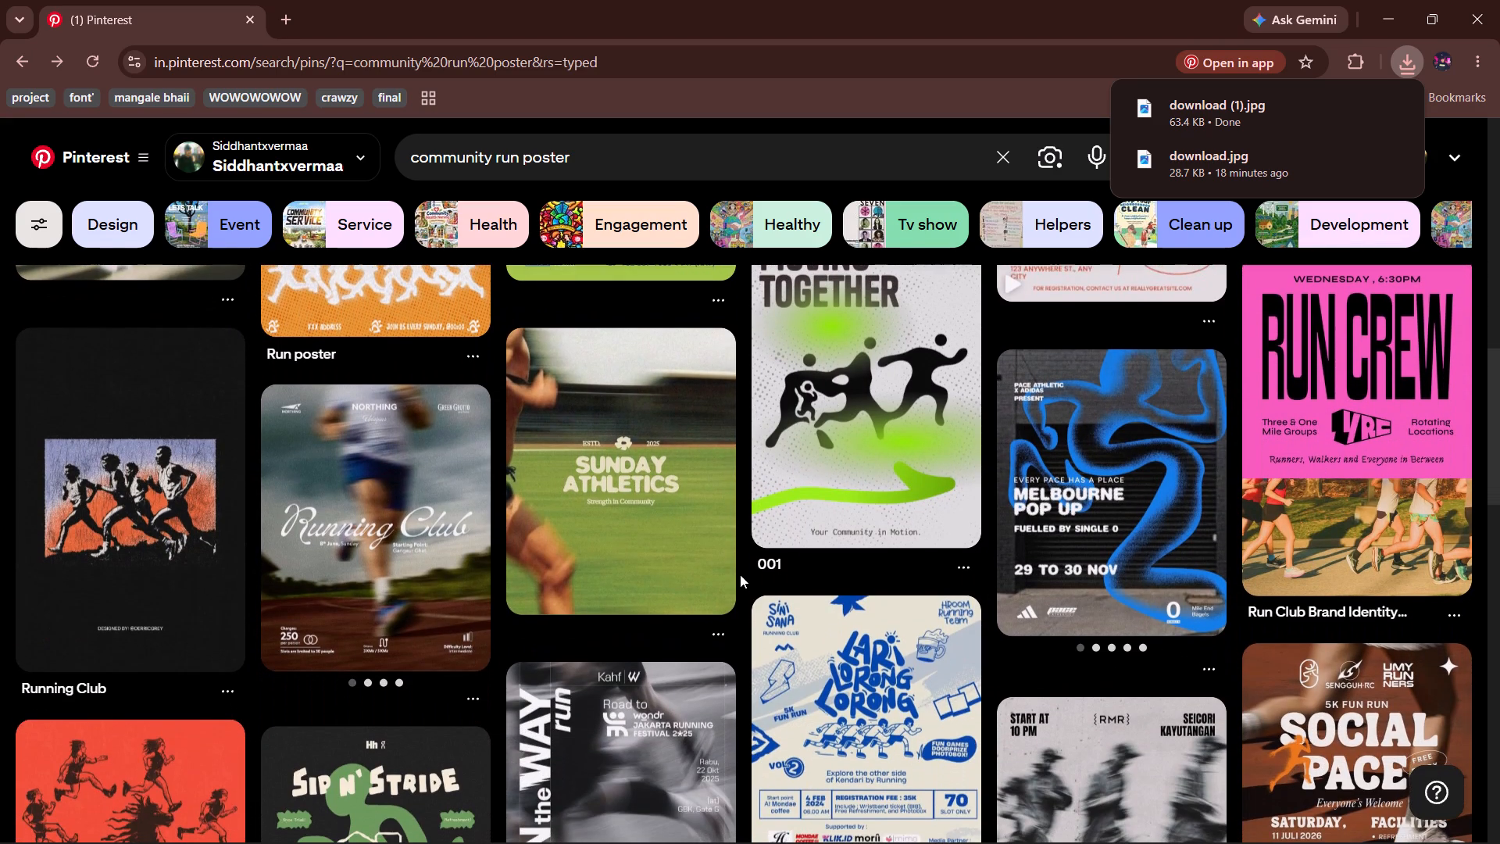
pyautogui.scroll(-4, 740, 574)
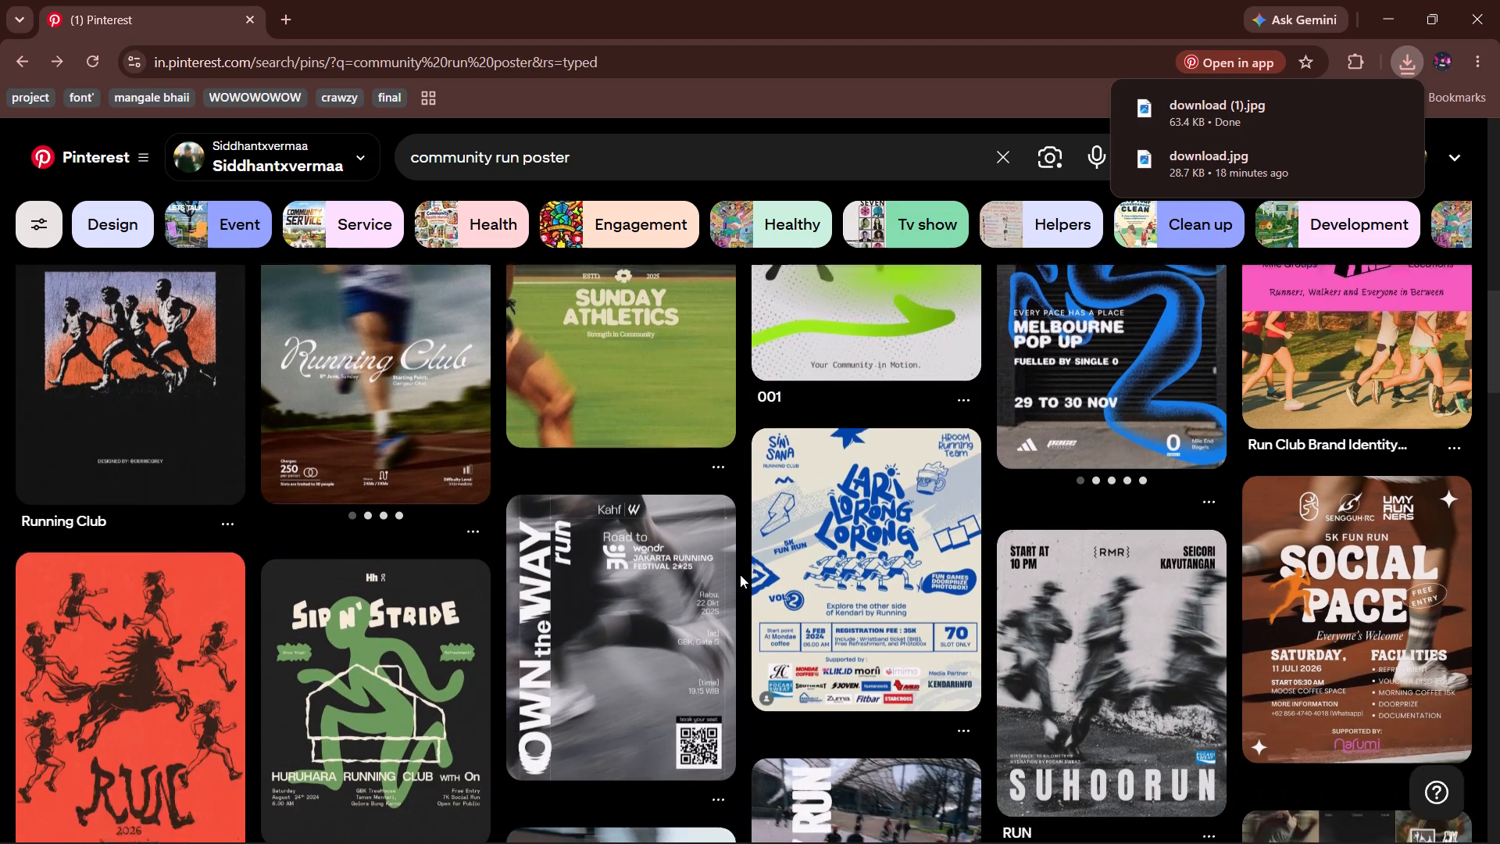
pyautogui.scroll(-1, 740, 574)
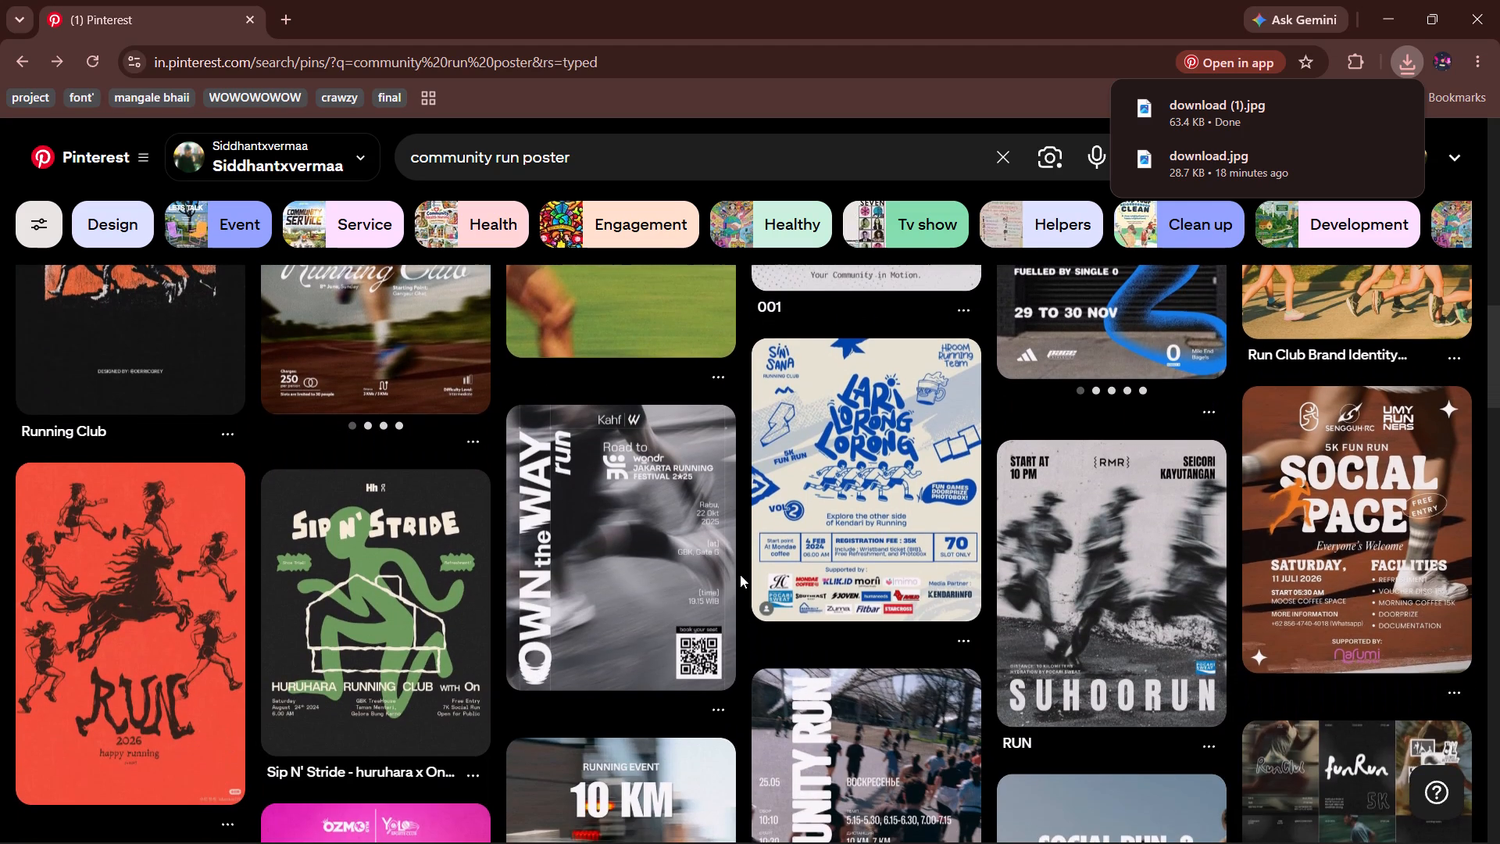
pyautogui.scroll(-3, 740, 574)
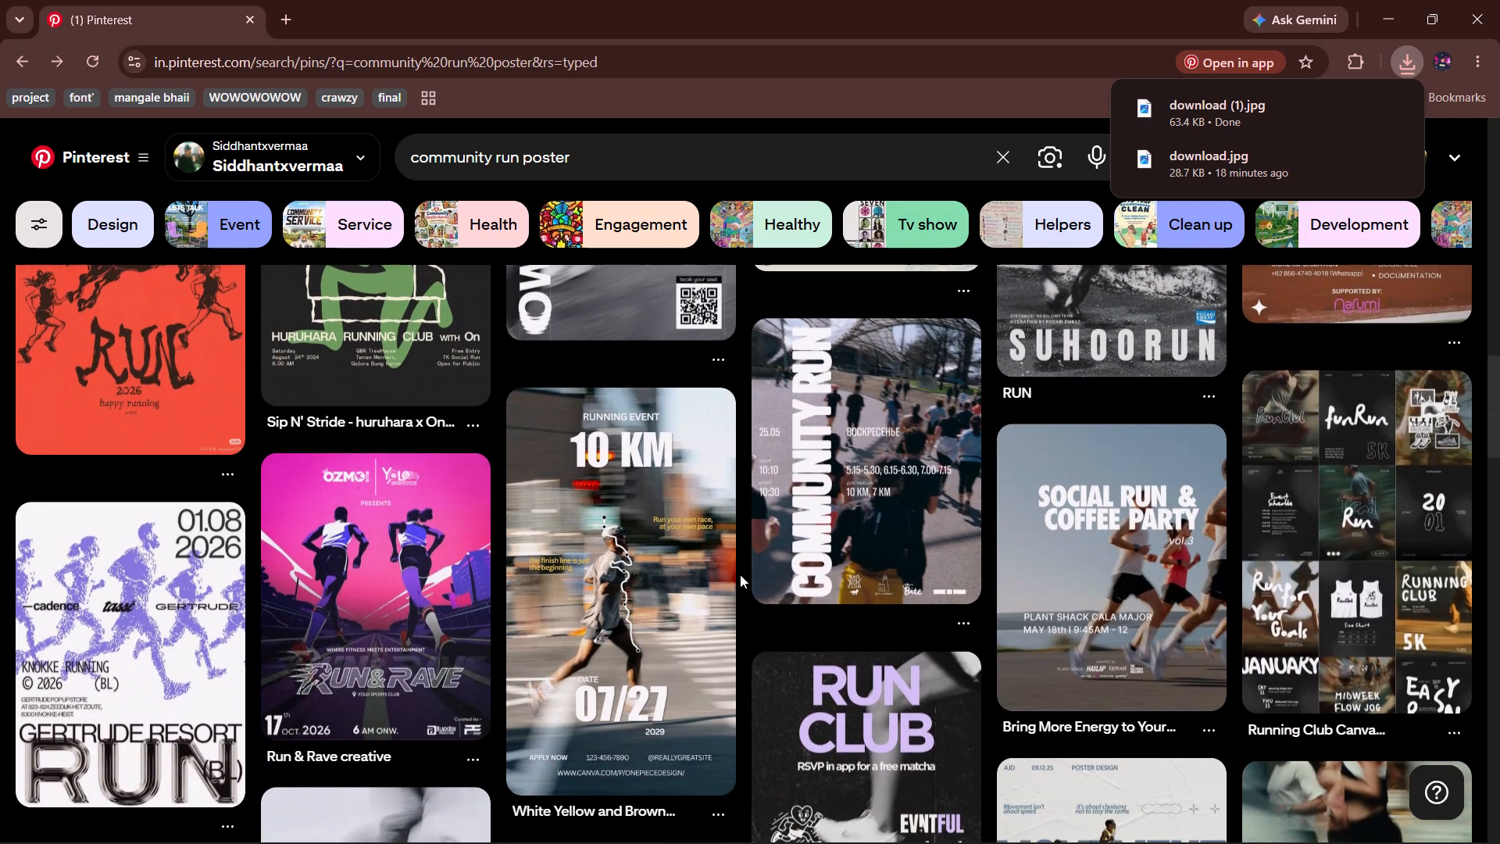
pyautogui.scroll(-2, 740, 574)
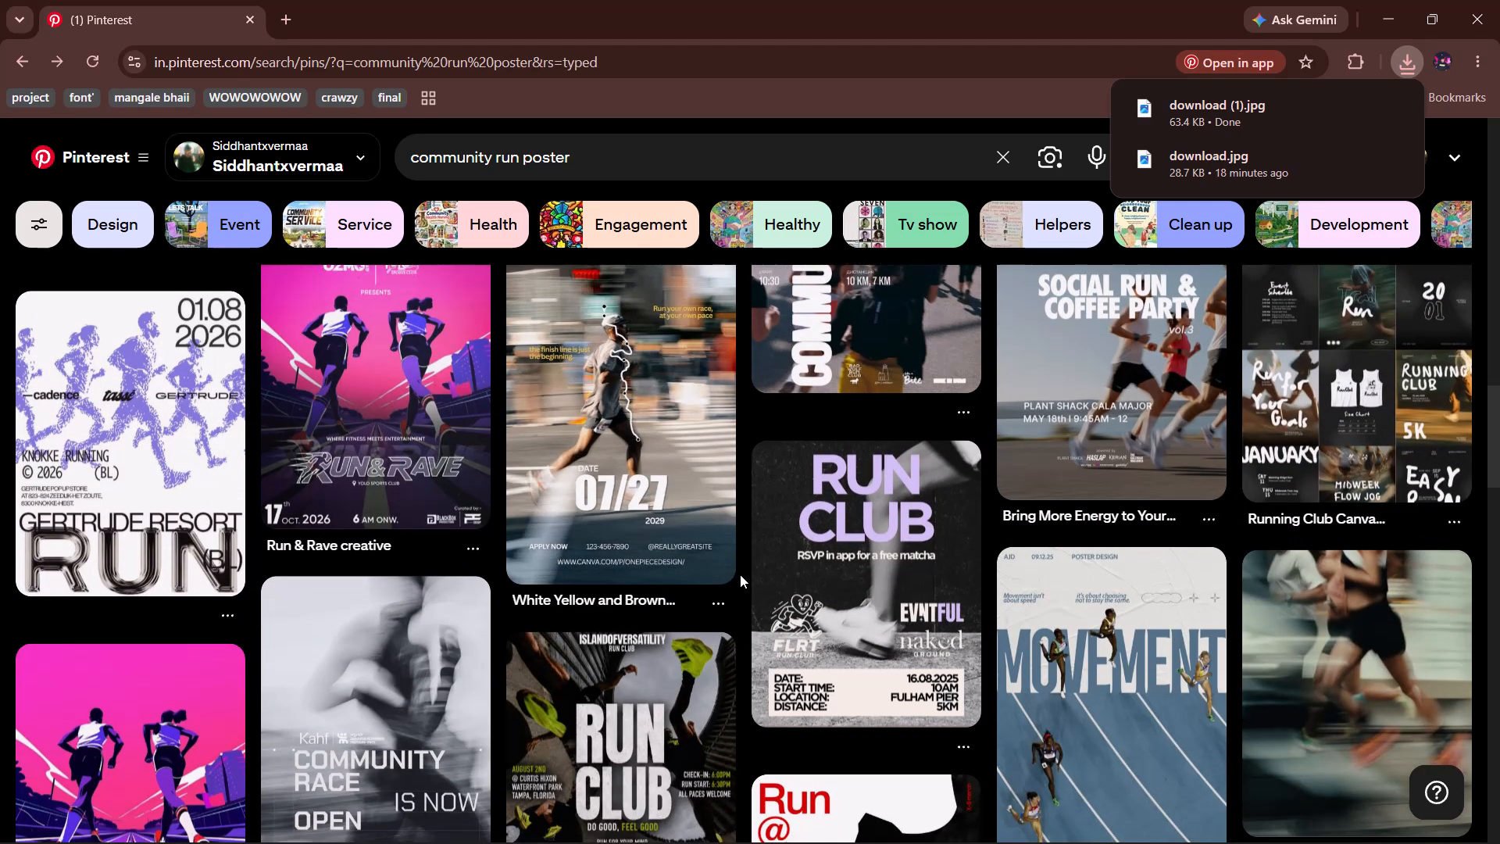
pyautogui.scroll(-2, 740, 574)
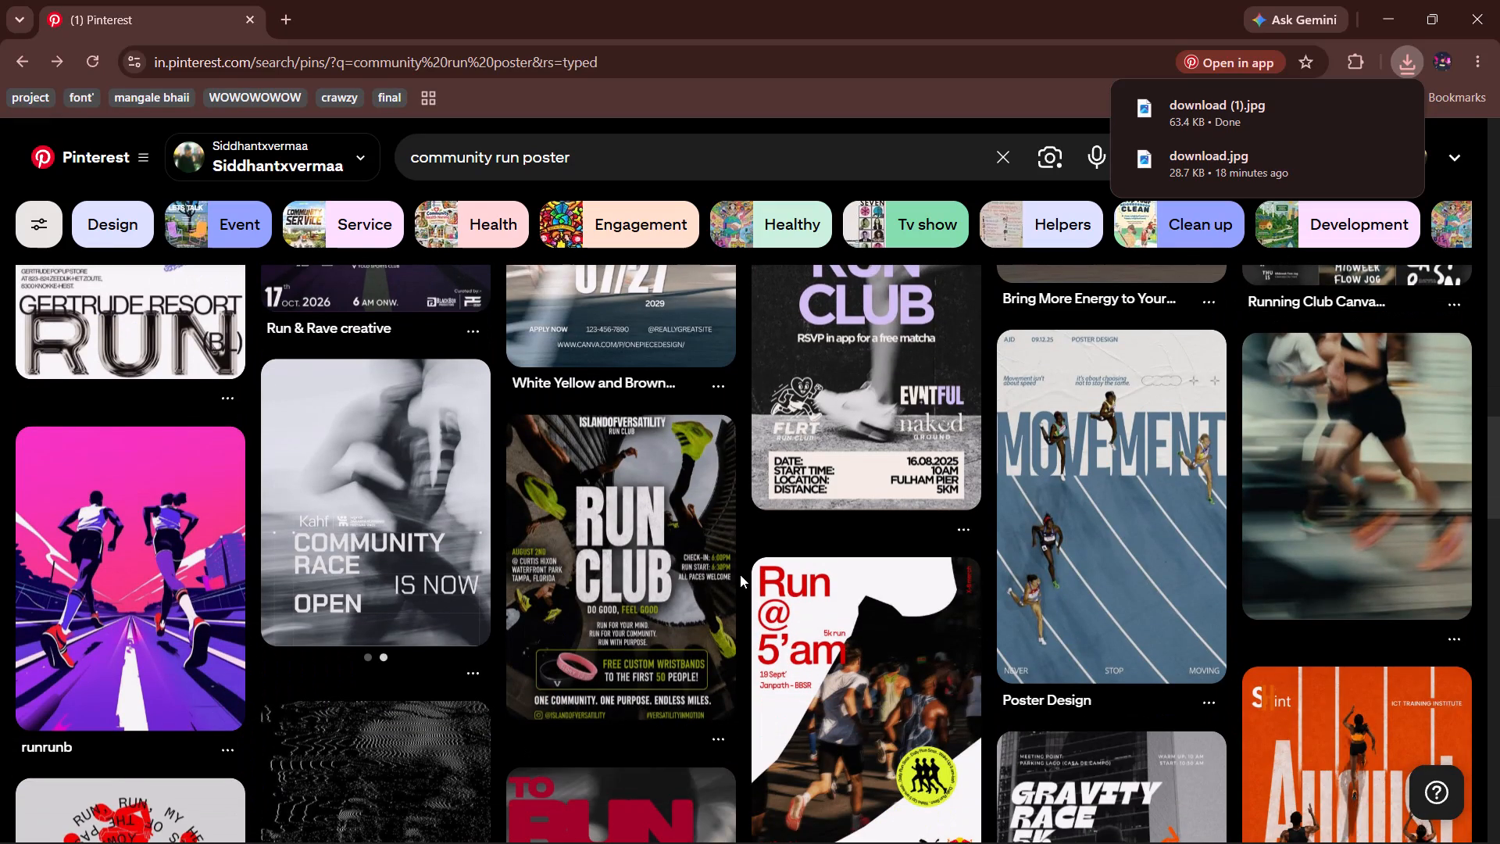
pyautogui.scroll(-2, 740, 574)
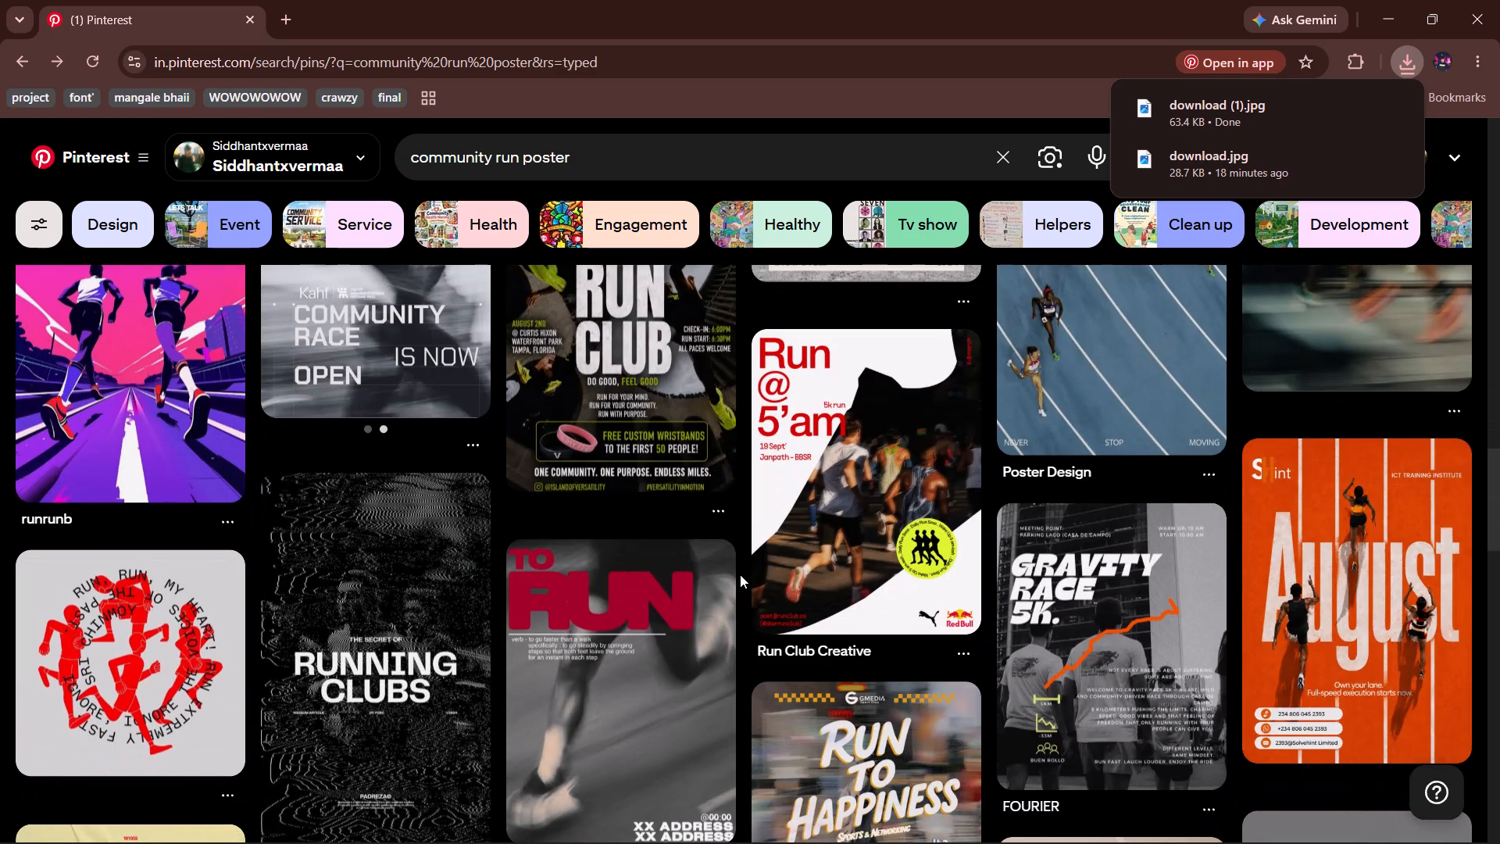
# Switch to Photoshop and delete the runner, motion streak, COMMUNITY, RUN 5K and other artwork layers, keeping only the Background layer.
pyautogui.hotkey('alt', 'Tab')
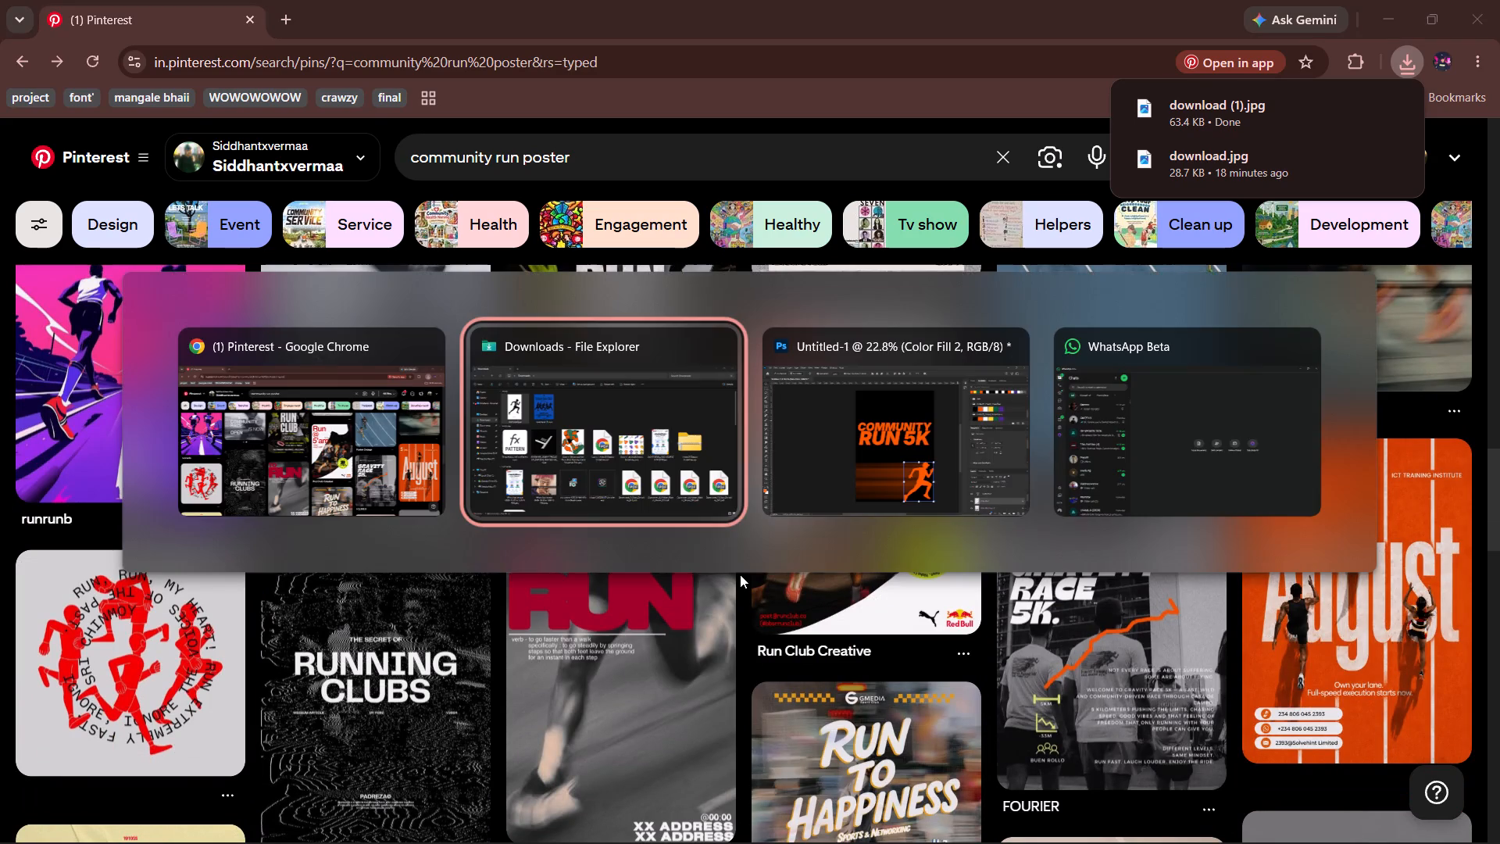
pyautogui.hotkey('alt', 'Tab')
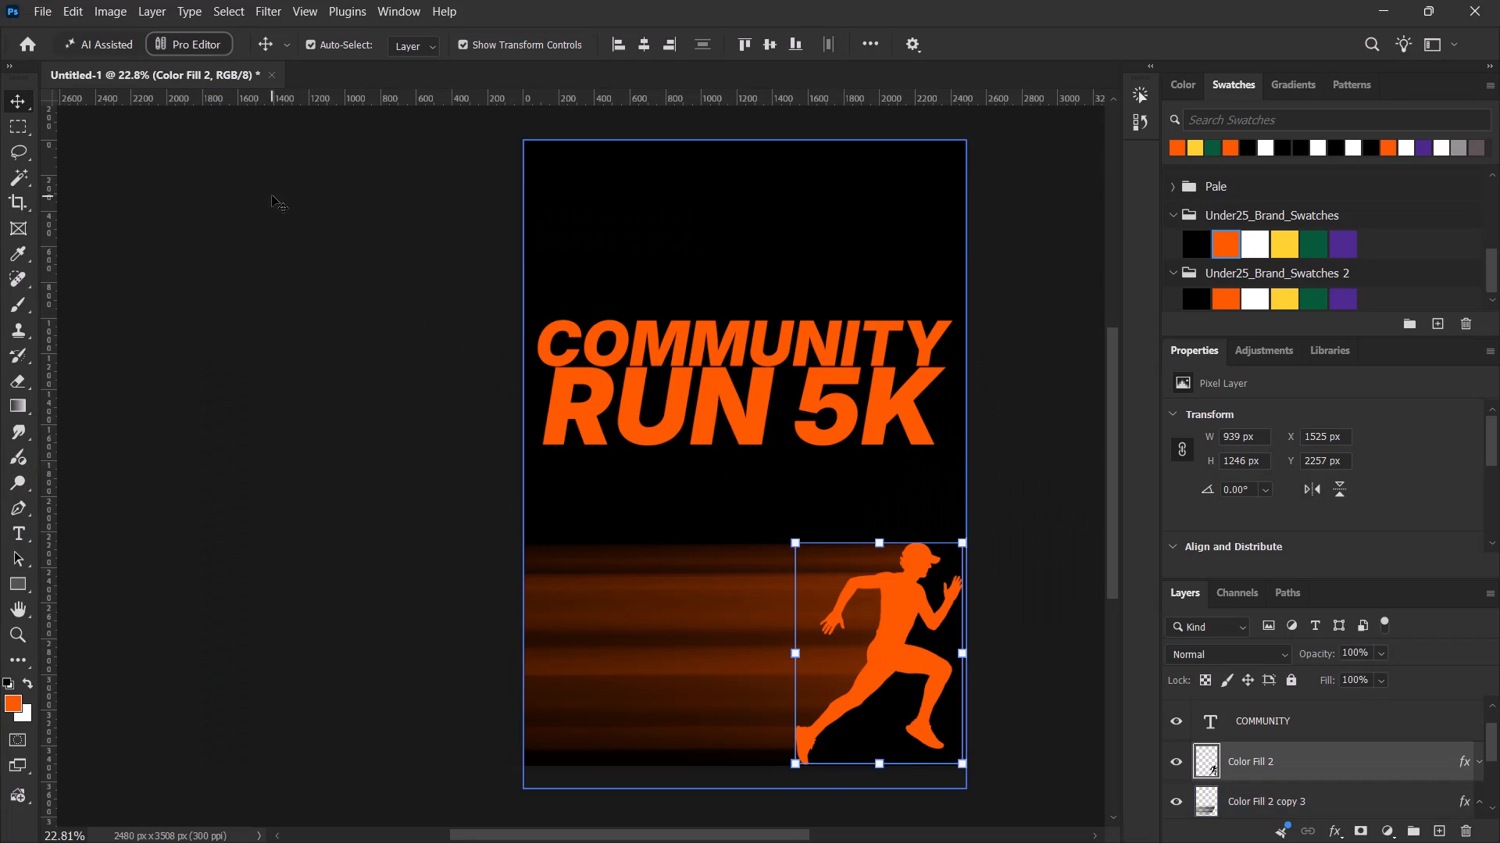
pyautogui.hotkey('ctrl', 'a')
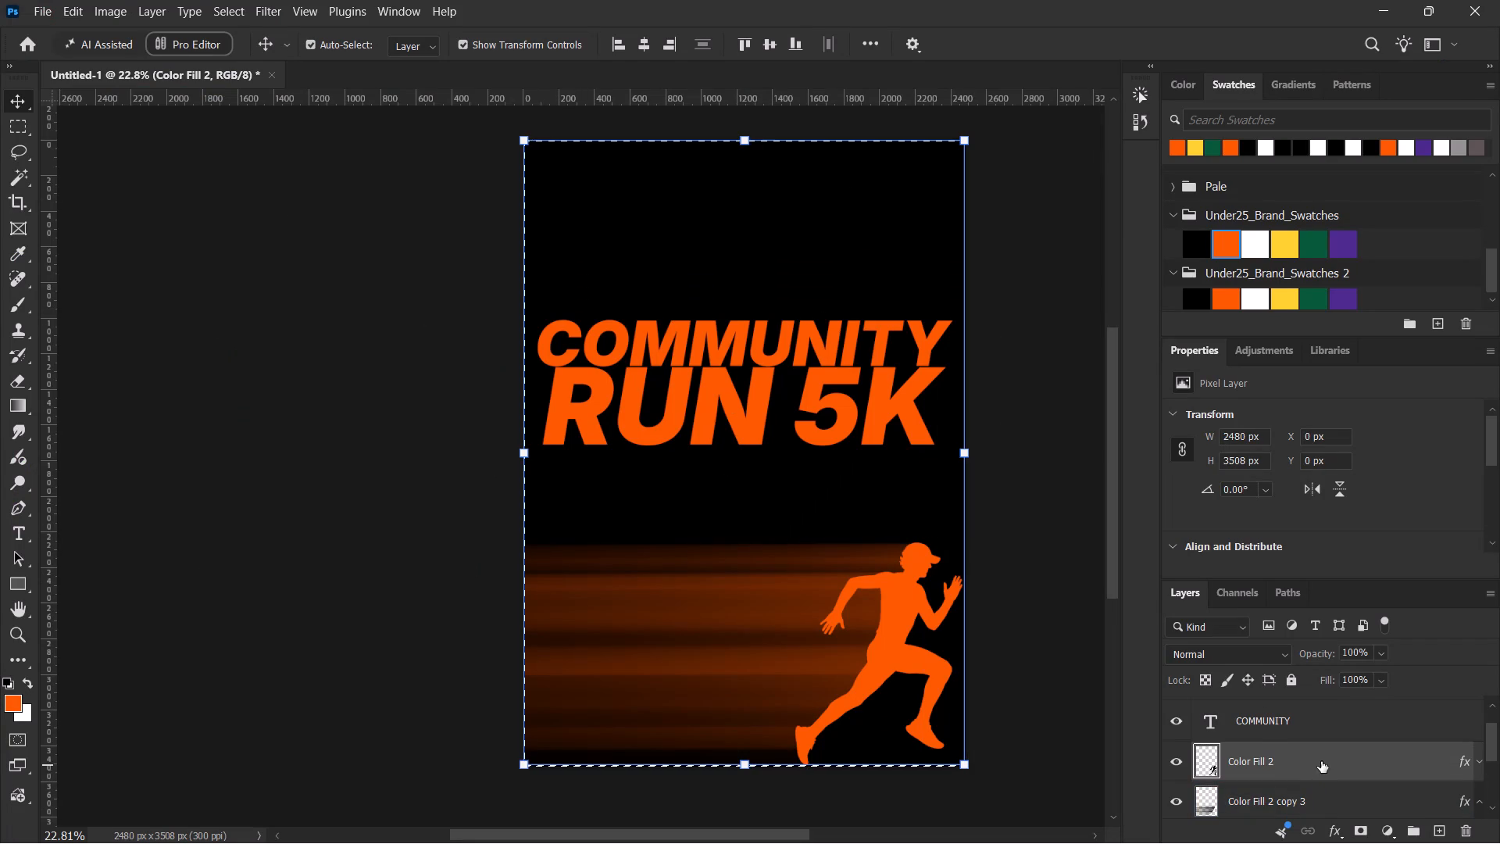
pyautogui.press('Delete')
pyautogui.click(1319, 731)
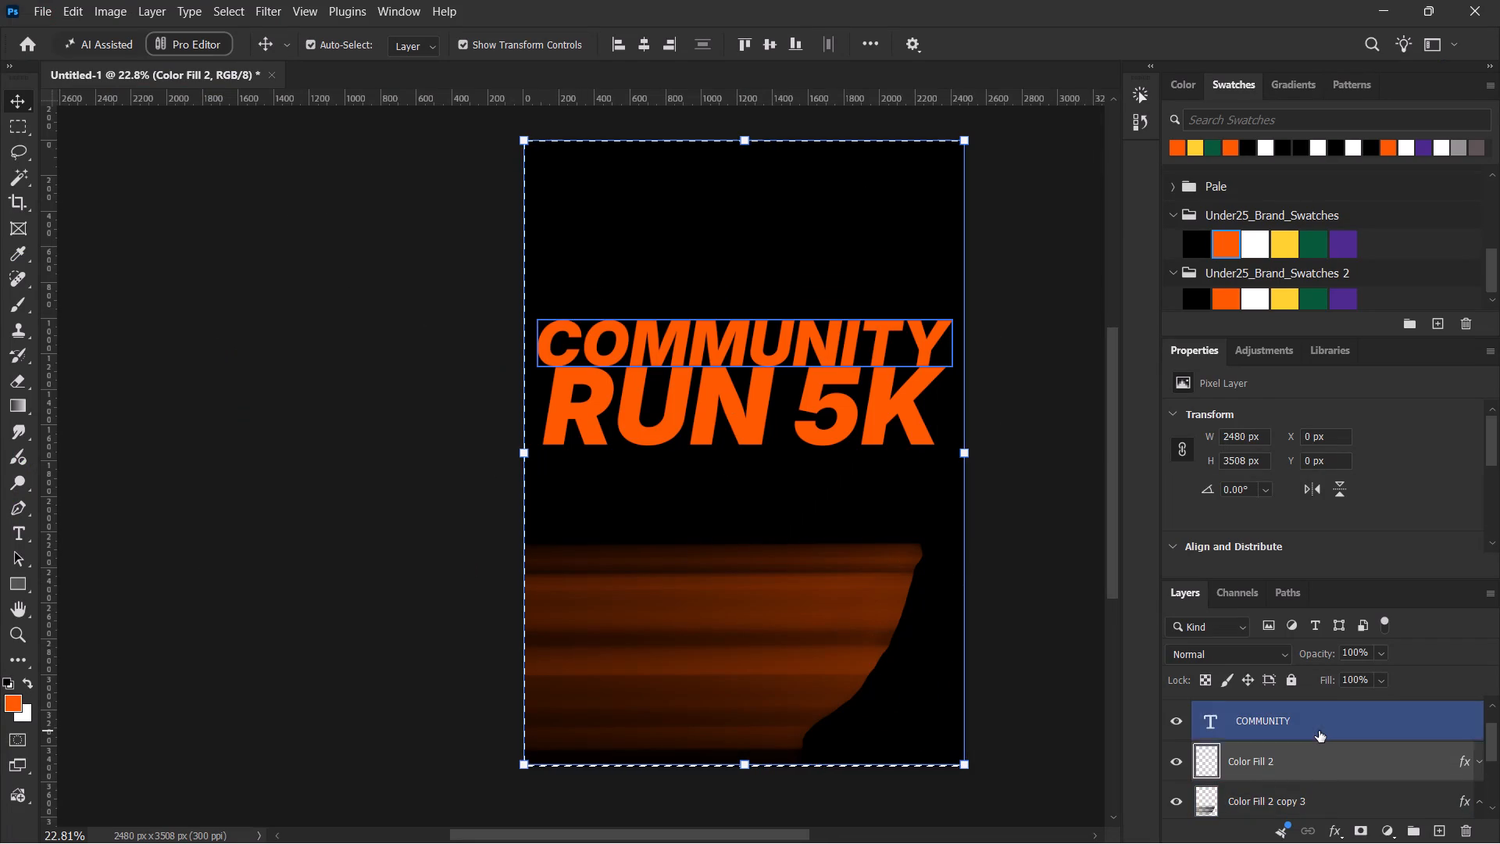
pyautogui.press('Delete')
pyautogui.press('Delete')
pyautogui.press('Delete')
pyautogui.press('Delete')
pyautogui.click(745, 335)
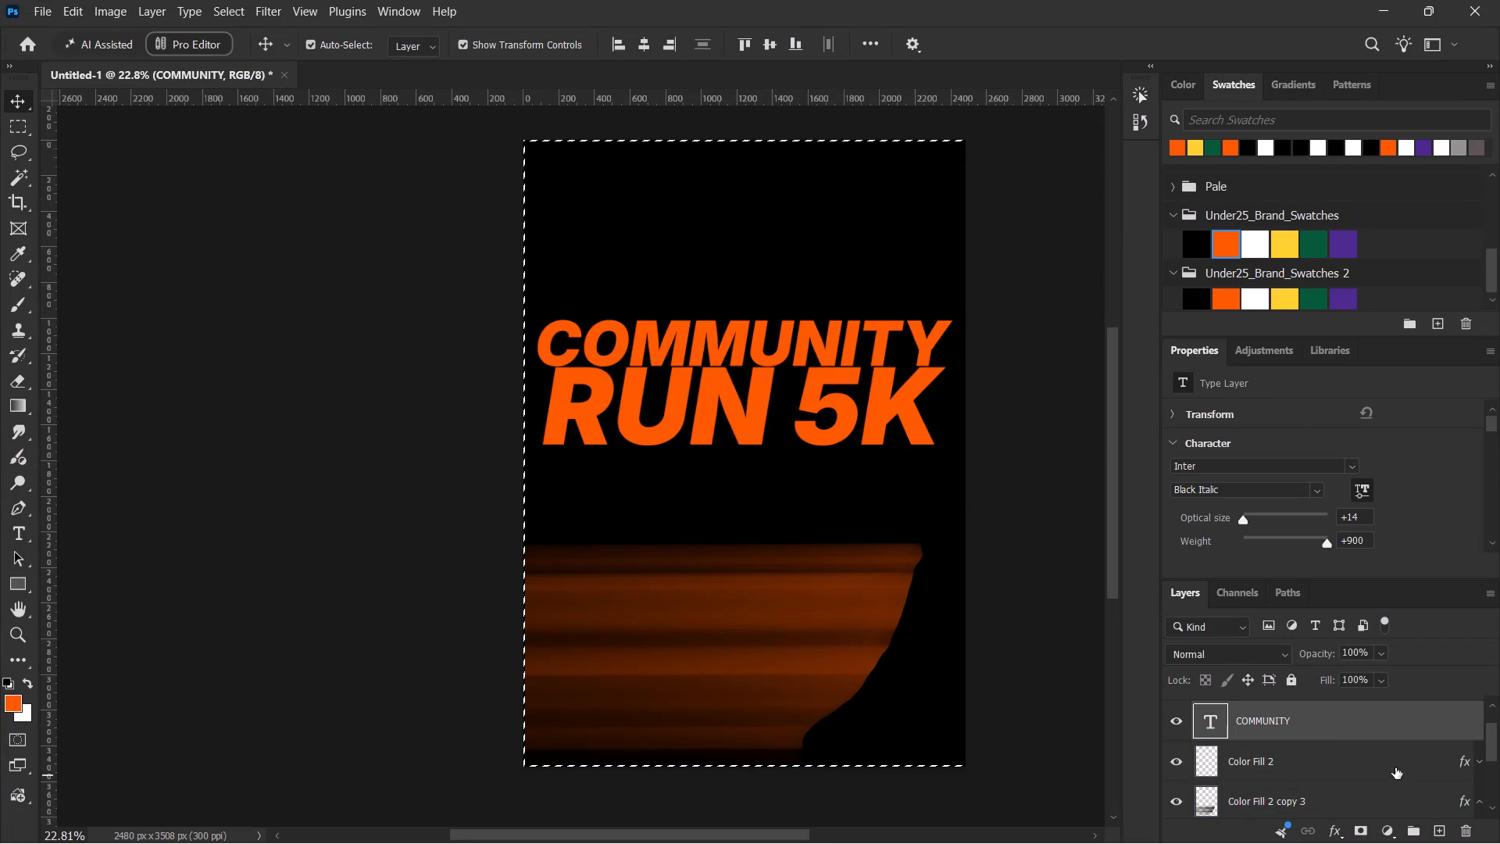
pyautogui.hotkey('ctrl', 'd')
pyautogui.scroll(6, 1352, 731)
pyautogui.click(1341, 732)
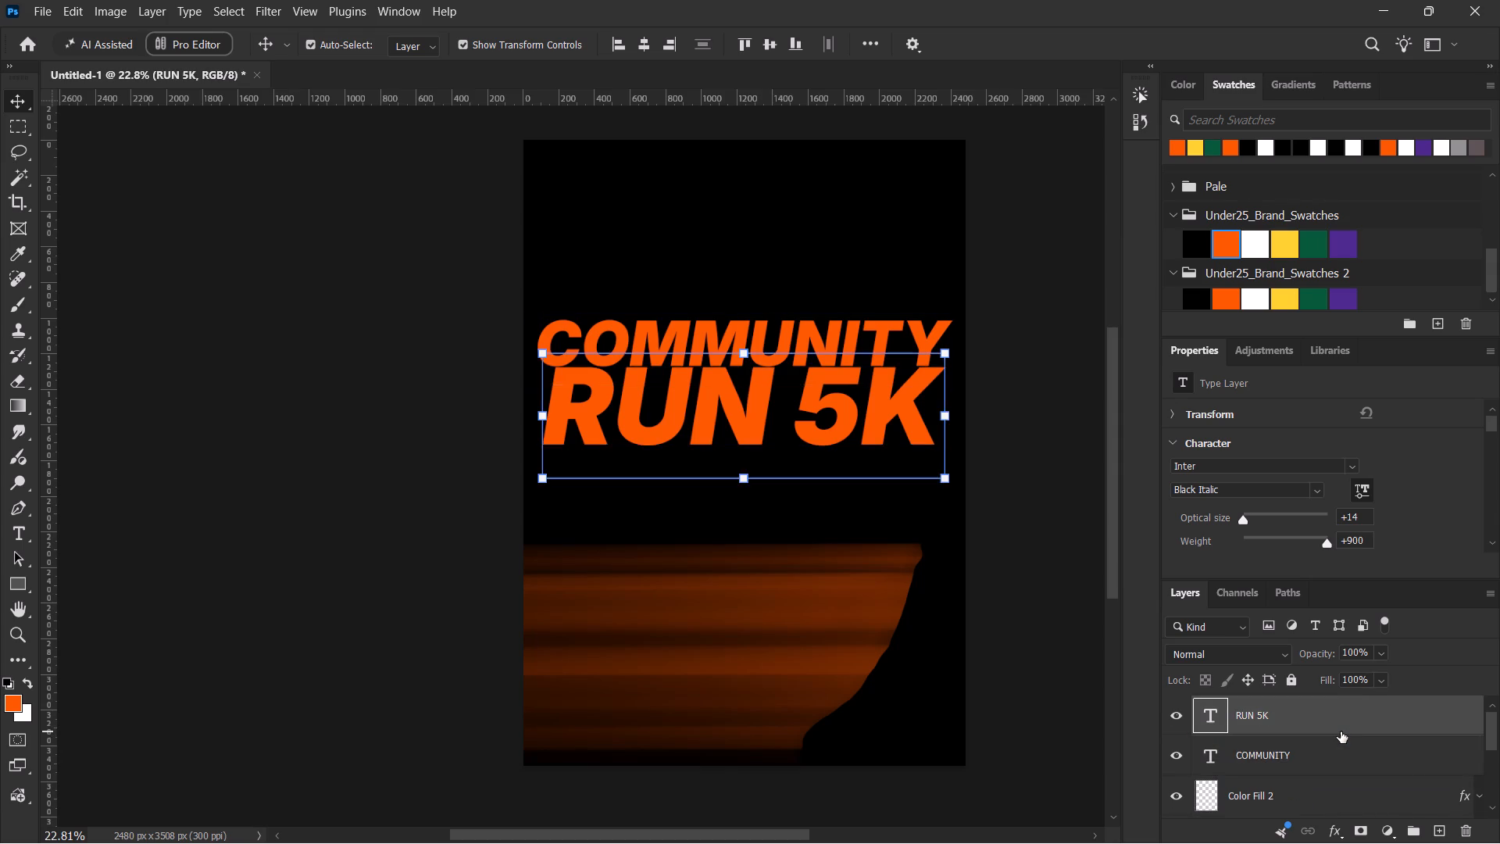
pyautogui.press('Delete')
pyautogui.press('Delete')
pyautogui.press('Delete')
pyautogui.press('Delete')
pyautogui.press('Delete')
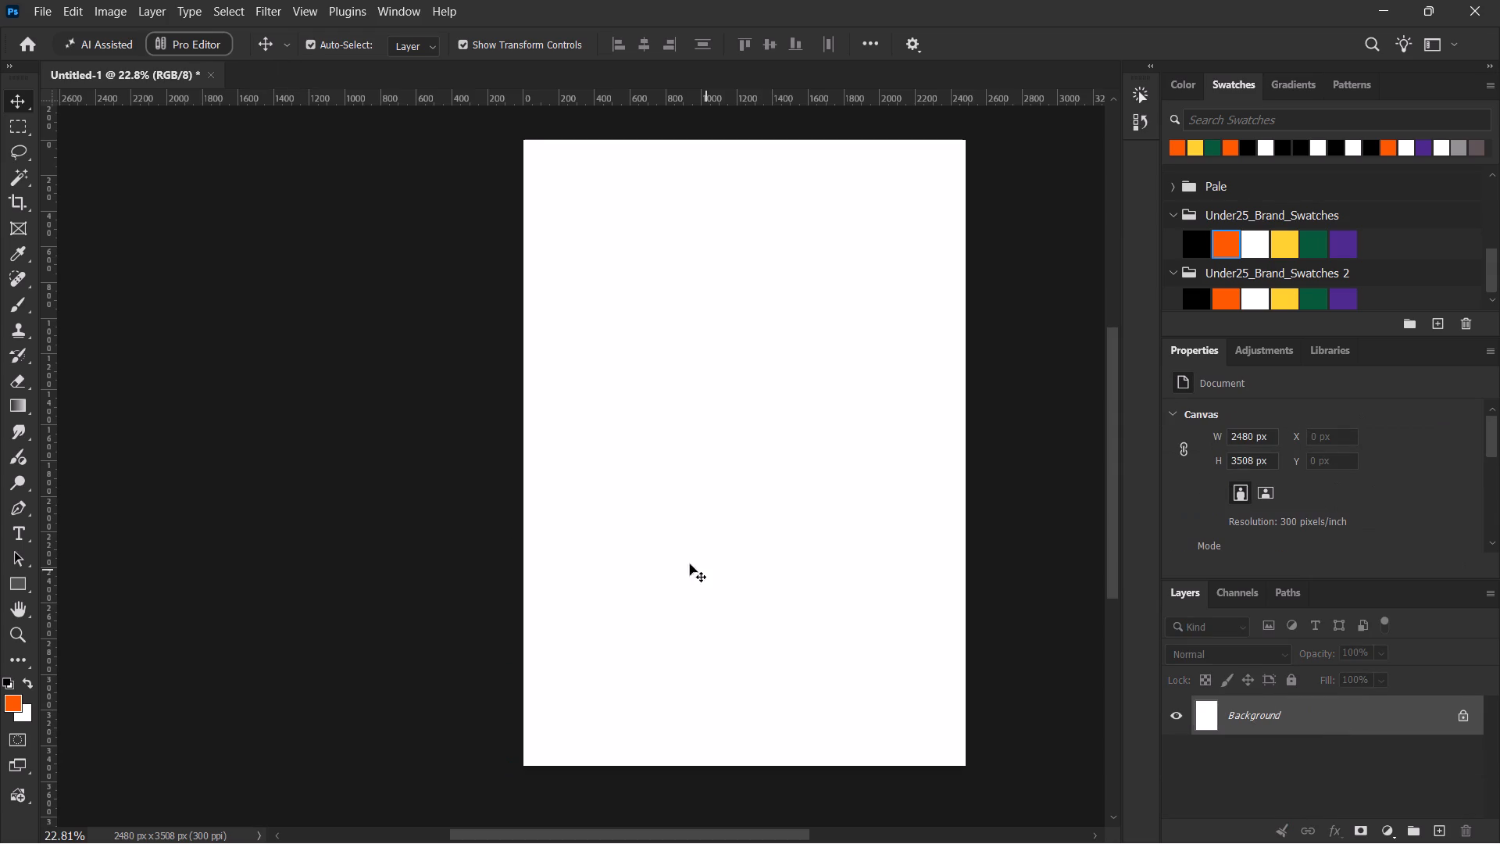
# Set the document's background fill to the brand swatch orange, fe5a00.
pyautogui.press('space')
pyautogui.press('space')
pyautogui.press('space')
pyautogui.moveTo(689, 535); pyautogui.dragTo(616, 532)
pyautogui.press('space')
pyautogui.click(667, 544)
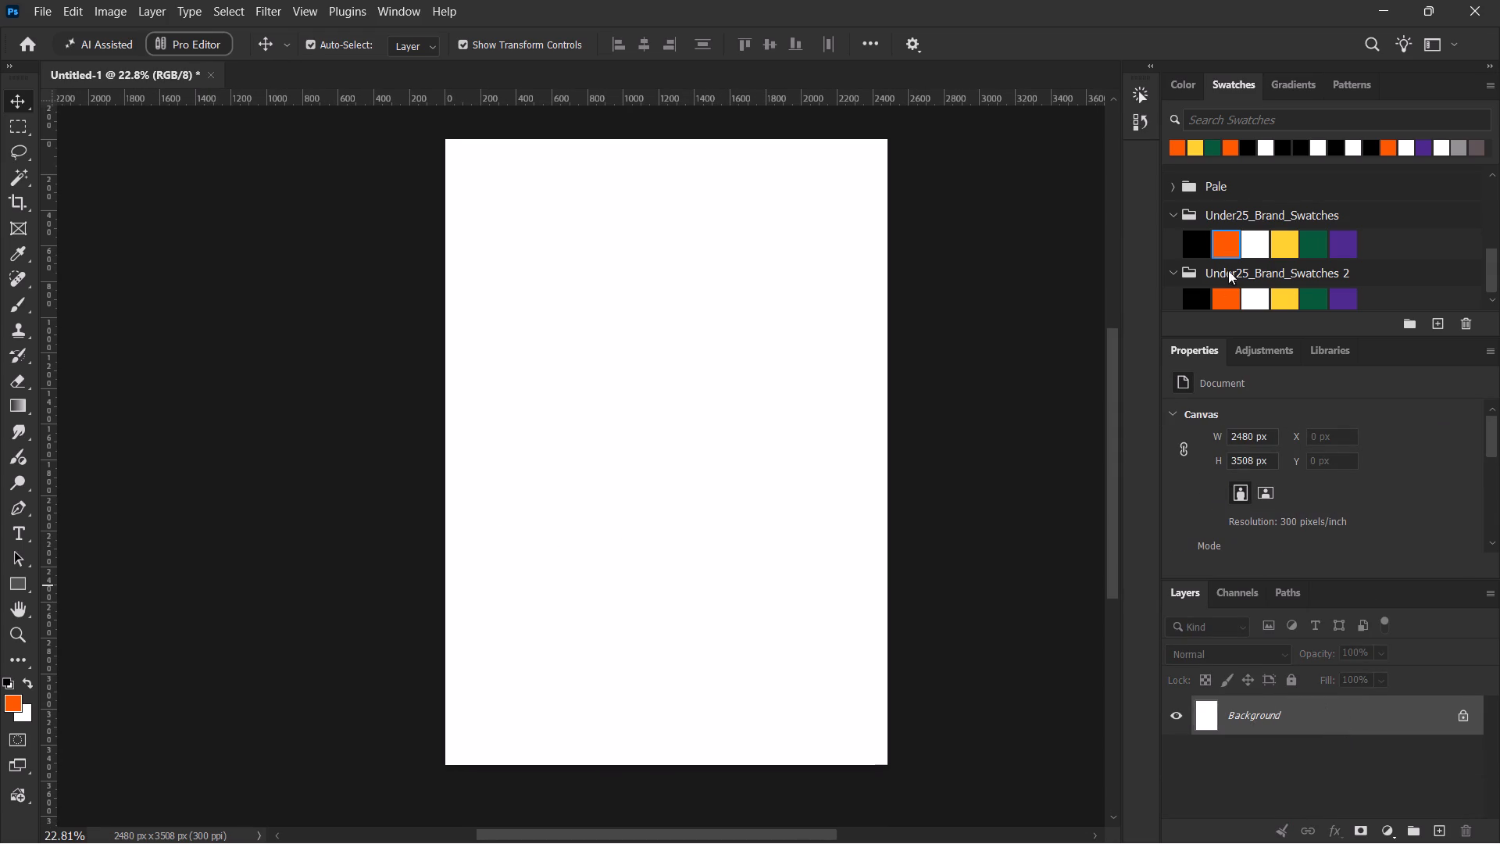
pyautogui.scroll(8, 1217, 493)
pyautogui.scroll(-6, 1217, 493)
pyautogui.click(1233, 502)
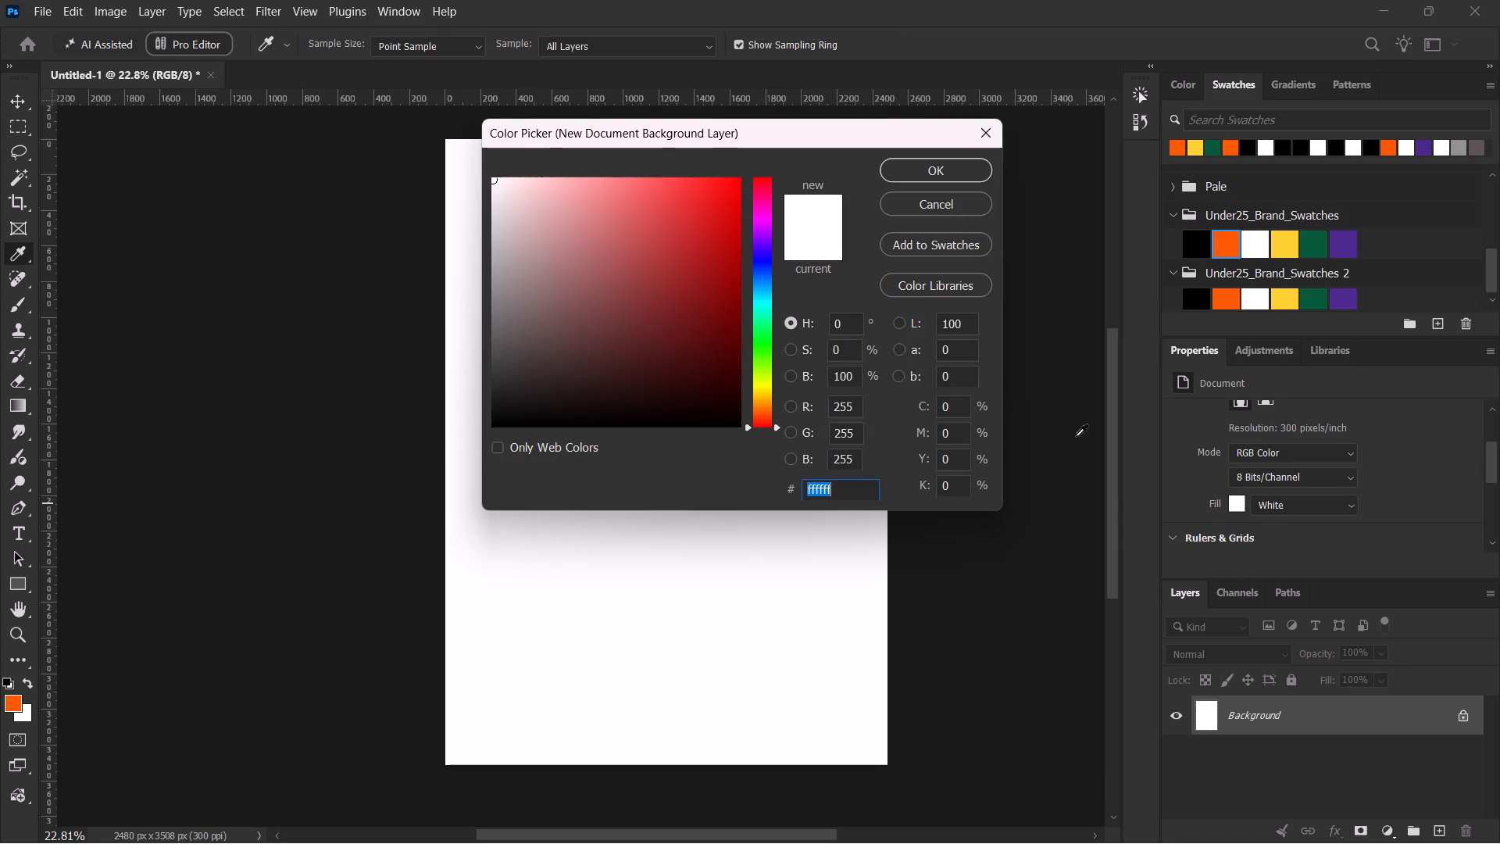
pyautogui.click(1229, 251)
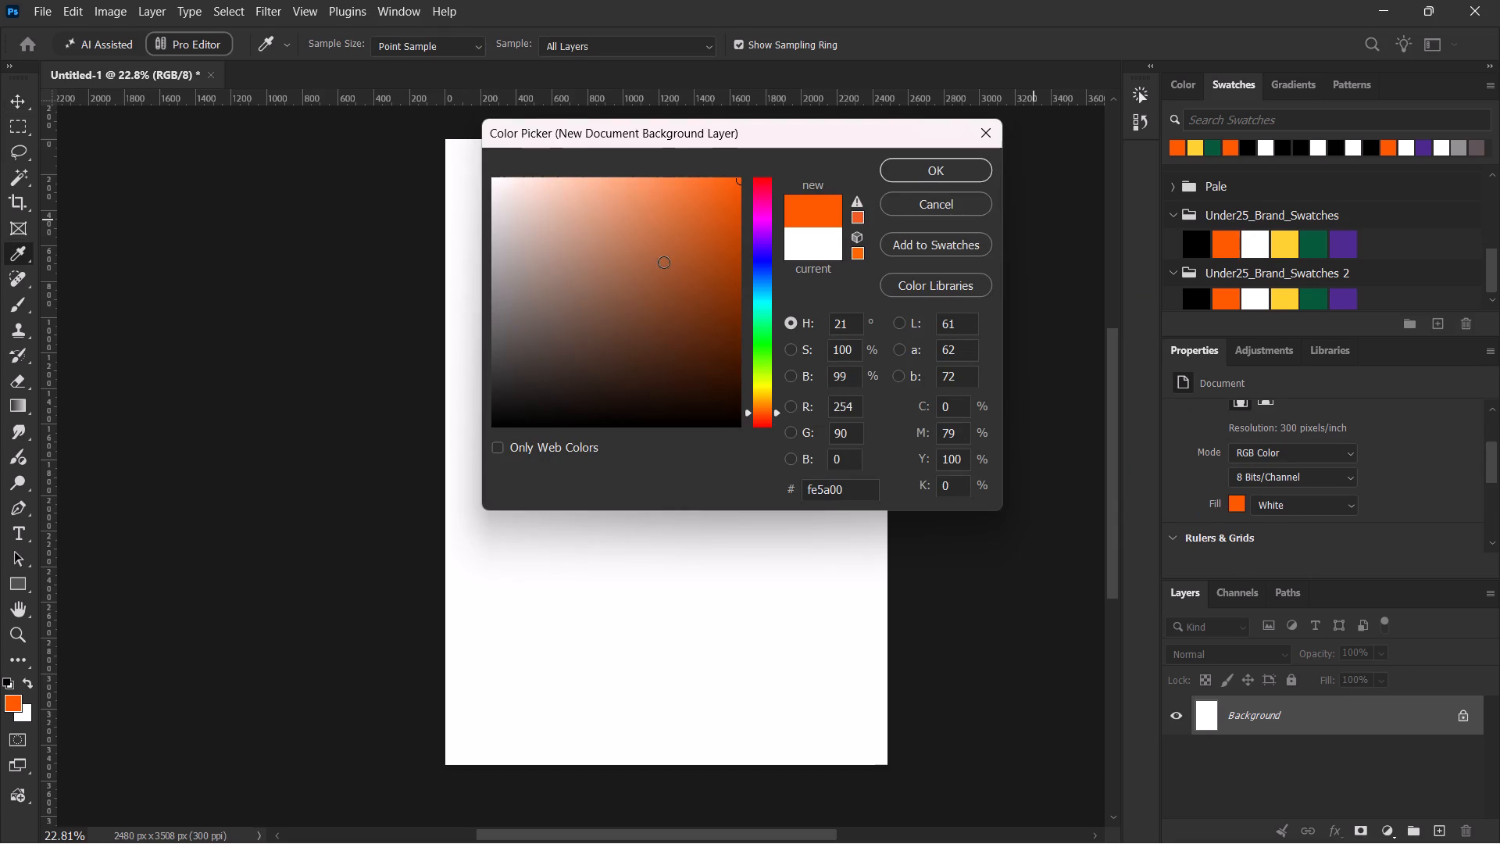
pyautogui.click(928, 179)
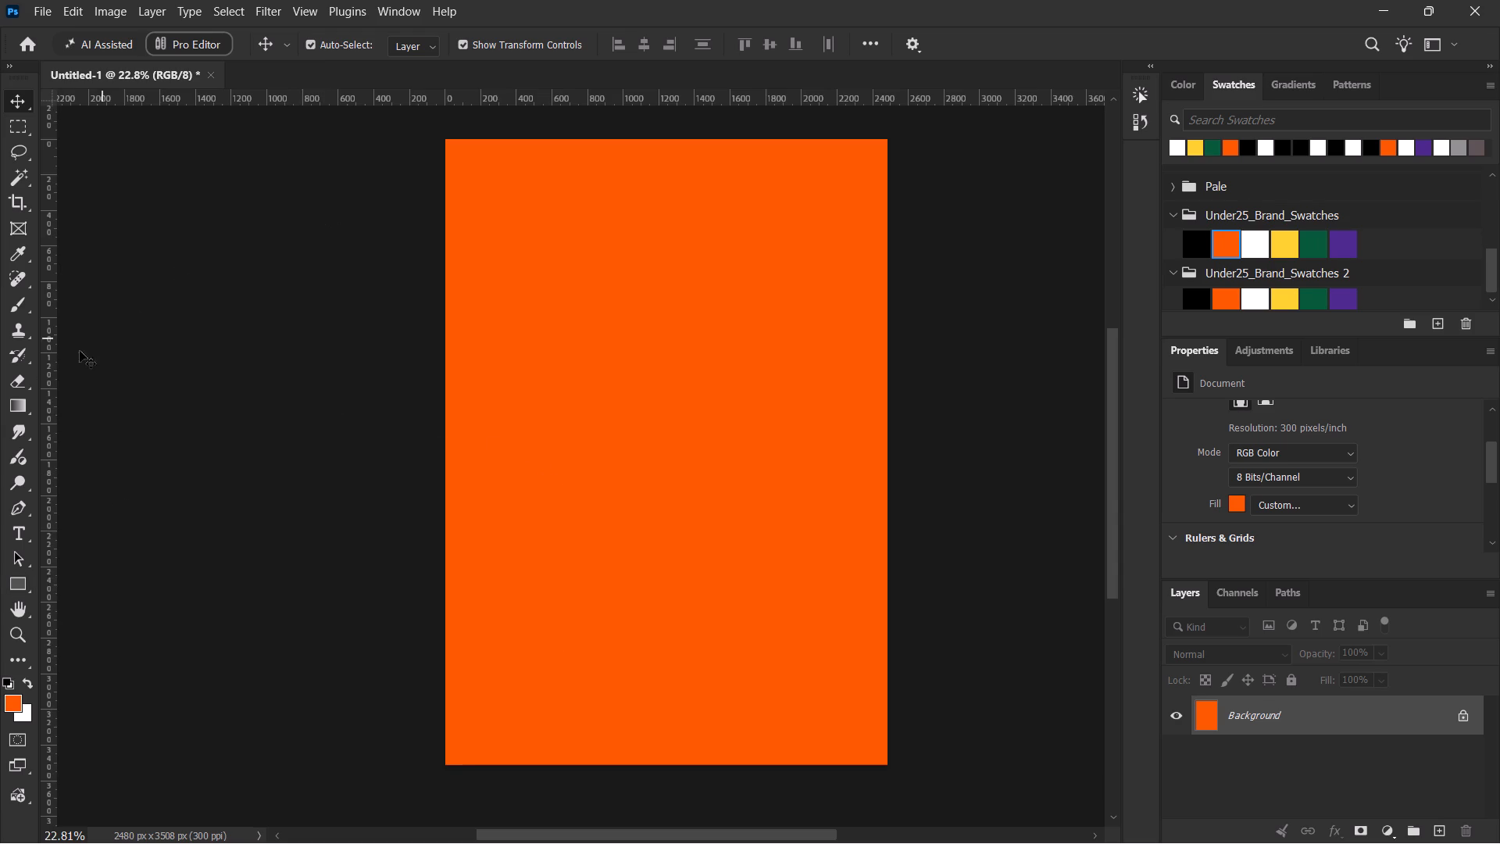
# Place one vertical and one horizontal guide crossing at the centre of the orange poster canvas.
pyautogui.moveTo(45, 378); pyautogui.dragTo(641, 434)
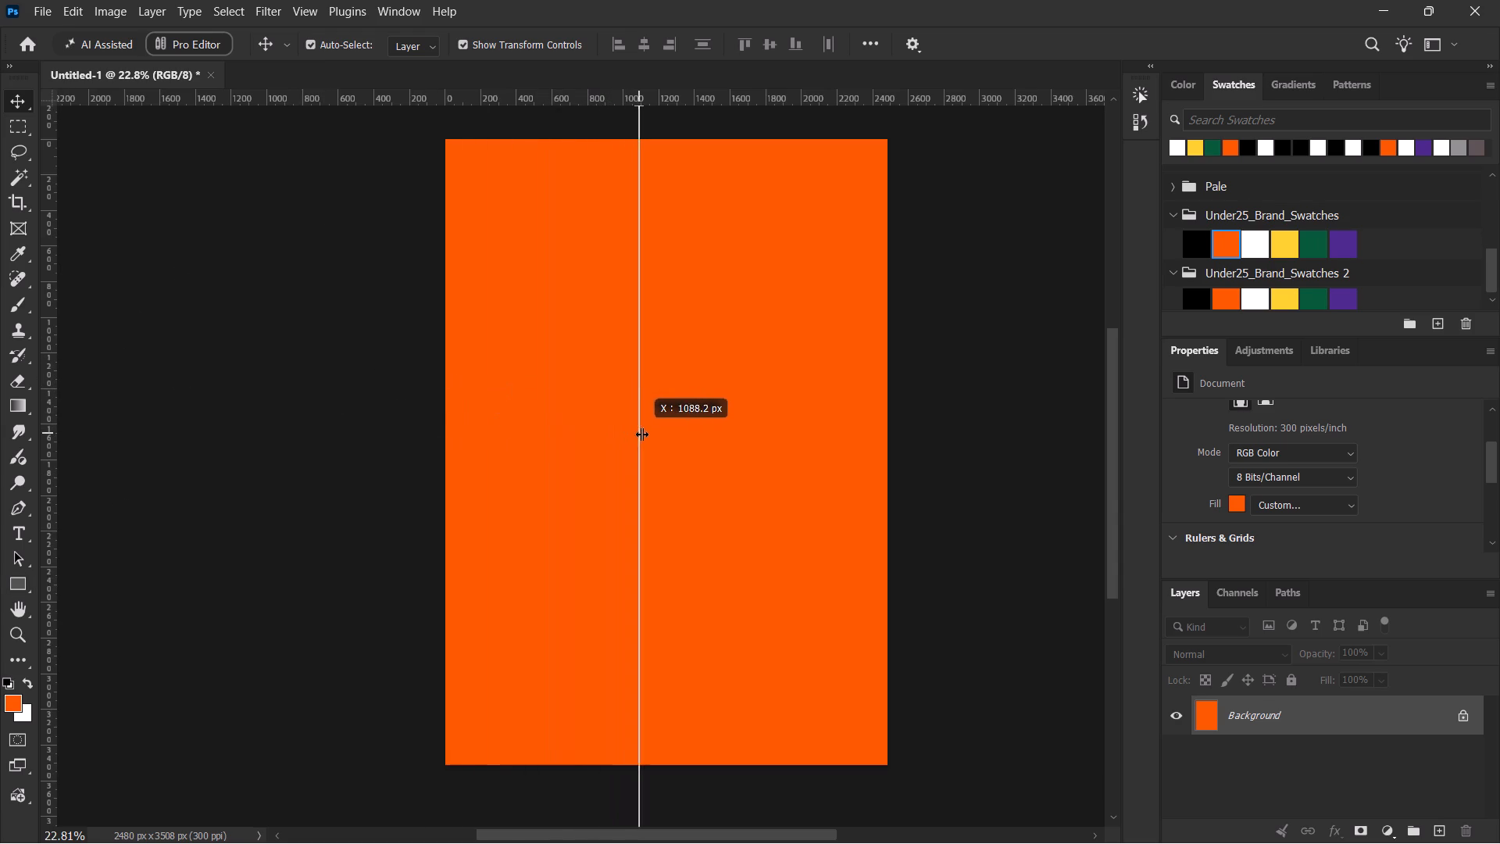
pyautogui.moveTo(641, 434); pyautogui.dragTo(662, 435)
pyautogui.moveTo(810, 94); pyautogui.dragTo(790, 441)
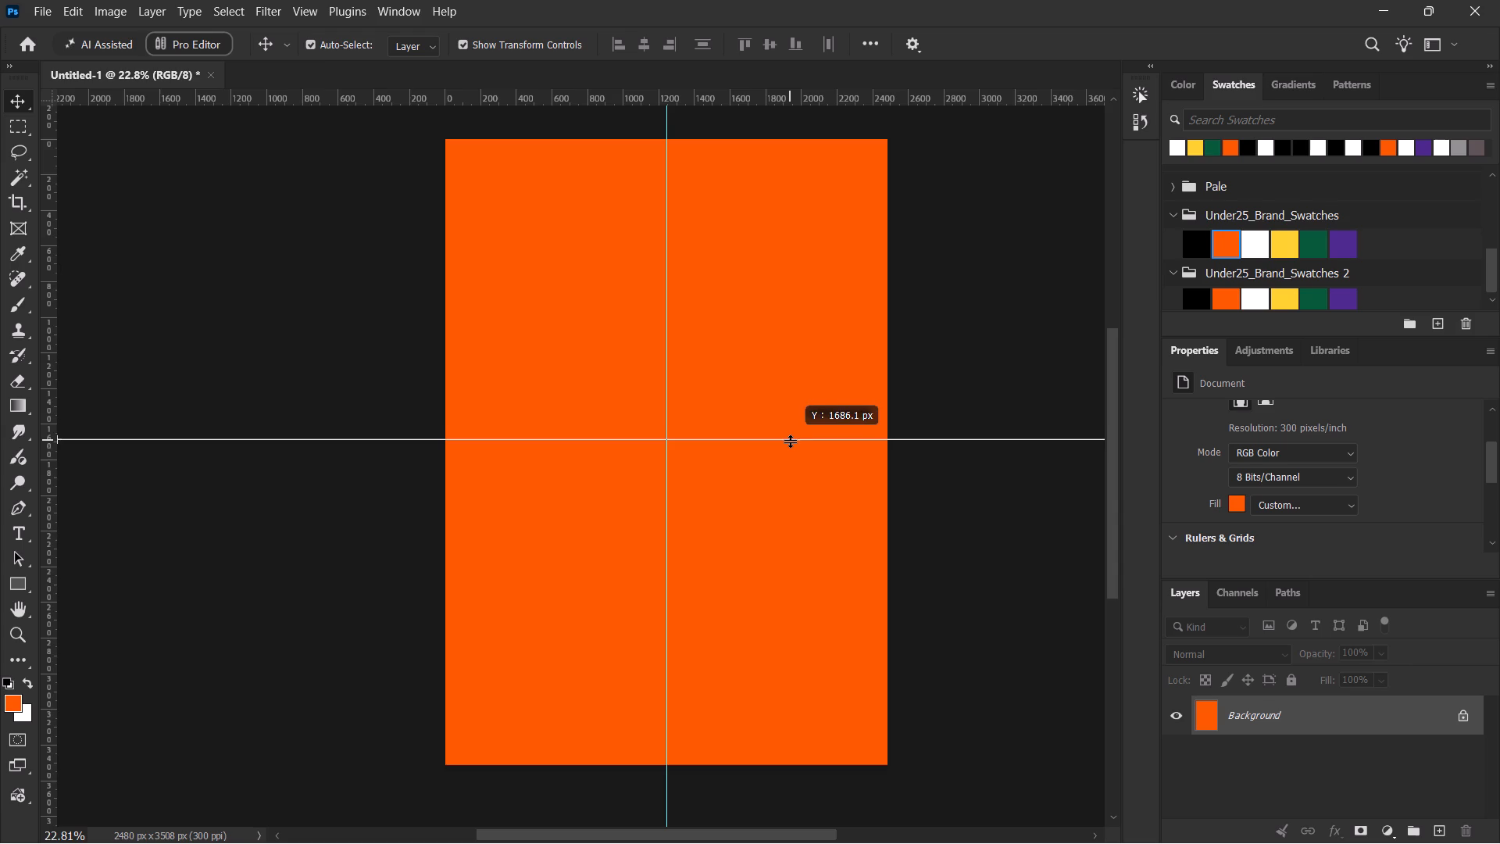
pyautogui.moveTo(790, 441); pyautogui.dragTo(790, 445)
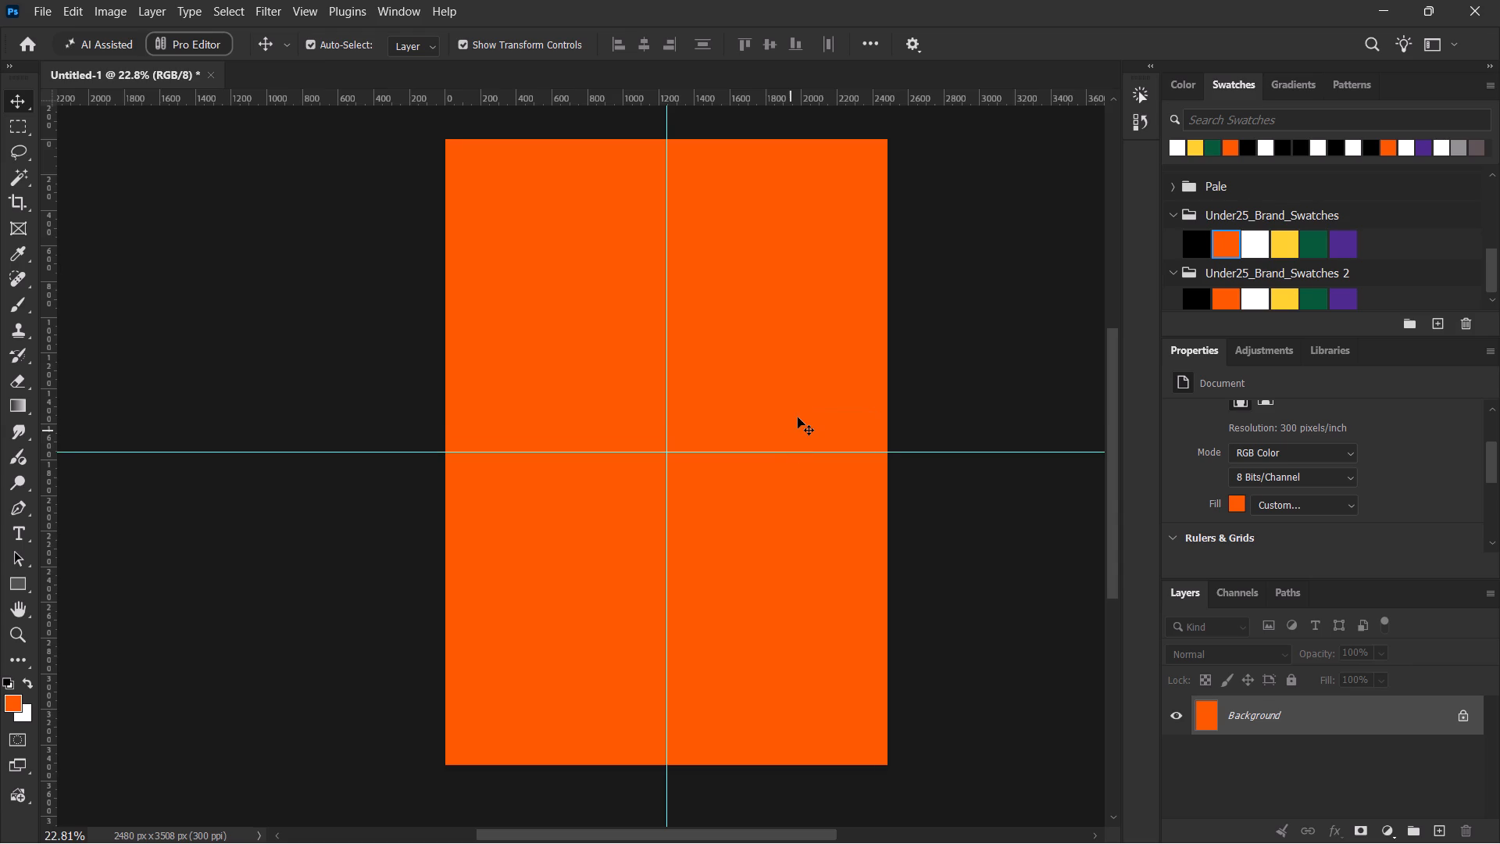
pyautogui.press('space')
pyautogui.moveTo(681, 479); pyautogui.dragTo(694, 492)
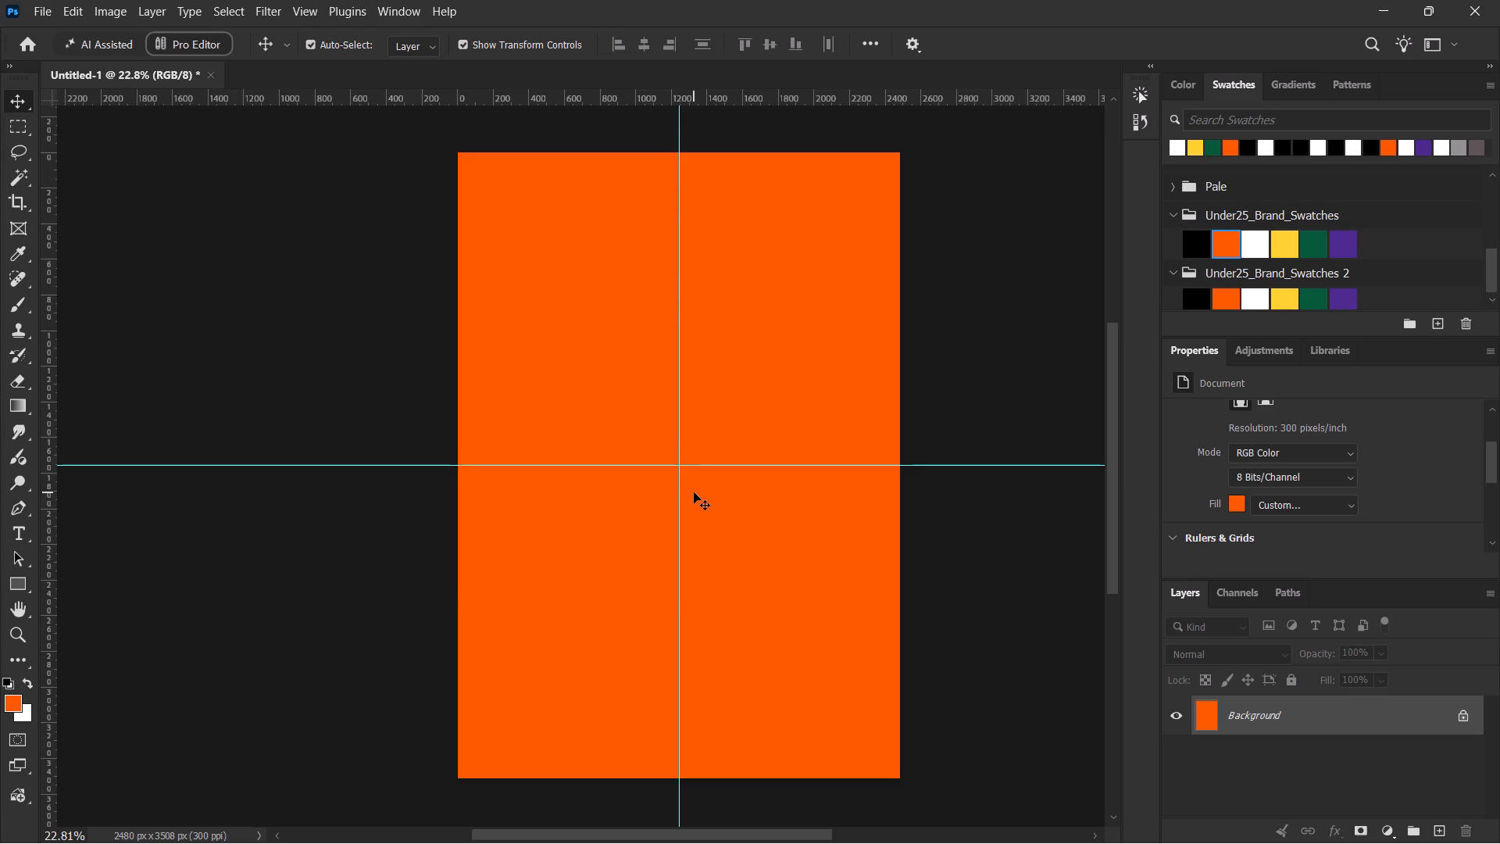
# Switch from Photoshop to the Pinterest poster references in Chrome.
pyautogui.hotkey('alt', 'Tab')
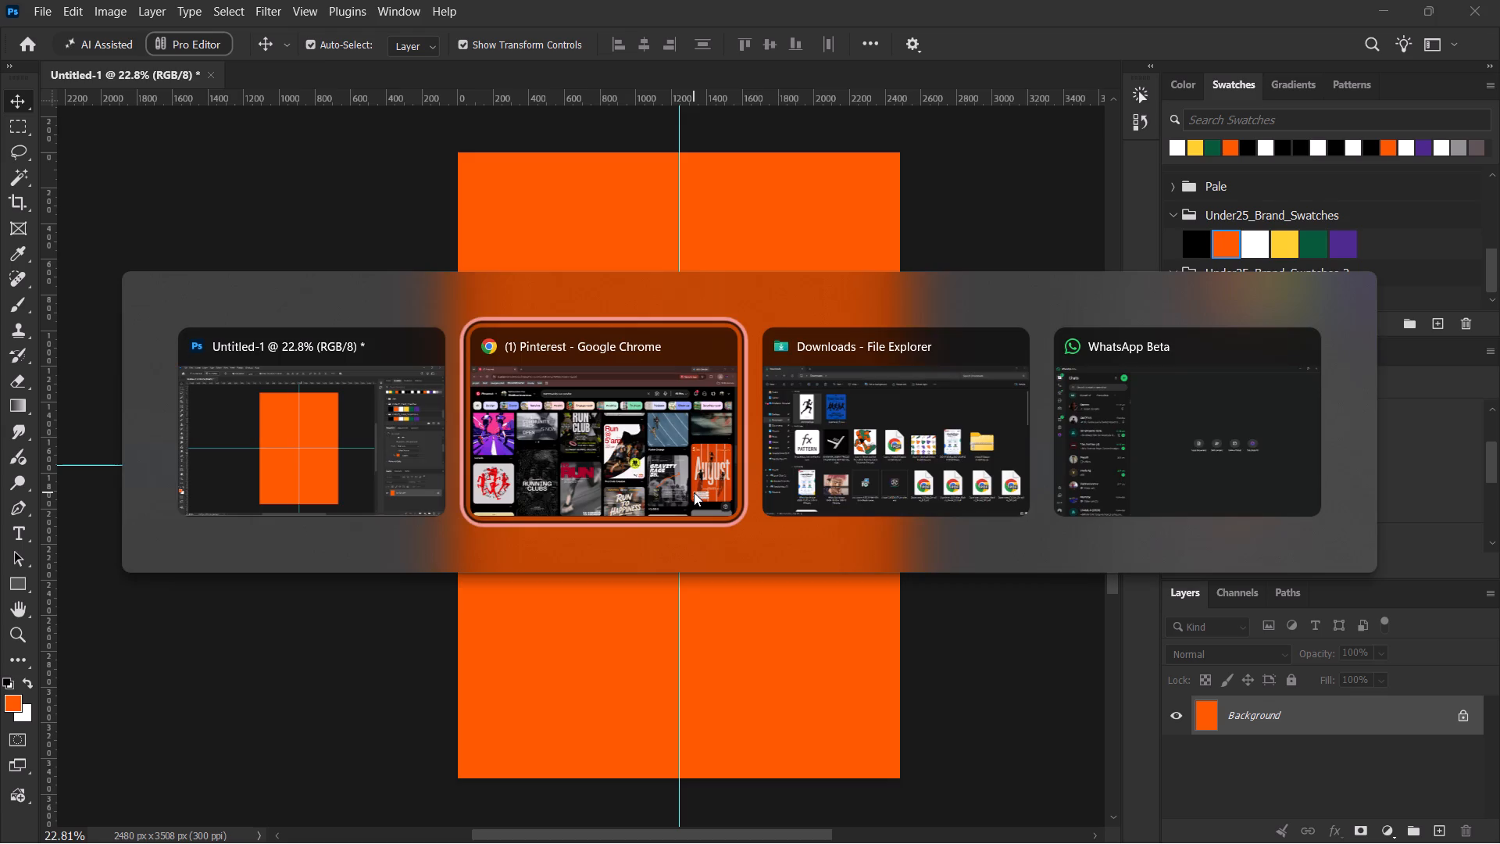
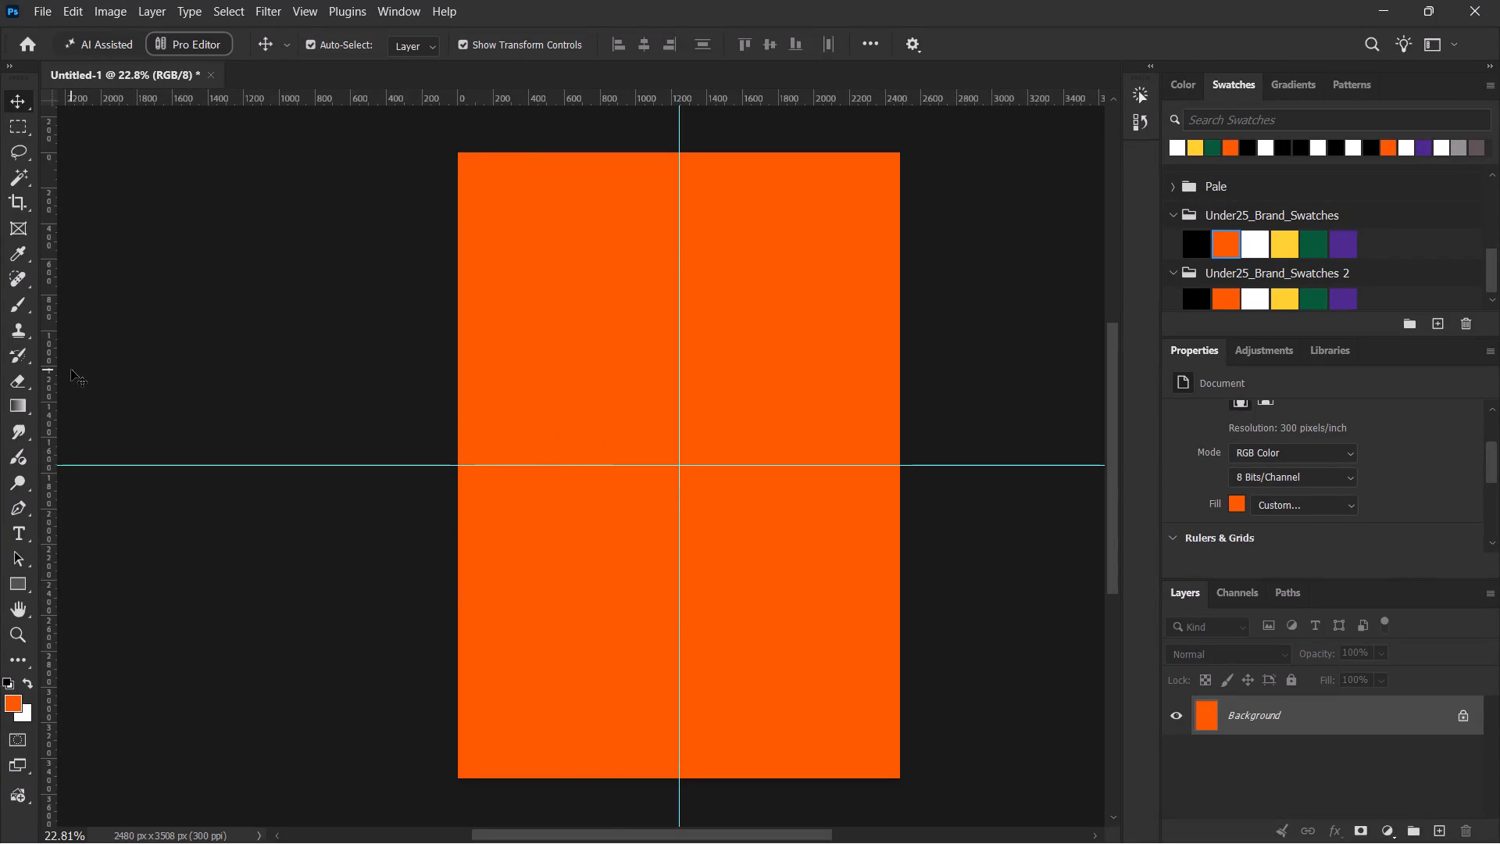
# Add vertical guides along the left and right edges of the orange poster canvas.
pyautogui.moveTo(47, 381); pyautogui.dragTo(365, 420)
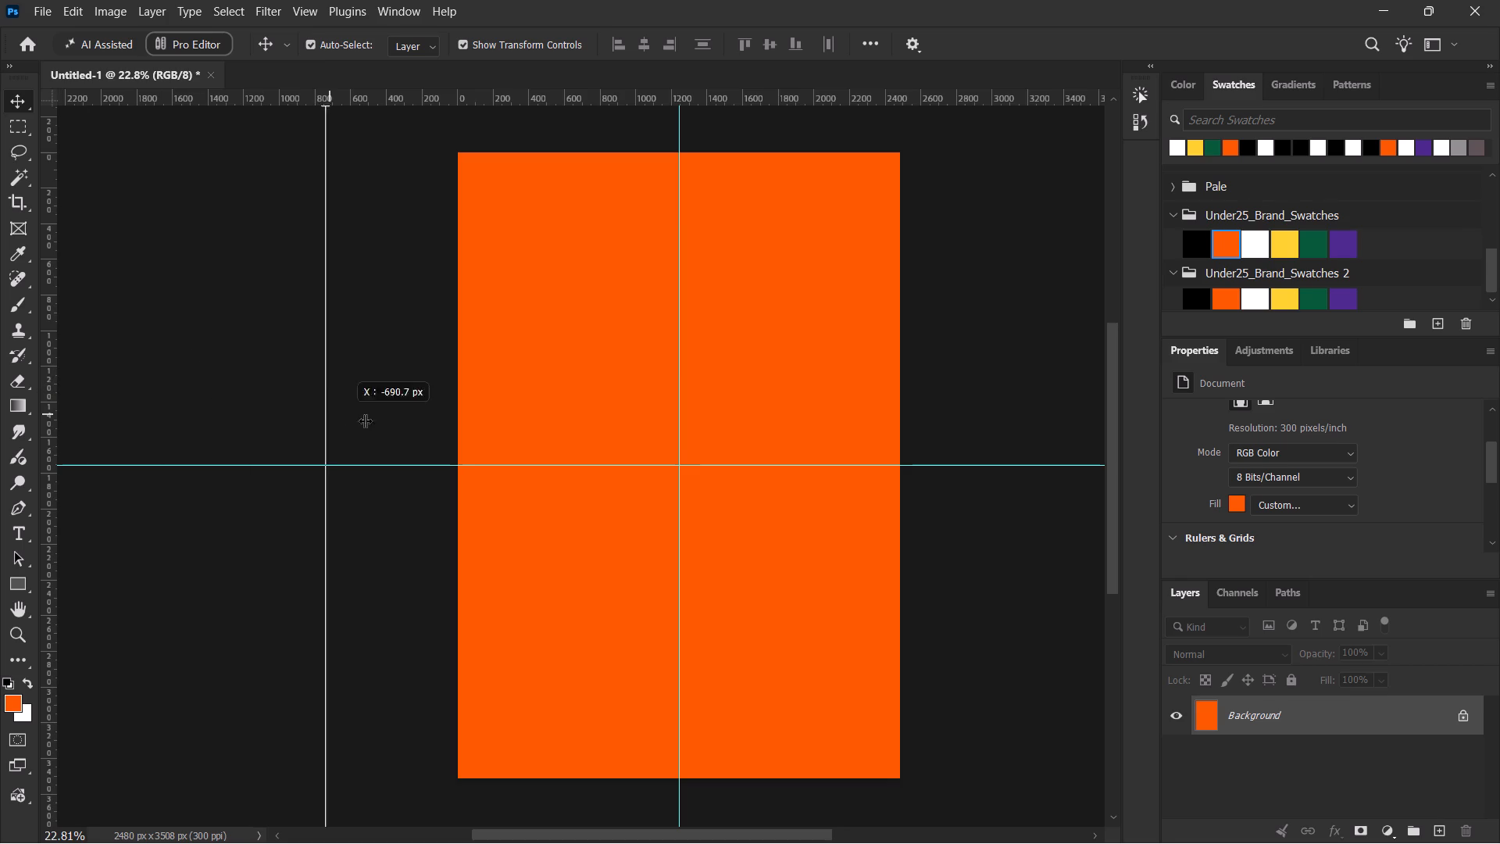
pyautogui.moveTo(365, 420); pyautogui.dragTo(570, 455)
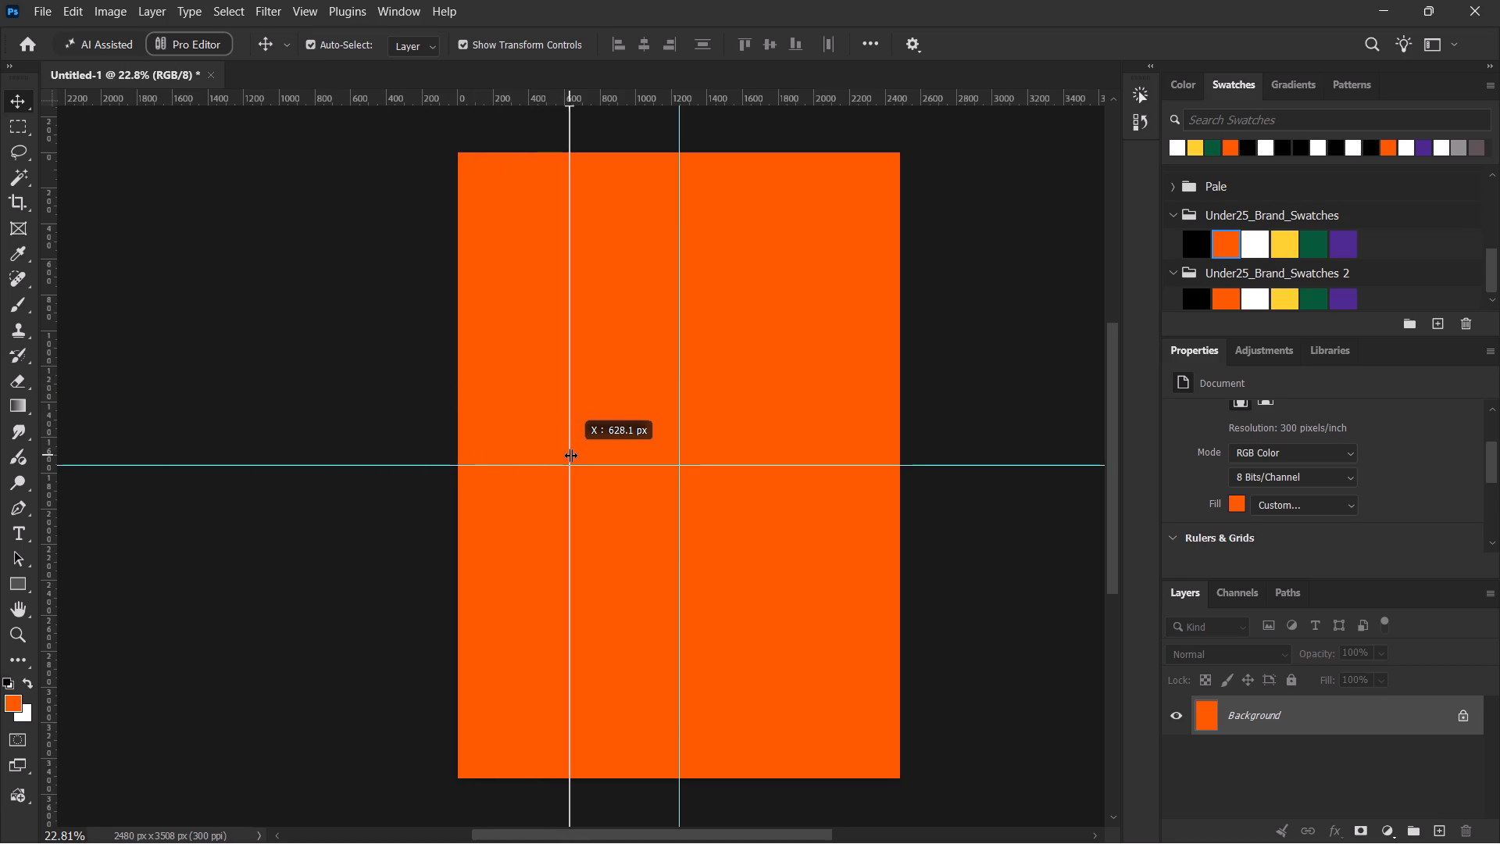
pyautogui.moveTo(570, 455); pyautogui.dragTo(575, 463)
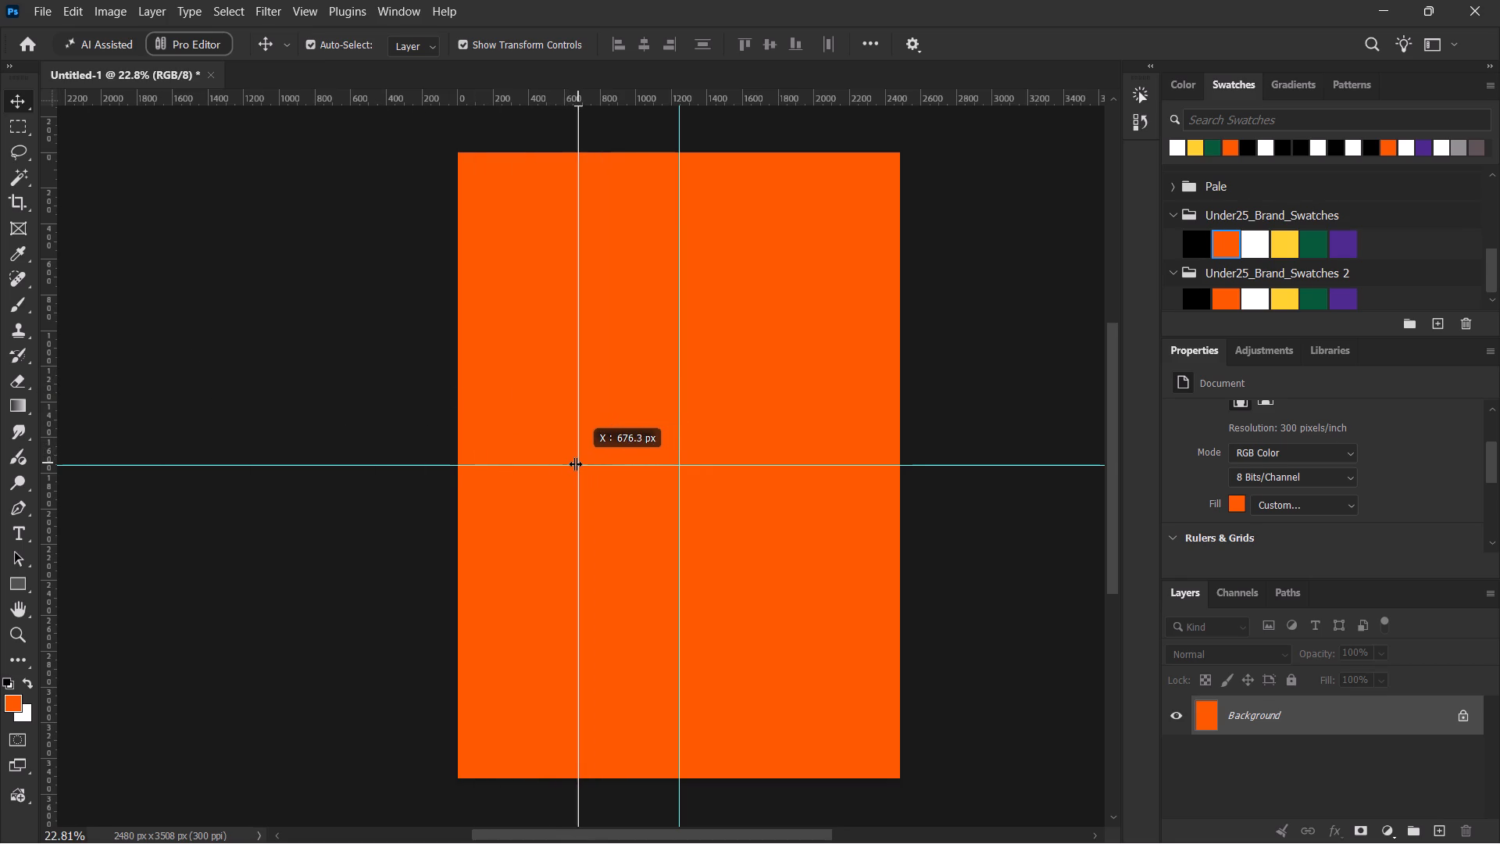
pyautogui.moveTo(575, 463); pyautogui.dragTo(462, 477)
pyautogui.moveTo(48, 468); pyautogui.dragTo(892, 567)
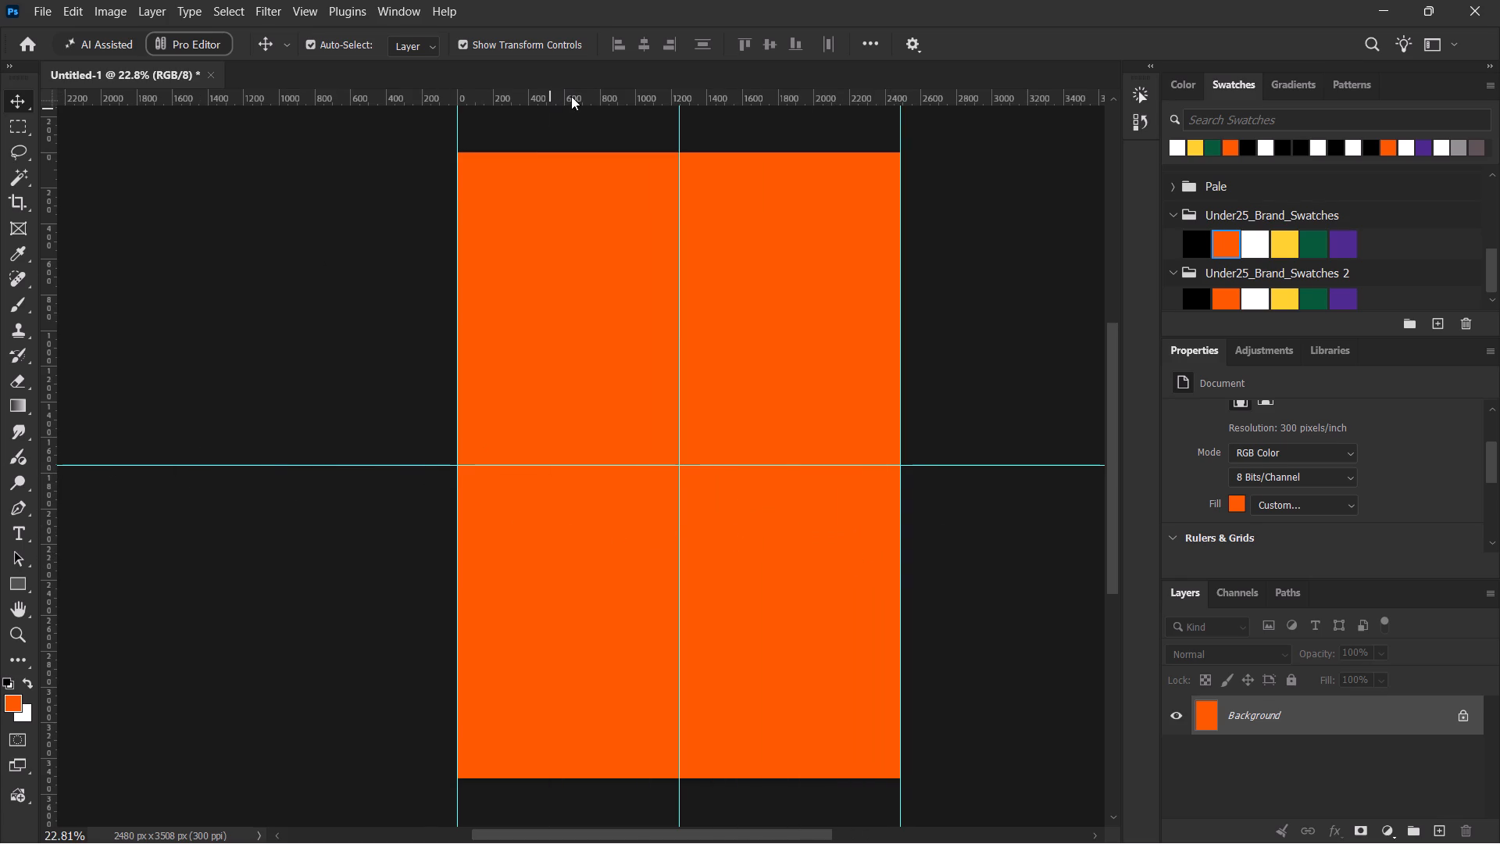
# Add horizontal guides along the top and bottom edges of the poster canvas.
pyautogui.moveTo(571, 96); pyautogui.dragTo(567, 146)
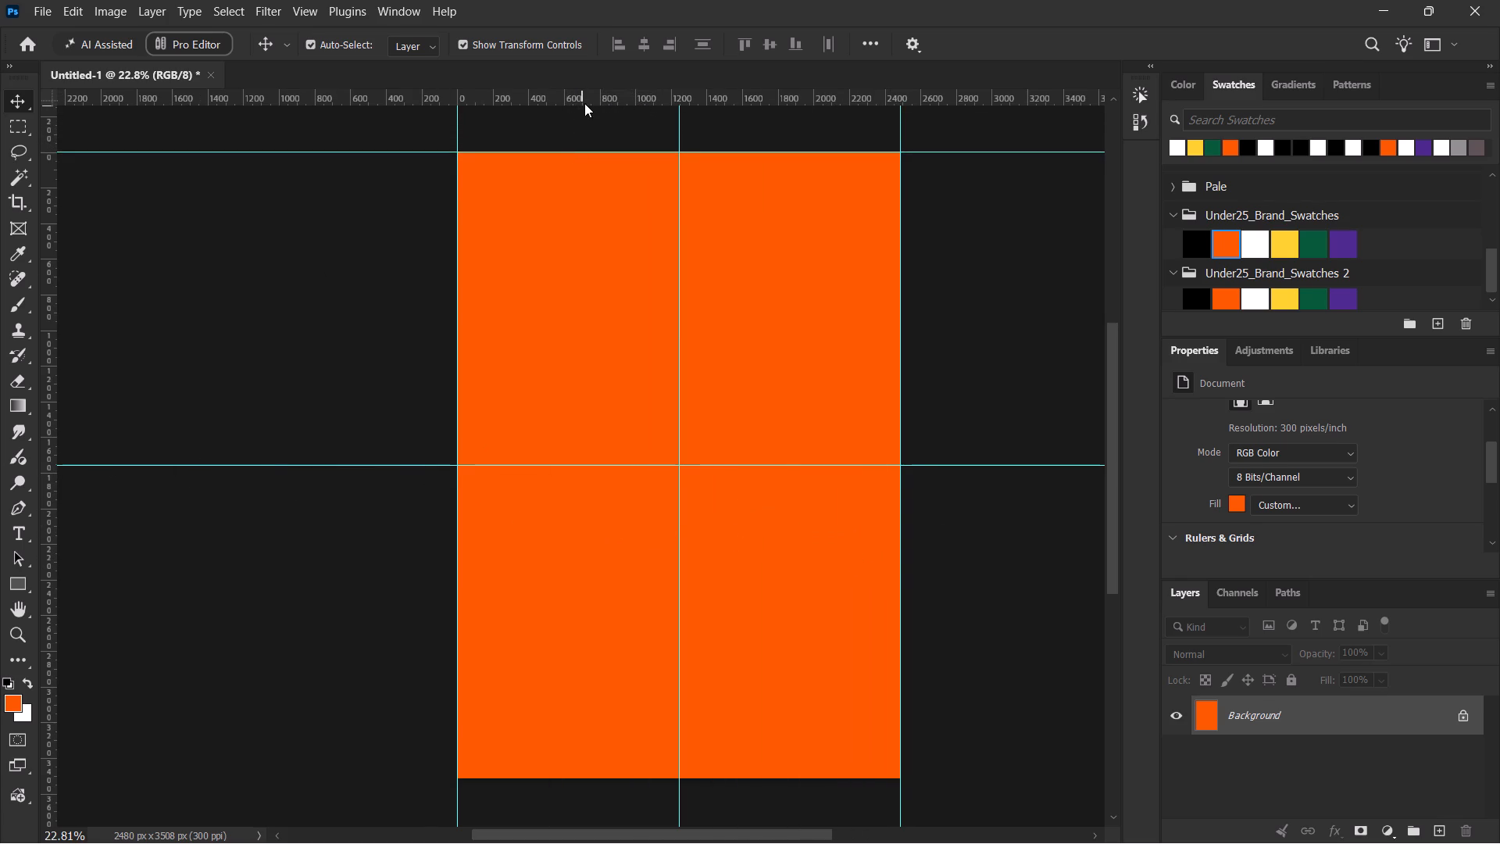
pyautogui.moveTo(591, 95); pyautogui.dragTo(567, 778)
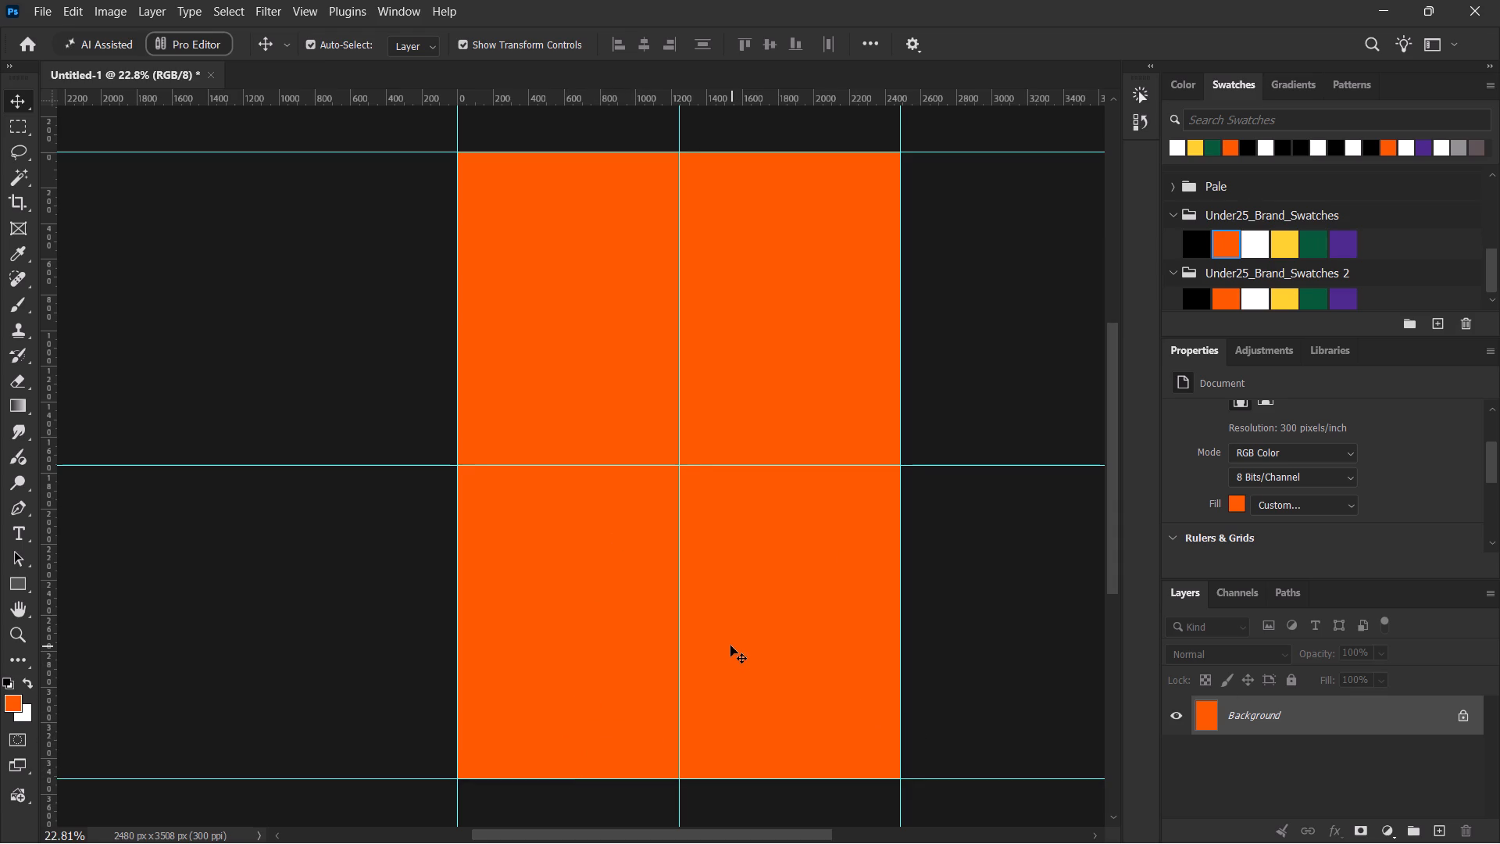
# Draw a 1240 x 1754 px rectangle over the canvas's lower-left quarter, filled black with no stroke.
pyautogui.press('u')
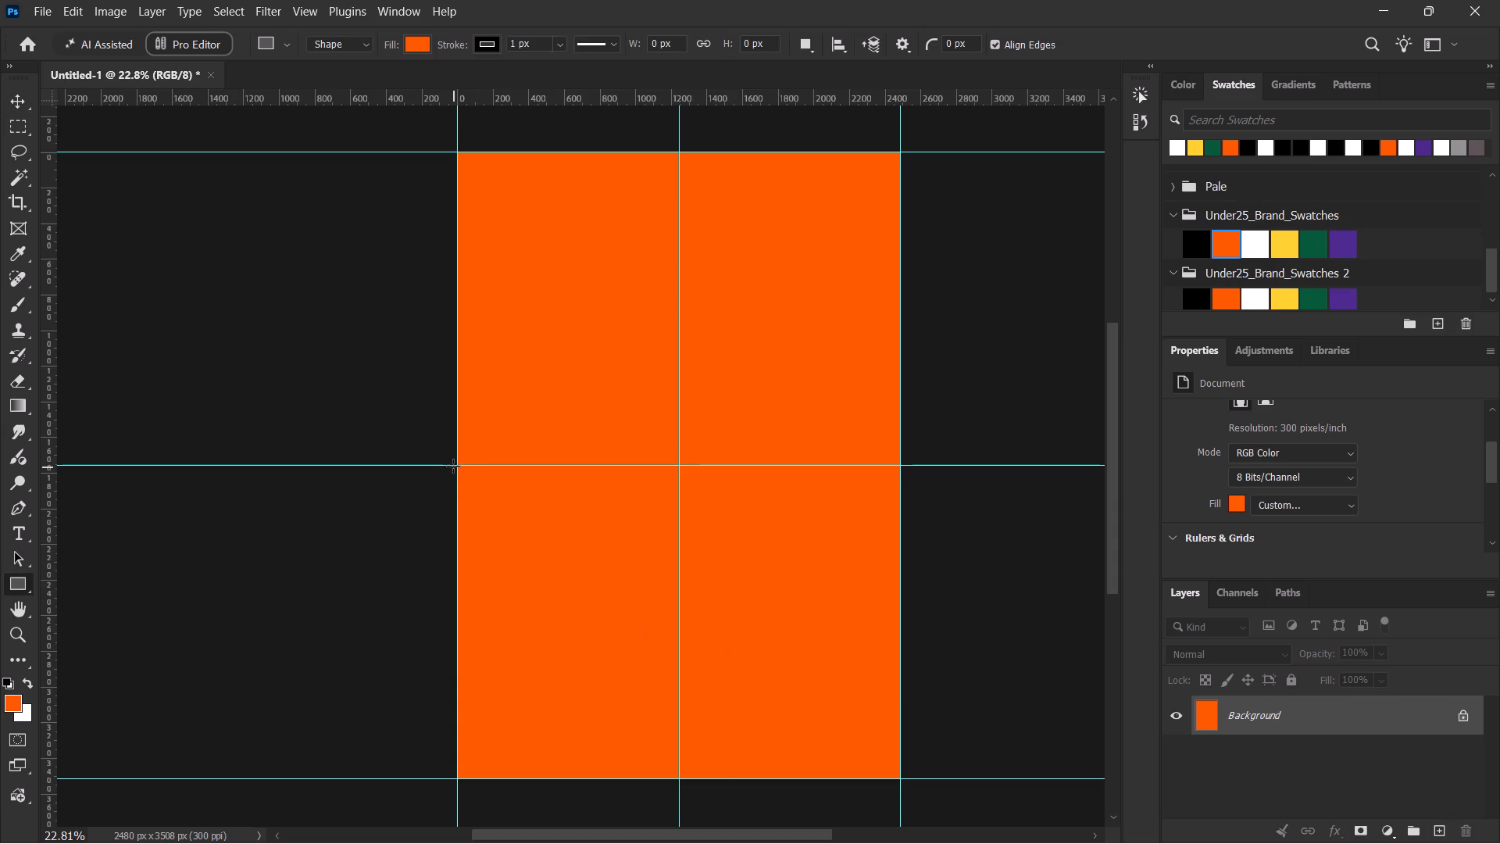
pyautogui.moveTo(458, 466); pyautogui.dragTo(666, 775)
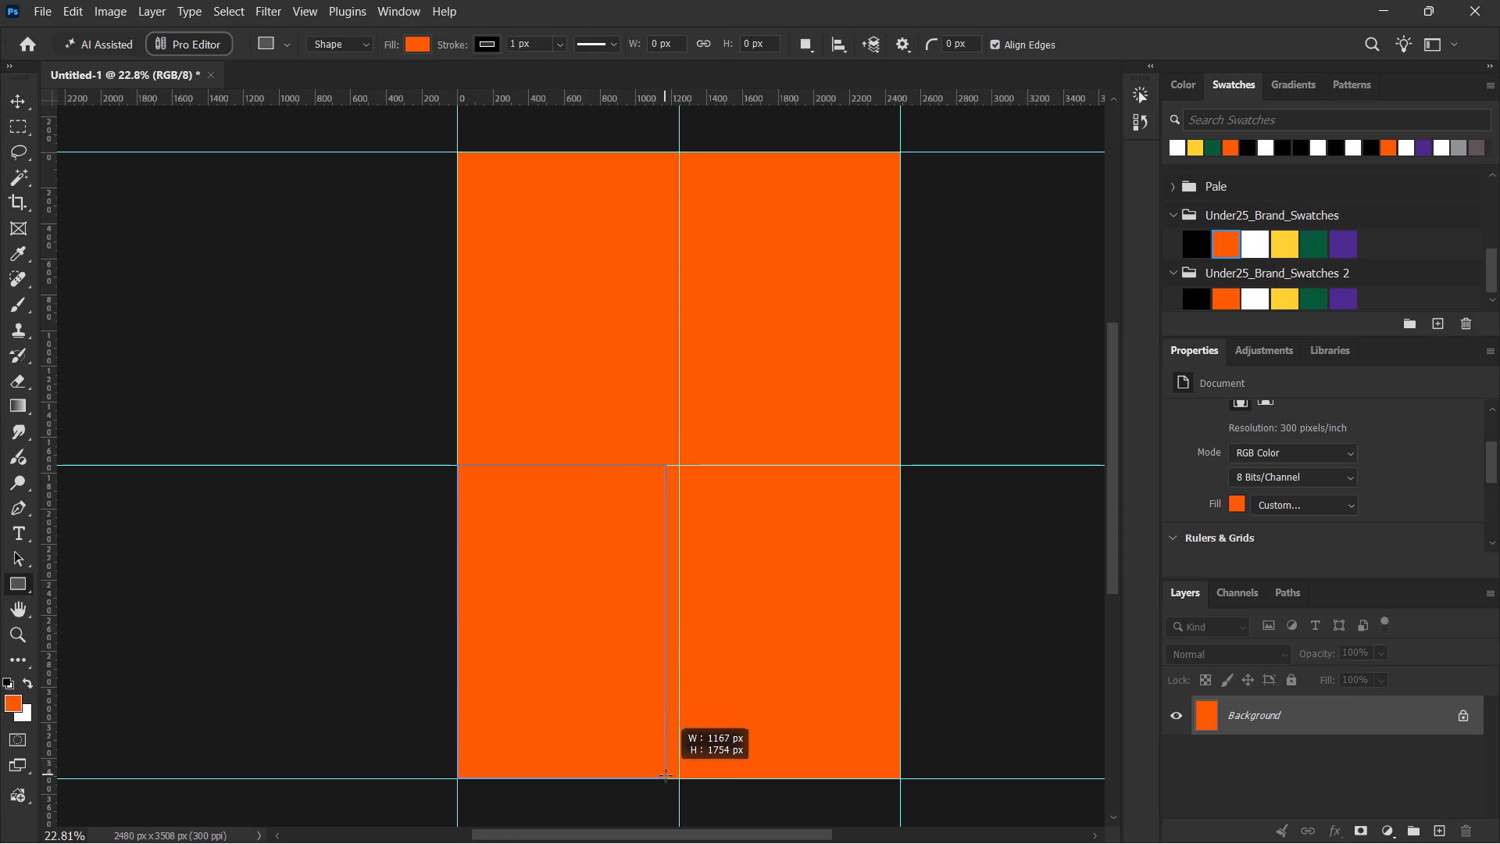
pyautogui.moveTo(666, 775); pyautogui.dragTo(678, 781)
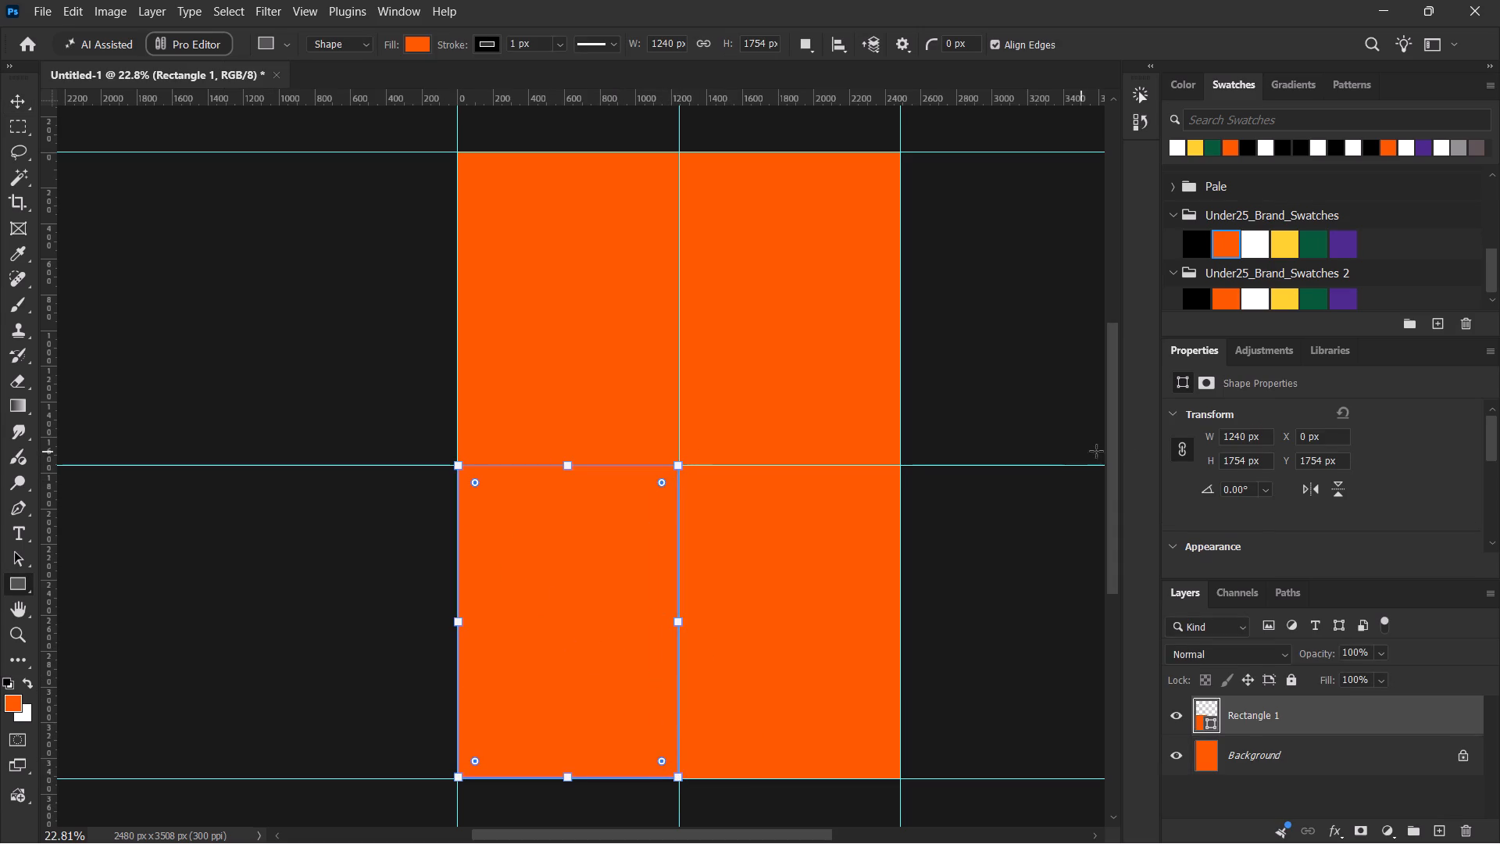
pyautogui.scroll(-5, 1252, 468)
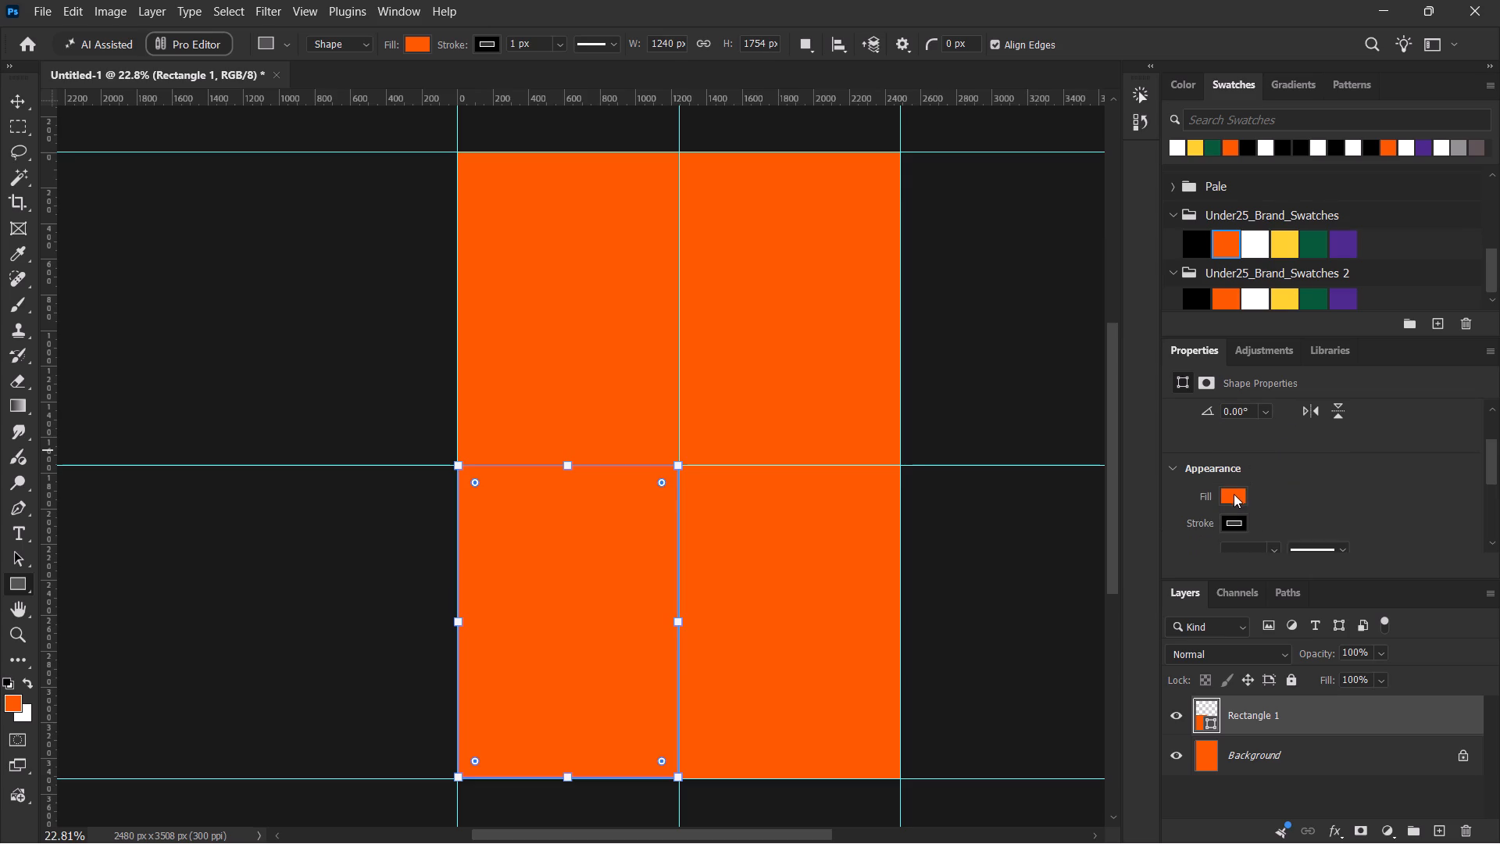
pyautogui.click(1232, 493)
pyautogui.click(1259, 581)
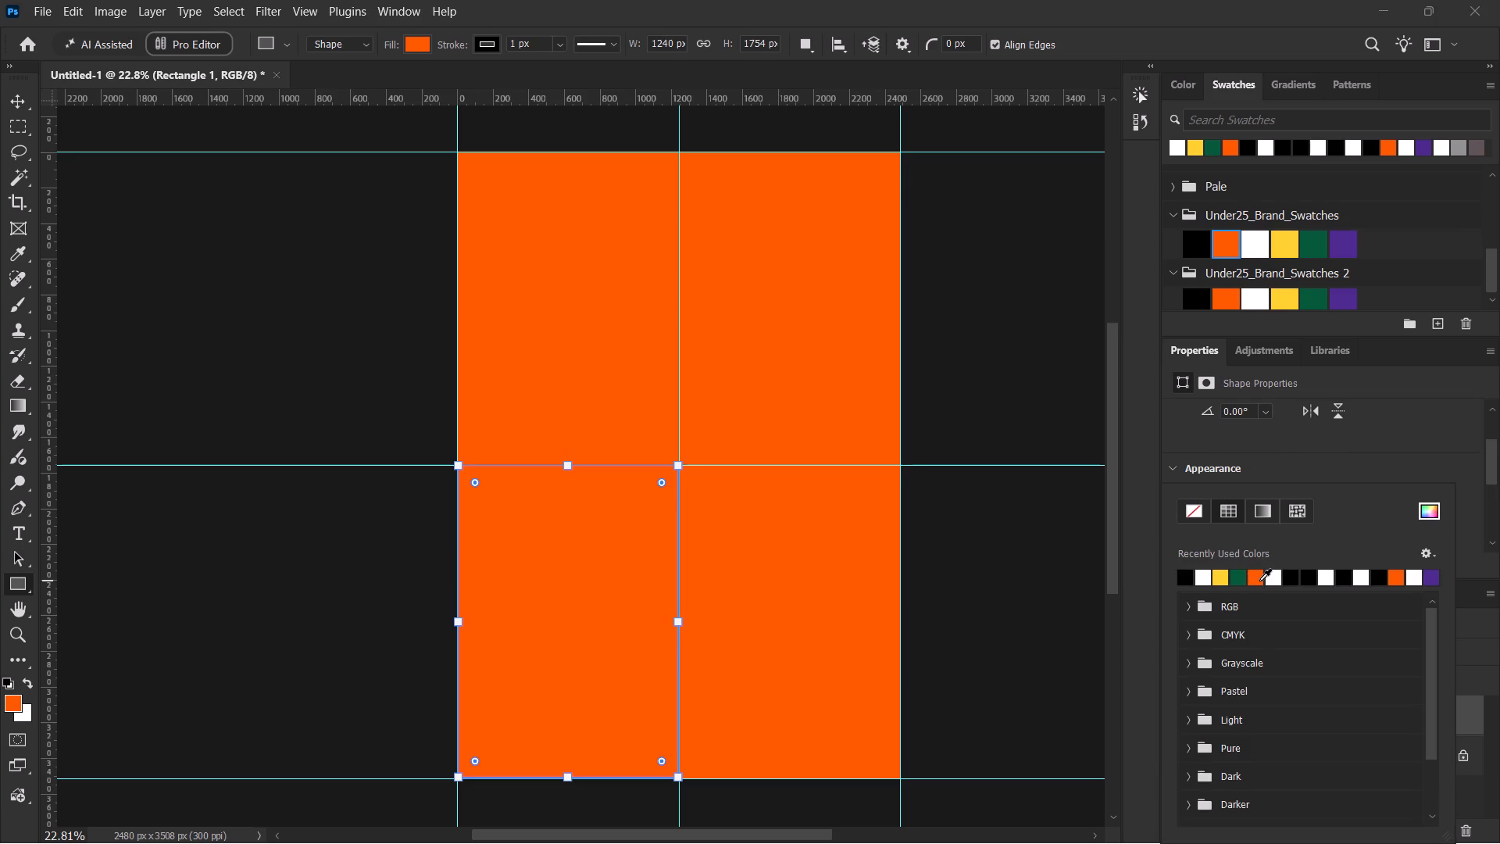
pyautogui.click(1372, 473)
pyautogui.click(1225, 520)
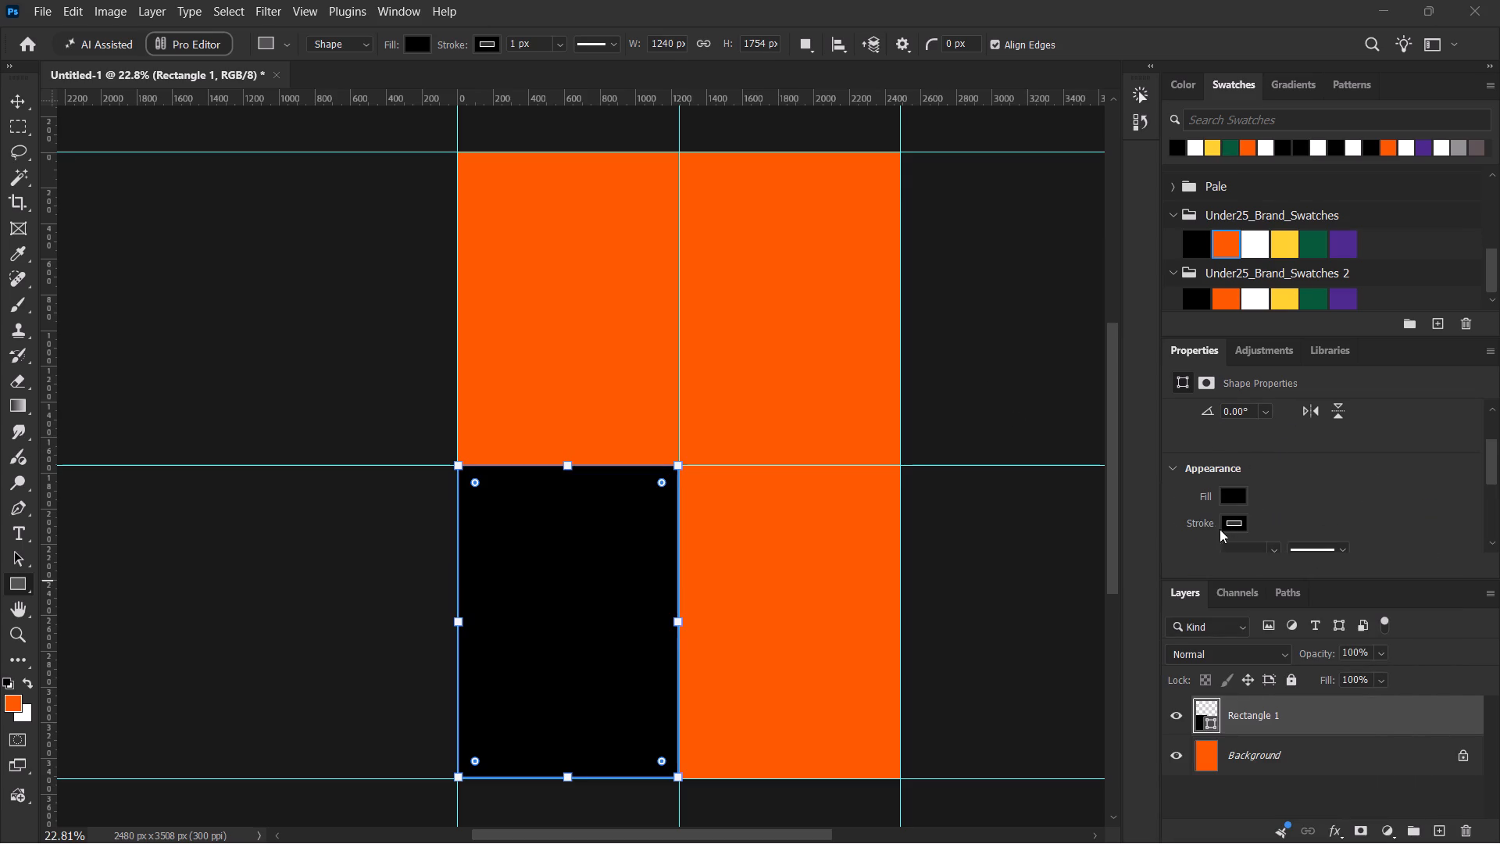
pyautogui.click(1194, 513)
pyautogui.click(1346, 449)
# Duplicate the black rectangle and align the copy to the canvas's top-right quarter to form a checkerboard.
pyautogui.hotkey('ctrl', 'j')
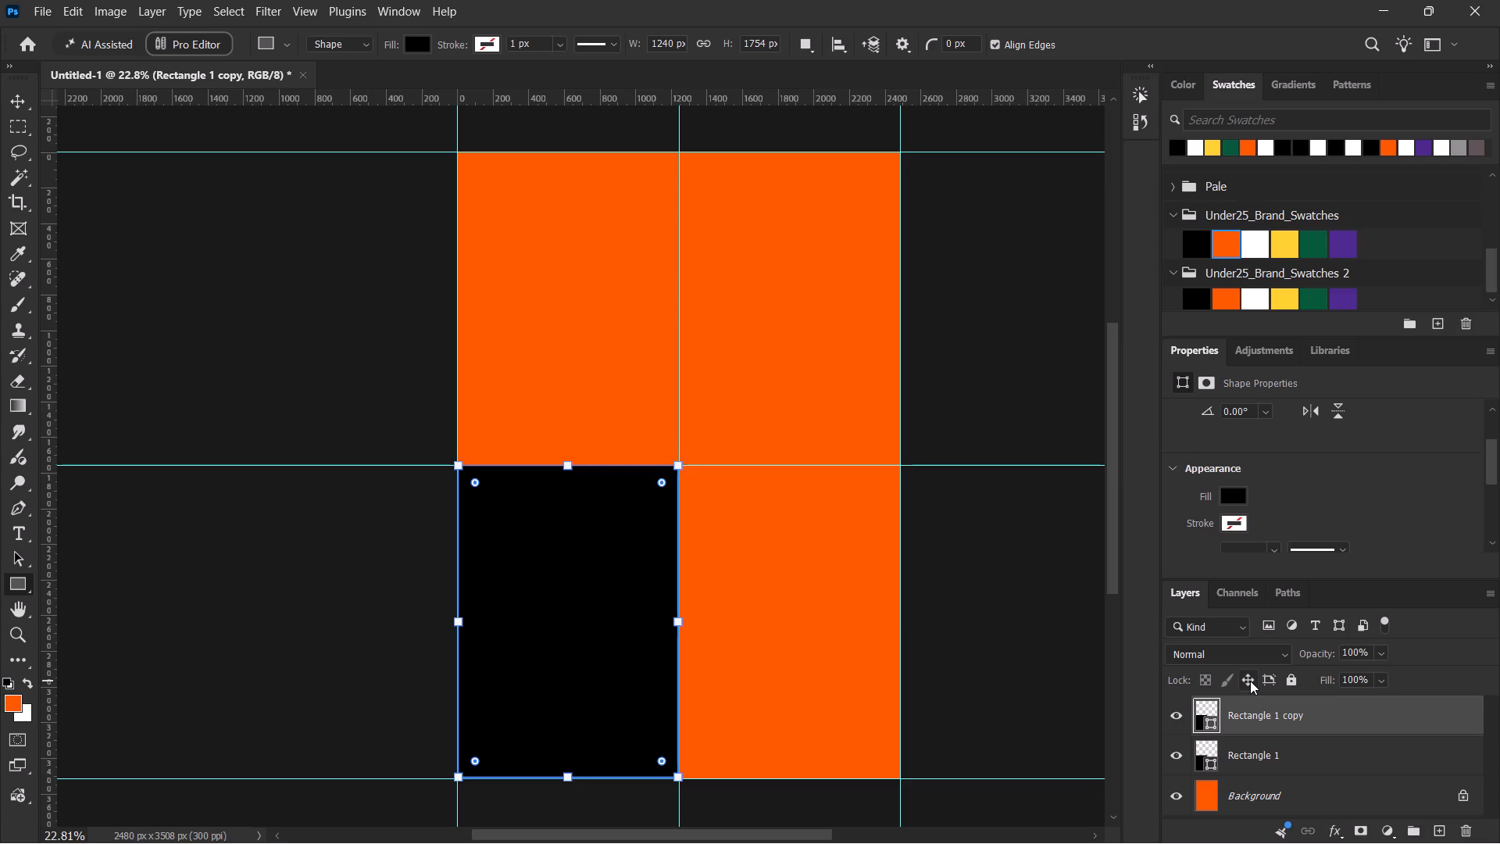
pyautogui.press('v')
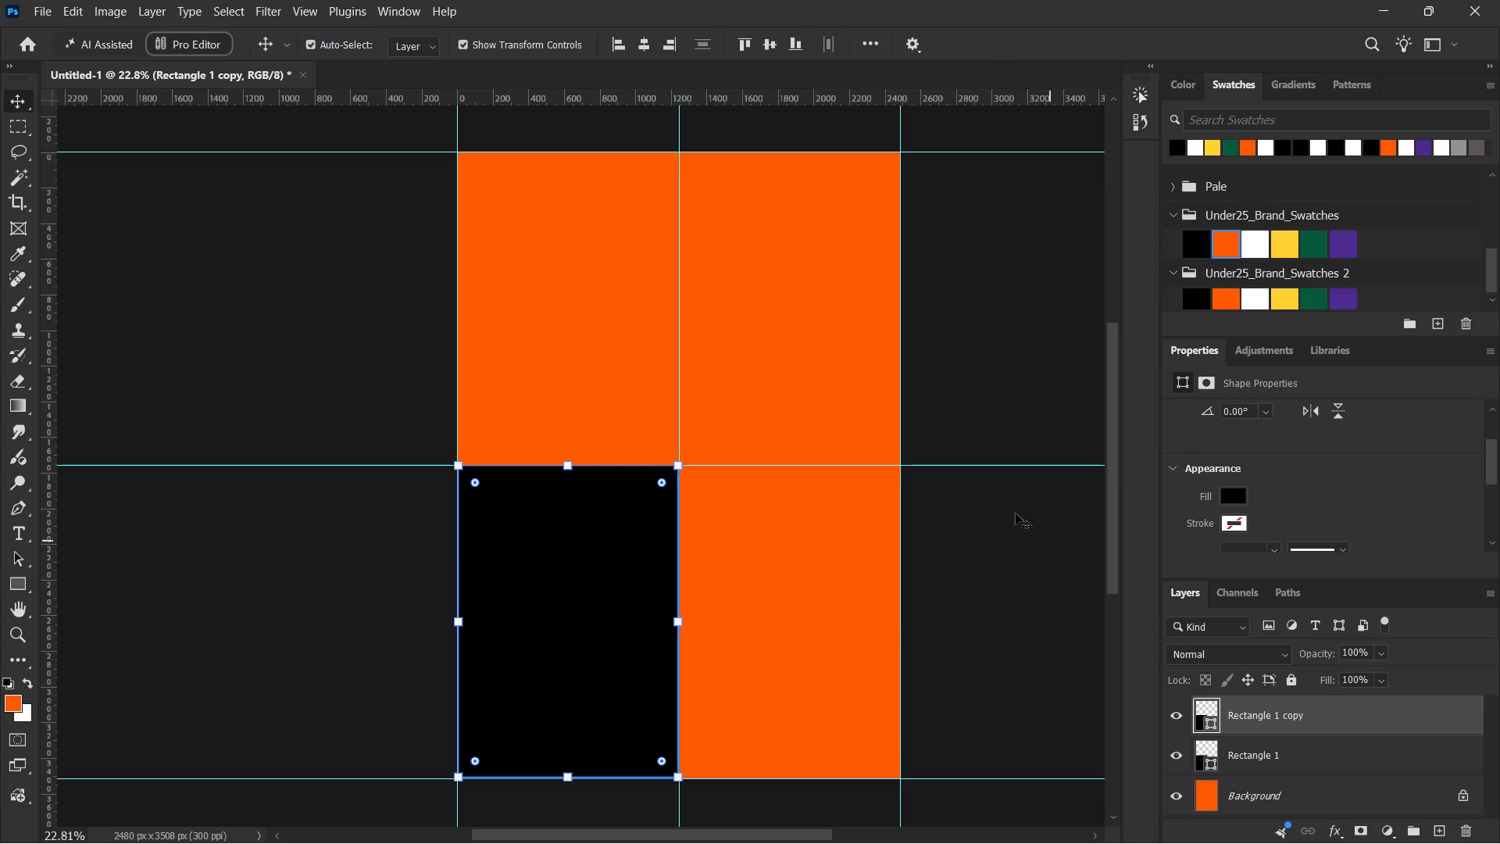
pyautogui.click(741, 36)
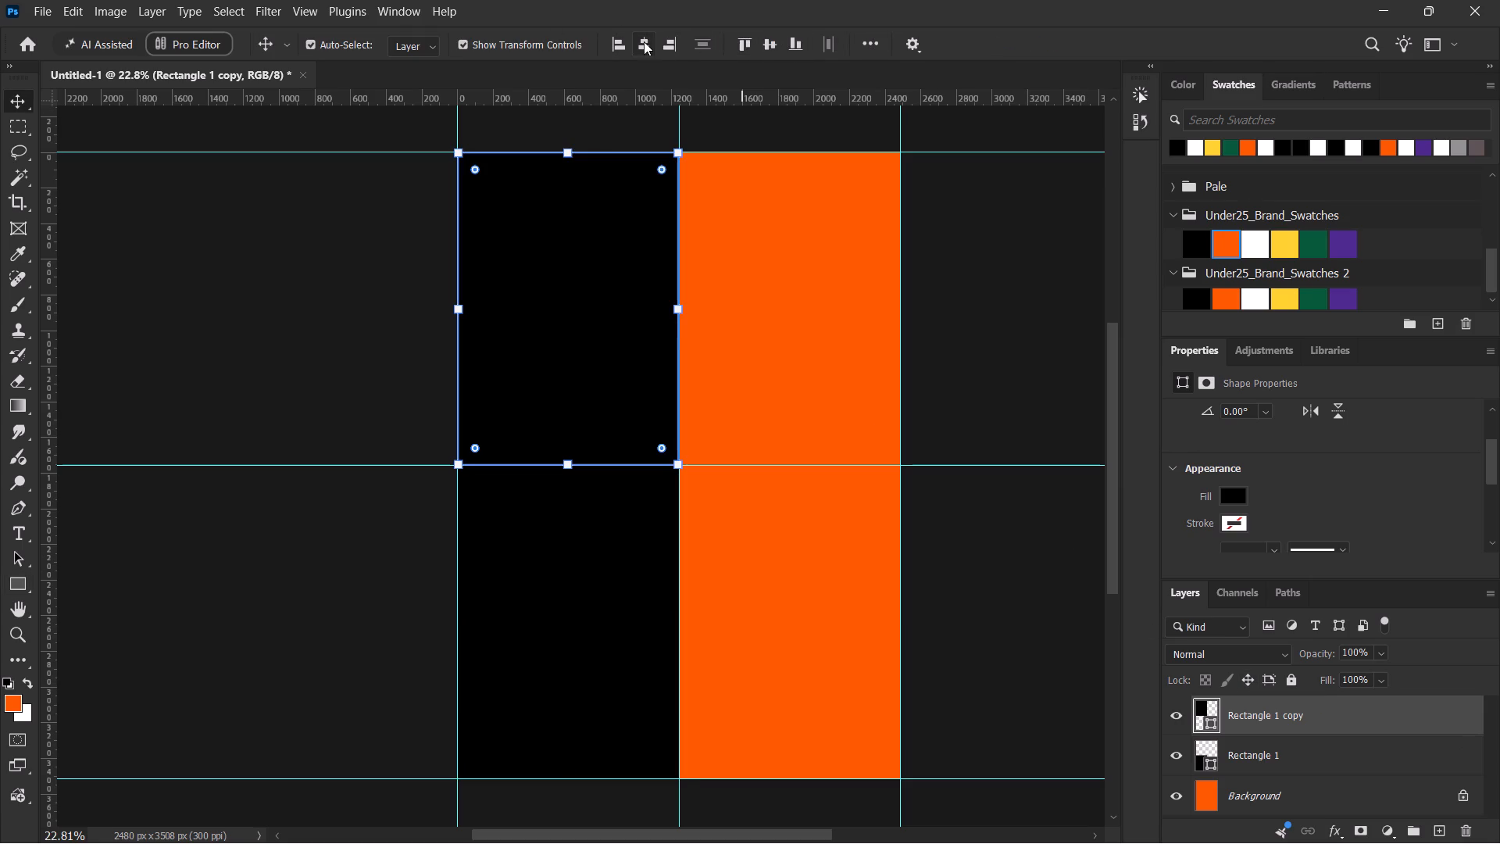
pyautogui.click(668, 38)
pyautogui.click(1260, 797)
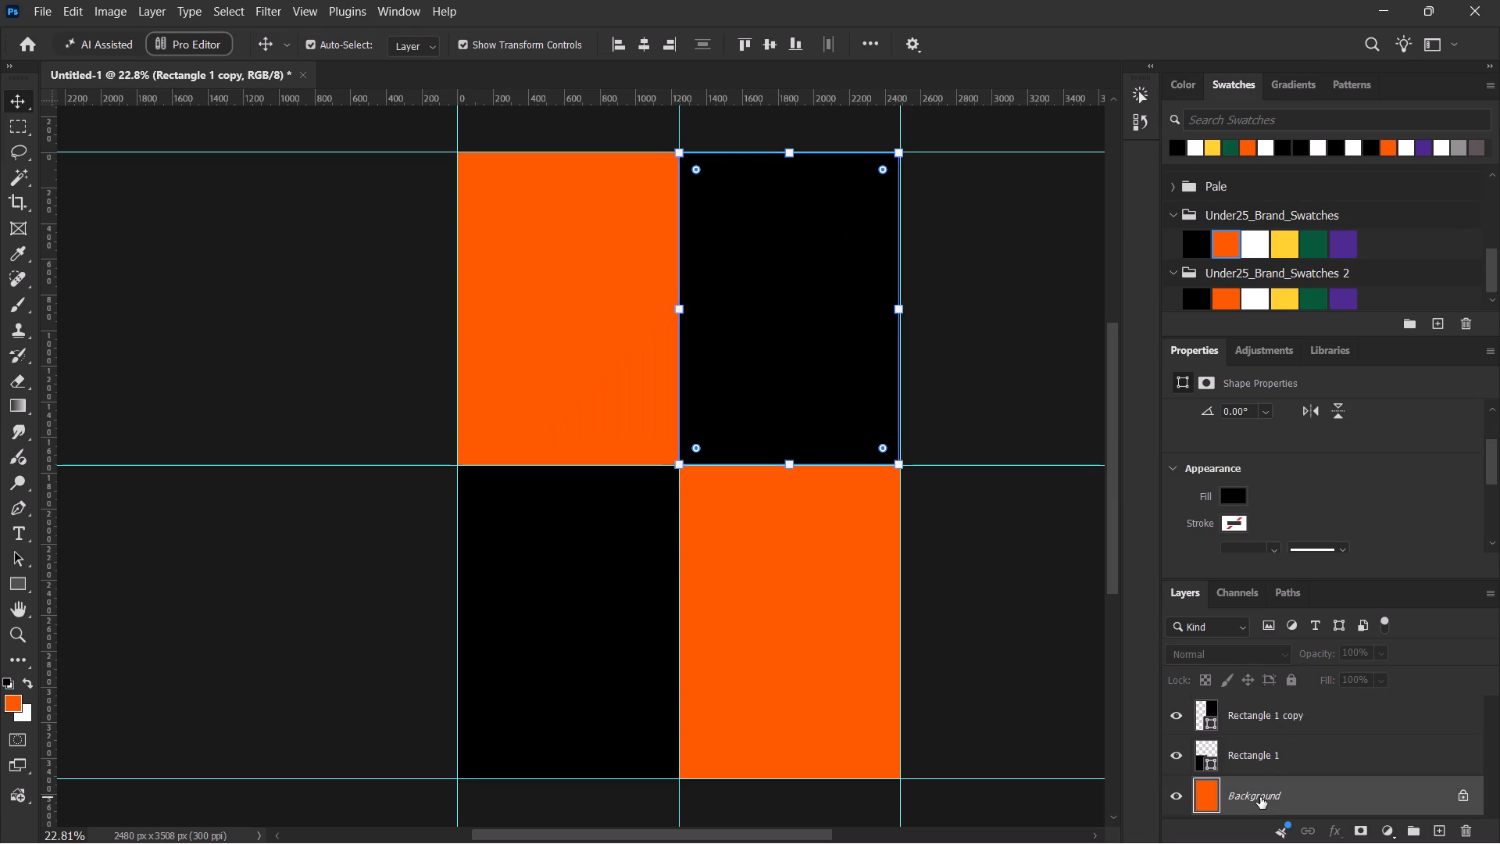
pyautogui.hotkey('ctrl', ';')
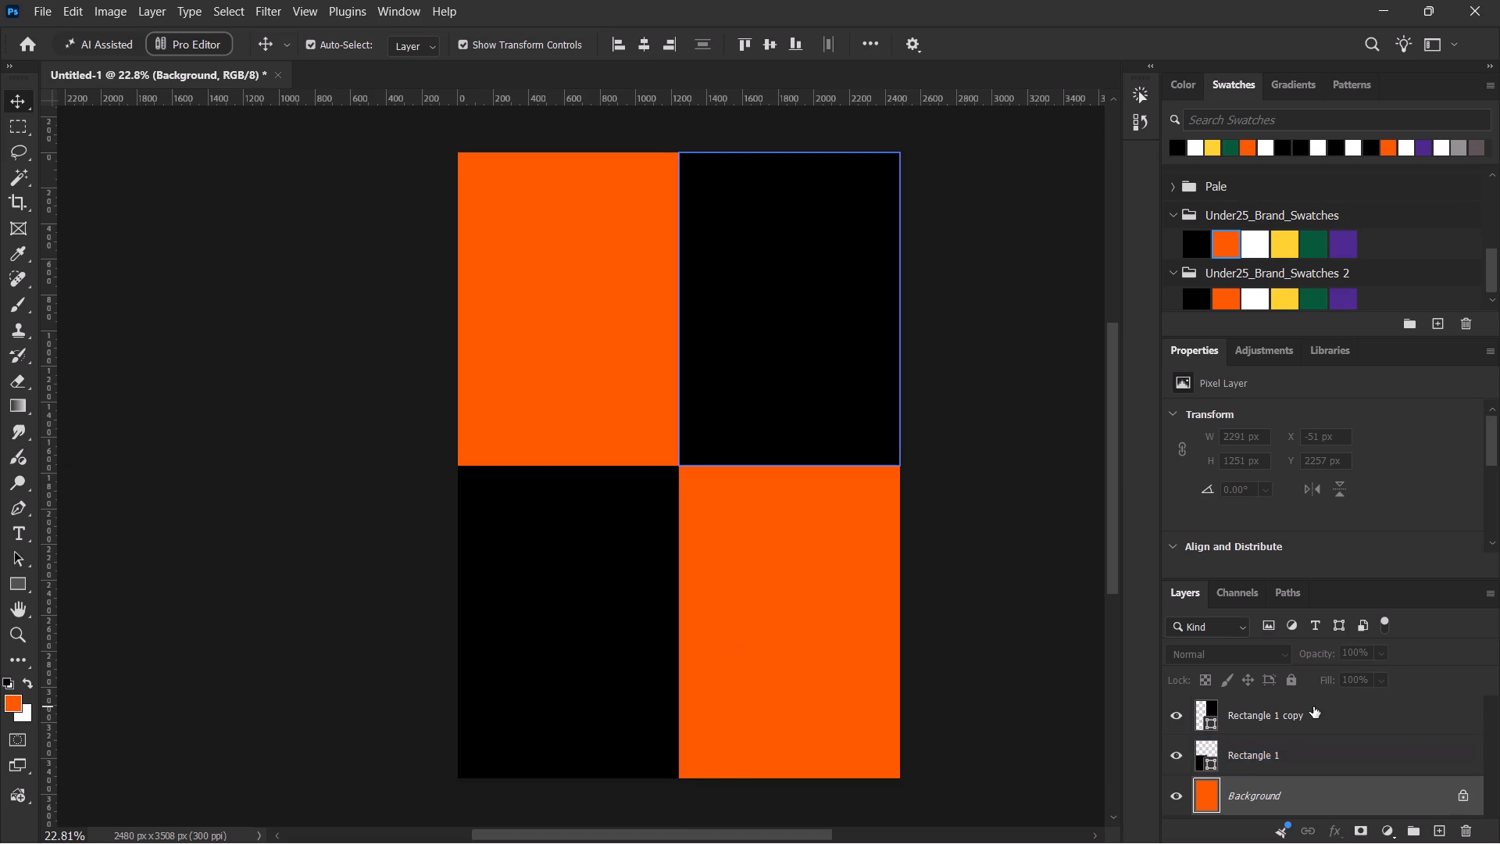
pyautogui.hotkey('ctrl', ';')
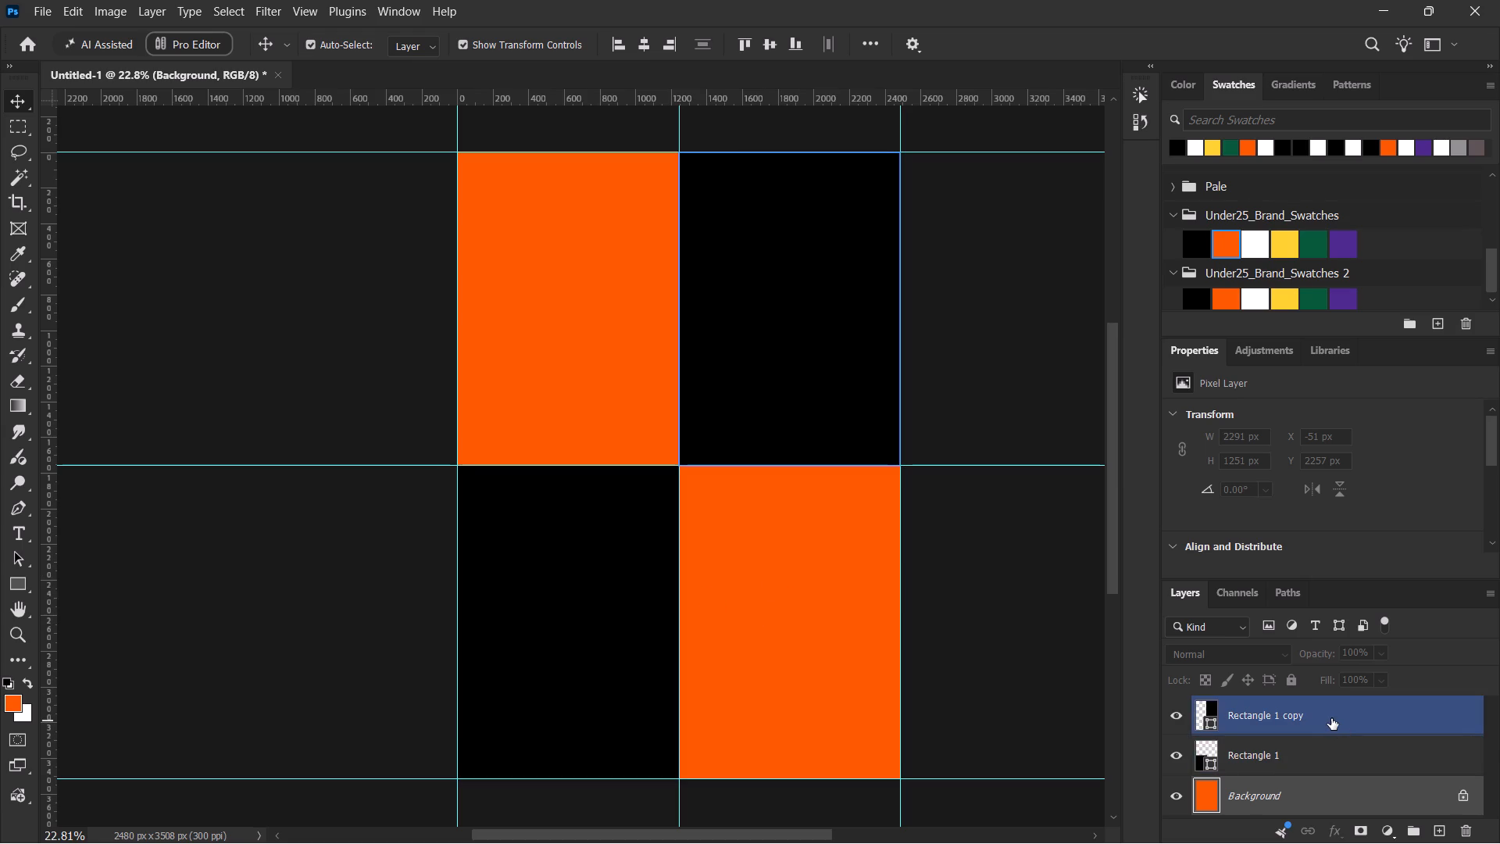
# Set both black rectangles' layer opacity to 55% and hide the guides.
pyautogui.click(1380, 726)
pyautogui.click(1378, 654)
pyautogui.click(1358, 674)
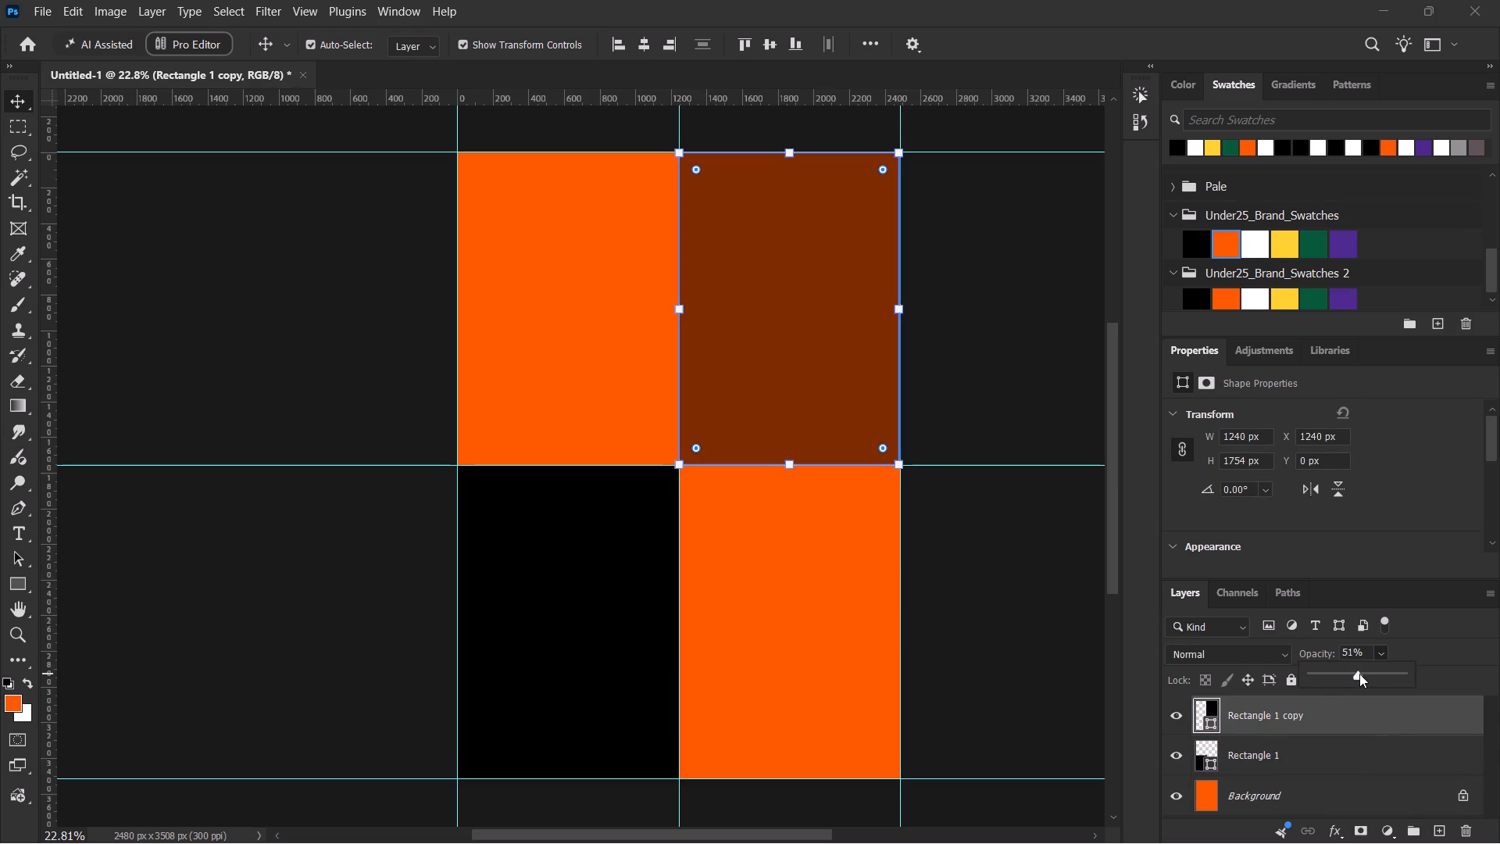
pyautogui.click(1375, 671)
pyautogui.moveTo(1373, 671); pyautogui.dragTo(1362, 669)
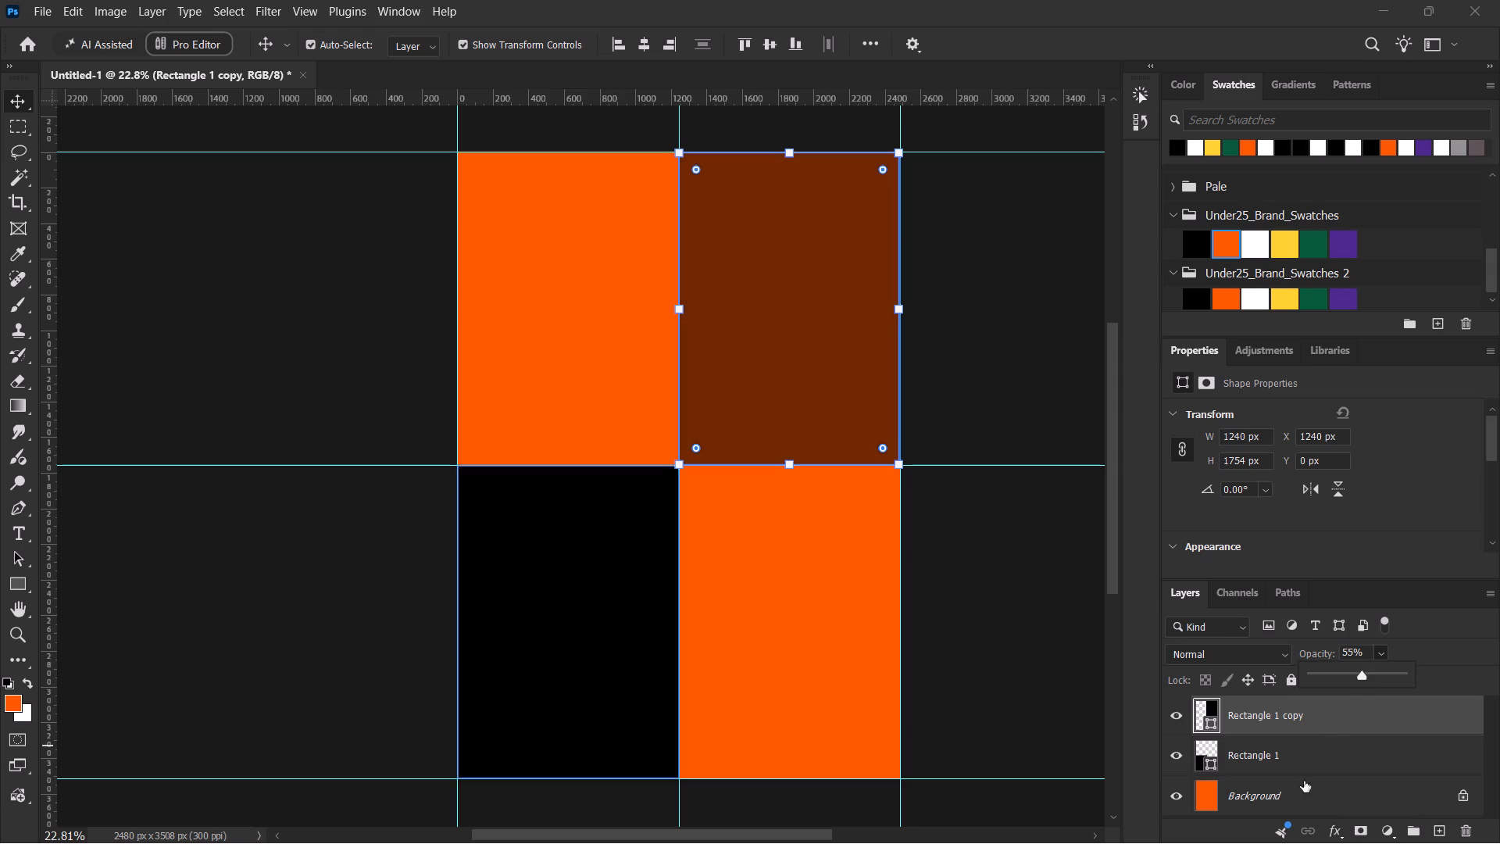
pyautogui.click(1309, 764)
pyautogui.click(1358, 711)
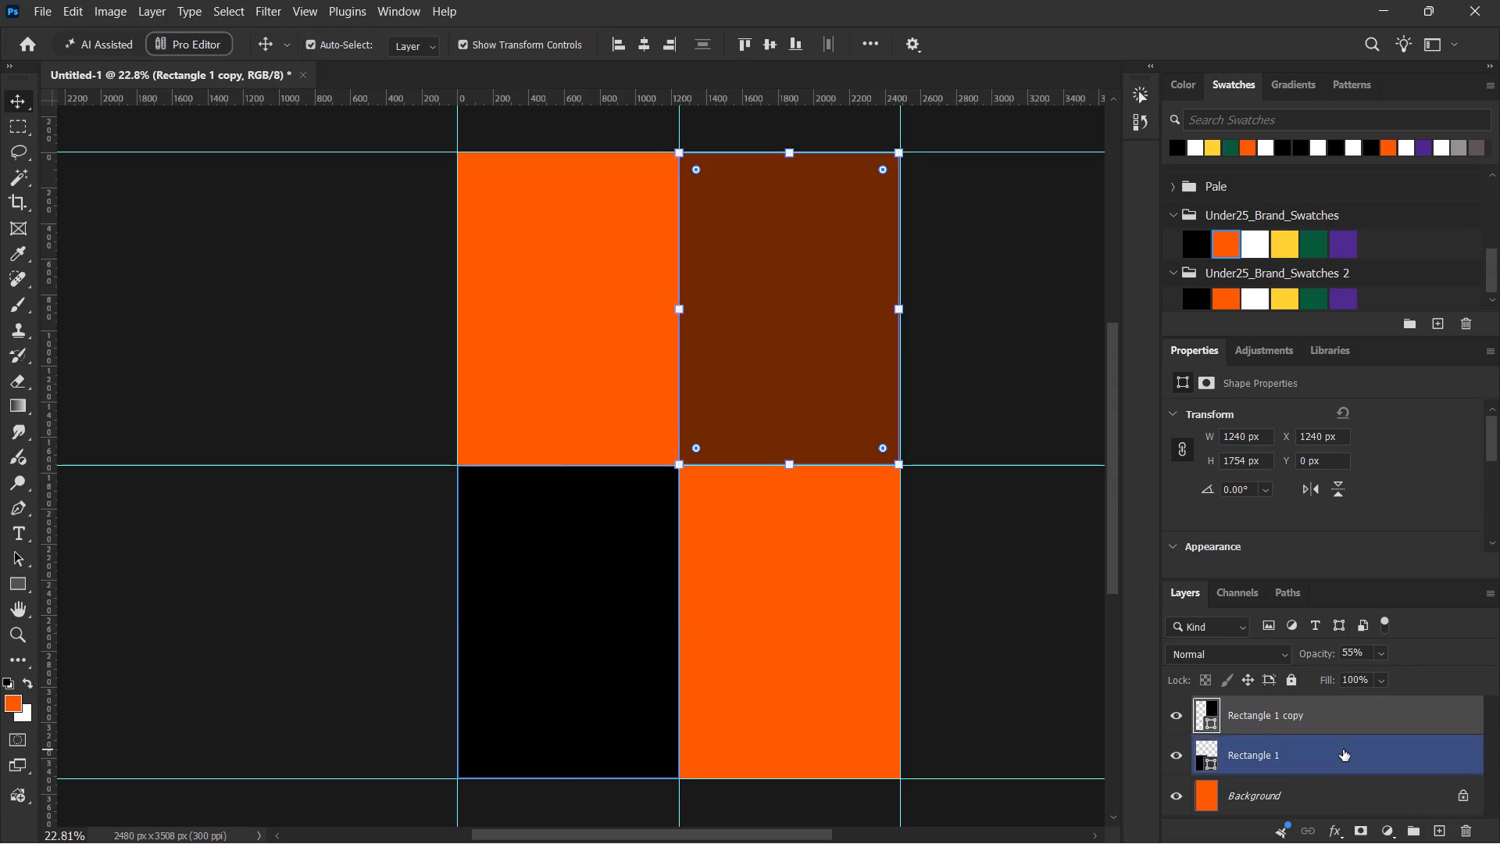
pyautogui.click(1343, 749)
pyautogui.moveTo(1369, 654); pyautogui.dragTo(1292, 653)
pyautogui.write('55')
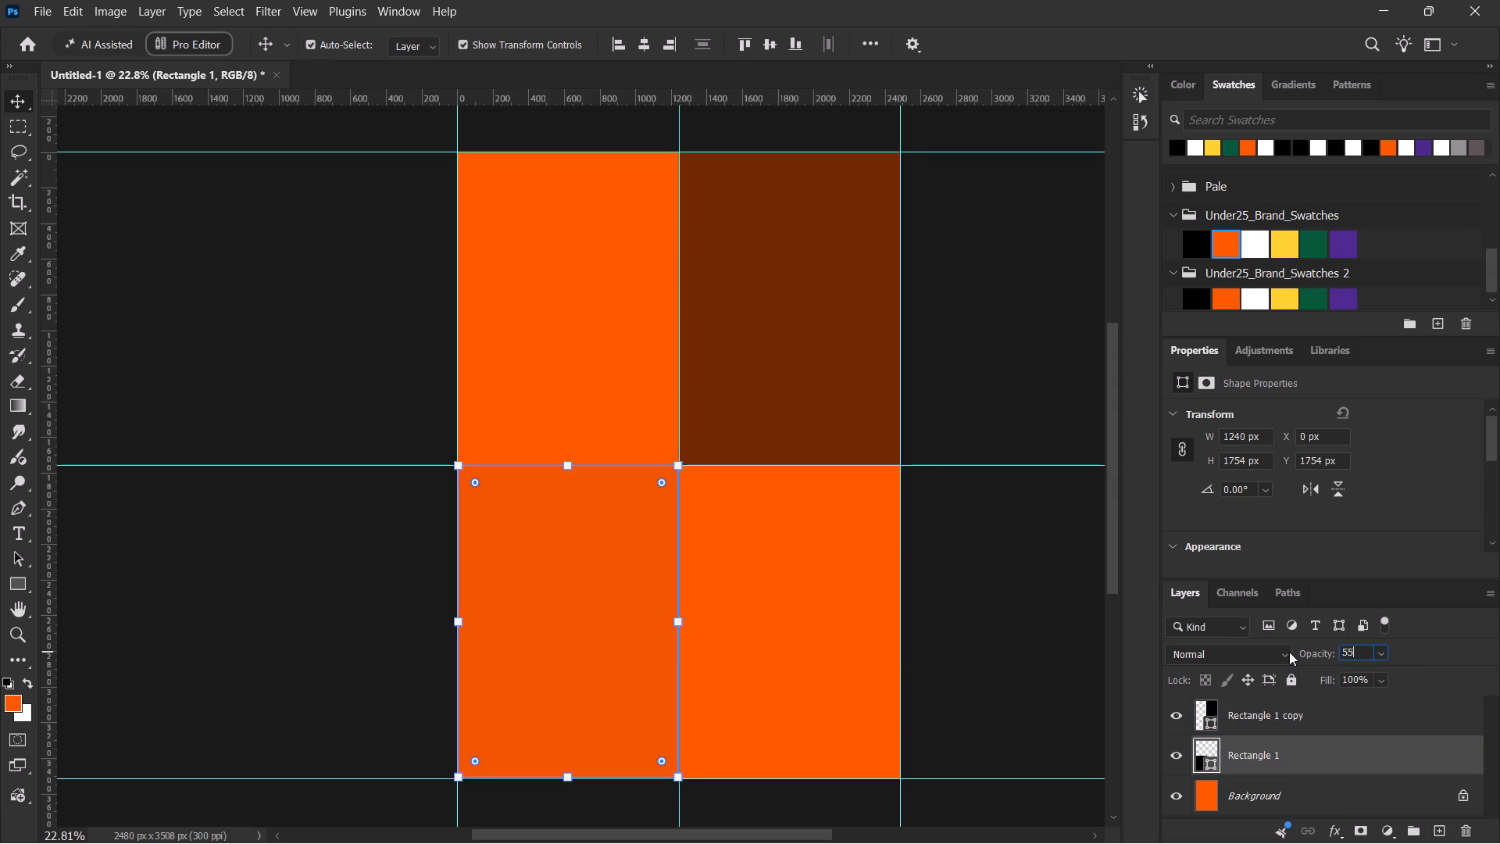
pyautogui.click(1242, 807)
pyautogui.hotkey('ctrl', ';')
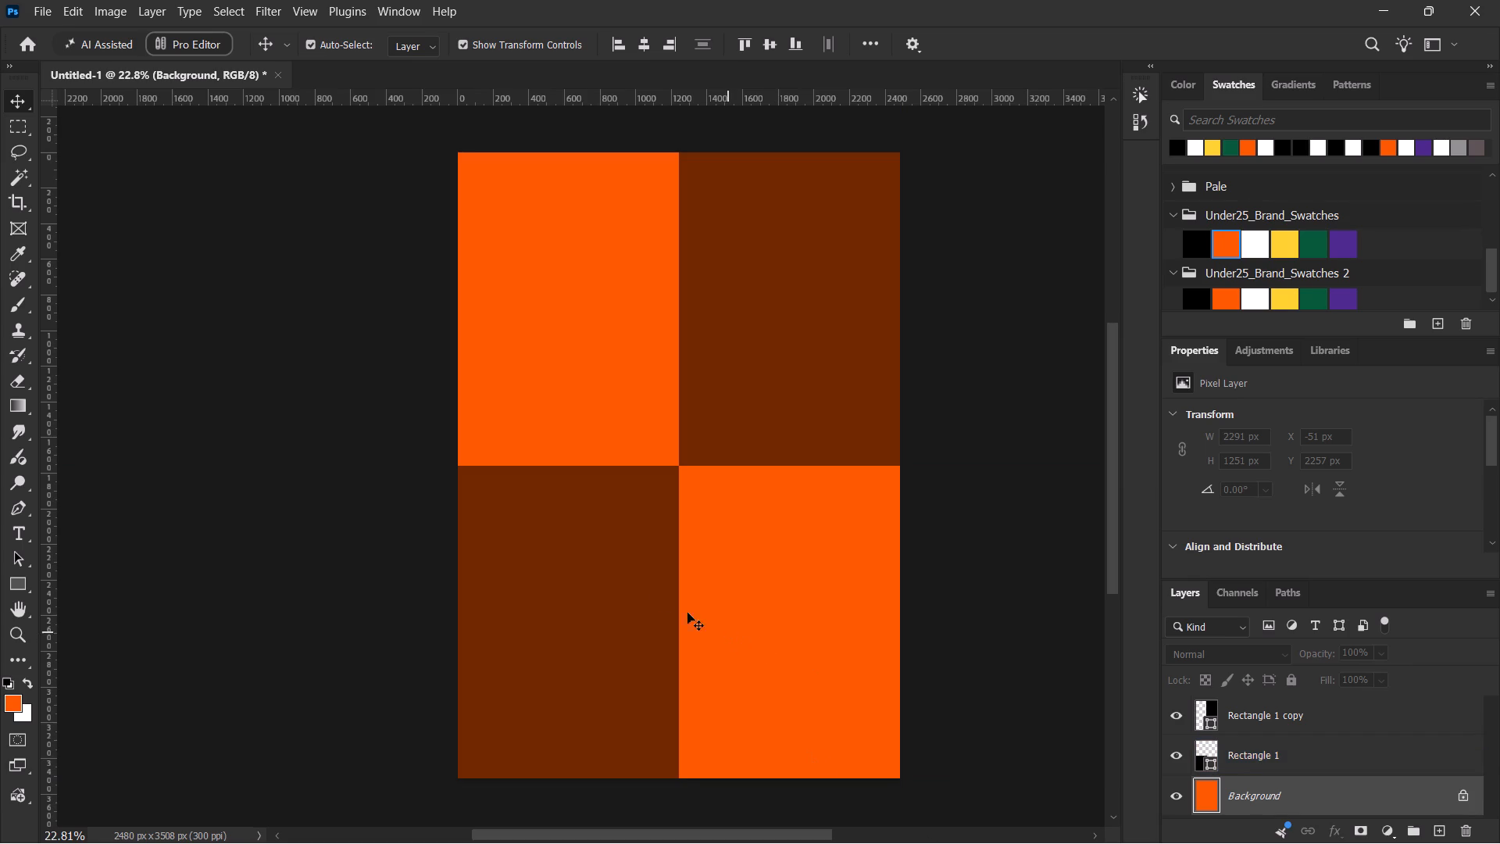
# Switch to Pinterest in Chrome and browse more community run poster results for layout and runner reference.
pyautogui.hotkey('alt', 'Tab')
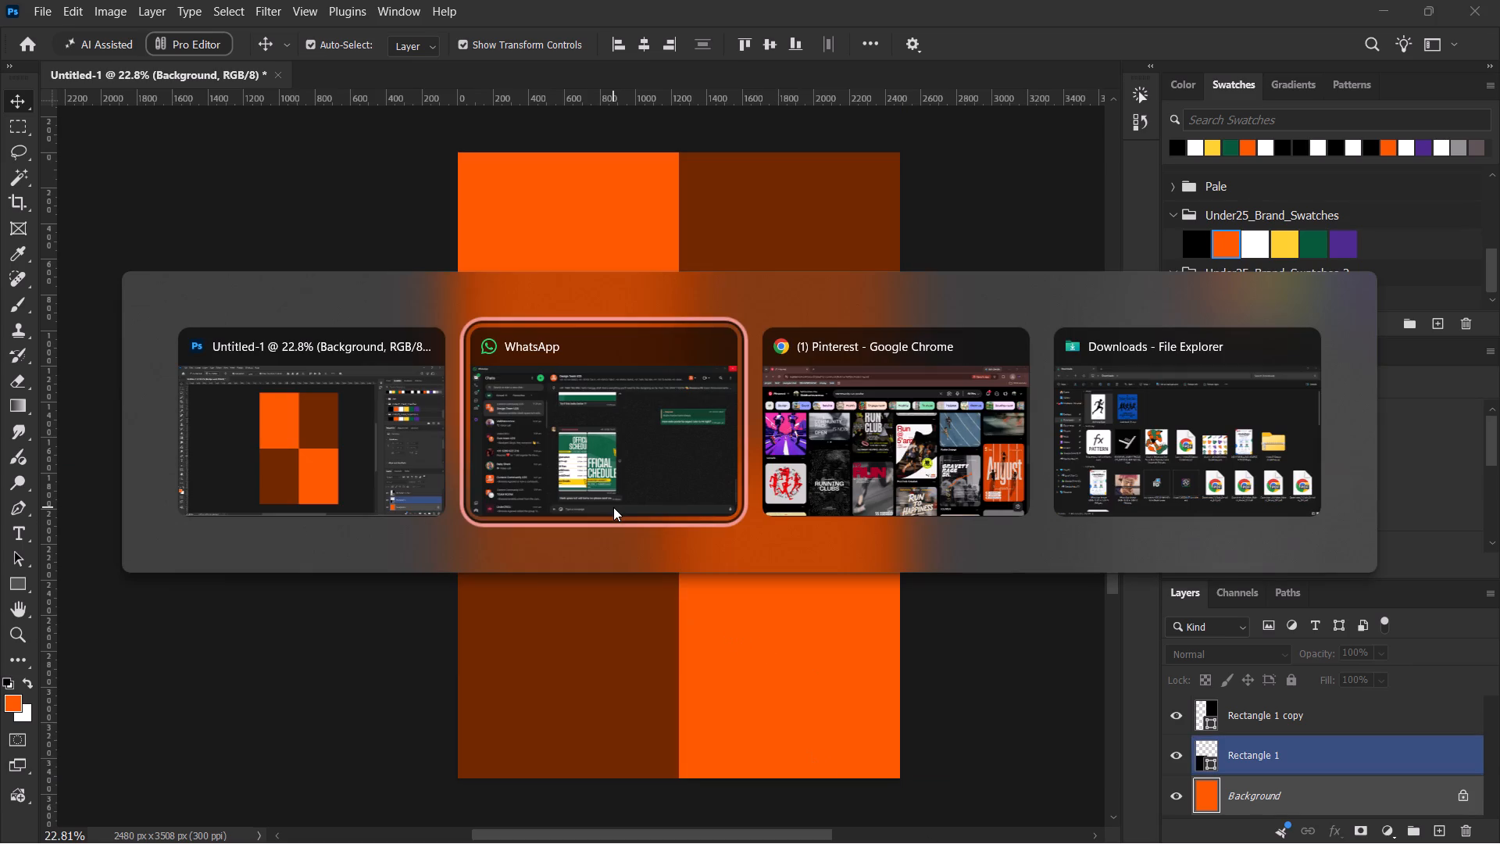
pyautogui.hotkey('alt', 'Tab')
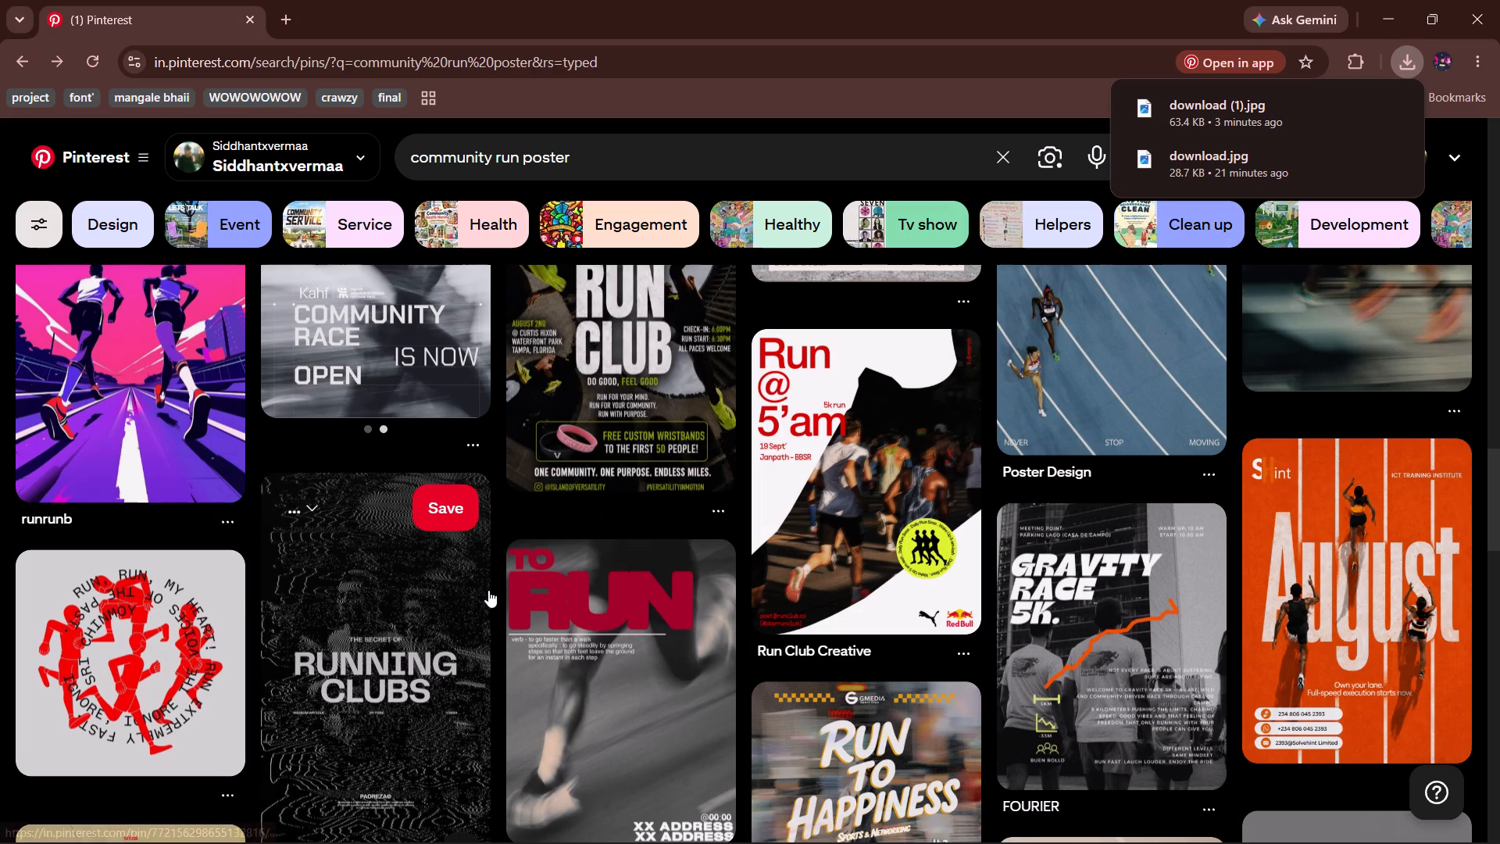
pyautogui.scroll(-4, 485, 588)
pyautogui.scroll(1, 485, 588)
pyautogui.scroll(-1, 485, 588)
pyautogui.scroll(3, 485, 588)
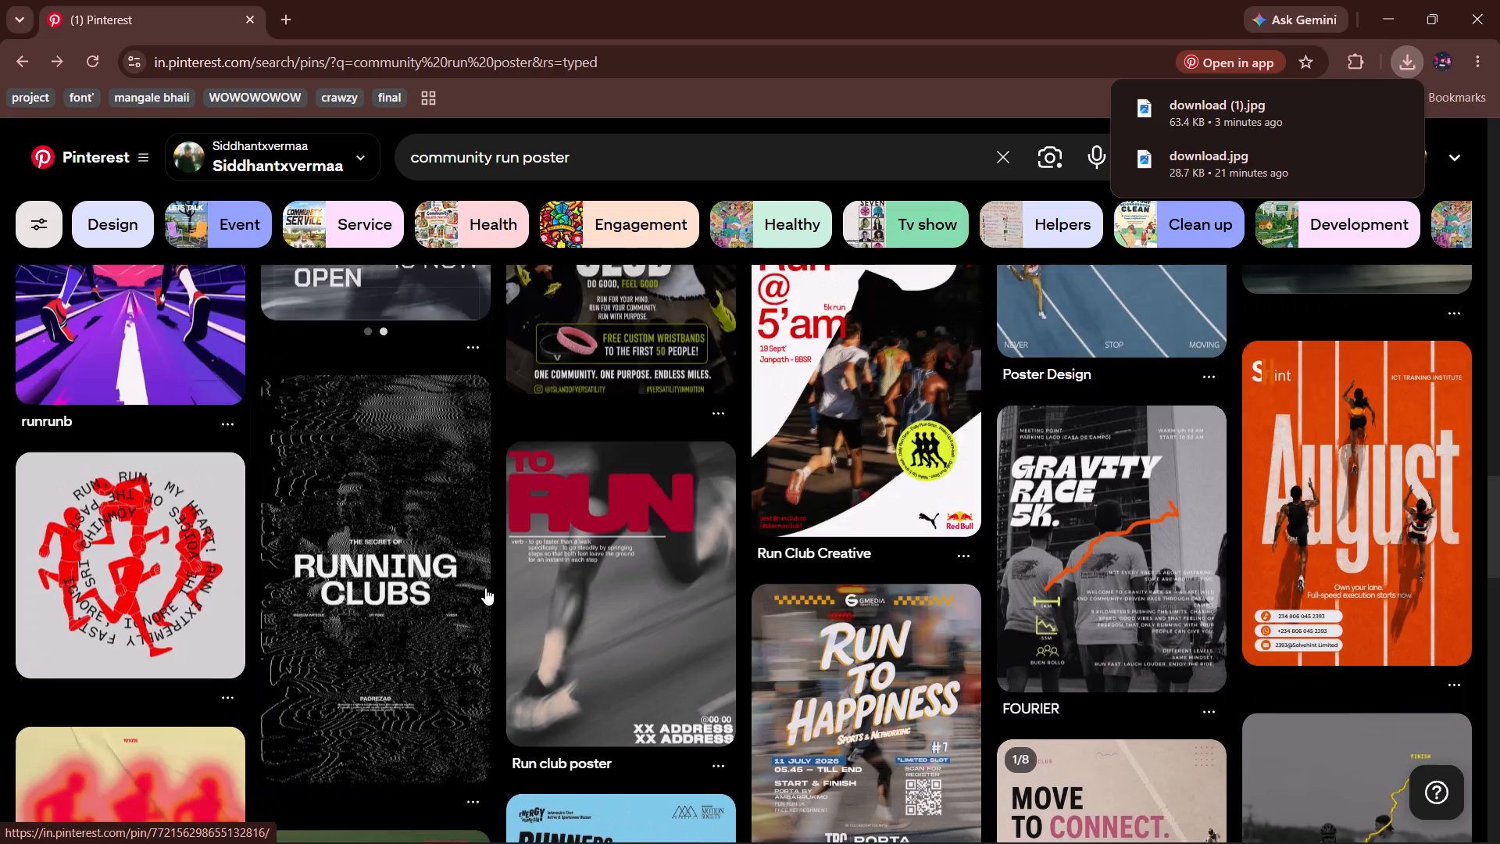
pyautogui.scroll(-3, 485, 588)
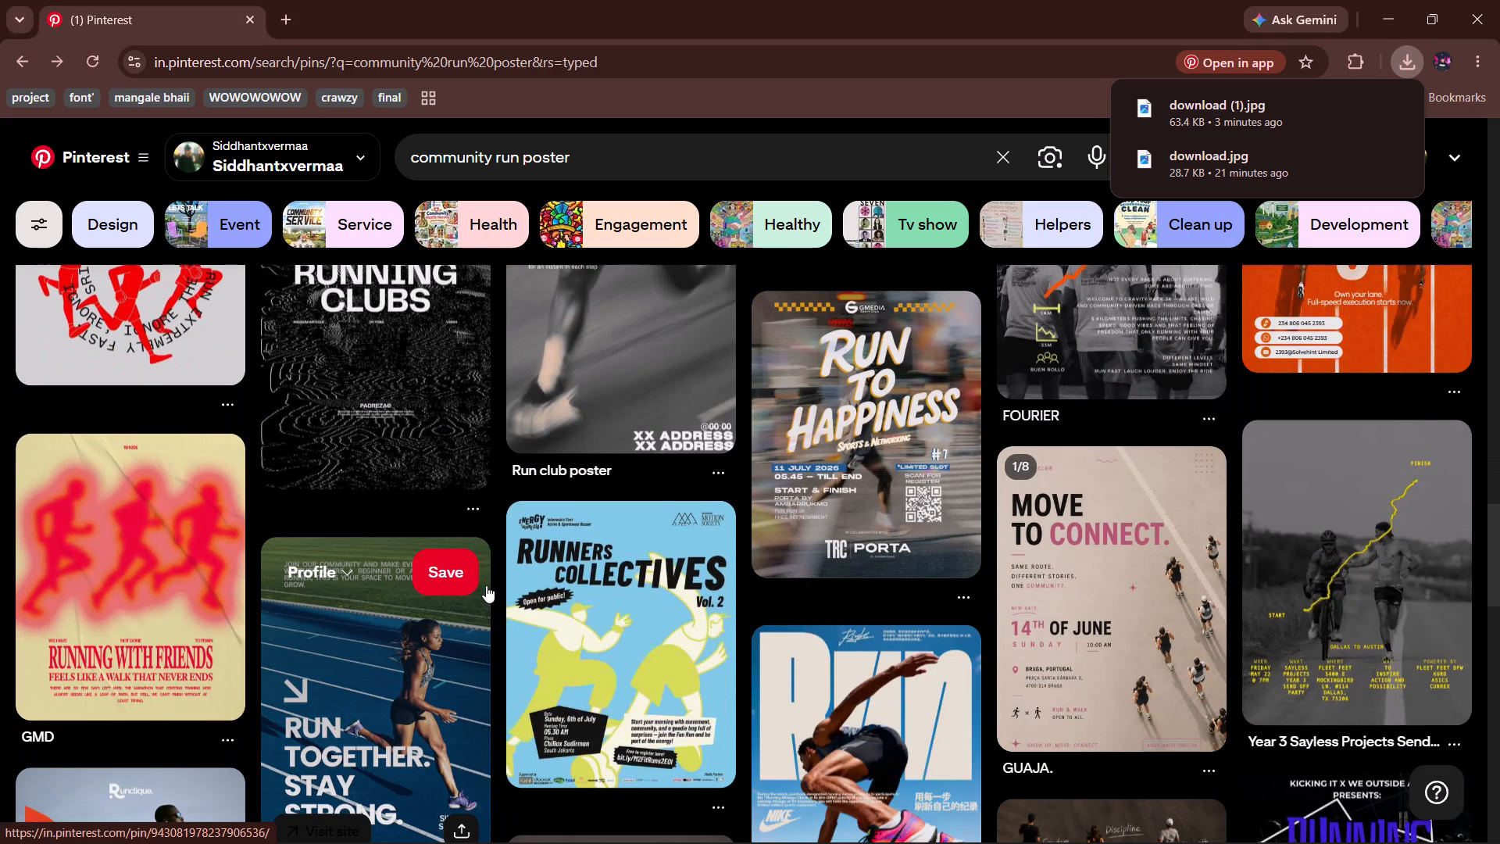
pyautogui.scroll(1, 486, 585)
pyautogui.scroll(-4, 486, 585)
# Place the downloaded Sydney Run Club image, download (1), from the Downloads folder into the Photoshop poster and move its layer above both rectangles.
pyautogui.hotkey('alt', 'Tab')
pyautogui.hotkey('alt', 'Tab')
pyautogui.hotkey('alt', 'Tab')
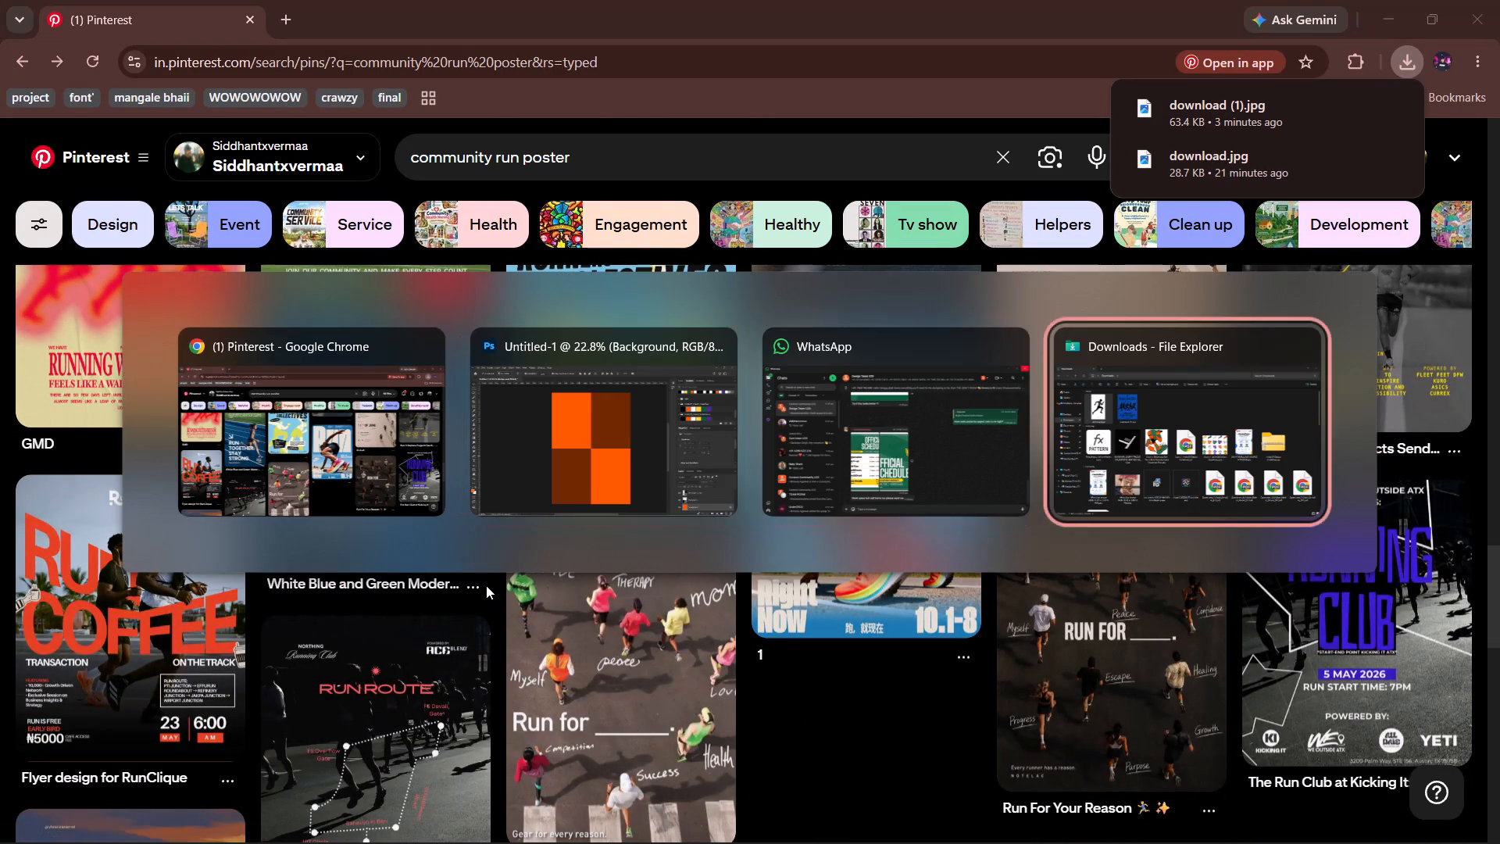
pyautogui.moveTo(372, 209); pyautogui.dragTo(459, 312)
pyautogui.hotkey('alt', 'Tab')
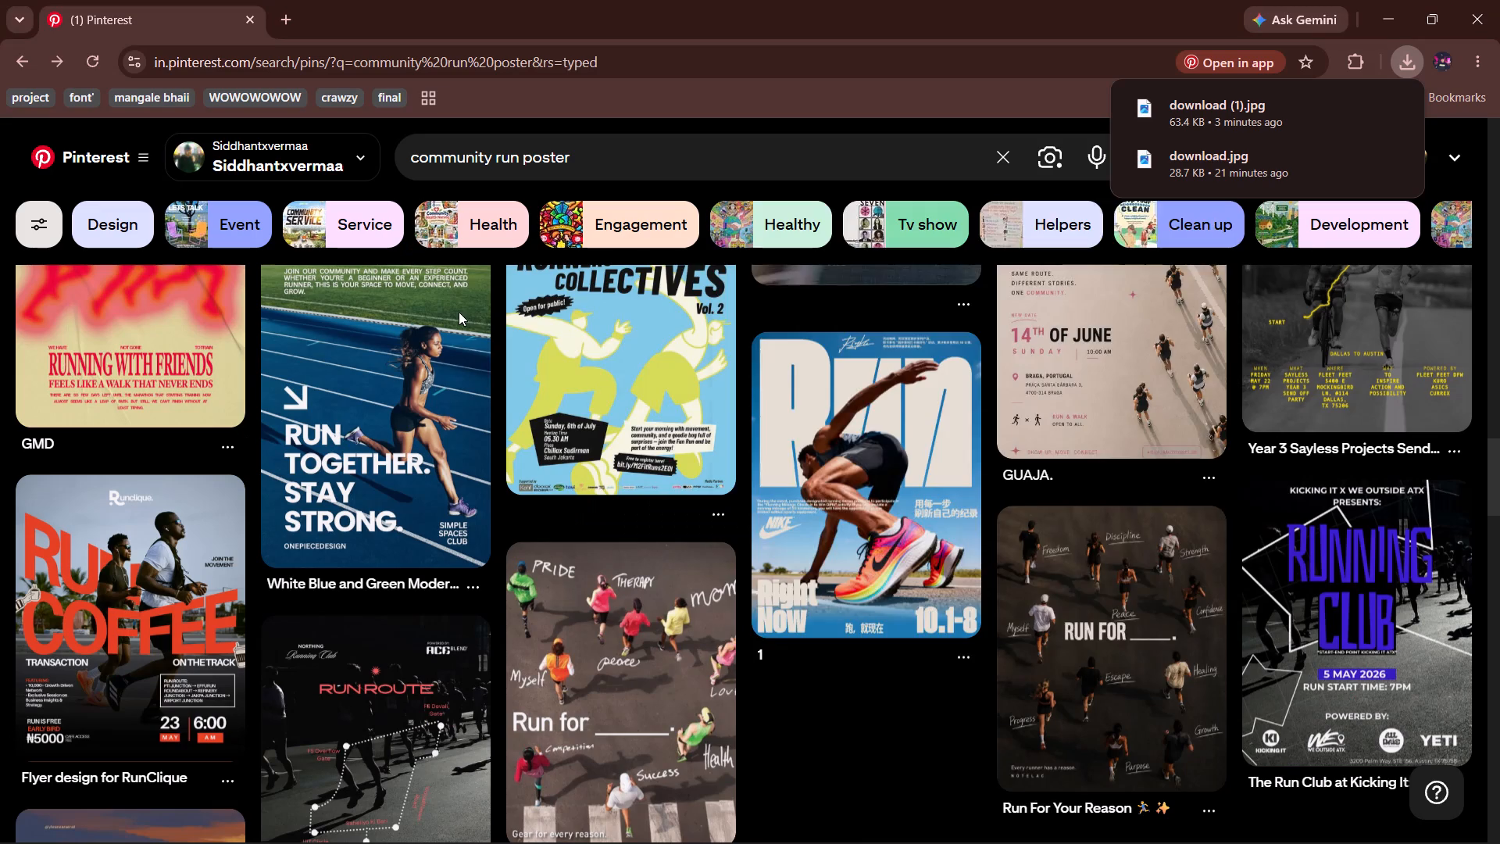
pyautogui.moveTo(459, 312); pyautogui.dragTo(651, 435)
pyautogui.hotkey('alt', 'Tab')
pyautogui.hotkey('alt', 'Tab')
pyautogui.click(1162, 45)
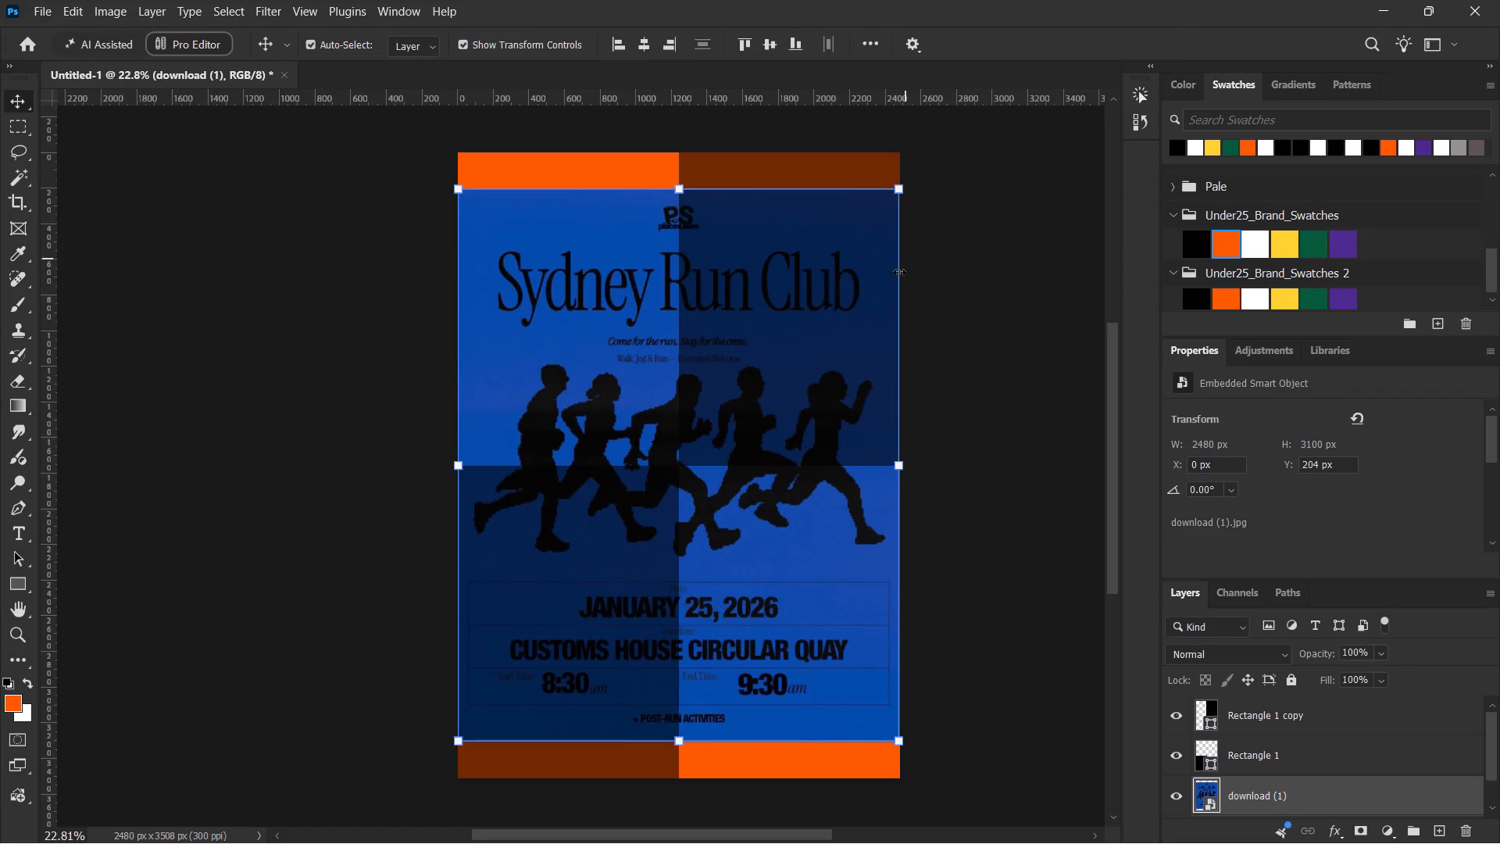
pyautogui.moveTo(1373, 799); pyautogui.dragTo(1370, 776)
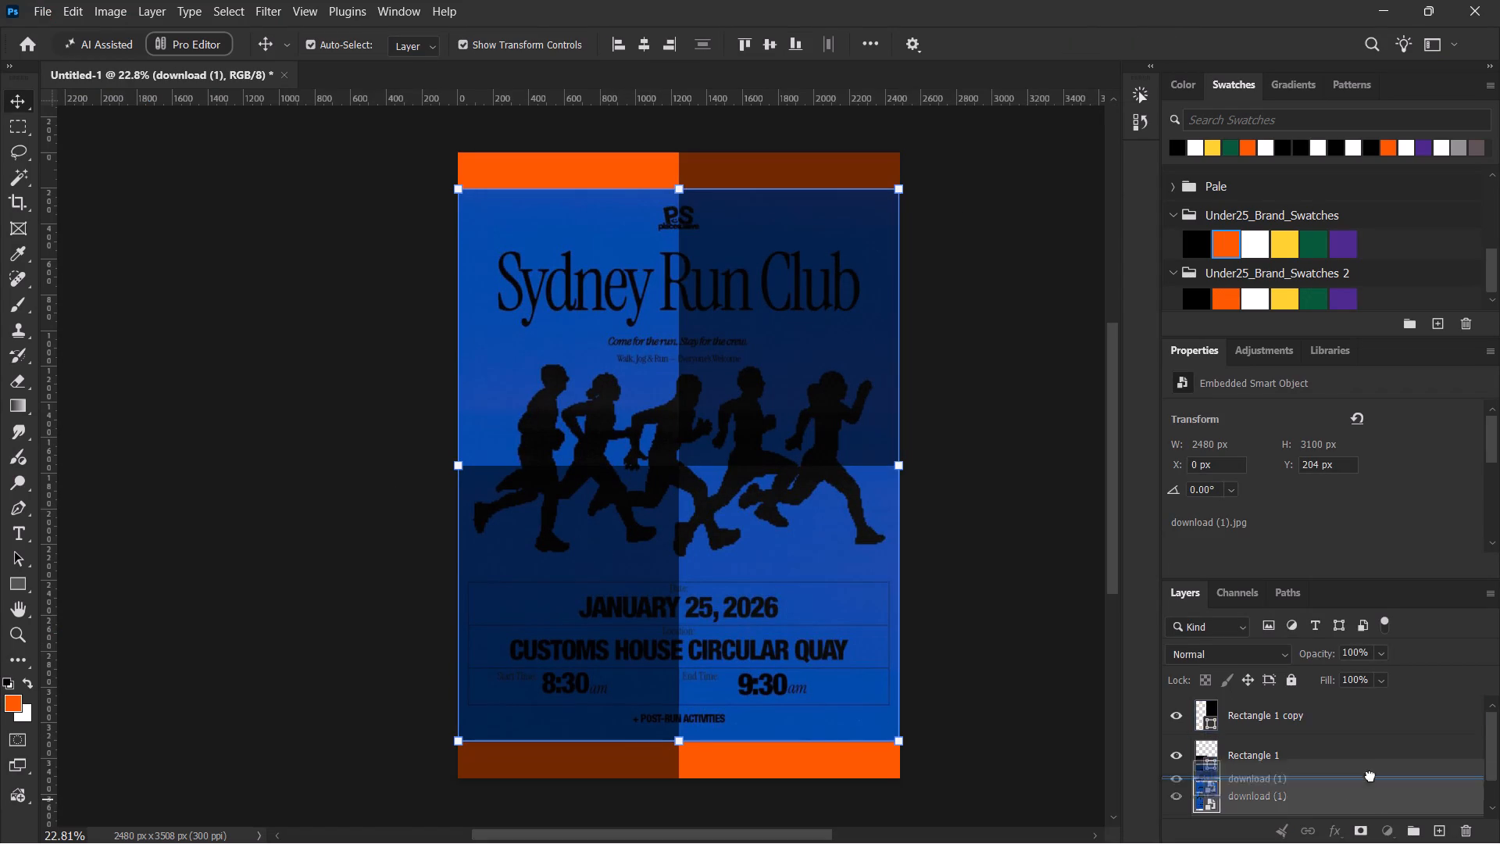
pyautogui.moveTo(1370, 776); pyautogui.dragTo(1378, 704)
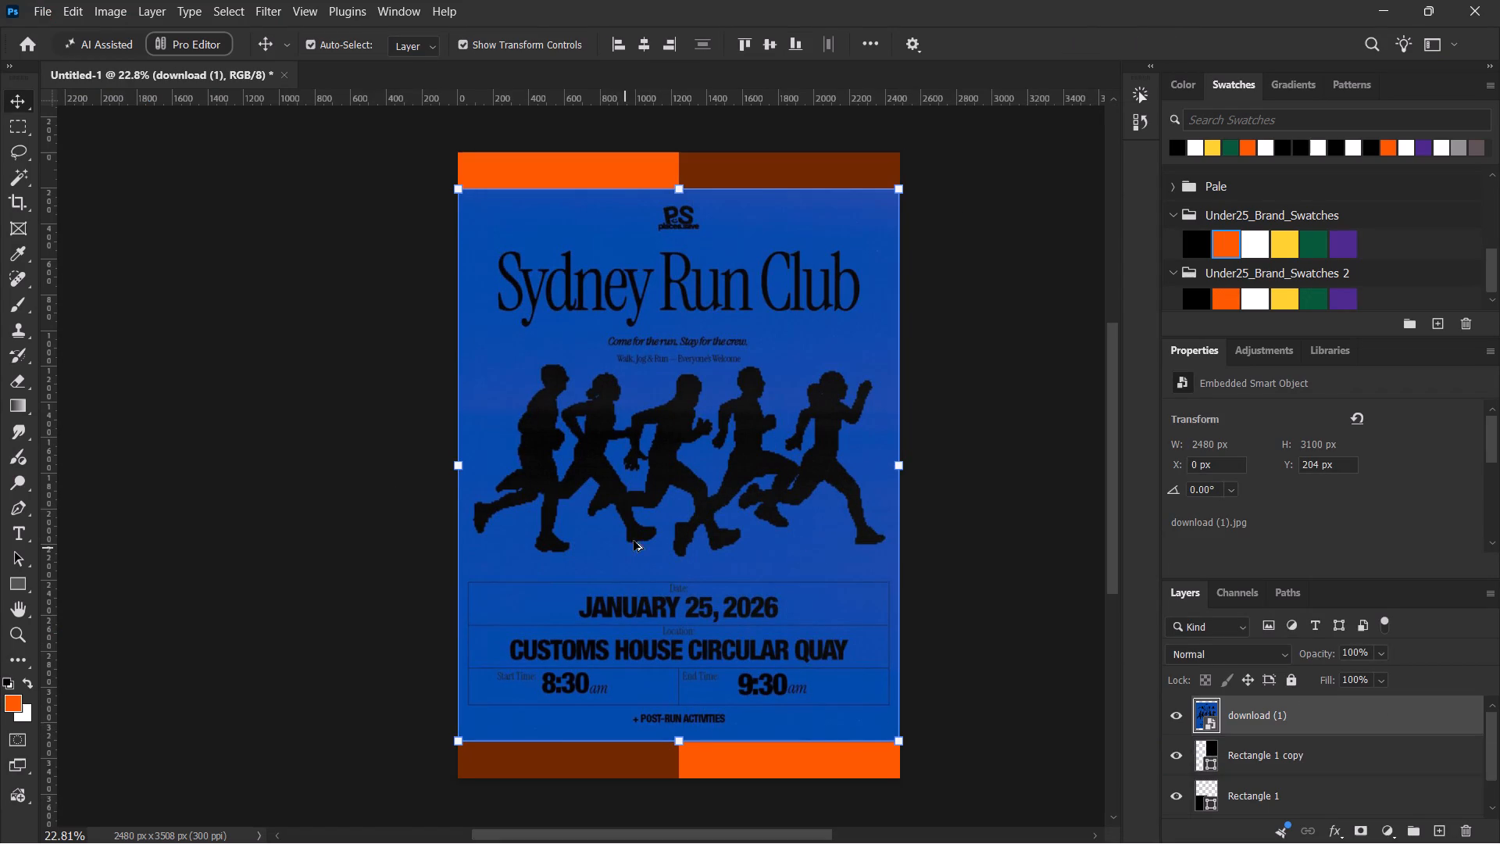
# Examine the runner silhouettes up close and rasterize the download (1) layer.
pyautogui.keyDown('alt'); pyautogui.scroll(16, 654, 524); pyautogui.keyUp('alt')
pyautogui.keyDown('alt'); pyautogui.scroll(-7, 666, 491); pyautogui.keyUp('alt')
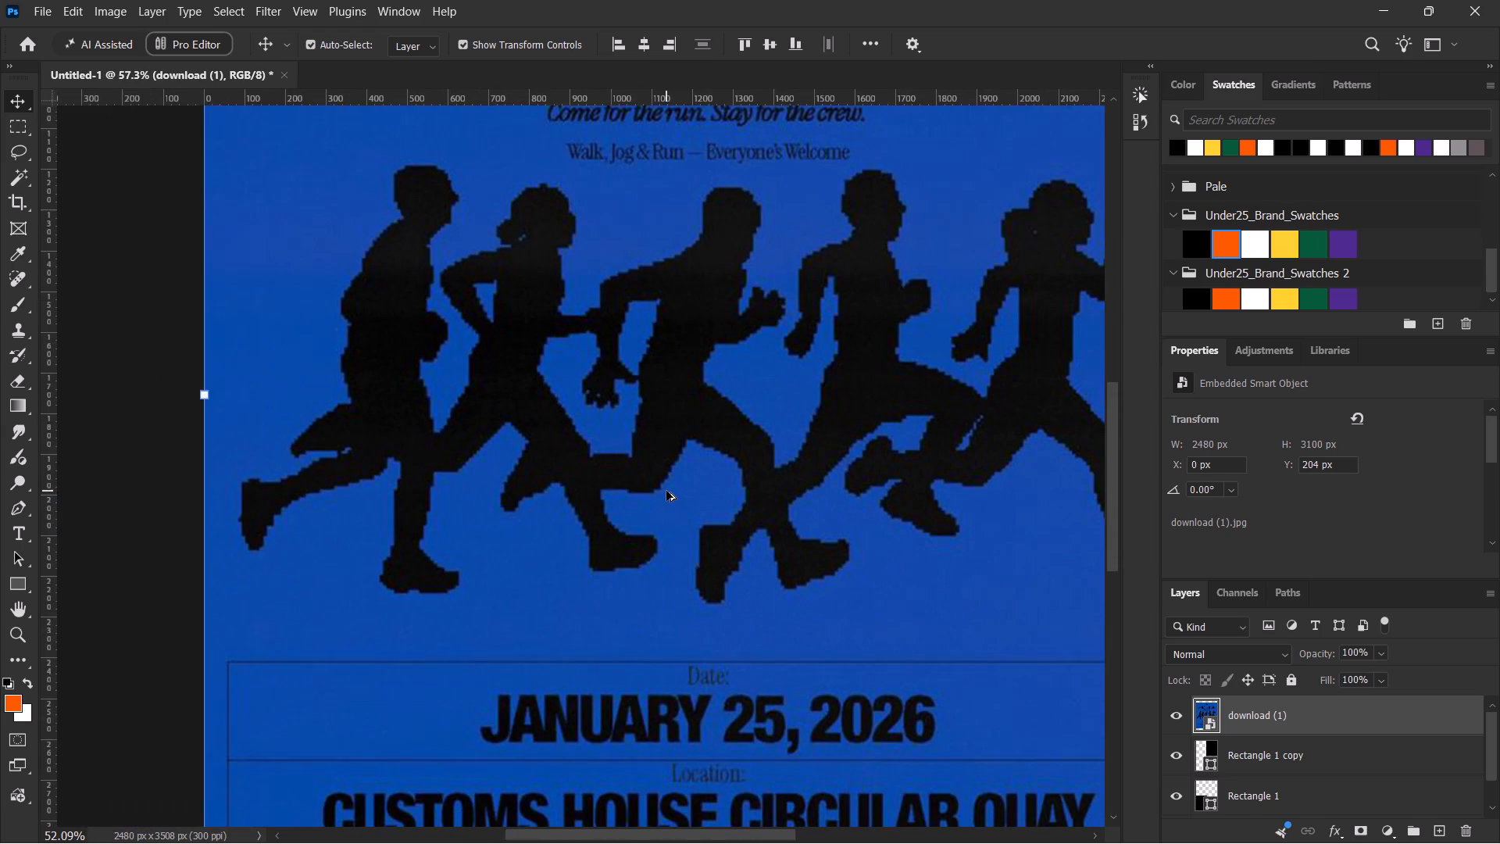
pyautogui.keyDown('alt'); pyautogui.scroll(-3, 666, 491); pyautogui.keyUp('alt')
pyautogui.keyDown('alt'); pyautogui.scroll(1, 666, 491); pyautogui.keyUp('alt')
pyautogui.keyDown('alt'); pyautogui.scroll(-1, 666, 491); pyautogui.keyUp('alt')
pyautogui.press('space')
pyautogui.moveTo(669, 490); pyautogui.dragTo(657, 513)
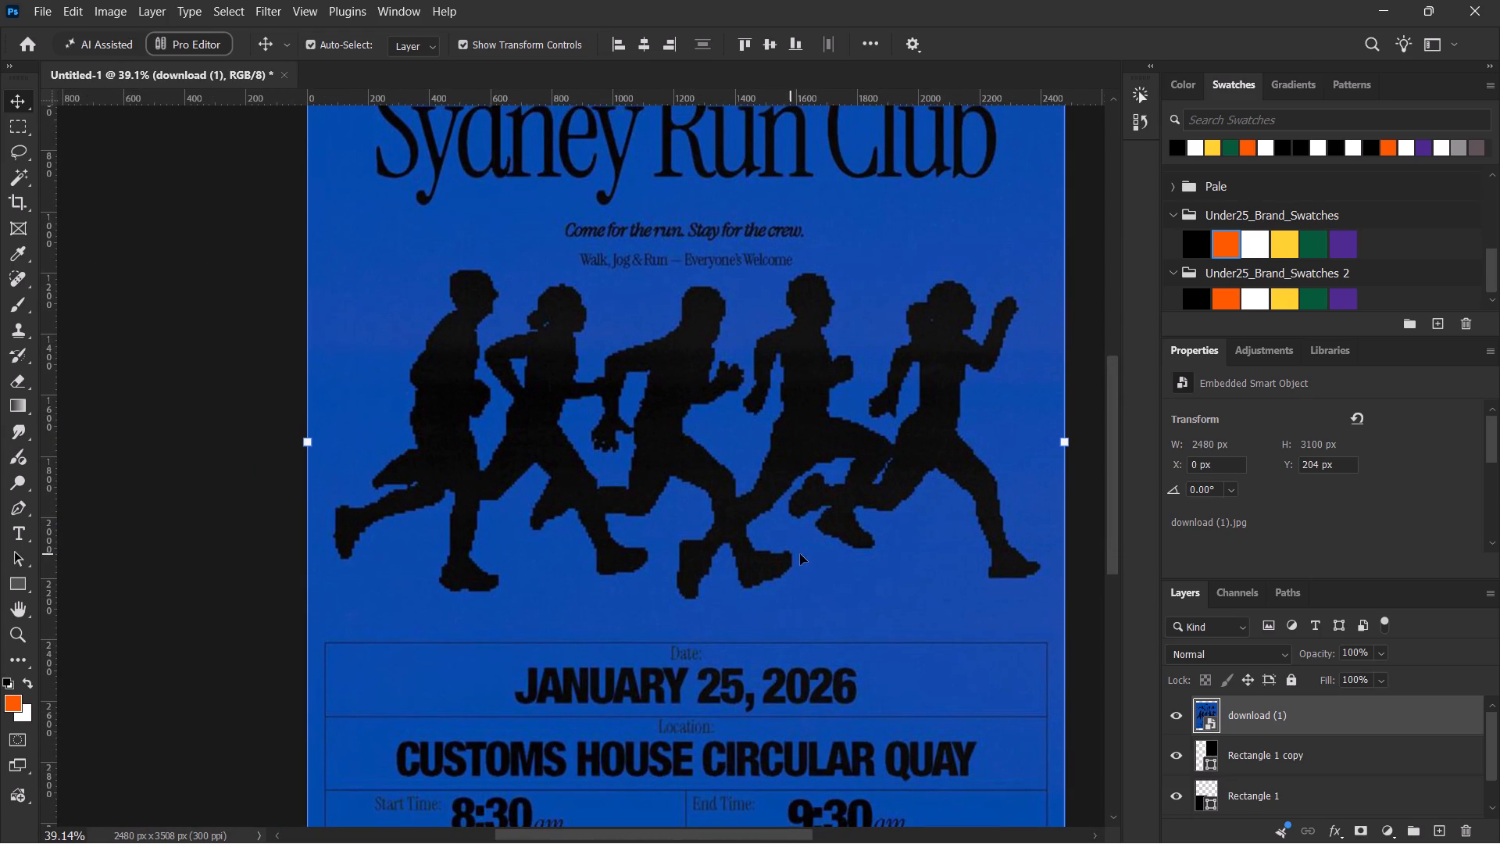
pyautogui.rightClick(1370, 728)
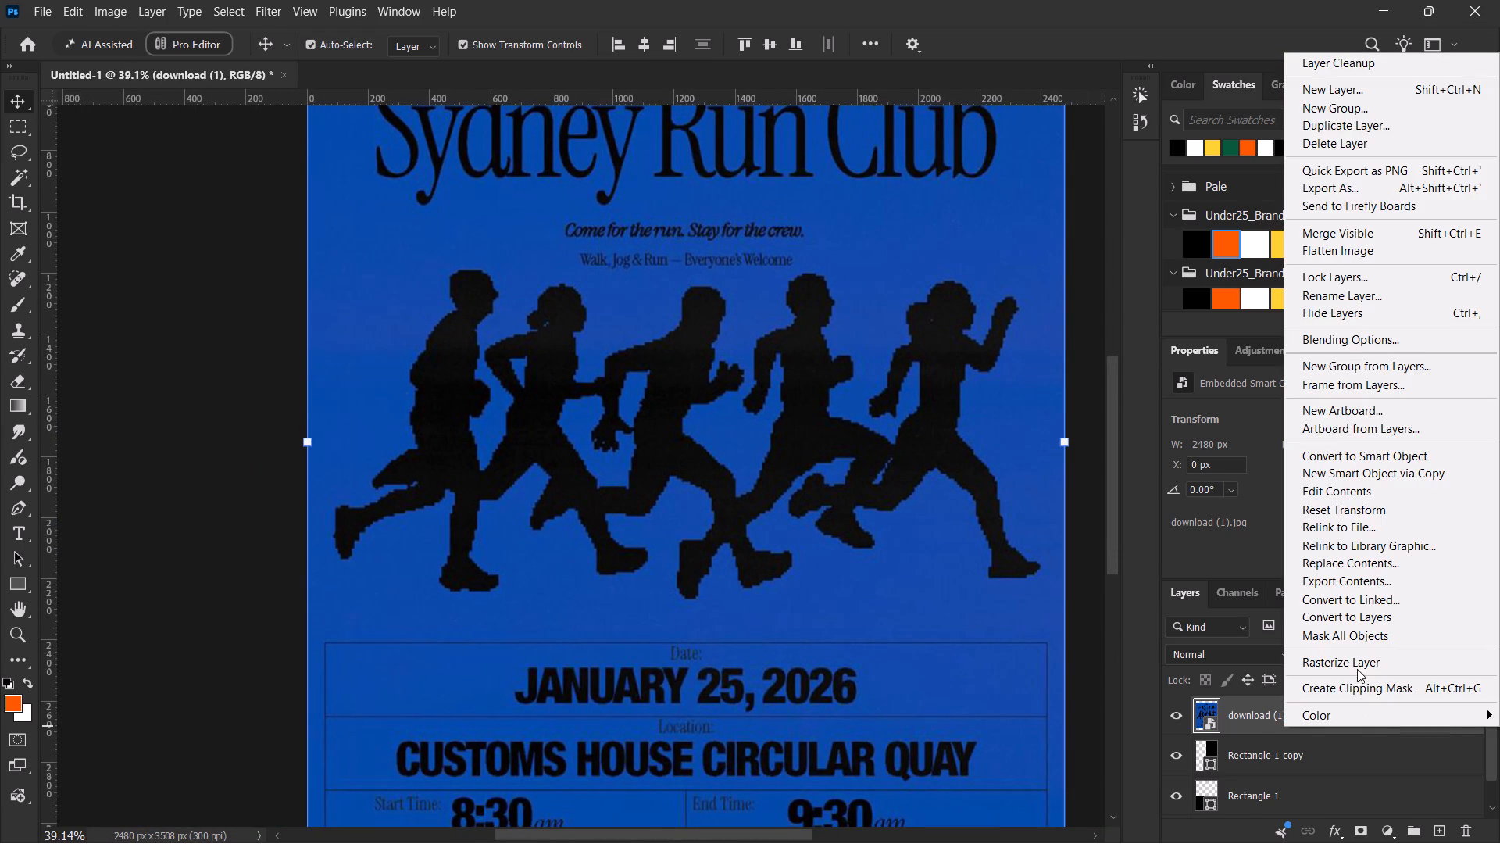
pyautogui.click(1355, 663)
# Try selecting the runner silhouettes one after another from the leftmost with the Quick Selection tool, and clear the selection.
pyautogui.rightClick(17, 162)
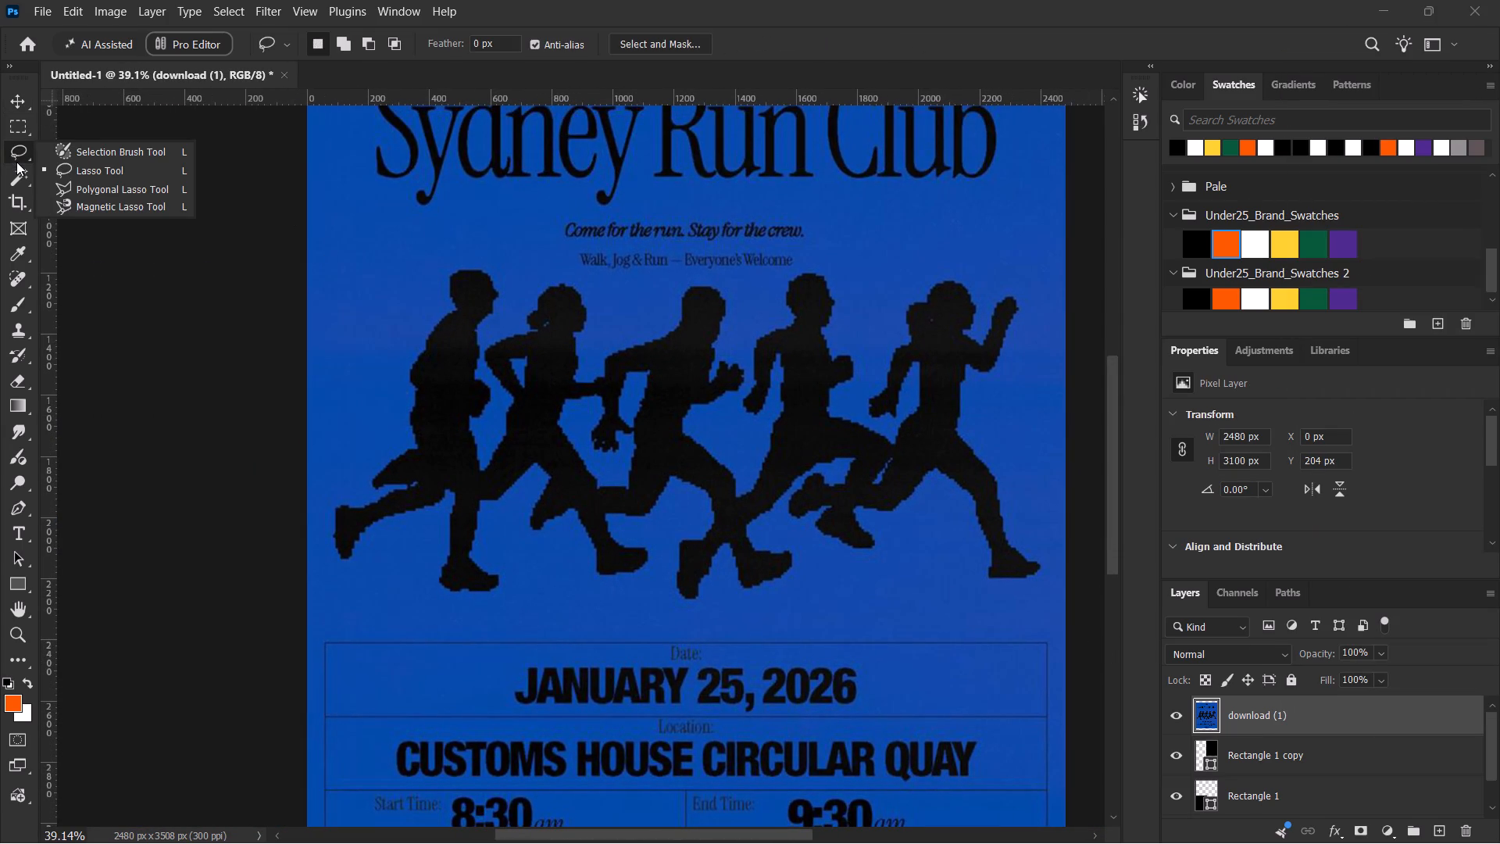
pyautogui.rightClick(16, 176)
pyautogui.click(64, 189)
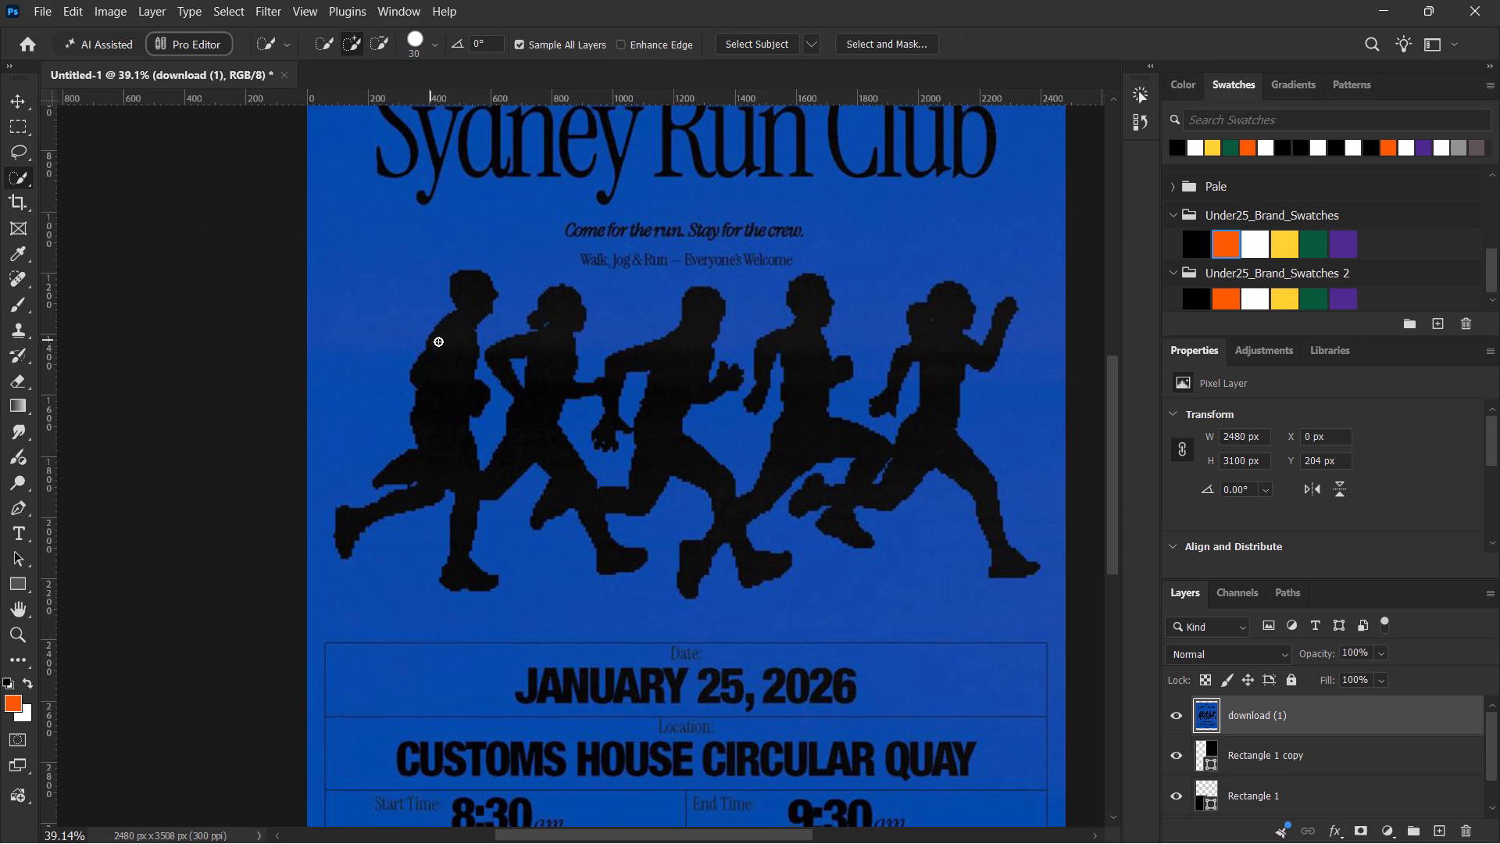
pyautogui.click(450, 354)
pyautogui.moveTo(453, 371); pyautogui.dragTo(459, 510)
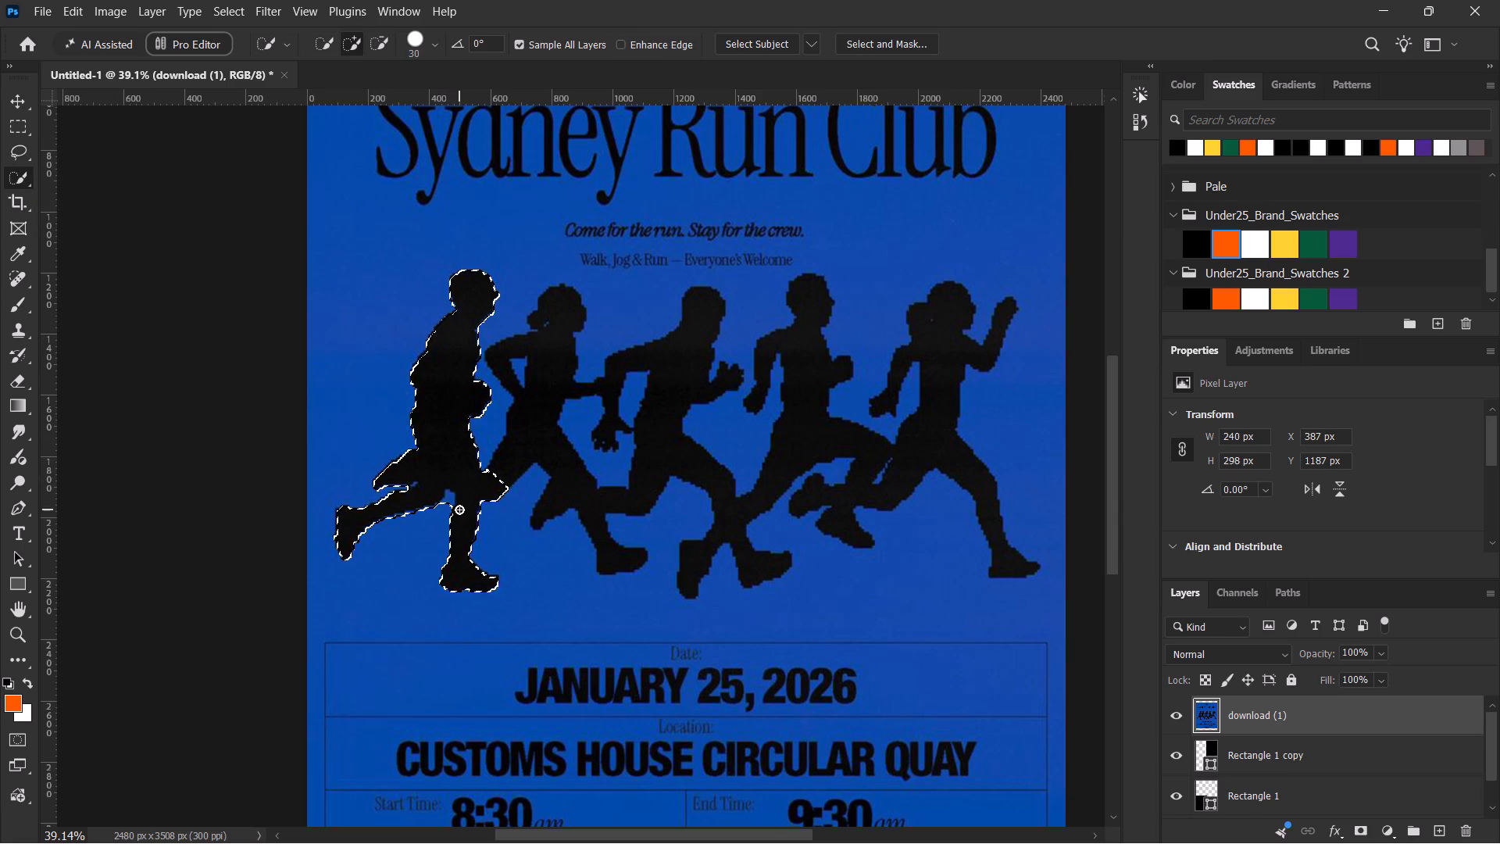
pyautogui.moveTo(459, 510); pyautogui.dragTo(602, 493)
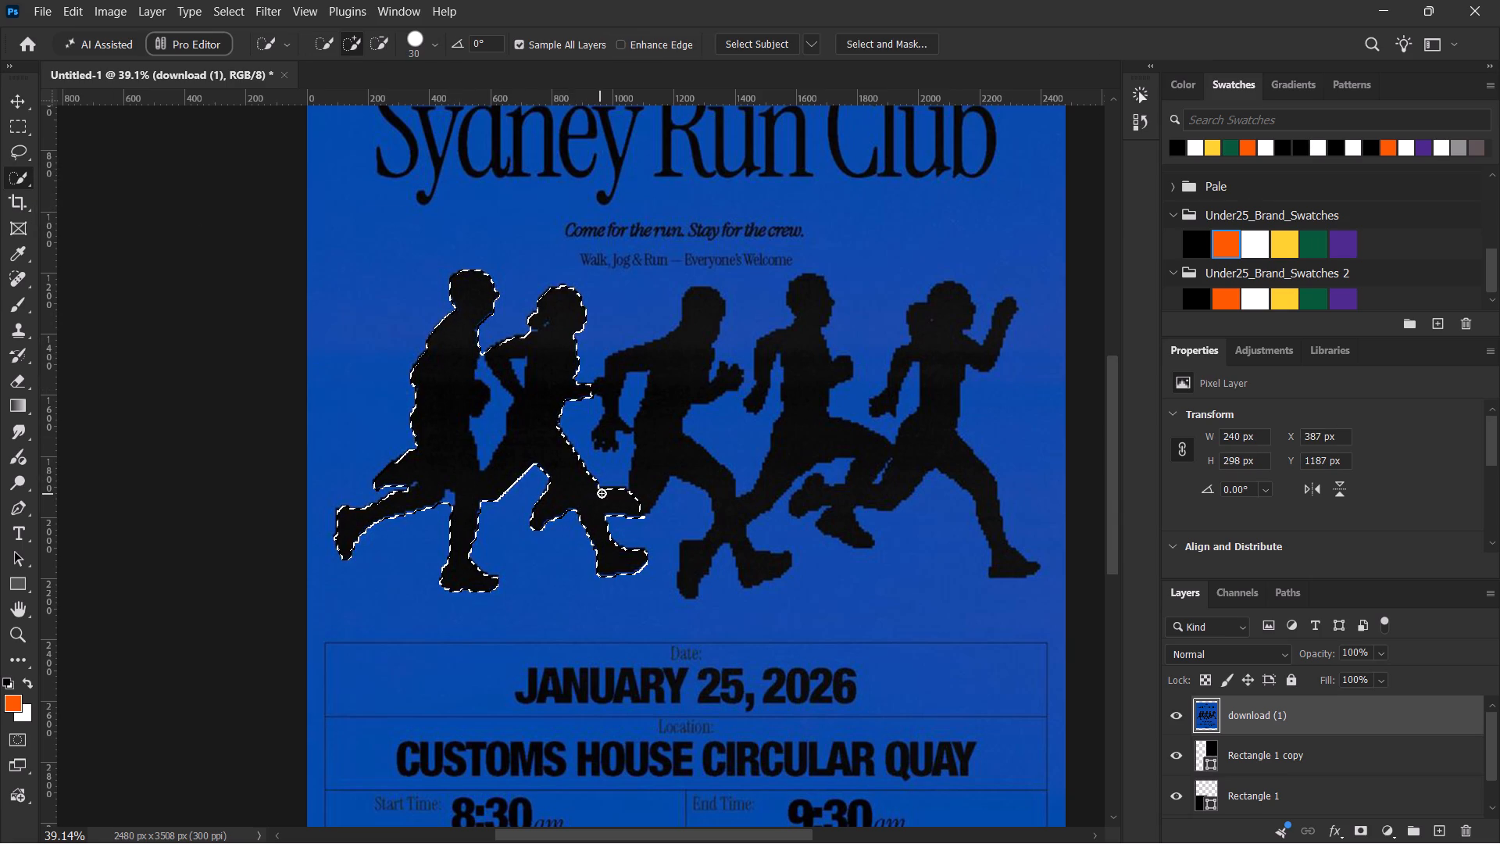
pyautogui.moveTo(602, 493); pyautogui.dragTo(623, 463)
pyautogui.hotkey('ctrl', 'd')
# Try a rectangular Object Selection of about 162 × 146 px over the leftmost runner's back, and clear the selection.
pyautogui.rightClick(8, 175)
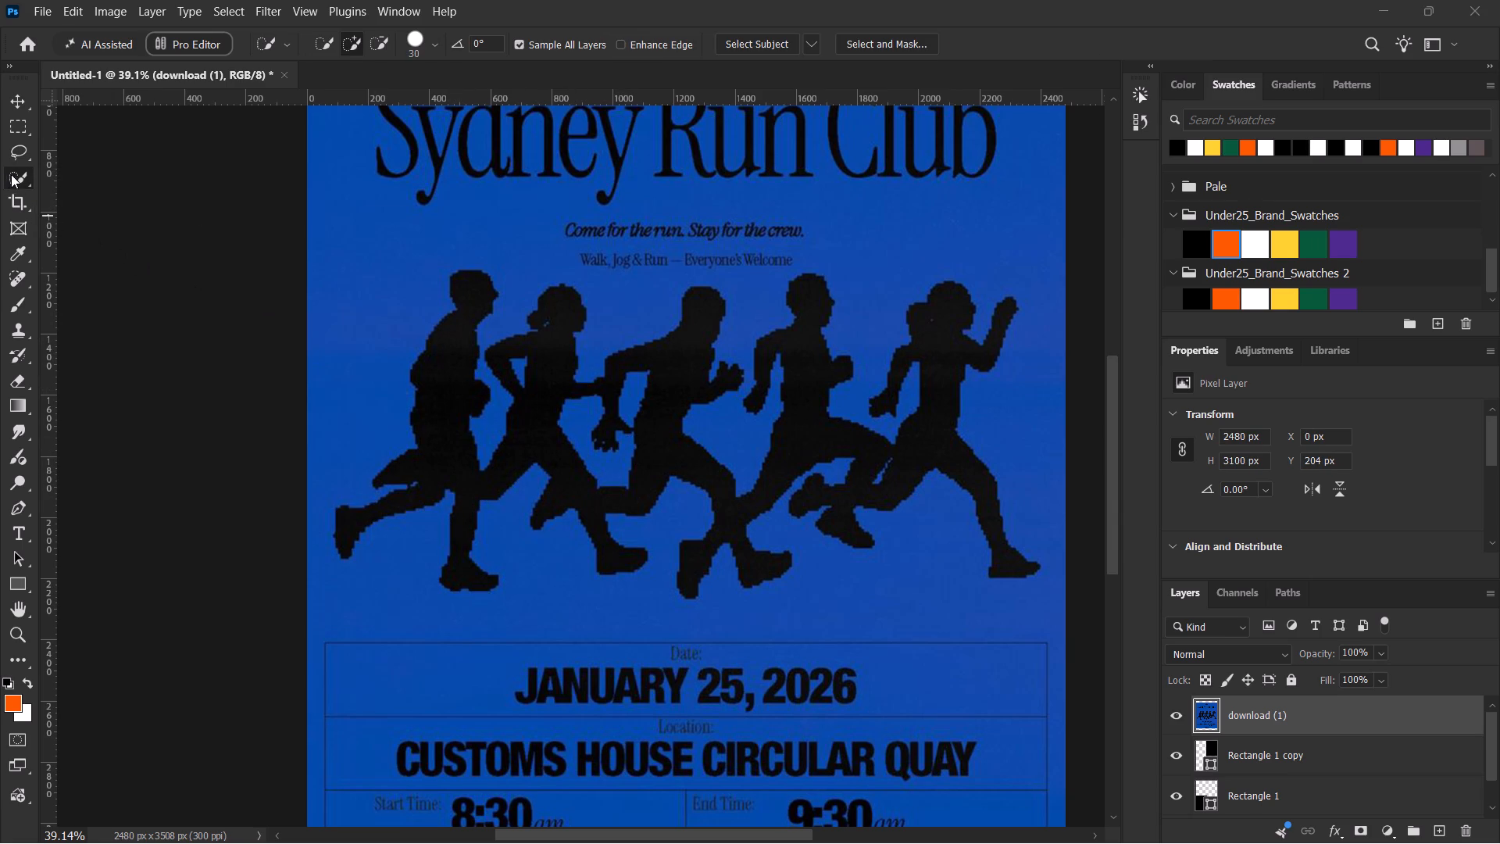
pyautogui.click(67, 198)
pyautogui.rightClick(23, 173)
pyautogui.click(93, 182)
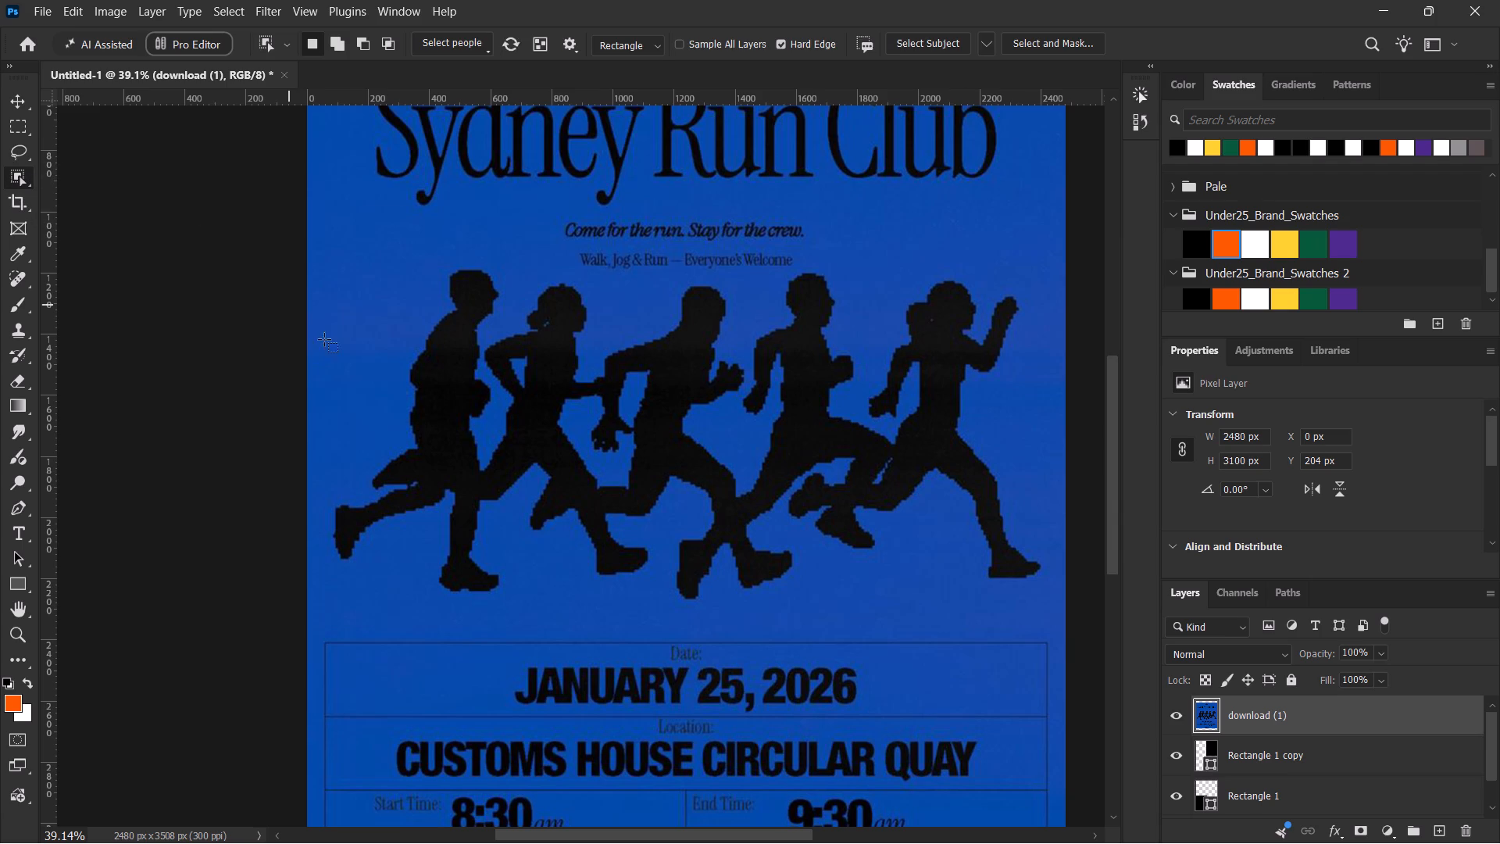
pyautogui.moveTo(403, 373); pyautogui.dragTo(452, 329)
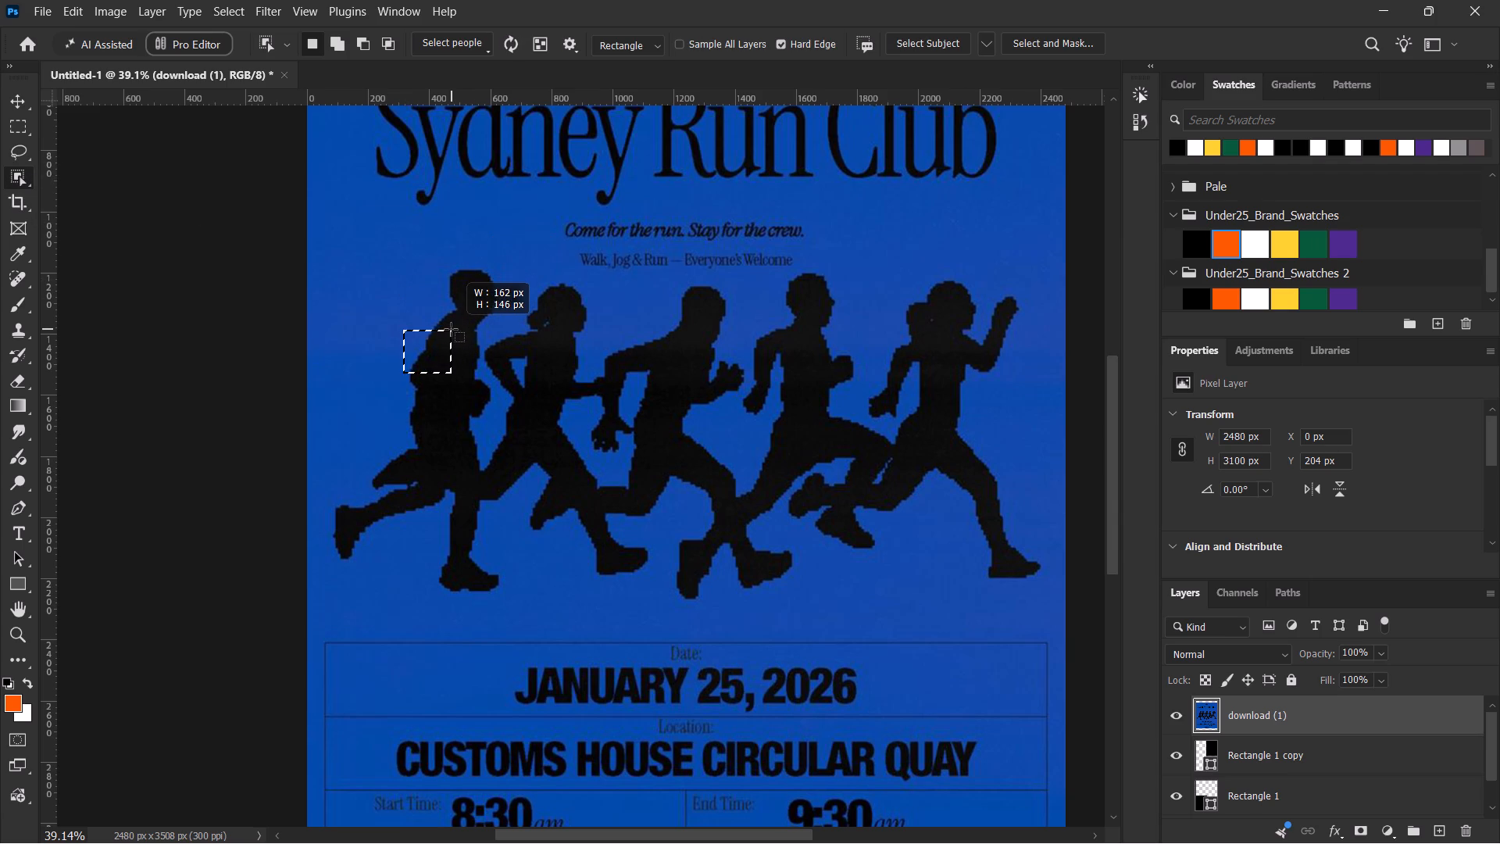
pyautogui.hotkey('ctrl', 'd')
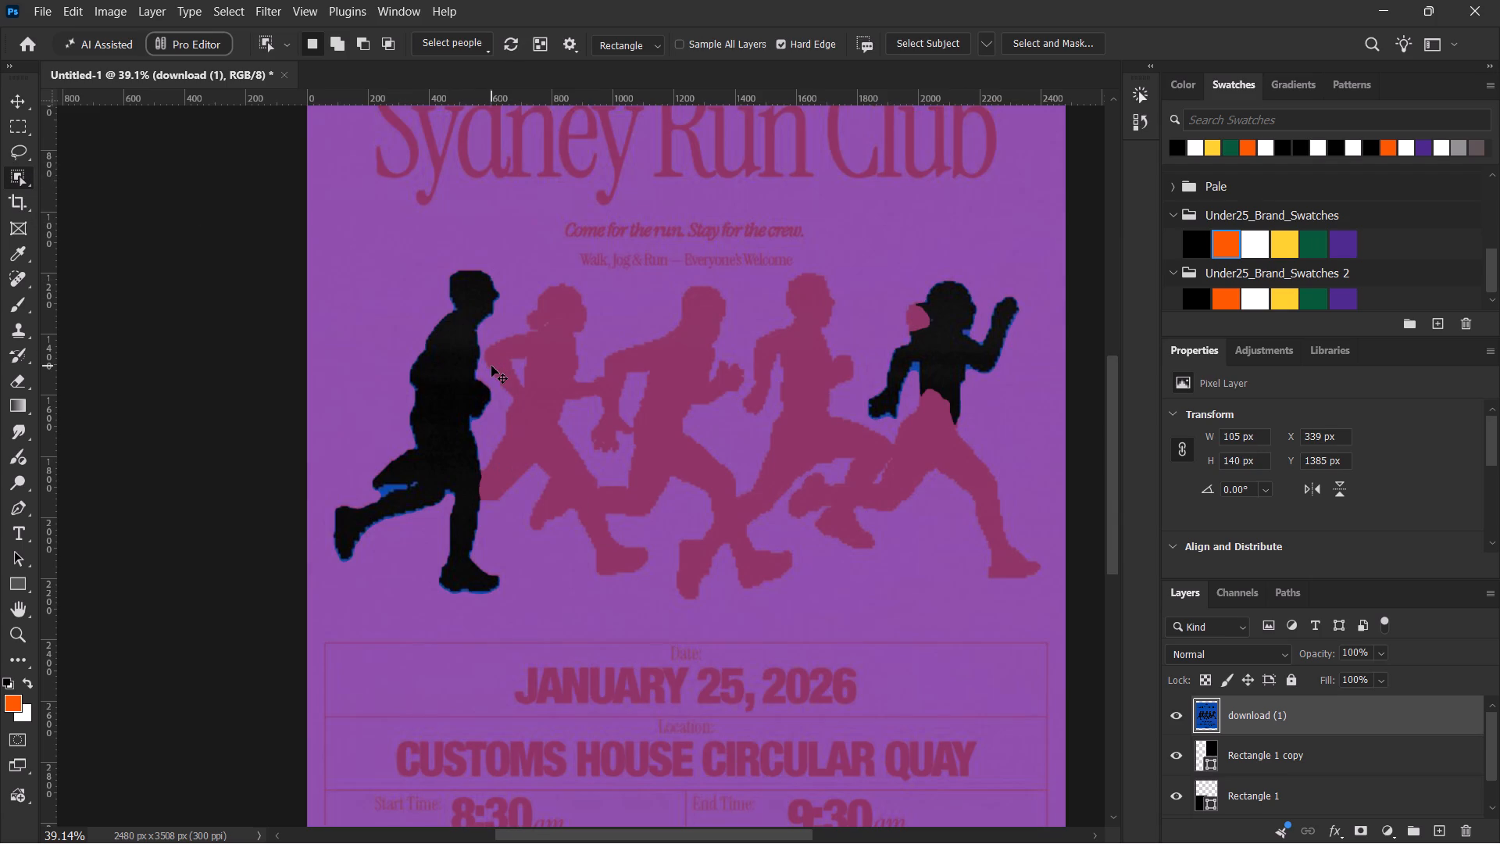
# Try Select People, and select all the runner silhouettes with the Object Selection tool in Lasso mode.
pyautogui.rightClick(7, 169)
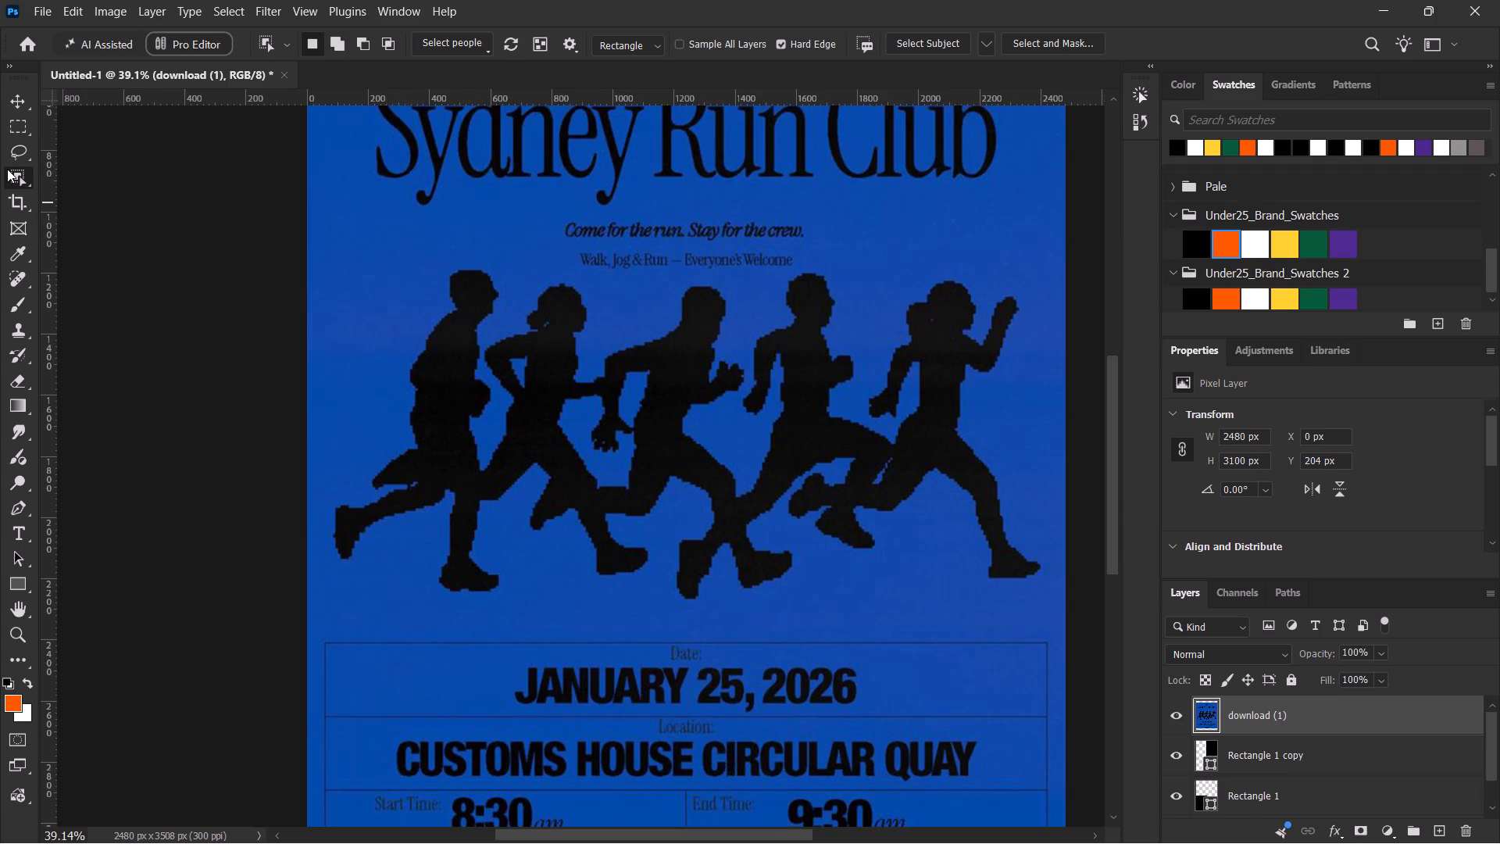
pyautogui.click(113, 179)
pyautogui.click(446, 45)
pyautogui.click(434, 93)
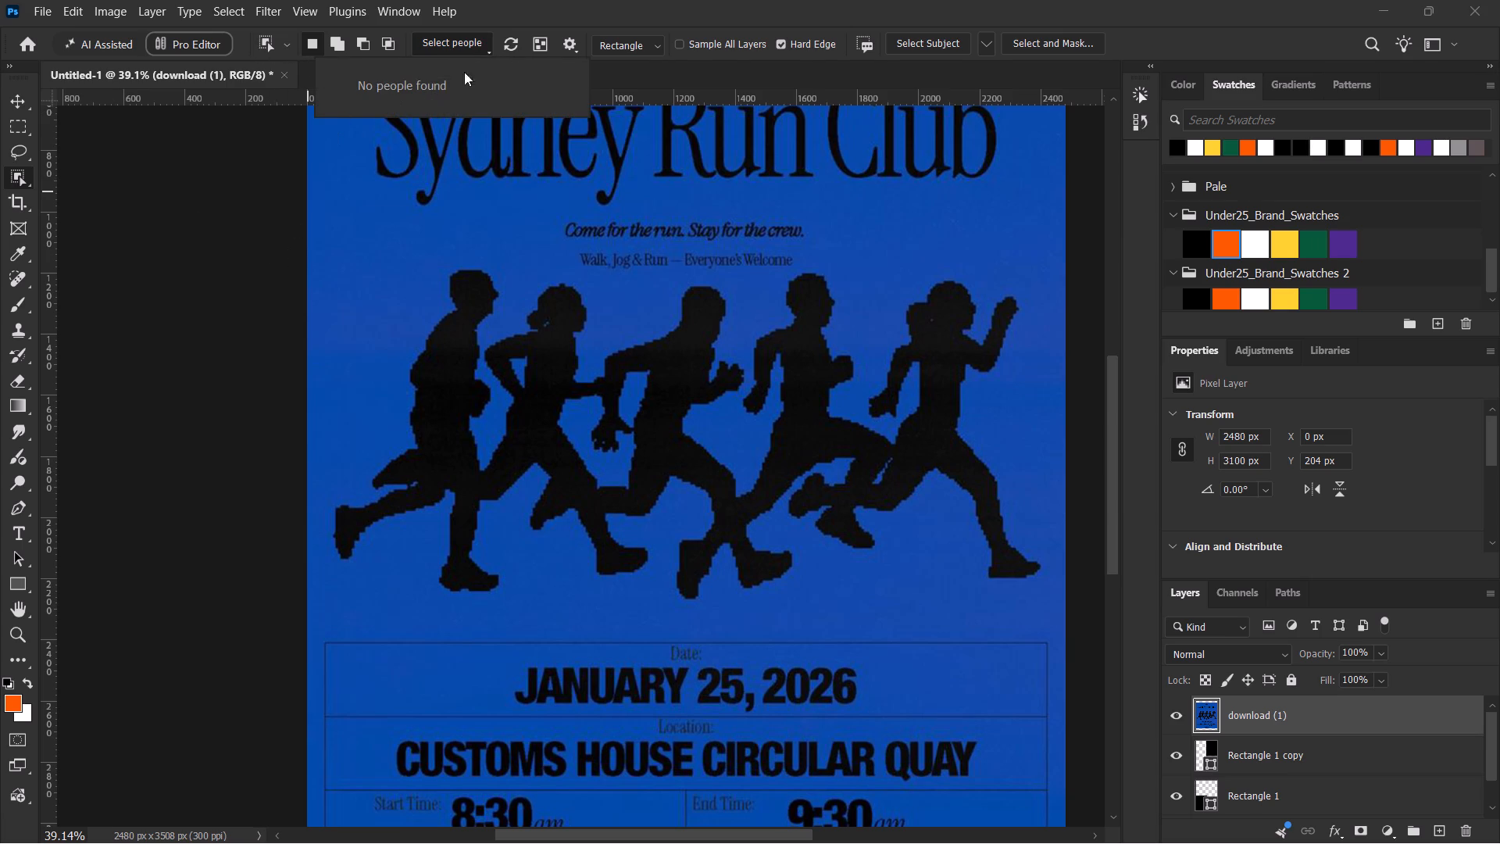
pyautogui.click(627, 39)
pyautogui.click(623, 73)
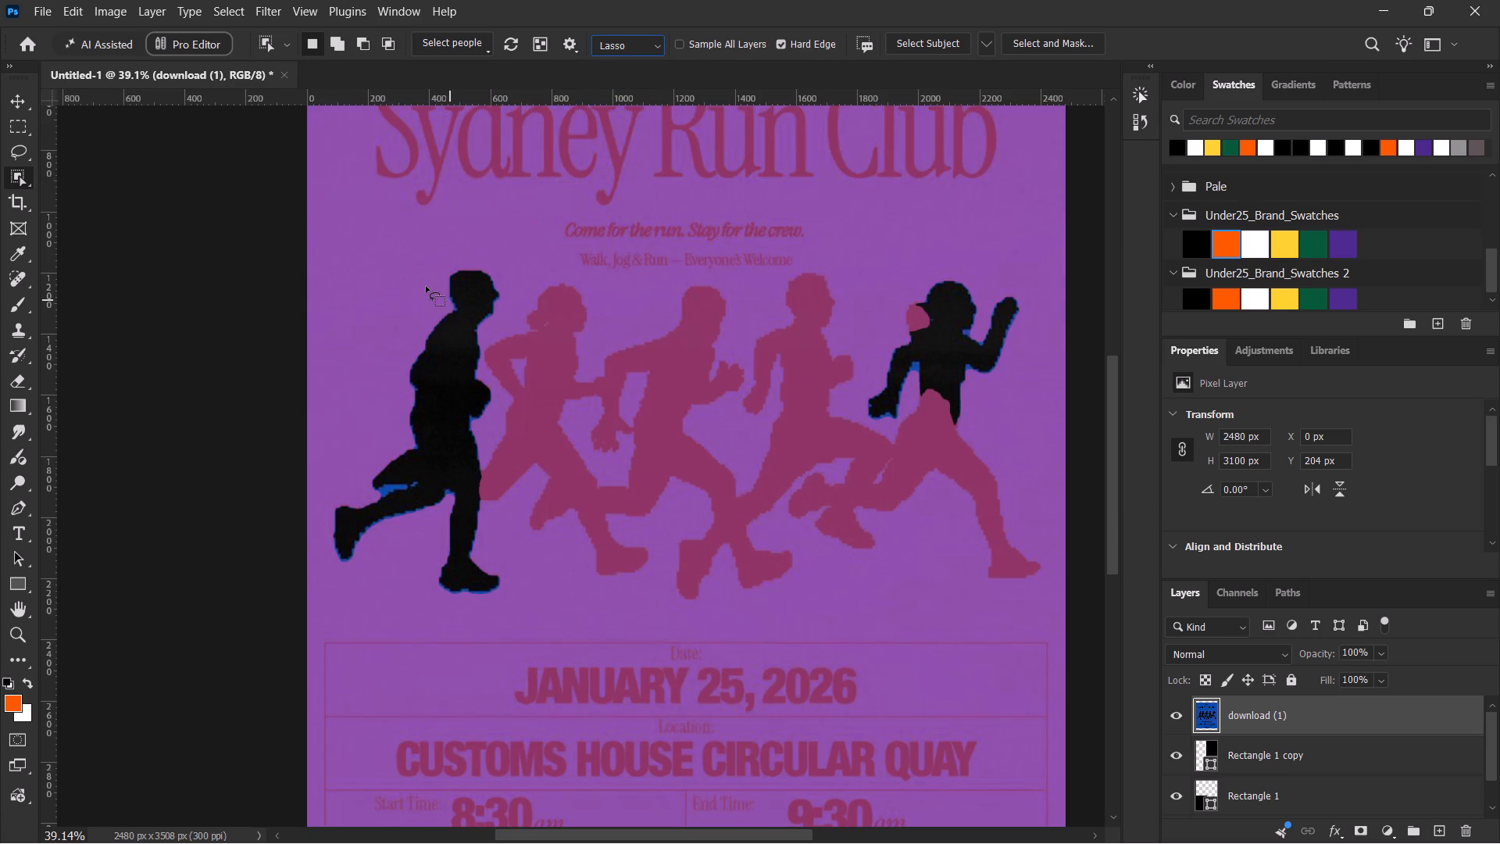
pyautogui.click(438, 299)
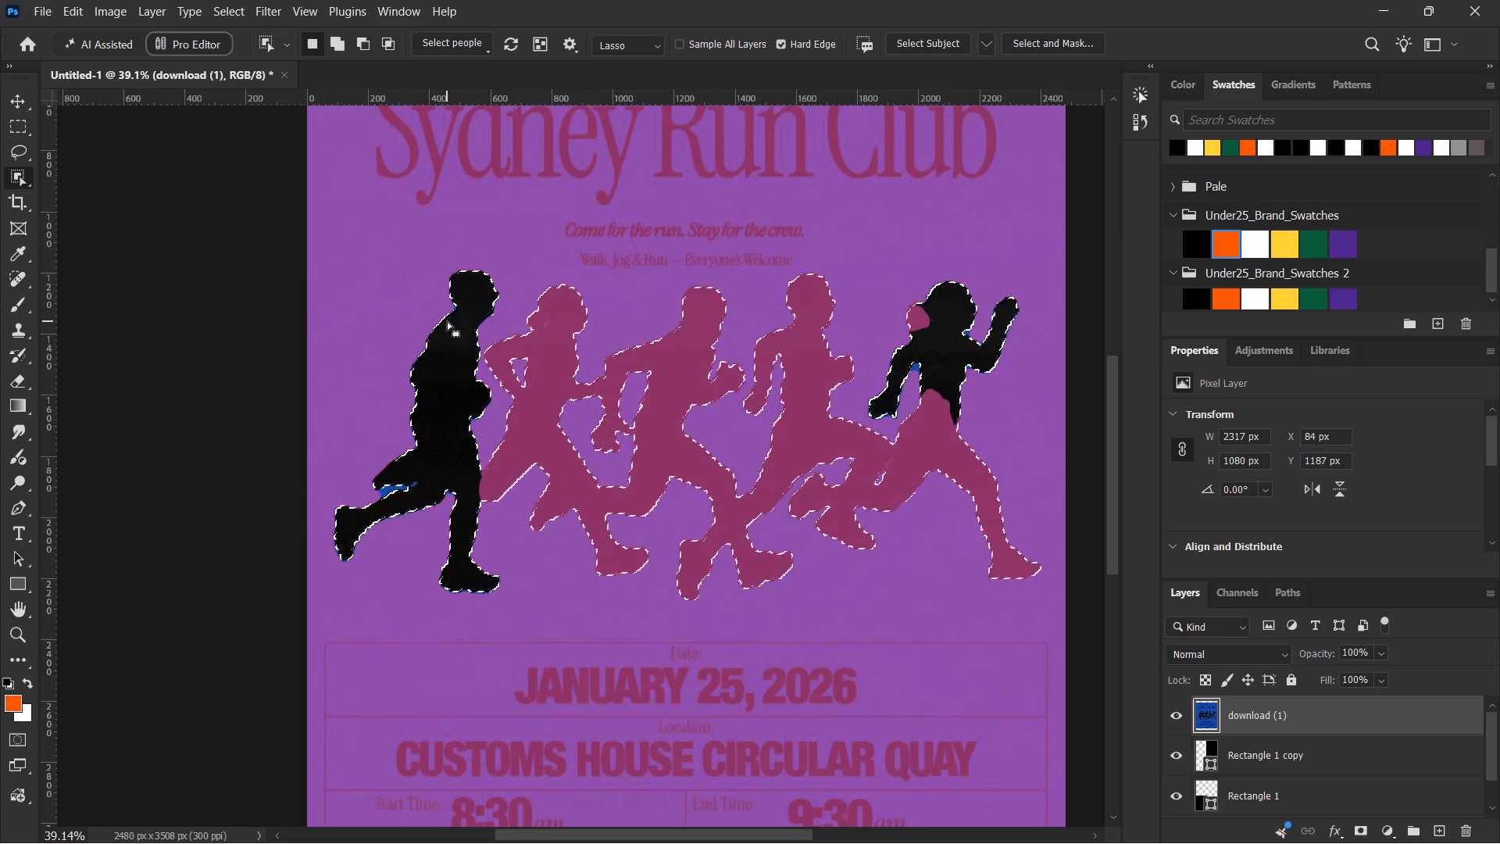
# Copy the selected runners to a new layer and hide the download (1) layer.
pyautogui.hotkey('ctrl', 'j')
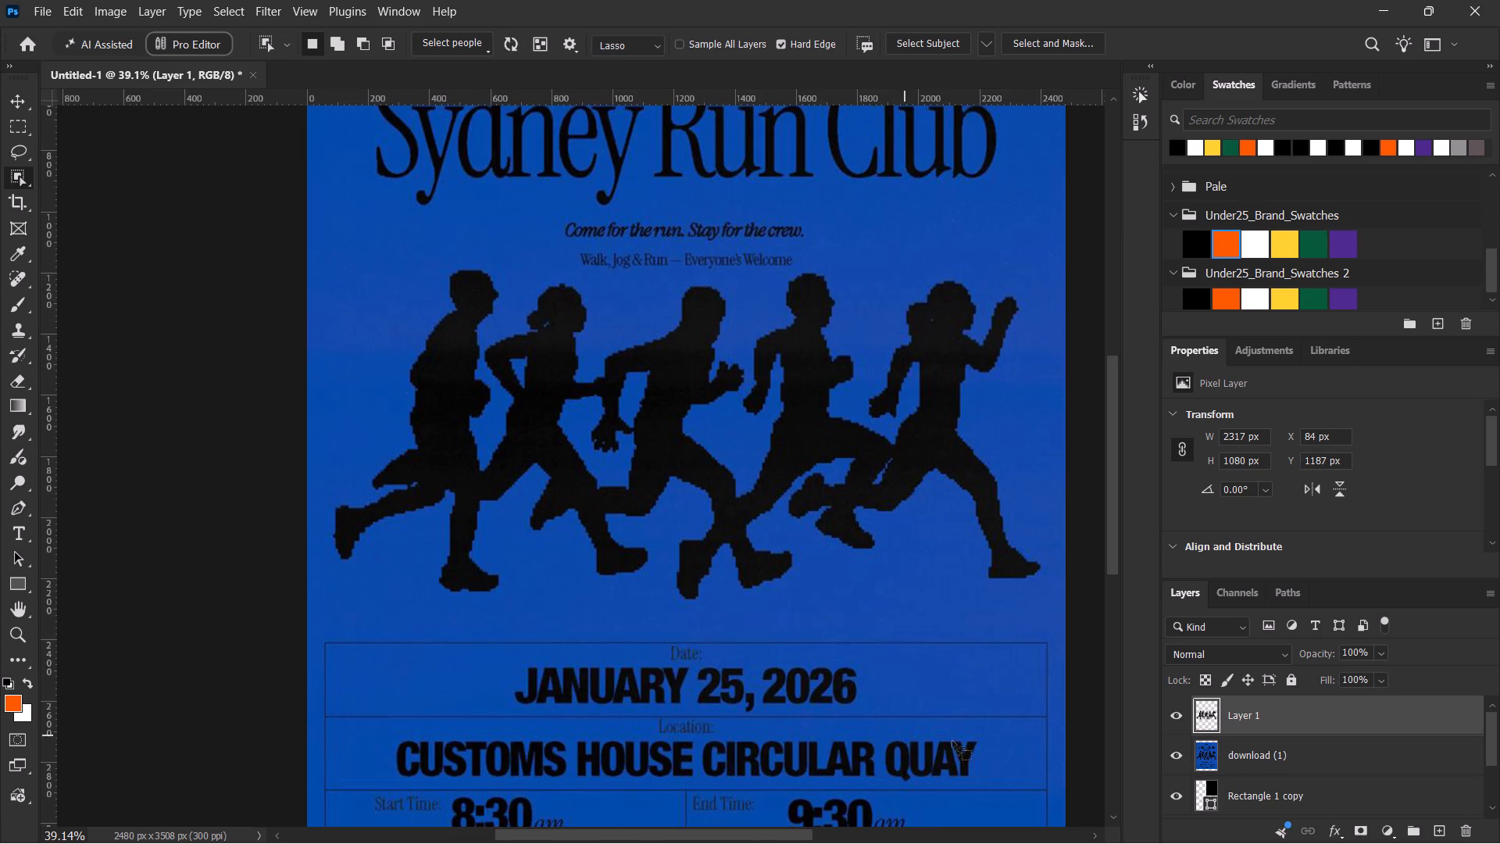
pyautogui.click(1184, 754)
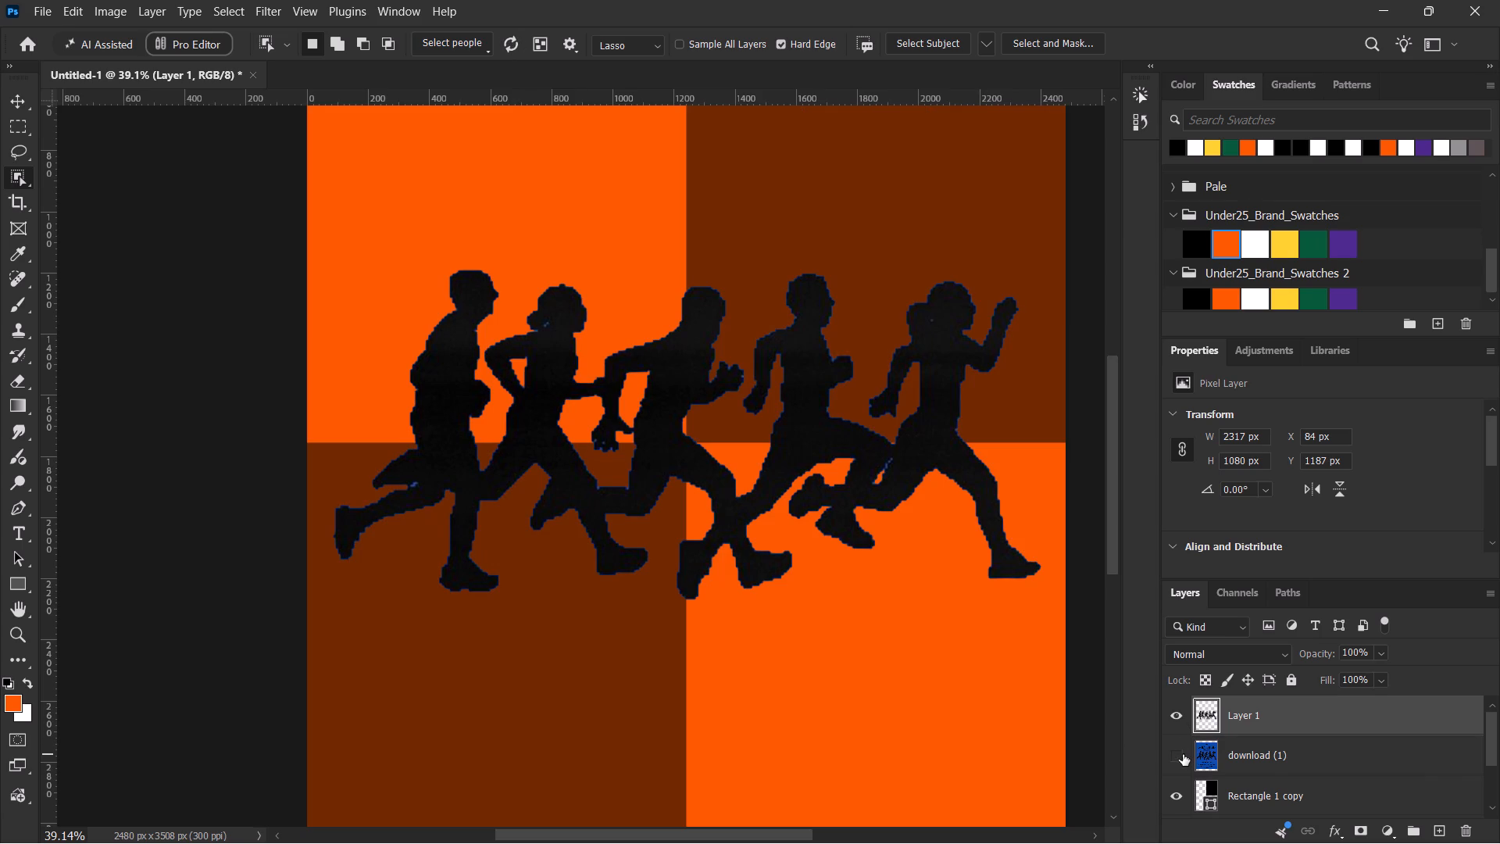
# Delete the extracted runners layer and the download (1) layer from the poster.
pyautogui.click(1266, 719)
pyautogui.press('Delete')
pyautogui.press('Delete')
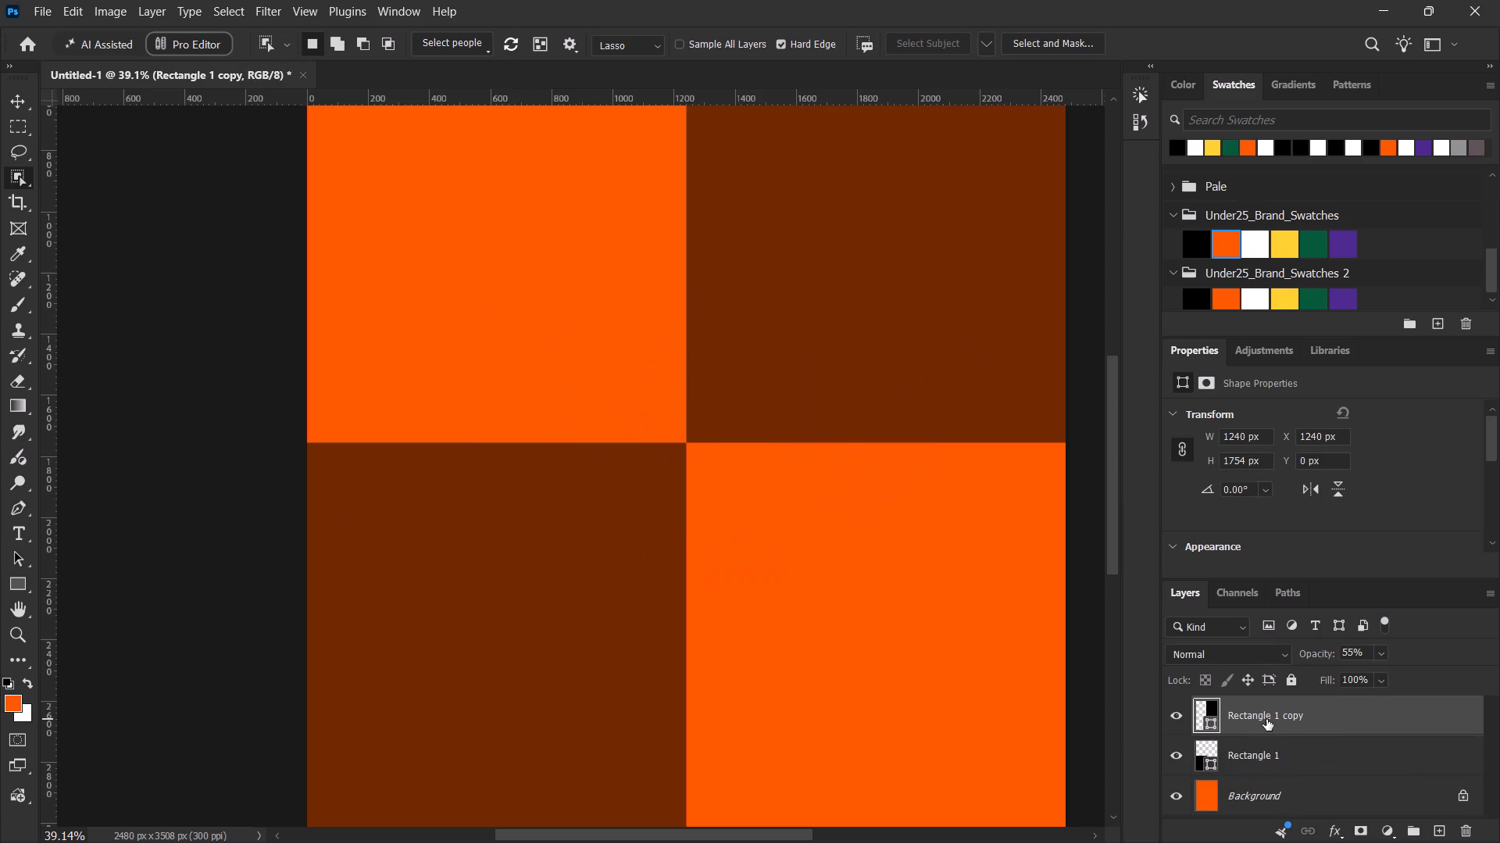
# Switch to Pinterest in Chrome and browse further through the community run poster results for another runner or layout reference.
pyautogui.hotkey('alt', 'Tab')
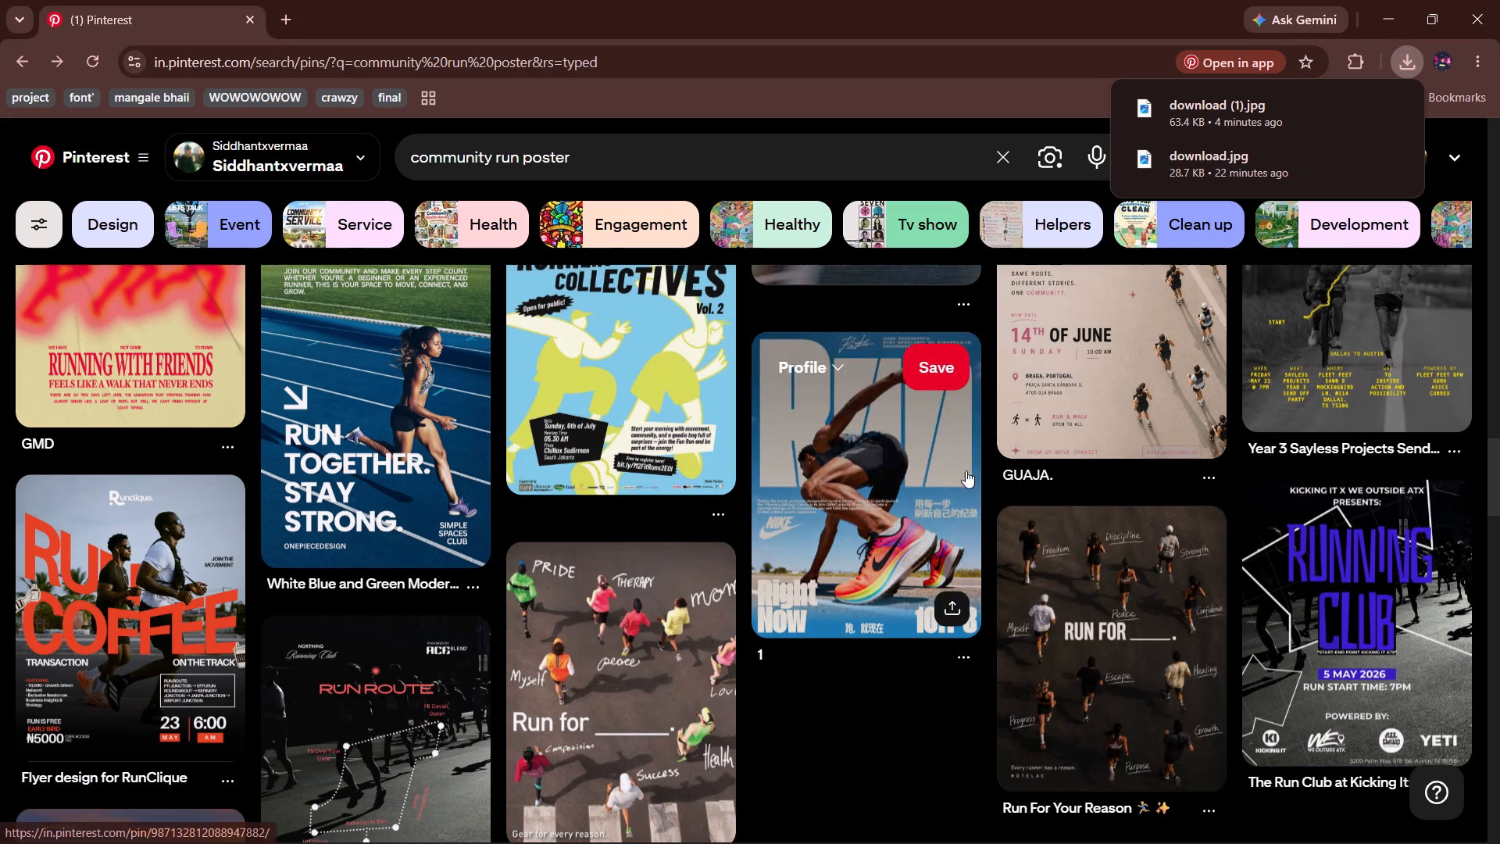
pyautogui.click(712, 198)
pyautogui.scroll(-3, 789, 453)
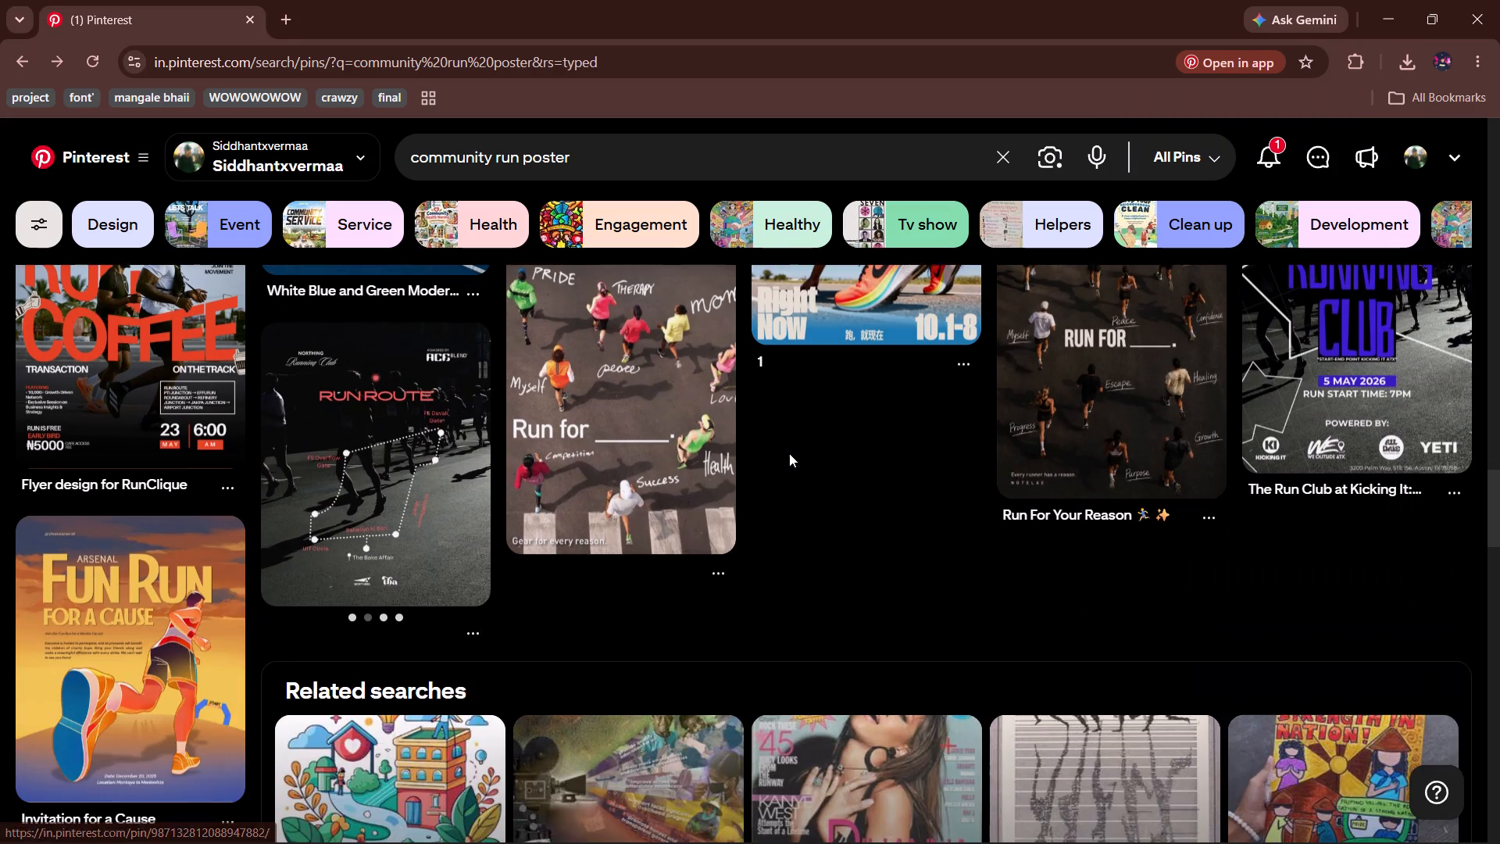
pyautogui.scroll(3, 789, 453)
pyautogui.scroll(-8, 789, 453)
pyautogui.scroll(1, 789, 453)
pyautogui.scroll(-1, 789, 453)
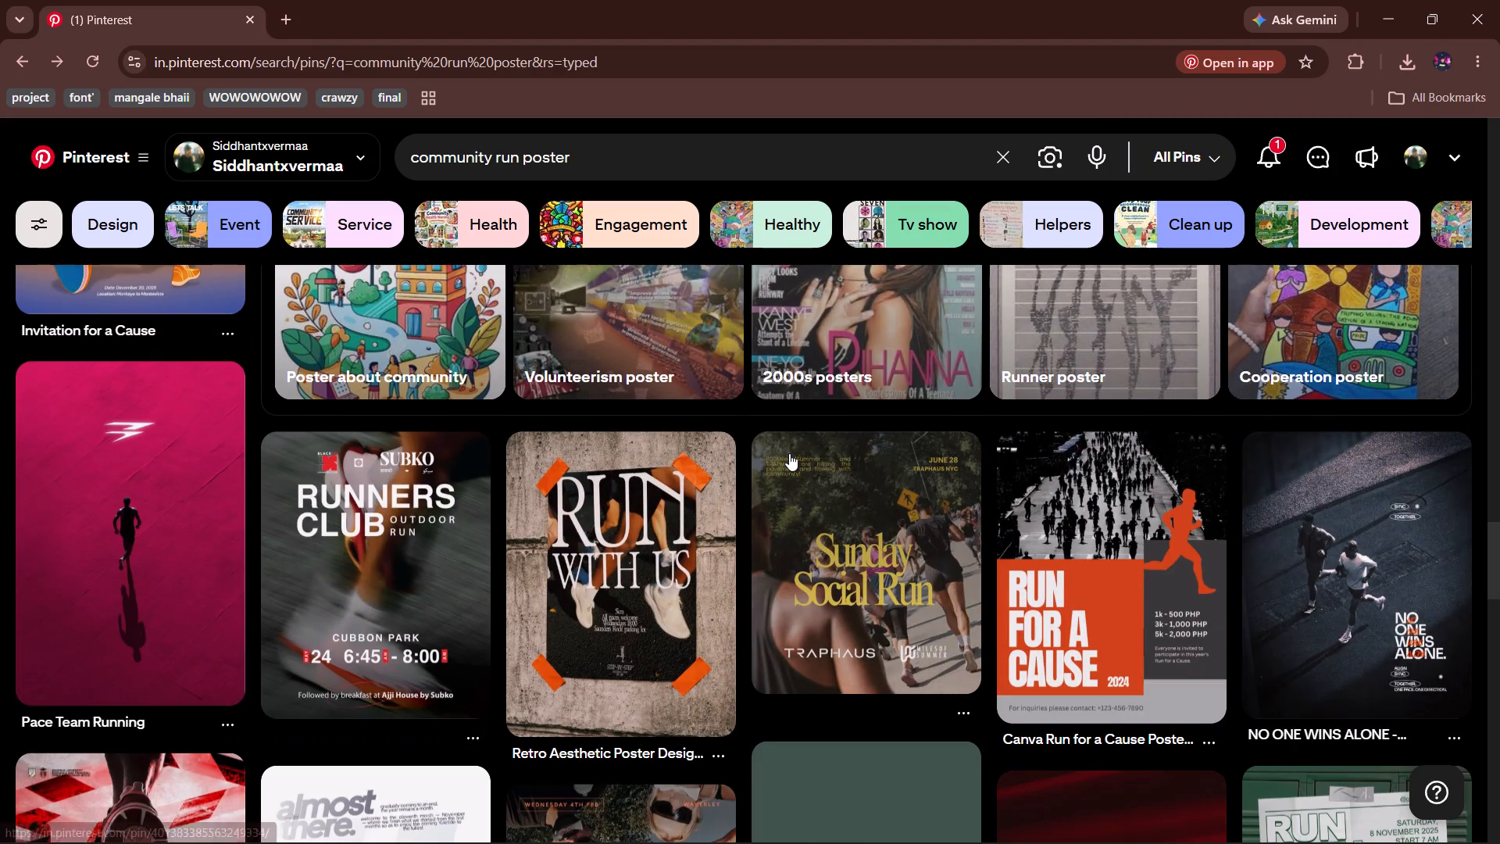
pyautogui.scroll(-4, 778, 455)
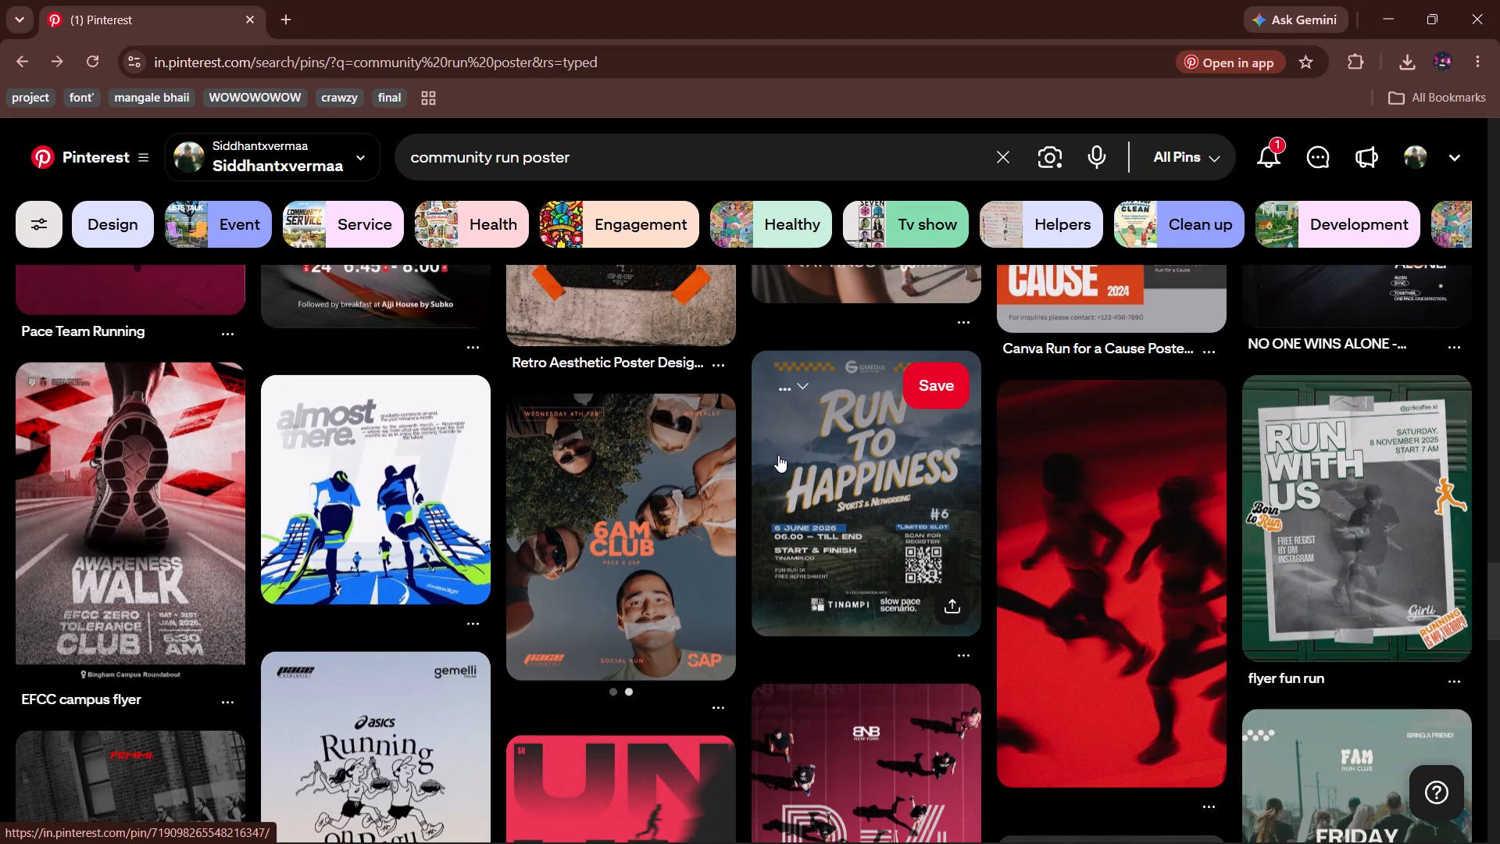
pyautogui.scroll(-5, 778, 455)
pyautogui.scroll(1, 778, 455)
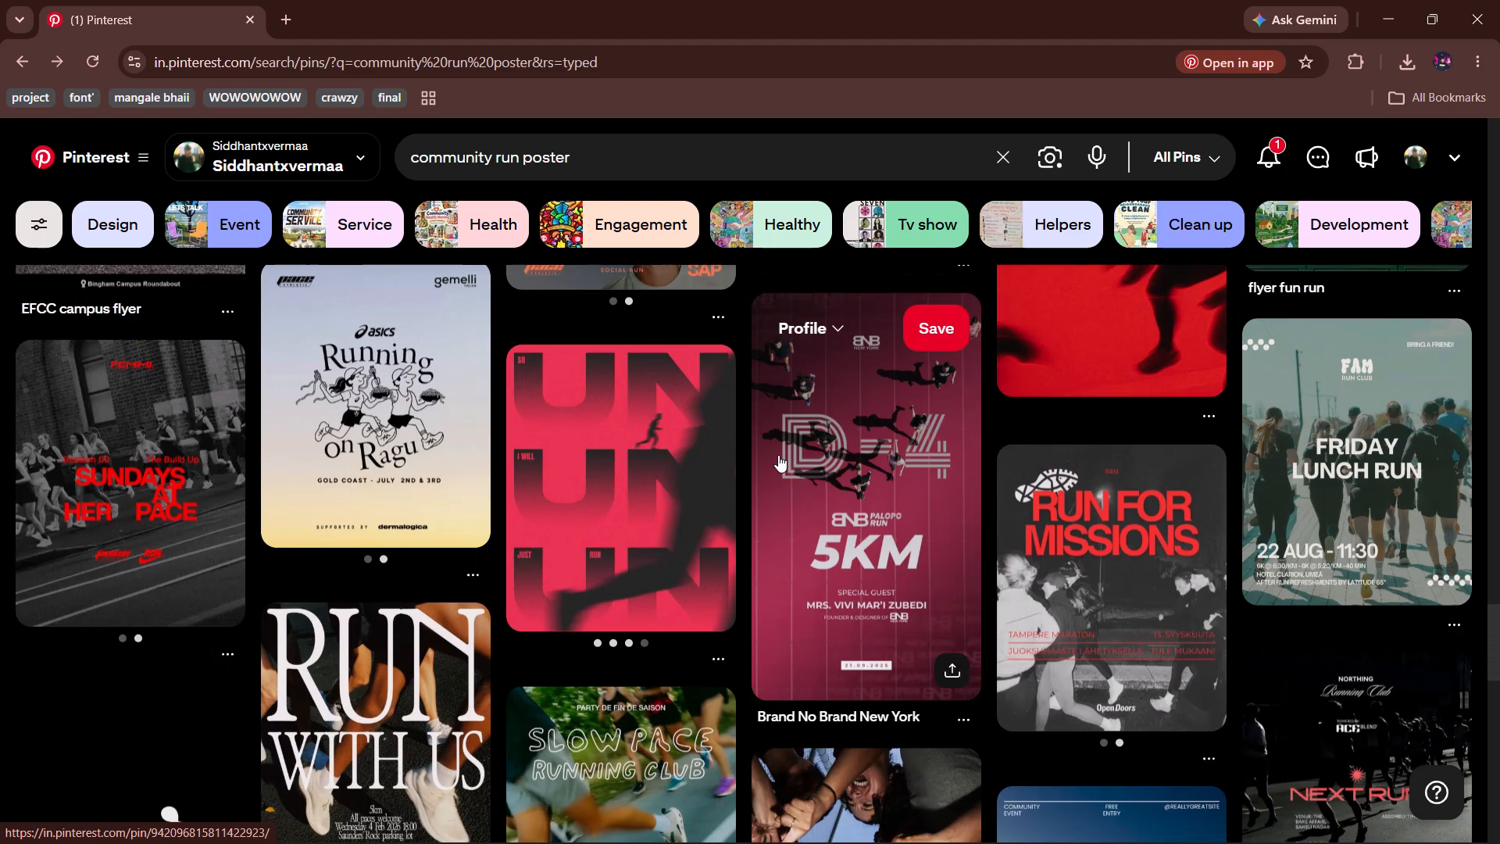
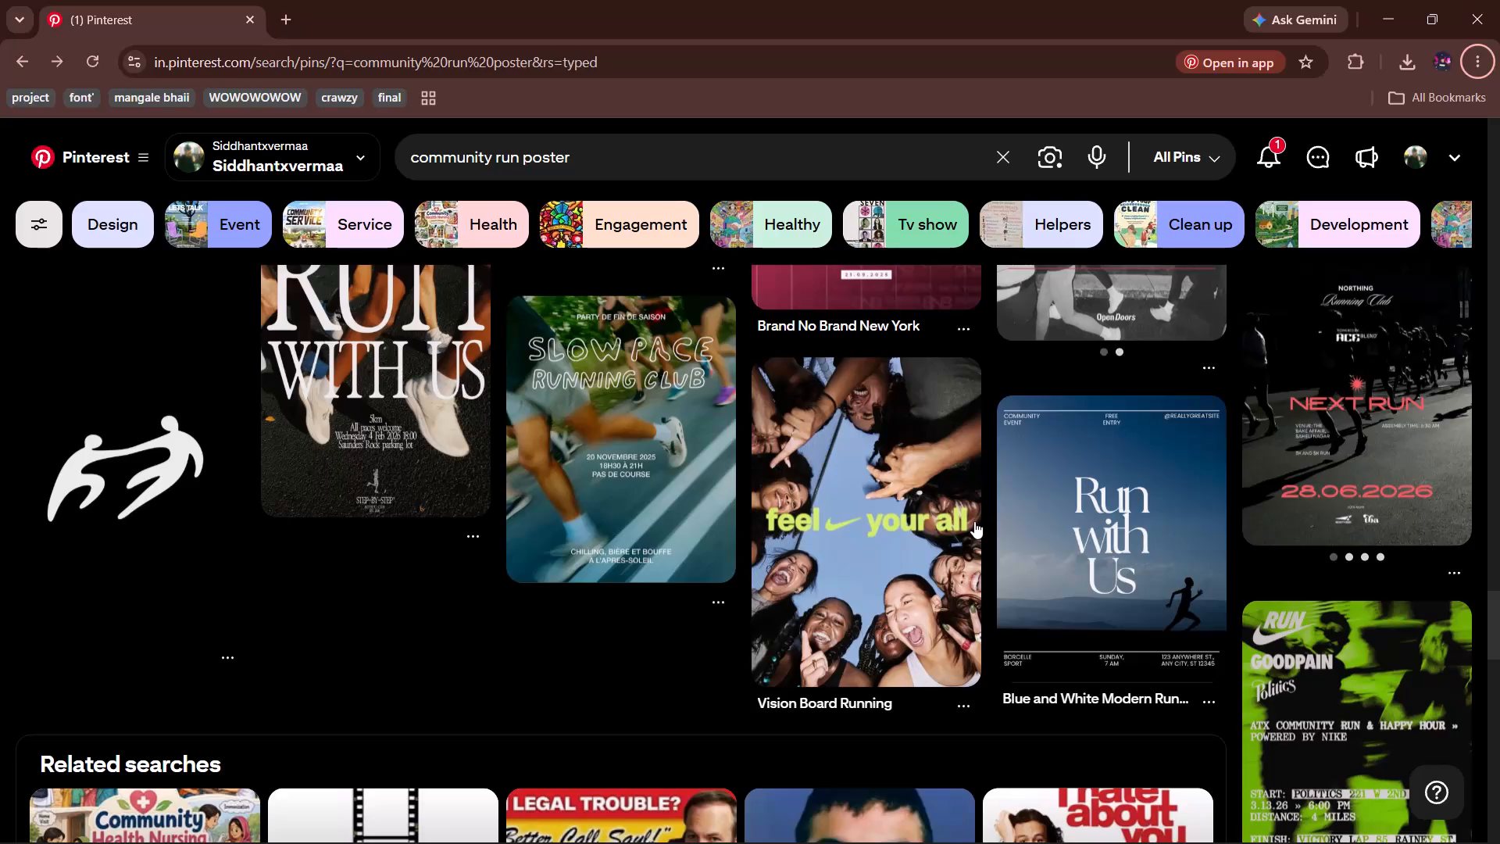
# Look further through the community run poster results for a usable runner image or layout reference.
pyautogui.scroll(-6, 974, 521)
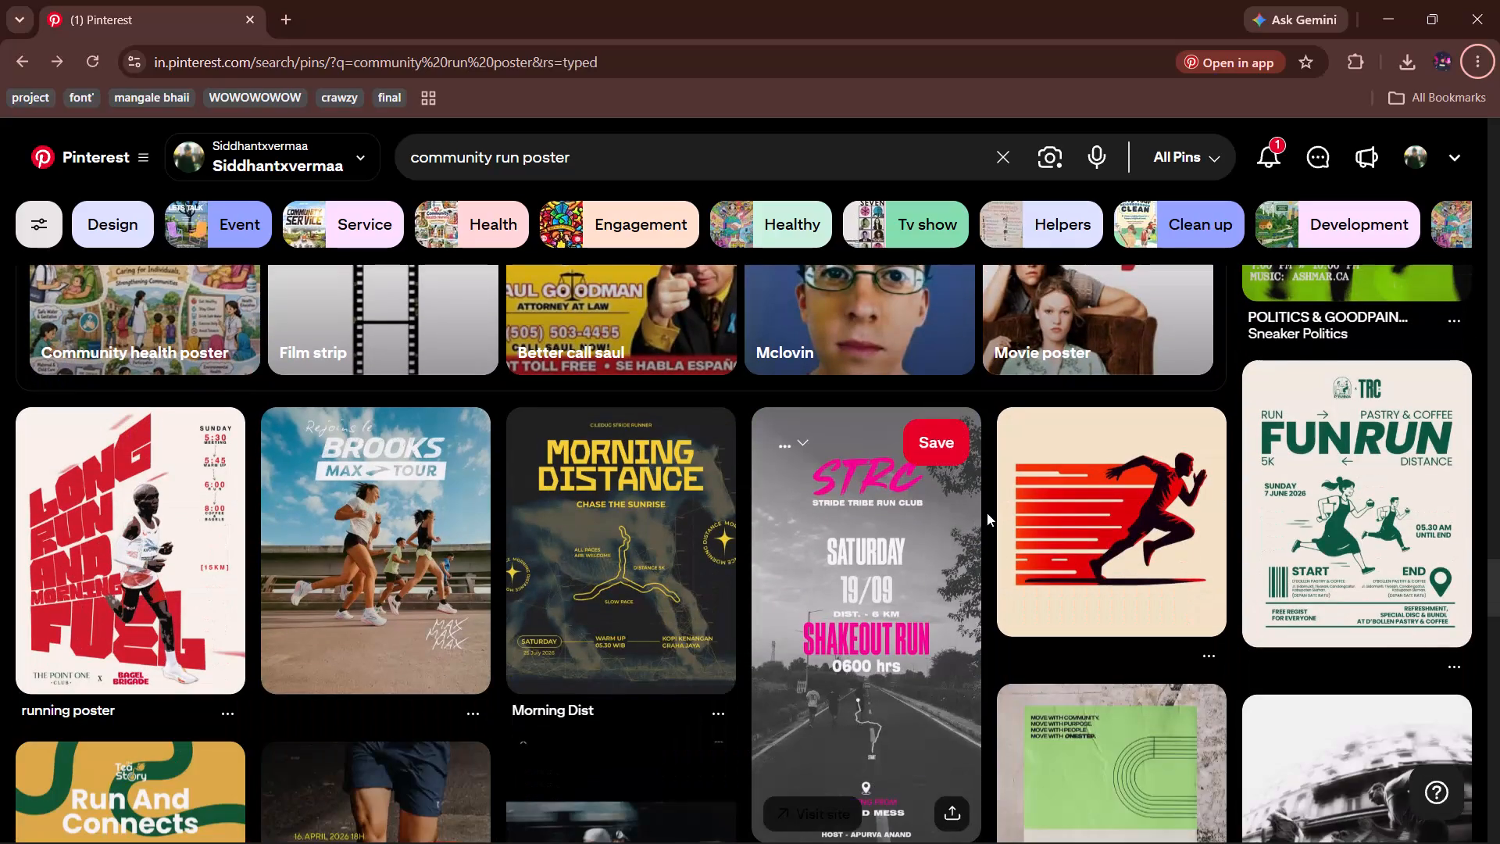
pyautogui.scroll(1, 987, 513)
pyautogui.scroll(-1, 987, 513)
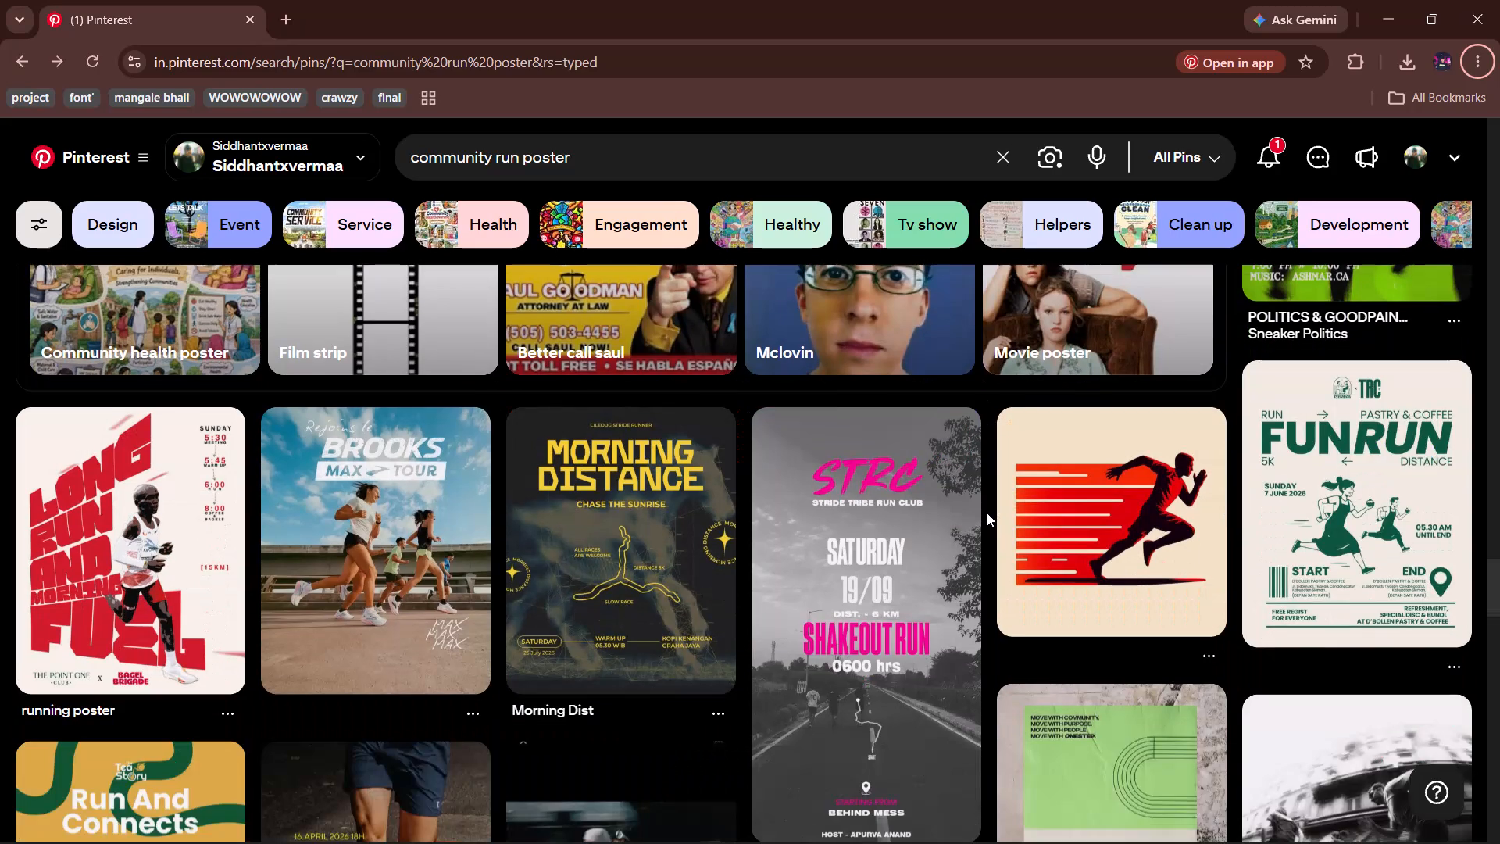
pyautogui.scroll(-3, 987, 513)
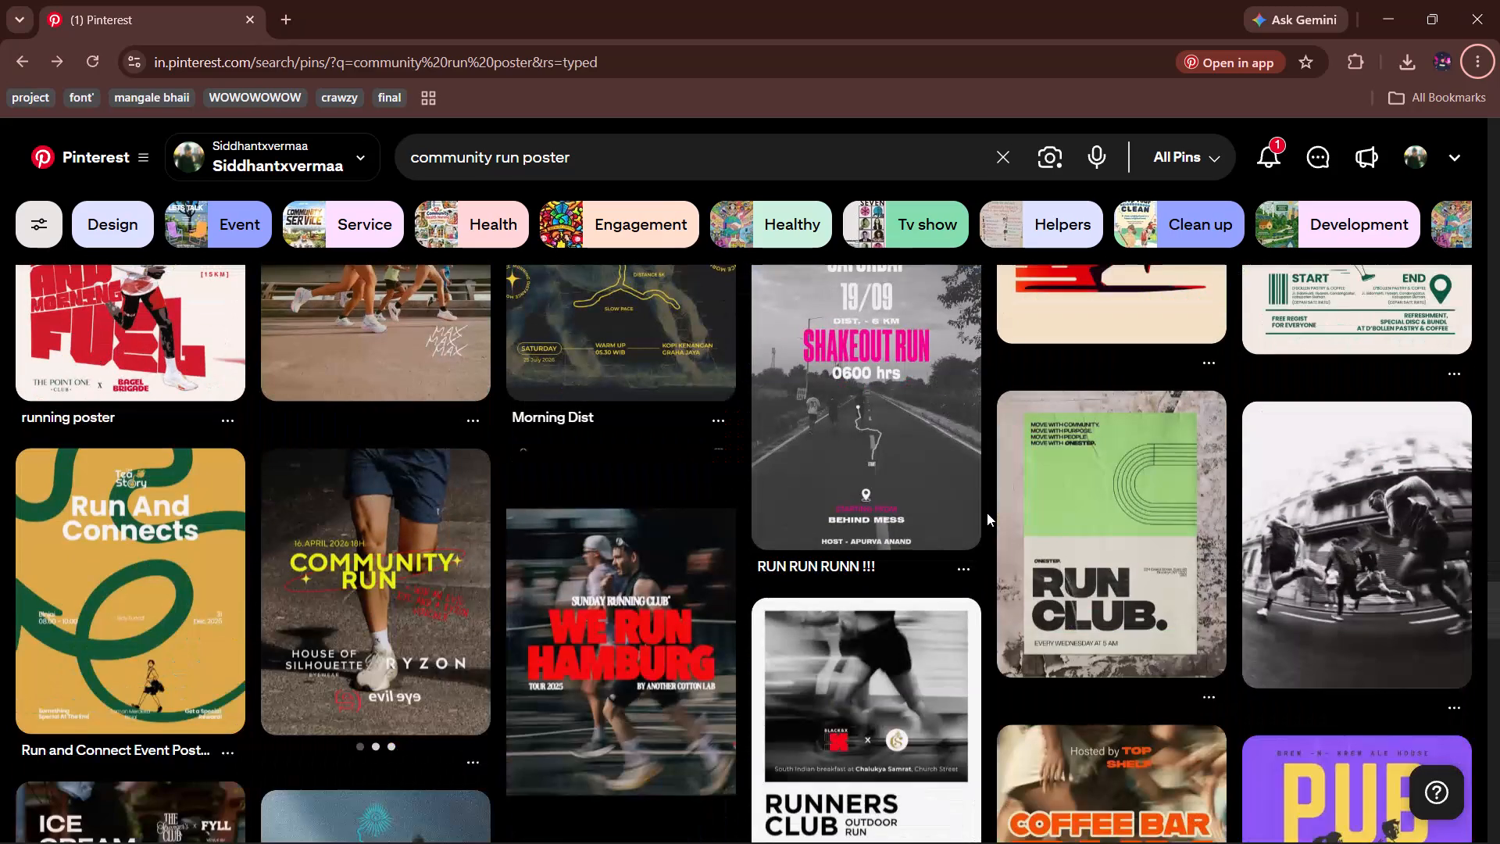
pyautogui.scroll(-3, 987, 513)
pyautogui.scroll(1, 987, 513)
pyautogui.scroll(-1, 987, 513)
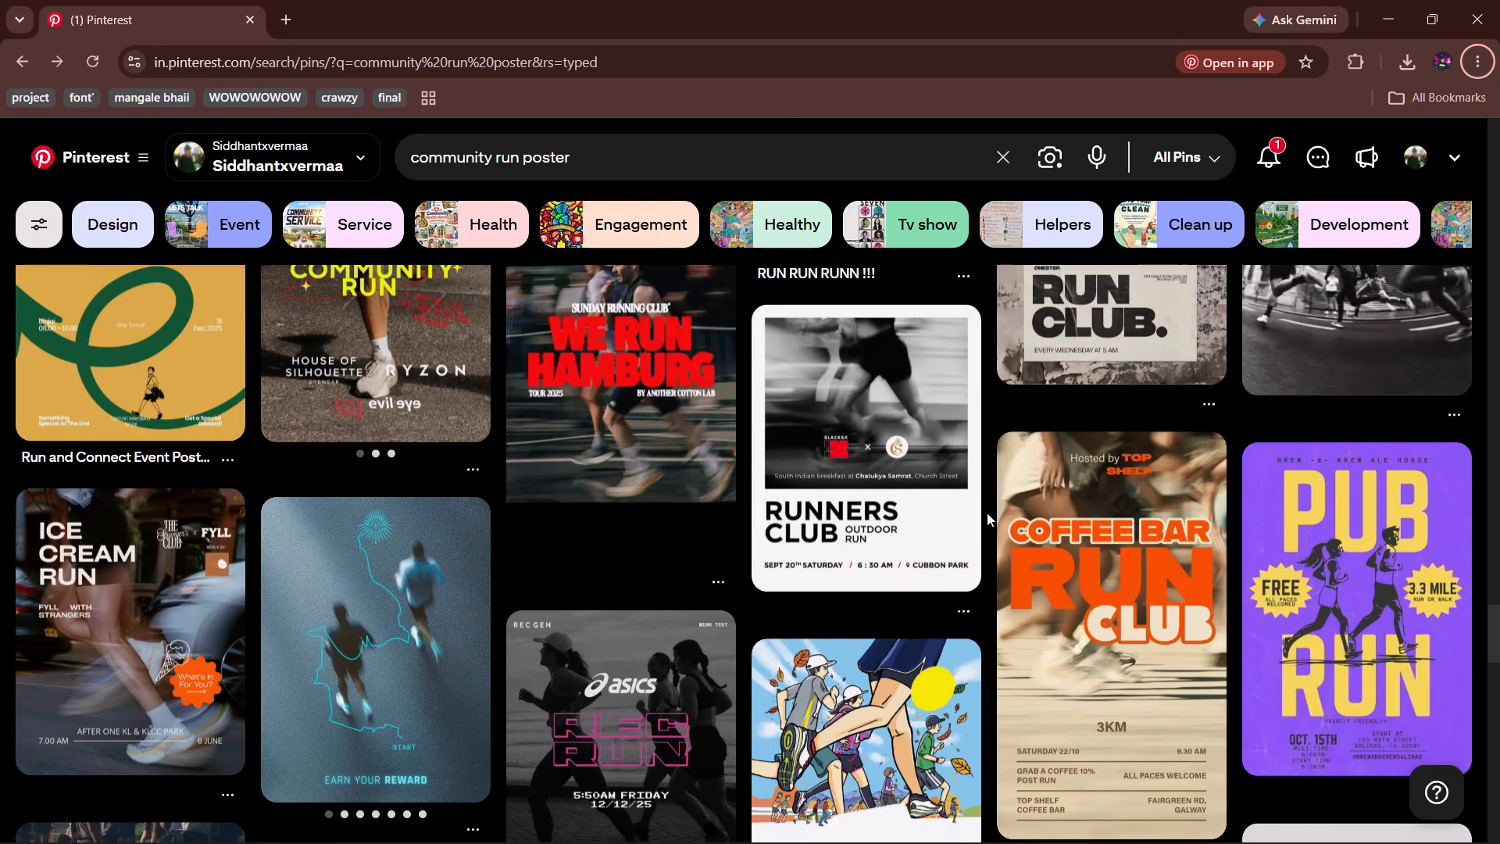
# Search Pinterest for "athlete track".
pyautogui.moveTo(780, 107); pyautogui.dragTo(776, 116)
pyautogui.moveTo(755, 158); pyautogui.dragTo(386, 131)
pyautogui.write('athelet')
pyautogui.press('BackSpace')
pyautogui.press('BackSpace')
pyautogui.press('BackSpace')
pyautogui.press('BackSpace')
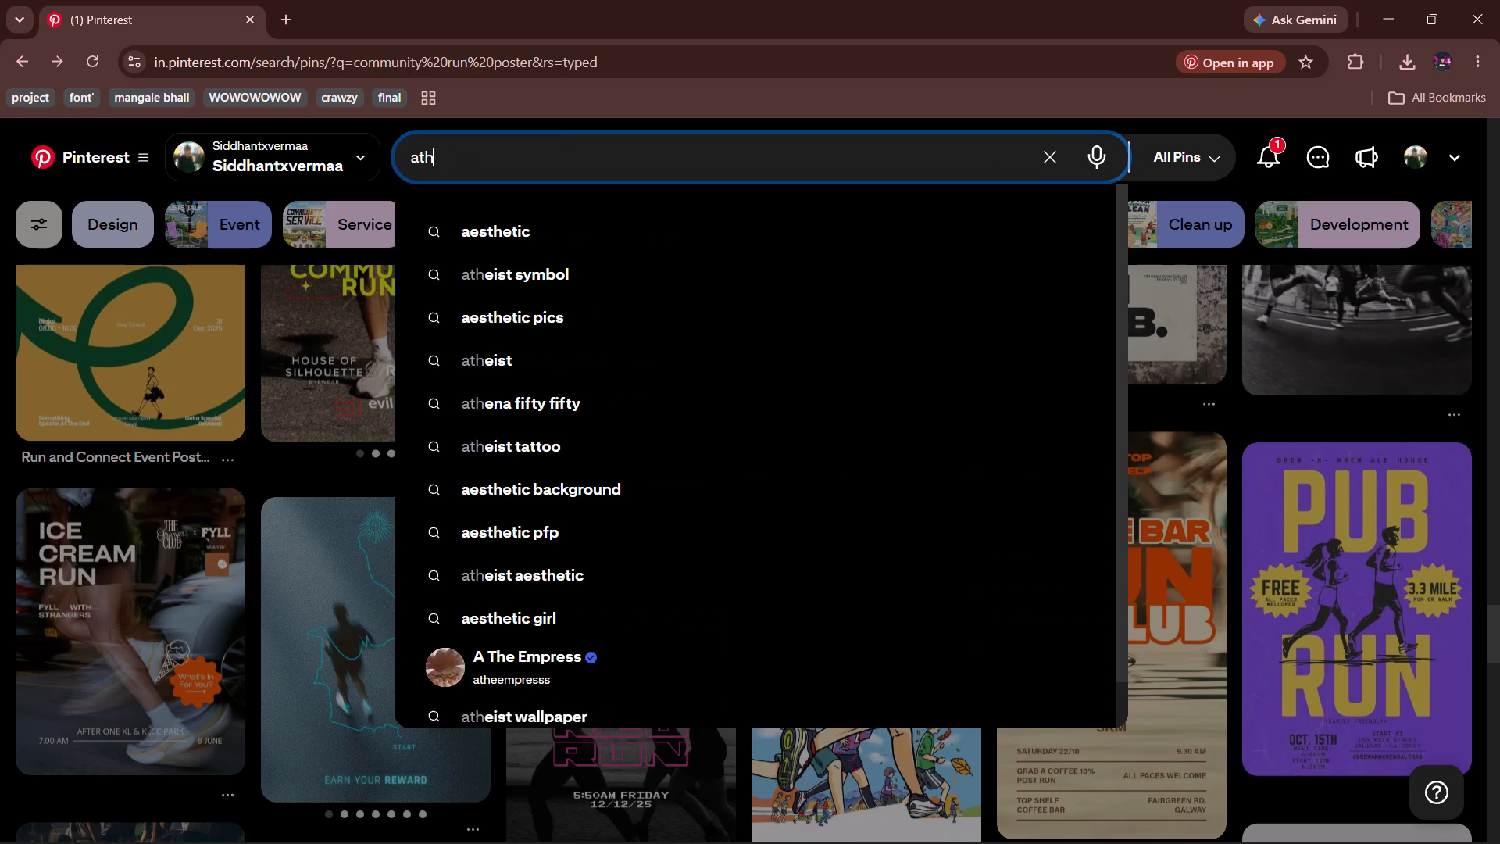
pyautogui.press('l')
pyautogui.write('ete track')
pyautogui.press('Return')
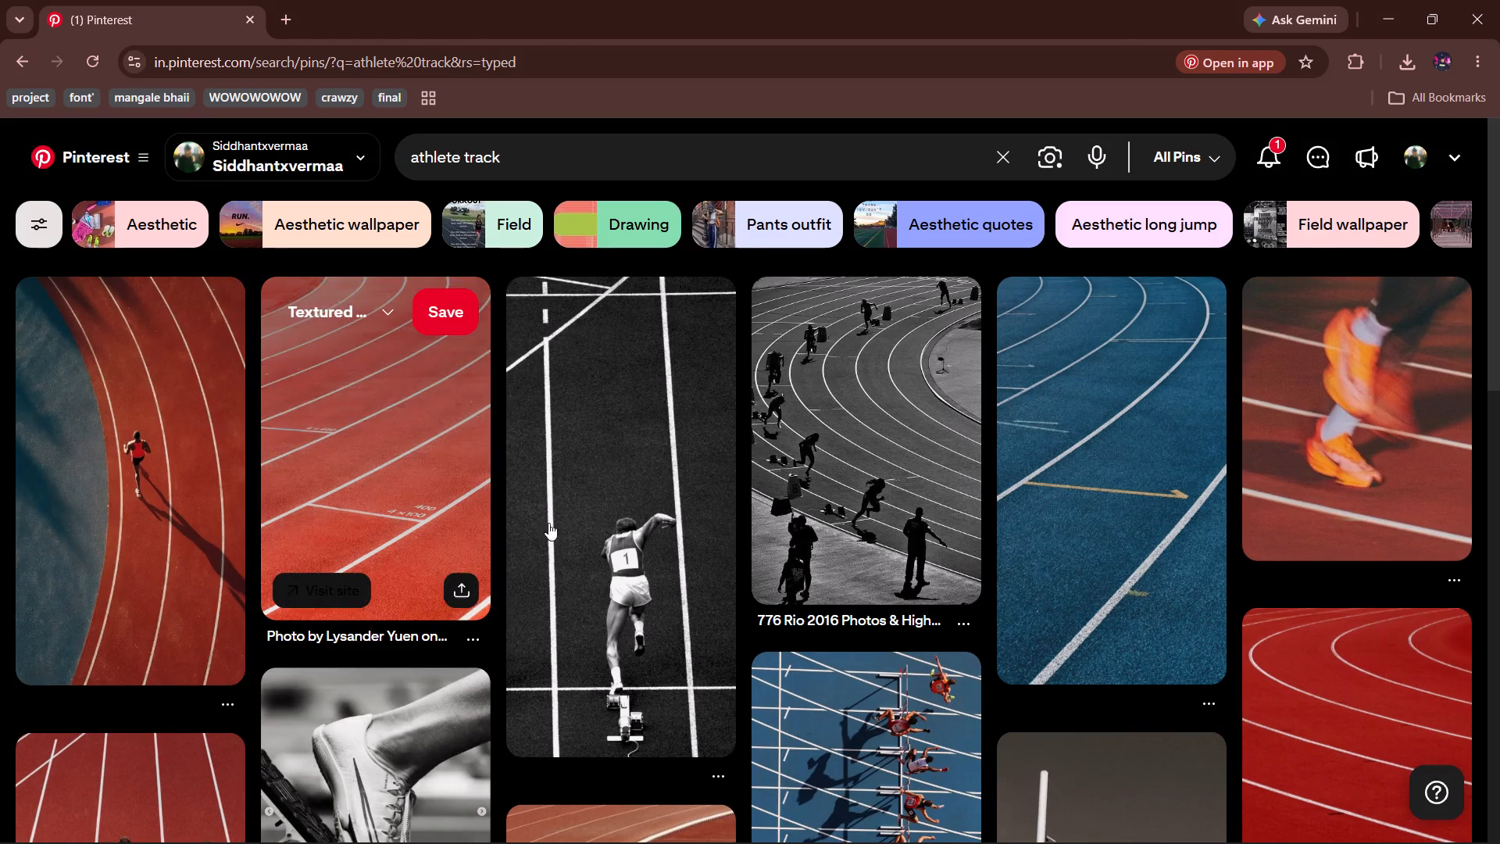
# Browse the athlete track results for runner and running-track photos that could suit the poster.
pyautogui.scroll(-2, 592, 483)
pyautogui.scroll(1, 592, 483)
pyautogui.scroll(-3, 592, 483)
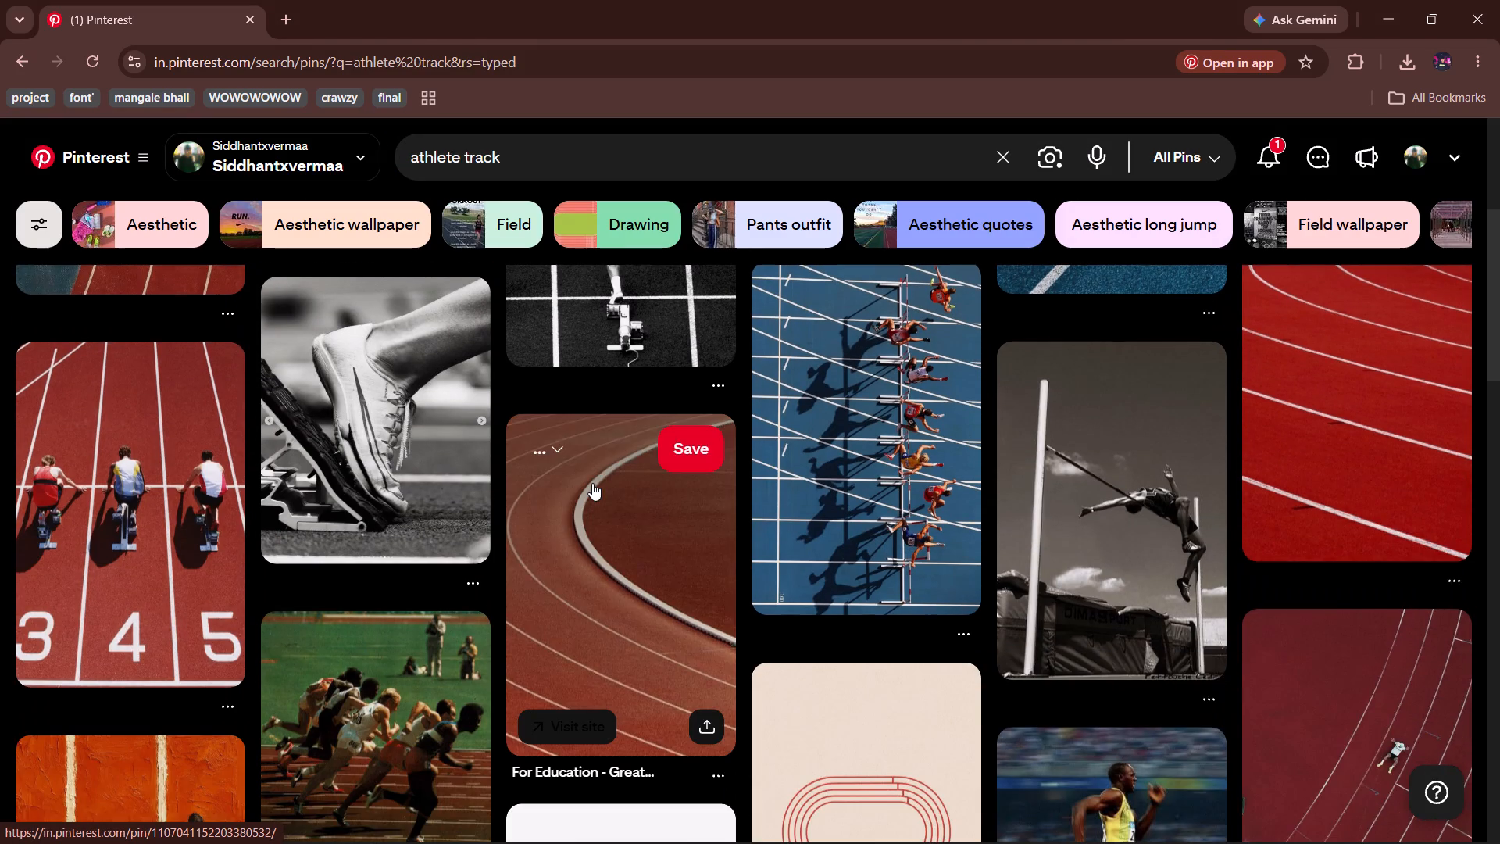
pyautogui.scroll(-7, 592, 483)
pyautogui.scroll(1, 592, 484)
pyautogui.scroll(-2, 592, 484)
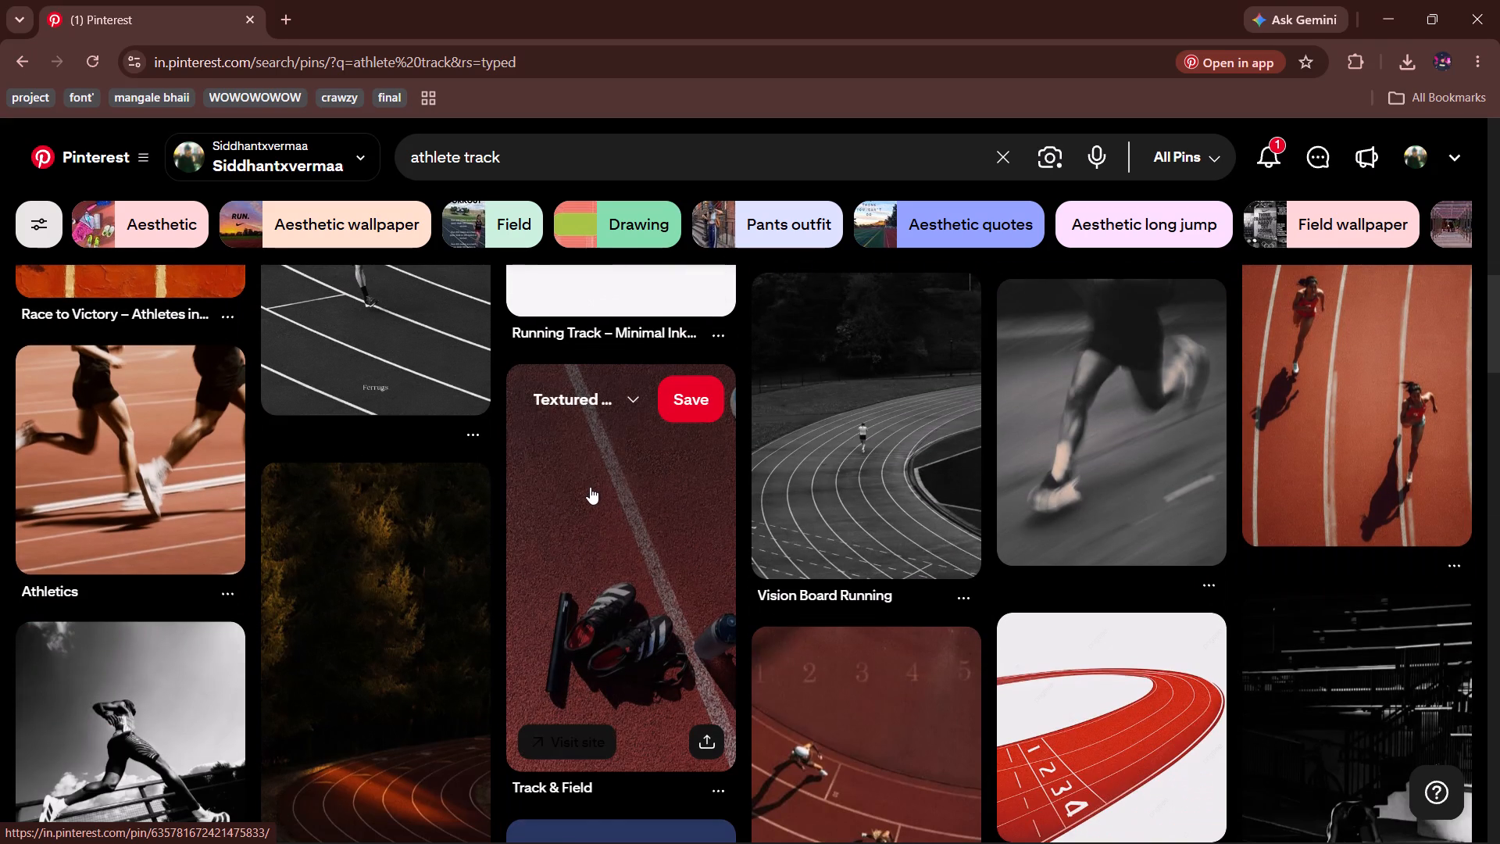
pyautogui.scroll(-3, 589, 489)
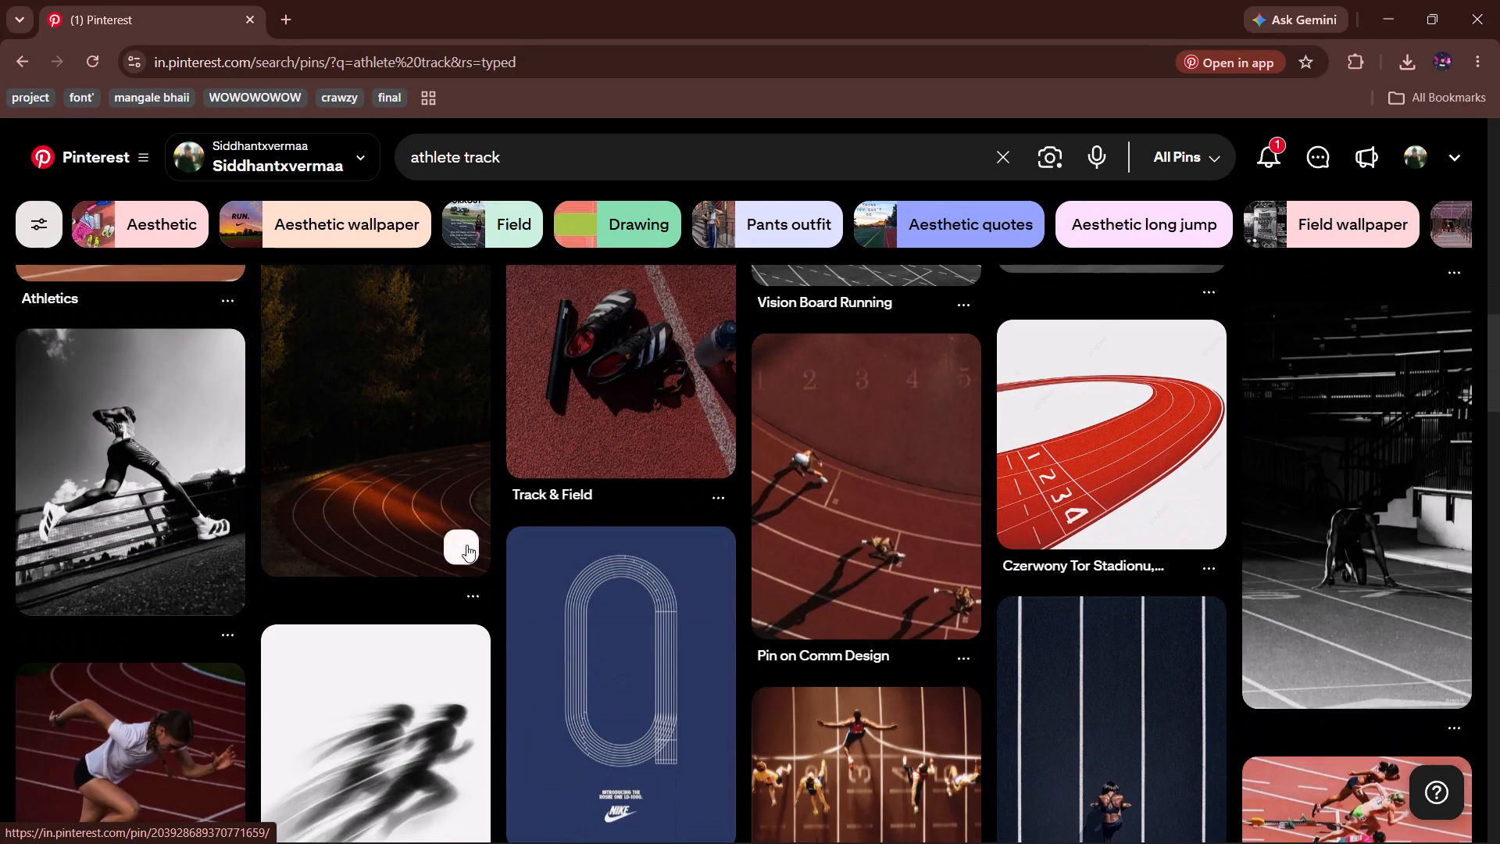
pyautogui.scroll(-3, 534, 566)
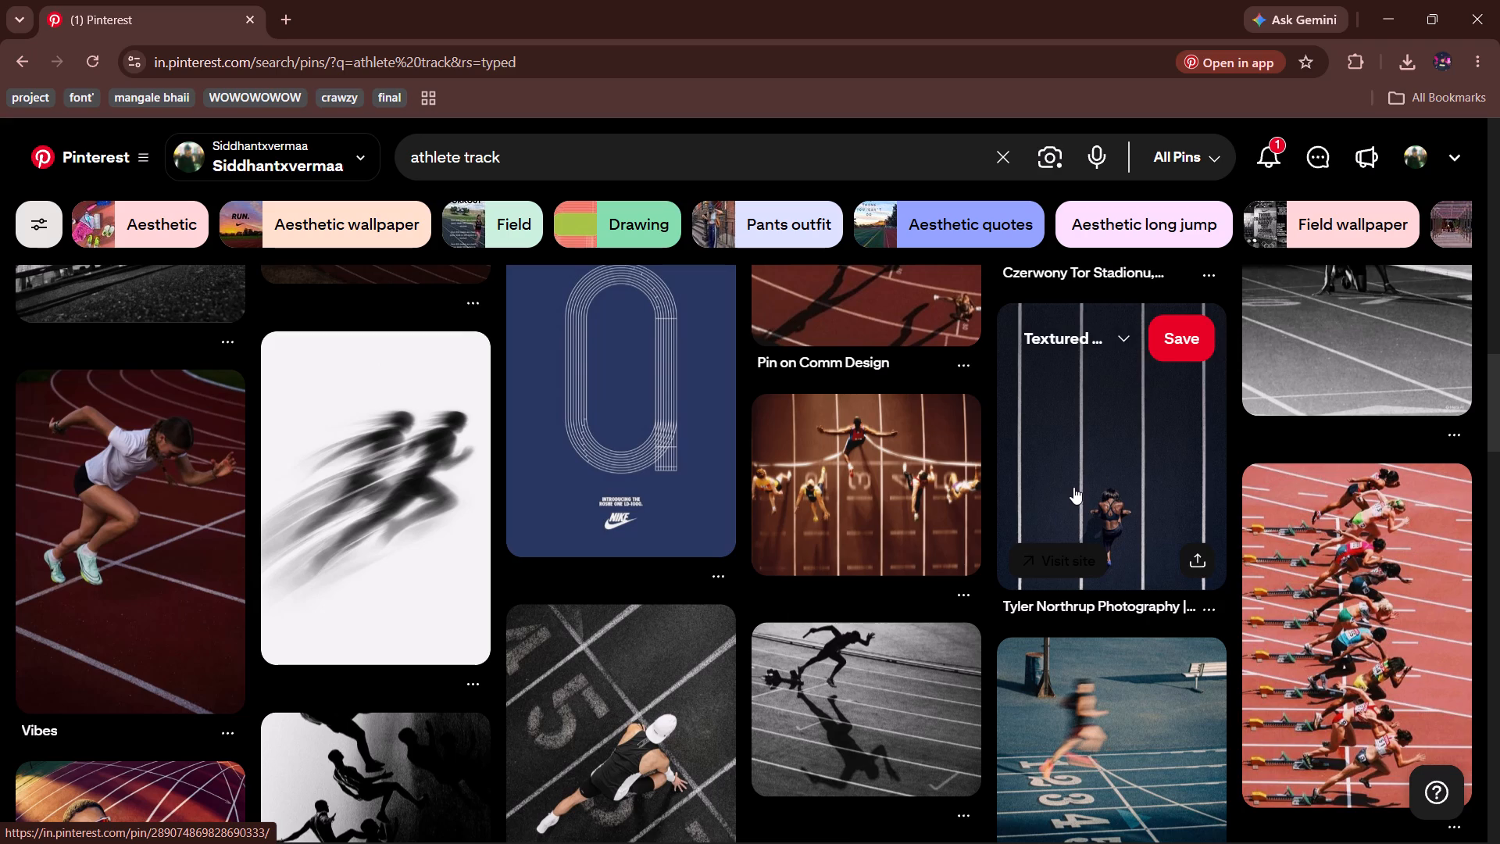
pyautogui.scroll(-4, 708, 521)
pyautogui.scroll(-2, 803, 495)
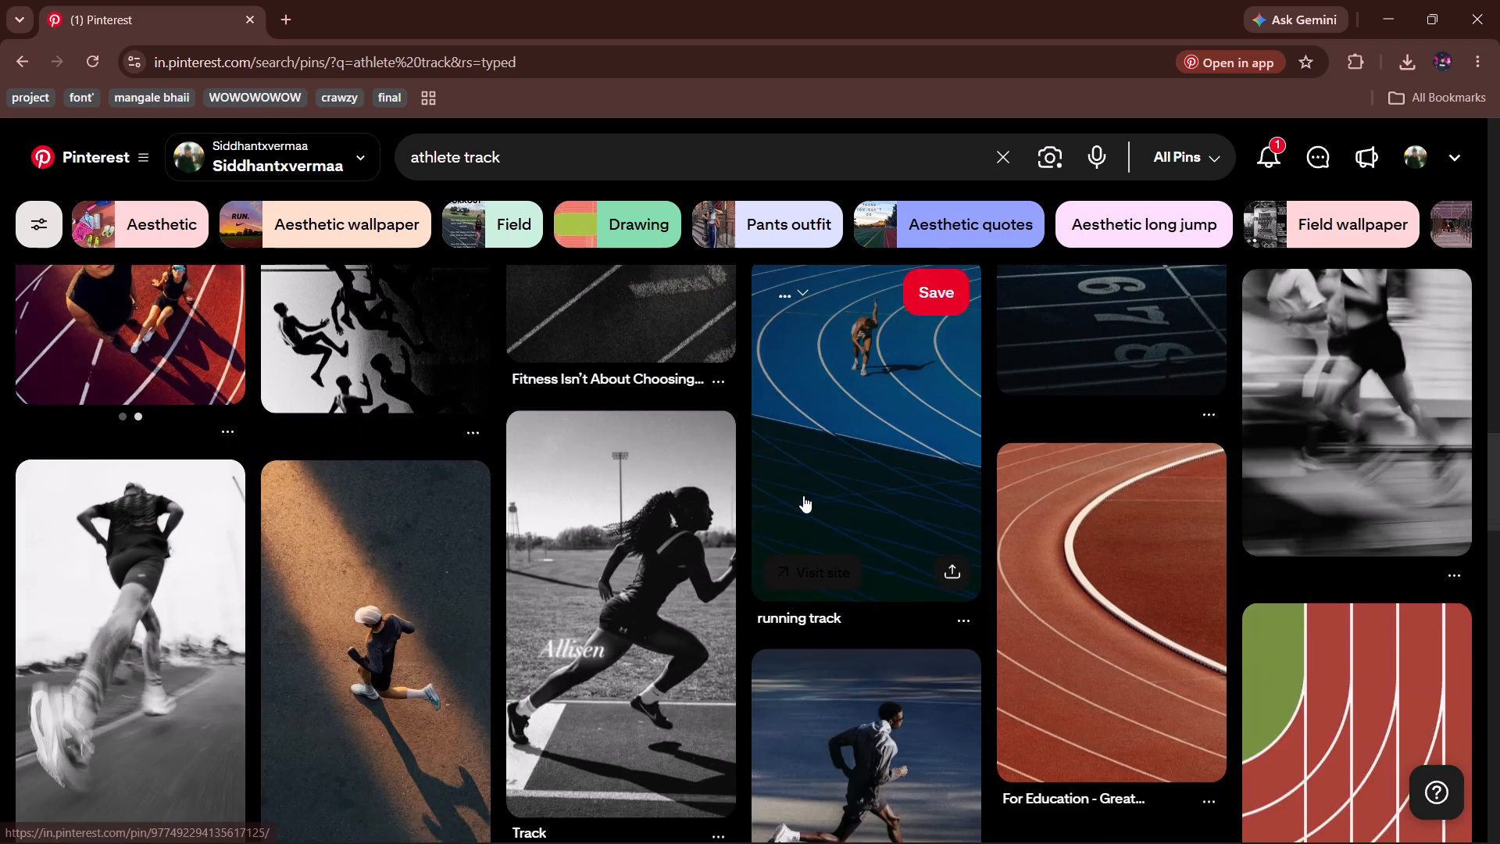
pyautogui.scroll(-8, 803, 495)
pyautogui.scroll(1, 803, 495)
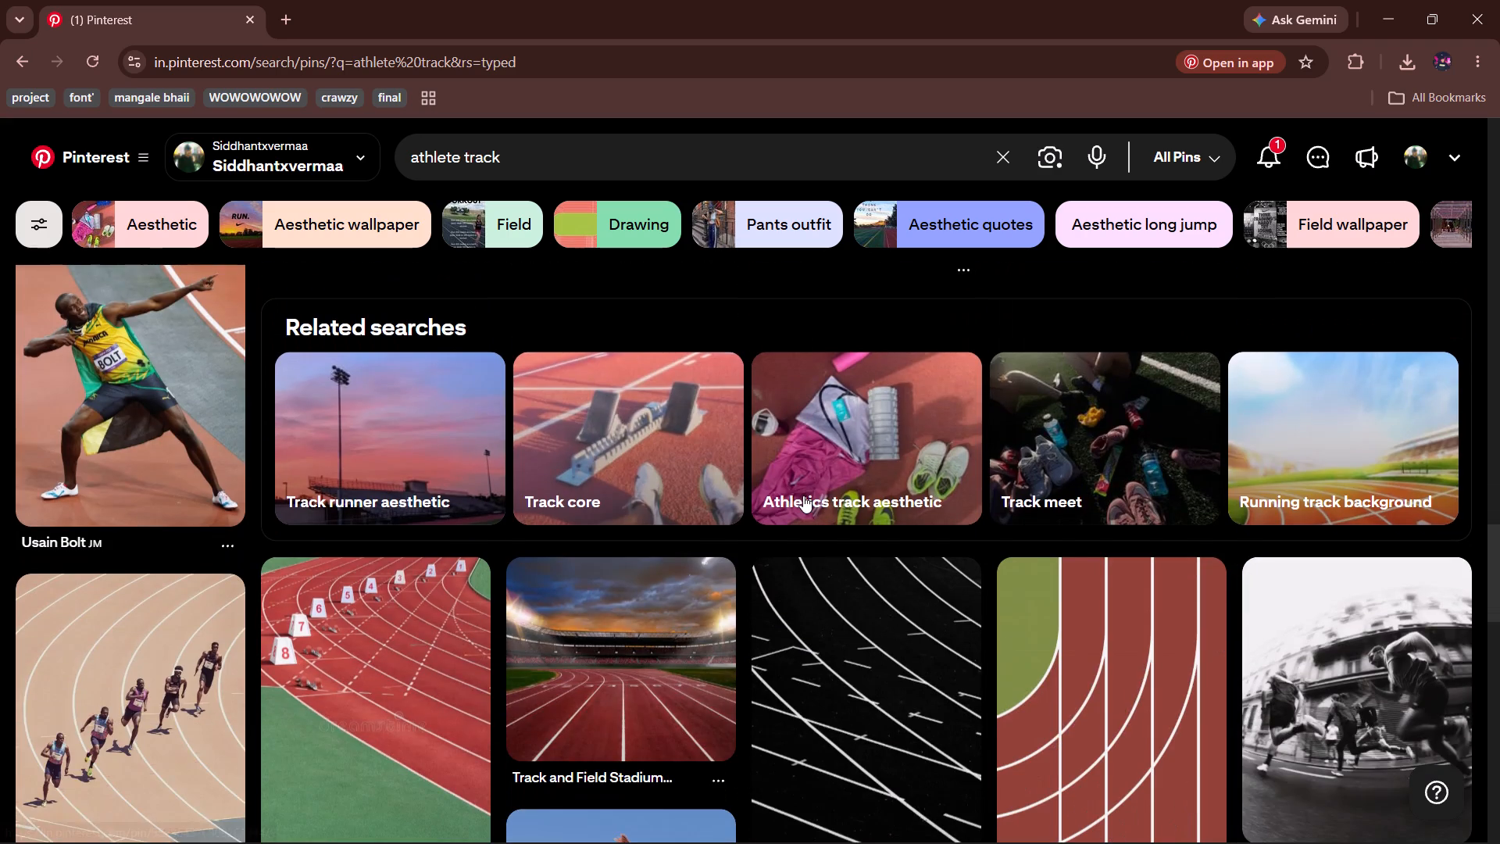
pyautogui.scroll(-11, 803, 495)
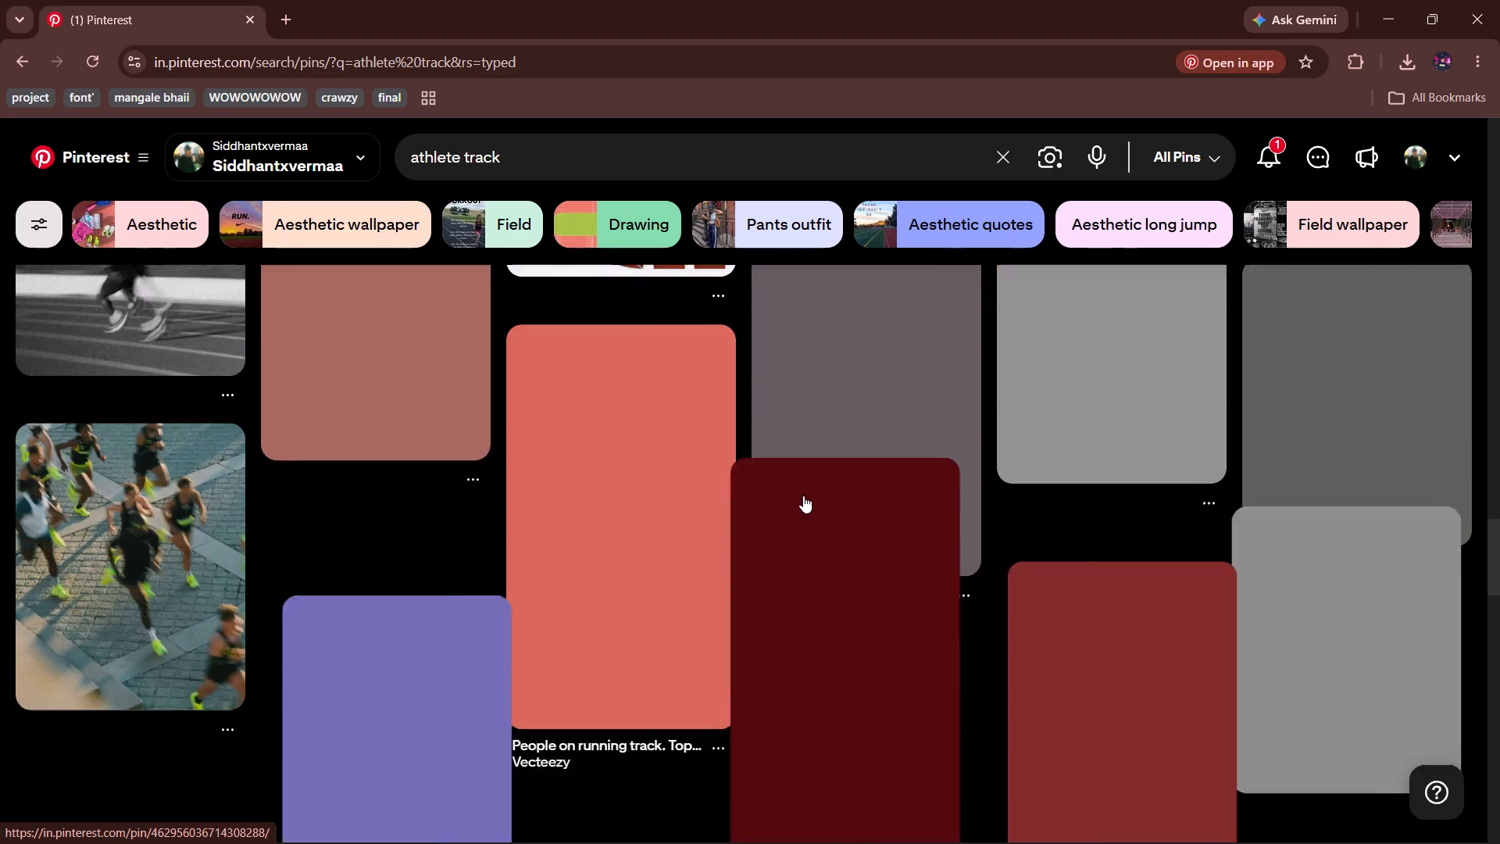
pyautogui.scroll(1, 803, 495)
pyautogui.scroll(-4, 802, 496)
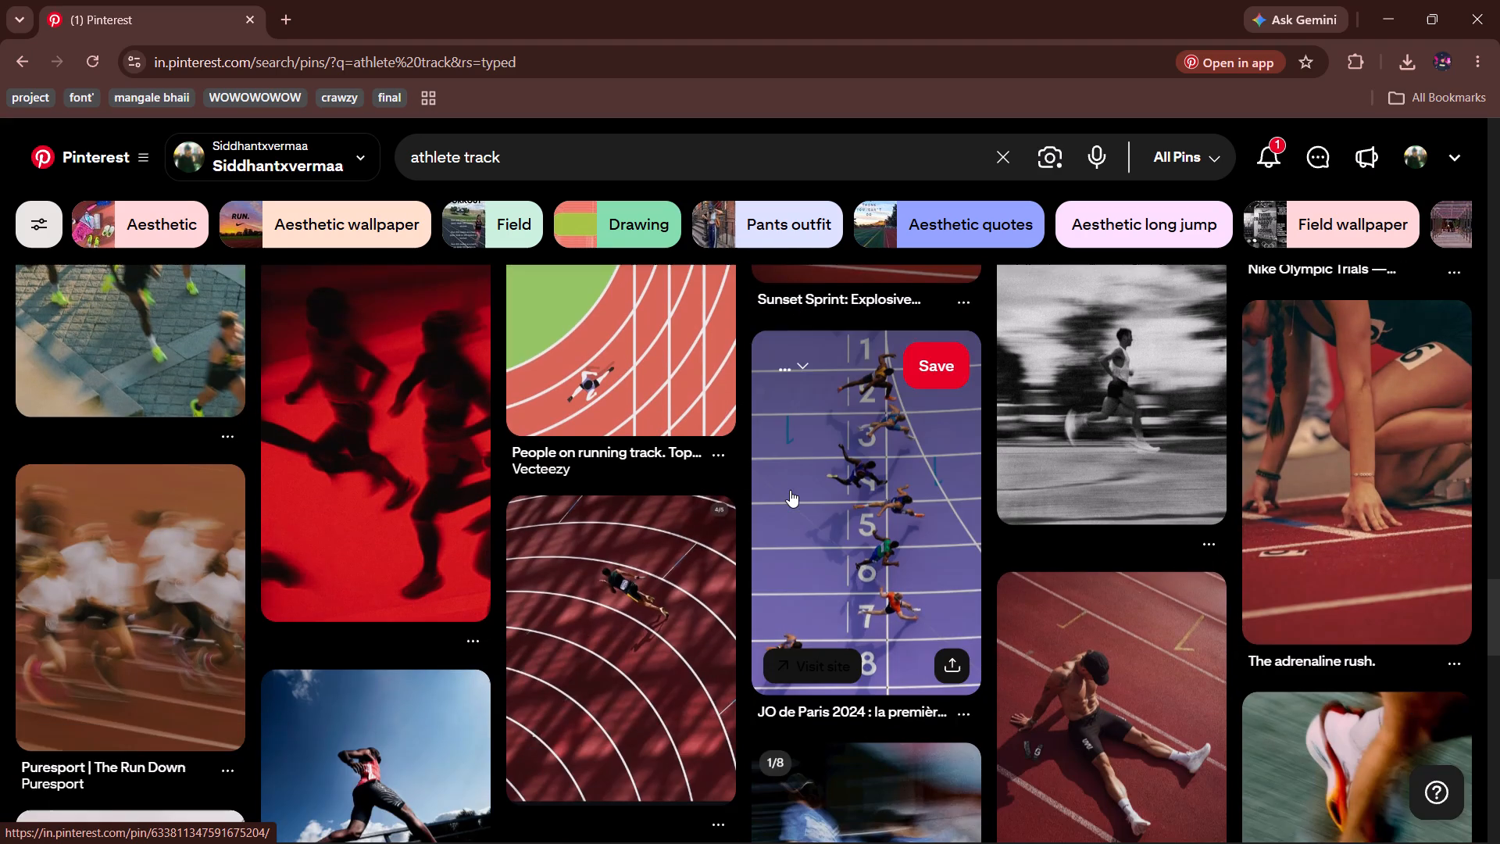
pyautogui.scroll(-1, 790, 490)
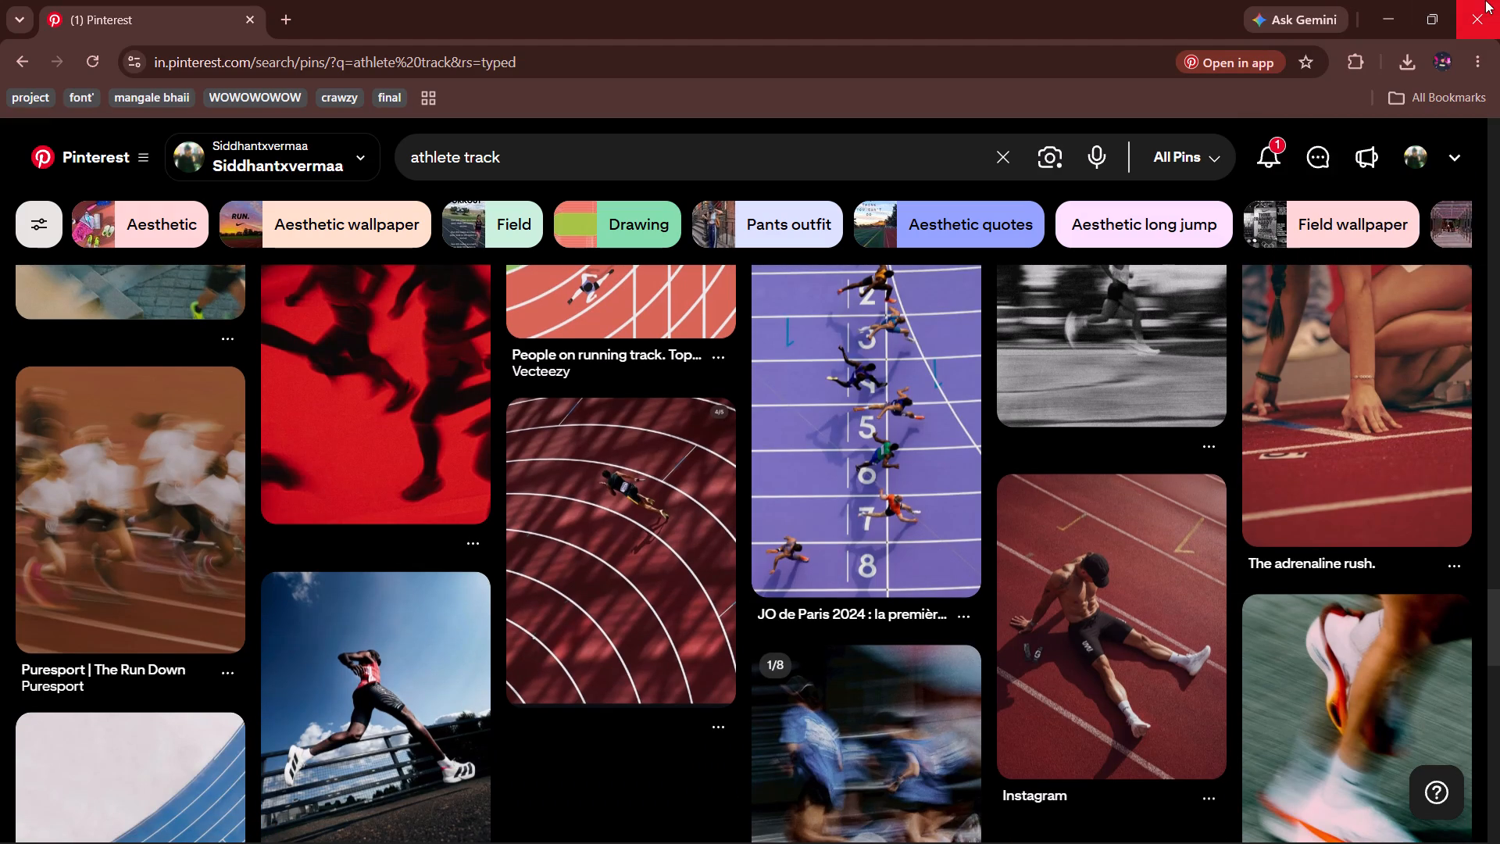
pyautogui.scroll(-5, 564, 813)
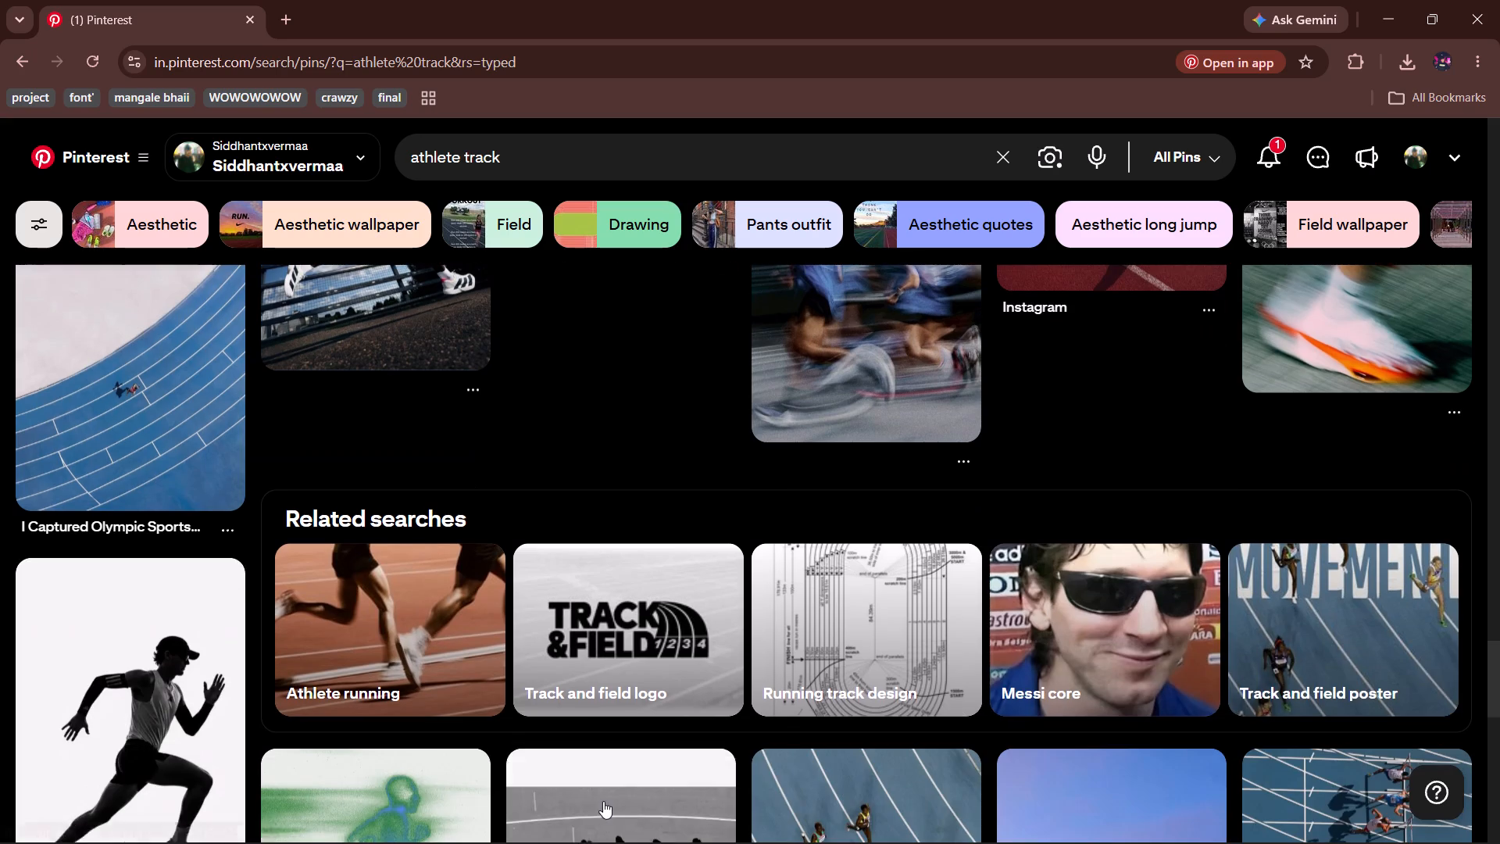
pyautogui.scroll(7, 865, 675)
pyautogui.scroll(14, 836, 658)
pyautogui.scroll(14, 827, 652)
pyautogui.scroll(7, 824, 649)
# Search Pinterest for "runner track".
pyautogui.click(630, 136)
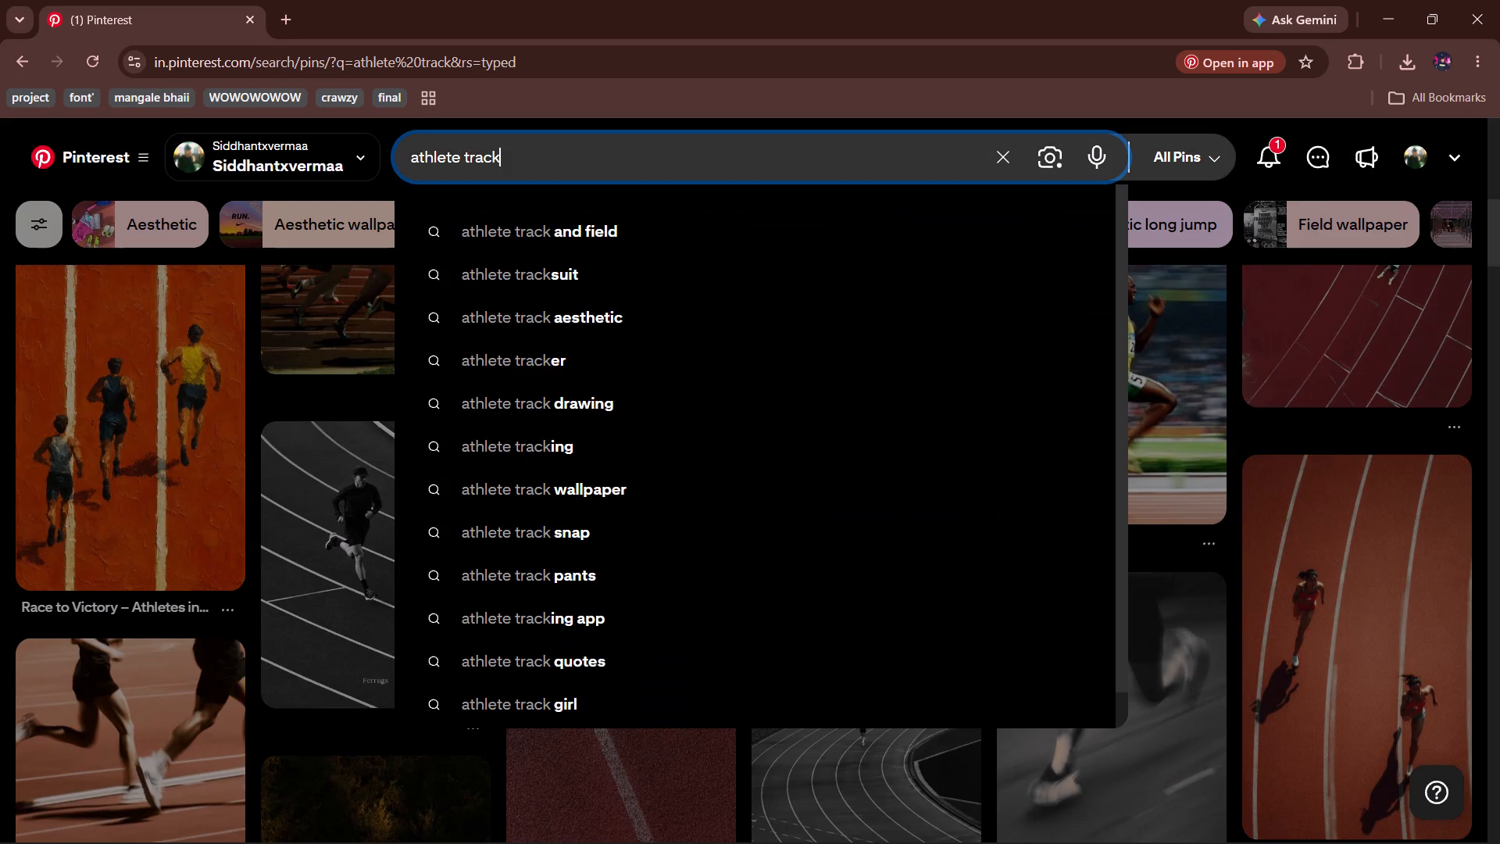
pyautogui.hotkey('ctrl', 'a')
pyautogui.write('runner track')
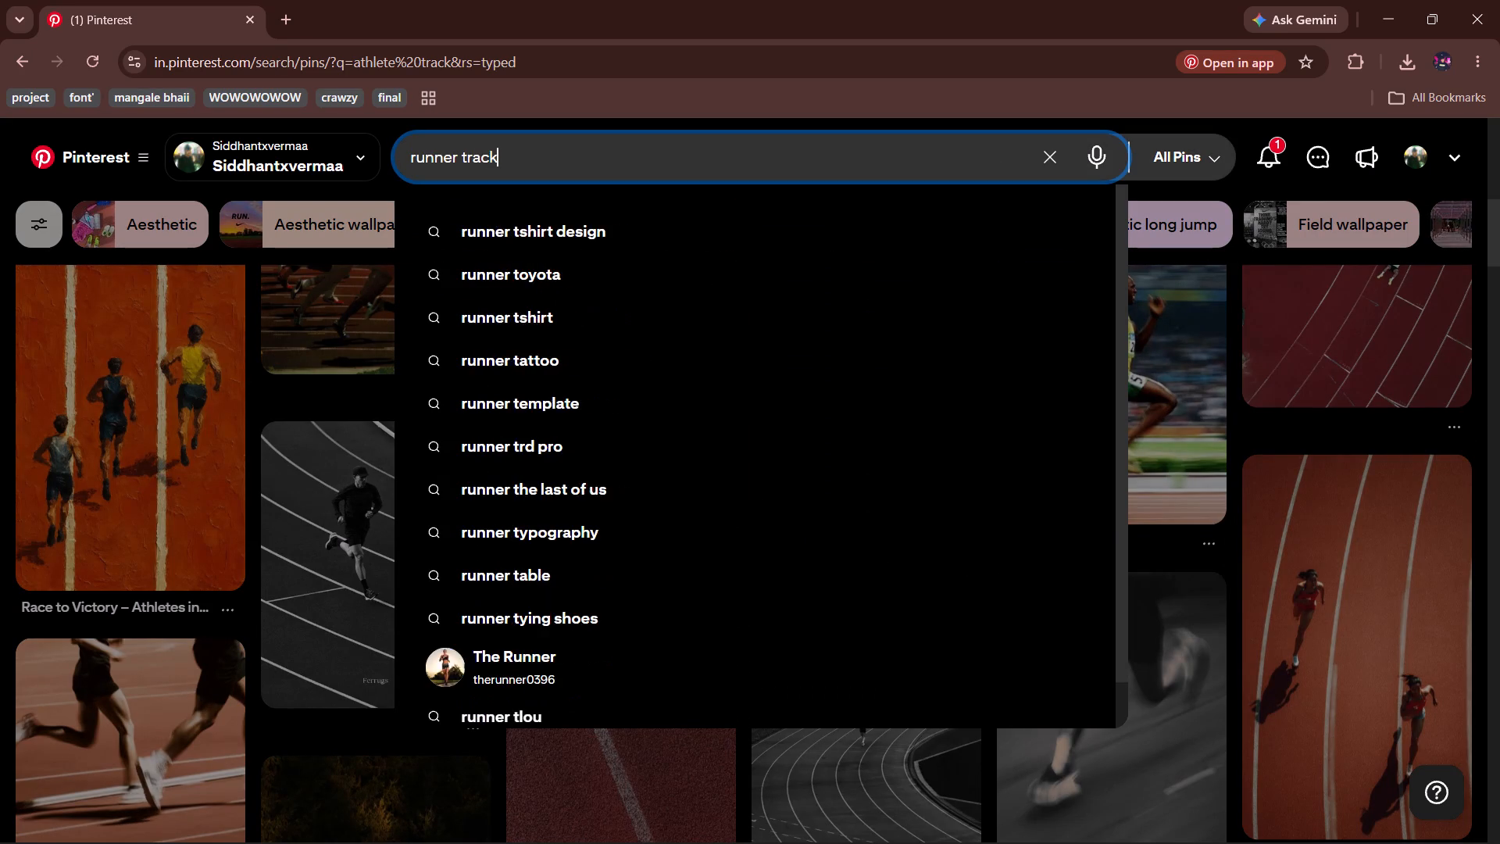
pyautogui.press('space')
pyautogui.press('Return')
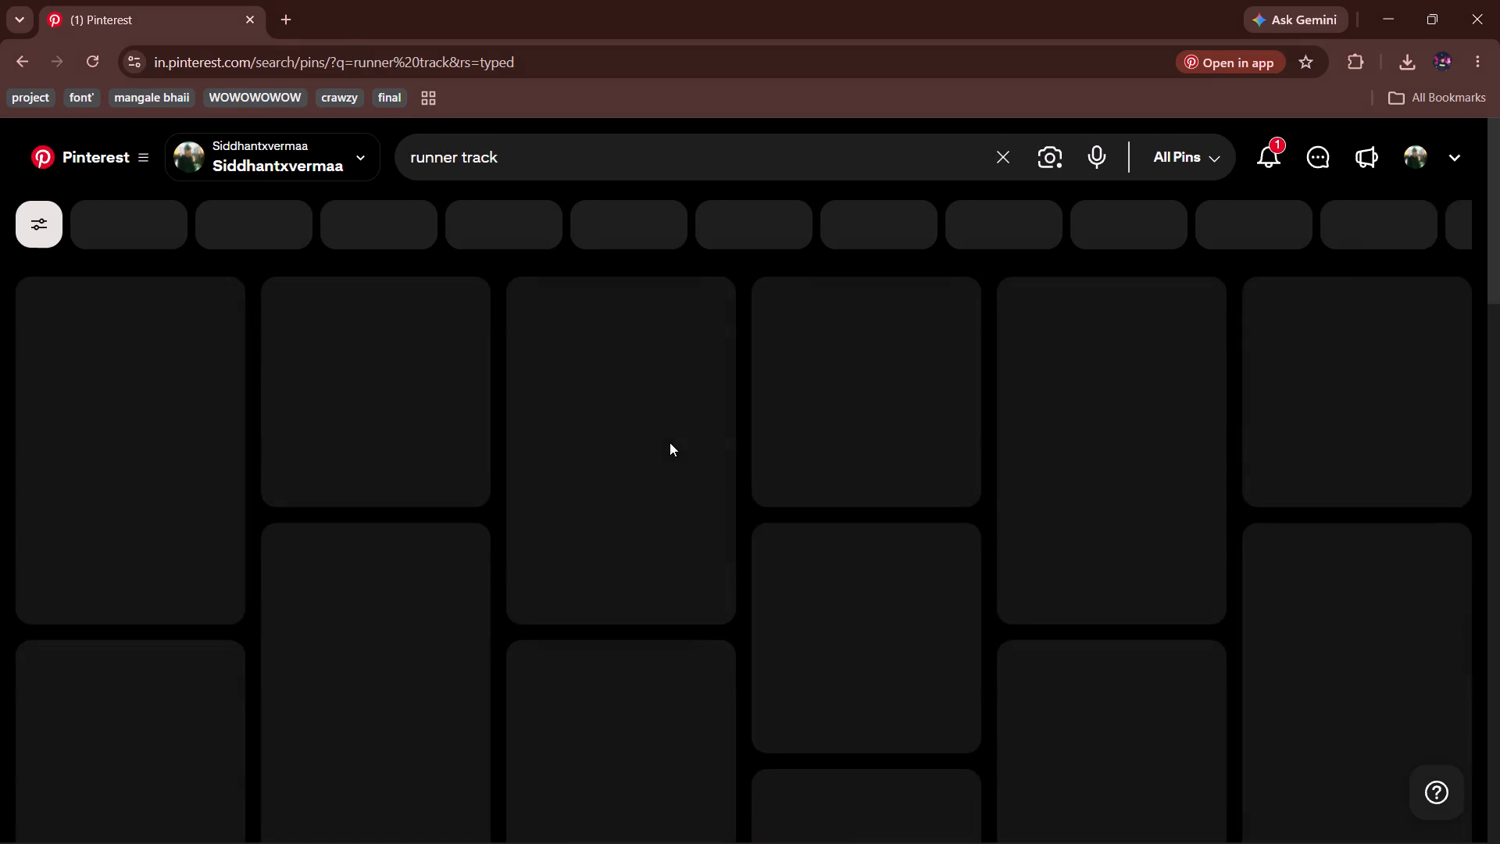
# Browse the runner track results for runner and running-track photos that could suit the poster.
pyautogui.scroll(-2, 653, 644)
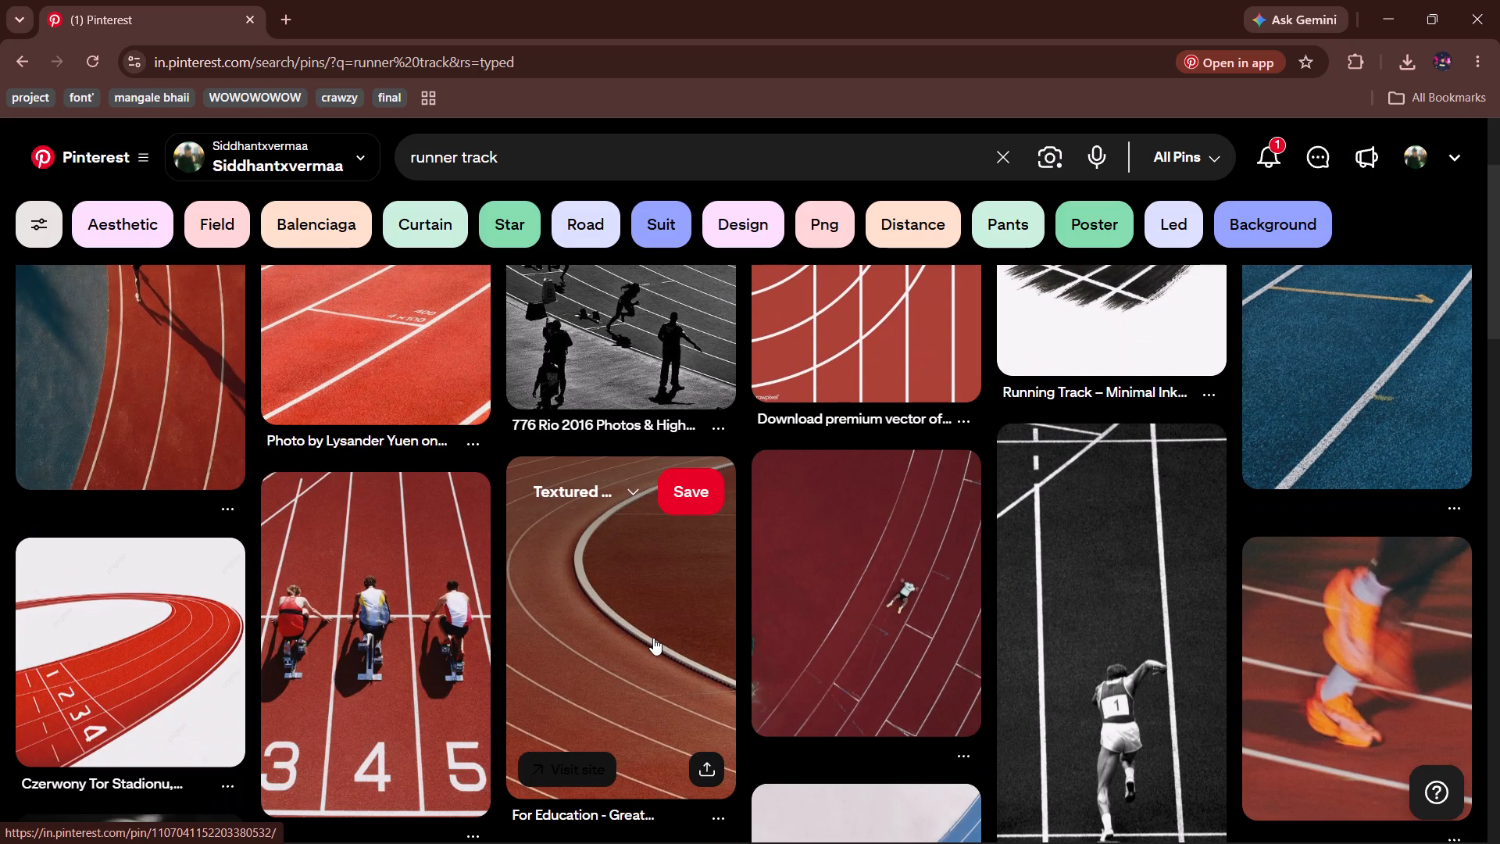
pyautogui.scroll(-4, 729, 619)
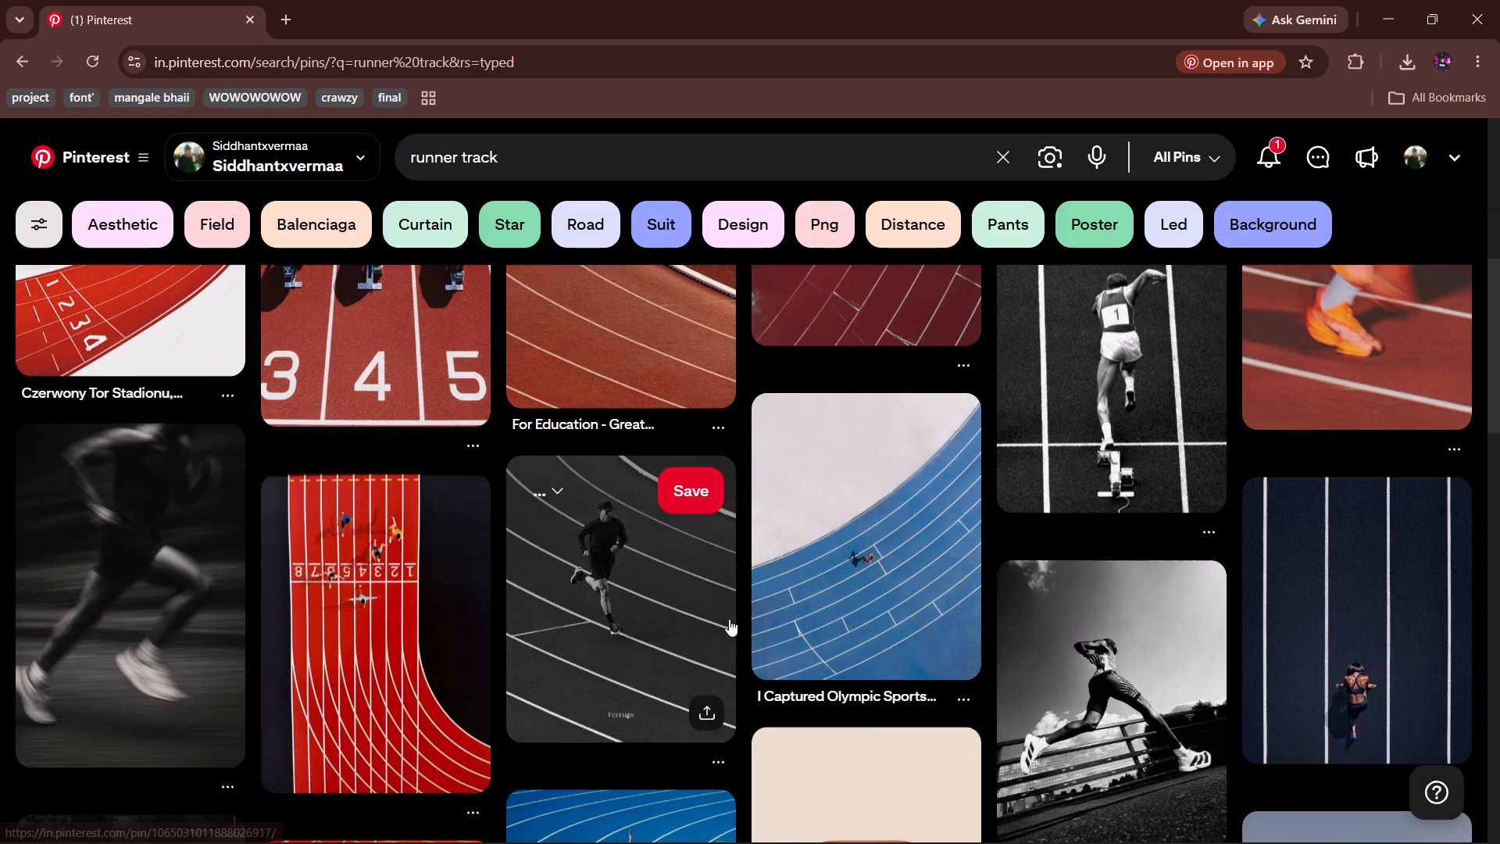
pyautogui.scroll(-1, 729, 619)
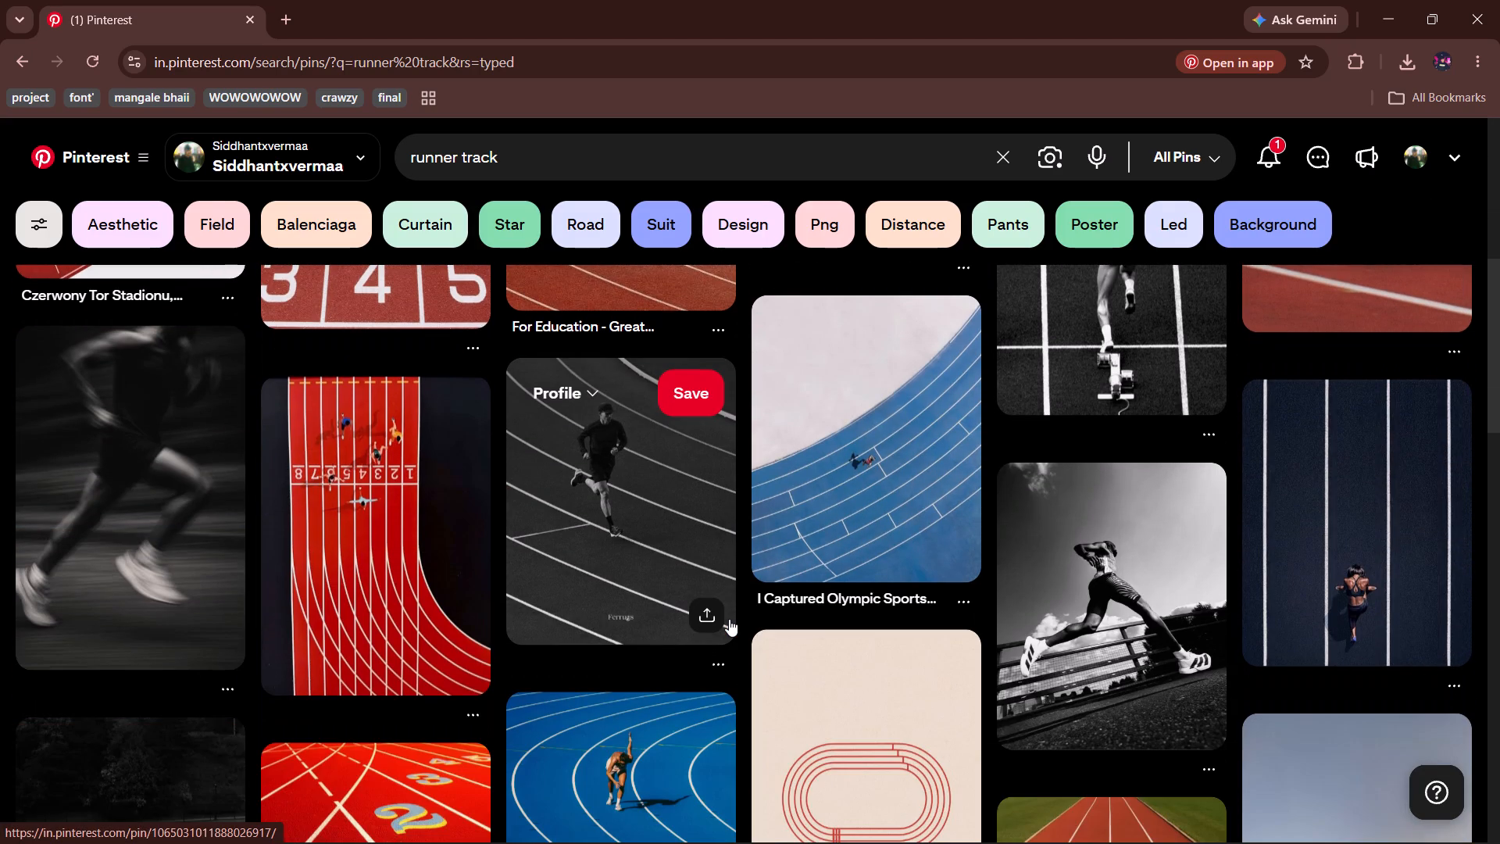
pyautogui.scroll(-4, 729, 619)
pyautogui.scroll(1, 729, 619)
pyautogui.scroll(-3, 729, 619)
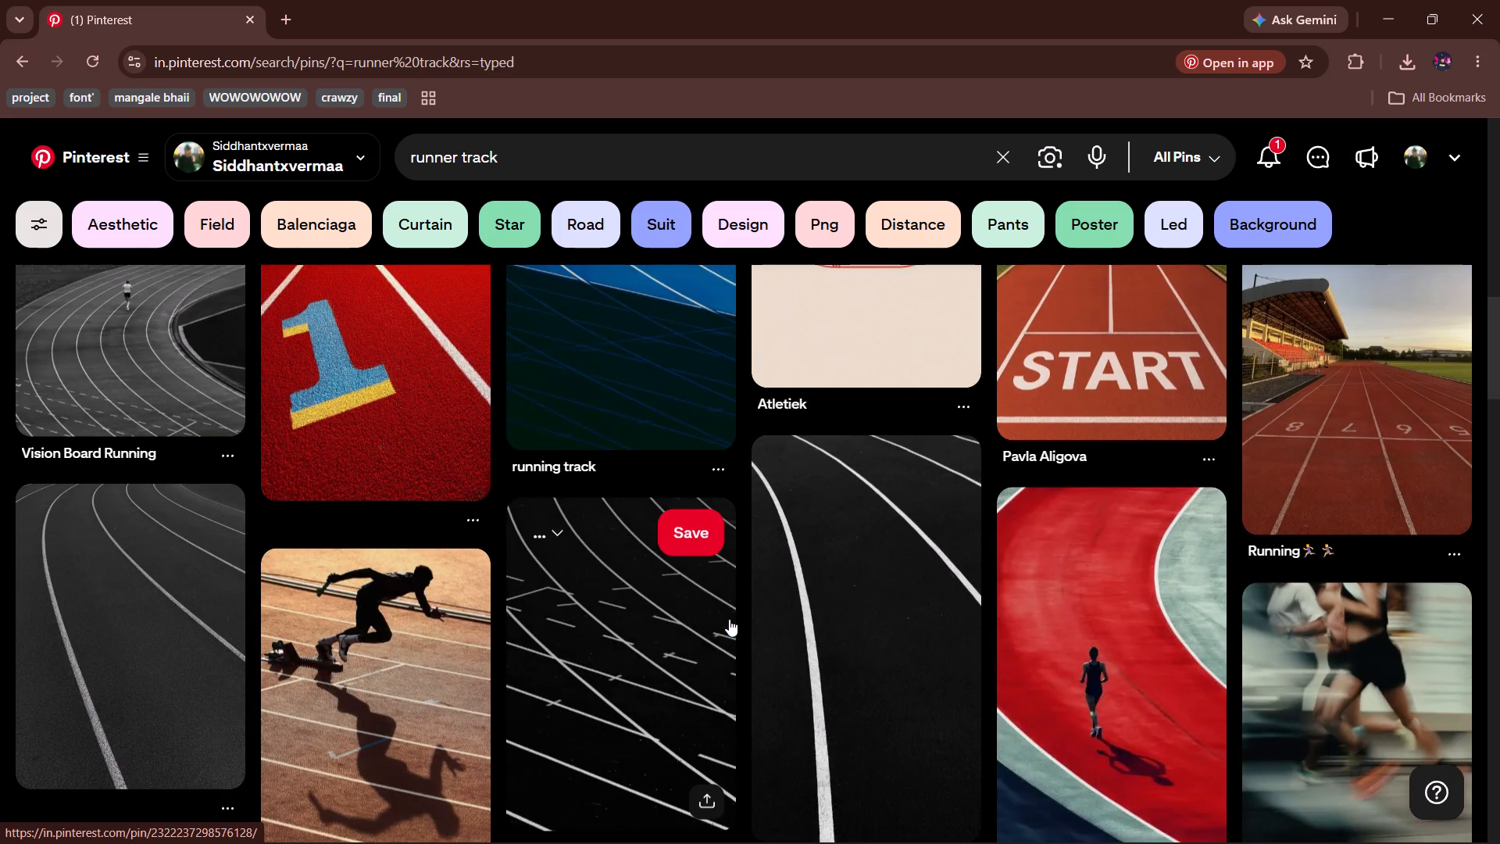
pyautogui.scroll(-5, 729, 619)
pyautogui.scroll(1, 729, 619)
pyautogui.scroll(-1, 729, 619)
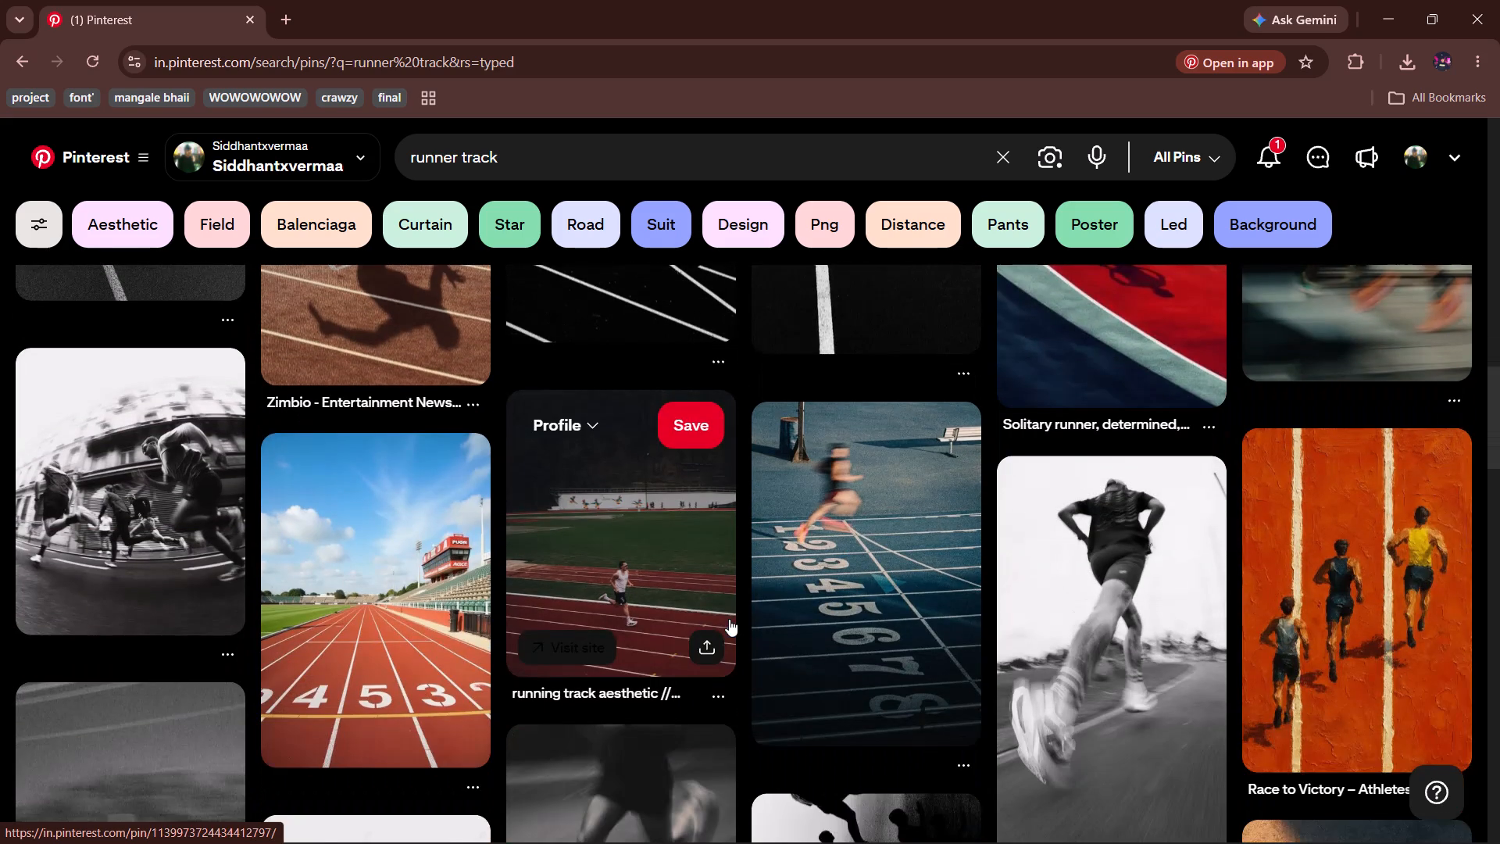
pyautogui.scroll(-6, 729, 619)
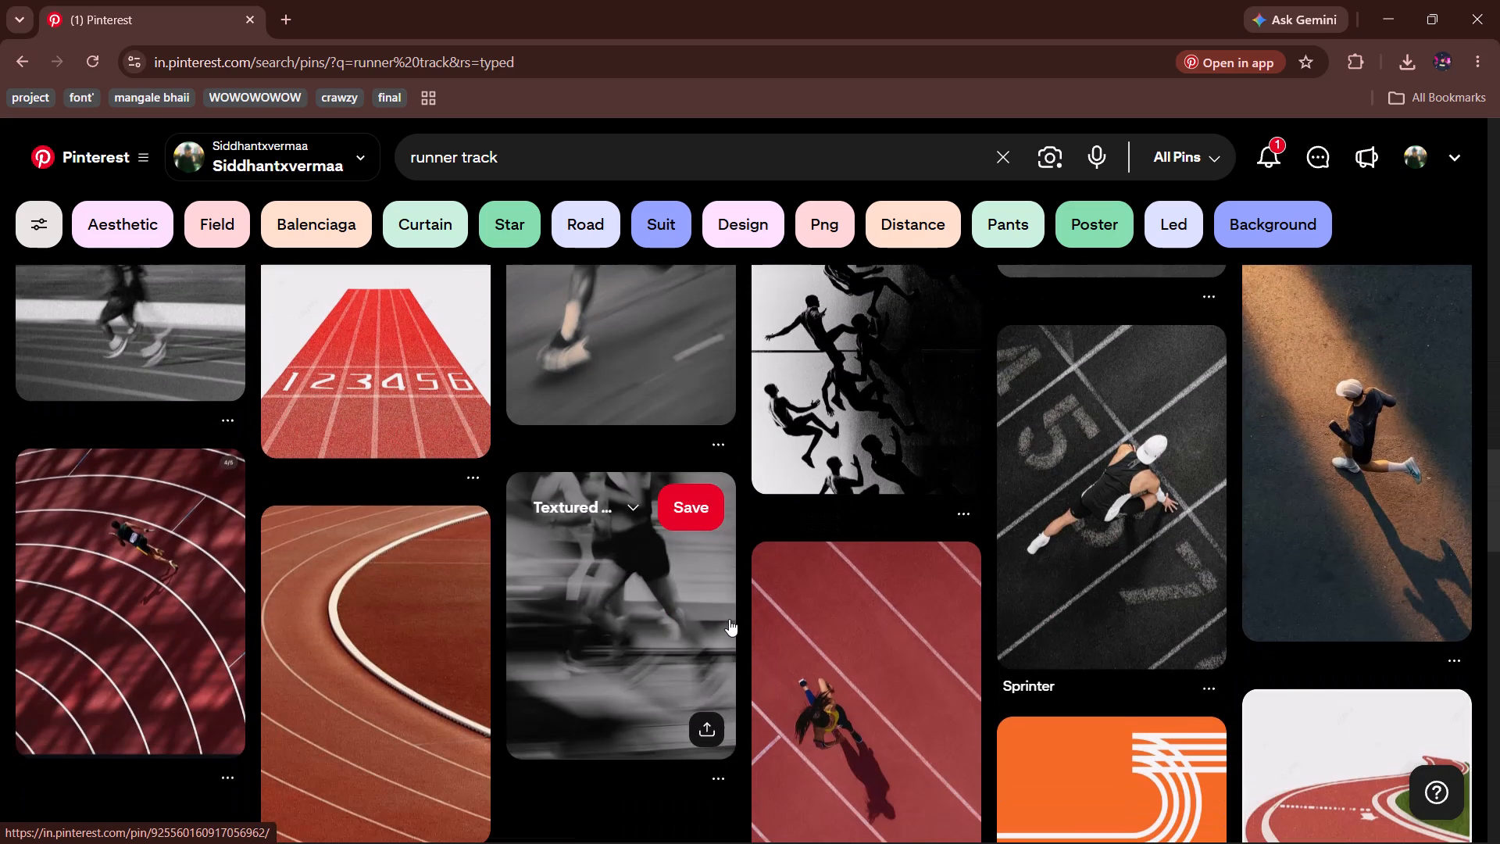
pyautogui.scroll(-2, 729, 619)
pyautogui.scroll(1, 729, 619)
pyautogui.scroll(-8, 729, 619)
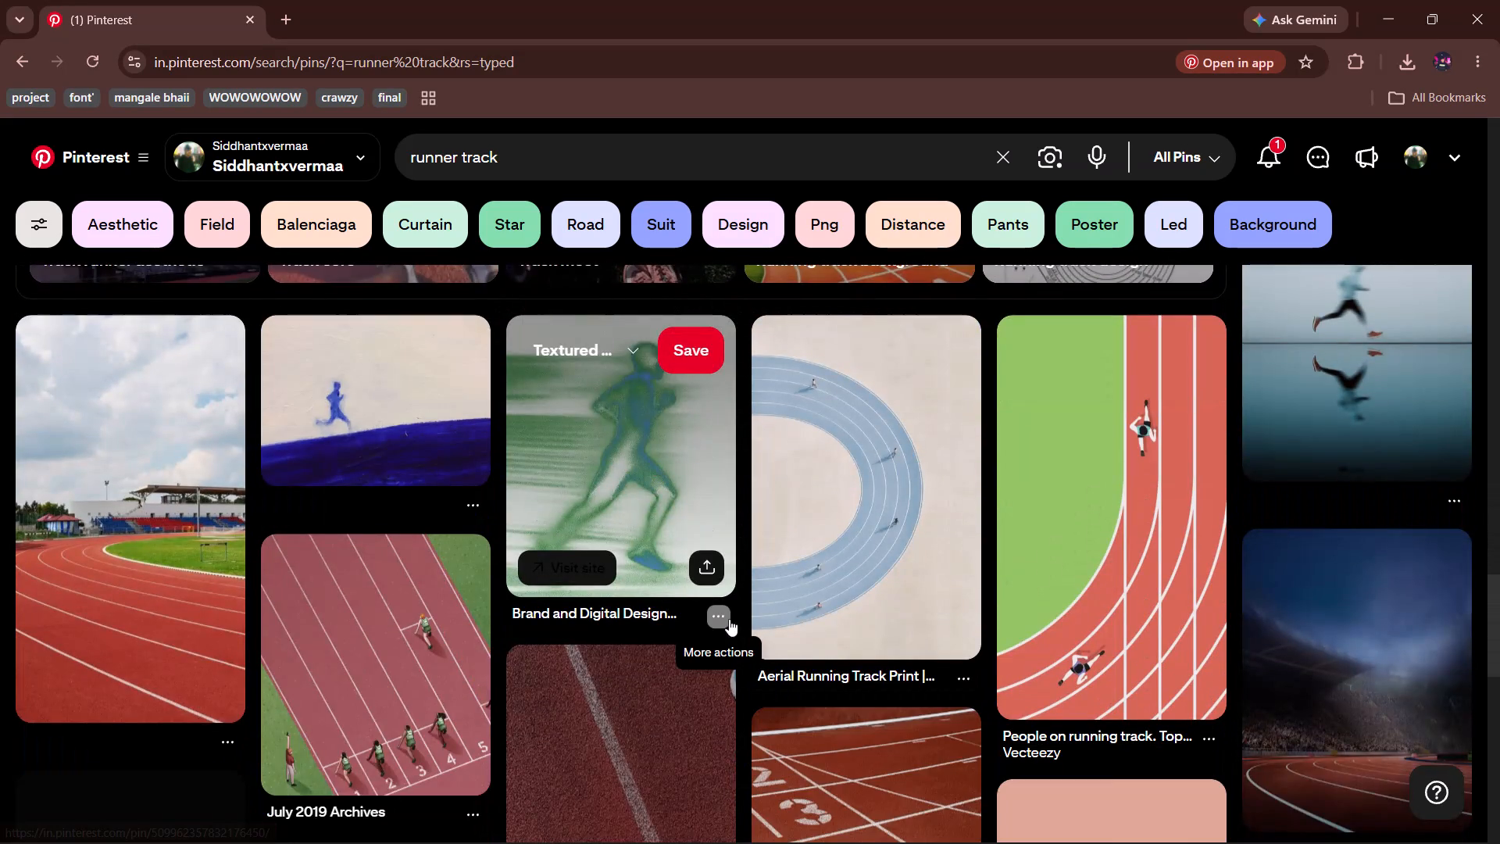
pyautogui.scroll(-2, 734, 617)
pyautogui.scroll(1, 734, 617)
pyautogui.scroll(-3, 734, 617)
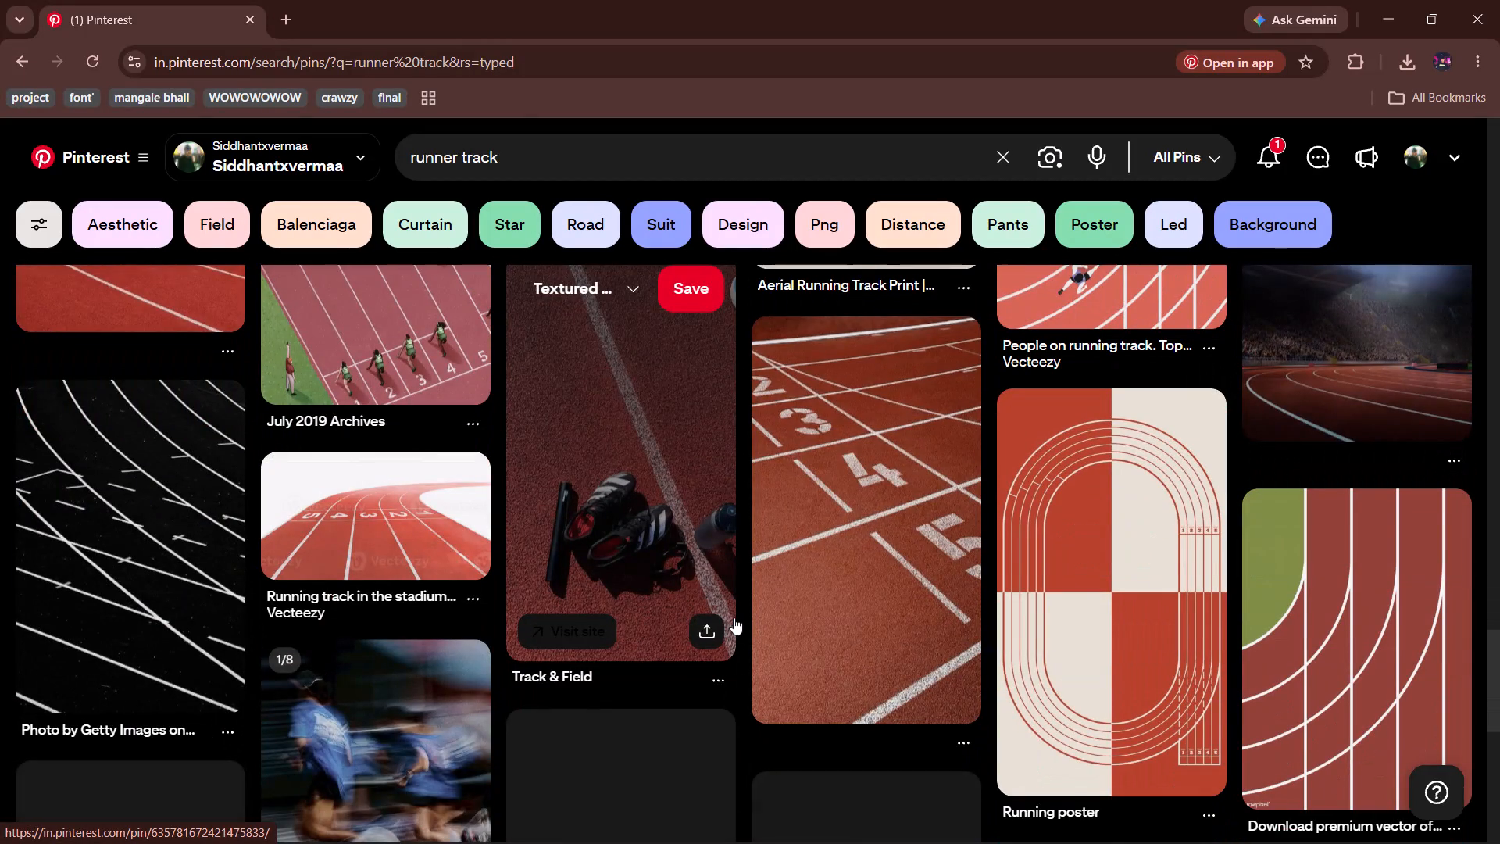
pyautogui.scroll(-6, 734, 617)
pyautogui.scroll(1, 734, 617)
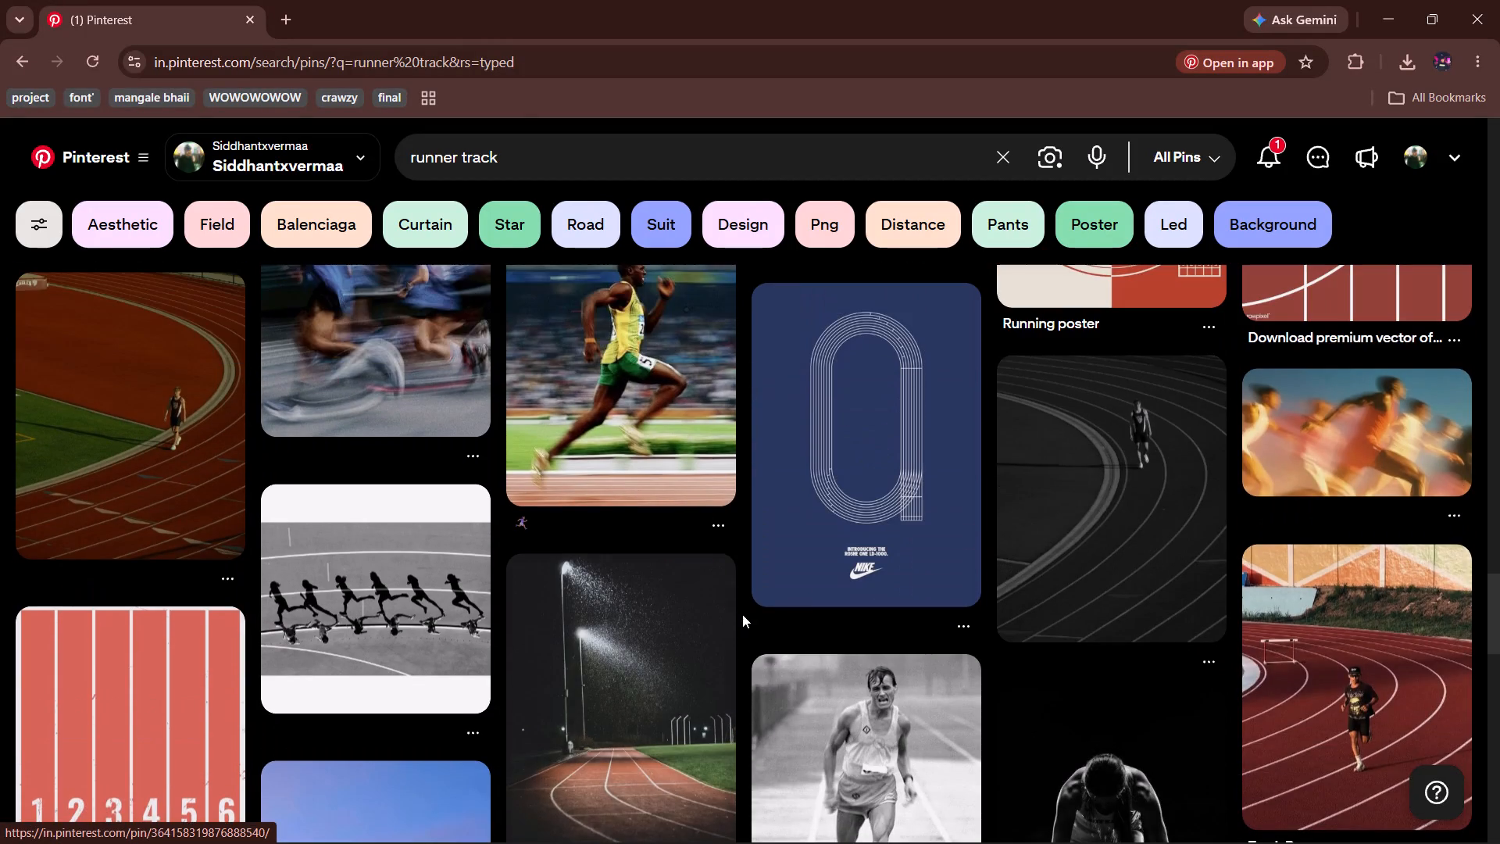
pyautogui.scroll(-2, 747, 613)
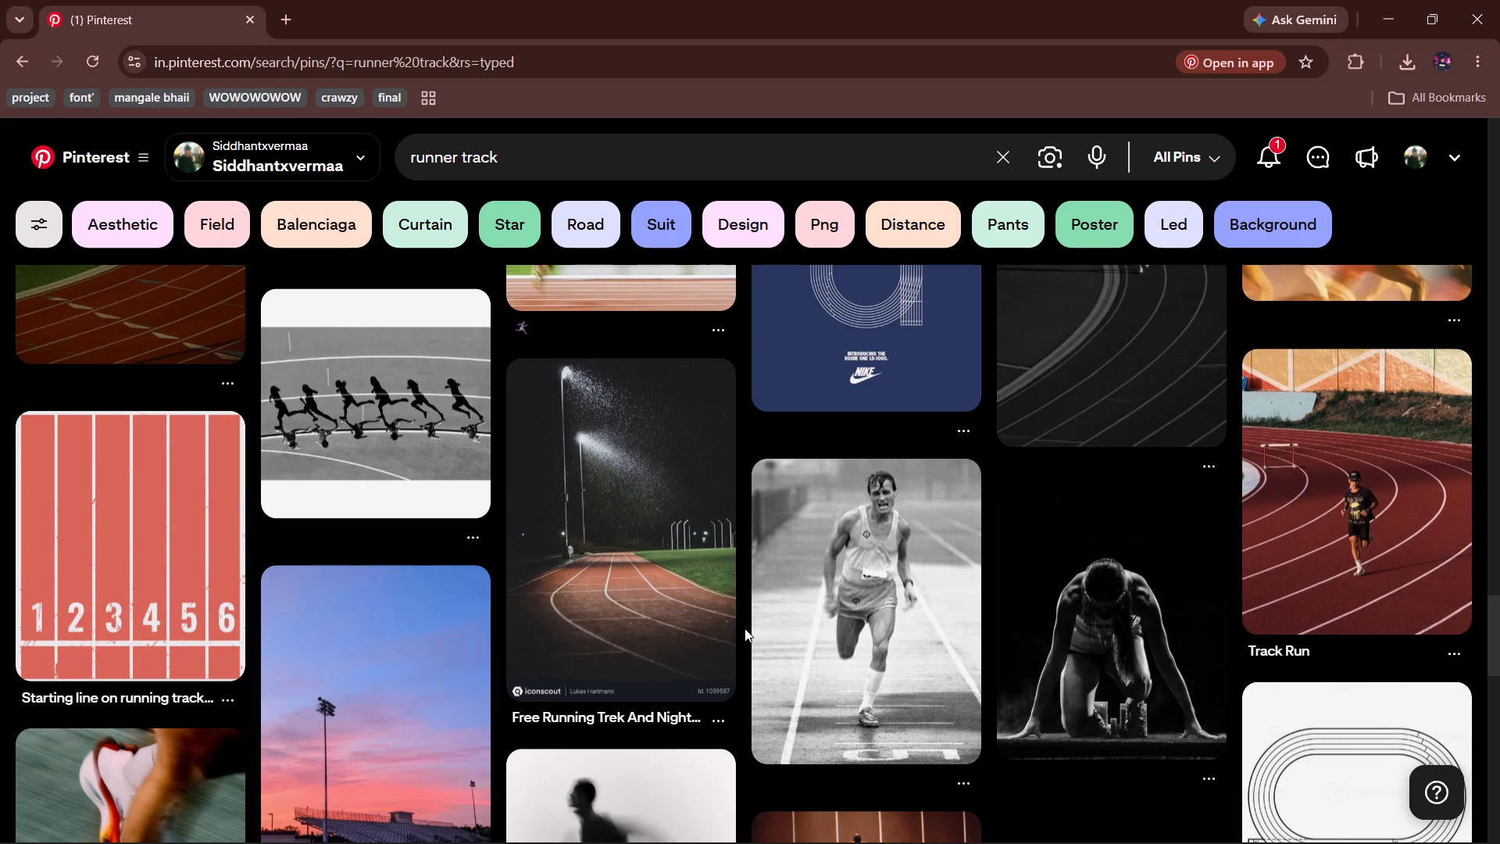
pyautogui.scroll(-5, 959, 658)
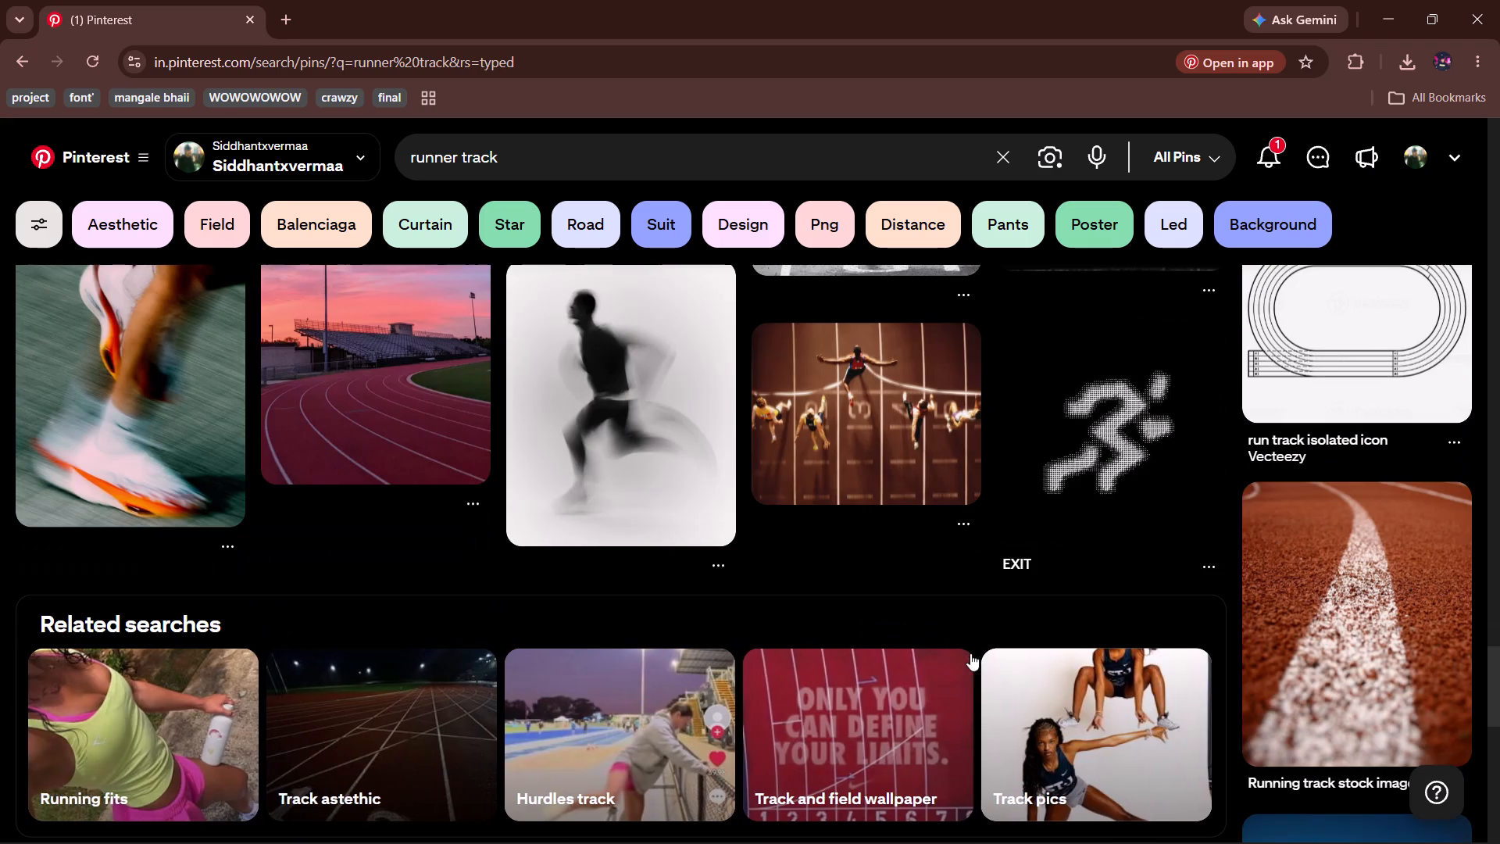
pyautogui.scroll(-1, 837, 616)
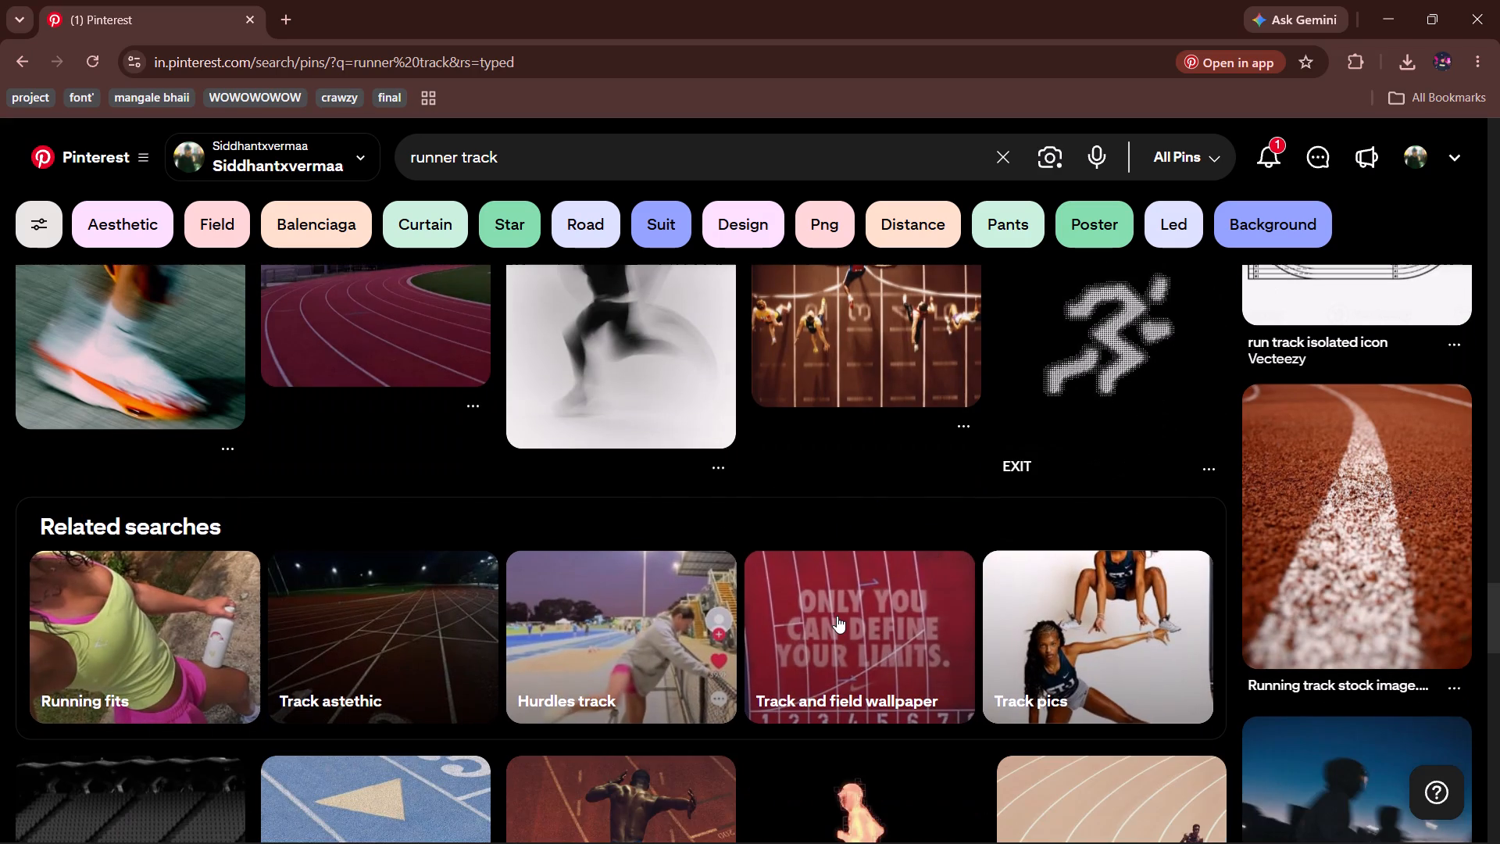
pyautogui.scroll(-4, 837, 615)
pyautogui.scroll(1, 837, 615)
pyautogui.scroll(-1, 837, 615)
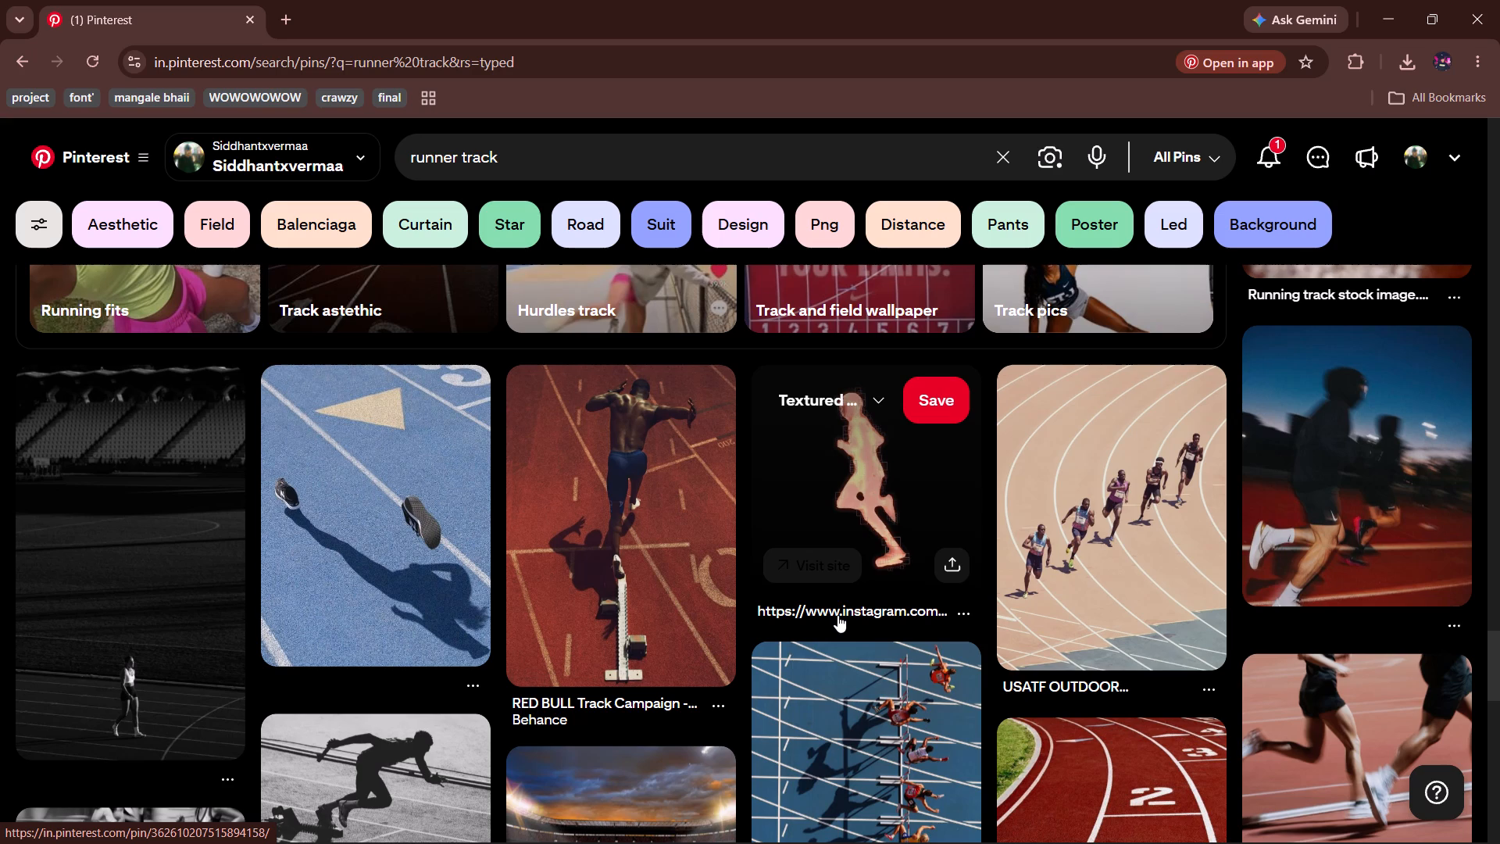
pyautogui.scroll(-3, 837, 615)
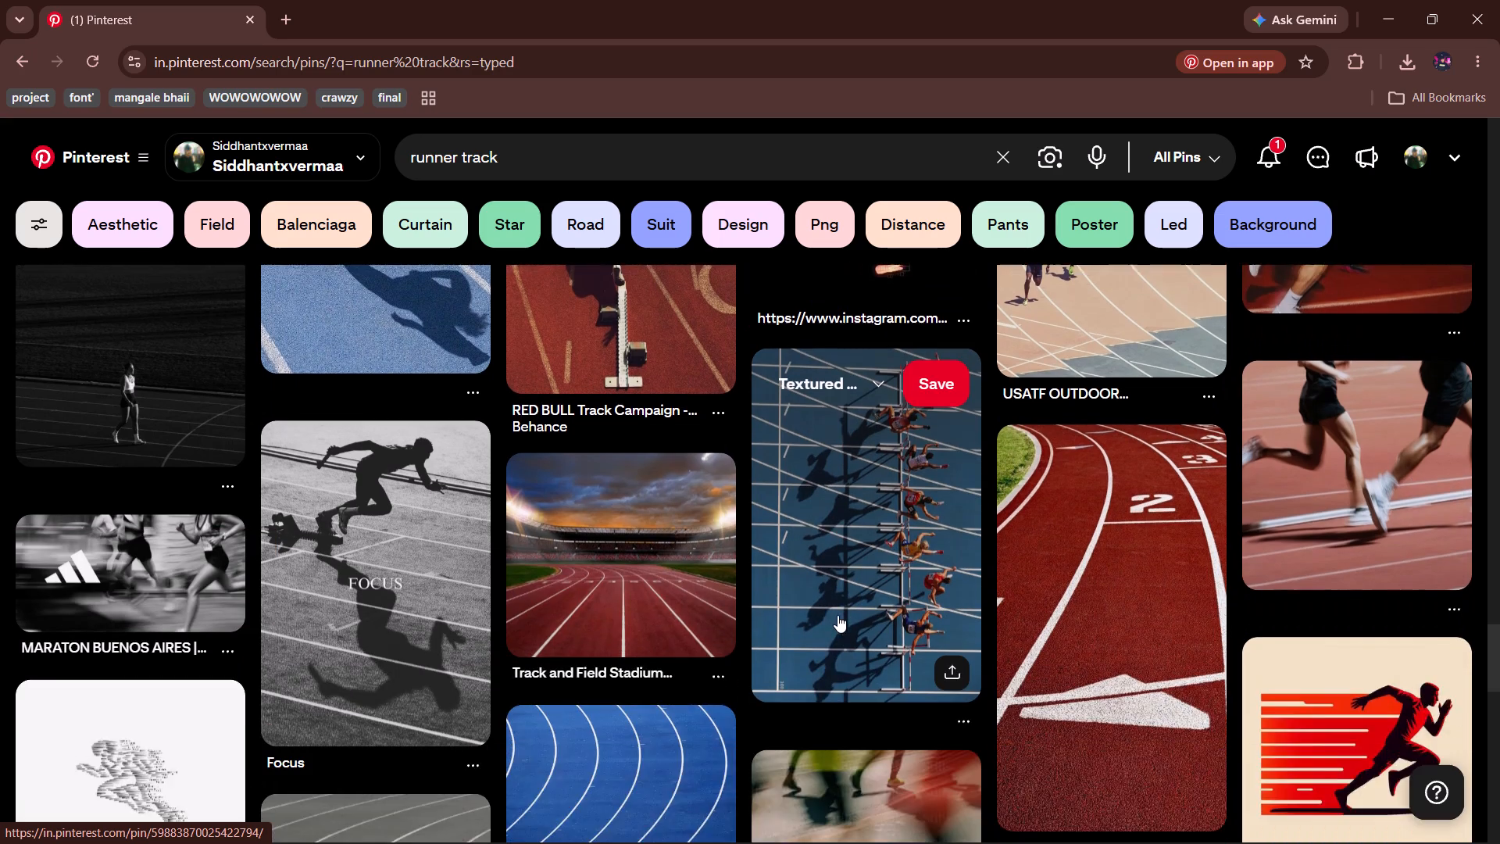
pyautogui.scroll(-3, 837, 615)
pyautogui.scroll(2, 837, 615)
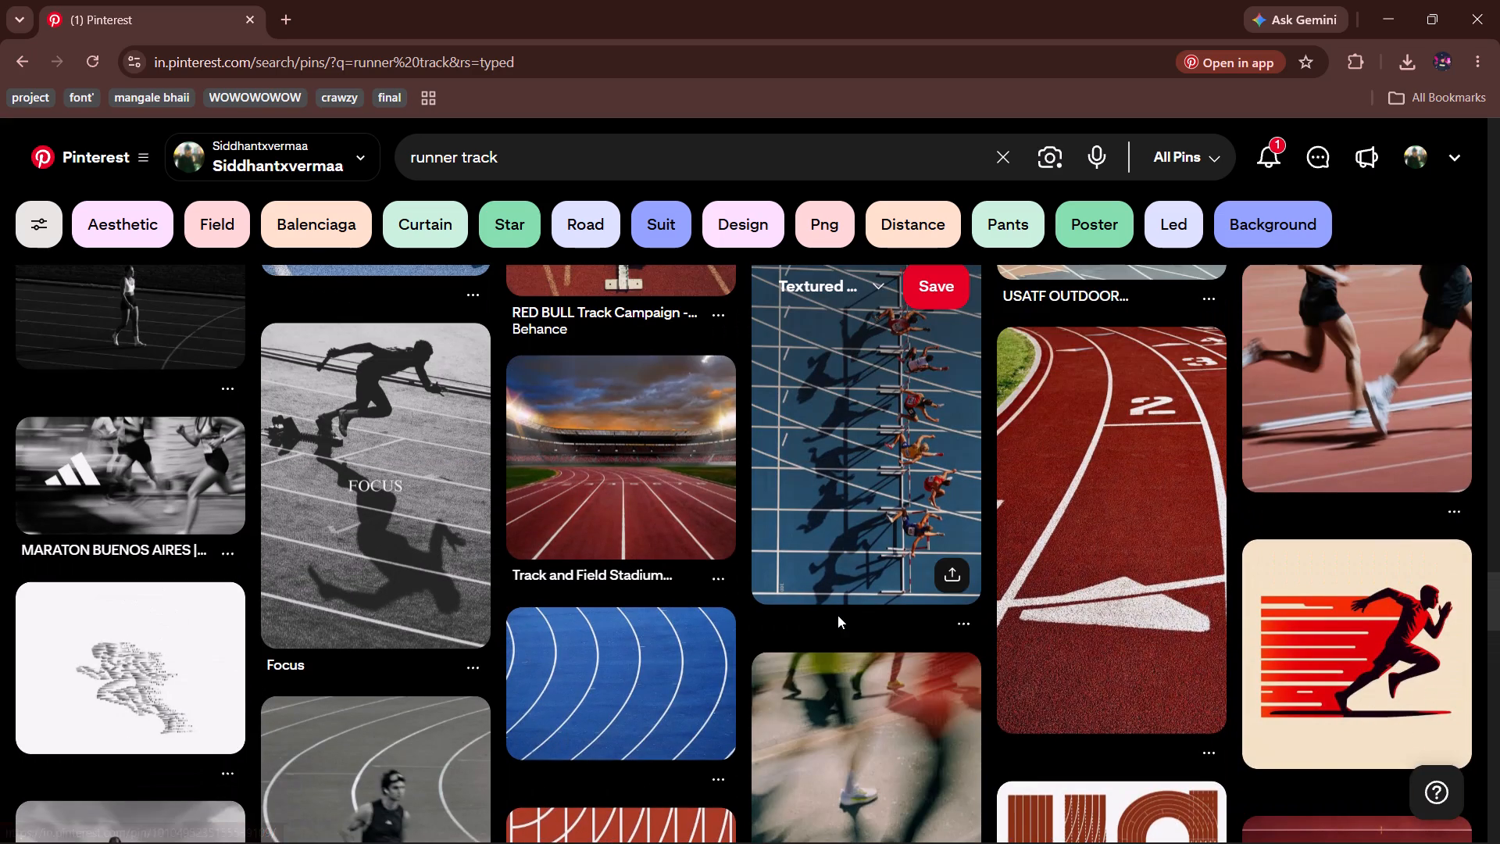
pyautogui.scroll(-3, 837, 615)
pyautogui.scroll(1, 837, 615)
pyautogui.scroll(-1, 837, 615)
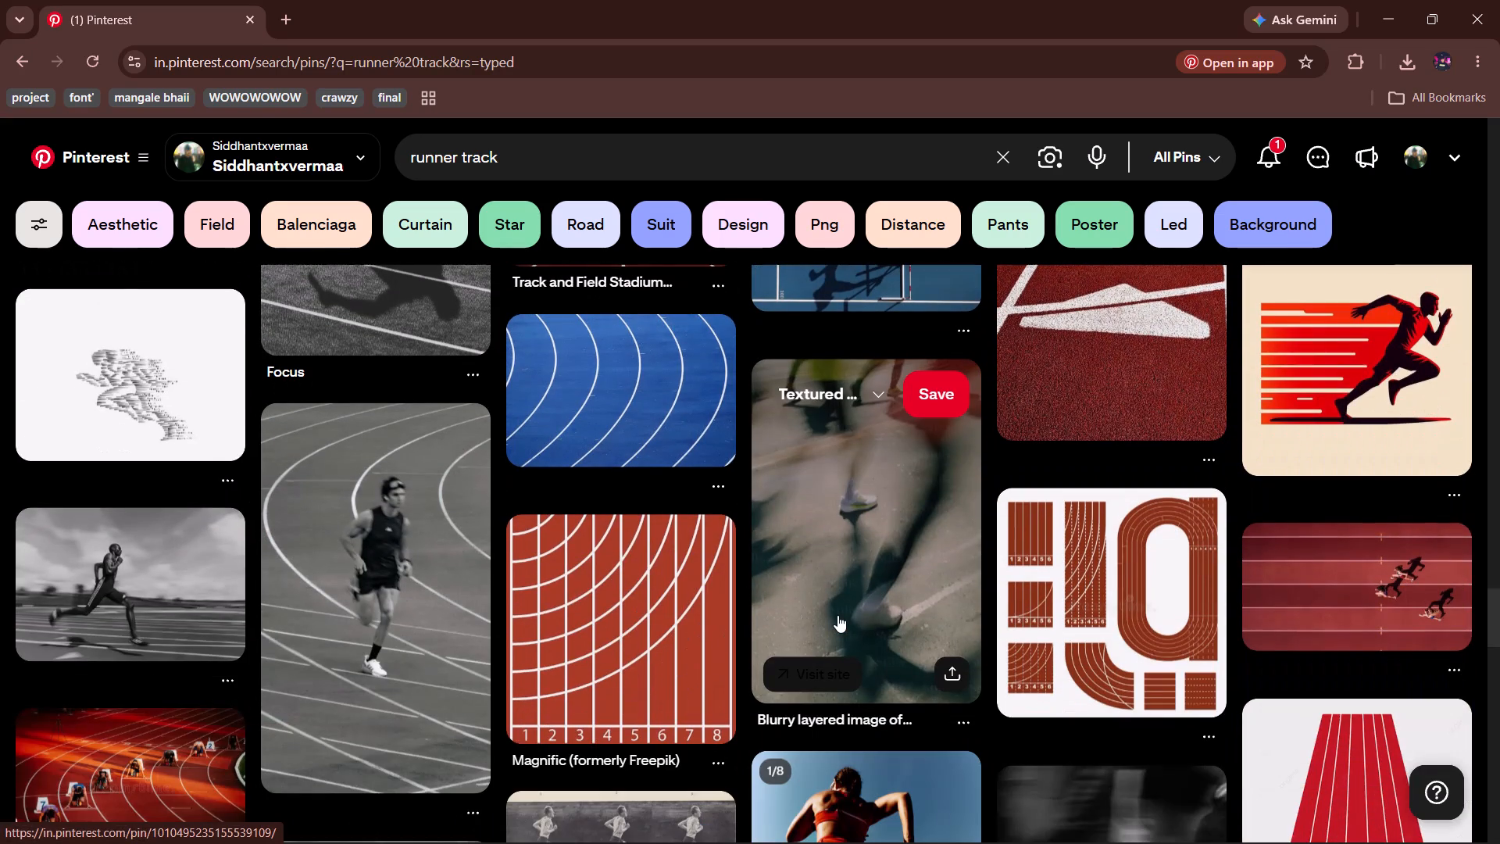
pyautogui.scroll(-1, 837, 615)
pyautogui.scroll(1, 837, 615)
pyautogui.scroll(-2, 837, 615)
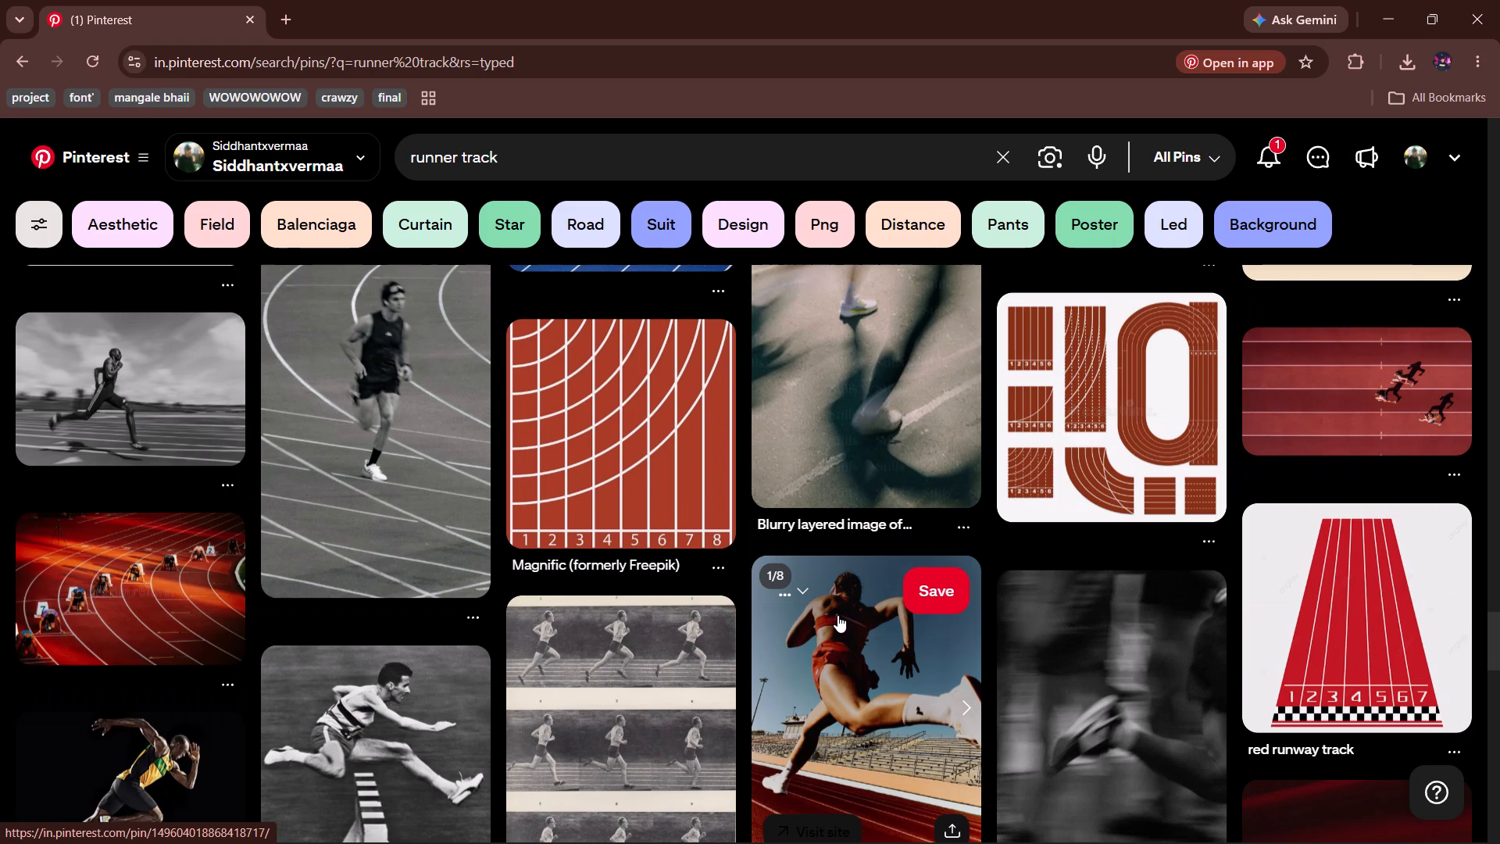
pyautogui.scroll(-1, 837, 615)
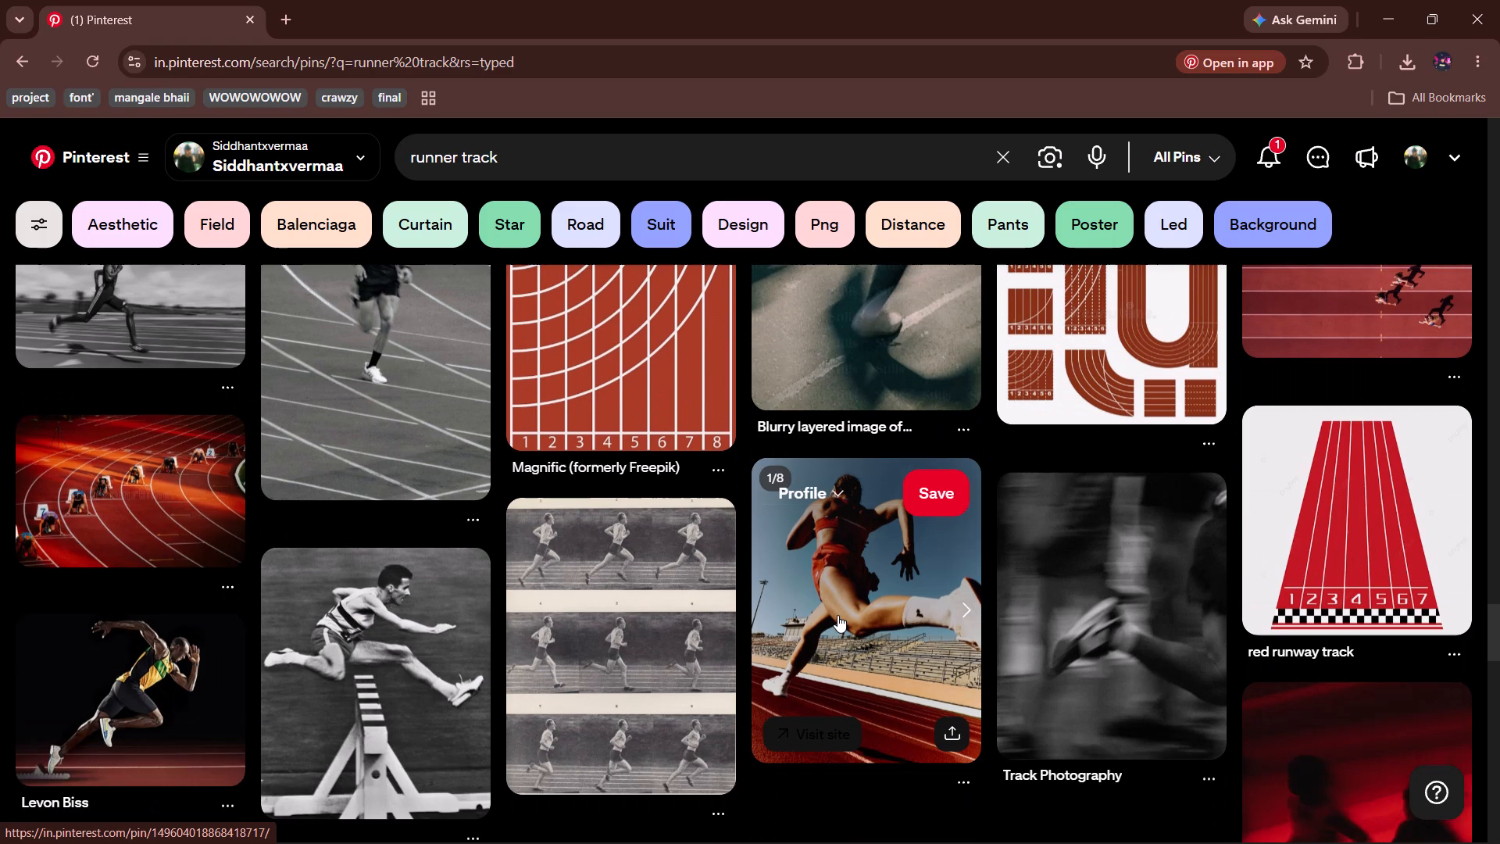
# Search Pinterest for "running track".
pyautogui.click(559, 167)
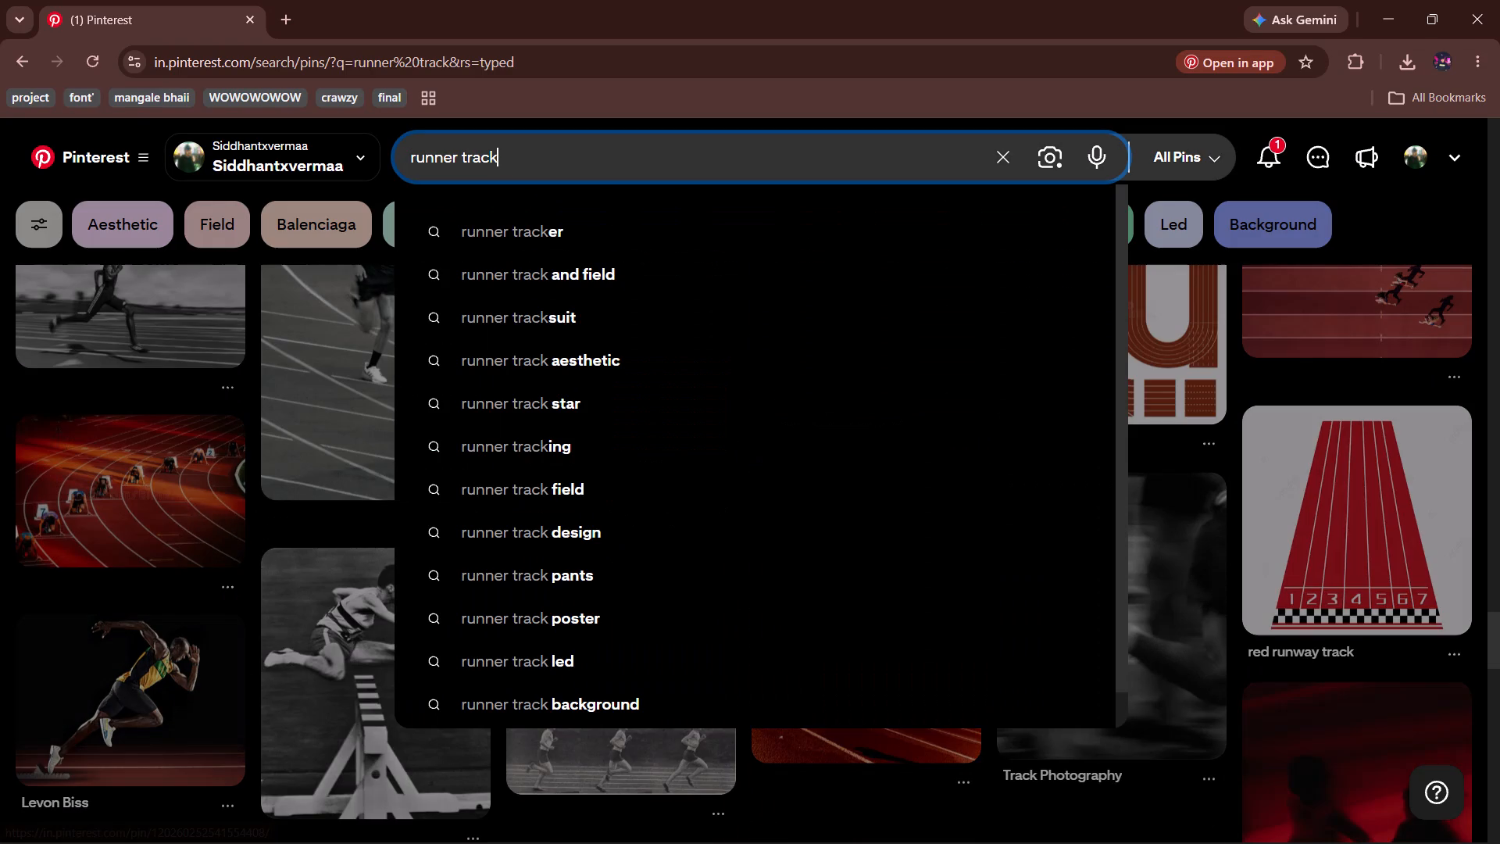
pyautogui.hotkey('ctrl', 'a')
pyautogui.write('running')
pyautogui.press('space')
pyautogui.write('track')
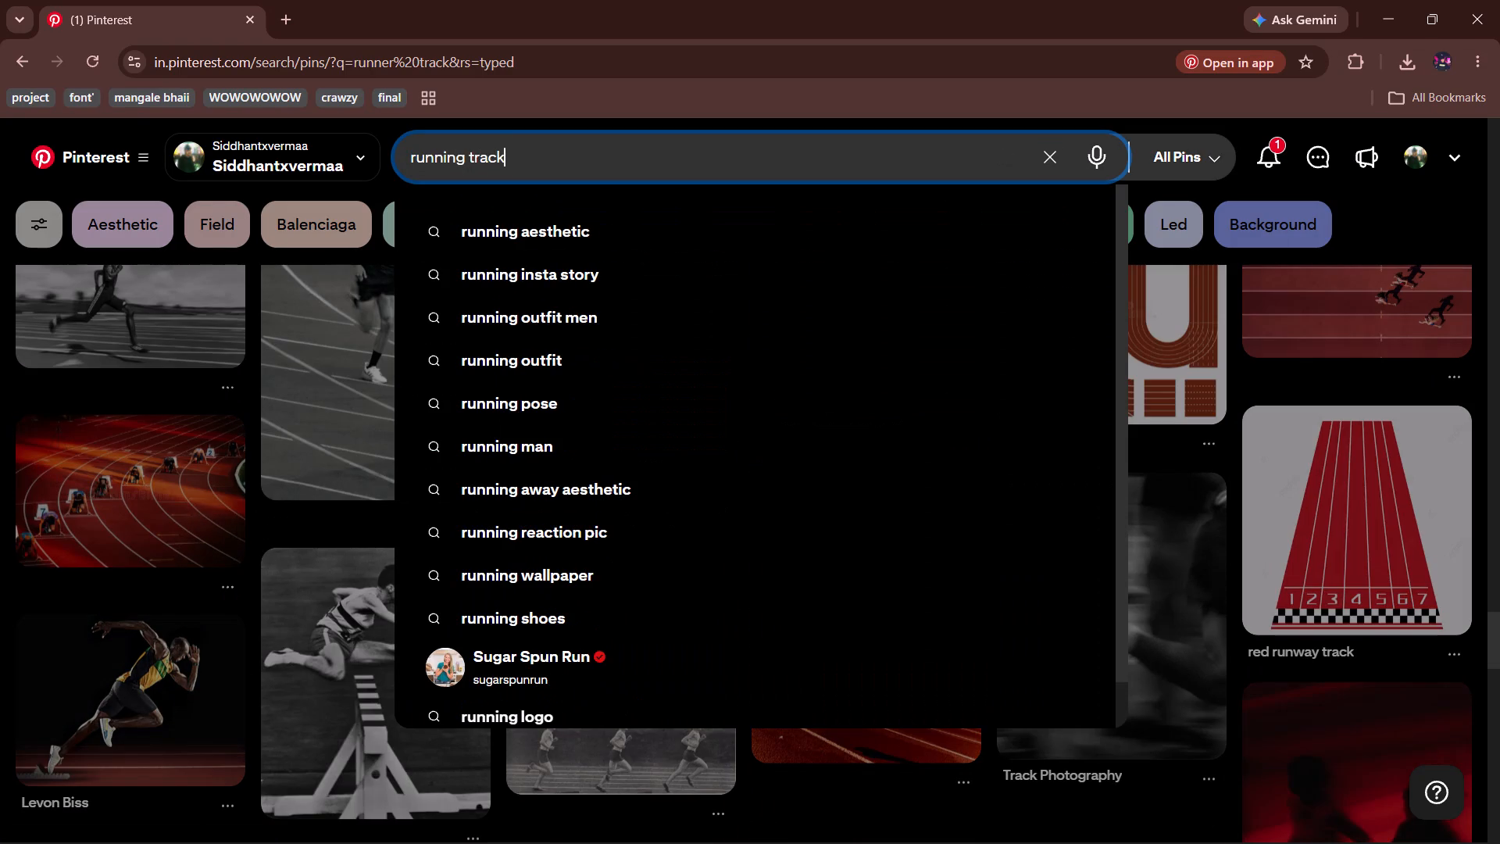
pyautogui.press('space')
pyautogui.press('Return')
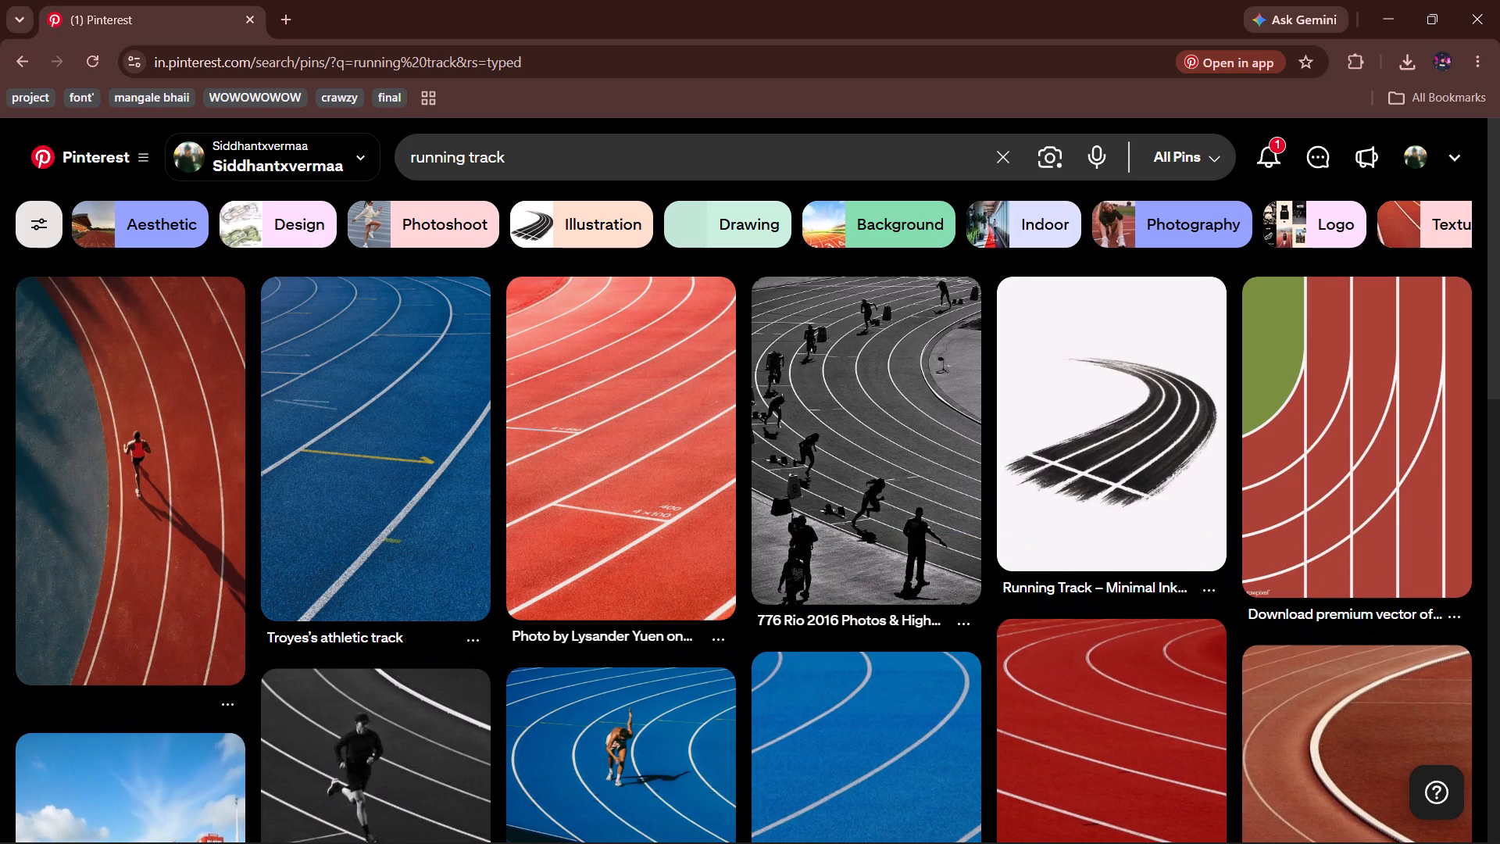
# Find and download the overhead photo of a lone runner on dark navy track lanes from the running track results.
pyautogui.scroll(-5, 559, 167)
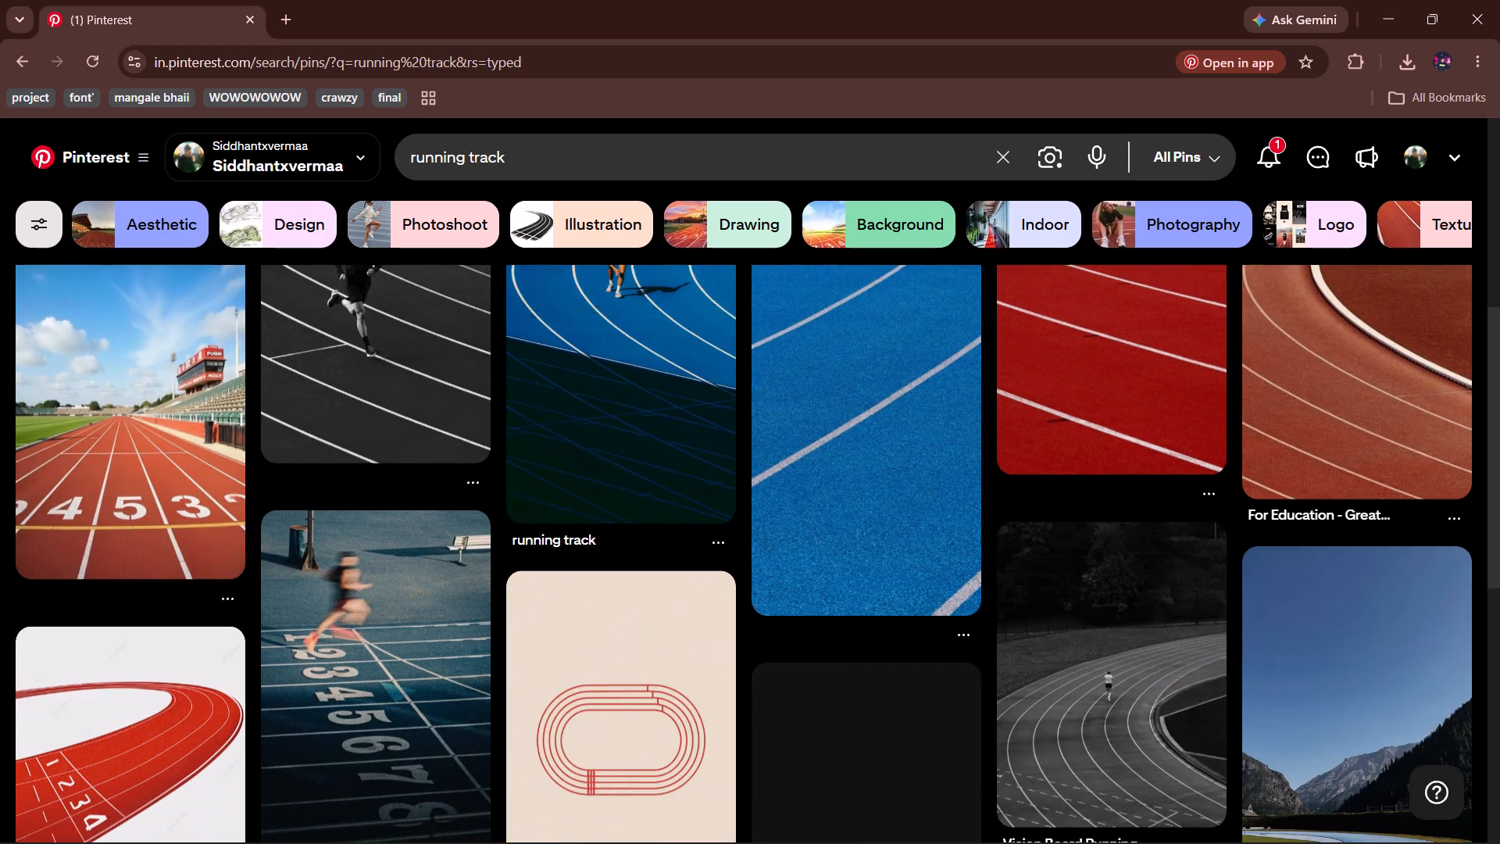
pyautogui.scroll(-1, 556, 179)
pyautogui.scroll(1, 556, 181)
pyautogui.scroll(-5, 556, 182)
pyautogui.scroll(1, 556, 183)
pyautogui.scroll(-6, 556, 183)
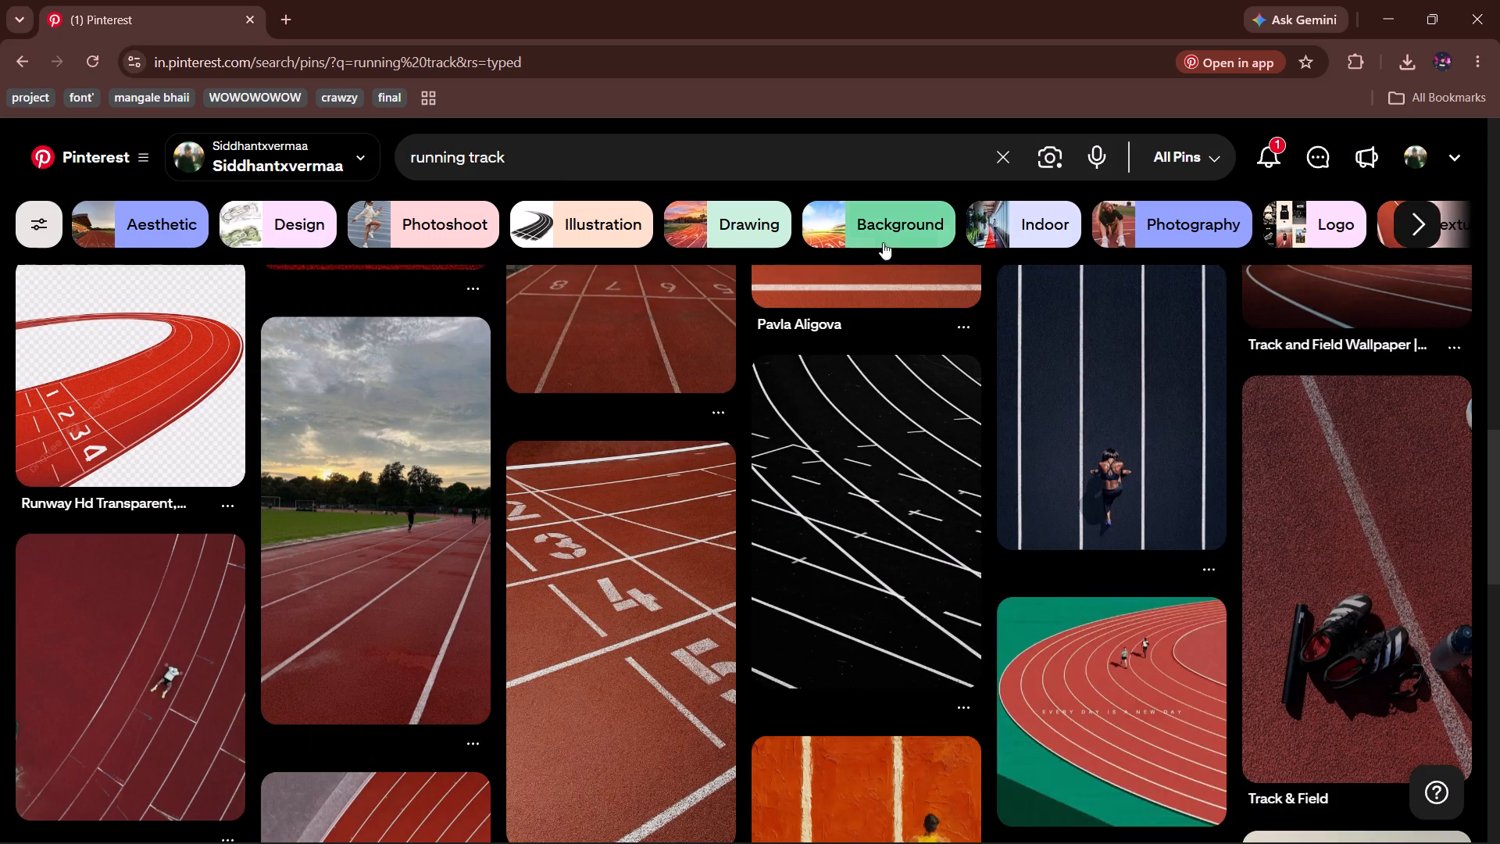
pyautogui.click(1209, 567)
pyautogui.click(1184, 681)
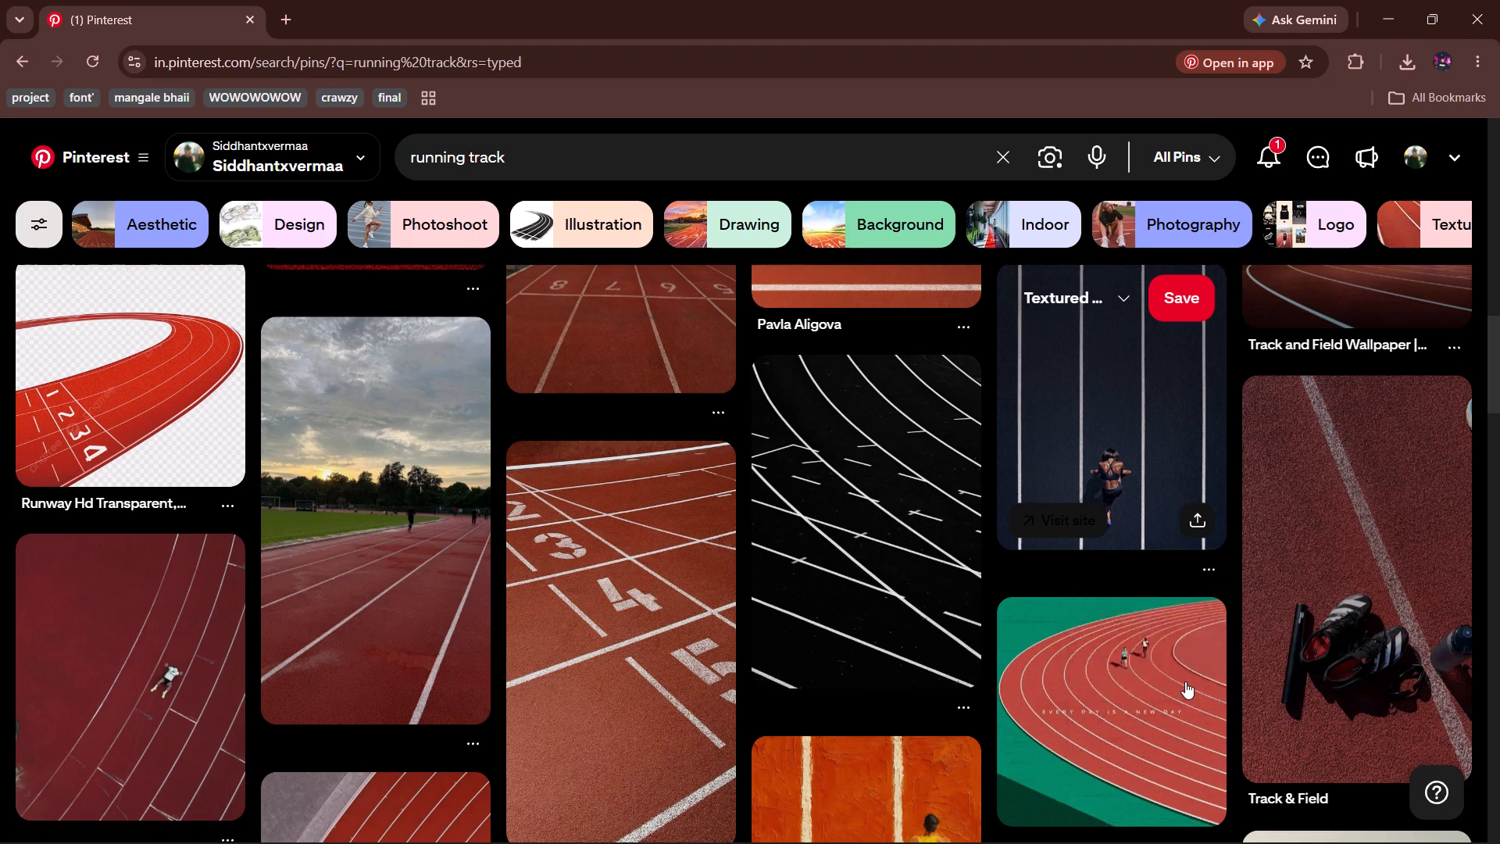
# Switch from the browser to another open window.
pyautogui.hotkey('alt', 'Tab')
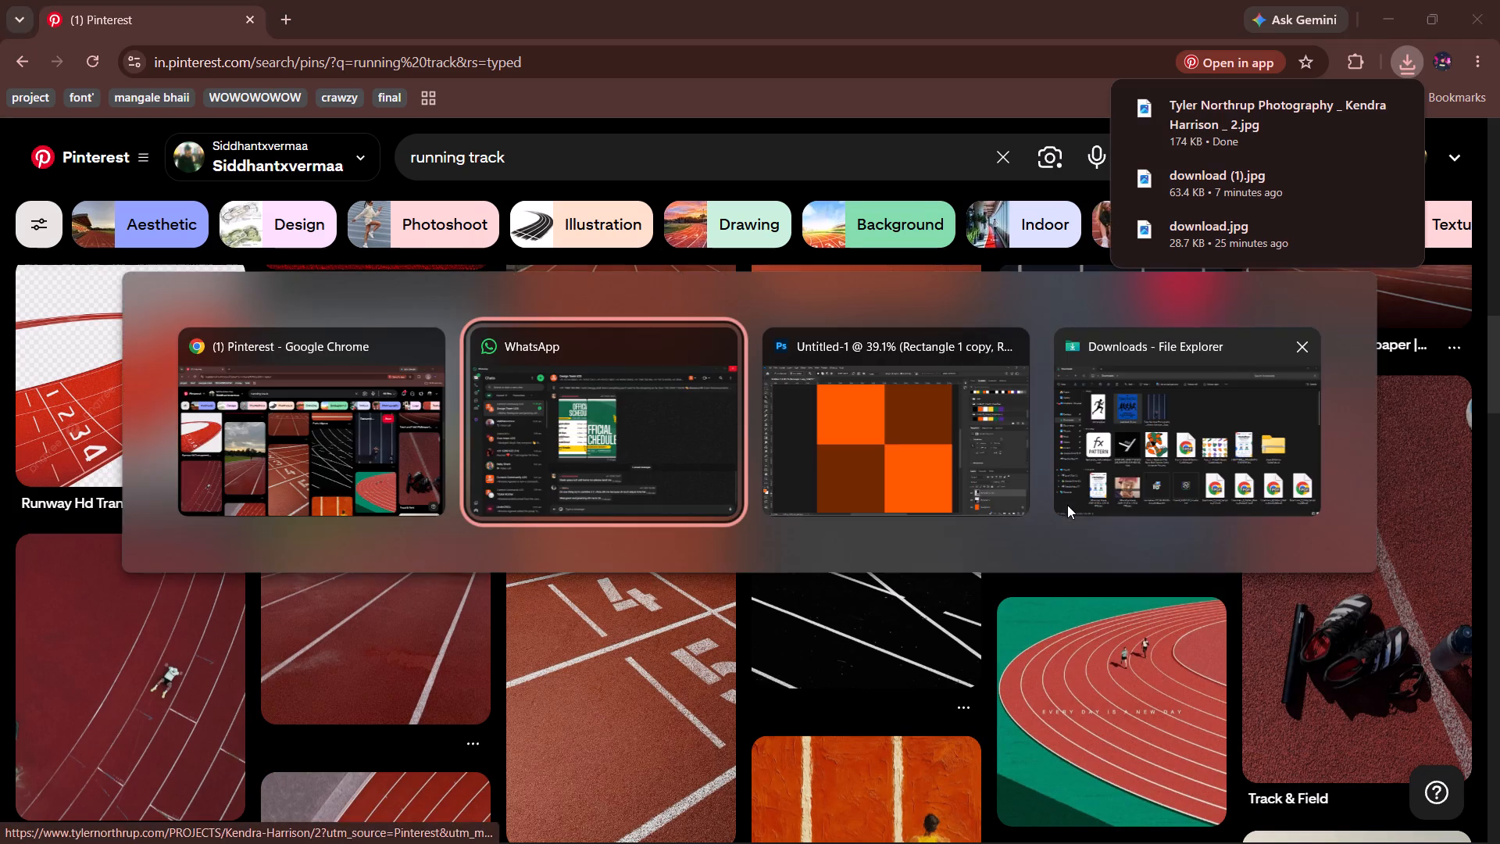
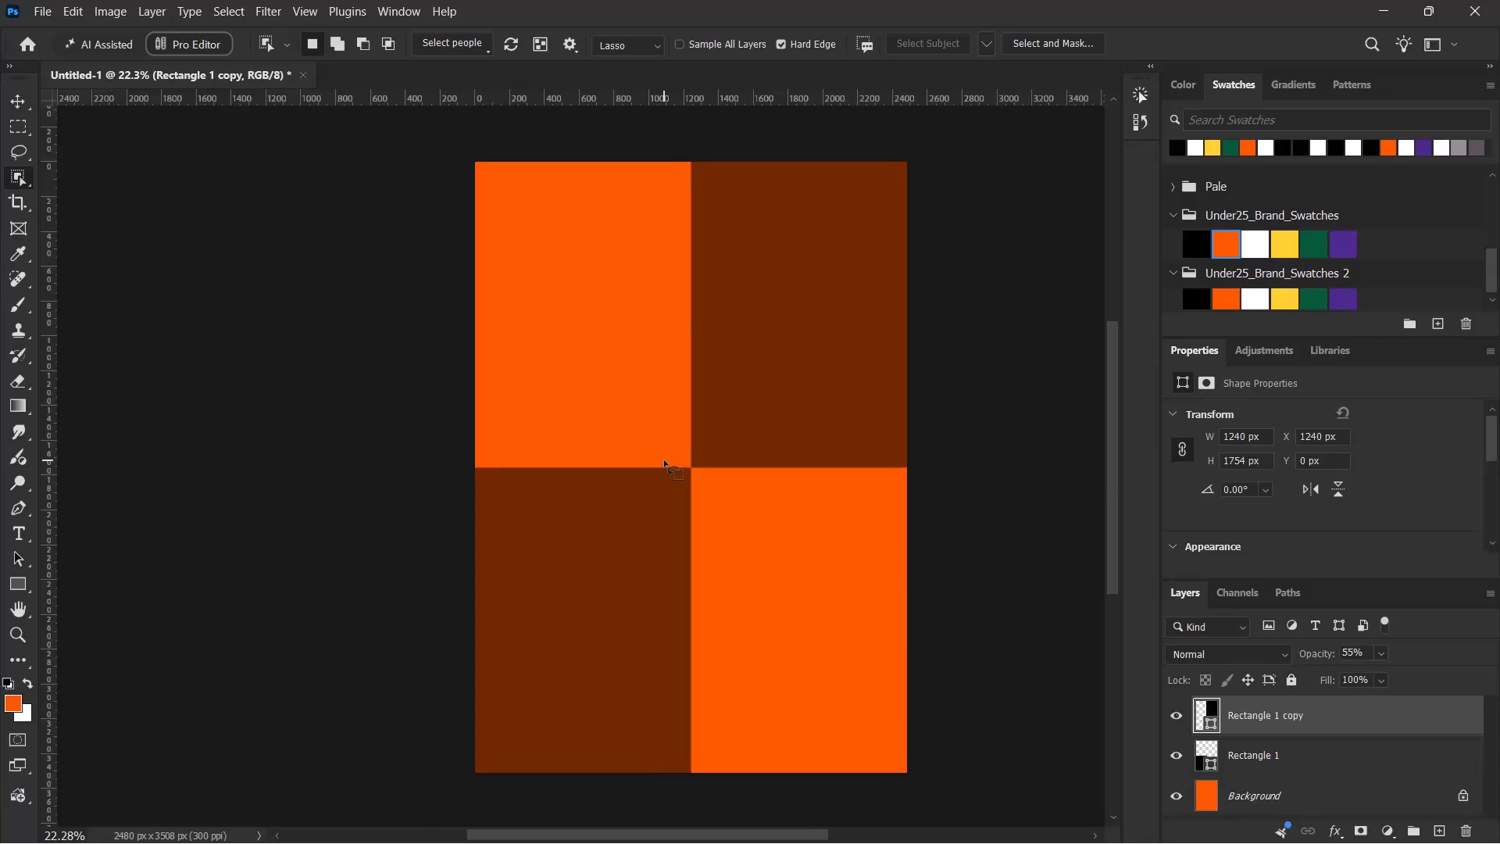
# Add a solid colour fill layer in white (ffffff) above the checkerboard rectangles.
pyautogui.click(1443, 826)
pyautogui.click(1393, 823)
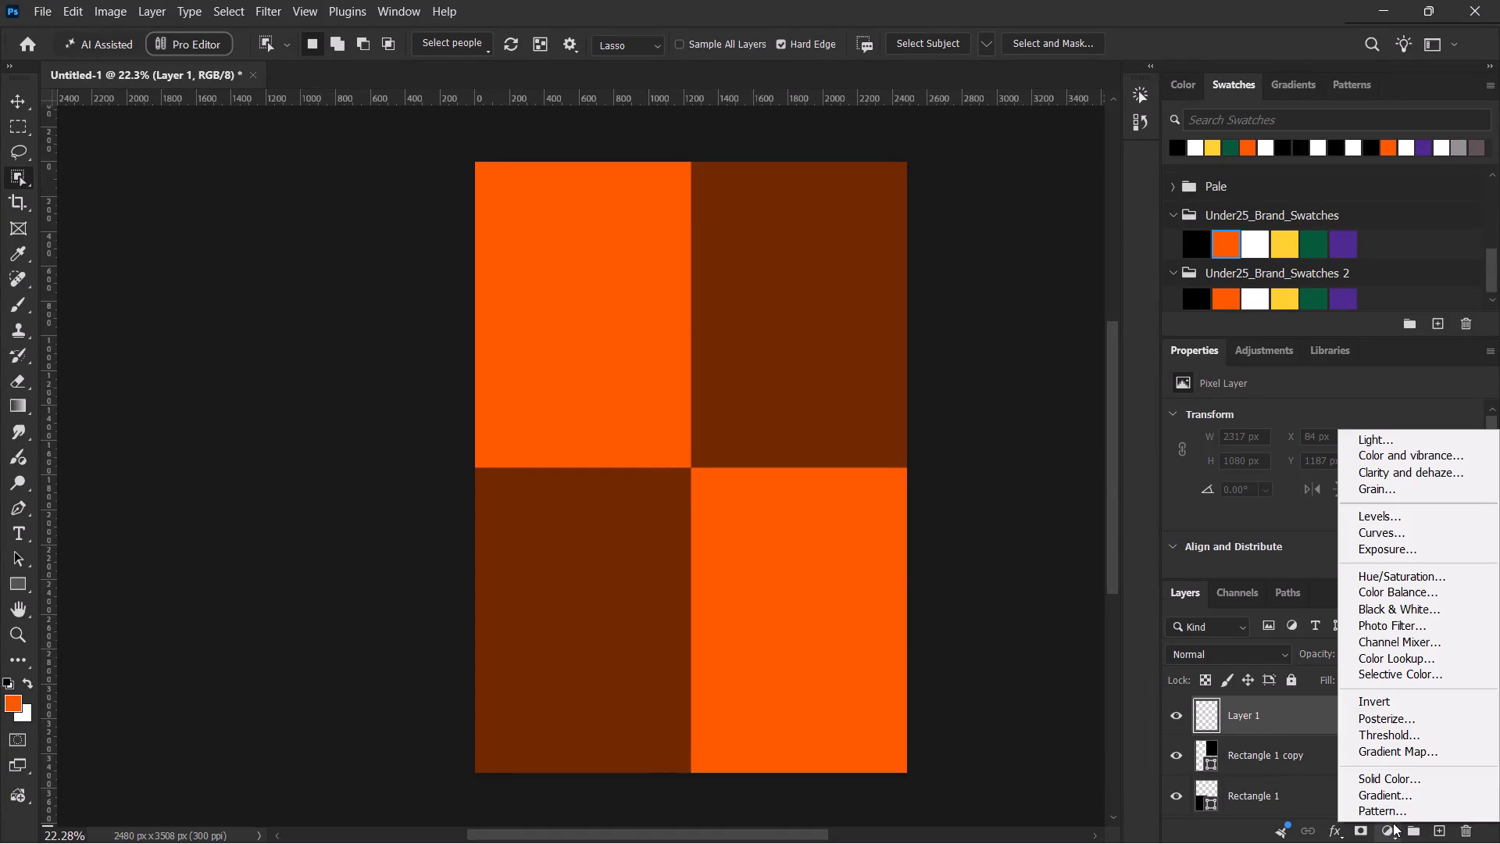
pyautogui.click(1386, 777)
pyautogui.moveTo(554, 257); pyautogui.dragTo(62, 0)
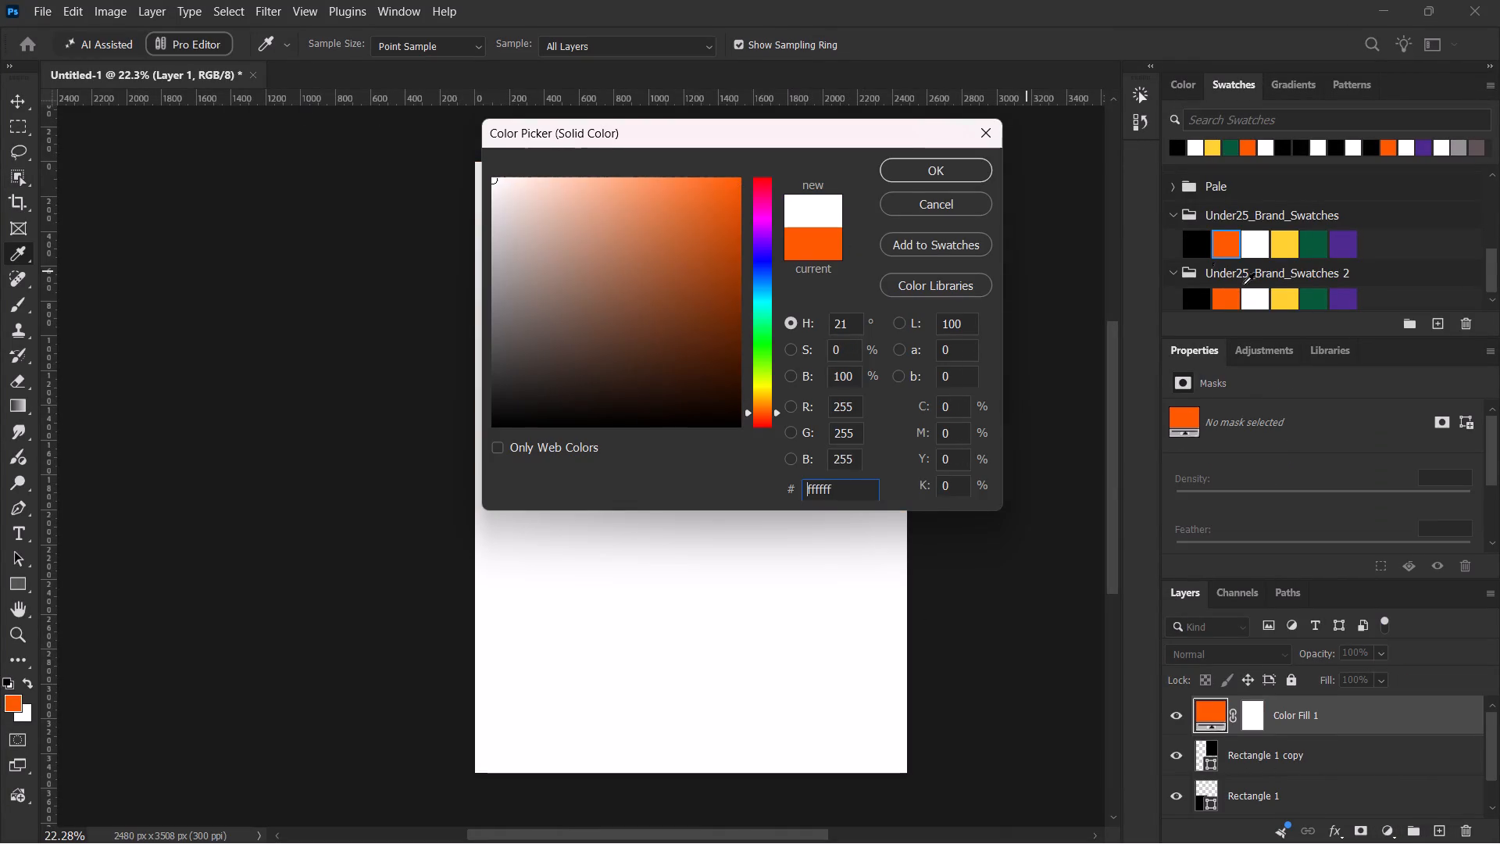
pyautogui.click(905, 174)
# Place the downloaded overhead photo of the runner on navy track lanes from the Downloads folder onto the poster.
pyautogui.hotkey('alt', 'Tab')
pyautogui.hotkey('alt', 'Tab')
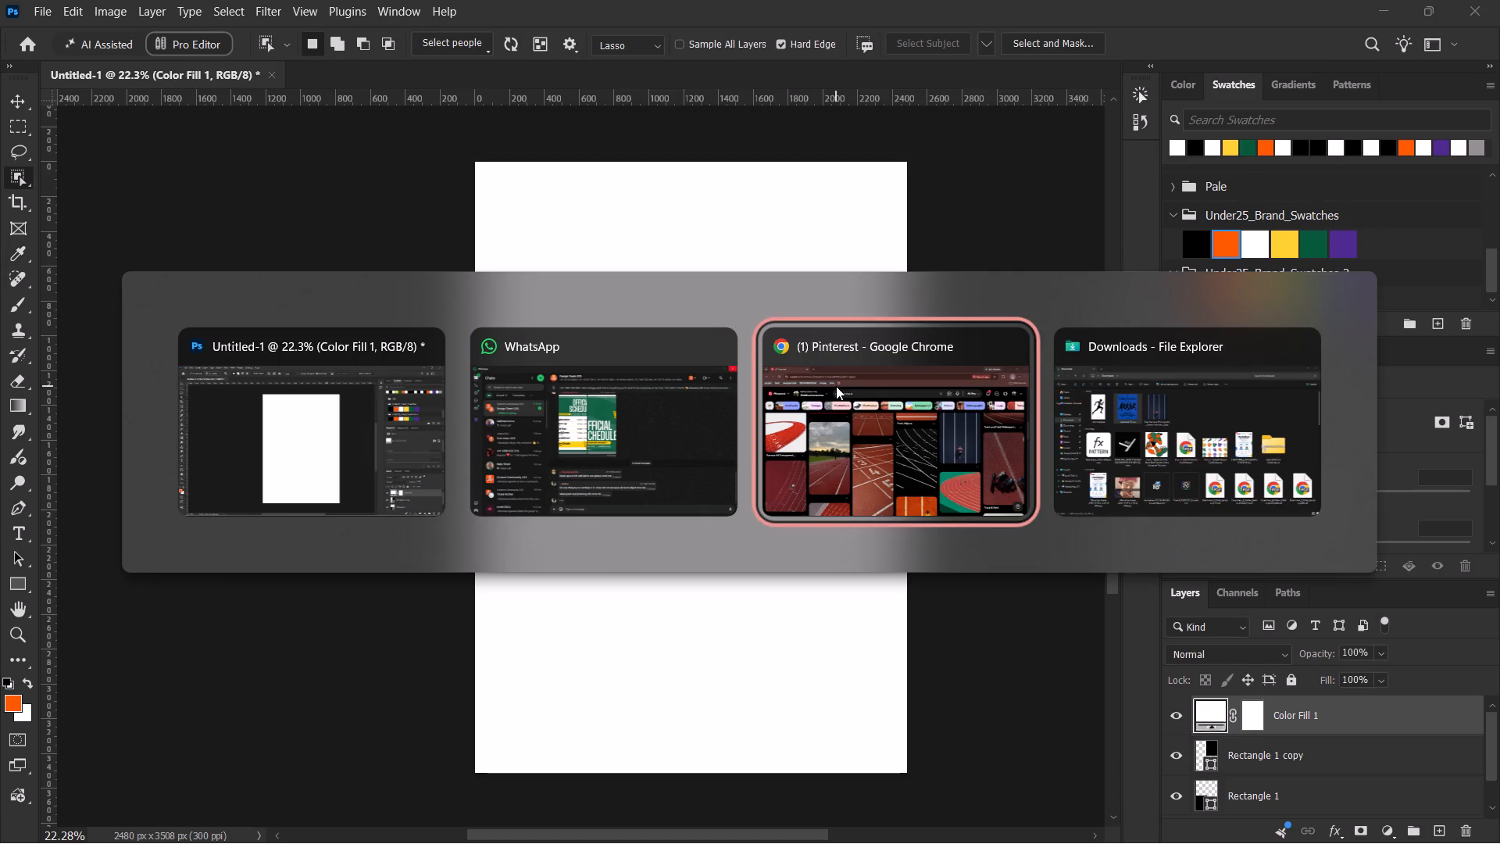
pyautogui.hotkey('alt', 'Tab')
pyautogui.moveTo(607, 241); pyautogui.dragTo(666, 414)
pyautogui.hotkey('alt', 'Tab')
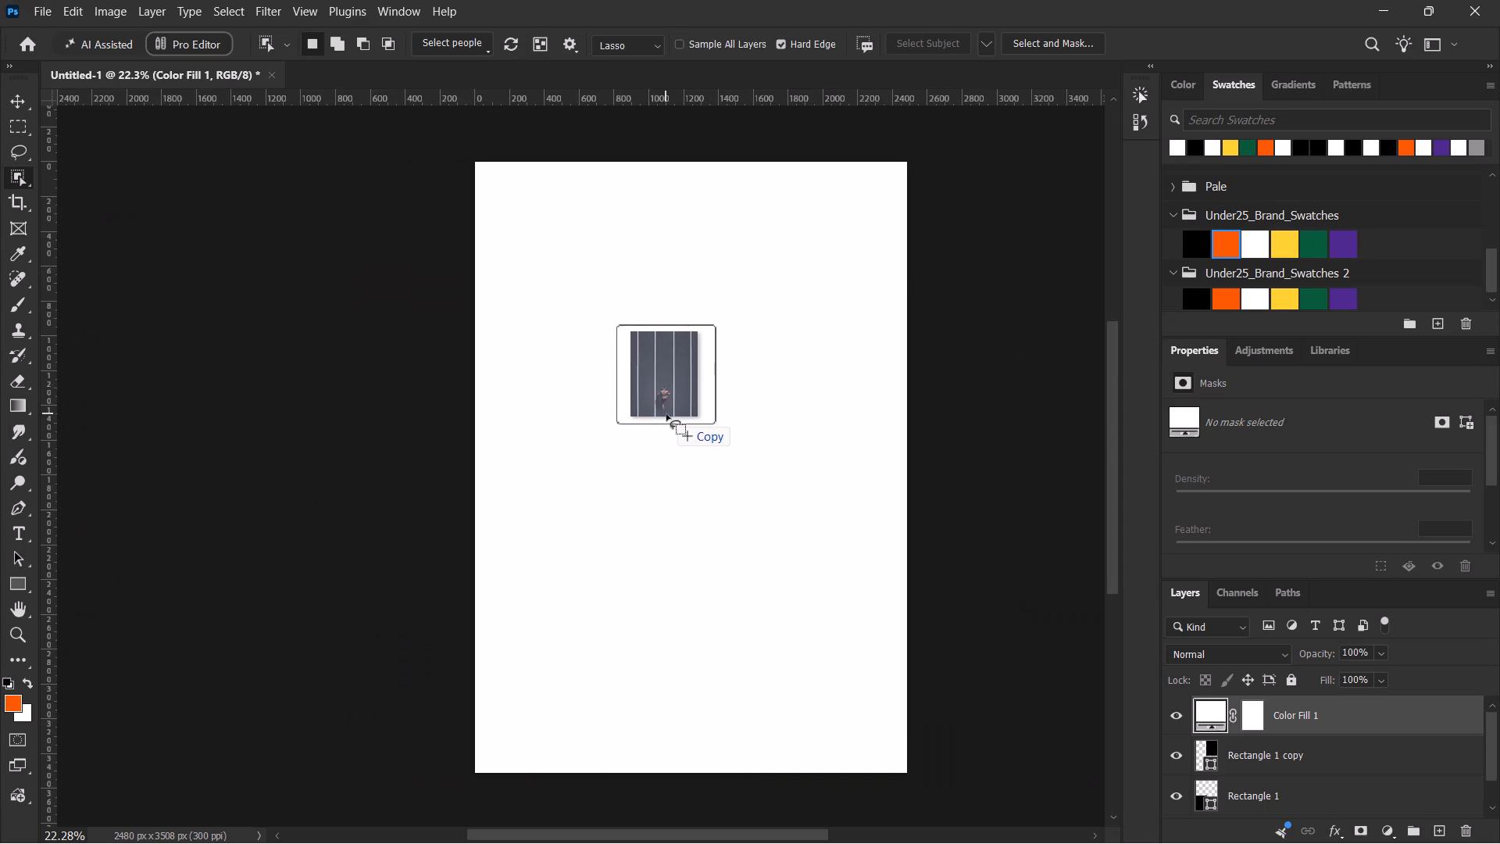
pyautogui.moveTo(666, 414); pyautogui.dragTo(666, 413)
pyautogui.click(1170, 45)
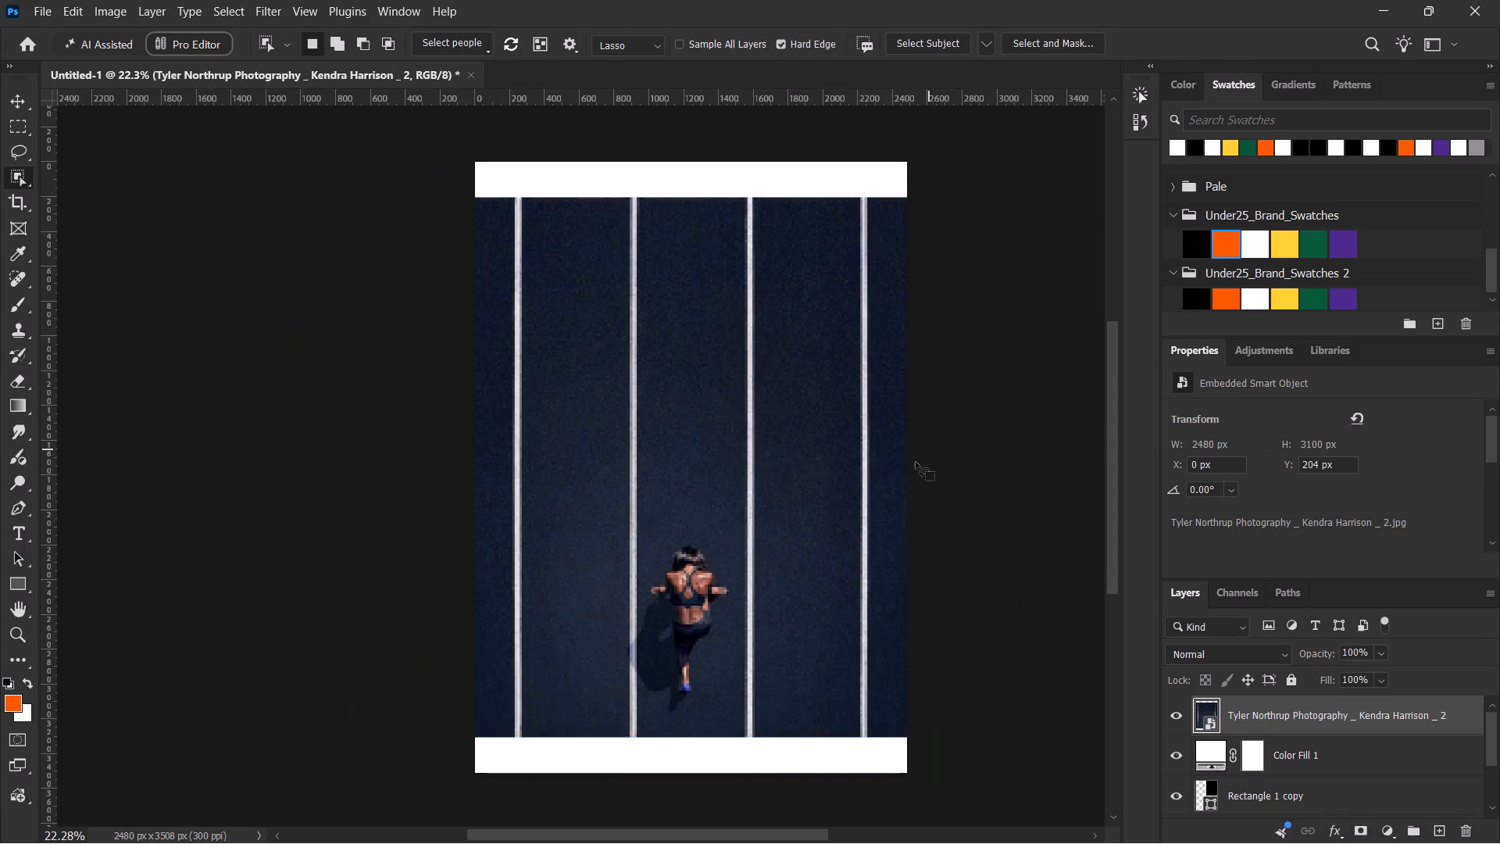
# Scale the runner photo up proportionally about its centre to about 2838 × 3548 px, covering the whole canvas.
pyautogui.press('v')
pyautogui.keyDown('alt'); pyautogui.moveTo(913, 463); pyautogui.dragTo(933, 467); pyautogui.keyUp('alt')
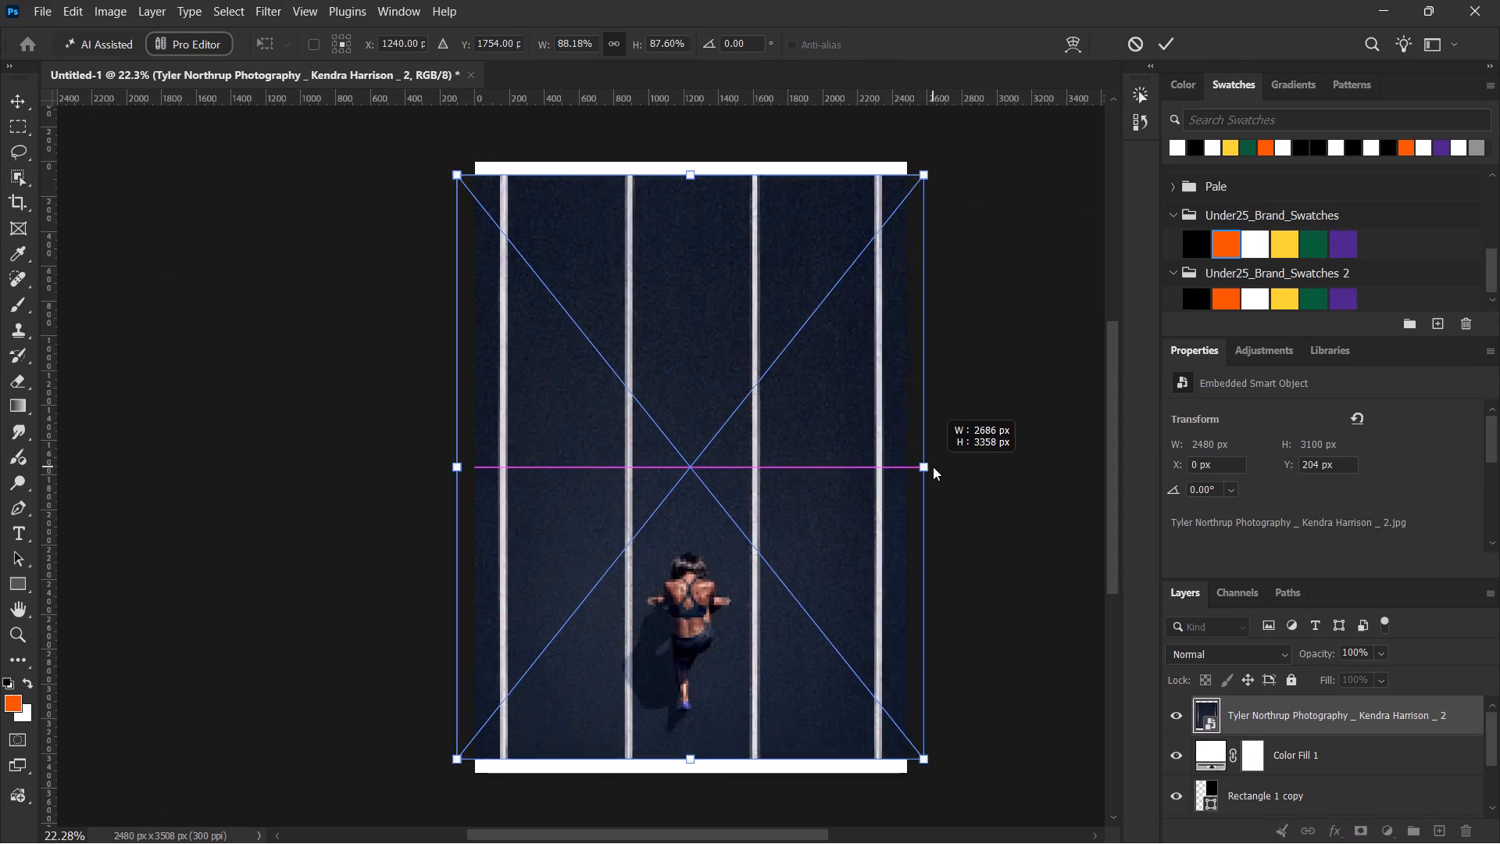
pyautogui.keyDown('alt'); pyautogui.moveTo(933, 467); pyautogui.dragTo(945, 469); pyautogui.keyUp('alt')
pyautogui.click(1168, 37)
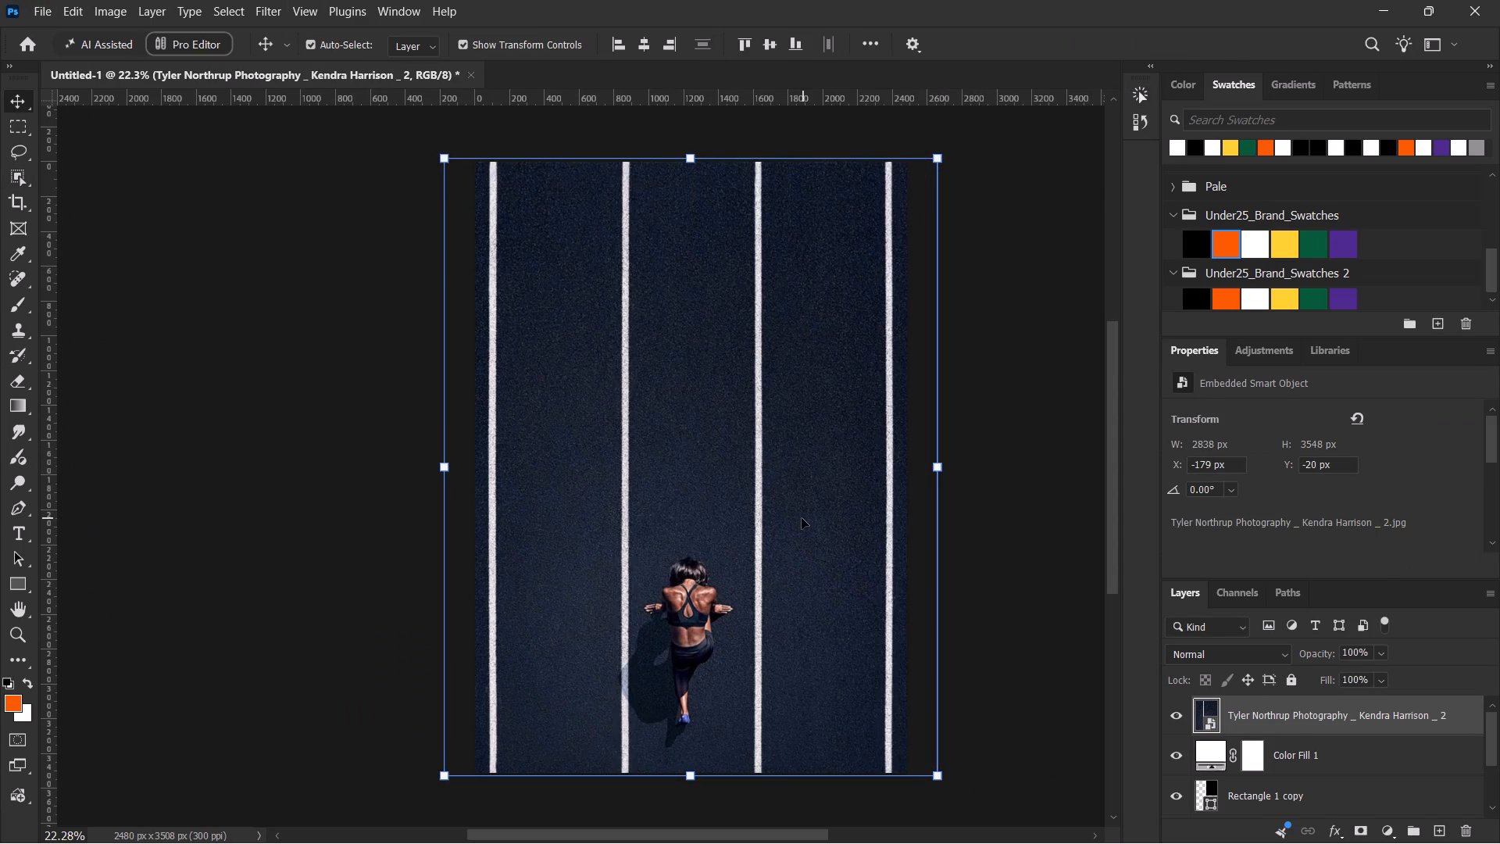
# Rasterize the runner photo's smart object layer.
pyautogui.rightClick(1415, 742)
pyautogui.click(1262, 726)
pyautogui.rightClick(1378, 734)
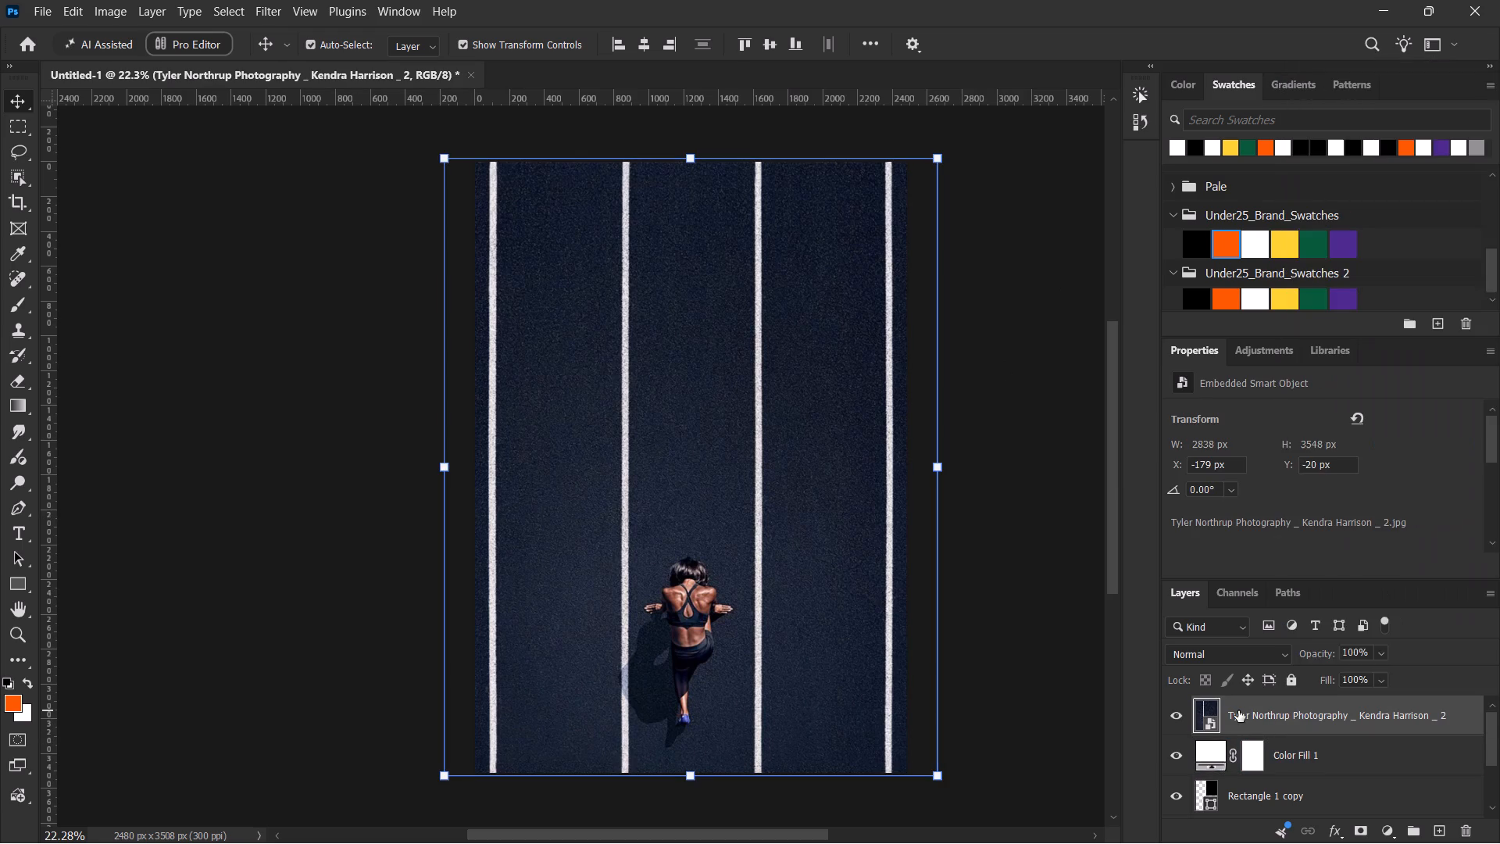
pyautogui.click(1238, 710)
pyautogui.rightClick(1294, 705)
pyautogui.click(1334, 643)
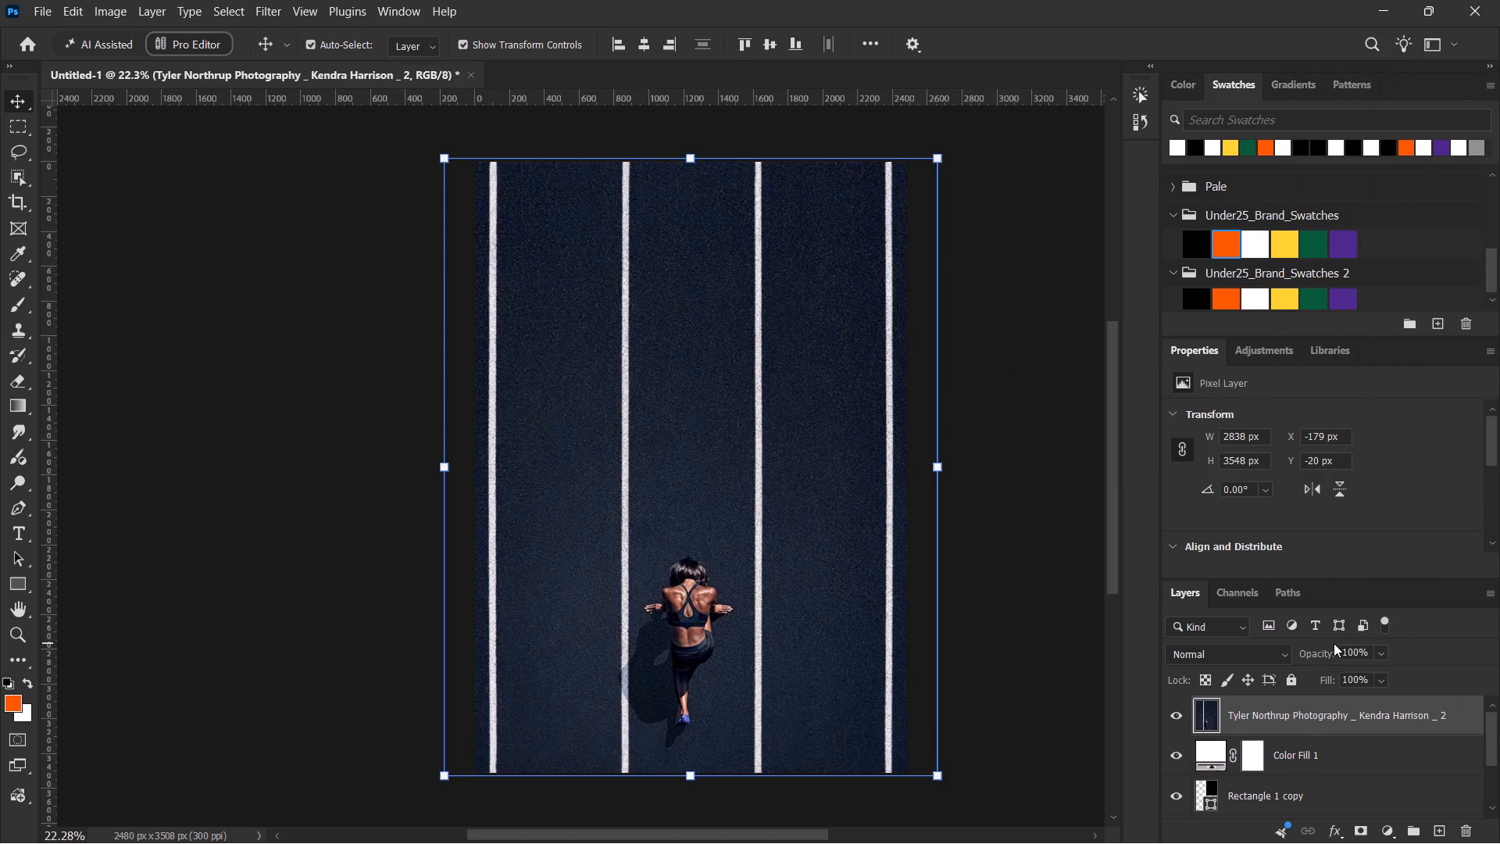
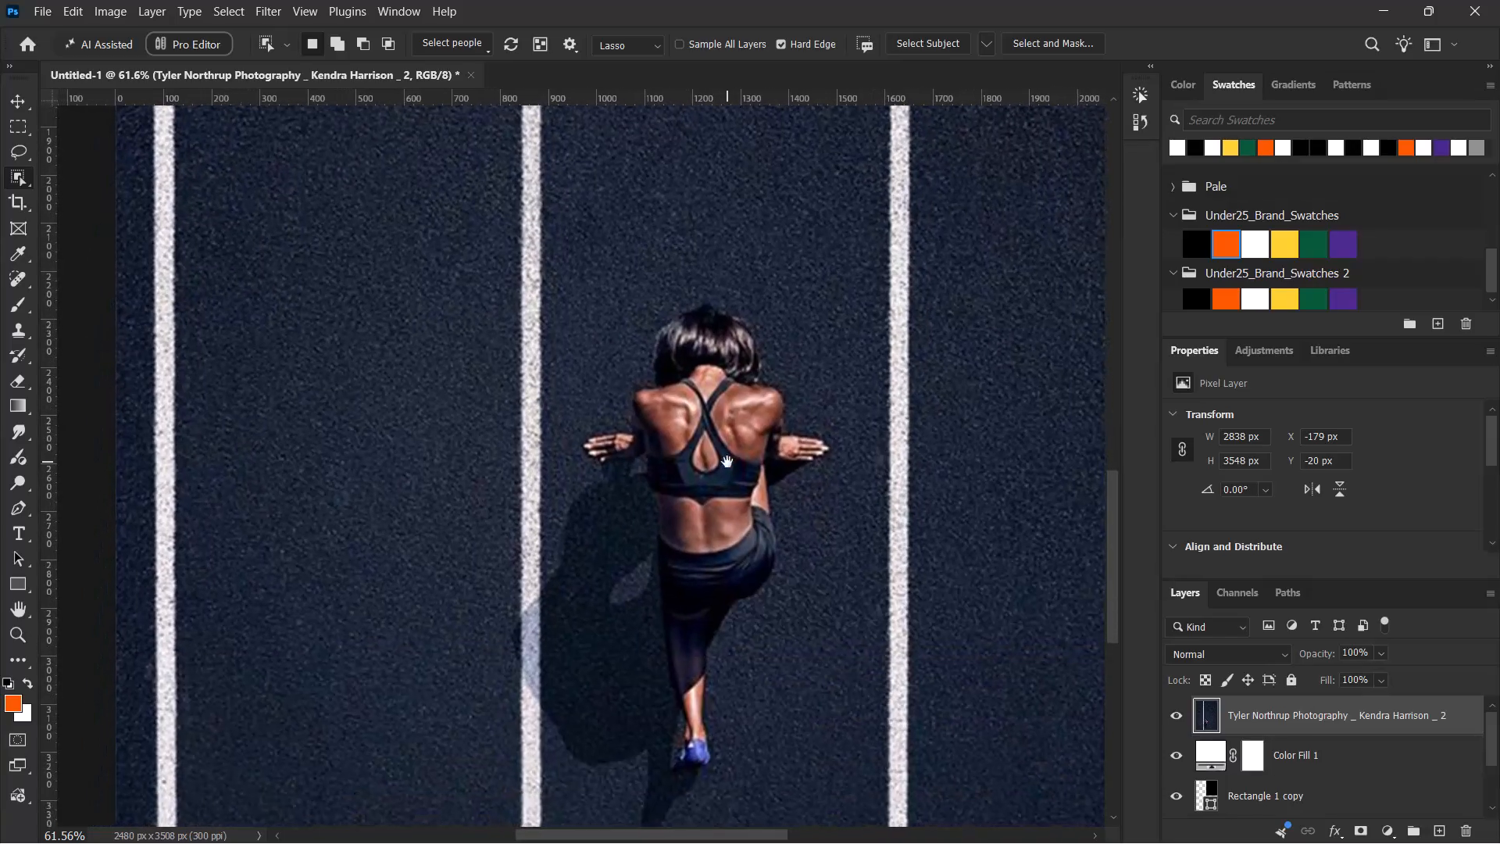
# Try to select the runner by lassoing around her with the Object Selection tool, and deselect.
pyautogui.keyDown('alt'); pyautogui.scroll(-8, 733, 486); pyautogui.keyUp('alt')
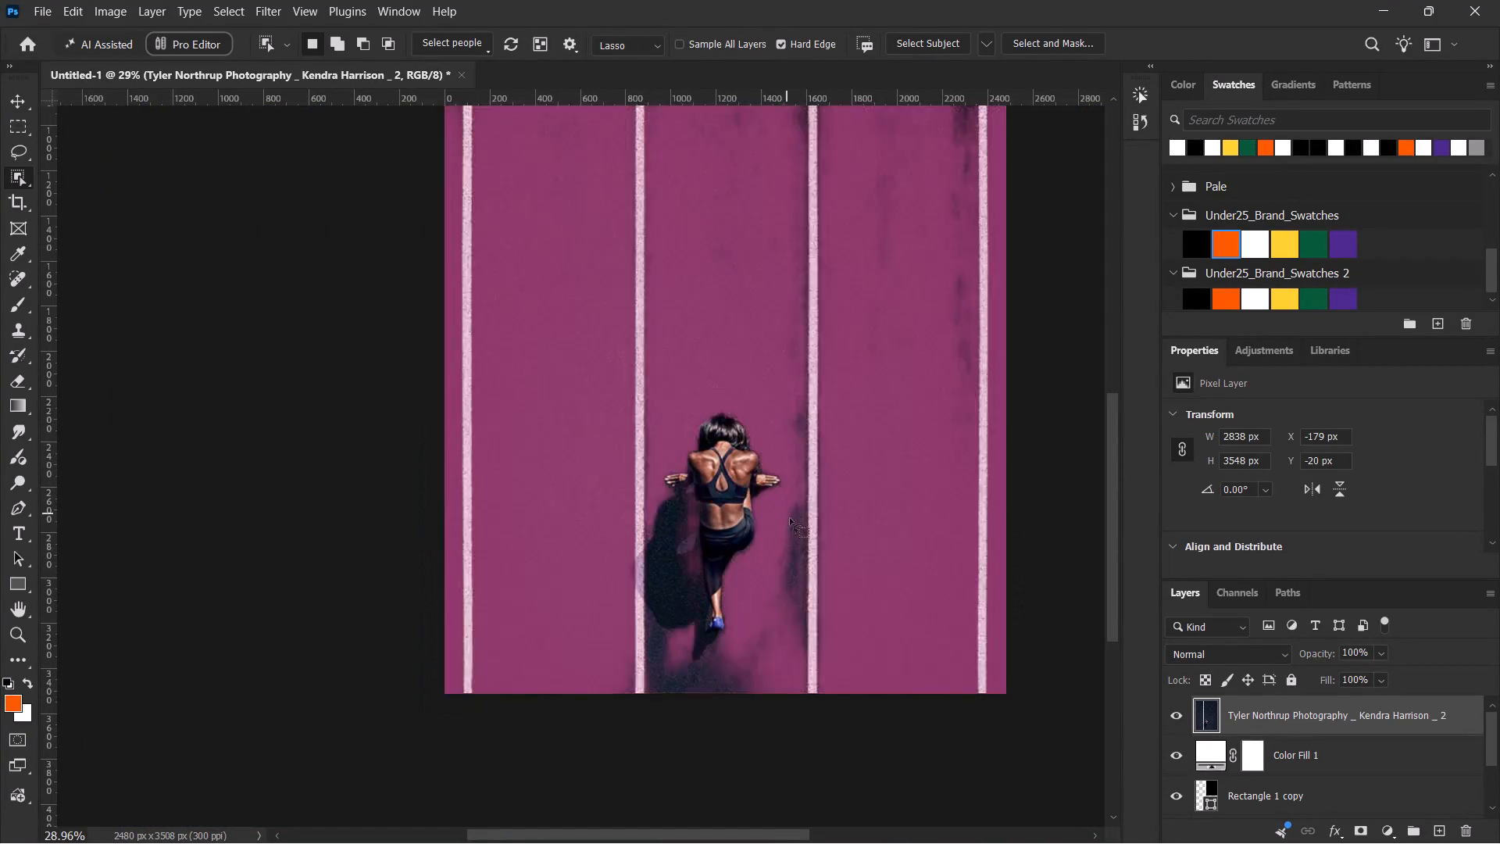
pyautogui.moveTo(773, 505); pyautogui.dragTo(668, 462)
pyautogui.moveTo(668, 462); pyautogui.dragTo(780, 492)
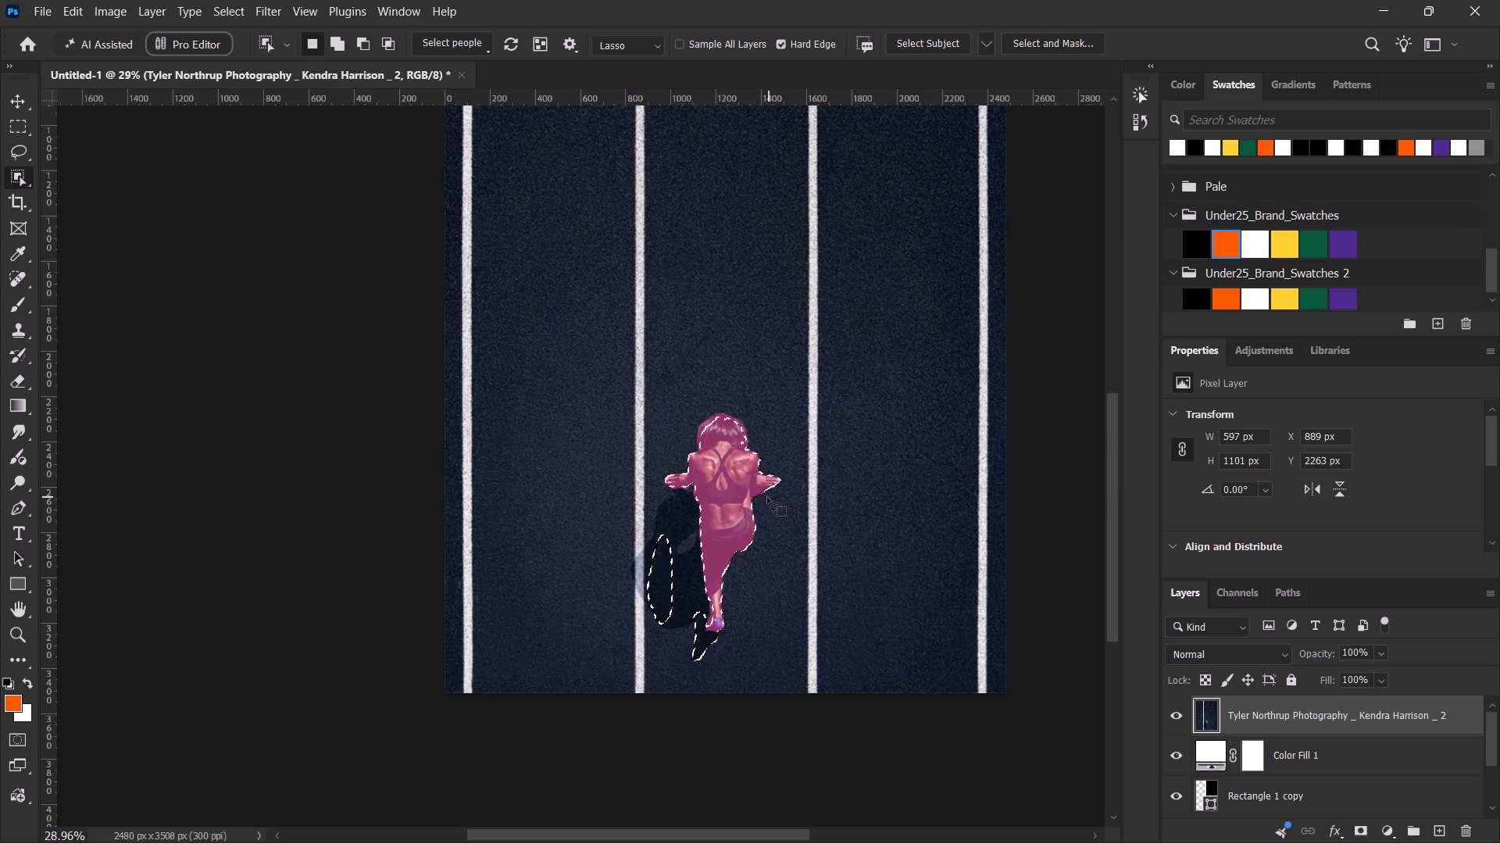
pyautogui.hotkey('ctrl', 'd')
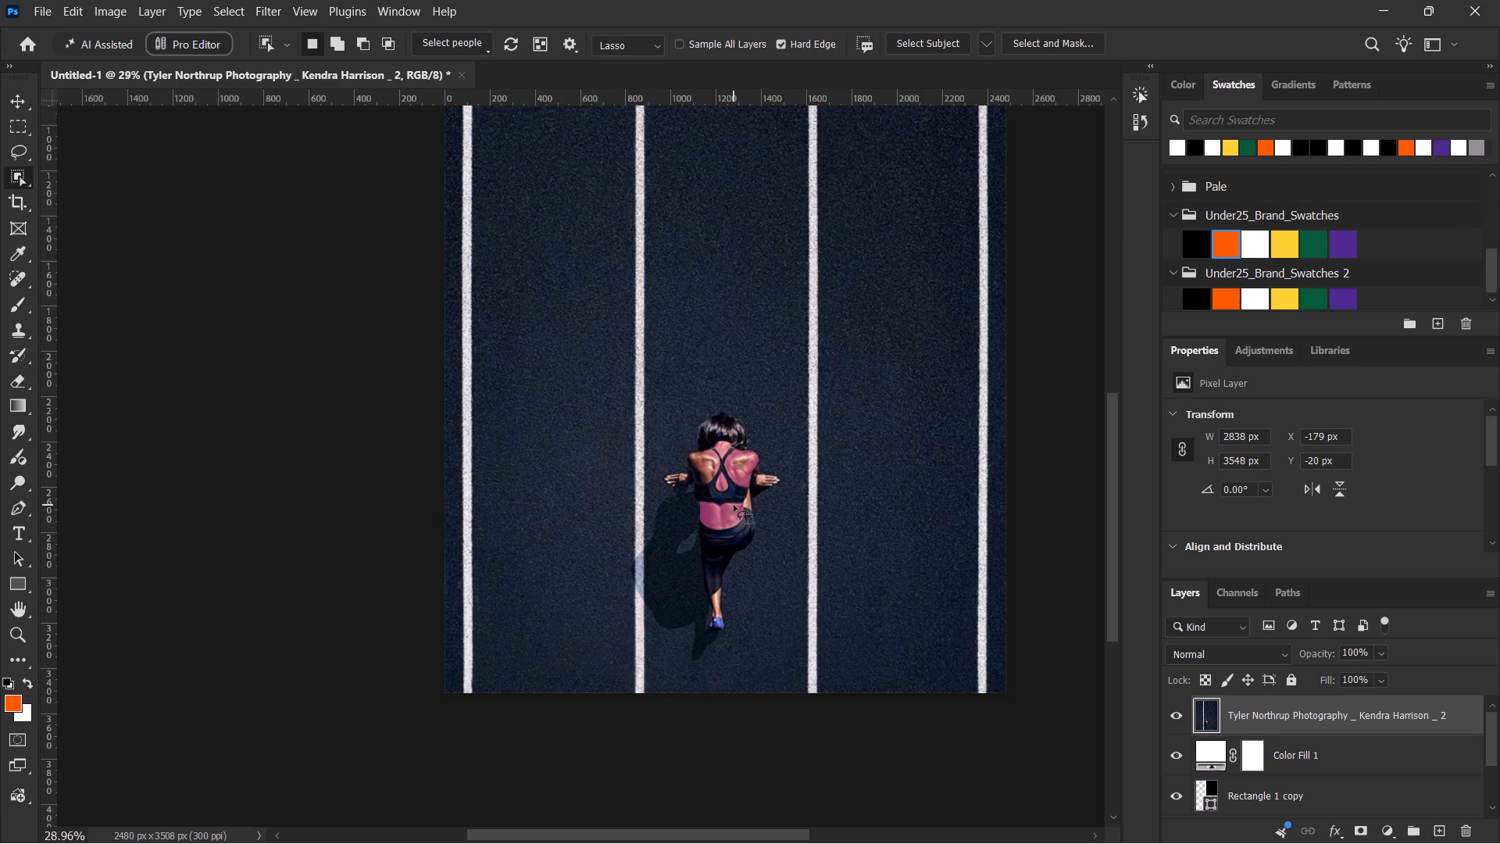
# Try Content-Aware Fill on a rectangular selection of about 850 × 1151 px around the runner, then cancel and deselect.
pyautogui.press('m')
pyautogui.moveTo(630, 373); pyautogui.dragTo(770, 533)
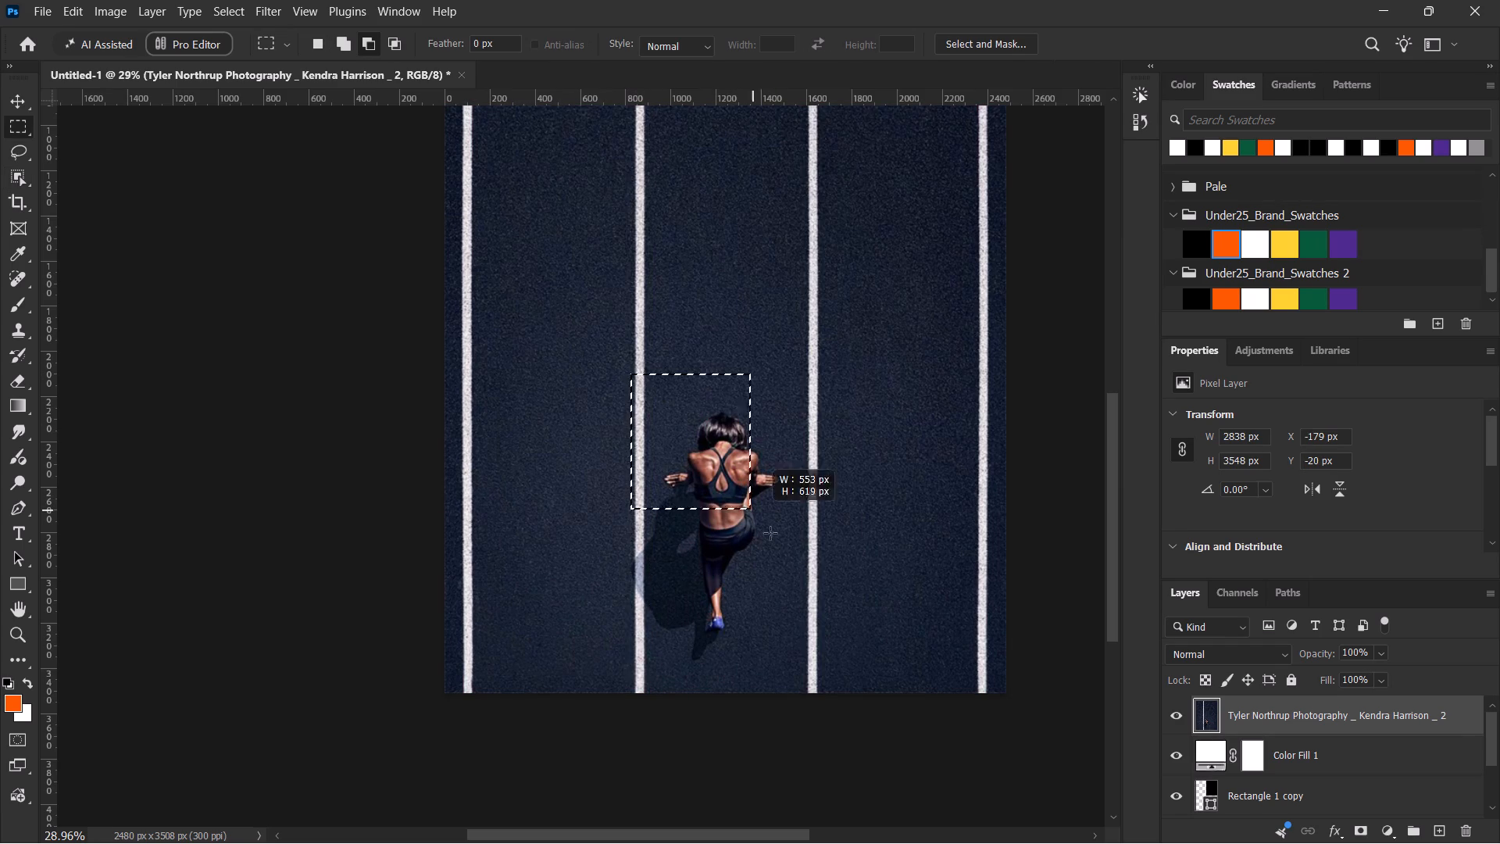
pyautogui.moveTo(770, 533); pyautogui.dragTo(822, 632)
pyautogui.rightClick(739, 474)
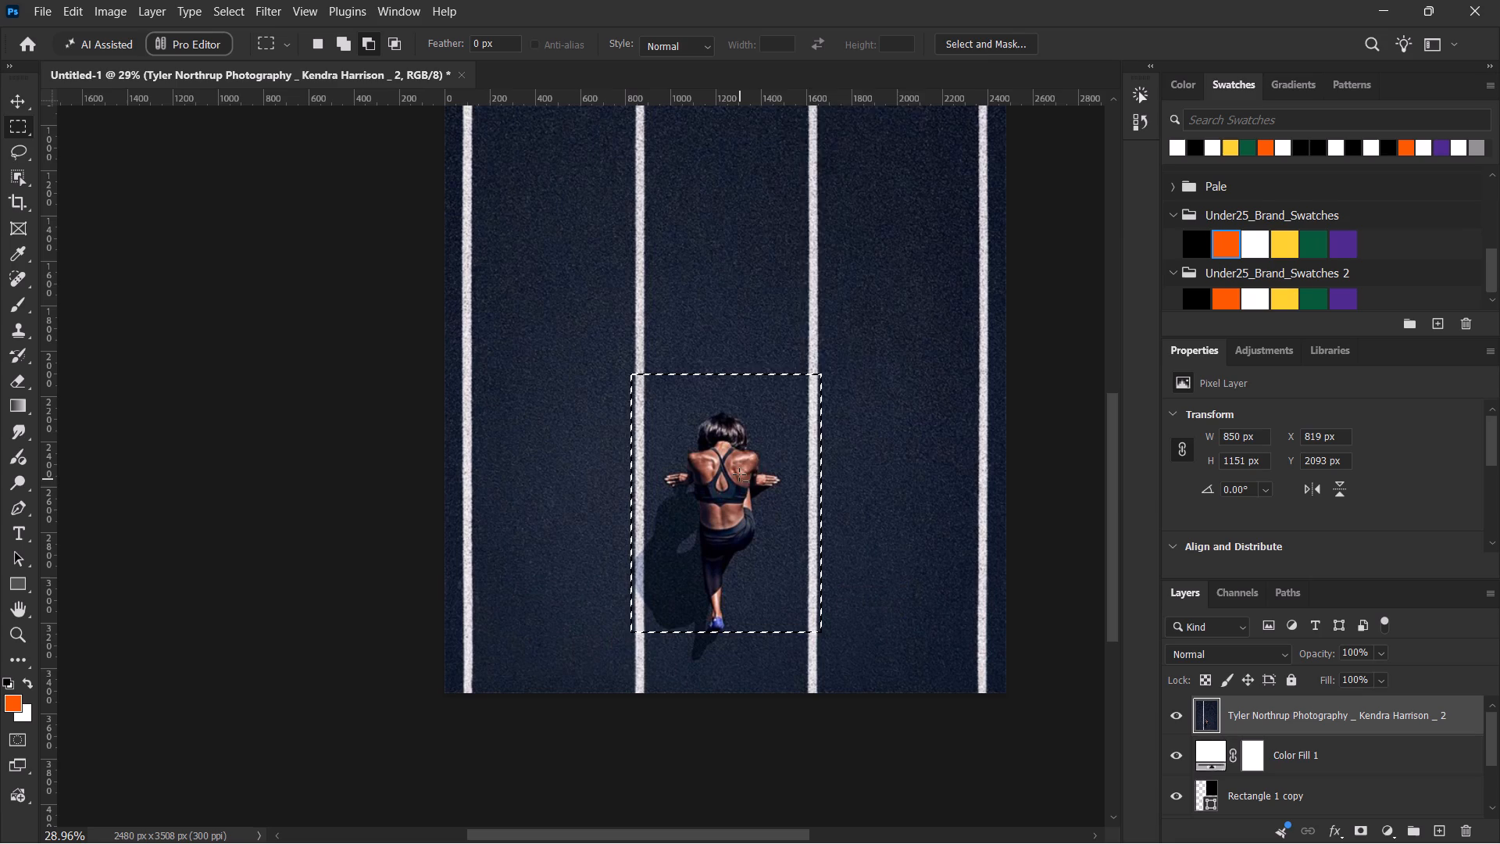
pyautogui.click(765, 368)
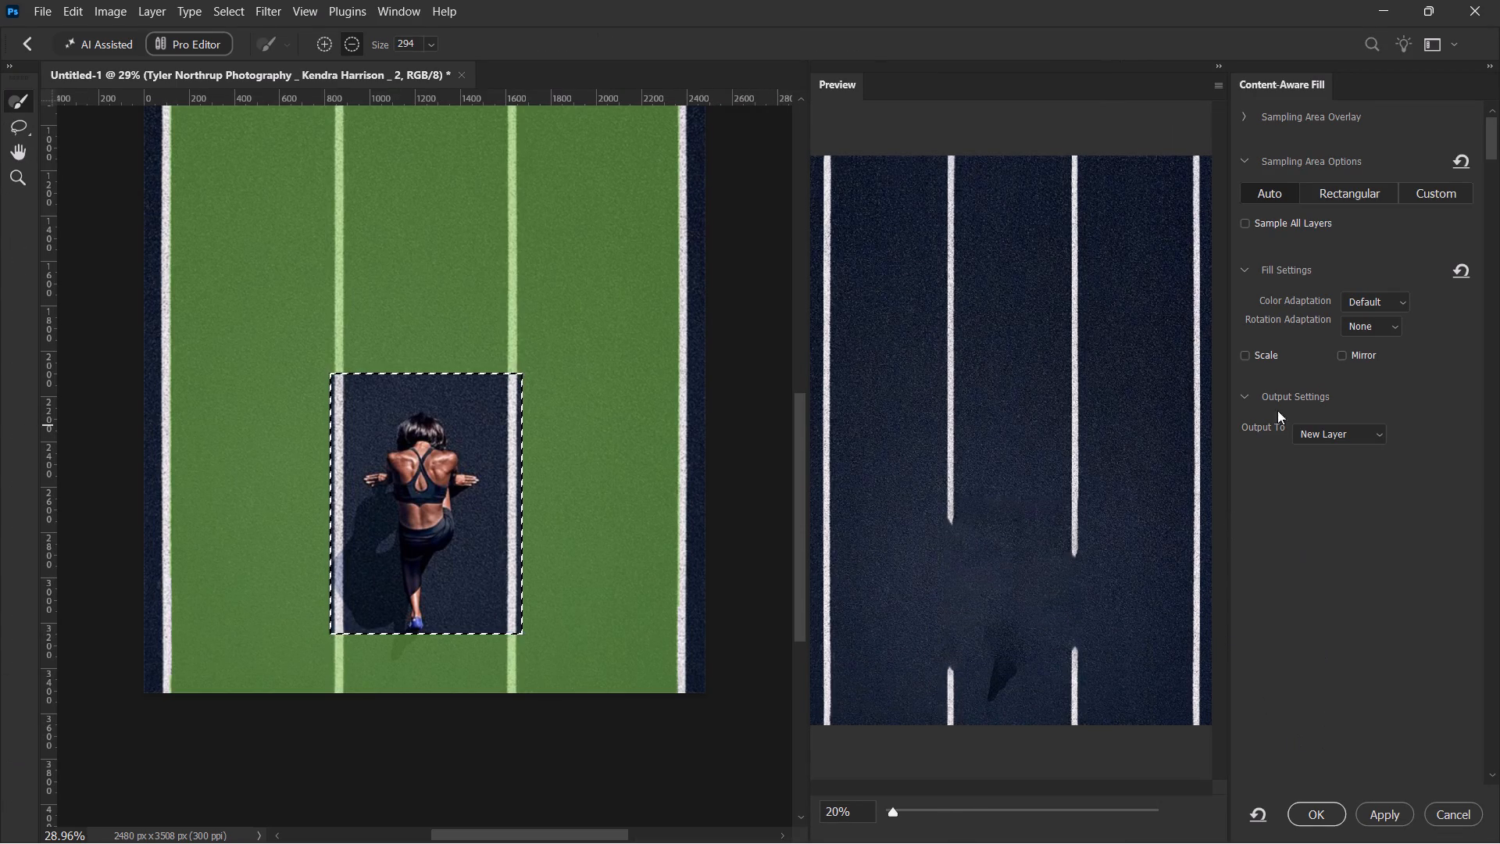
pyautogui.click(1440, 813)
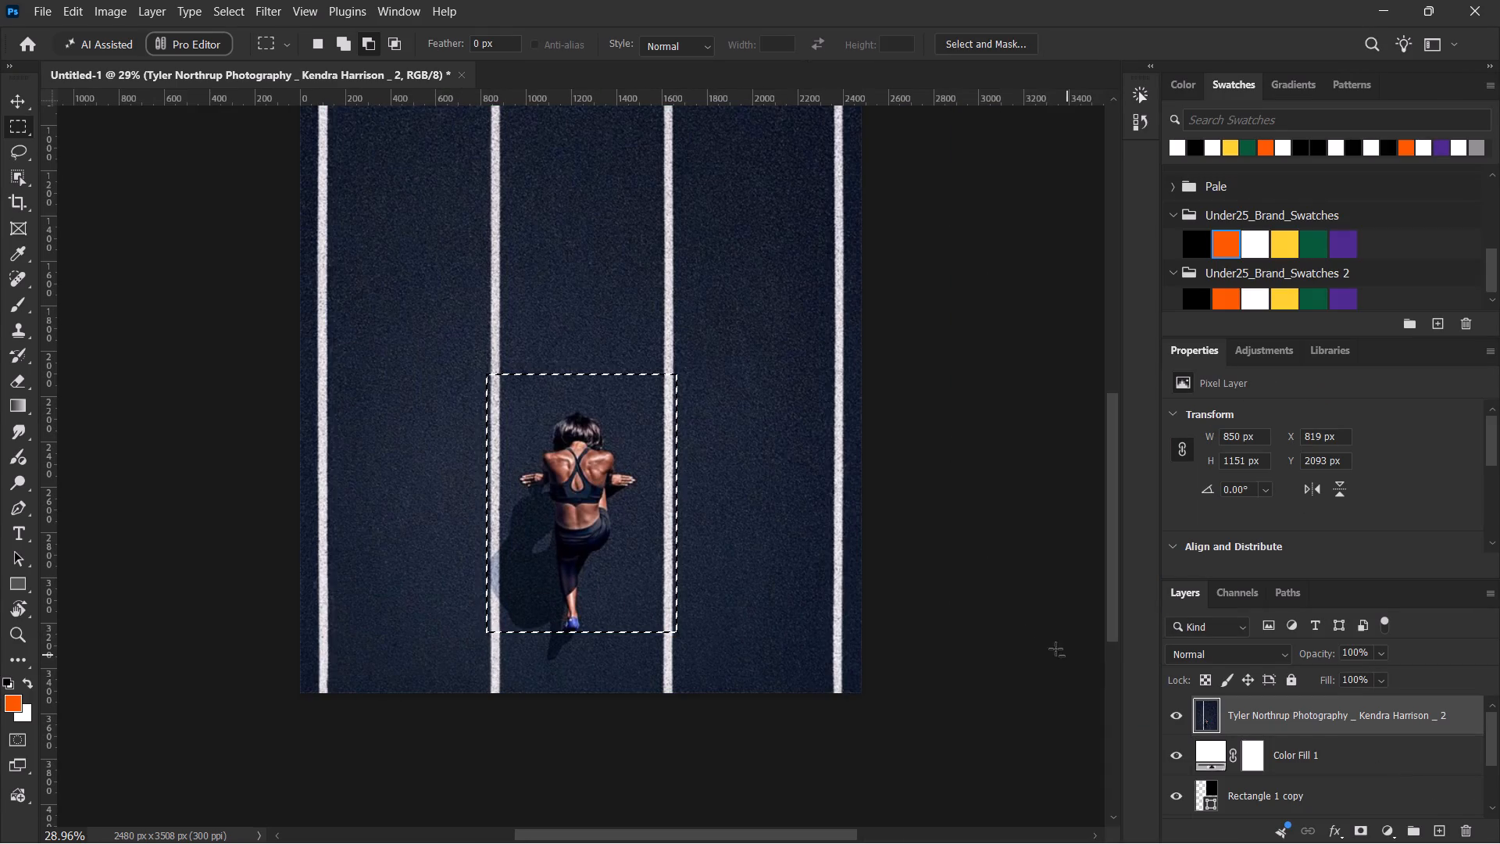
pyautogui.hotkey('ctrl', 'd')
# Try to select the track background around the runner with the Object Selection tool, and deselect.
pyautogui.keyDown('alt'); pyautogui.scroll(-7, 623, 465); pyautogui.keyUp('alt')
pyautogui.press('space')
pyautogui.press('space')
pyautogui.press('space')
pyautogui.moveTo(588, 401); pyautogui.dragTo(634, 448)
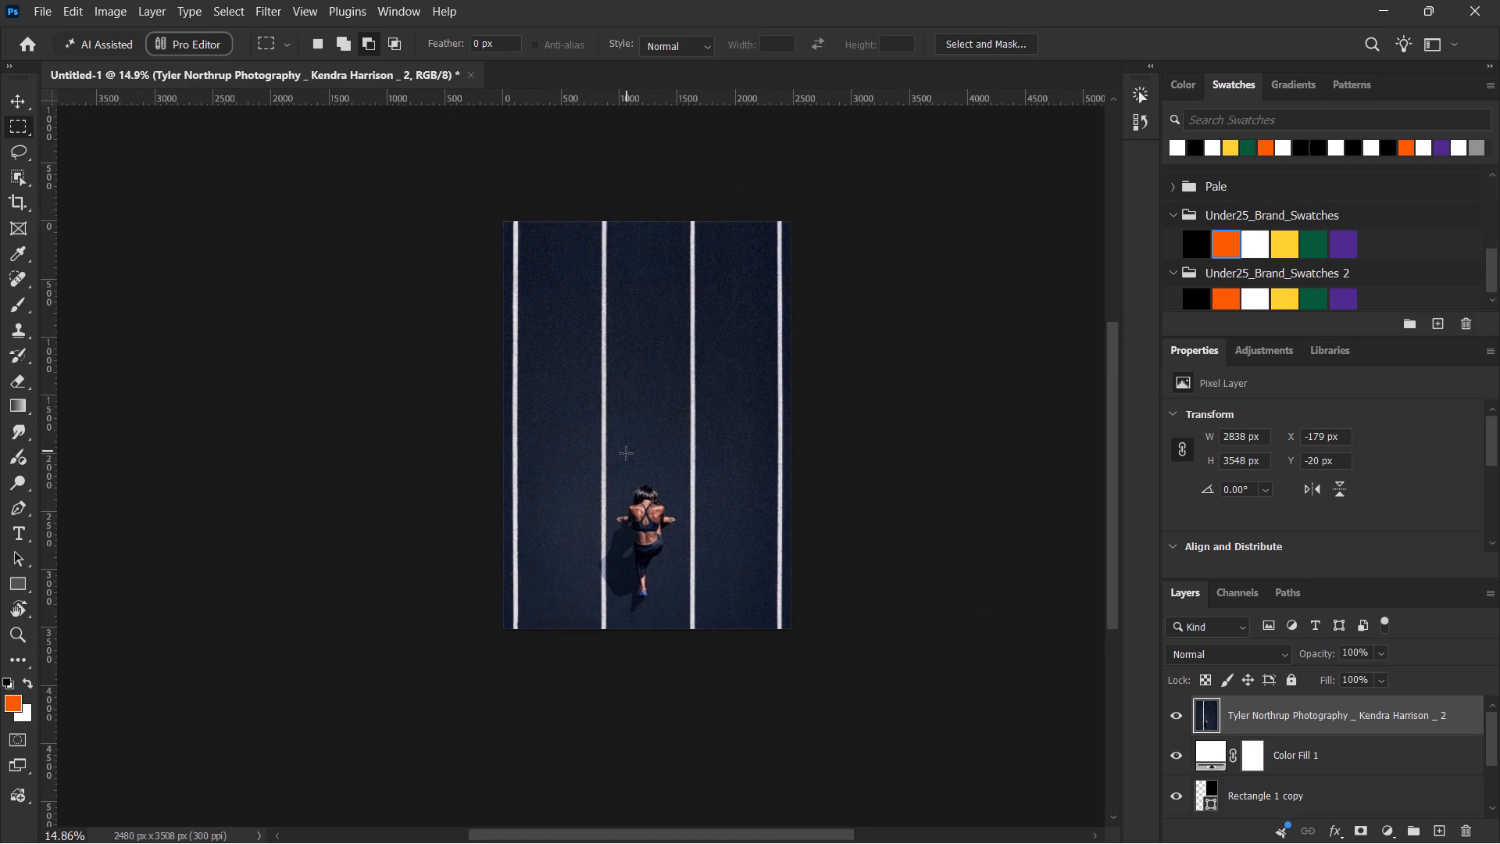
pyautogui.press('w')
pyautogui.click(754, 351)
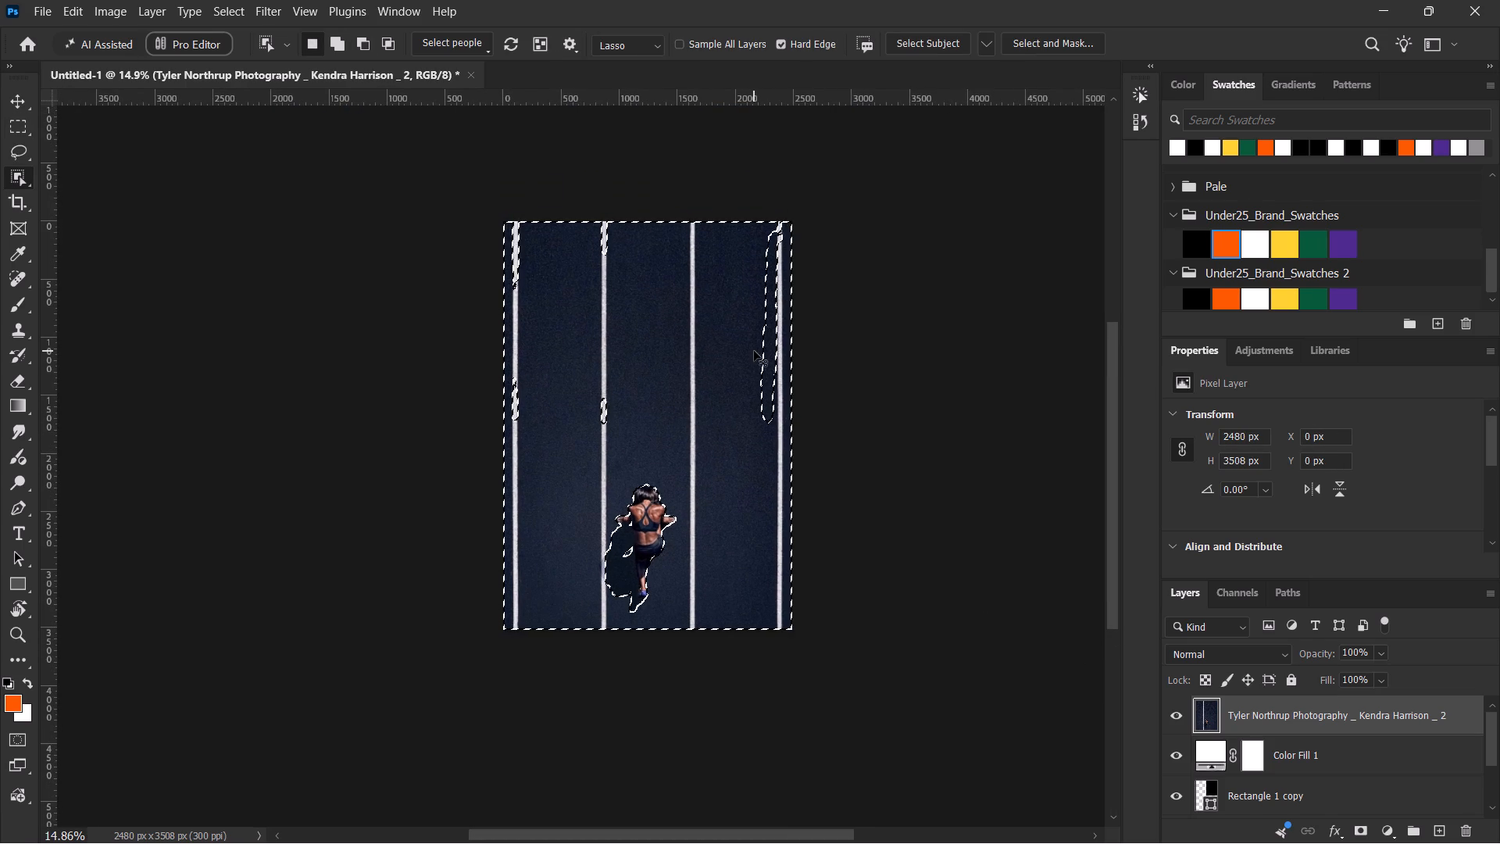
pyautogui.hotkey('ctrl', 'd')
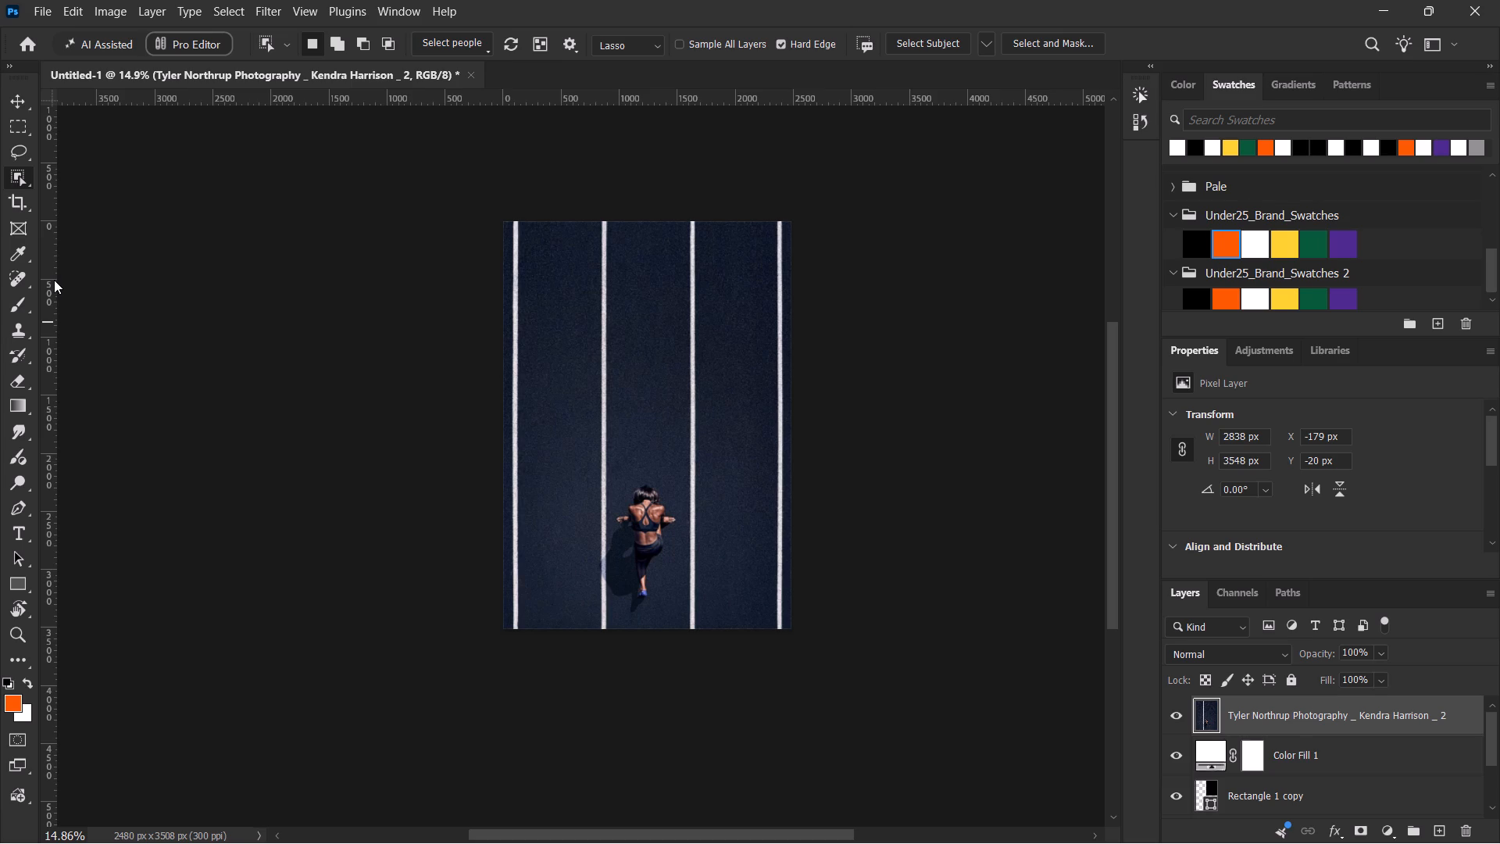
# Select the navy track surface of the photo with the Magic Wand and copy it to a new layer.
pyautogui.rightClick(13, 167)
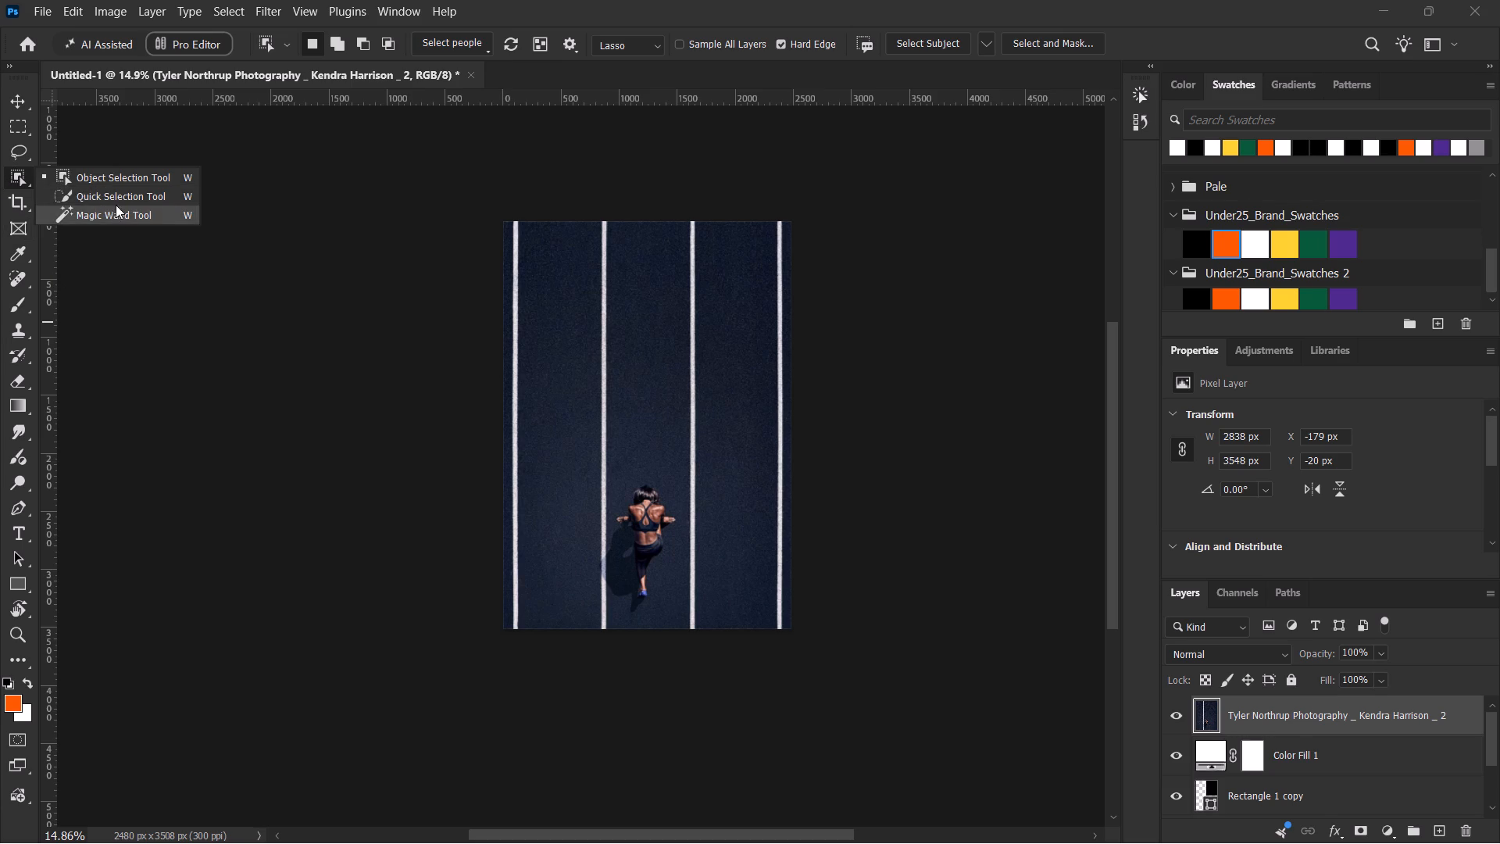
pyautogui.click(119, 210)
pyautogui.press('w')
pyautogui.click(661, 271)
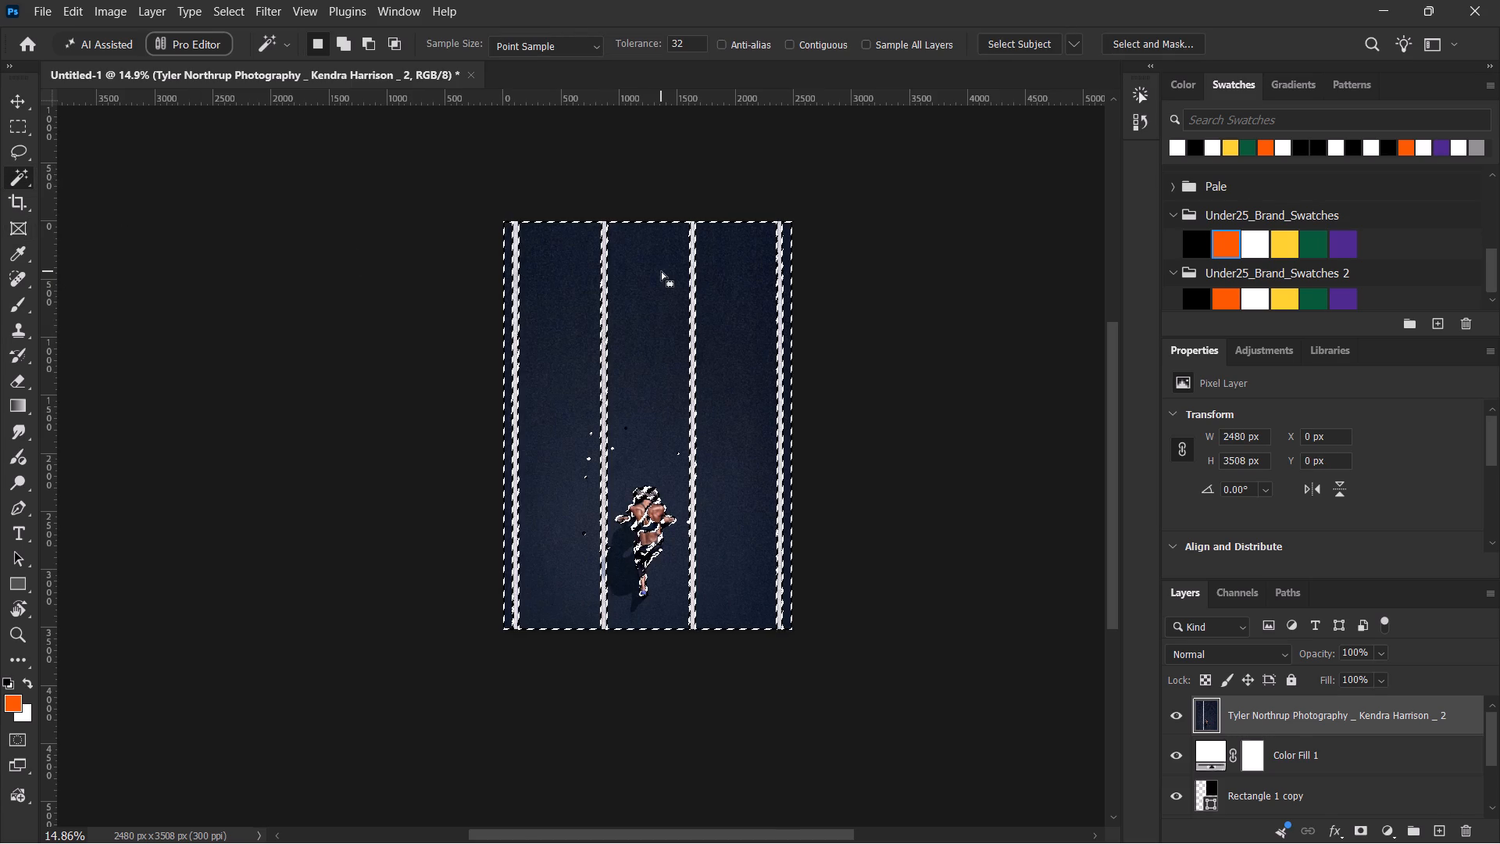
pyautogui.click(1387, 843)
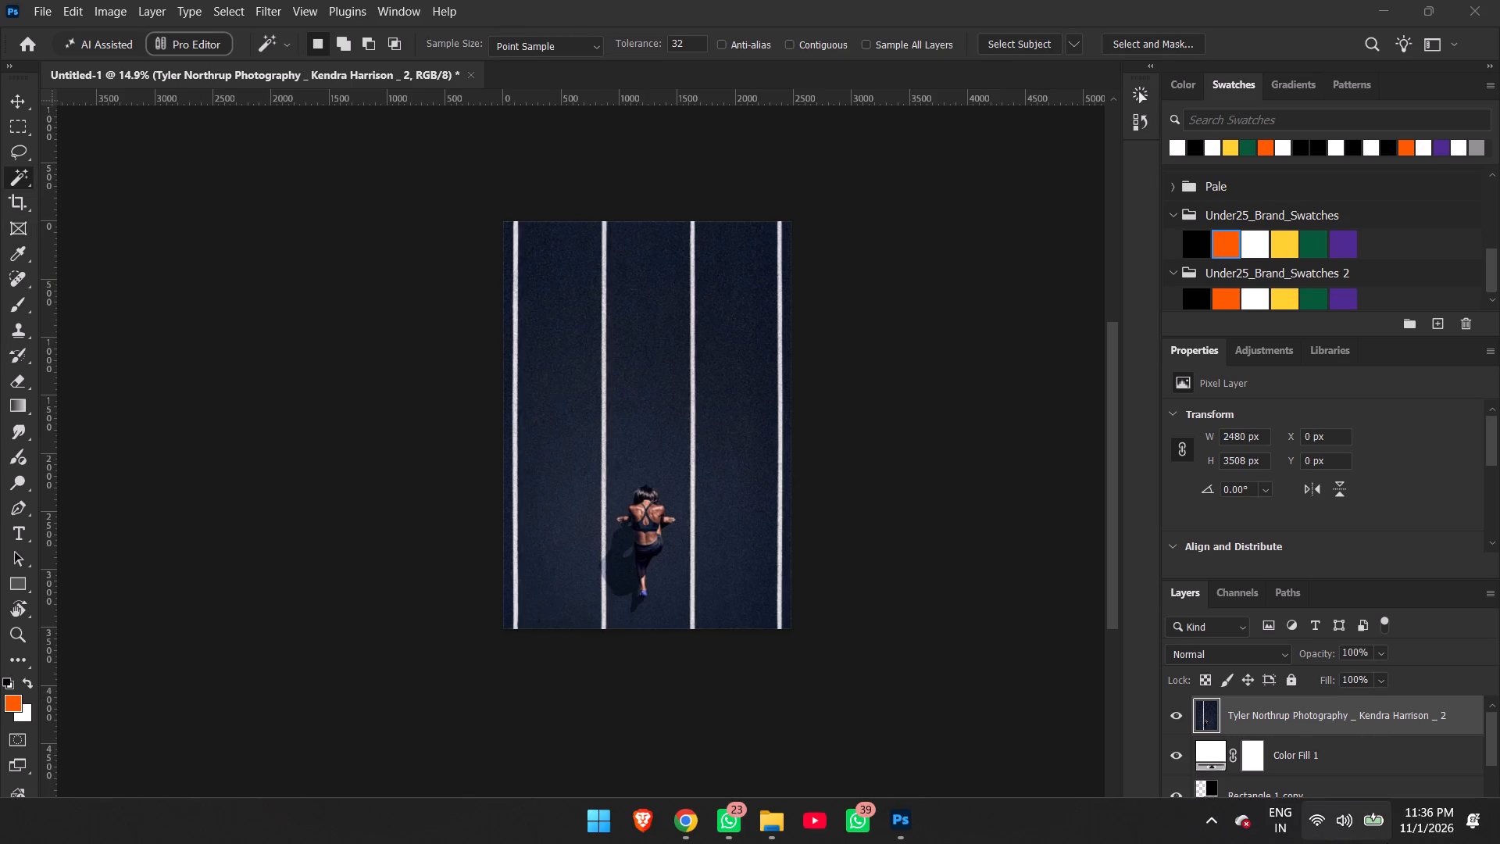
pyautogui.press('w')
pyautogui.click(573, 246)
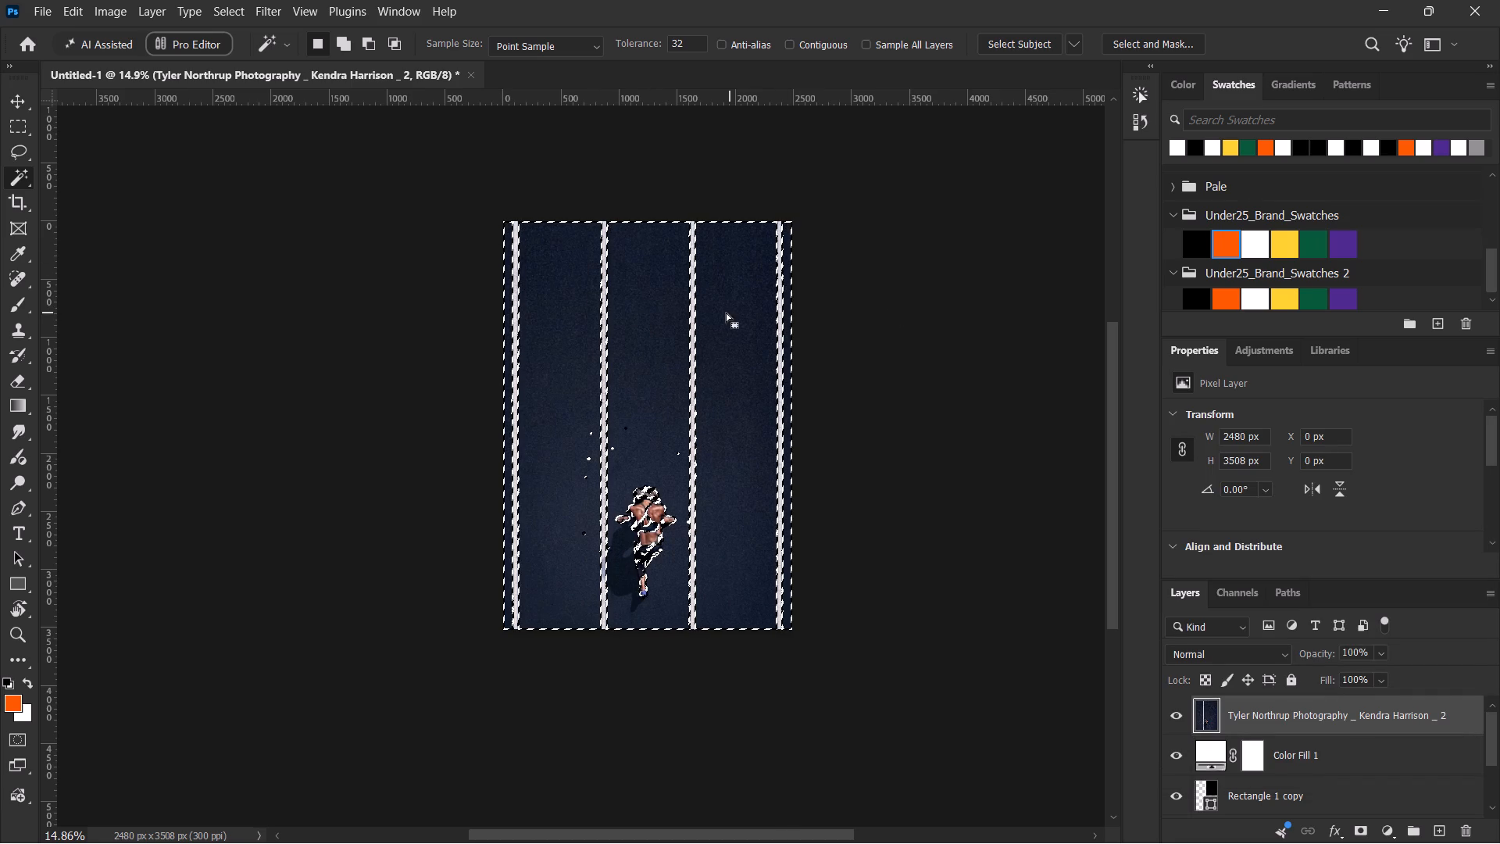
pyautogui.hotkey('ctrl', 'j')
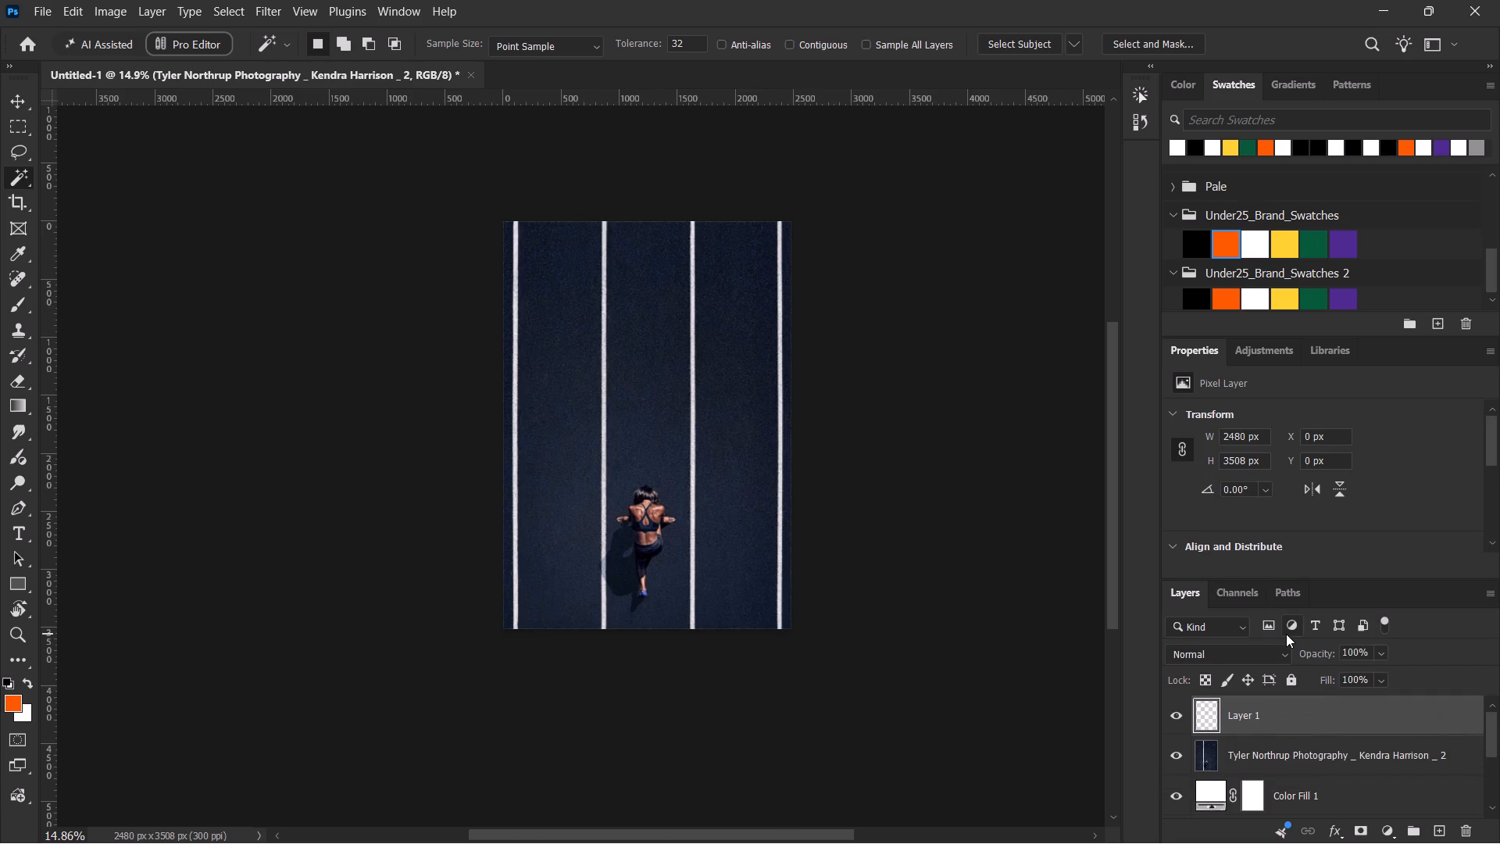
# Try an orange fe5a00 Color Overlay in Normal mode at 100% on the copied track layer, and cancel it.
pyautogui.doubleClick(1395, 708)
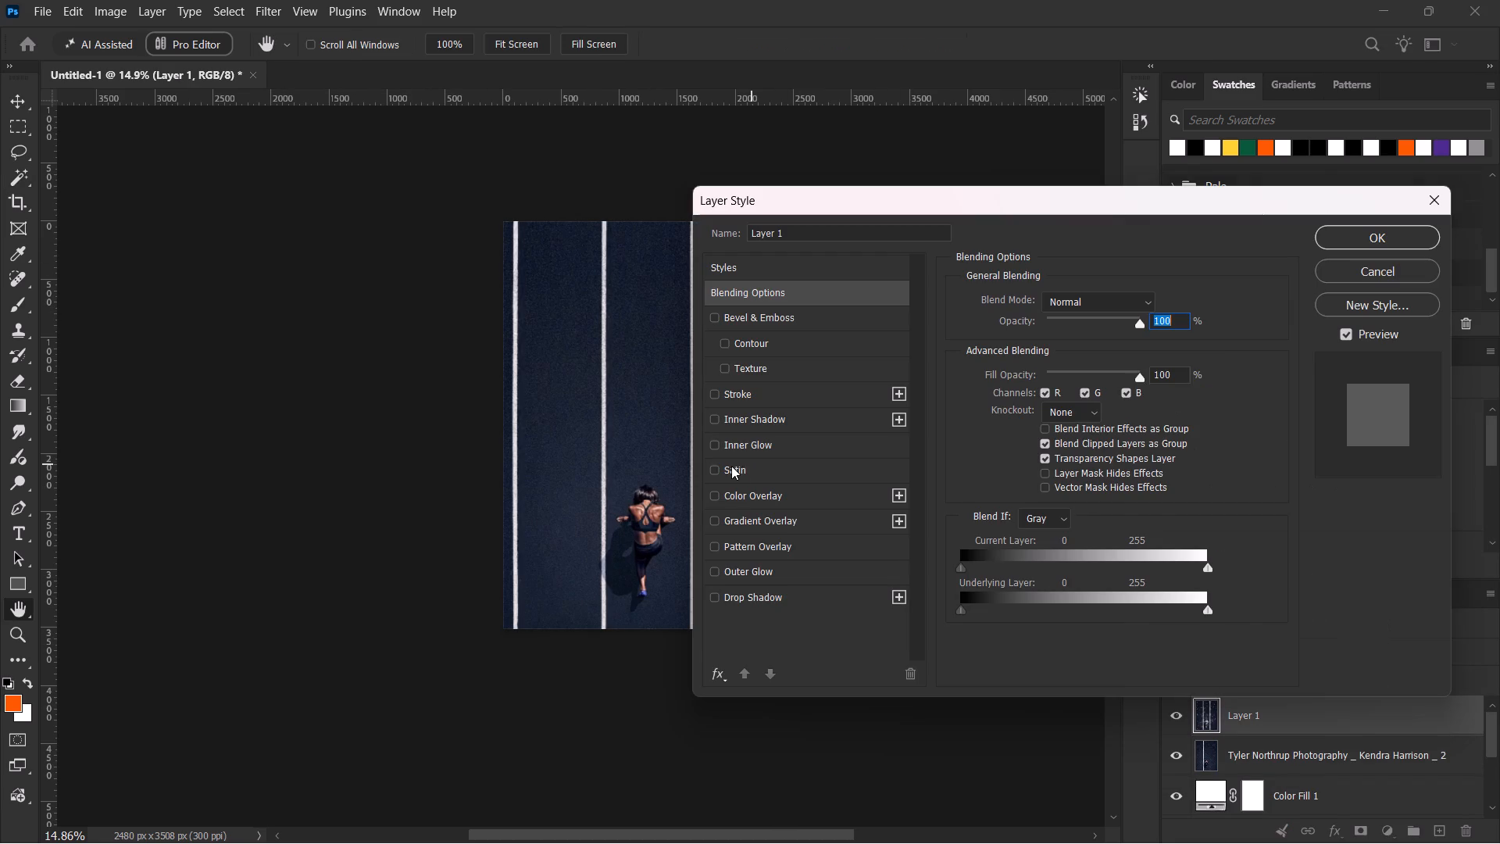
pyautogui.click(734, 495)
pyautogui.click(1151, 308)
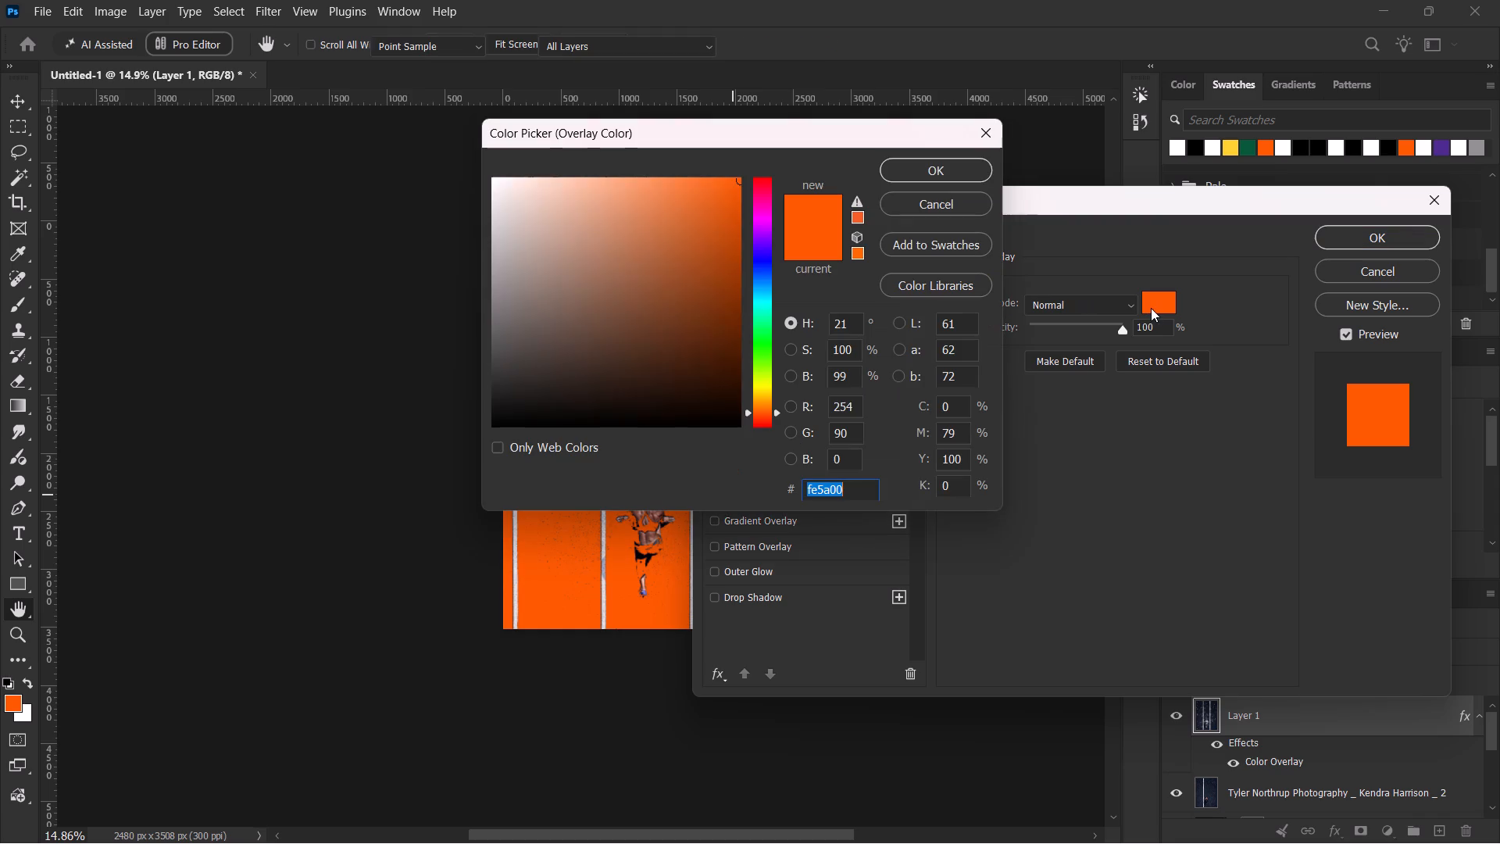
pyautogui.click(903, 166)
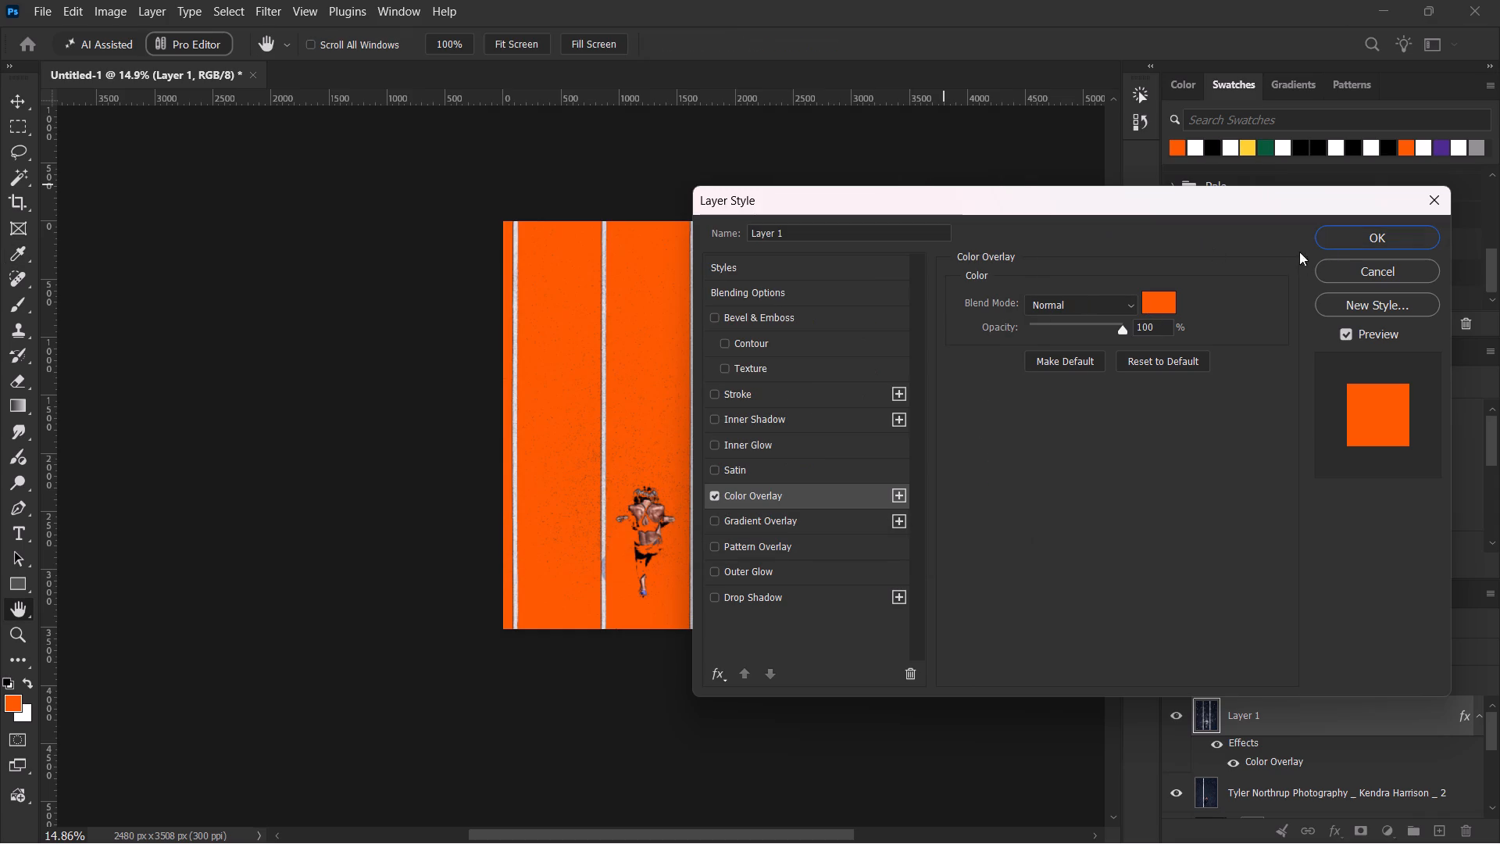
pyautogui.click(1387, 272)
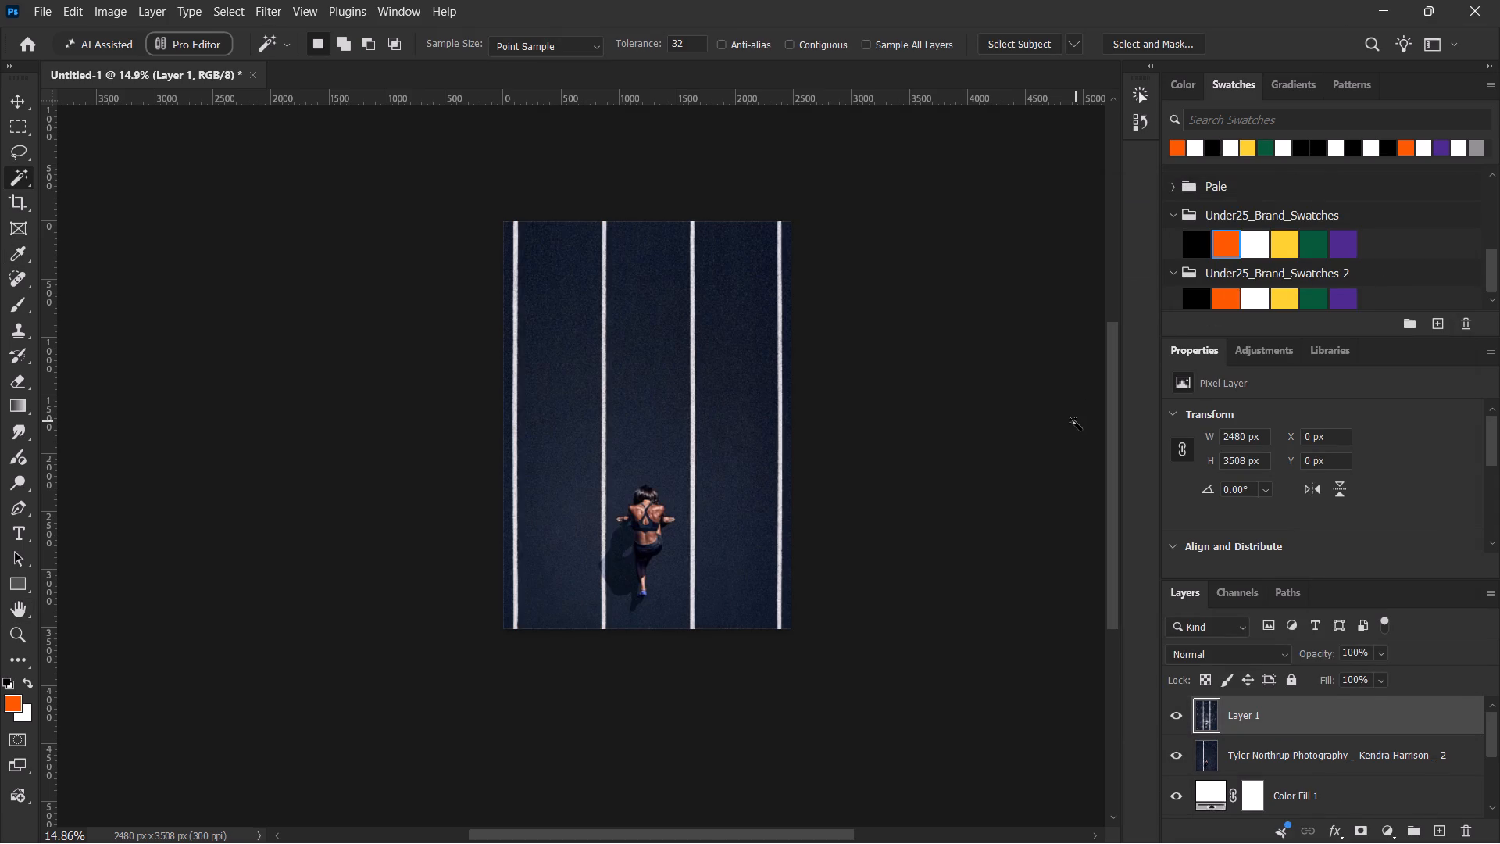
# Delete the copied track layer, the runner photo layer and the white colour fill layer.
pyautogui.press('Delete')
pyautogui.press('Delete')
pyautogui.press('Delete')
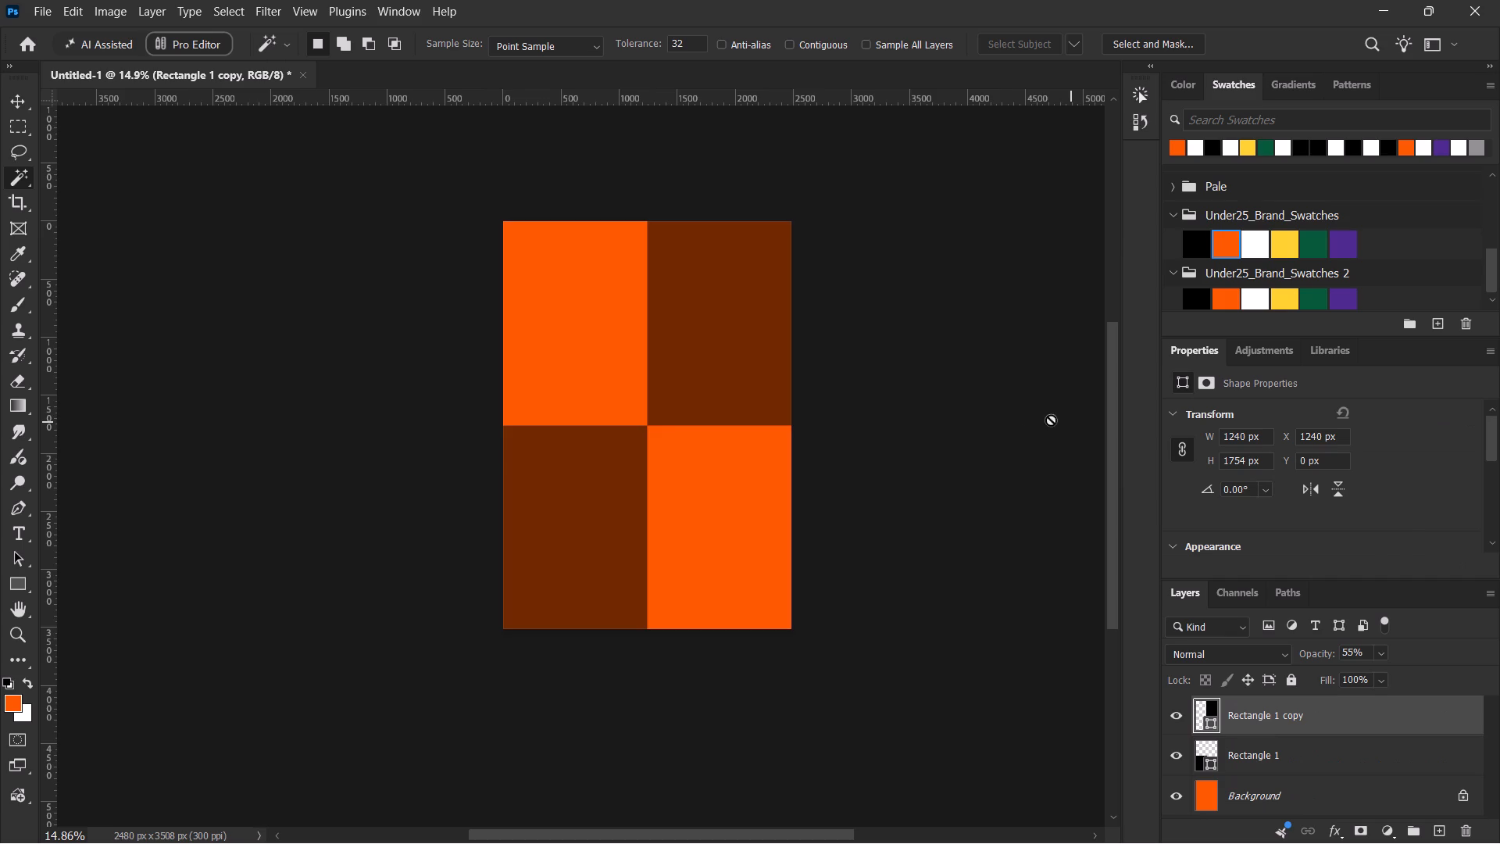
# Unlock the orange background and merge it with both dark checkerboard rectangles into a single layer.
pyautogui.keyDown('alt'); pyautogui.scroll(7, 594, 424); pyautogui.keyUp('alt')
pyautogui.keyDown('alt'); pyautogui.scroll(-1, 594, 424); pyautogui.keyUp('alt')
pyautogui.keyDown('alt'); pyautogui.scroll(1, 594, 424); pyautogui.keyUp('alt')
pyautogui.keyDown('alt'); pyautogui.scroll(-5, 594, 424); pyautogui.keyUp('alt')
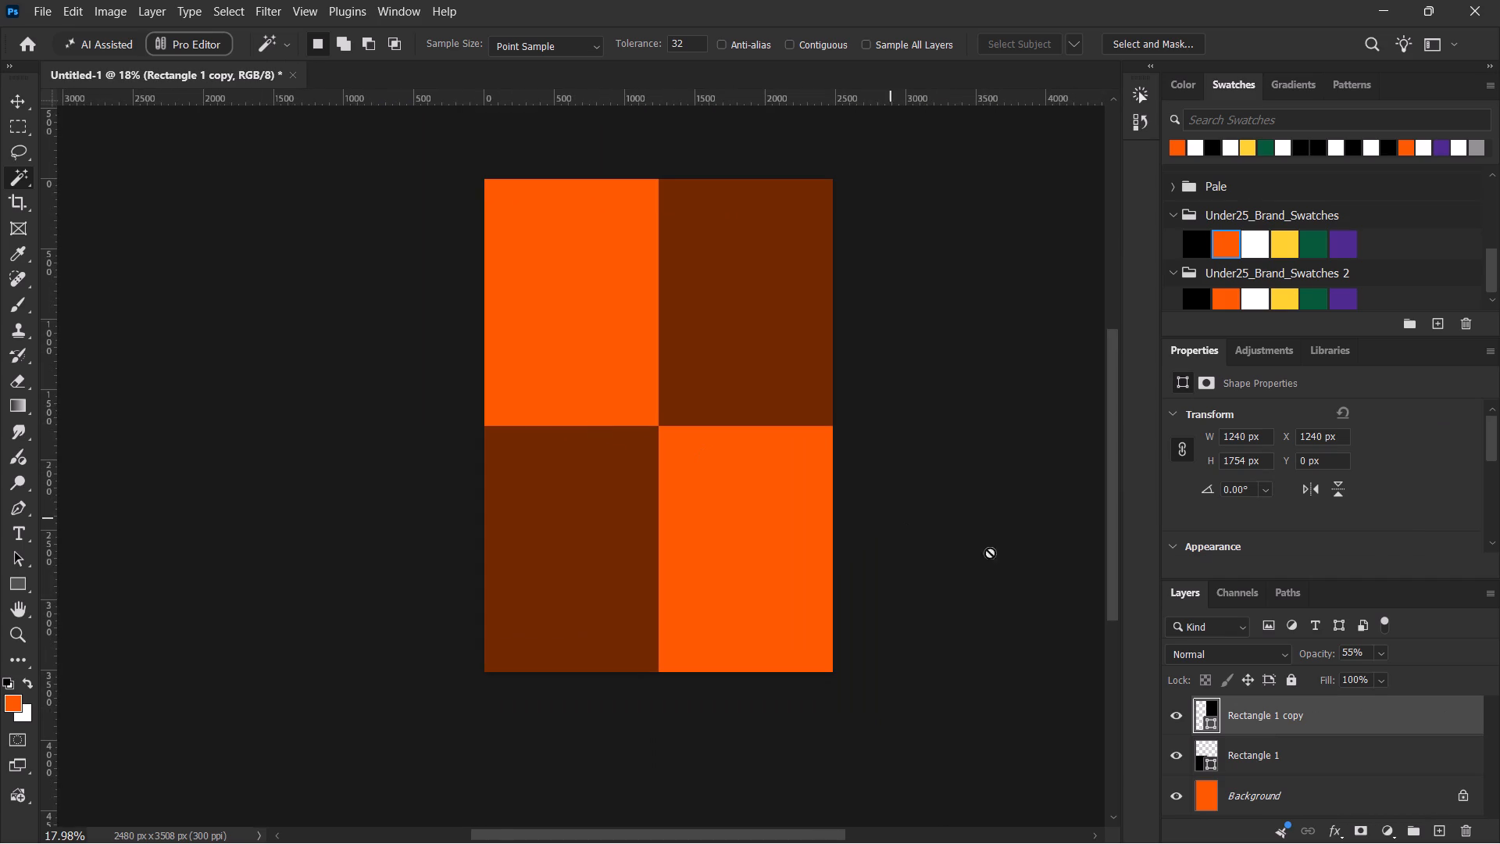
pyautogui.keyDown('ctrl'); pyautogui.click(1315, 751); pyautogui.keyUp('ctrl')
pyautogui.keyDown('ctrl'); pyautogui.click(1320, 792); pyautogui.keyUp('ctrl')
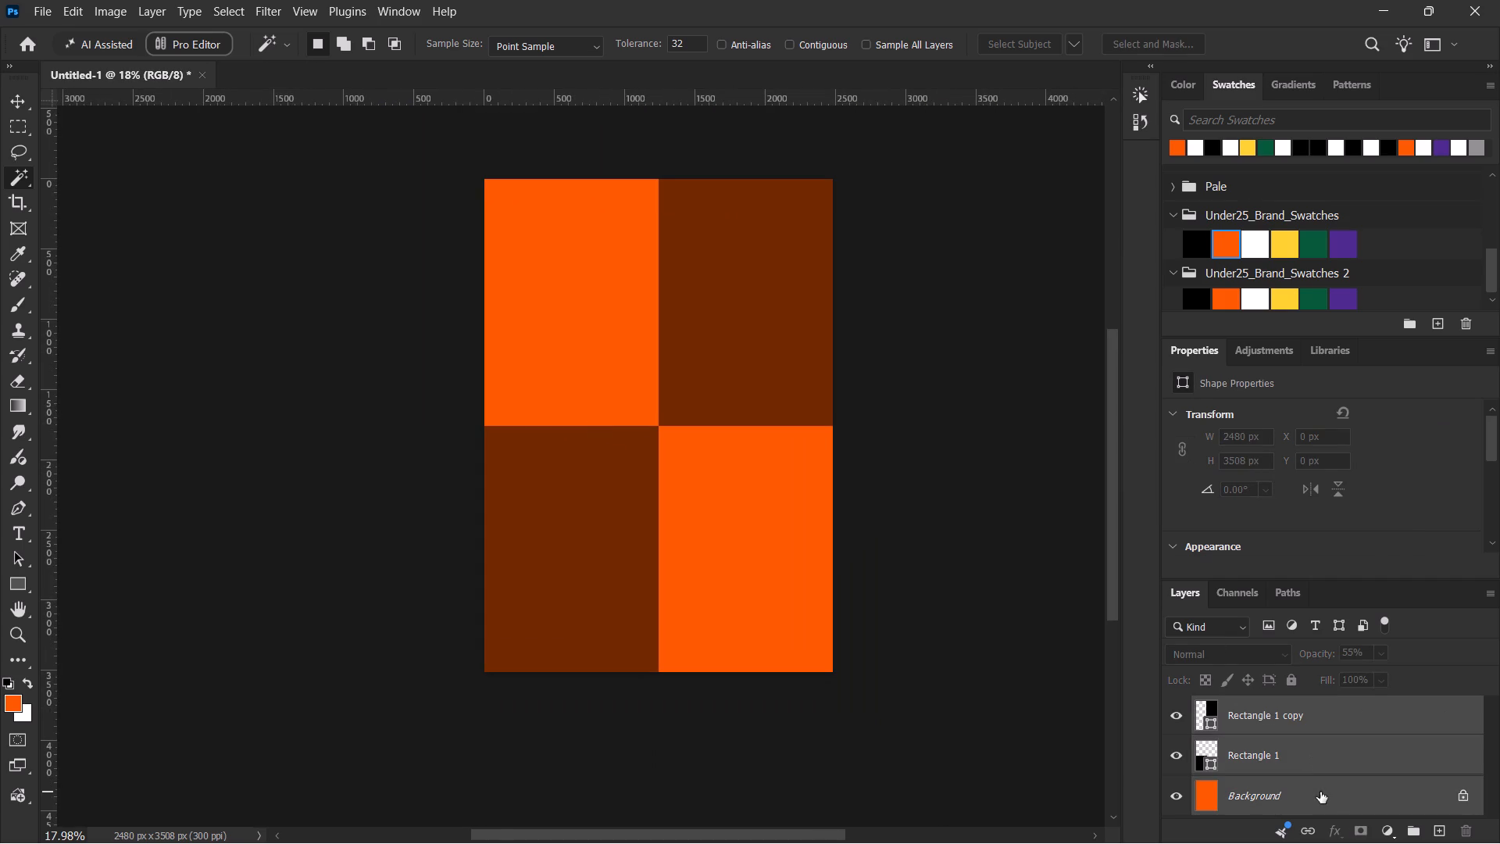
pyautogui.click(1473, 795)
pyautogui.click(1462, 803)
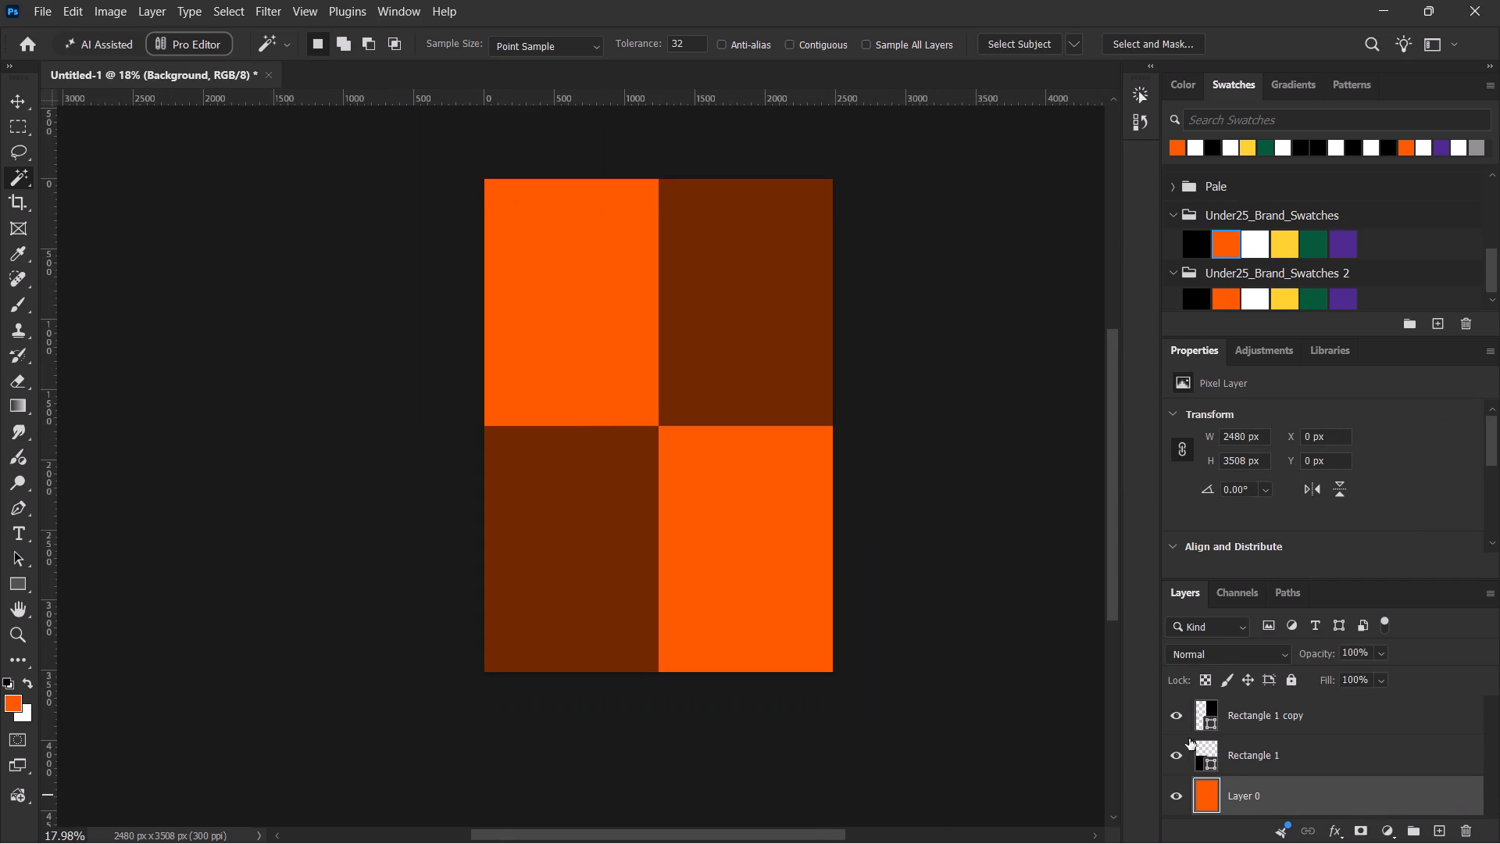
pyautogui.keyDown('ctrl'); pyautogui.click(1270, 763); pyautogui.keyUp('ctrl')
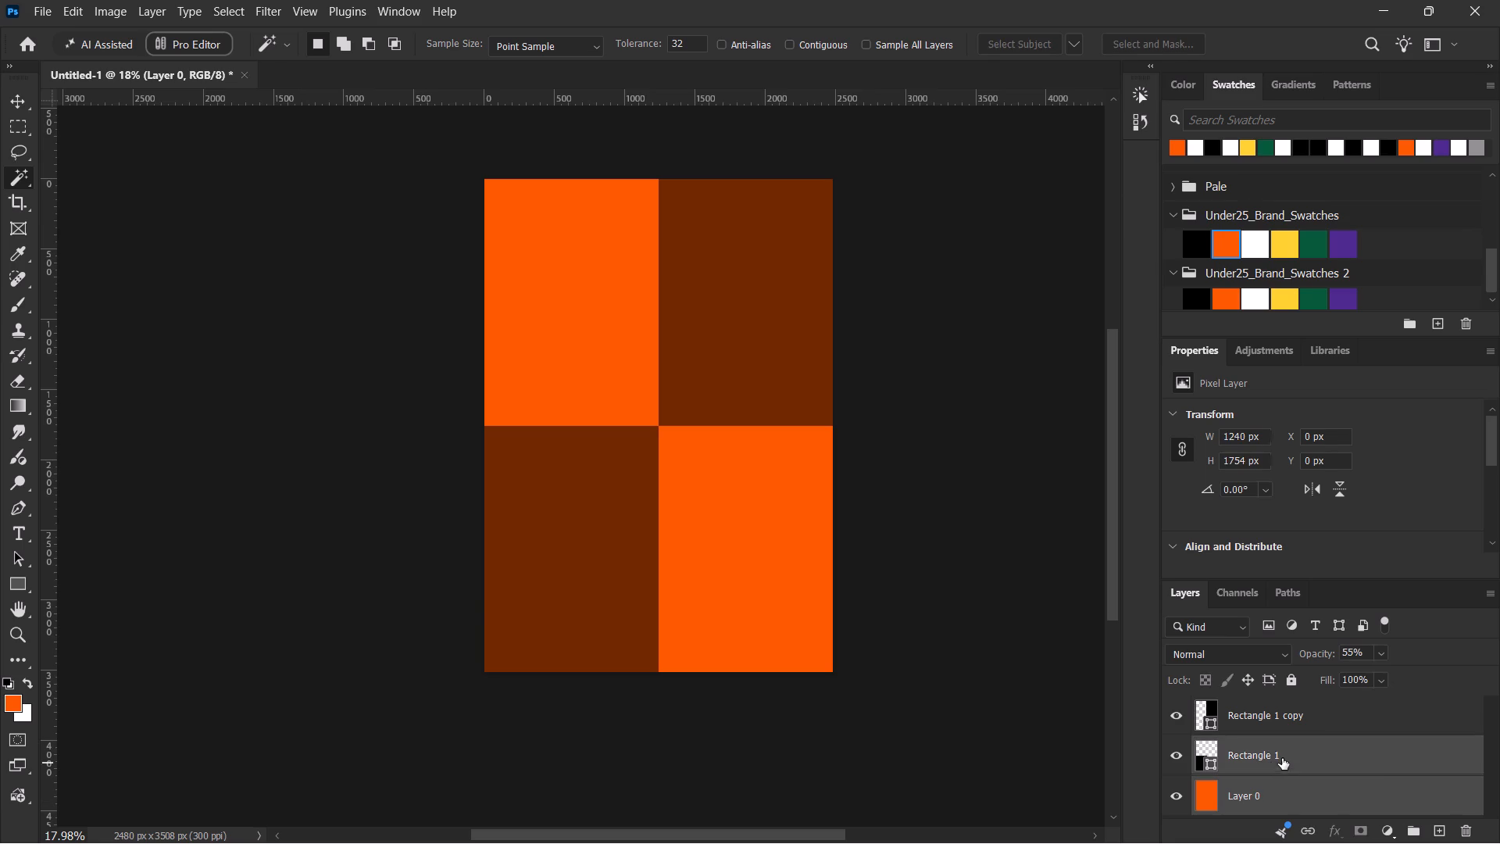
pyautogui.keyDown('ctrl'); pyautogui.click(1312, 721); pyautogui.keyUp('ctrl')
pyautogui.hotkey('ctrl', 'e')
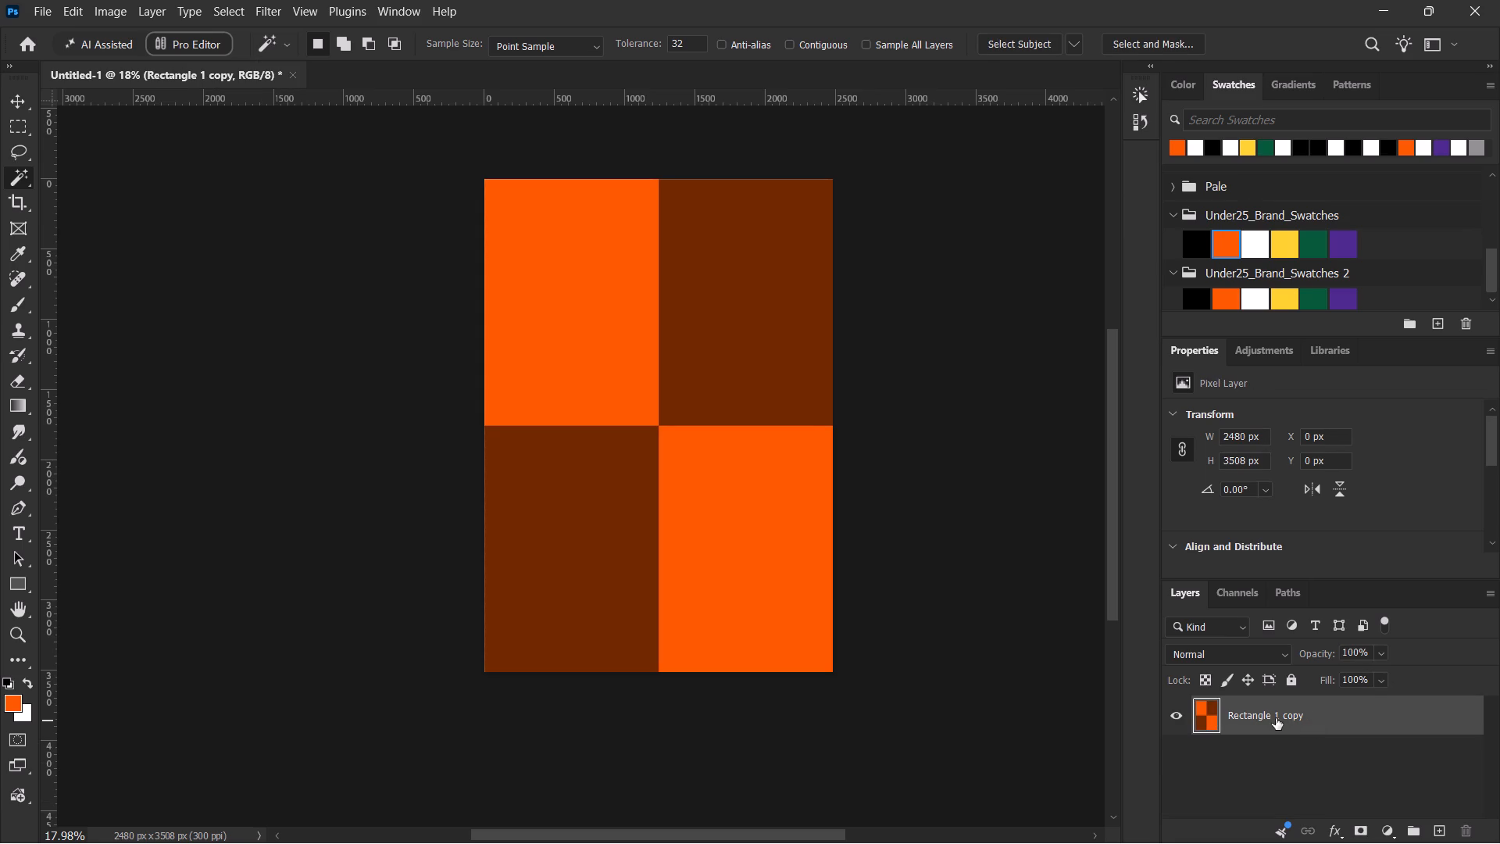
# Duplicate the merged checkerboard layer, show the guides, and scale the copy to about 50% to fill the canvas's top-left quadrant.
pyautogui.hotkey('ctrl', 'c')
pyautogui.hotkey('ctrl', 'j')
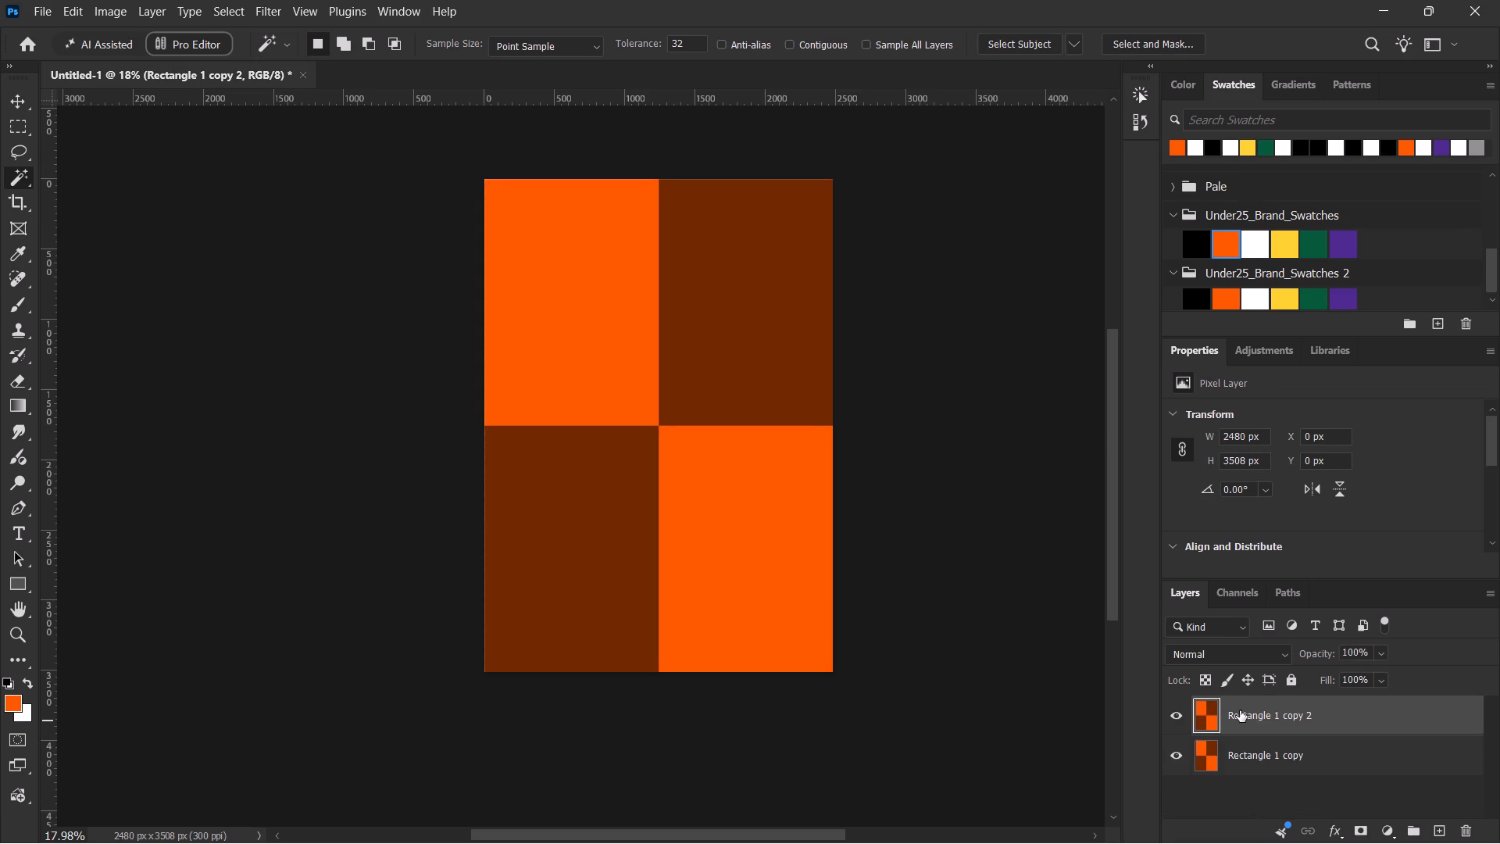
pyautogui.press('v')
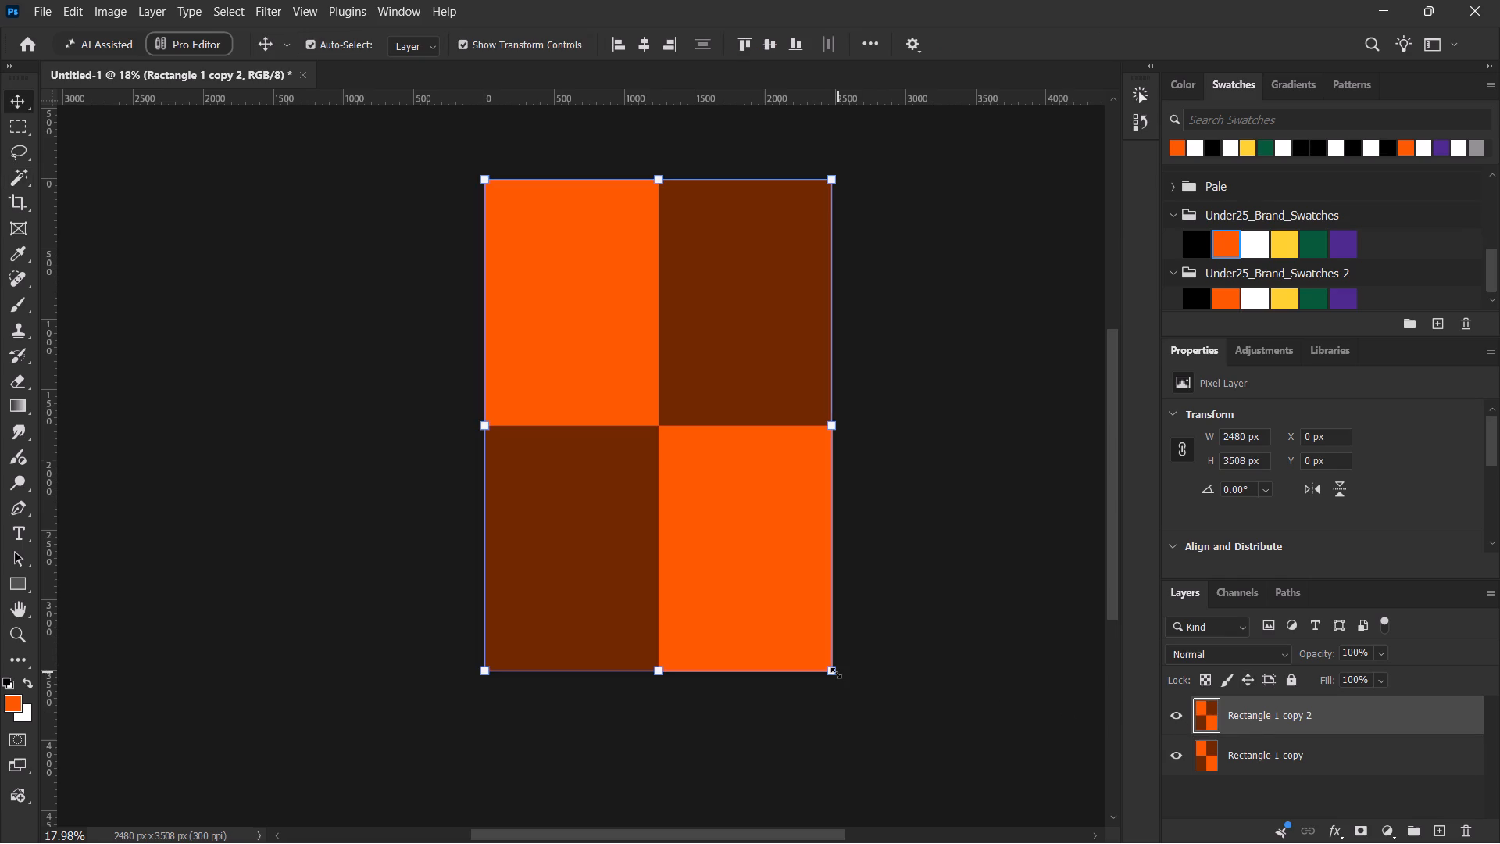
pyautogui.hotkey('ctrl', ';')
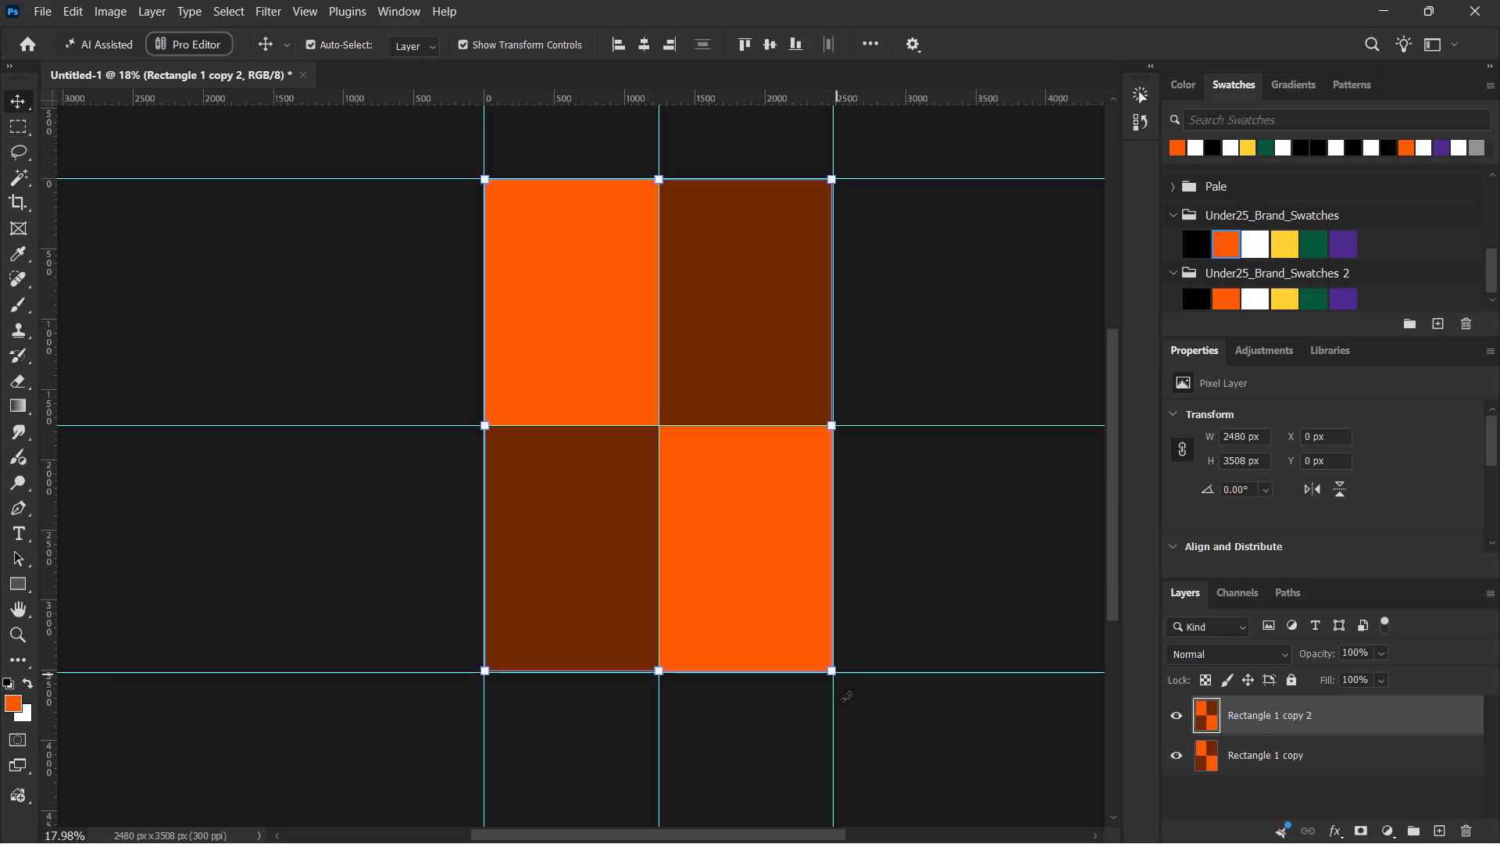
pyautogui.moveTo(837, 671); pyautogui.dragTo(675, 479)
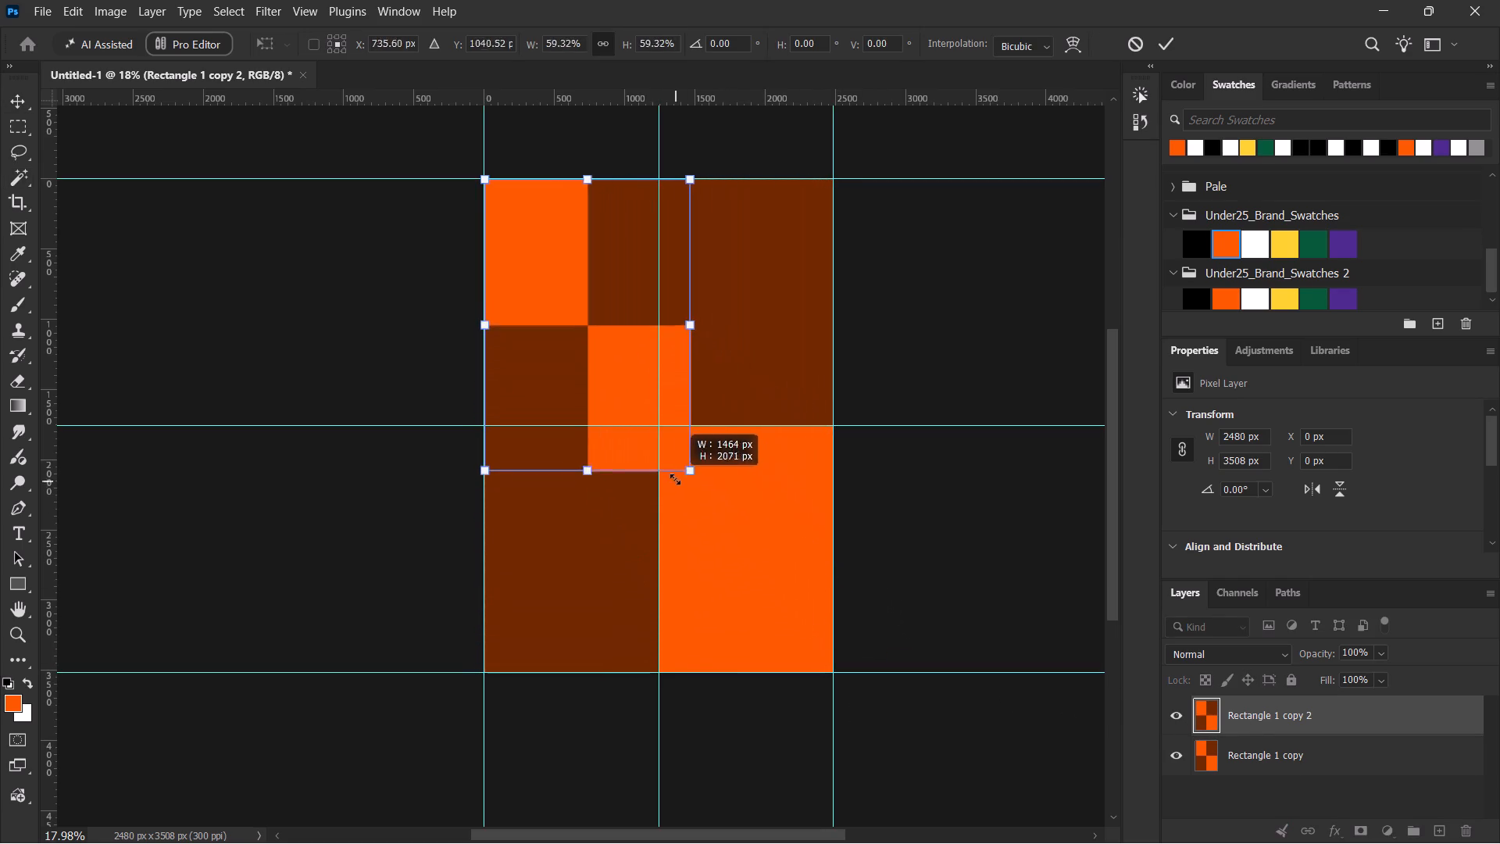
pyautogui.moveTo(675, 479); pyautogui.dragTo(652, 433)
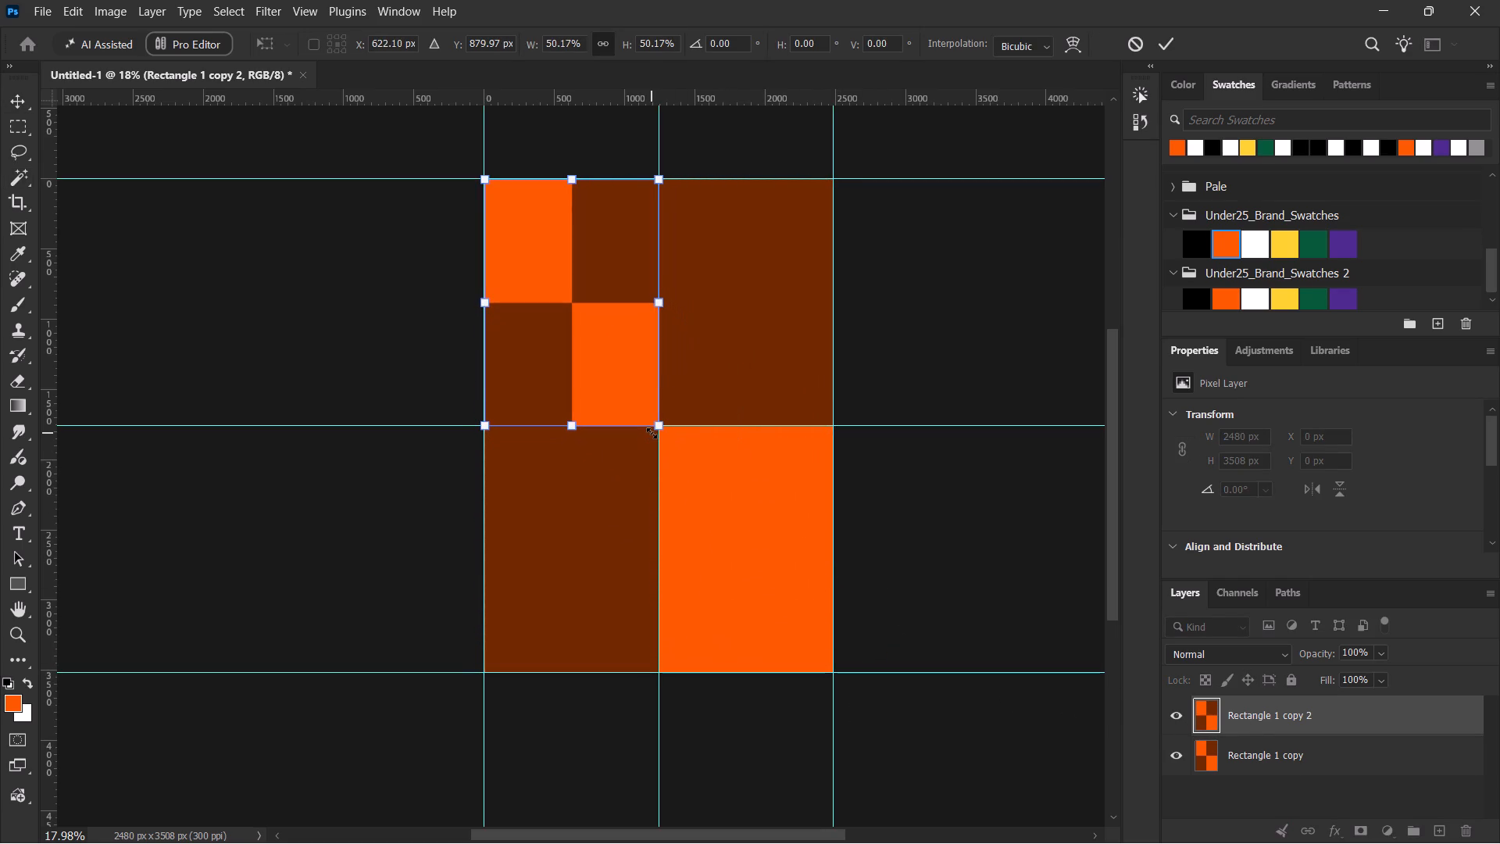
pyautogui.click(1173, 46)
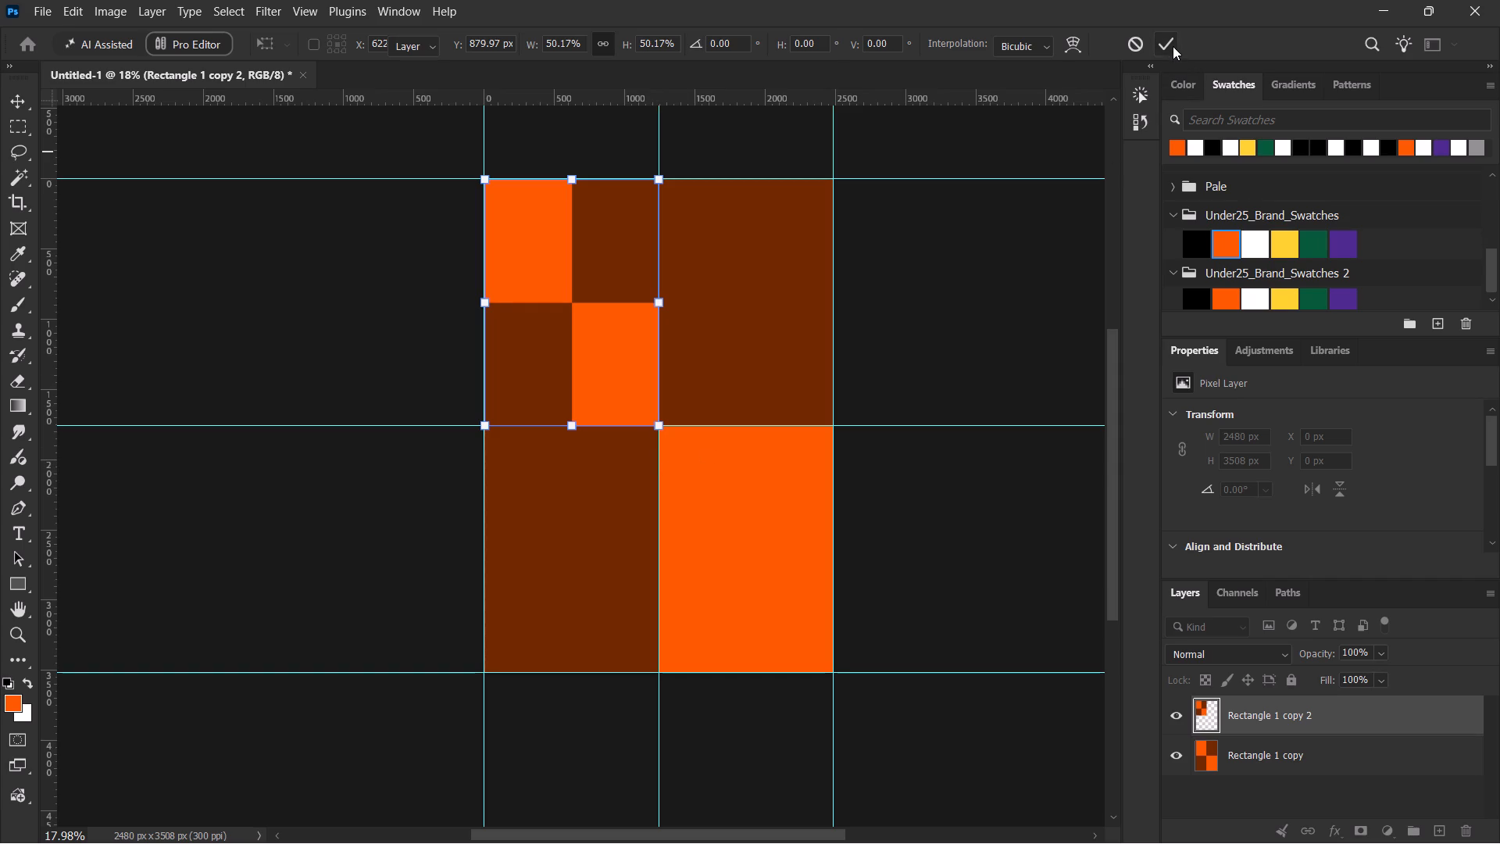
# Duplicate the quarter-size checkerboard and align the copy to the canvas's right edge, filling the top-right quadrant.
pyautogui.hotkey('ctrl', 'j')
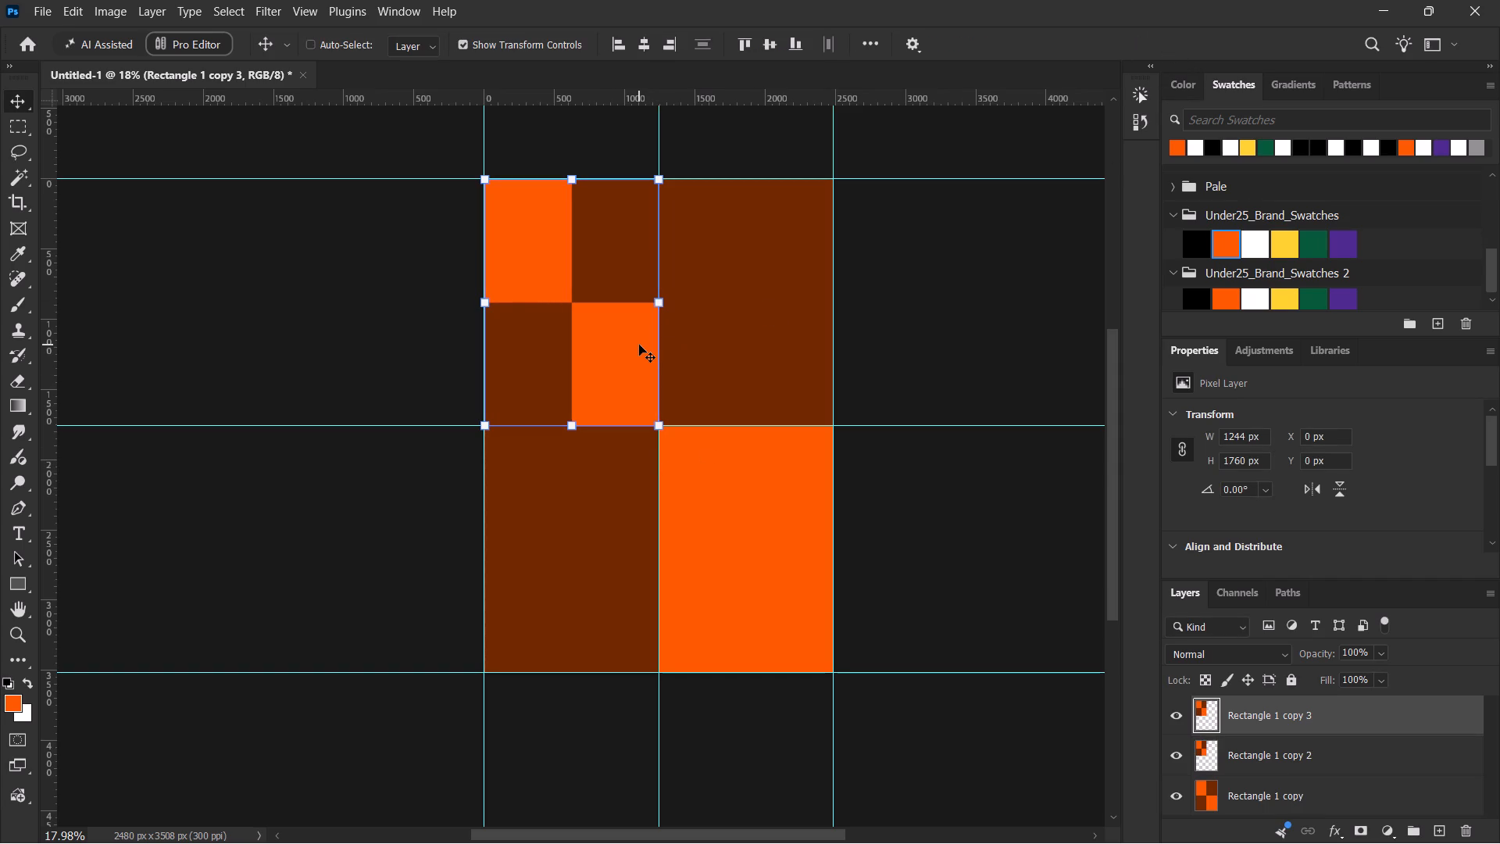
pyautogui.click(672, 47)
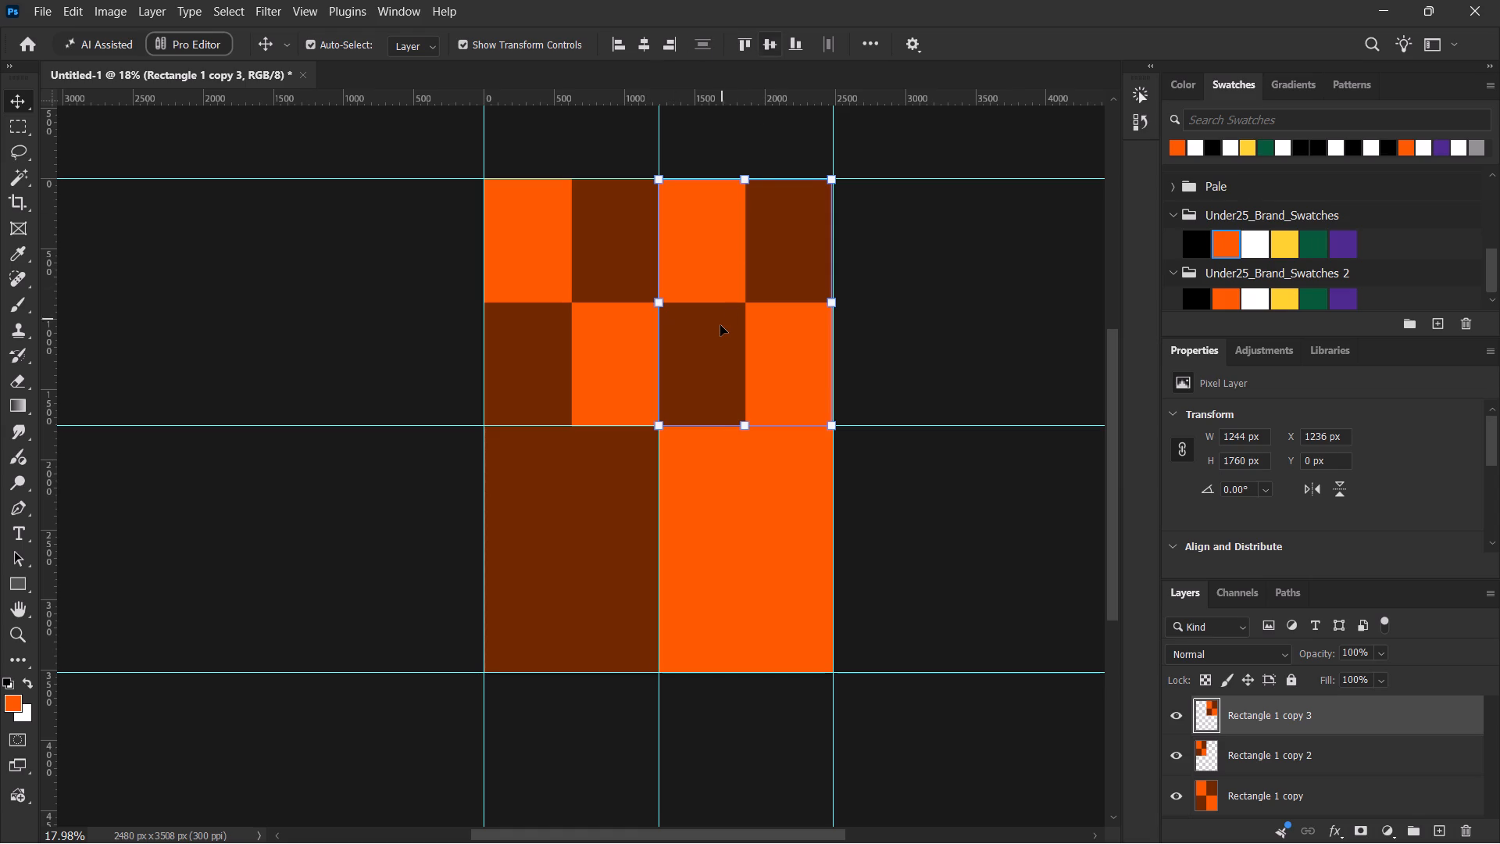
# Duplicate the quarter-size checkerboard twice, aligning the copies to fill the canvas's bottom-right and bottom-left quadrants.
pyautogui.hotkey('ctrl', 'j')
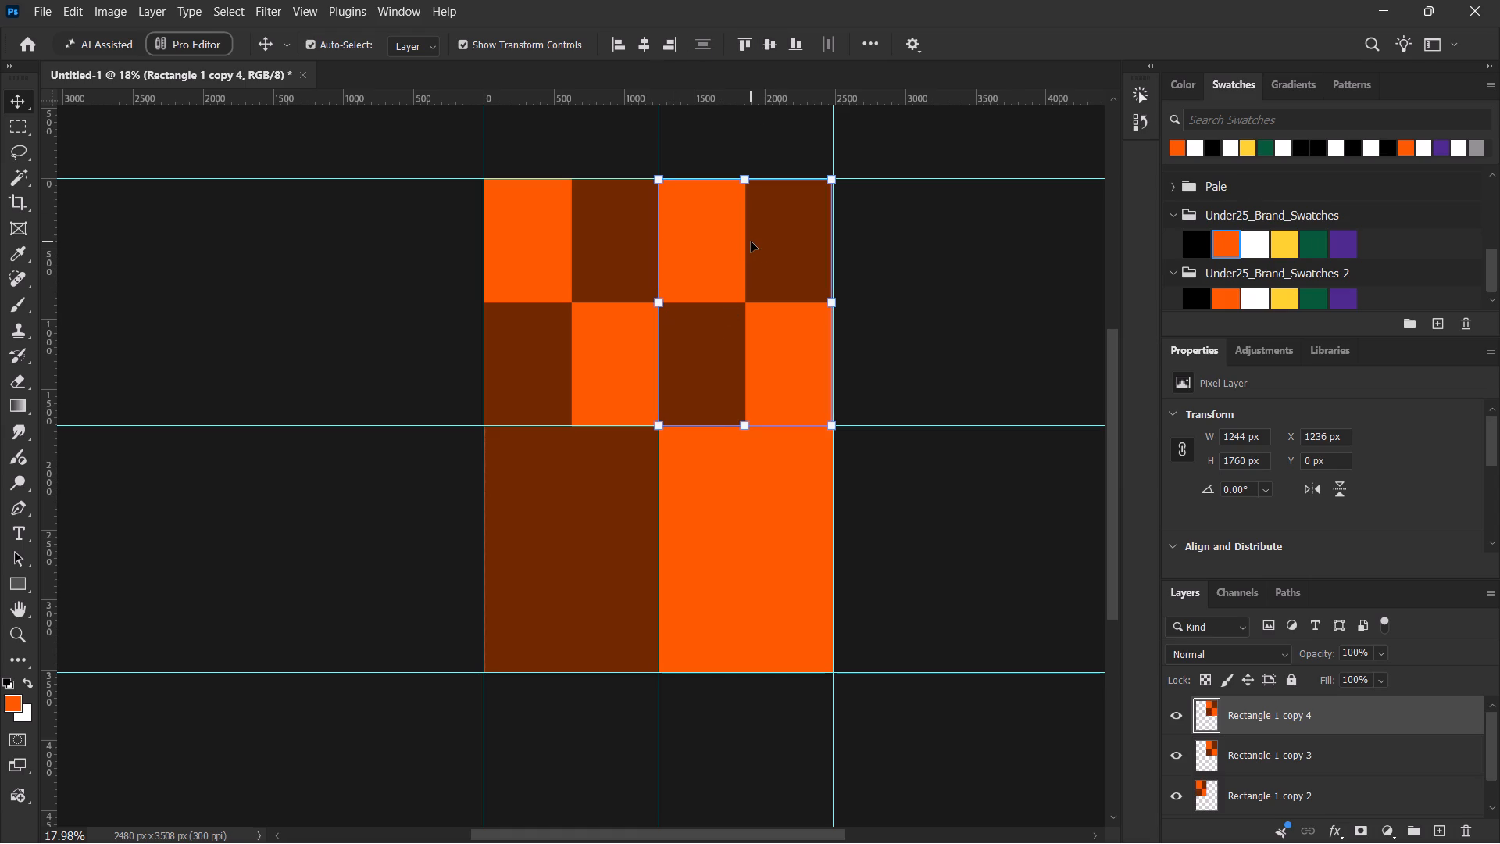
pyautogui.click(788, 41)
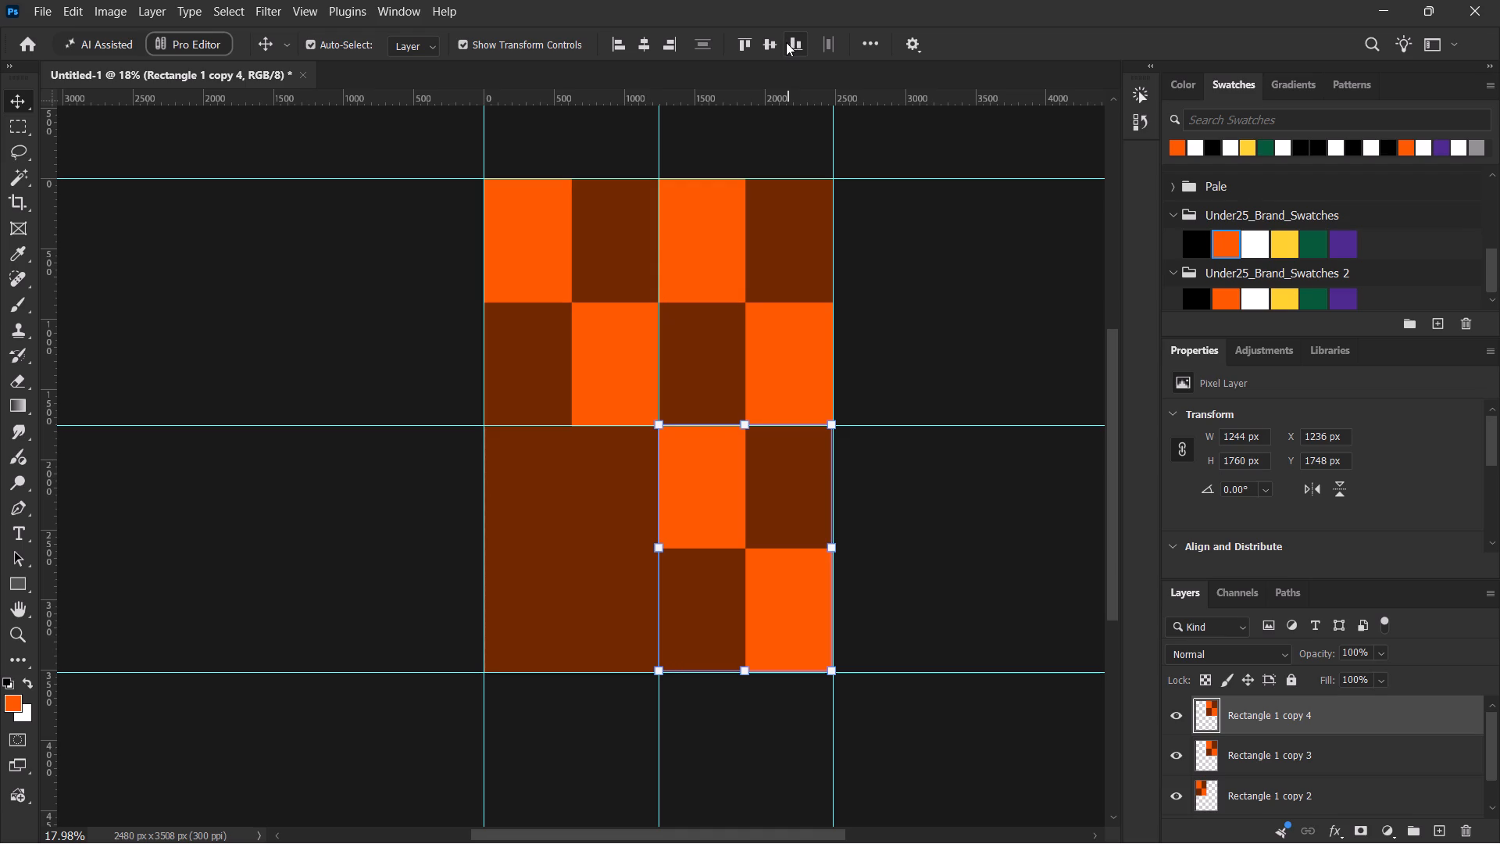
pyautogui.hotkey('ctrl', 'j')
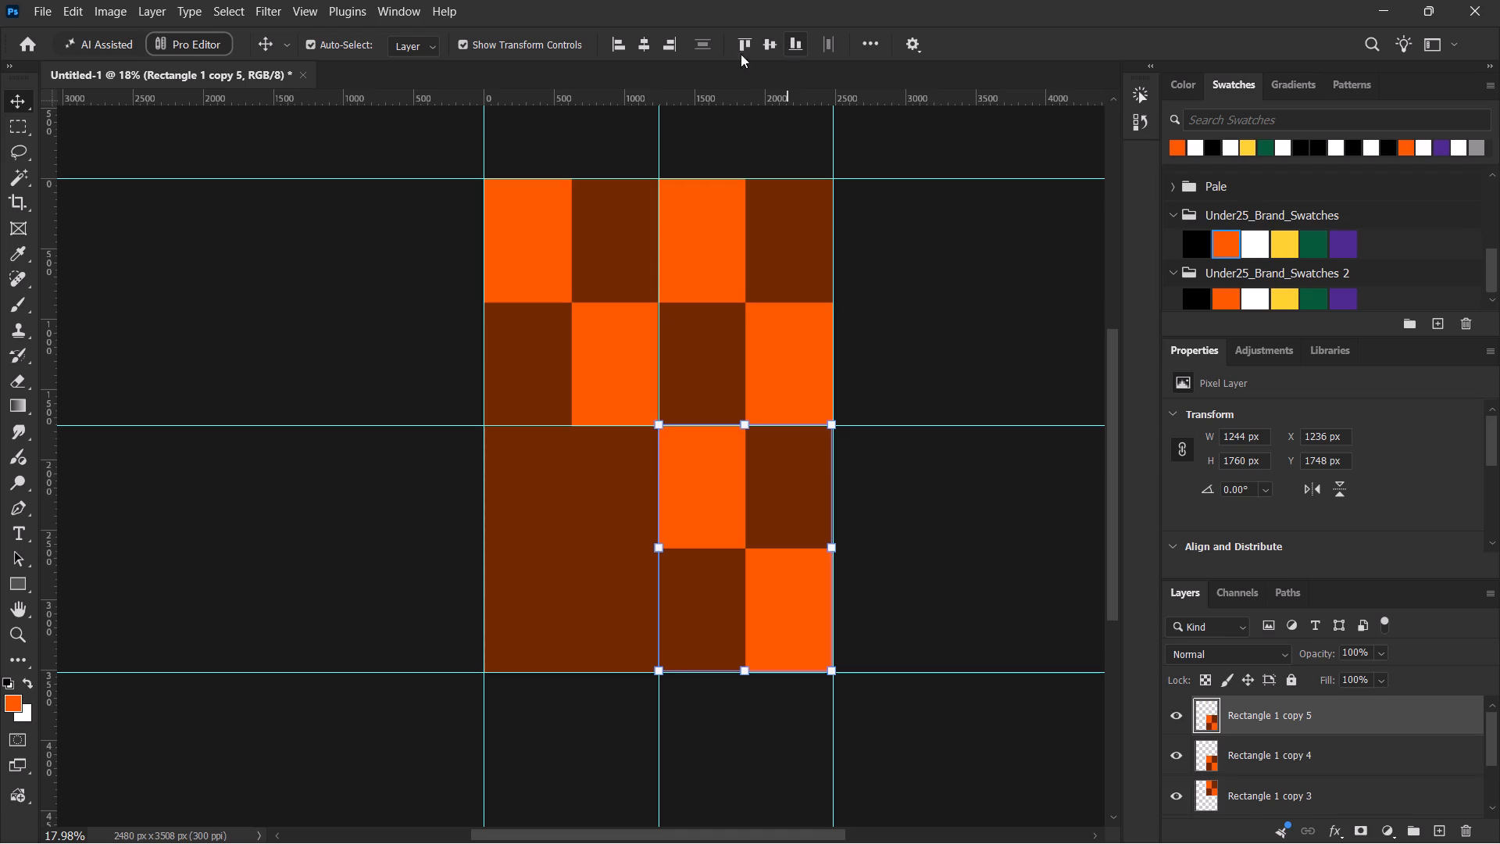
pyautogui.click(617, 37)
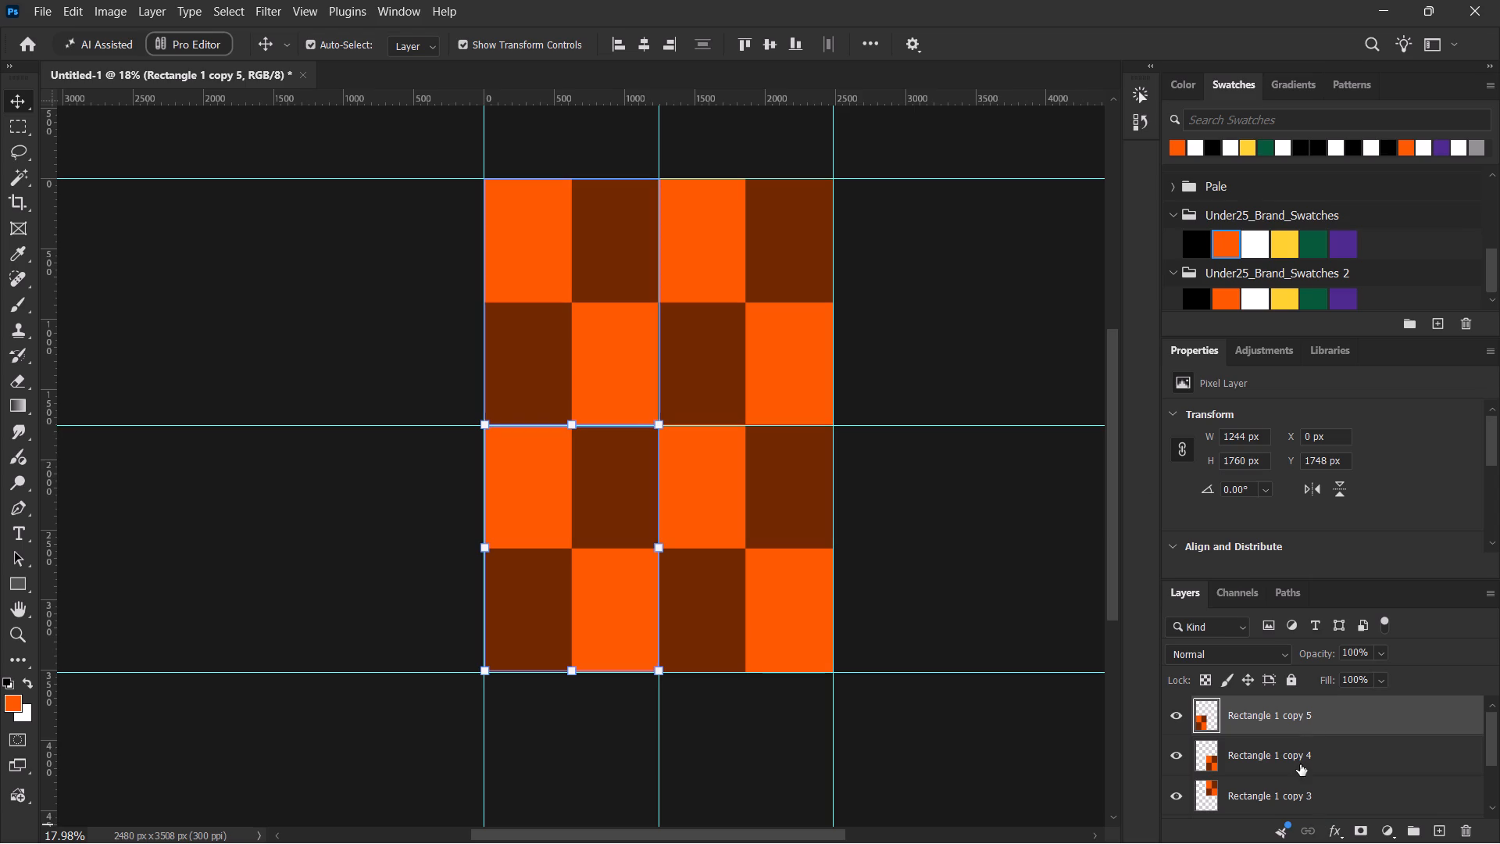
# Merge the four quarter-size checkerboard layers into one, leaving the large original checkerboard layer separate.
pyautogui.scroll(-5, 1313, 749)
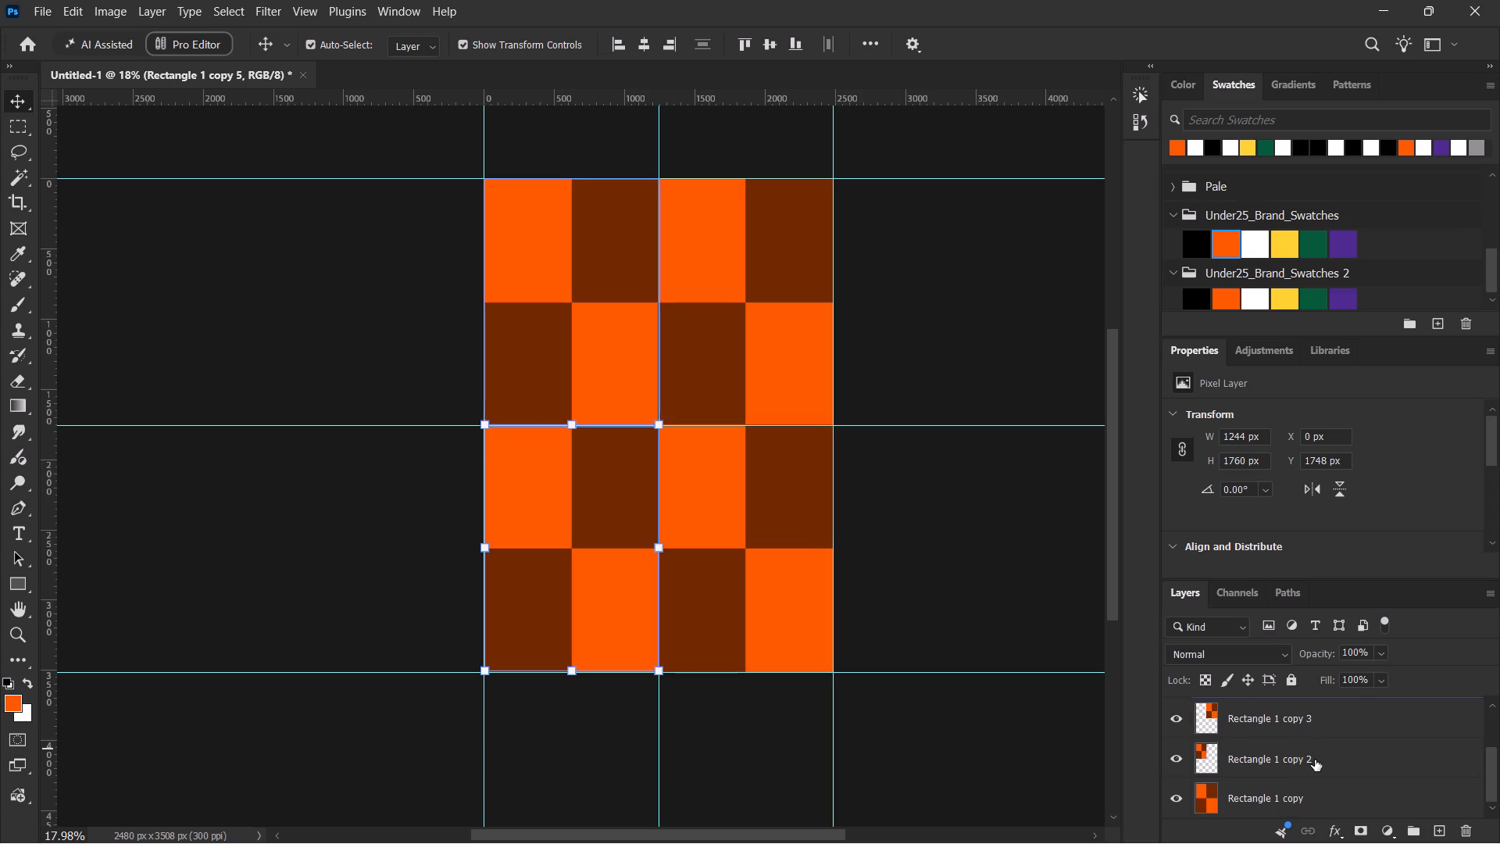
pyautogui.click(1315, 760)
pyautogui.keyDown('ctrl'); pyautogui.click(1332, 734); pyautogui.keyUp('ctrl')
pyautogui.scroll(1, 1332, 734)
pyautogui.keyDown('ctrl'); pyautogui.click(1332, 734); pyautogui.keyUp('ctrl')
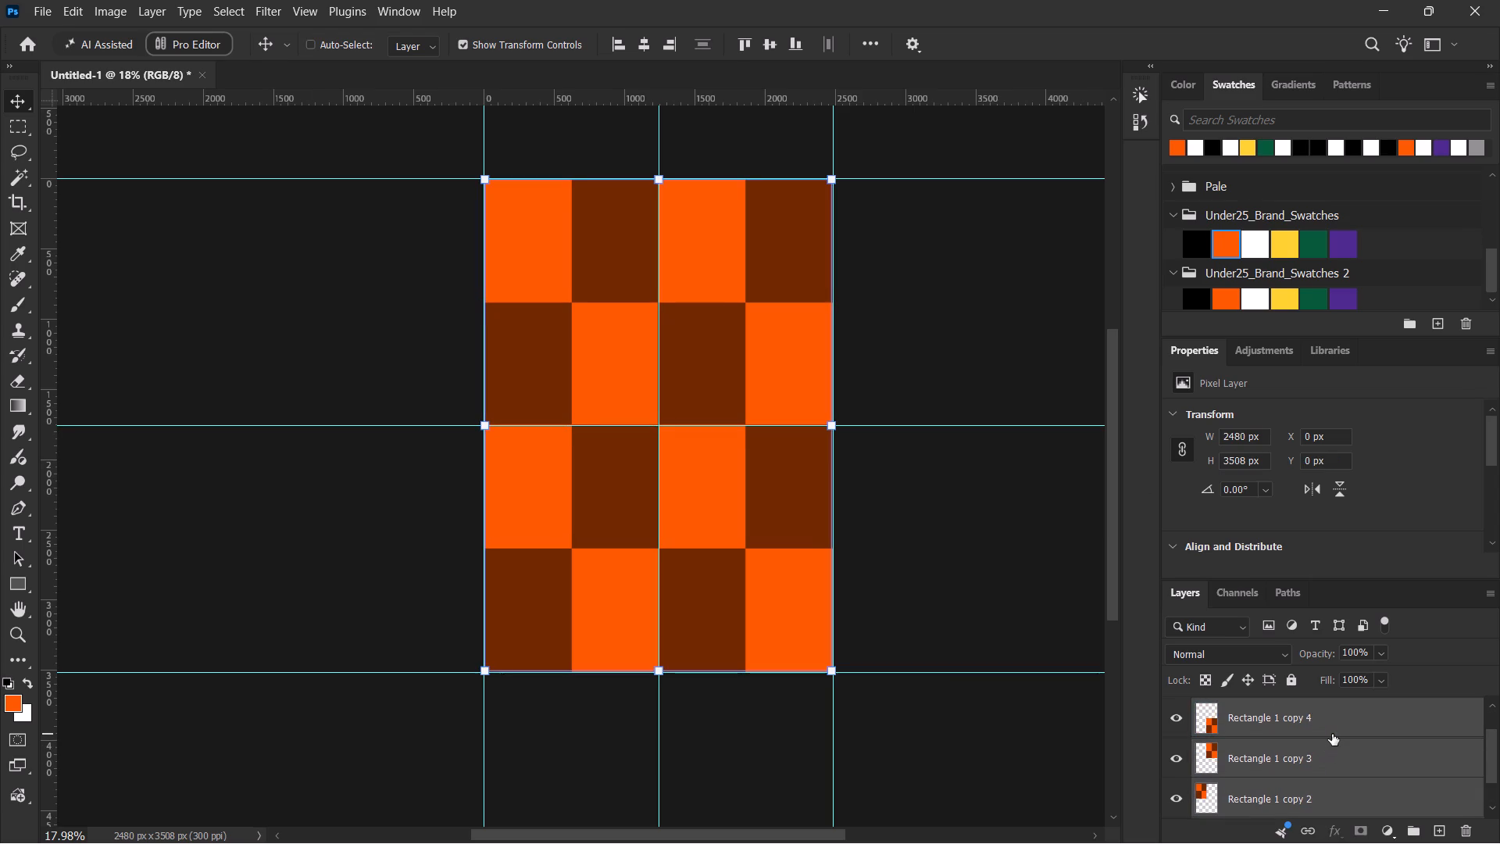
pyautogui.scroll(1, 1332, 734)
pyautogui.keyDown('ctrl'); pyautogui.click(1332, 733); pyautogui.keyUp('ctrl')
pyautogui.keyDown('ctrl'); pyautogui.click(1331, 724); pyautogui.keyUp('ctrl')
pyautogui.keyDown('ctrl'); pyautogui.click(1331, 724); pyautogui.keyUp('ctrl')
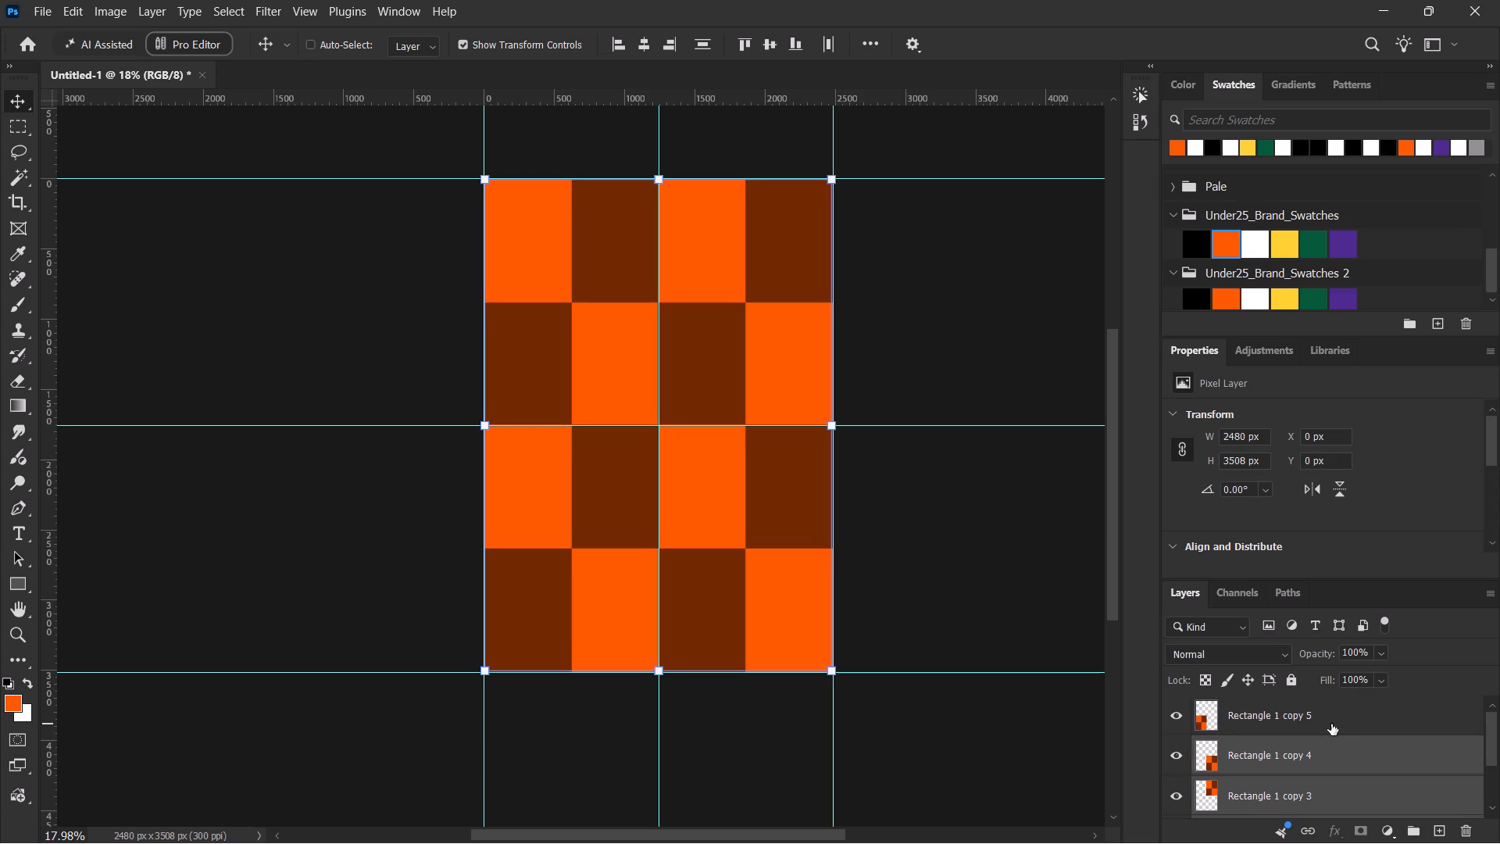
pyautogui.hotkey('ctrl', 'e')
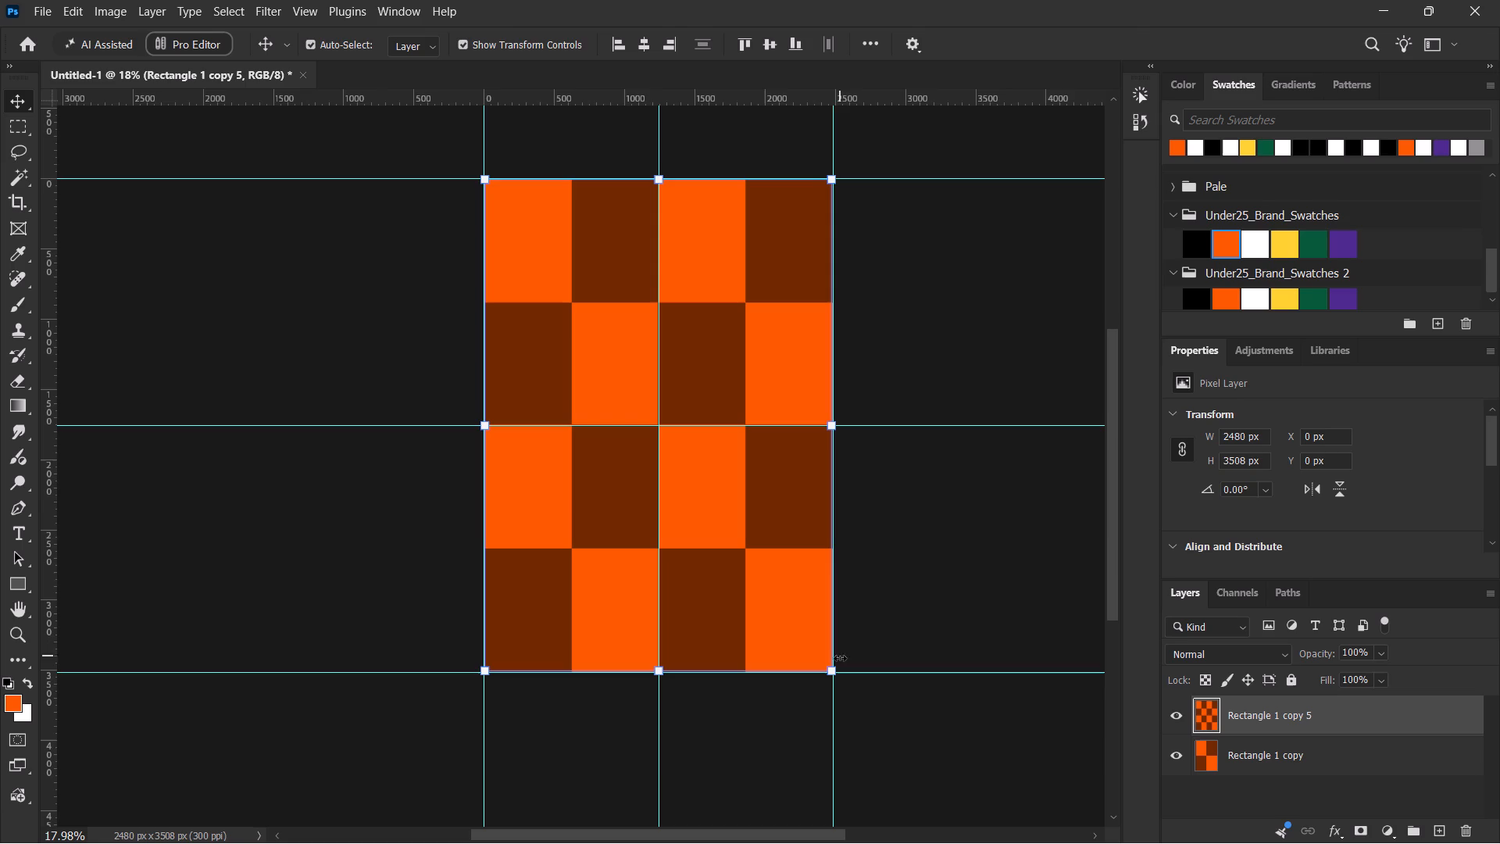
# Scale the merged checkerboard to about 50% so it occupies the canvas's top-left quadrant.
pyautogui.keyDown('alt'); pyautogui.moveTo(834, 676); pyautogui.dragTo(760, 573); pyautogui.keyUp('alt')
pyautogui.click(1130, 41)
pyautogui.moveTo(830, 674); pyautogui.dragTo(656, 438)
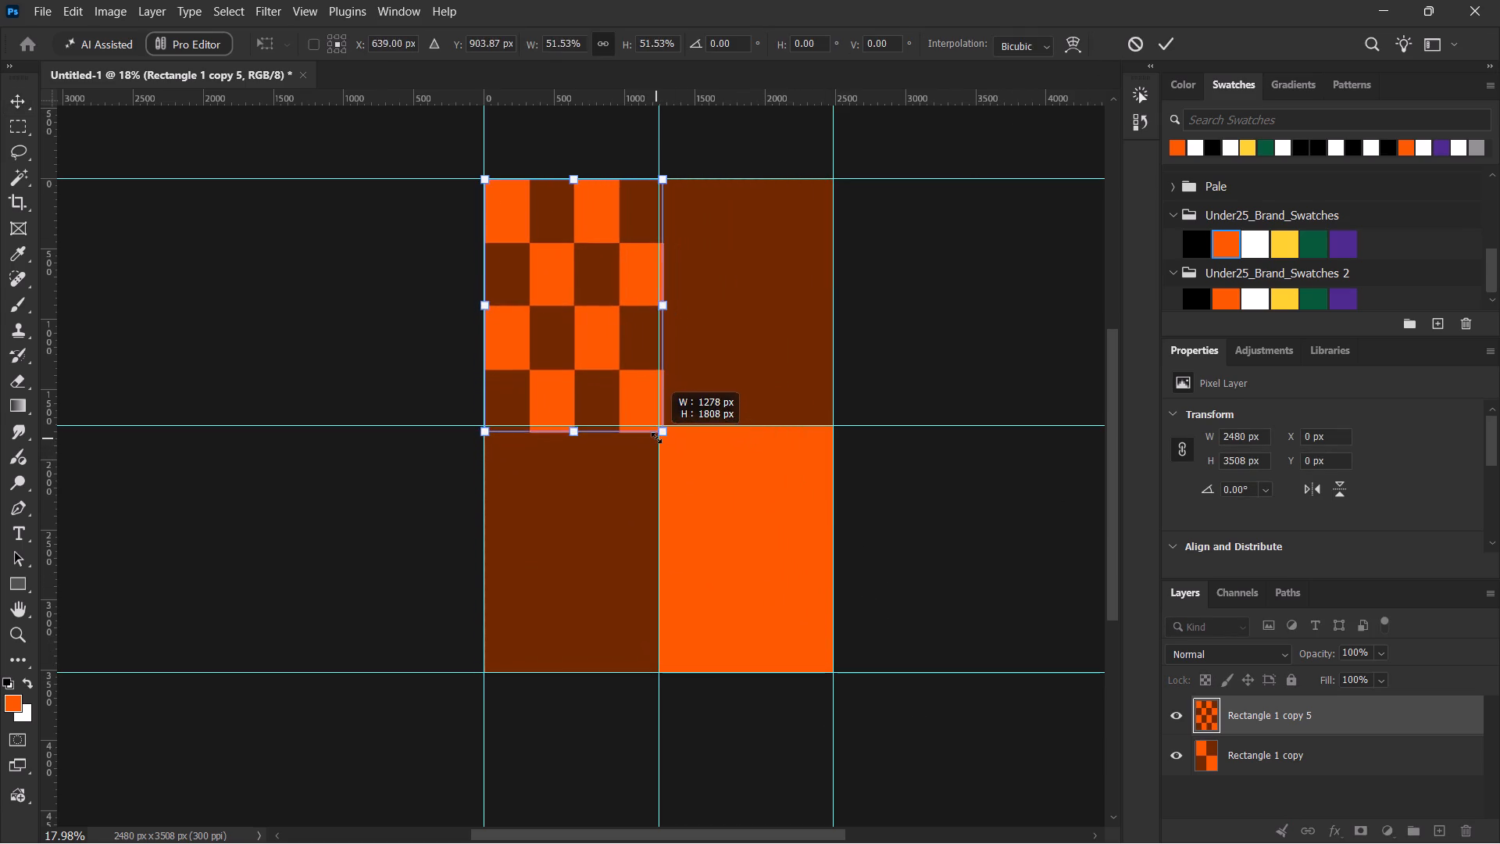
pyautogui.moveTo(656, 438); pyautogui.dragTo(655, 430)
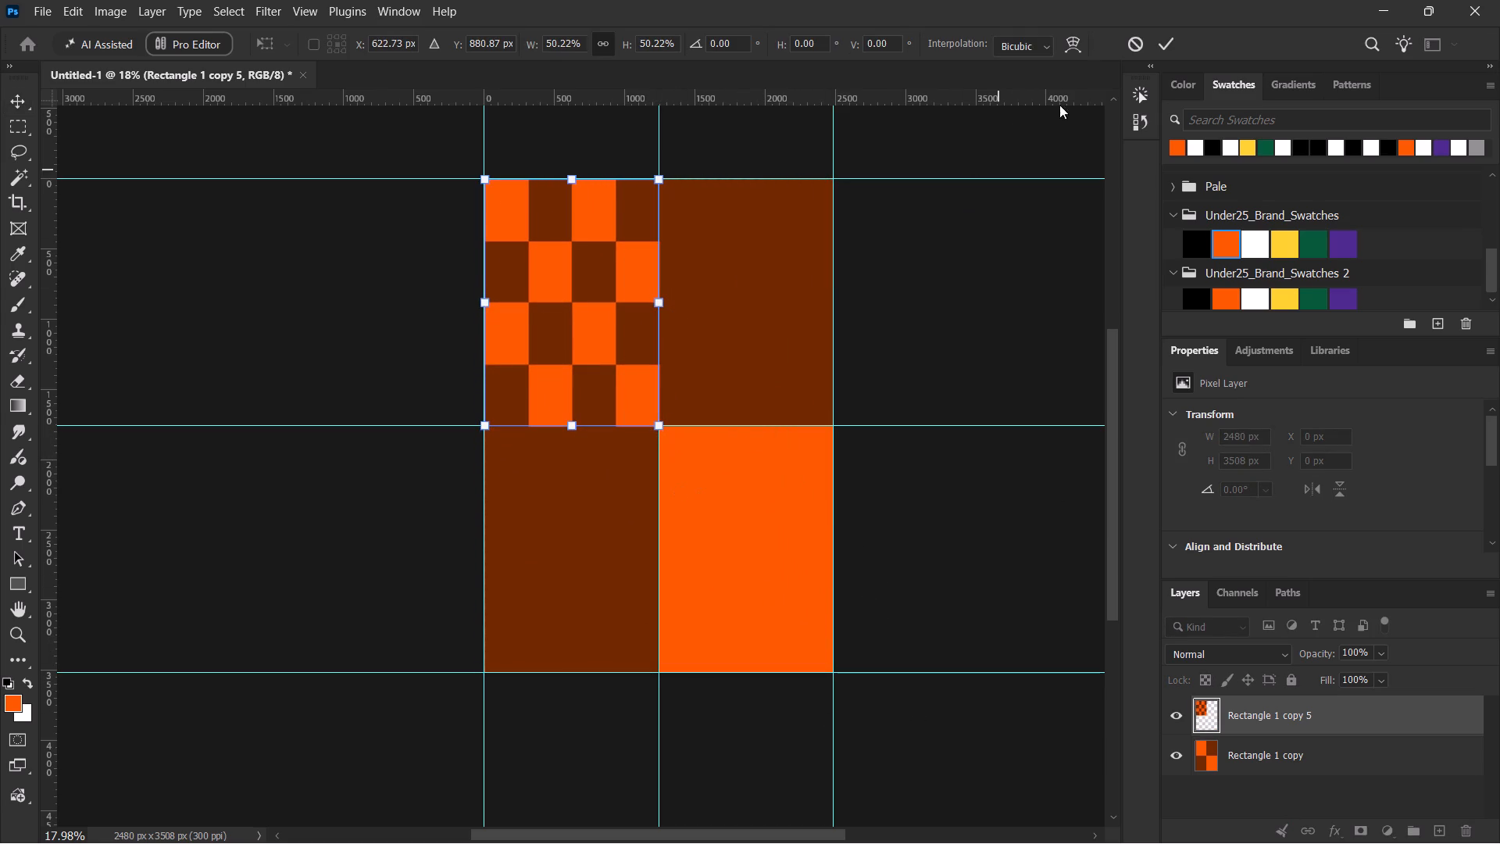
pyautogui.click(1160, 48)
# Fine-tune the scaled checkerboard to 1240 x 1755 px so its bottom-right corner meets the centre guides.
pyautogui.keyDown('alt'); pyautogui.scroll(5, 566, 431); pyautogui.keyUp('alt')
pyautogui.keyDown('alt'); pyautogui.scroll(-1, 566, 430); pyautogui.keyUp('alt')
pyautogui.keyDown('alt'); pyautogui.scroll(19, 566, 430); pyautogui.keyUp('alt')
pyautogui.keyDown('alt'); pyautogui.scroll(-1, 685, 418); pyautogui.keyUp('alt')
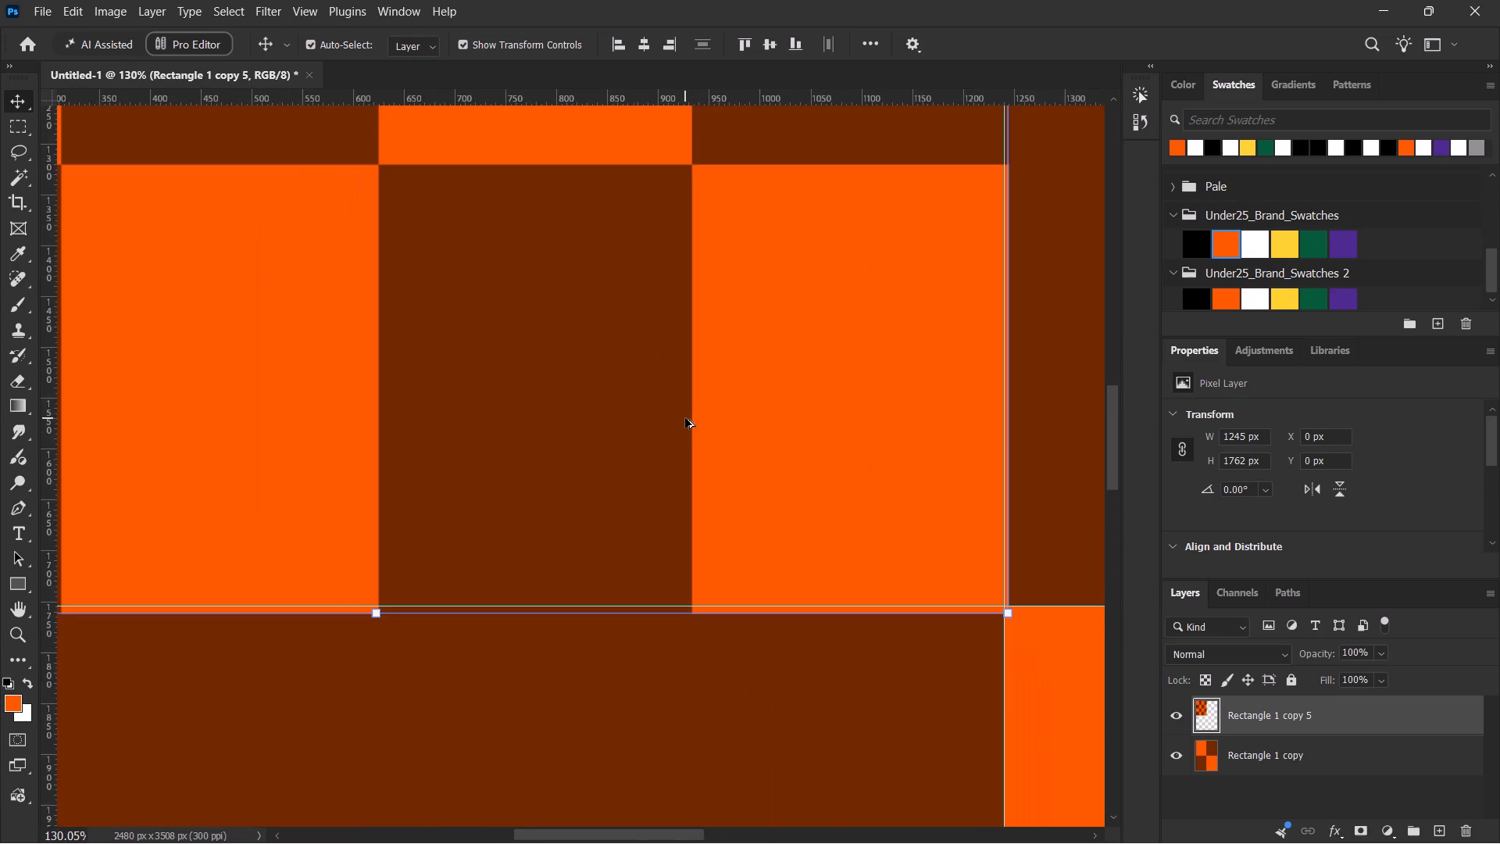
pyautogui.moveTo(1009, 617); pyautogui.dragTo(1005, 605)
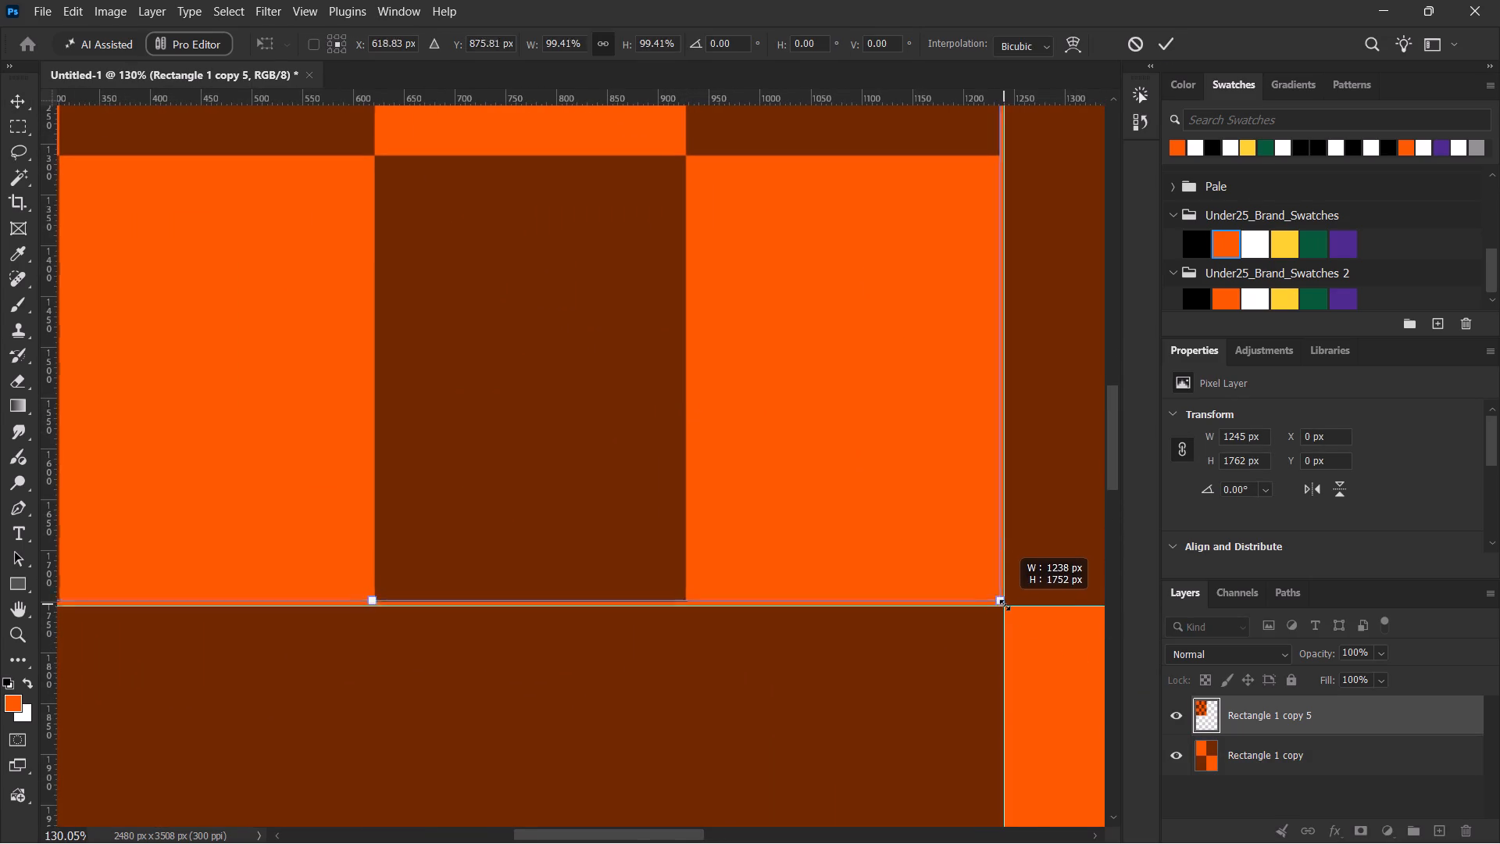
pyautogui.moveTo(1005, 605); pyautogui.dragTo(1007, 606)
pyautogui.keyDown('alt'); pyautogui.scroll(-6, 941, 438); pyautogui.keyUp('alt')
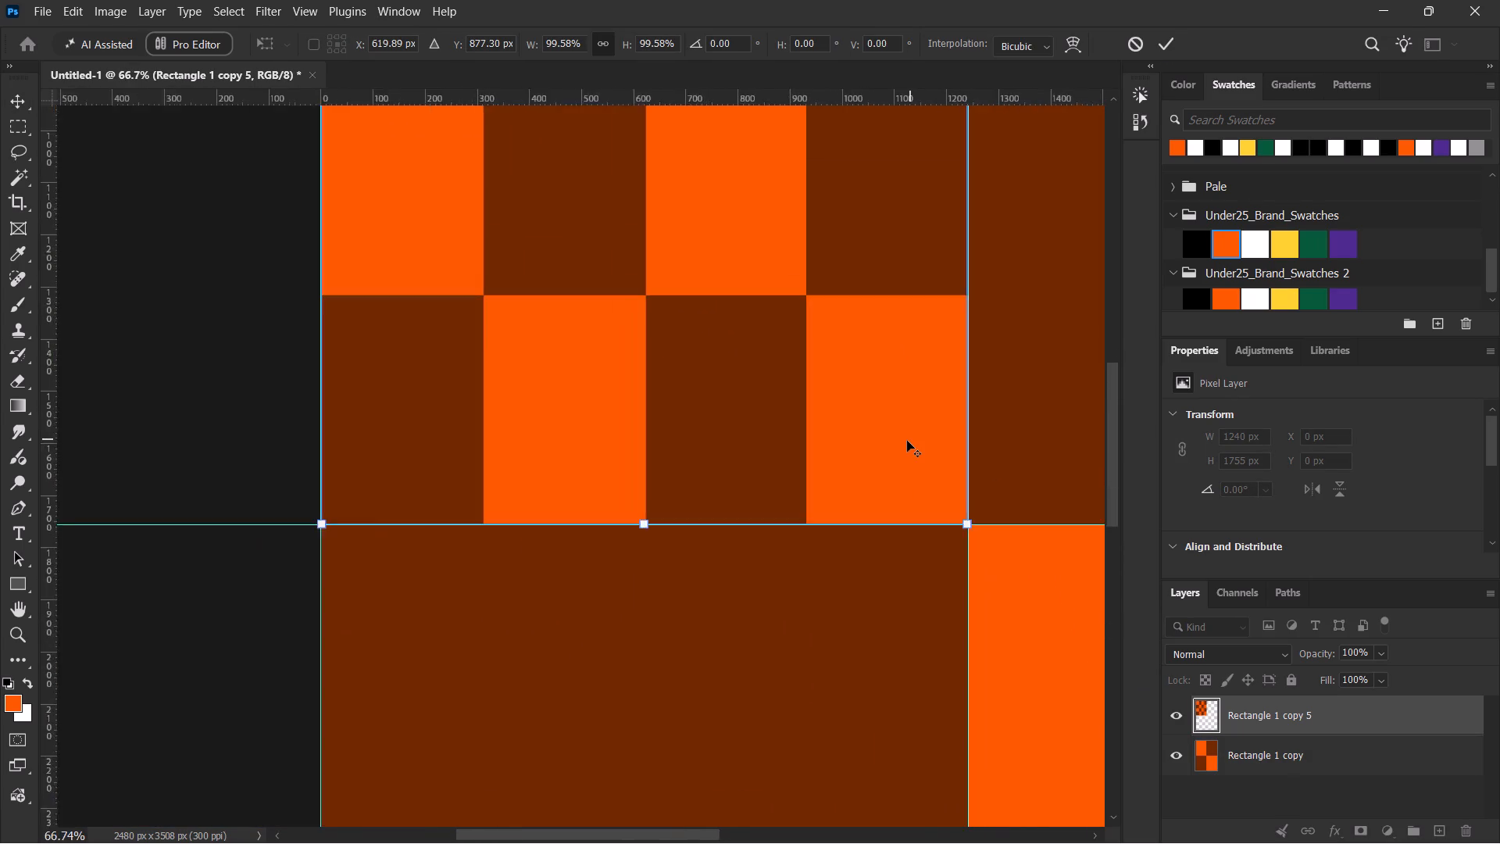
pyautogui.keyDown('alt'); pyautogui.scroll(-4, 907, 441); pyautogui.keyUp('alt')
pyautogui.keyDown('alt'); pyautogui.scroll(1, 907, 441); pyautogui.keyUp('alt')
pyautogui.keyDown('alt'); pyautogui.scroll(-10, 907, 441); pyautogui.keyUp('alt')
pyautogui.press('space')
pyautogui.moveTo(866, 447); pyautogui.dragTo(667, 426)
pyautogui.press('space')
pyautogui.moveTo(757, 413); pyautogui.dragTo(493, 425)
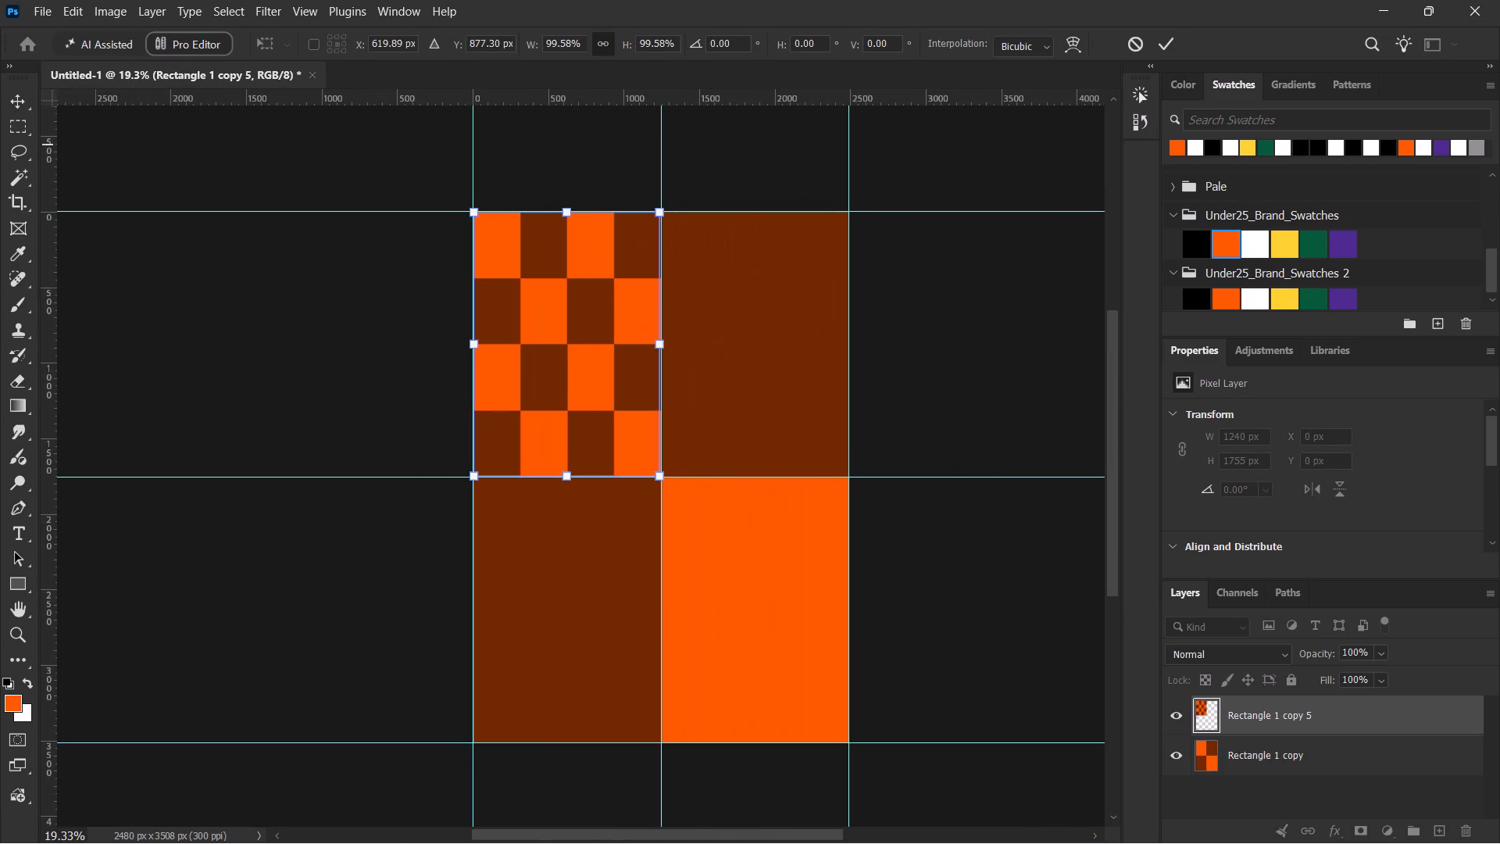
pyautogui.click(1173, 49)
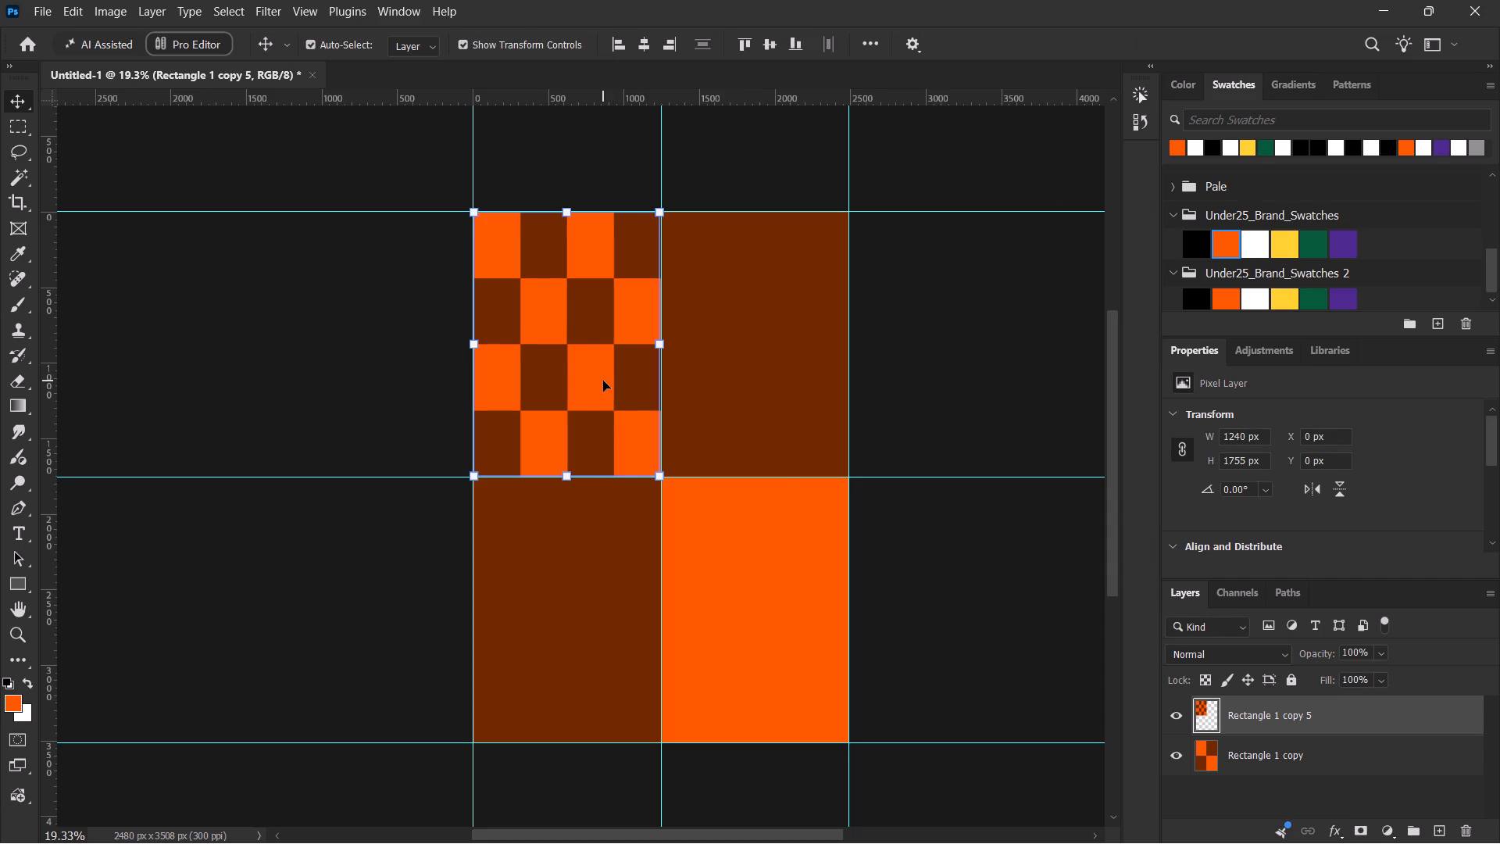
# Copy the top-left checkerboard into the top-right, bottom-right and bottom-left quadrants, snapping each copy to the guides.
pyautogui.keyDown('alt'); pyautogui.keyDown('shift'); pyautogui.moveTo(603, 381); pyautogui.dragTo(787, 381); pyautogui.keyUp('shift'); pyautogui.keyUp('alt')
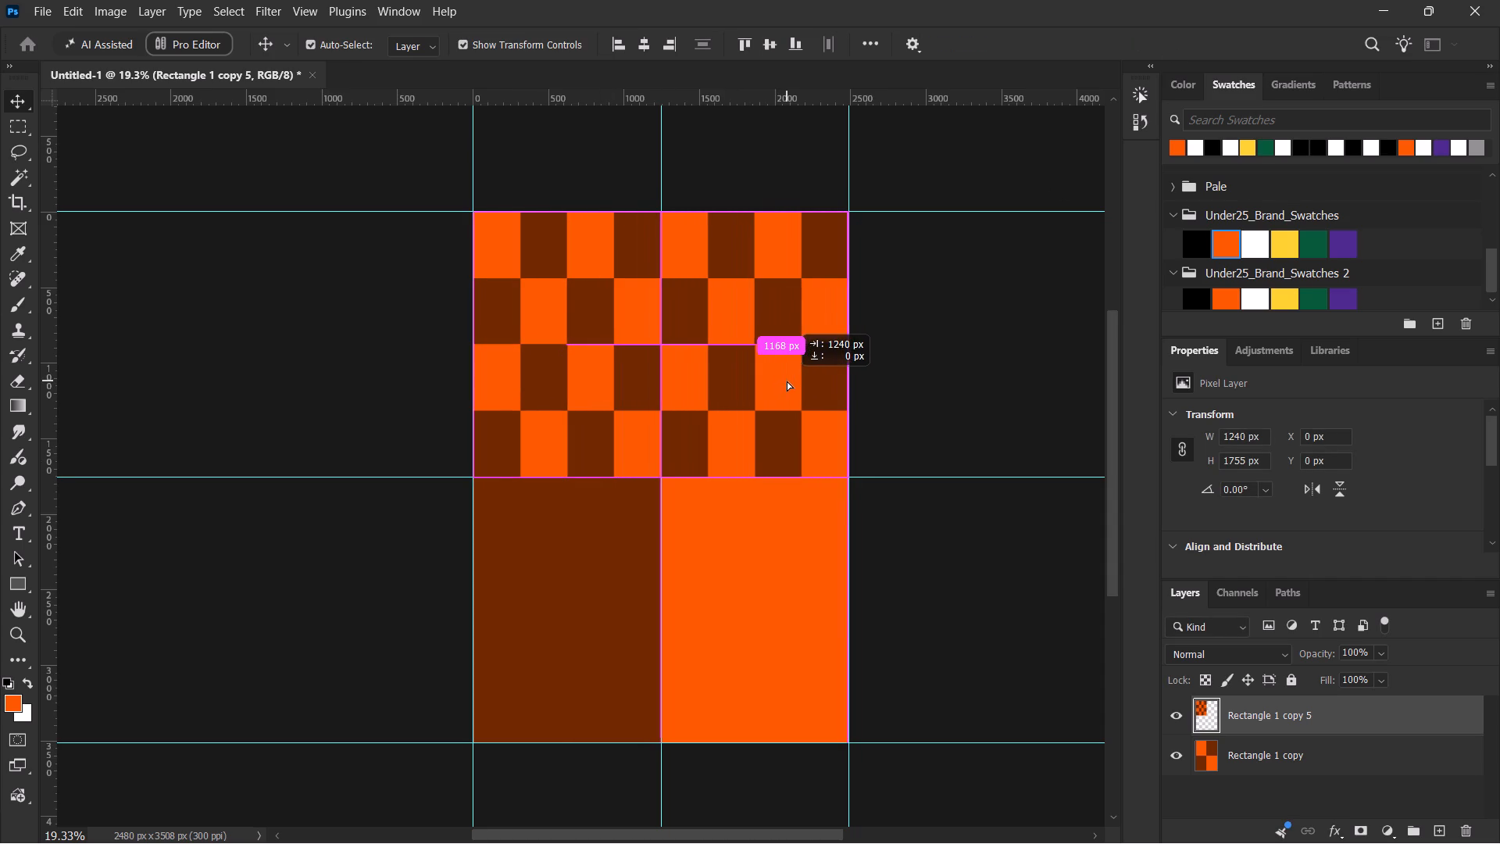
pyautogui.keyDown('alt'); pyautogui.keyDown('shift'); pyautogui.moveTo(789, 354); pyautogui.dragTo(766, 615); pyautogui.keyUp('shift'); pyautogui.keyUp('alt')
pyautogui.keyDown('alt'); pyautogui.keyDown('shift'); pyautogui.moveTo(766, 615); pyautogui.dragTo(583, 612); pyautogui.keyUp('shift'); pyautogui.keyUp('alt')
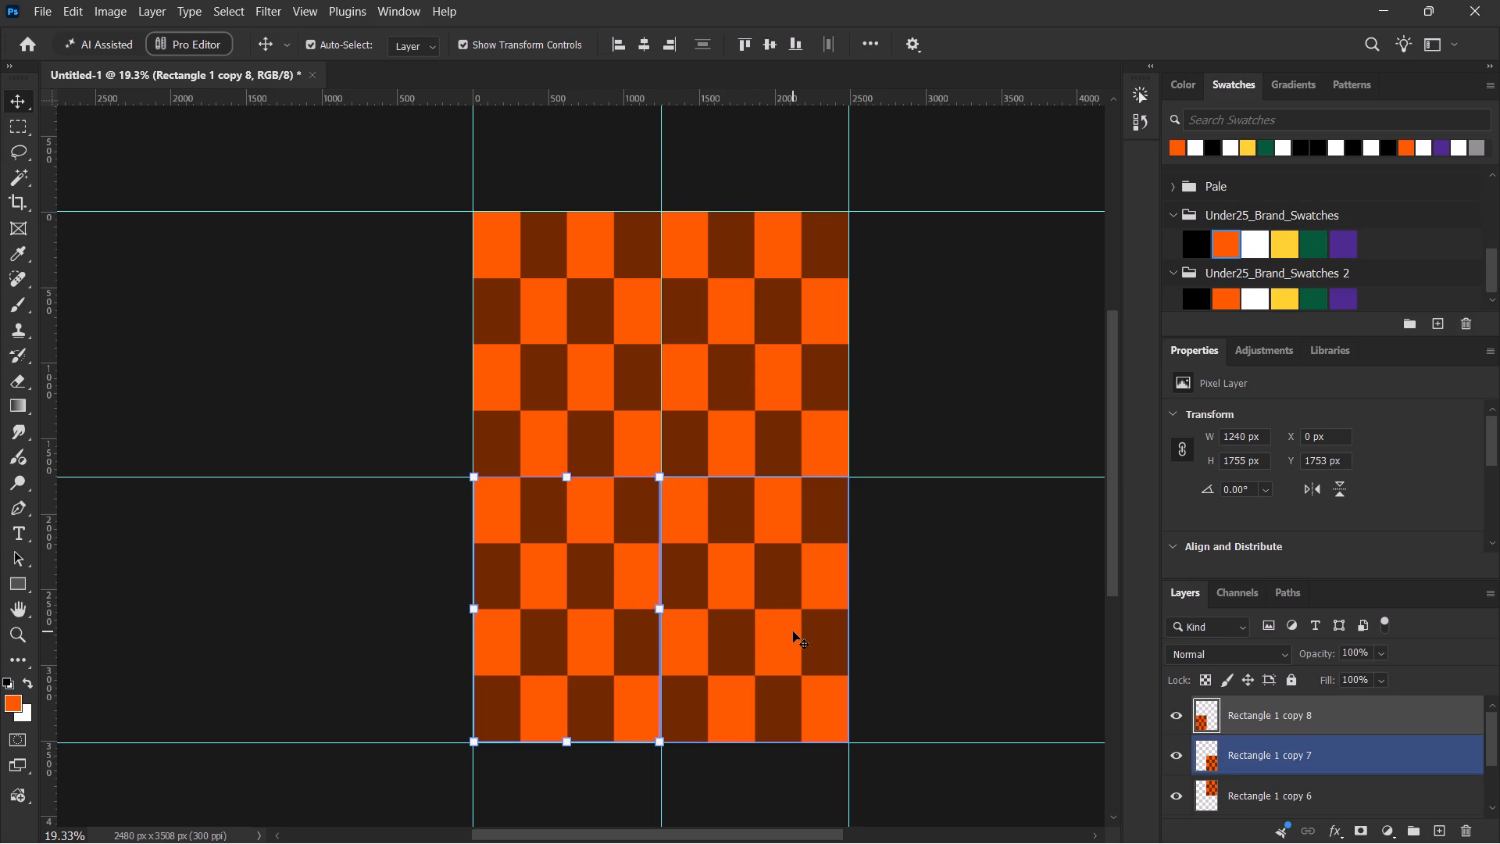
# Merge the four checkerboard quadrant layers into one, keeping the large original checkerboard layer separate.
pyautogui.keyDown('ctrl'); pyautogui.click(1288, 745); pyautogui.keyUp('ctrl')
pyautogui.keyDown('ctrl'); pyautogui.click(1292, 784); pyautogui.keyUp('ctrl')
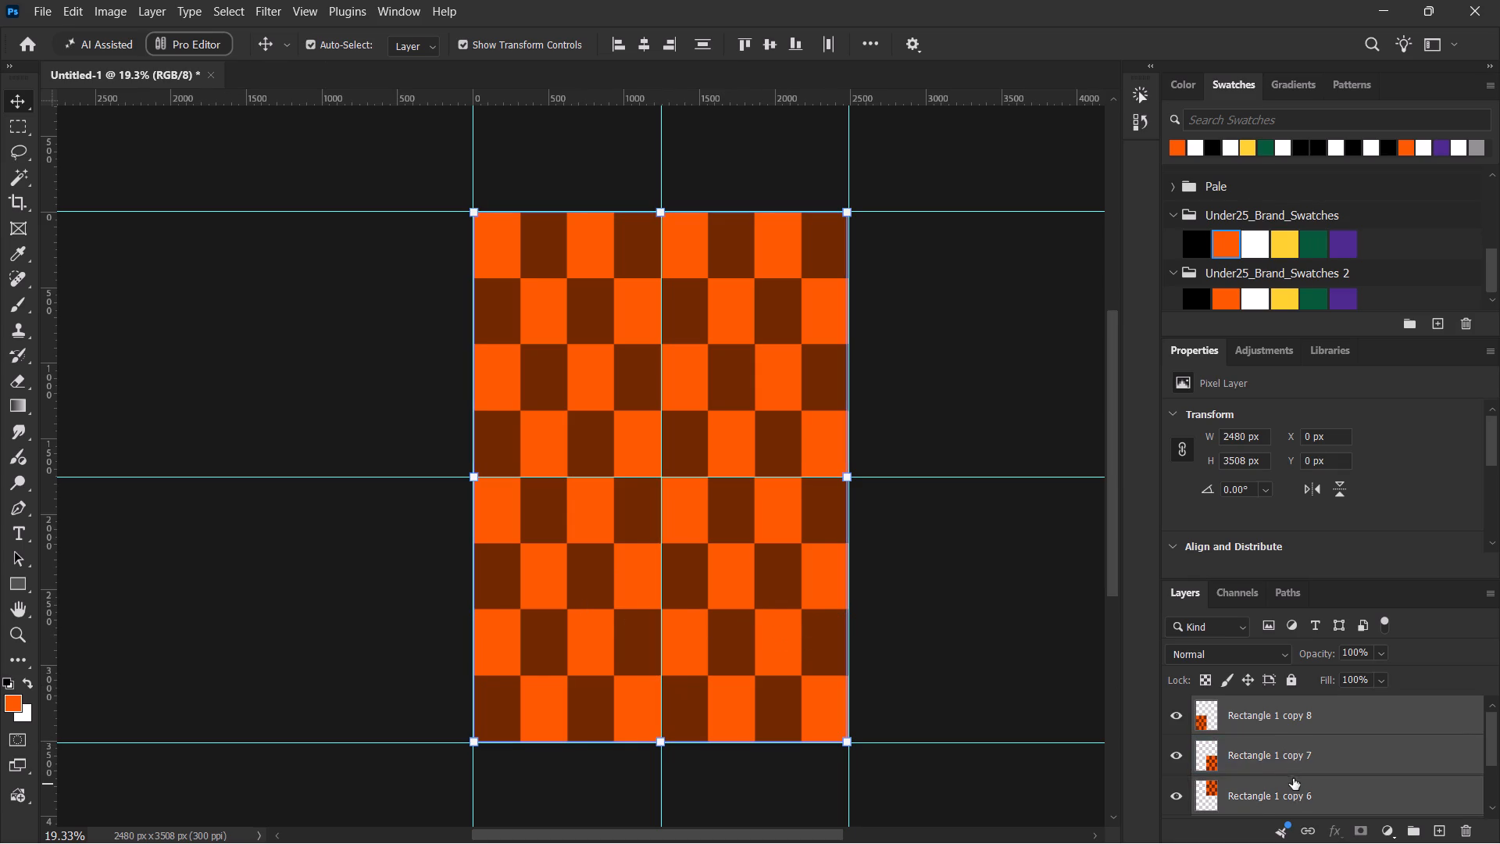
pyautogui.scroll(-1, 1293, 767)
pyautogui.keyDown('ctrl'); pyautogui.click(1270, 795); pyautogui.keyUp('ctrl')
pyautogui.hotkey('ctrl', 'e')
# Scale the merged finer checkerboard to about 50% so it occupies the canvas's top-left quadrant.
pyautogui.scroll(2, 1264, 738)
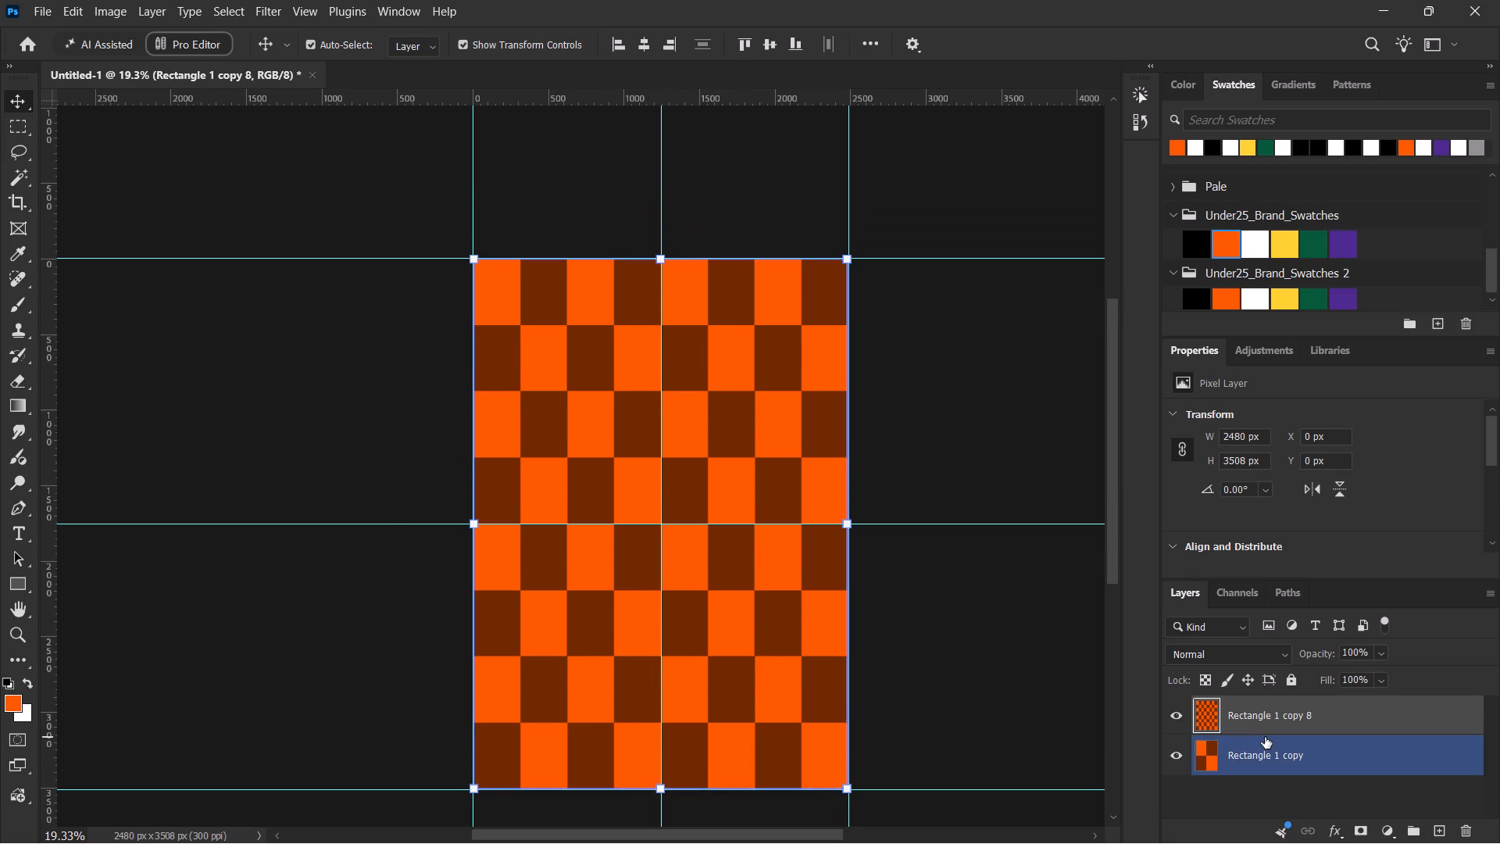
pyautogui.scroll(1, 1265, 737)
pyautogui.moveTo(850, 786); pyautogui.dragTo(745, 609)
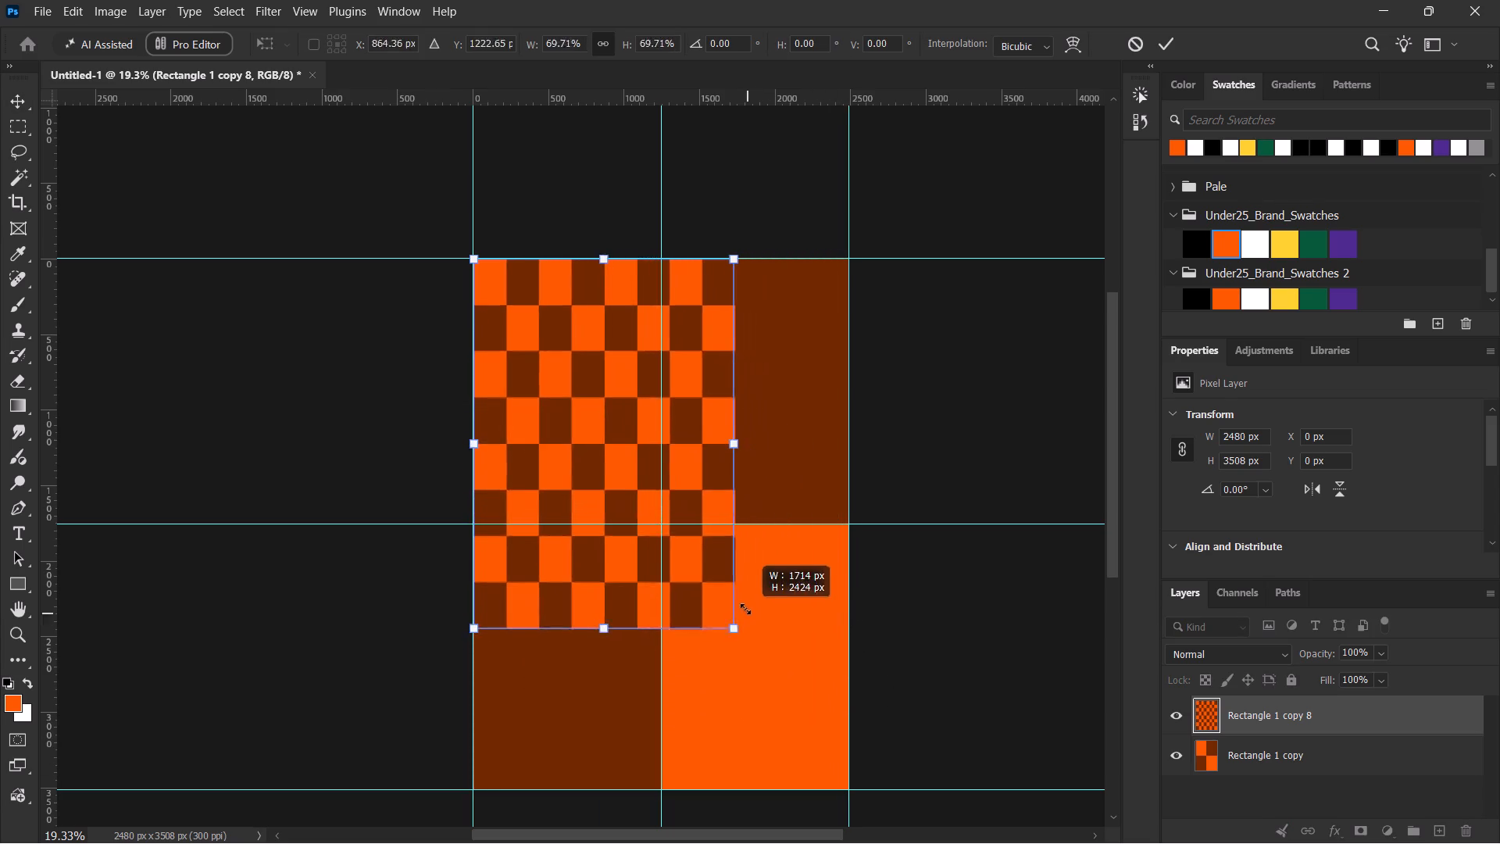
pyautogui.moveTo(745, 609); pyautogui.dragTo(684, 506)
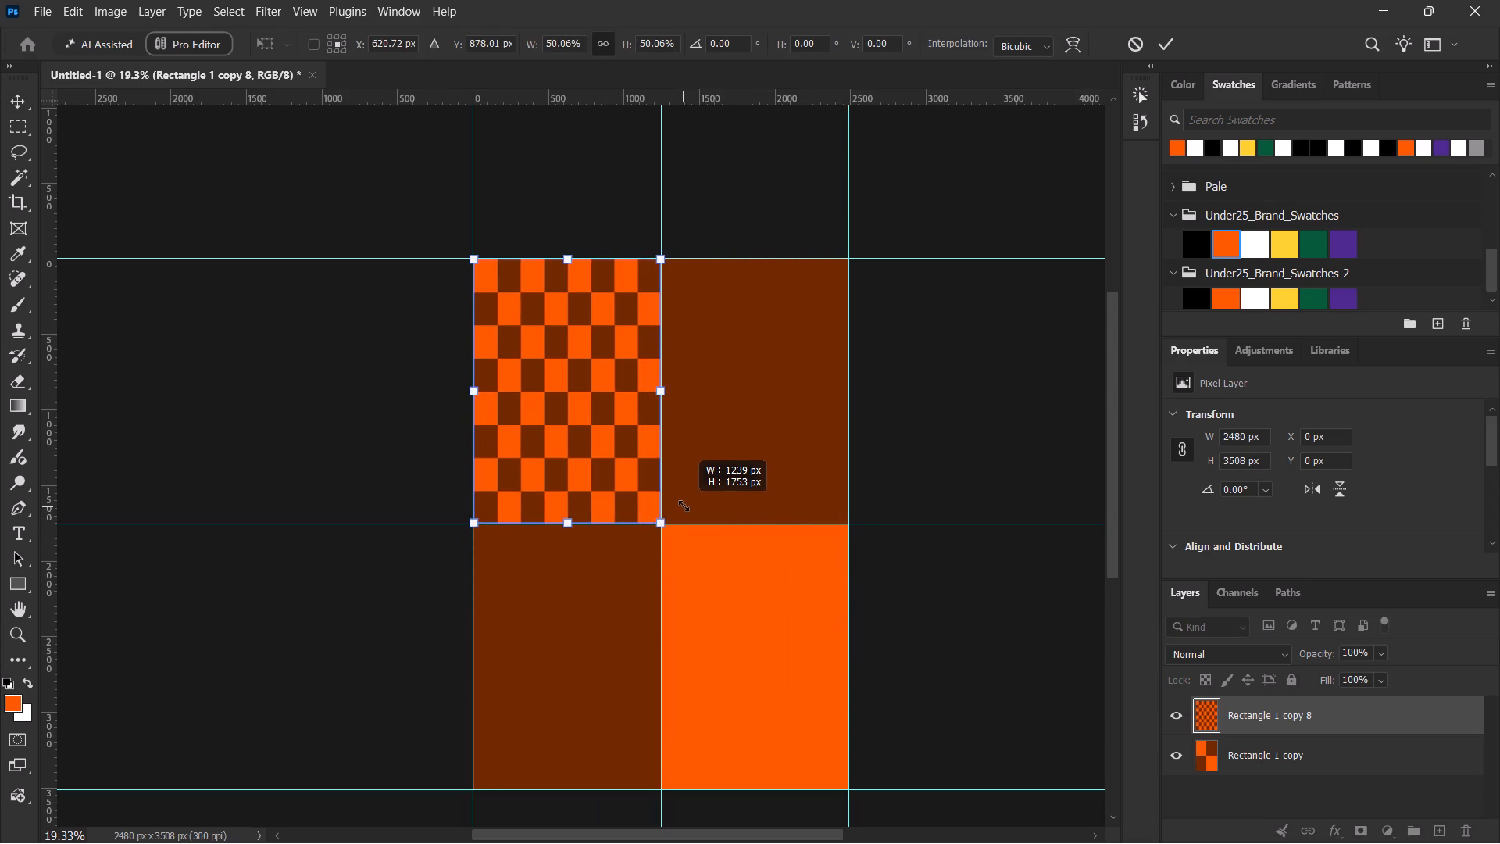
pyautogui.moveTo(684, 506); pyautogui.dragTo(685, 506)
pyautogui.click(1166, 39)
# Shrink the scaled checkerboard slightly to 1240 x 1755 px so its corner meets the centre guides exactly.
pyautogui.keyDown('alt'); pyautogui.scroll(4, 612, 495); pyautogui.keyUp('alt')
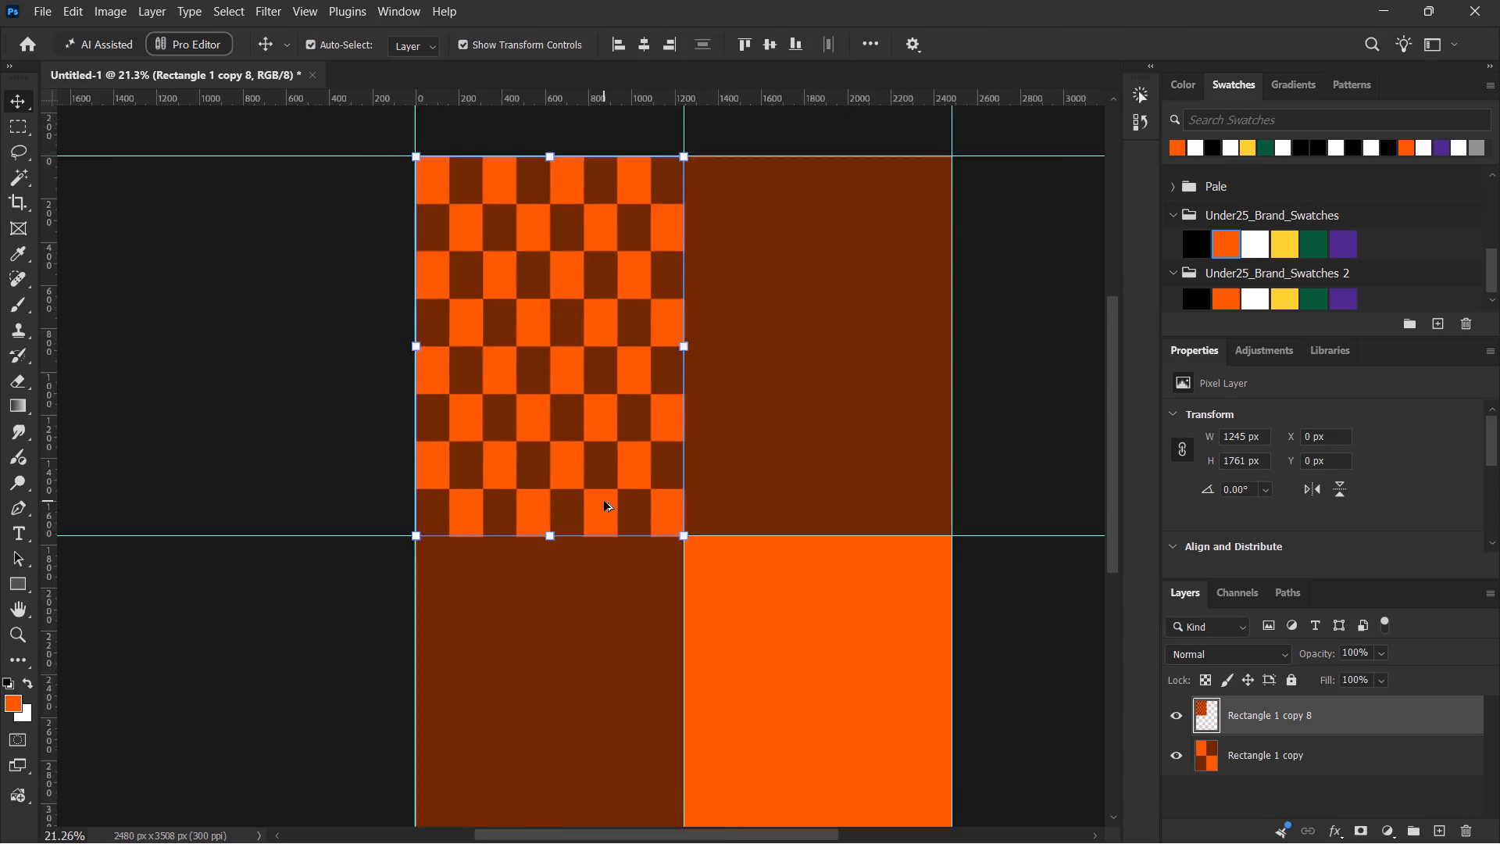
pyautogui.keyDown('alt'); pyautogui.scroll(11, 604, 501); pyautogui.keyUp('alt')
pyautogui.keyDown('alt'); pyautogui.scroll(5, 690, 556); pyautogui.keyUp('alt')
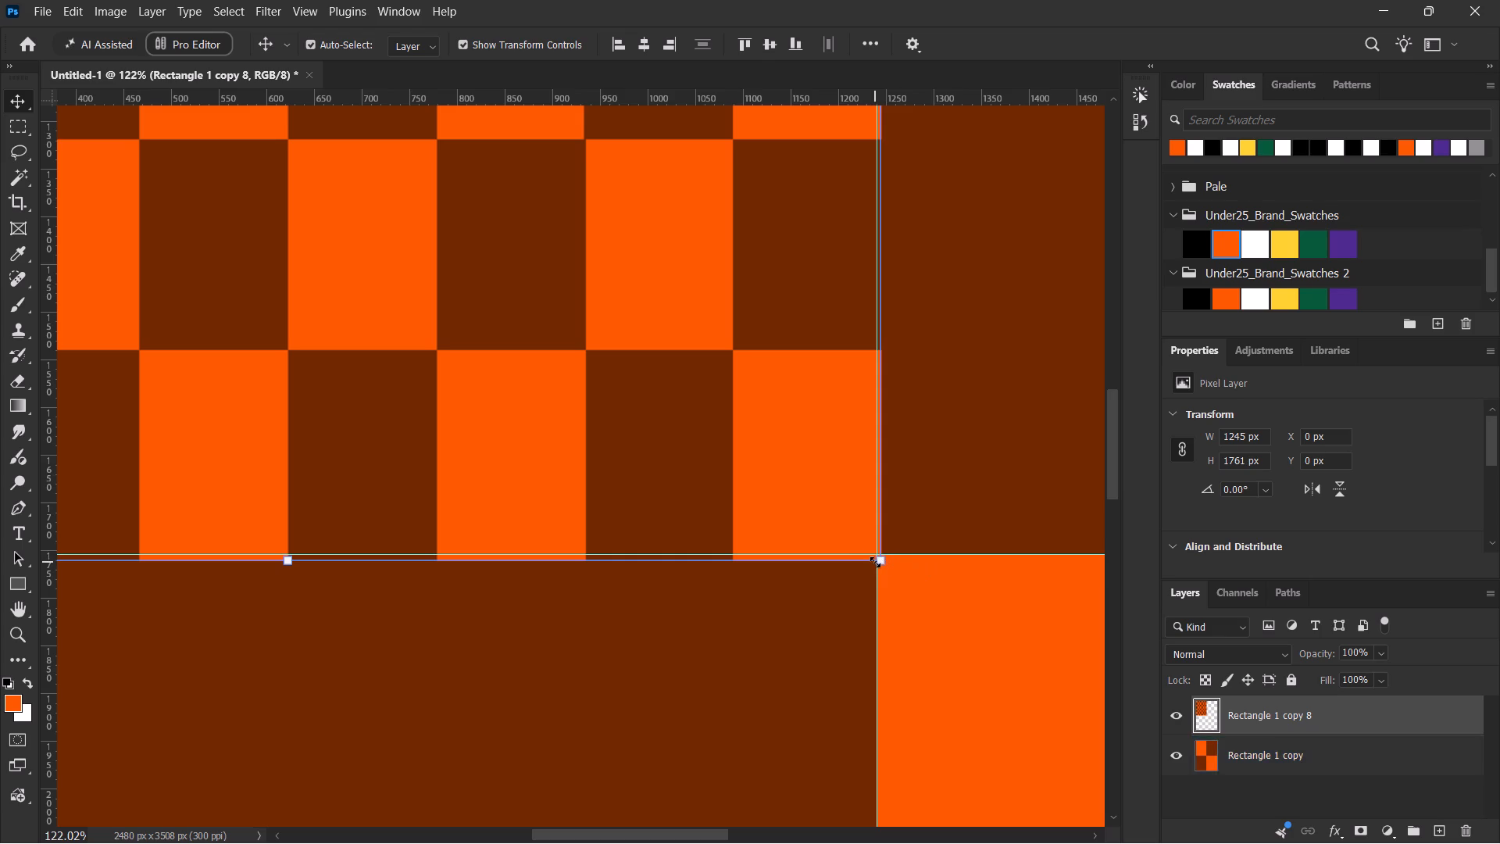
pyautogui.moveTo(884, 562); pyautogui.dragTo(880, 555)
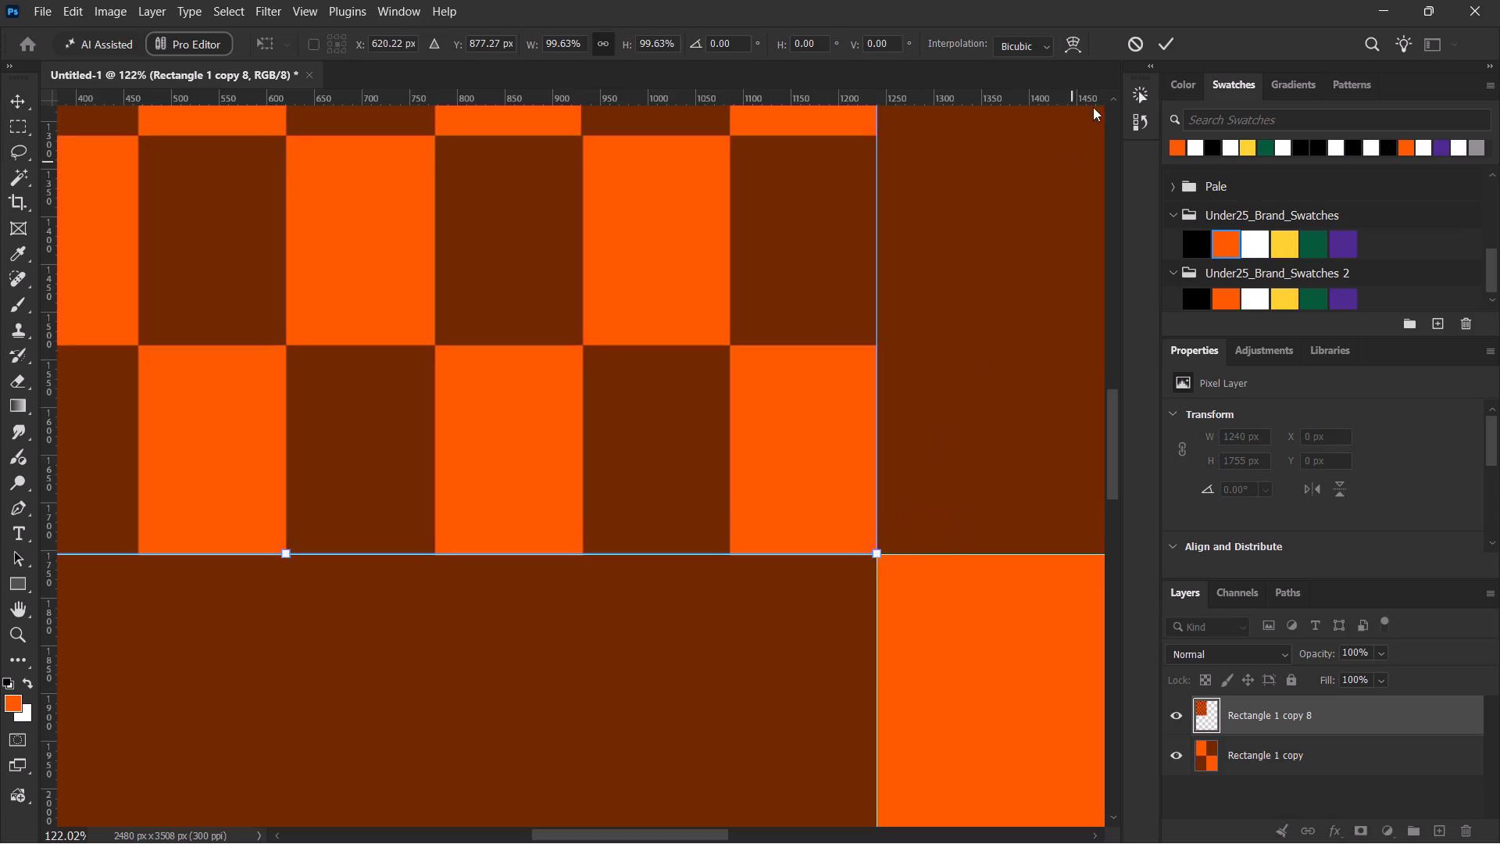
pyautogui.click(1166, 37)
# Copy the fine top-left checkerboard into the top-right, bottom-right and bottom-left quadrants, snapping each copy to the guides.
pyautogui.keyDown('alt'); pyautogui.scroll(-15, 552, 568); pyautogui.keyUp('alt')
pyautogui.keyDown('alt'); pyautogui.scroll(2, 535, 540); pyautogui.keyUp('alt')
pyautogui.keyDown('alt'); pyautogui.scroll(-5, 535, 540); pyautogui.keyUp('alt')
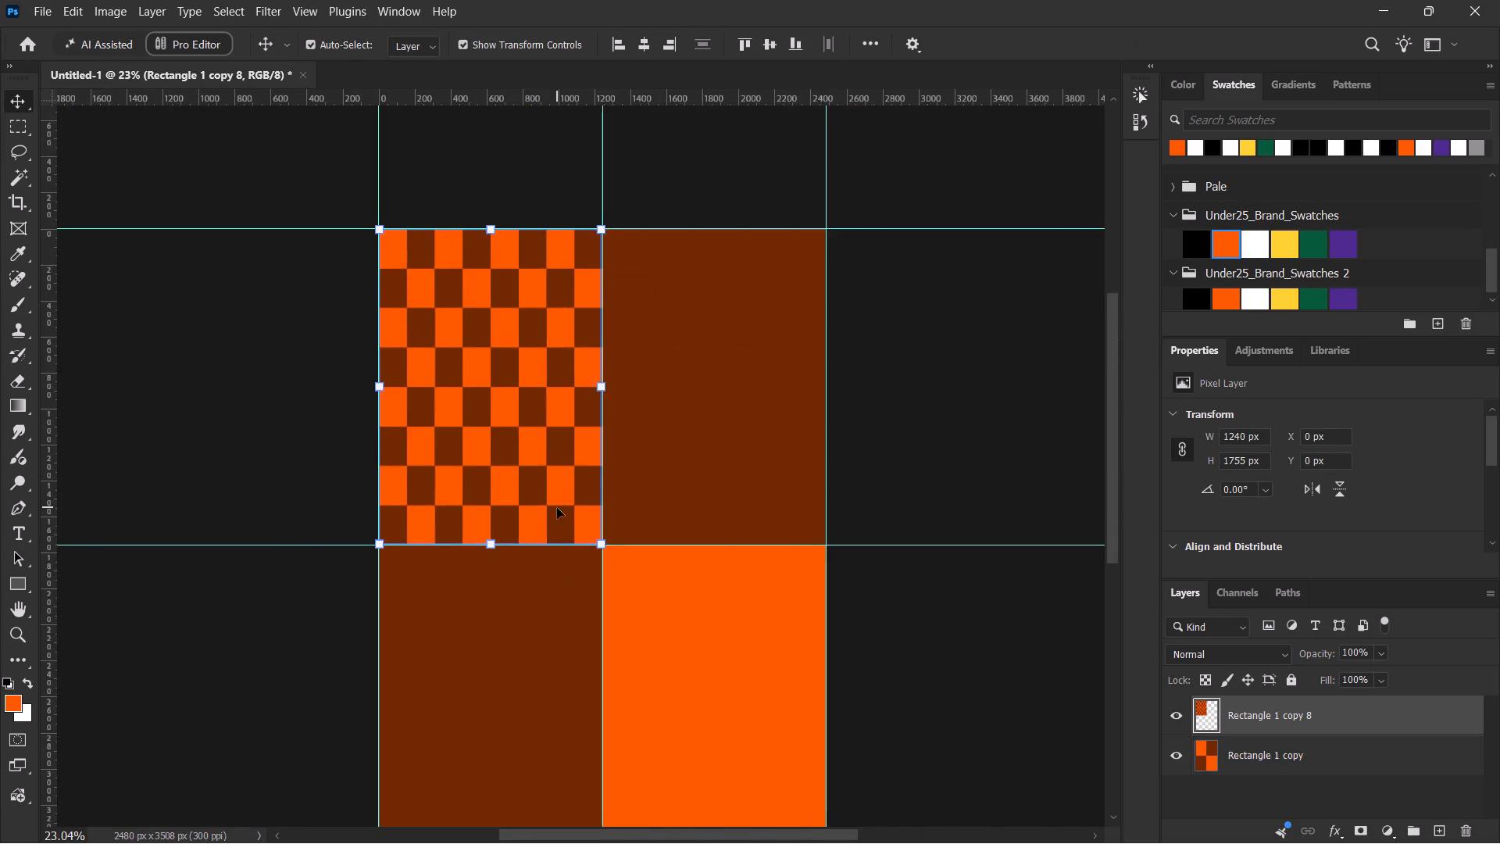
pyautogui.press('space')
pyautogui.moveTo(561, 510); pyautogui.dragTo(620, 435)
pyautogui.keyDown('alt'); pyautogui.keyDown('shift'); pyautogui.moveTo(584, 359); pyautogui.dragTo(808, 375); pyautogui.keyUp('shift'); pyautogui.keyUp('alt')
pyautogui.keyDown('alt'); pyautogui.keyDown('shift'); pyautogui.moveTo(808, 345); pyautogui.dragTo(800, 659); pyautogui.keyUp('shift'); pyautogui.keyUp('alt')
pyautogui.keyDown('alt'); pyautogui.keyDown('shift'); pyautogui.moveTo(800, 659); pyautogui.dragTo(778, 659); pyautogui.keyUp('shift'); pyautogui.keyUp('alt')
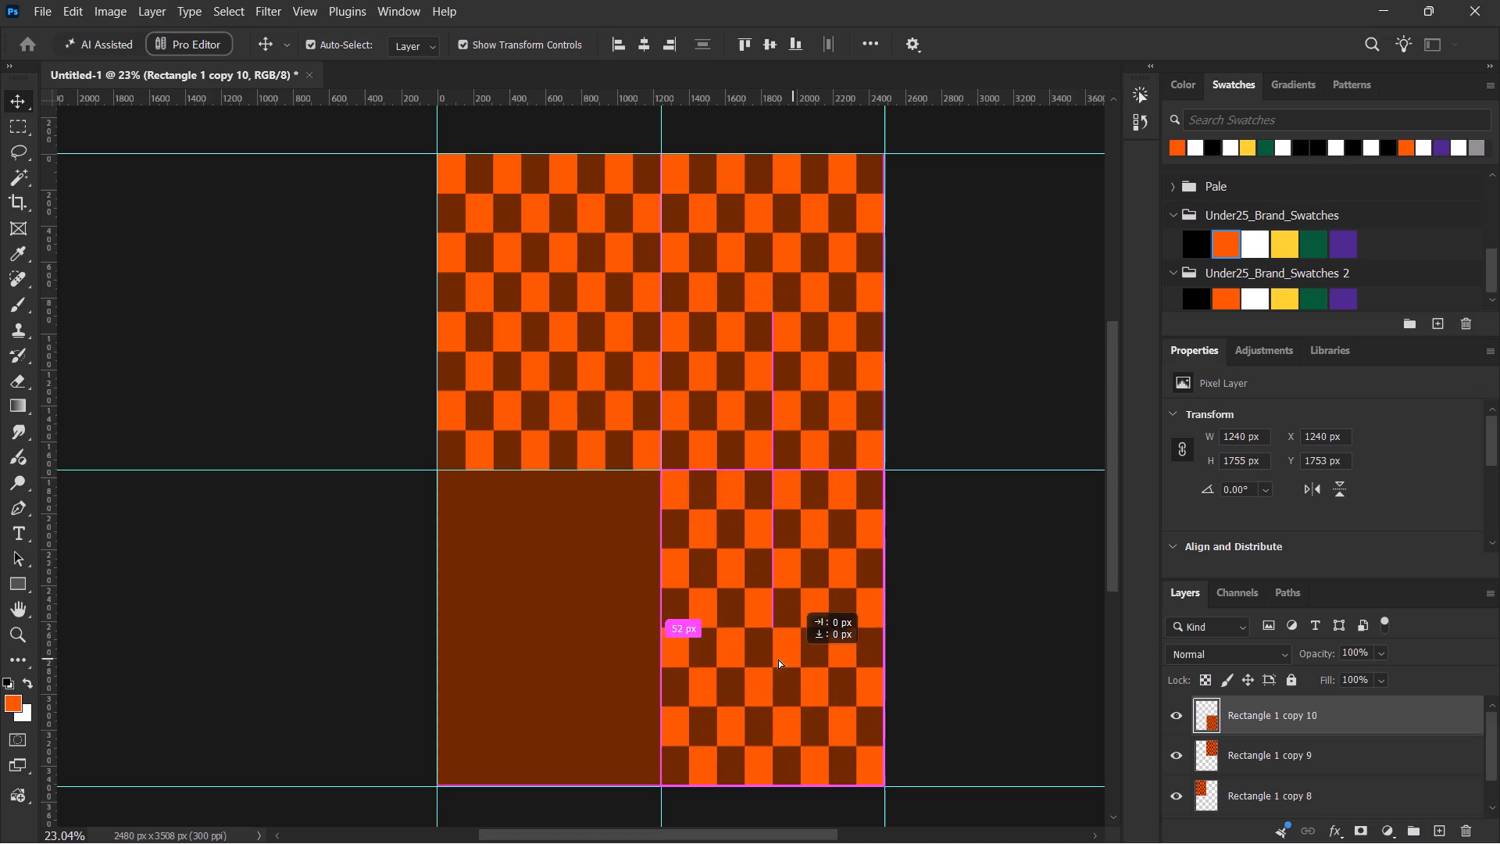
pyautogui.keyDown('alt'); pyautogui.keyDown('shift'); pyautogui.moveTo(778, 659); pyautogui.dragTo(583, 649); pyautogui.keyUp('shift'); pyautogui.keyUp('alt')
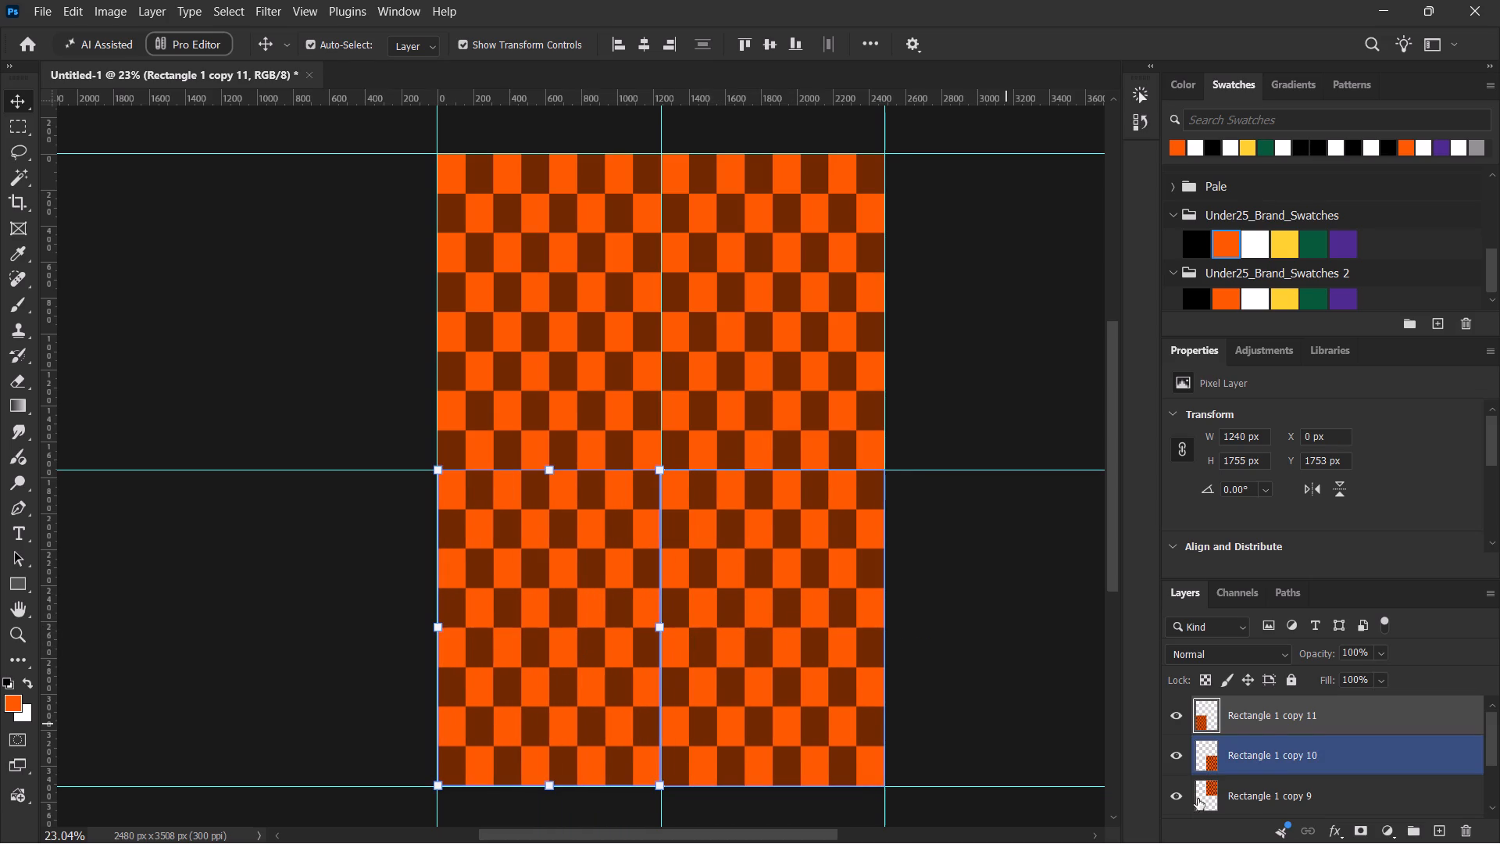
# Merge the four fine checkerboard quadrant layers into one, leaving out the large original checkerboard layer.
pyautogui.scroll(-1, 1316, 768)
pyautogui.scroll(1, 1313, 767)
pyautogui.scroll(-4, 1313, 767)
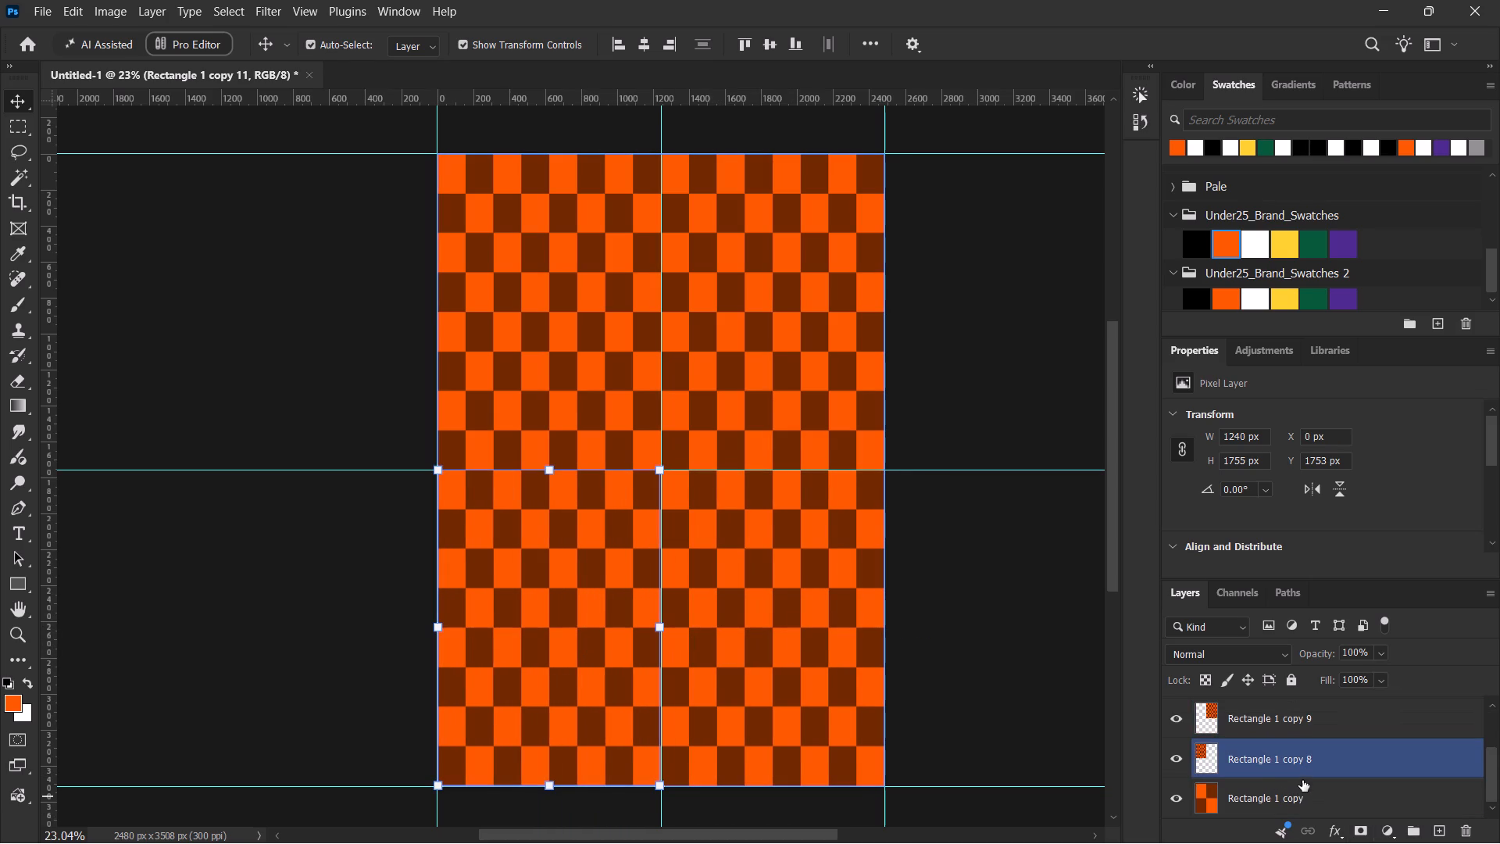
pyautogui.scroll(4, 1302, 780)
pyautogui.keyDown('ctrl'); pyautogui.click(1346, 749); pyautogui.keyUp('ctrl')
pyautogui.keyDown('ctrl'); pyautogui.click(1300, 792); pyautogui.keyUp('ctrl')
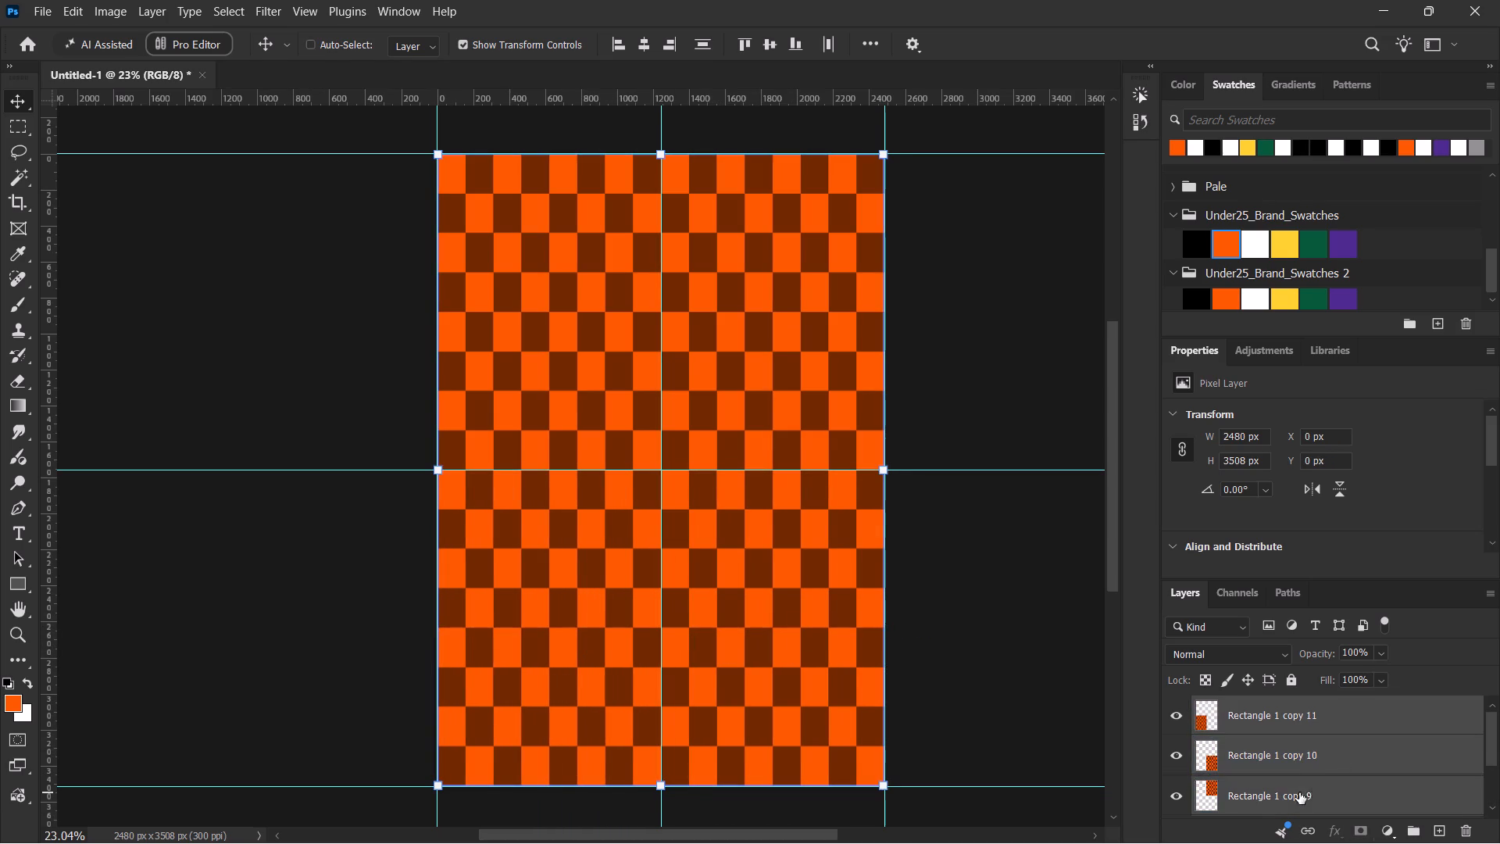
pyautogui.scroll(-1, 1298, 784)
pyautogui.keyDown('ctrl'); pyautogui.click(1269, 786); pyautogui.keyUp('ctrl')
pyautogui.hotkey('ctrl', 'e')
# Set the merged fine checkerboard layer's opacity to 49%.
pyautogui.scroll(2, 1277, 754)
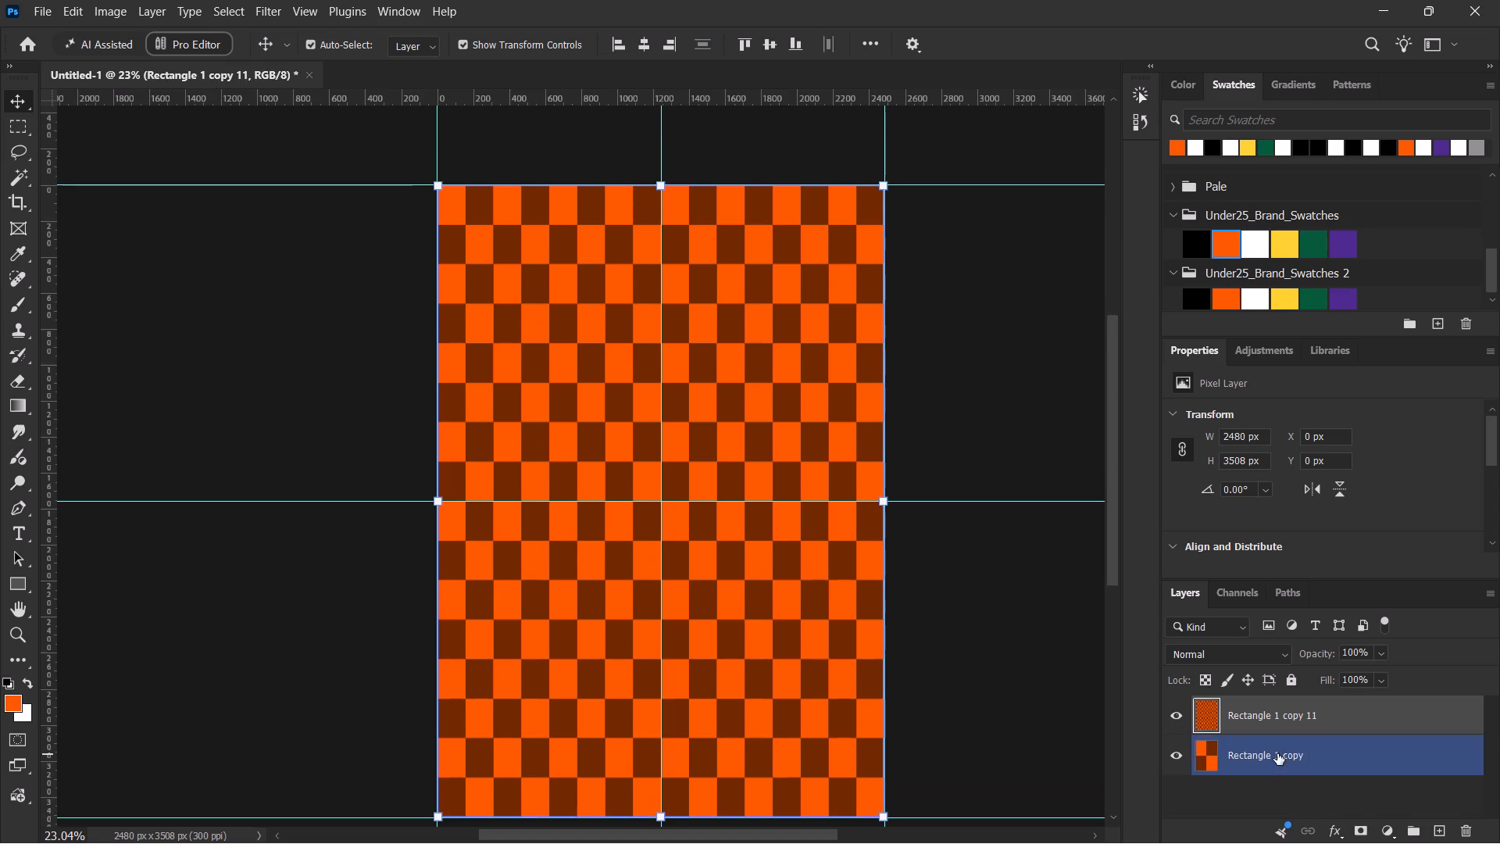
pyautogui.scroll(1, 1277, 753)
pyautogui.click(1384, 647)
pyautogui.moveTo(1363, 673); pyautogui.dragTo(1356, 671)
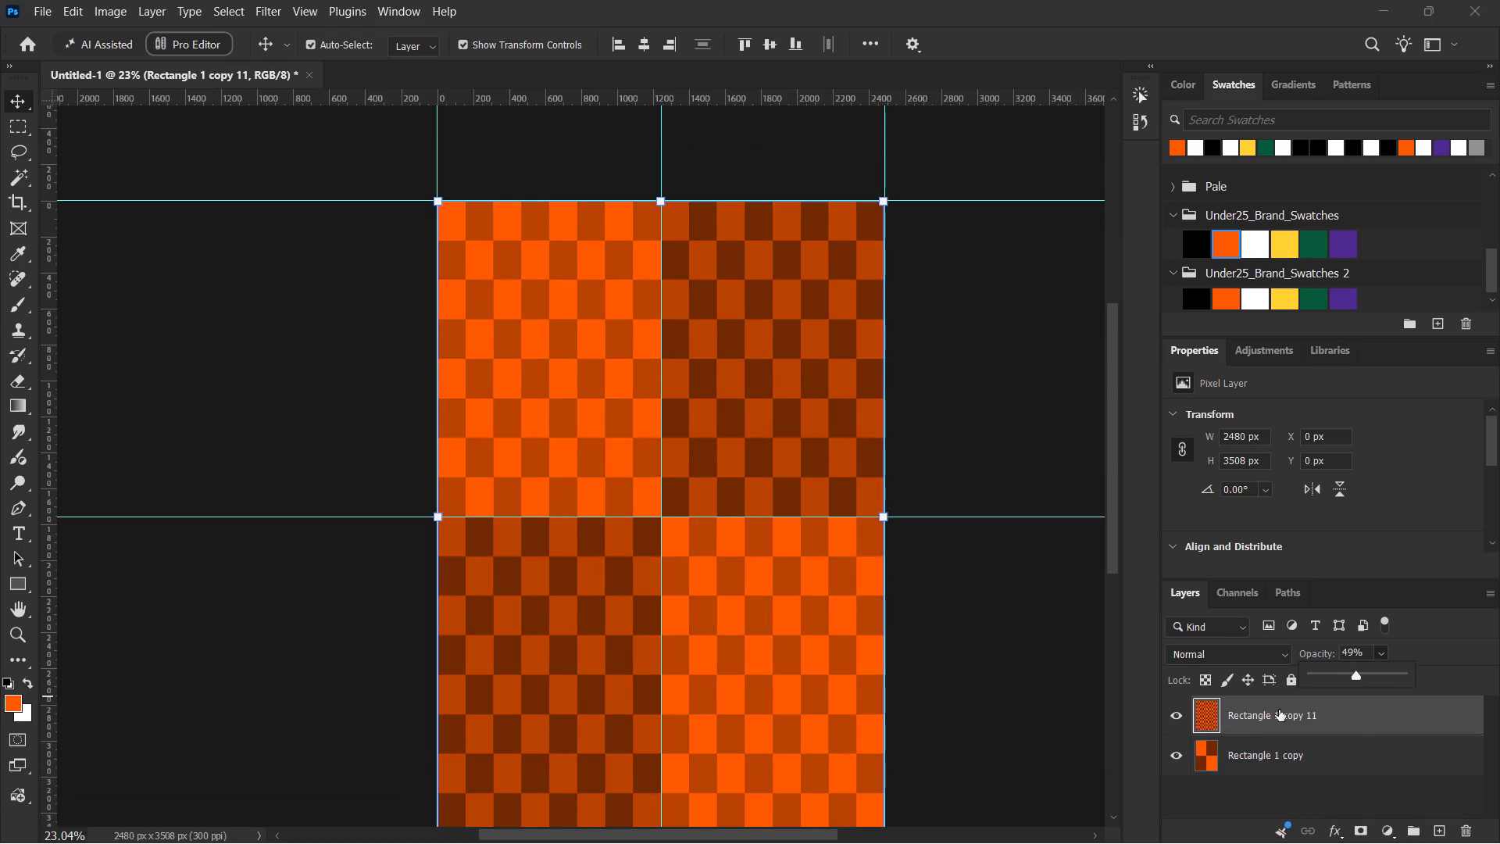
# Hide the large original checkerboard layer and add a black solid colour fill layer directly beneath the fine checkerboard.
pyautogui.click(1171, 753)
pyautogui.click(1312, 763)
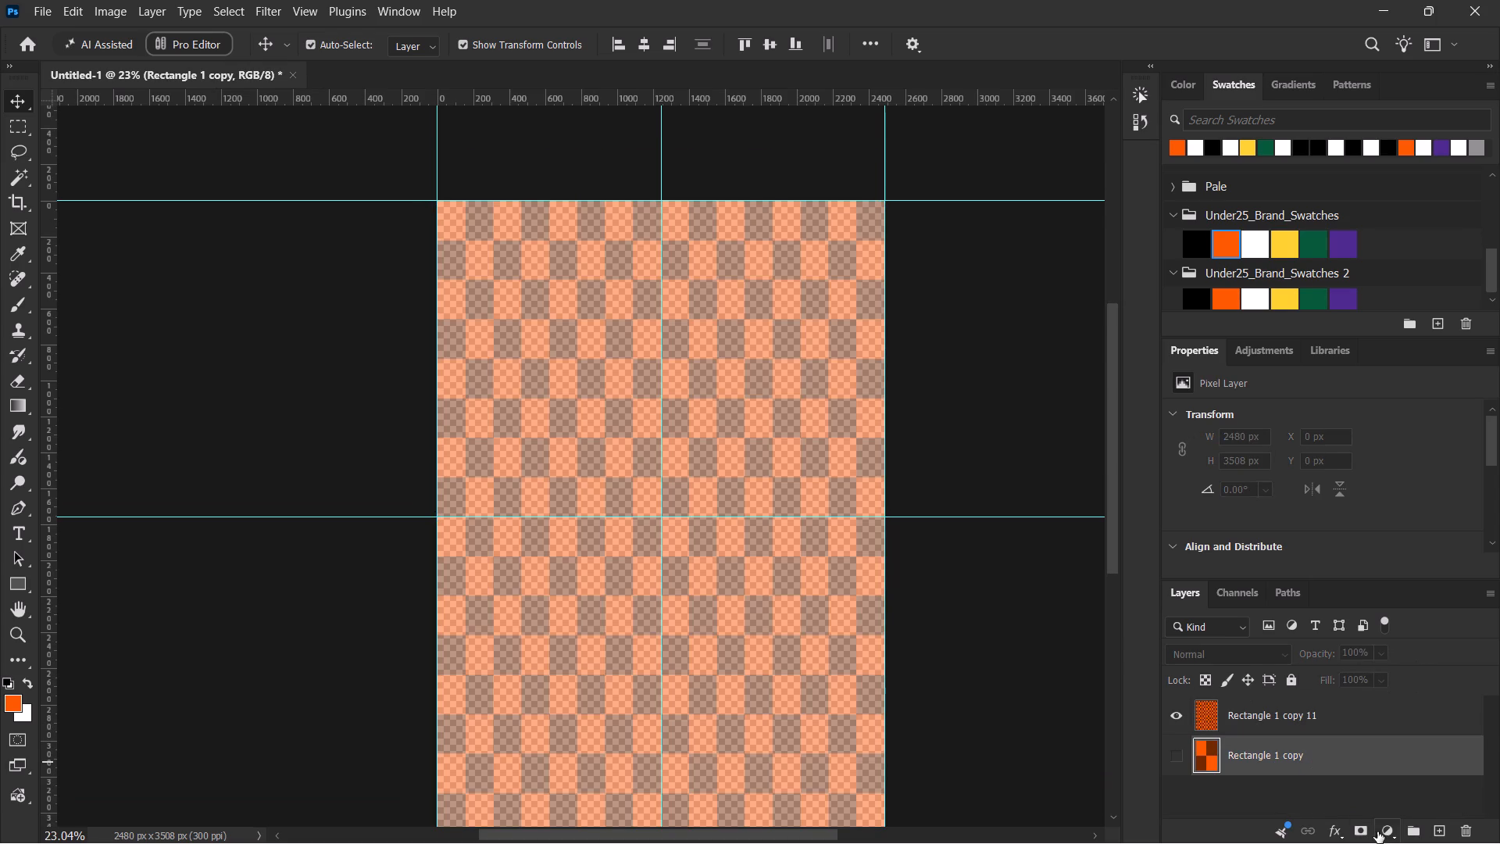
pyautogui.click(1394, 828)
pyautogui.click(1391, 786)
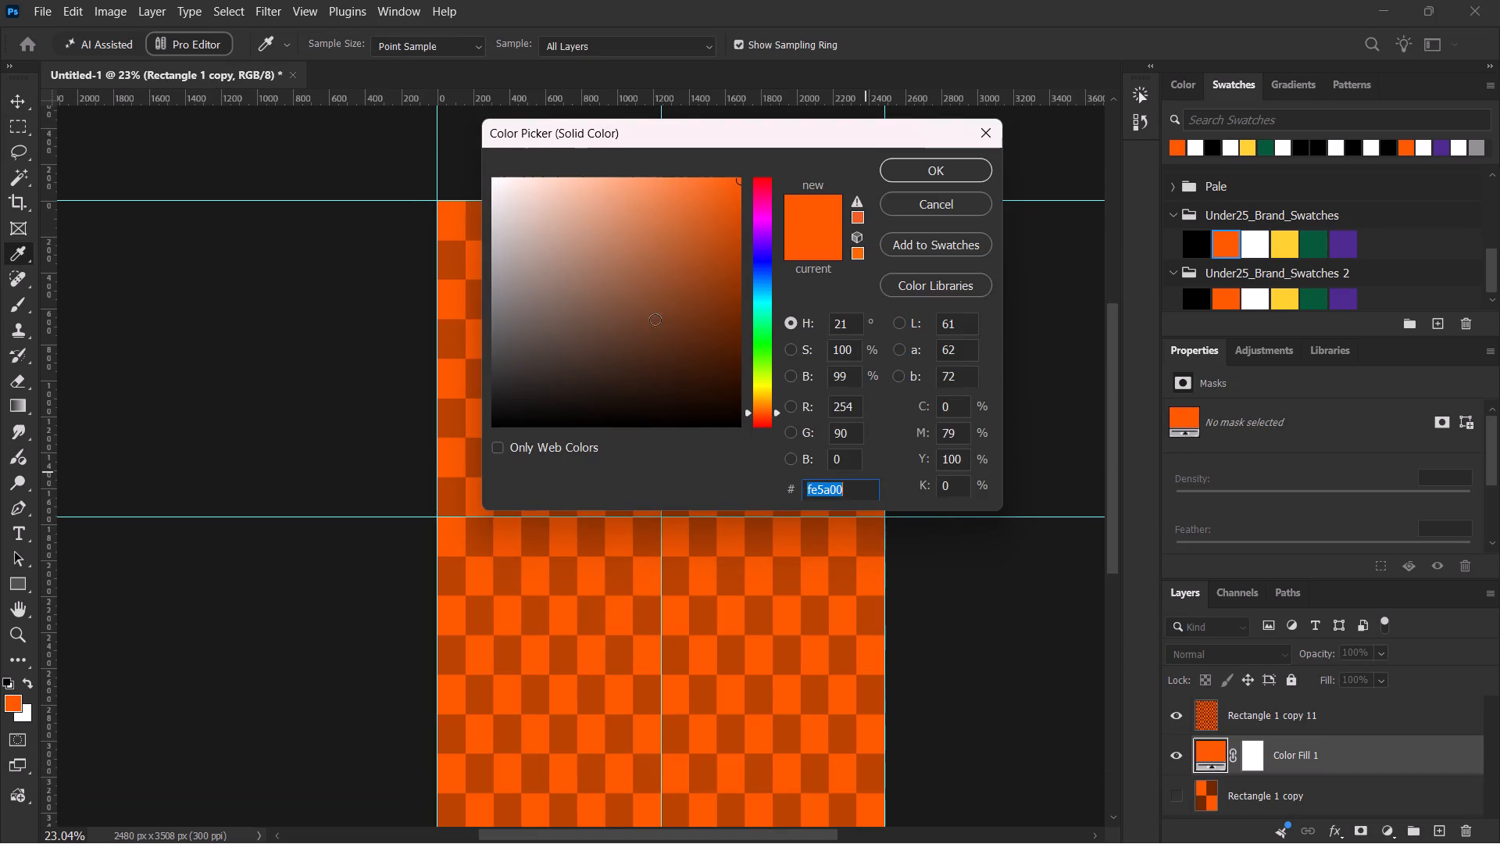
pyautogui.moveTo(613, 311); pyautogui.dragTo(268, 600)
pyautogui.click(953, 168)
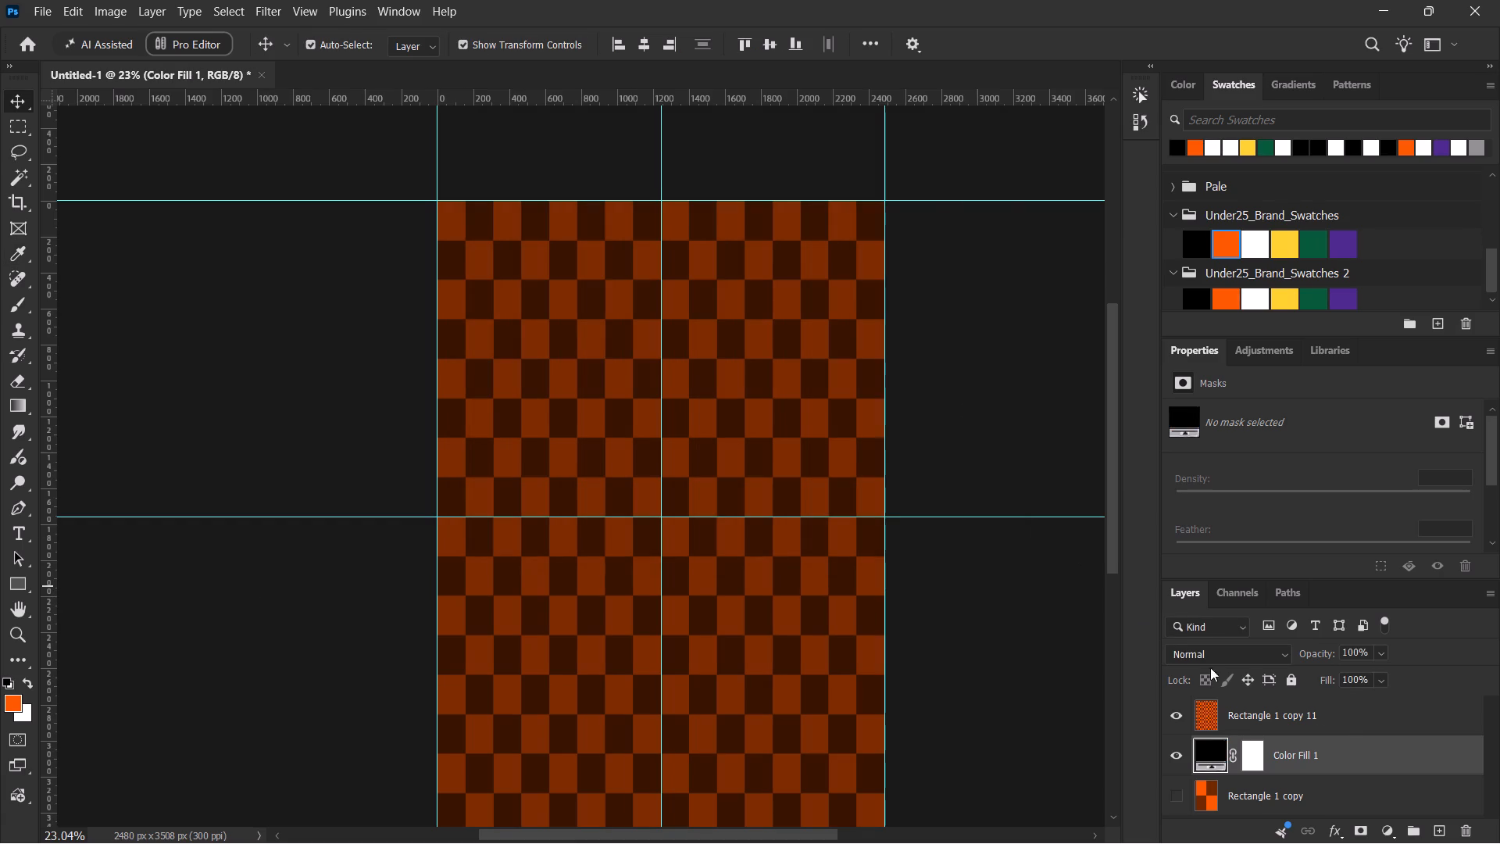
# Raise the fine checkerboard layer's opacity to 70%.
pyautogui.scroll(1, 1342, 722)
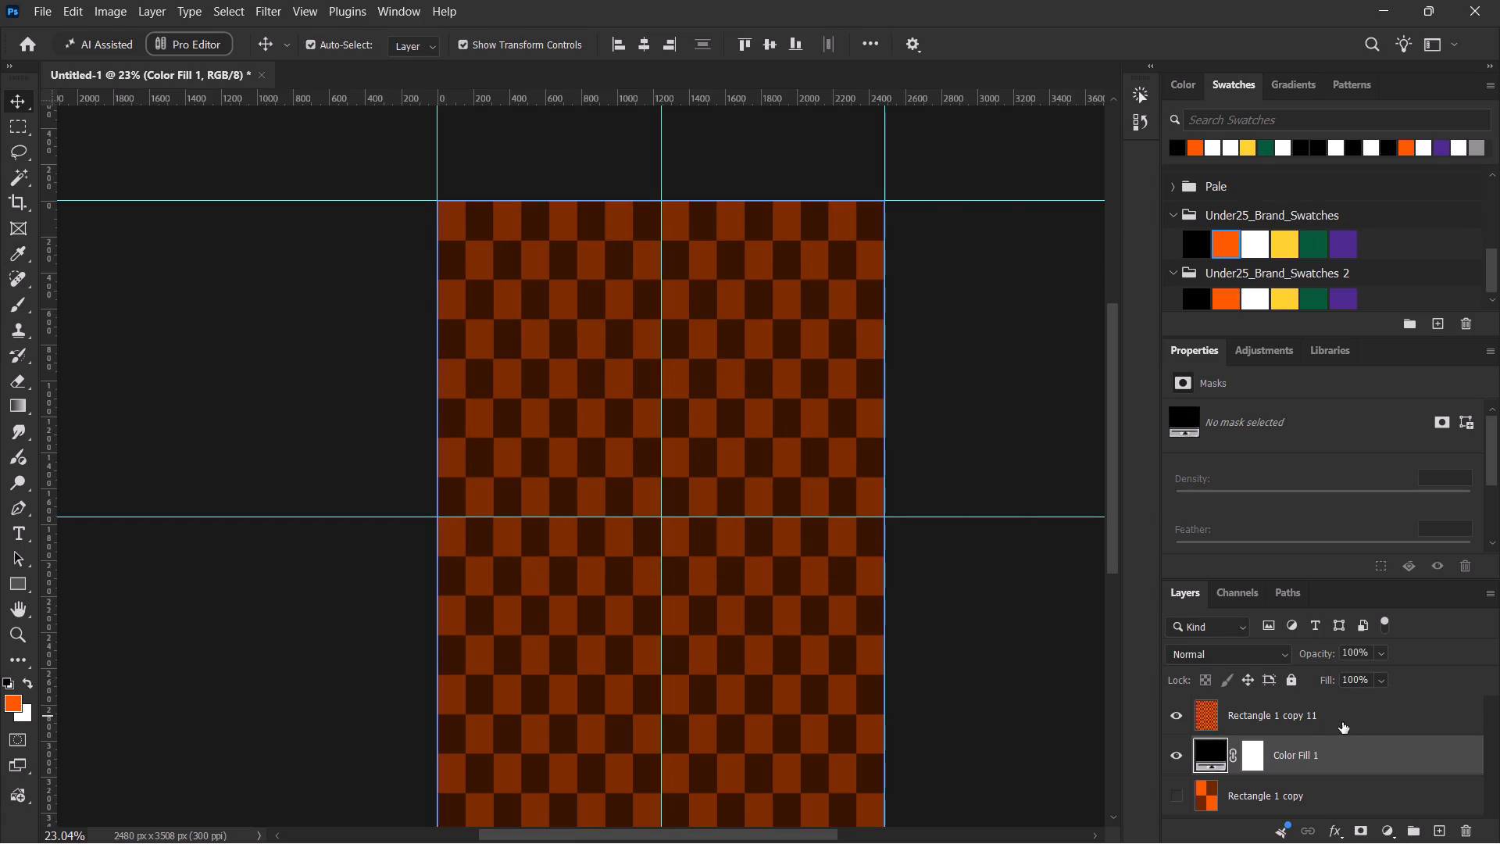
pyautogui.doubleClick(1342, 722)
pyautogui.click(1384, 645)
pyautogui.click(1331, 278)
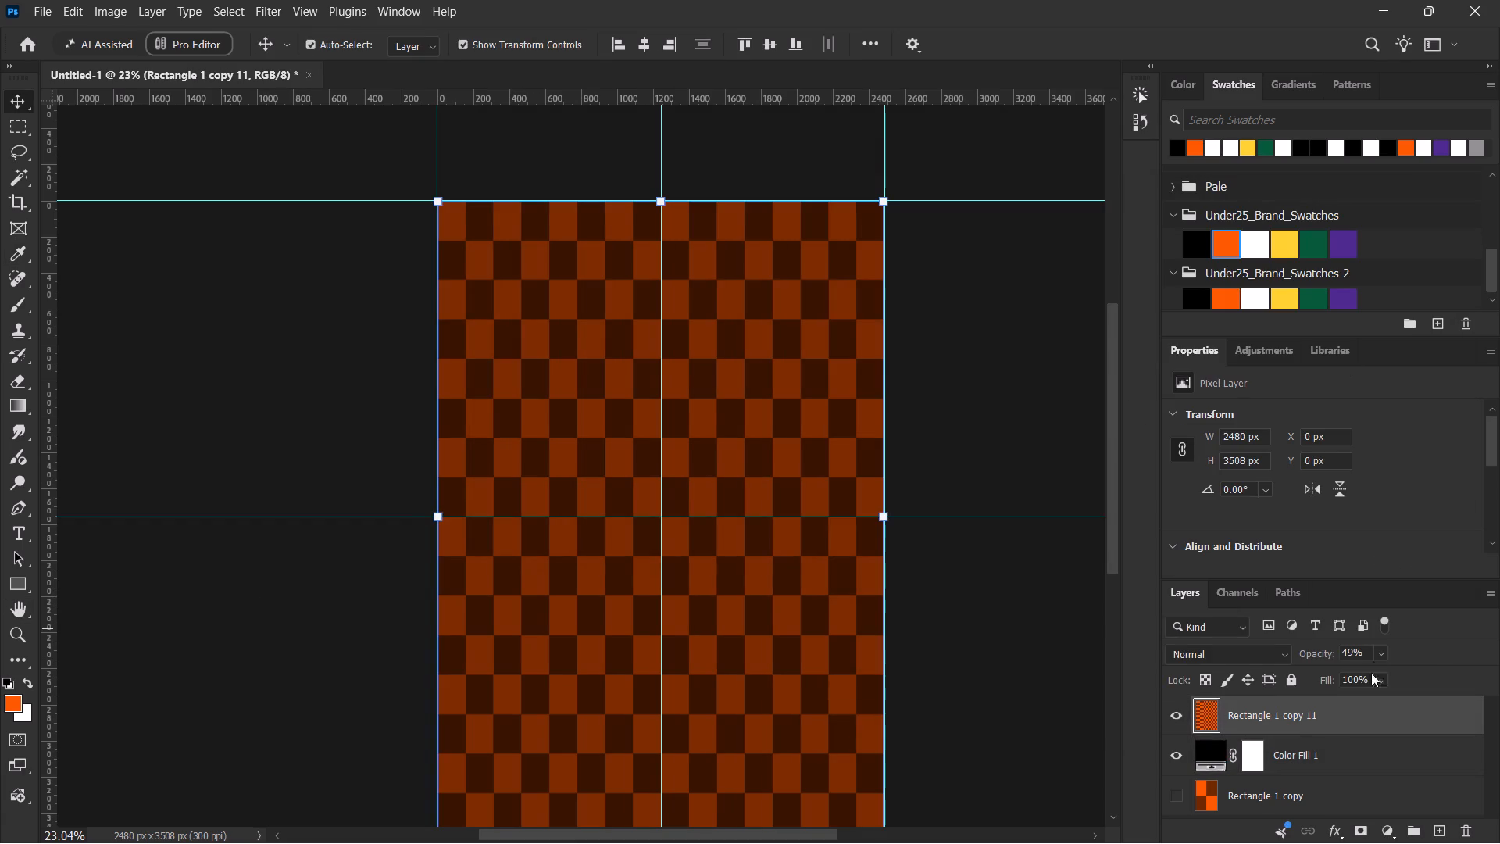
pyautogui.click(1384, 654)
pyautogui.moveTo(1395, 675); pyautogui.dragTo(1424, 678)
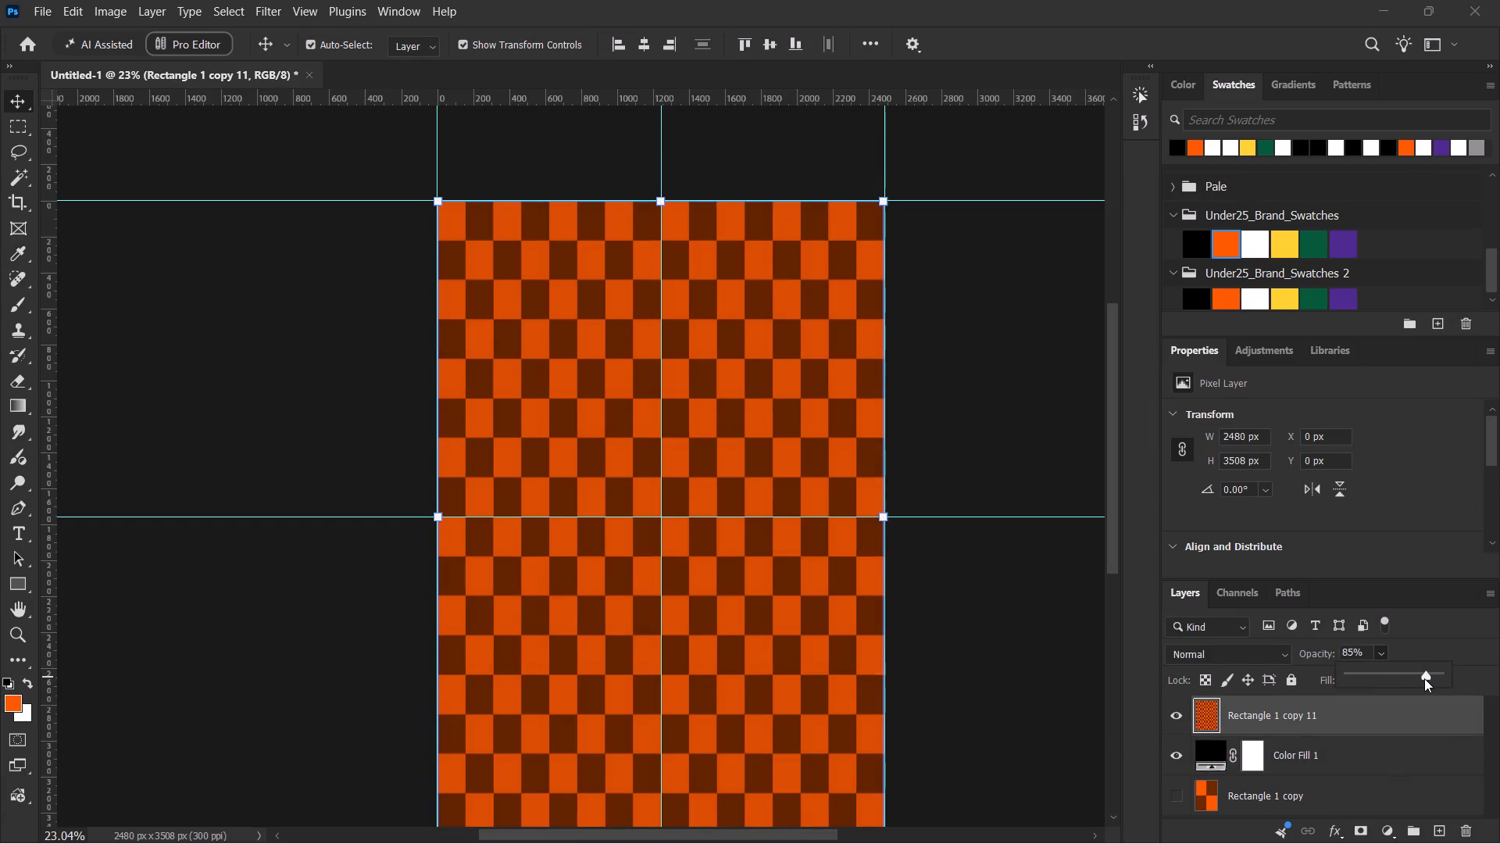
pyautogui.moveTo(1424, 678); pyautogui.dragTo(1412, 686)
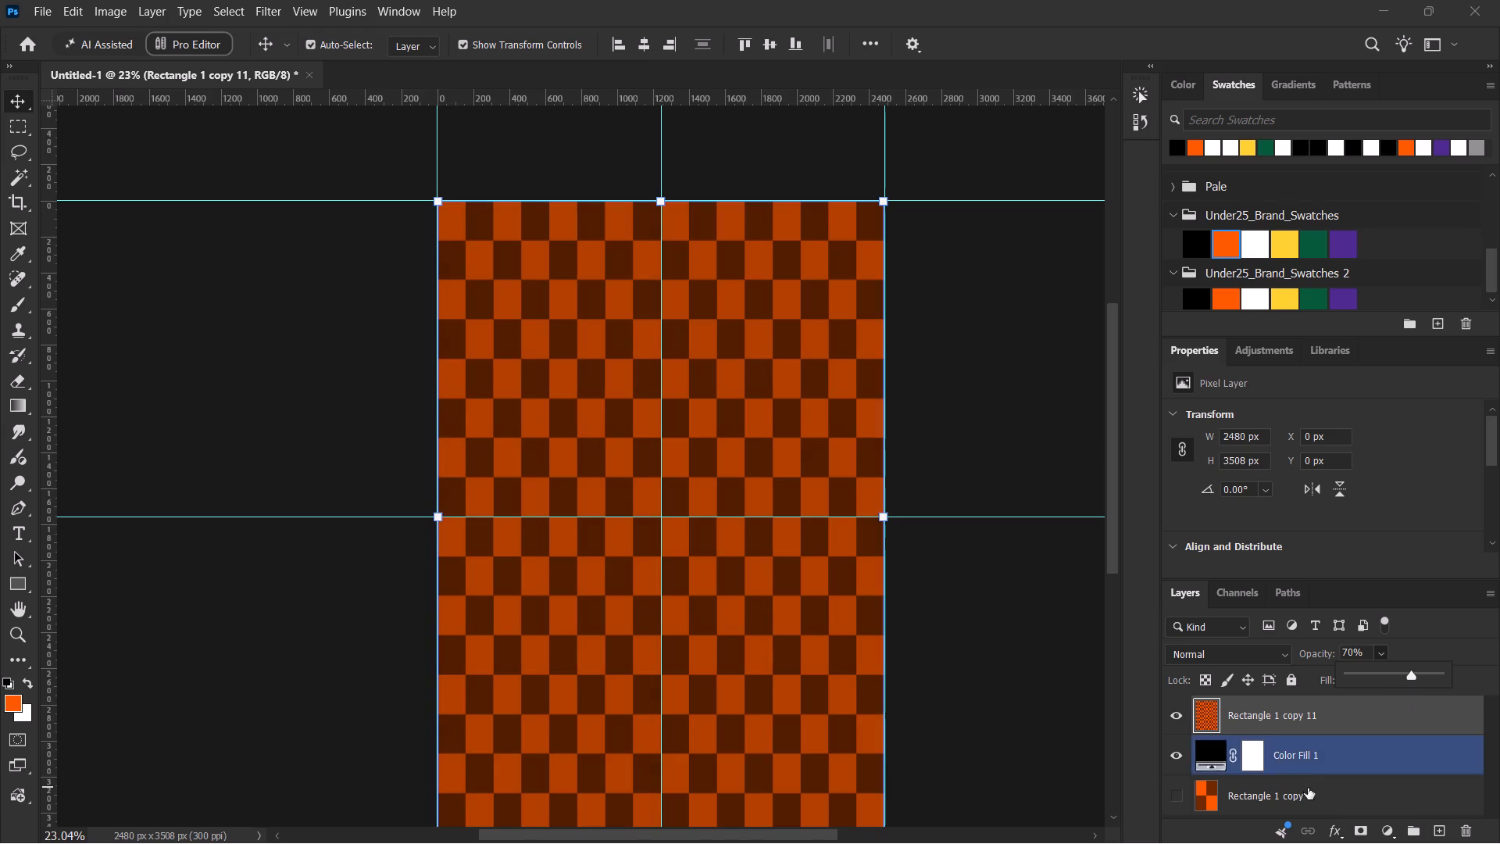
pyautogui.click(1350, 724)
# Place the runner image download.jpg from the Downloads folder into the poster above the checkerboard.
pyautogui.hotkey('alt', 'Tab')
pyautogui.hotkey('alt', 'Tab')
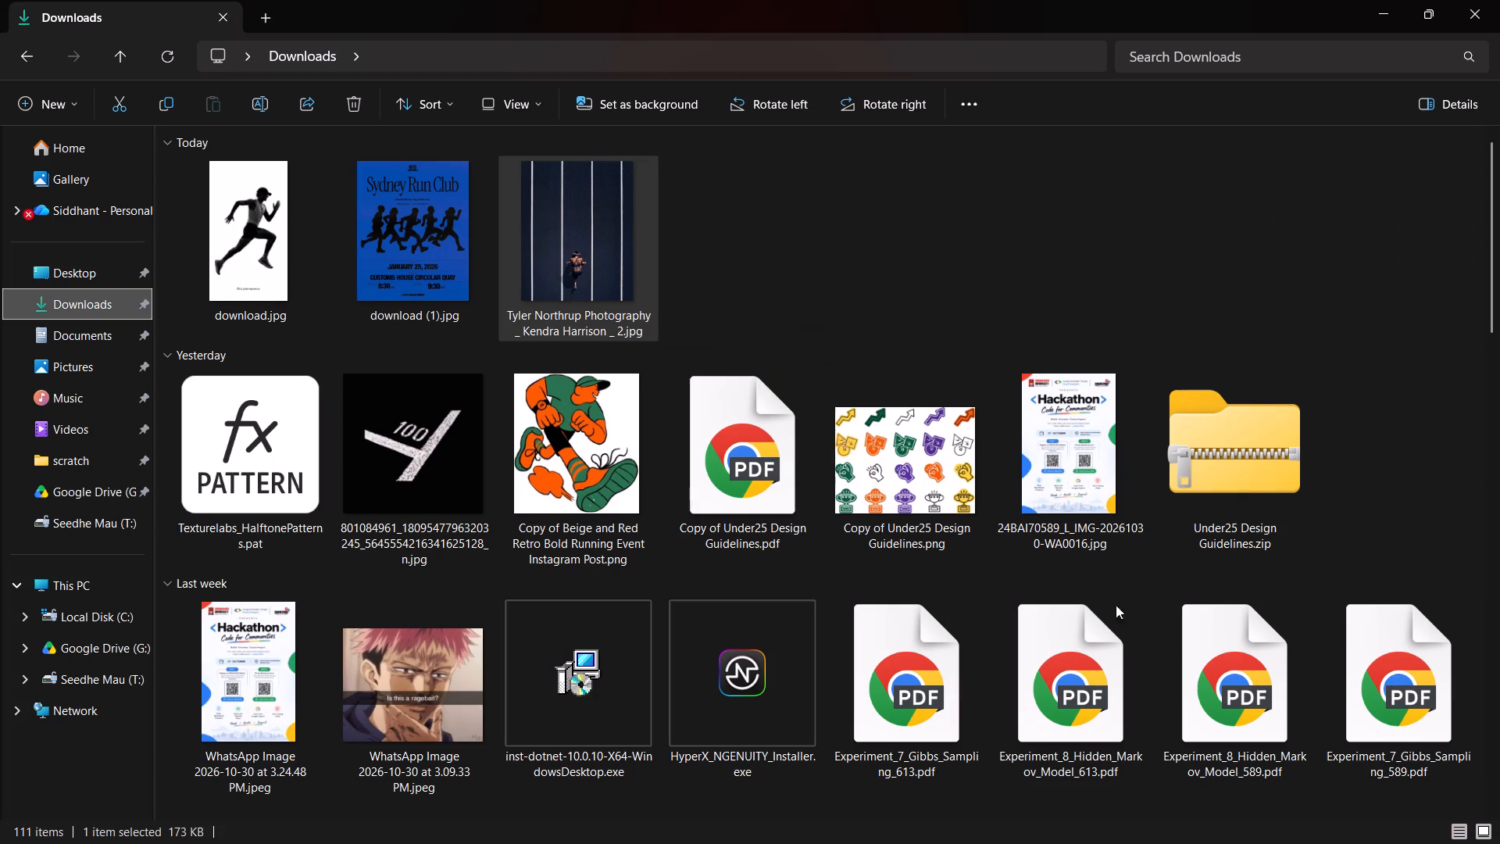
pyautogui.moveTo(236, 233); pyautogui.dragTo(608, 531)
pyautogui.hotkey('alt', 'Tab')
pyautogui.click(1175, 42)
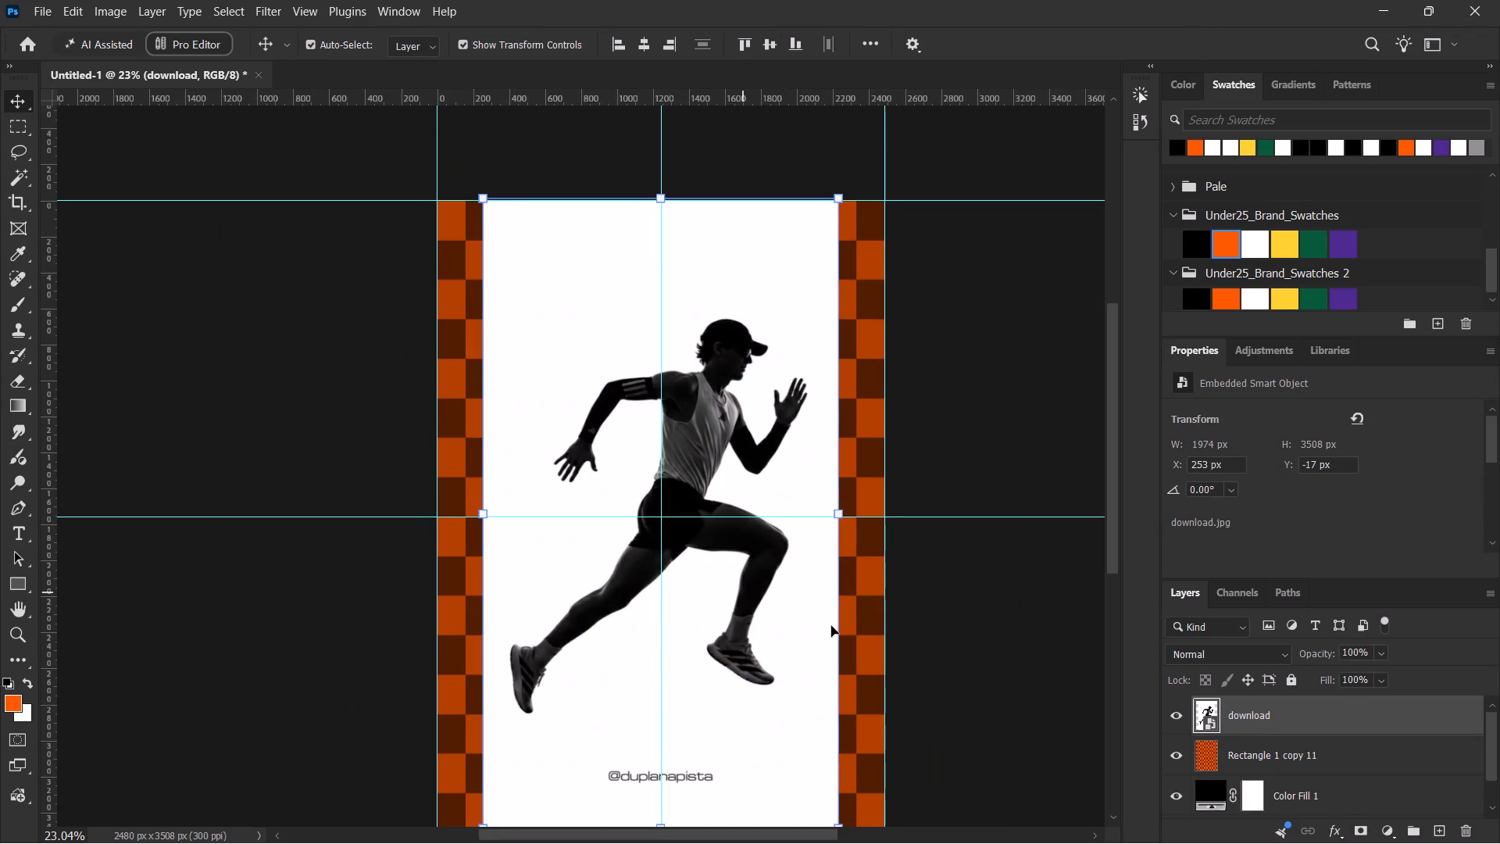
# Rasterize the placed runner layer and delete its white background using the Magic Wand.
pyautogui.rightClick(1329, 727)
pyautogui.click(1334, 662)
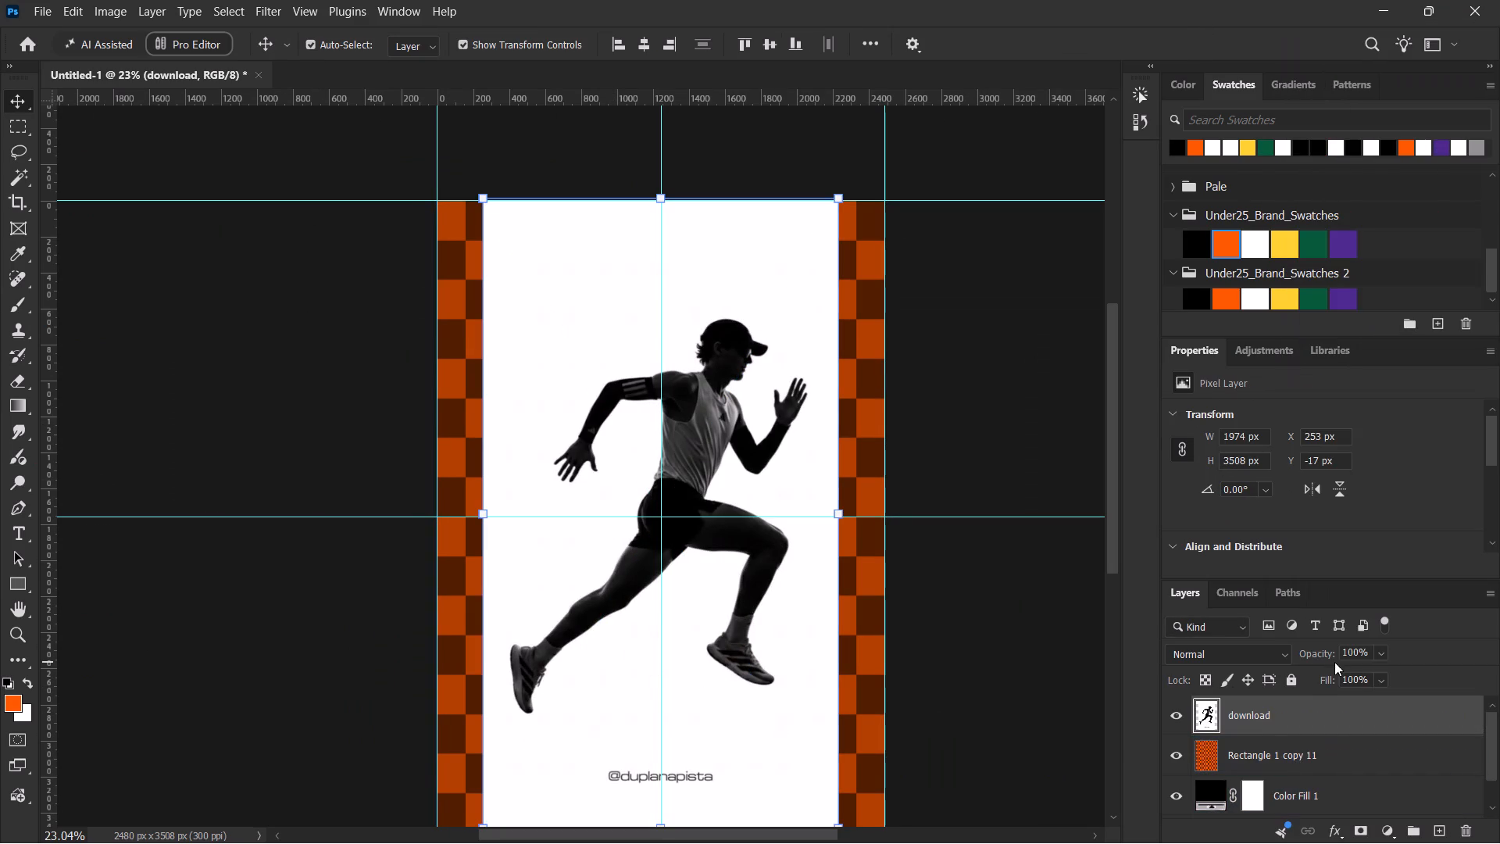
pyautogui.press('w')
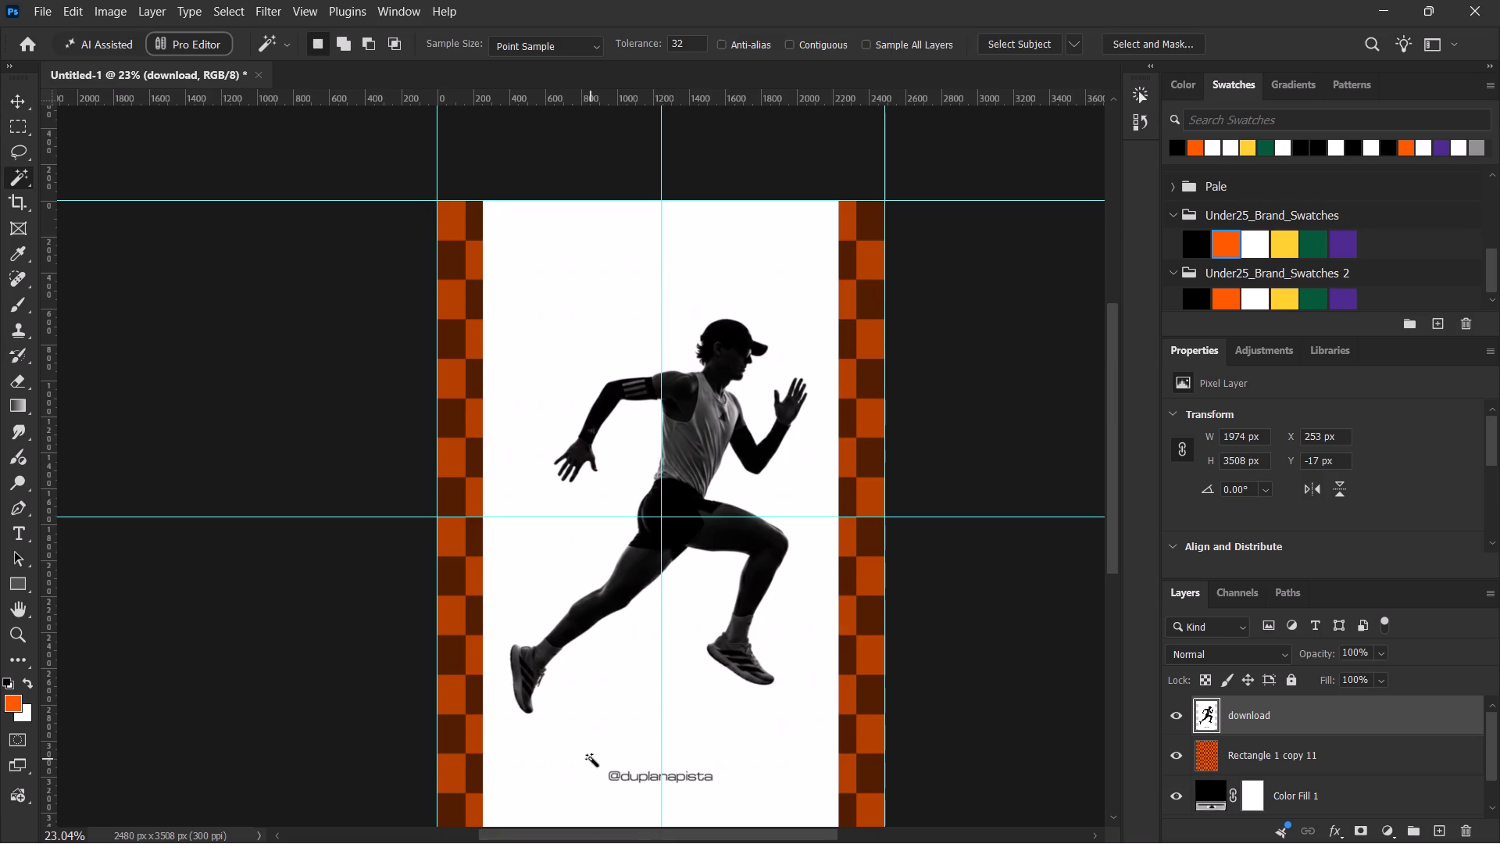
pyautogui.click(591, 758)
pyautogui.press('Delete')
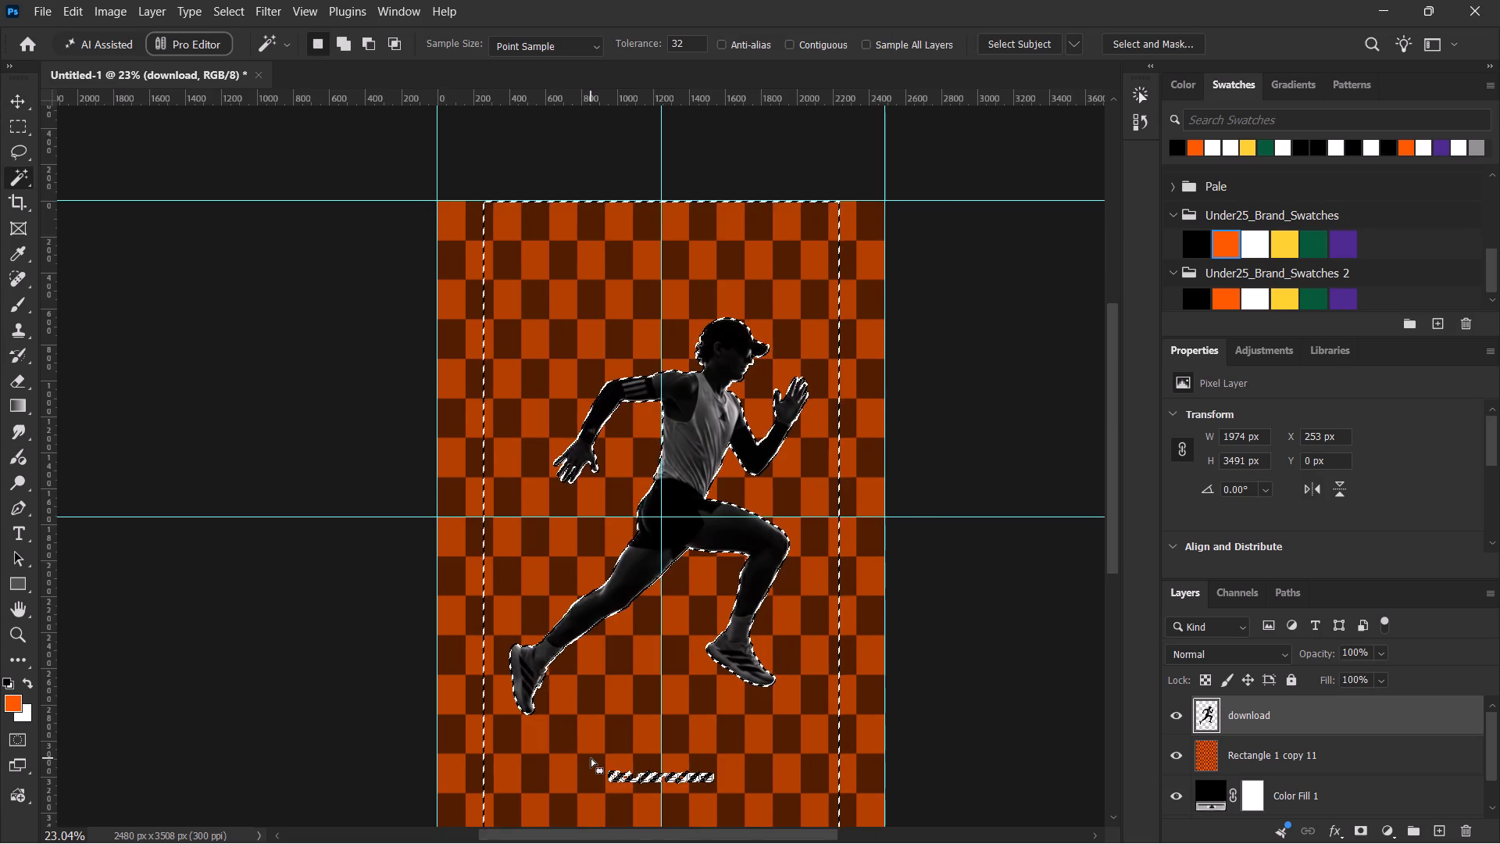
pyautogui.hotkey('ctrl', 'd')
# Delete the leftover watermark text below the runner with a rectangular selection.
pyautogui.press('m')
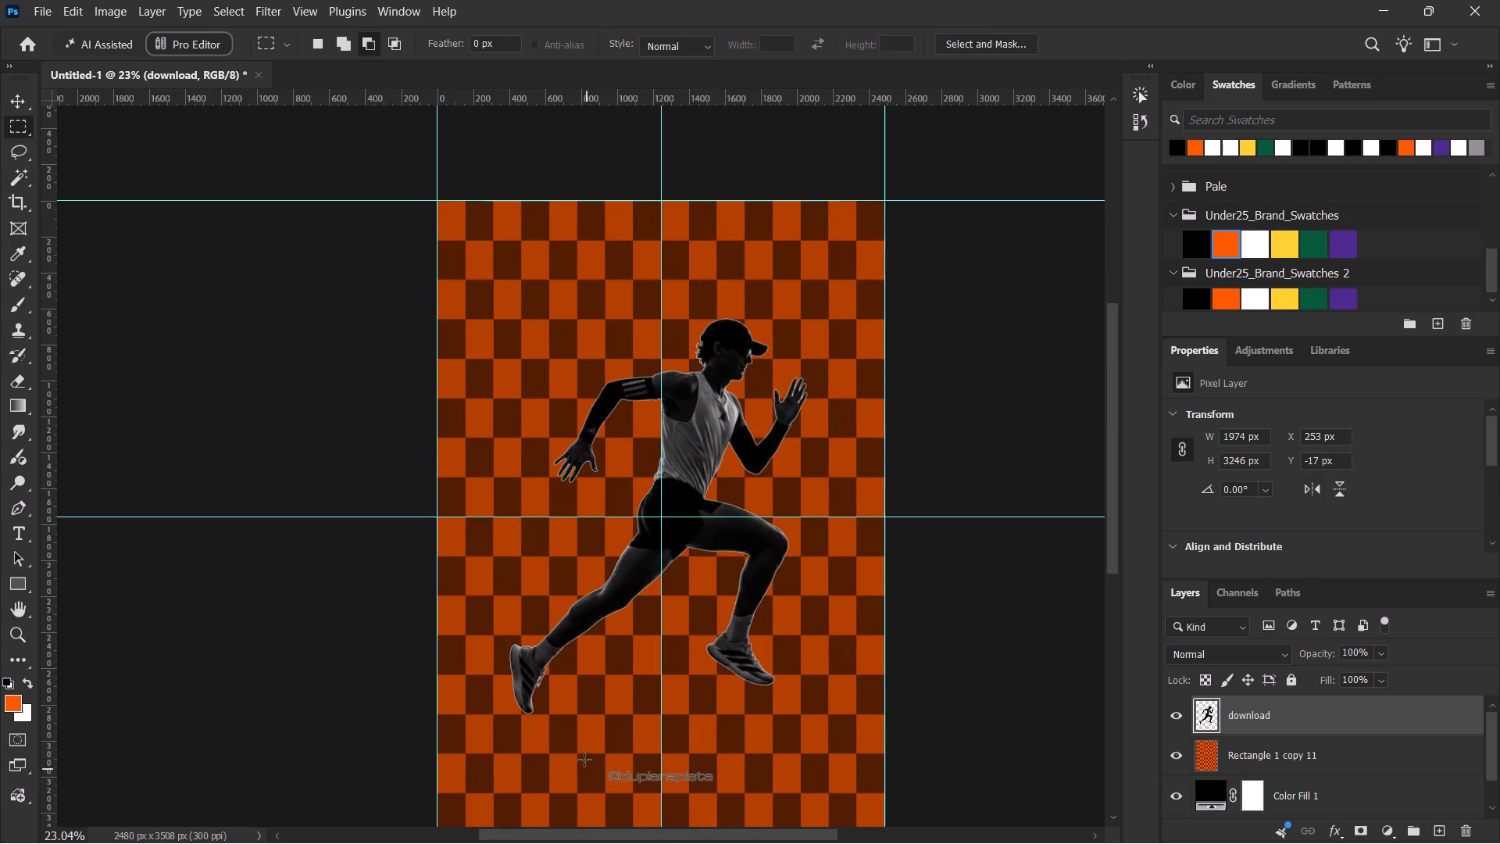
pyautogui.moveTo(582, 744); pyautogui.dragTo(739, 803)
pyautogui.press('Delete')
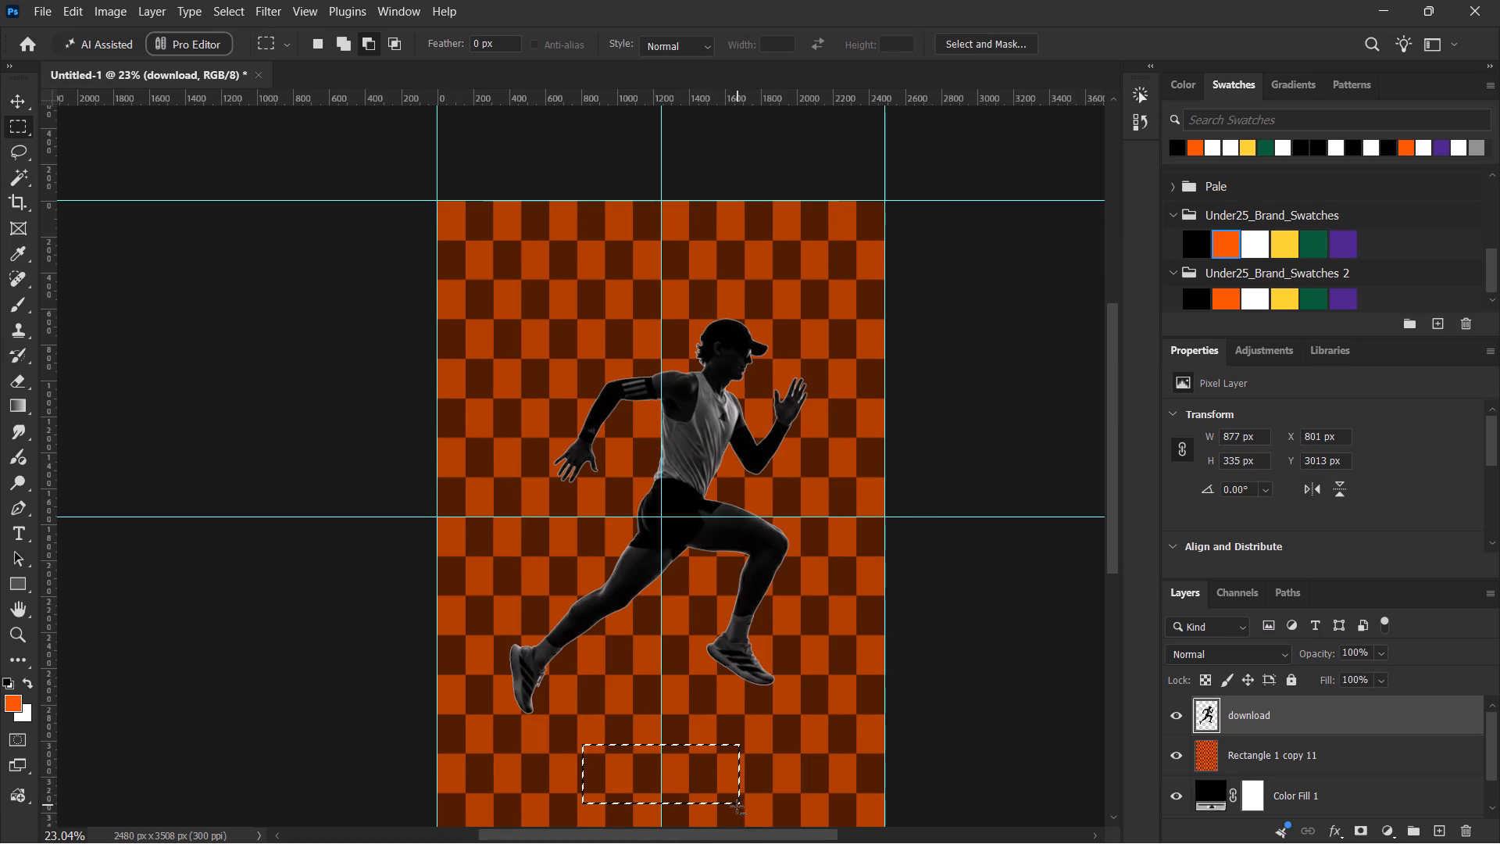
pyautogui.hotkey('ctrl', 'd')
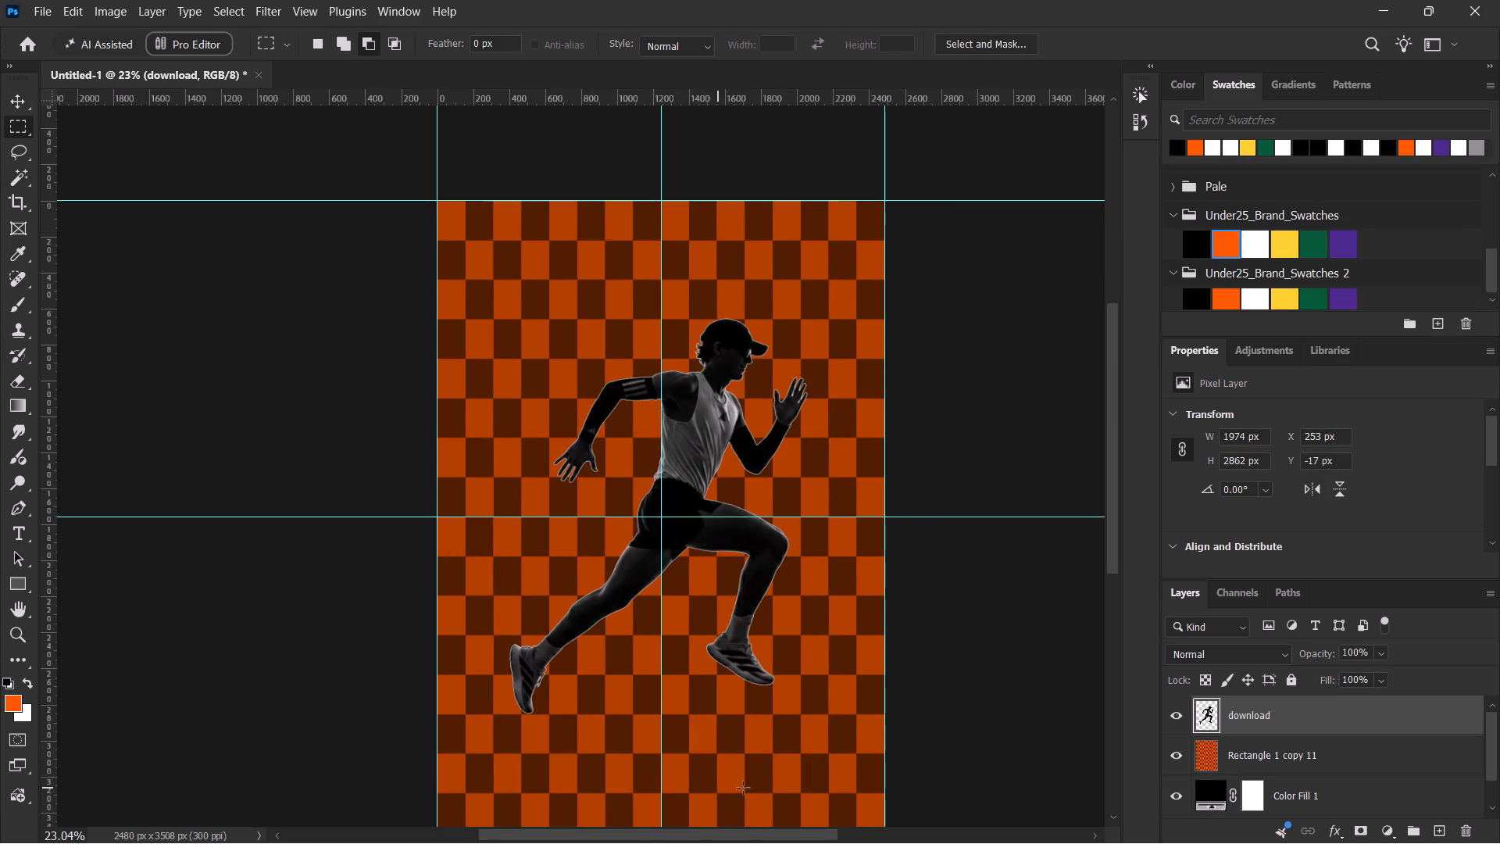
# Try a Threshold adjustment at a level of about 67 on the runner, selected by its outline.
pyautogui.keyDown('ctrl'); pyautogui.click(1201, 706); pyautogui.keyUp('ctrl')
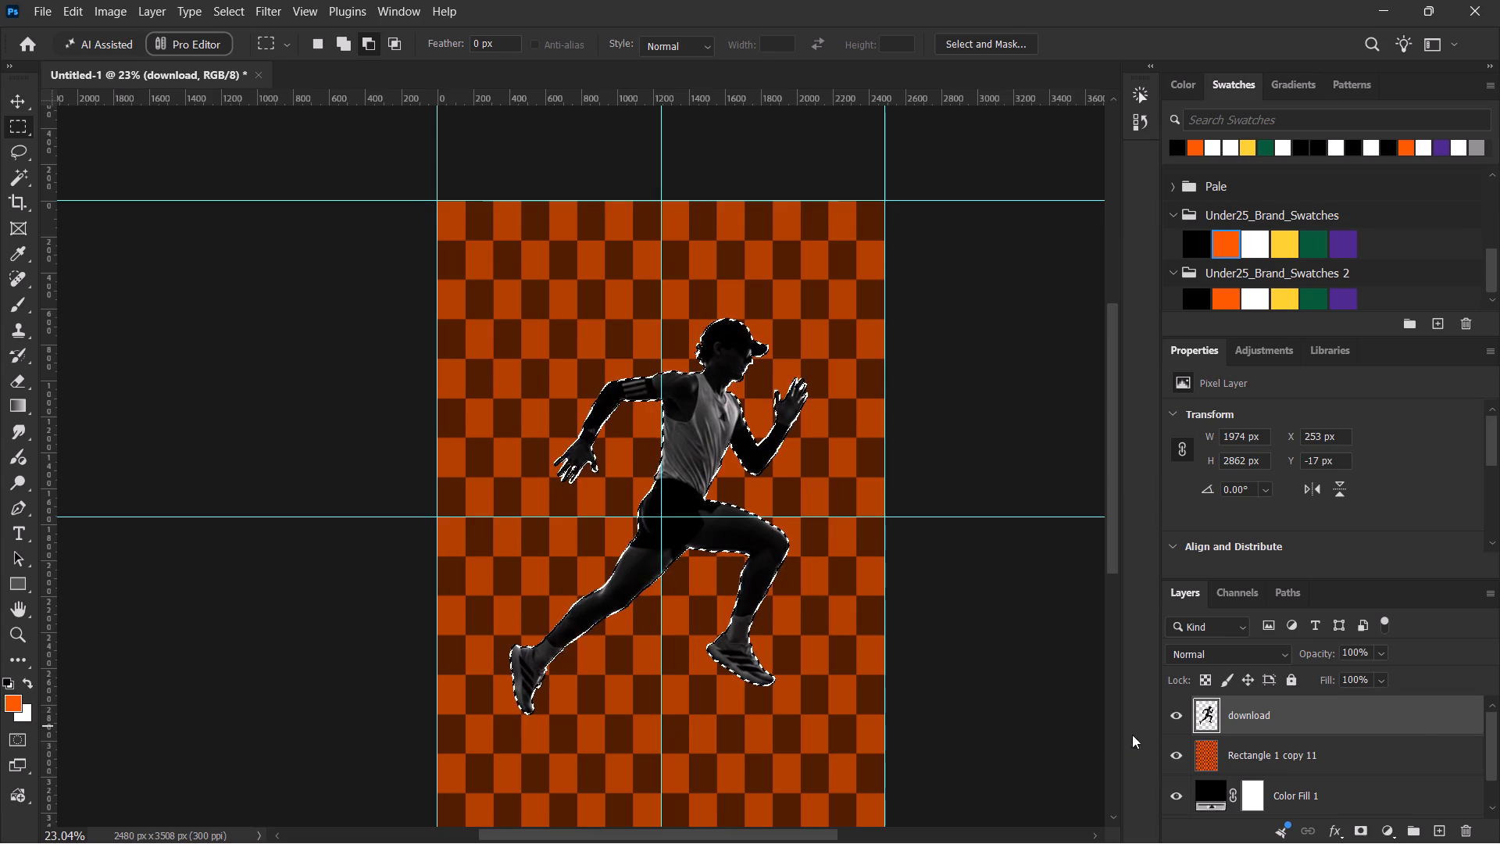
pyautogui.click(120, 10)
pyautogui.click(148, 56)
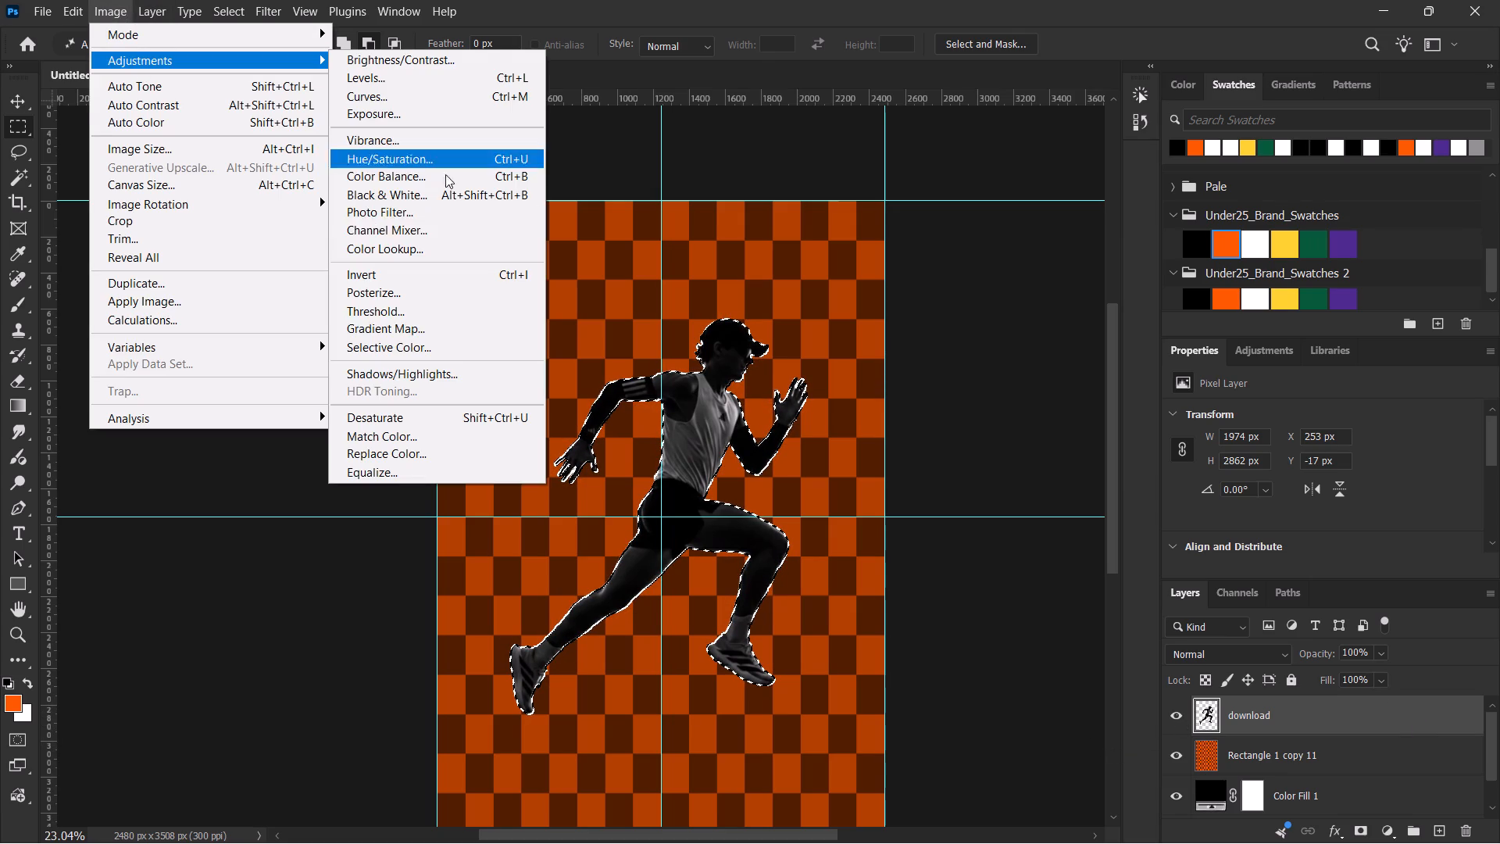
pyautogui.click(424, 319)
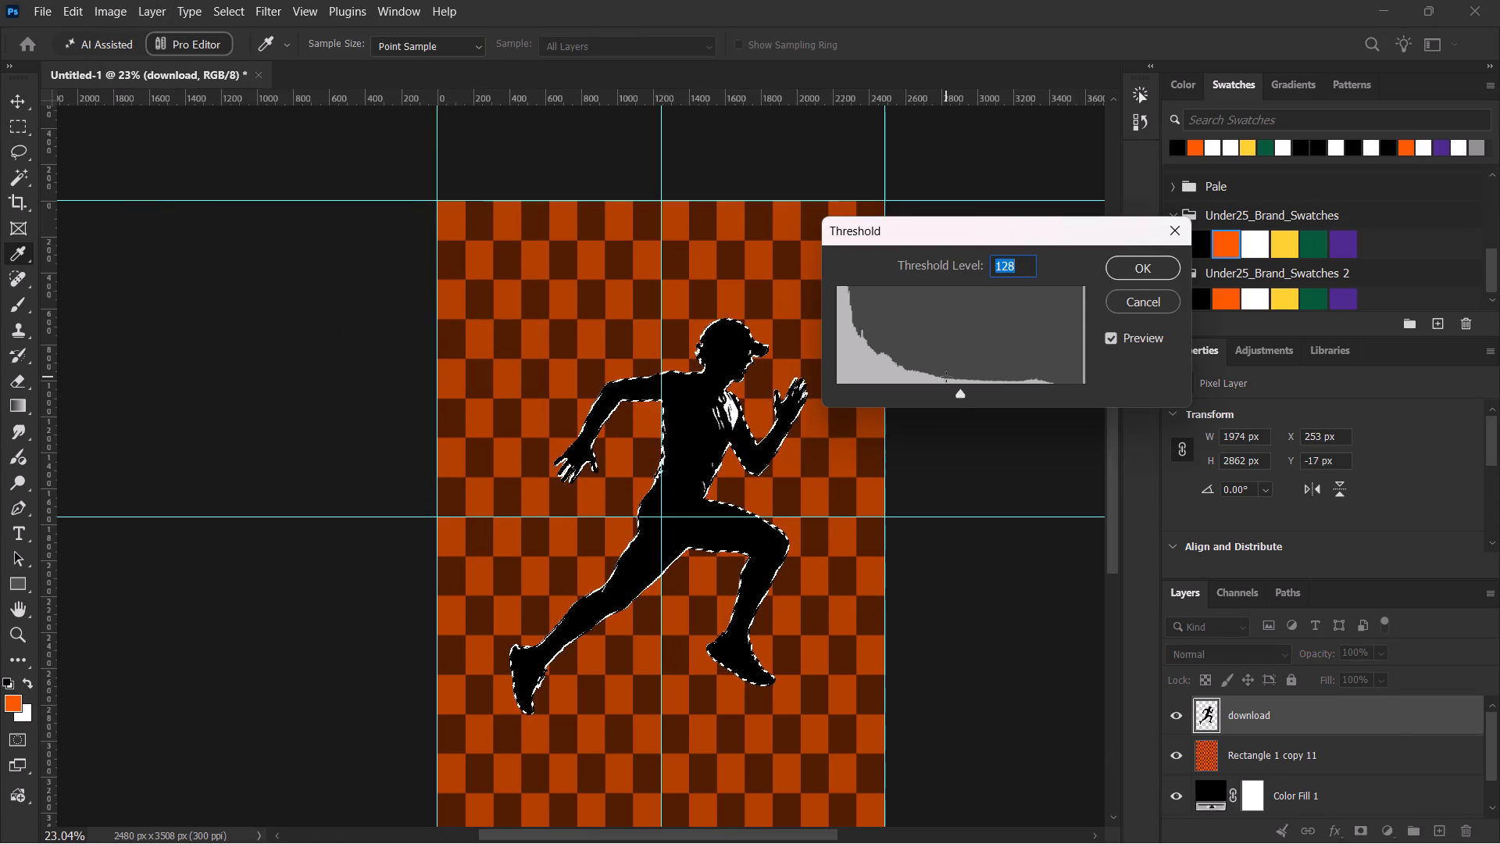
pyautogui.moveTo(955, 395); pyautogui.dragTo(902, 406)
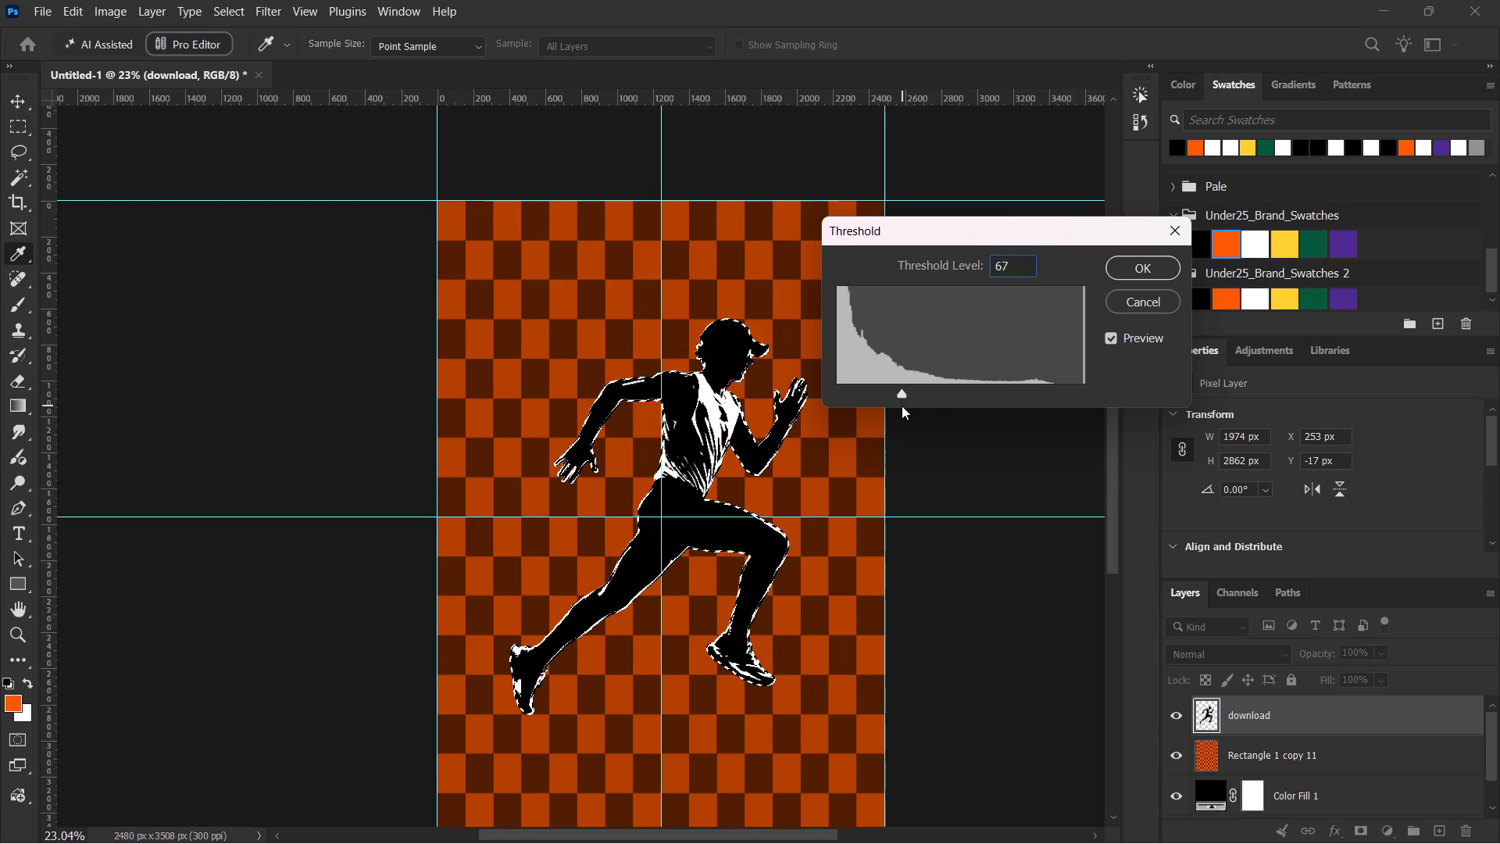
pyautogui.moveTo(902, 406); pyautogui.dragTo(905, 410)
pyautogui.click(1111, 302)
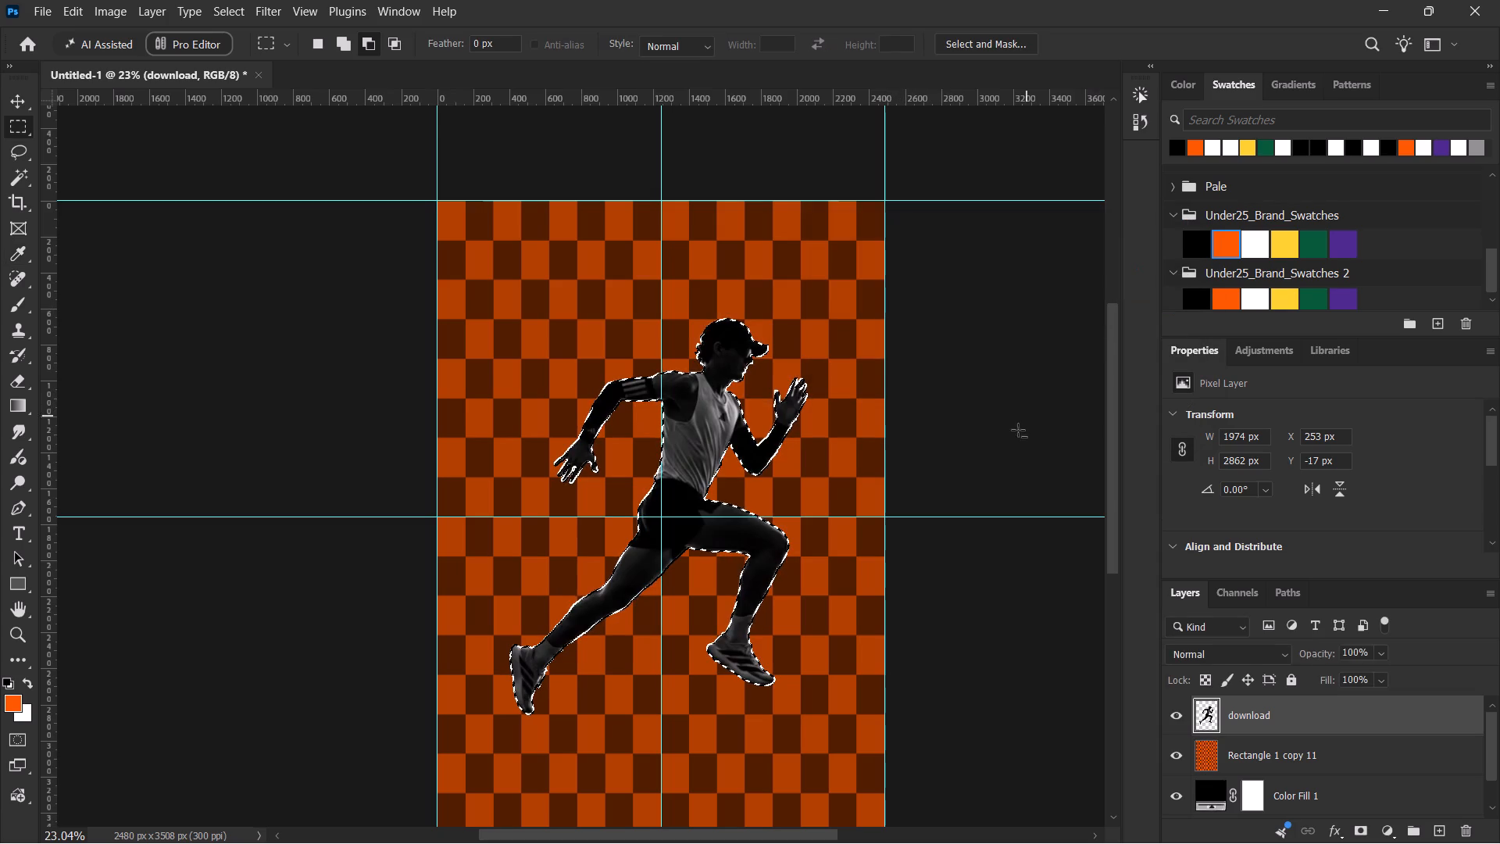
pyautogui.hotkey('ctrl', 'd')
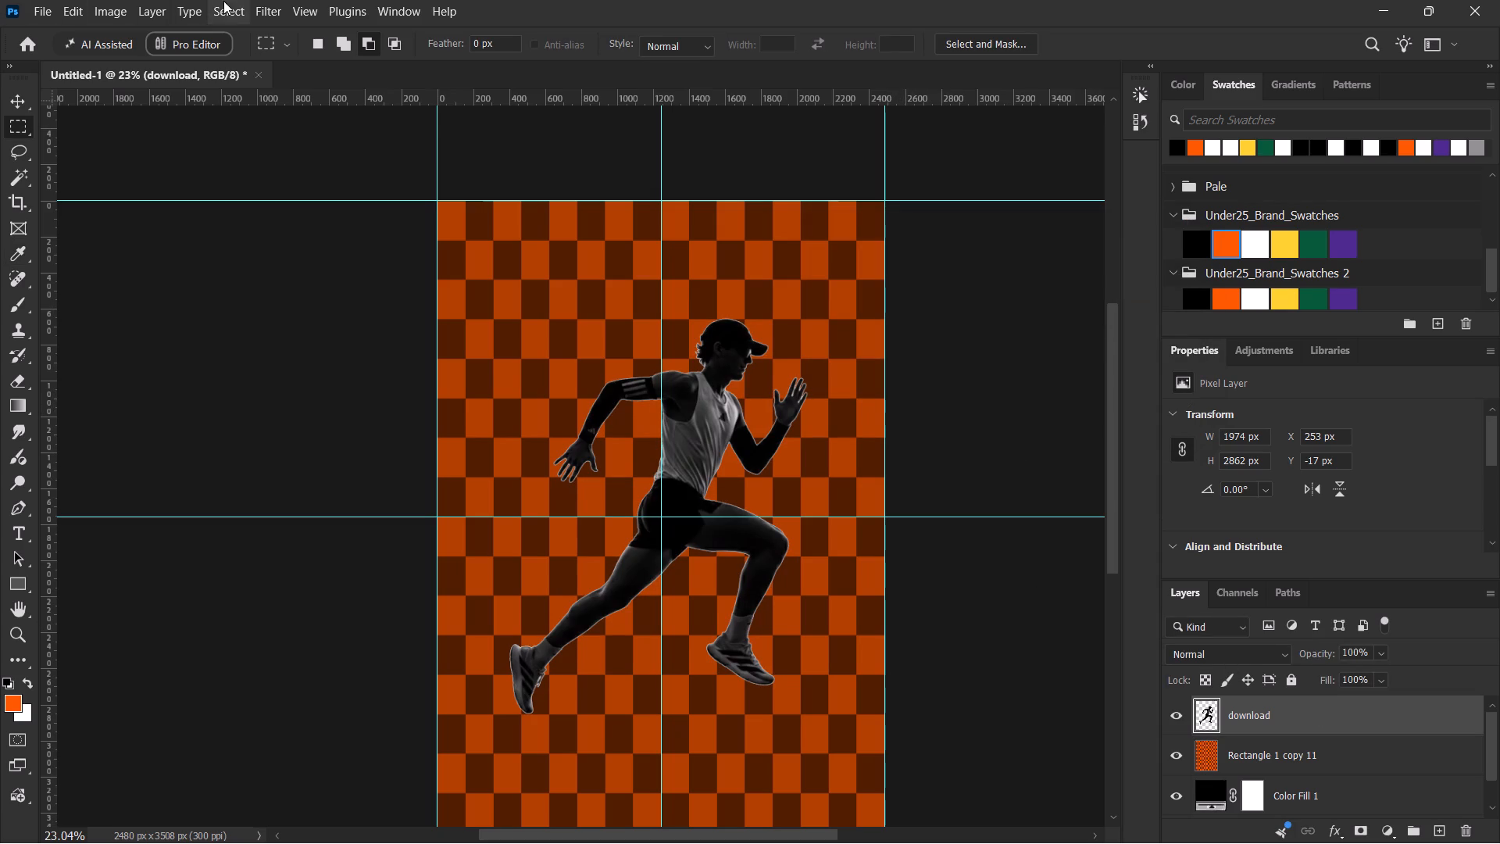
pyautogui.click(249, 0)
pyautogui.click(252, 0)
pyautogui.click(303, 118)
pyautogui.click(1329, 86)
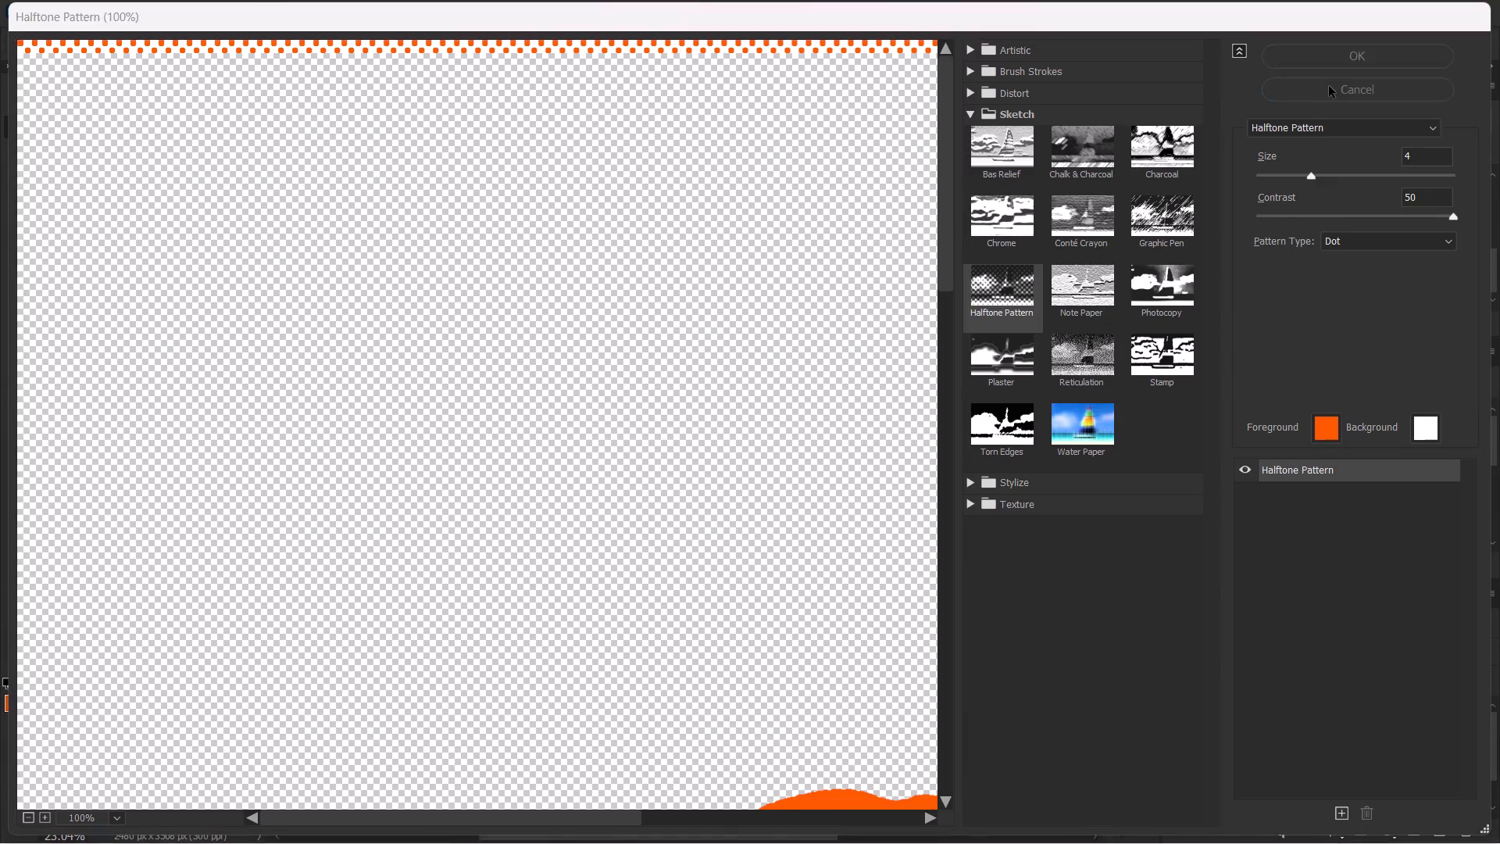
# Reset the foreground and background colours to black and white.
pyautogui.press('d')
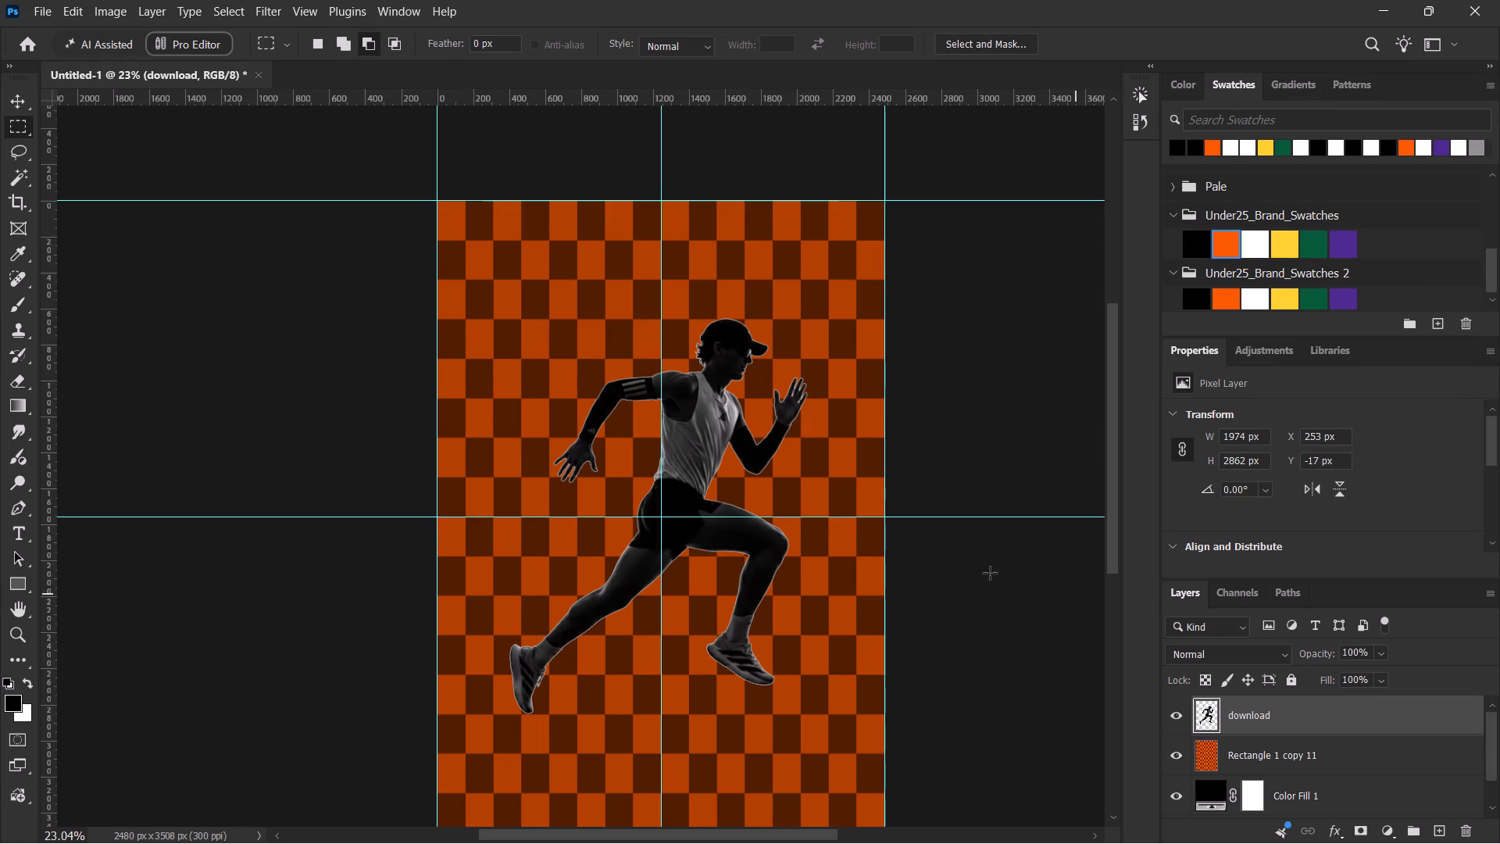
# Shift the runner layer slightly down and delete the stray white line along its top edge.
pyautogui.press('v')
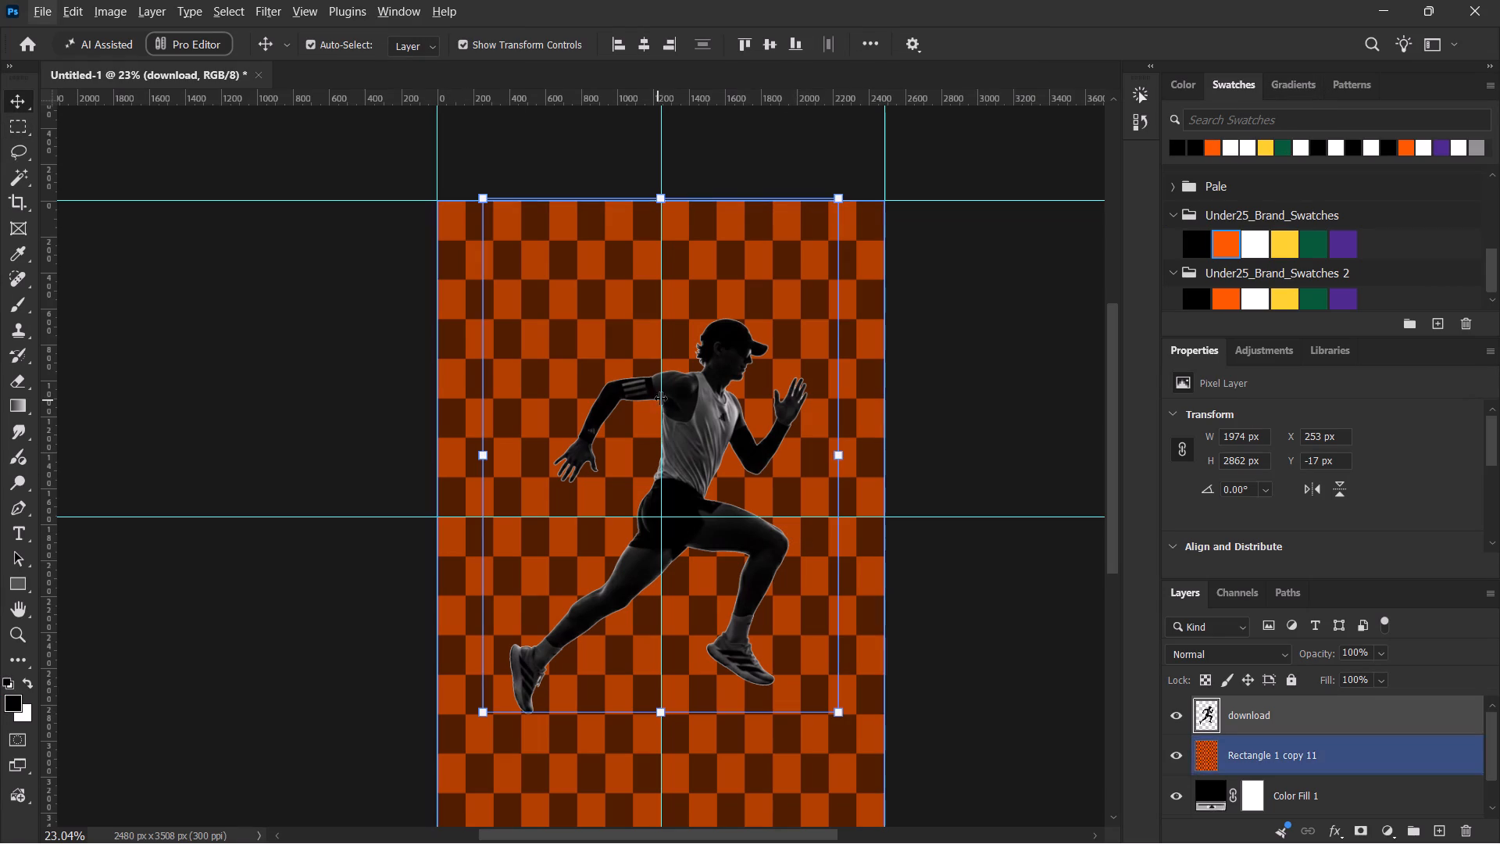
pyautogui.moveTo(674, 384); pyautogui.dragTo(669, 417)
pyautogui.press('m')
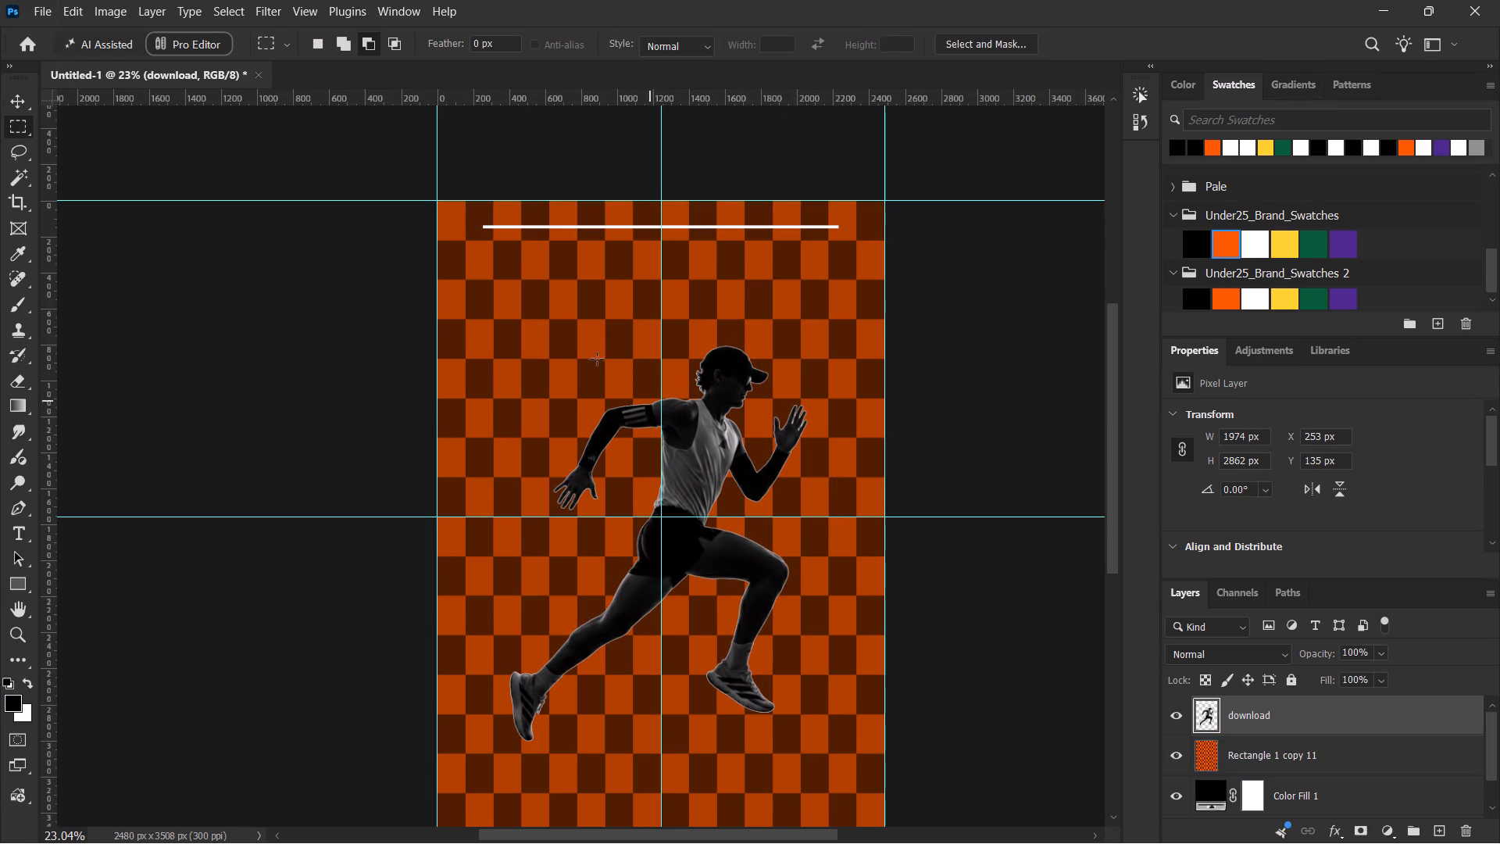
pyautogui.moveTo(470, 204); pyautogui.dragTo(845, 254)
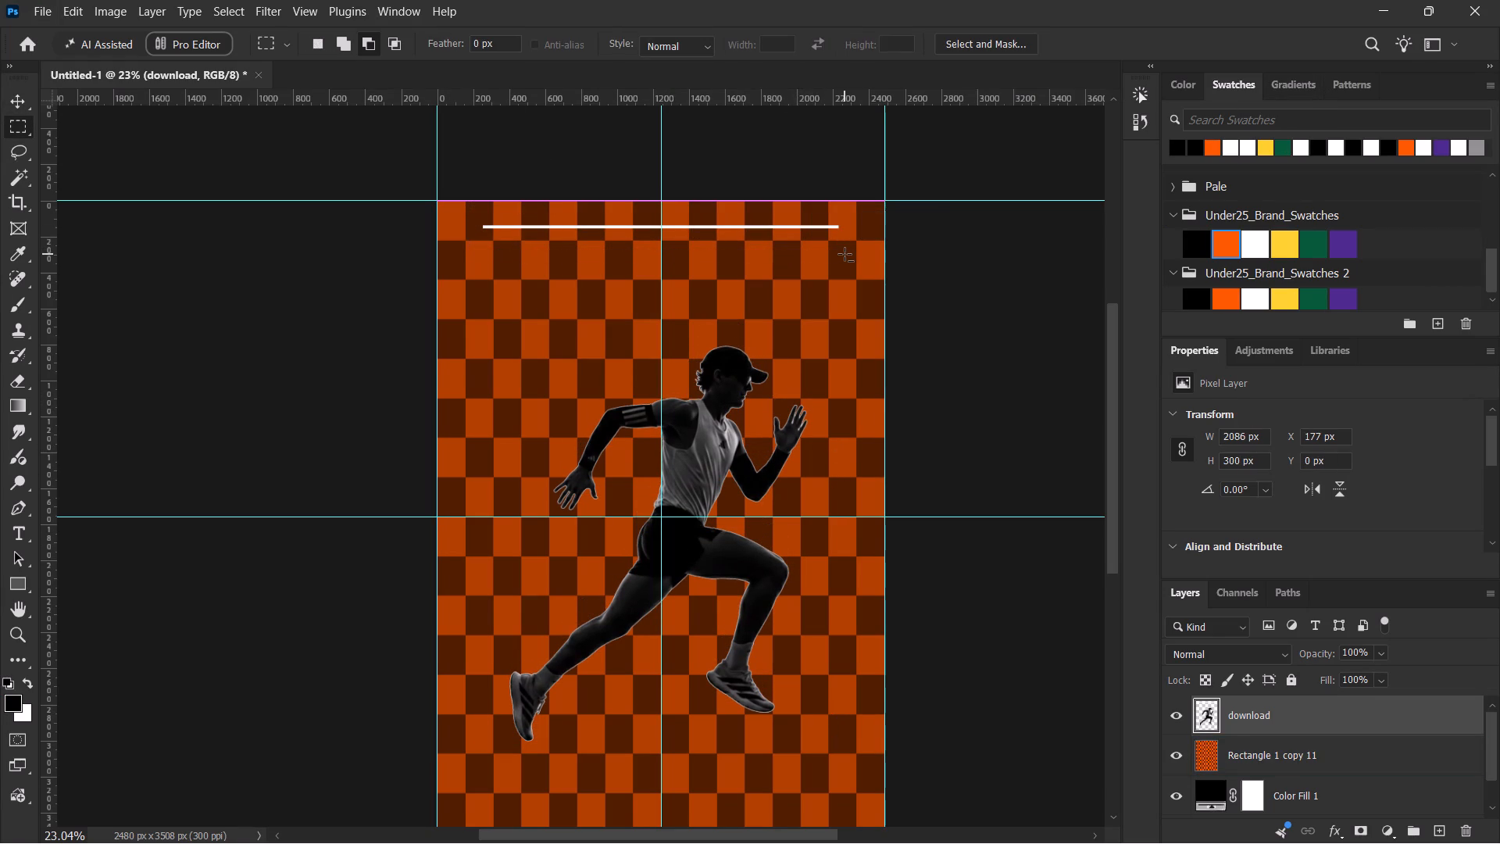
pyautogui.press('Delete')
pyautogui.hotkey('ctrl', 'd')
# Centre the runner layer horizontally and vertically on the poster.
pyautogui.press('v')
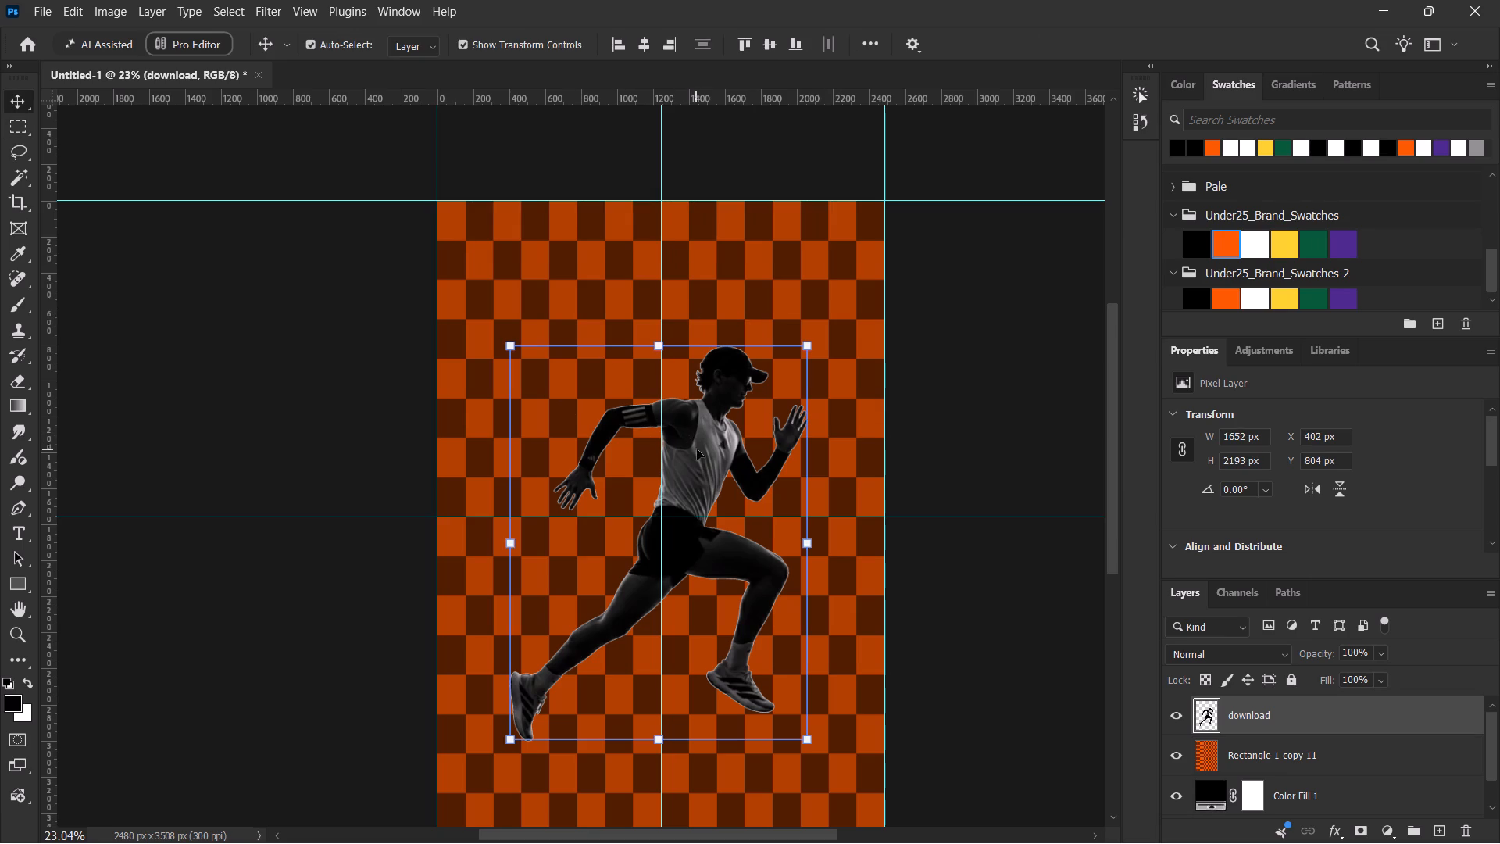
pyautogui.click(638, 40)
pyautogui.click(766, 48)
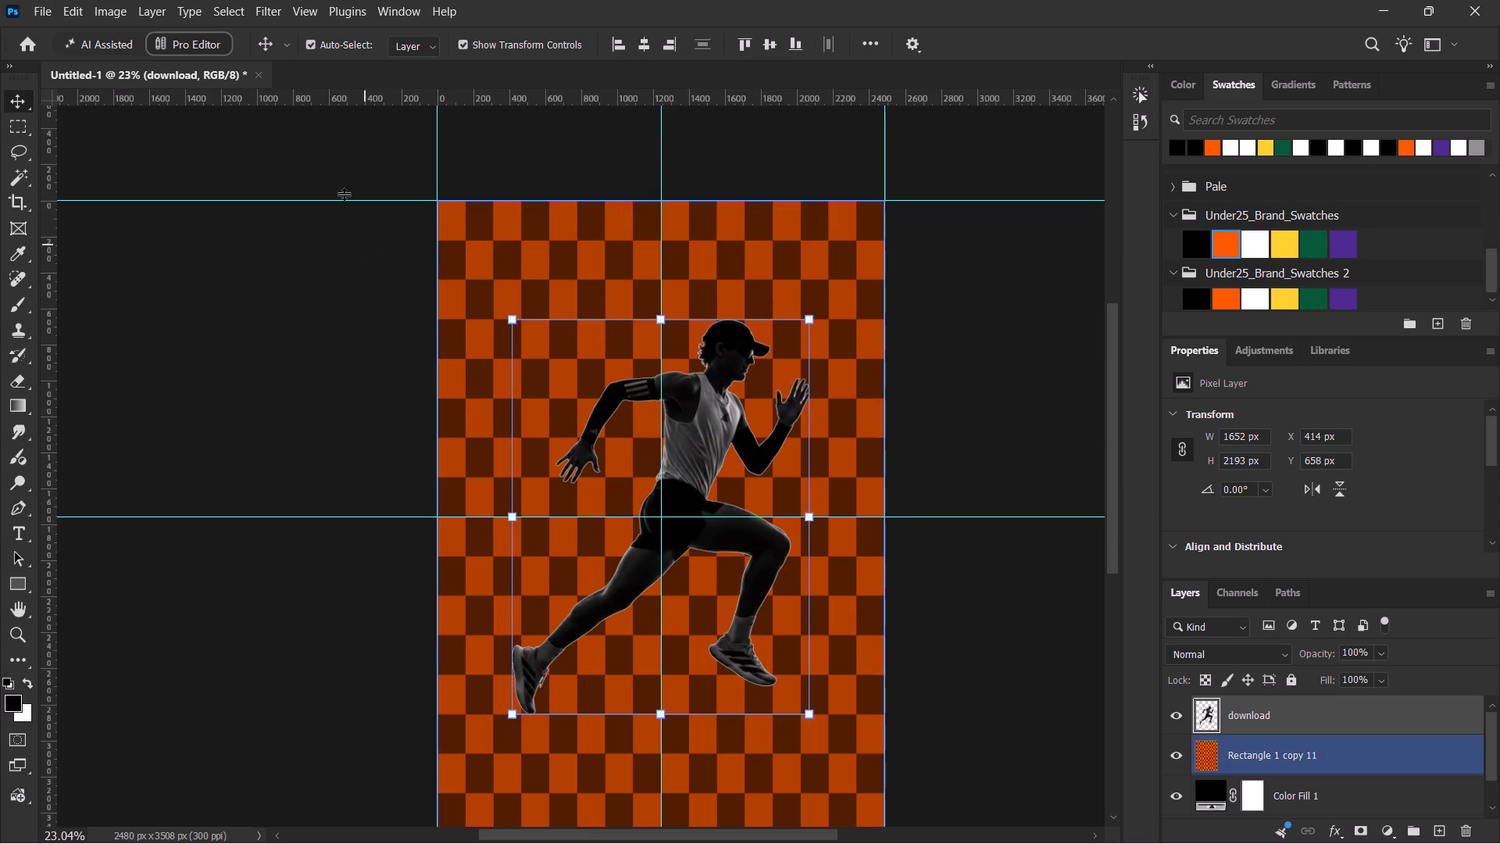
# Apply the Filter Gallery's Grain texture to the runner with intensity 64, contrast 50 and Regular grain type.
pyautogui.click(275, 1)
pyautogui.click(302, 103)
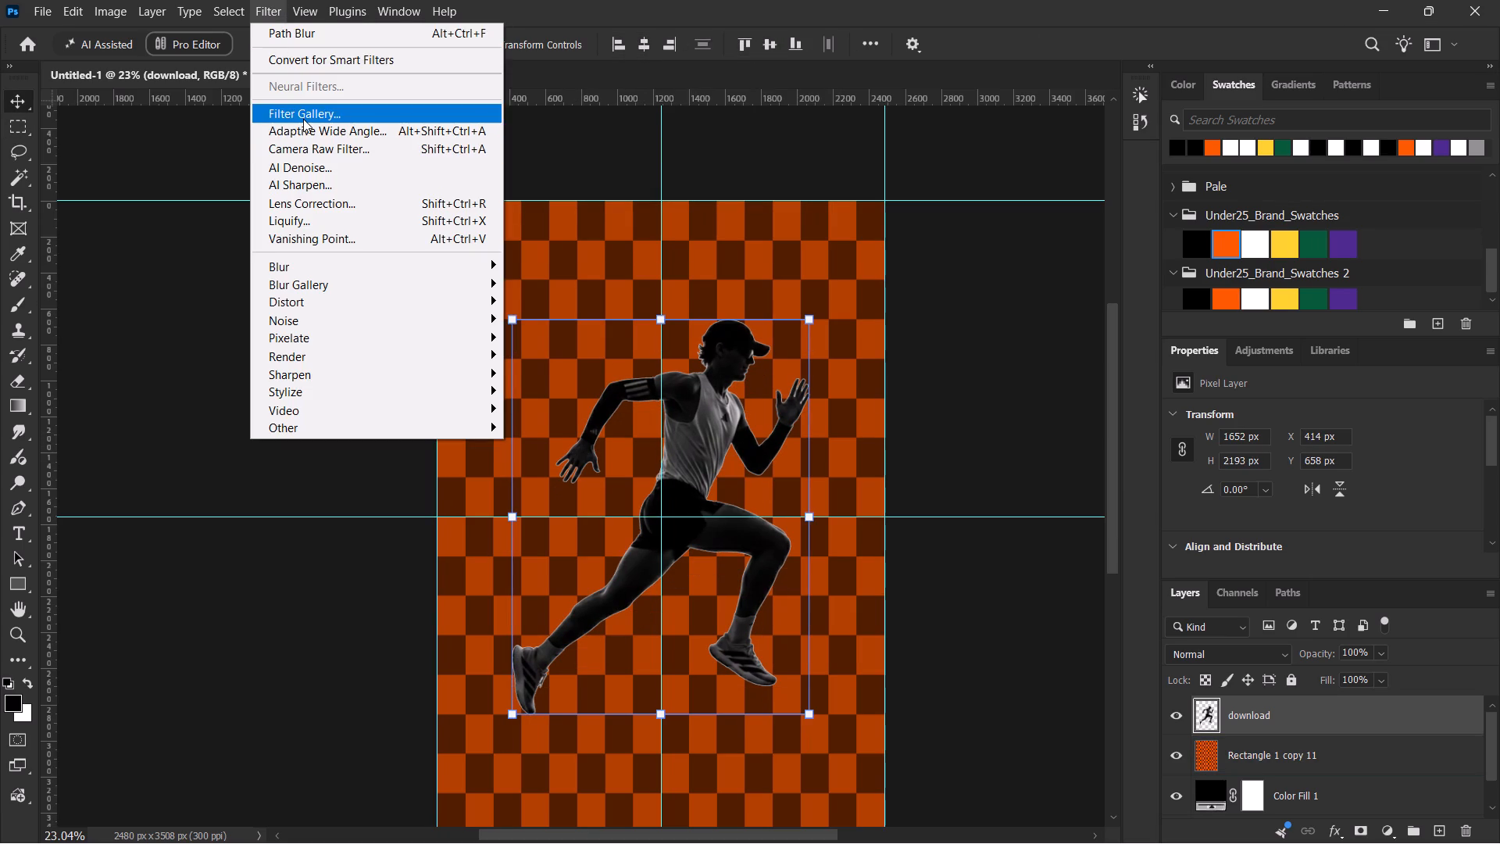
pyautogui.click(303, 119)
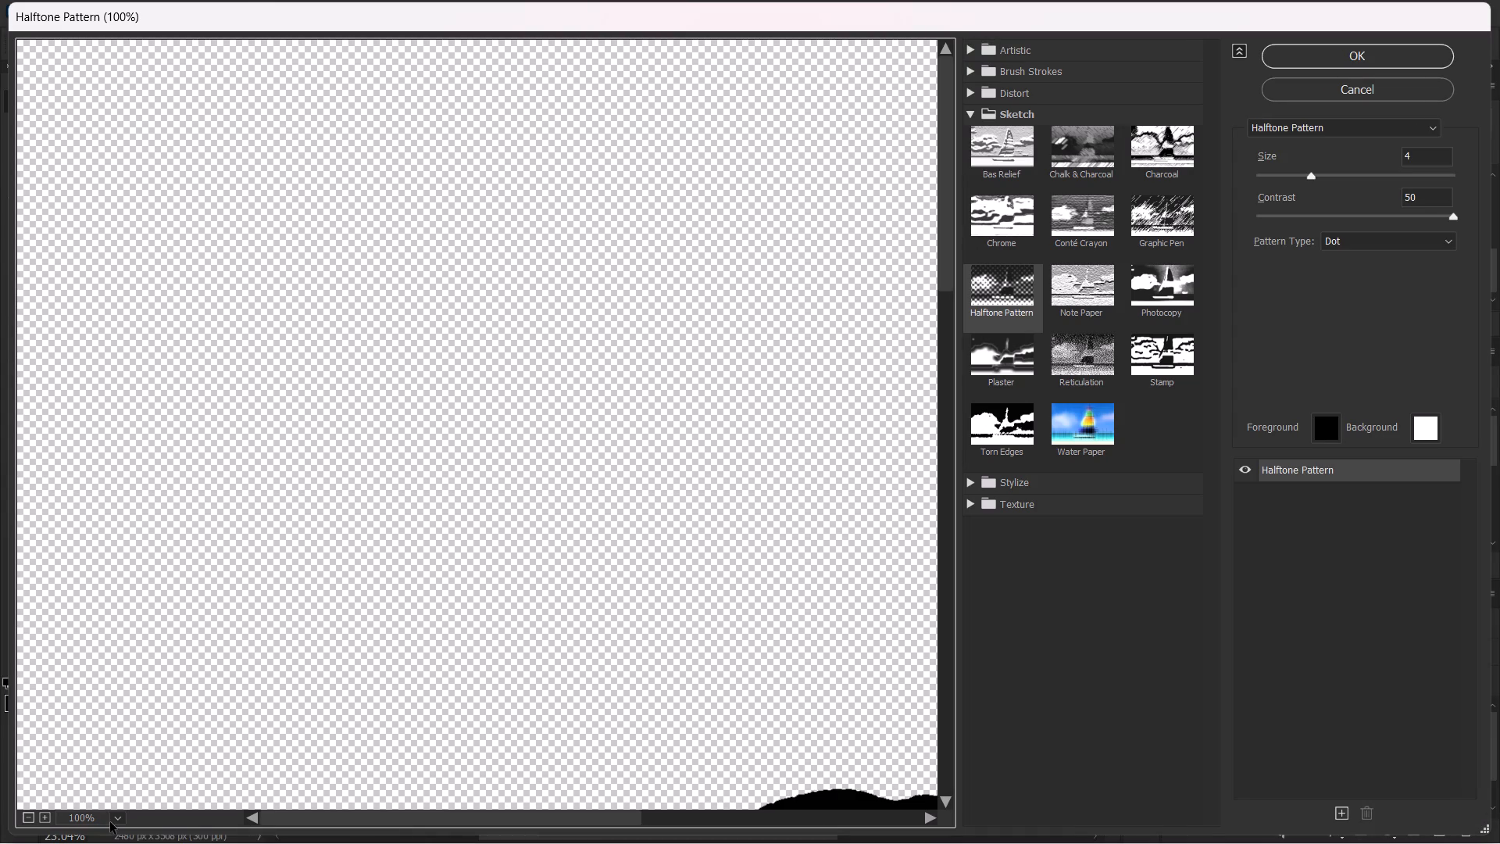
pyautogui.click(110, 822)
pyautogui.click(134, 799)
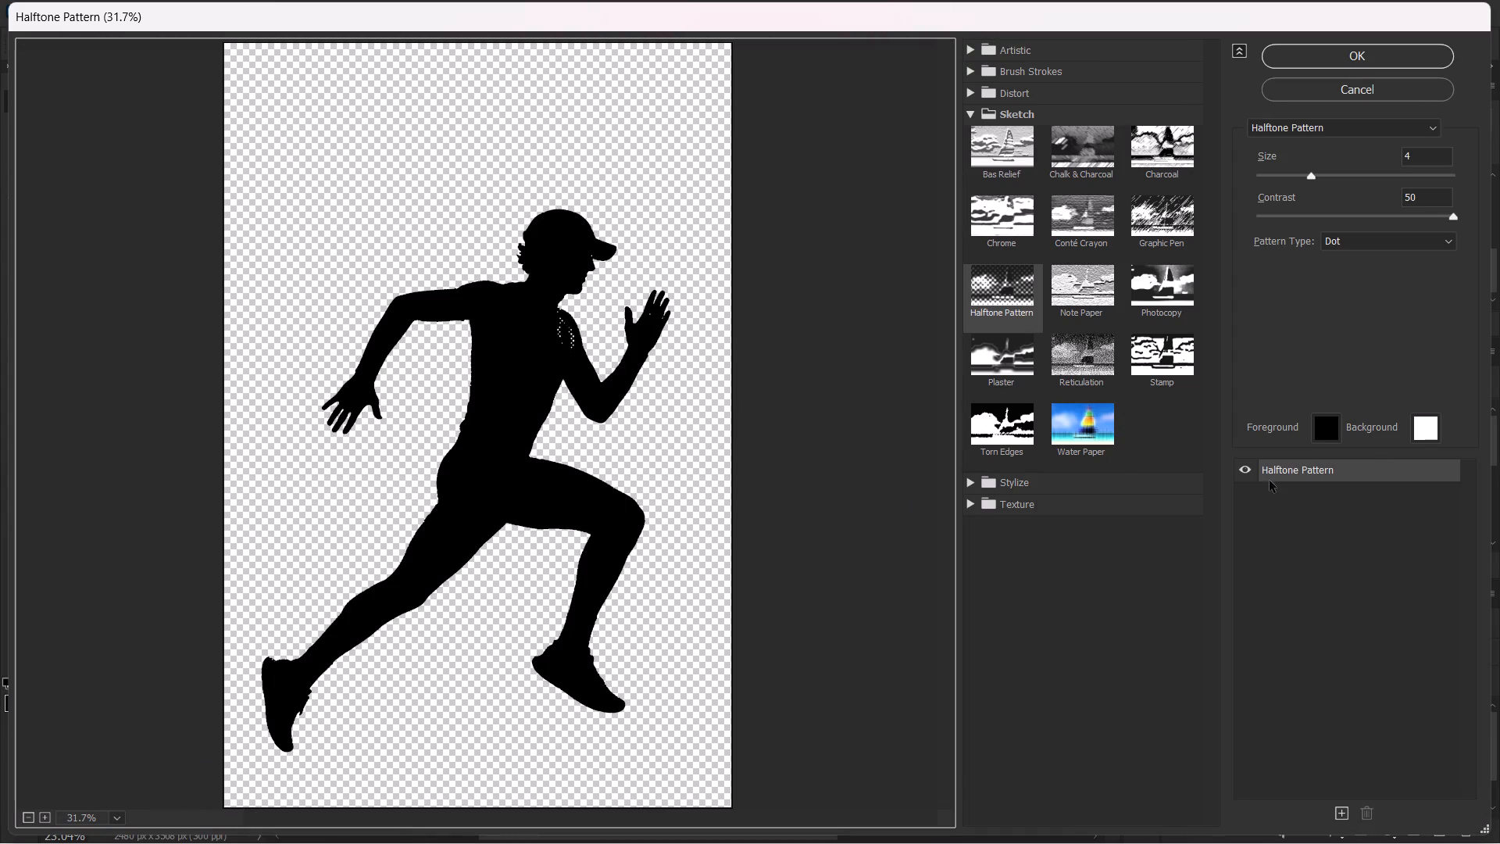
pyautogui.click(998, 510)
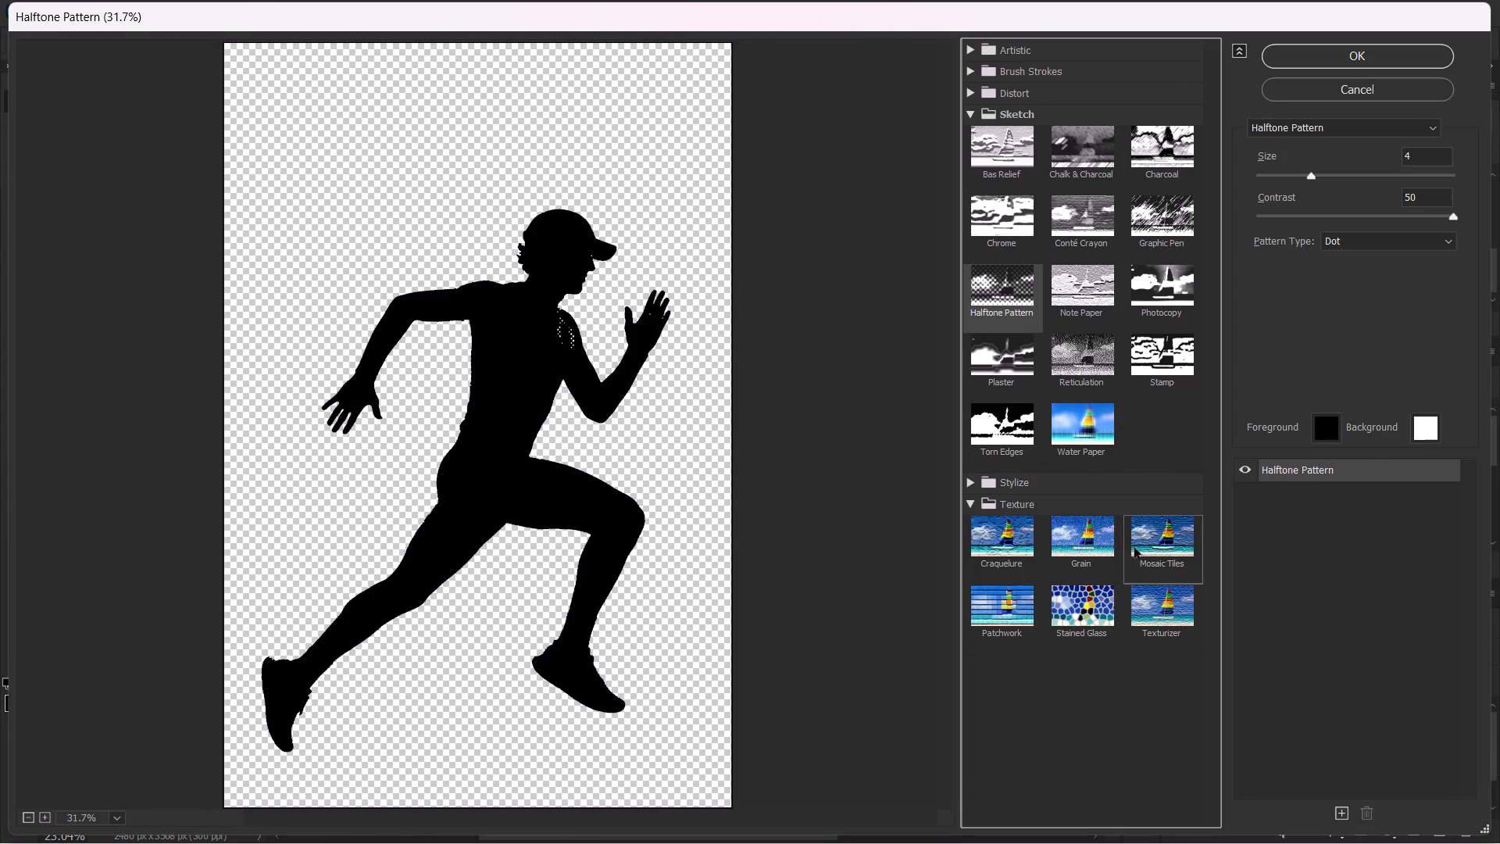
pyautogui.click(1116, 548)
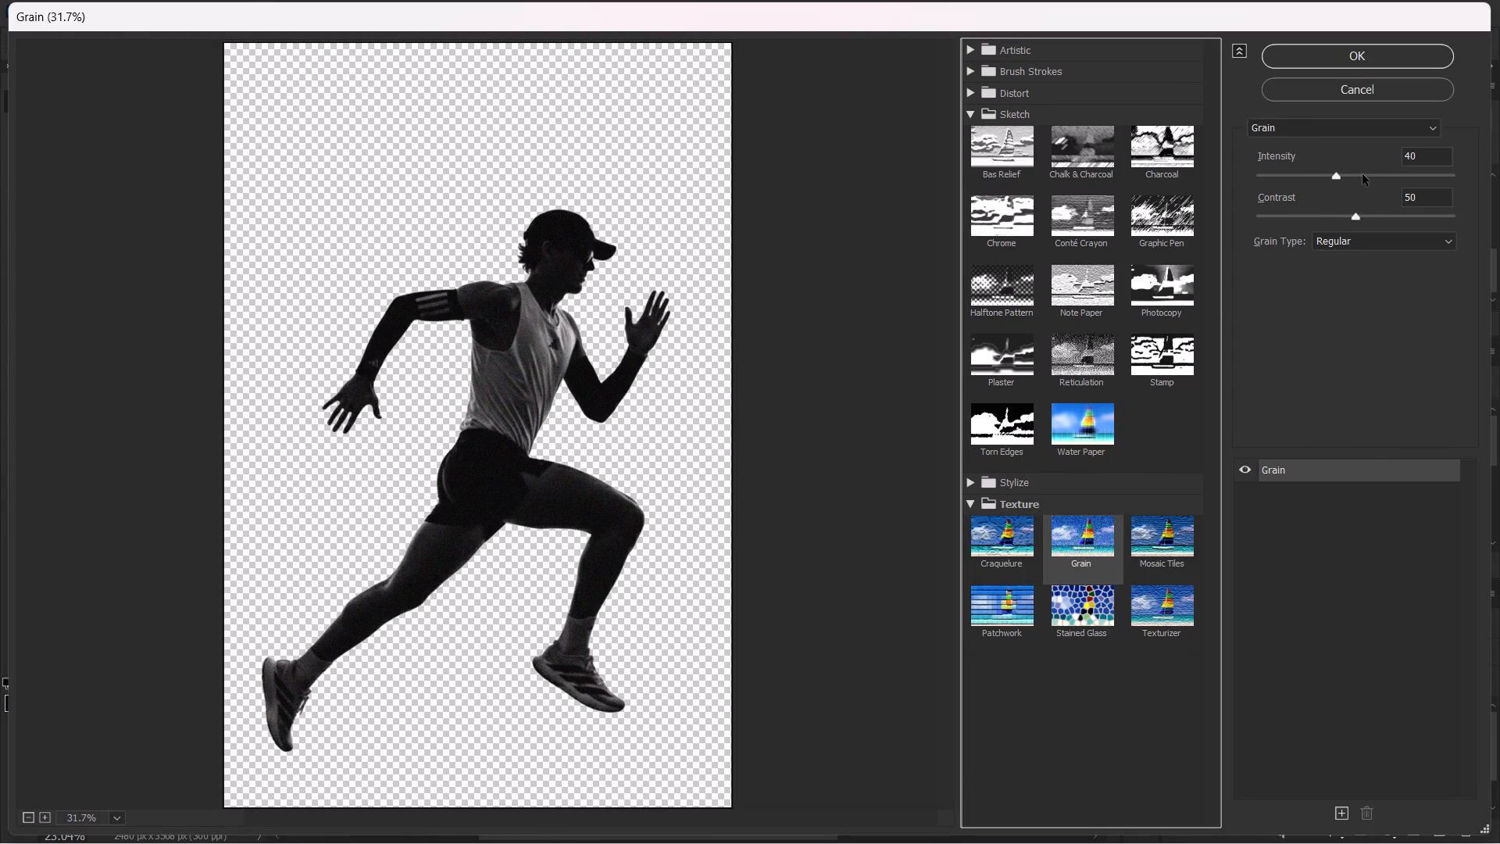
pyautogui.click(1360, 175)
pyautogui.click(1373, 177)
pyautogui.click(1381, 176)
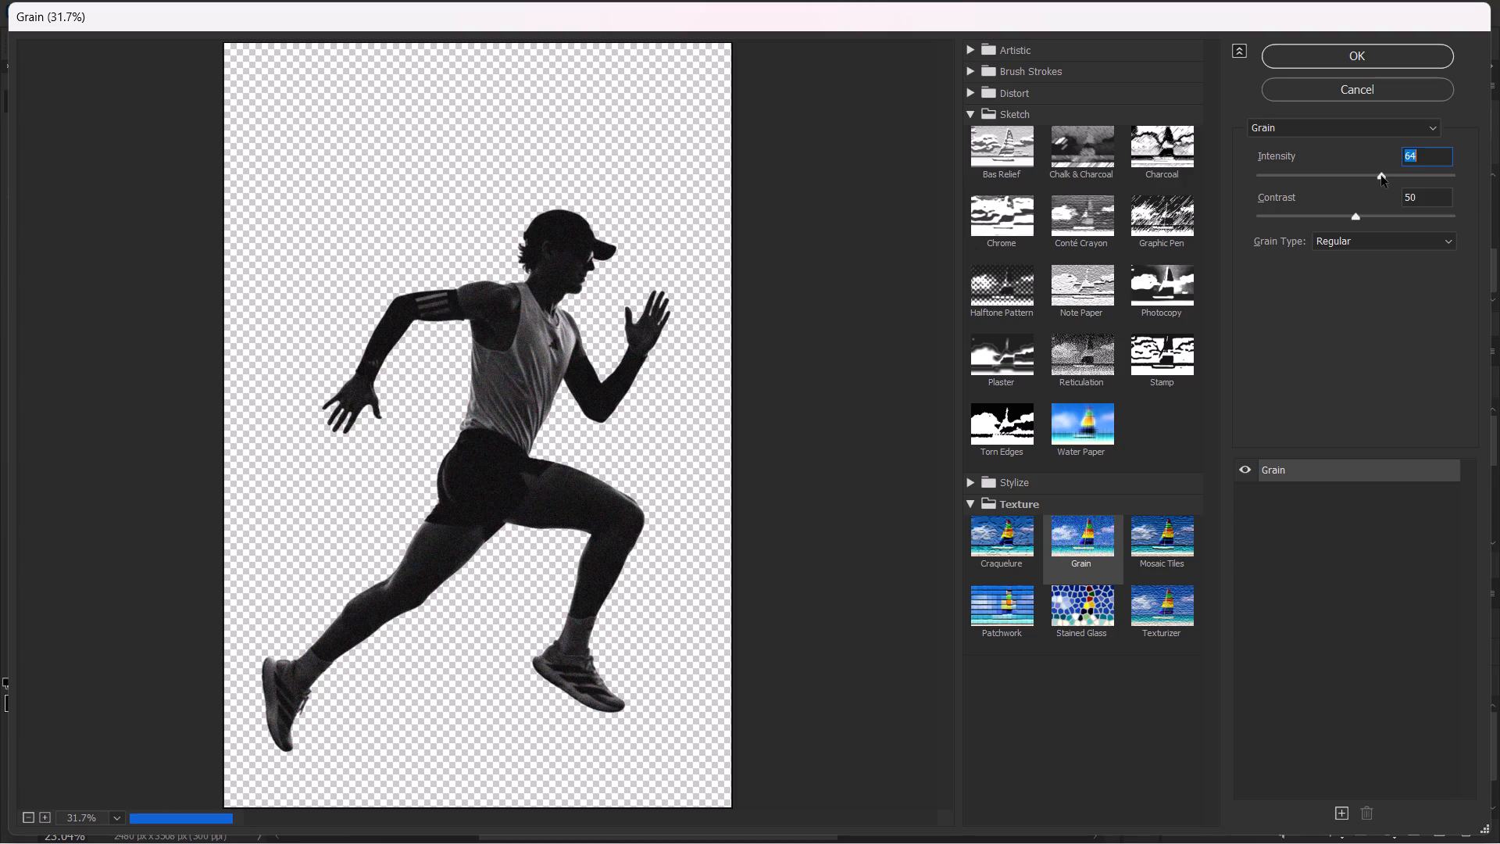
pyautogui.click(1321, 64)
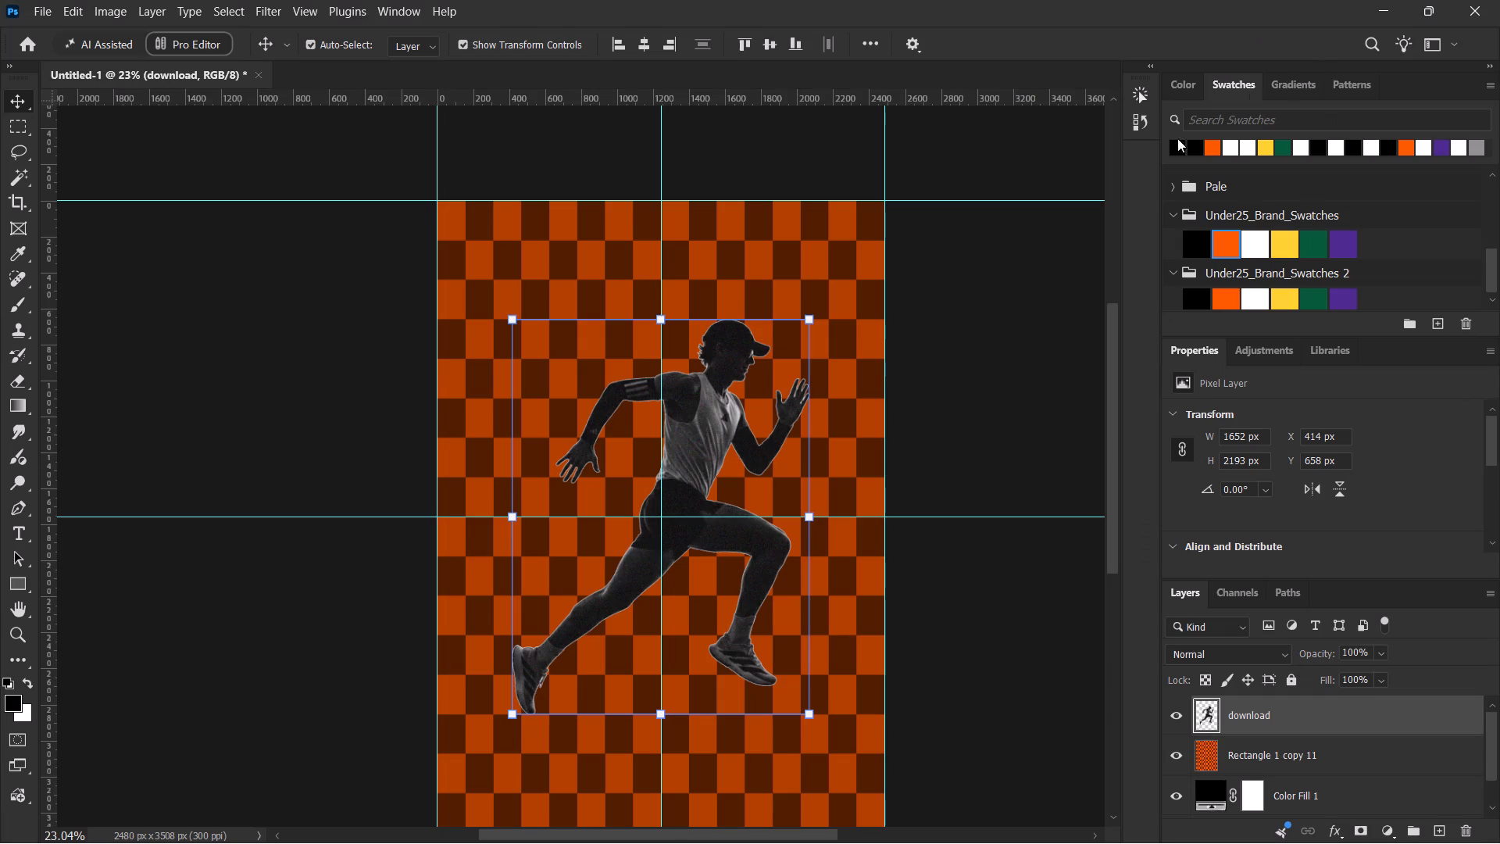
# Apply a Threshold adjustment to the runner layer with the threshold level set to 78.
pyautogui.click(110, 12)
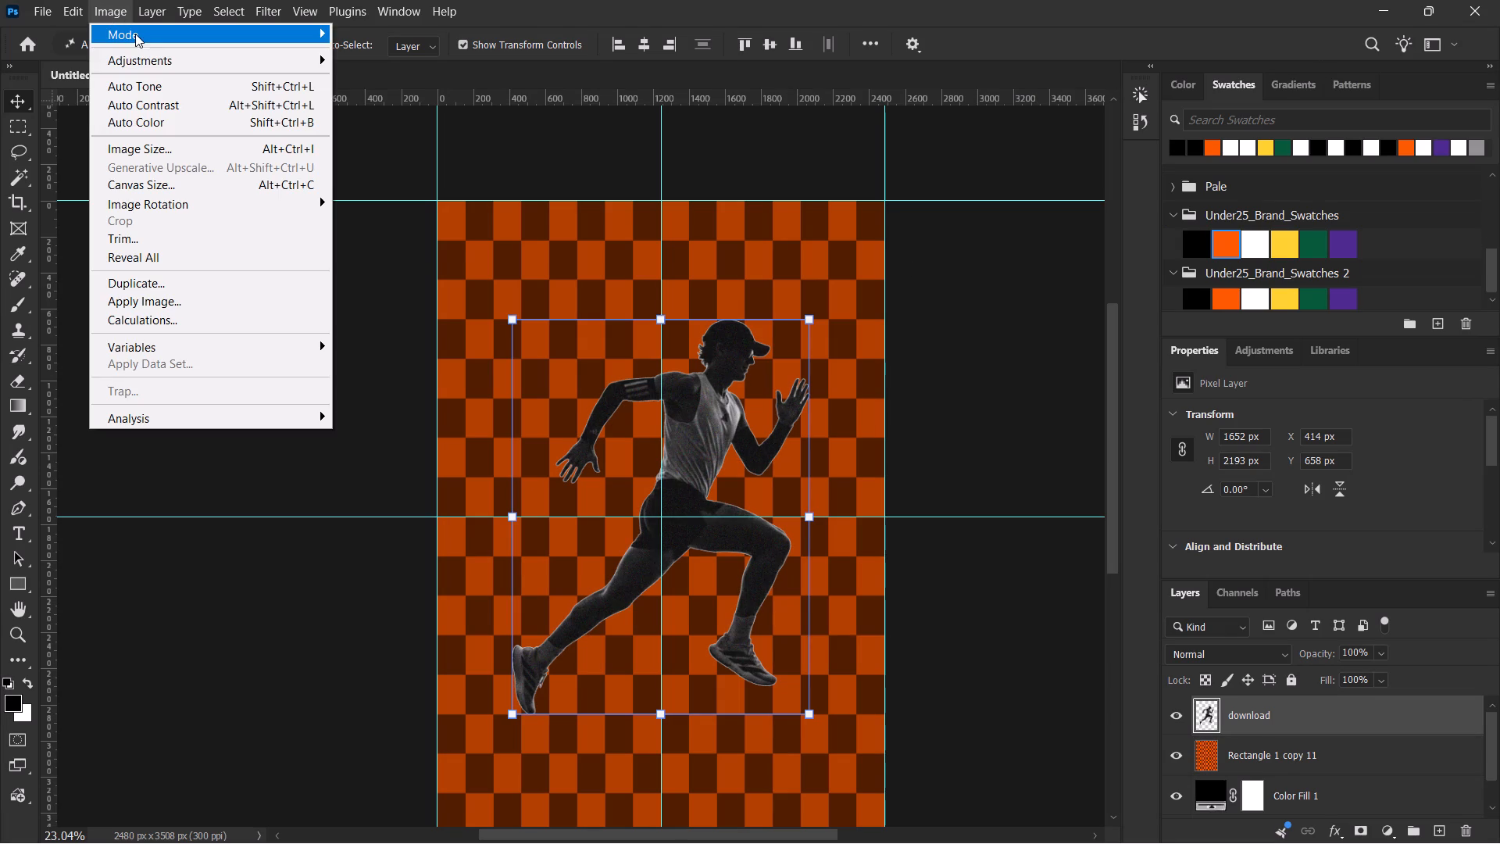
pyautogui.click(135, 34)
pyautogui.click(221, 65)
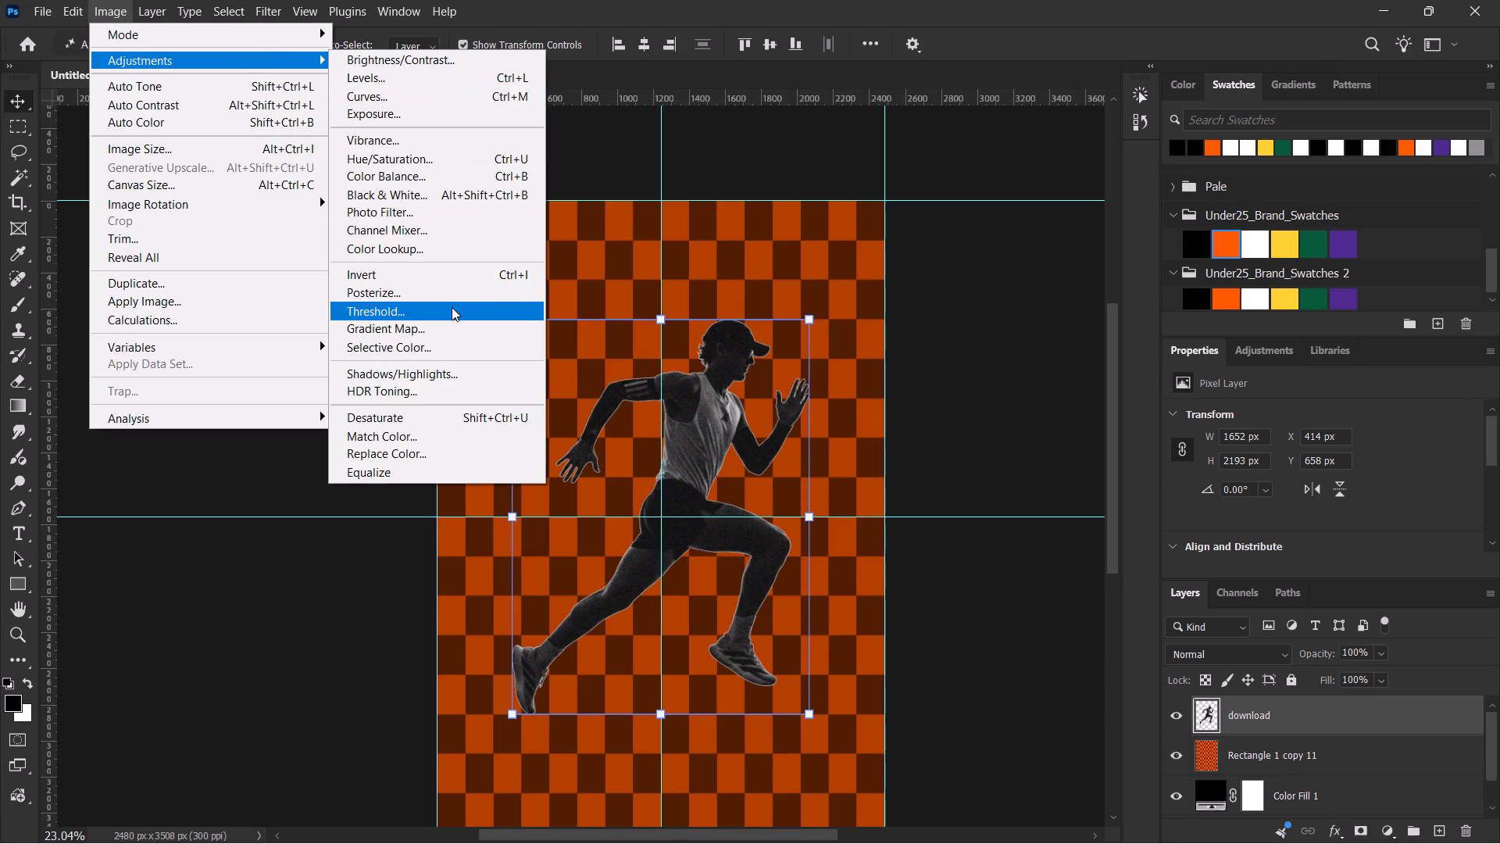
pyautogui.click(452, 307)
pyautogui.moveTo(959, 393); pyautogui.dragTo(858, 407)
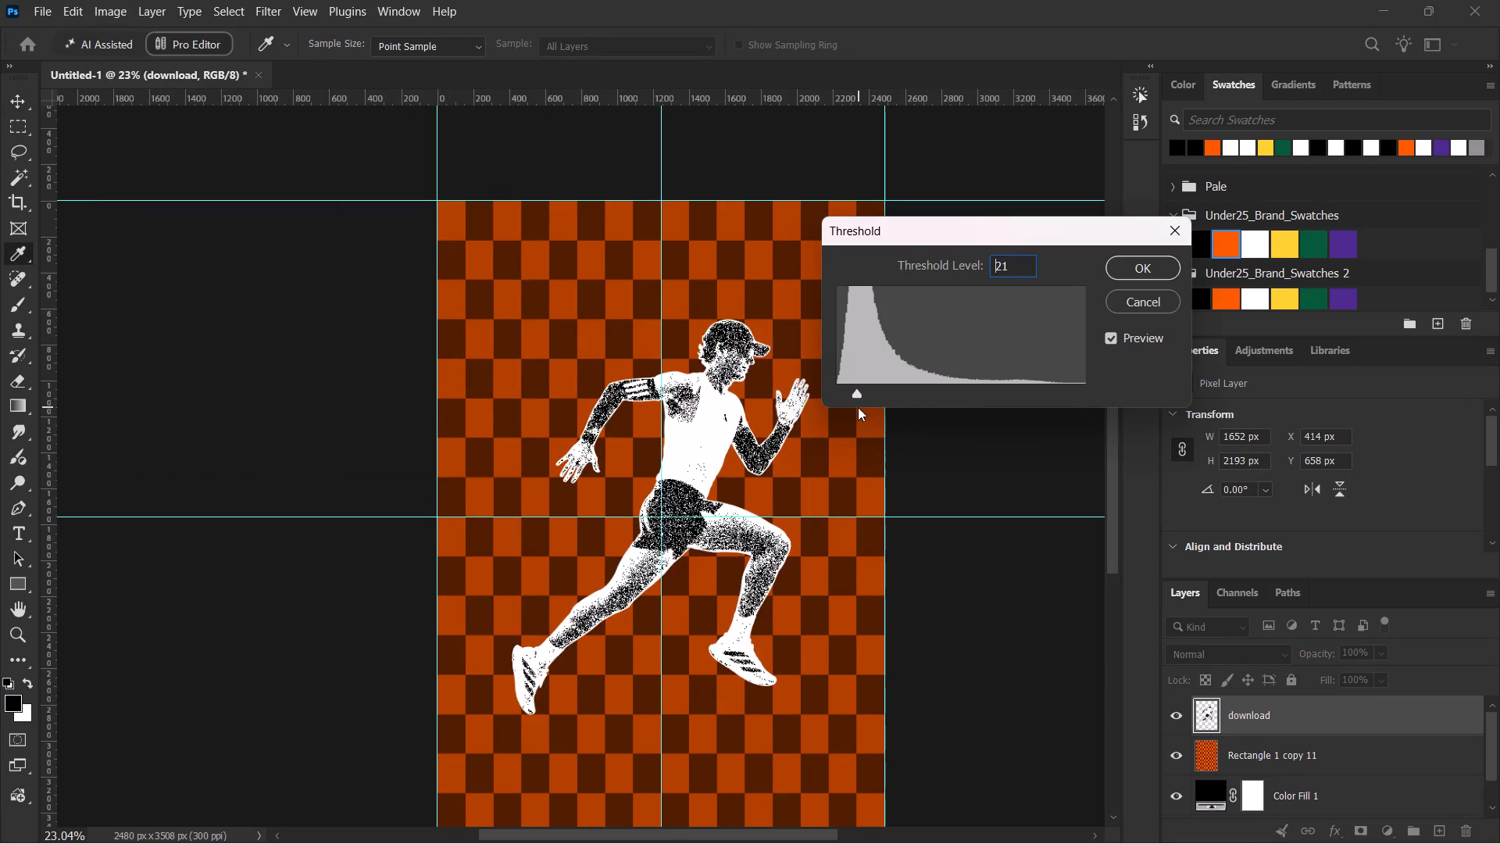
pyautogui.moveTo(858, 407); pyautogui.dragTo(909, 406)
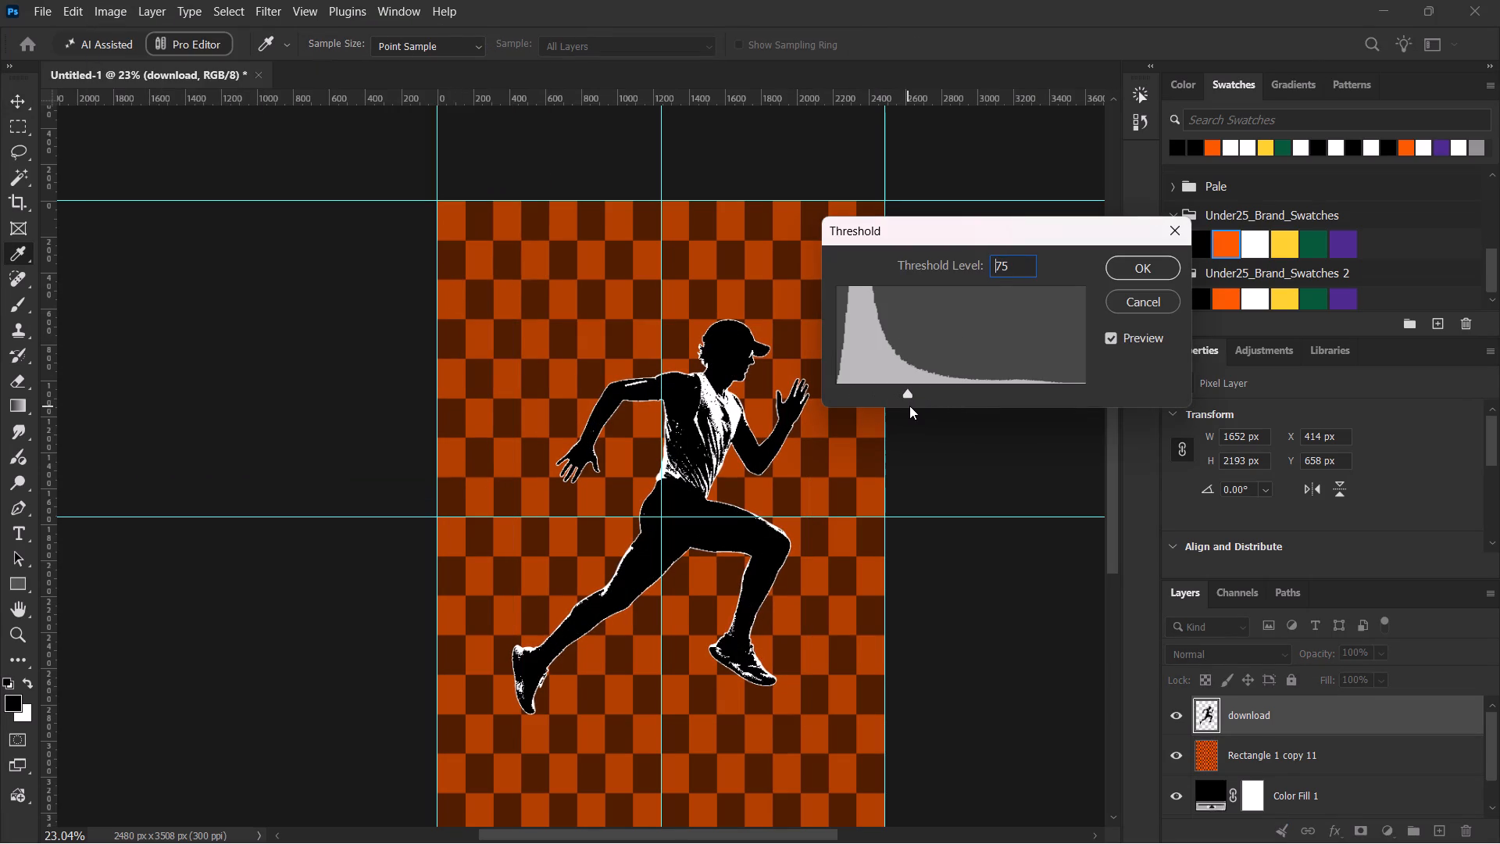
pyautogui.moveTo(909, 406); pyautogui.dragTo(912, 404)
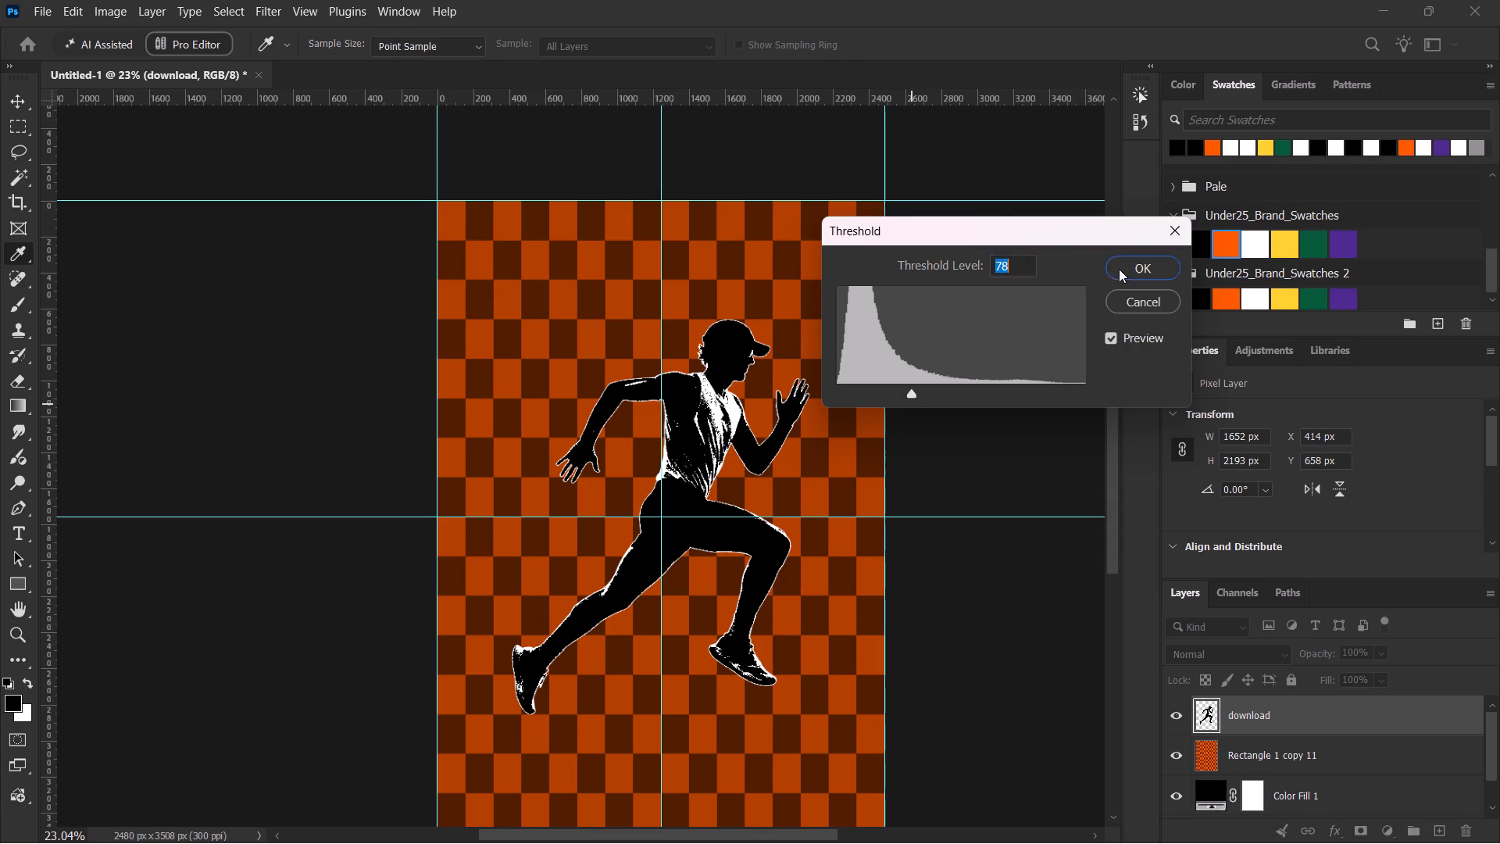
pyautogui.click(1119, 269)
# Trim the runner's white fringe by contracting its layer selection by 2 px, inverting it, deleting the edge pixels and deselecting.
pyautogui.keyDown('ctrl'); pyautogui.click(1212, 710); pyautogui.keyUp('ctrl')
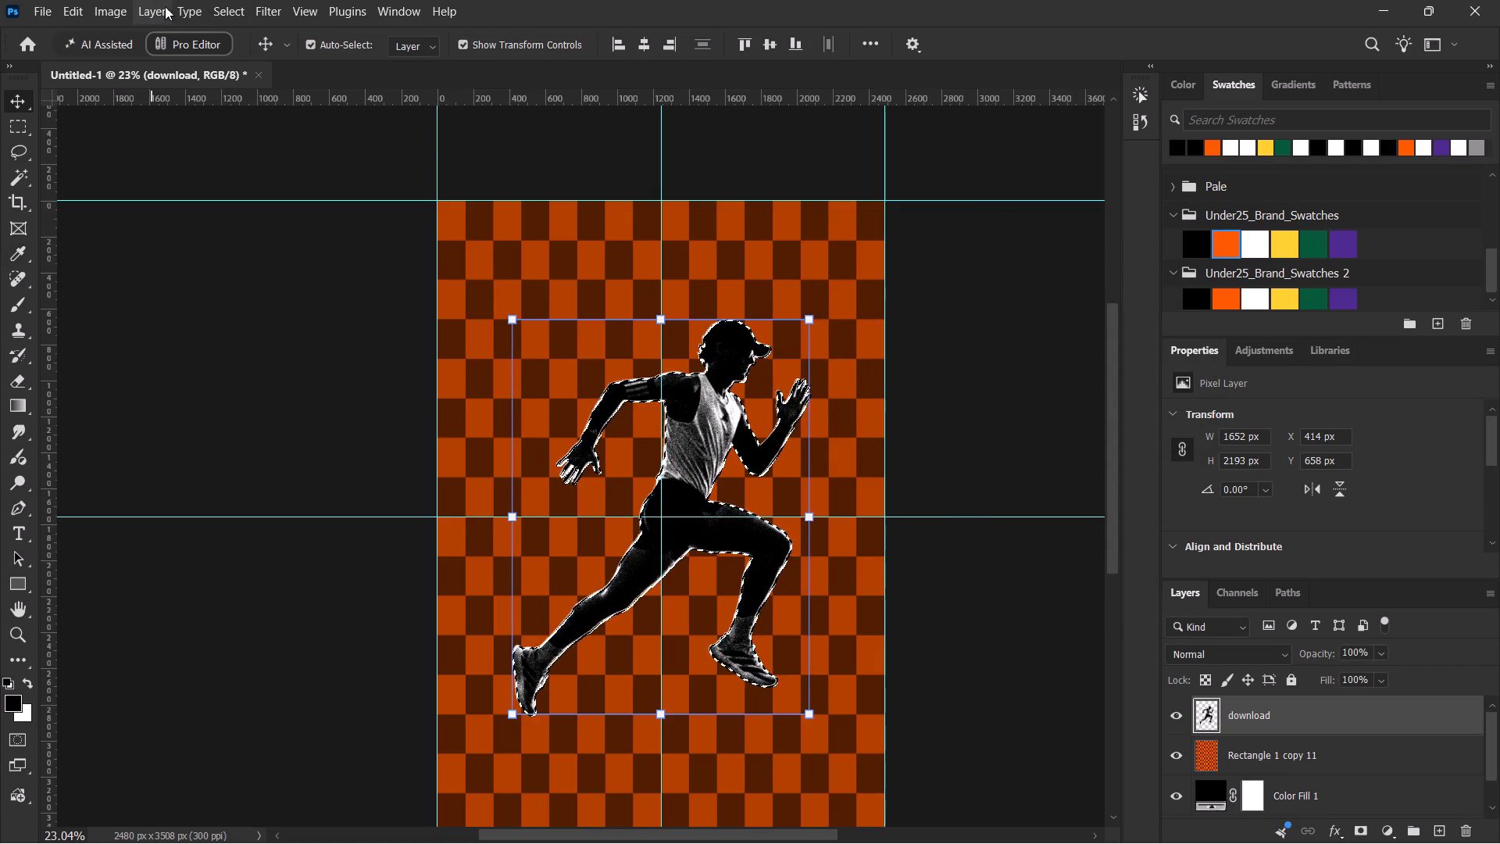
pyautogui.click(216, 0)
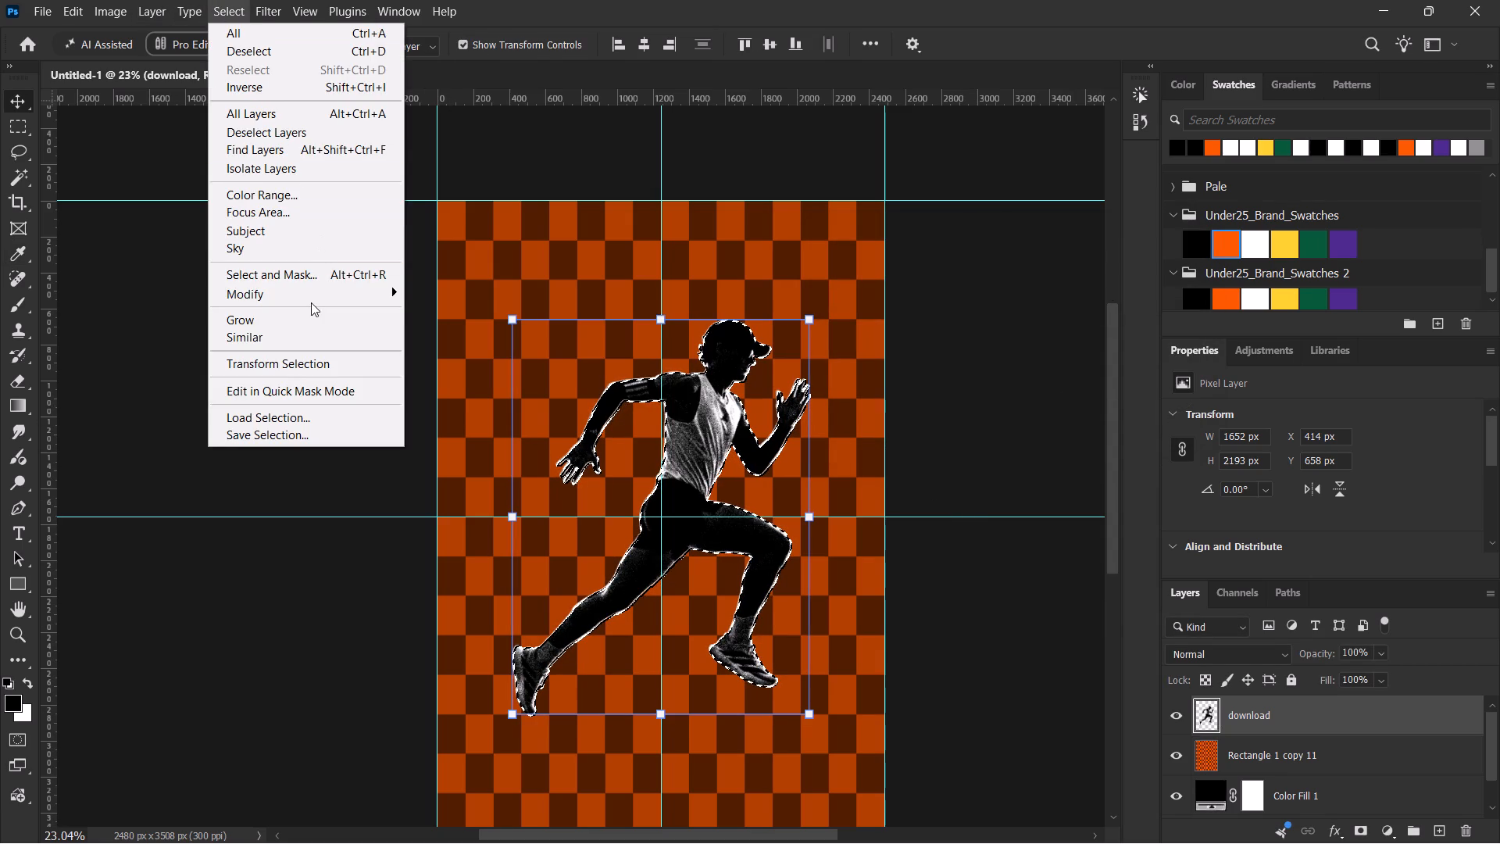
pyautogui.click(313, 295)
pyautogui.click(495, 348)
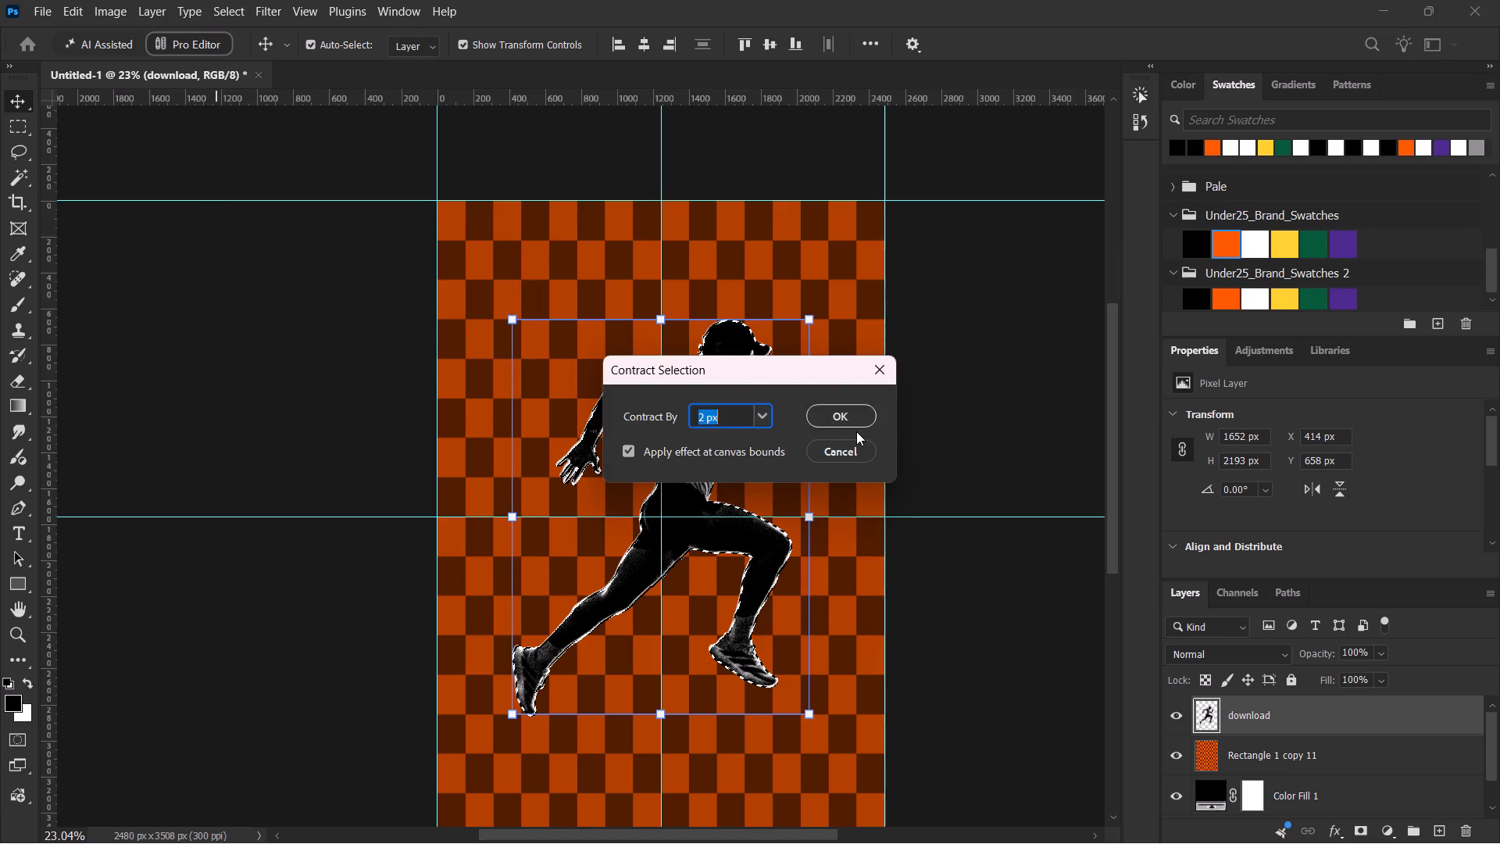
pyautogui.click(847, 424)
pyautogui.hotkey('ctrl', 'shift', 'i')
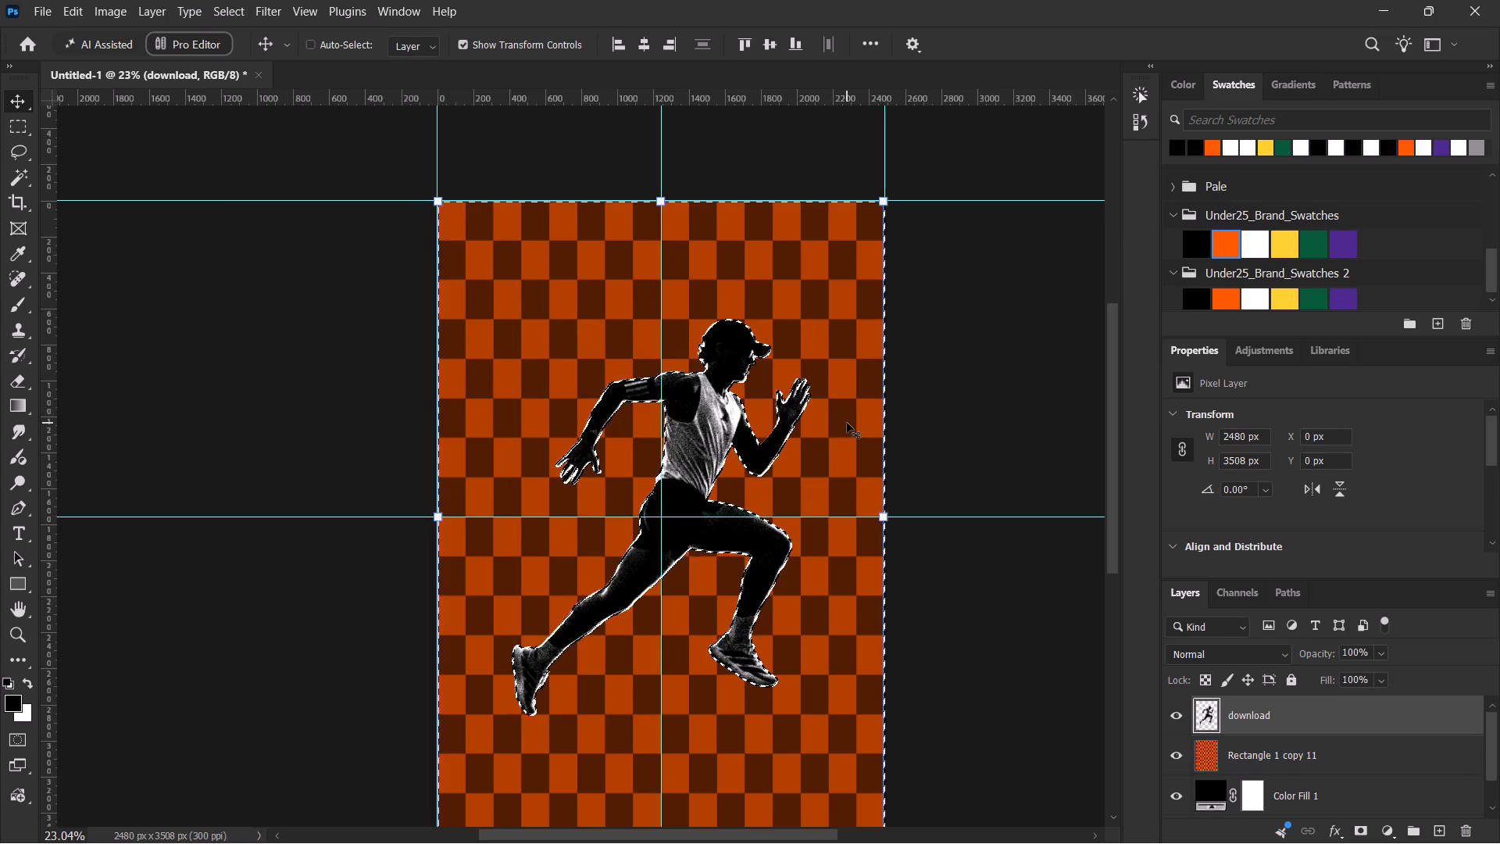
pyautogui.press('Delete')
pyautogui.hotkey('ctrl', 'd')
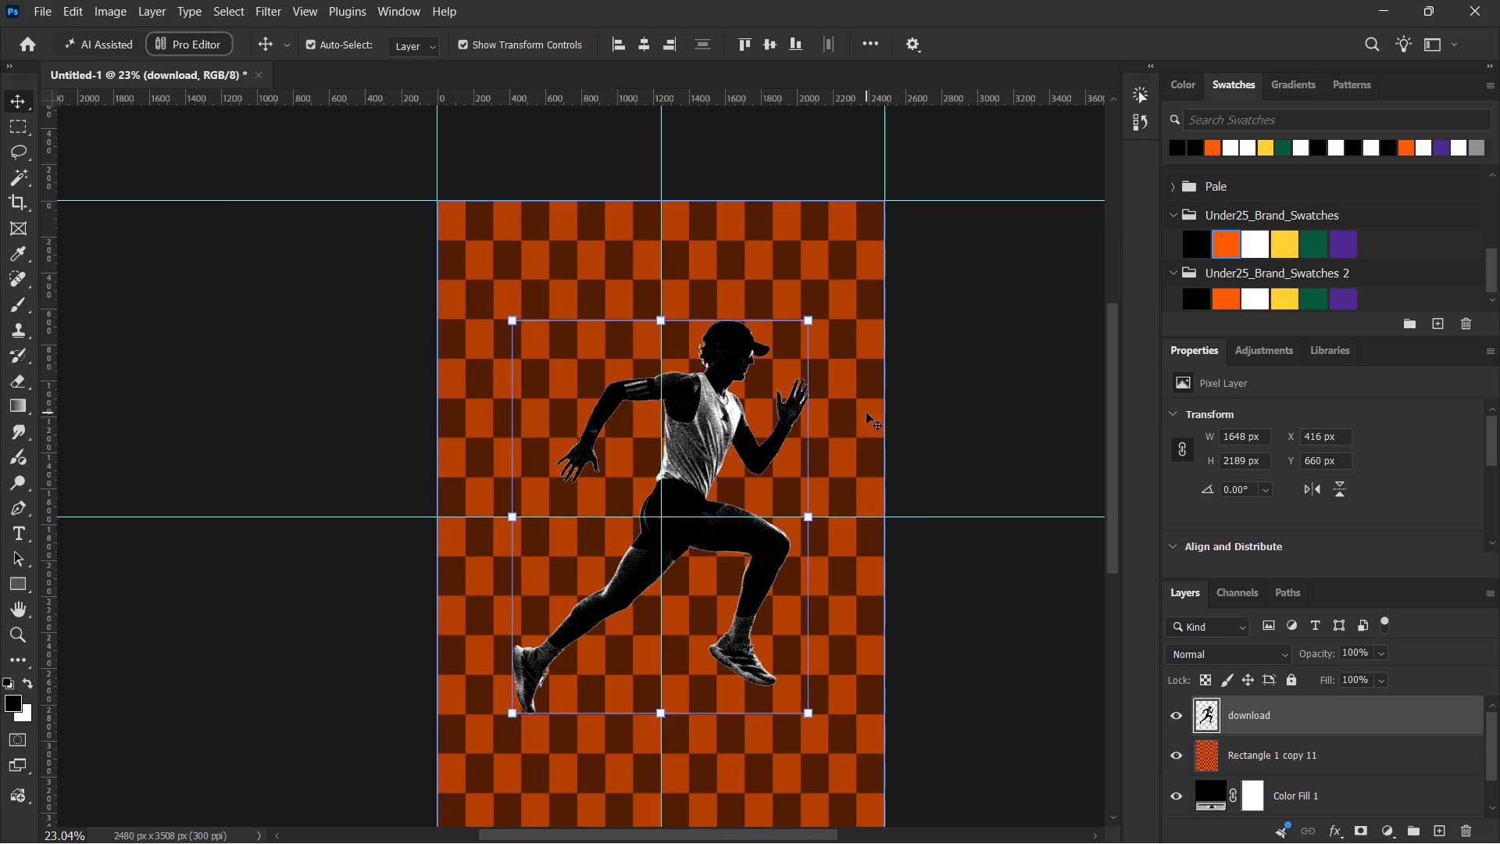
# Examine the thresholded runner's shirt texture and cut-out edges up close and against the whole poster.
pyautogui.keyDown('alt'); pyautogui.scroll(16, 688, 392); pyautogui.keyUp('alt')
pyautogui.keyDown('alt'); pyautogui.scroll(-2, 699, 428); pyautogui.keyUp('alt')
pyautogui.keyDown('alt'); pyautogui.scroll(1, 699, 428); pyautogui.keyUp('alt')
pyautogui.keyDown('alt'); pyautogui.scroll(-4, 699, 428); pyautogui.keyUp('alt')
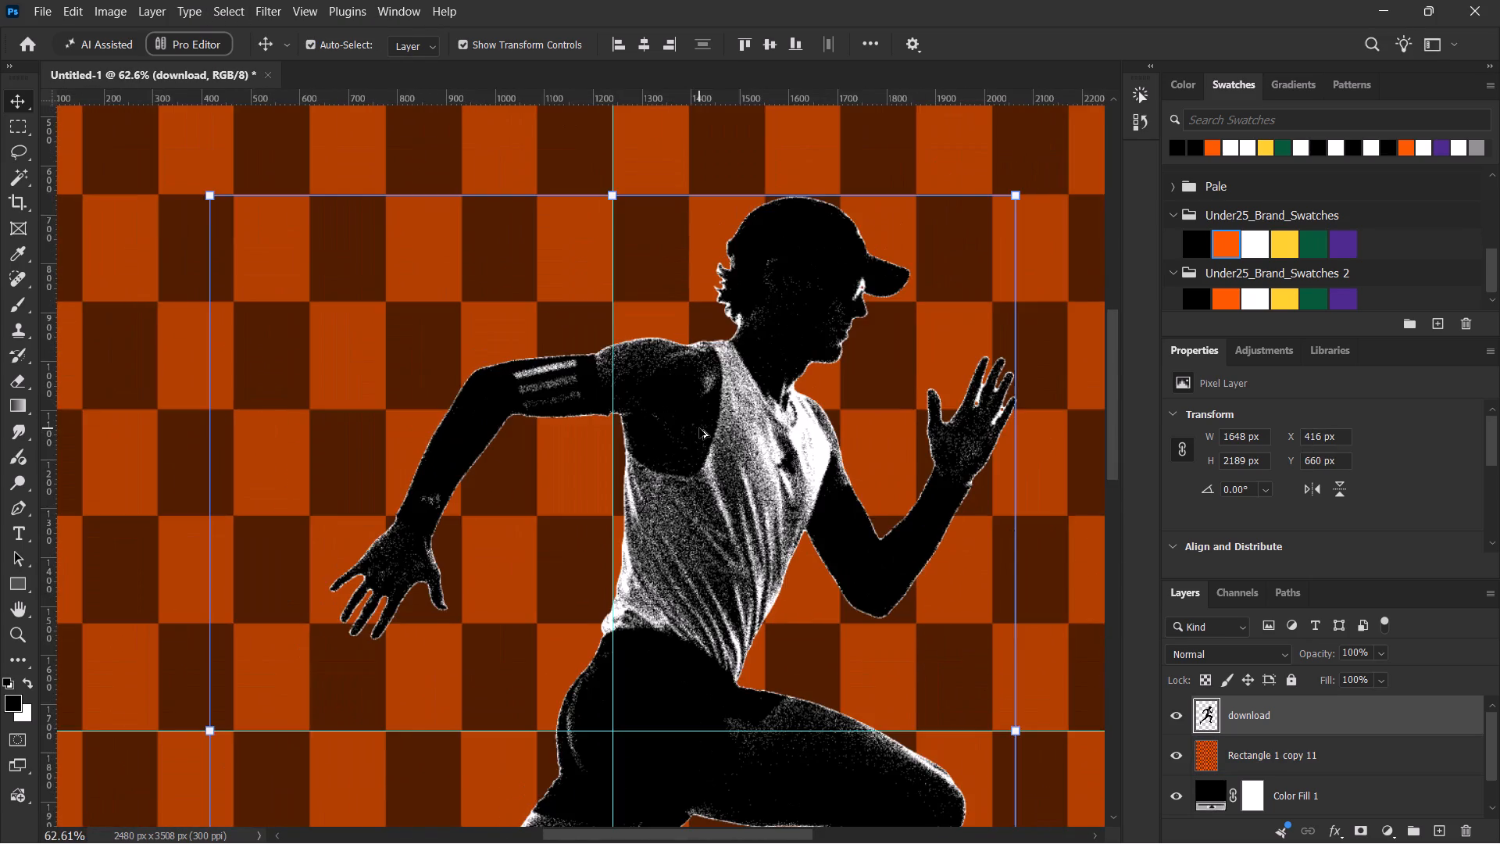
pyautogui.keyDown('alt'); pyautogui.scroll(-5, 698, 428); pyautogui.keyUp('alt')
pyautogui.keyDown('alt'); pyautogui.scroll(1, 698, 428); pyautogui.keyUp('alt')
pyautogui.keyDown('alt'); pyautogui.scroll(-7, 698, 428); pyautogui.keyUp('alt')
pyautogui.keyDown('alt'); pyautogui.scroll(1, 674, 452); pyautogui.keyUp('alt')
pyautogui.press('space')
pyautogui.press('space')
pyautogui.press('space')
pyautogui.press('space')
pyautogui.press('space')
pyautogui.press('space')
pyautogui.press('space')
pyautogui.press('space')
pyautogui.press('space')
pyautogui.press('space')
pyautogui.press('space')
pyautogui.press('space')
pyautogui.press('space')
pyautogui.press('space')
pyautogui.press('space')
pyautogui.press('space')
pyautogui.press('space')
pyautogui.moveTo(648, 452); pyautogui.dragTo(687, 366)
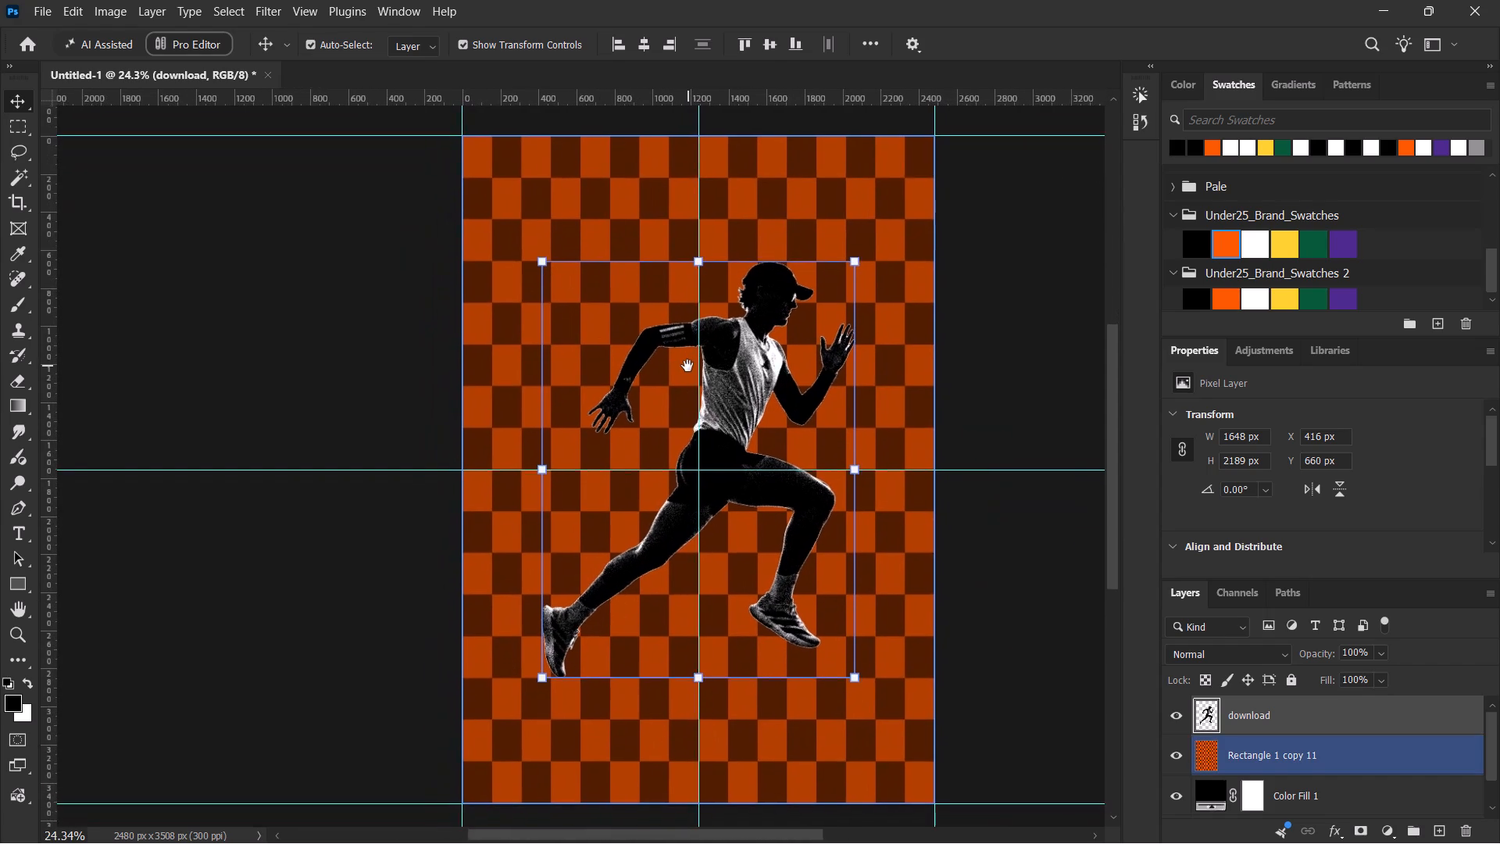
pyautogui.moveTo(687, 366); pyautogui.dragTo(642, 375)
# Undo the runner's edge trimming, threshold, grain texture and centring, back to the smooth greyscale cut-out.
pyautogui.hotkey('ctrl', 'z')
pyautogui.hotkey('ctrl', 'z')
pyautogui.hotkey('ctrl', 'z')
pyautogui.hotkey('ctrl', 'z')
pyautogui.hotkey('ctrl', 'z')
pyautogui.hotkey('ctrl', 'z')
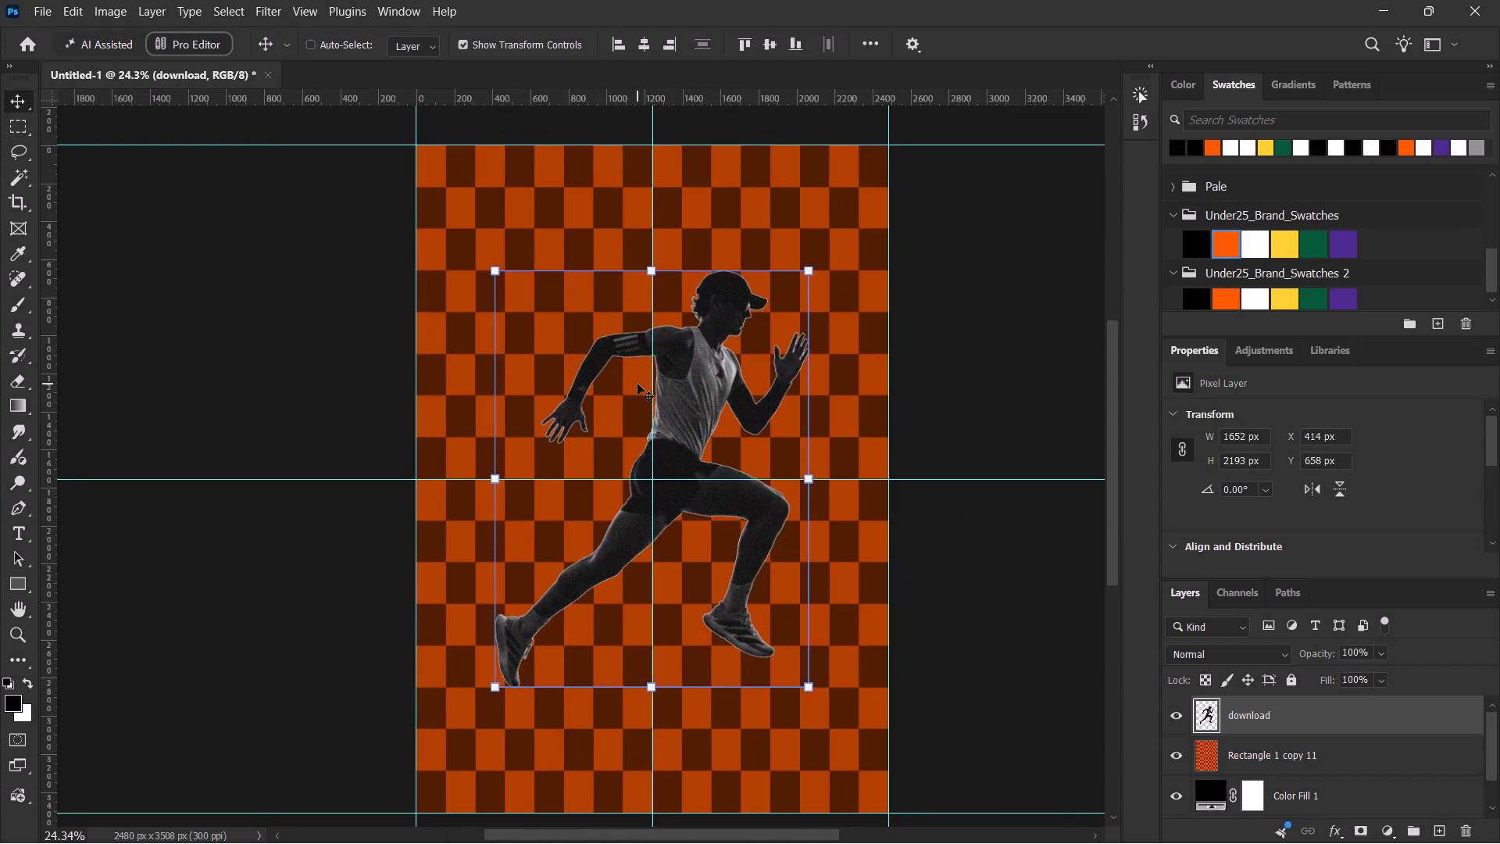
pyautogui.hotkey('ctrl', 'z')
pyautogui.hotkey('ctrl', 'z')
pyautogui.hotkey('ctrl', 'z')
pyautogui.hotkey('ctrl', 'z')
pyautogui.hotkey('ctrl', 'shift', 'z')
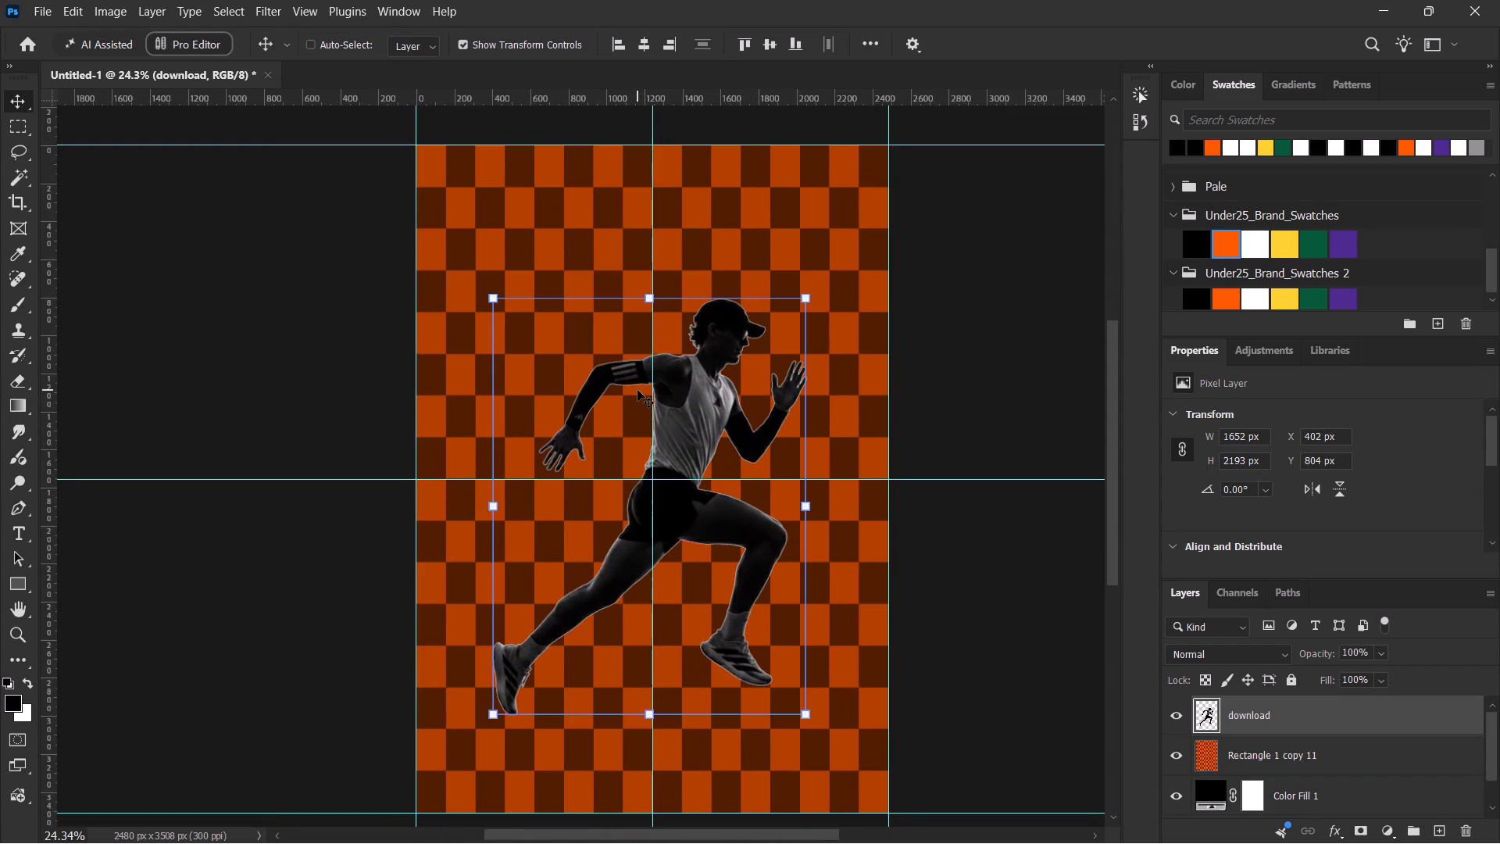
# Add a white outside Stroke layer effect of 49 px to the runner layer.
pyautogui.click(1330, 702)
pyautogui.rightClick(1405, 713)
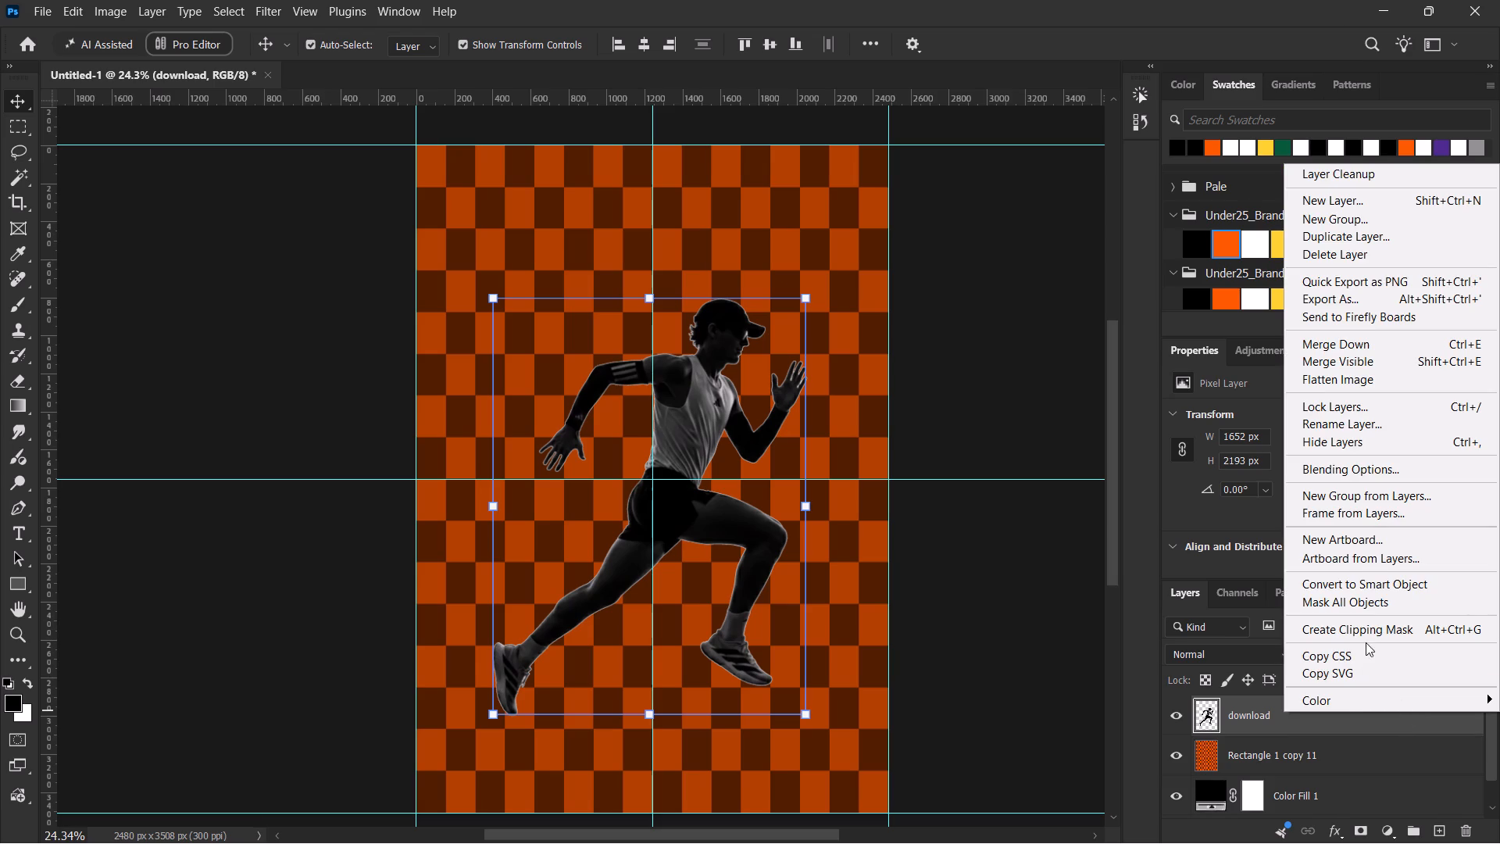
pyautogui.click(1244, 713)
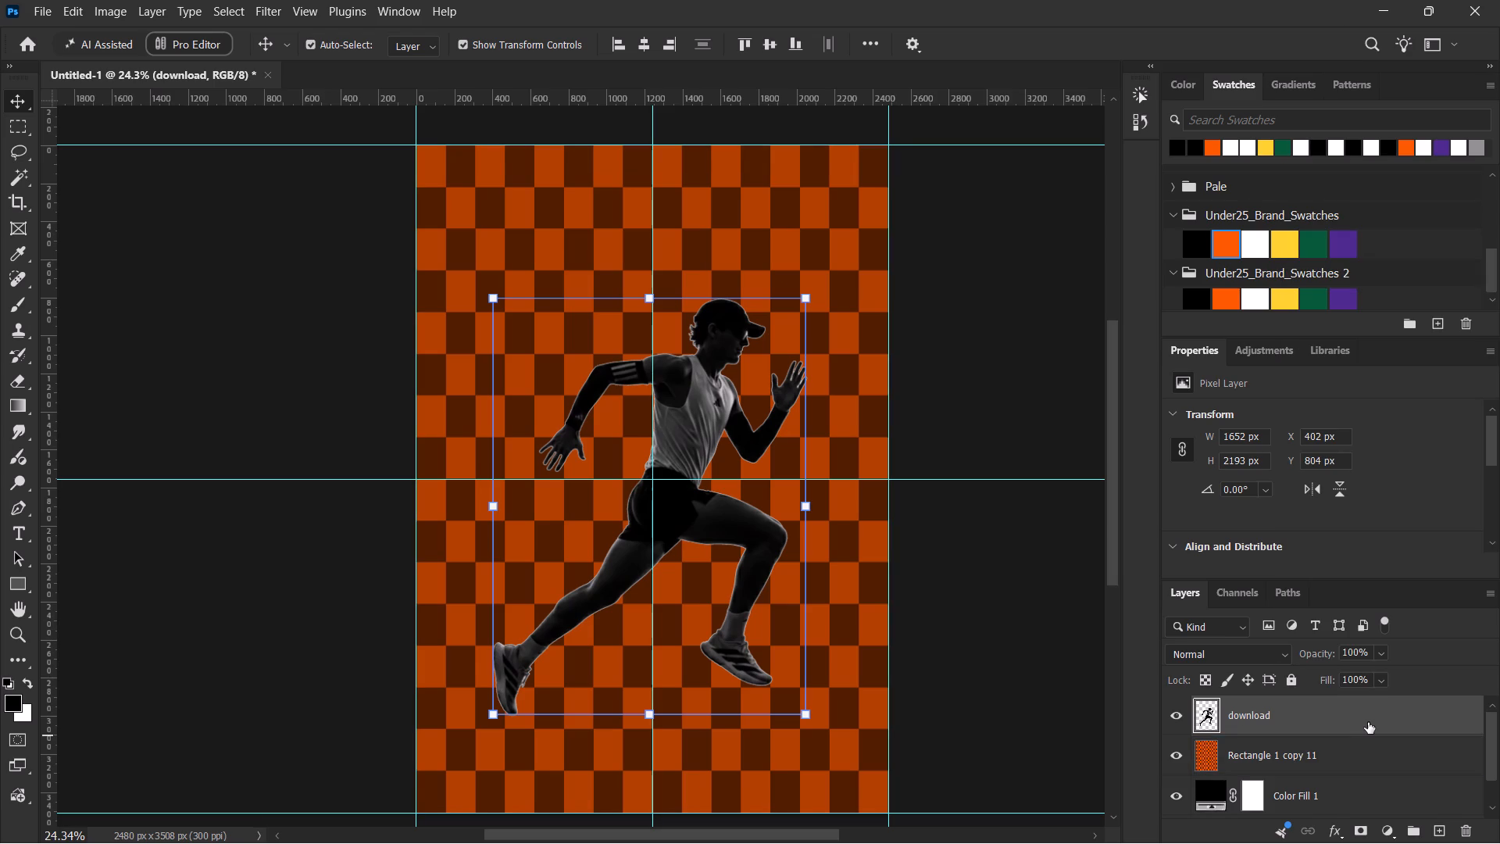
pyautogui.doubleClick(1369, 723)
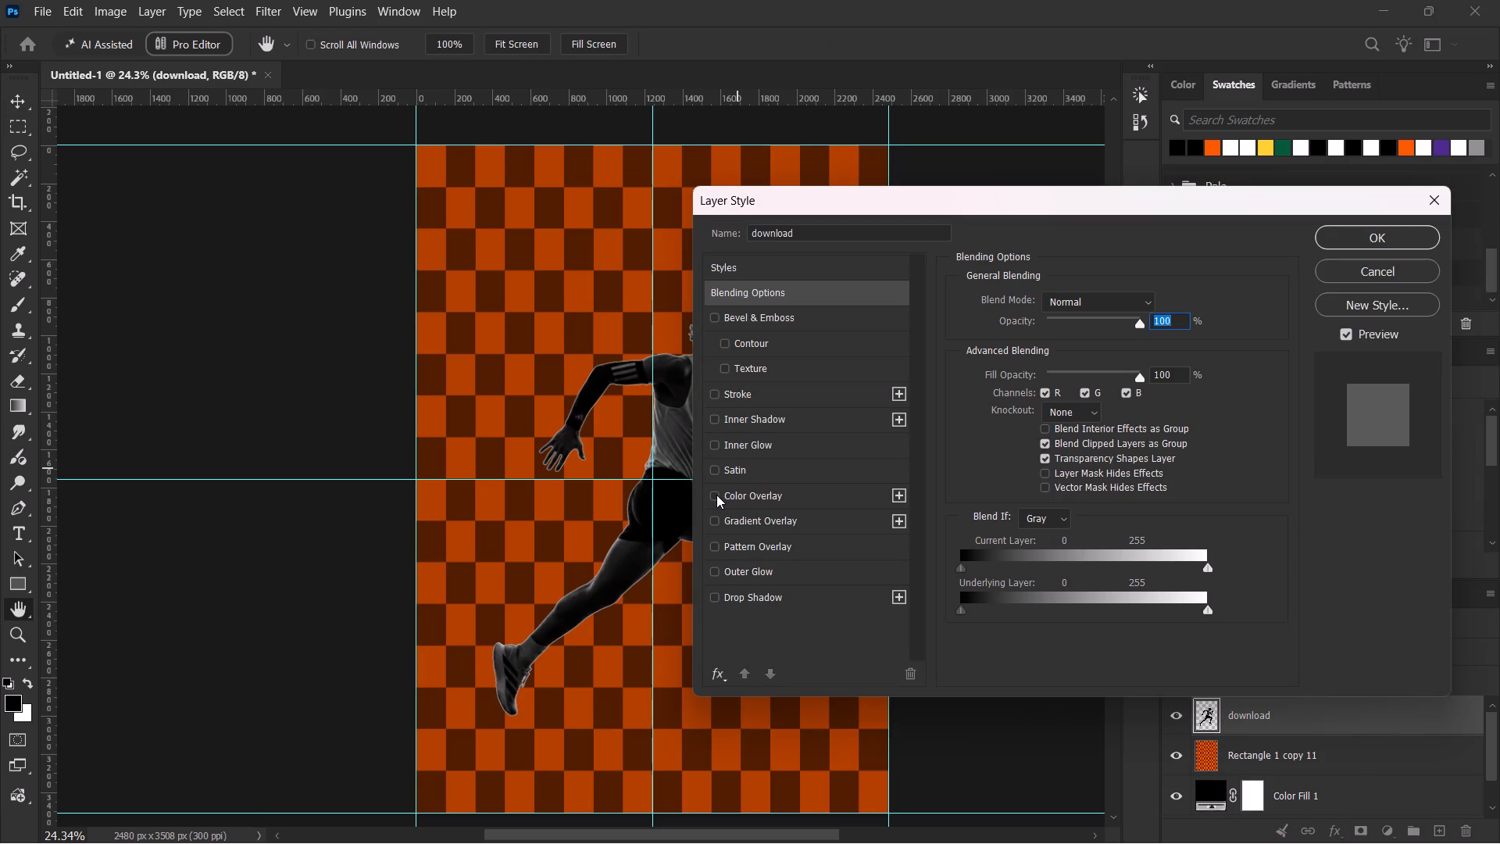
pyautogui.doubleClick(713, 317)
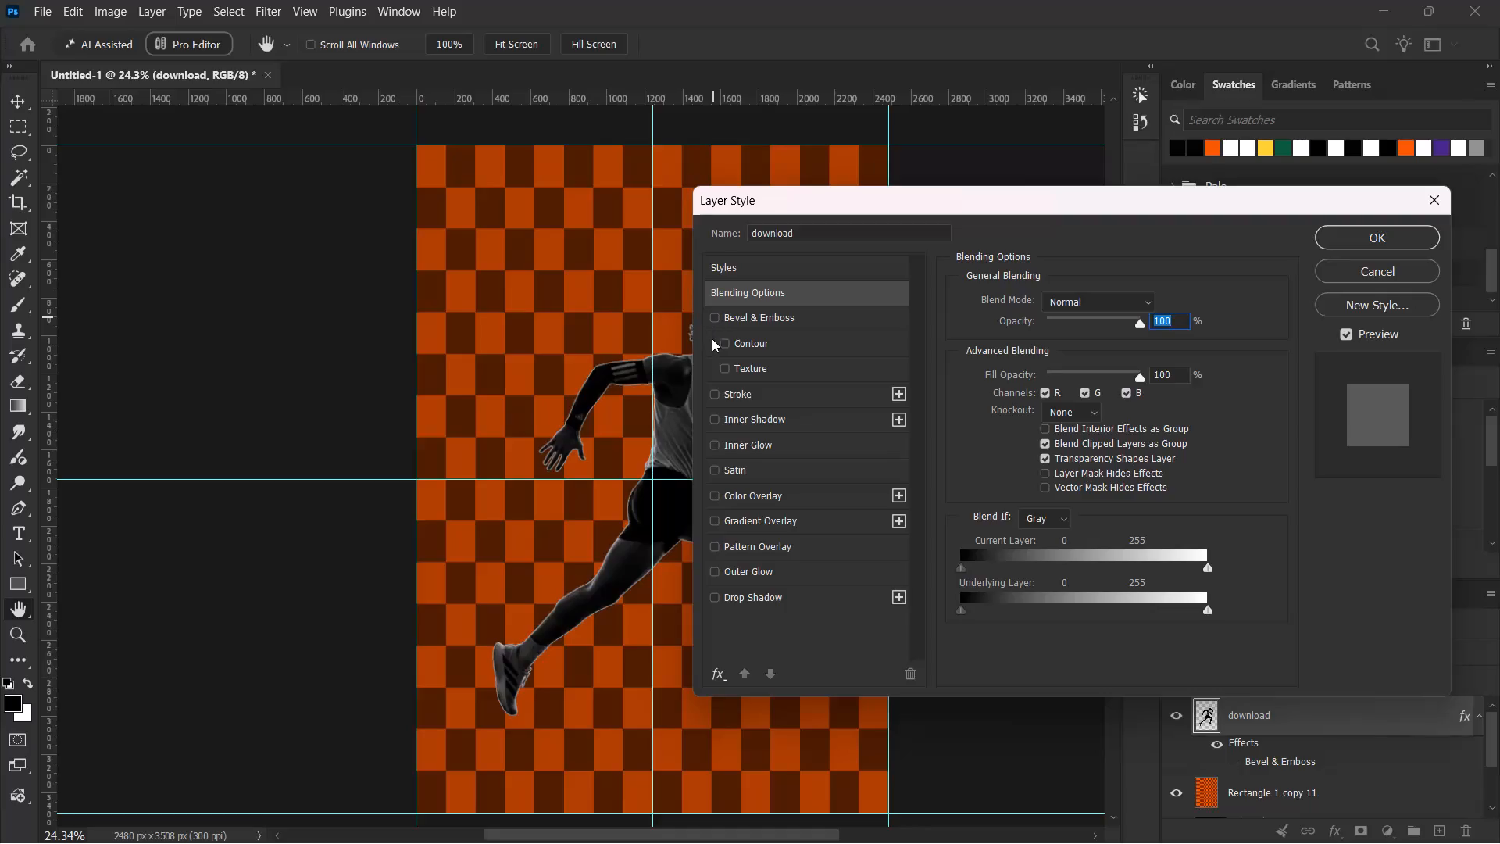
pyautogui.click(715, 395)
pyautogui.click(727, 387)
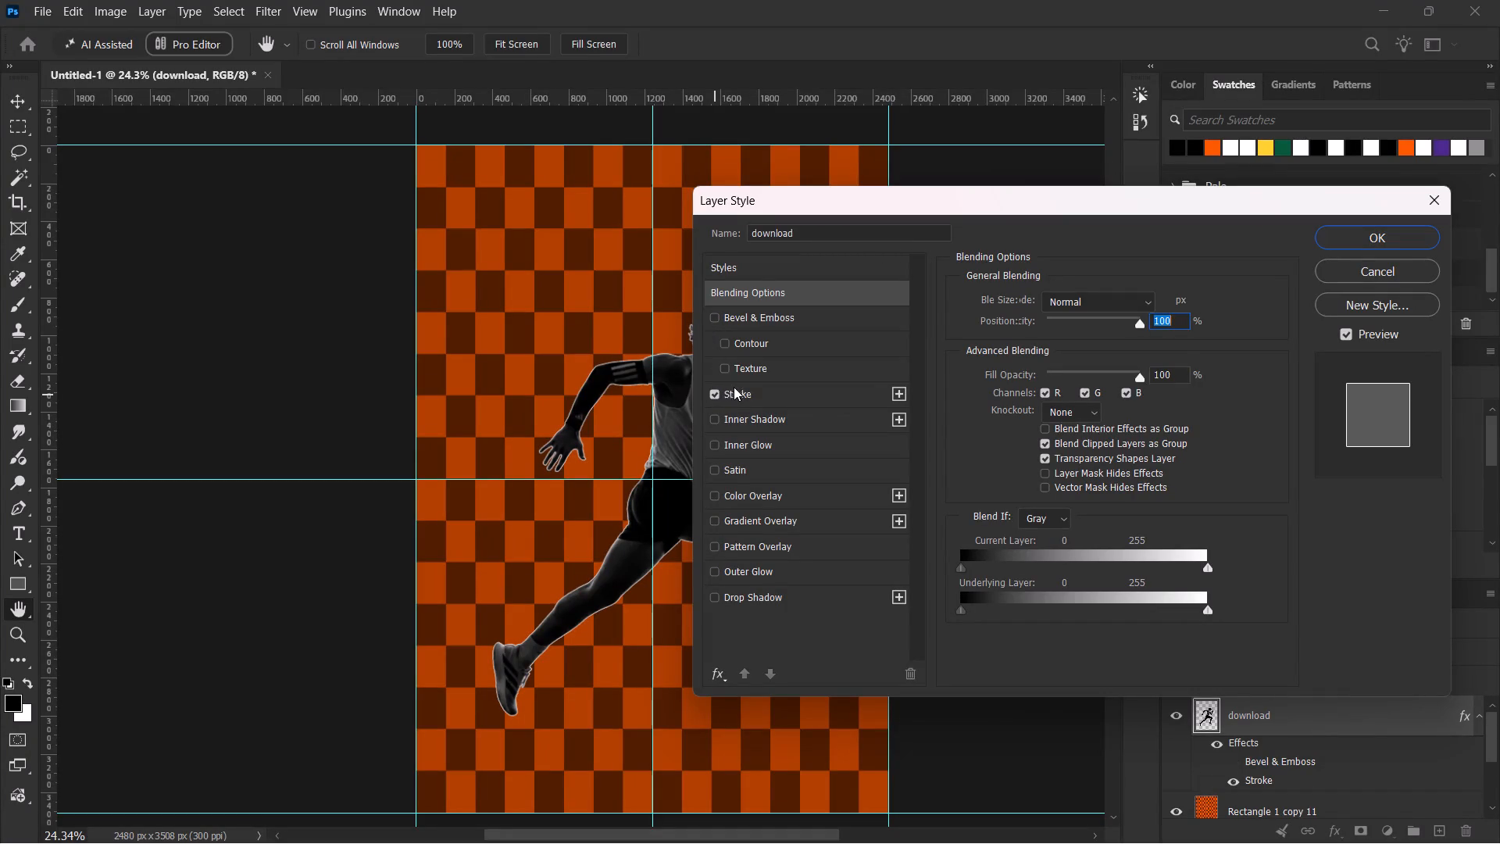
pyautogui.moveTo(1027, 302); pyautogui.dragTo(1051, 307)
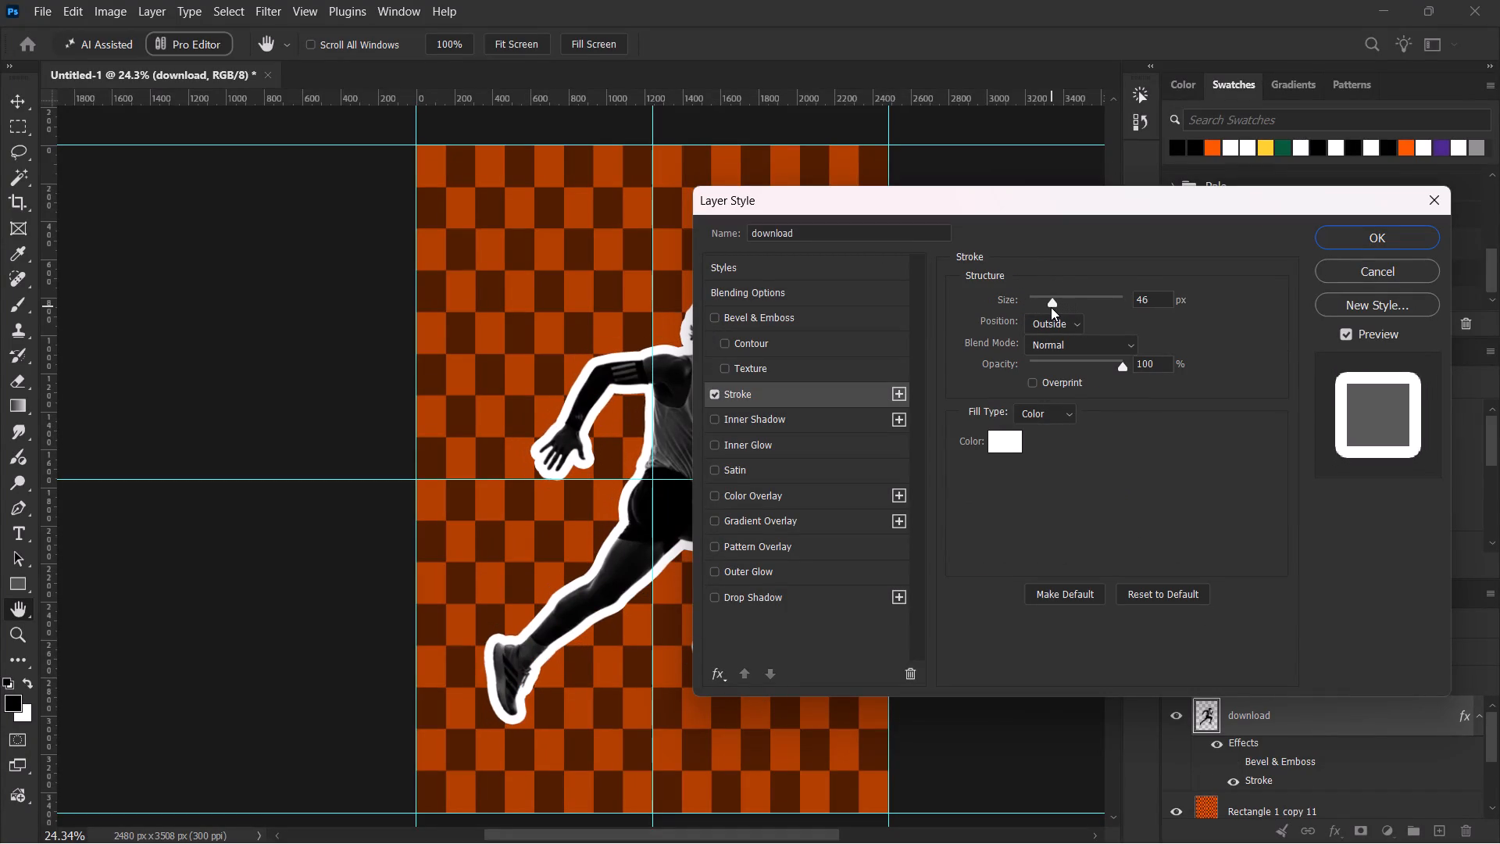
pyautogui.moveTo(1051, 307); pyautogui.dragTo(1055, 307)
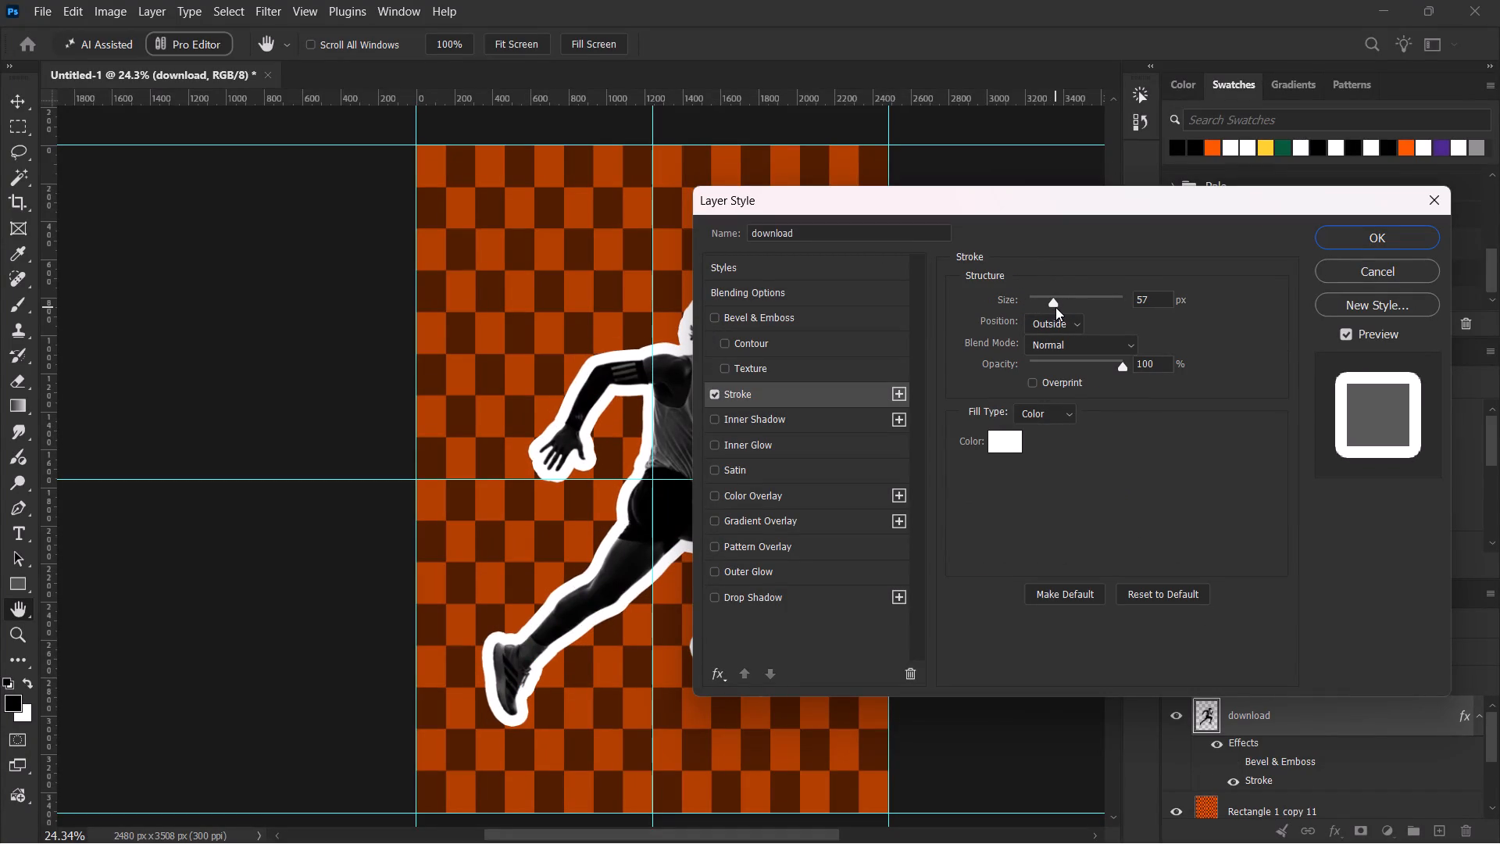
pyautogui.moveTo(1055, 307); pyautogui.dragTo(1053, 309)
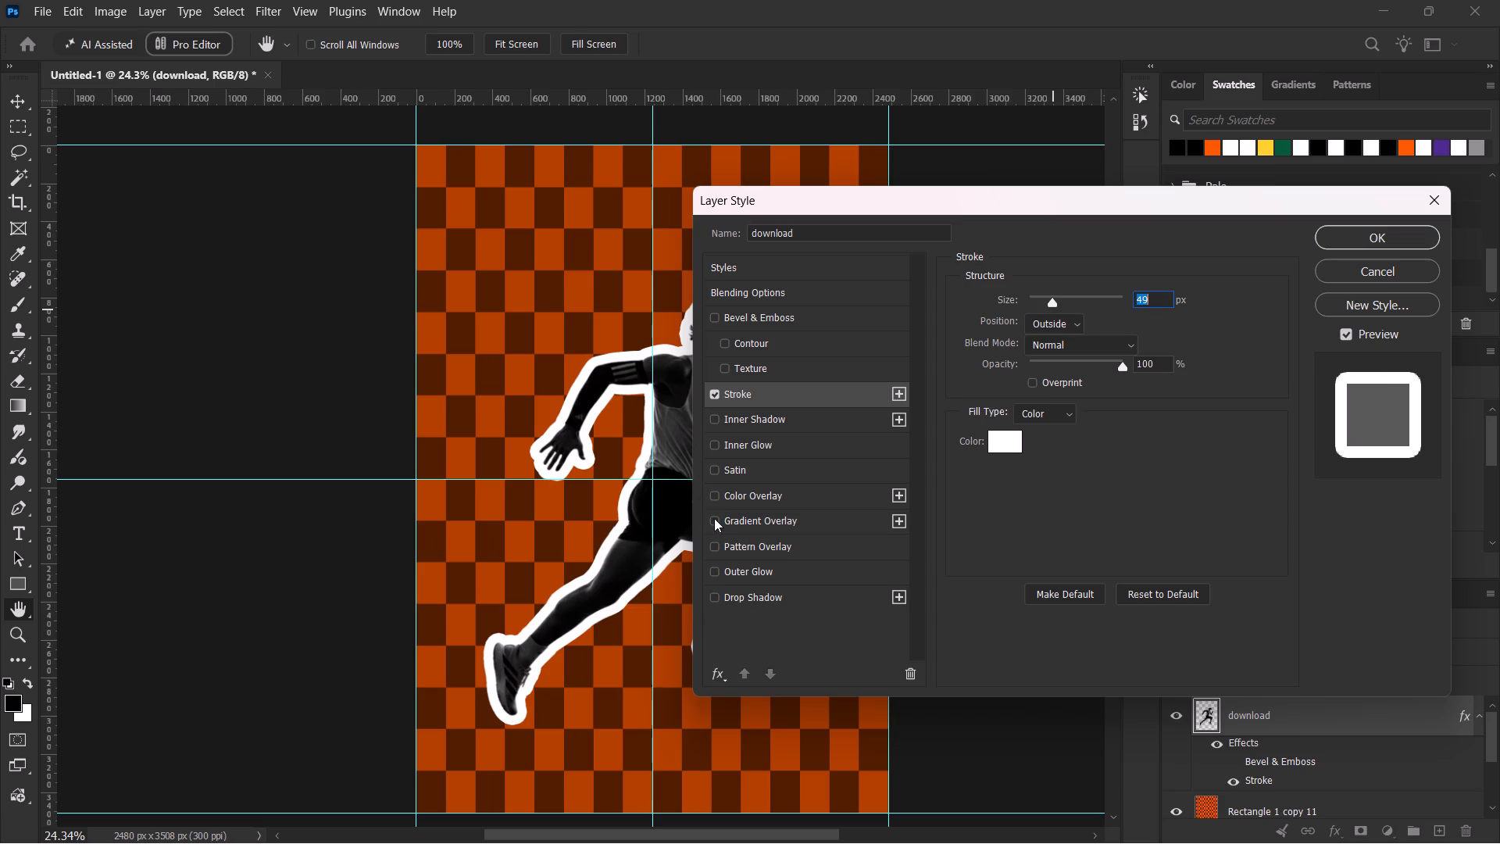
# Turn off the runner's stroke and apply a black Color Overlay in Normal mode at 100% opacity instead.
pyautogui.click(711, 499)
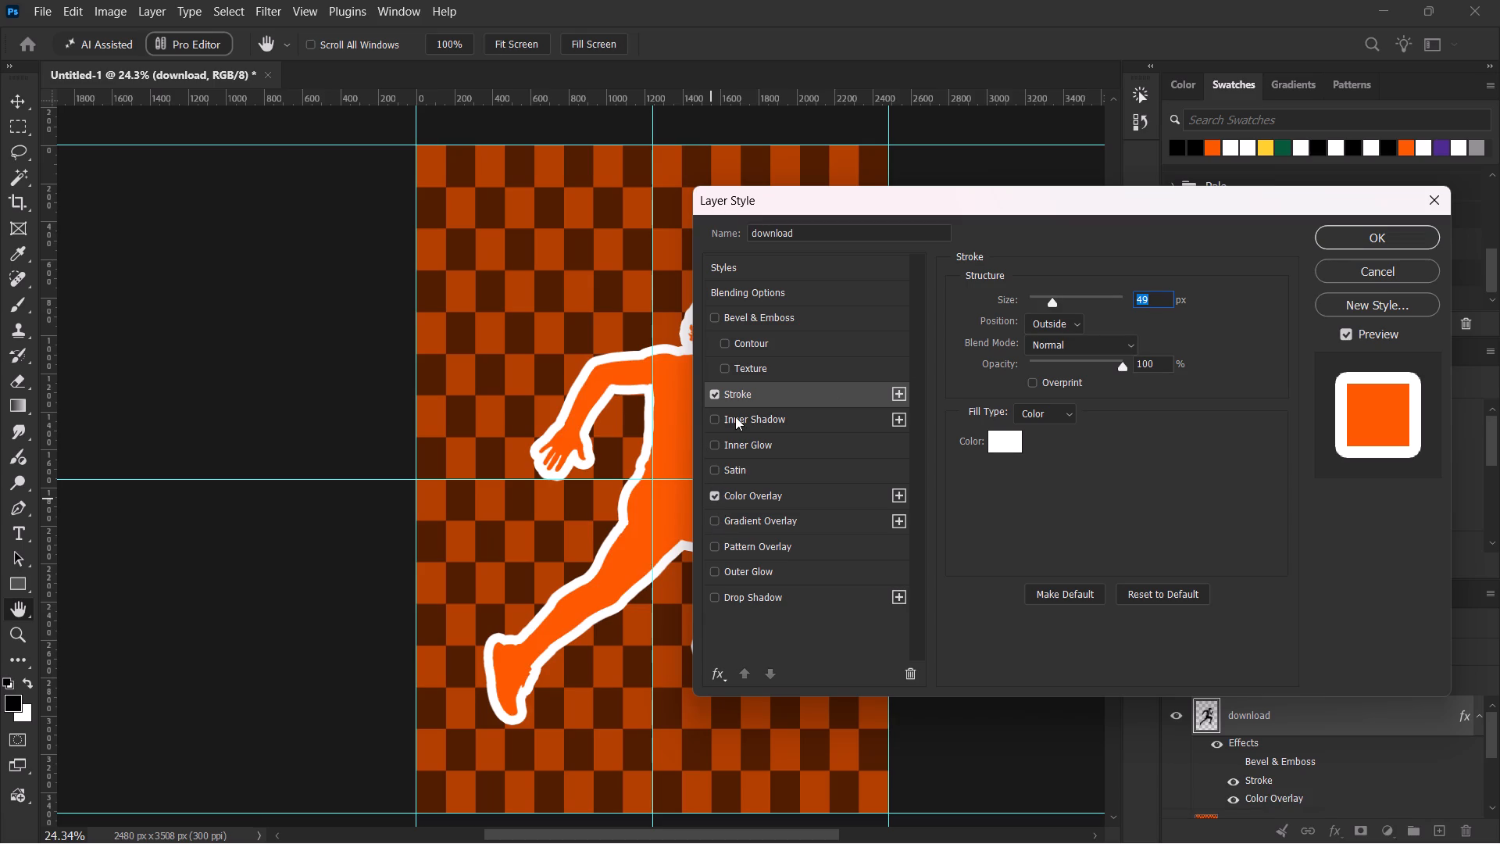
pyautogui.click(716, 395)
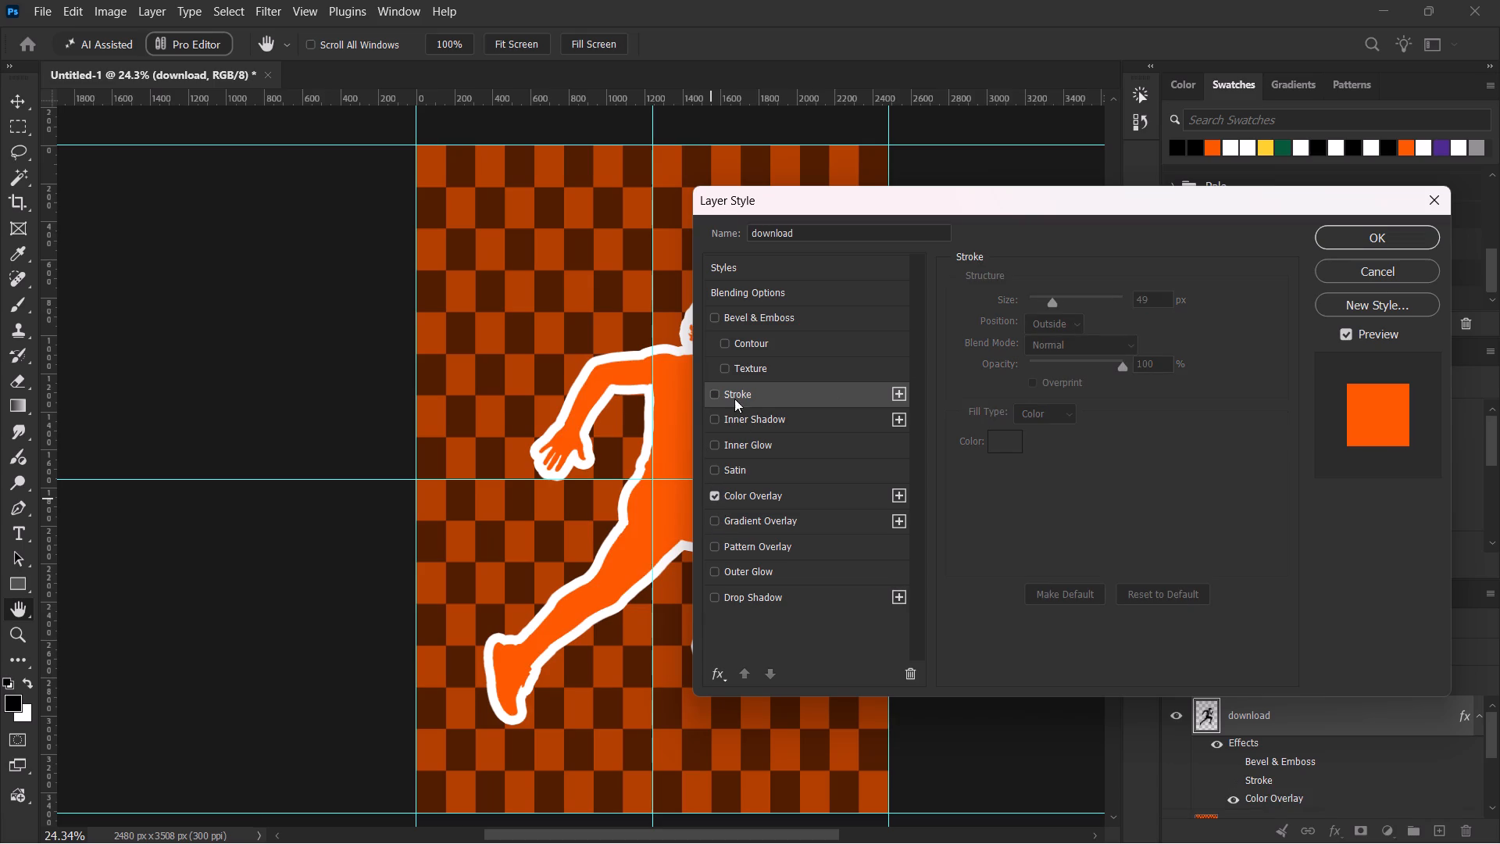
pyautogui.click(791, 501)
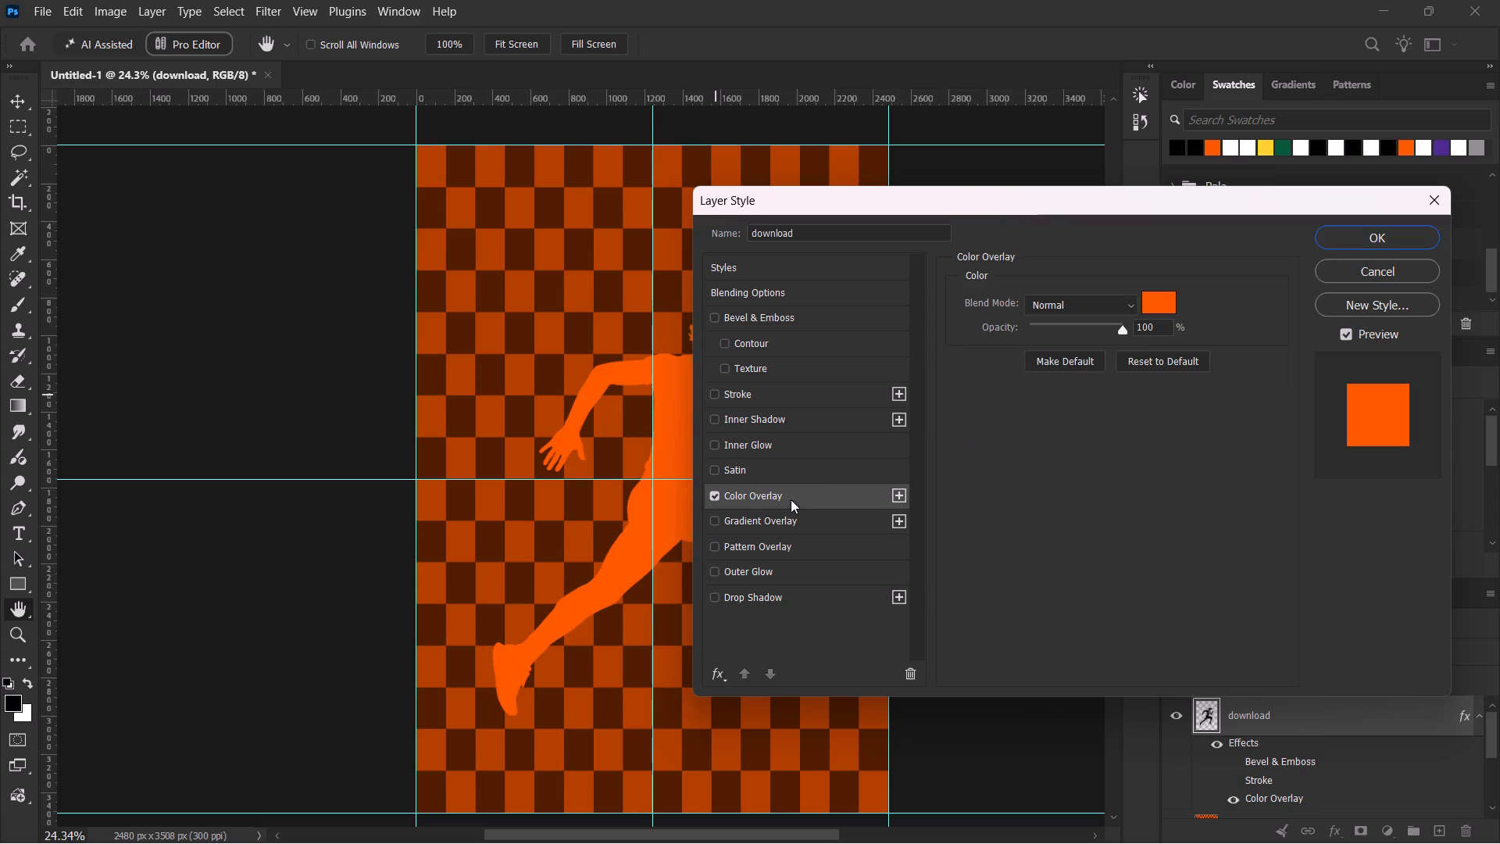
pyautogui.click(1138, 299)
pyautogui.click(1155, 291)
pyautogui.doubleClick(1157, 315)
pyautogui.click(1287, 148)
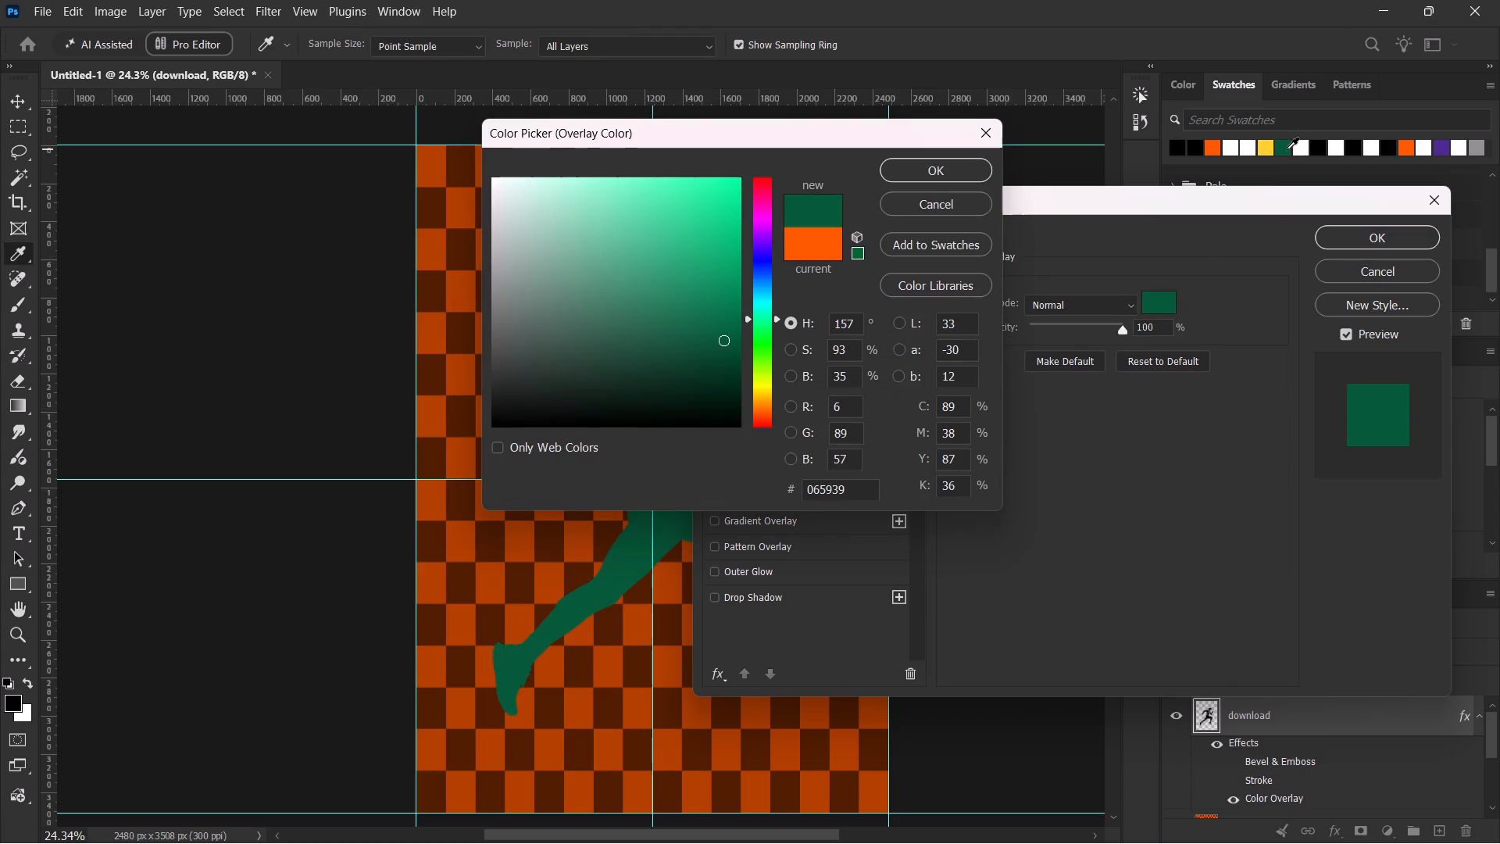
pyautogui.click(1435, 149)
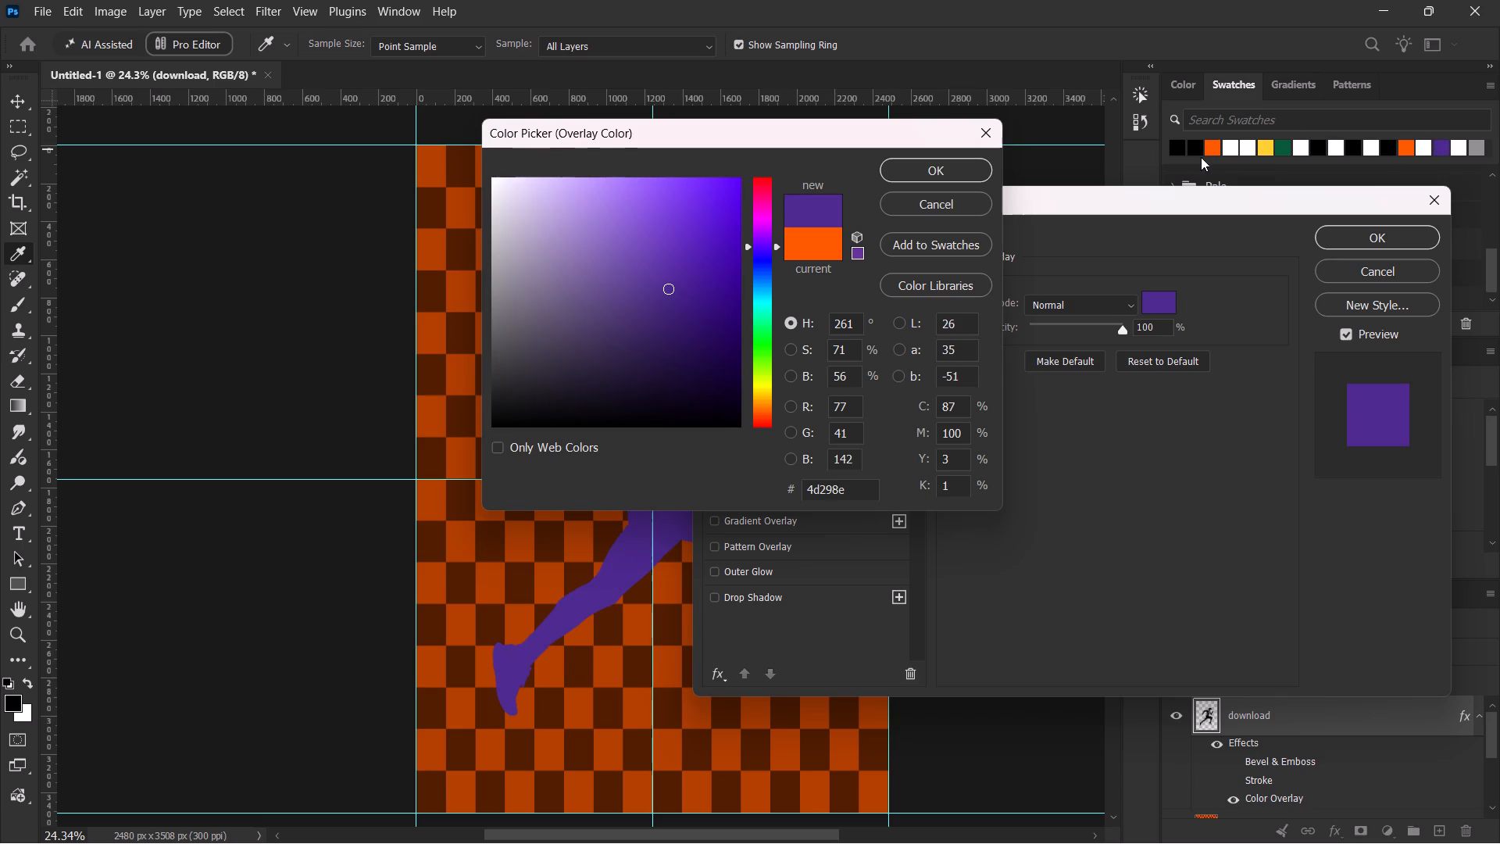
pyautogui.click(1181, 149)
pyautogui.click(948, 164)
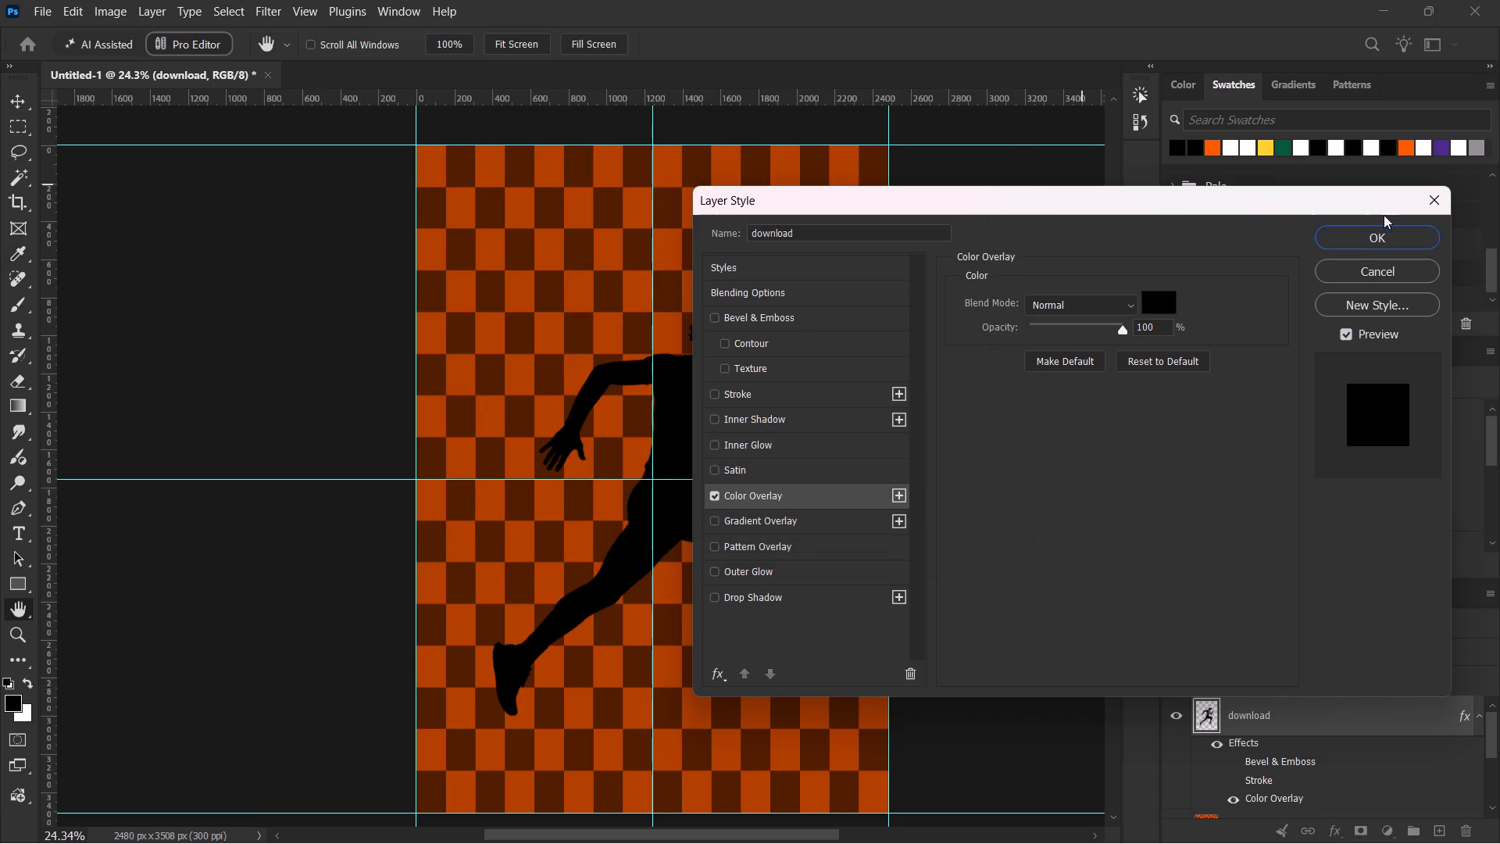
pyautogui.click(1395, 232)
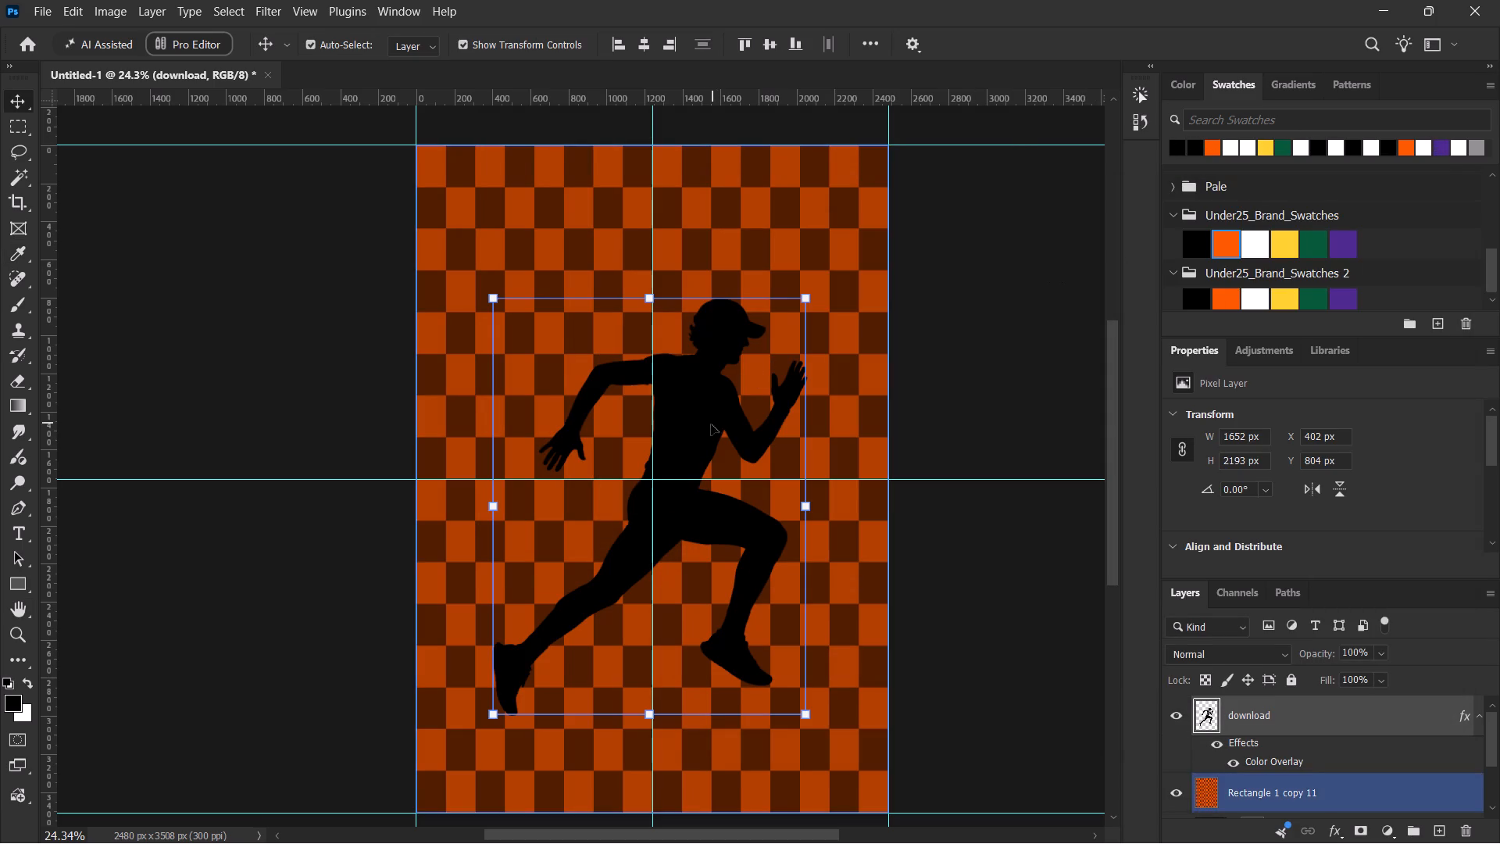
# Hide the guides on the poster.
pyautogui.hotkey('ctrl', ';')
# Move the black runner silhouette slightly left and down to about X 320 px, Y 825 px.
pyautogui.press('space')
pyautogui.press('space')
pyautogui.press('space')
pyautogui.press('space')
pyautogui.press('space')
pyautogui.press('space')
pyautogui.press('space')
pyautogui.press('space')
pyautogui.press('space')
pyautogui.press('space')
pyautogui.press('space')
pyautogui.press('space')
pyautogui.press('space')
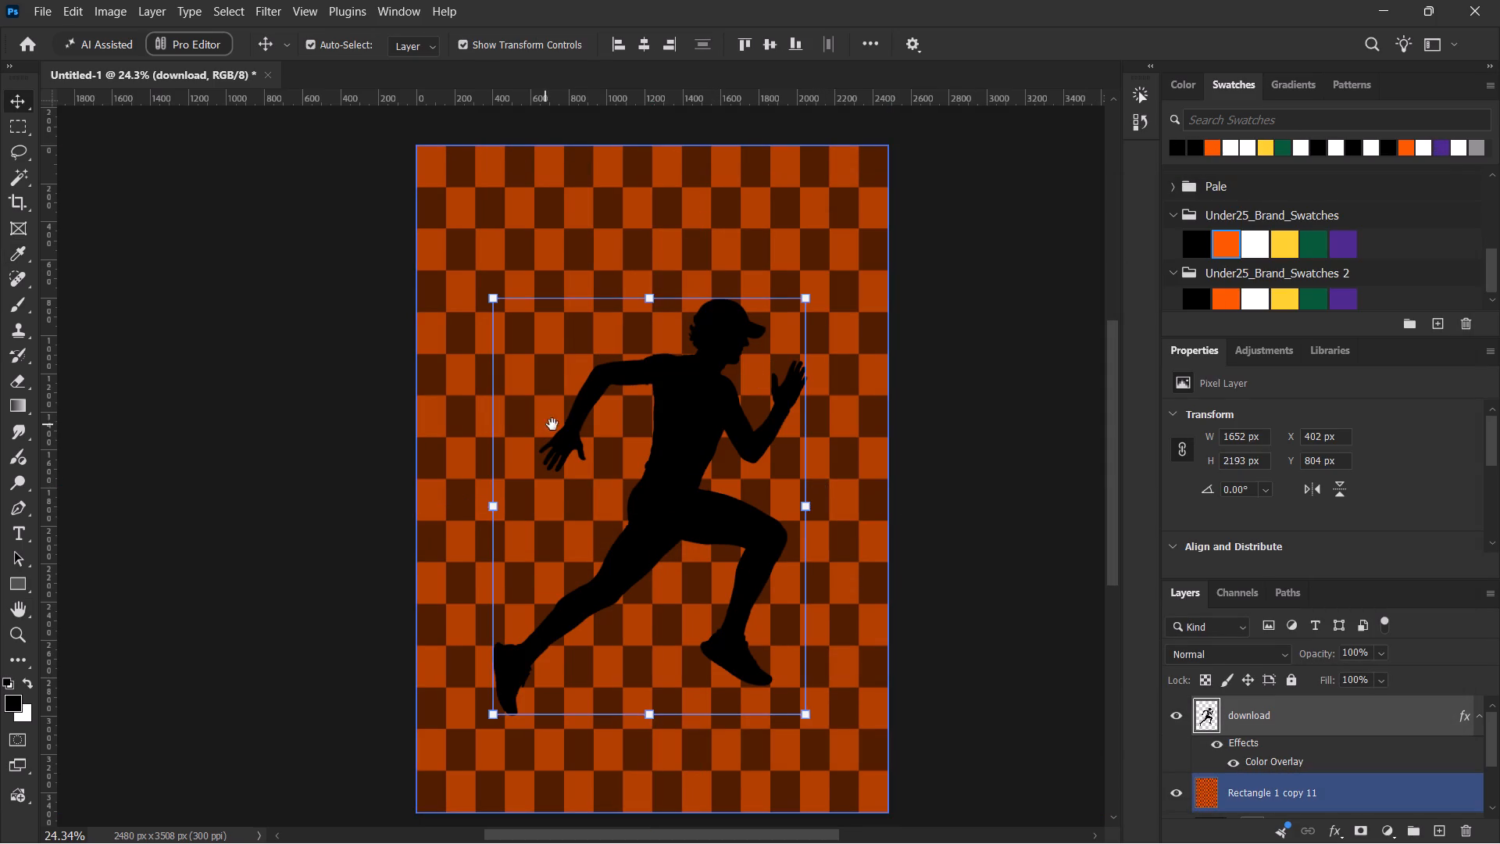
pyautogui.moveTo(600, 402); pyautogui.dragTo(635, 383)
pyautogui.moveTo(731, 430); pyautogui.dragTo(716, 456)
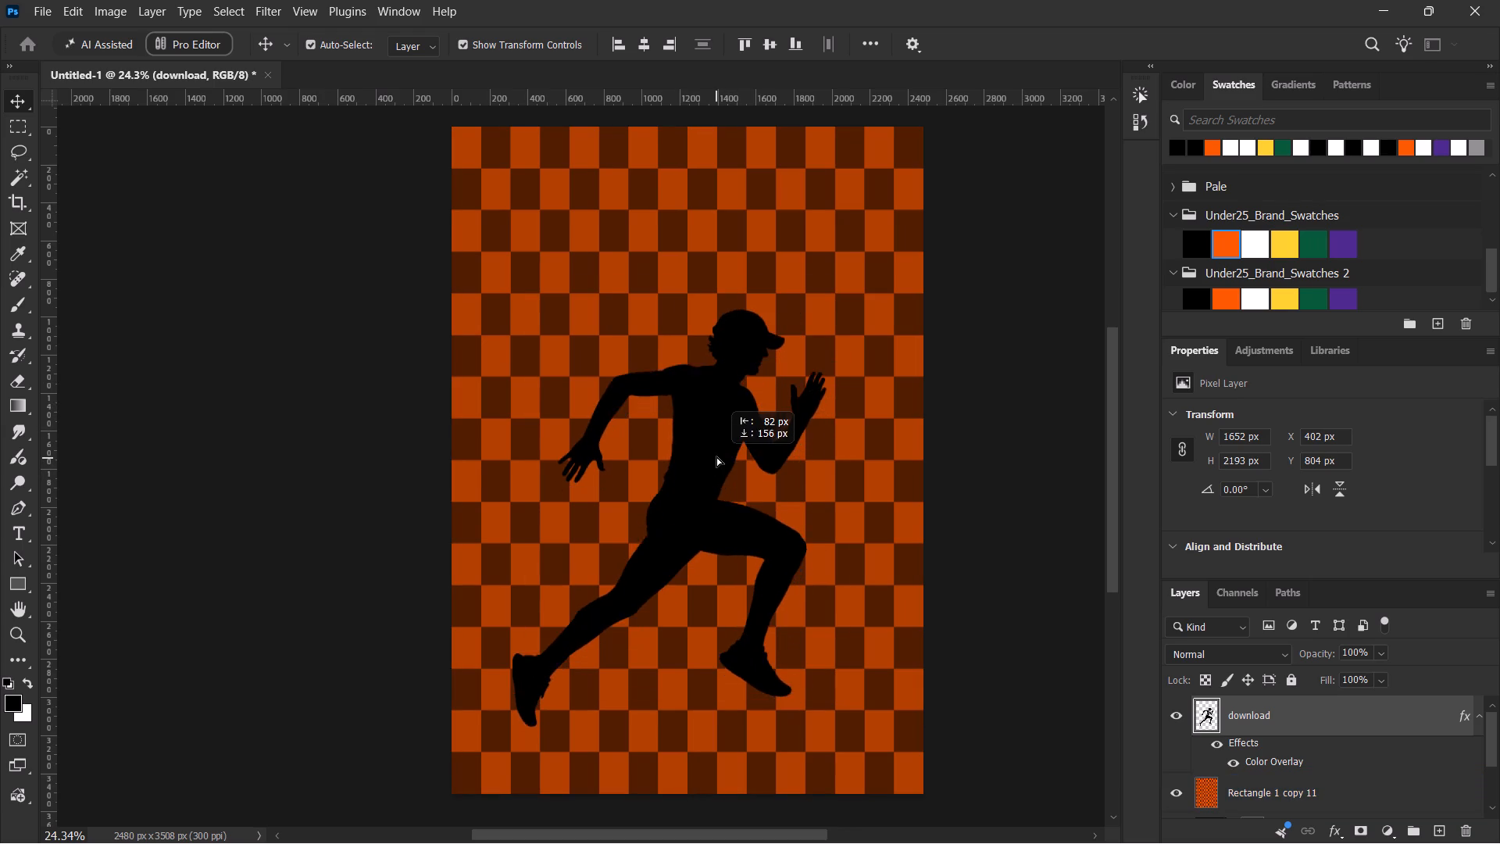
pyautogui.moveTo(716, 456); pyautogui.dragTo(718, 430)
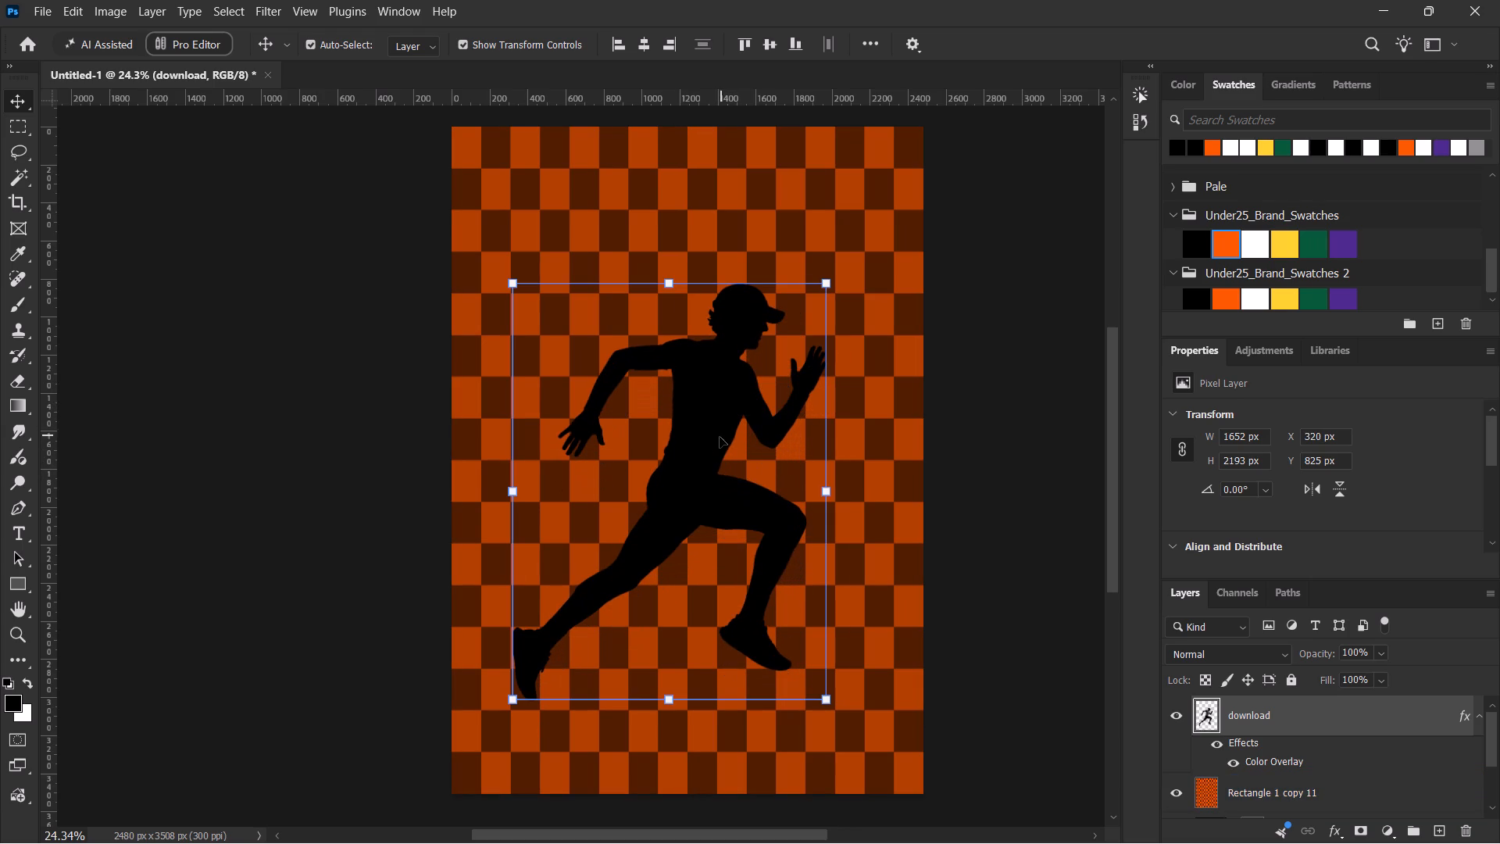
# Delete the three old background layers beneath the runner: the orange checkerboard, the black Color Fill 1 and Rectangle 1 copy.
pyautogui.click(1320, 793)
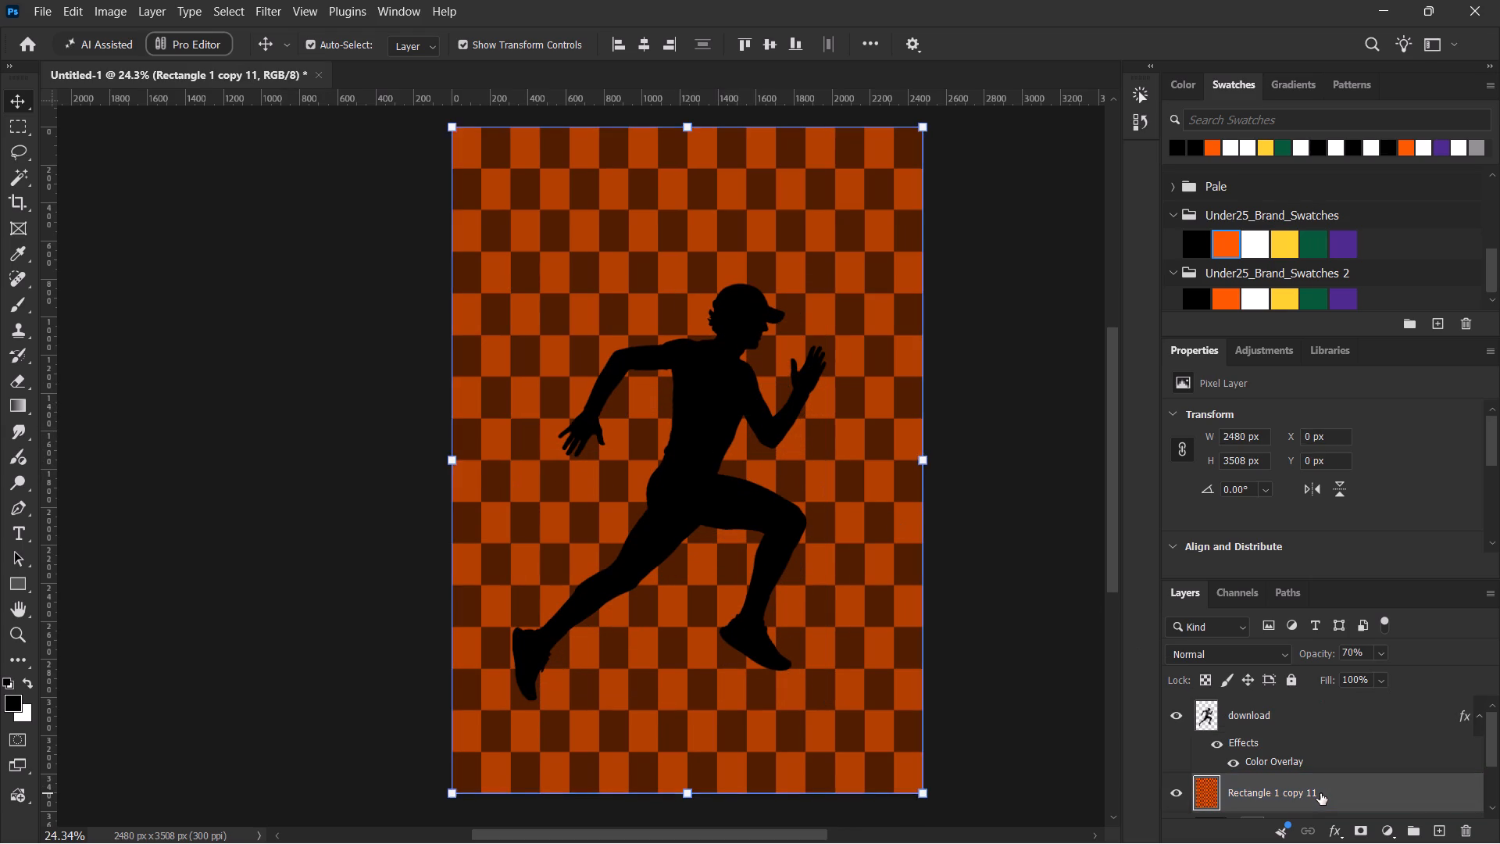
pyautogui.press('Delete')
pyautogui.scroll(-2, 1320, 794)
pyautogui.scroll(1, 1320, 794)
pyautogui.scroll(-2, 1320, 794)
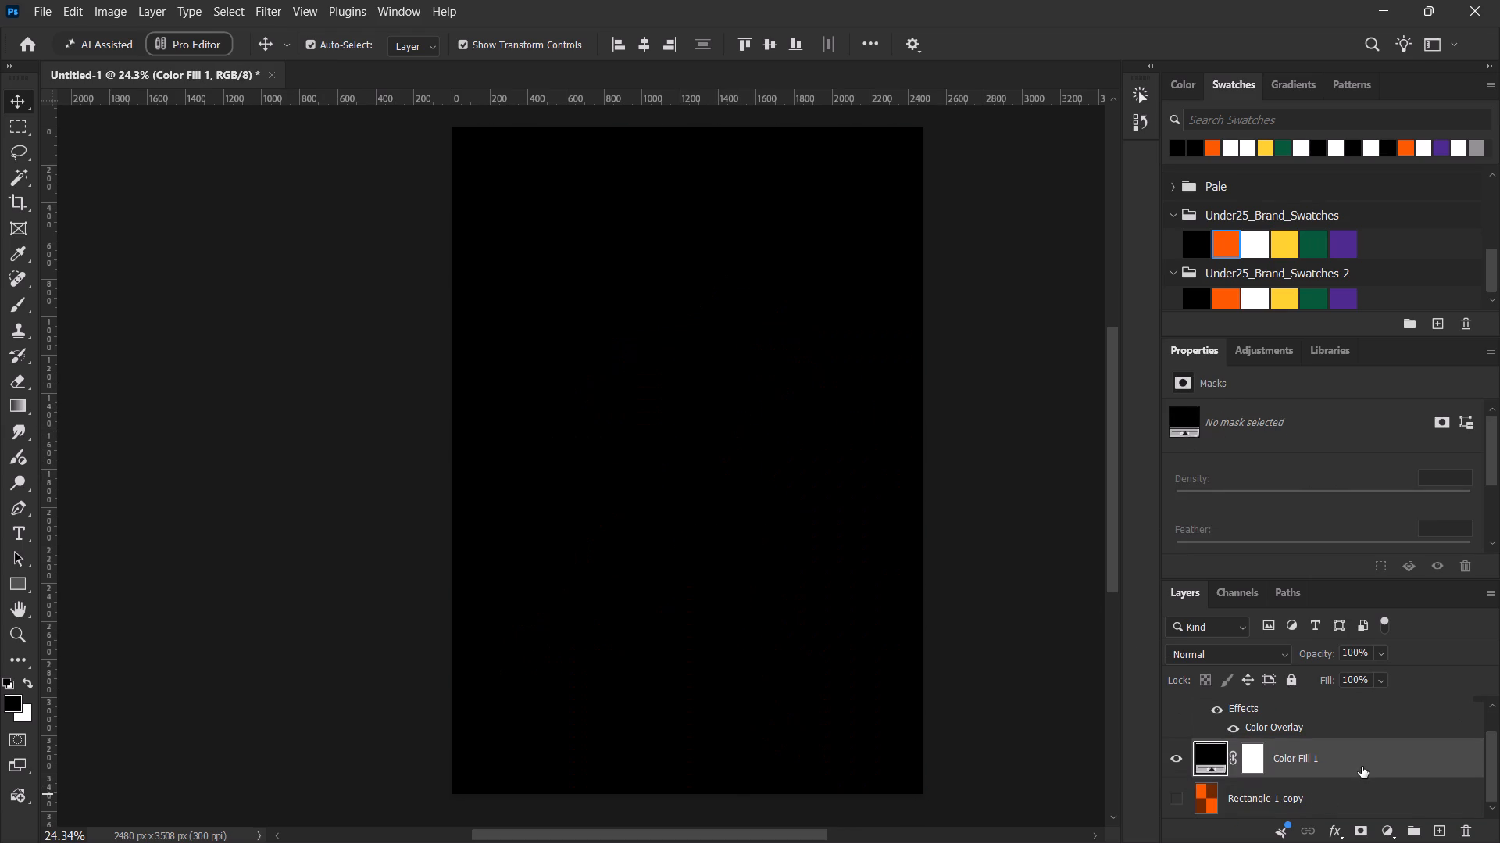
pyautogui.press('Delete')
pyautogui.click(1171, 788)
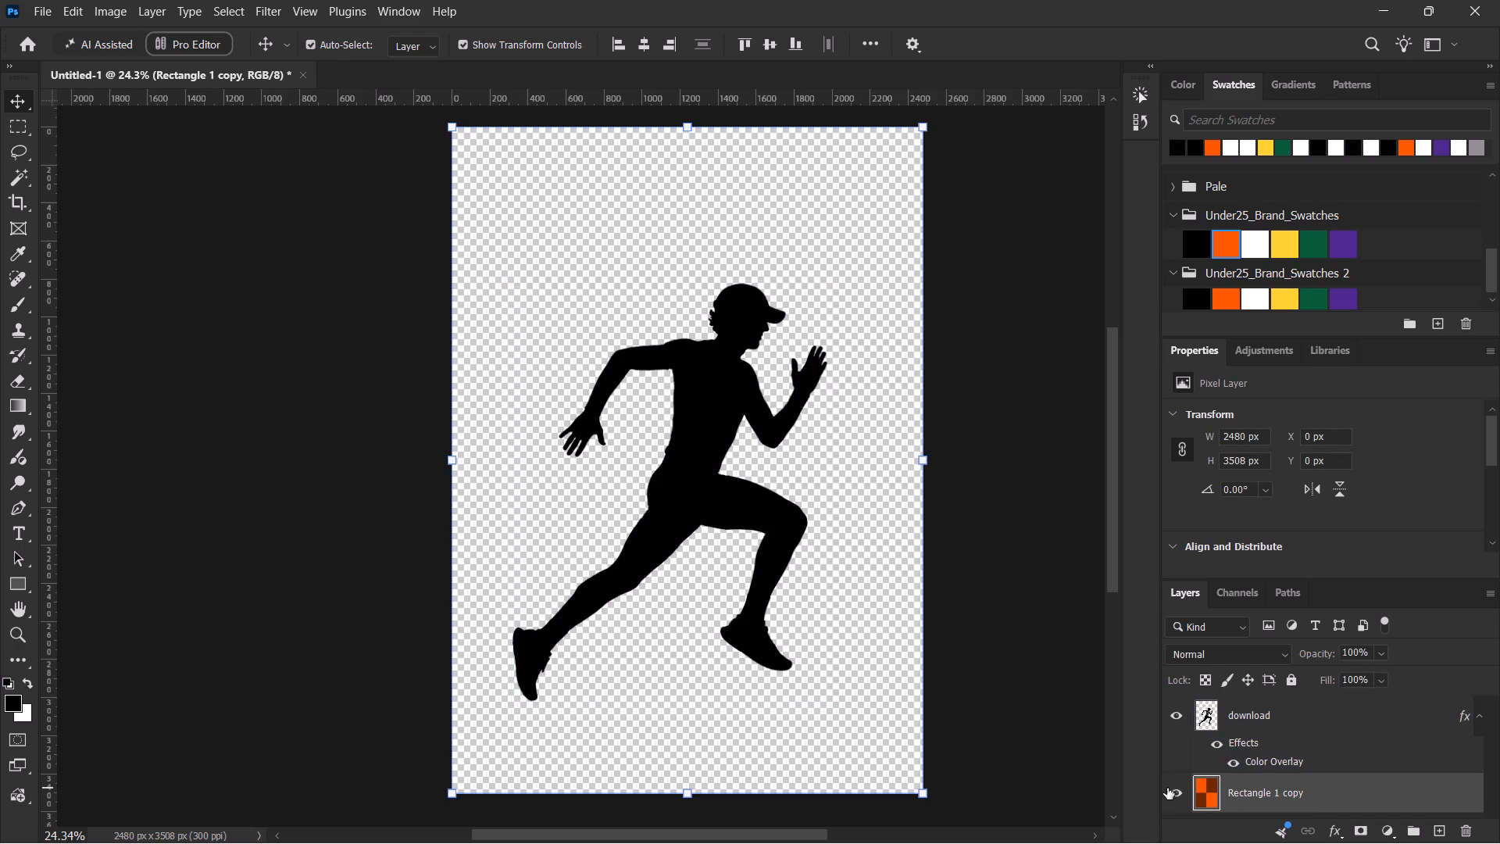
pyautogui.click(1353, 800)
pyautogui.press('Delete')
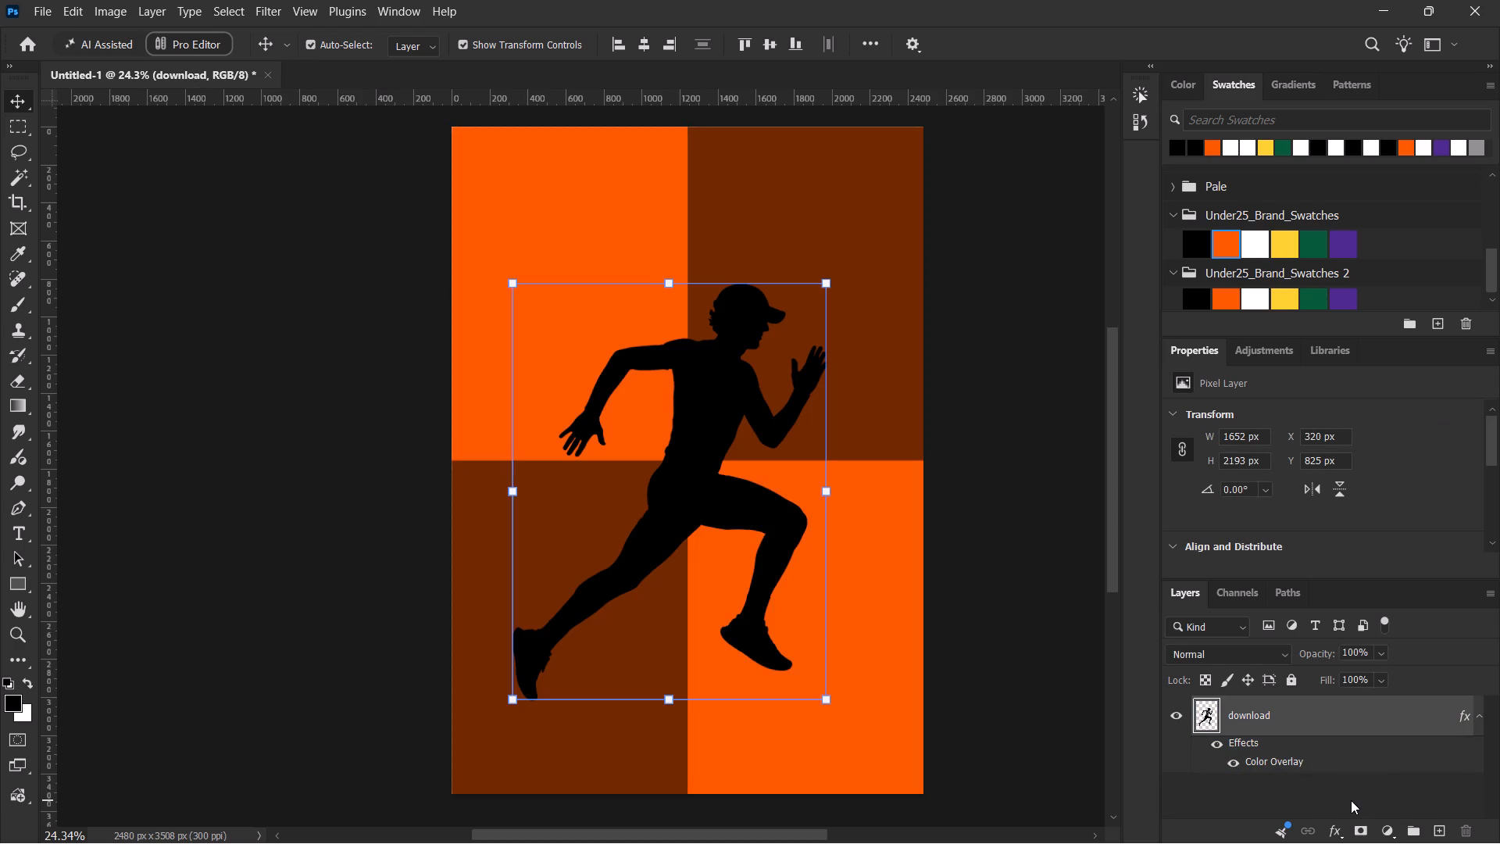
# Add a Solid Color fill layer in the Under25 brand orange and place it below the runner layer.
pyautogui.click(1394, 833)
pyautogui.click(1393, 789)
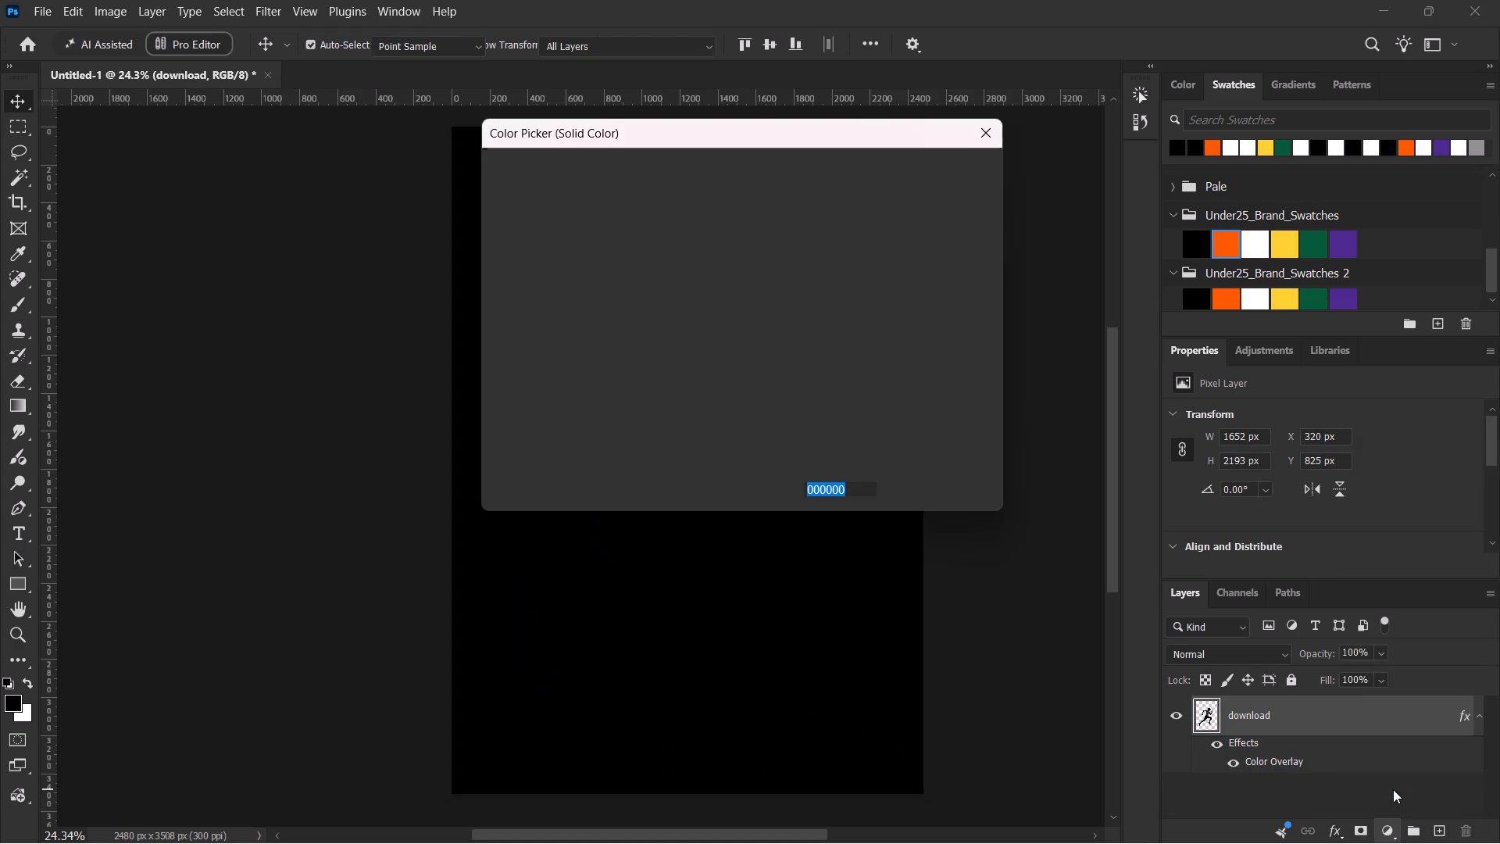
pyautogui.click(1312, 252)
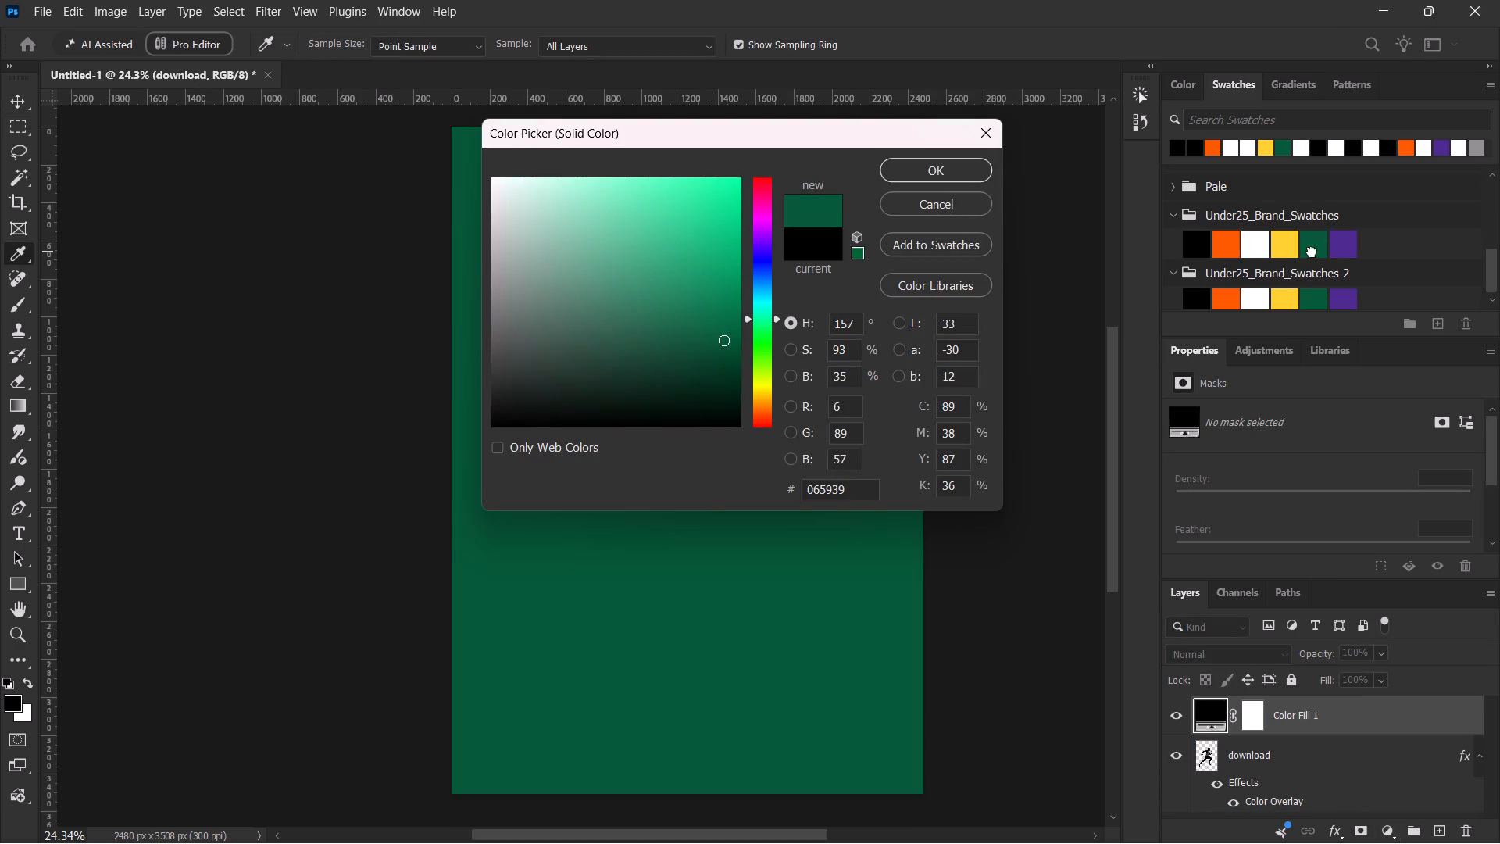
pyautogui.click(1230, 249)
pyautogui.click(930, 171)
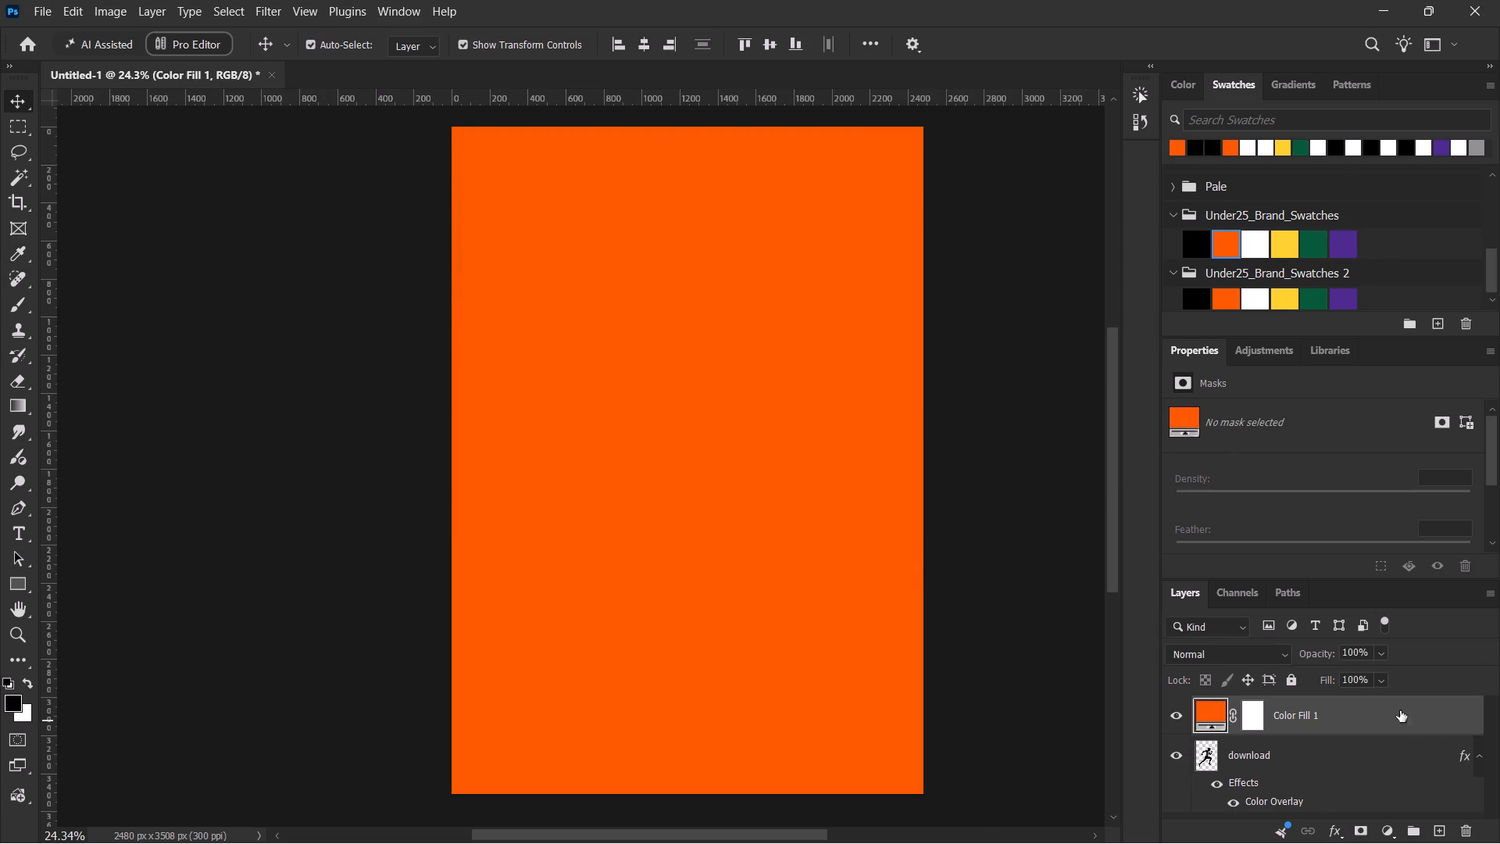
pyautogui.moveTo(1400, 710); pyautogui.dragTo(1387, 791)
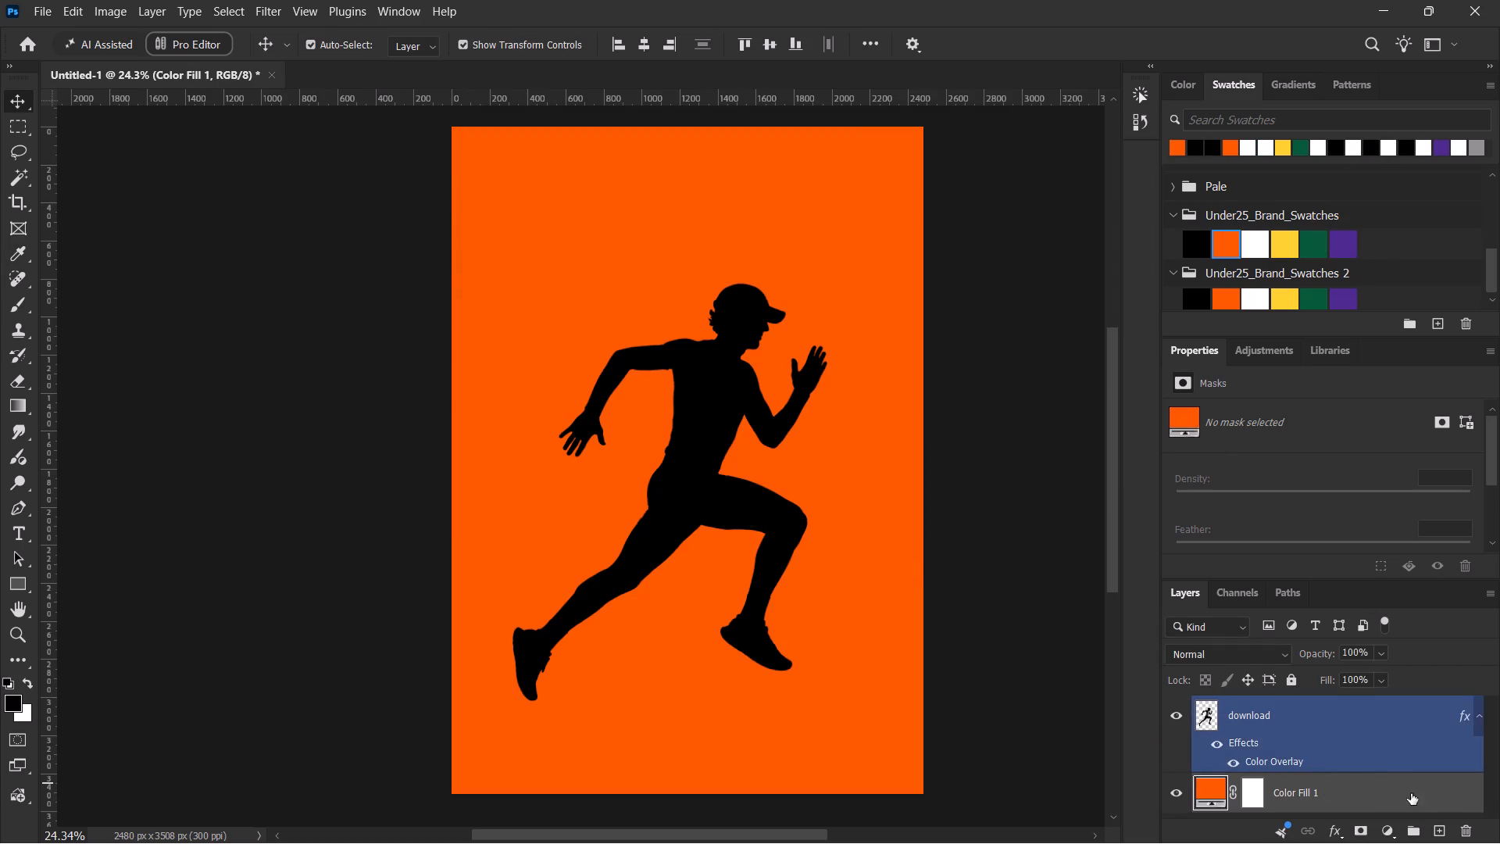
# Rasterize the orange Color Fill 1 layer and delete its layer mask.
pyautogui.rightClick(1411, 794)
pyautogui.click(1383, 724)
pyautogui.click(1257, 795)
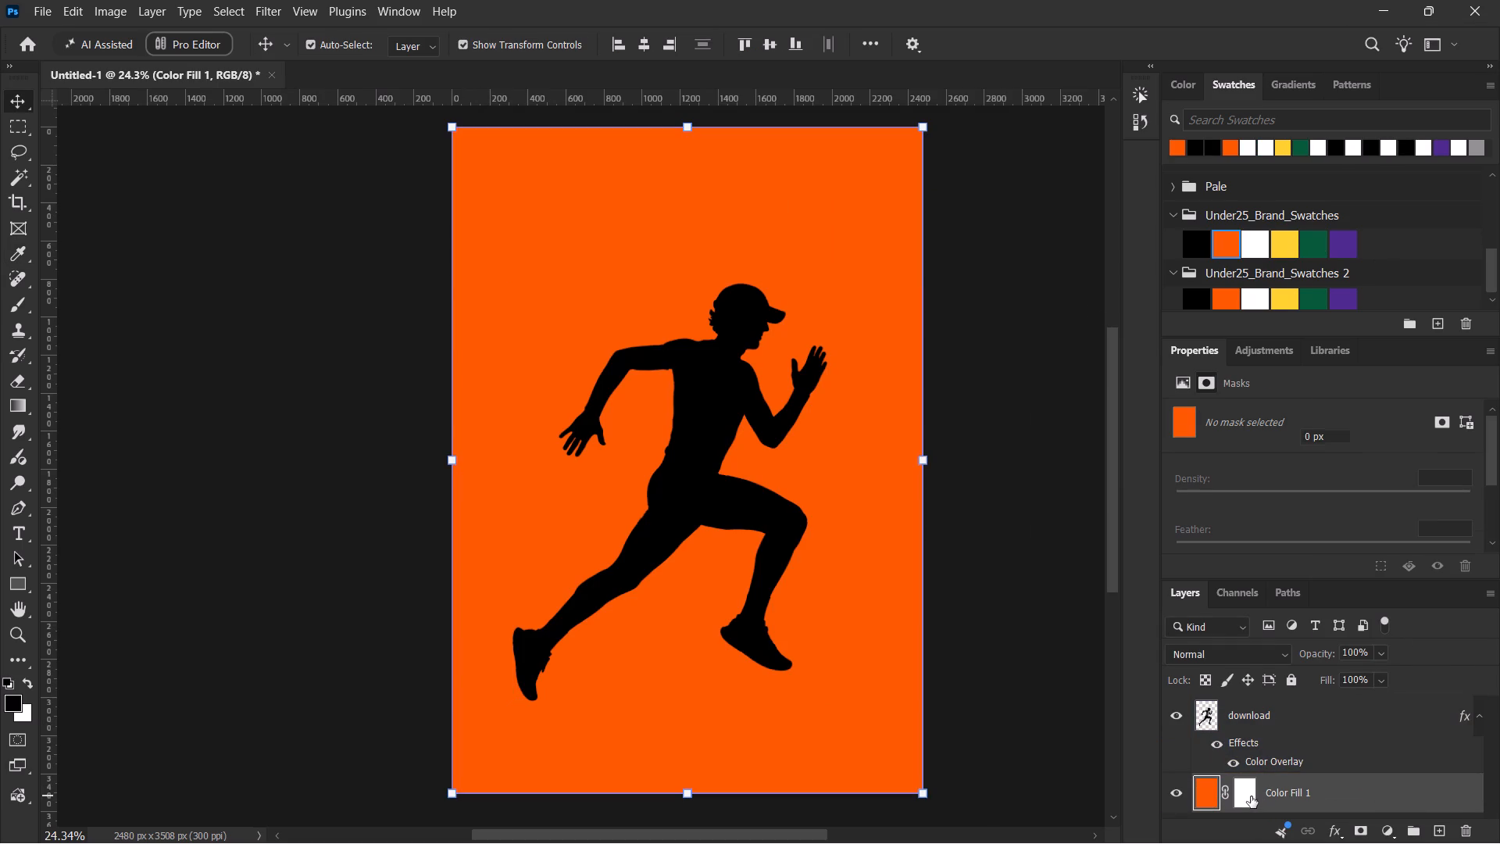
pyautogui.click(1251, 796)
pyautogui.press('Delete')
# Lock the orange background layer completely and select the runner layer.
pyautogui.click(1296, 678)
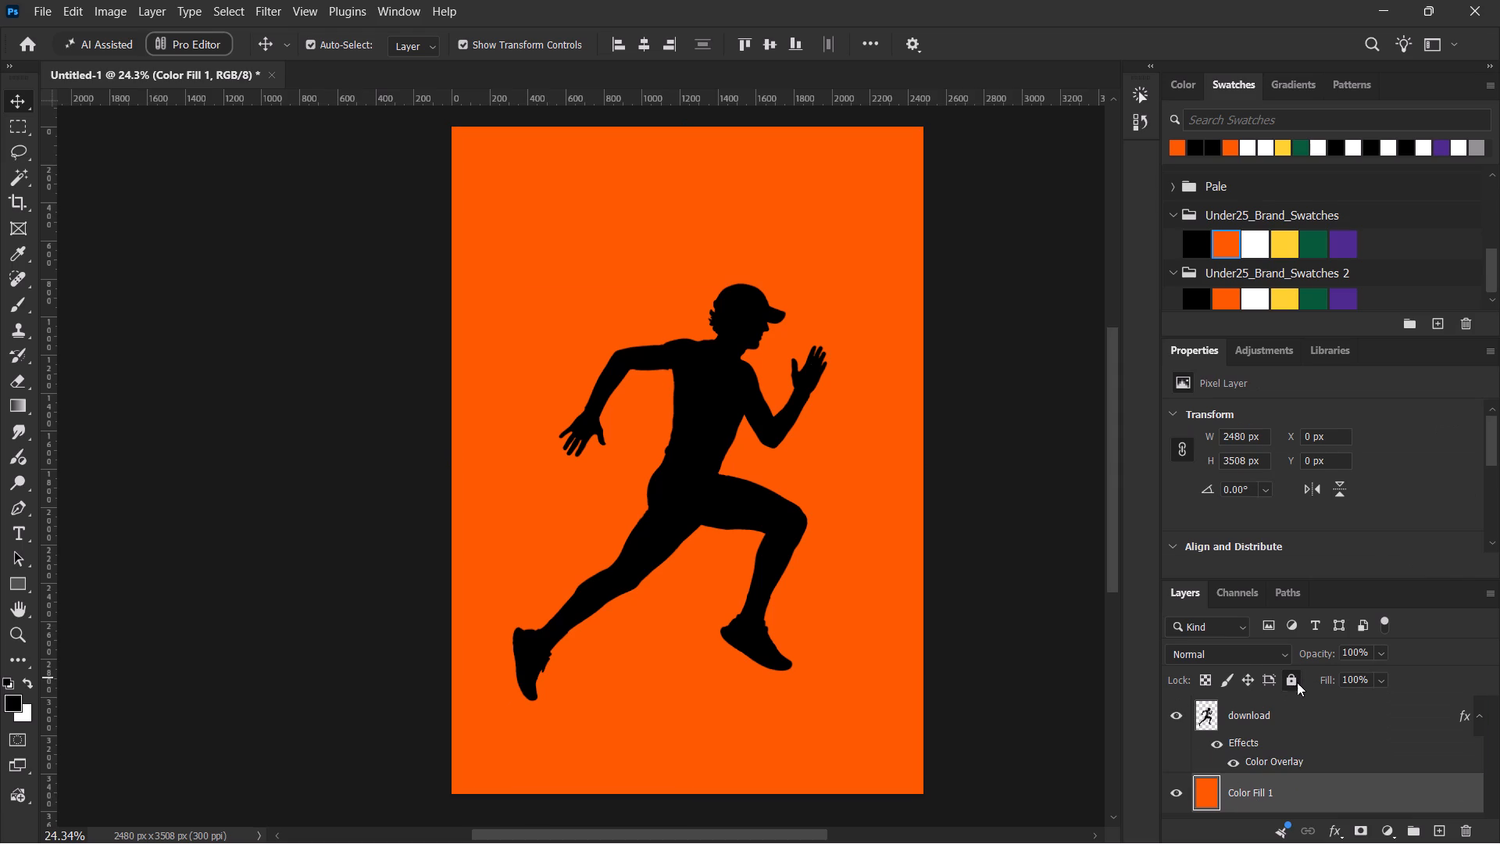
pyautogui.click(1390, 747)
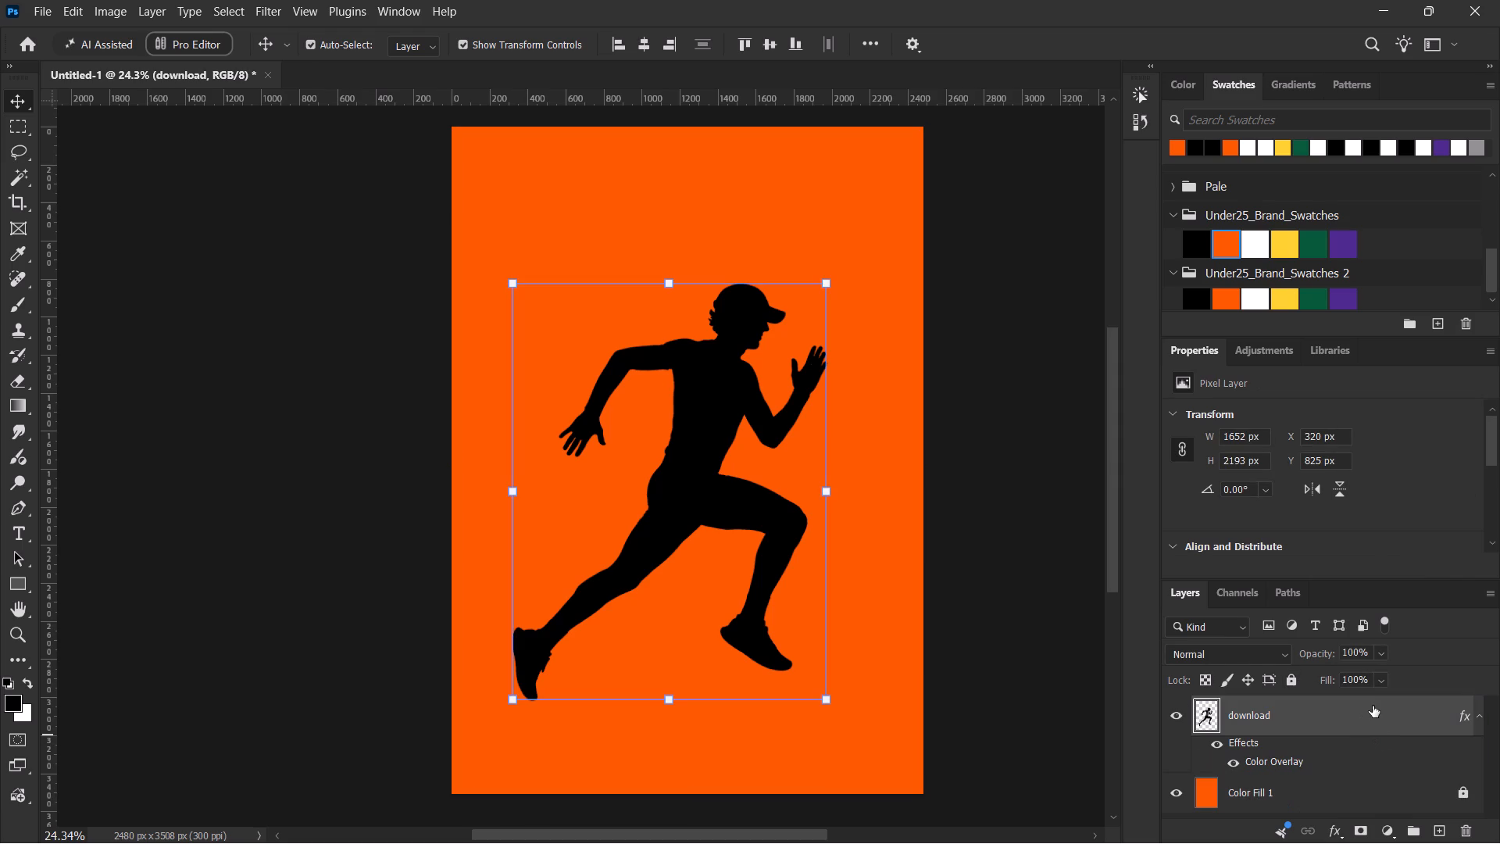
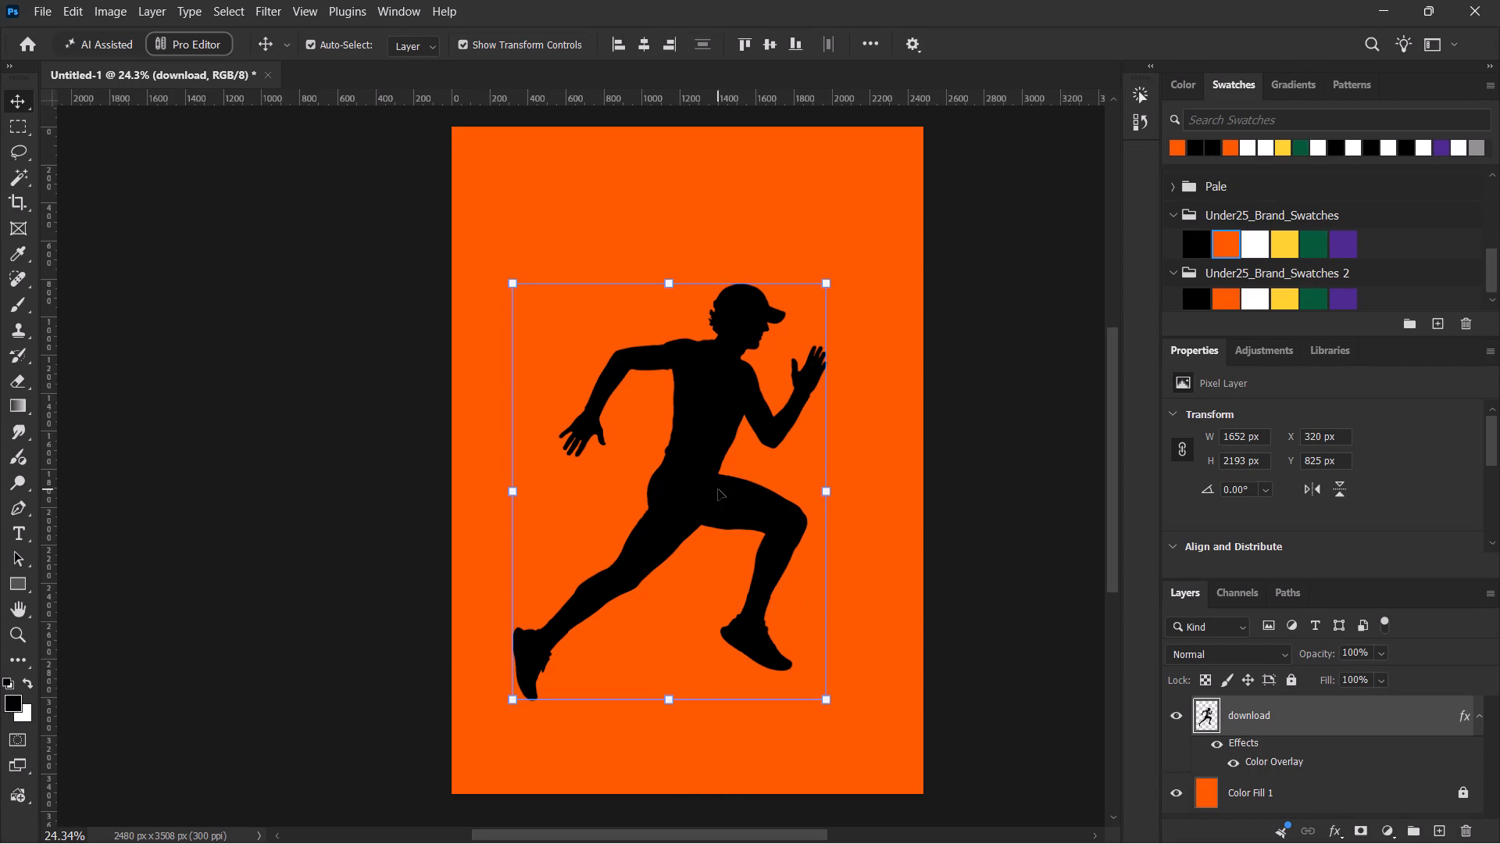
# Centre the runner silhouette horizontally and vertically on the poster.
pyautogui.moveTo(717, 490); pyautogui.dragTo(717, 447)
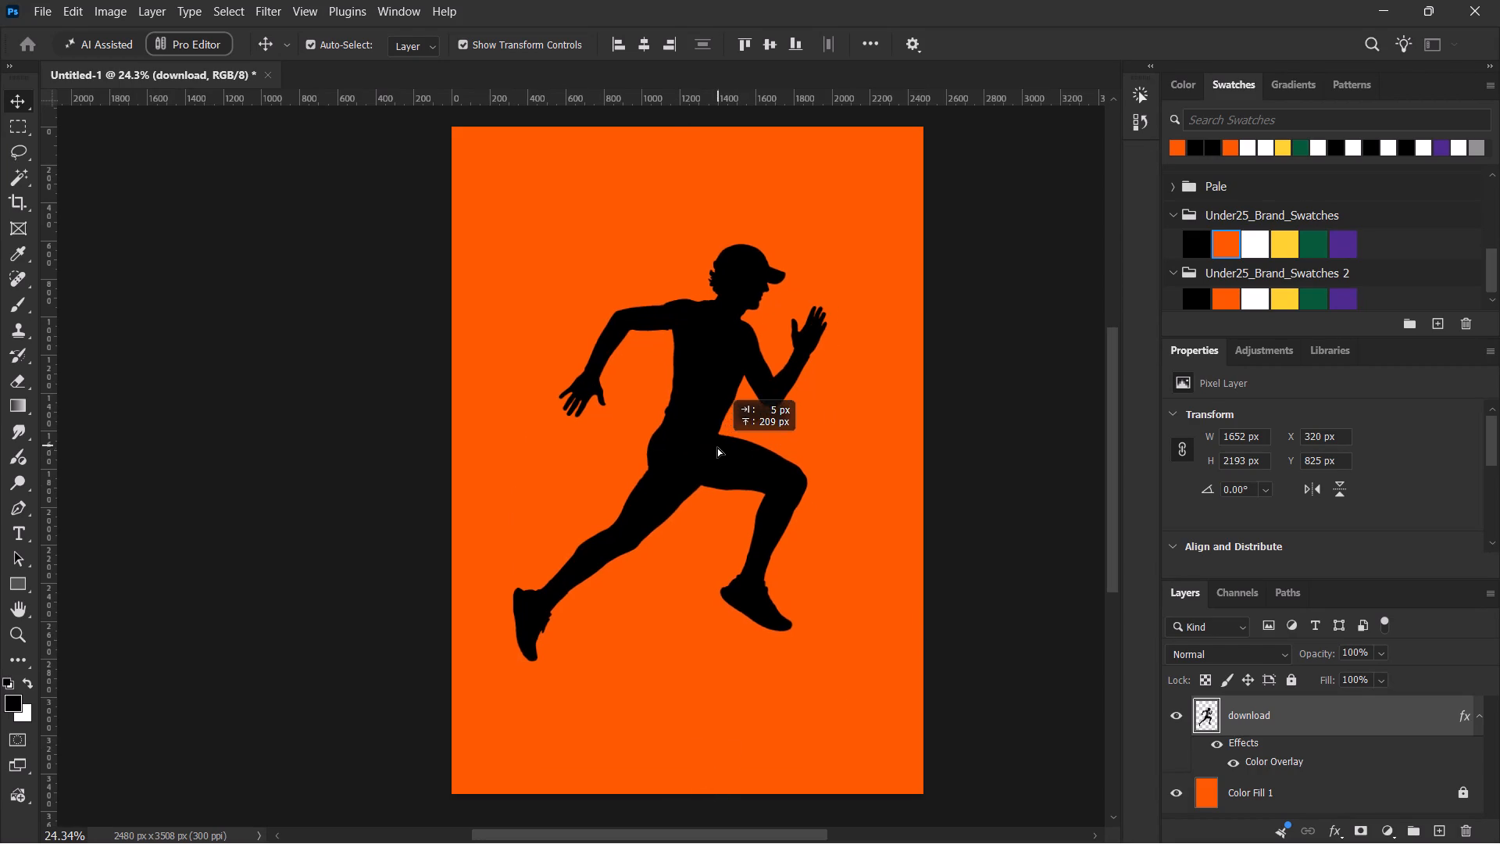
pyautogui.moveTo(717, 447); pyautogui.dragTo(711, 463)
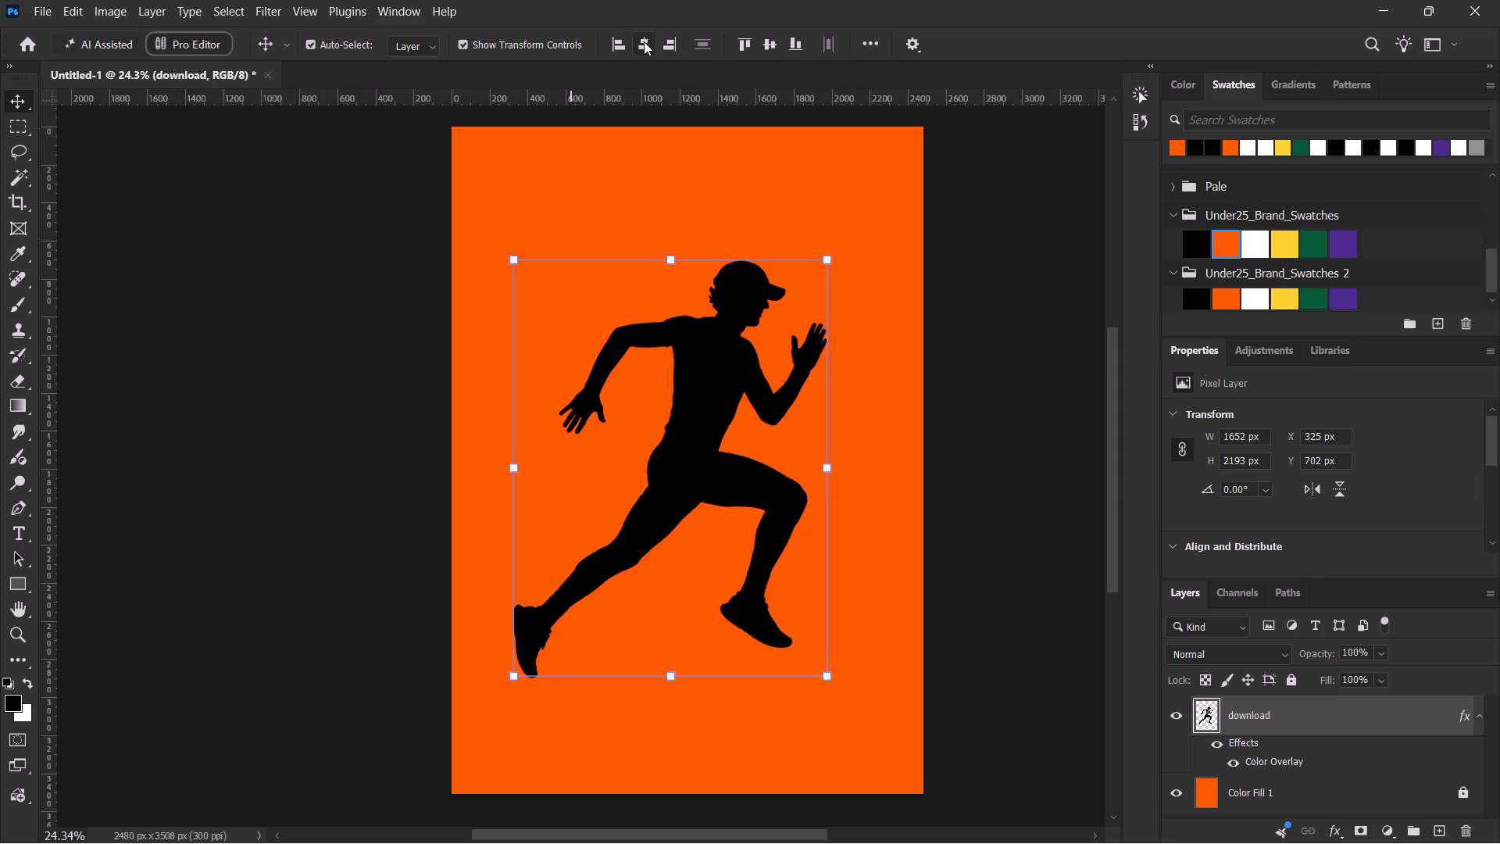
pyautogui.click(644, 41)
pyautogui.click(769, 40)
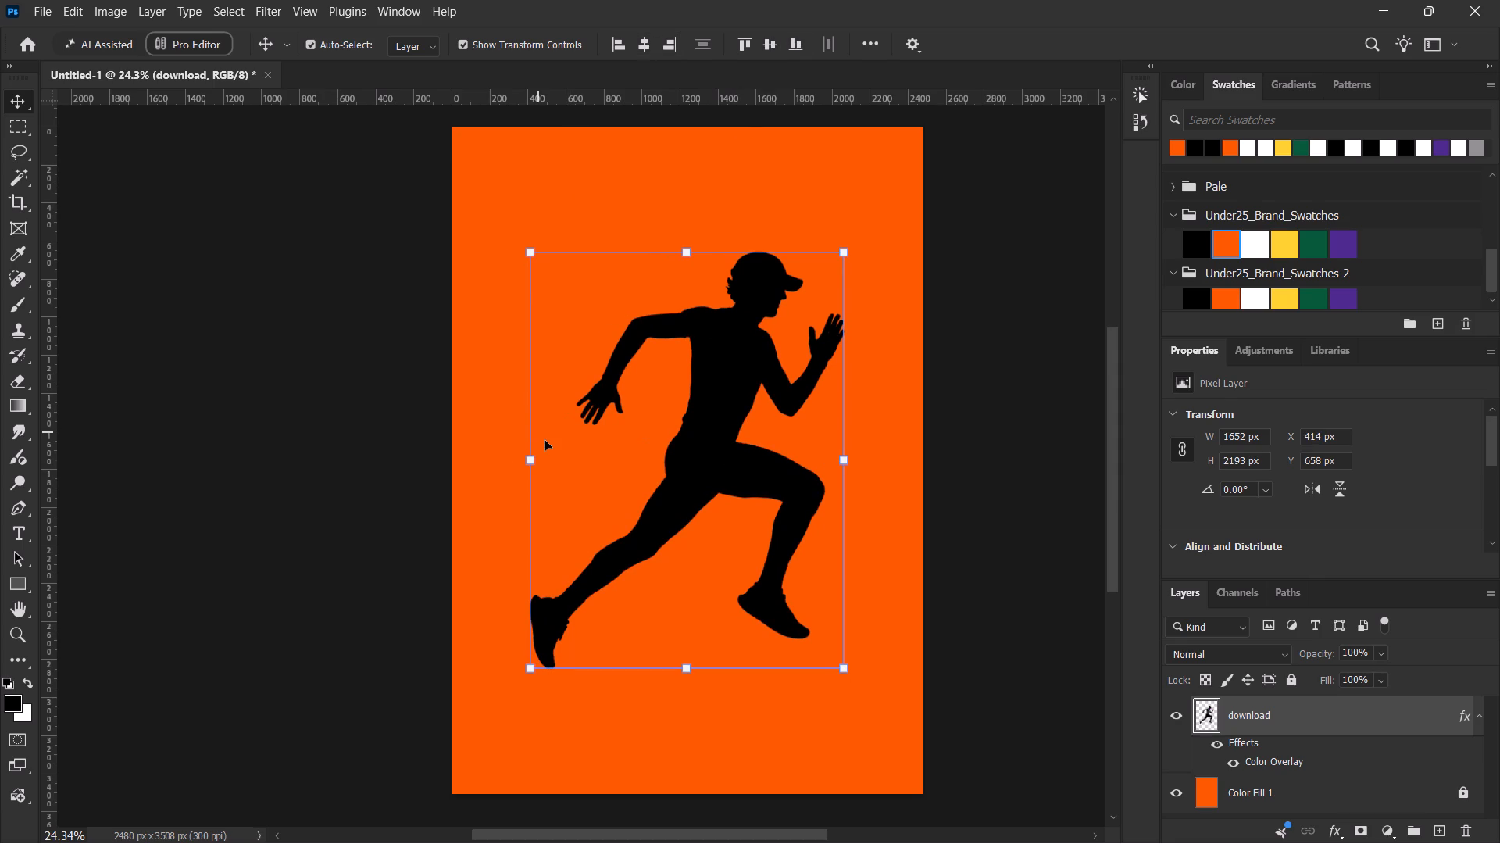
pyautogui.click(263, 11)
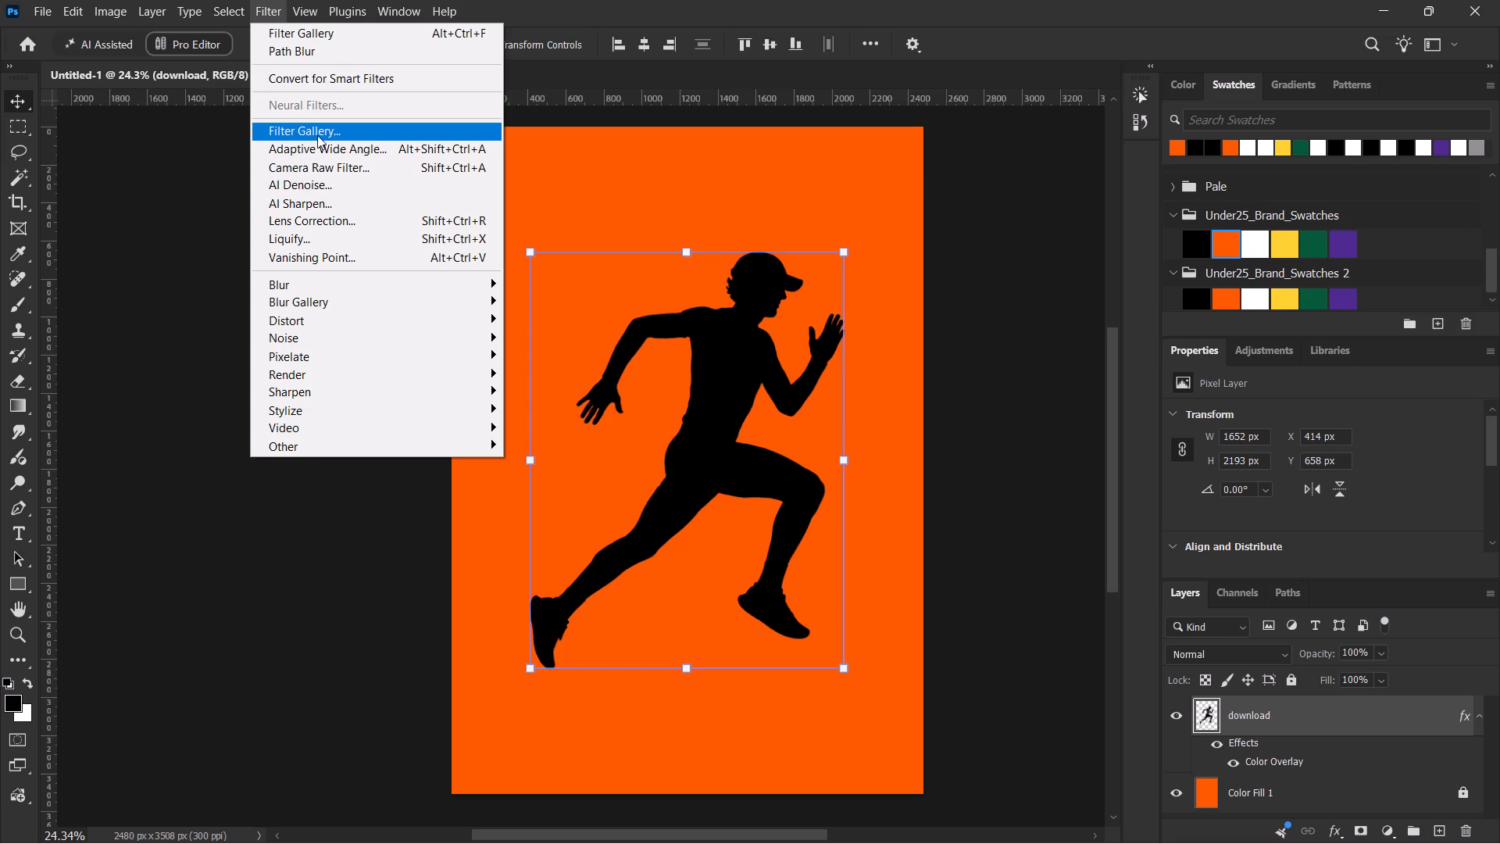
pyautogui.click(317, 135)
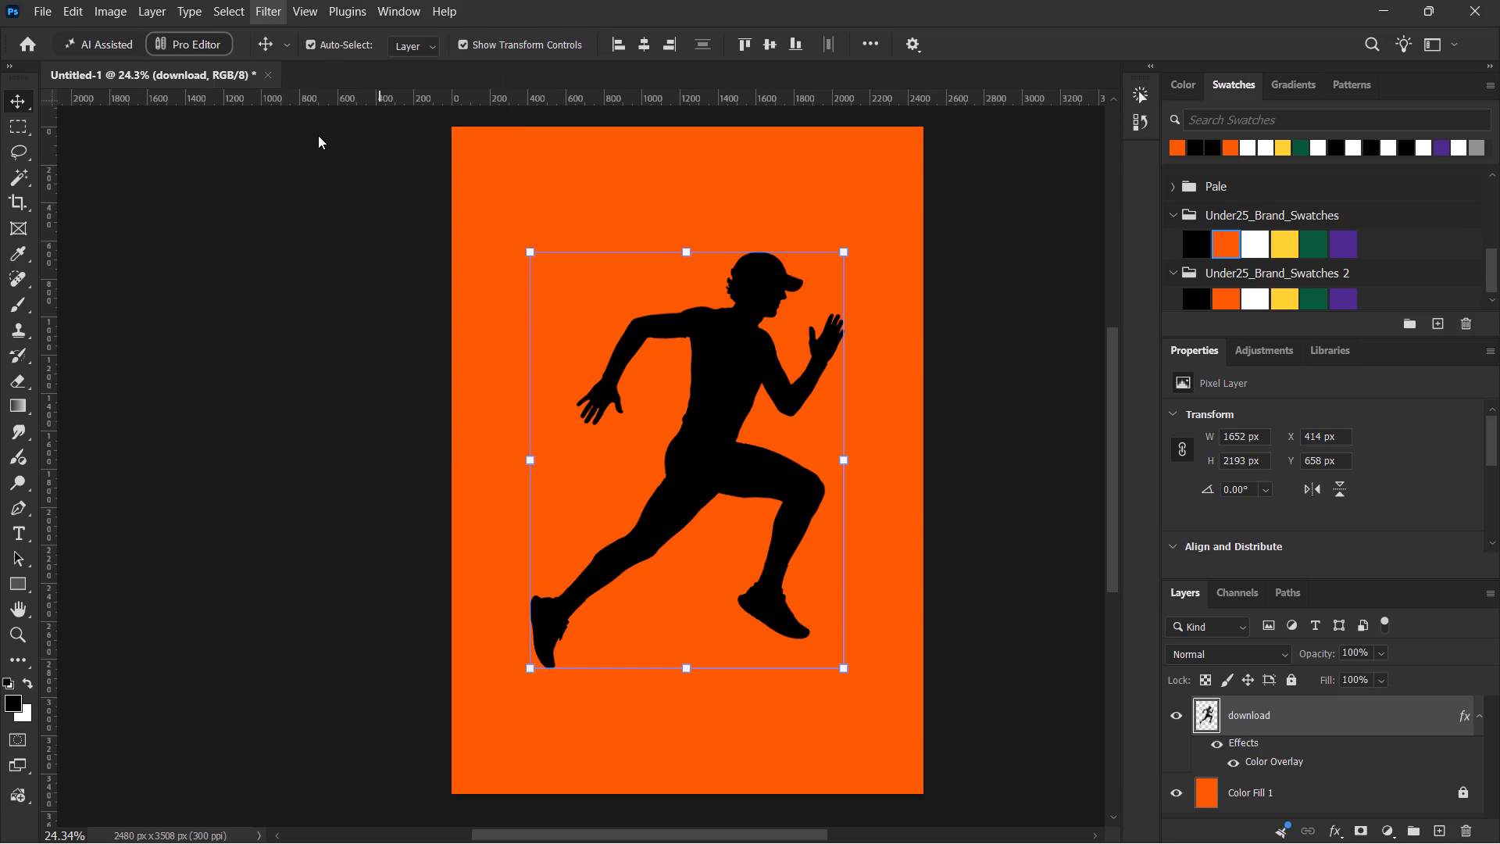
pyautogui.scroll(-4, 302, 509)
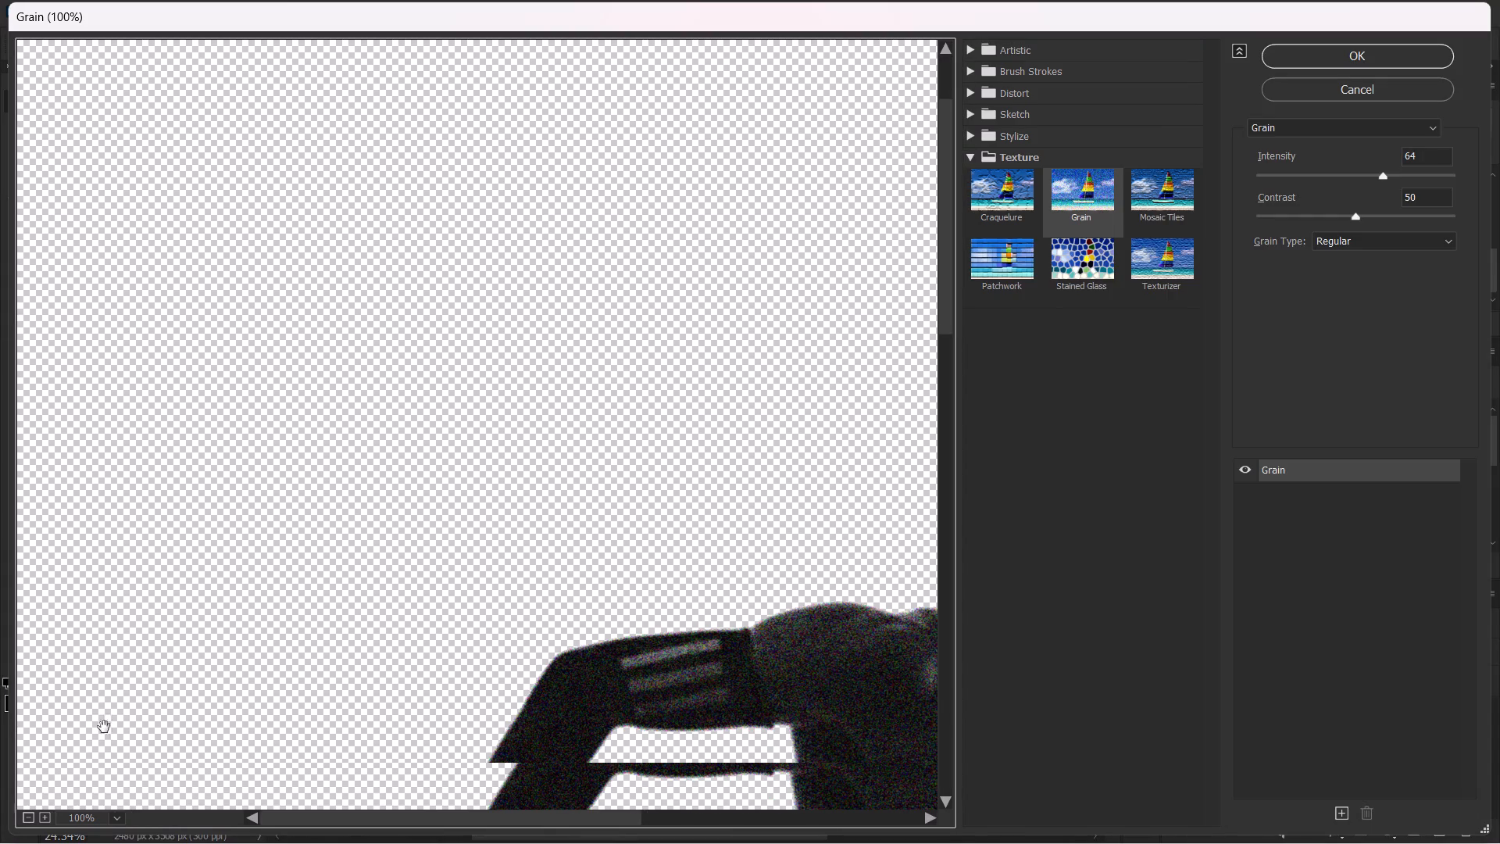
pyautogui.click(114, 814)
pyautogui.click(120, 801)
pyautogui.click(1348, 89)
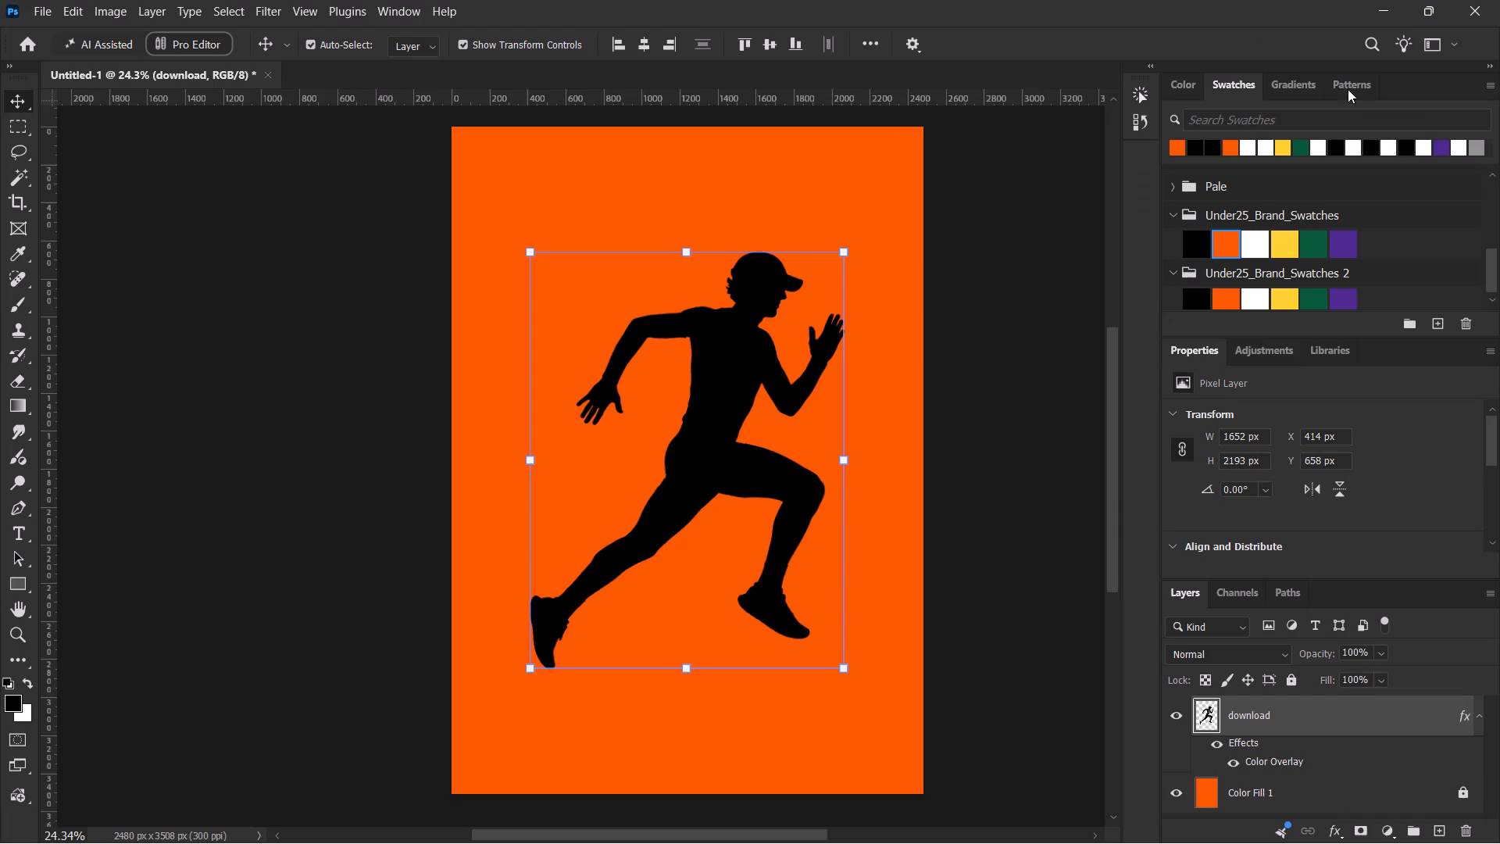
# Rasterize the layer style of the runner layer, merging its Color Overlay into the pixels.
pyautogui.rightClick(1390, 713)
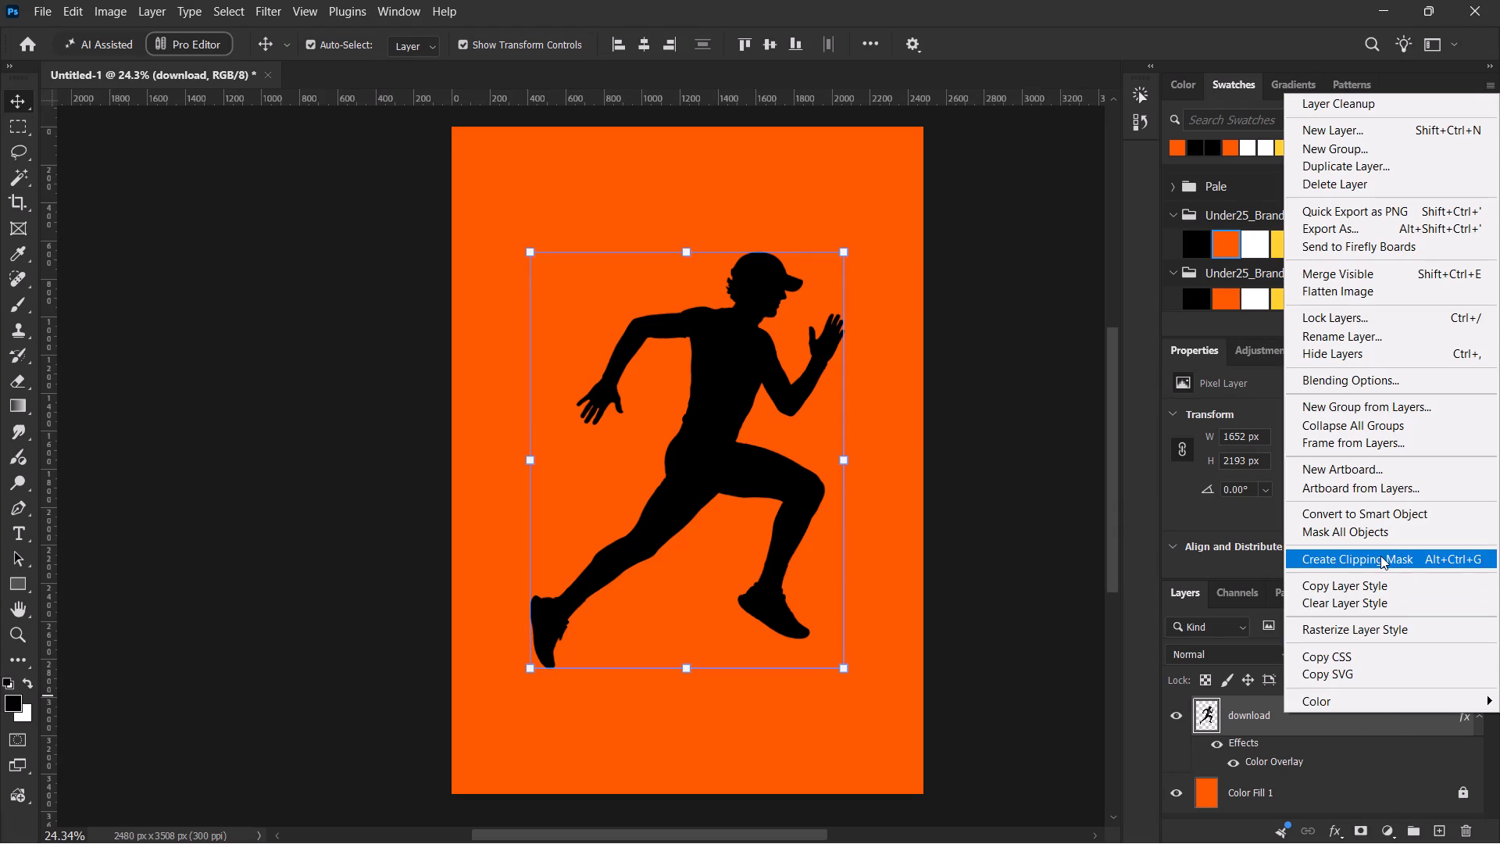
pyautogui.click(1346, 631)
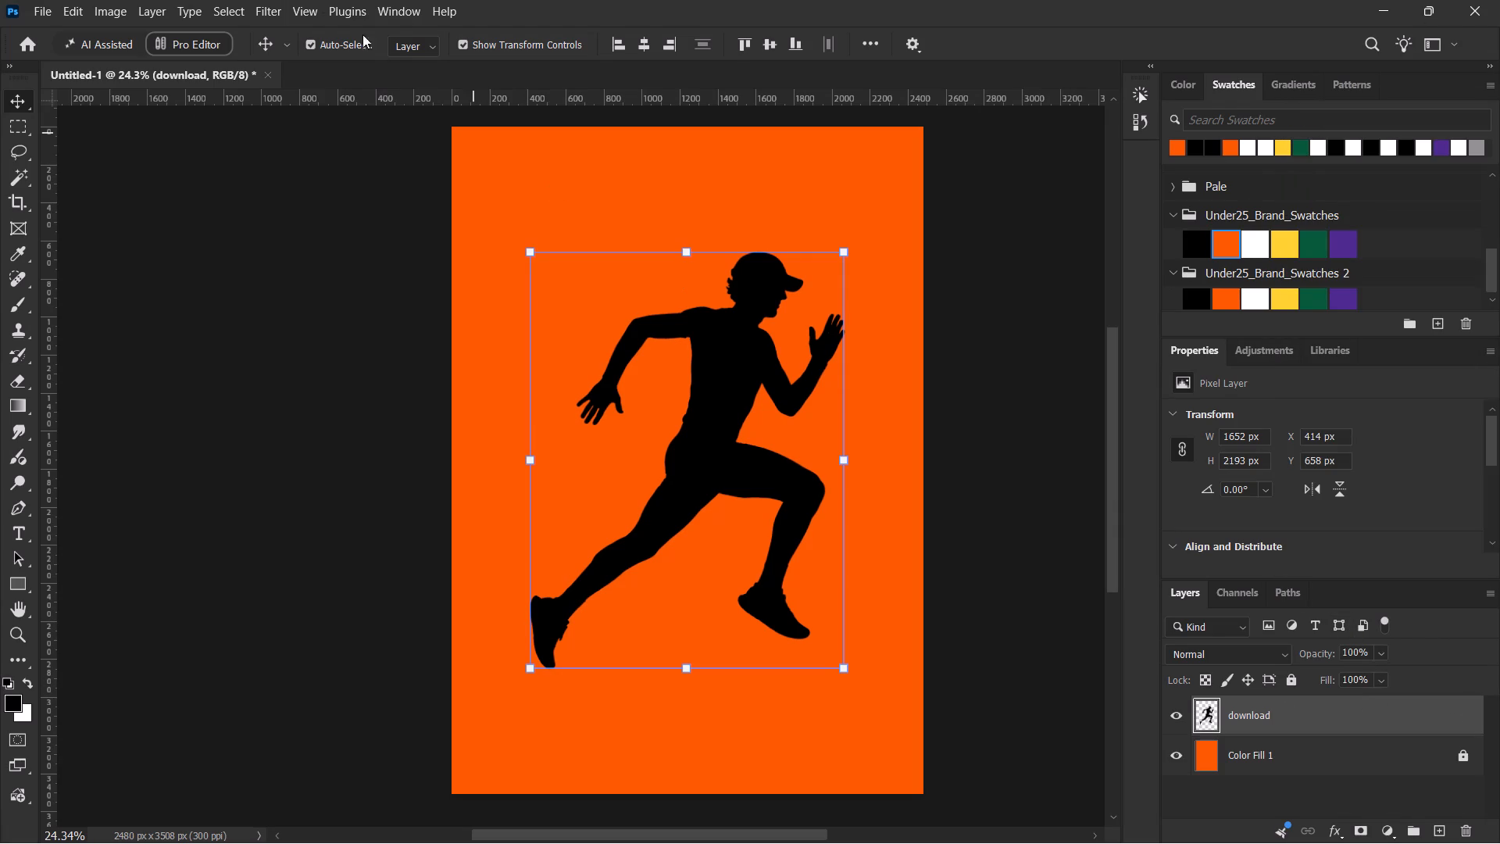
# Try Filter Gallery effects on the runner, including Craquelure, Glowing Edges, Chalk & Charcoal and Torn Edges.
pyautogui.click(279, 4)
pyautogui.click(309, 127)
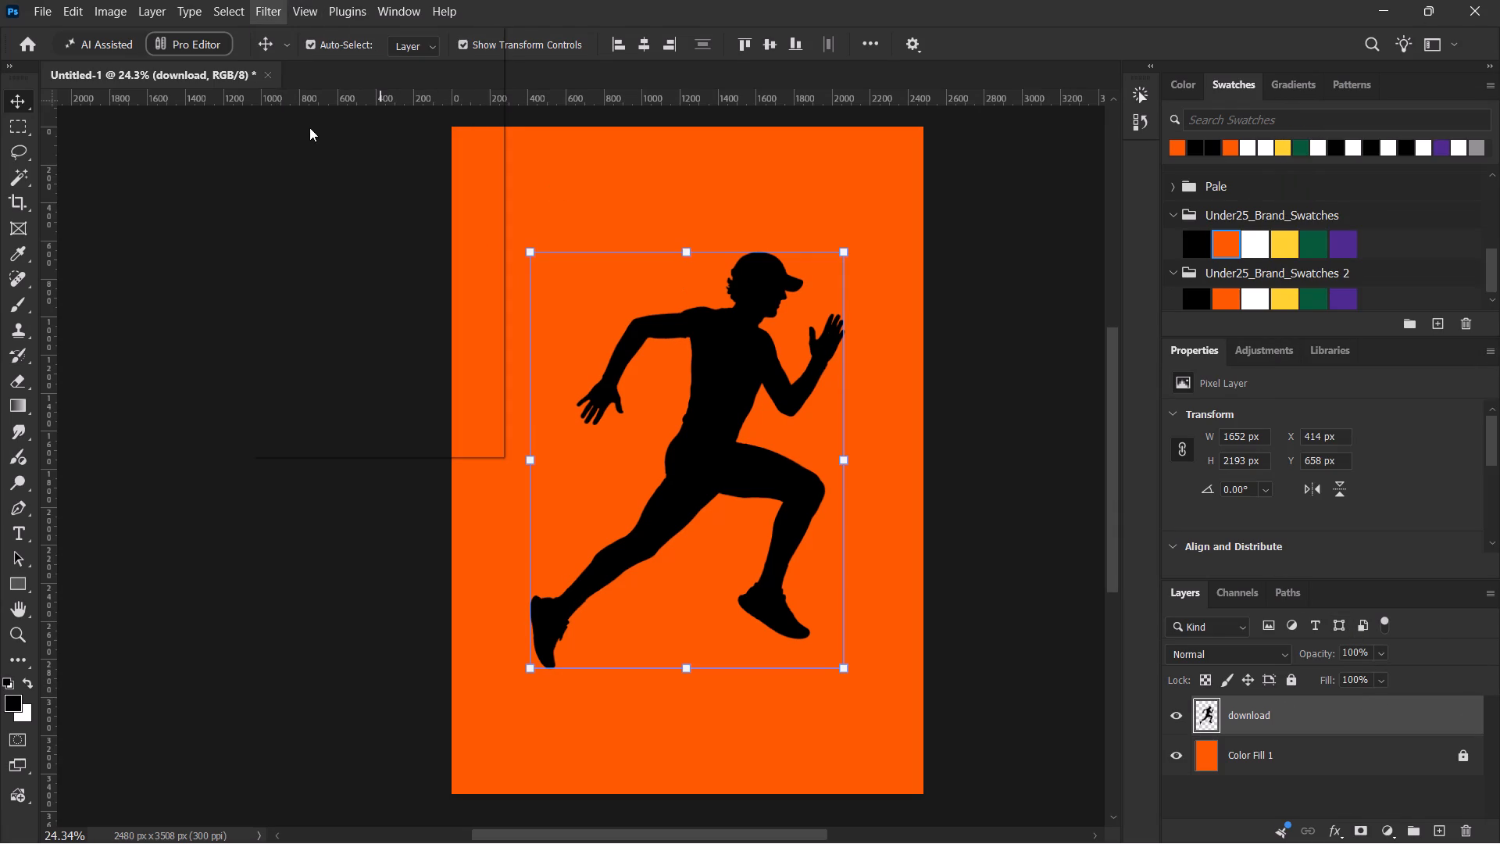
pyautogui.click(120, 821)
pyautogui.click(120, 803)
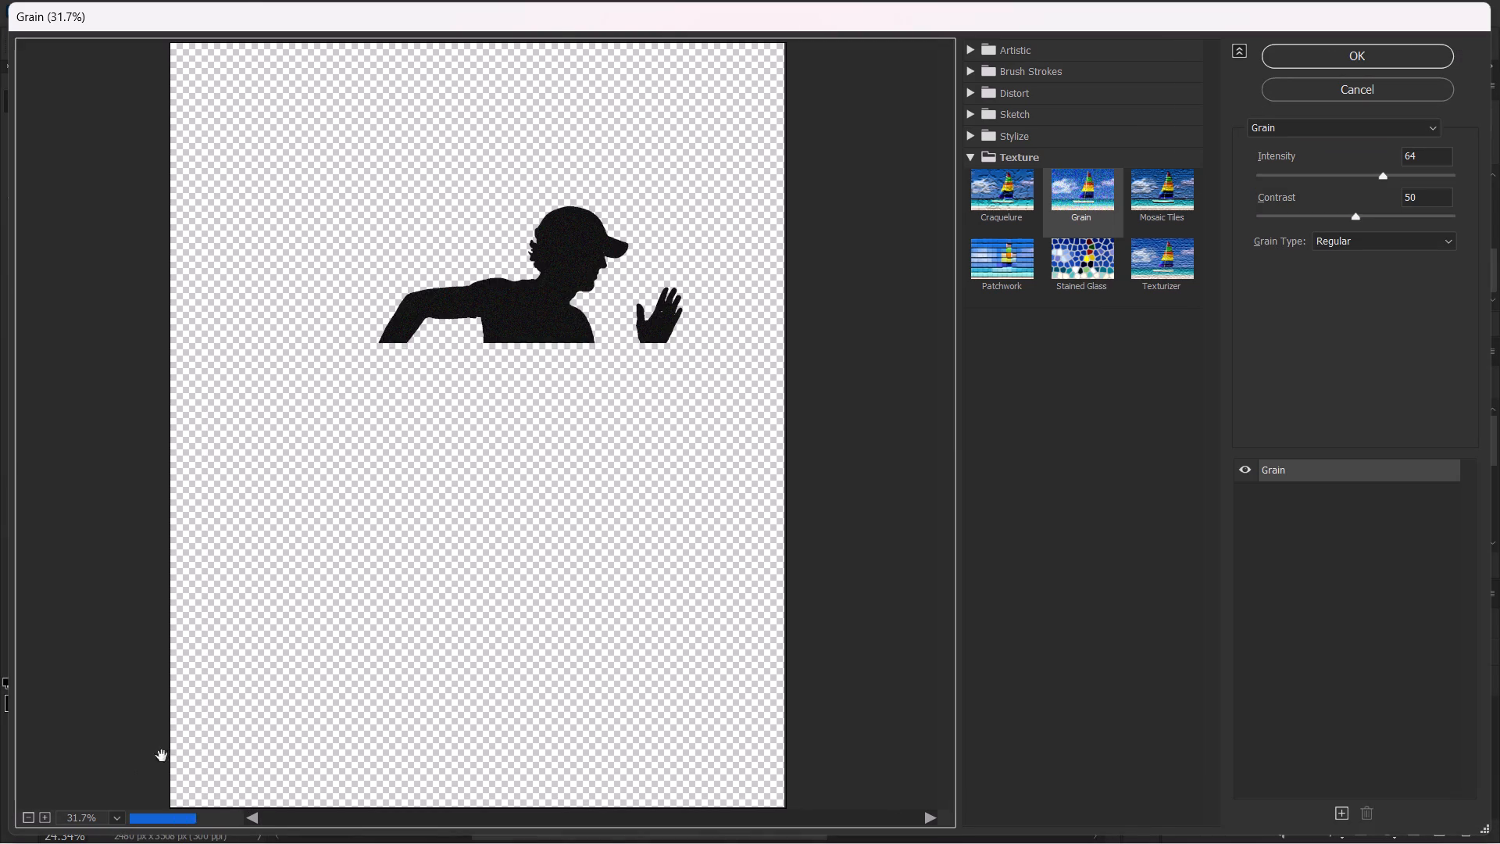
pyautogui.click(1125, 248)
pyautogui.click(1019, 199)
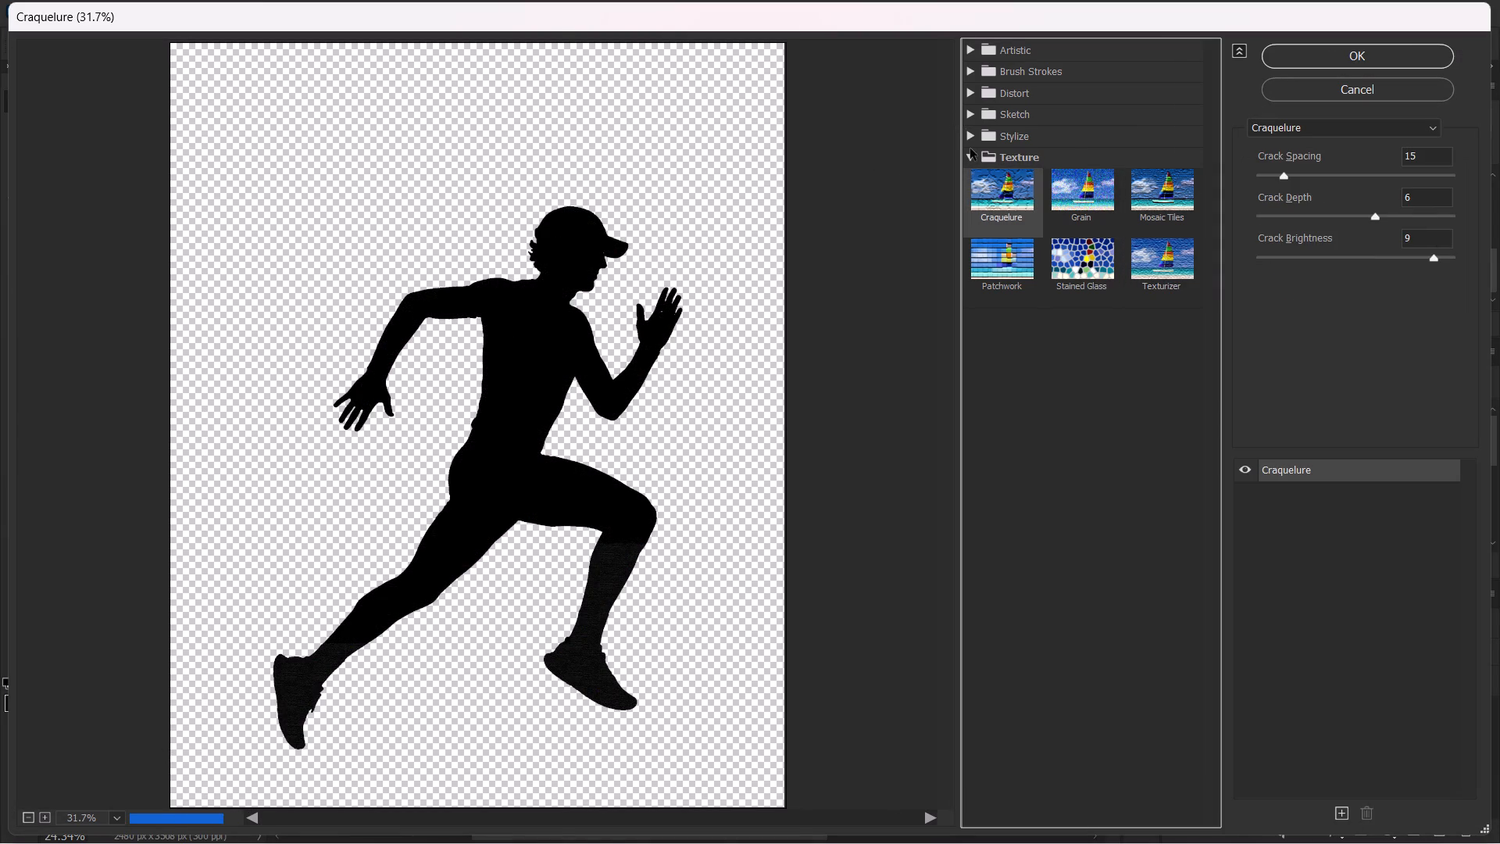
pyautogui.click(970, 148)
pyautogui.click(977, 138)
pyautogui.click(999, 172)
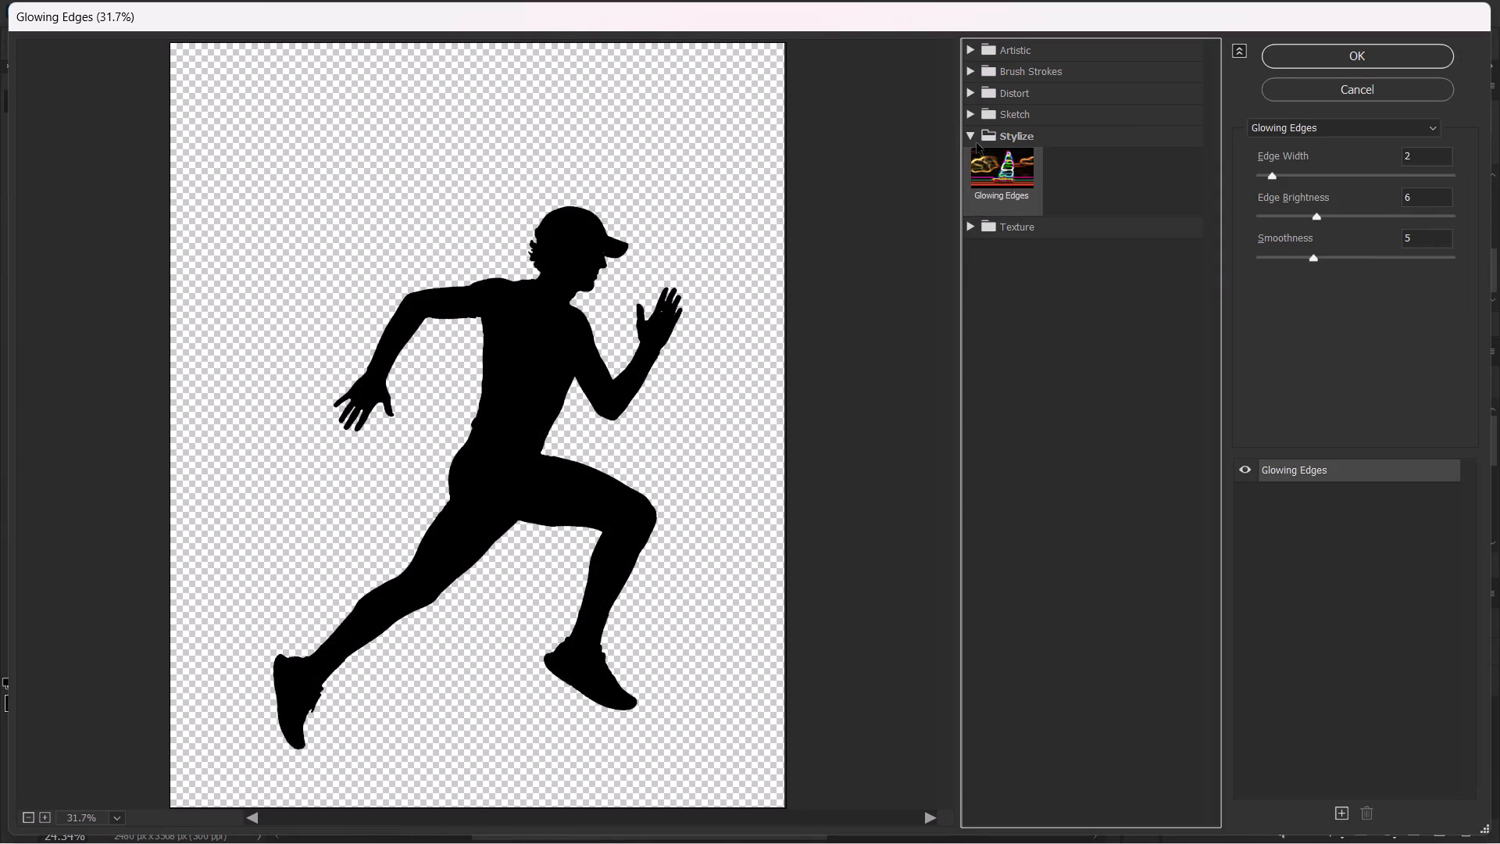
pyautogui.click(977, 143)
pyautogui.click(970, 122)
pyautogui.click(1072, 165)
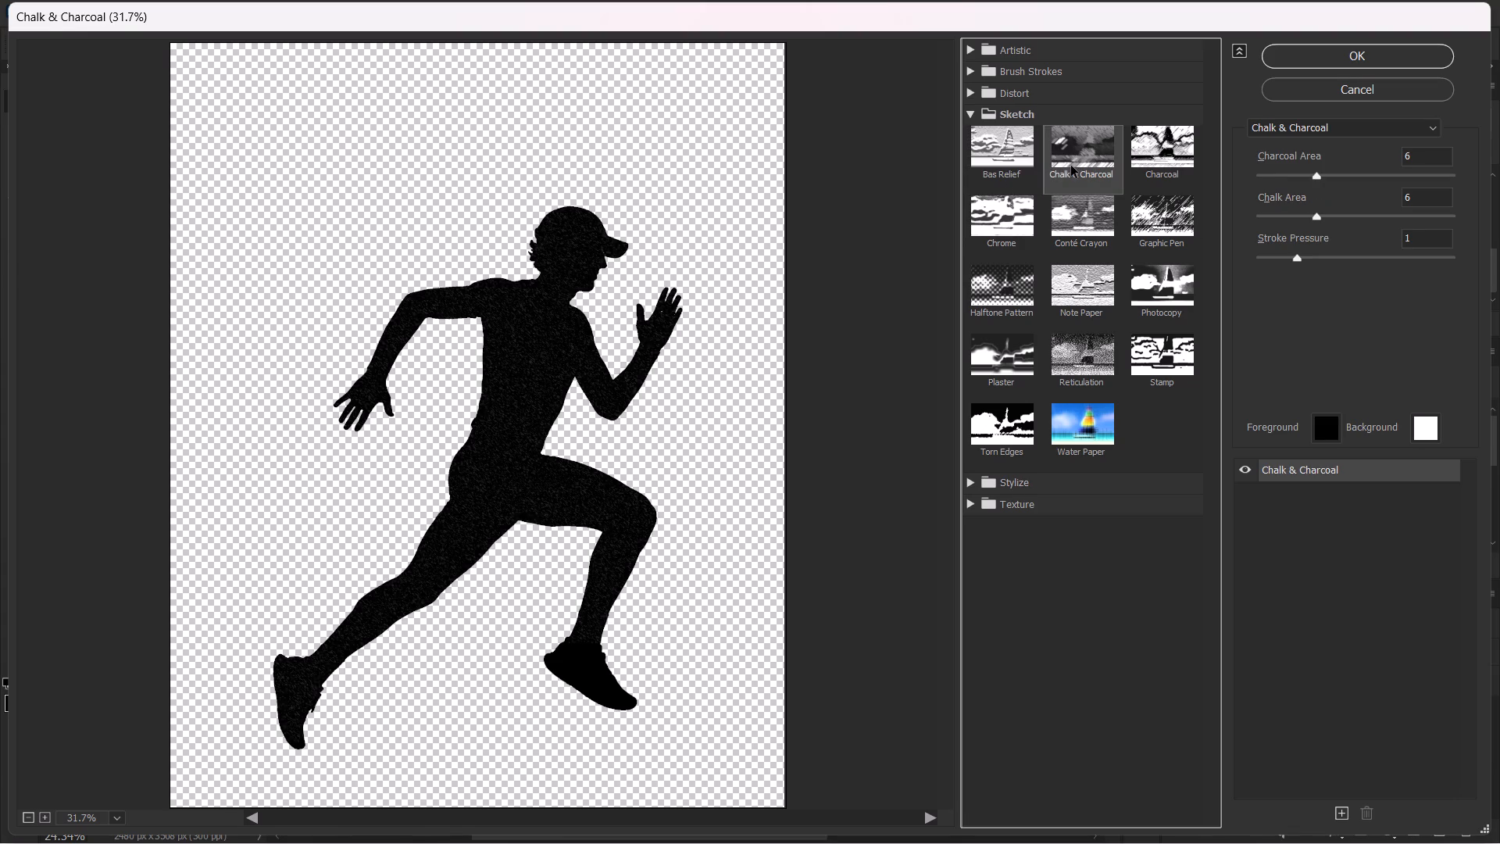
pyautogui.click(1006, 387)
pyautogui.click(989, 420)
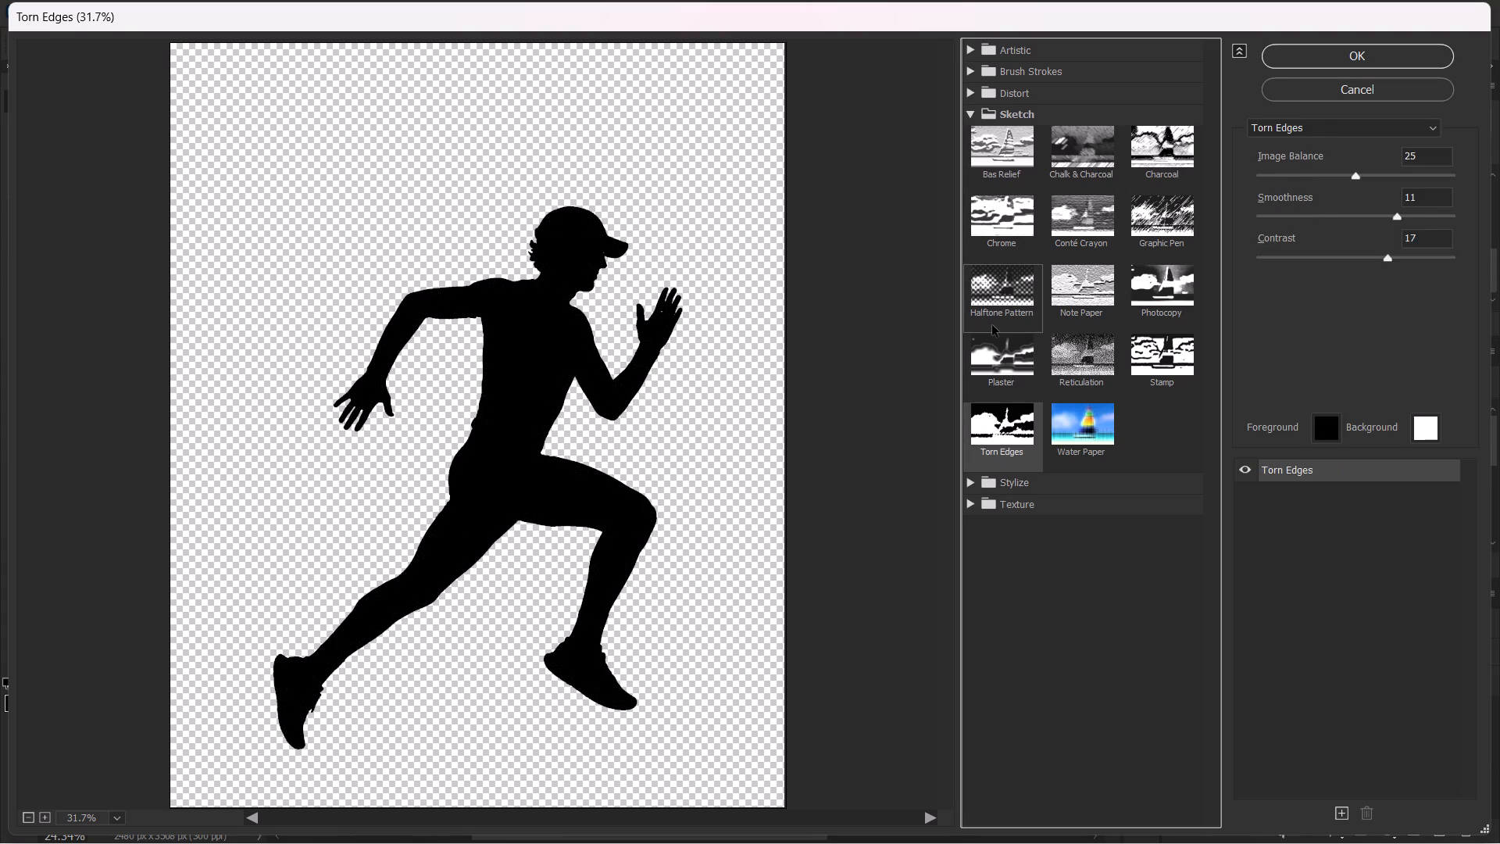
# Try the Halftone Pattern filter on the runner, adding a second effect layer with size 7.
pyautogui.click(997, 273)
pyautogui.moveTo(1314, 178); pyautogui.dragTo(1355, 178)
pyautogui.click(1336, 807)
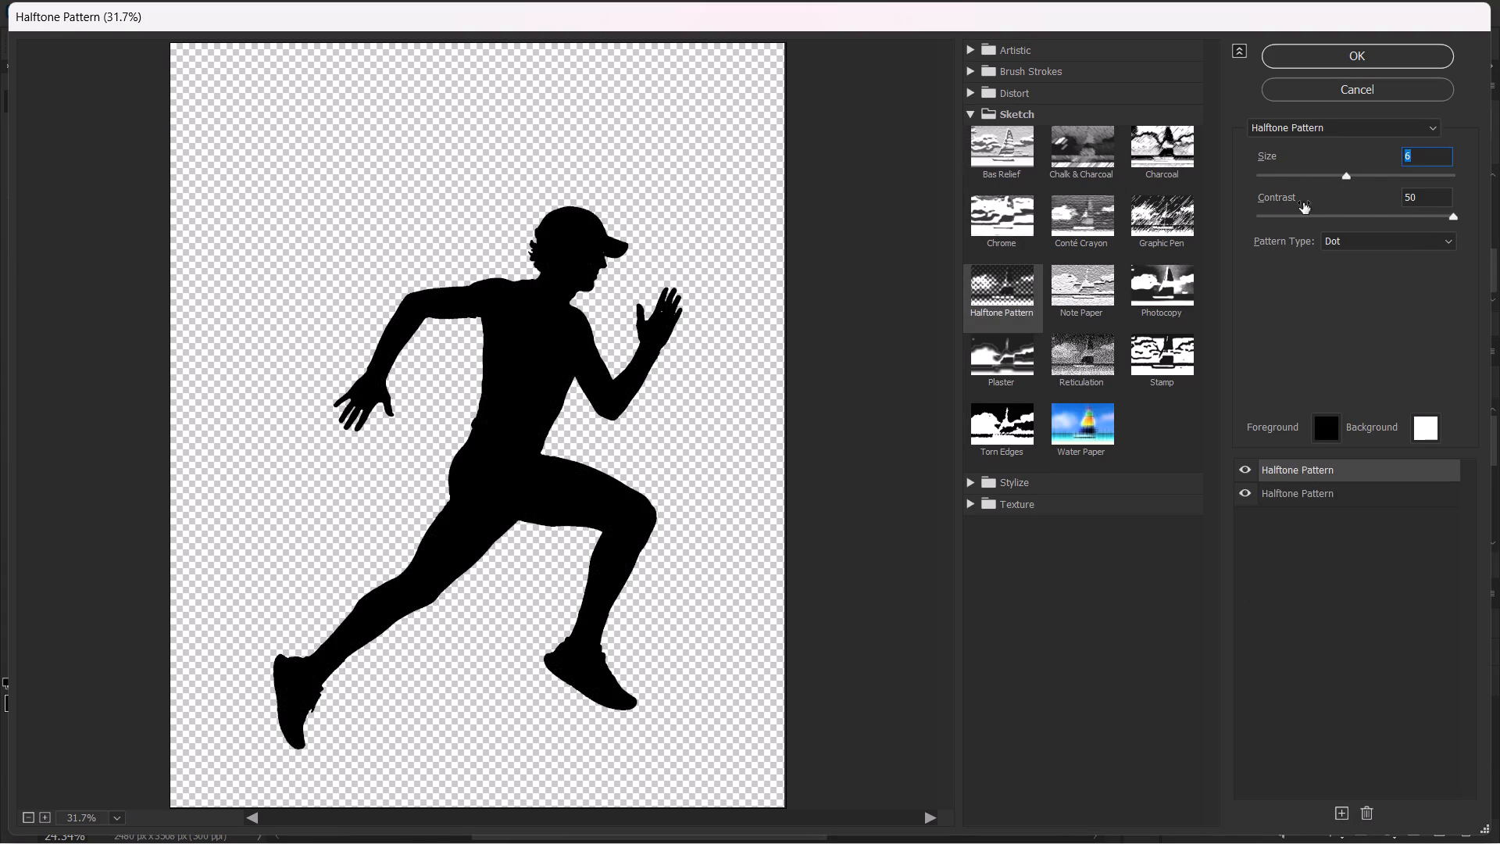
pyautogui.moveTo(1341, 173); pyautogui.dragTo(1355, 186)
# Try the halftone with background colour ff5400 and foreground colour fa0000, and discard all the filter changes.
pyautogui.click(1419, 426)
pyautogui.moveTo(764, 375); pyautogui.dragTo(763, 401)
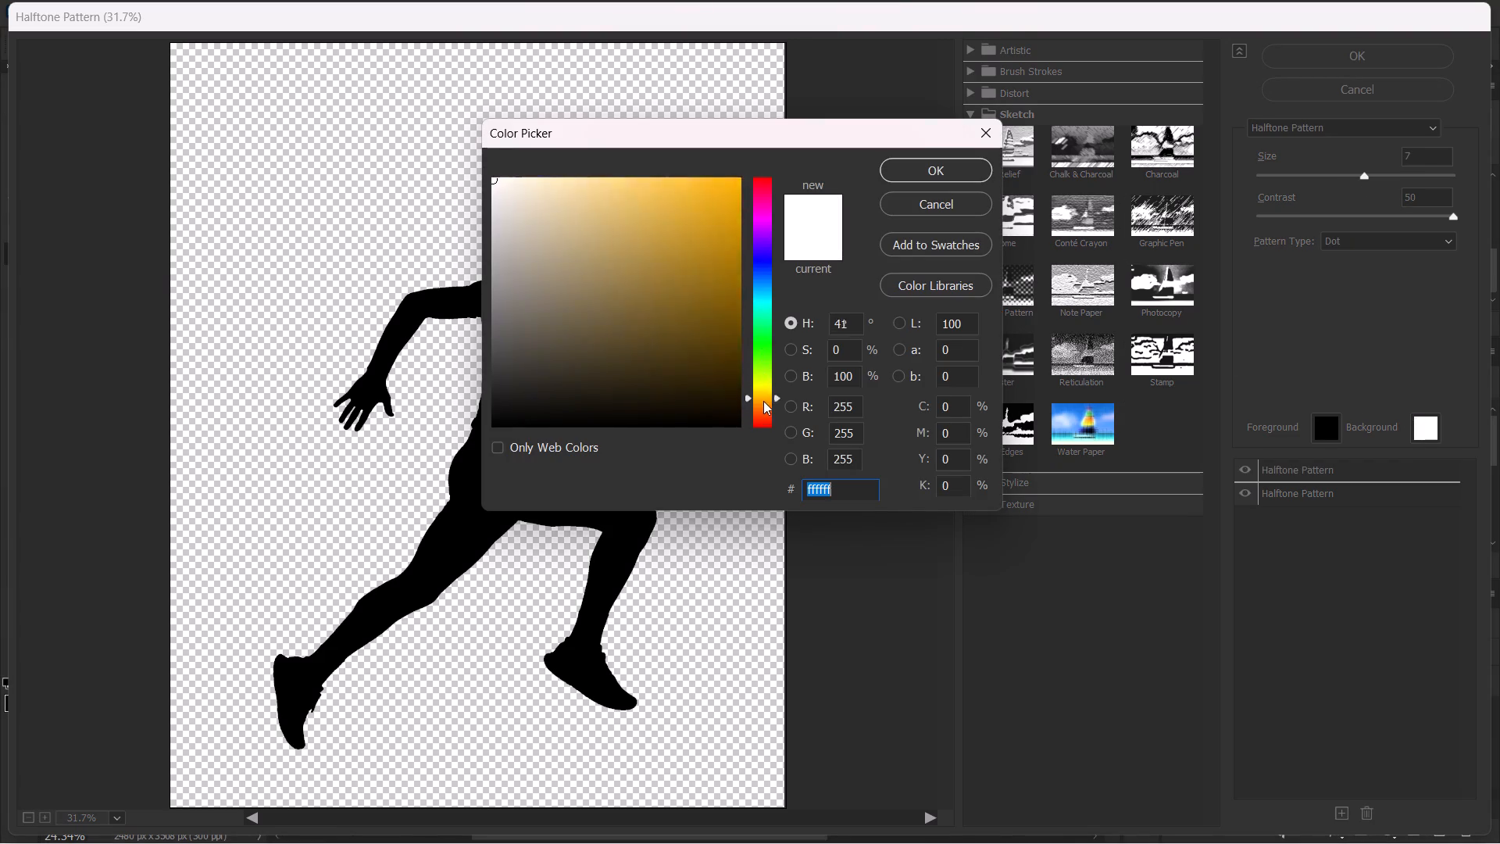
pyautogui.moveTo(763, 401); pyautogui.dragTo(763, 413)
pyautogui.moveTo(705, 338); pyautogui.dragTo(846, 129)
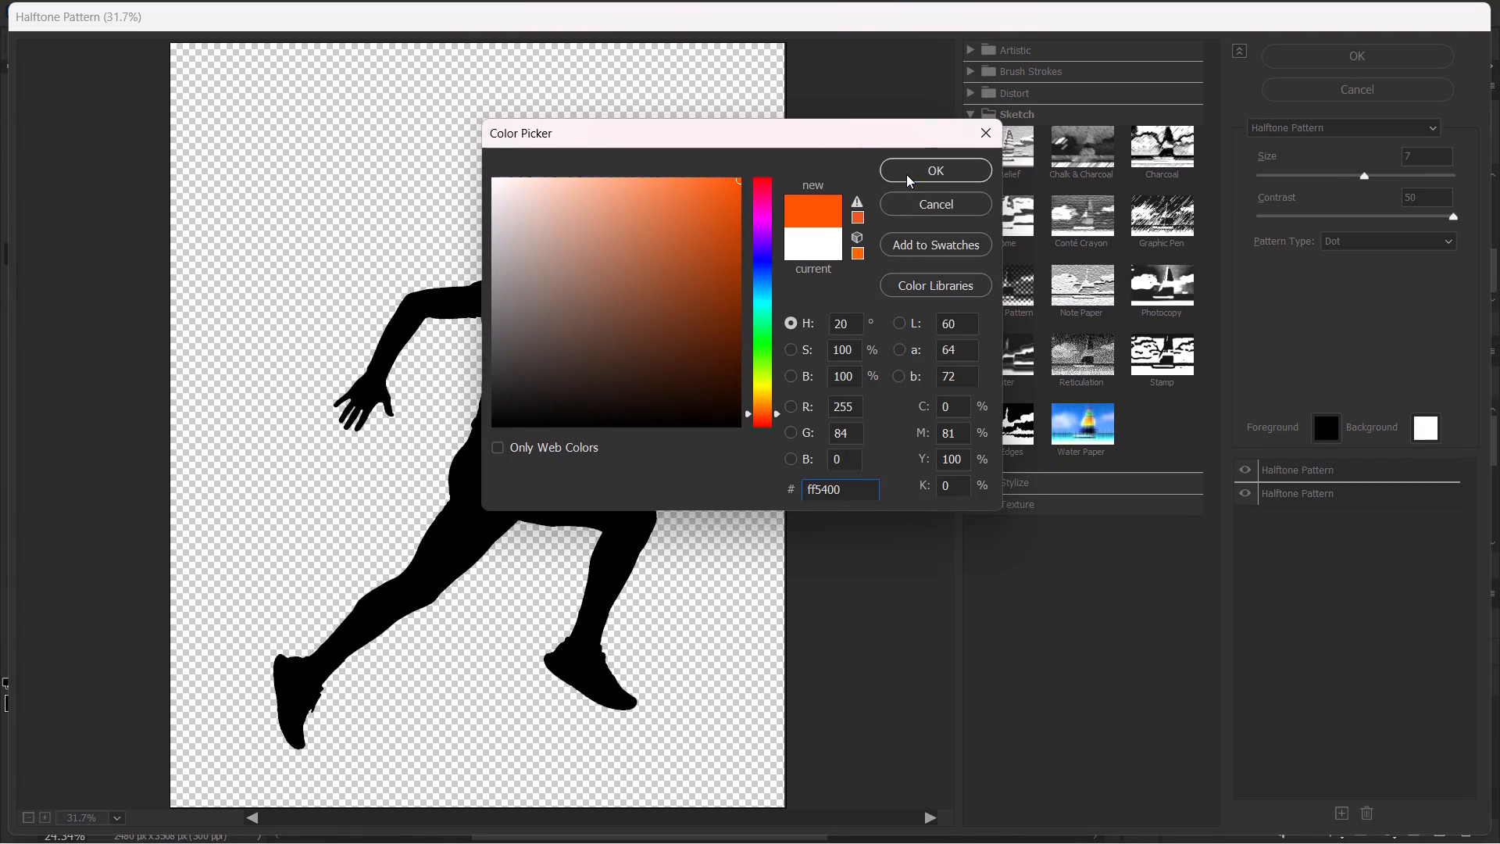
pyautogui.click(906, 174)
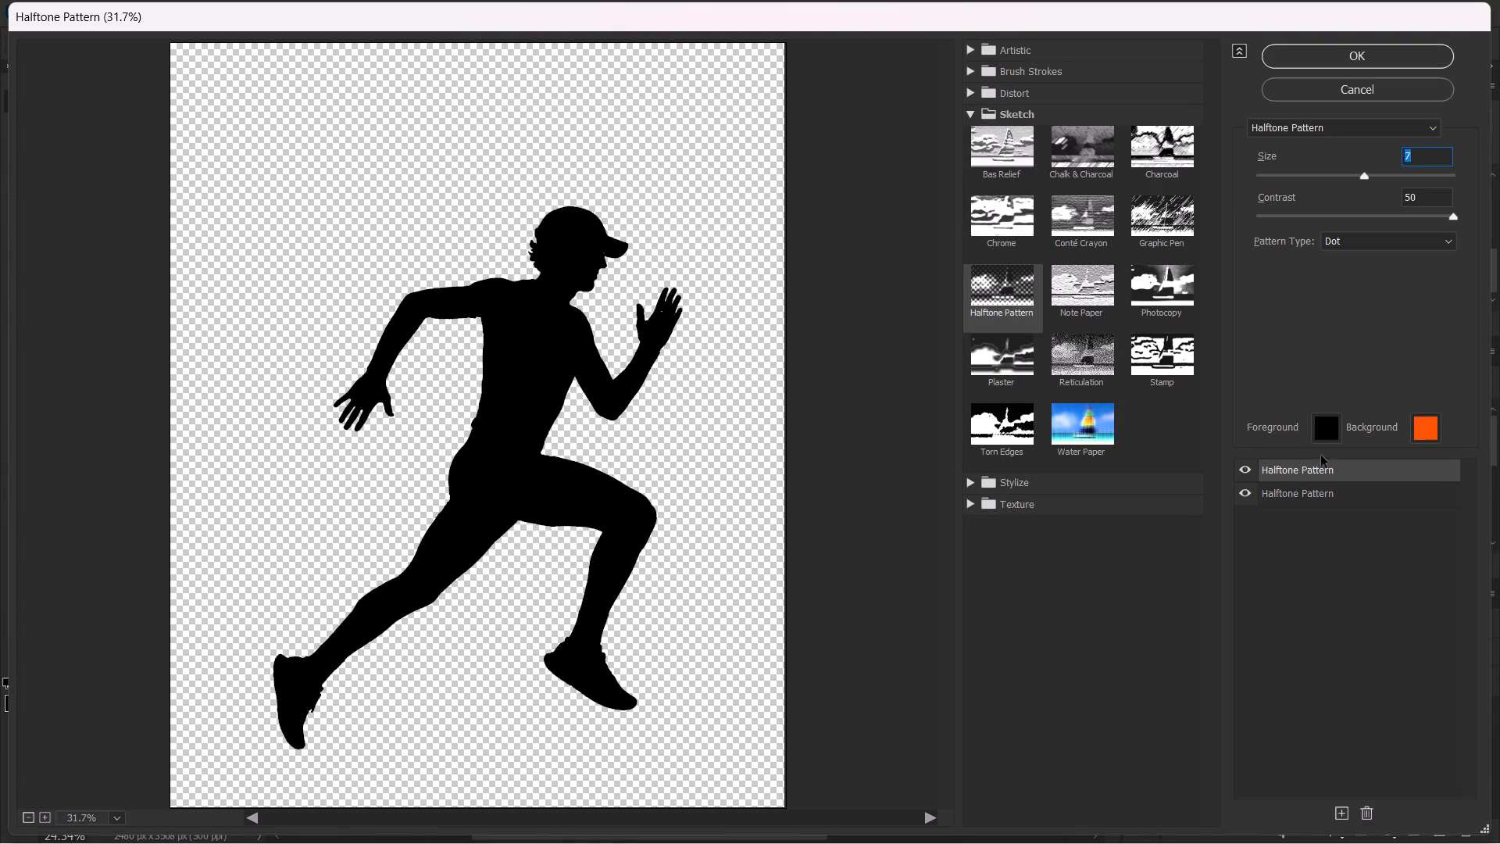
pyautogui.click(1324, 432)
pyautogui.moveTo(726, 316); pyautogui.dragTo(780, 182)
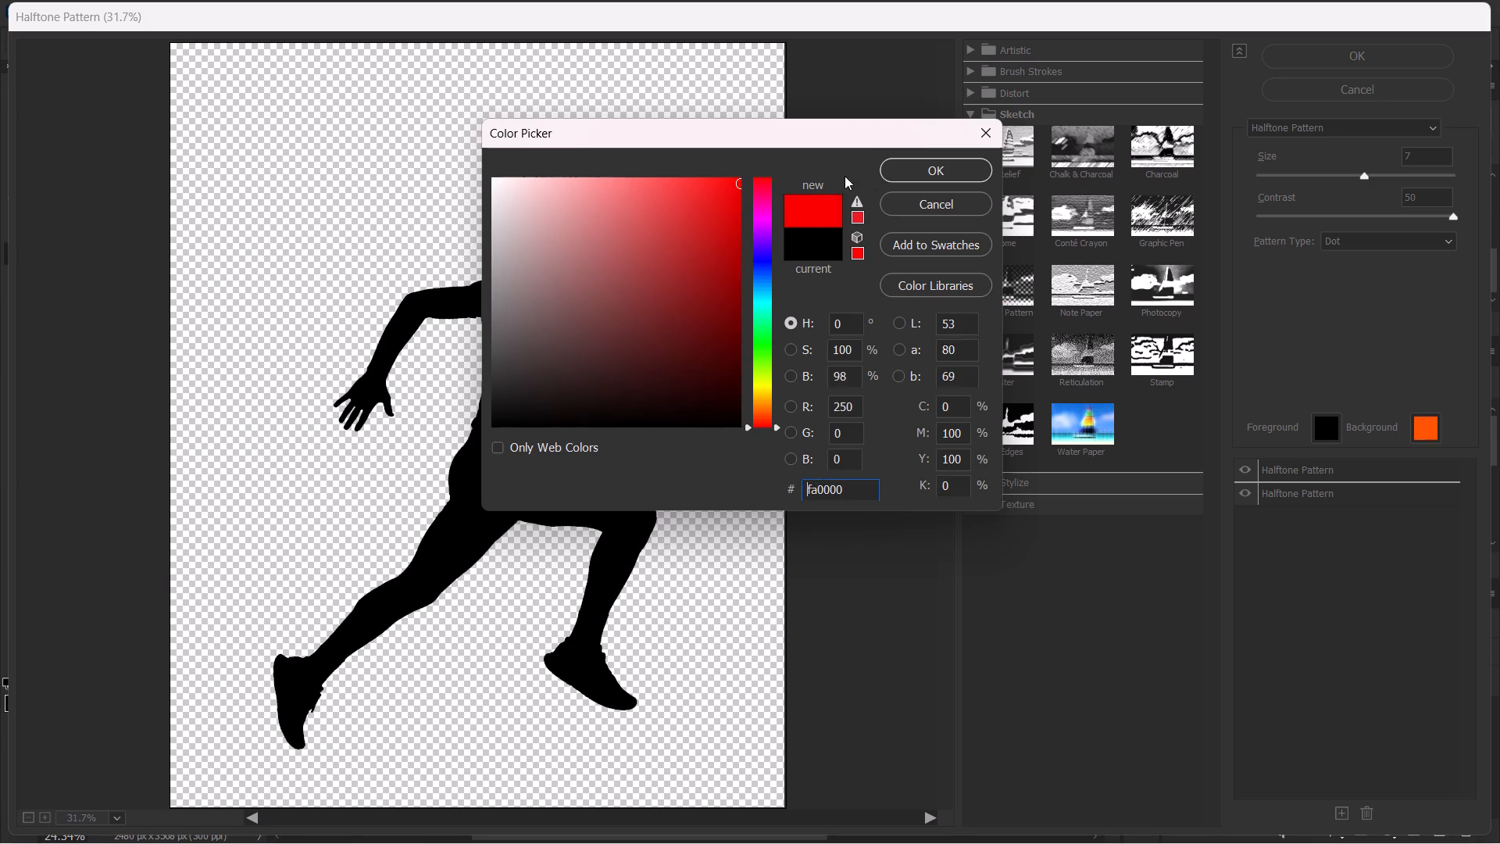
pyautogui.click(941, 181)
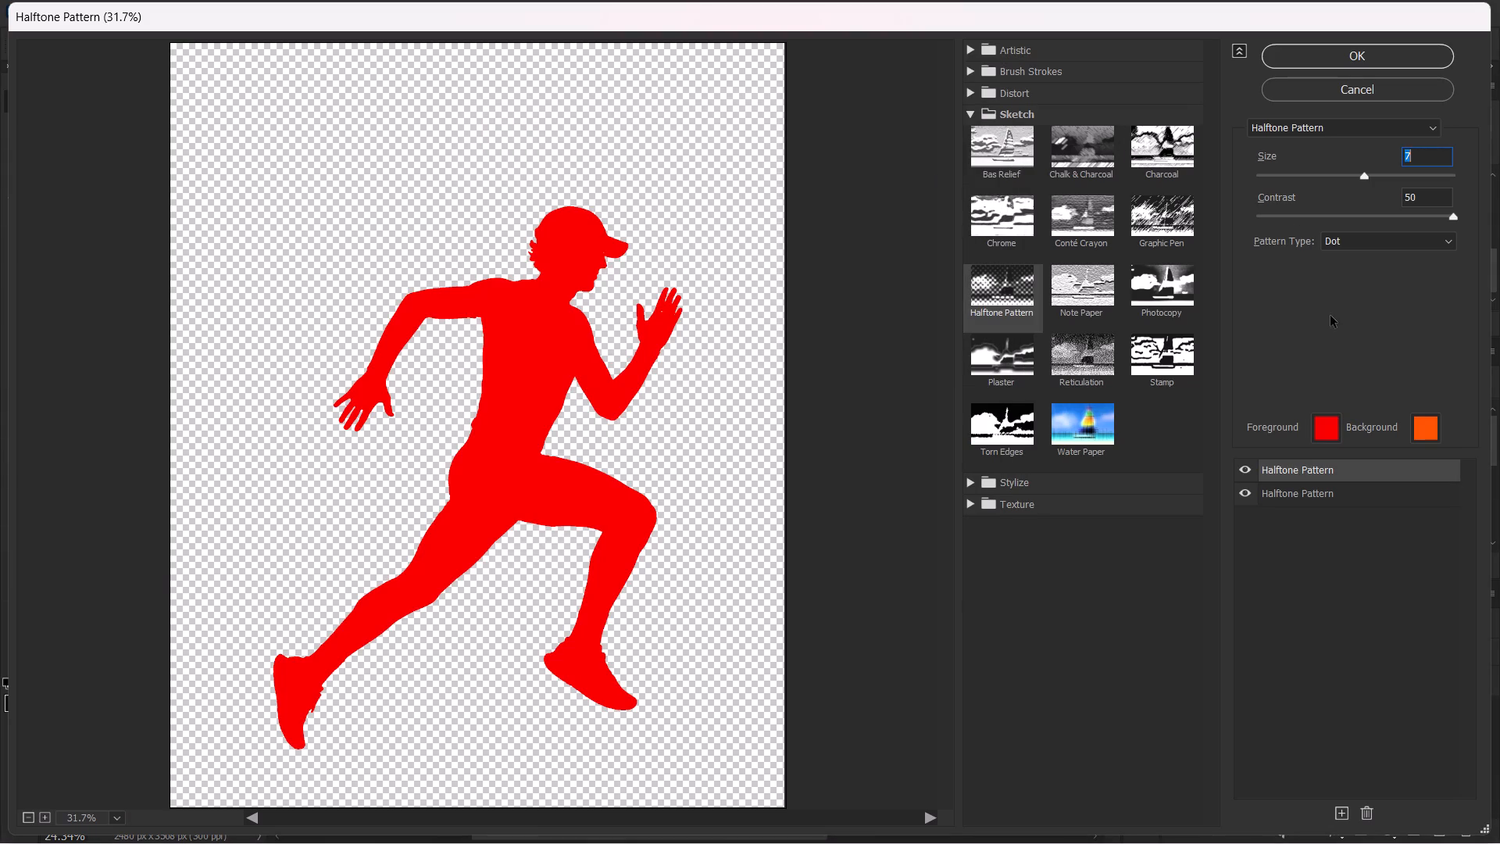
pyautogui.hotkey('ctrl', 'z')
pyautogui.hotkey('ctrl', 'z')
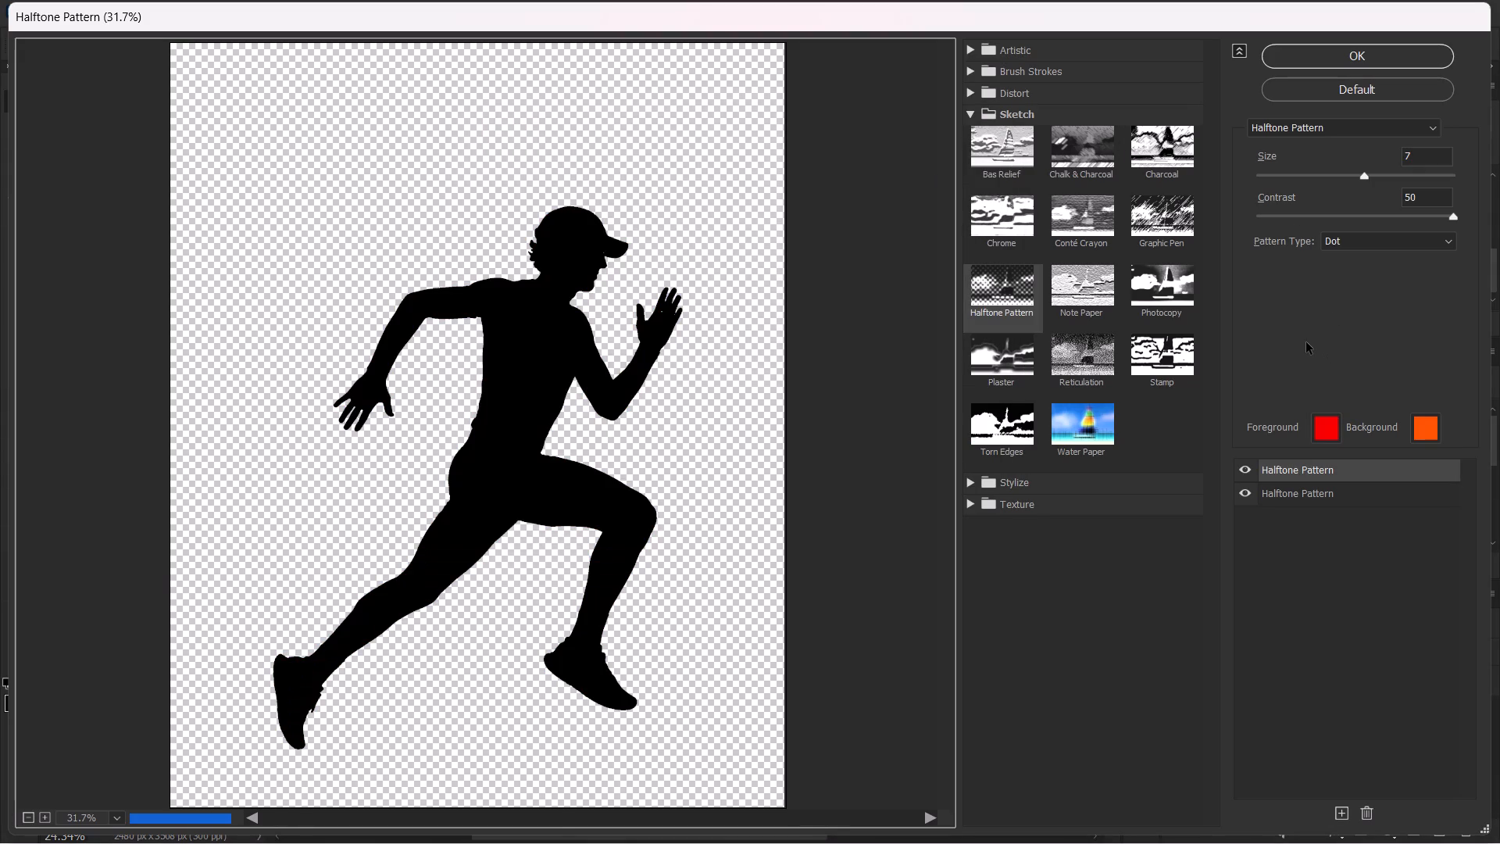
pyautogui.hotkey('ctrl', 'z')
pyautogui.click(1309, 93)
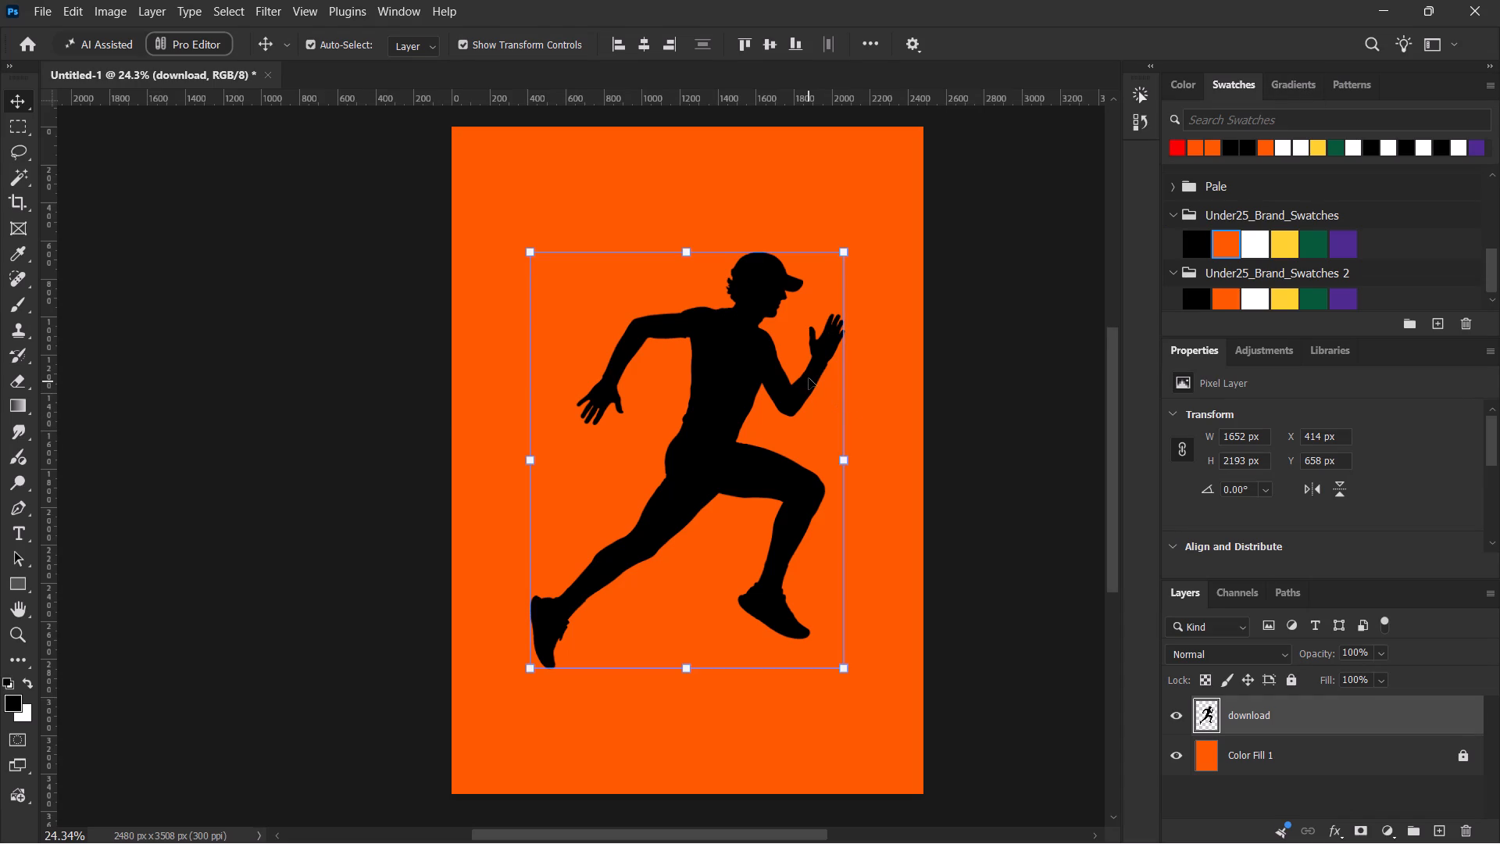
# Switch to Pinterest in Chrome and search for "community run poster".
pyautogui.hotkey('alt', 'Tab')
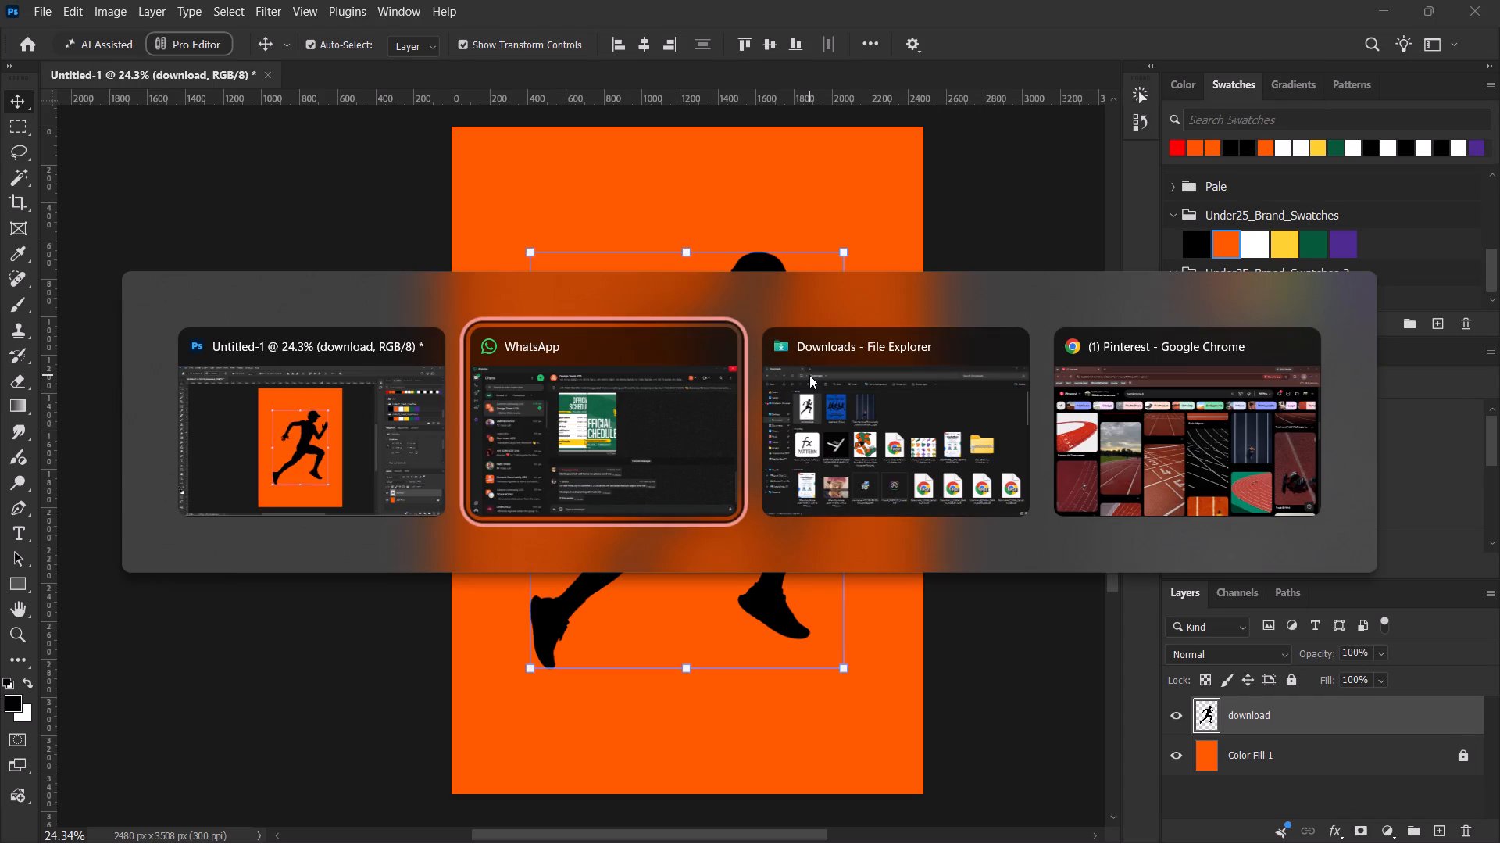
pyautogui.hotkey('alt', 'Tab')
pyautogui.hotkey('alt', 'Tab')
pyautogui.scroll(3, 592, 354)
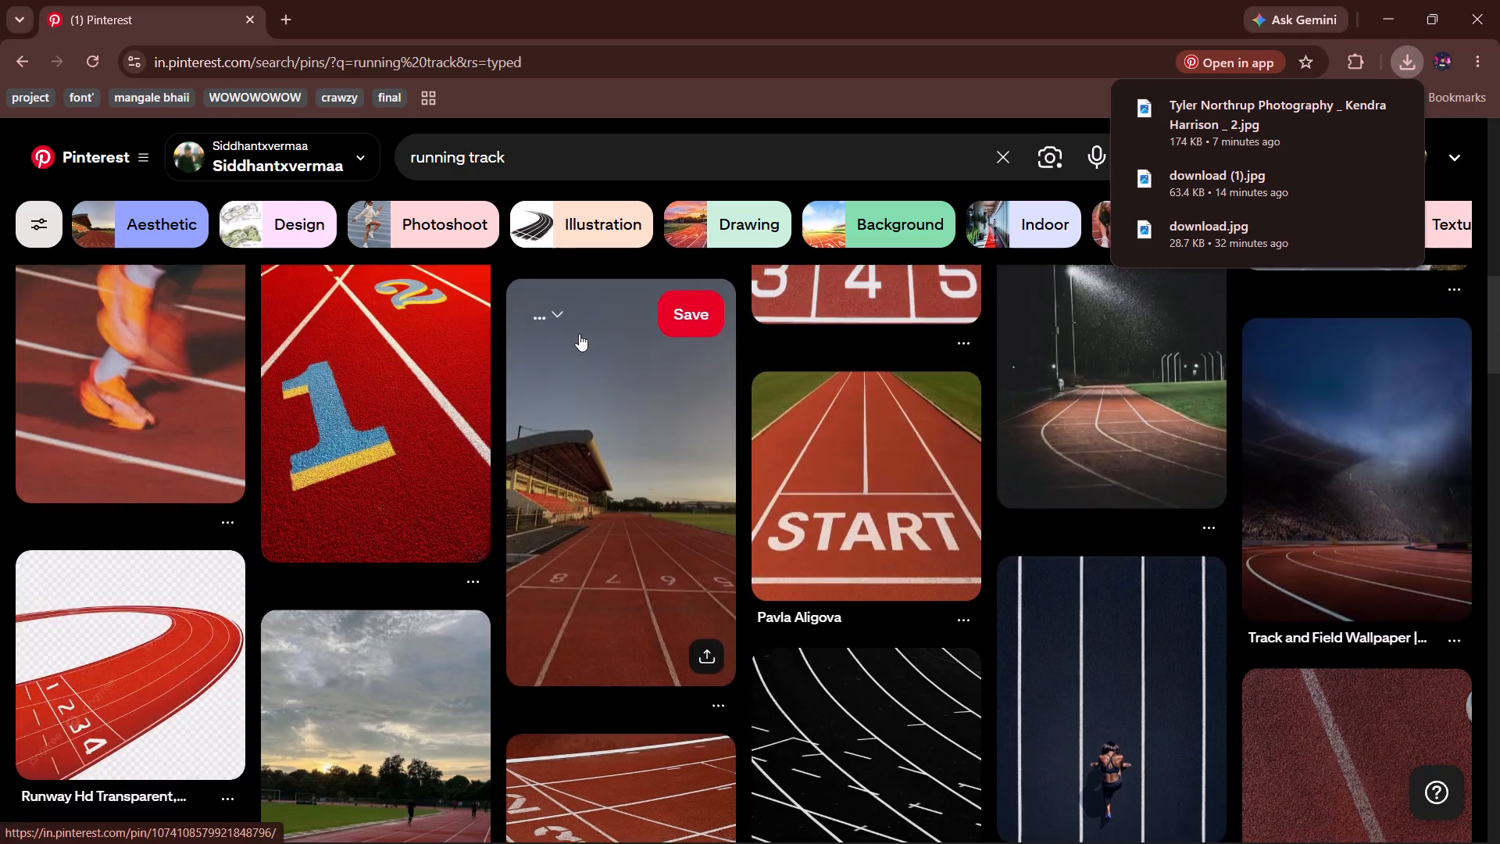
pyautogui.scroll(3, 579, 334)
pyautogui.moveTo(602, 160); pyautogui.dragTo(359, 155)
pyautogui.write('communty')
pyautogui.press('space')
pyautogui.press('BackSpace')
pyautogui.press('BackSpace')
pyautogui.press('BackSpace')
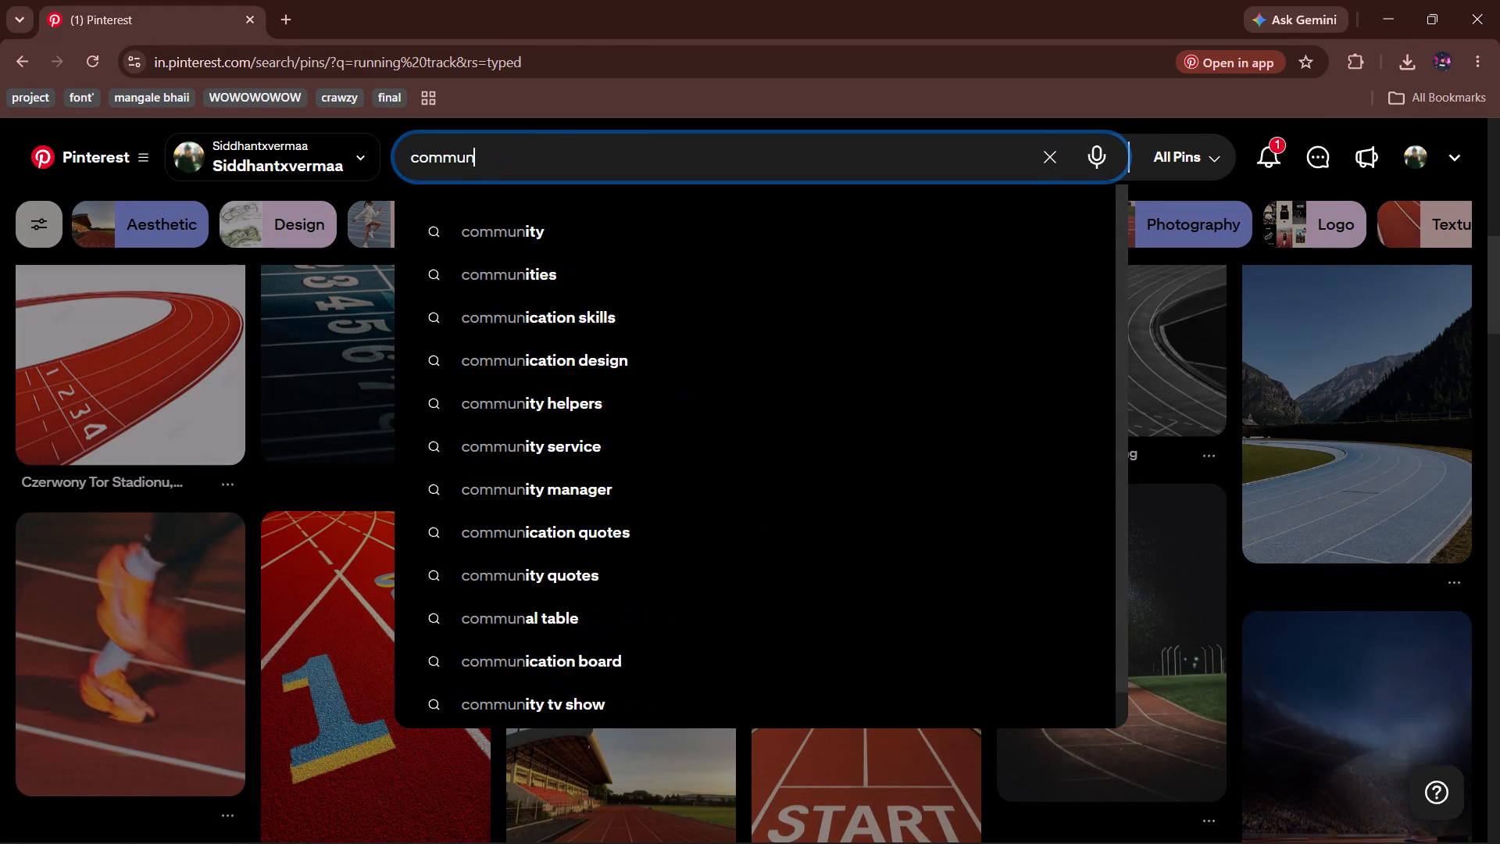
pyautogui.write('ity run poster')
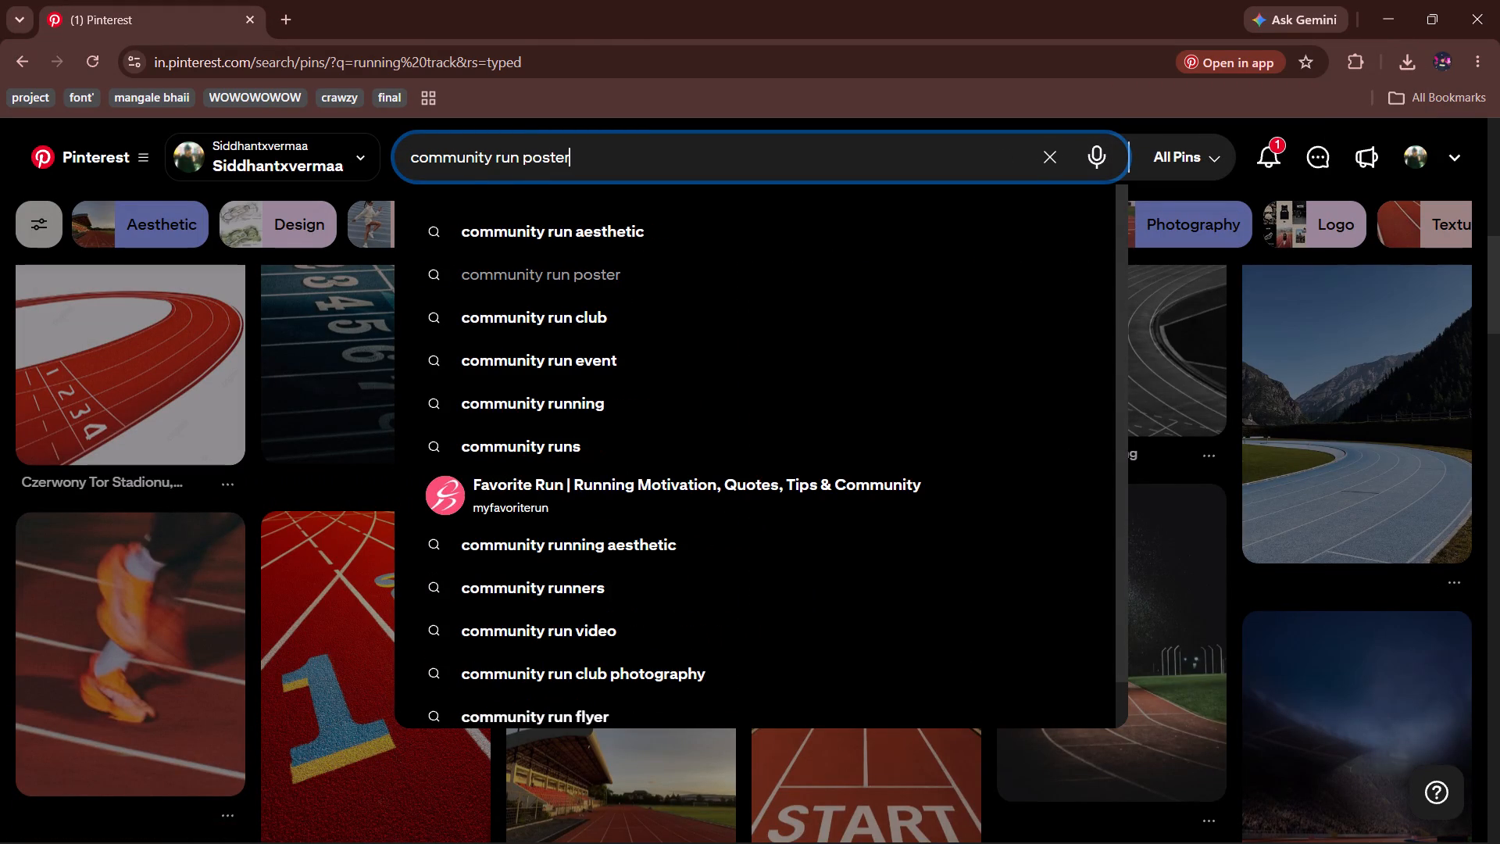
pyautogui.press('Return')
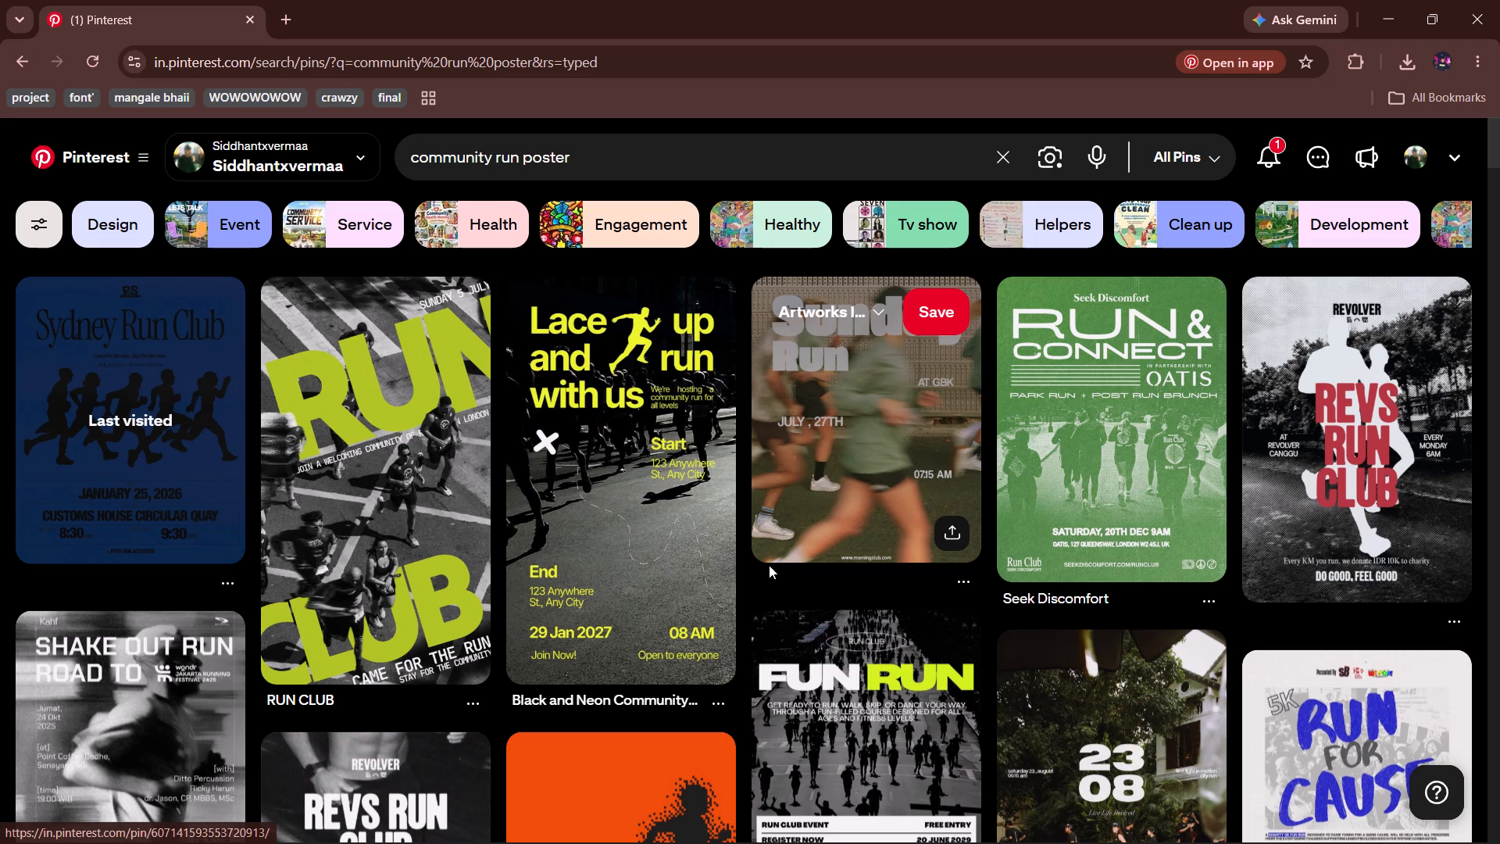
# Change the Pinterest search to "community run image".
pyautogui.click(763, 173)
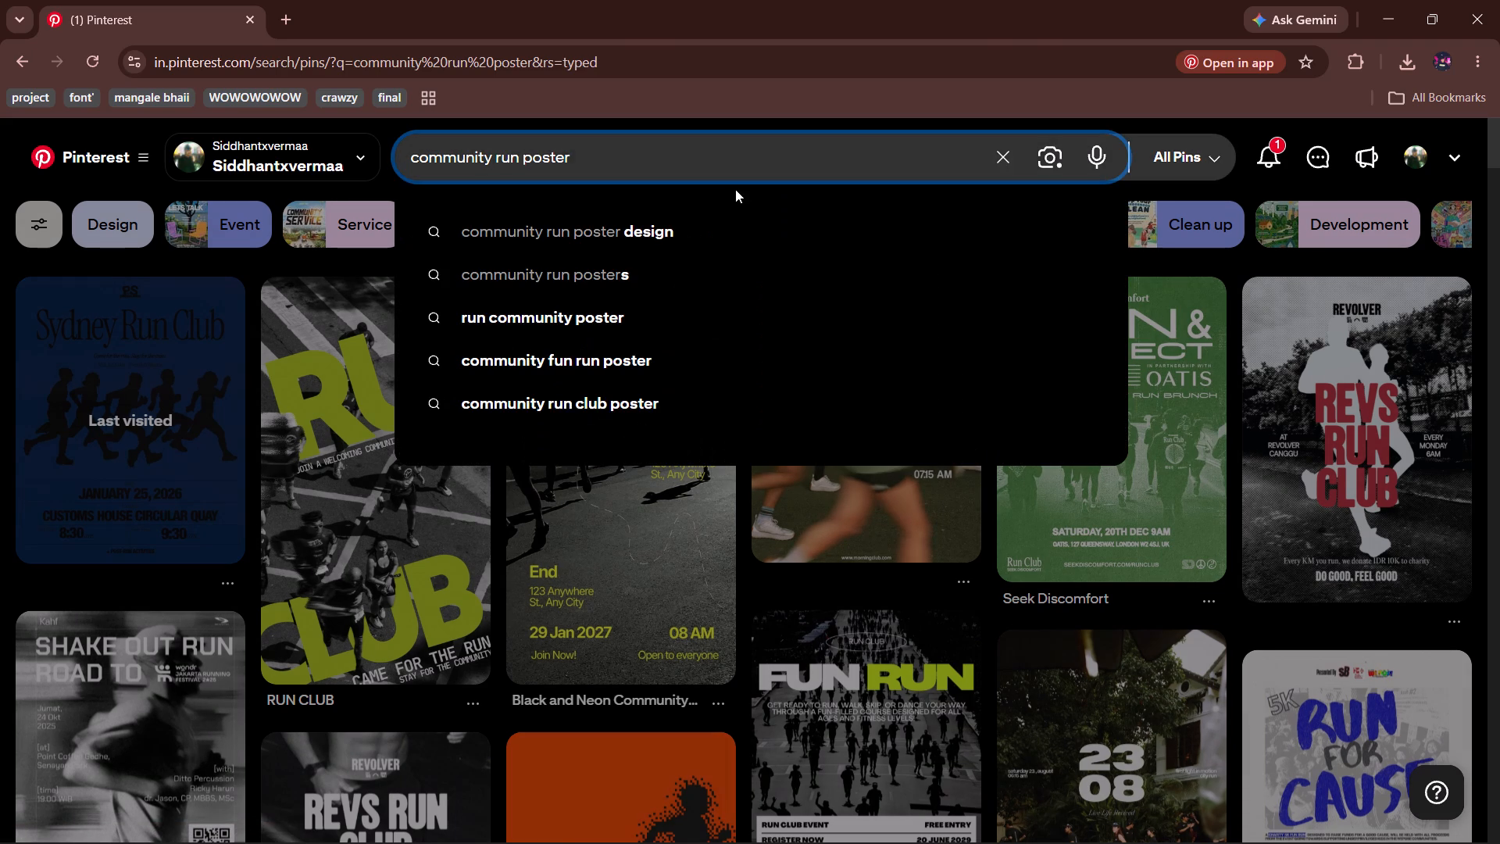
pyautogui.press('BackSpace')
pyautogui.press('BackSpace')
pyautogui.press('BackSpace')
pyautogui.press('BackSpace')
pyautogui.press('BackSpace')
pyautogui.press('BackSpace')
pyautogui.write('image')
pyautogui.press('Return')
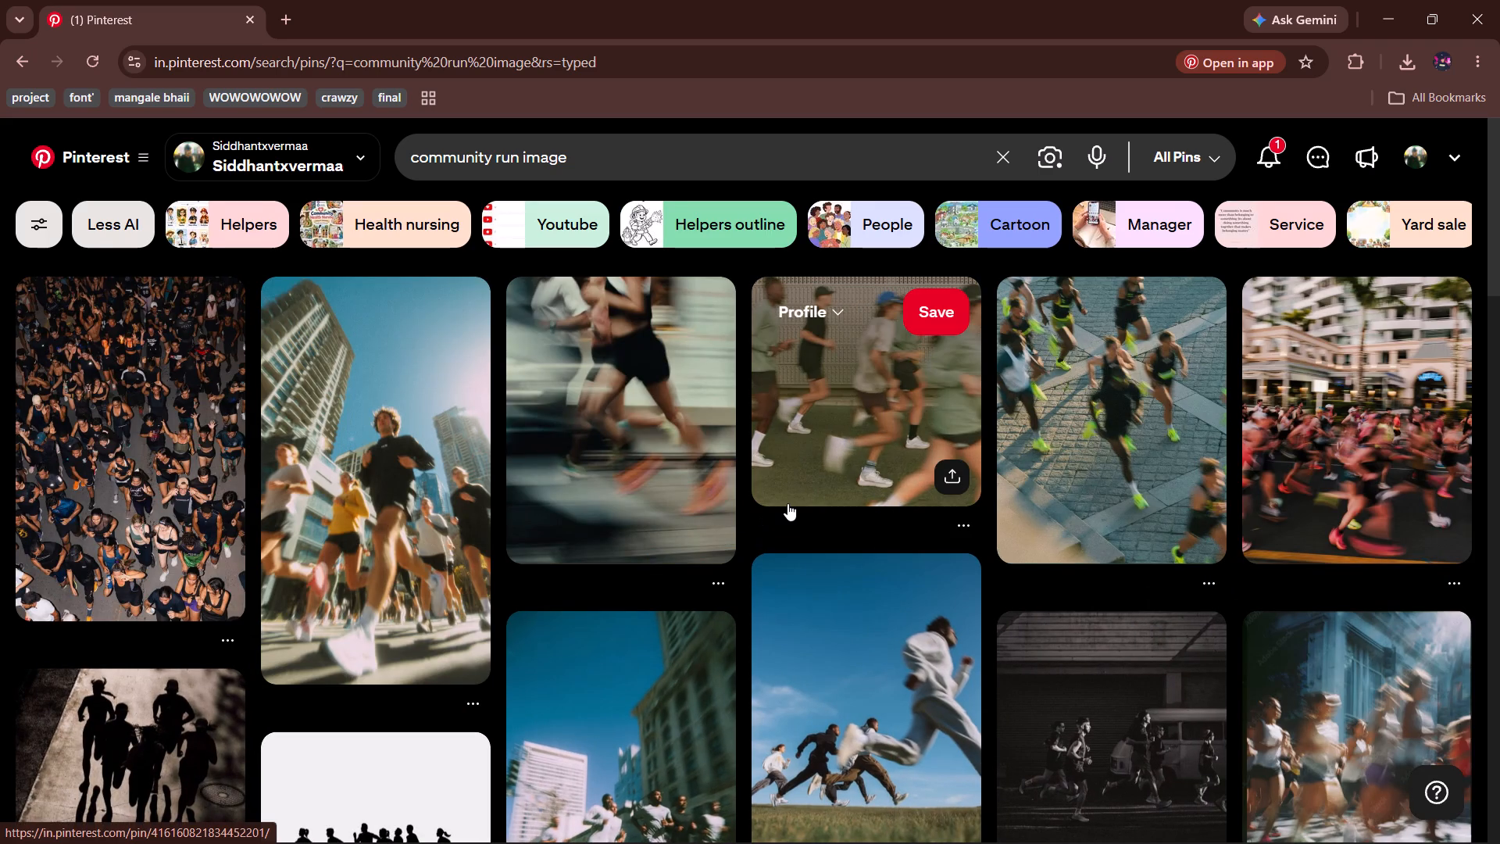
# Browse the Pinterest results for "community run image" for group running photos suitable as poster imagery.
pyautogui.scroll(-3, 787, 503)
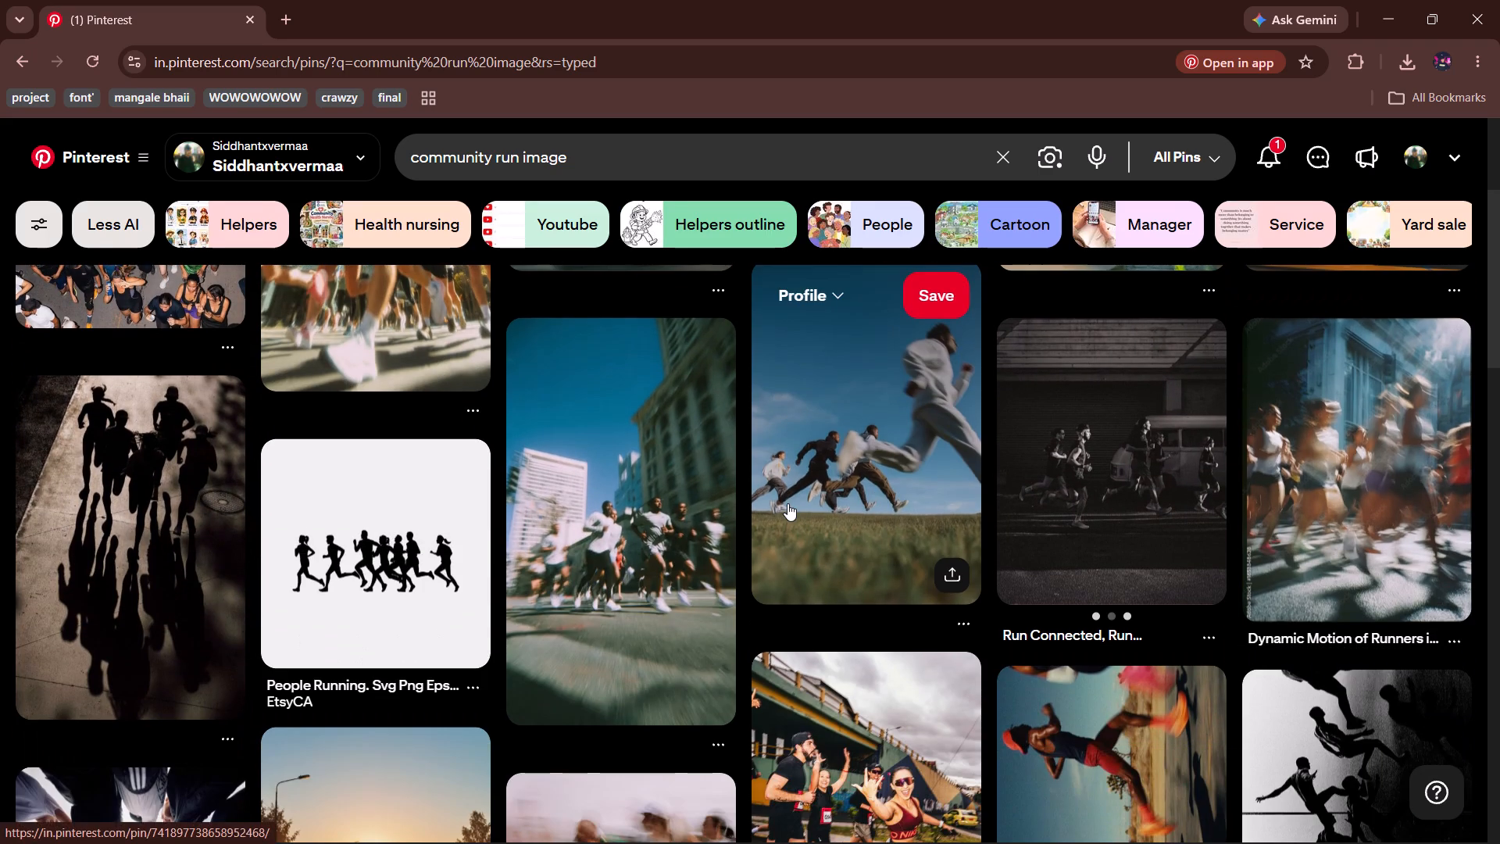
pyautogui.scroll(-1, 1142, 580)
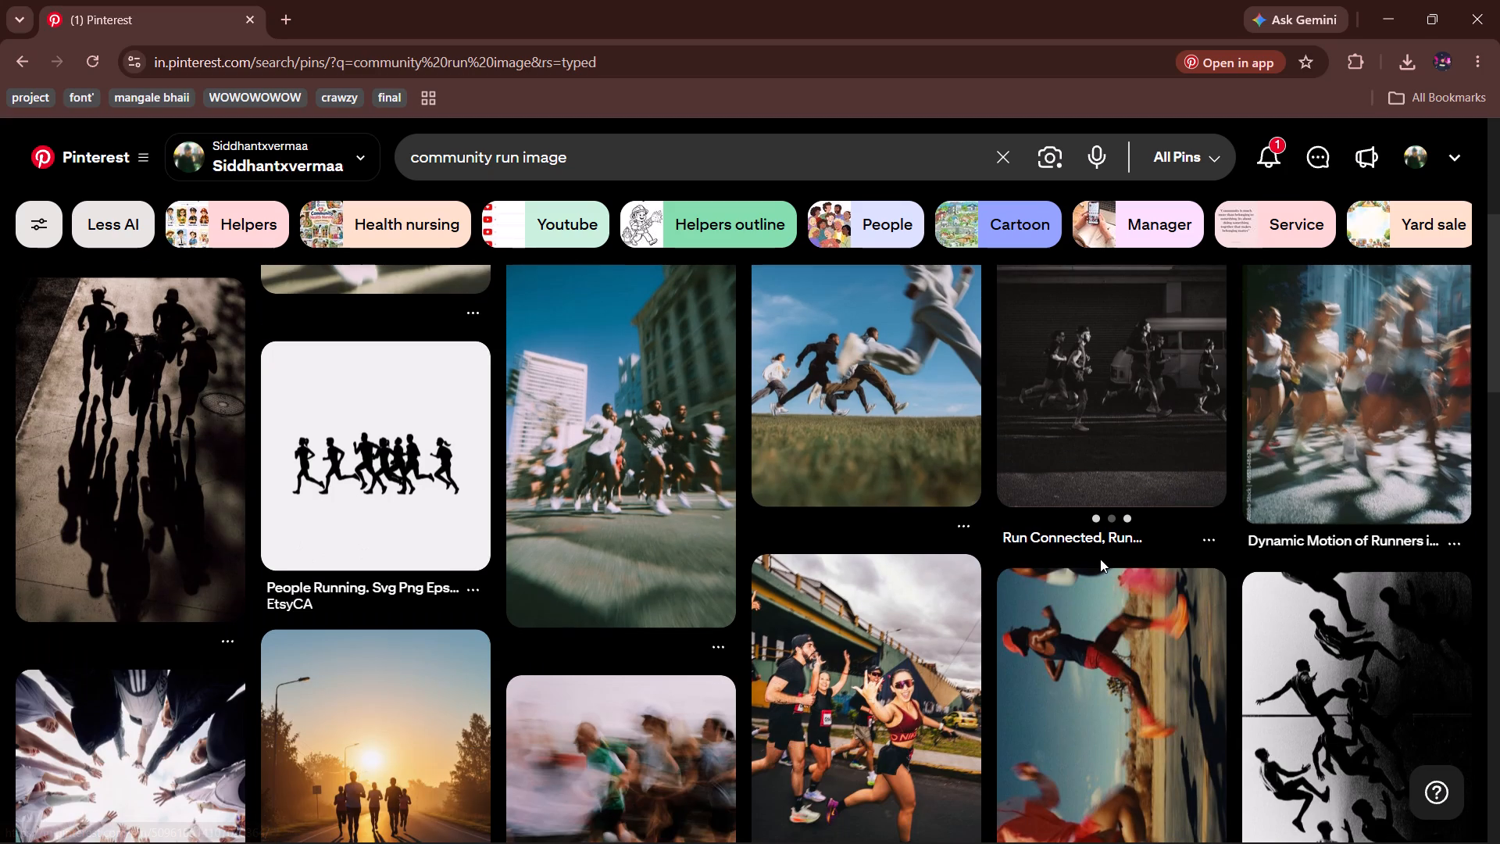
pyautogui.scroll(-2, 966, 693)
pyautogui.scroll(-2, 574, 612)
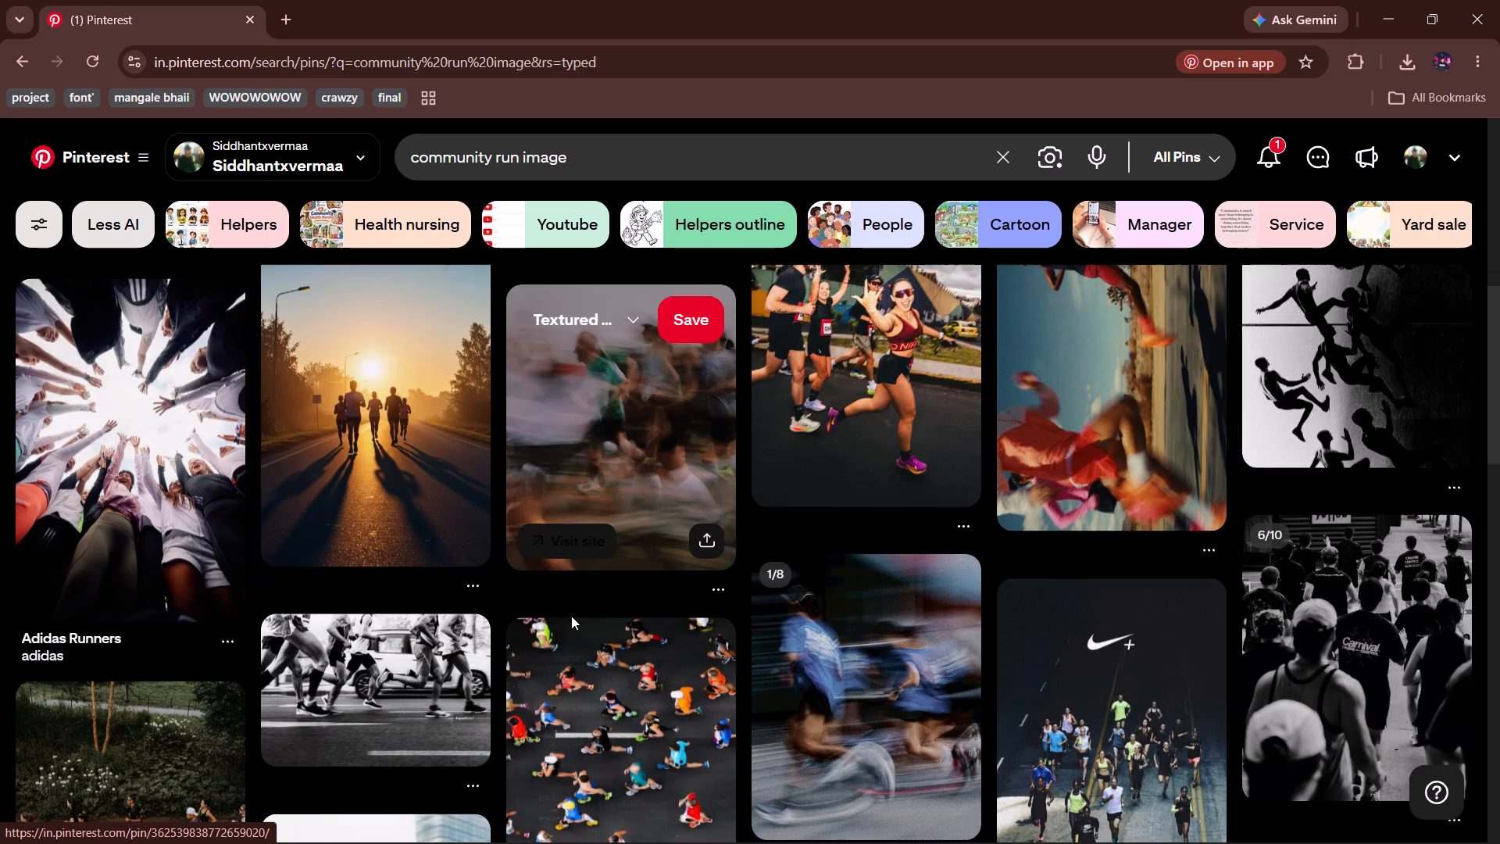
pyautogui.scroll(-2, 571, 616)
pyautogui.scroll(1, 569, 619)
pyautogui.scroll(-1, 568, 620)
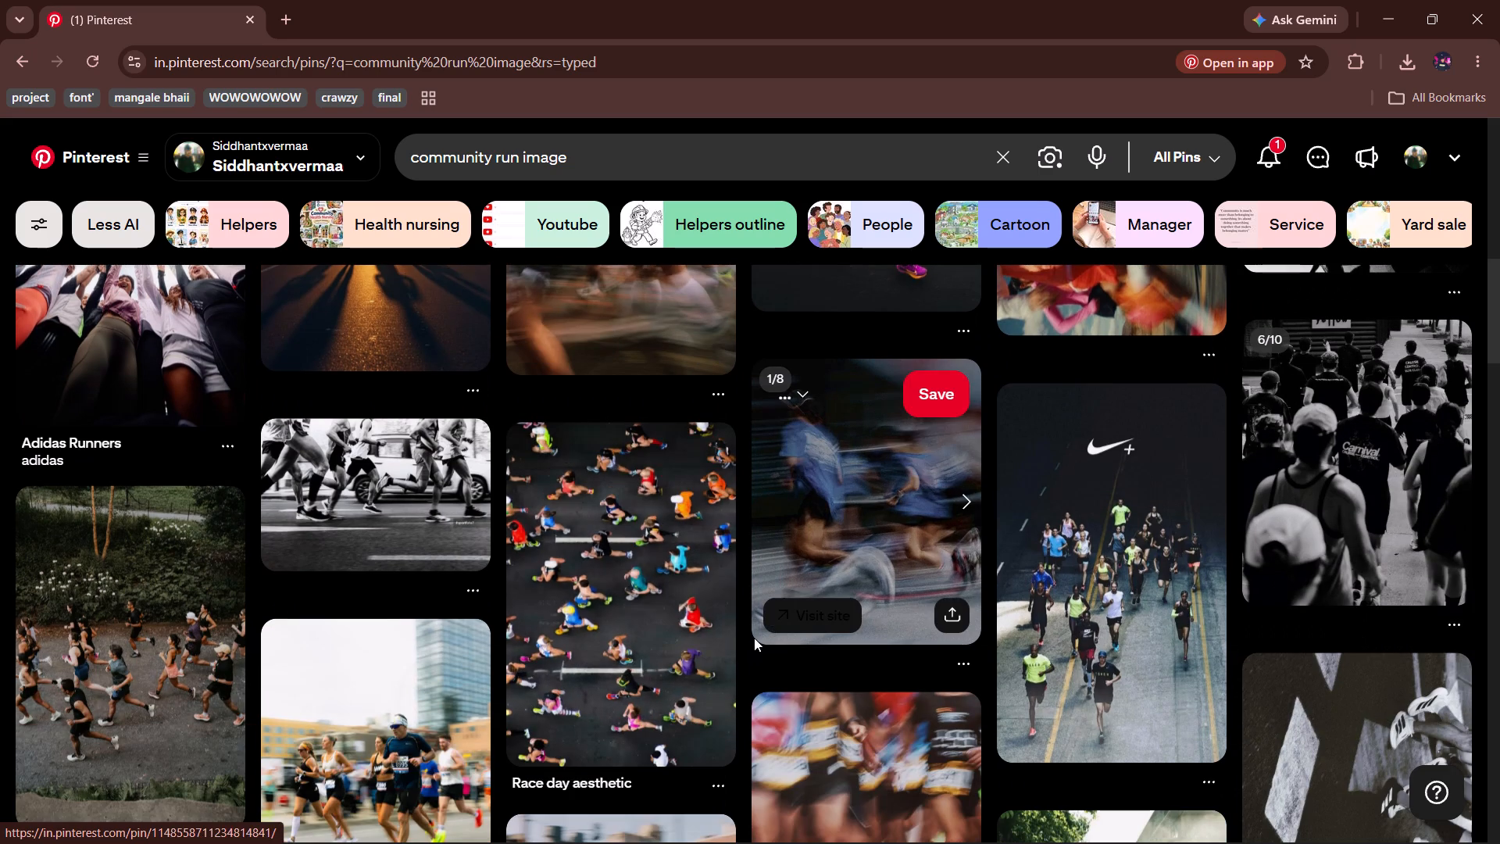
pyautogui.scroll(-2, 913, 656)
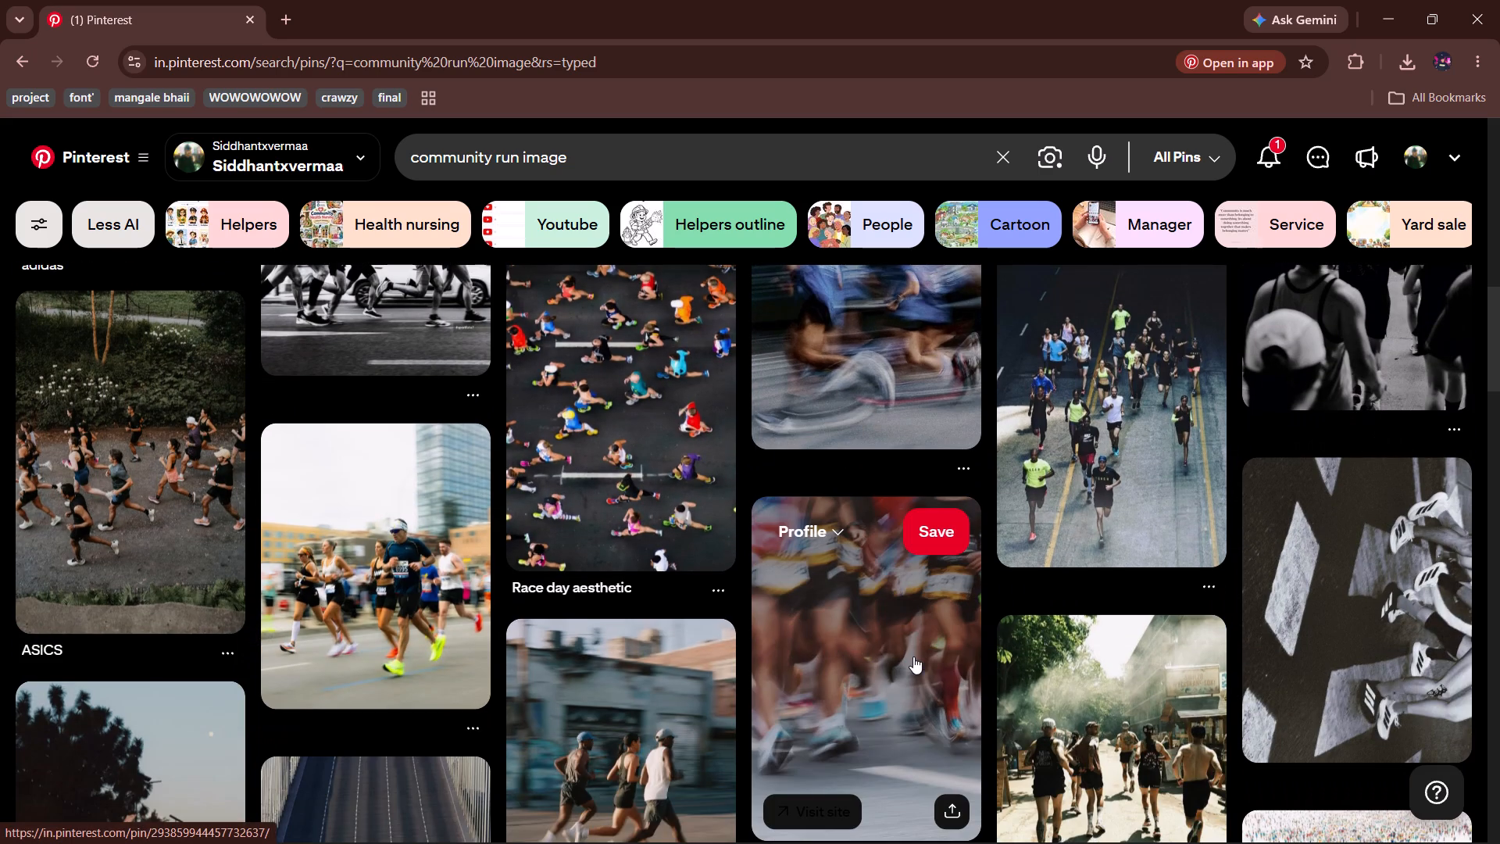
pyautogui.scroll(-6, 913, 656)
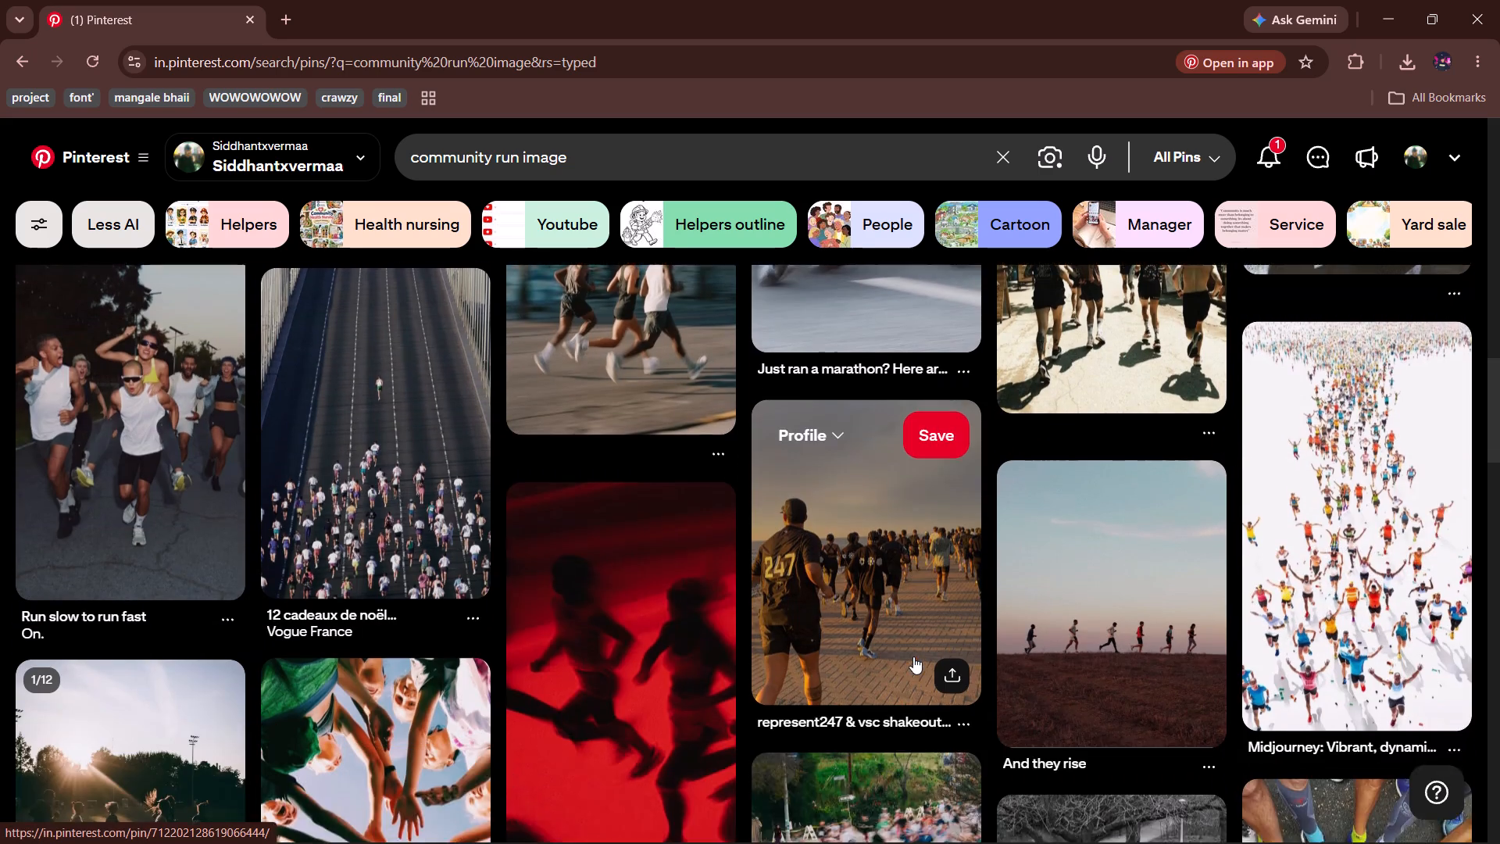
pyautogui.scroll(-2, 913, 656)
pyautogui.scroll(2, 913, 656)
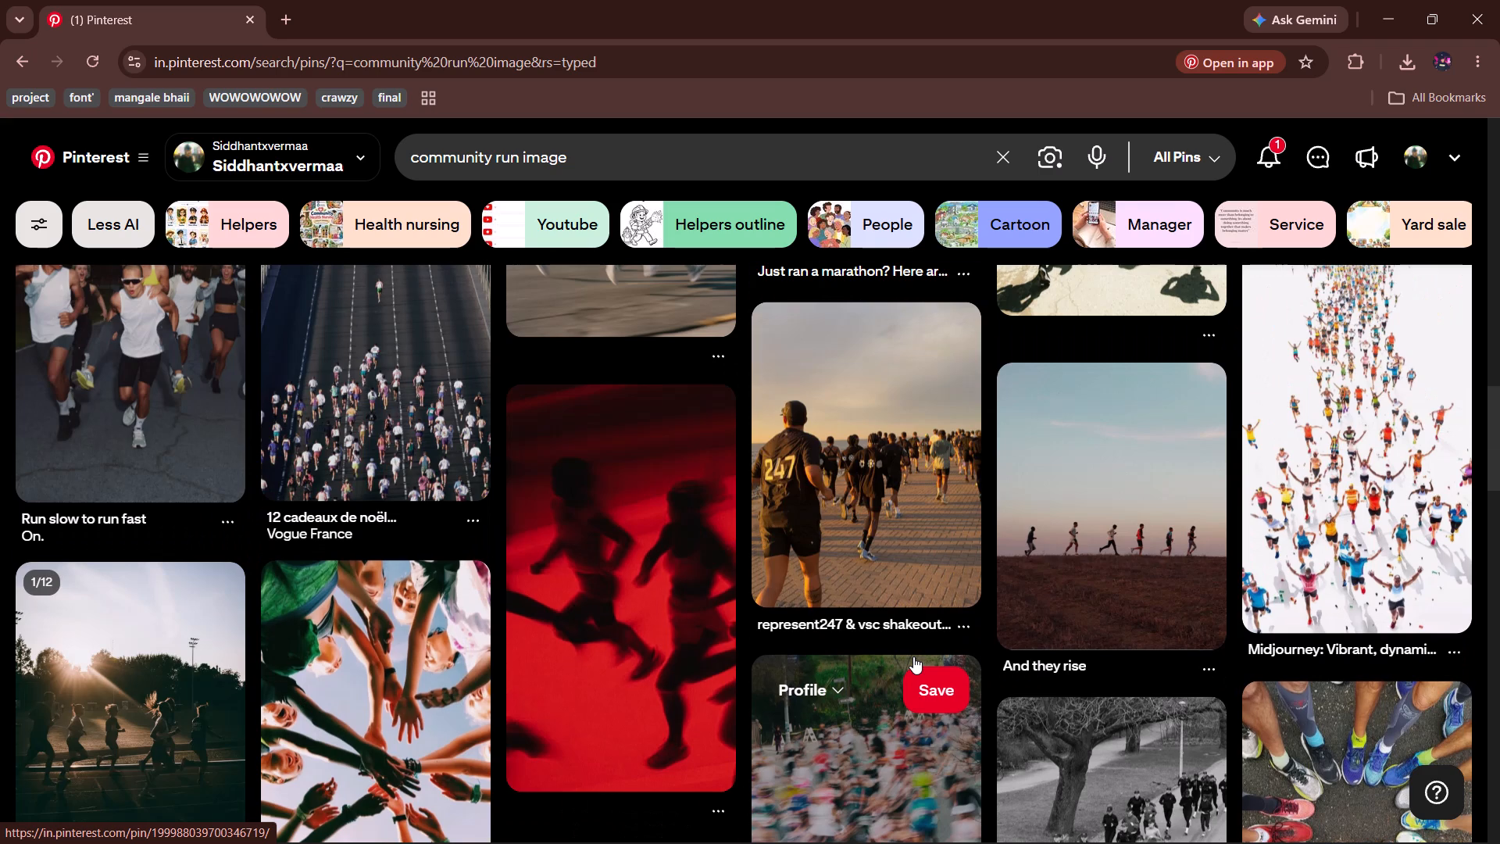
pyautogui.scroll(2, 913, 656)
pyautogui.scroll(-3, 913, 656)
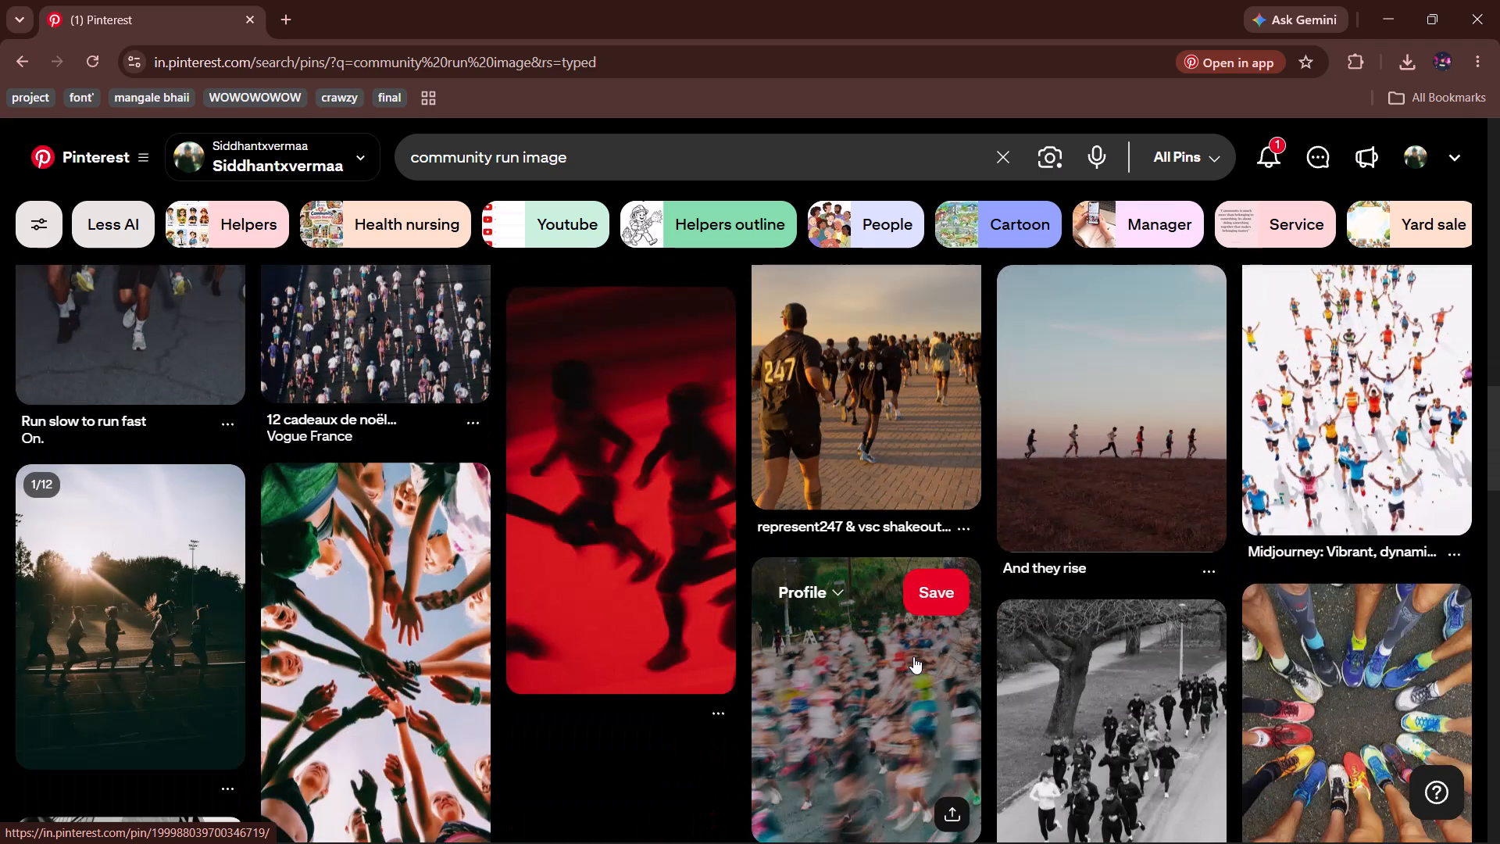
pyautogui.scroll(1, 913, 656)
pyautogui.scroll(-3, 913, 656)
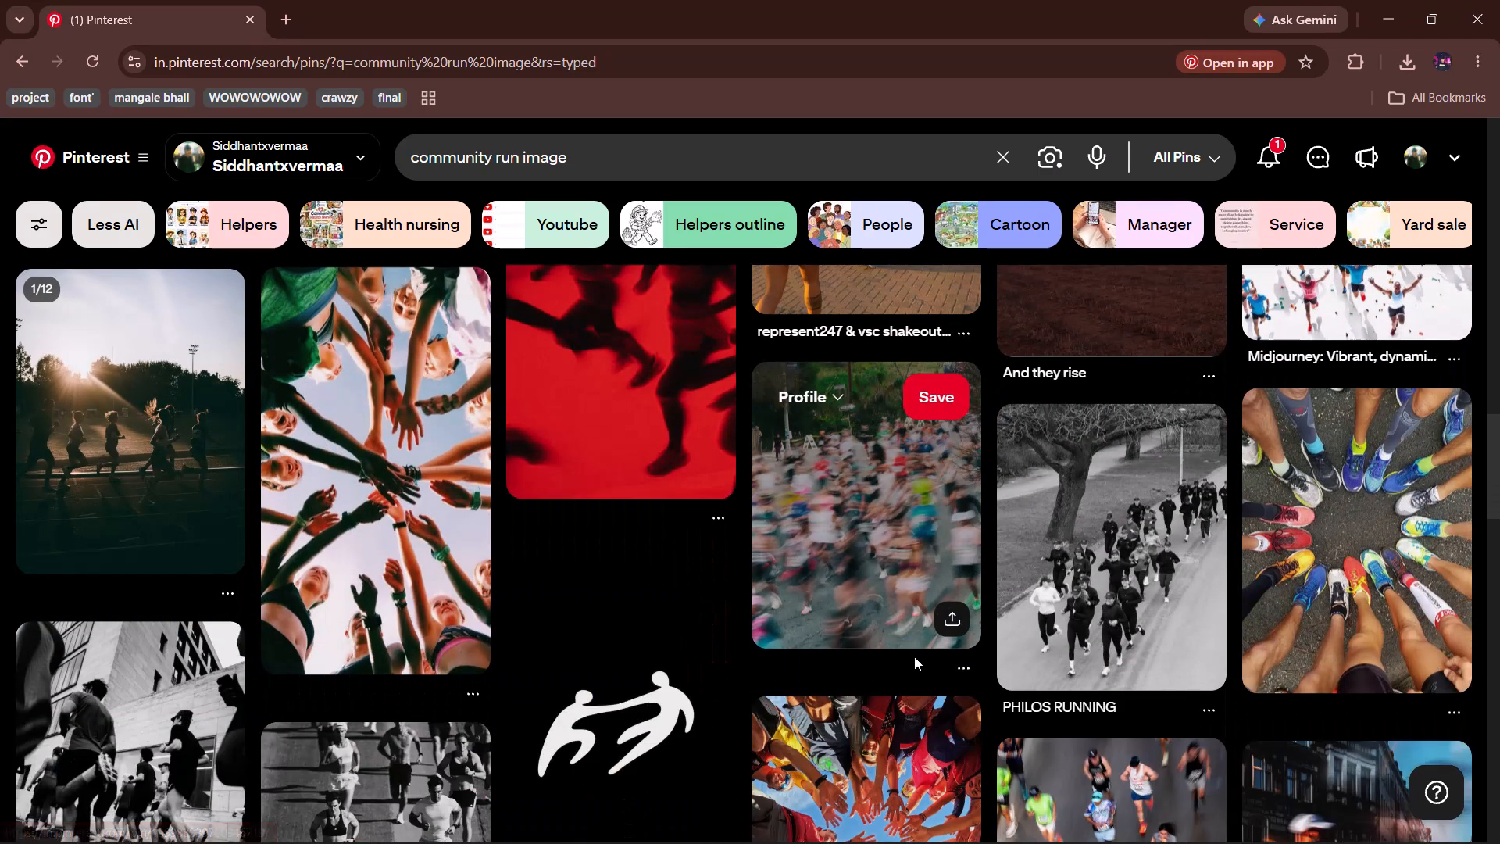
pyautogui.scroll(-1, 920, 653)
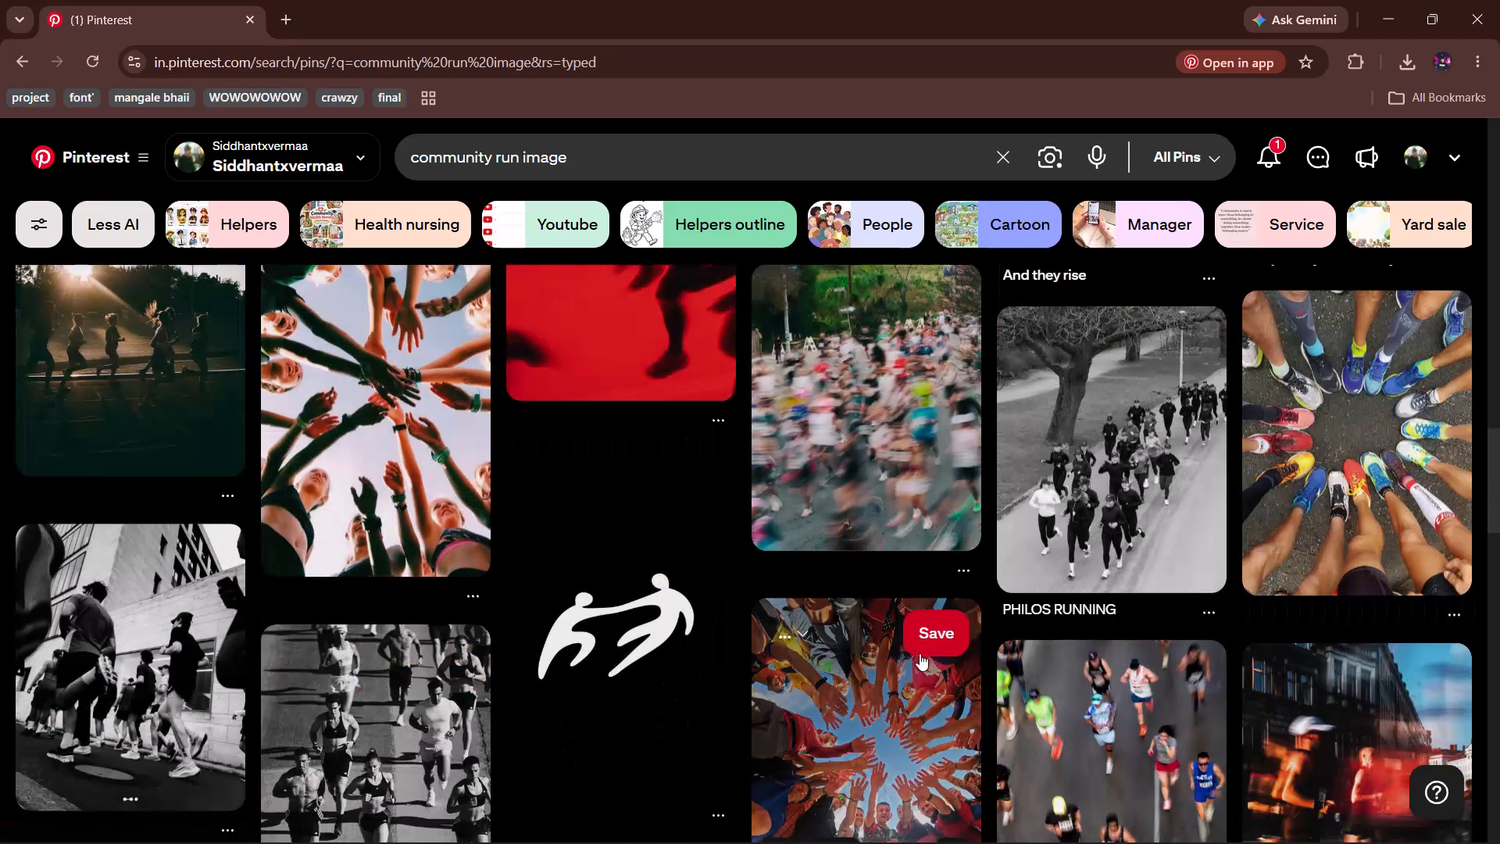
pyautogui.scroll(-2, 920, 654)
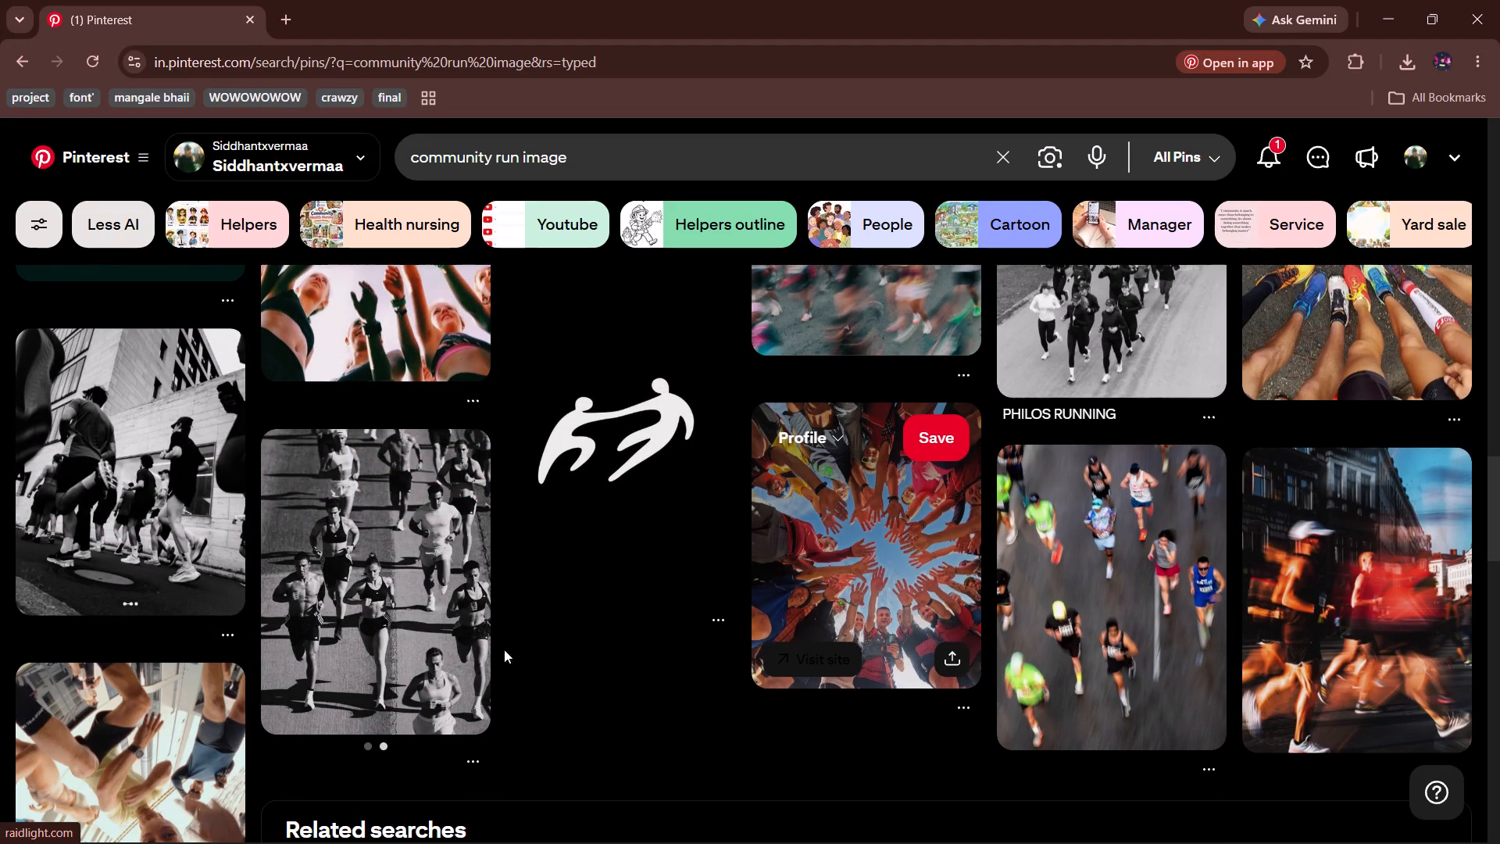
pyautogui.scroll(1, 750, 706)
pyautogui.scroll(-3, 750, 706)
pyautogui.scroll(1, 750, 706)
pyautogui.scroll(-8, 750, 706)
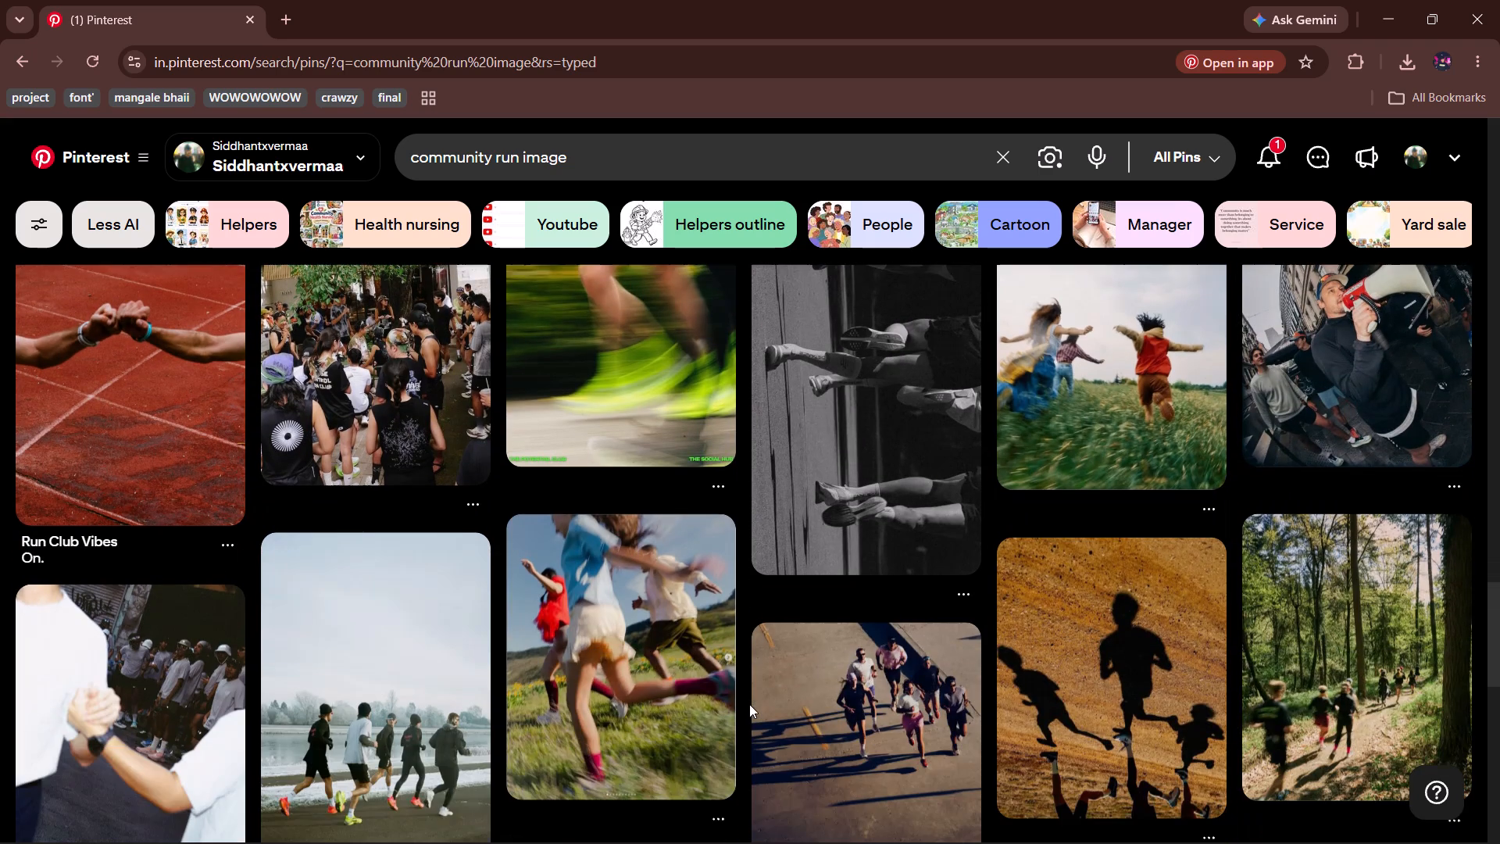
pyautogui.scroll(-1, 749, 704)
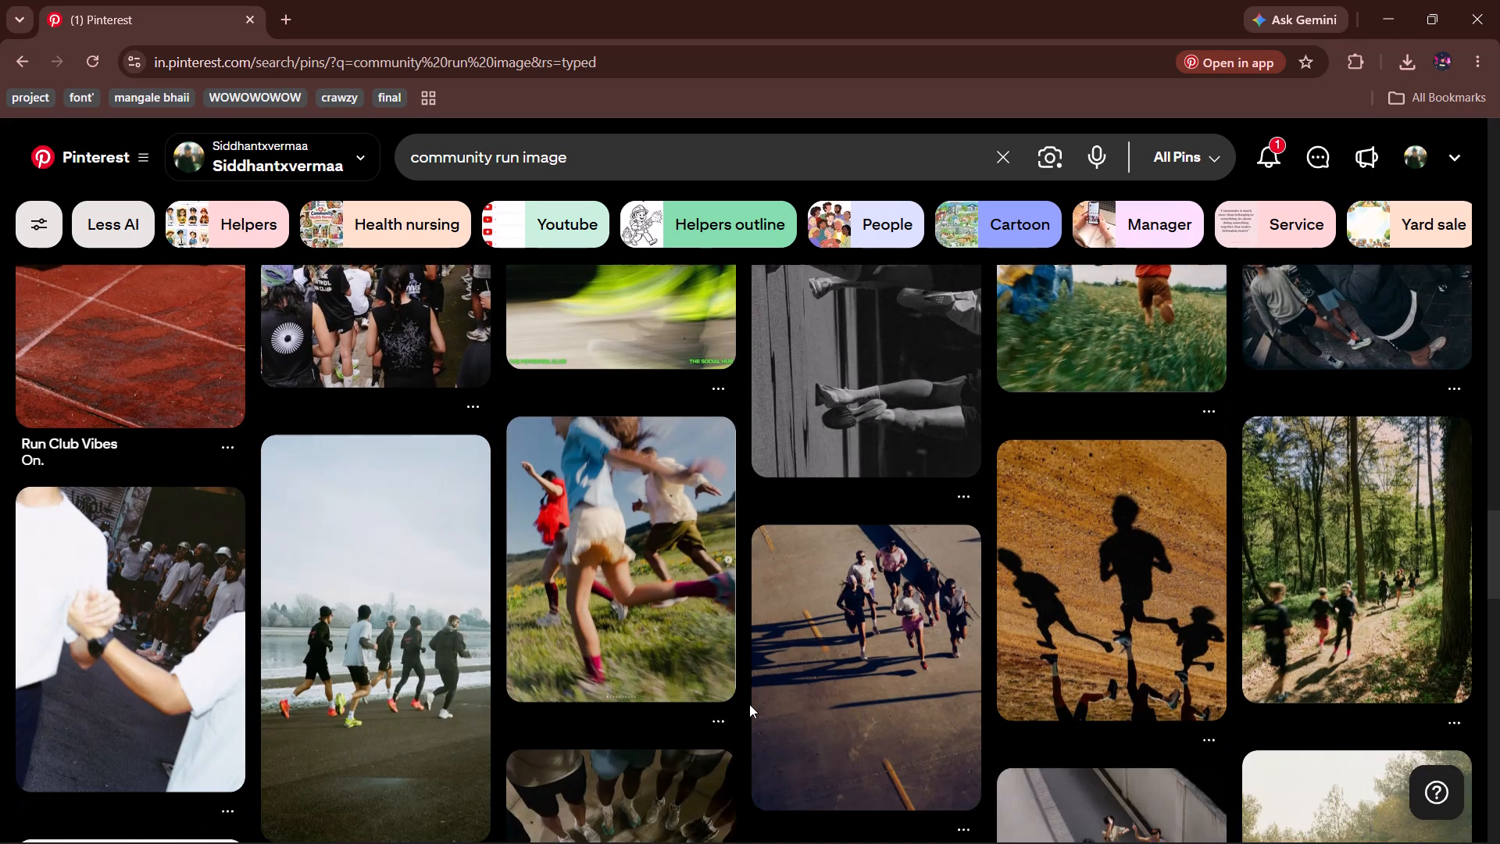
pyautogui.scroll(-2, 749, 704)
pyautogui.scroll(1, 749, 704)
pyautogui.scroll(-5, 749, 704)
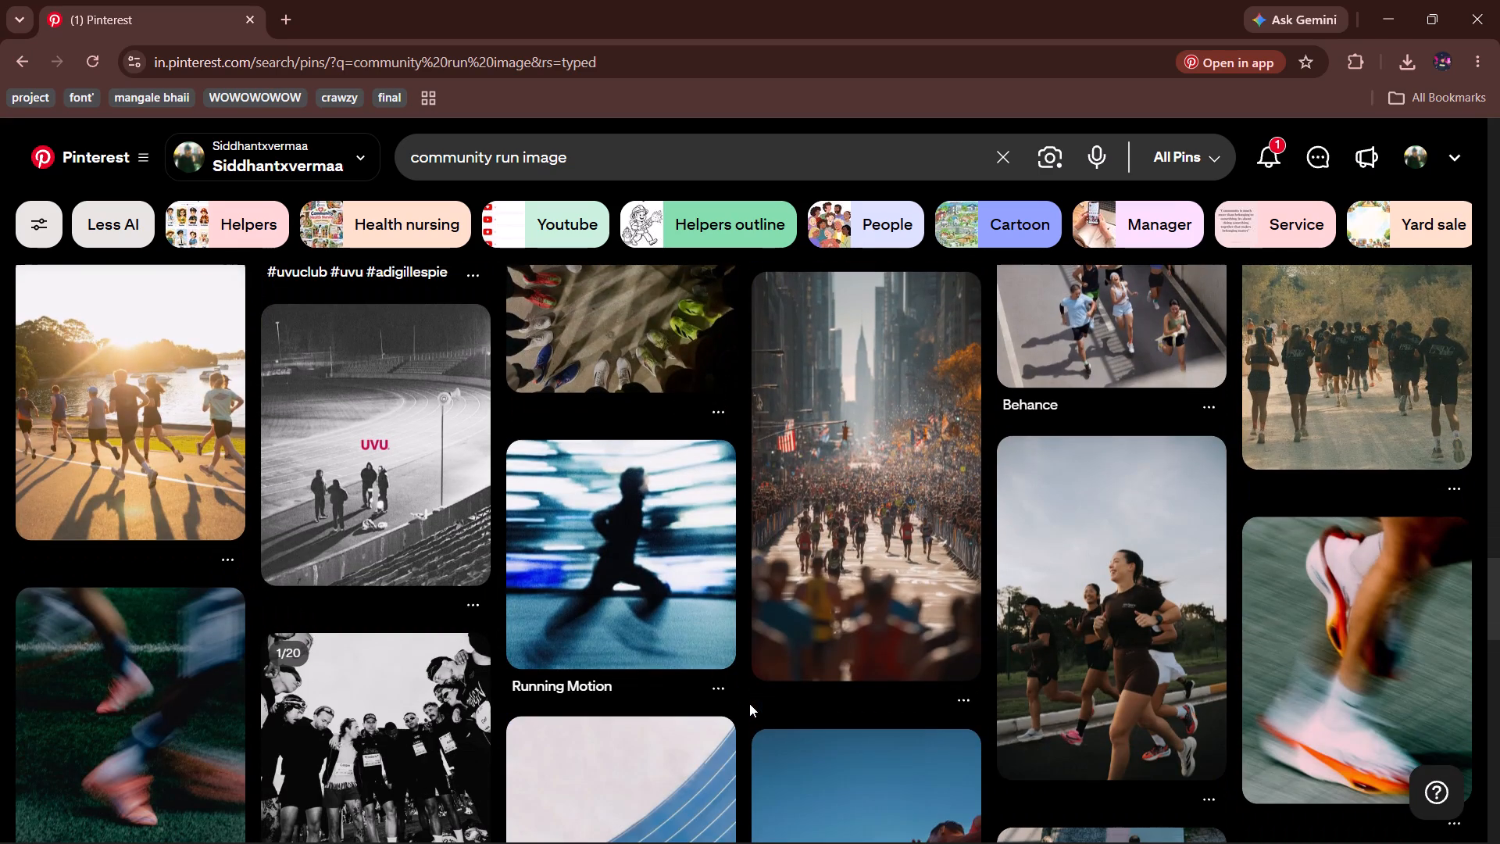
pyautogui.scroll(-5, 743, 684)
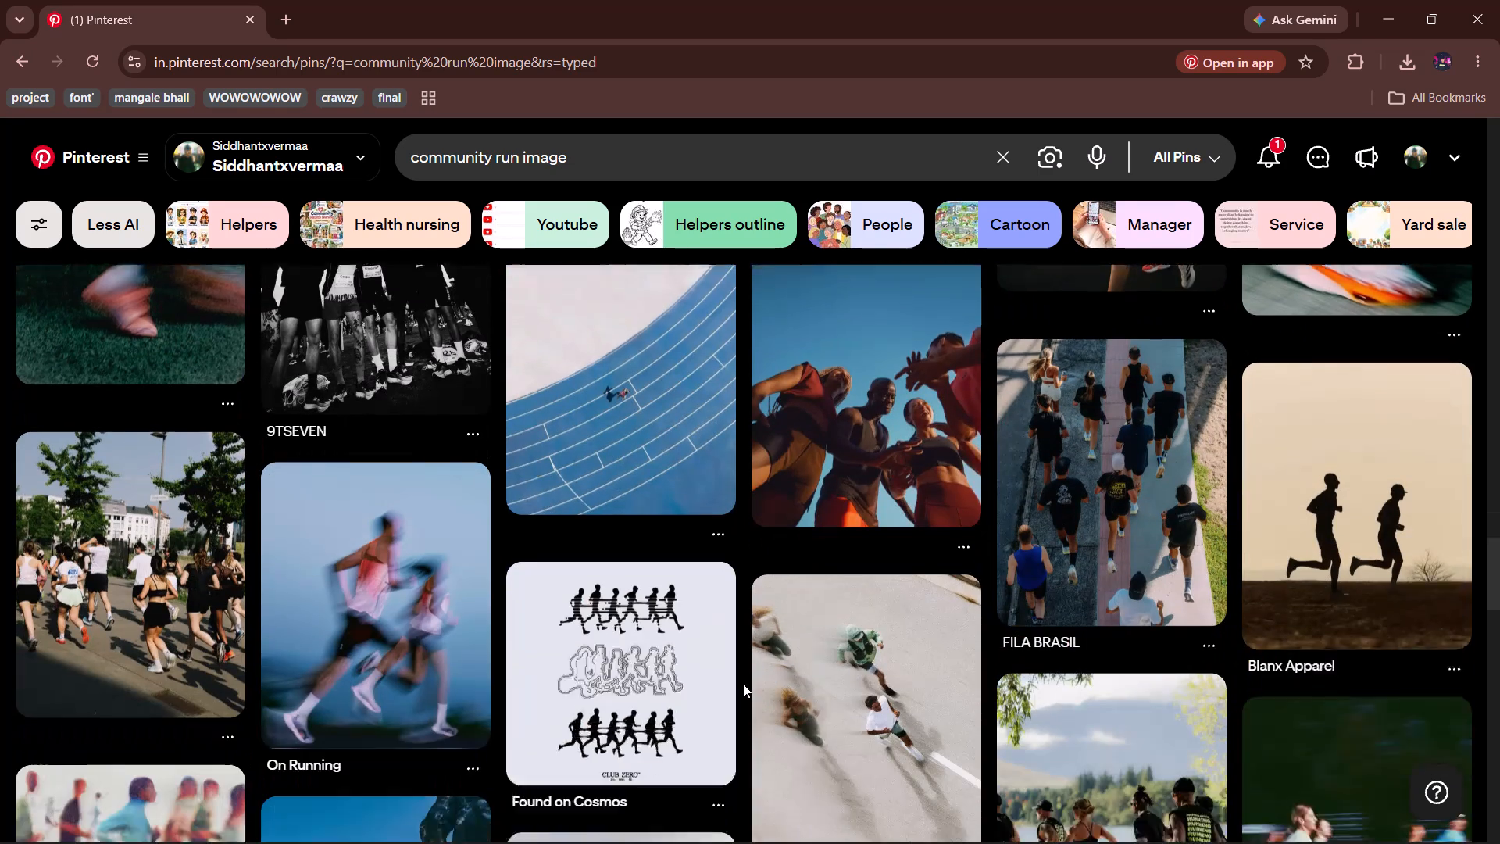
pyautogui.scroll(-1, 743, 684)
pyautogui.scroll(1, 744, 681)
pyautogui.scroll(-5, 744, 681)
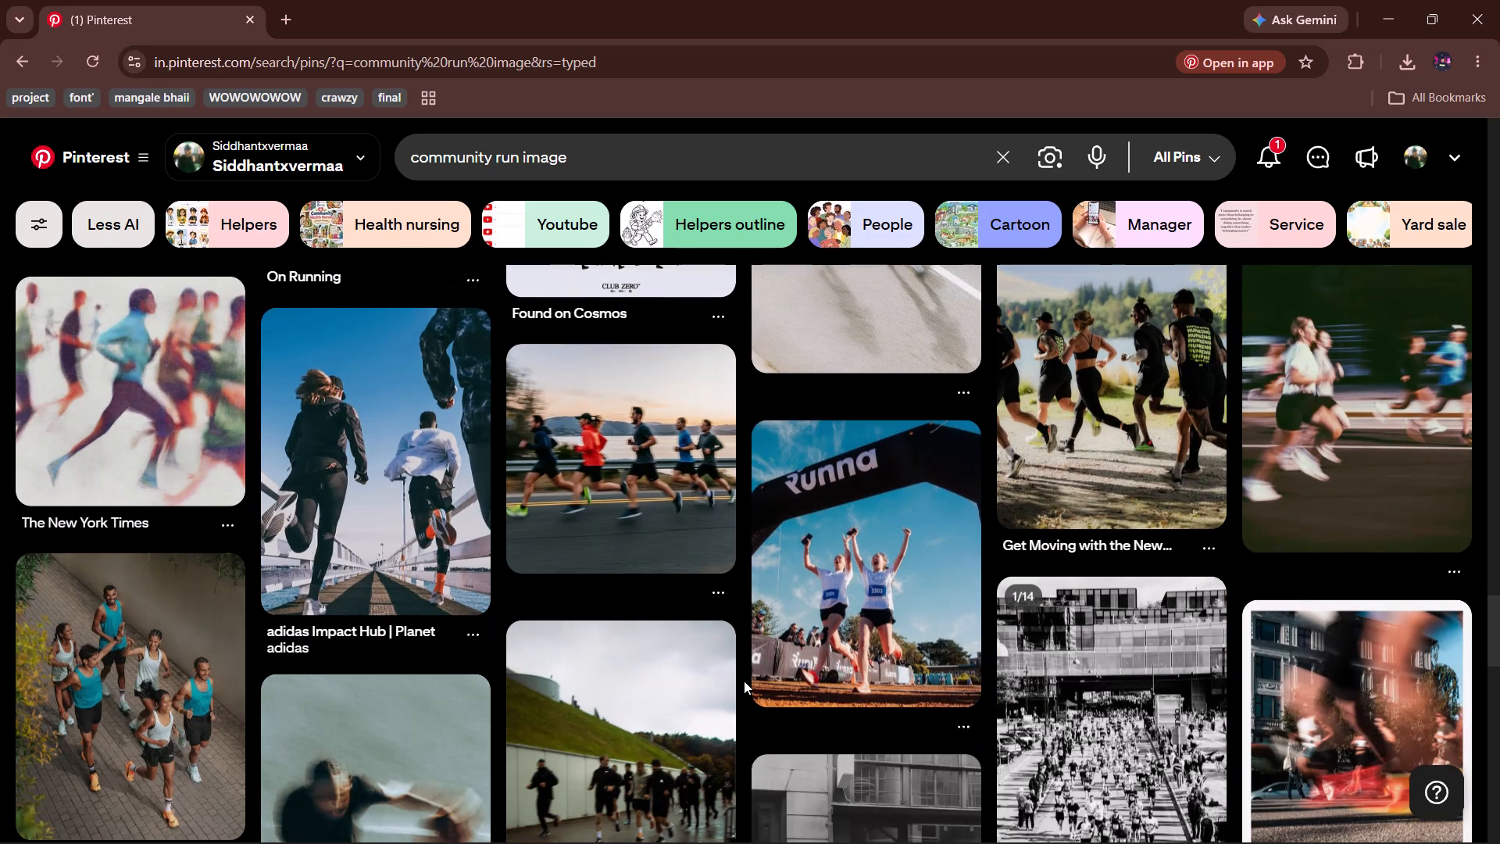
pyautogui.scroll(-1, 746, 681)
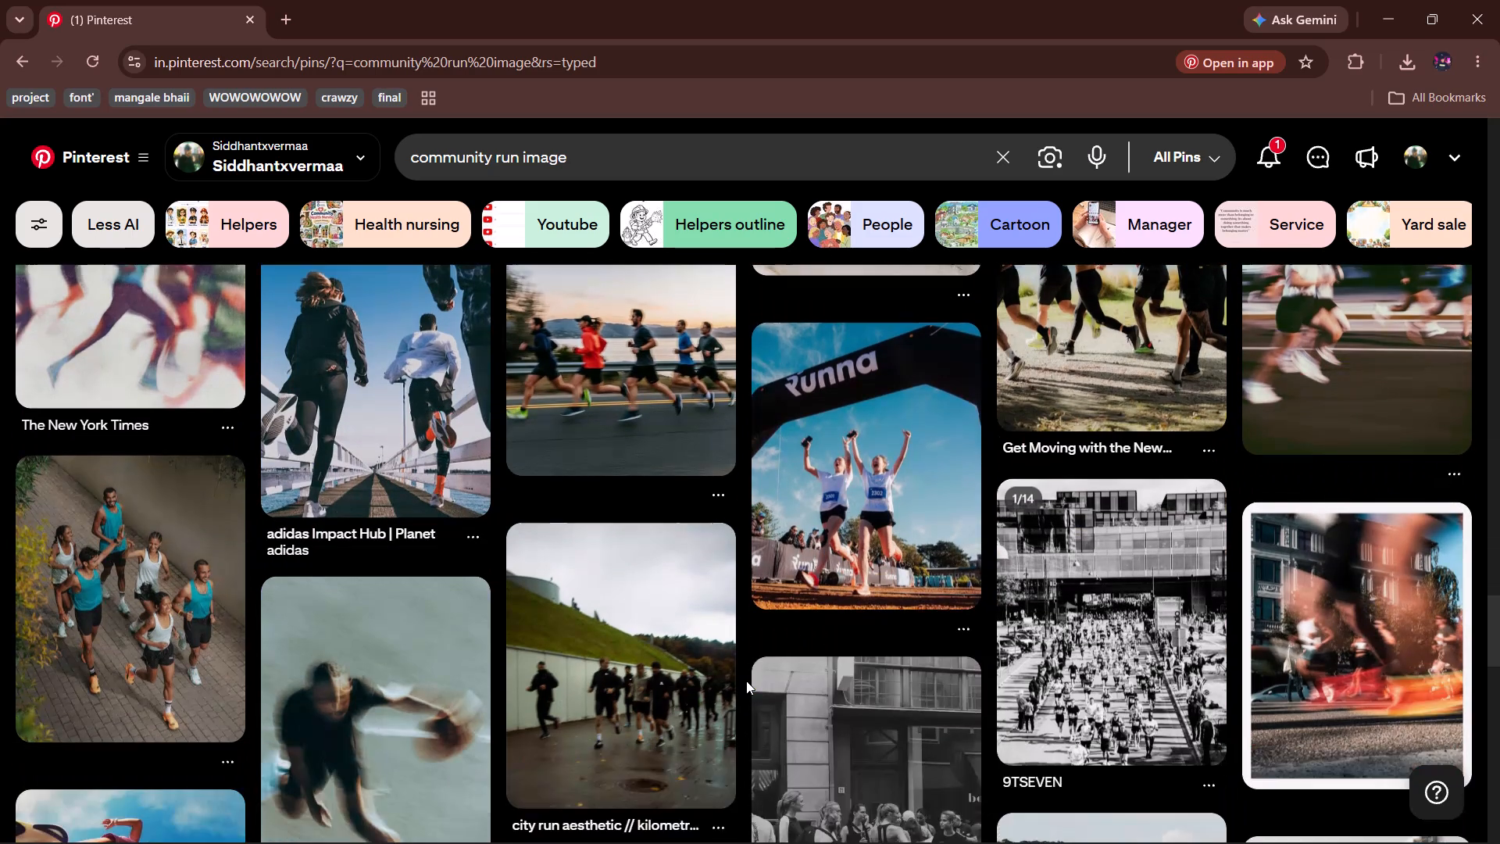
pyautogui.scroll(-1, 746, 681)
pyautogui.scroll(1, 746, 681)
pyautogui.scroll(-3, 746, 681)
pyautogui.scroll(1, 746, 681)
pyautogui.scroll(-1, 746, 681)
pyautogui.scroll(1, 746, 681)
pyautogui.scroll(-1, 746, 681)
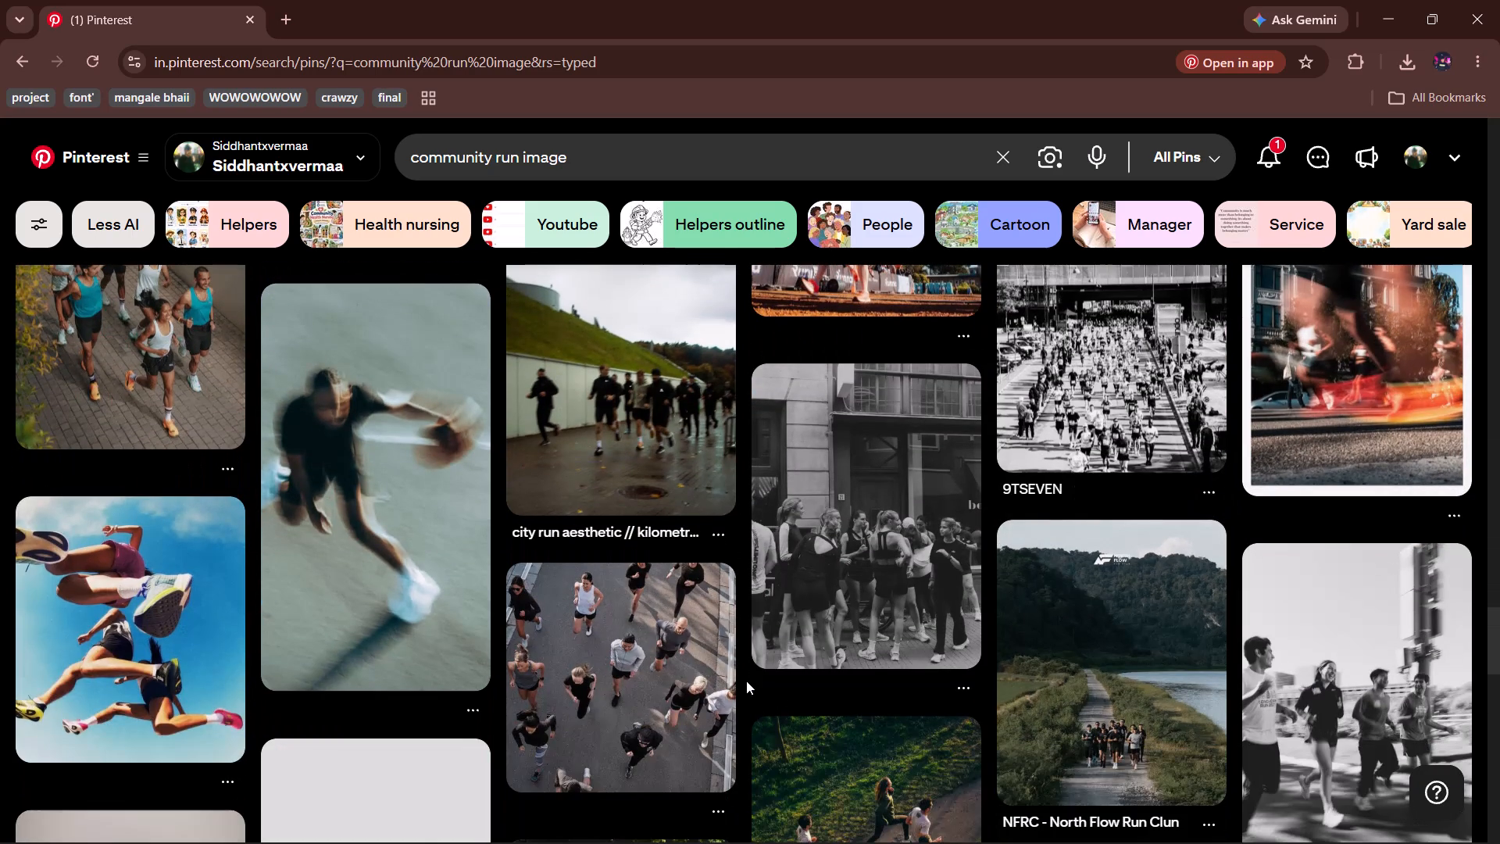
pyautogui.scroll(-9, 746, 681)
pyautogui.scroll(1, 746, 681)
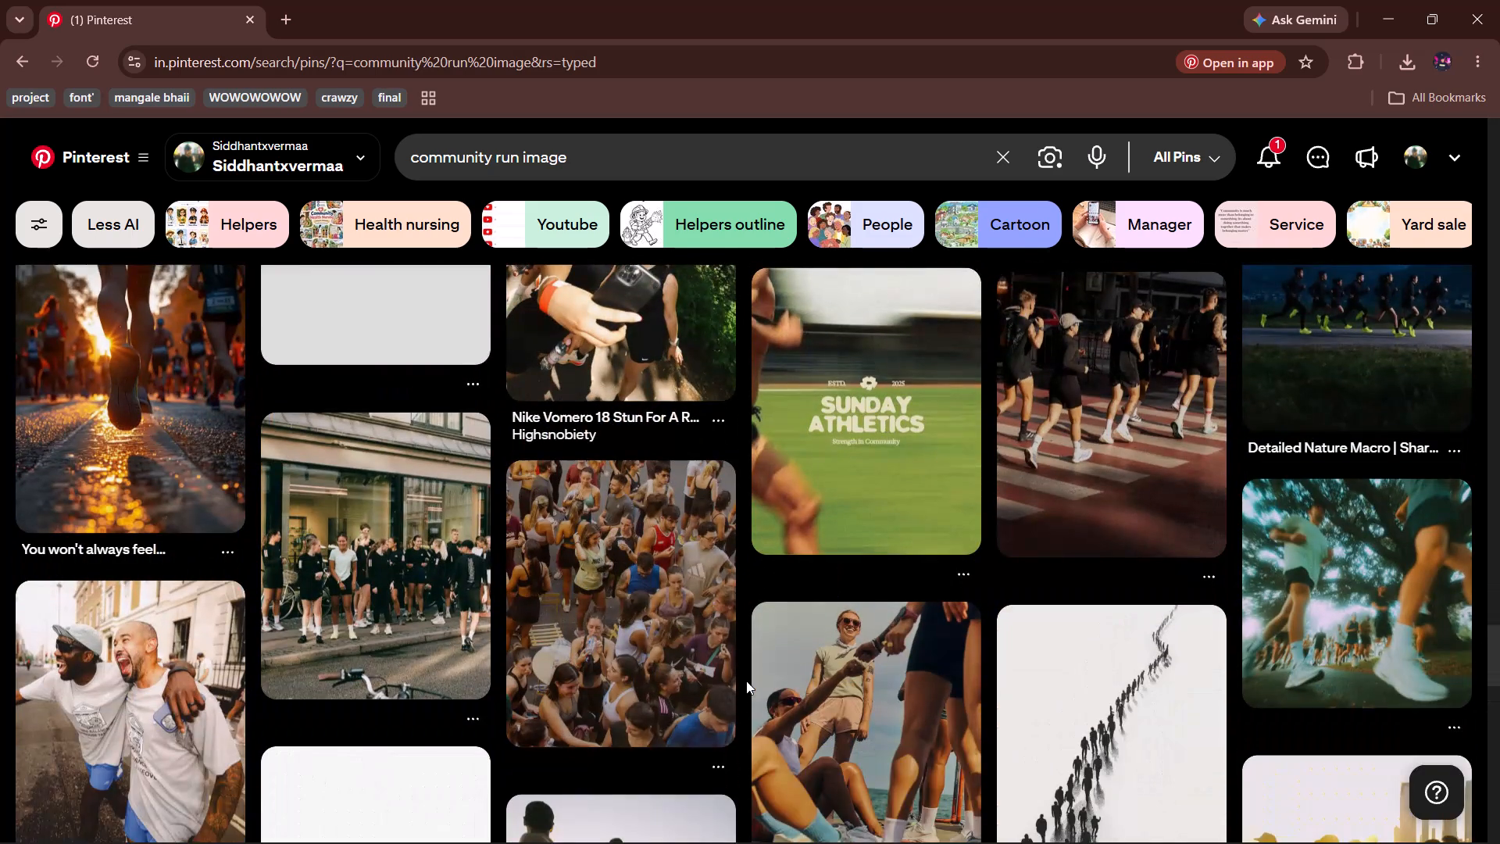
pyautogui.scroll(-5, 746, 681)
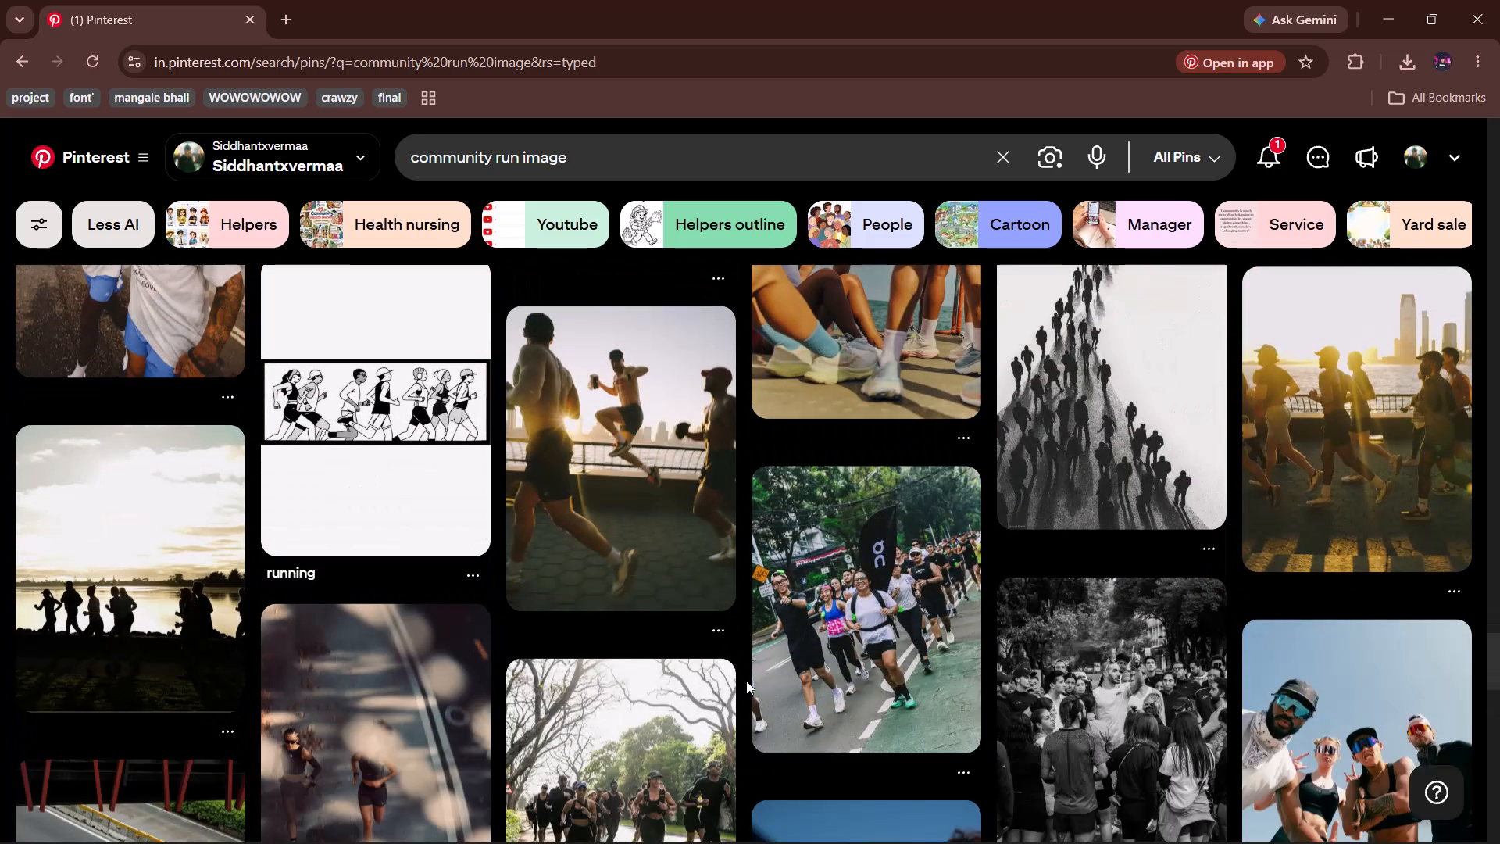
pyautogui.scroll(-5, 746, 681)
pyautogui.scroll(1, 746, 681)
pyautogui.scroll(-1, 746, 681)
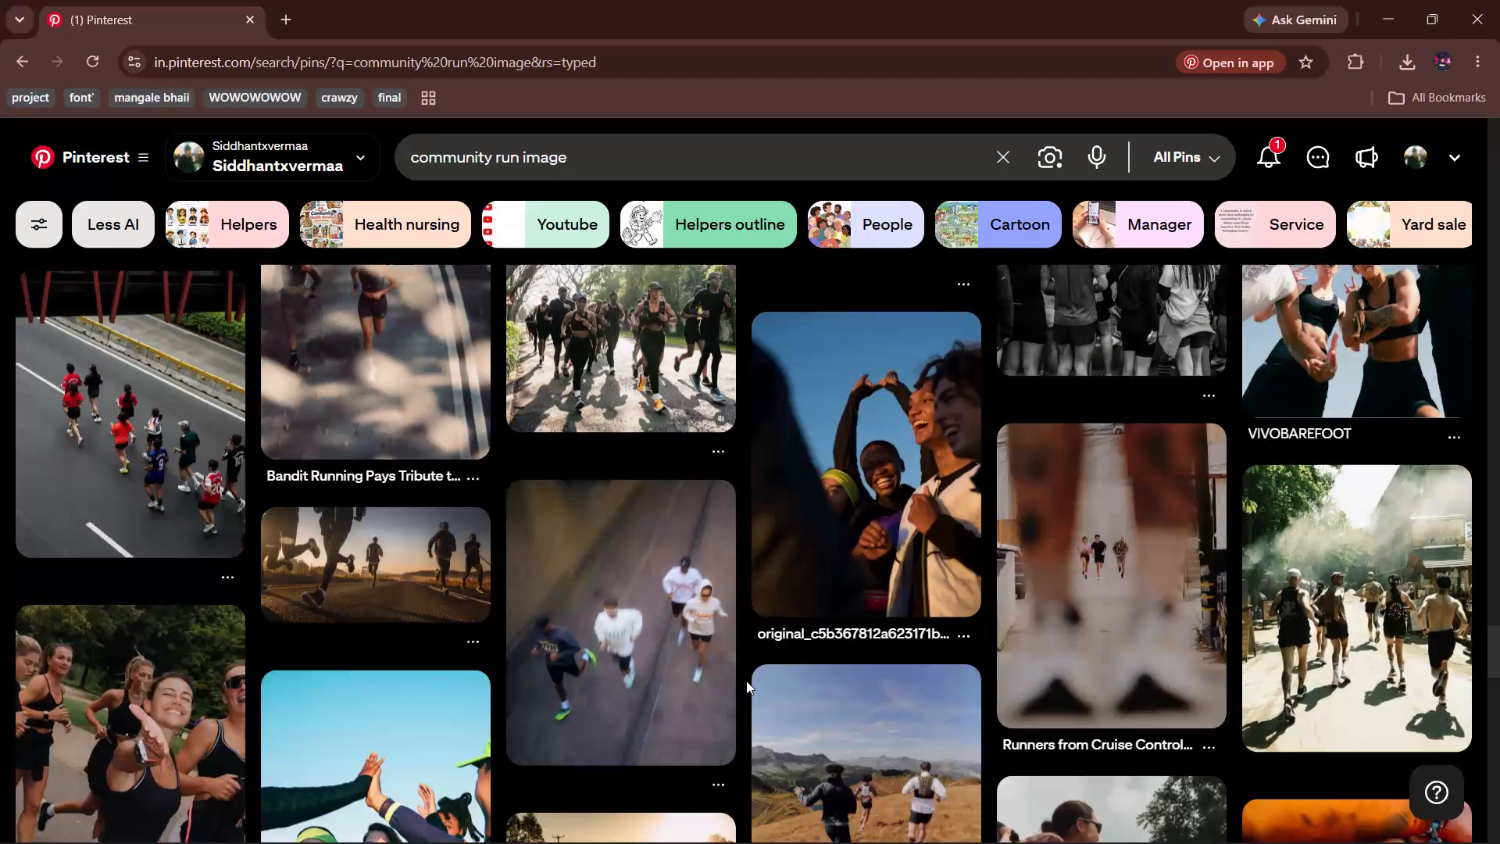
pyautogui.scroll(1, 746, 681)
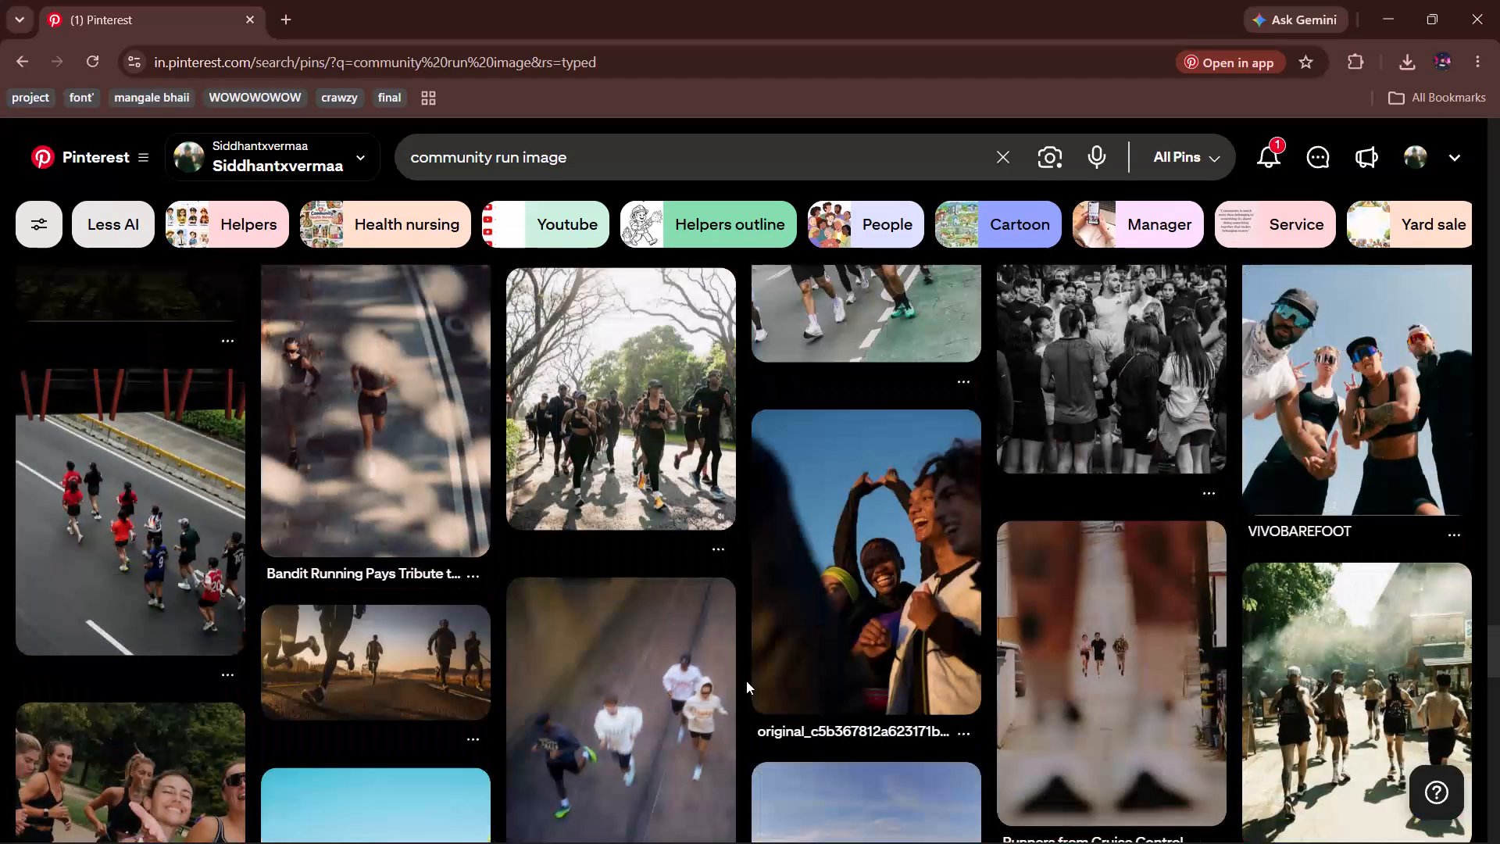
pyautogui.scroll(-5, 746, 681)
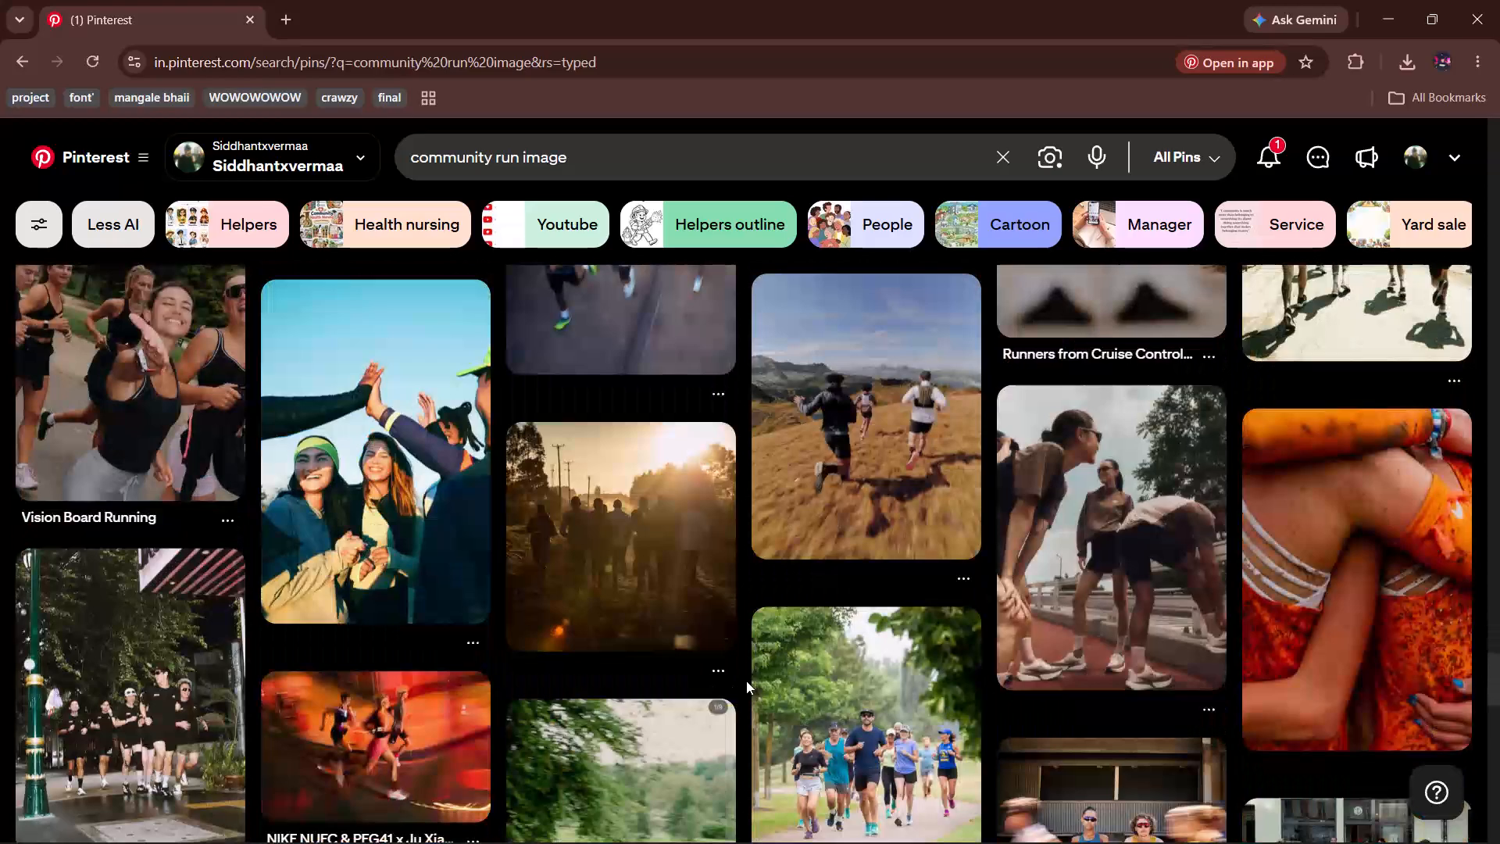
pyautogui.scroll(-2, 746, 681)
pyautogui.scroll(1, 746, 681)
pyautogui.scroll(-2, 746, 681)
pyautogui.scroll(1, 746, 681)
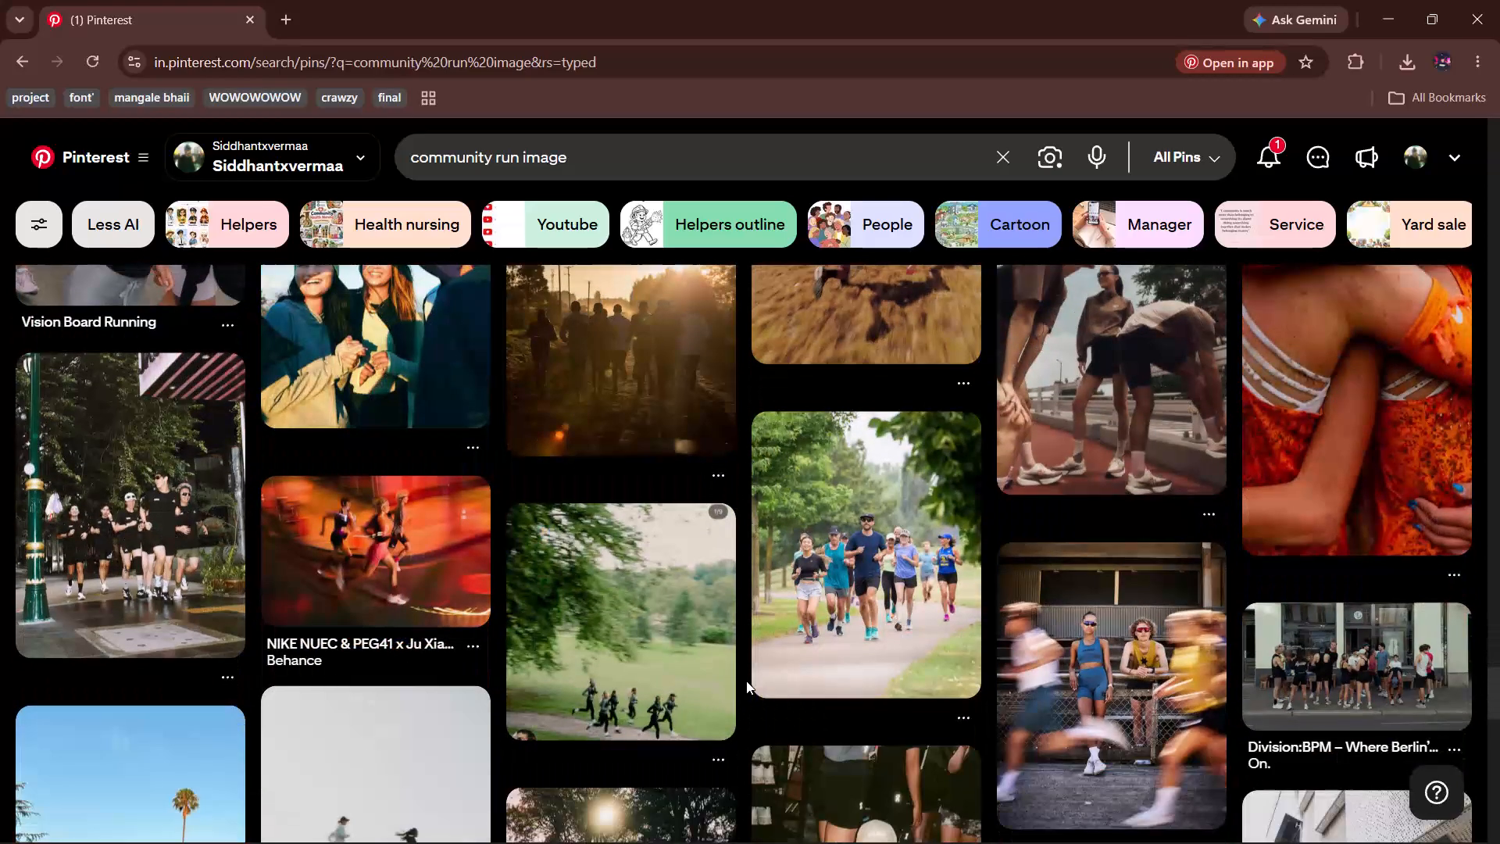
pyautogui.scroll(-2, 746, 681)
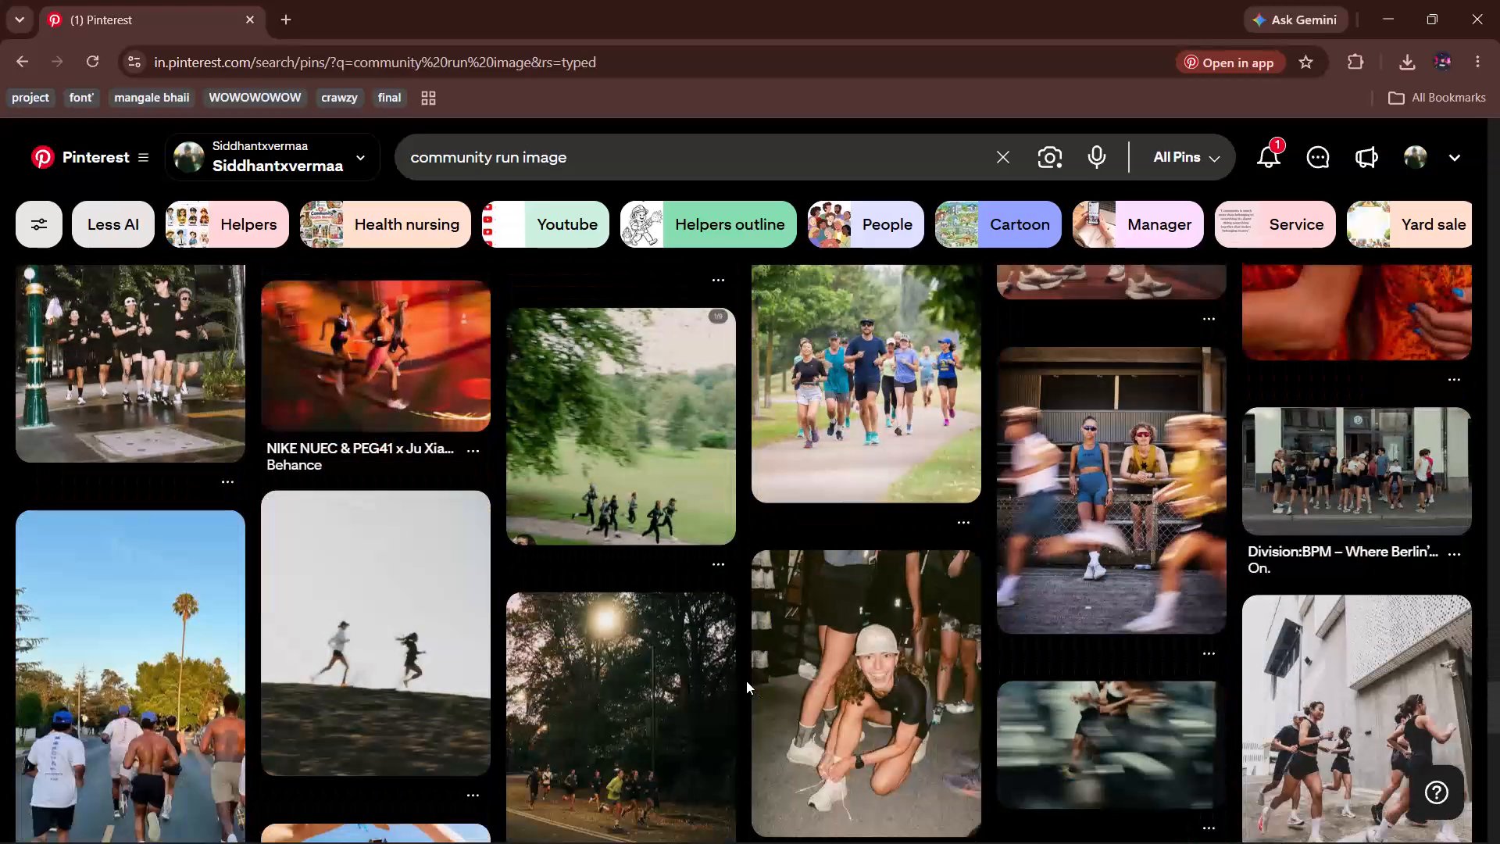
pyautogui.scroll(-1, 746, 681)
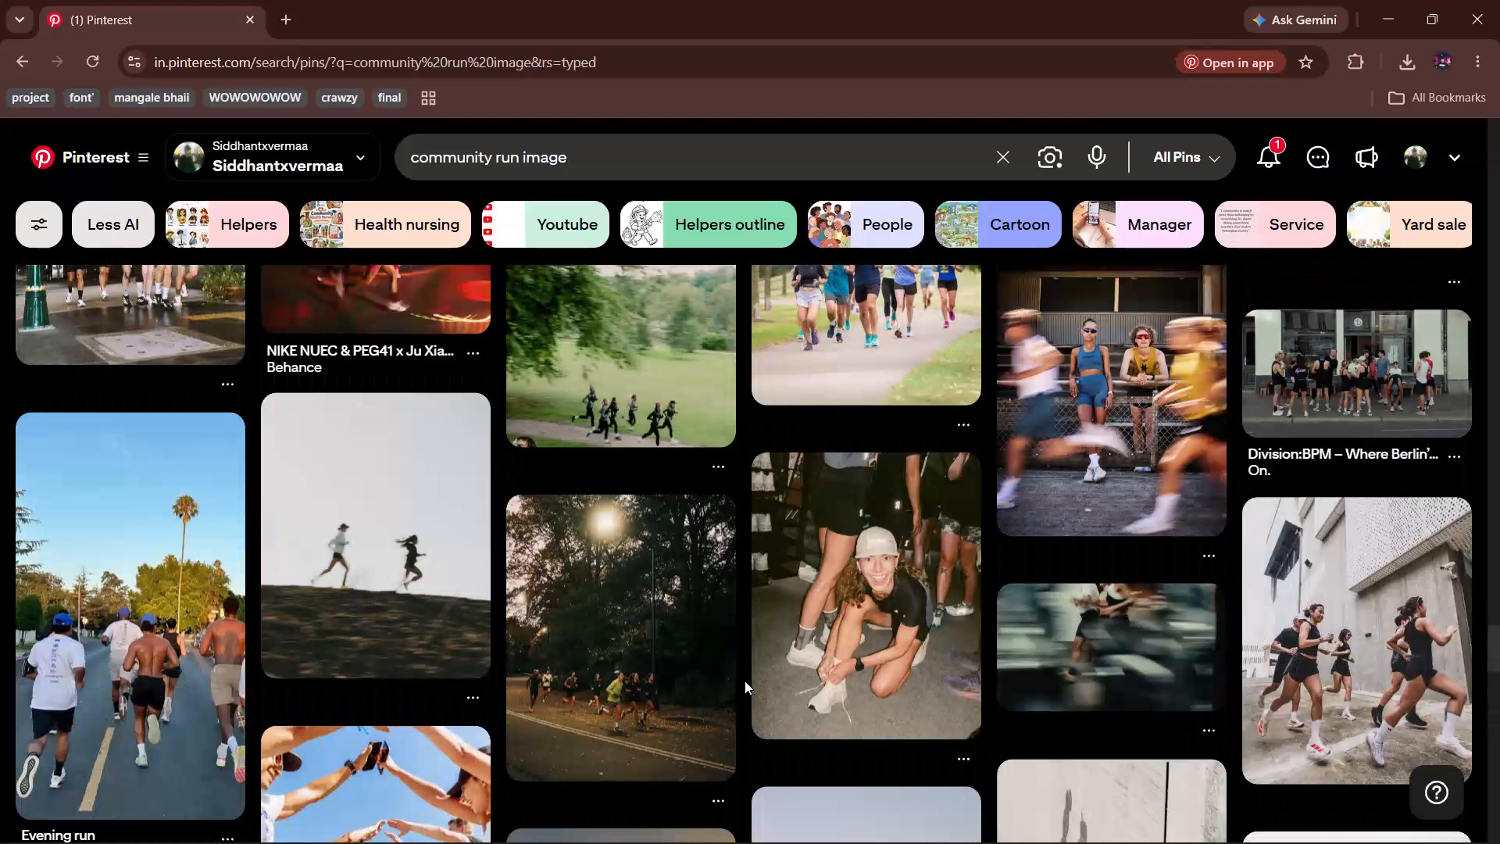
pyautogui.scroll(-2, 745, 681)
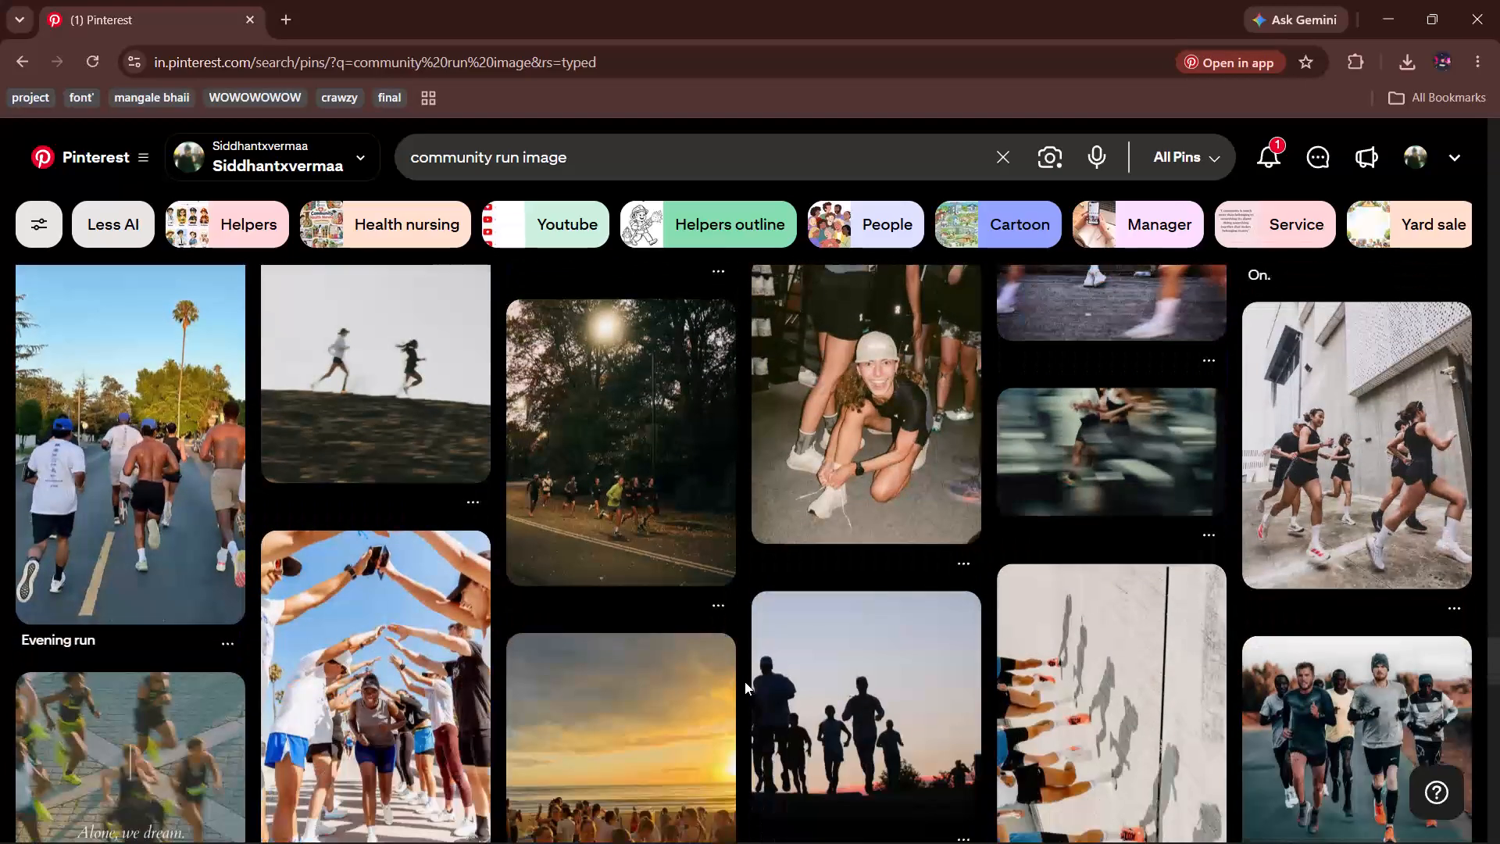
pyautogui.scroll(-2, 745, 681)
pyautogui.scroll(1, 745, 681)
pyautogui.scroll(-2, 745, 681)
pyautogui.scroll(1, 745, 681)
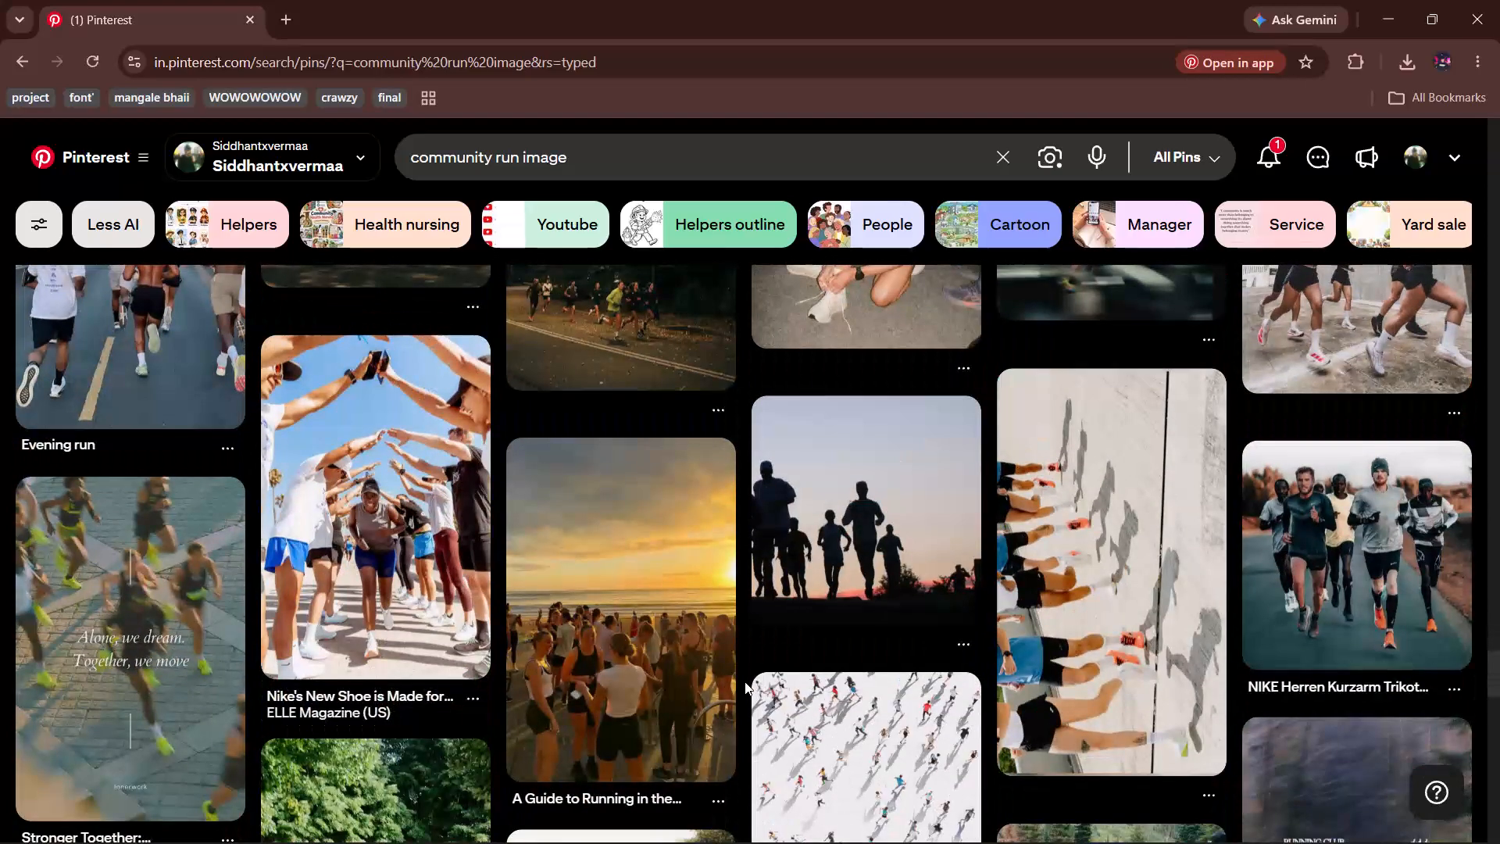
pyautogui.scroll(-3, 745, 681)
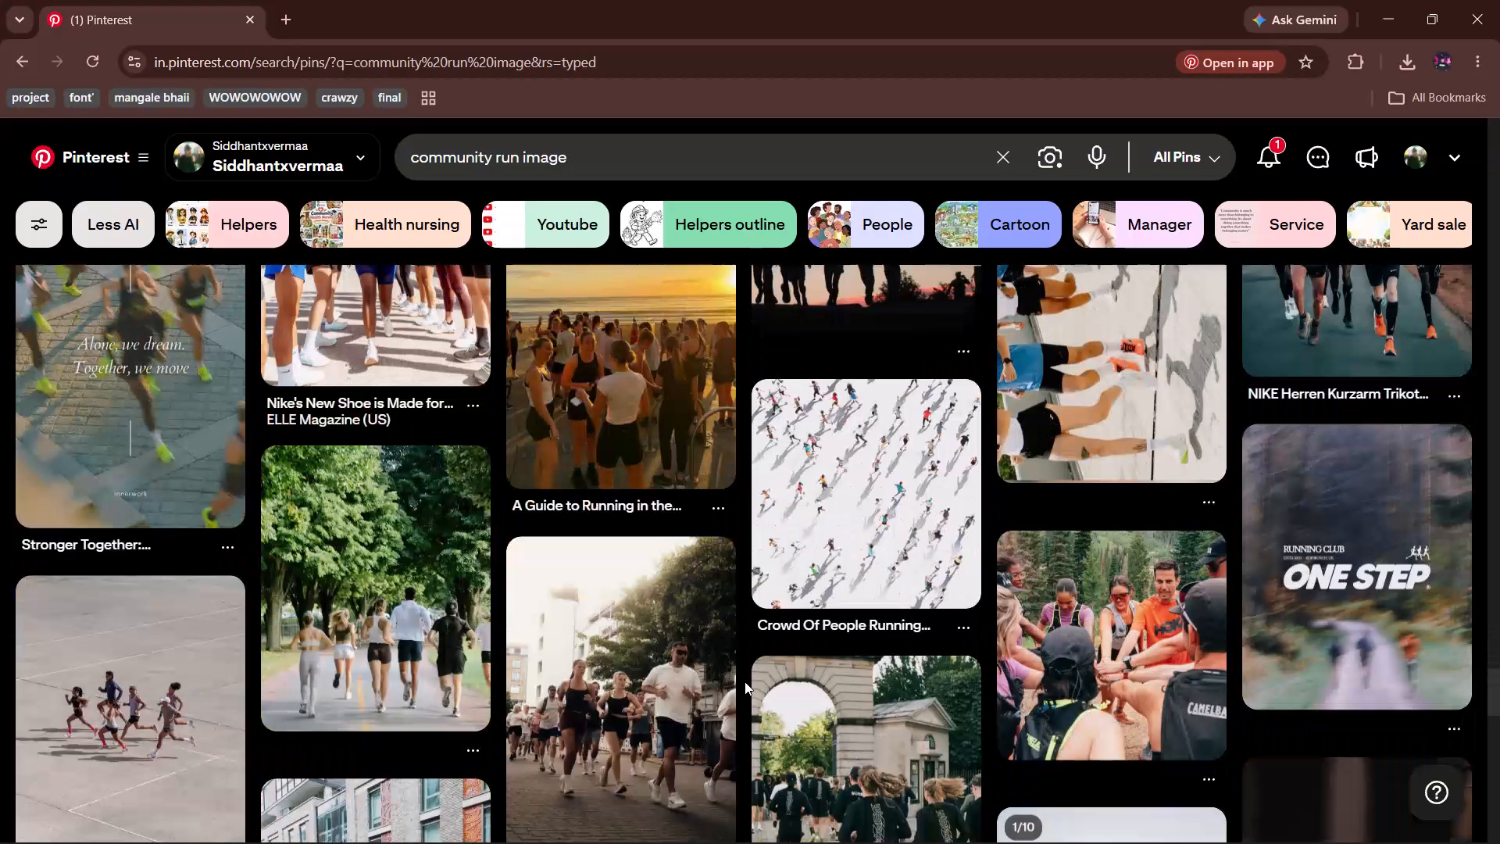
pyautogui.scroll(-2, 745, 681)
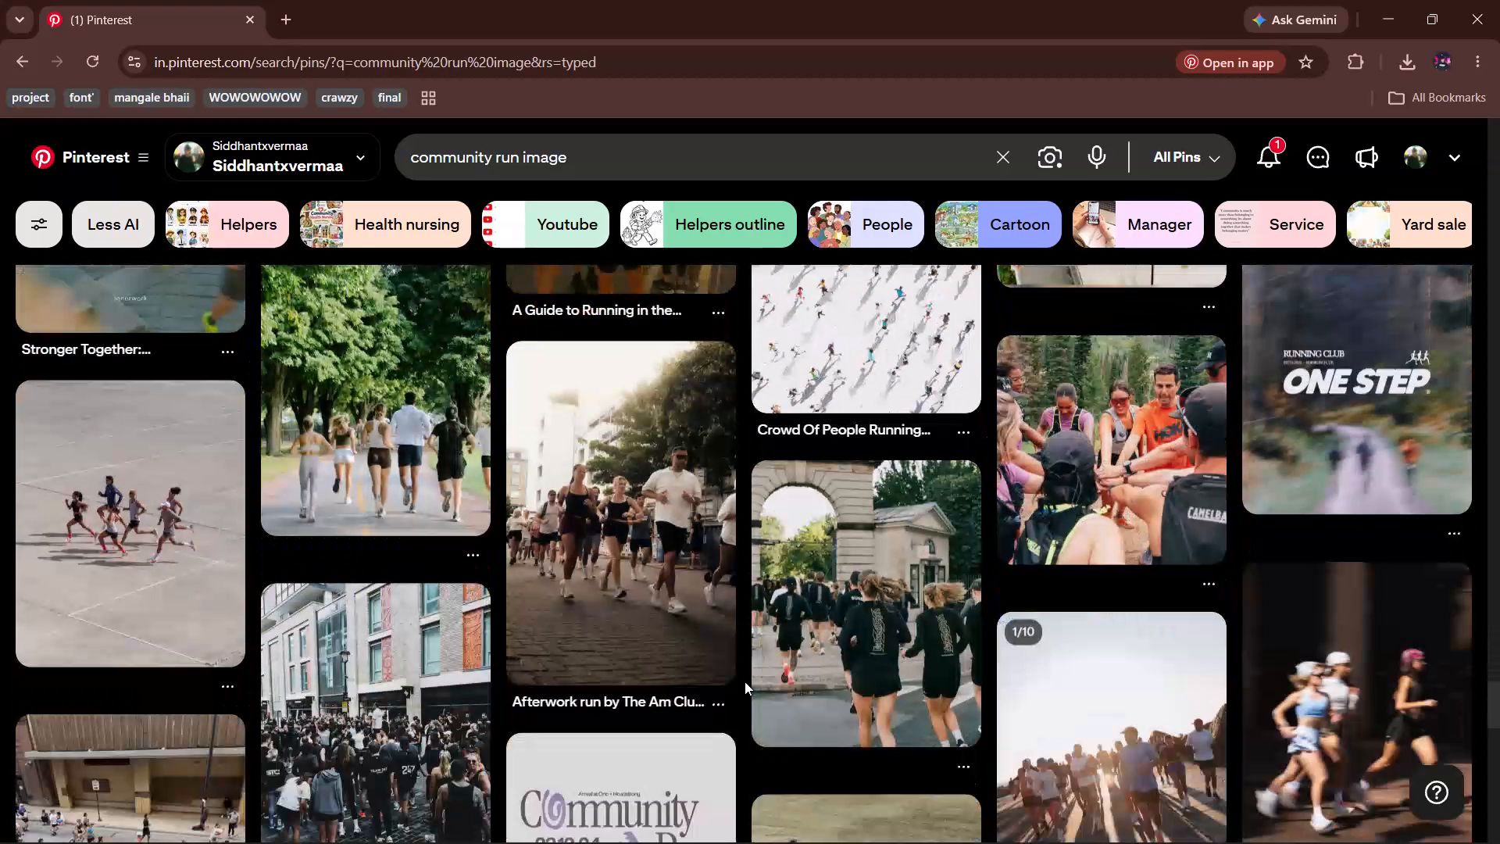
pyautogui.scroll(-4, 745, 681)
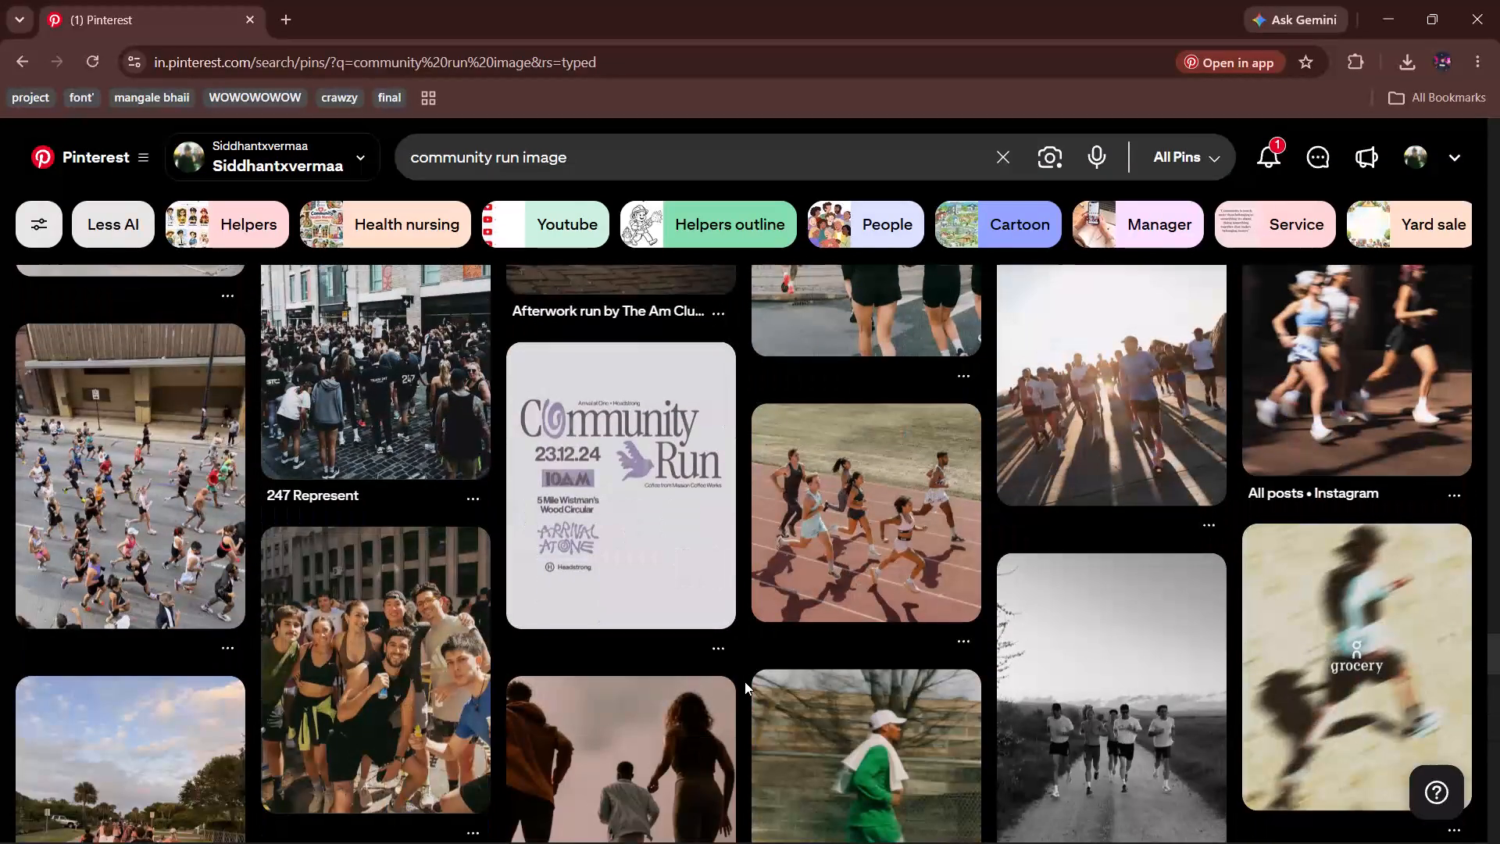
pyautogui.scroll(1, 745, 681)
pyautogui.scroll(-4, 745, 681)
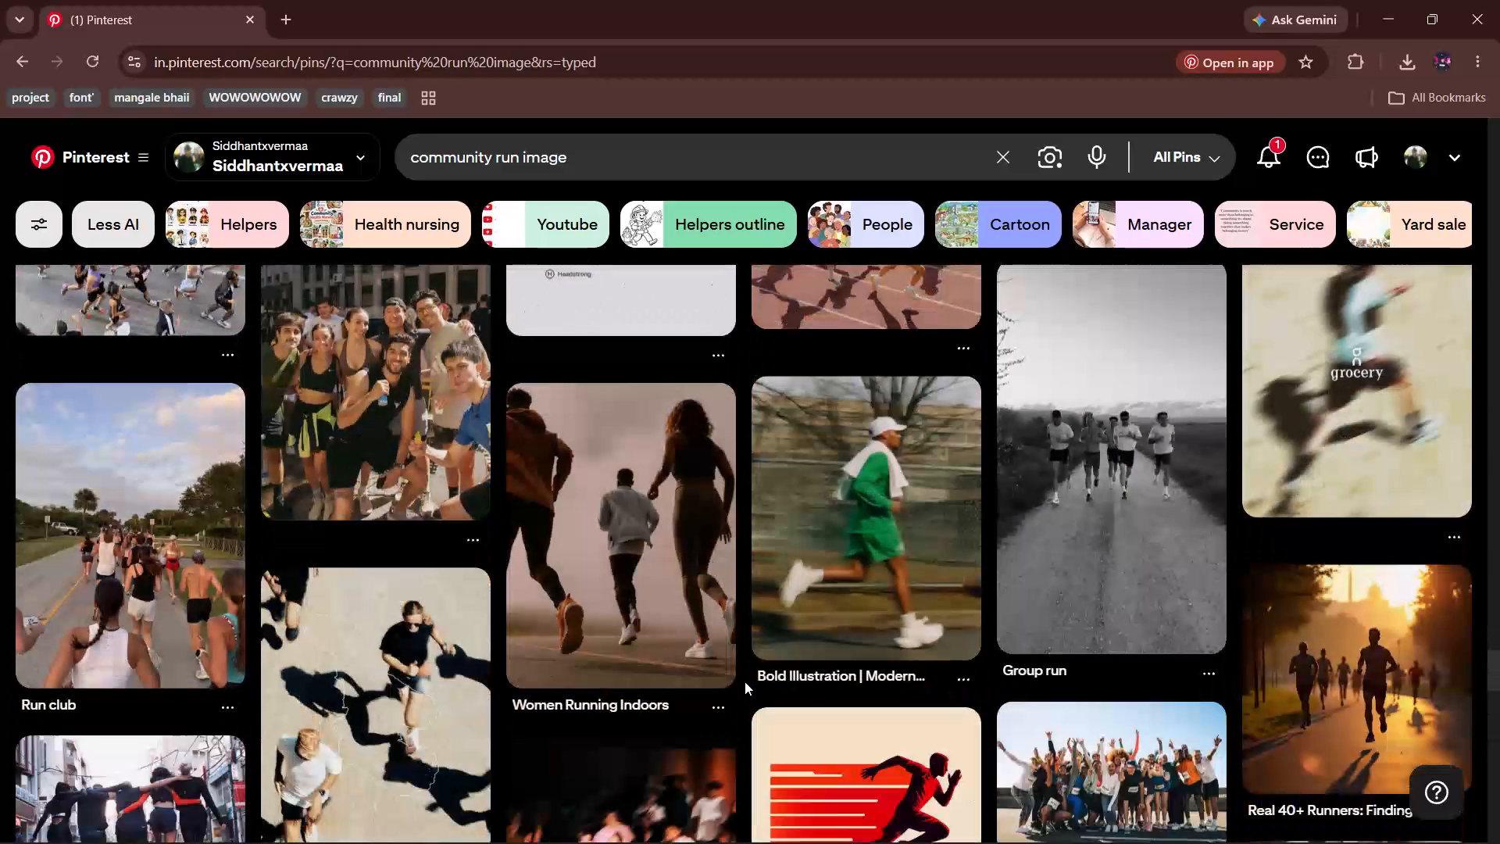
pyautogui.scroll(-6, 745, 681)
pyautogui.scroll(1, 745, 681)
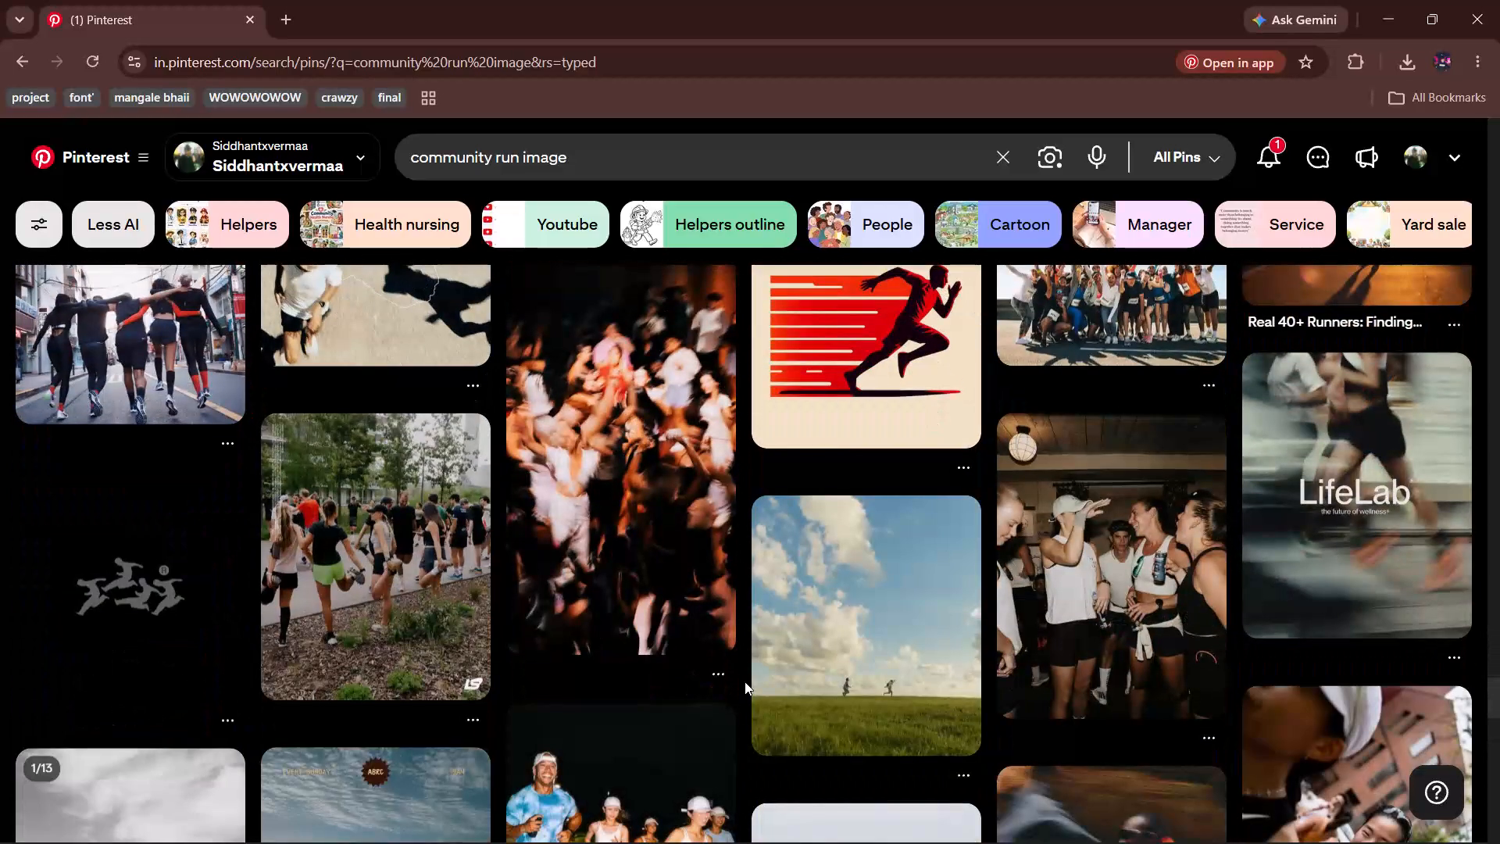
pyautogui.scroll(-5, 745, 681)
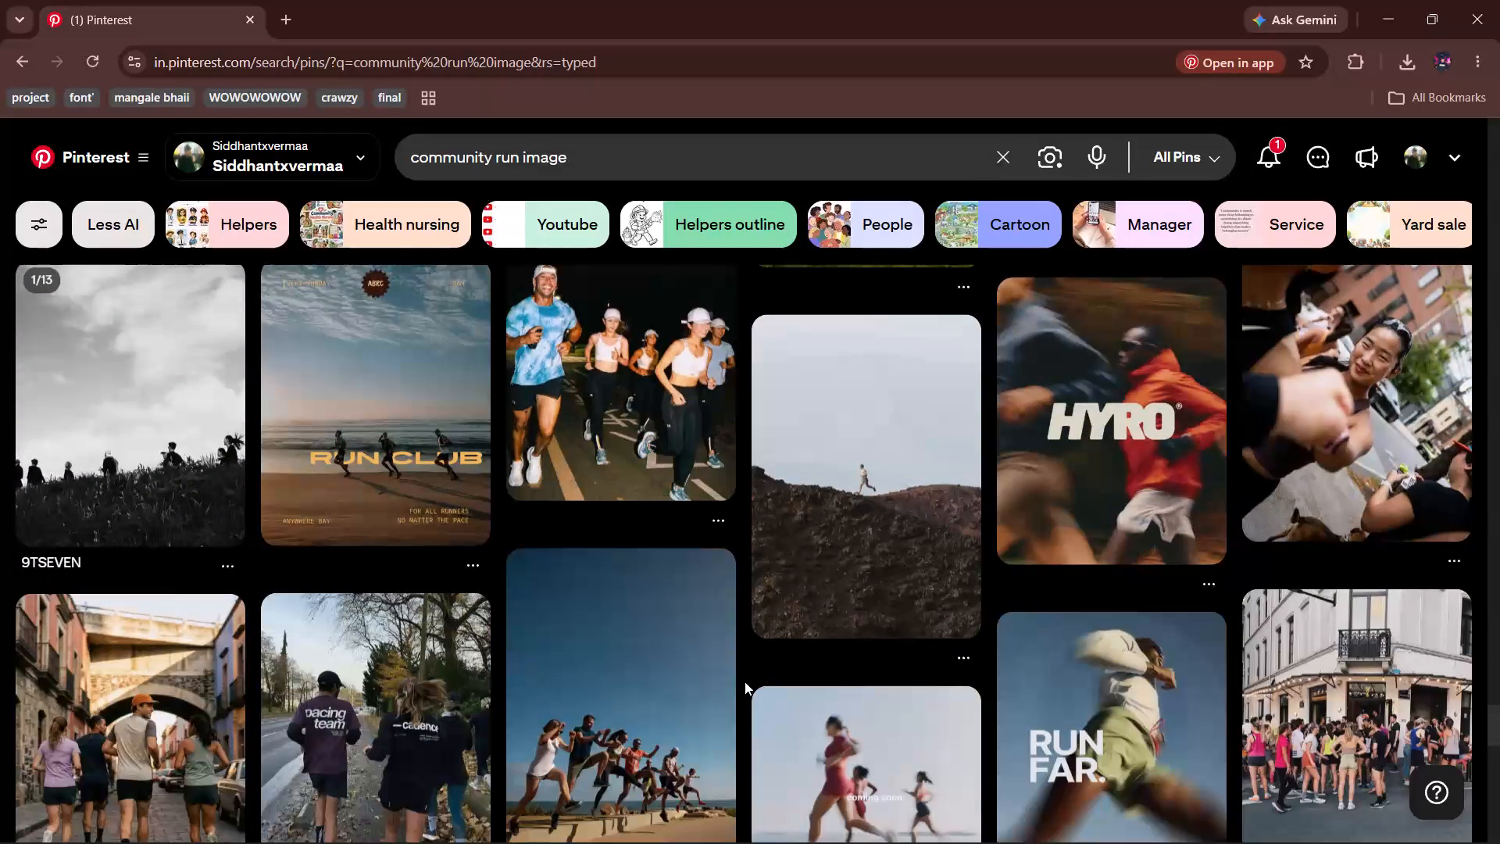
pyautogui.scroll(-3, 745, 681)
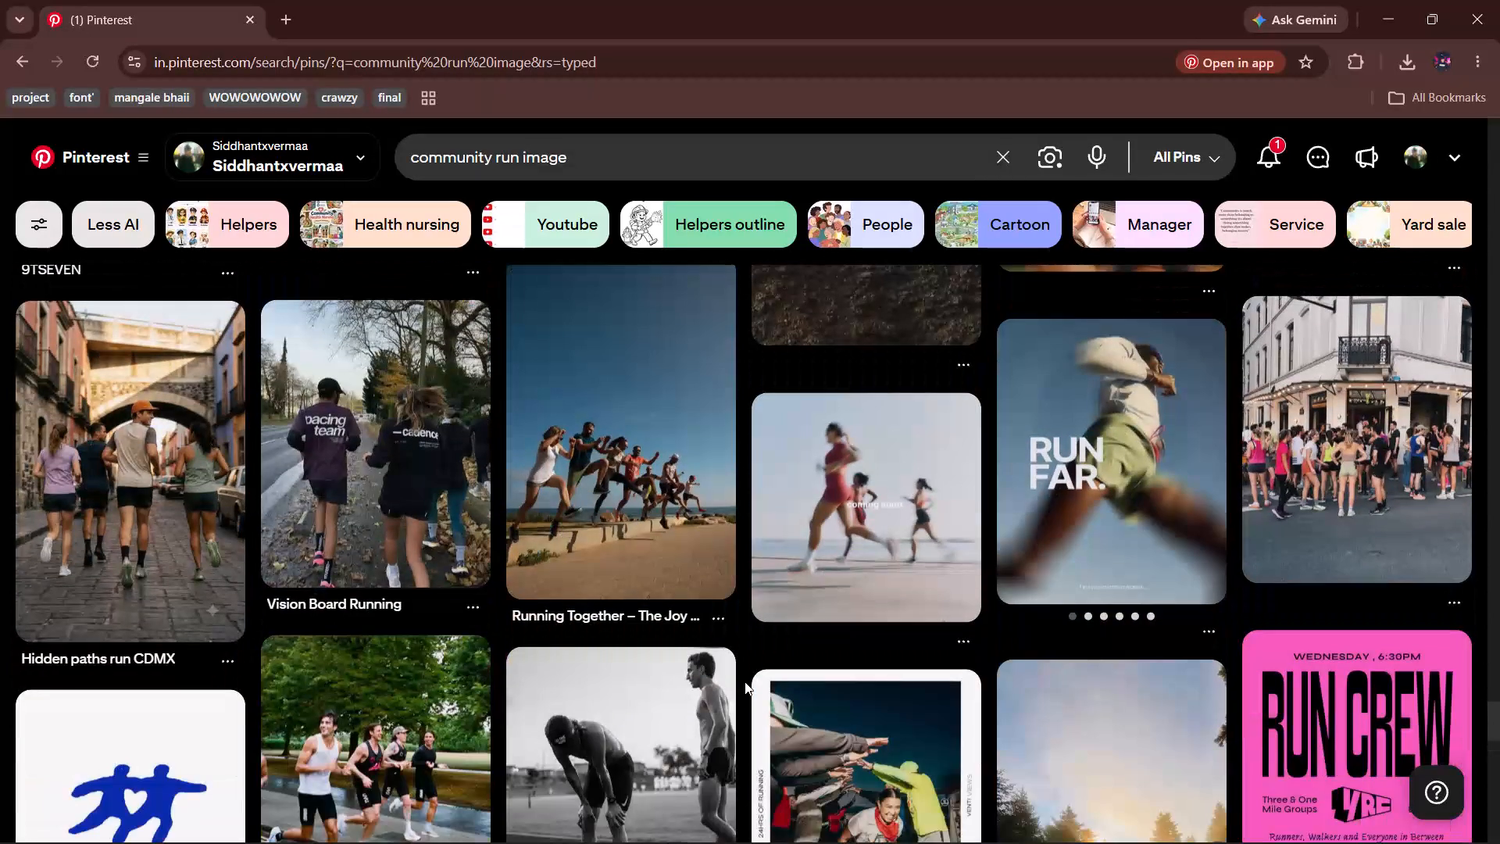
# Download the "running" photo of shoes arranged in a circle from the Pinterest results, and return to Photoshop.
pyautogui.scroll(-4, 745, 681)
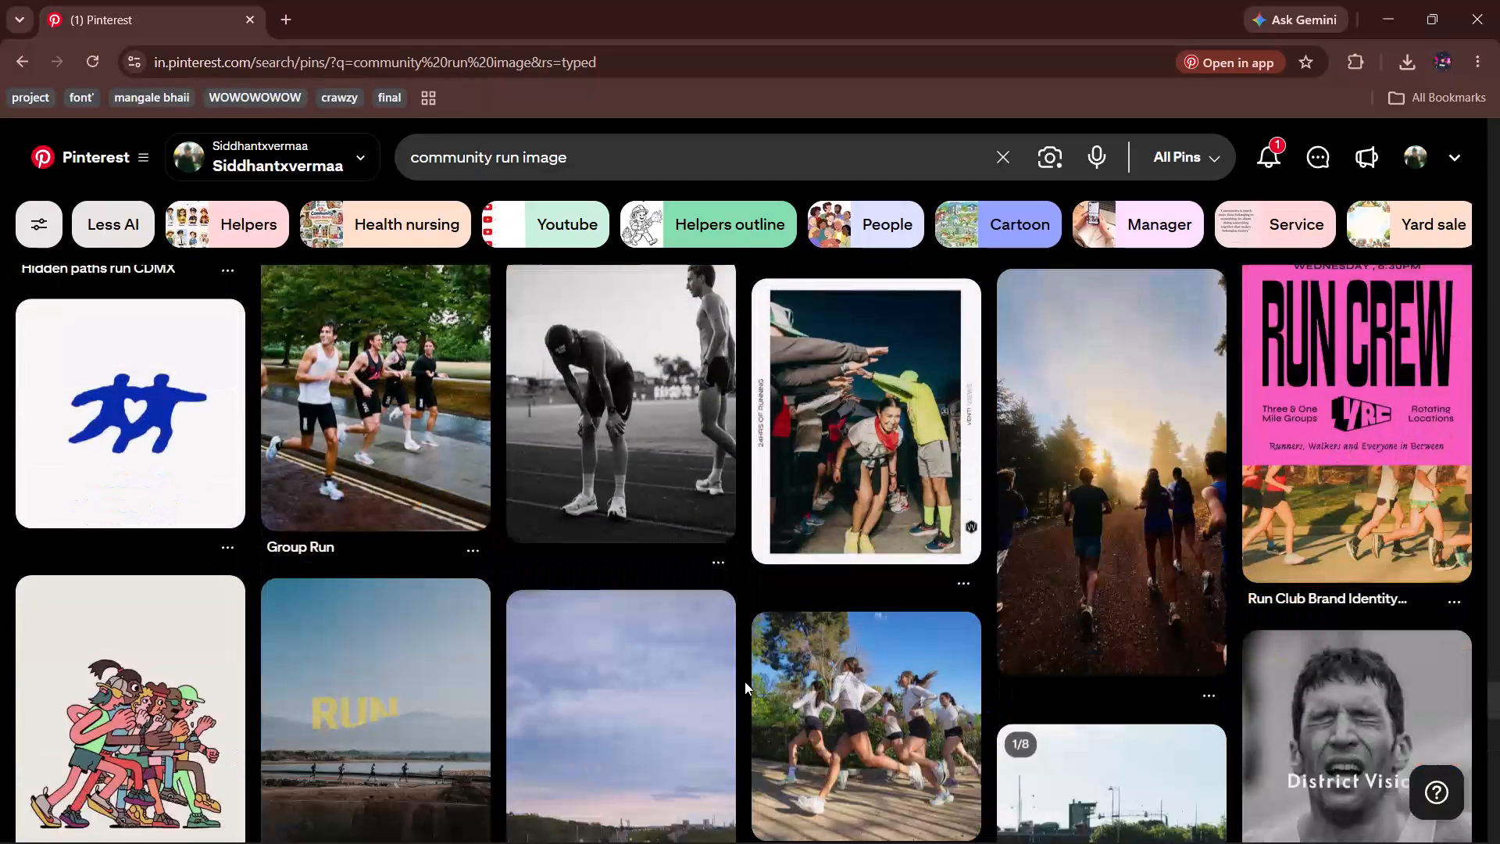
pyautogui.scroll(-3, 745, 681)
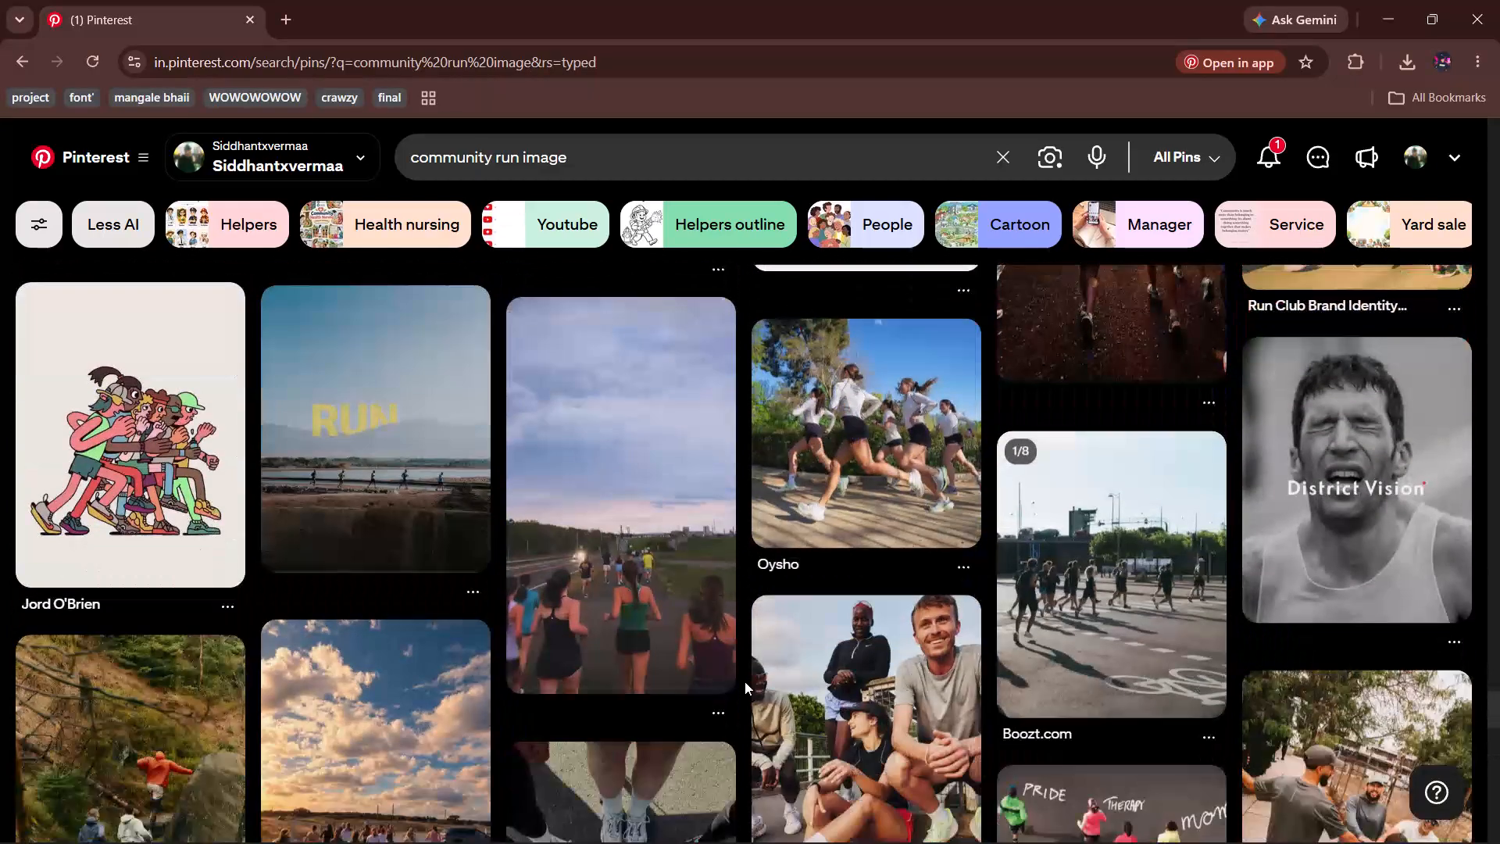
pyautogui.scroll(-5, 745, 681)
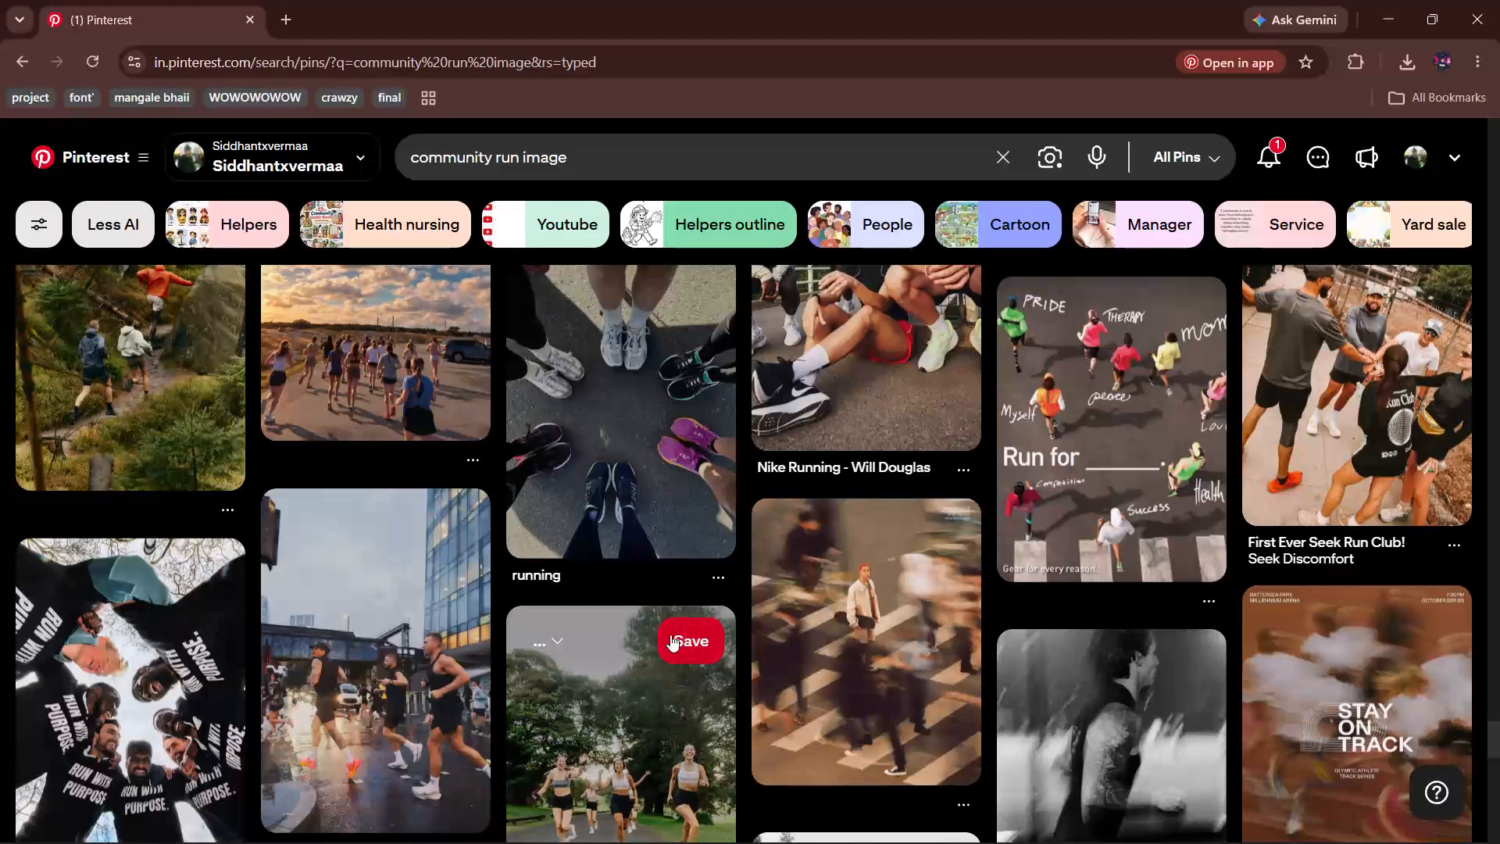
pyautogui.click(716, 578)
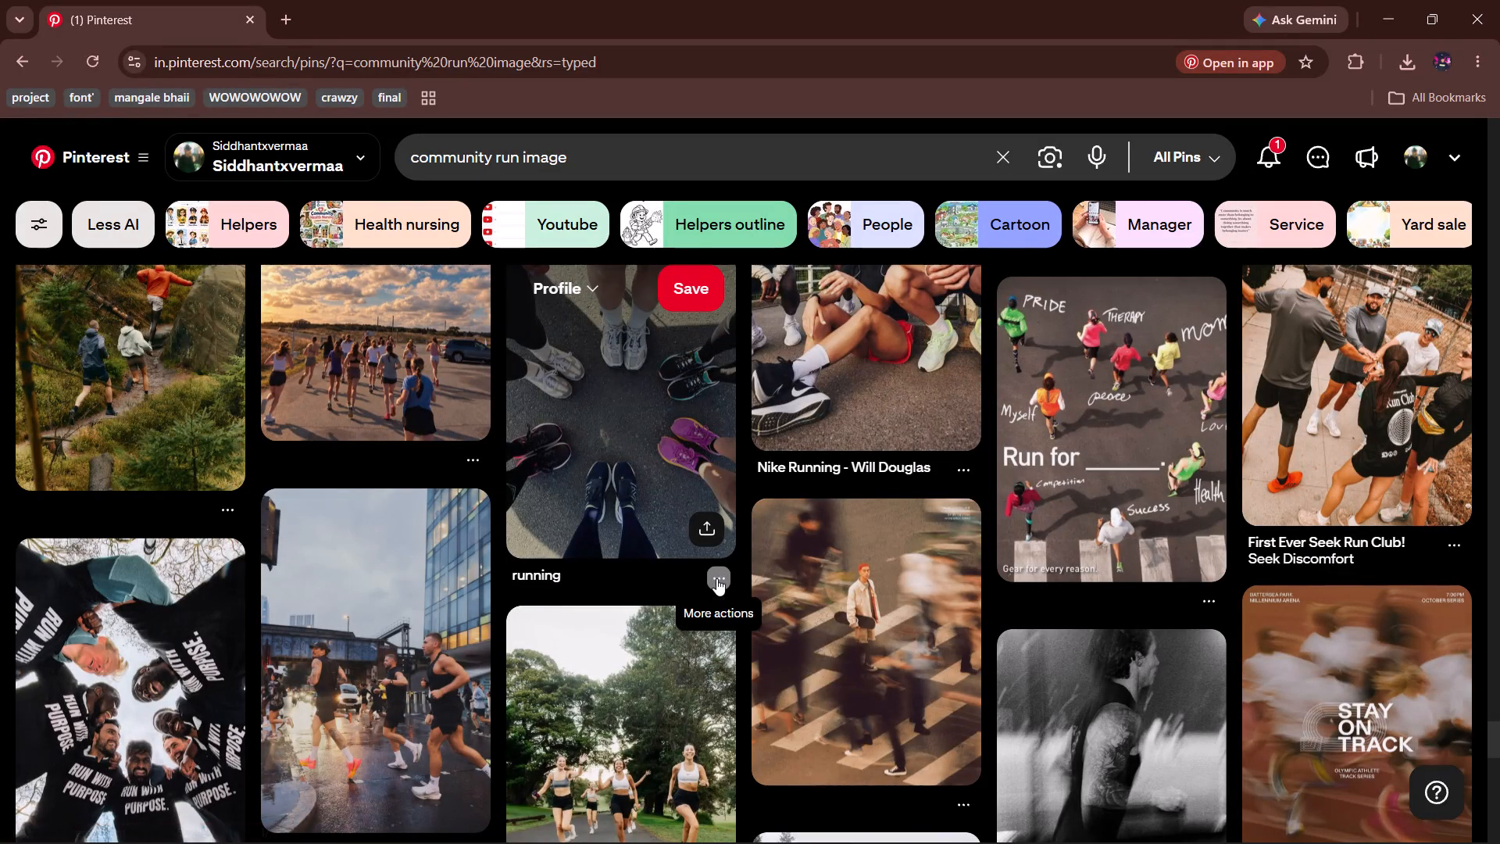
pyautogui.click(681, 696)
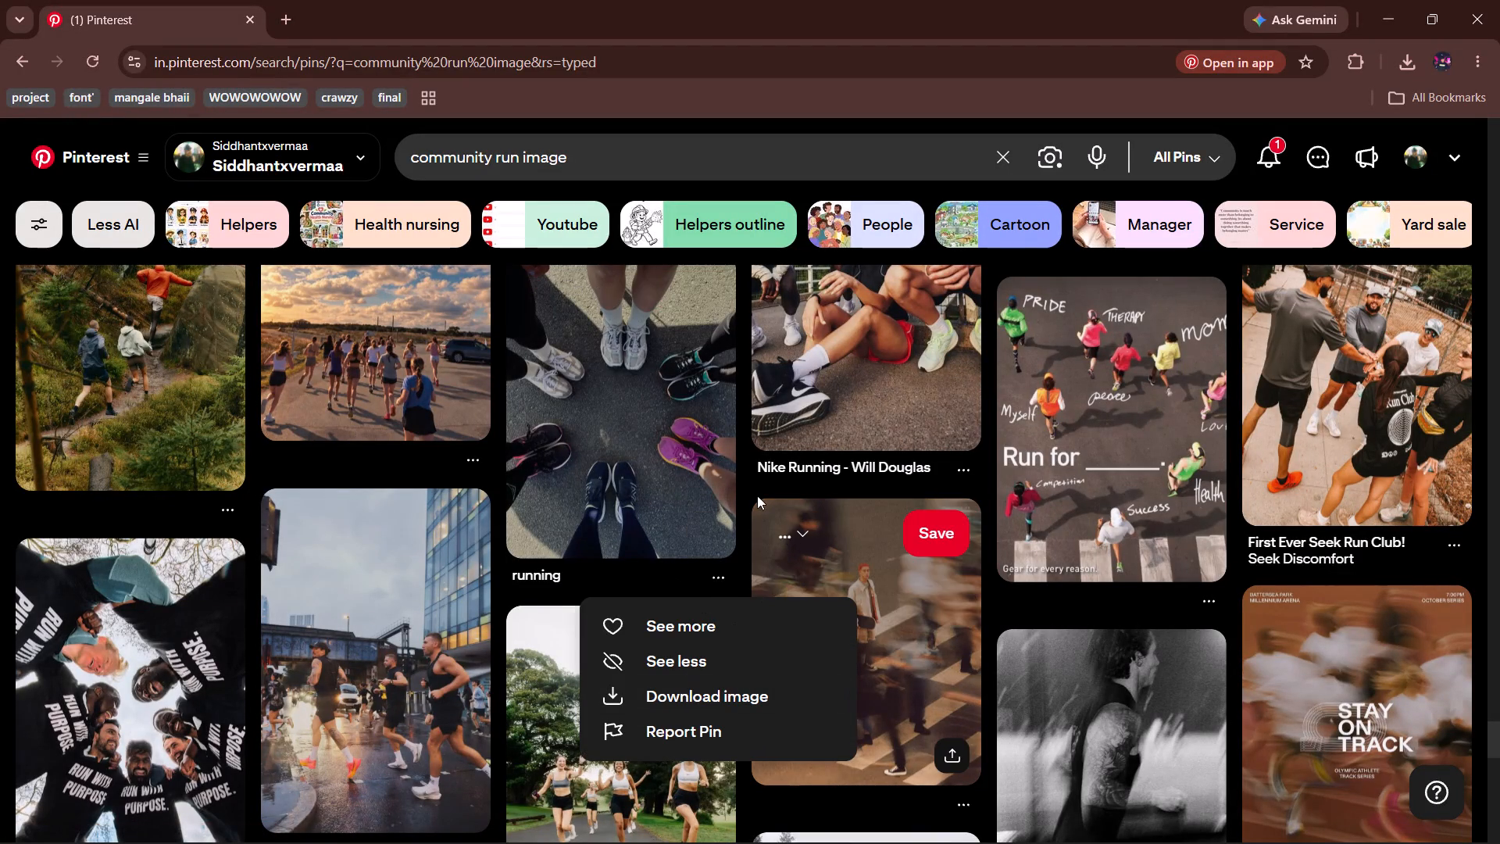
pyautogui.click(748, 499)
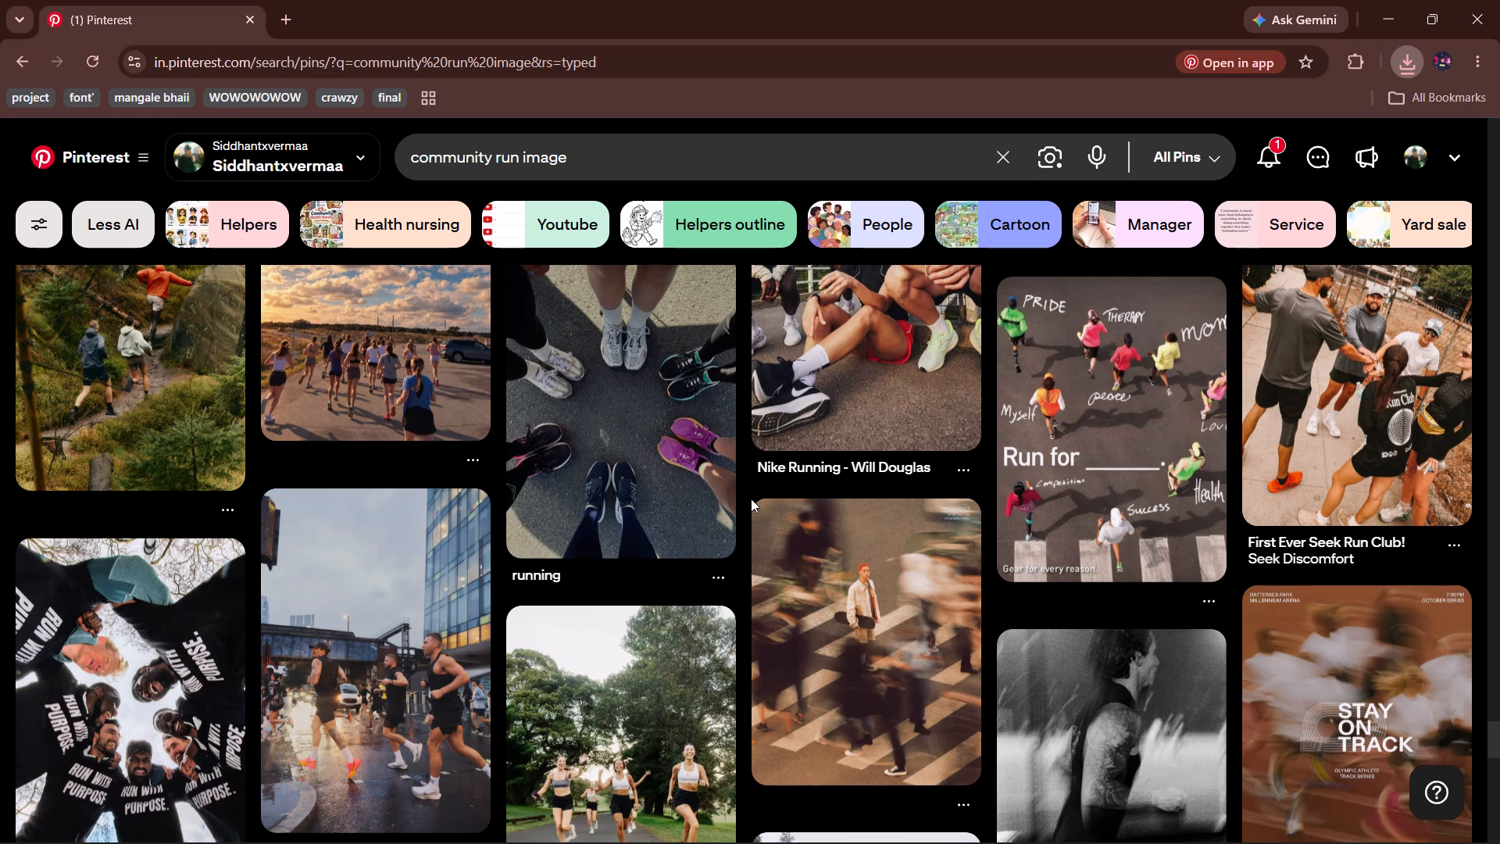
pyautogui.hotkey('alt', 'Tab')
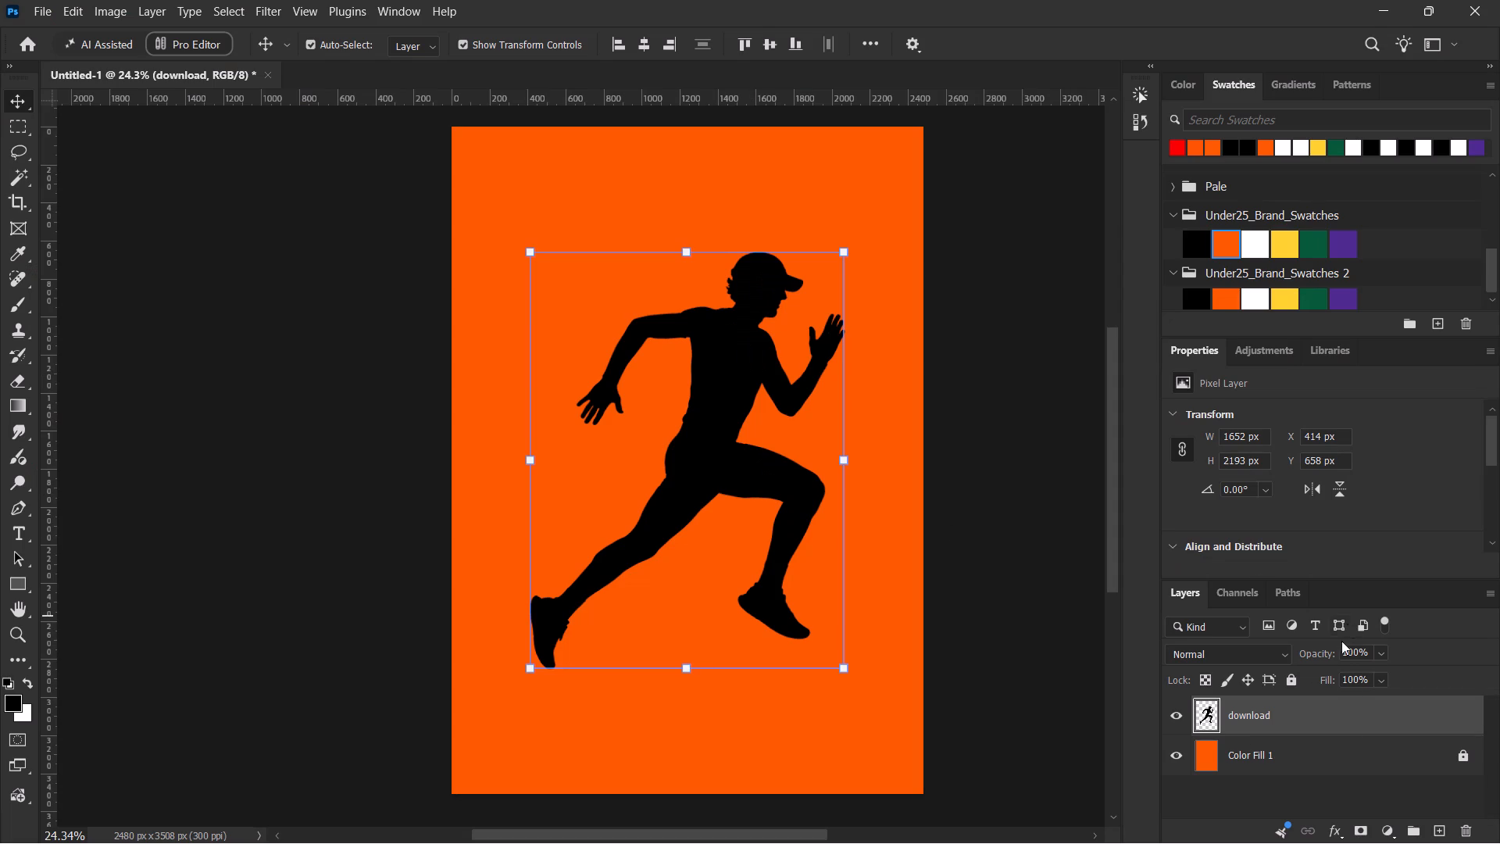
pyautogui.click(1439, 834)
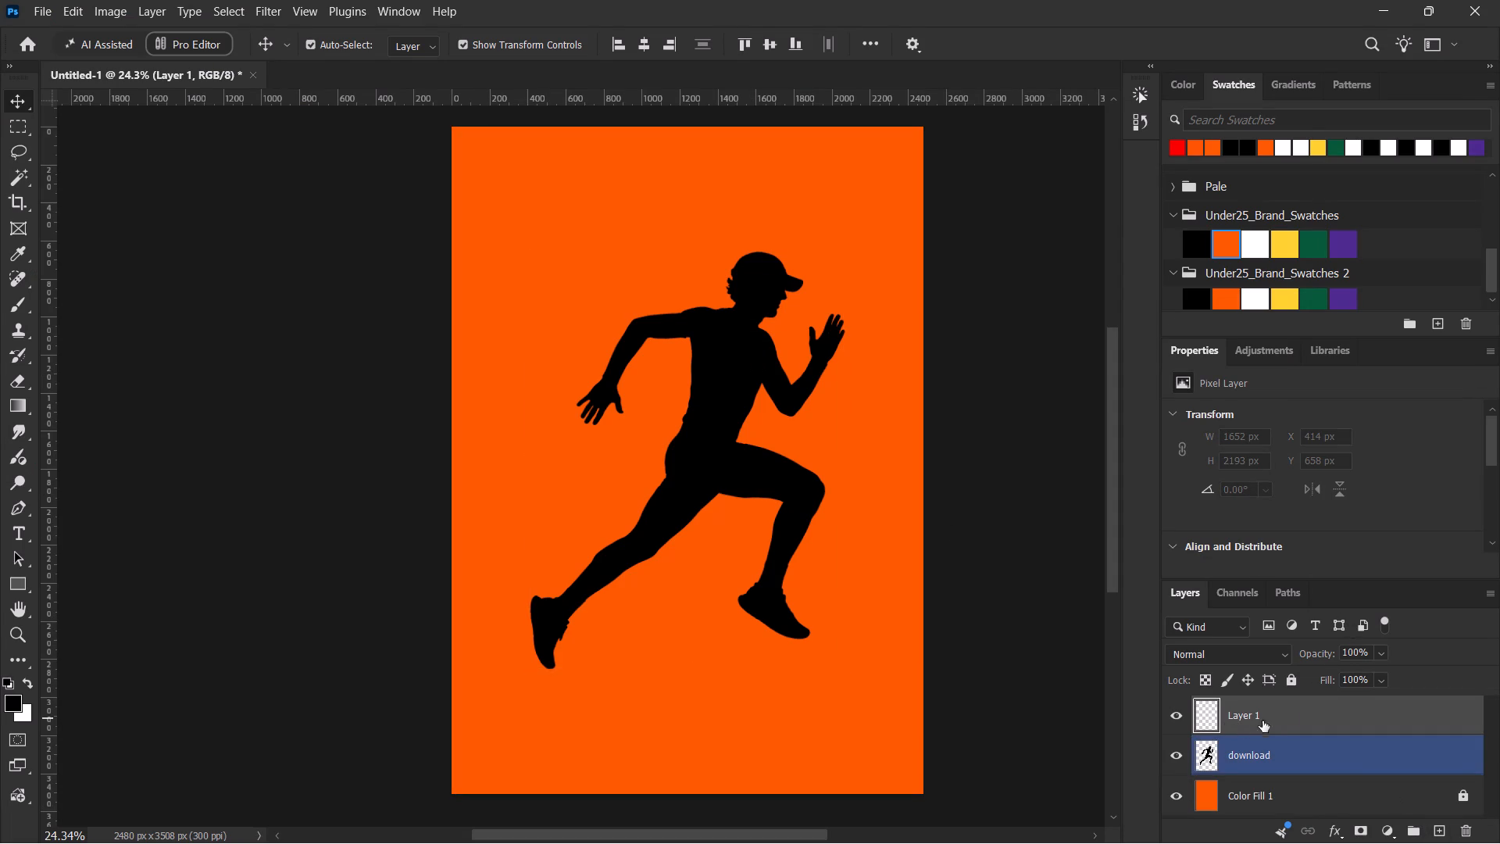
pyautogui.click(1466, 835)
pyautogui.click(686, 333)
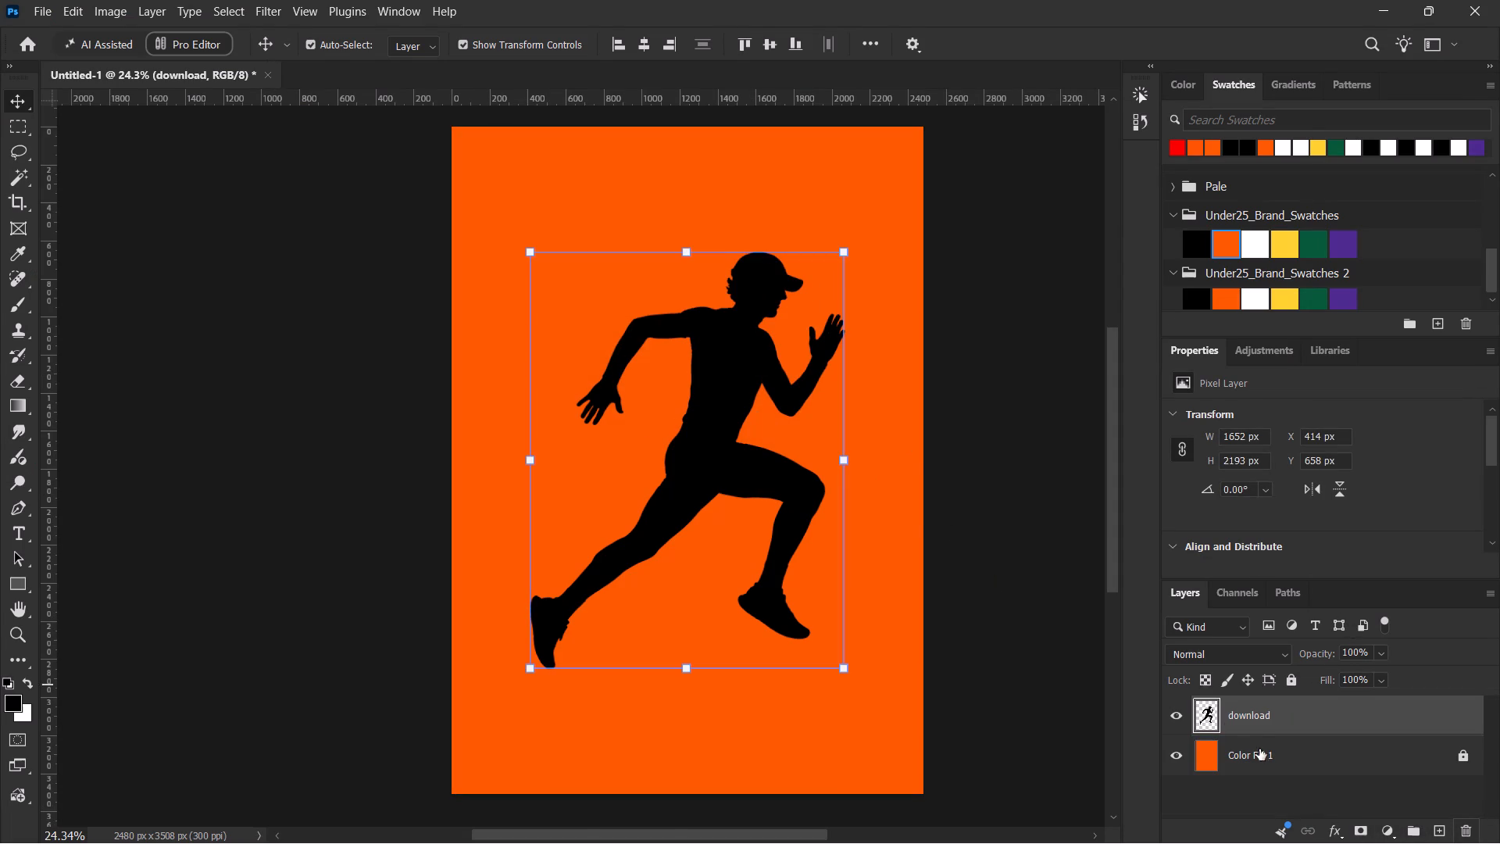
# Add a white Solid Color fill layer above the black runner layer.
pyautogui.click(1384, 835)
pyautogui.click(1382, 798)
pyautogui.moveTo(562, 331); pyautogui.dragTo(354, 109)
pyautogui.click(914, 174)
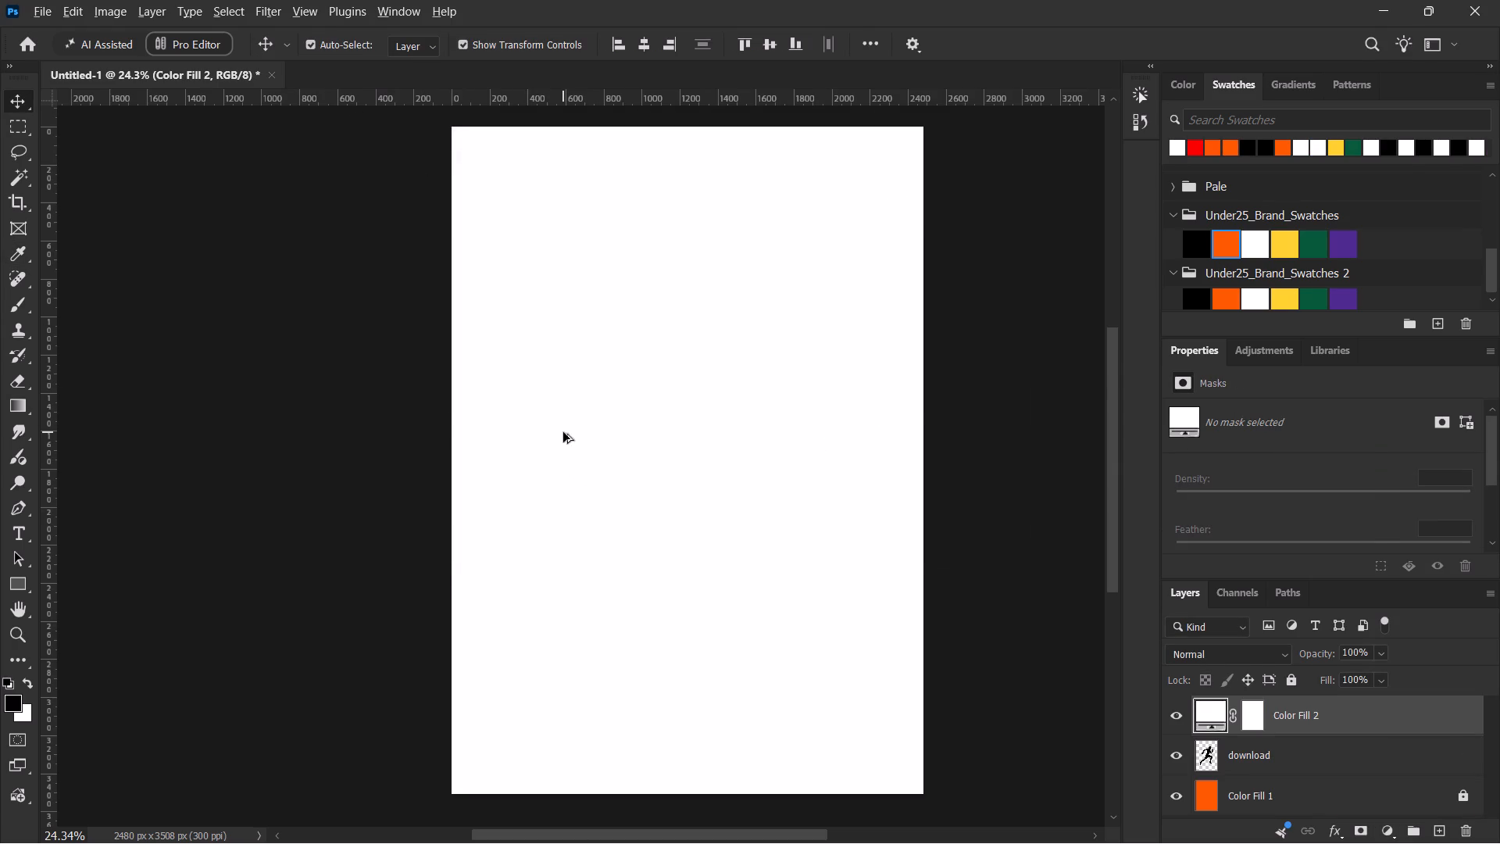
# Place the downloaded running photo from the Downloads folder into the poster and enlarge it to about 2636 × 3514 px, covering the canvas.
pyautogui.hotkey('alt', 'Tab')
pyautogui.hotkey('alt', 'Tab')
pyautogui.hotkey('alt', 'Tab')
pyautogui.moveTo(746, 252); pyautogui.dragTo(726, 428)
pyautogui.hotkey('alt', 'Tab')
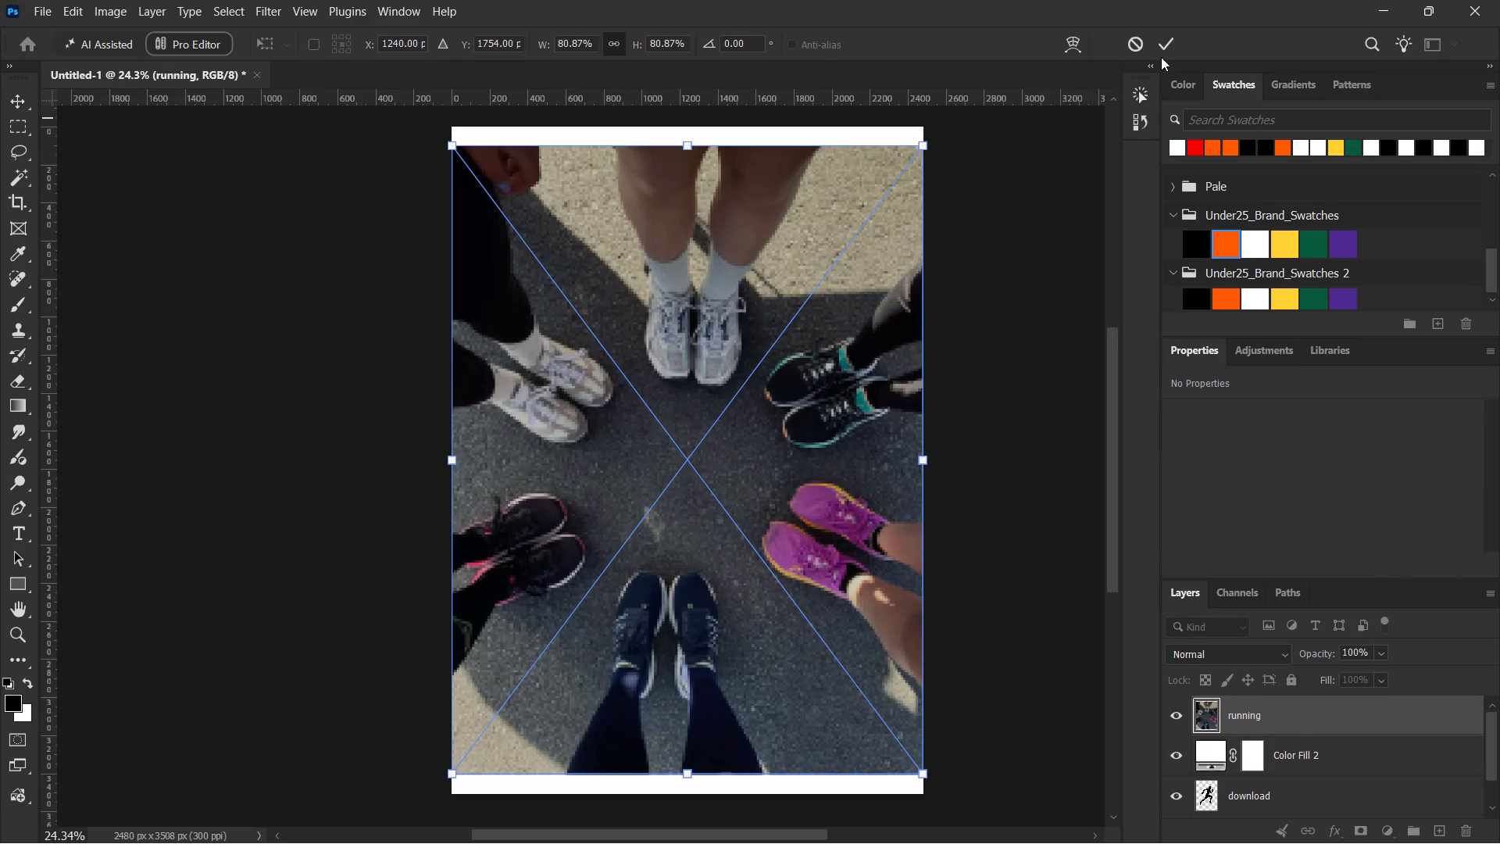
pyautogui.click(1167, 52)
pyautogui.keyDown('alt'); pyautogui.moveTo(932, 456); pyautogui.dragTo(947, 459); pyautogui.keyUp('alt')
pyautogui.click(1157, 40)
# Rasterize the running photo's smart object layer.
pyautogui.keyDown('alt'); pyautogui.scroll(7, 754, 320); pyautogui.keyUp('alt')
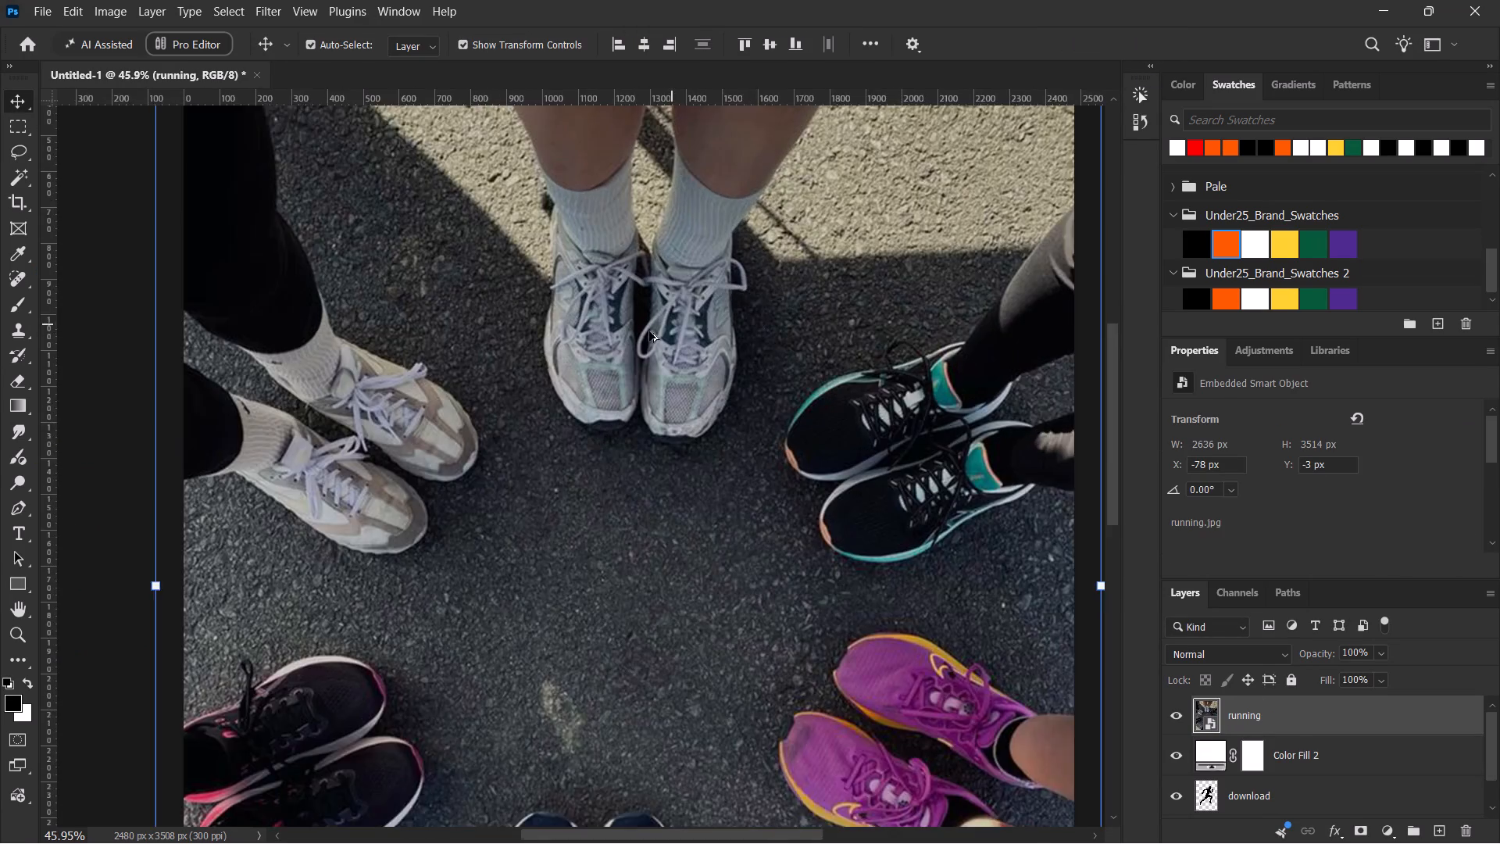
pyautogui.keyDown('alt'); pyautogui.scroll(7, 648, 333); pyautogui.keyUp('alt')
pyautogui.keyDown('alt'); pyautogui.scroll(-17, 648, 333); pyautogui.keyUp('alt')
pyautogui.press('space')
pyautogui.moveTo(648, 362); pyautogui.dragTo(688, 360)
pyautogui.keyDown('alt'); pyautogui.scroll(4, 684, 358); pyautogui.keyUp('alt')
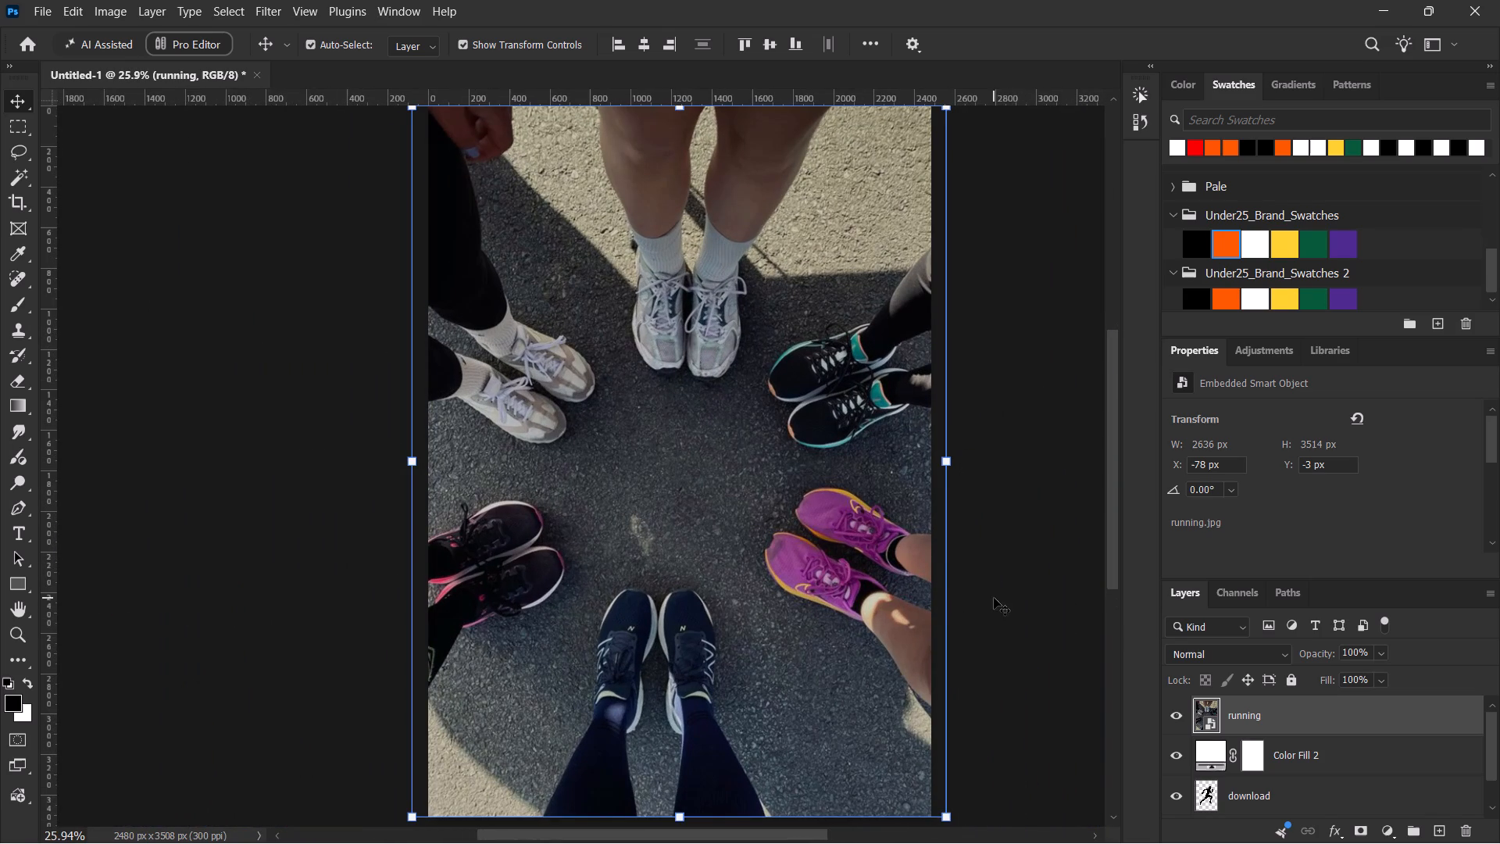
pyautogui.rightClick(1343, 713)
pyautogui.click(1329, 651)
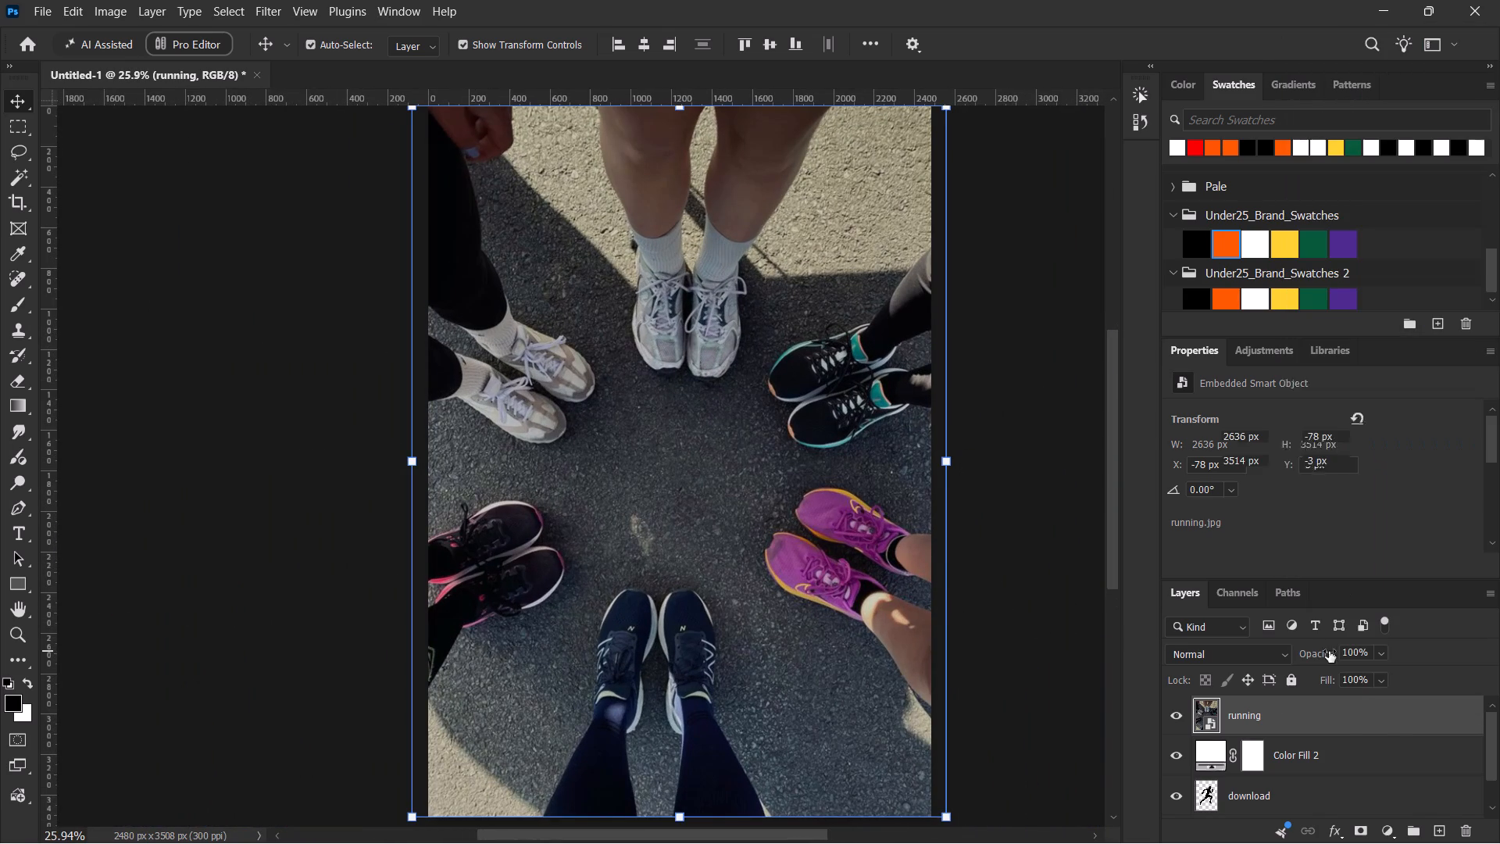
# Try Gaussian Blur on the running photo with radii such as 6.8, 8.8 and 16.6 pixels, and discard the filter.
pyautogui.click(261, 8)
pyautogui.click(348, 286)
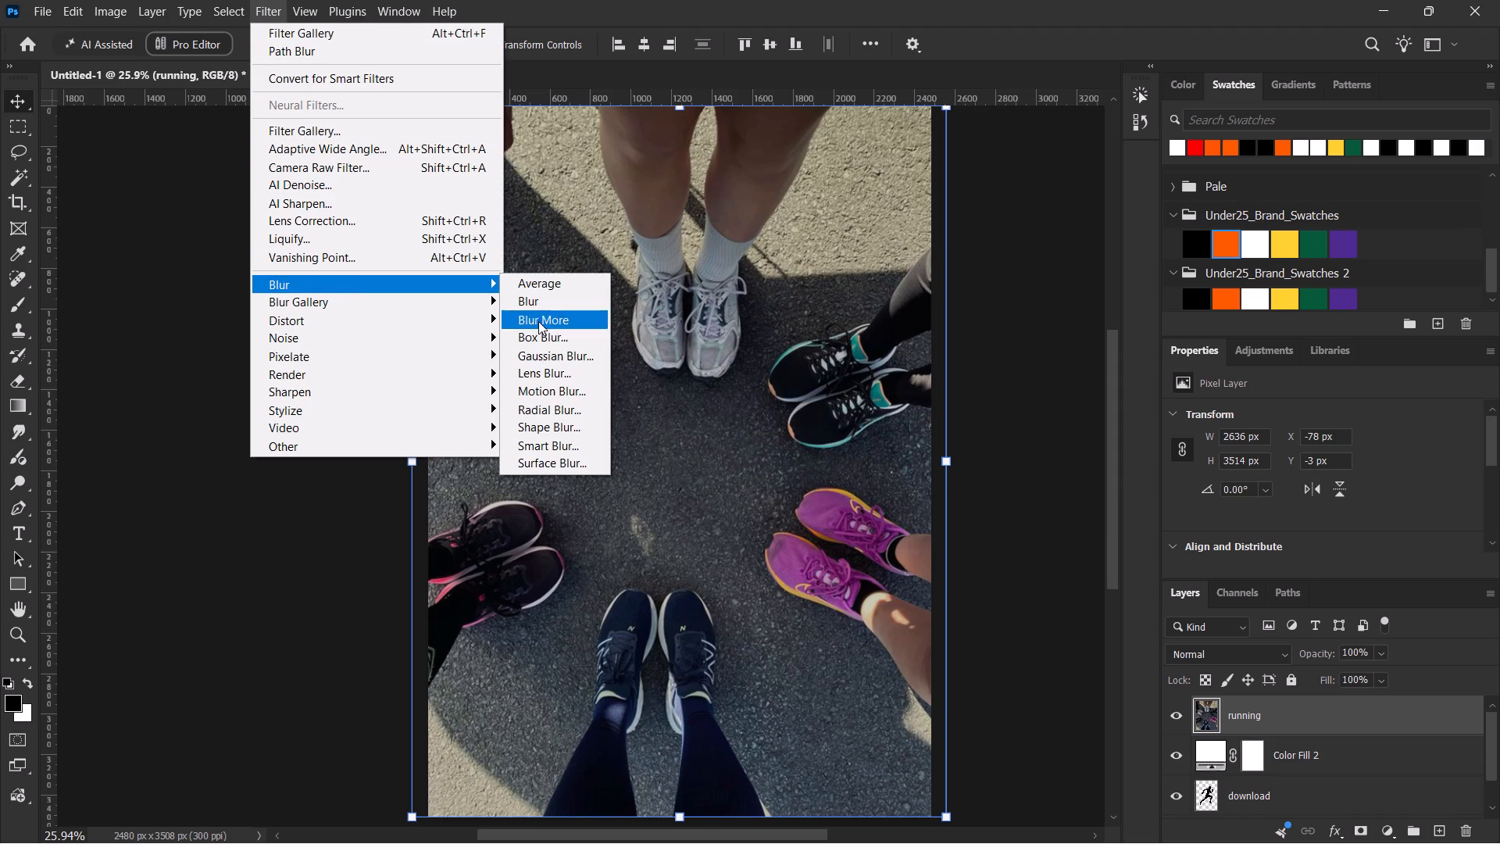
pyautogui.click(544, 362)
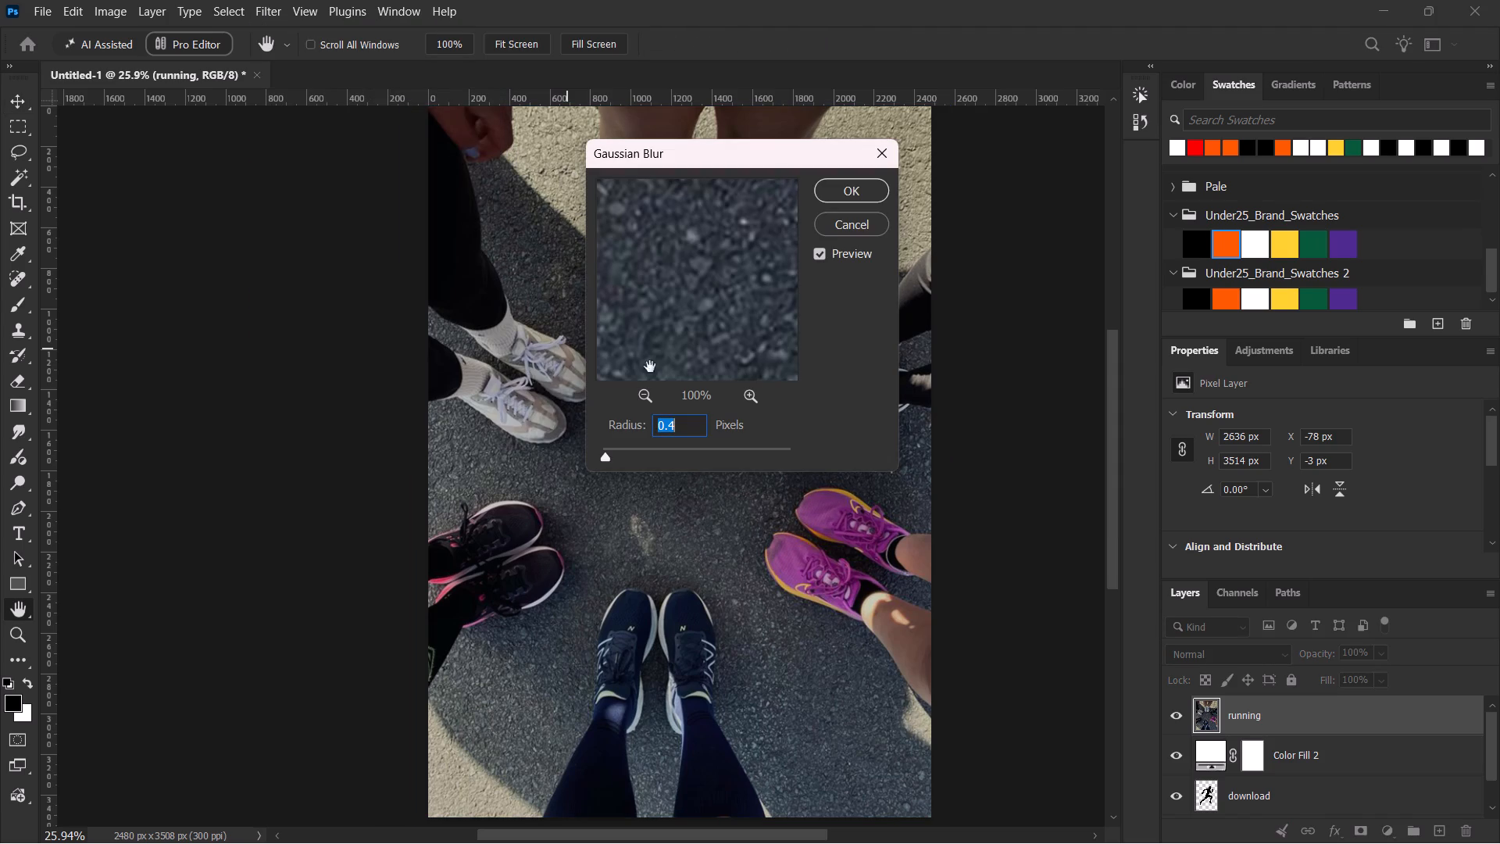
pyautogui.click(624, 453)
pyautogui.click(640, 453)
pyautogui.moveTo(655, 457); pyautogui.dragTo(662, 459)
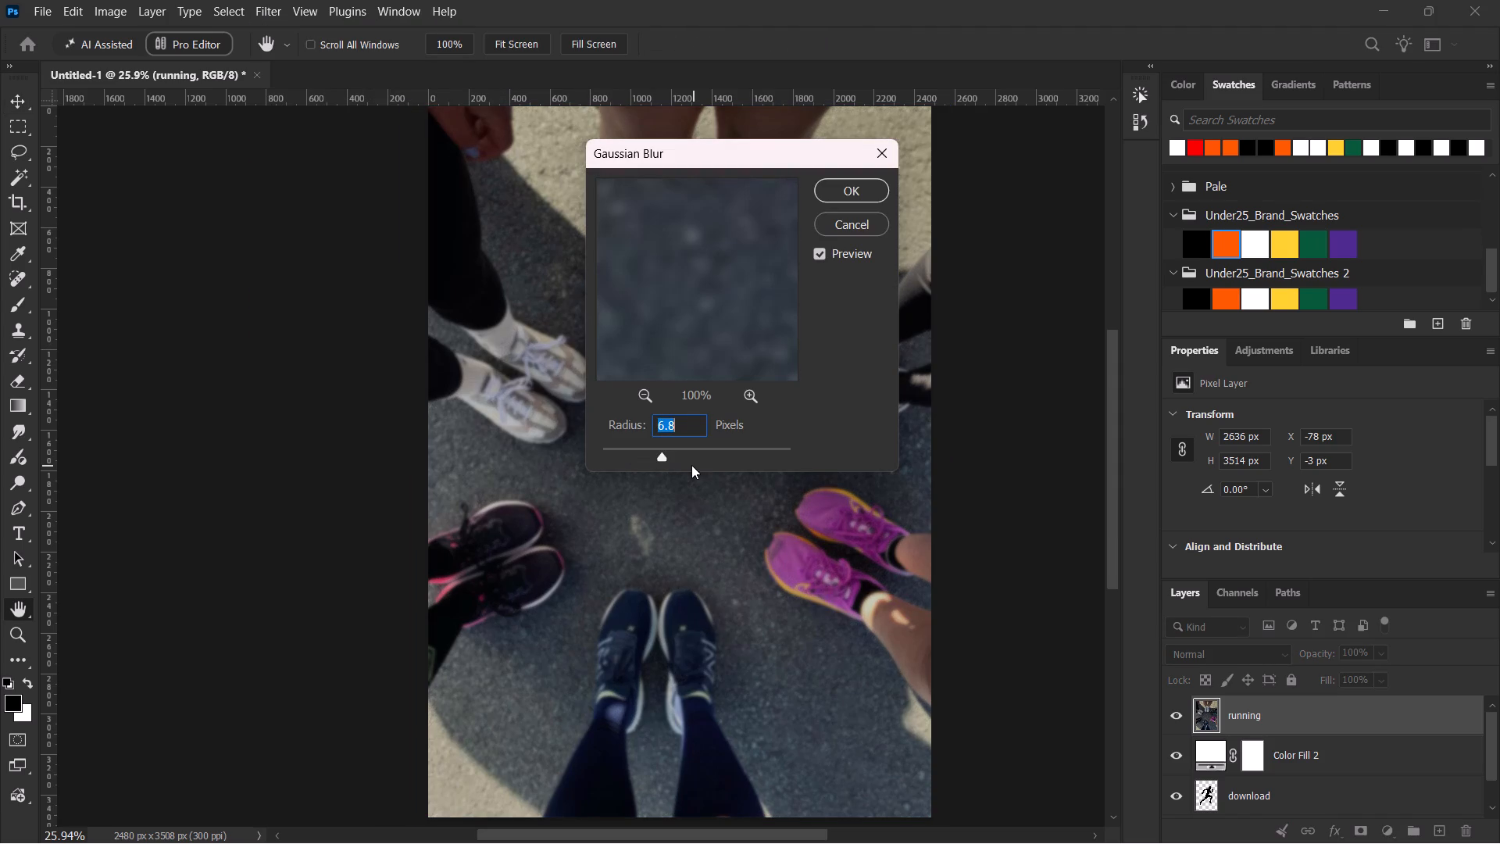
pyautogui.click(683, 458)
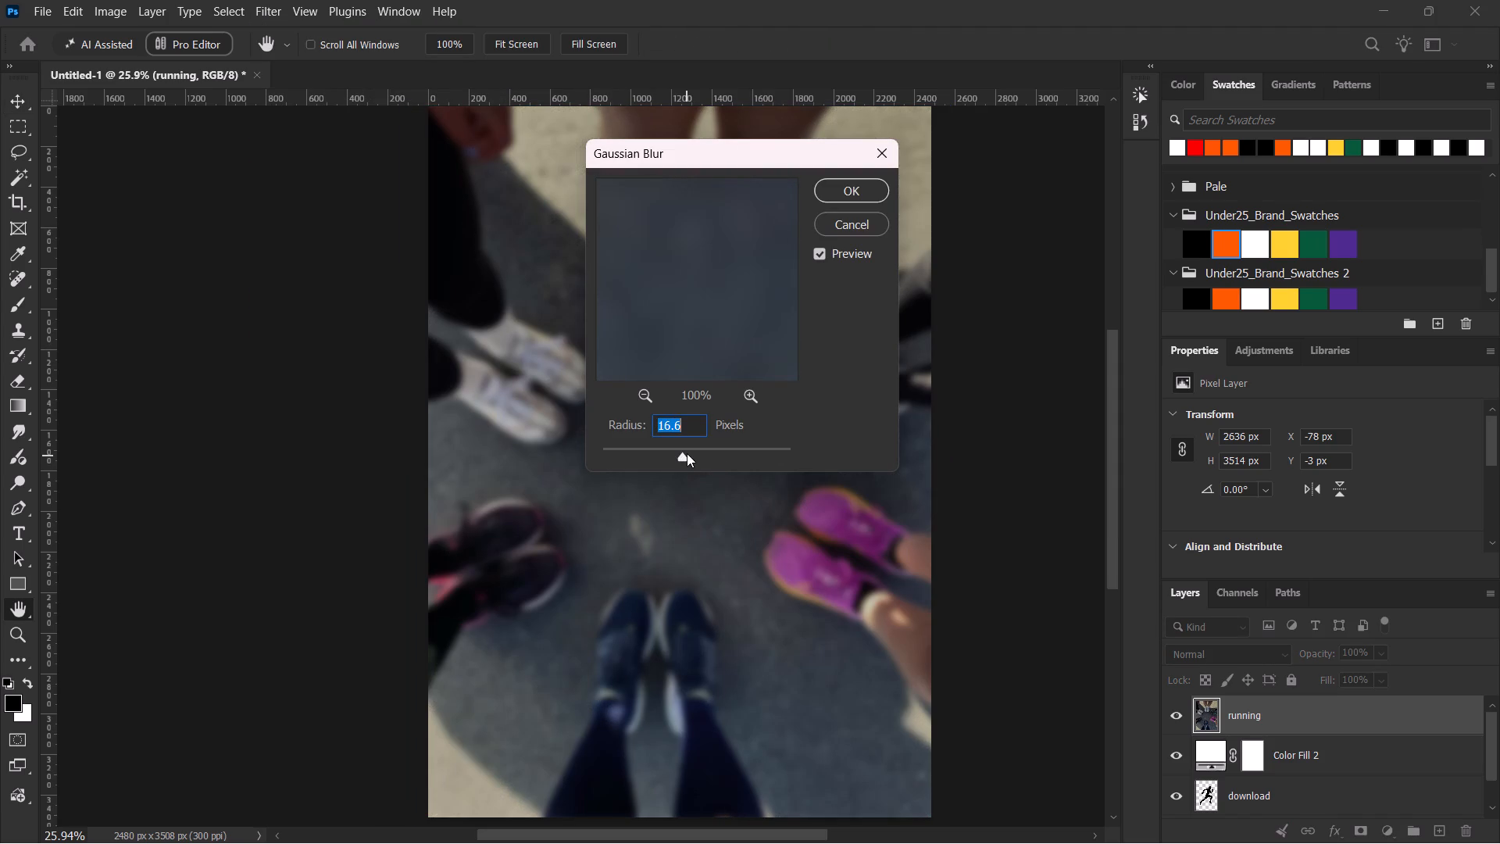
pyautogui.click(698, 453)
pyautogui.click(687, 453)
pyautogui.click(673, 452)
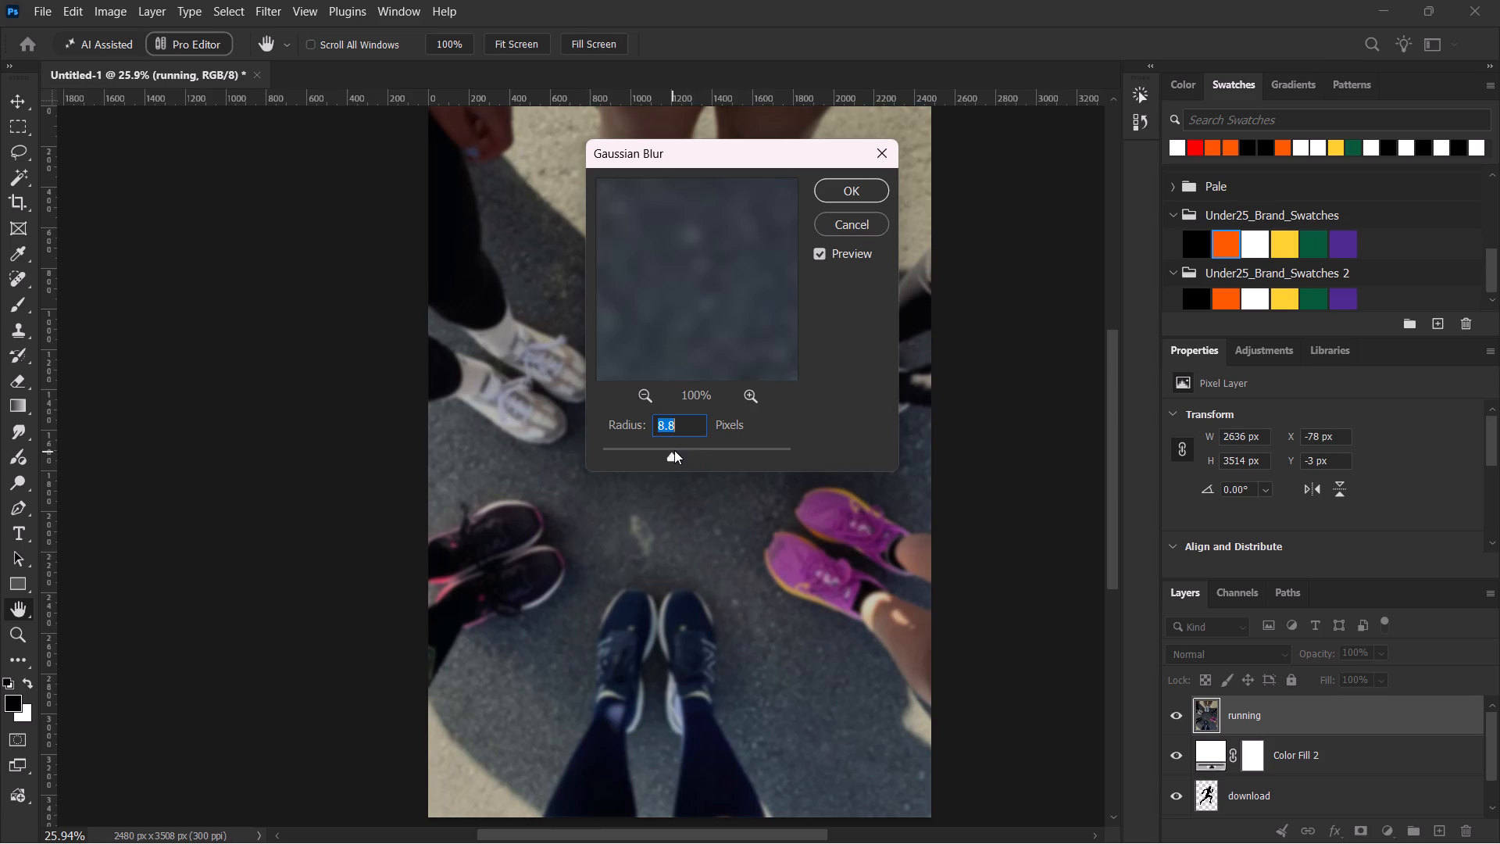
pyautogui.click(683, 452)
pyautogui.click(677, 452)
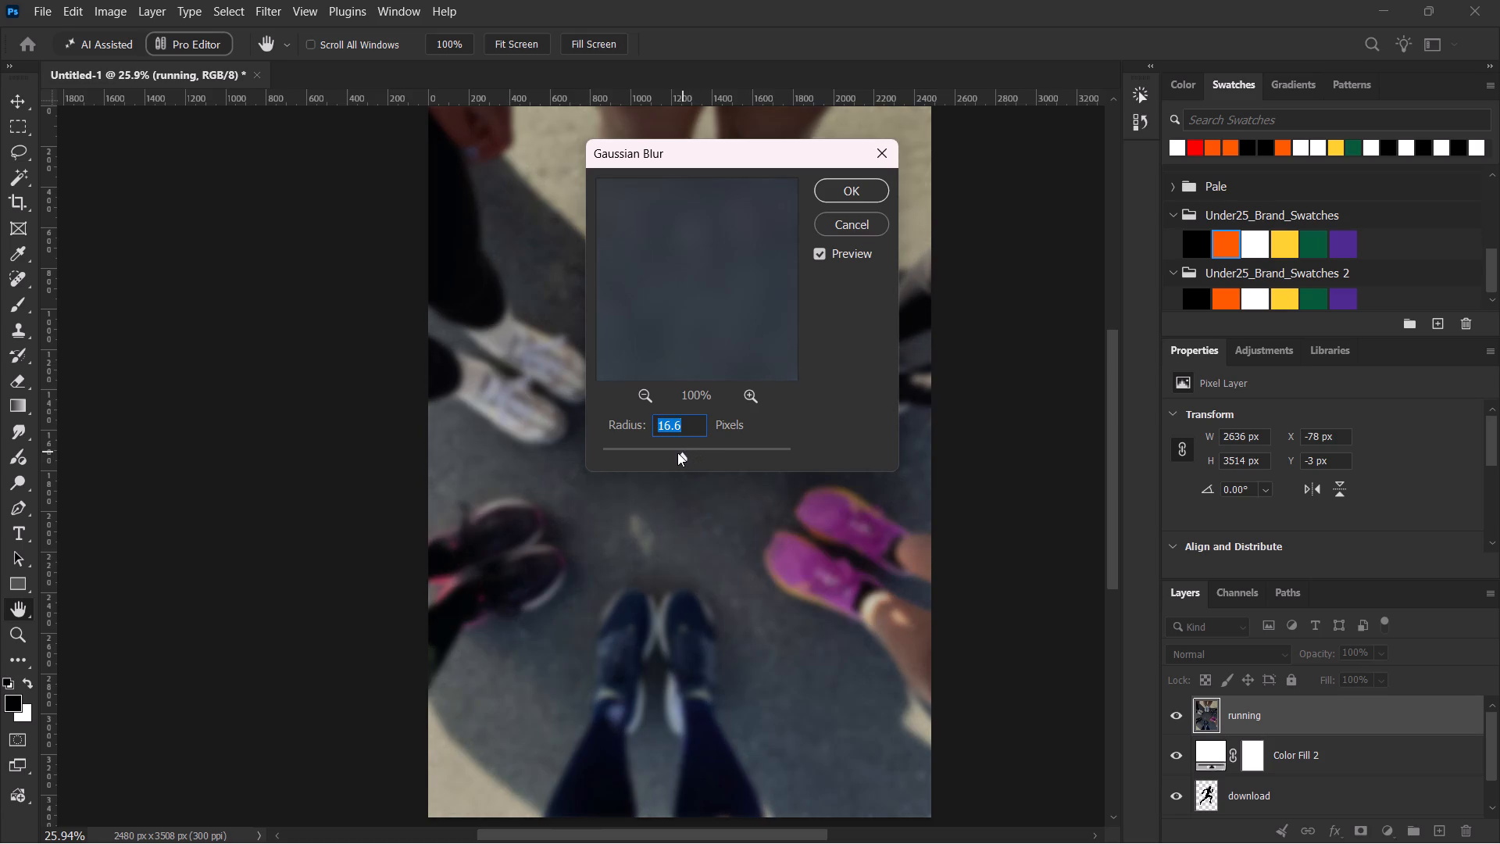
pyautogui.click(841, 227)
# Apply Motion Blur to the running photo at an angle of 0° and a distance of about 120 pixels.
pyautogui.click(269, 16)
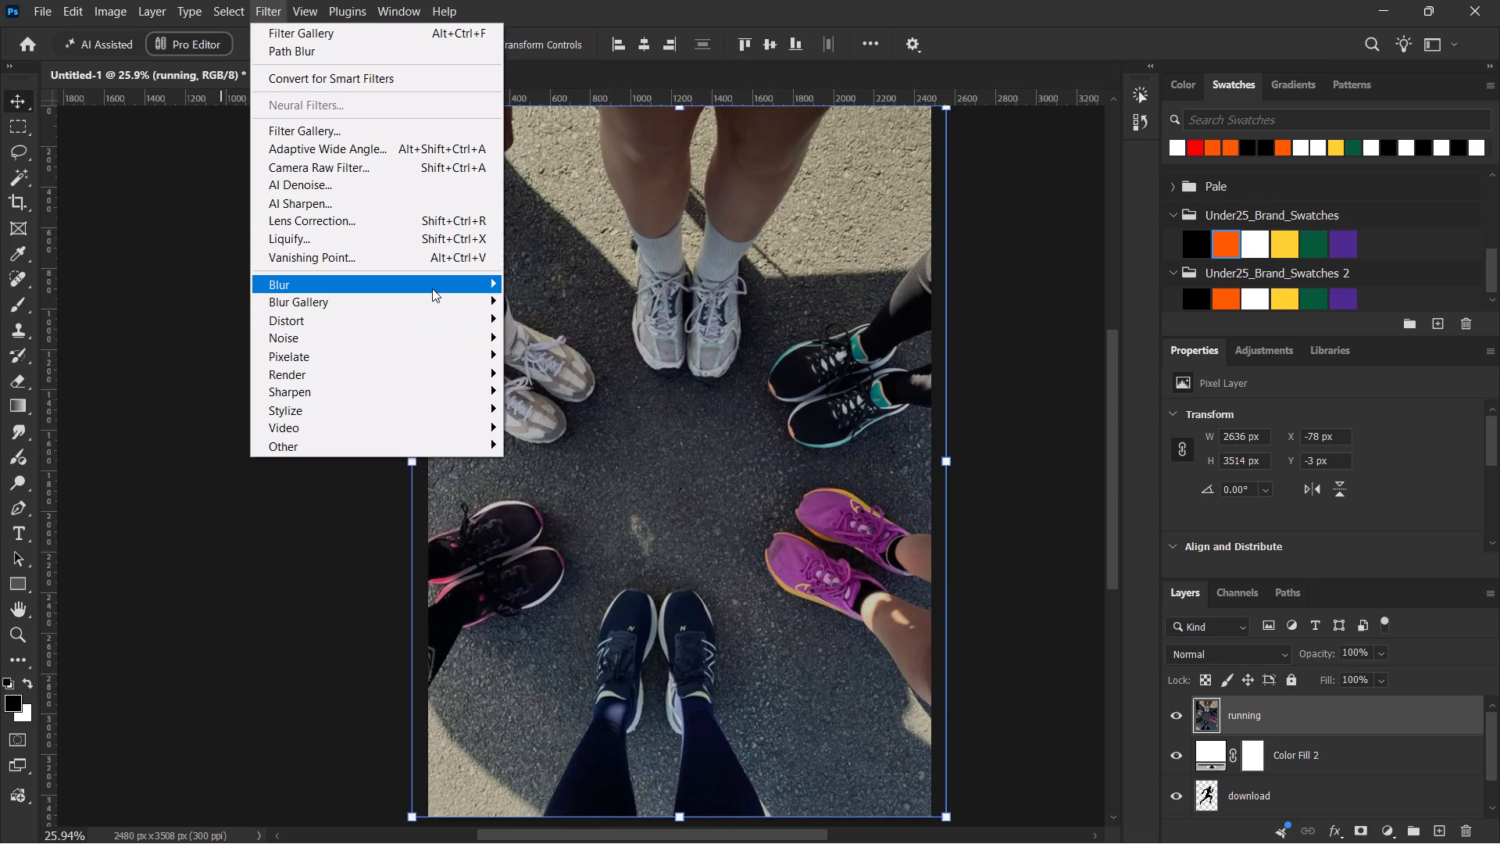
pyautogui.click(552, 395)
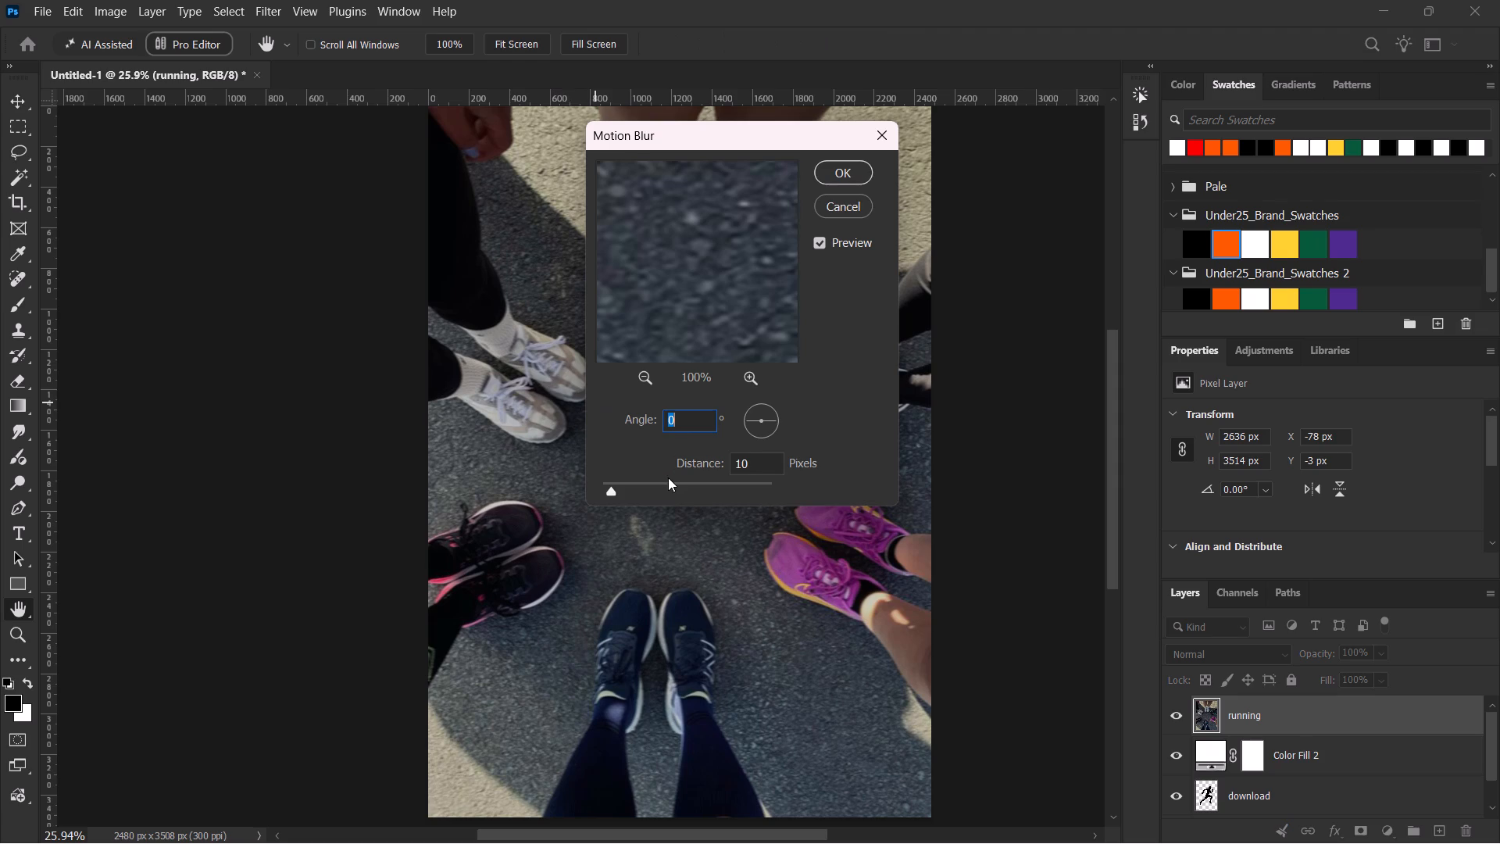
pyautogui.click(667, 477)
pyautogui.click(667, 482)
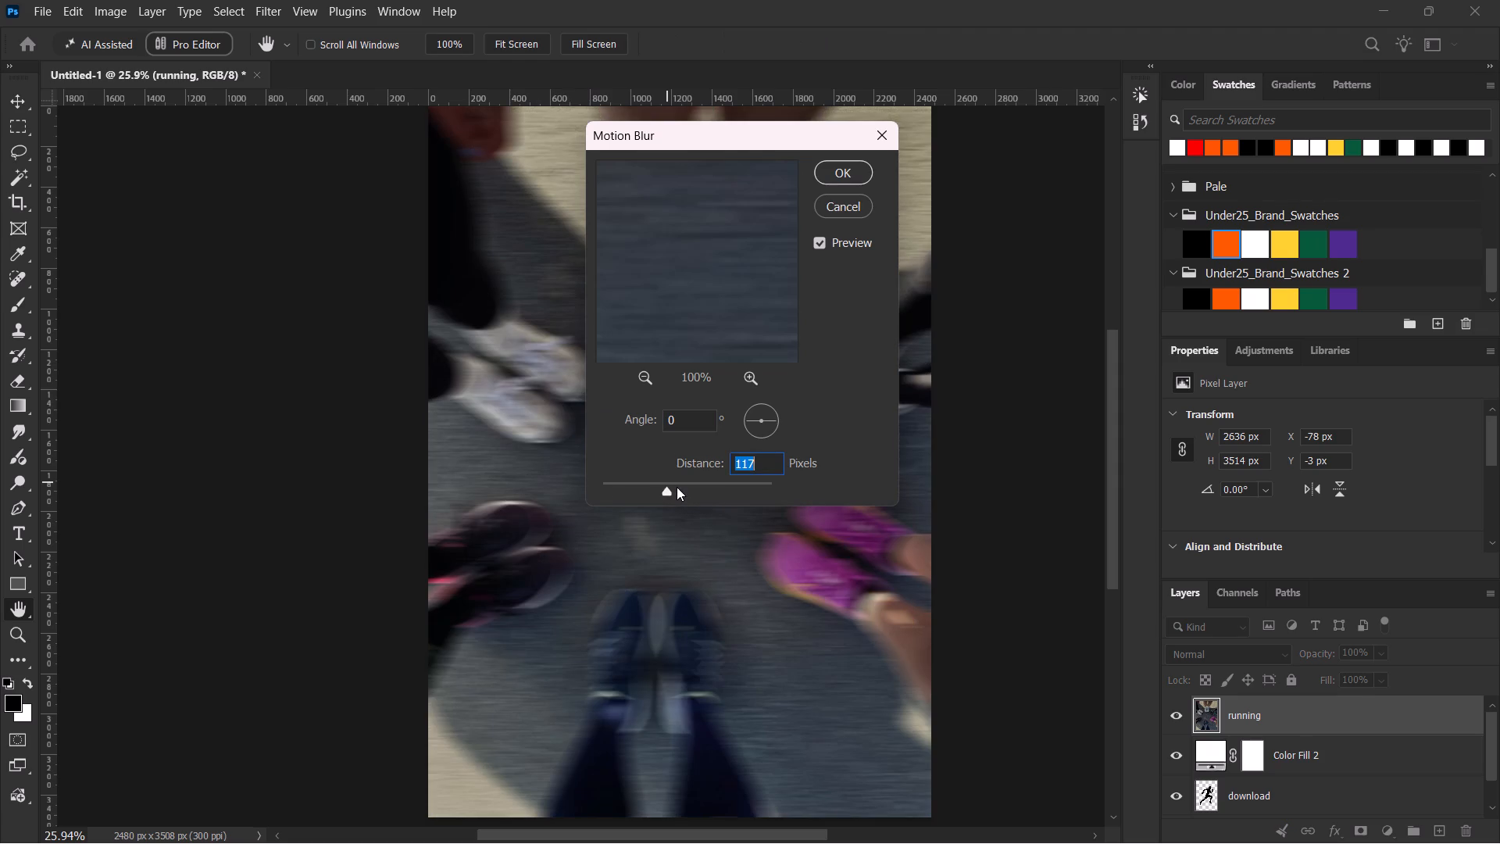
pyautogui.click(677, 487)
pyautogui.click(669, 486)
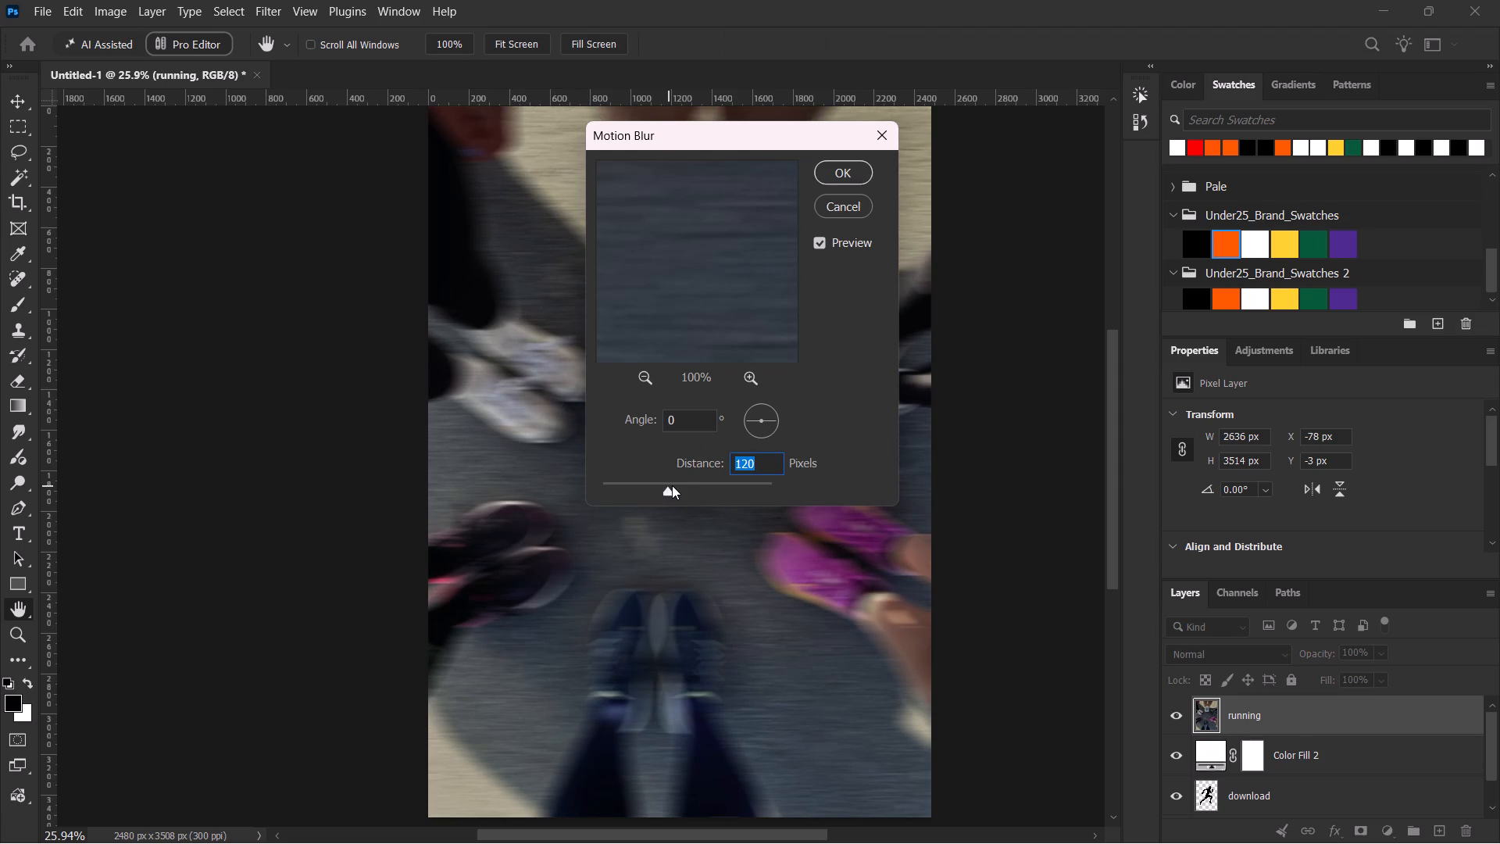
pyautogui.click(672, 485)
pyautogui.click(832, 176)
# Switch to the Pinterest window in Chrome.
pyautogui.hotkey('alt', 'Tab')
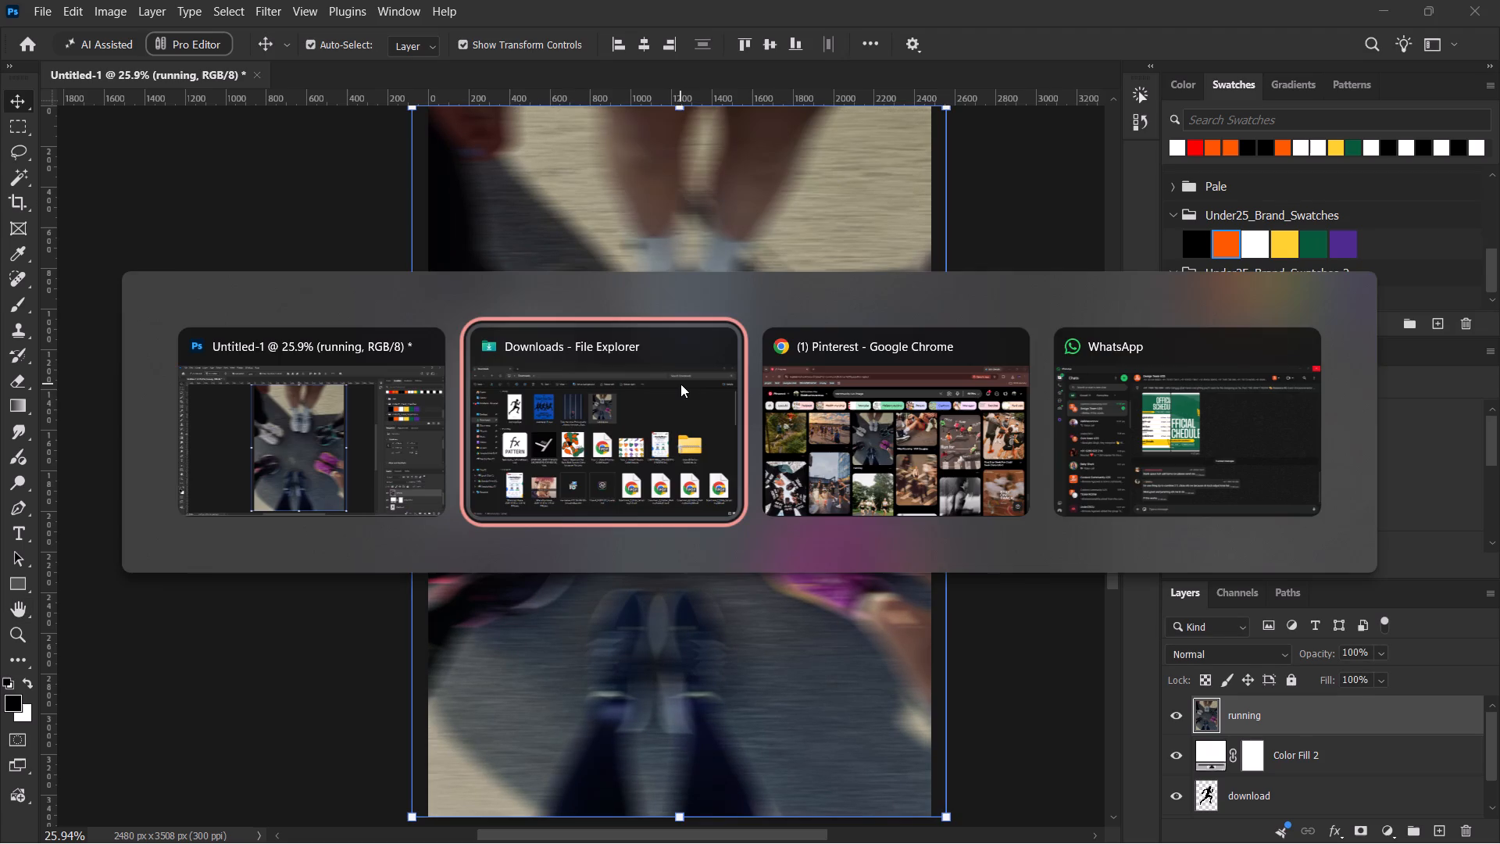
pyautogui.hotkey('alt', 'Tab')
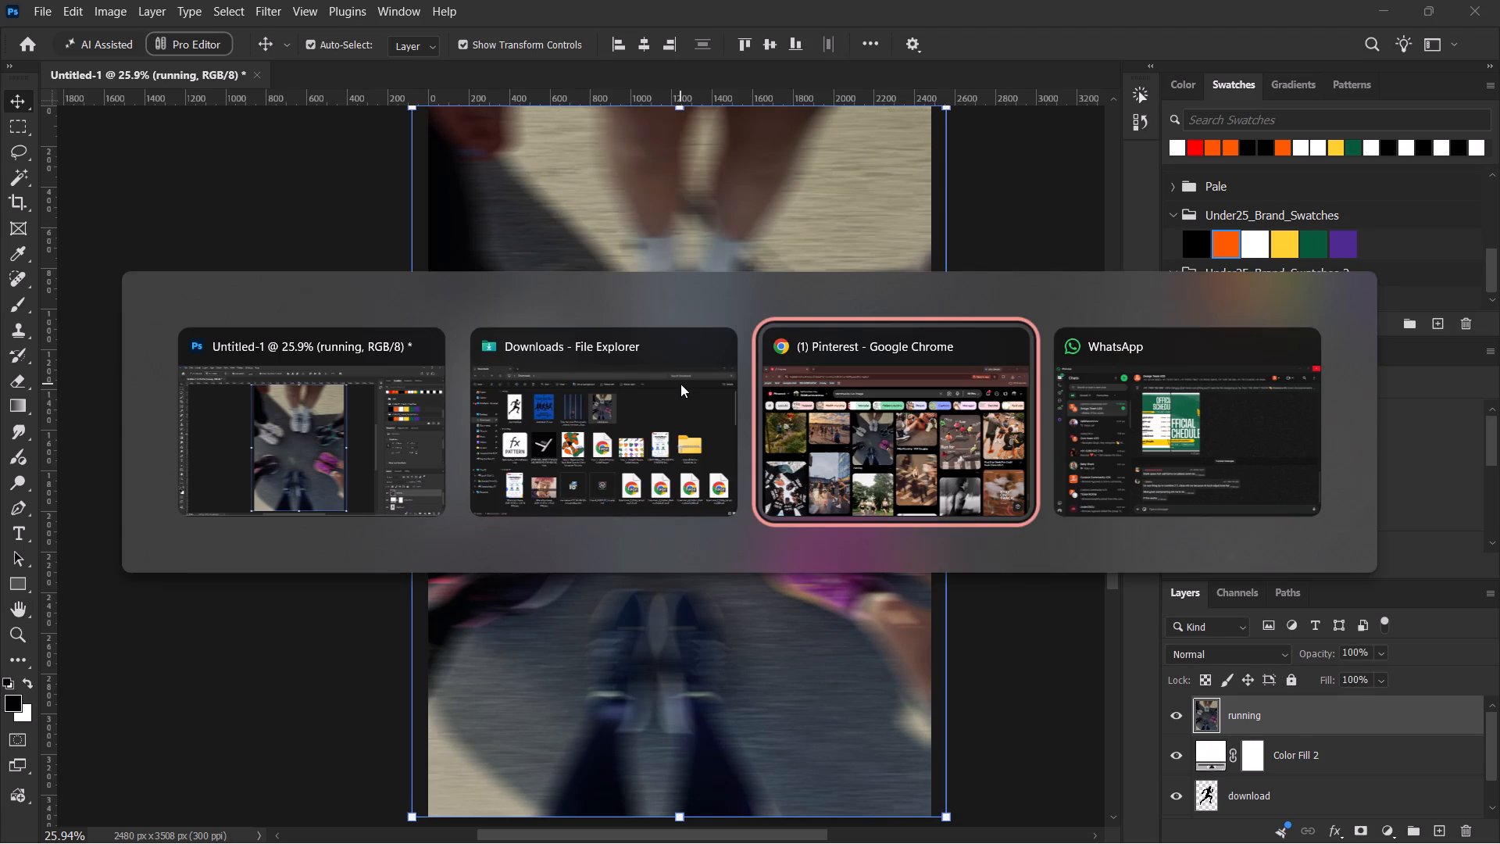
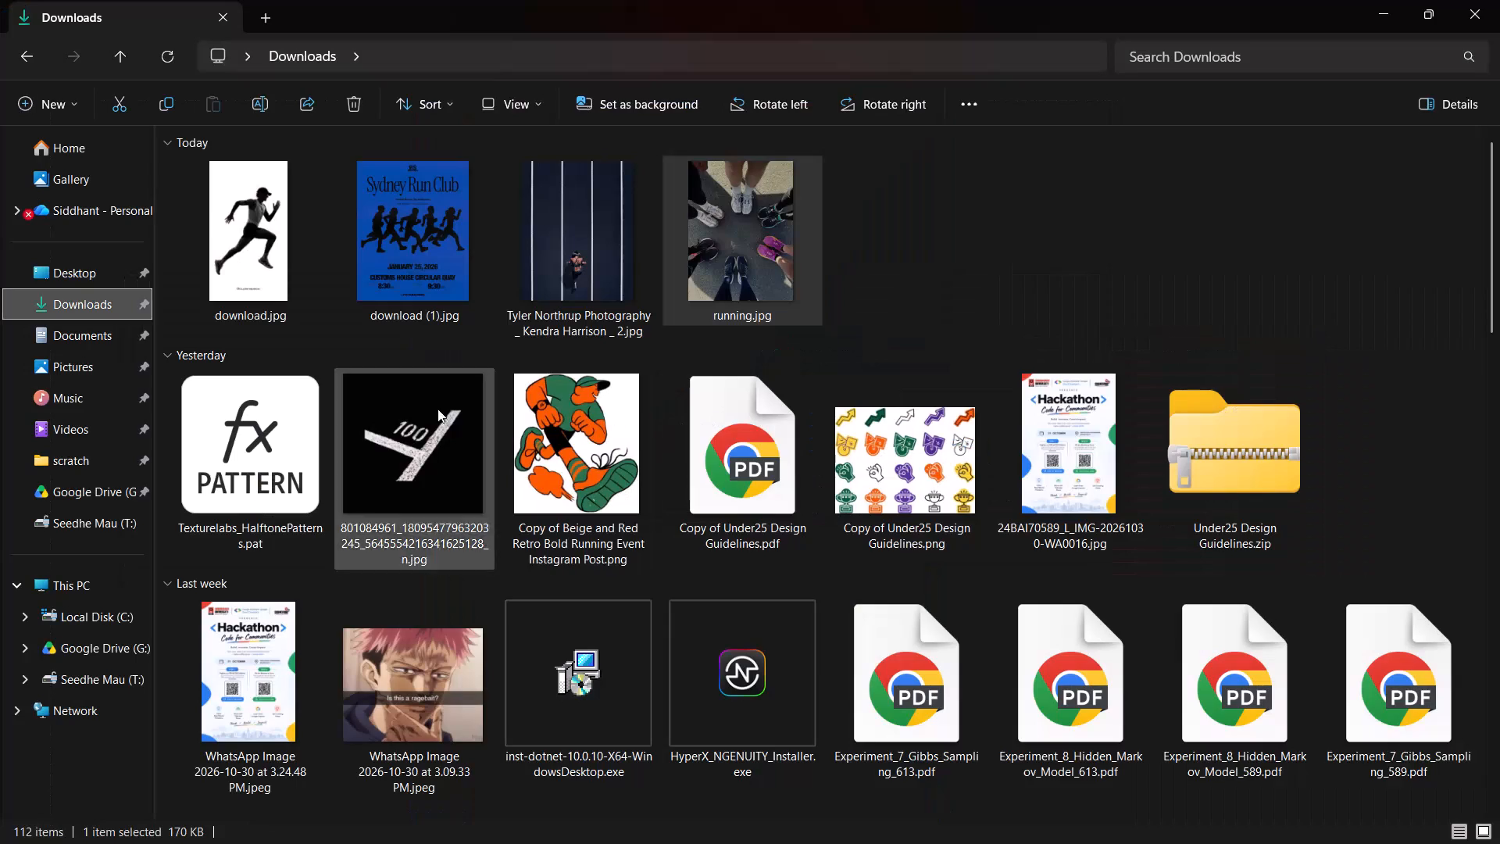
# Place PFP.jpeg from the UNDER25 folder on the T: drive into the poster at its default full-page-width size.
pyautogui.click(277, 14)
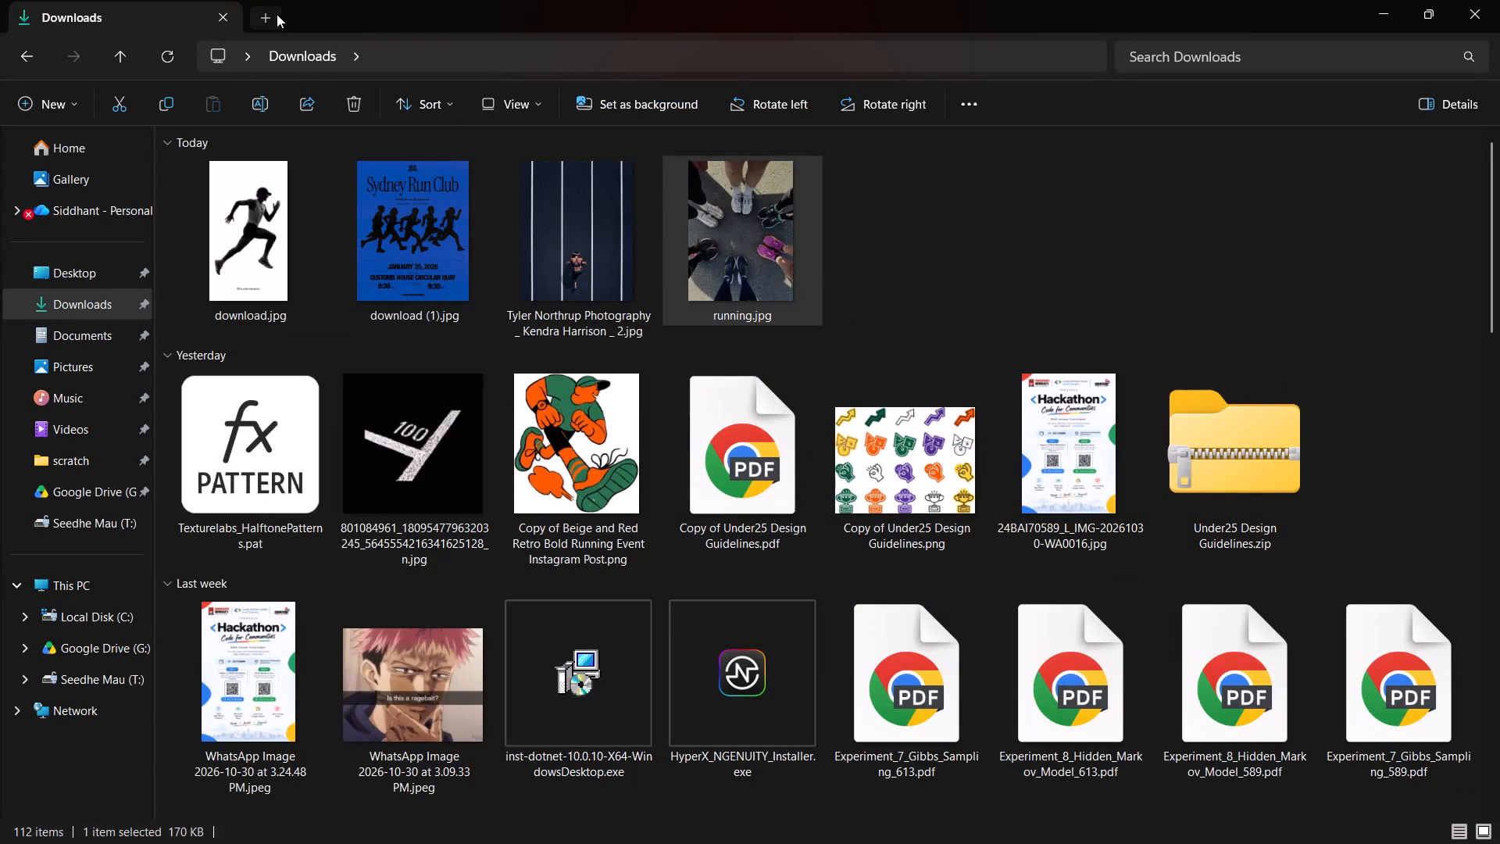
pyautogui.click(93, 685)
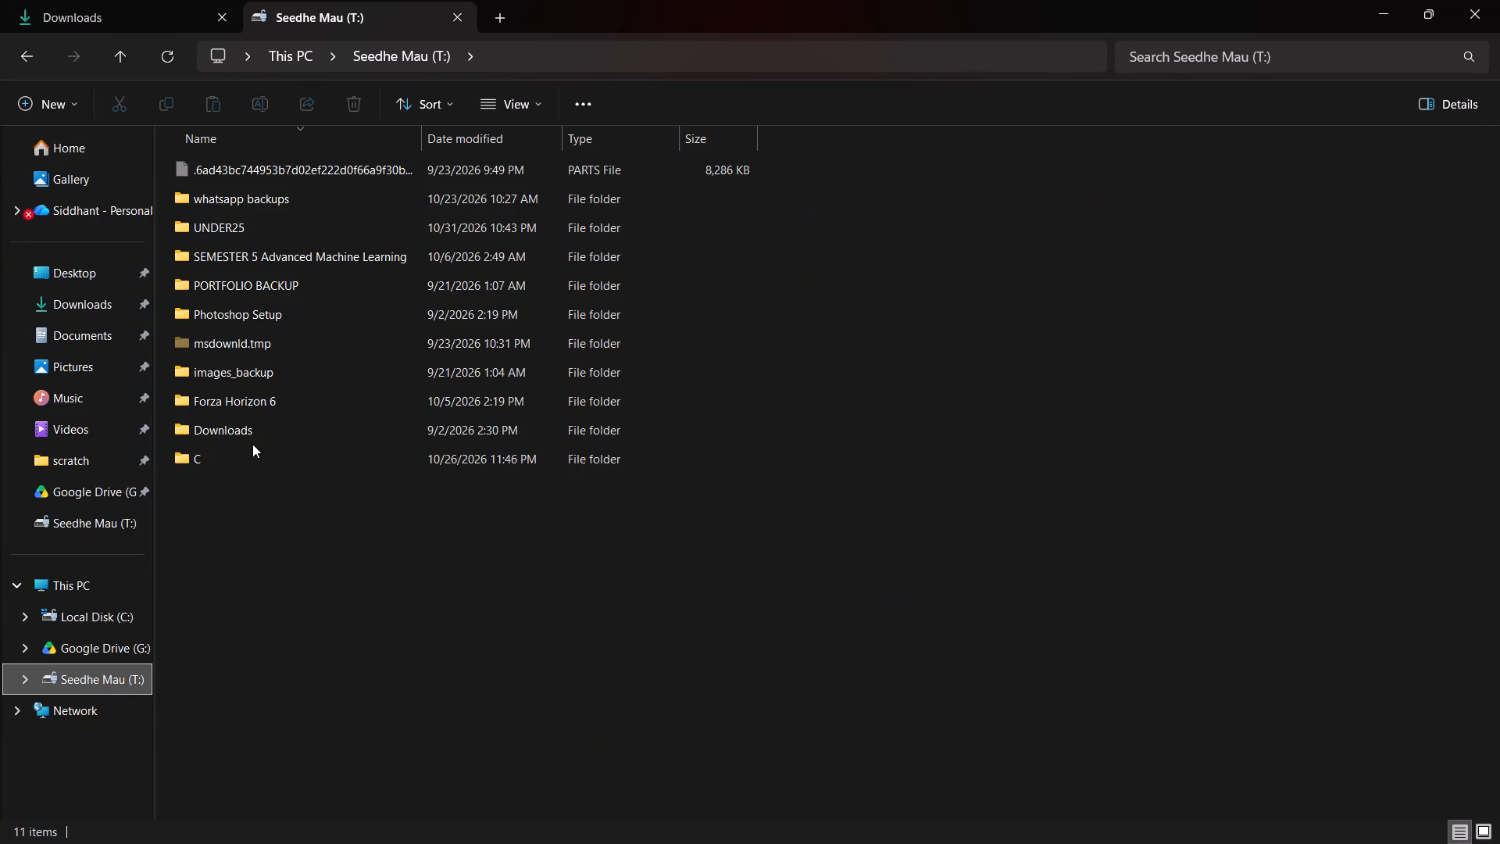
pyautogui.doubleClick(284, 229)
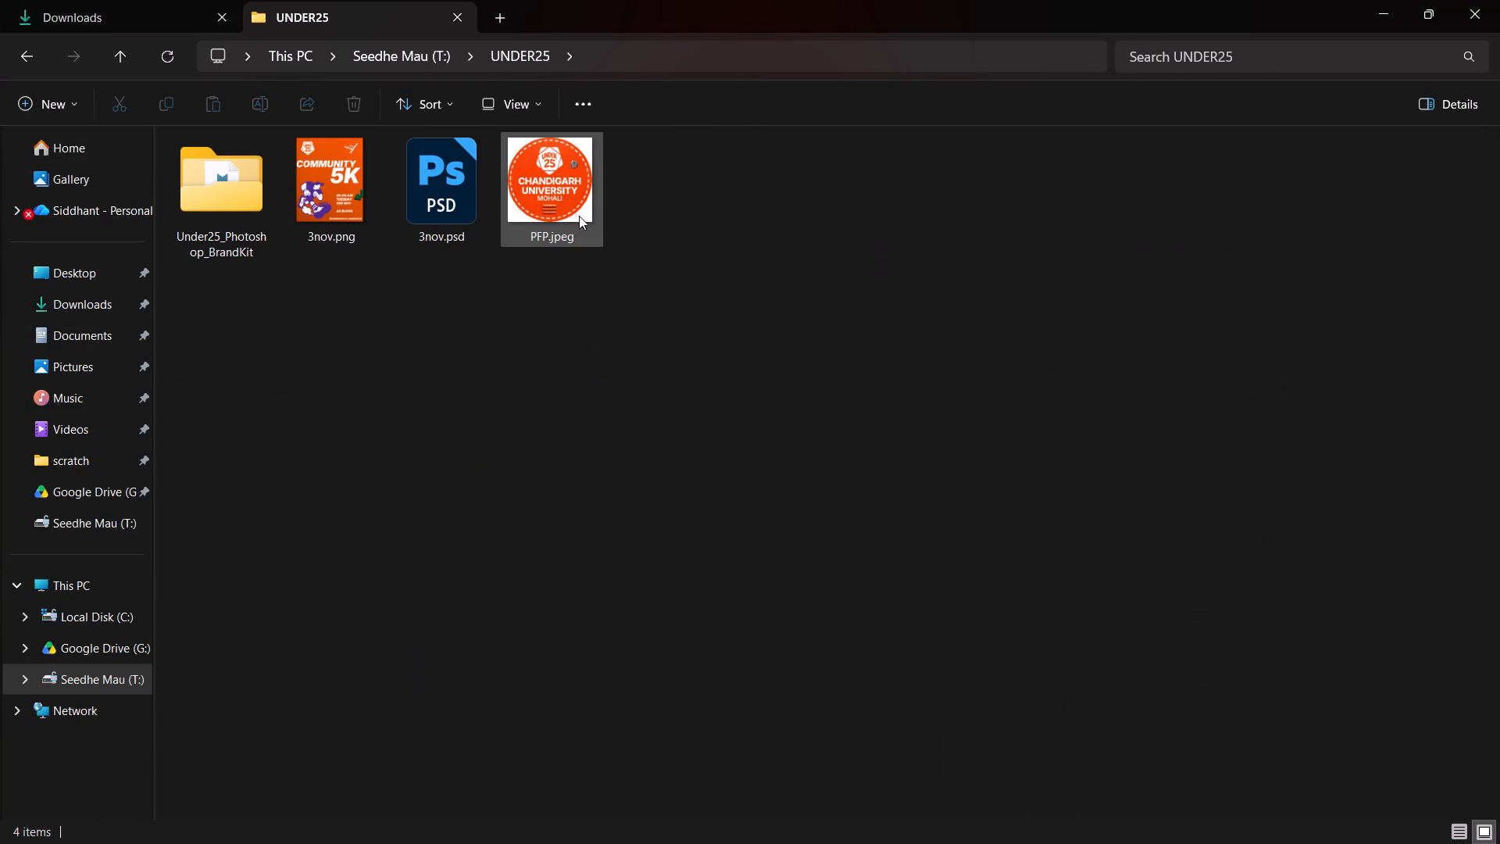
pyautogui.moveTo(546, 188); pyautogui.dragTo(680, 507)
pyautogui.hotkey('alt', 'Tab')
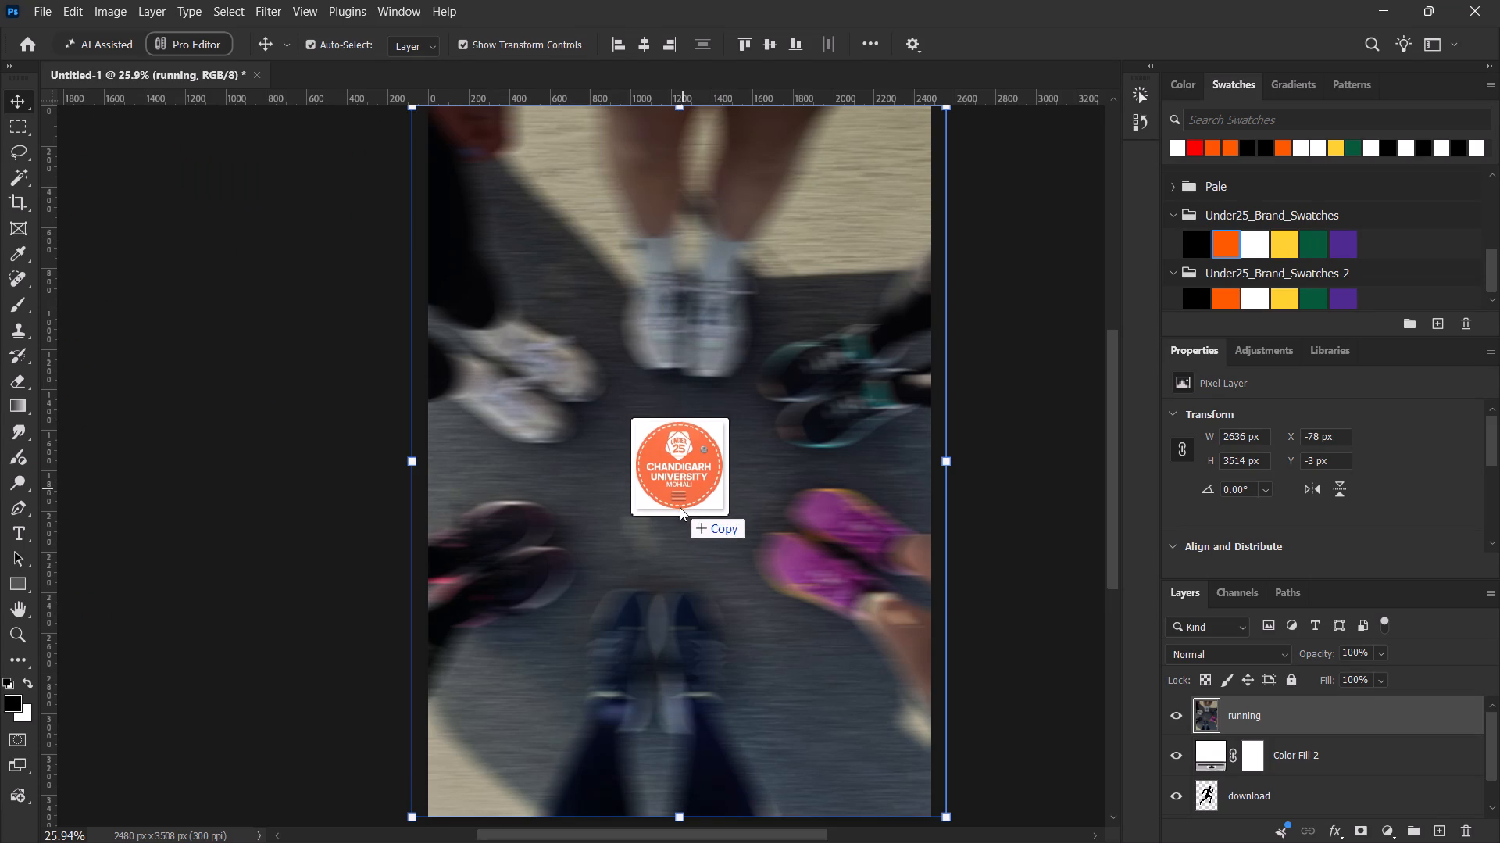
pyautogui.moveTo(680, 507); pyautogui.dragTo(678, 513)
pyautogui.click(1162, 46)
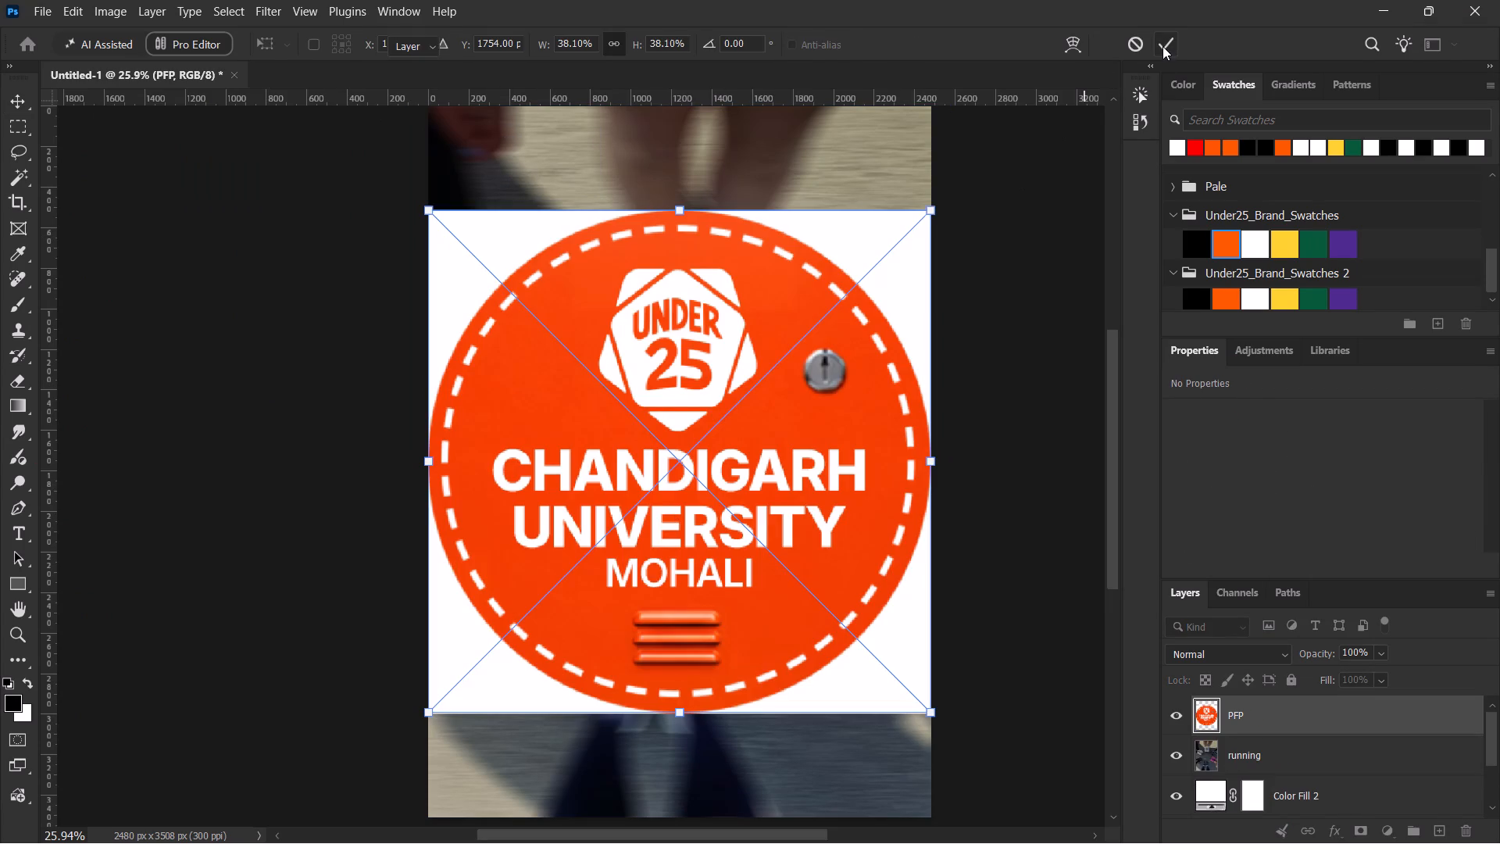
# Examine the placed Under 25 Chandigarh University badge up close and against the whole poster.
pyautogui.keyDown('alt'); pyautogui.scroll(6, 875, 381); pyautogui.keyUp('alt')
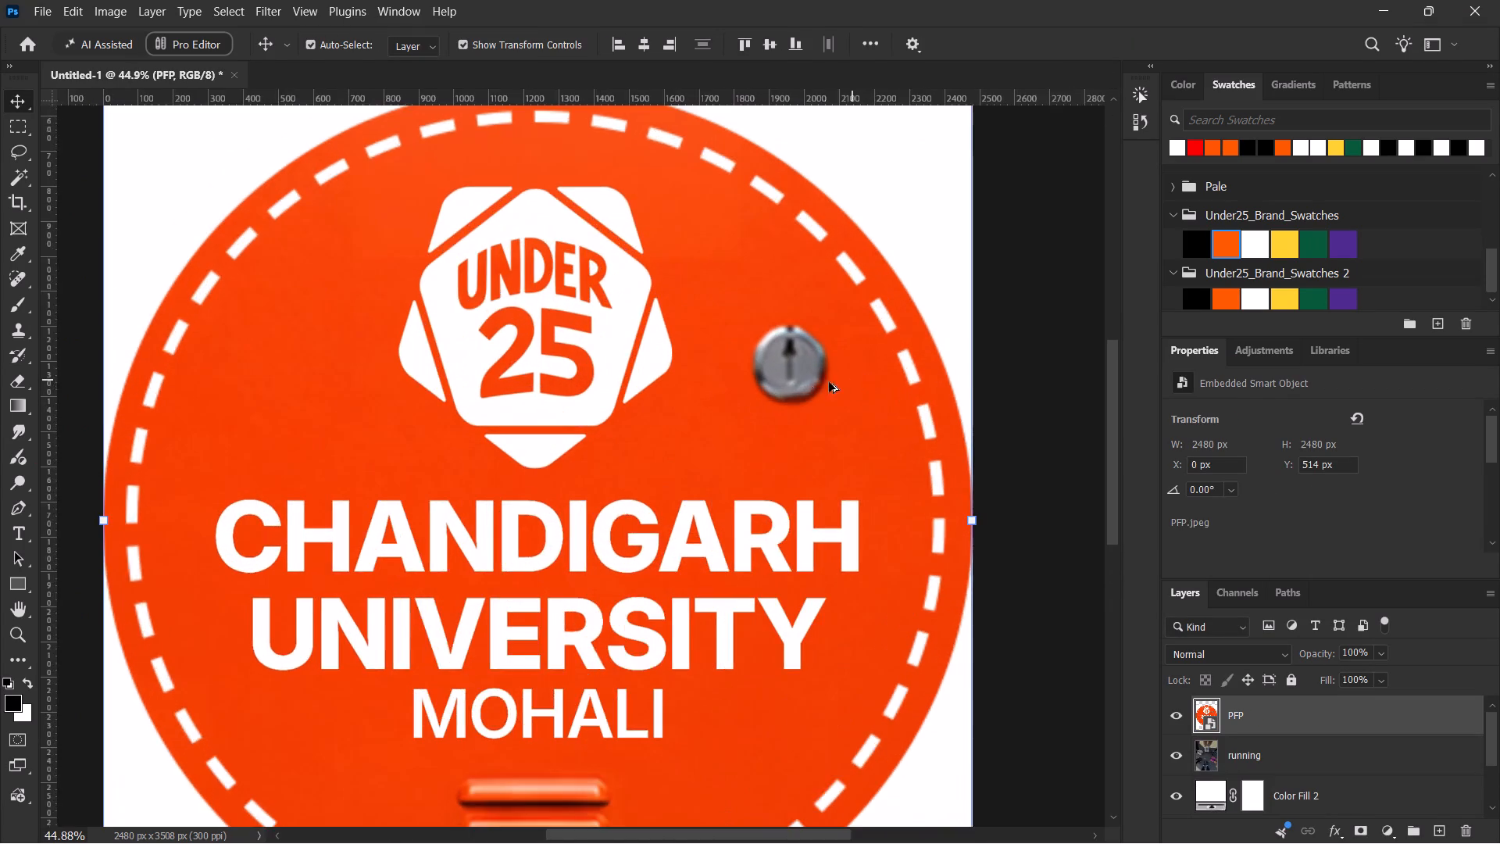
pyautogui.keyDown('alt'); pyautogui.scroll(6, 791, 378); pyautogui.keyUp('alt')
pyautogui.keyDown('alt'); pyautogui.scroll(-5, 791, 378); pyautogui.keyUp('alt')
pyautogui.keyDown('alt'); pyautogui.scroll(1, 791, 378); pyautogui.keyUp('alt')
pyautogui.press('space')
pyautogui.press('space')
pyautogui.press('space')
pyautogui.press('space')
pyautogui.press('space')
pyautogui.press('space')
pyautogui.press('space')
pyautogui.press('space')
pyautogui.press('space')
pyautogui.press('space')
pyautogui.press('space')
pyautogui.press('space')
pyautogui.press('space')
pyautogui.press('space')
pyautogui.press('space')
pyautogui.press('space')
pyautogui.press('space')
pyautogui.press('space')
pyautogui.press('space')
pyautogui.press('space')
pyautogui.moveTo(698, 401); pyautogui.dragTo(855, 306)
pyautogui.keyDown('alt'); pyautogui.scroll(-5, 855, 306); pyautogui.keyUp('alt')
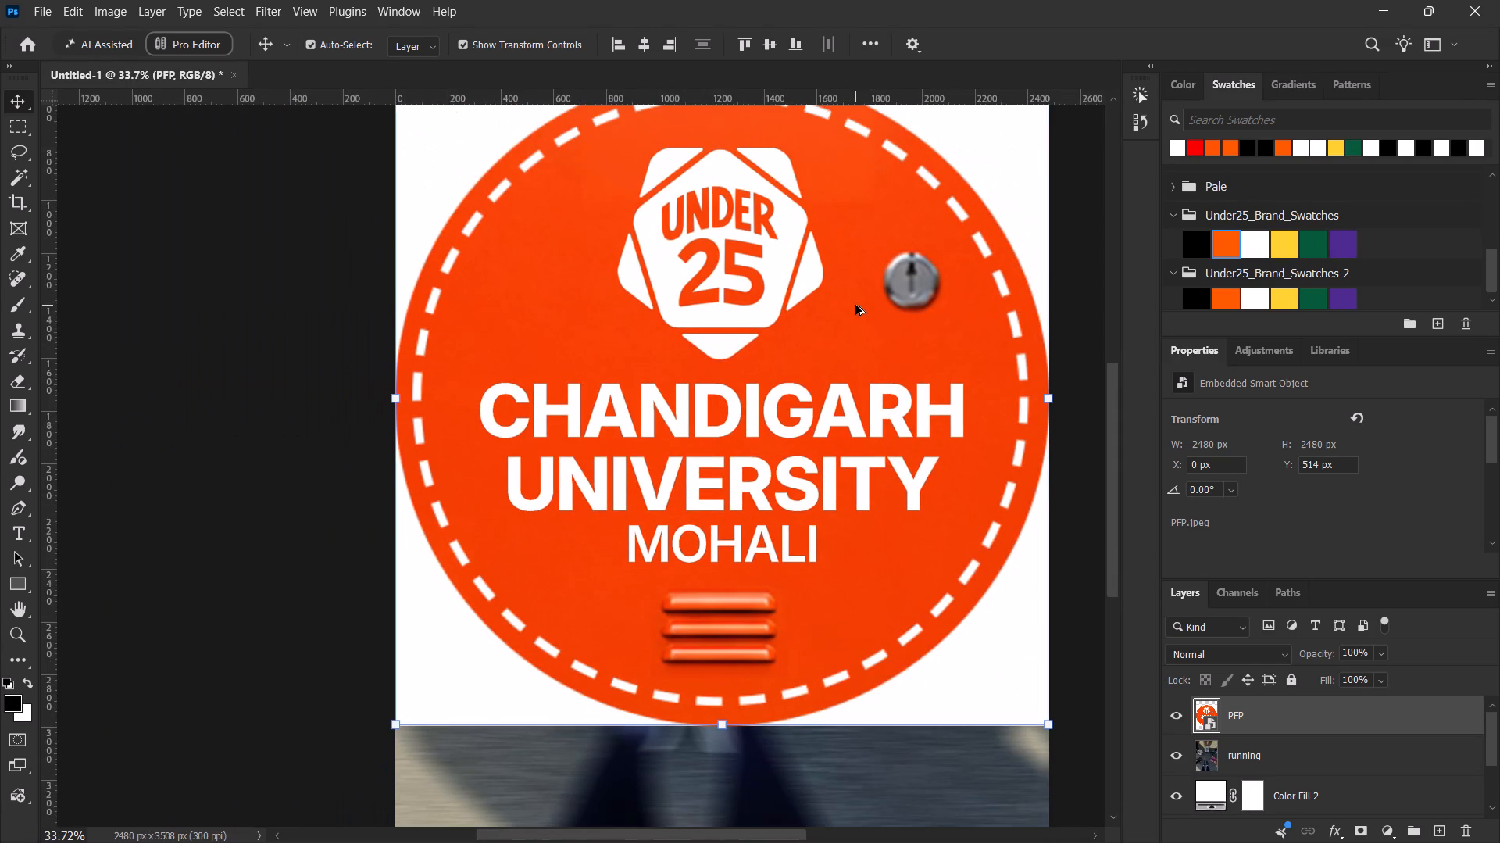
pyautogui.press('space')
pyautogui.press('space')
pyautogui.press('space')
pyautogui.press('space')
pyautogui.press('space')
pyautogui.press('space')
pyautogui.press('space')
pyautogui.press('space')
pyautogui.moveTo(820, 333); pyautogui.dragTo(788, 394)
pyautogui.keyDown('alt'); pyautogui.scroll(-5, 788, 390); pyautogui.keyUp('alt')
pyautogui.keyDown('alt'); pyautogui.scroll(1, 788, 390); pyautogui.keyUp('alt')
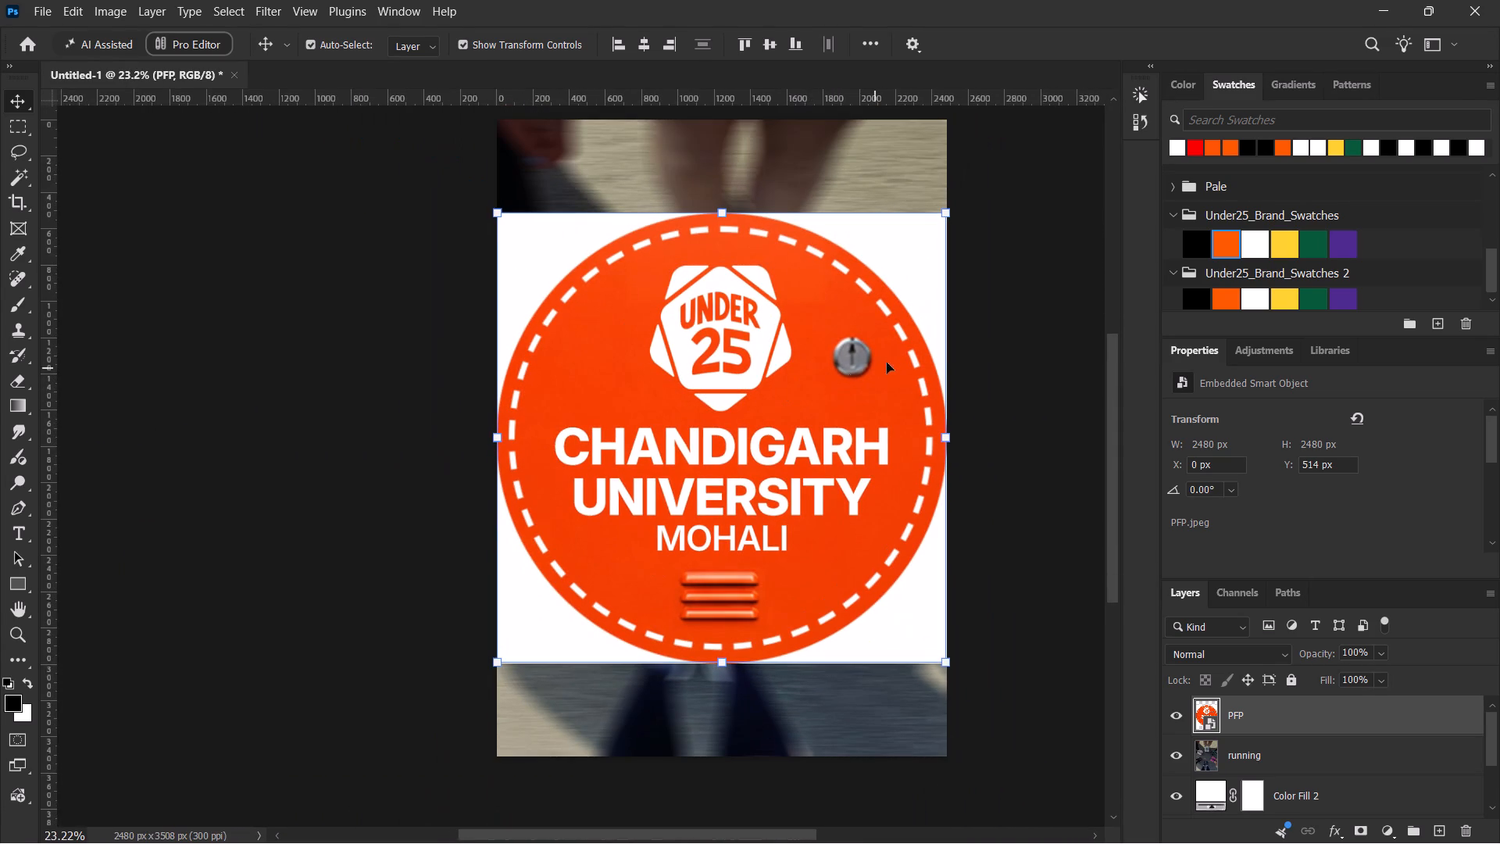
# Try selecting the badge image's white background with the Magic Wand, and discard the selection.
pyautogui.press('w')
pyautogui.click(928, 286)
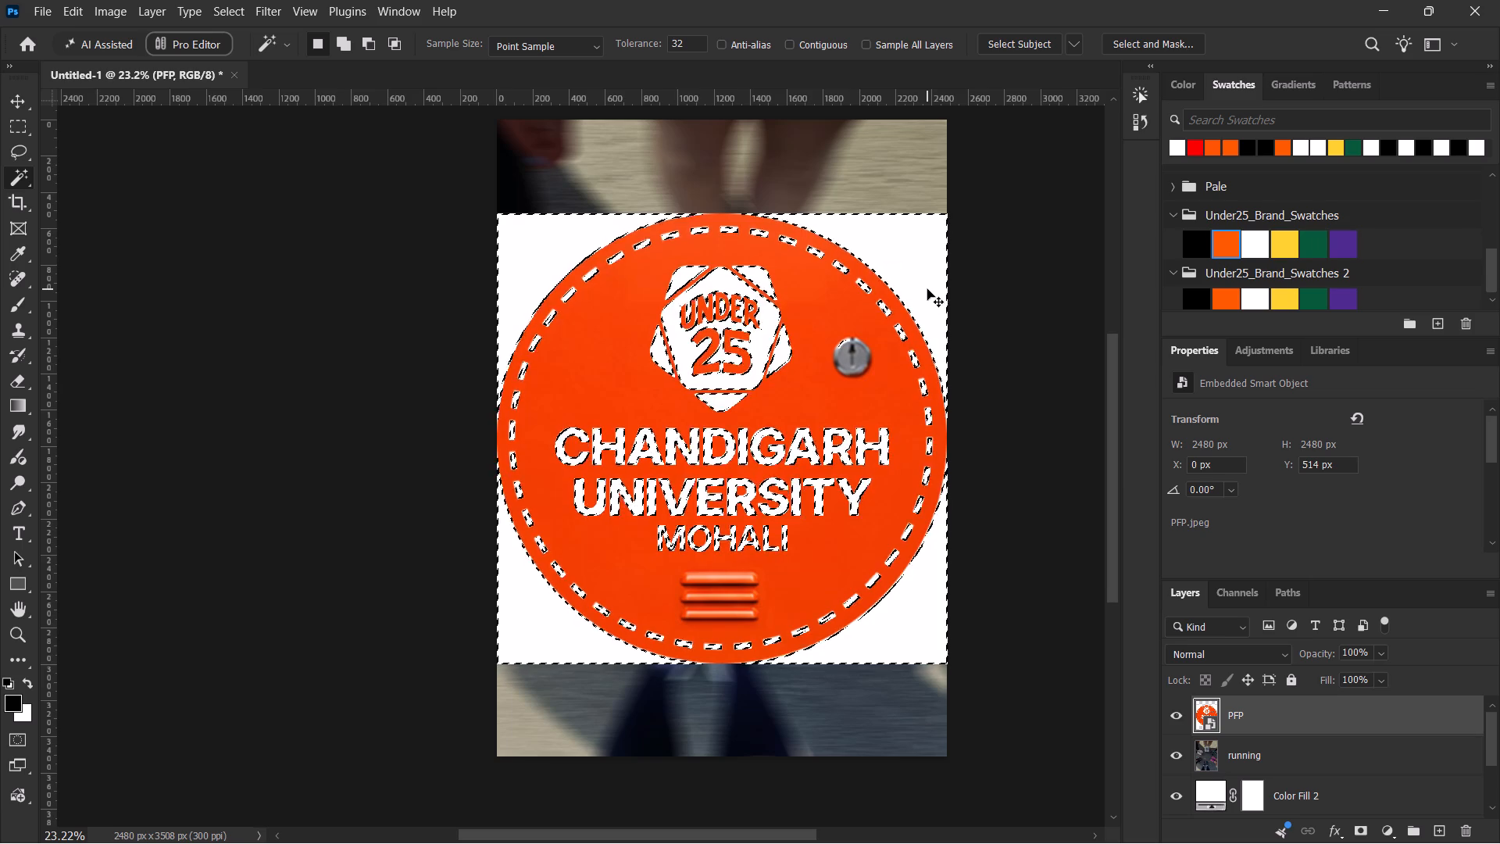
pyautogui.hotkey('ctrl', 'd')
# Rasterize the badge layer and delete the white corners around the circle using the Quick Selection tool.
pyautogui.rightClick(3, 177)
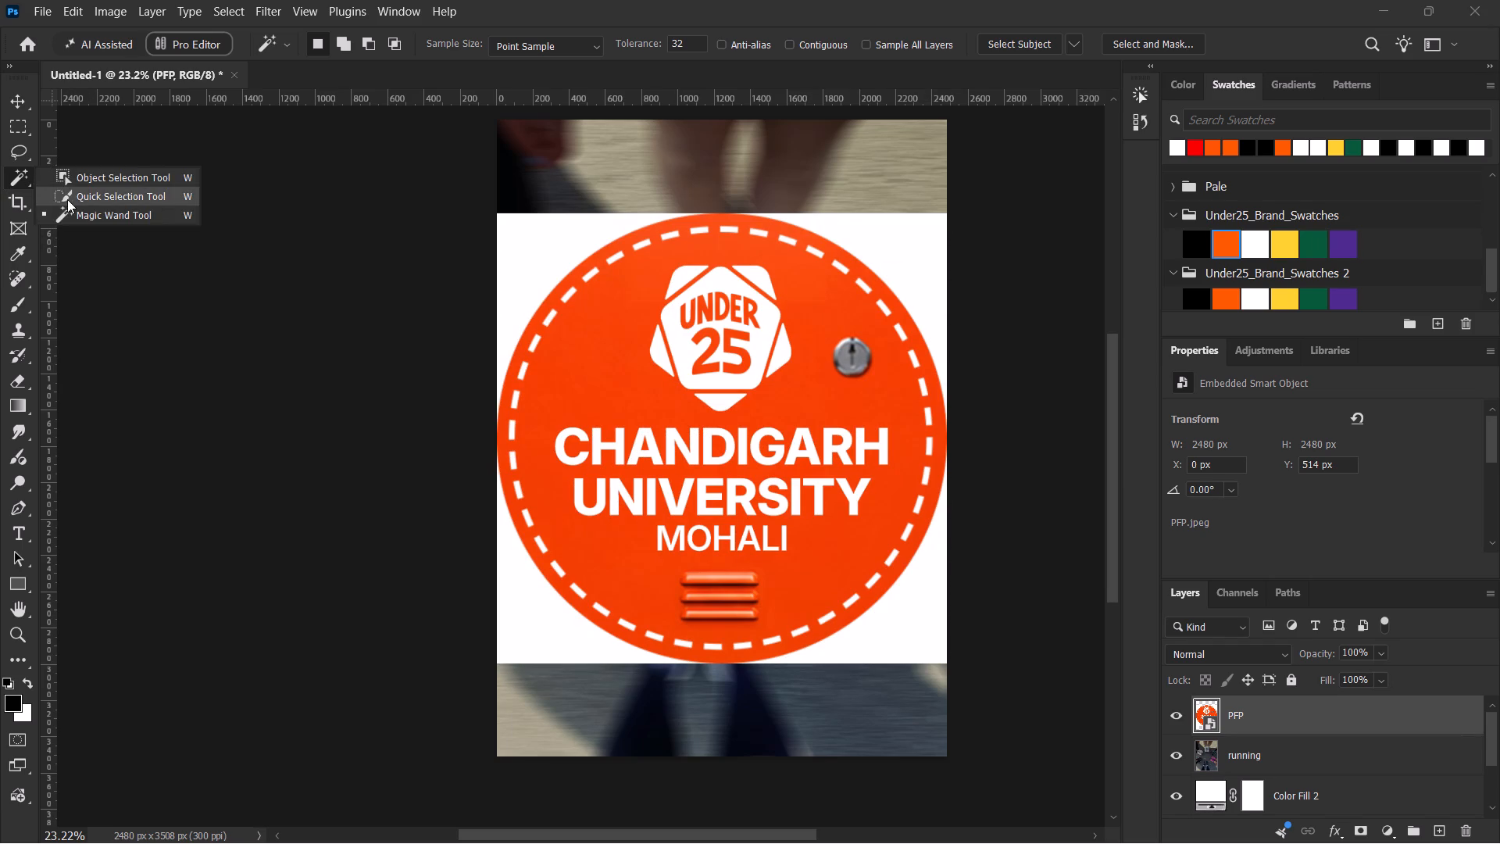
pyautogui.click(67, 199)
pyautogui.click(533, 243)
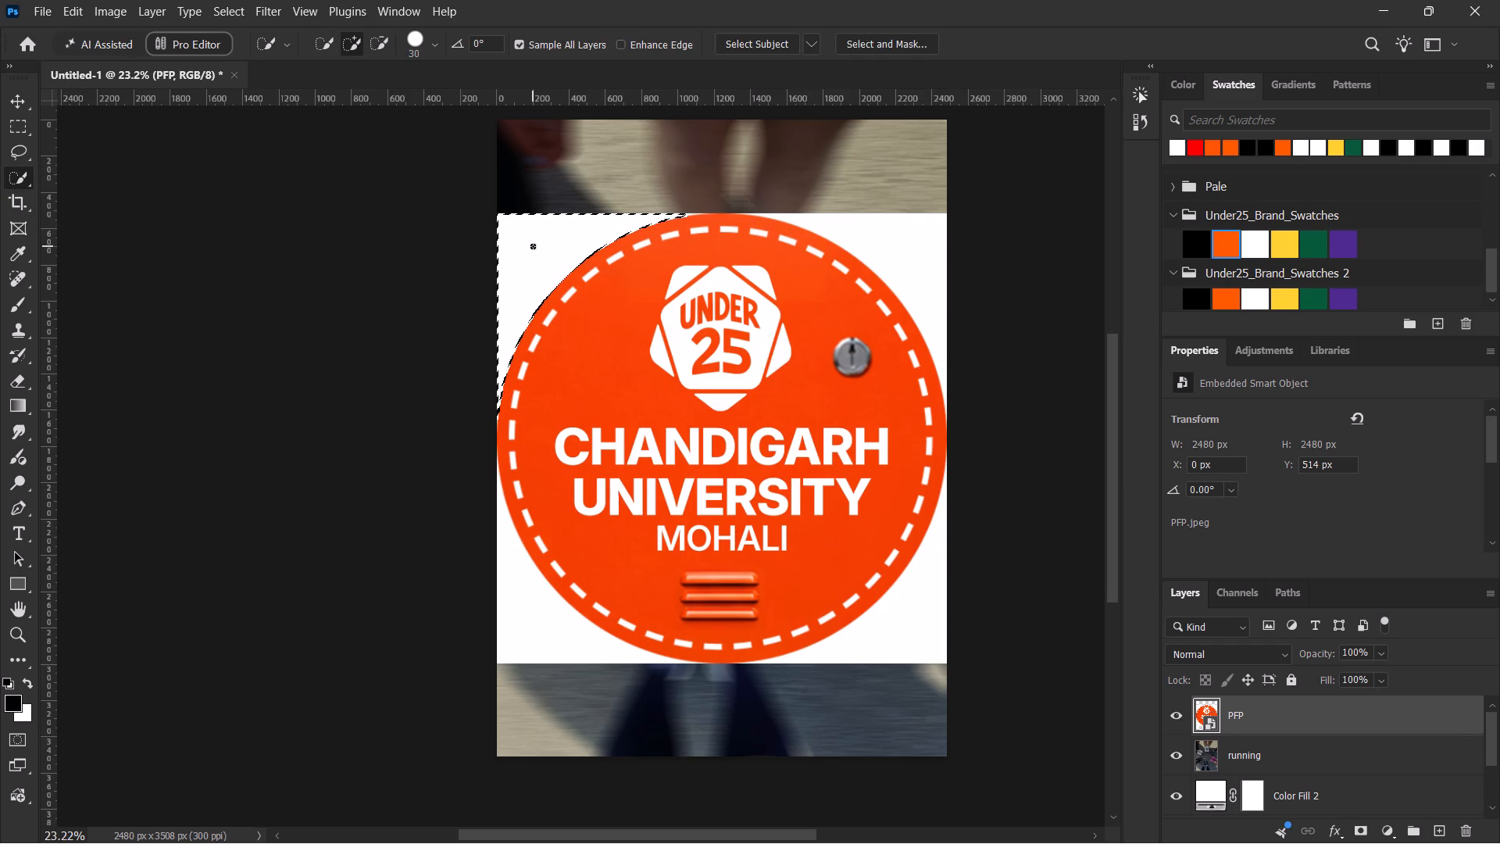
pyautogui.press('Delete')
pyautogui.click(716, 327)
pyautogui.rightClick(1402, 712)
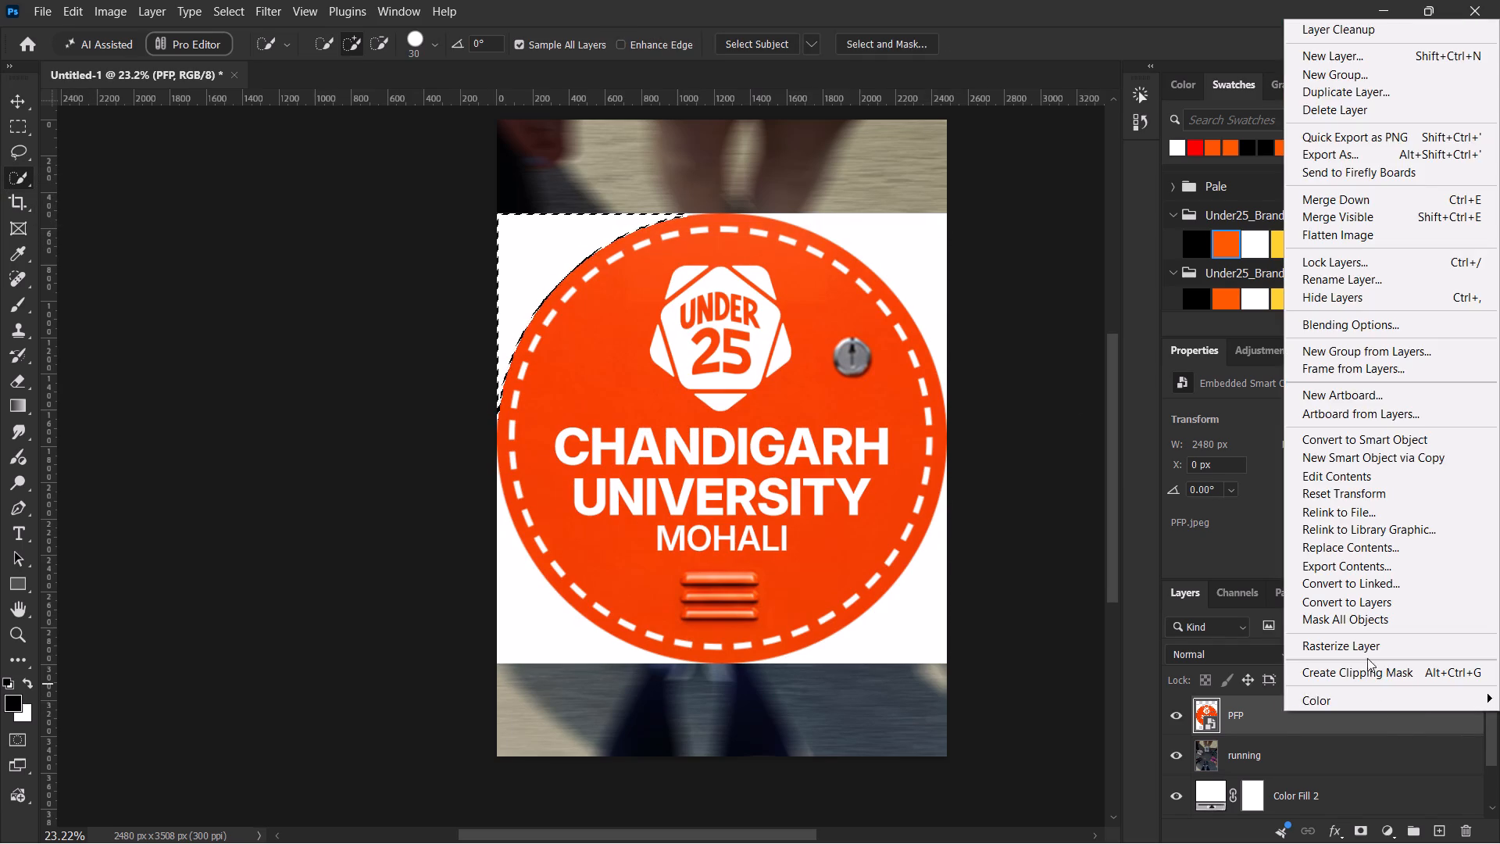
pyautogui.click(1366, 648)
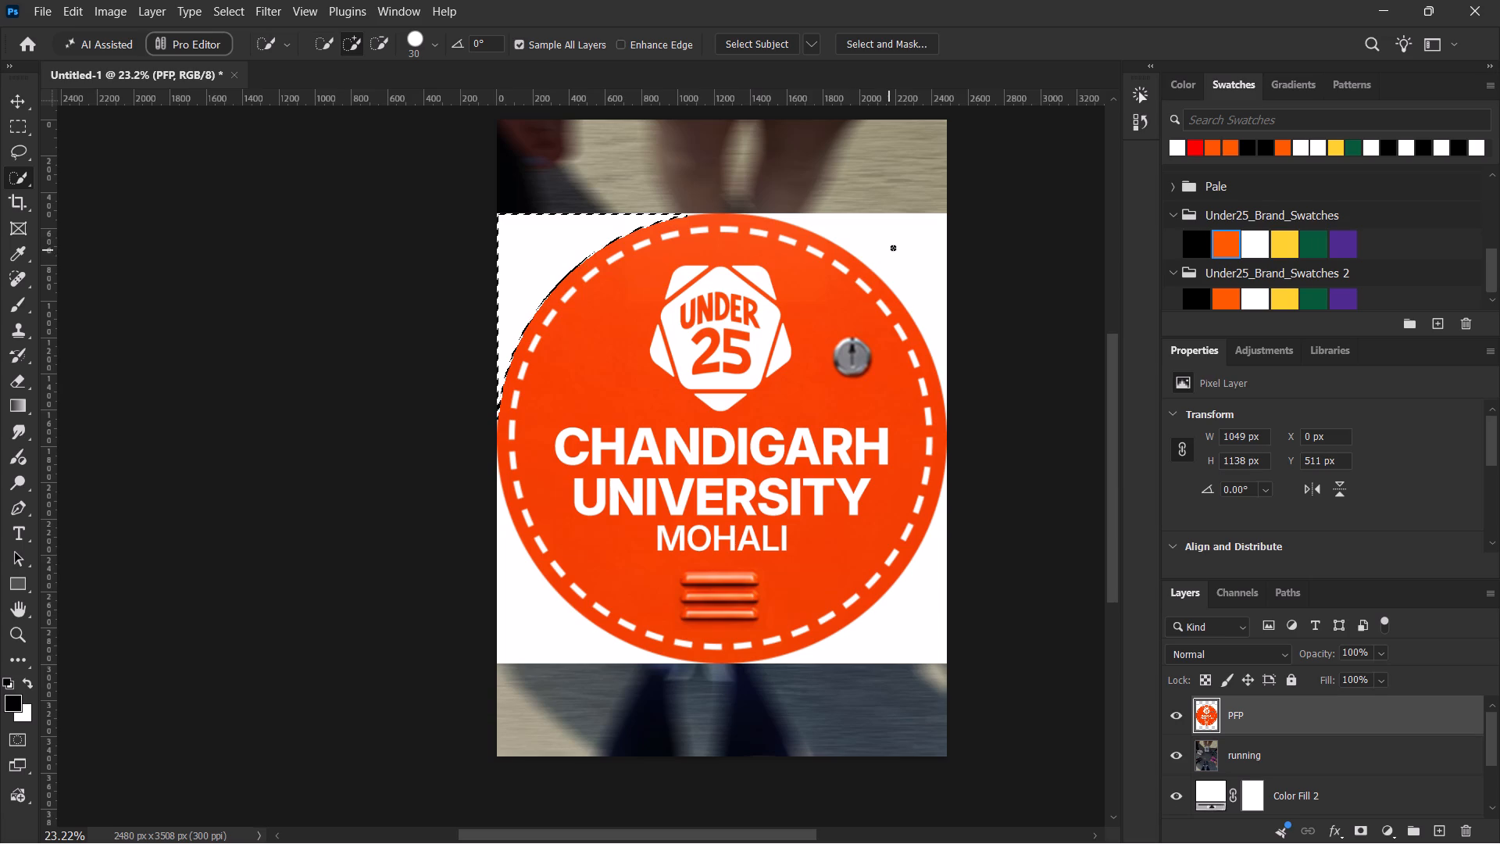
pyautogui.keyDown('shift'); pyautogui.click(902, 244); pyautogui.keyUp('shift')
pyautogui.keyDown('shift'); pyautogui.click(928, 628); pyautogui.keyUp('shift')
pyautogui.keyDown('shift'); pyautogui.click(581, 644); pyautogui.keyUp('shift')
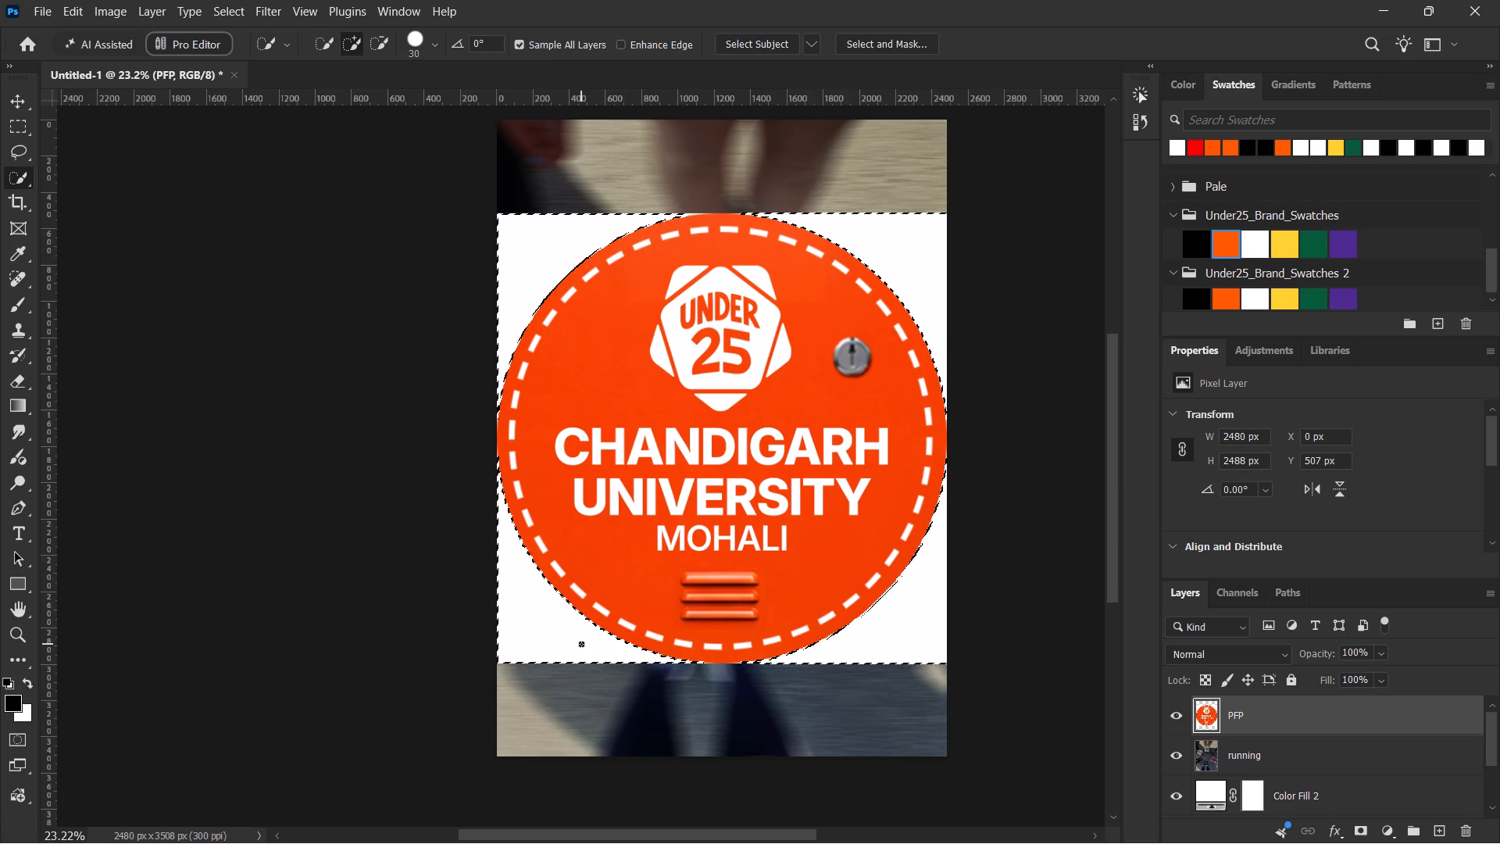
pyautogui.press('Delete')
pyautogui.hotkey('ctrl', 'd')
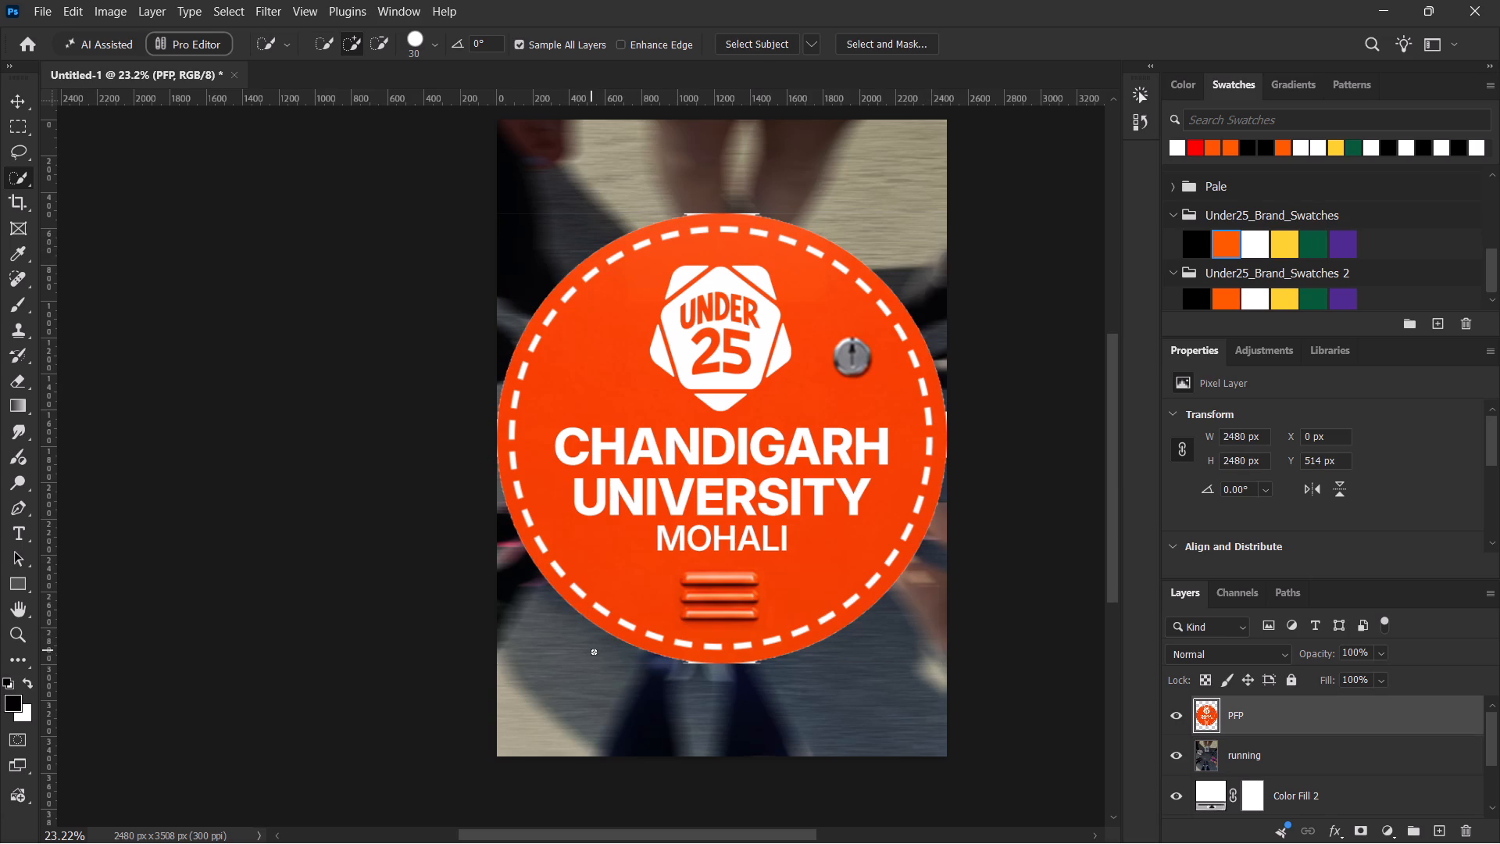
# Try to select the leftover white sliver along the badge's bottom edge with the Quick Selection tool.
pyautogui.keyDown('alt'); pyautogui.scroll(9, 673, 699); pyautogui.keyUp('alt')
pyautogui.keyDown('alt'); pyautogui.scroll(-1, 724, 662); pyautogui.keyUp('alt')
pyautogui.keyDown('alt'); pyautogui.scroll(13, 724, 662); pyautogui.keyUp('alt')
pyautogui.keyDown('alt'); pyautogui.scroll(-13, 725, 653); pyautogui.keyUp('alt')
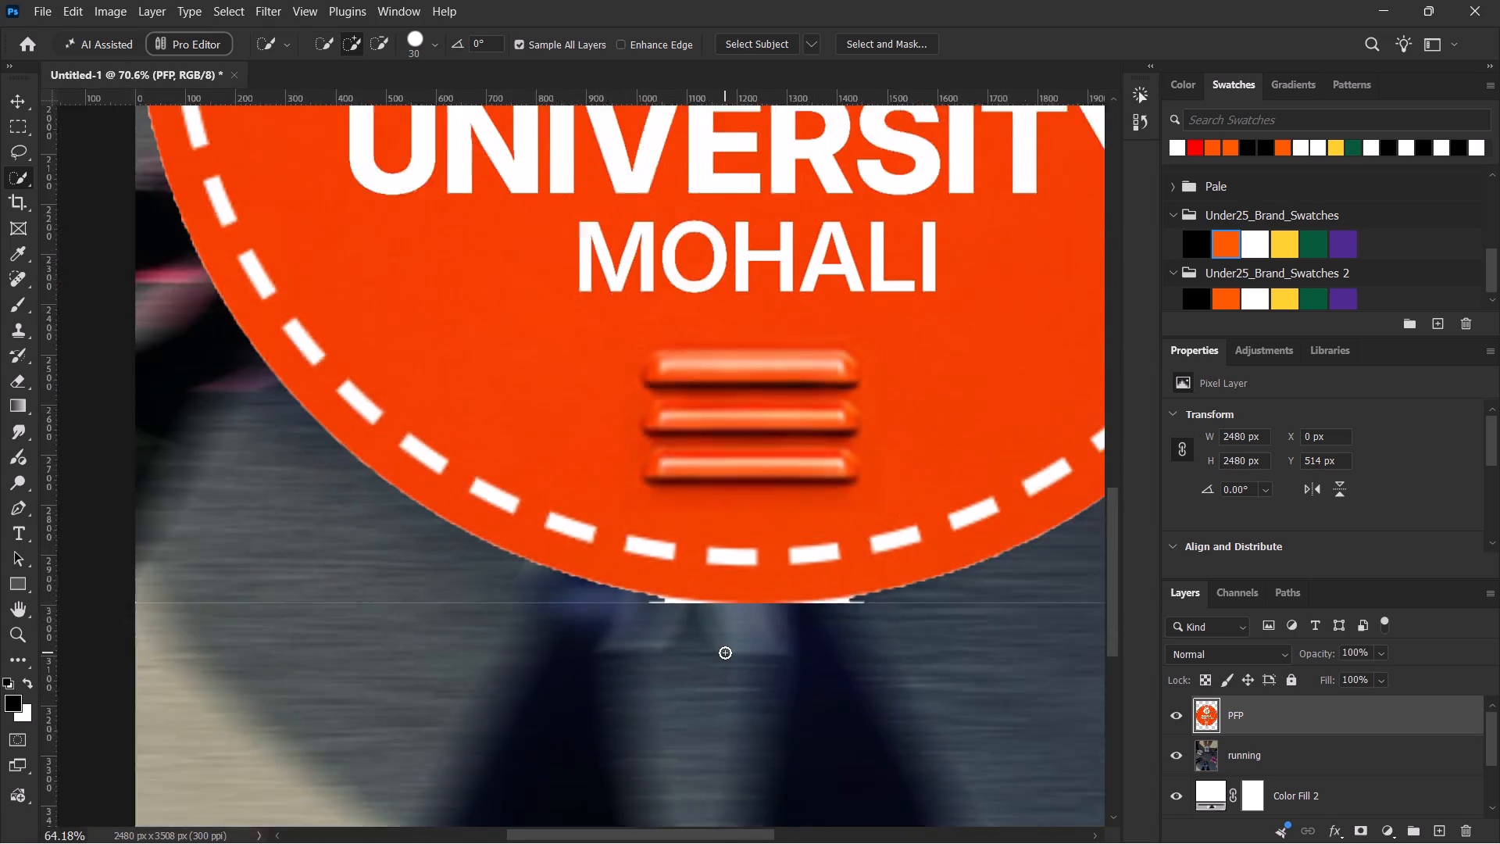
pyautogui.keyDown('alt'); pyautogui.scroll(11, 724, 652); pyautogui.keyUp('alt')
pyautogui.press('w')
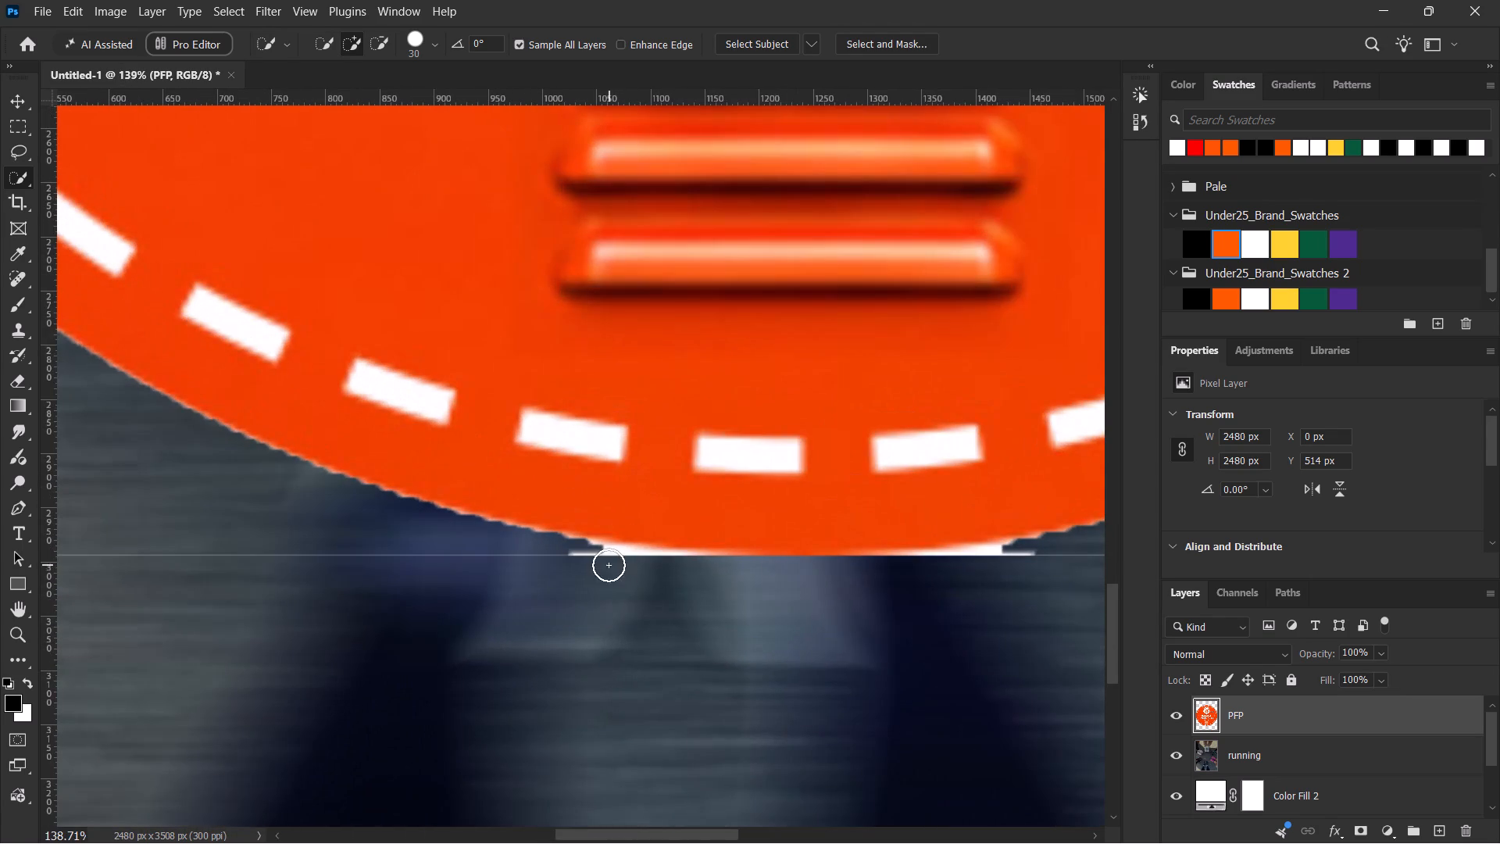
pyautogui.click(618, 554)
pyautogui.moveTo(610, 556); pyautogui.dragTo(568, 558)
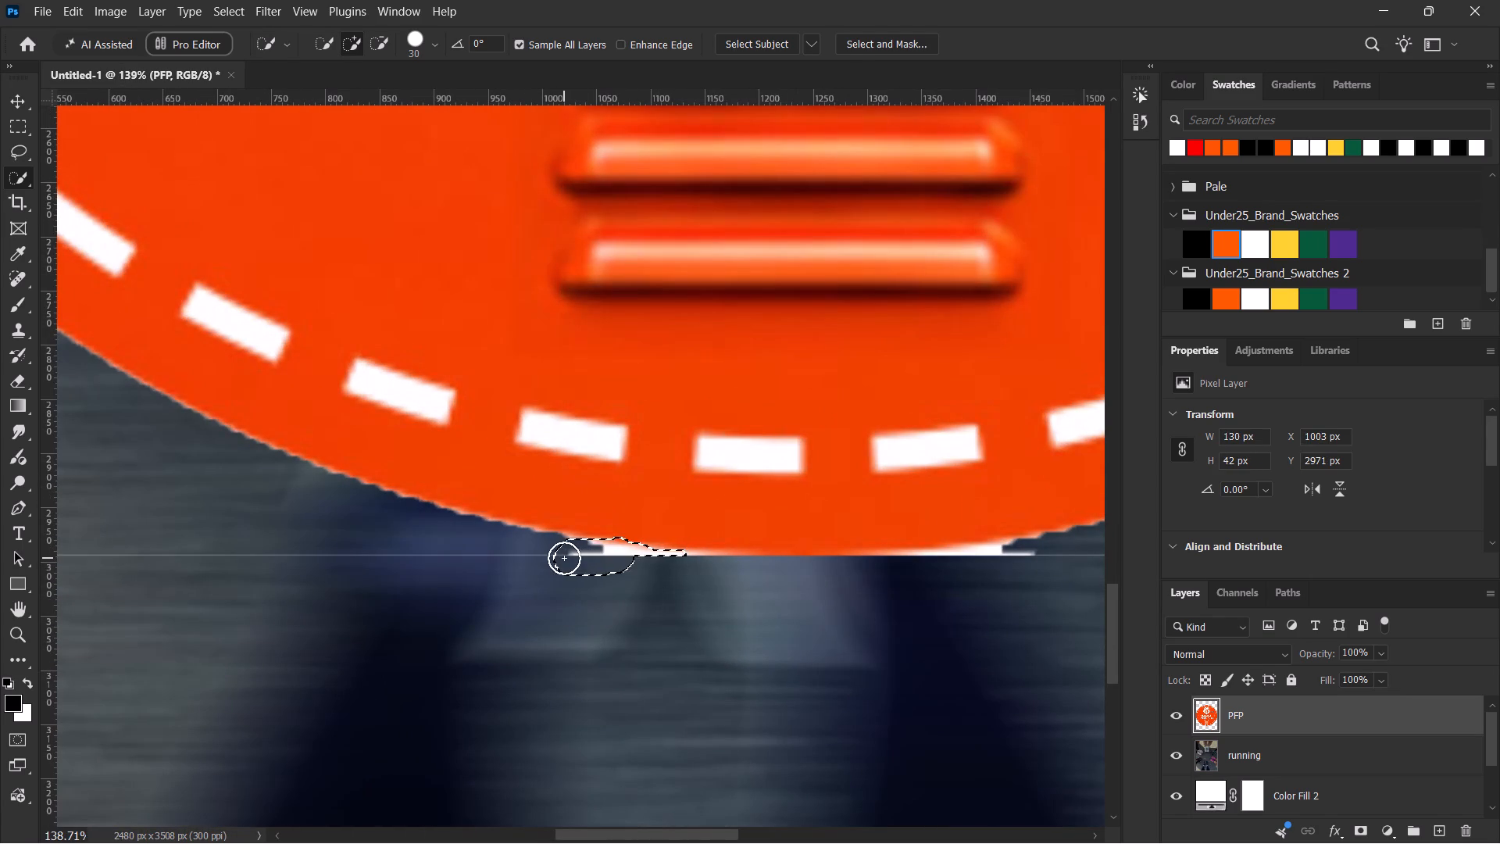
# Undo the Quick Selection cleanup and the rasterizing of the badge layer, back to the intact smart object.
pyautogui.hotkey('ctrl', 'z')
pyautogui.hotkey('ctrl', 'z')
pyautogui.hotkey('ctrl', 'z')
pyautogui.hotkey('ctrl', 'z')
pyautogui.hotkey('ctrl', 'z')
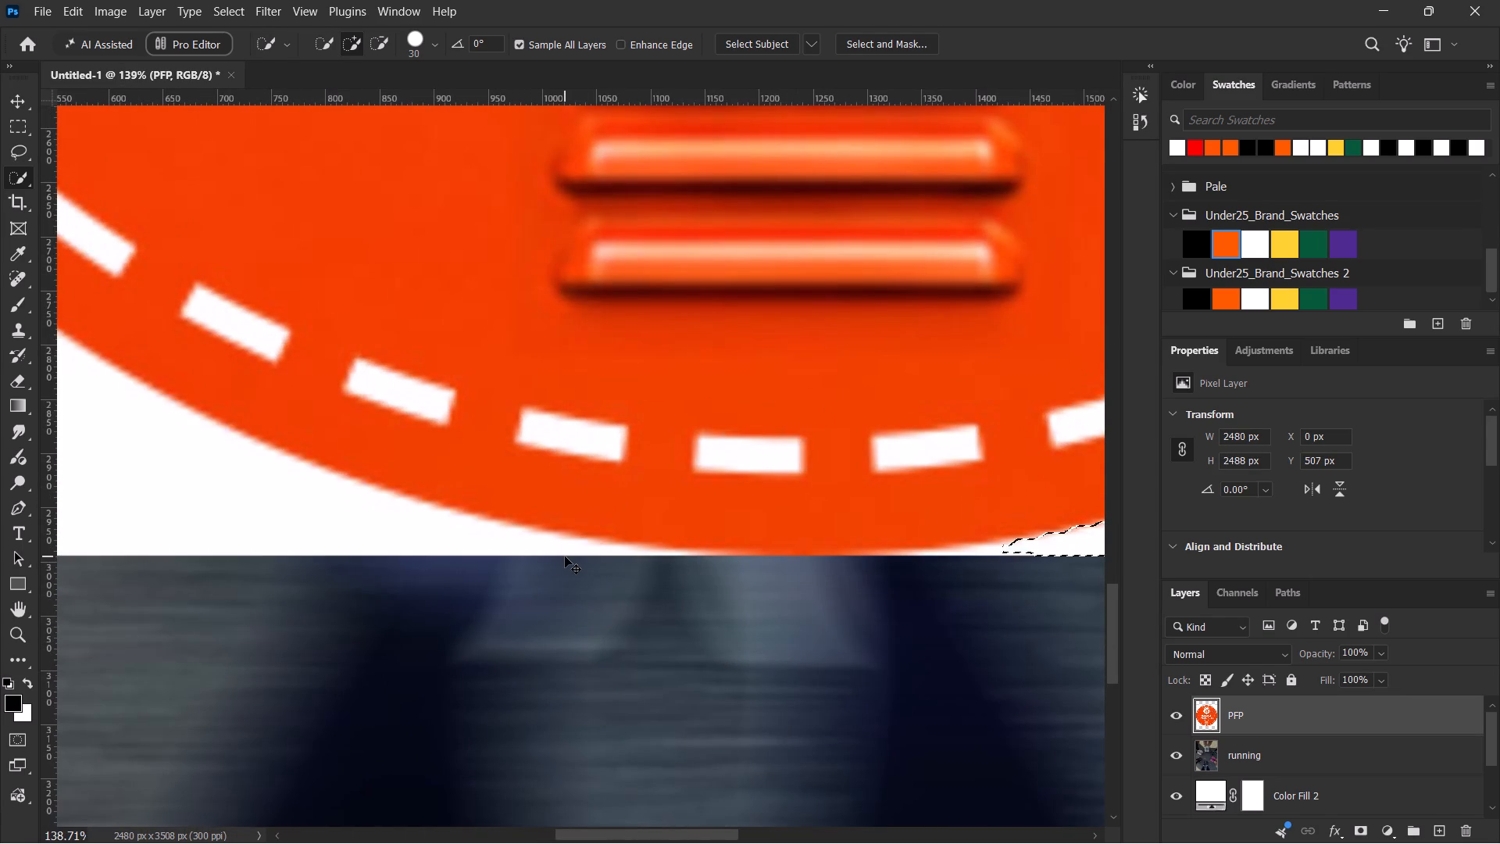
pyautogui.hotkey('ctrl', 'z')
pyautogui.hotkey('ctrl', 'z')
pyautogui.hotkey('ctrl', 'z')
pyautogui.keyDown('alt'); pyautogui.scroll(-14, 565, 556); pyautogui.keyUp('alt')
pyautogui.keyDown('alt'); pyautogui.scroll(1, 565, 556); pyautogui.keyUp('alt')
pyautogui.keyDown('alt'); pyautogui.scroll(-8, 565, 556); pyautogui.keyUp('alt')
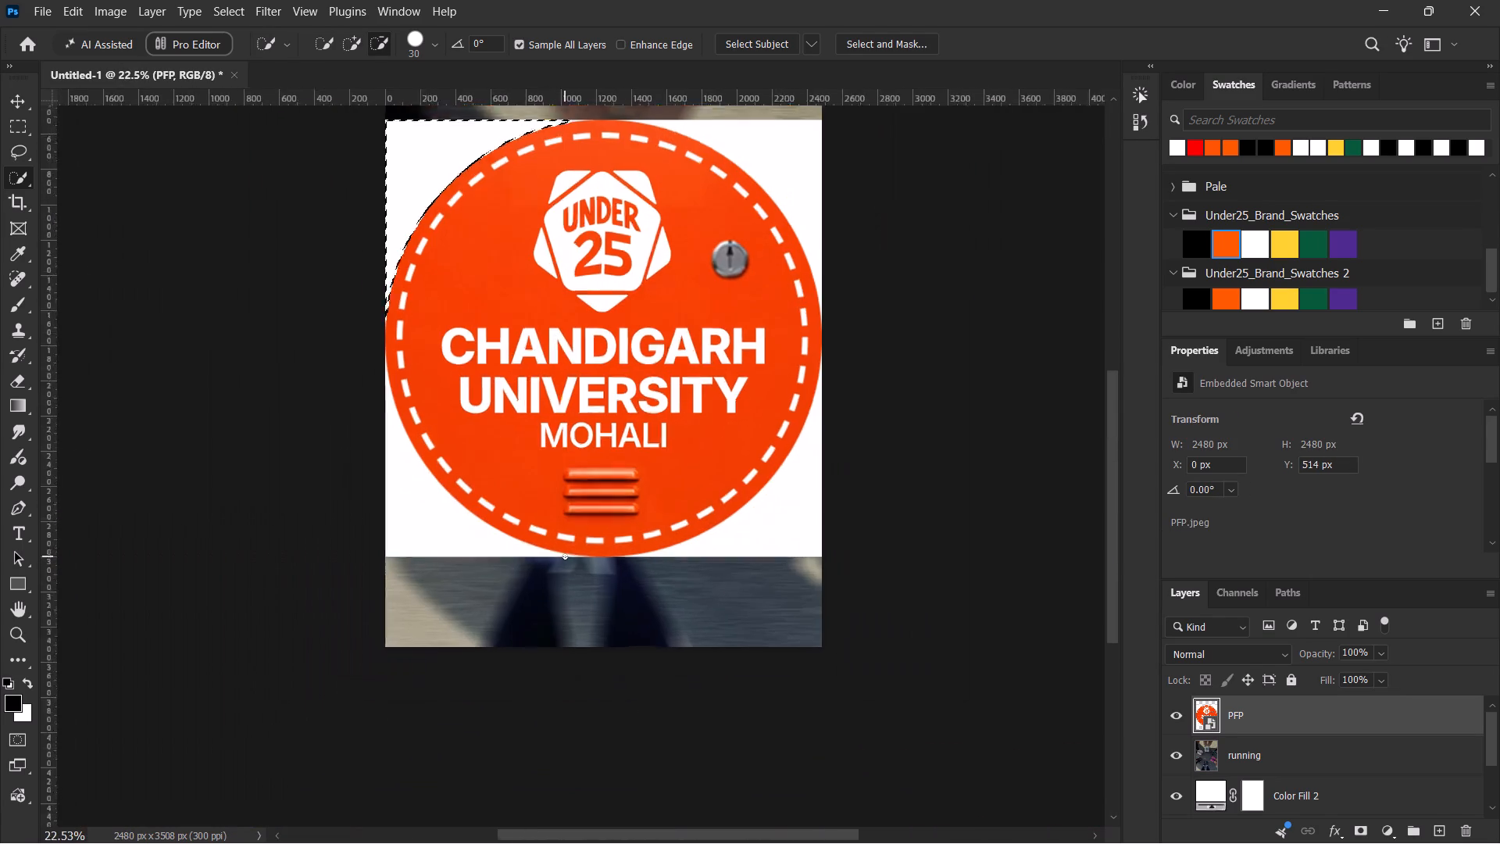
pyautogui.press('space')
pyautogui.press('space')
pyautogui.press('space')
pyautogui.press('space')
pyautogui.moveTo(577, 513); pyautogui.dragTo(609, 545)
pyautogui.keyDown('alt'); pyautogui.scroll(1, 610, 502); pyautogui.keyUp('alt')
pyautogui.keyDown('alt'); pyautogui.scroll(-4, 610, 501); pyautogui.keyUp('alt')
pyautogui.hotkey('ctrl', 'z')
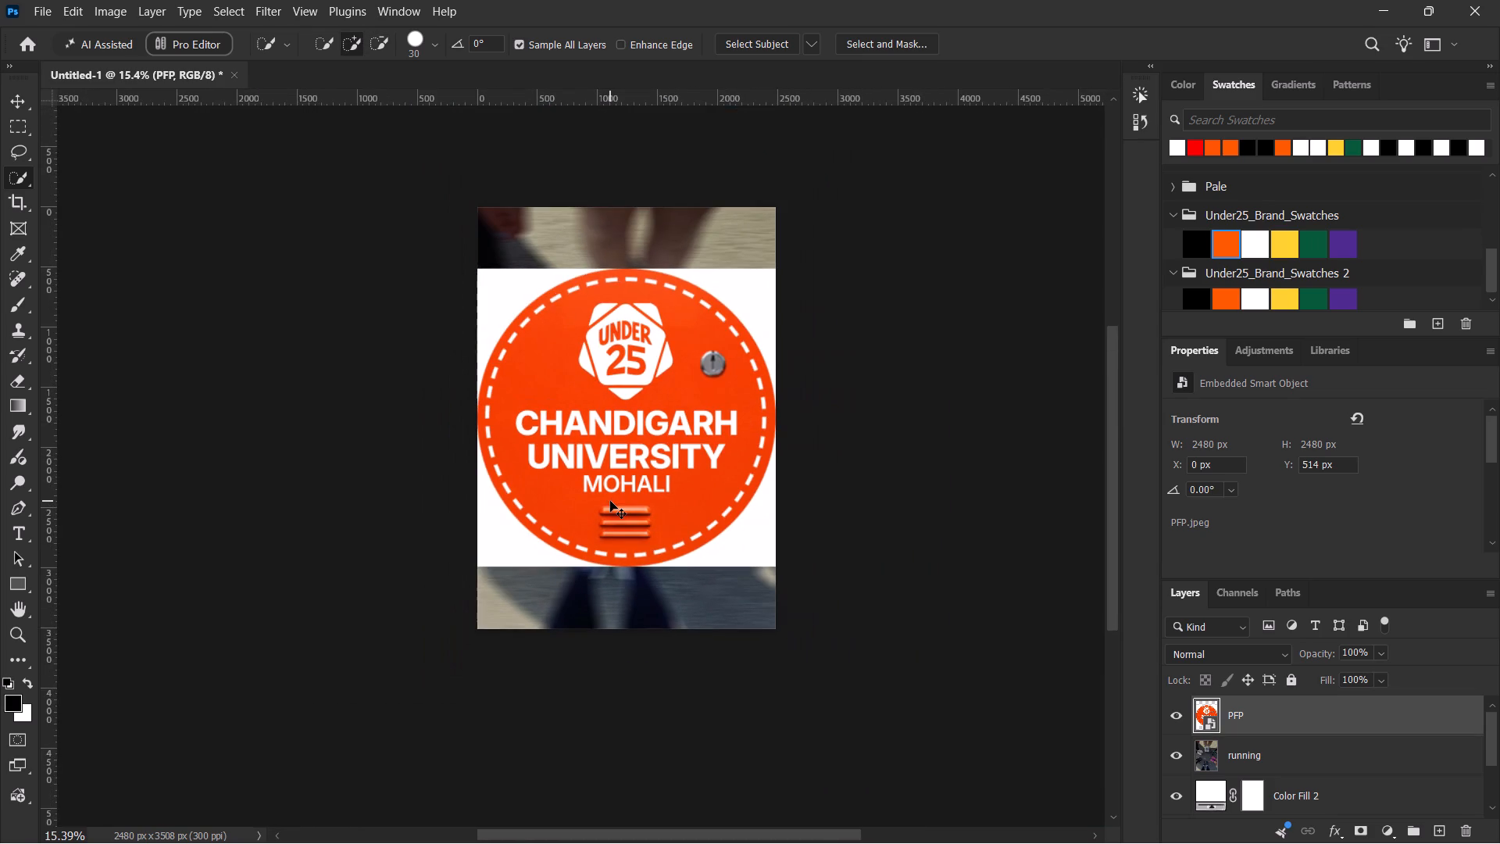
# Select all the badge's white areas with the Magic Wand, rasterize the layer, delete those areas and deselect.
pyautogui.keyDown('alt'); pyautogui.scroll(5, 608, 496); pyautogui.keyUp('alt')
pyautogui.press('space')
pyautogui.press('space')
pyautogui.press('space')
pyautogui.press('space')
pyautogui.press('space')
pyautogui.press('space')
pyautogui.press('space')
pyautogui.press('space')
pyautogui.press('space')
pyautogui.press('space')
pyautogui.moveTo(609, 488); pyautogui.dragTo(616, 538)
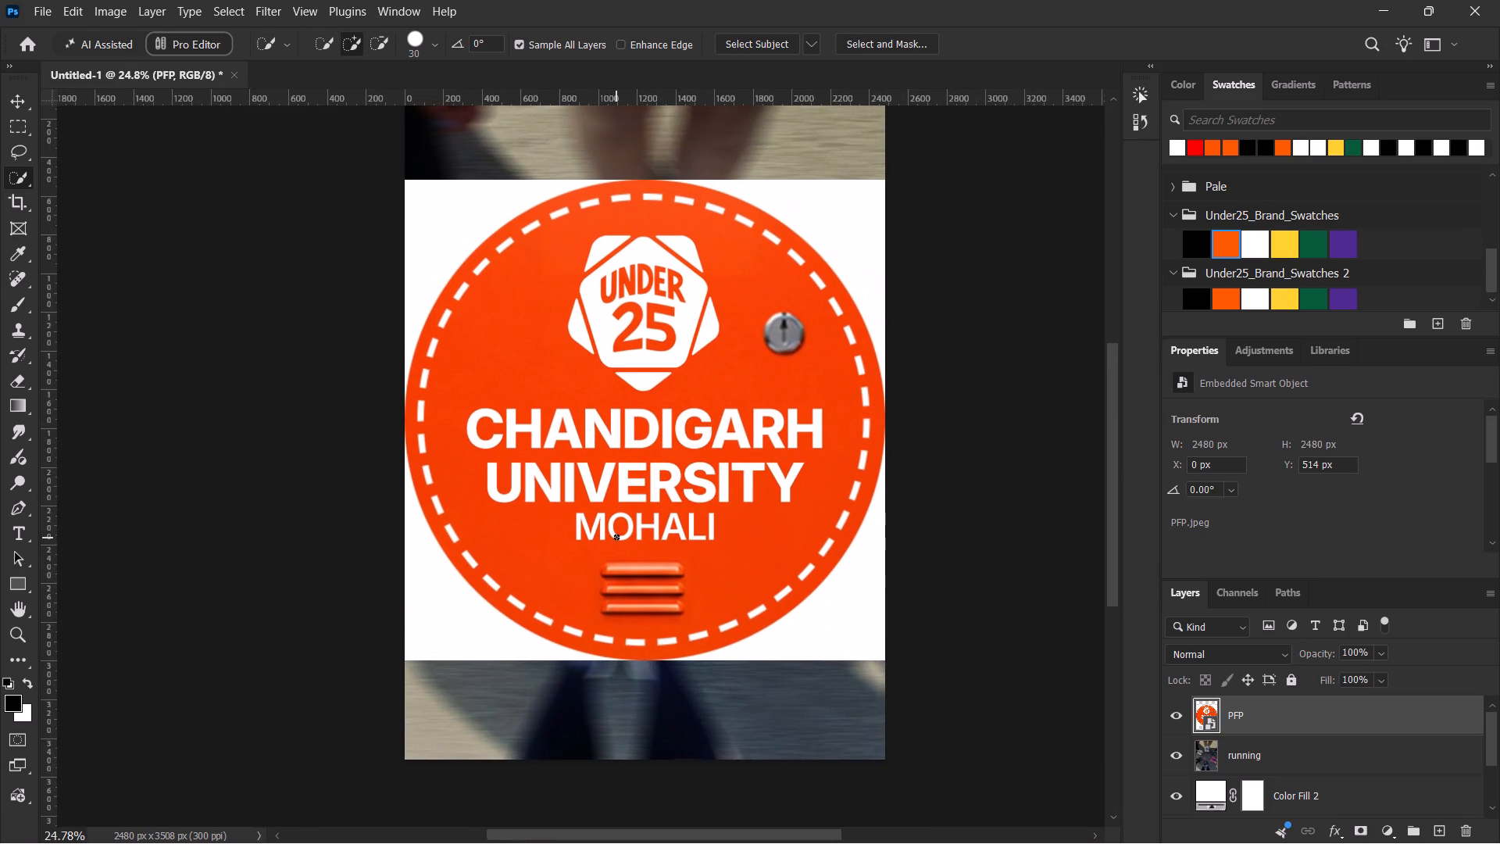
pyautogui.keyDown('alt'); pyautogui.scroll(1, 616, 536); pyautogui.keyUp('alt')
pyautogui.keyDown('alt'); pyautogui.scroll(-1, 616, 536); pyautogui.keyUp('alt')
pyautogui.press('w')
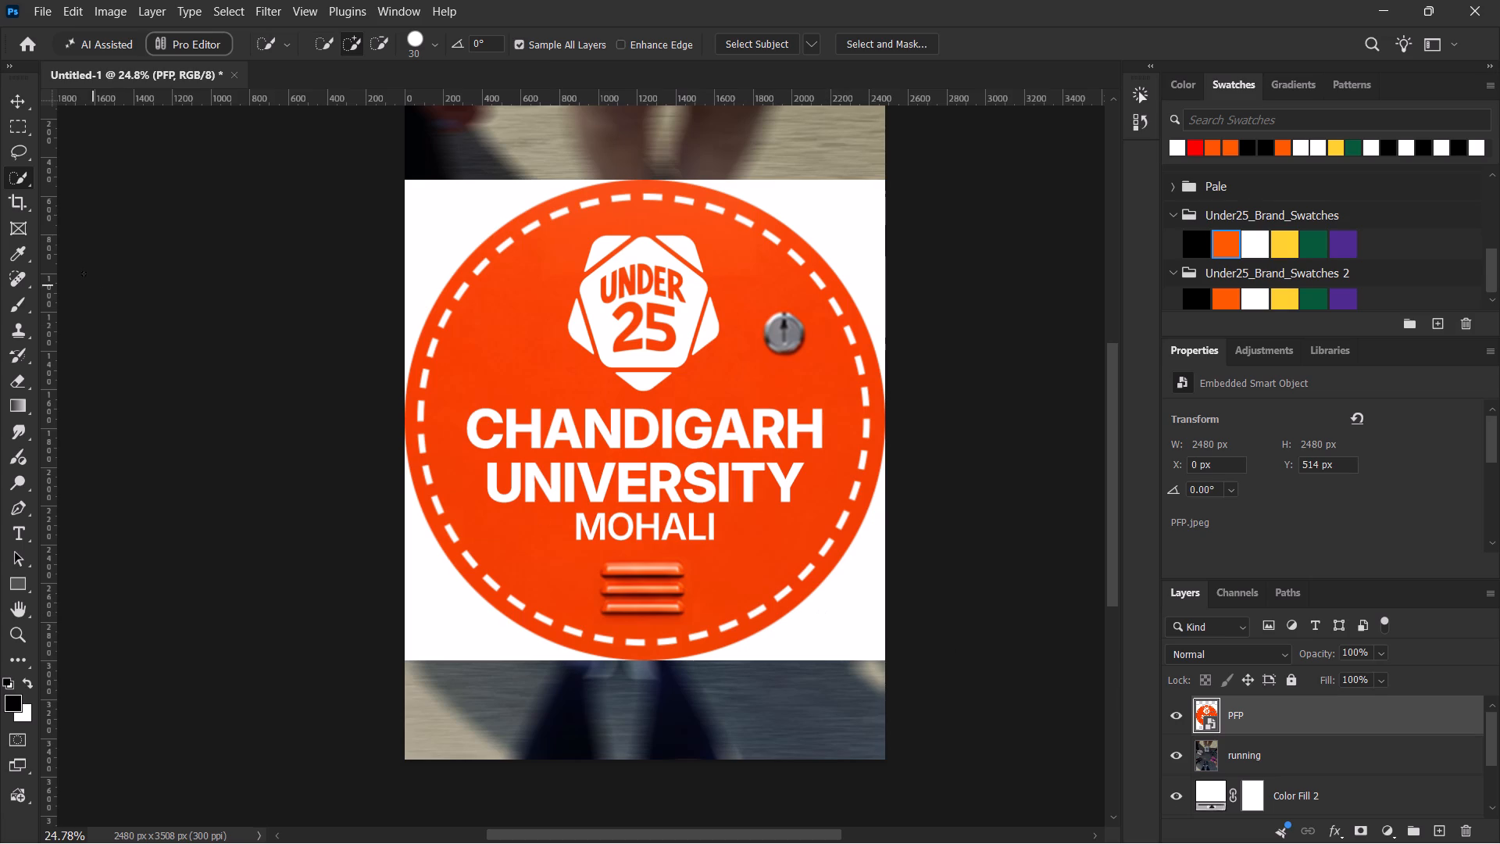
pyautogui.rightClick(5, 180)
pyautogui.click(148, 224)
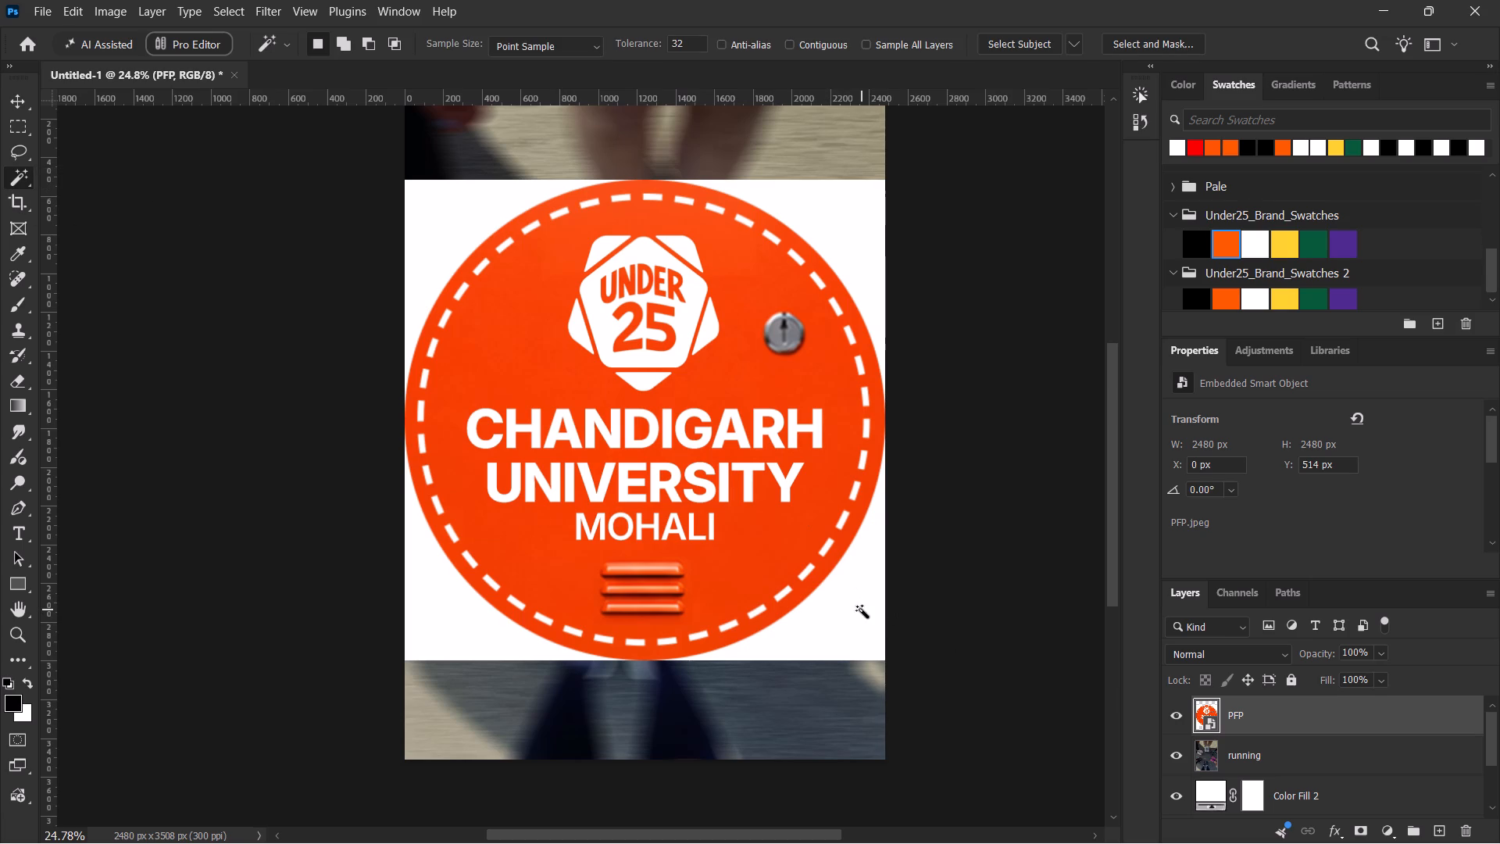
pyautogui.click(861, 610)
pyautogui.press('Delete')
pyautogui.doubleClick(705, 325)
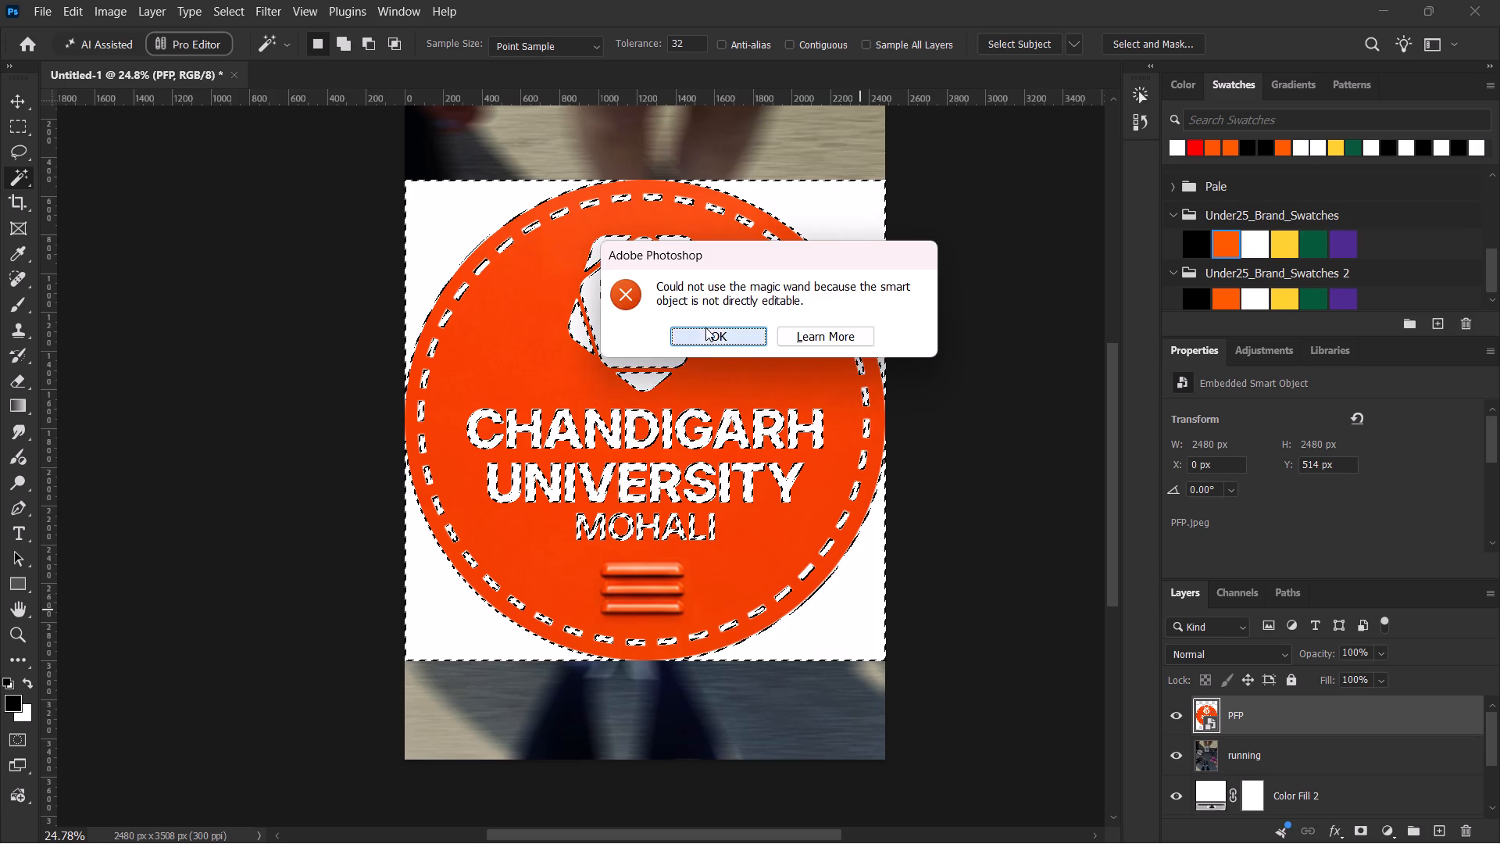
pyautogui.rightClick(1433, 728)
pyautogui.click(1377, 668)
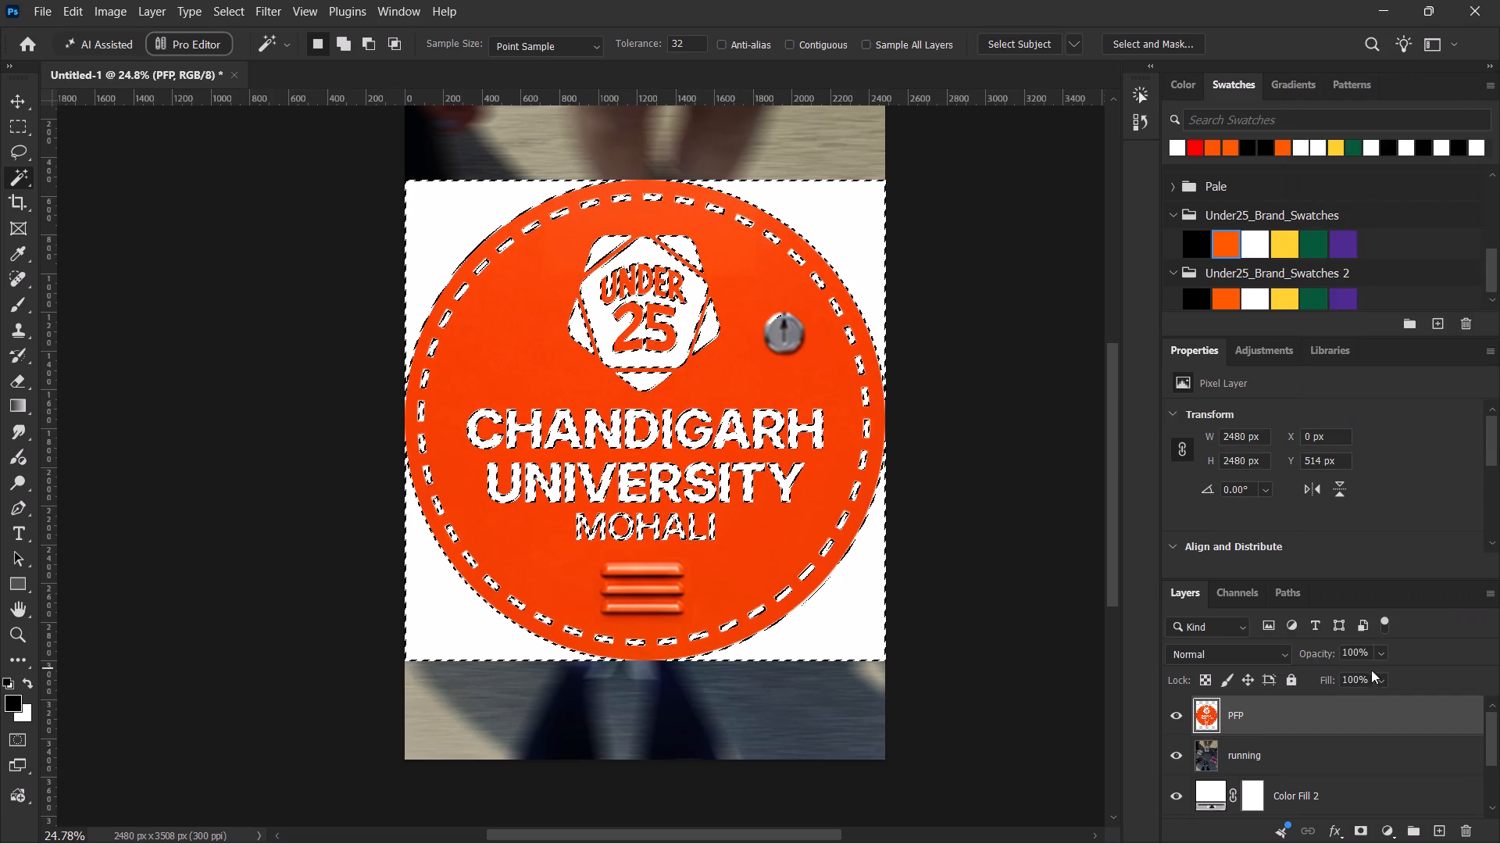
pyautogui.press('Delete')
pyautogui.hotkey('ctrl', 'd')
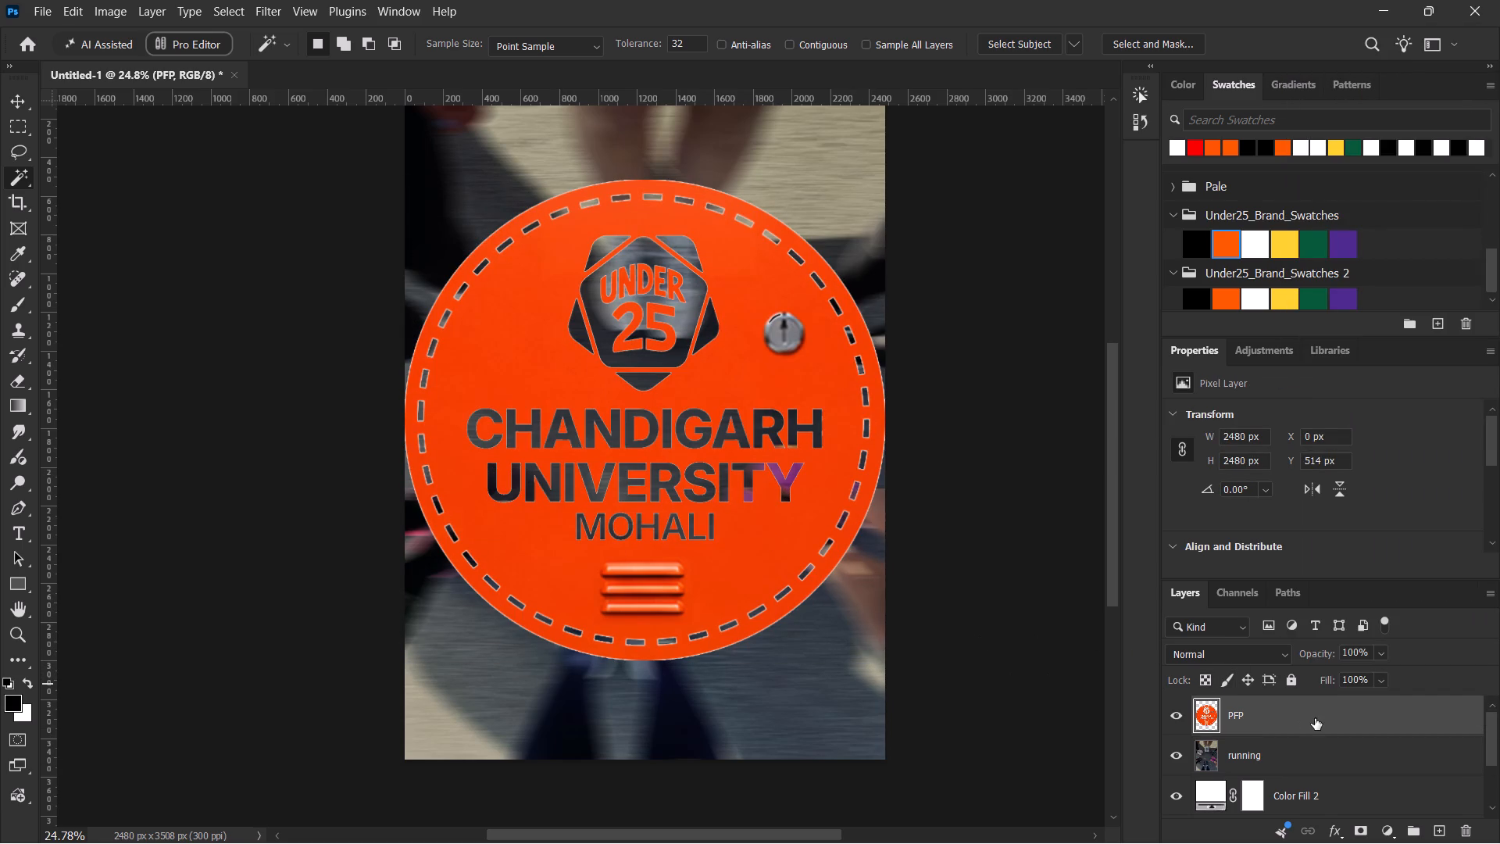
# Load the badge layer's pixels as a selection, invert it, and make white the foreground colour for the Brush.
pyautogui.press('b')
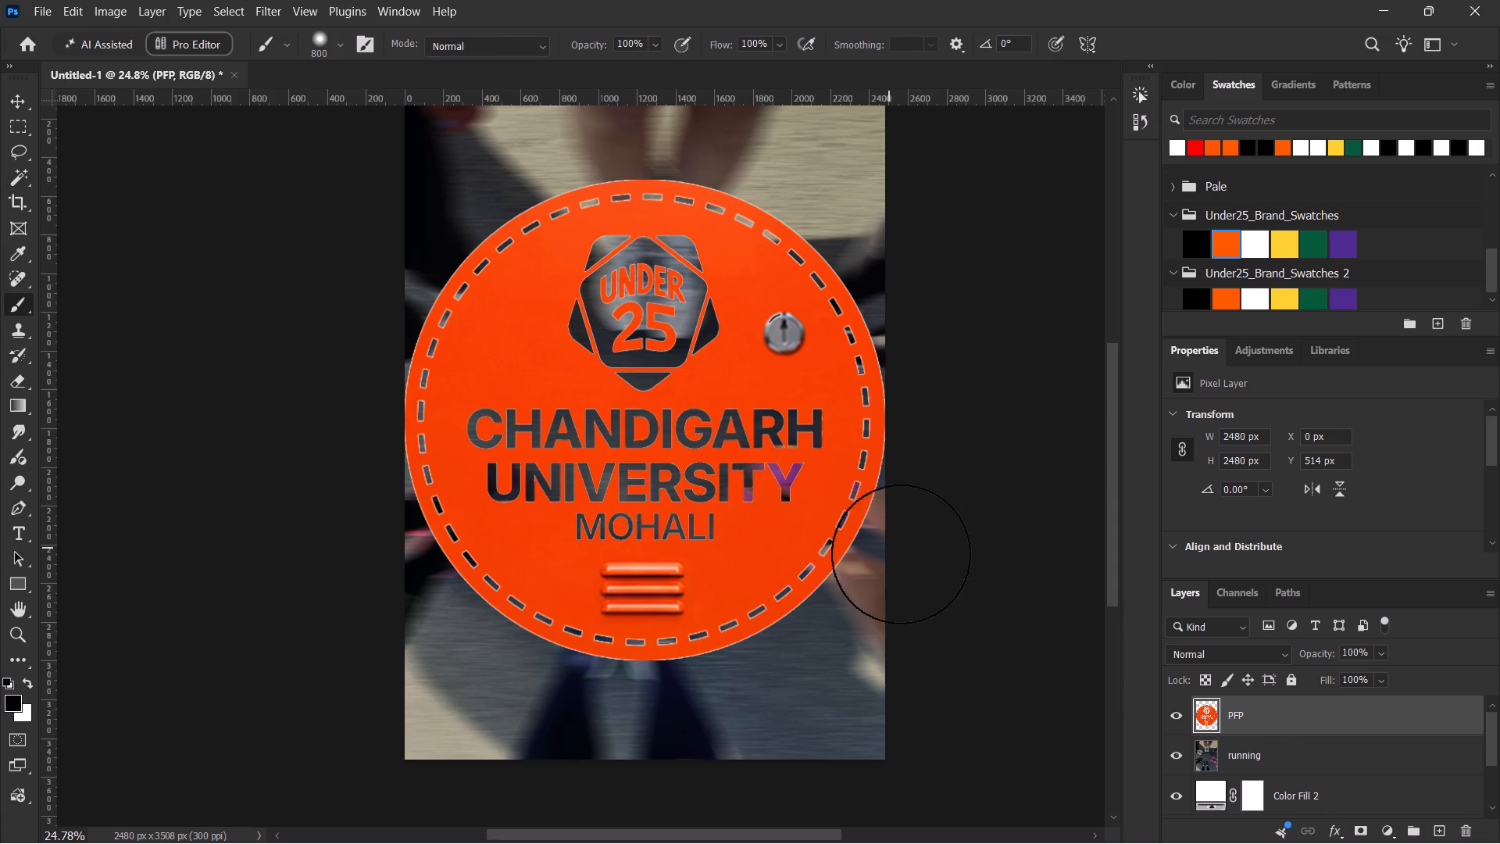
pyautogui.keyDown('ctrl'); pyautogui.click(545, 370); pyautogui.keyUp('ctrl')
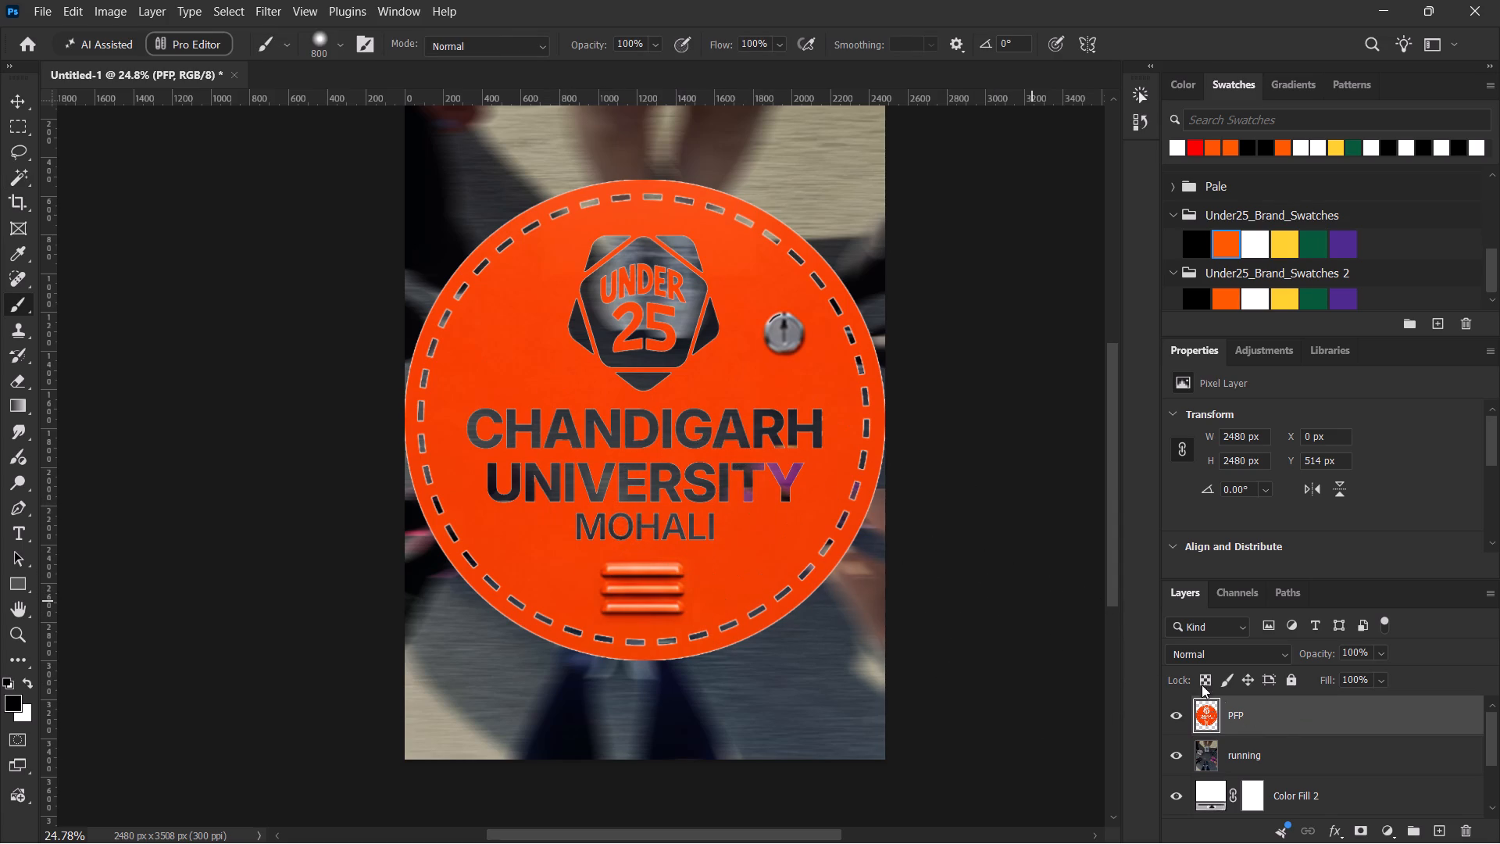
pyautogui.keyDown('ctrl'); pyautogui.click(1216, 717); pyautogui.keyUp('ctrl')
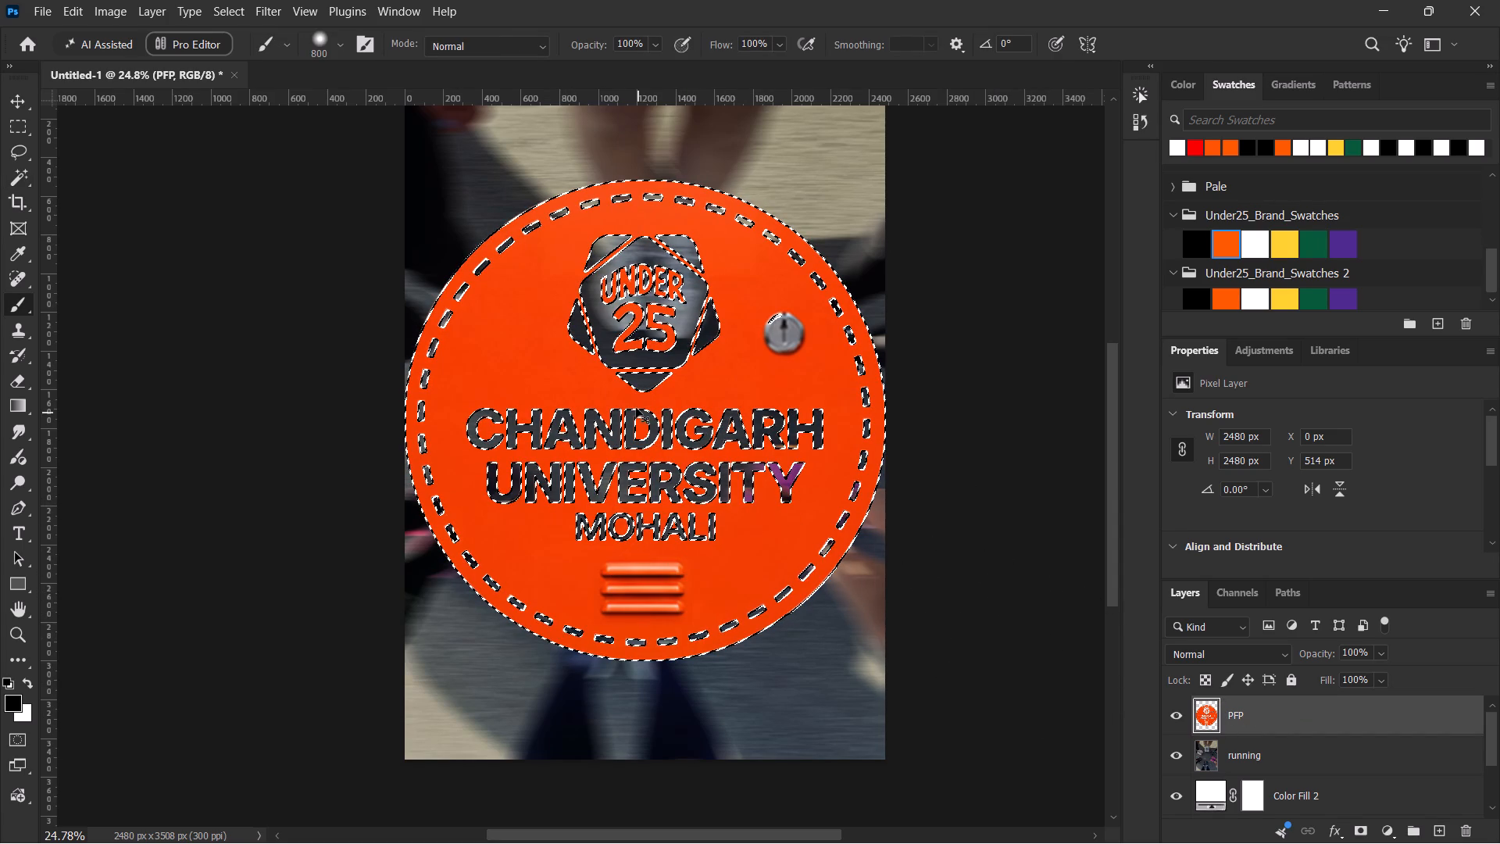
pyautogui.hotkey('ctrl', 'shift', 'i')
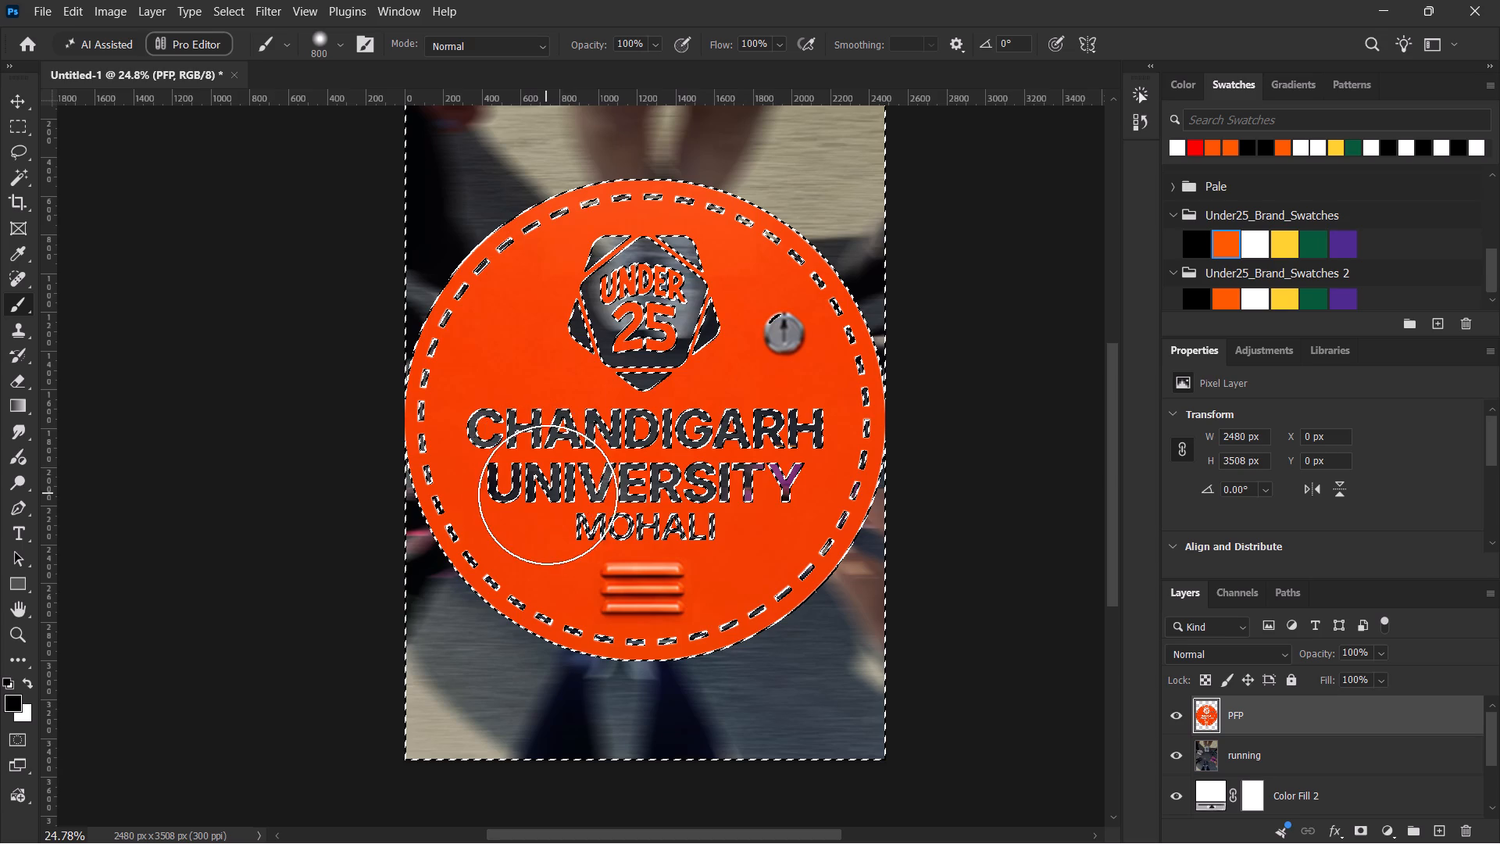
pyautogui.press('x')
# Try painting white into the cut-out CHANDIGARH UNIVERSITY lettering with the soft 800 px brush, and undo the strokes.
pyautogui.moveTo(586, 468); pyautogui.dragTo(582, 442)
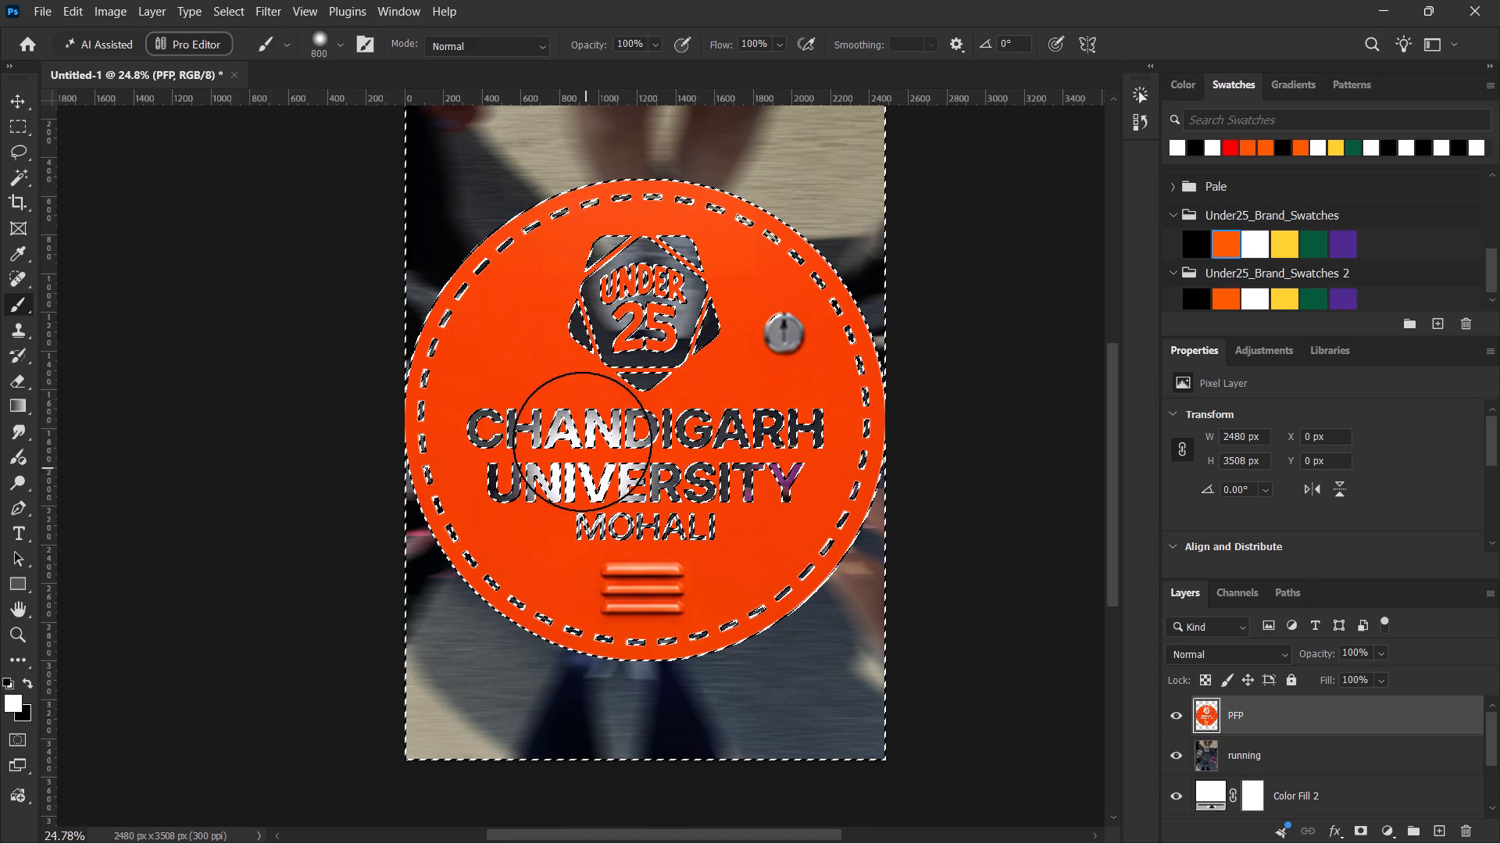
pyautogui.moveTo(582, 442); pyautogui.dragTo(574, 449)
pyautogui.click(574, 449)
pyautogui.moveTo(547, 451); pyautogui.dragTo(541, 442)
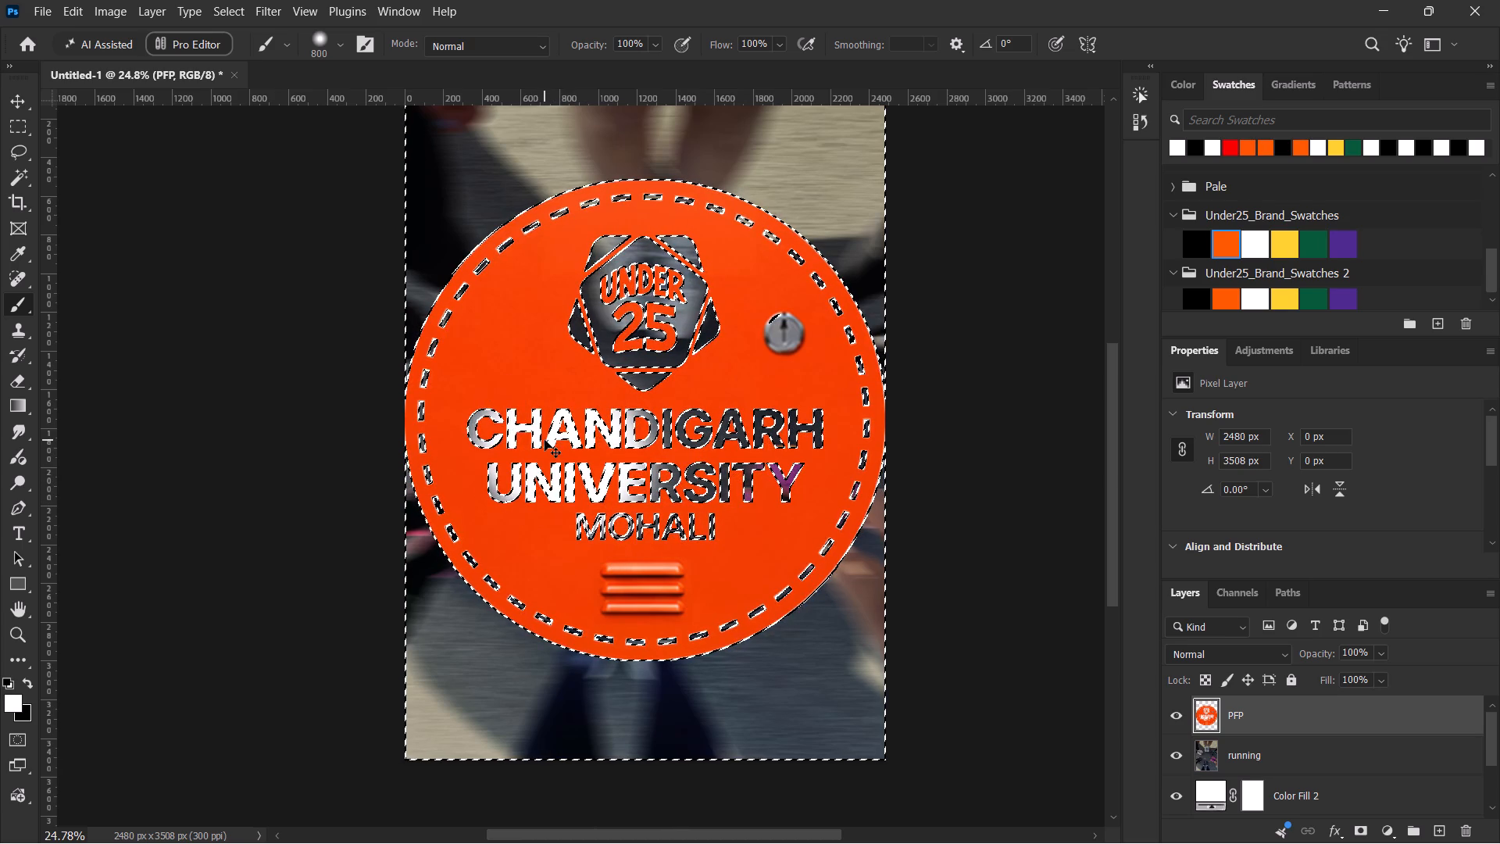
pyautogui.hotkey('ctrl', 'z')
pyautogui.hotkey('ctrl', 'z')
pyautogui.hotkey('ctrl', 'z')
# Harden the brush at about 806 px and paint white into the badge's Under 25 logo and CHANDIGARH UNIVERSITY MOHALI lettering.
pyautogui.keyDown('alt'); pyautogui.moveTo(610, 392); pyautogui.dragTo(620, 485, button='right'); pyautogui.keyUp('alt')
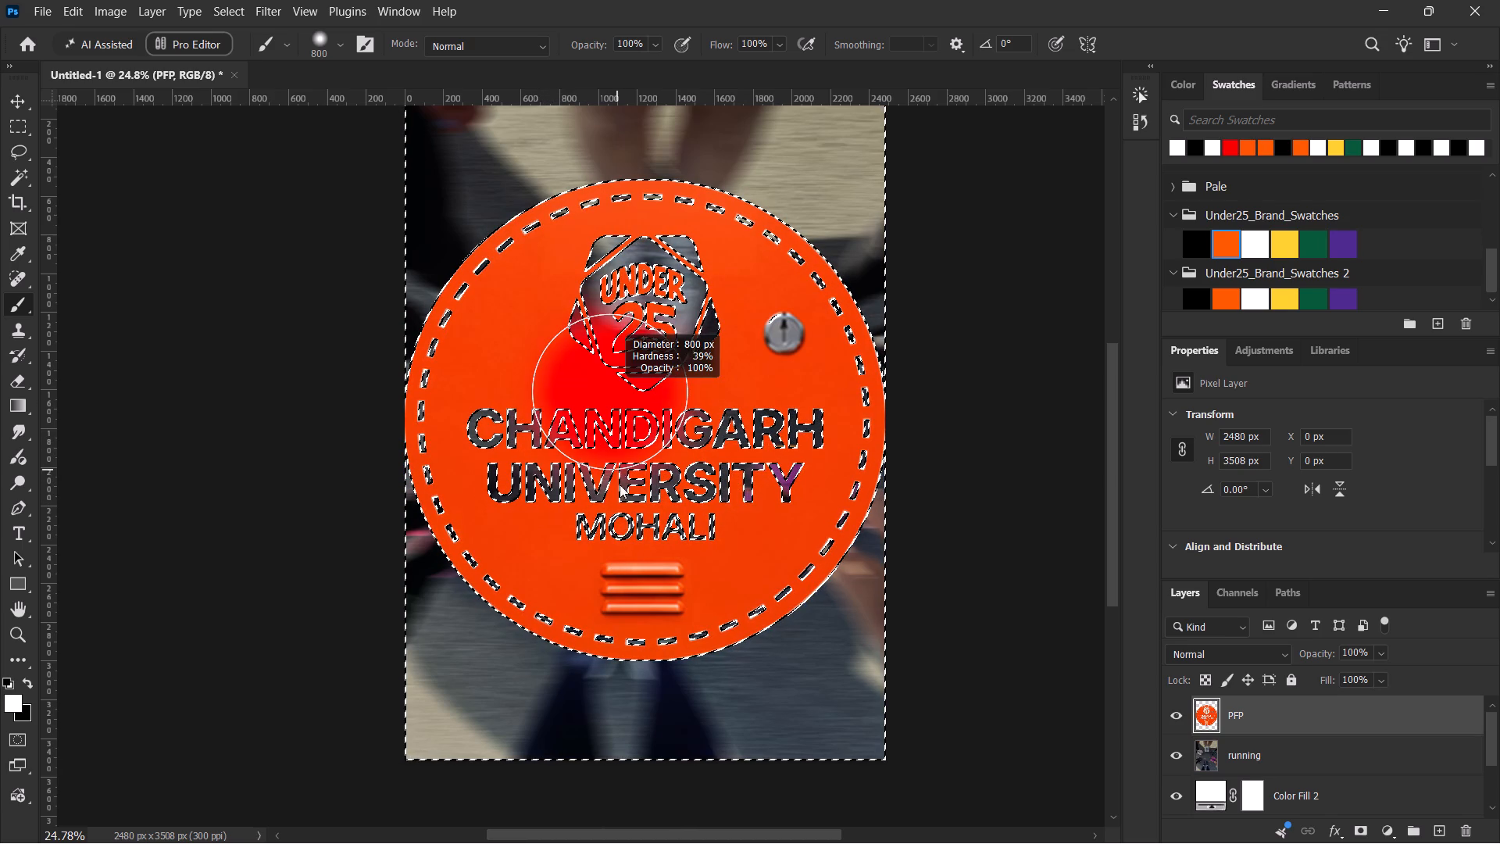
pyautogui.keyDown('alt'); pyautogui.moveTo(620, 485); pyautogui.dragTo(622, 575, button='right'); pyautogui.keyUp('alt')
pyautogui.keyDown('alt'); pyautogui.moveTo(620, 341); pyautogui.dragTo(628, 473, button='right'); pyautogui.keyUp('alt')
pyautogui.keyDown('alt'); pyautogui.moveTo(623, 343); pyautogui.dragTo(630, 471, button='right'); pyautogui.keyUp('alt')
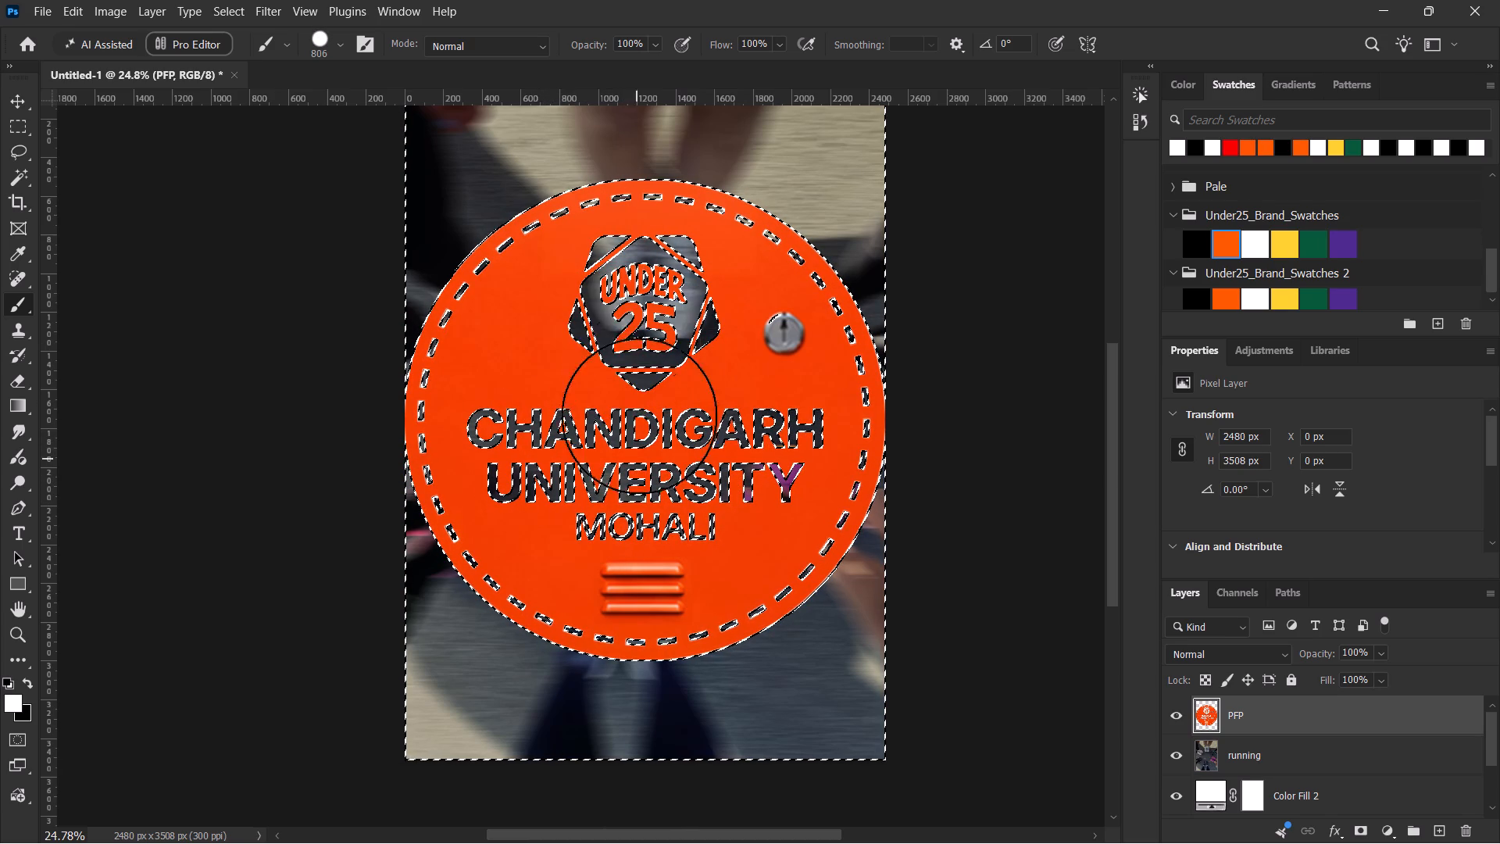
pyautogui.moveTo(641, 388); pyautogui.dragTo(648, 279)
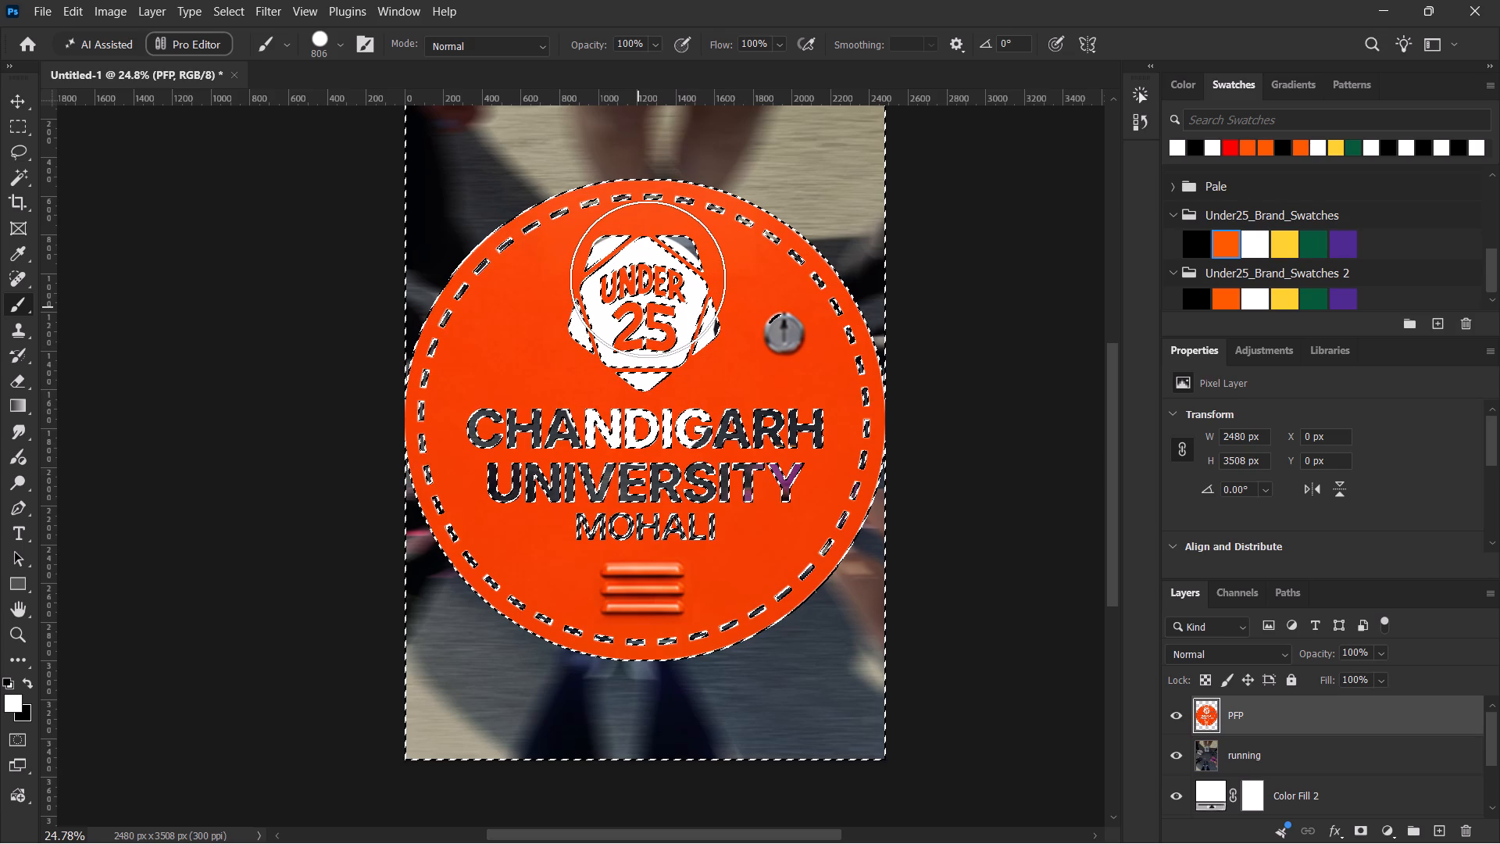
pyautogui.moveTo(648, 279); pyautogui.dragTo(738, 488)
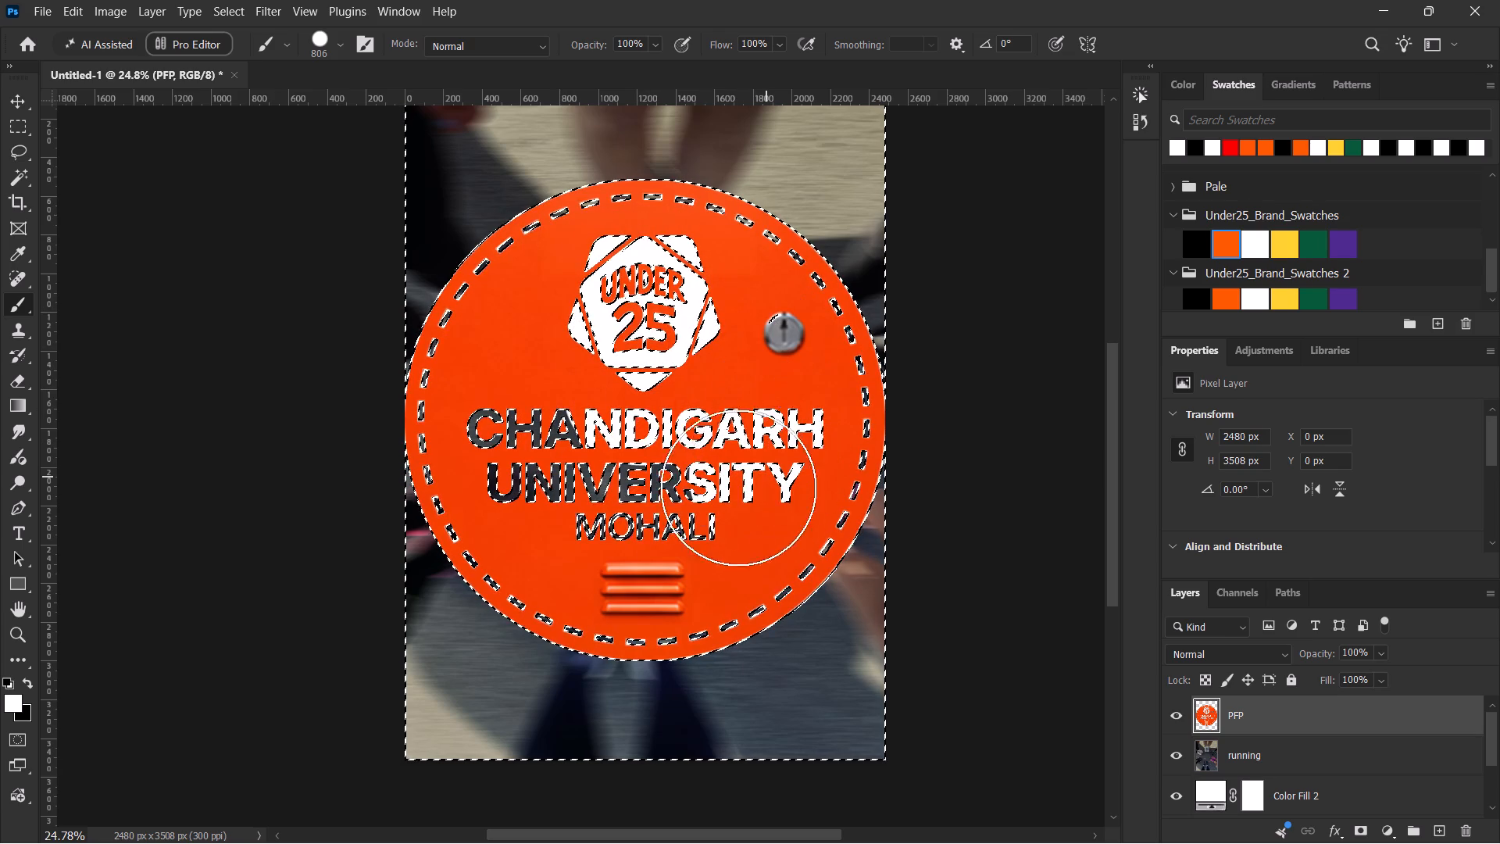
pyautogui.moveTo(738, 488); pyautogui.dragTo(652, 584)
# Reduce the brush to 200 px, paint the badge's dashed ring white all the way round, and deselect.
pyautogui.press('[')
pyautogui.press('[')
pyautogui.press('[')
pyautogui.press('[')
pyautogui.press('[')
pyautogui.press('[')
pyautogui.press('[')
pyautogui.press('[')
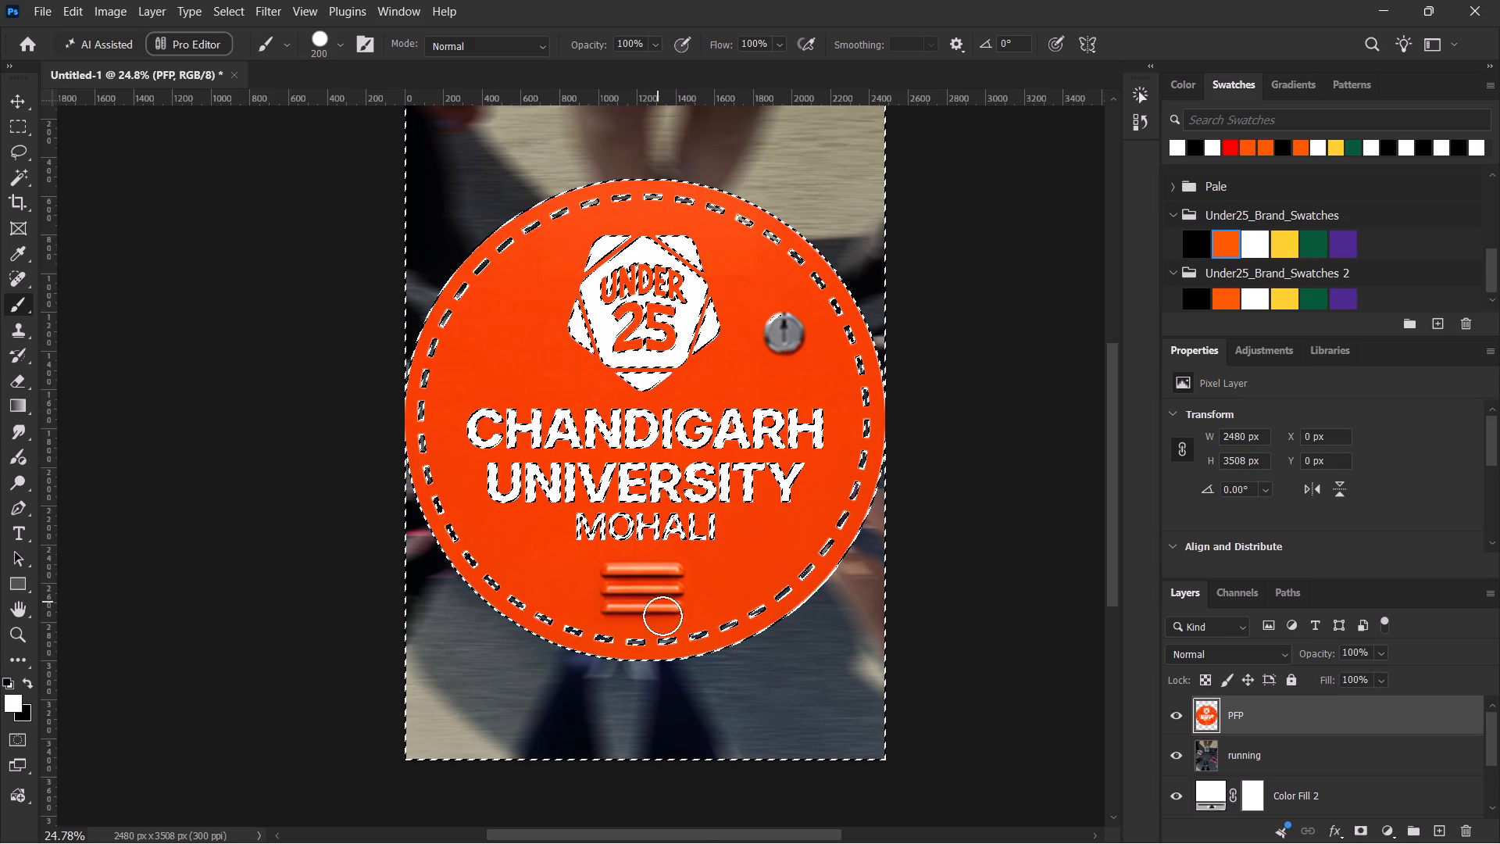
pyautogui.moveTo(659, 632); pyautogui.dragTo(806, 545)
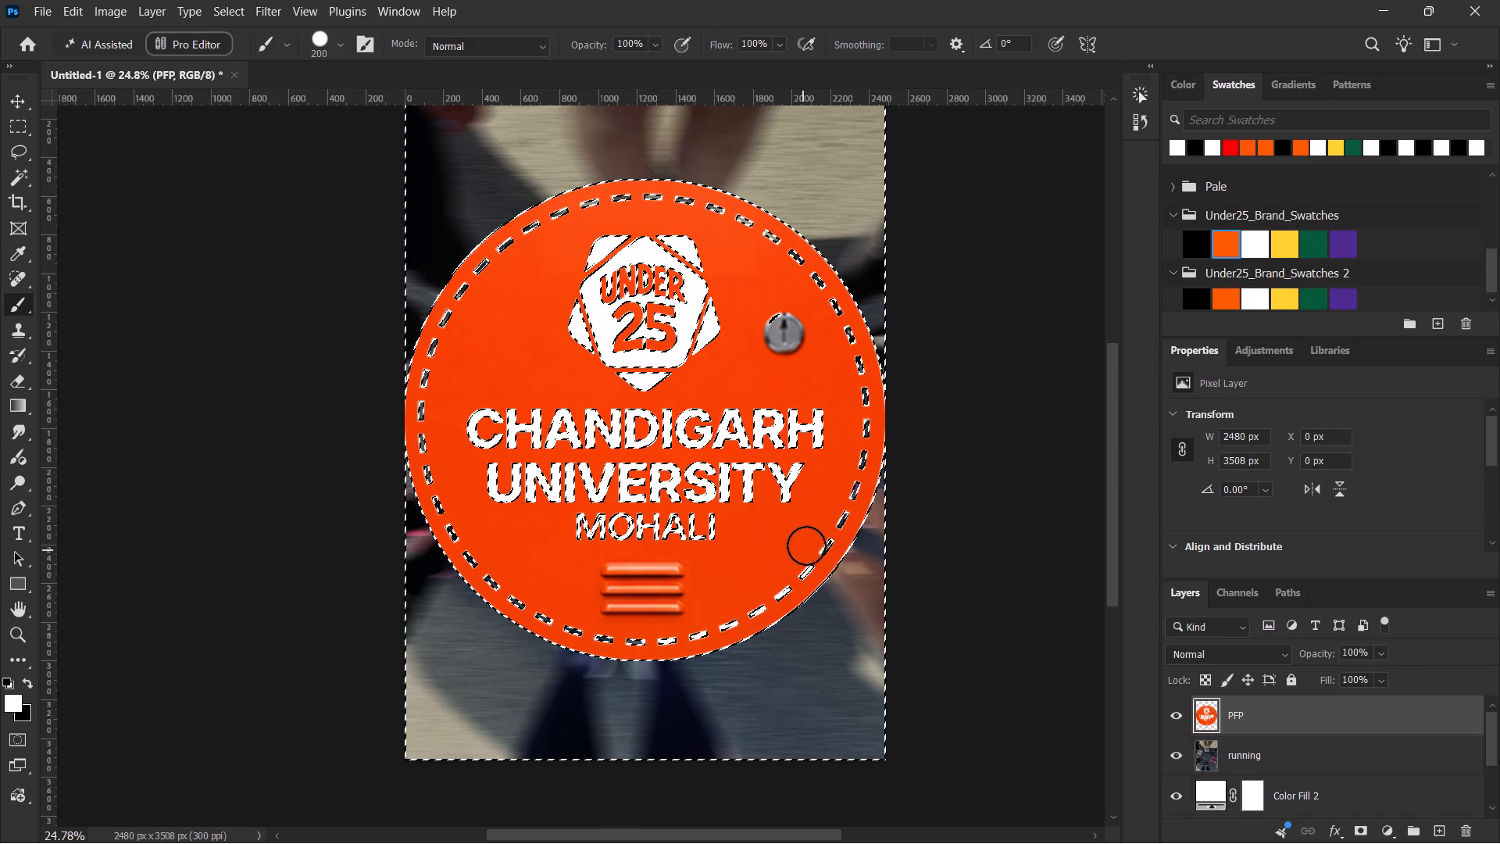
pyautogui.moveTo(806, 545); pyautogui.dragTo(820, 522)
pyautogui.click(795, 658)
pyautogui.hotkey('ctrl', 'z')
pyautogui.moveTo(795, 563); pyautogui.dragTo(796, 562)
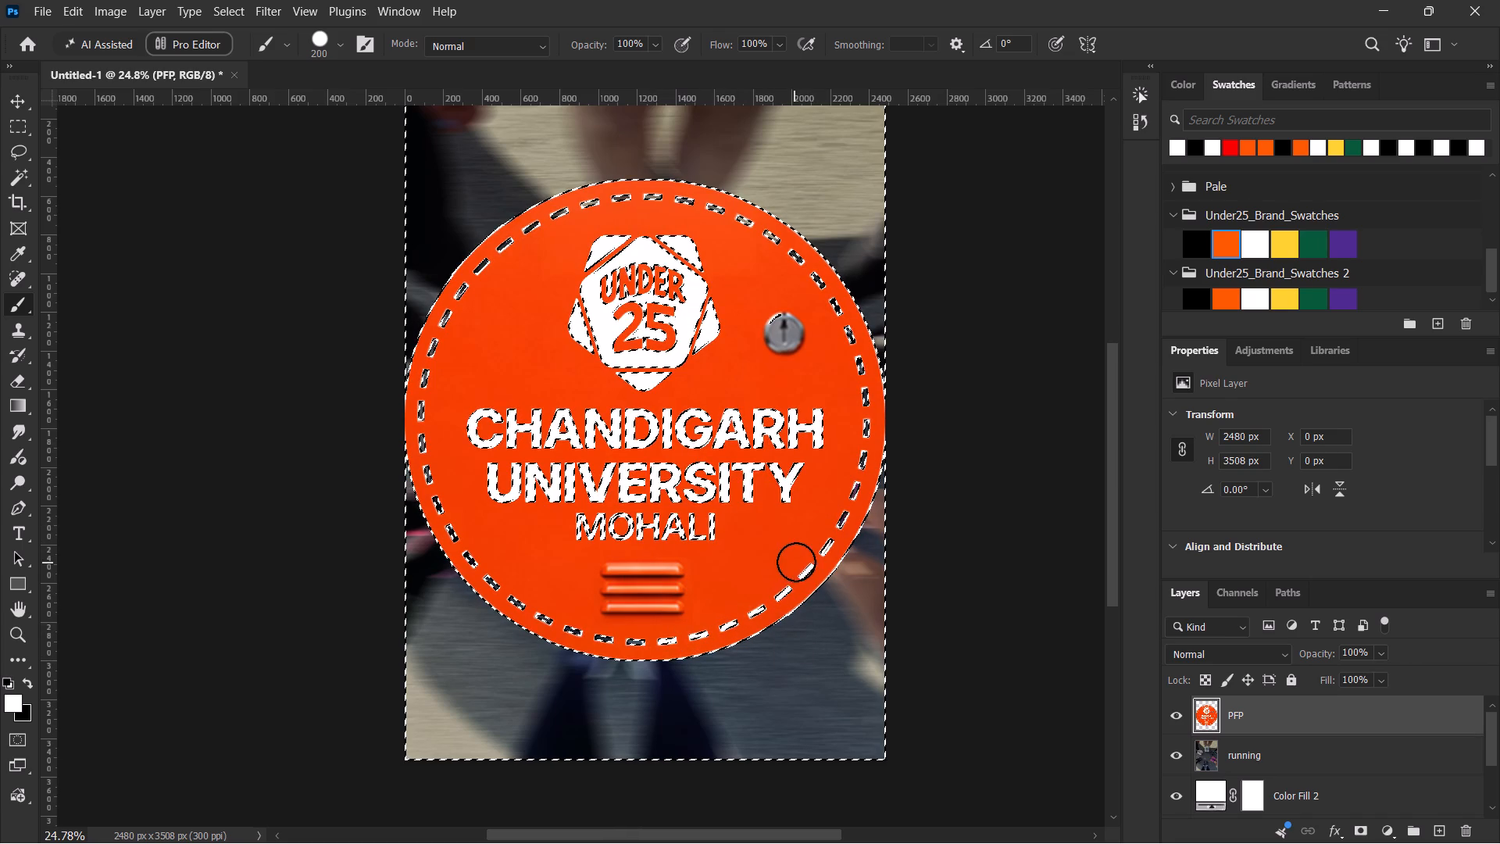
pyautogui.moveTo(796, 562); pyautogui.dragTo(846, 364)
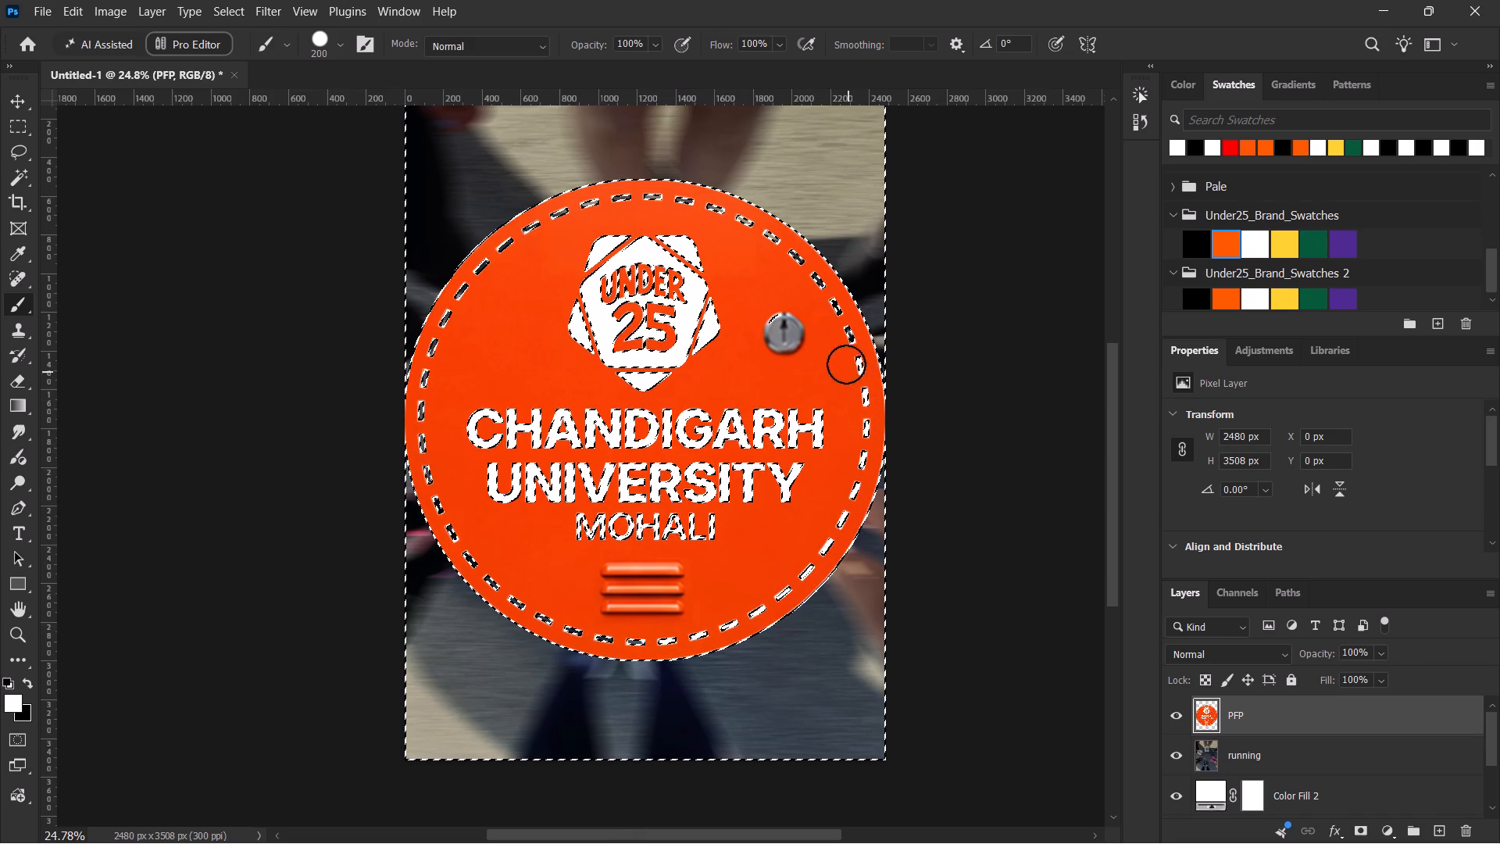
pyautogui.moveTo(846, 364); pyautogui.dragTo(765, 243)
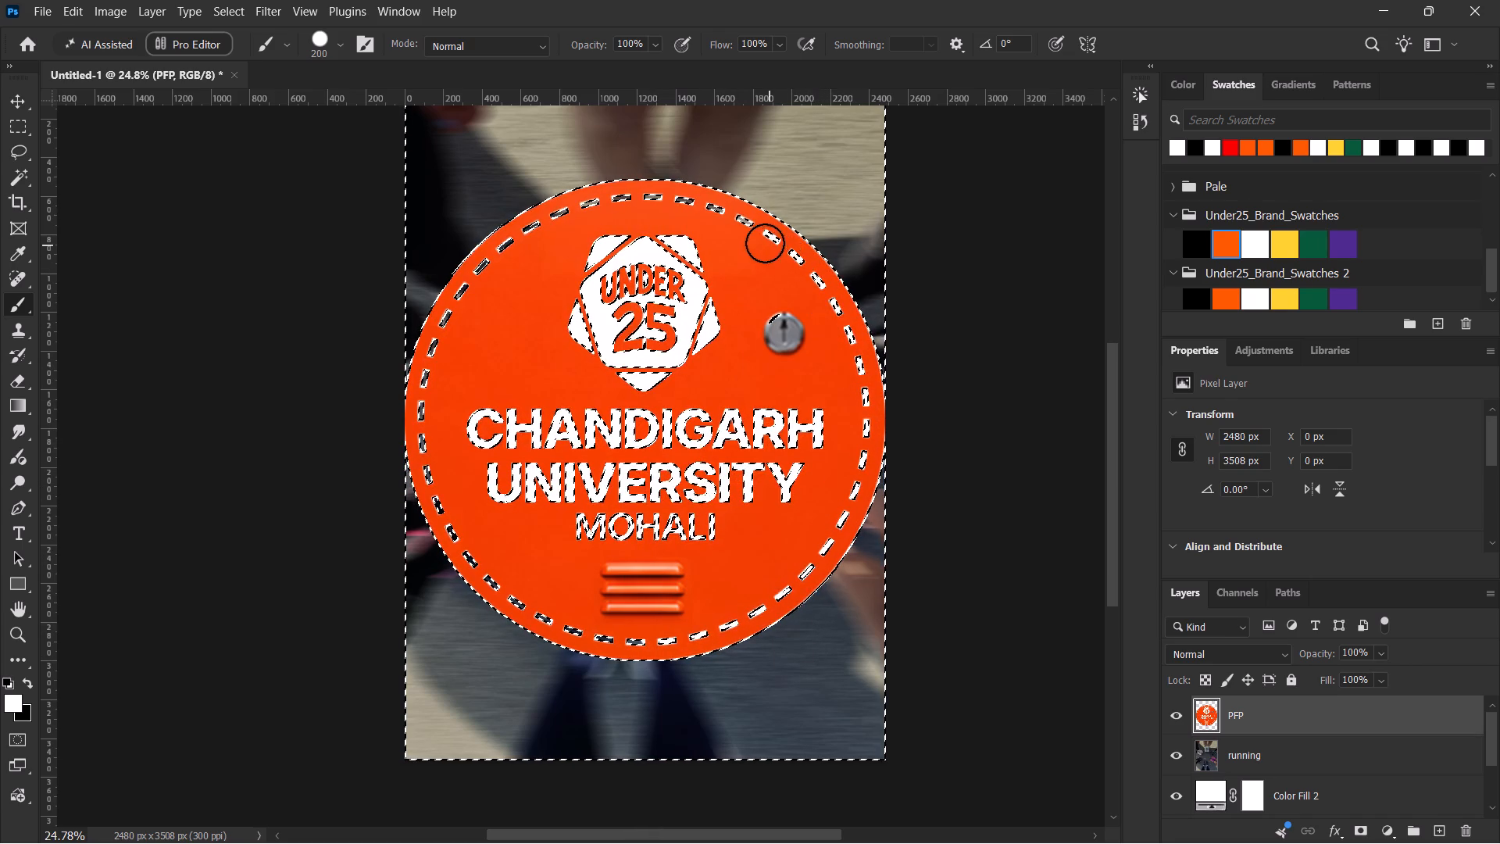
pyautogui.moveTo(765, 243); pyautogui.dragTo(639, 206)
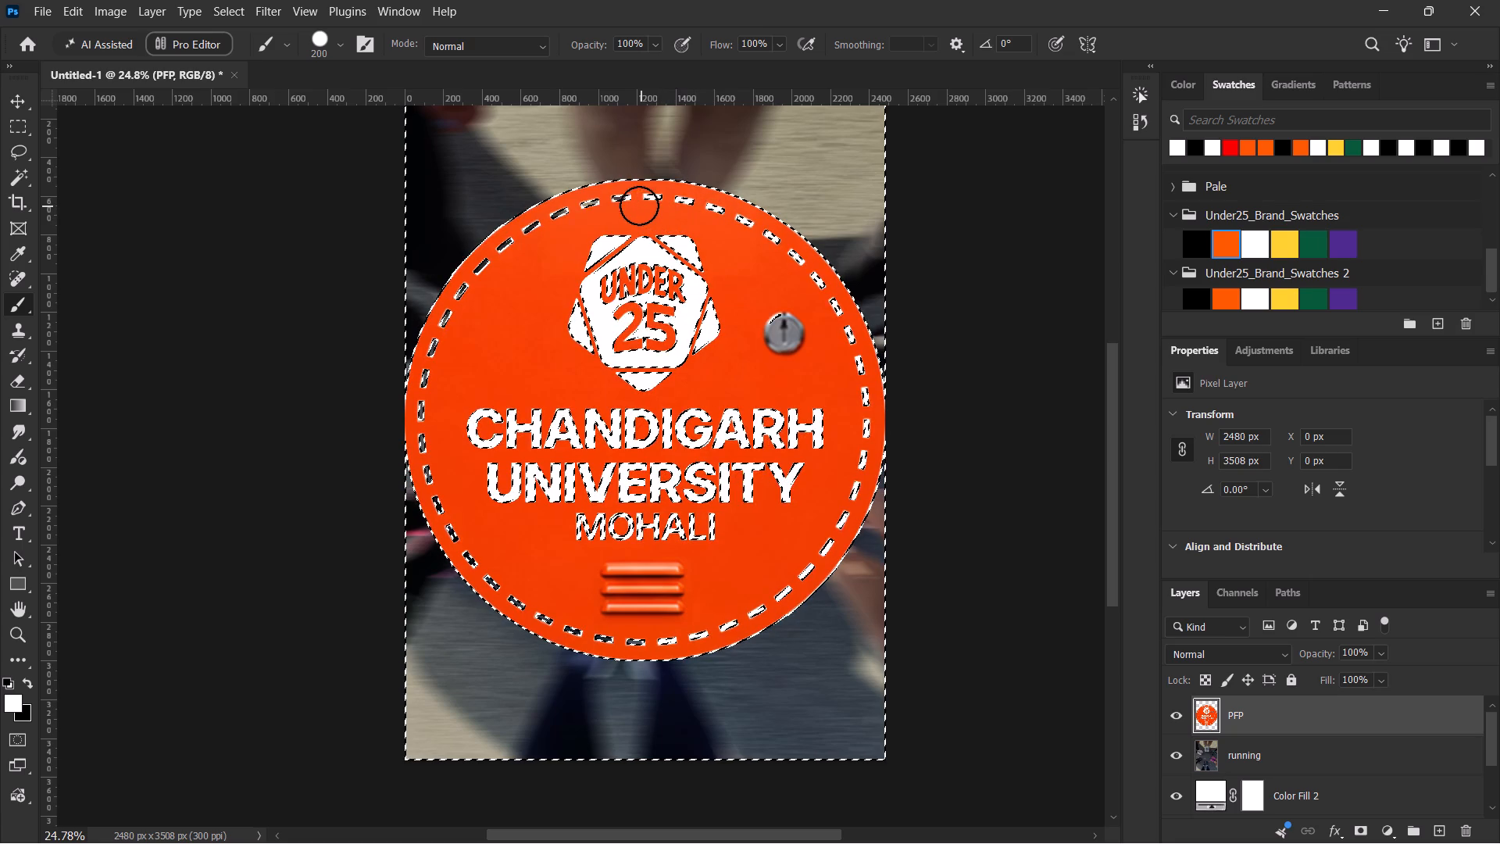
pyautogui.moveTo(639, 206); pyautogui.dragTo(505, 254)
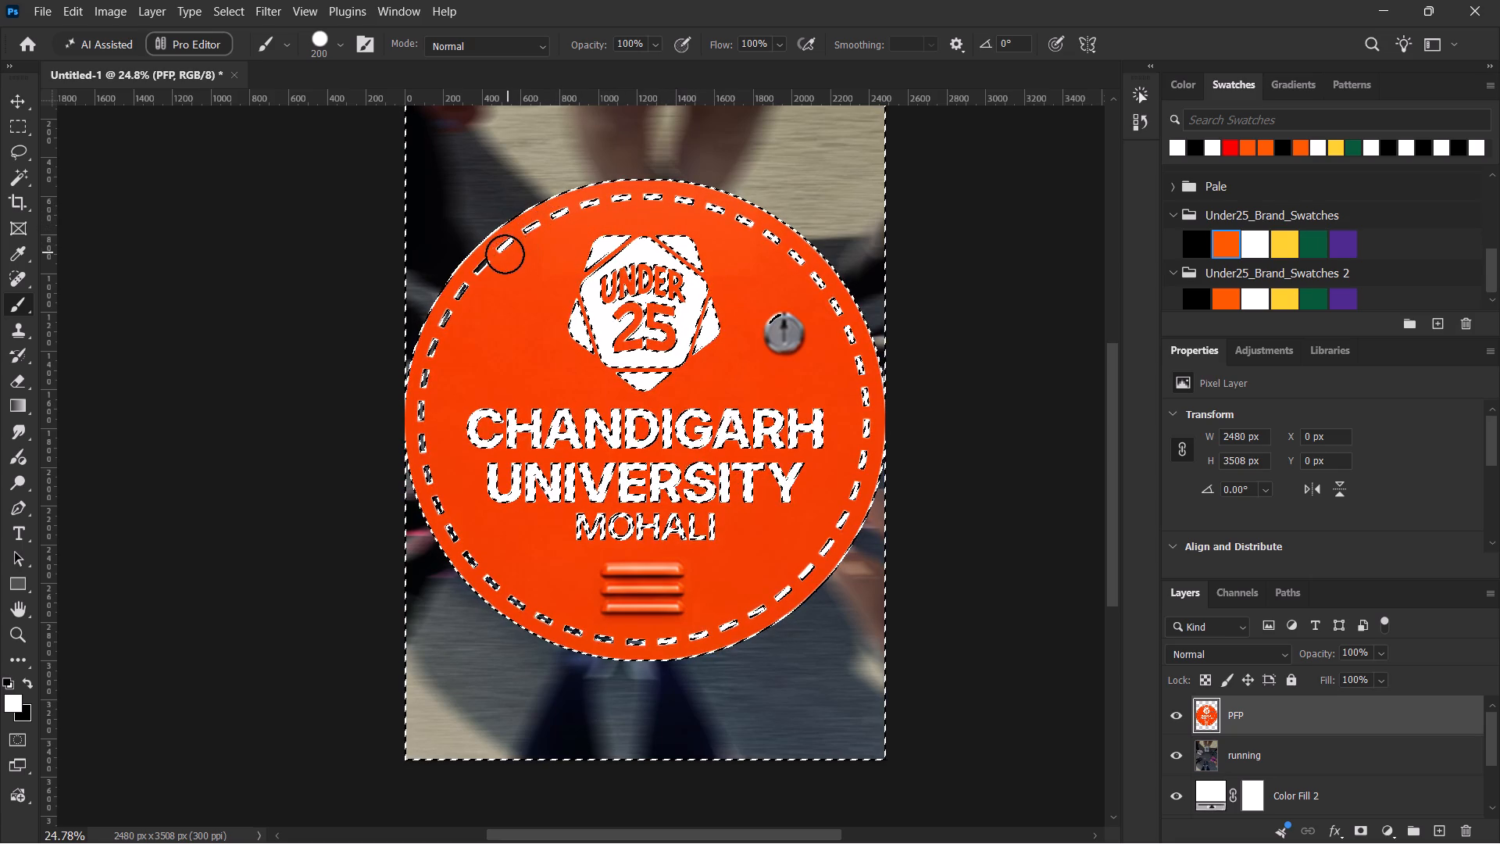
pyautogui.moveTo(505, 254); pyautogui.dragTo(429, 423)
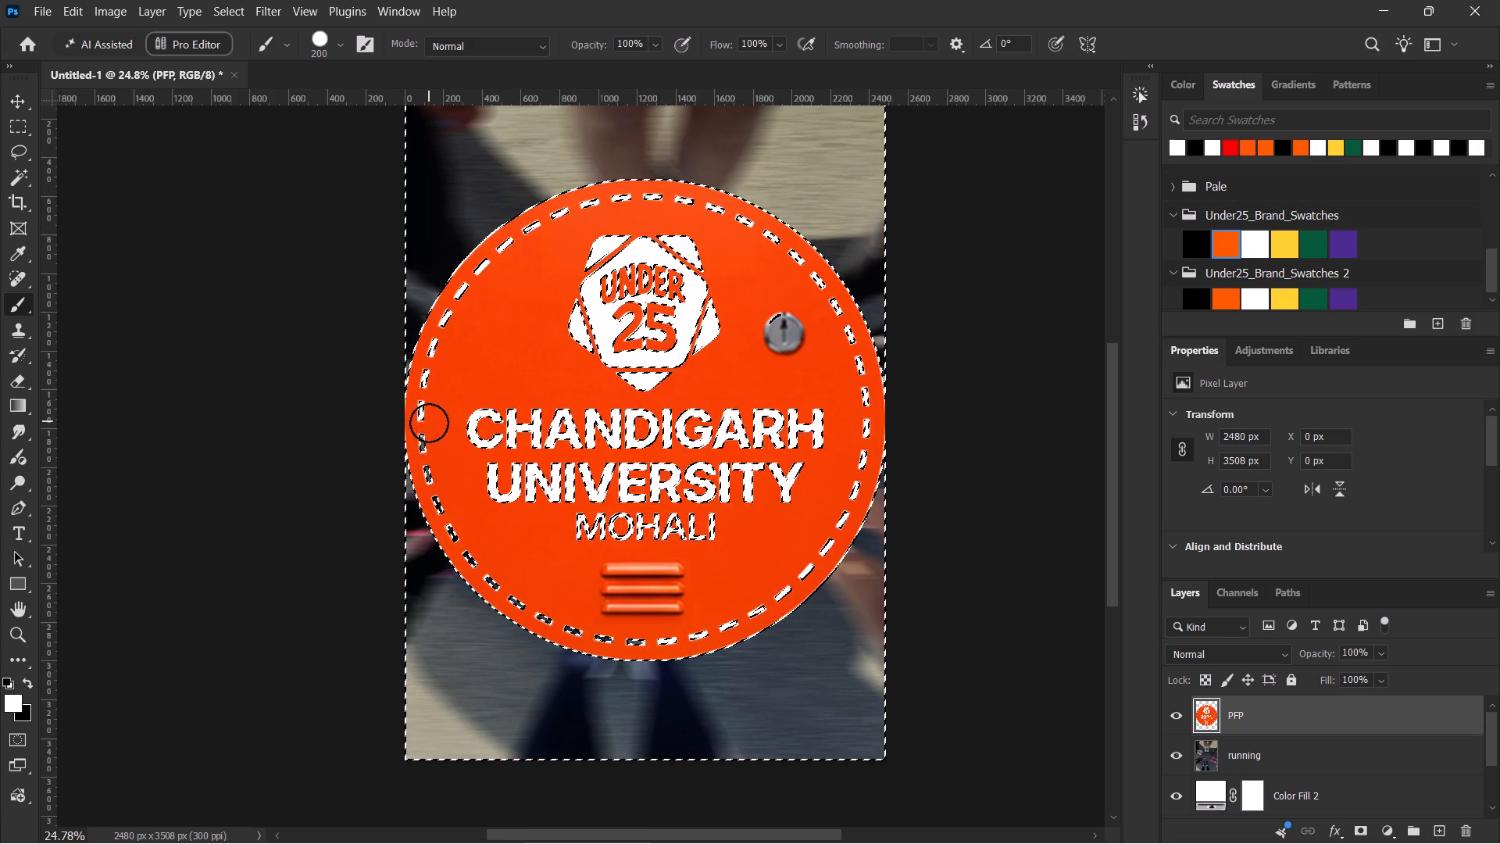
pyautogui.moveTo(429, 423); pyautogui.dragTo(521, 595)
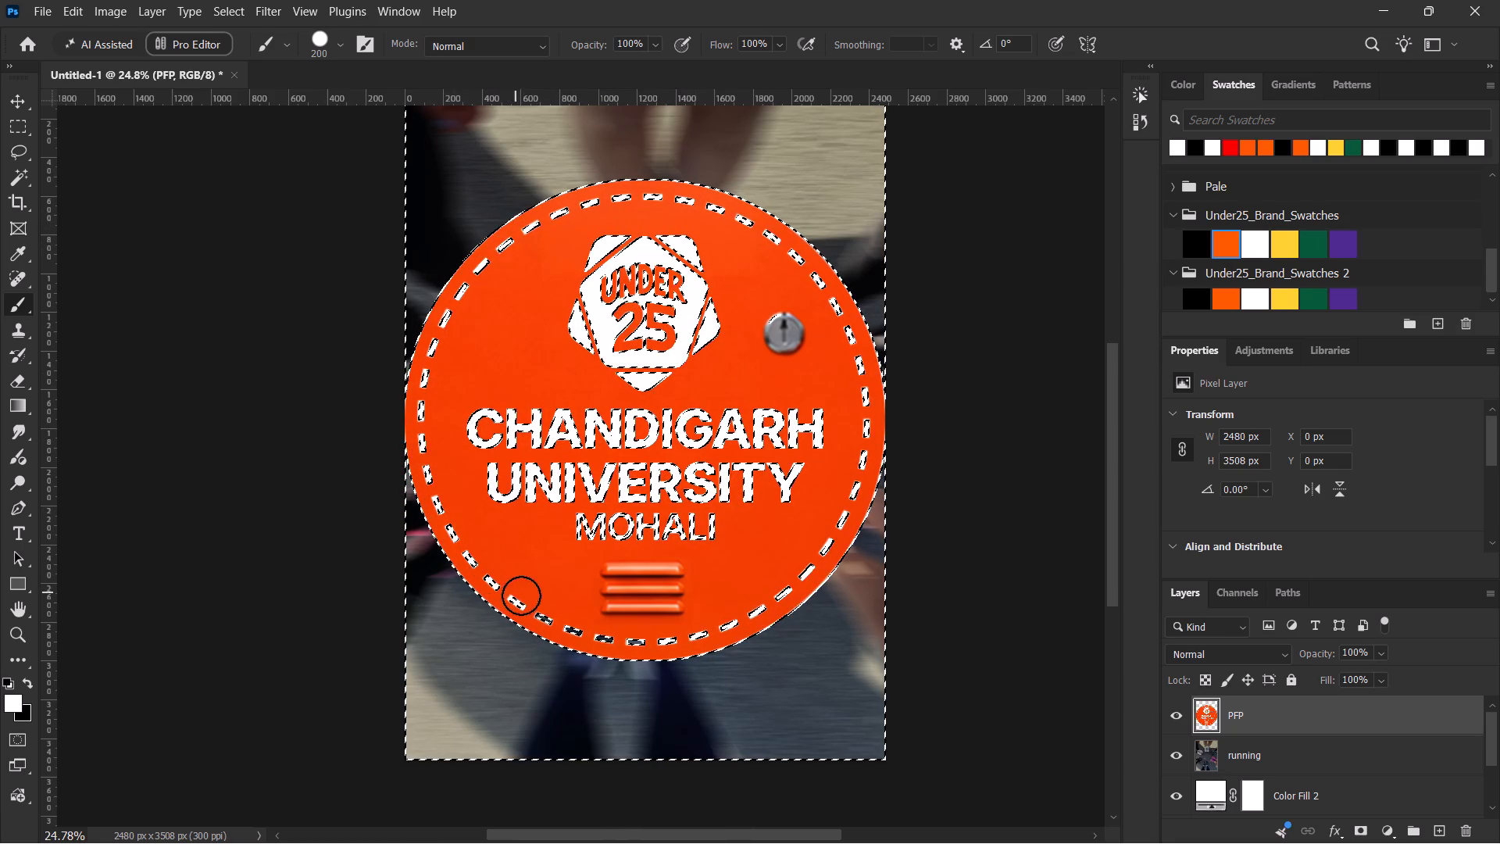
pyautogui.moveTo(521, 595); pyautogui.dragTo(656, 640)
pyautogui.hotkey('ctrl', 'd')
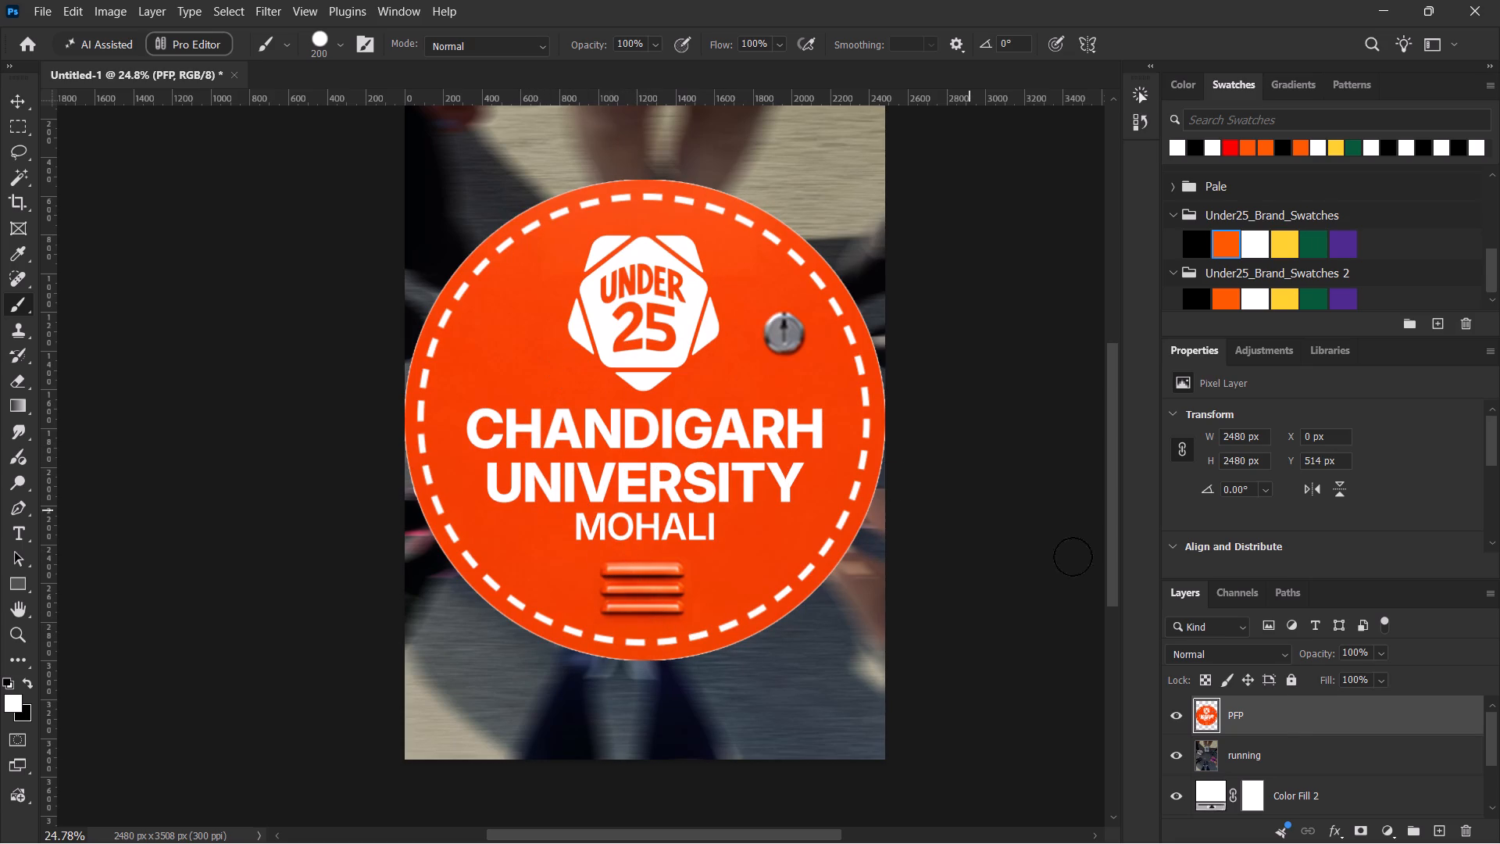
# Scale the PFP badge proportionally about its centre to 49.27% and commit the transform.
pyautogui.press('v')
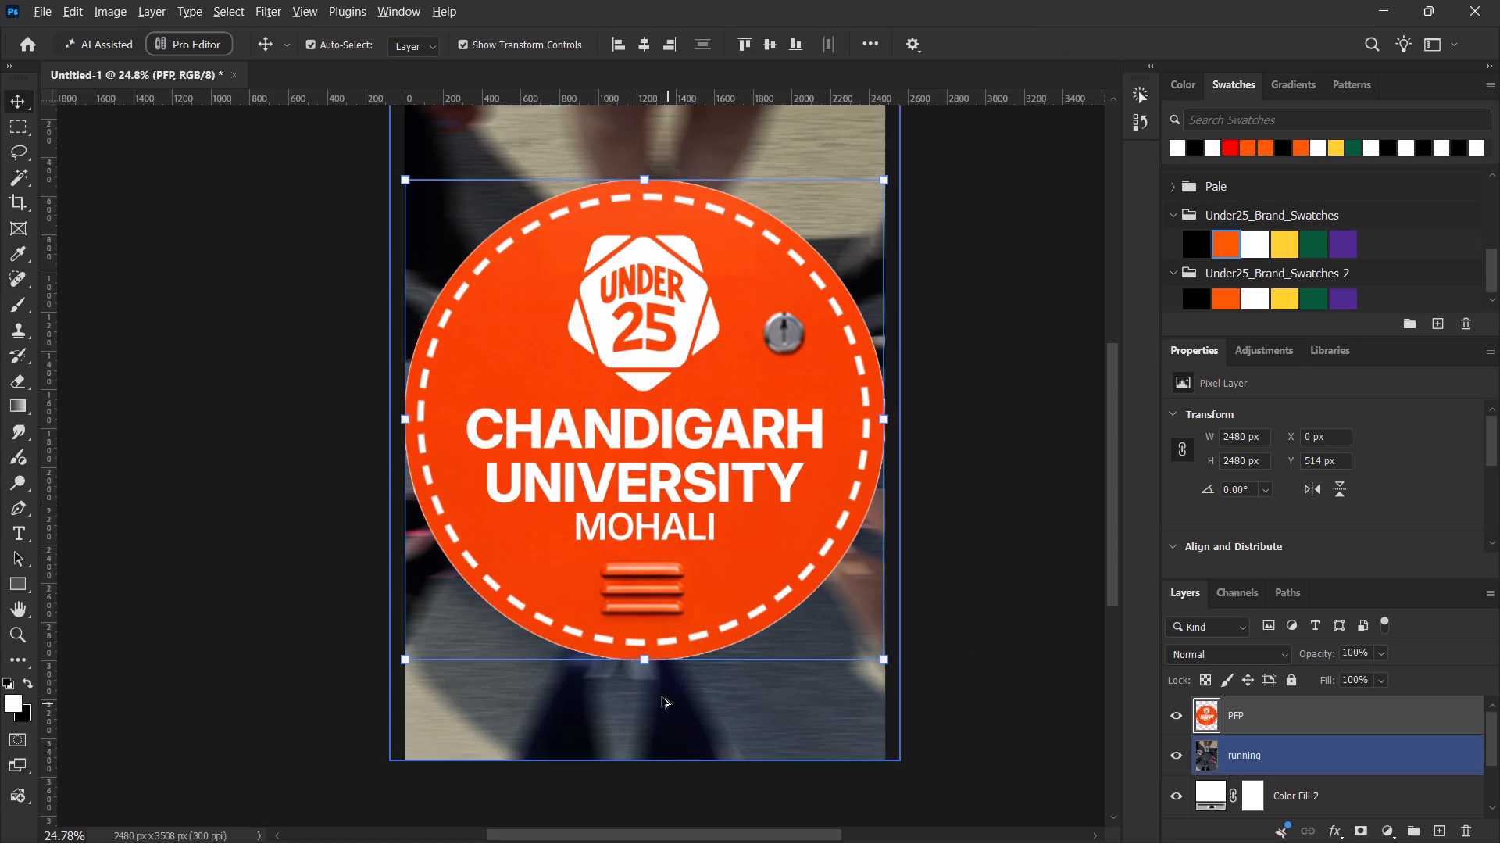
pyautogui.keyDown('alt'); pyautogui.moveTo(648, 661); pyautogui.dragTo(655, 517); pyautogui.keyUp('alt')
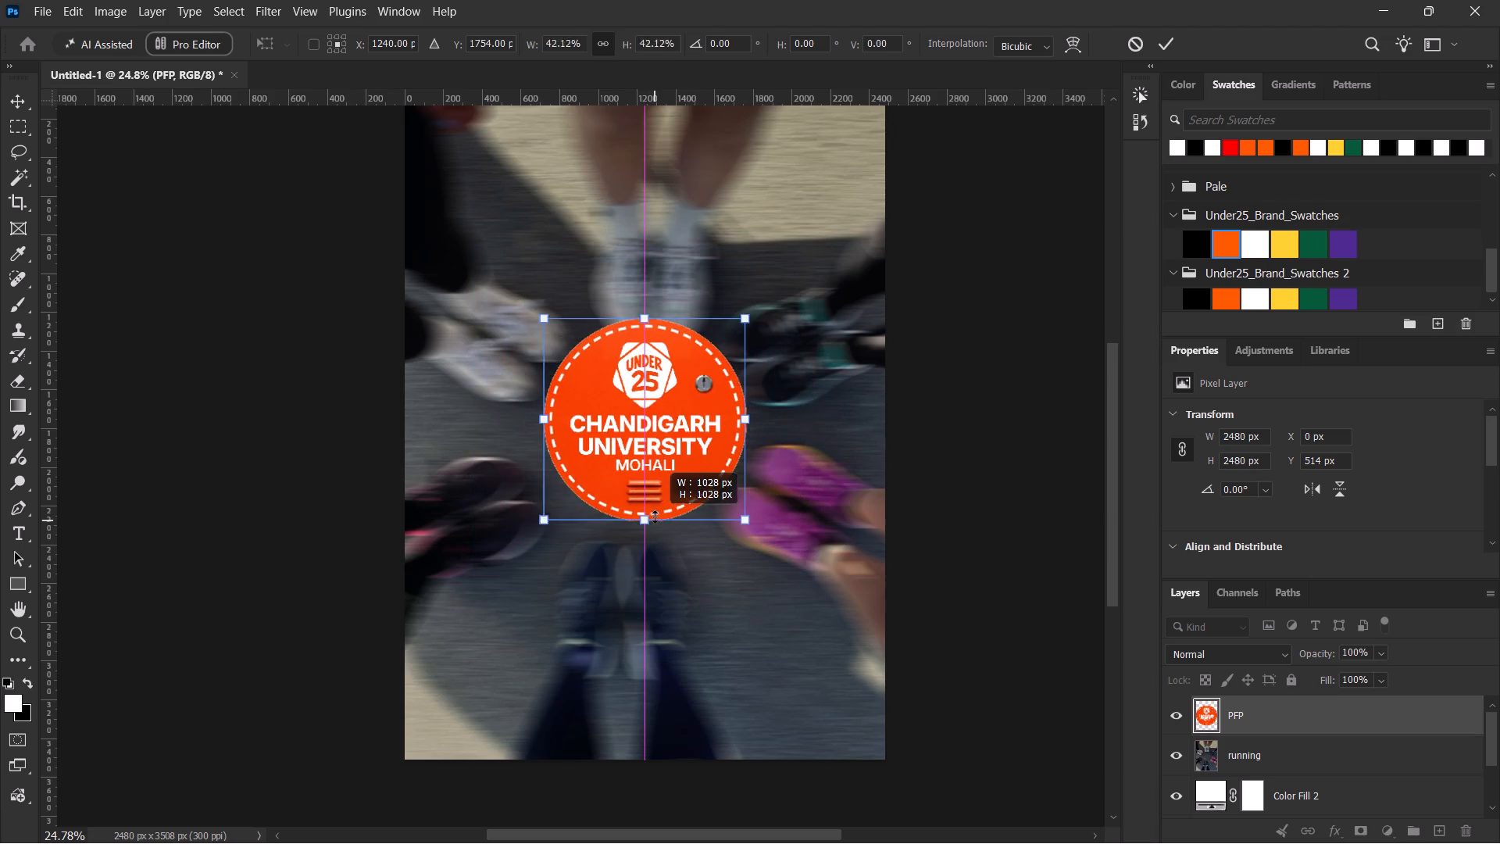
pyautogui.keyDown('alt'); pyautogui.moveTo(655, 517); pyautogui.dragTo(666, 539); pyautogui.keyUp('alt')
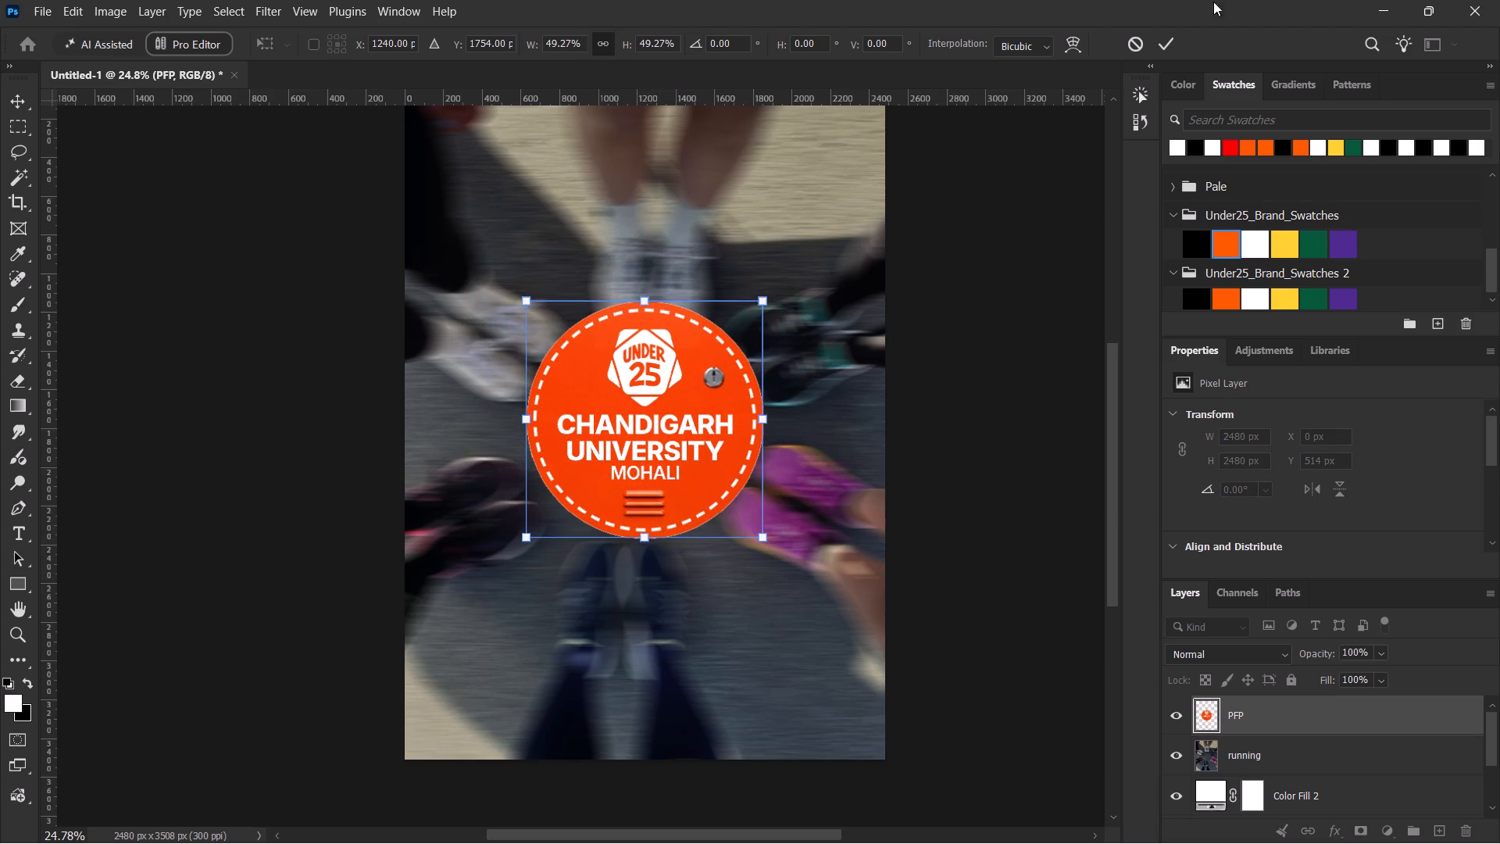
pyautogui.doubleClick(1185, 36)
pyautogui.click(1166, 42)
# Desaturate the running photo layer to greyscale.
pyautogui.keyDown('alt'); pyautogui.scroll(-4, 552, 405); pyautogui.keyUp('alt')
pyautogui.press('space')
pyautogui.press('space')
pyautogui.moveTo(561, 391); pyautogui.dragTo(602, 409)
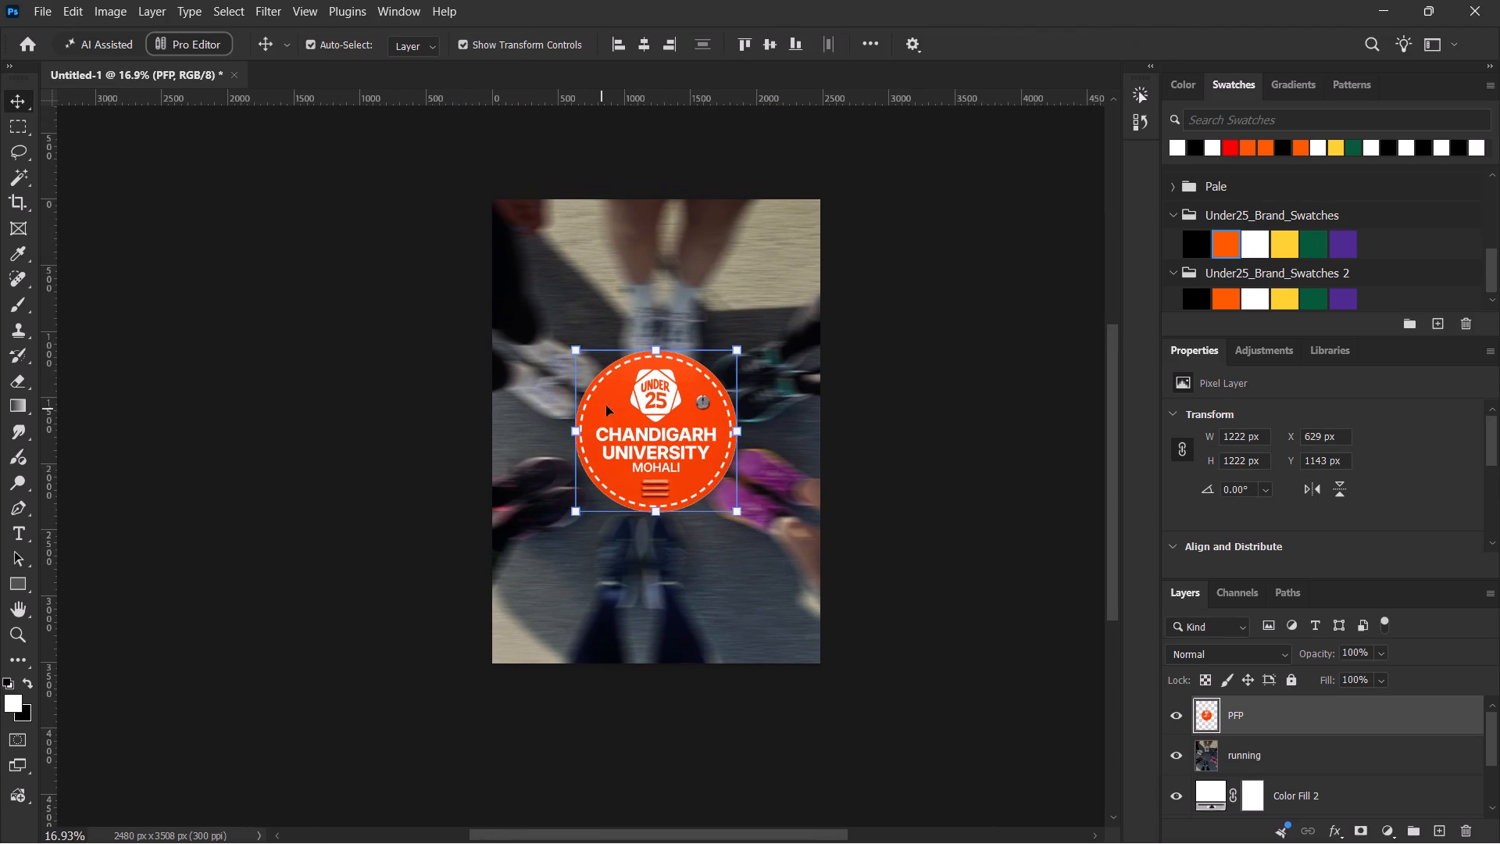
pyautogui.keyDown('alt'); pyautogui.scroll(5, 626, 395); pyautogui.keyUp('alt')
pyautogui.keyDown('alt'); pyautogui.scroll(-2, 626, 395); pyautogui.keyUp('alt')
pyautogui.press('space')
pyautogui.moveTo(688, 426); pyautogui.dragTo(680, 402)
pyautogui.click(1260, 758)
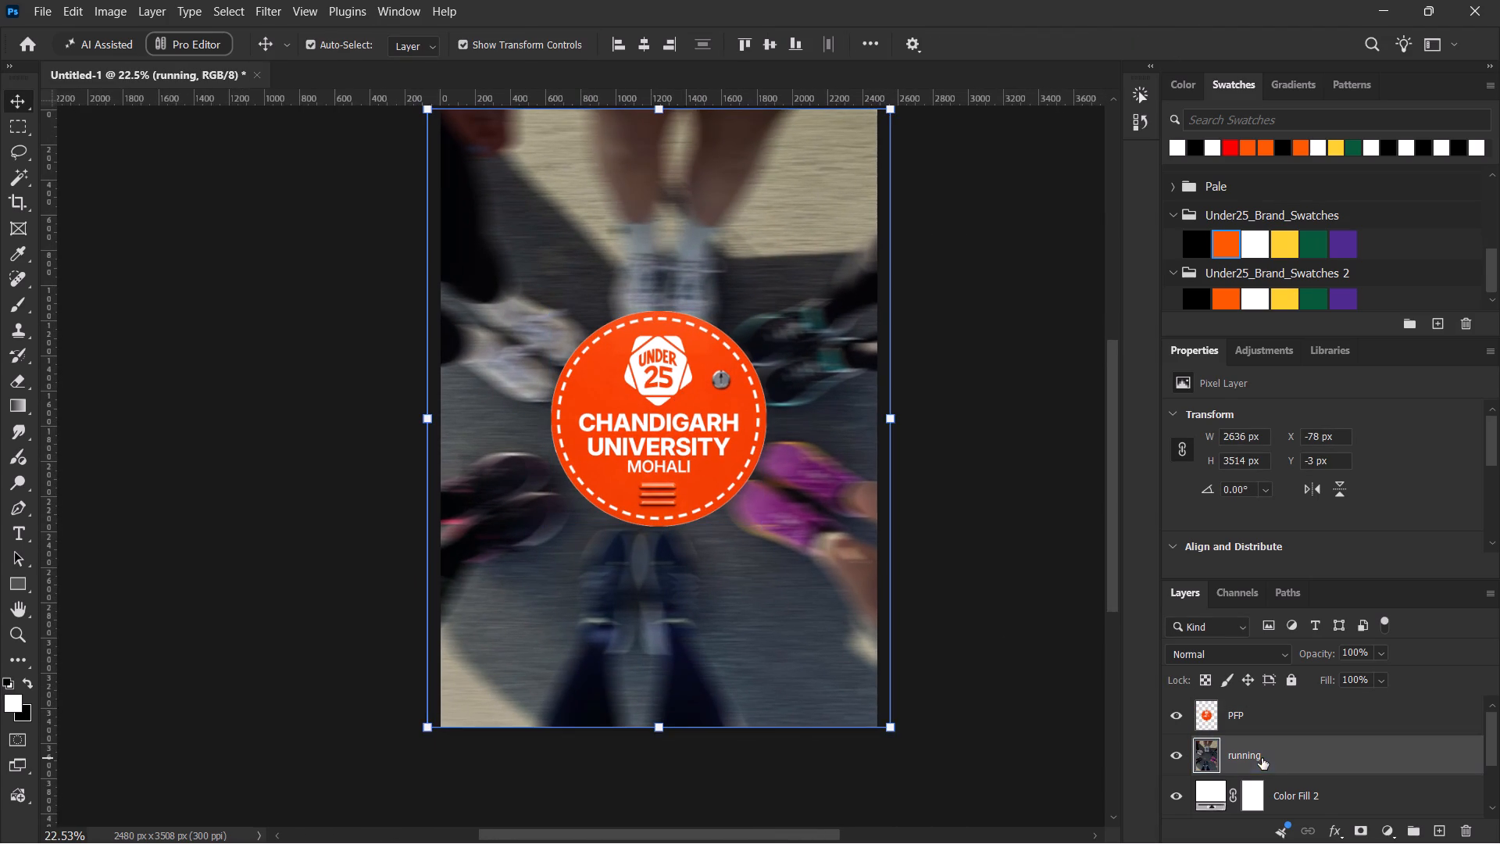
pyautogui.hotkey('ctrl', 'u')
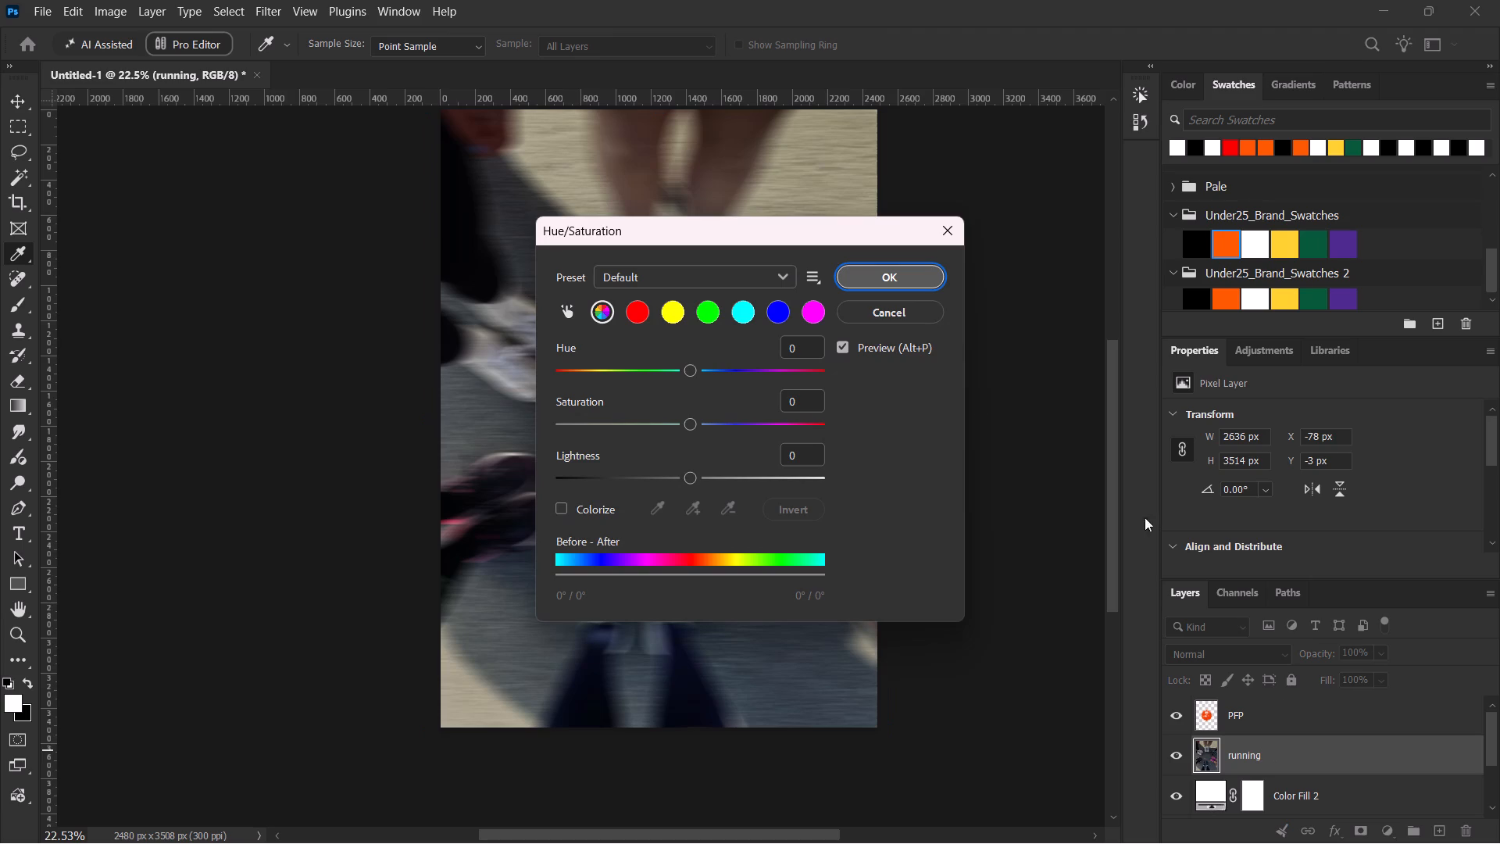
pyautogui.click(898, 318)
pyautogui.hotkey('ctrl', 'shift', 'u')
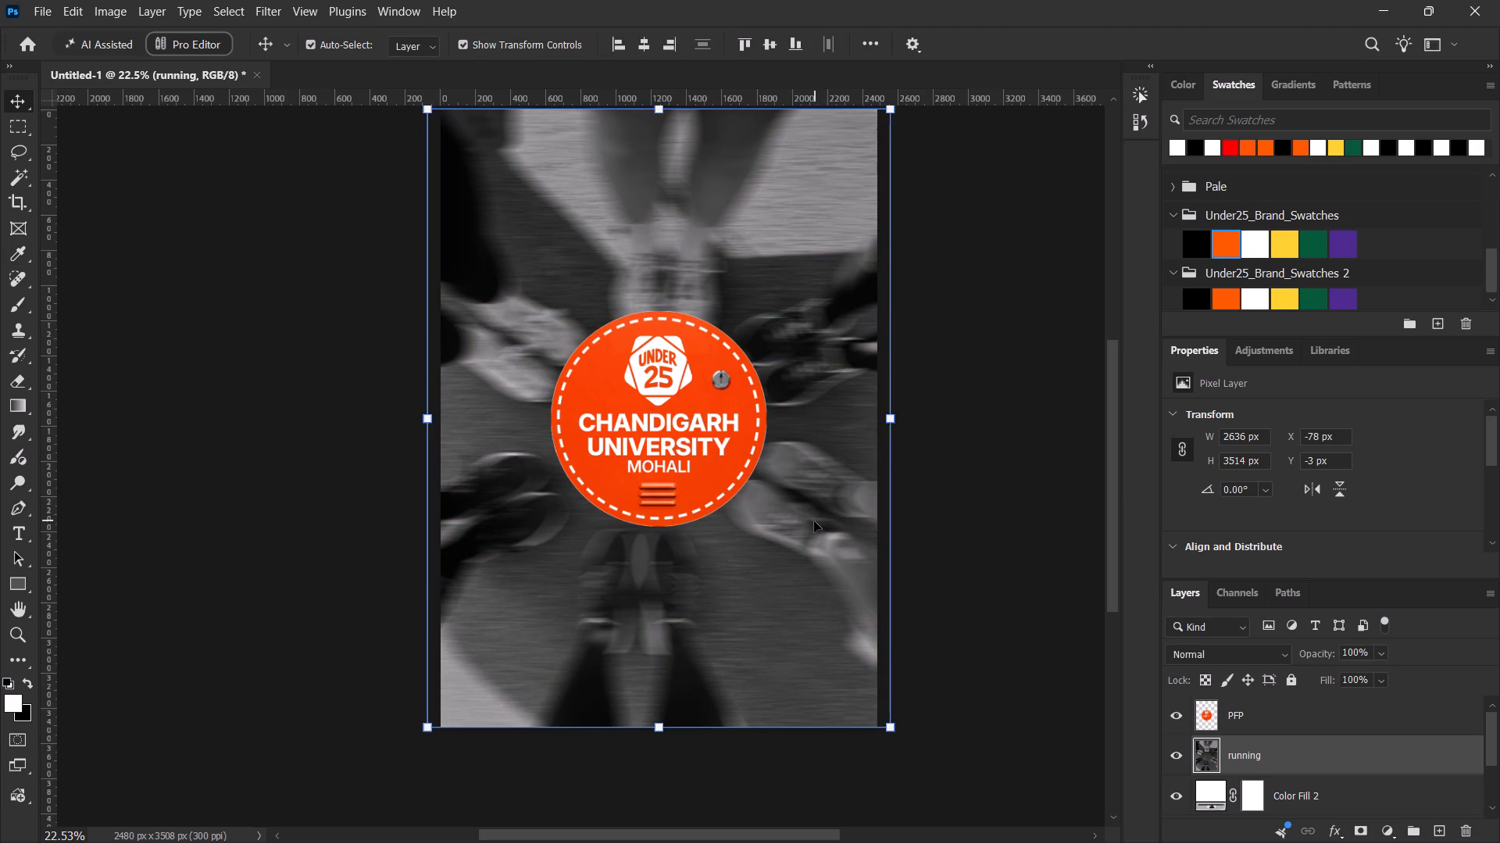
# Switch to the UNDER25 folder in File Explorer.
pyautogui.press('super+4')
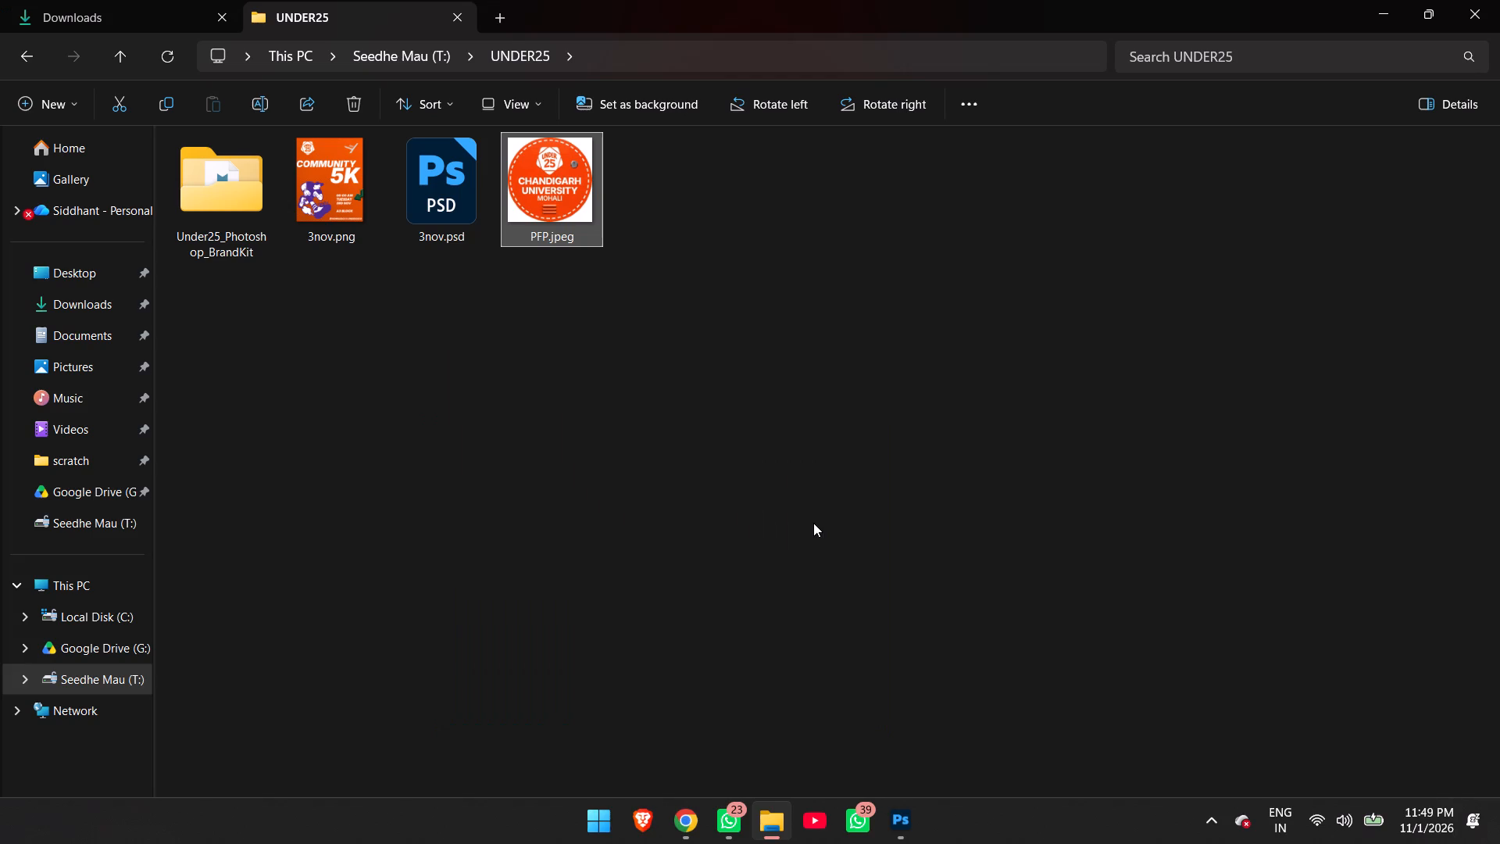
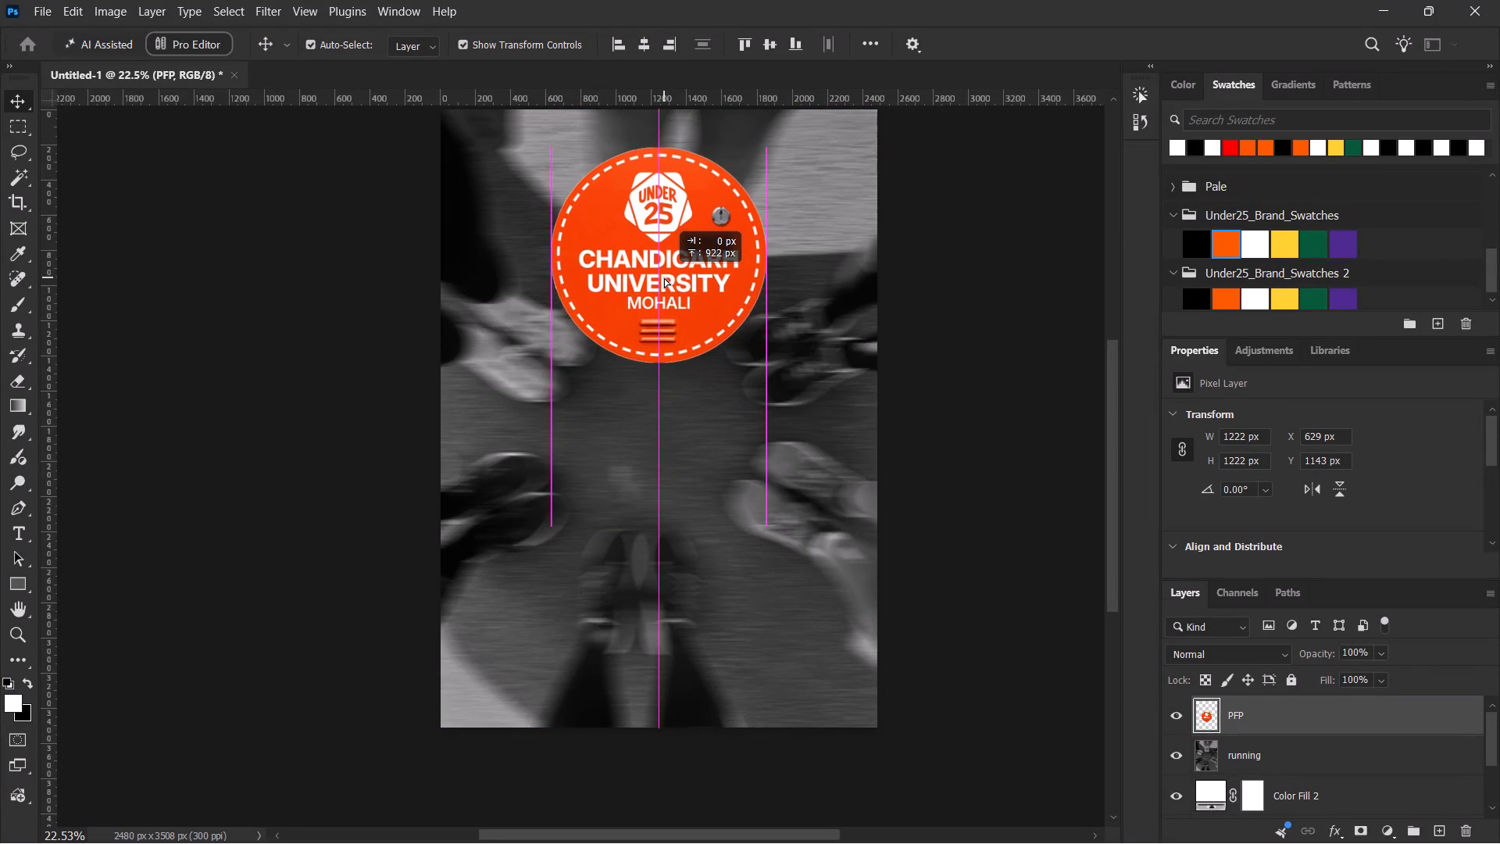
# Move the badge down to the middle of the page at Y about 1201 px, keeping it horizontally centred.
pyautogui.moveTo(664, 271); pyautogui.dragTo(658, 316)
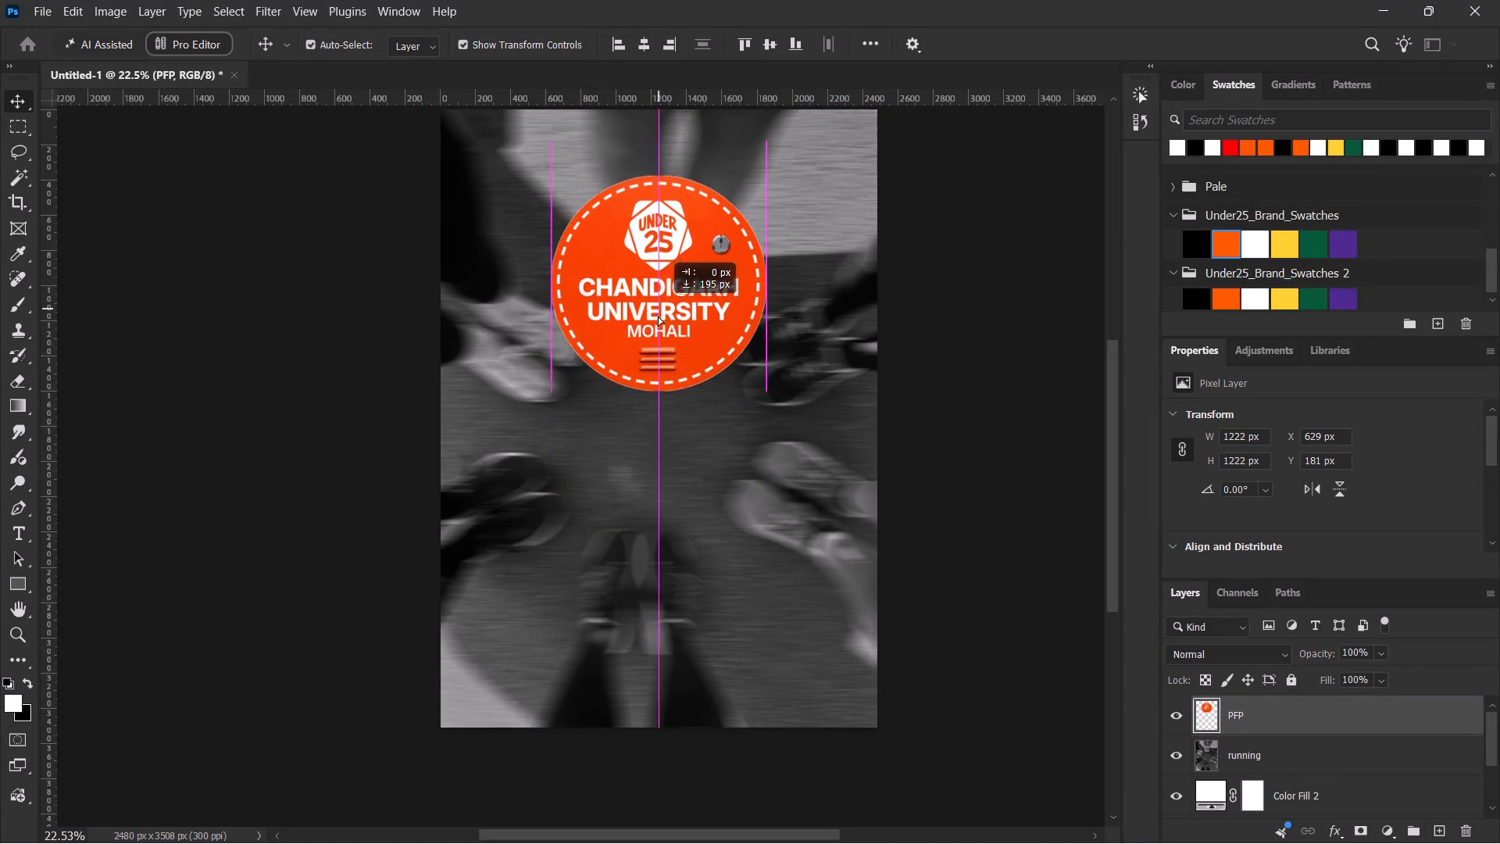
pyautogui.moveTo(658, 316); pyautogui.dragTo(662, 451)
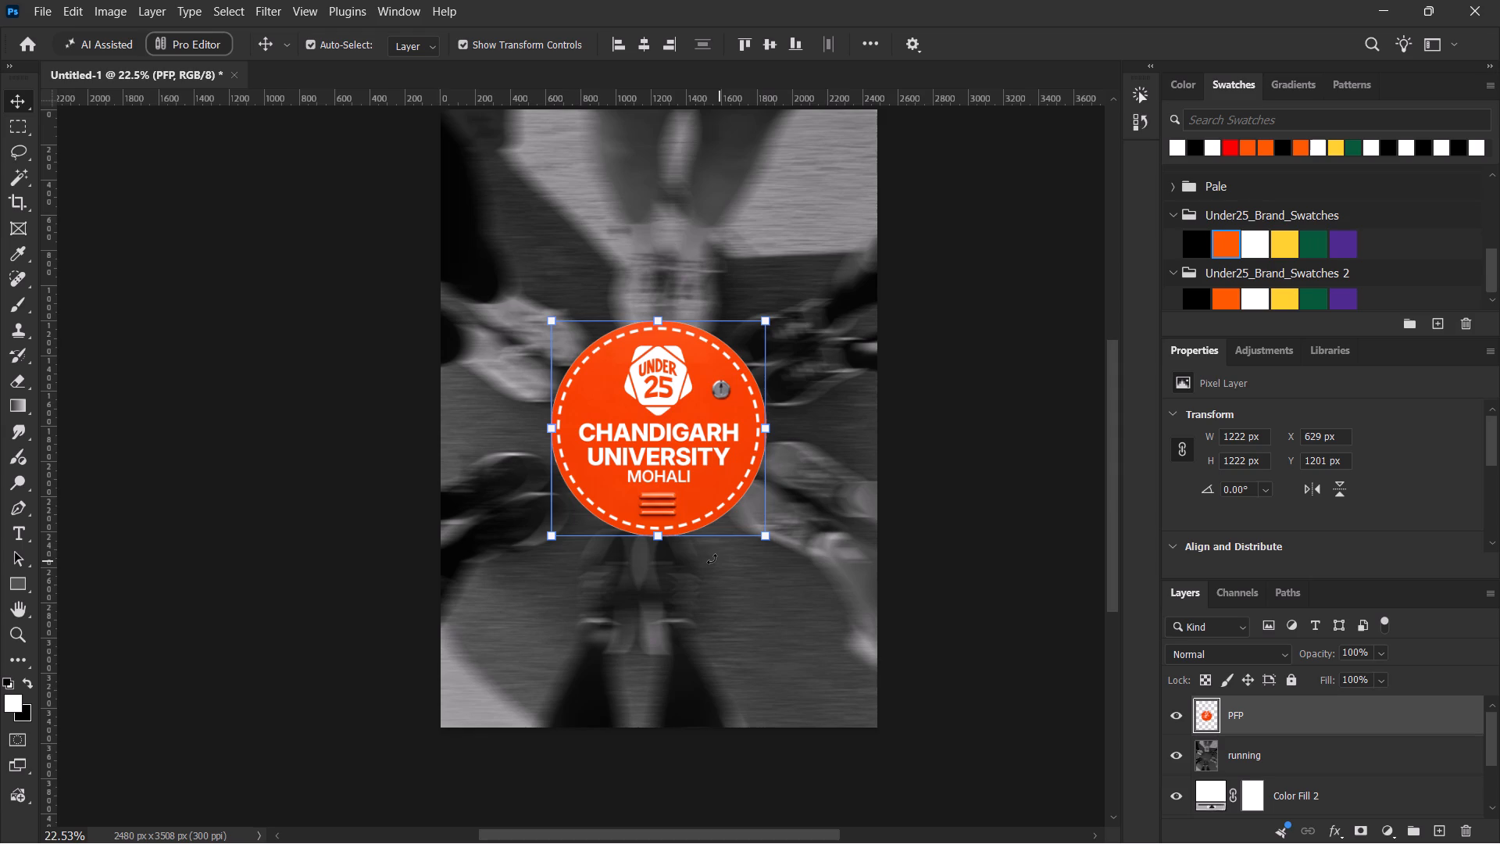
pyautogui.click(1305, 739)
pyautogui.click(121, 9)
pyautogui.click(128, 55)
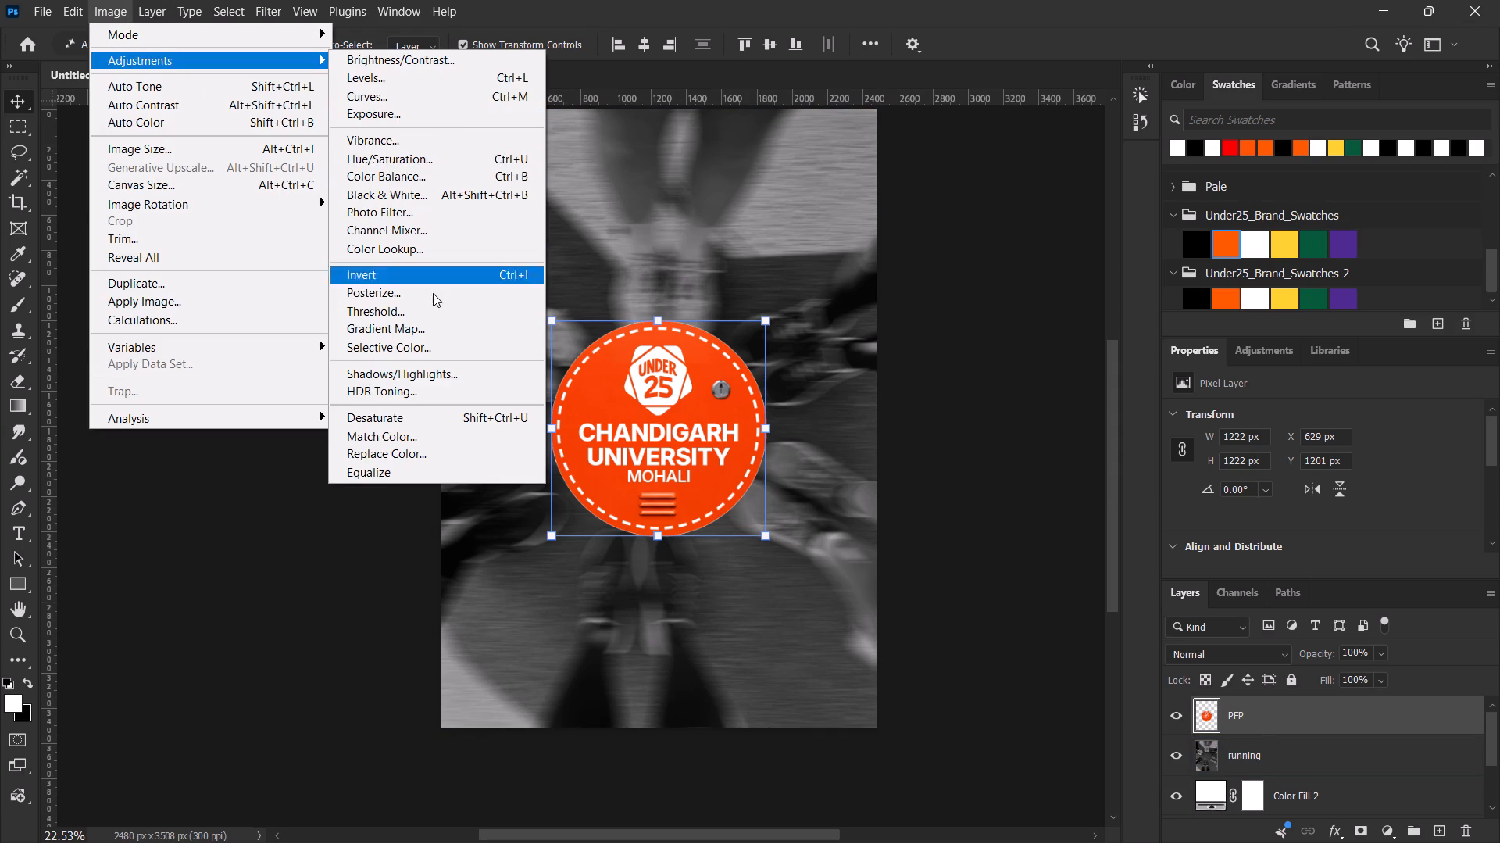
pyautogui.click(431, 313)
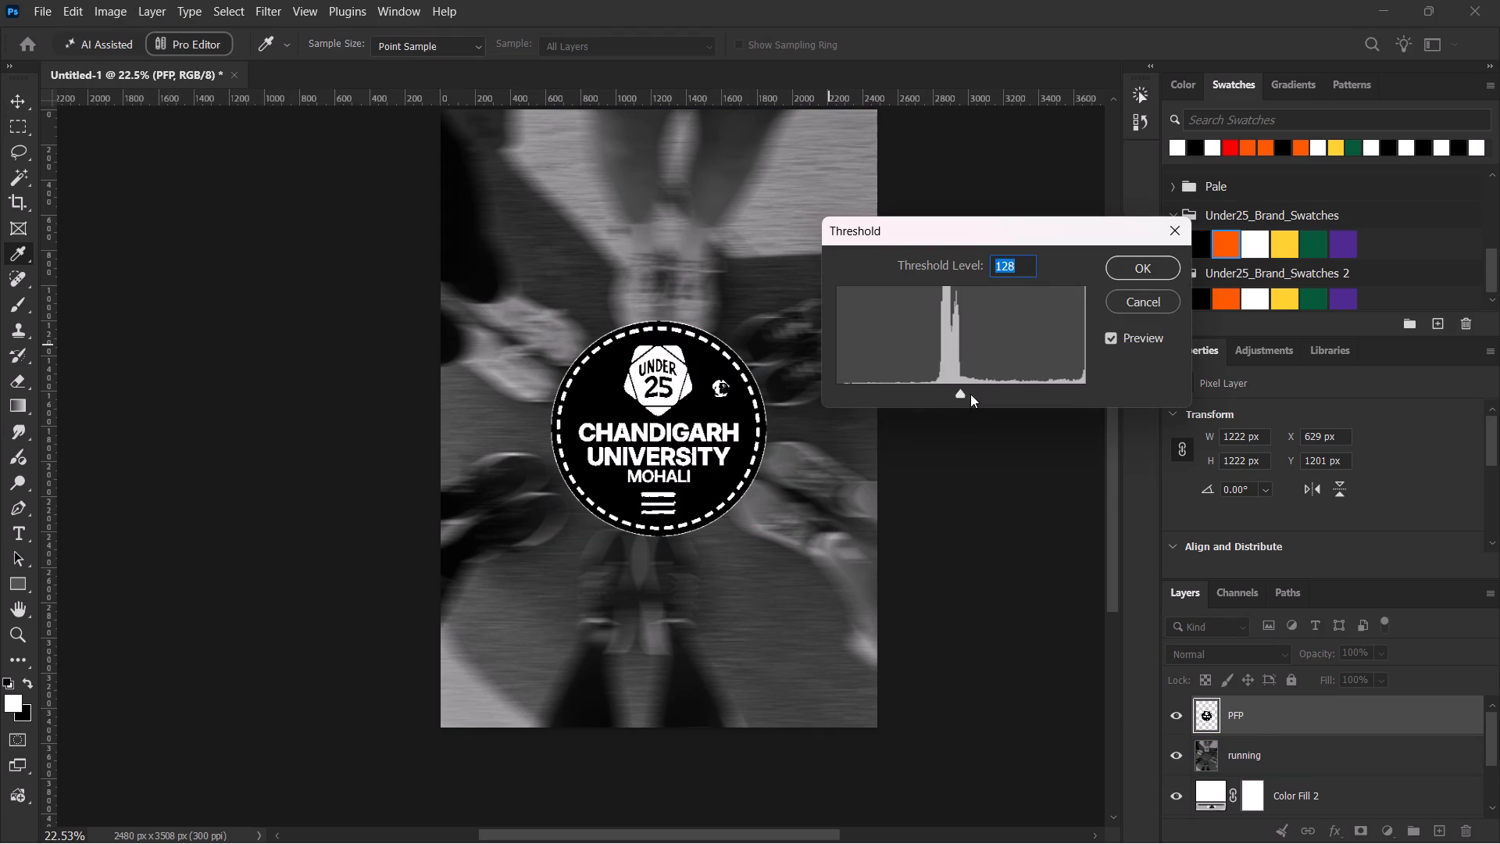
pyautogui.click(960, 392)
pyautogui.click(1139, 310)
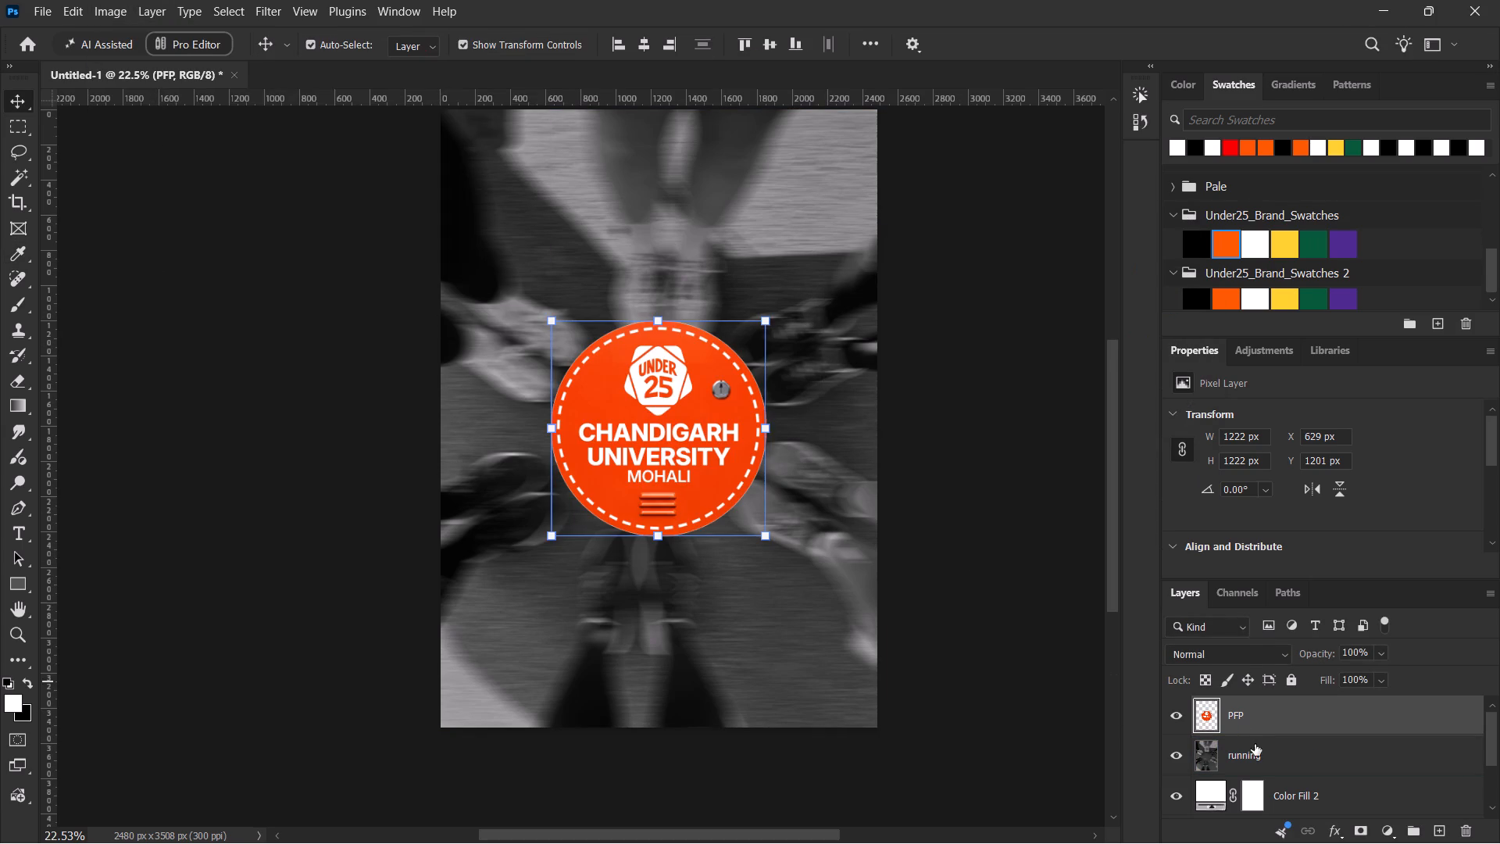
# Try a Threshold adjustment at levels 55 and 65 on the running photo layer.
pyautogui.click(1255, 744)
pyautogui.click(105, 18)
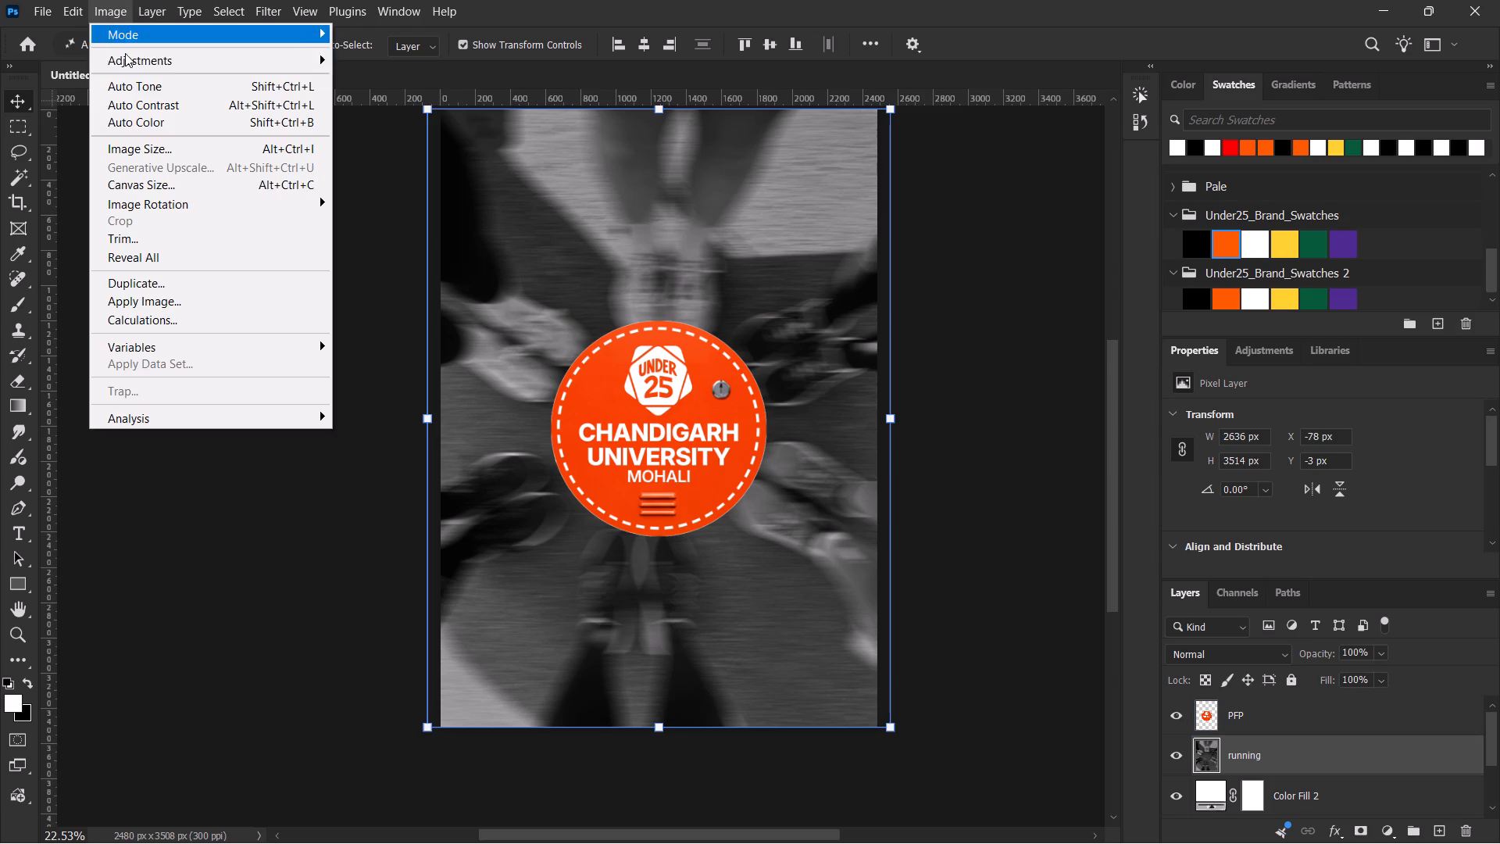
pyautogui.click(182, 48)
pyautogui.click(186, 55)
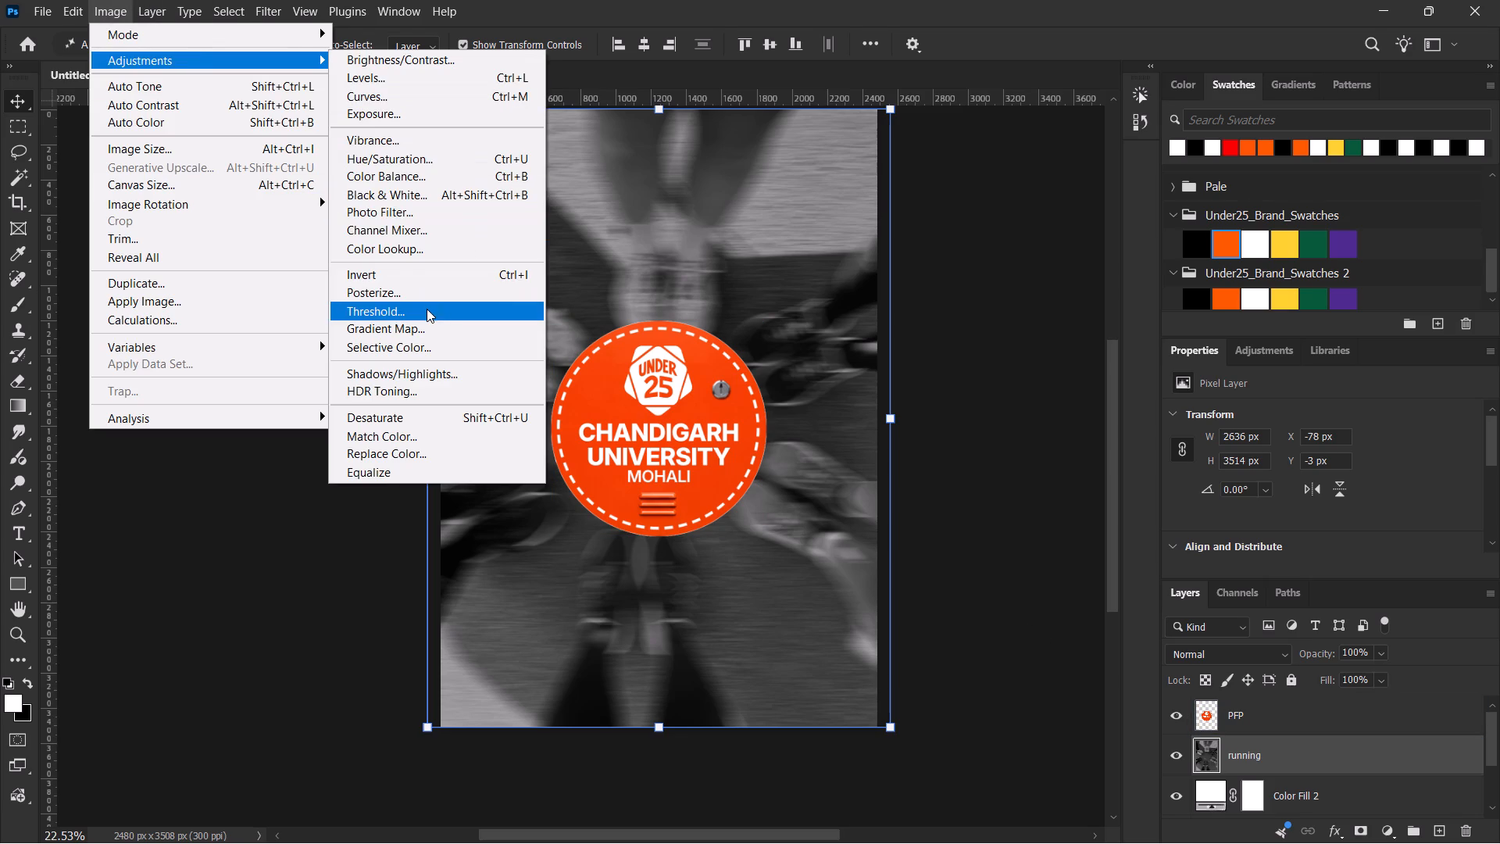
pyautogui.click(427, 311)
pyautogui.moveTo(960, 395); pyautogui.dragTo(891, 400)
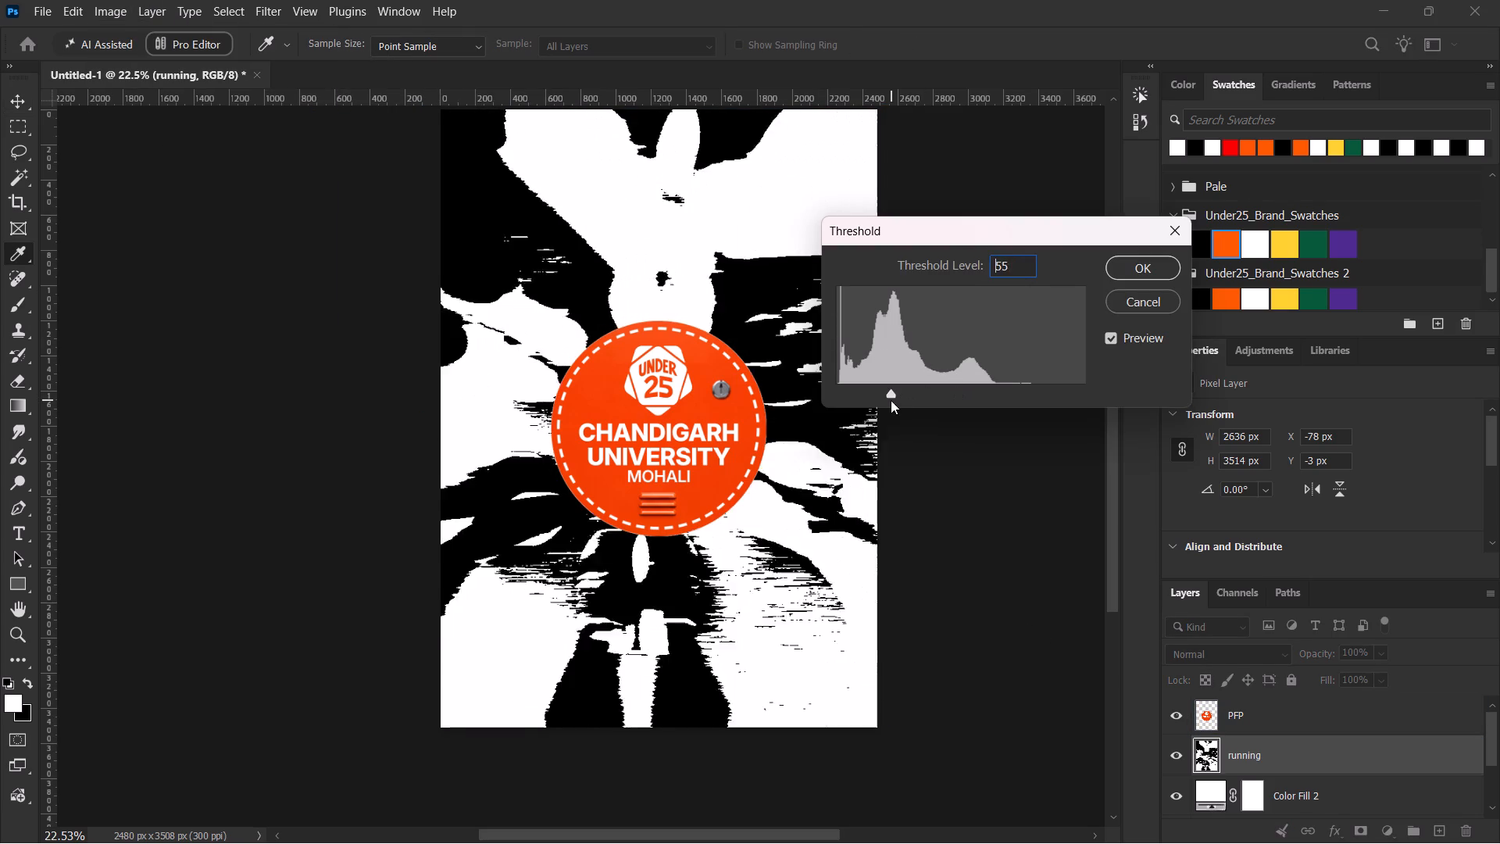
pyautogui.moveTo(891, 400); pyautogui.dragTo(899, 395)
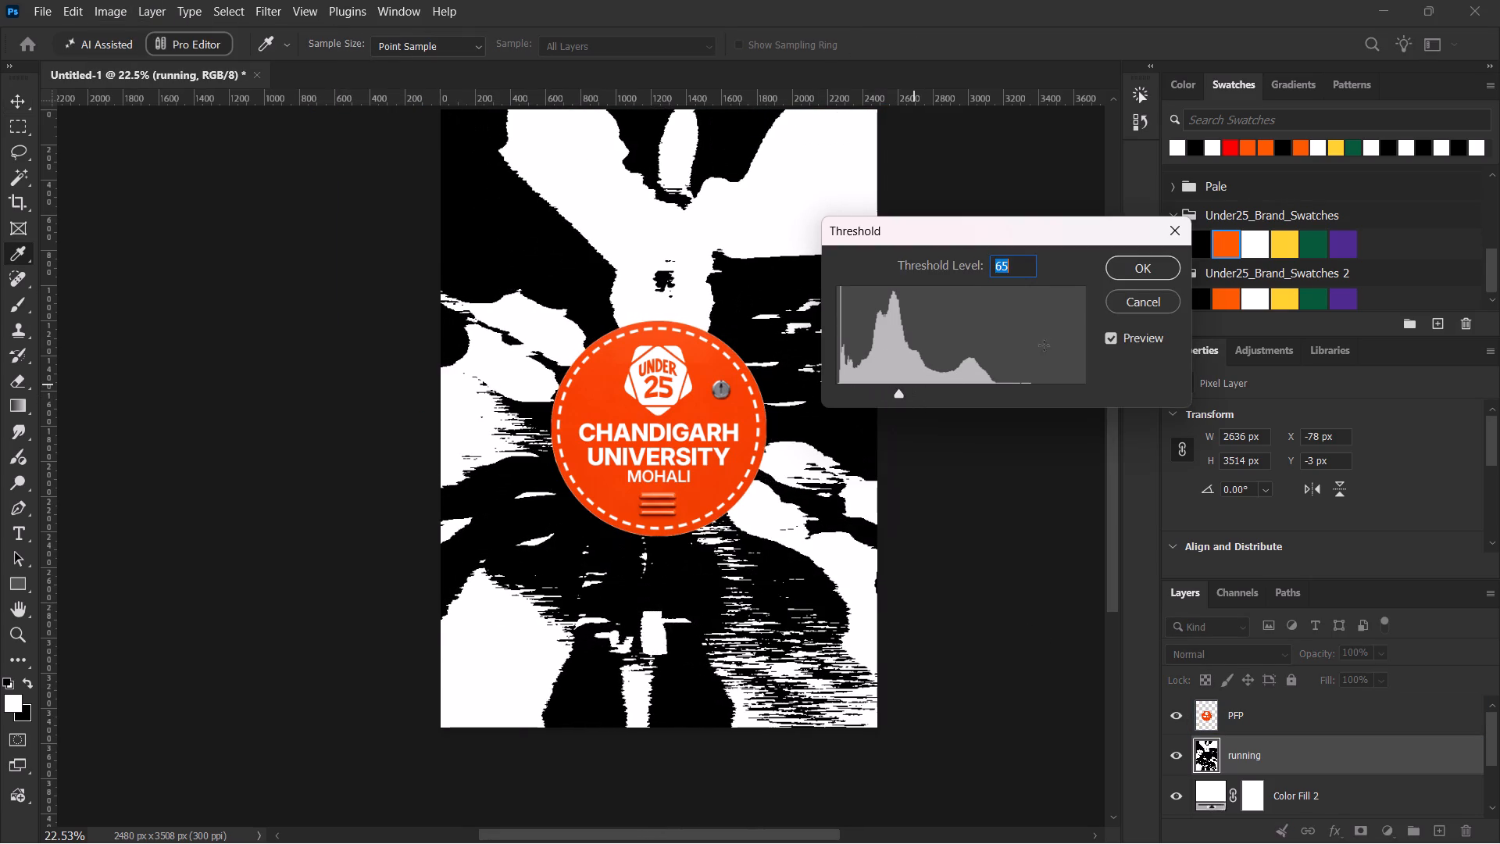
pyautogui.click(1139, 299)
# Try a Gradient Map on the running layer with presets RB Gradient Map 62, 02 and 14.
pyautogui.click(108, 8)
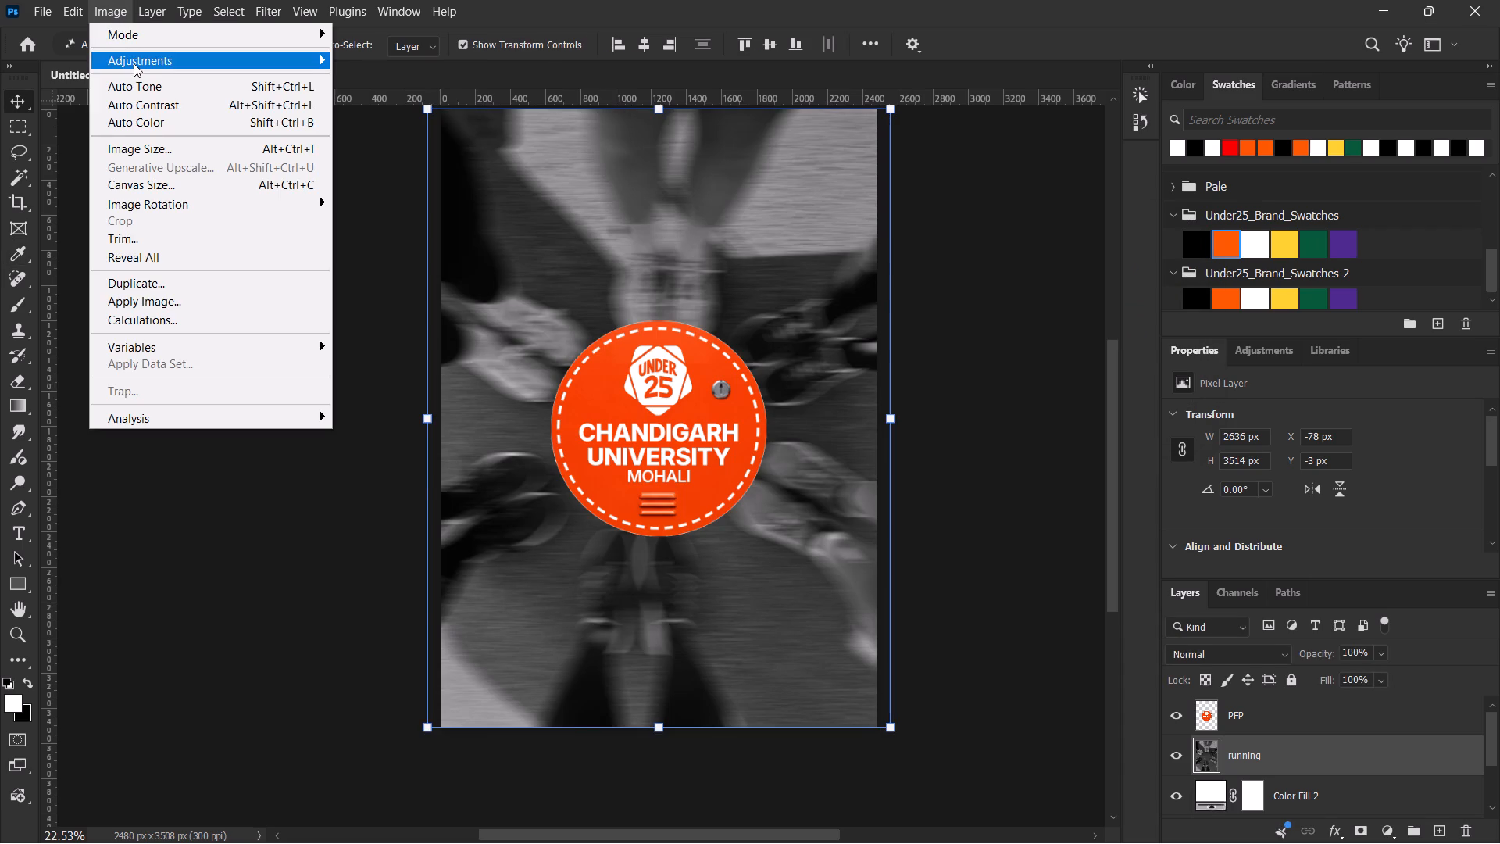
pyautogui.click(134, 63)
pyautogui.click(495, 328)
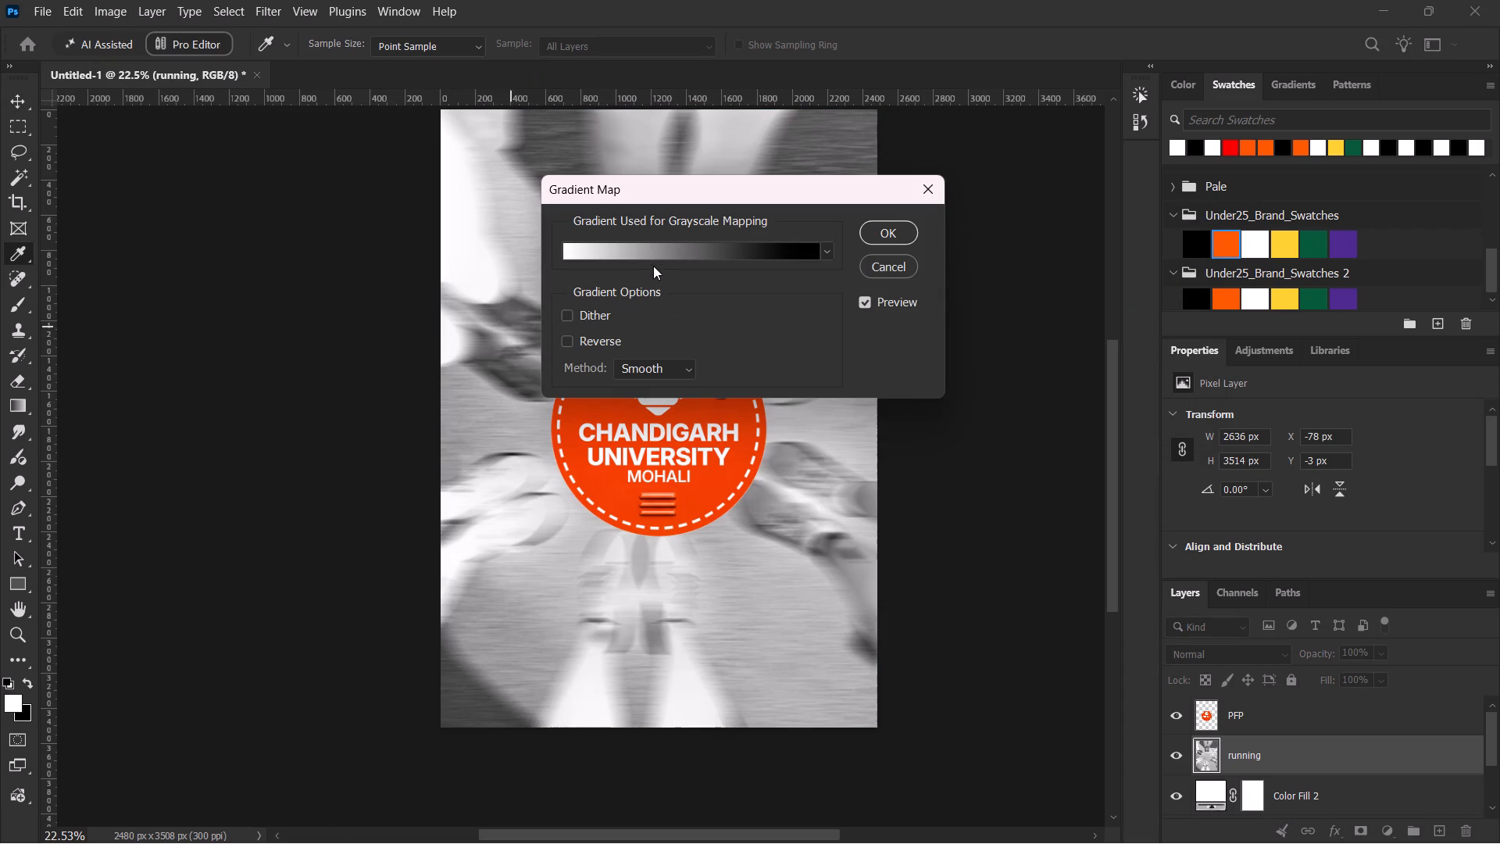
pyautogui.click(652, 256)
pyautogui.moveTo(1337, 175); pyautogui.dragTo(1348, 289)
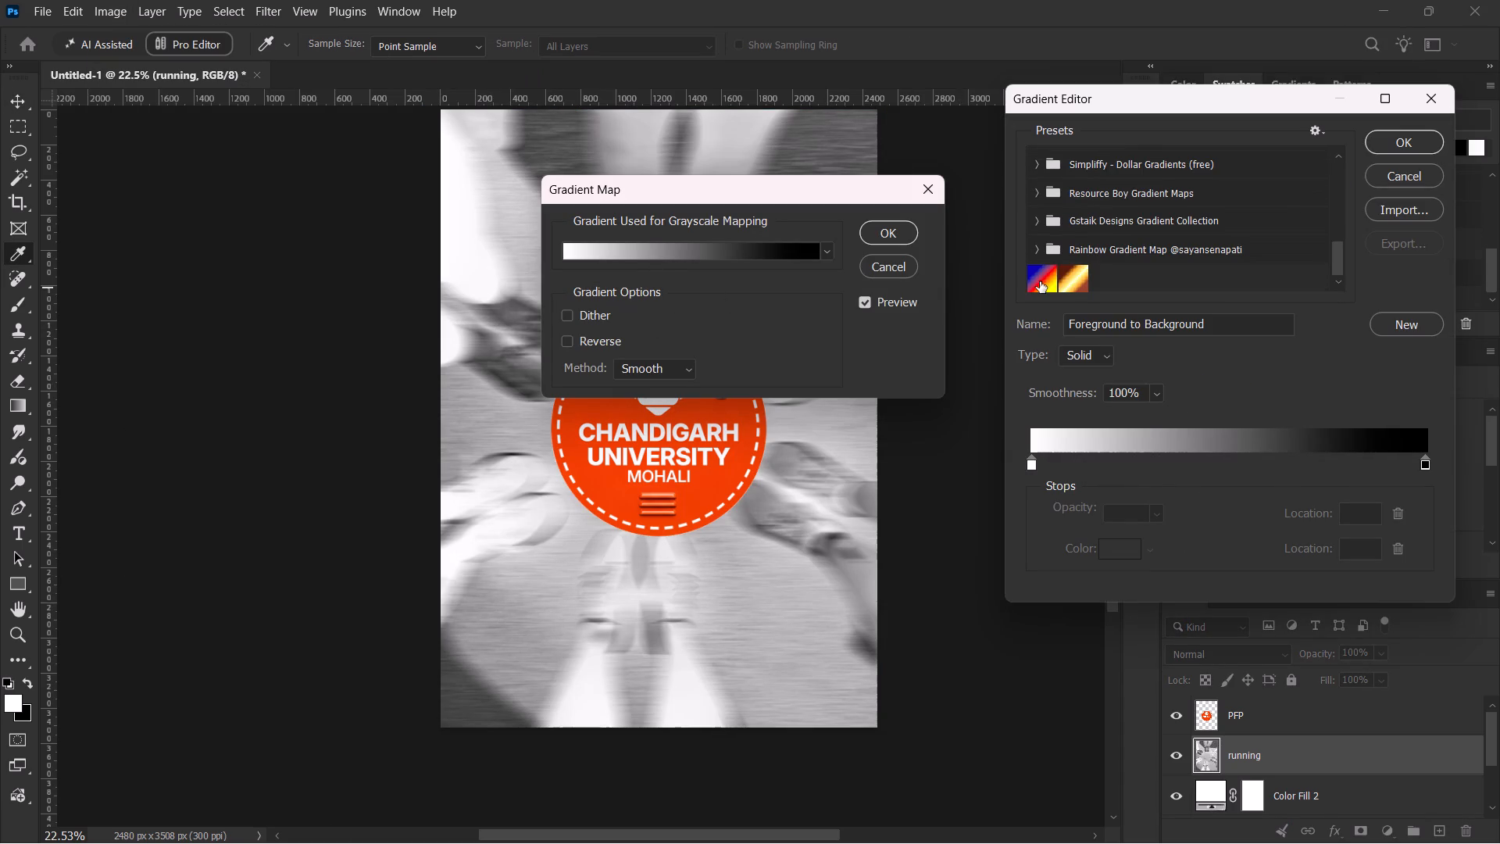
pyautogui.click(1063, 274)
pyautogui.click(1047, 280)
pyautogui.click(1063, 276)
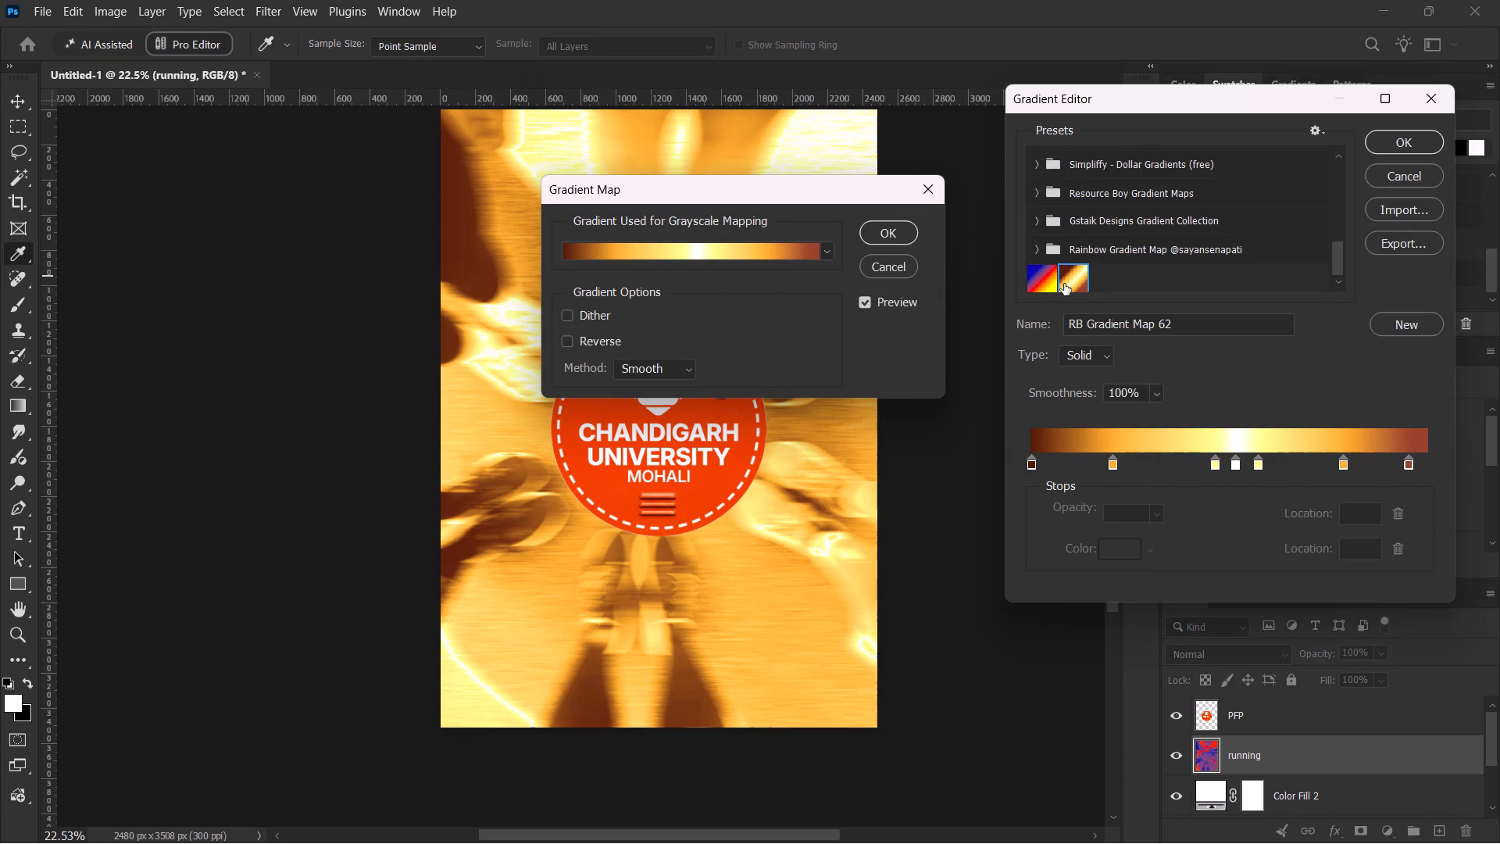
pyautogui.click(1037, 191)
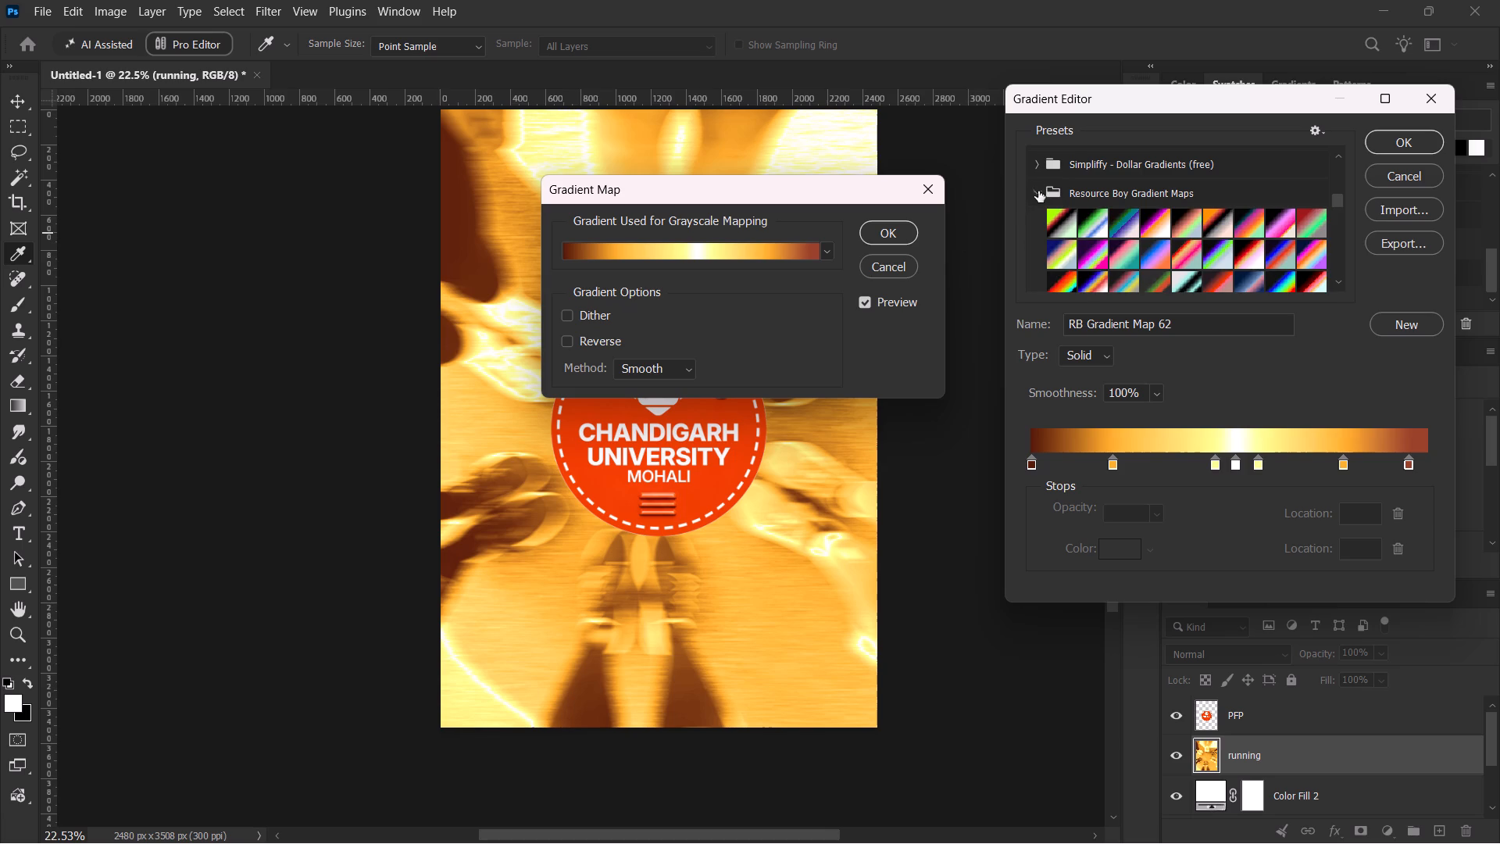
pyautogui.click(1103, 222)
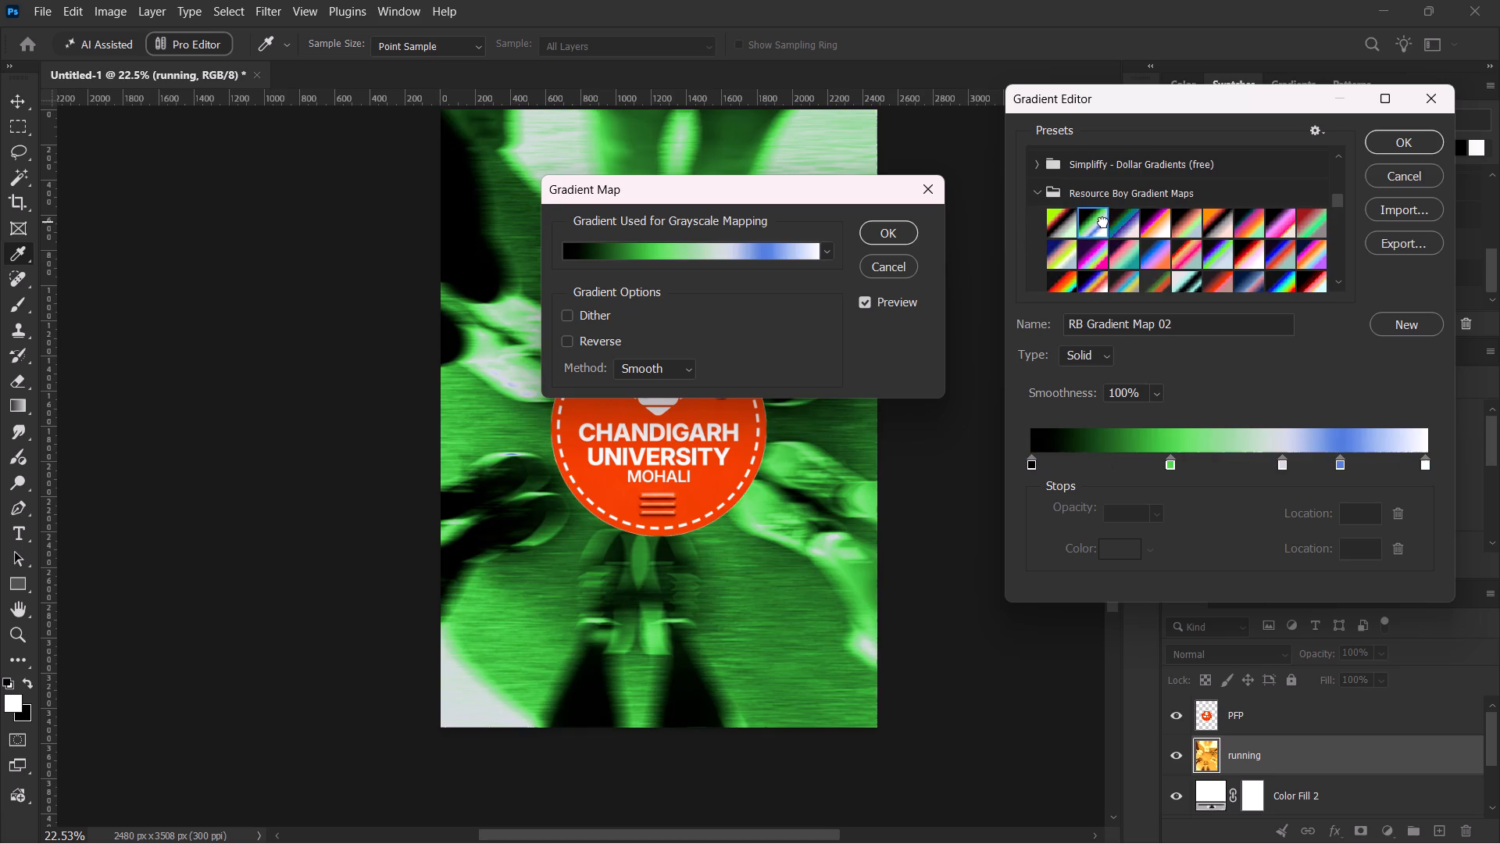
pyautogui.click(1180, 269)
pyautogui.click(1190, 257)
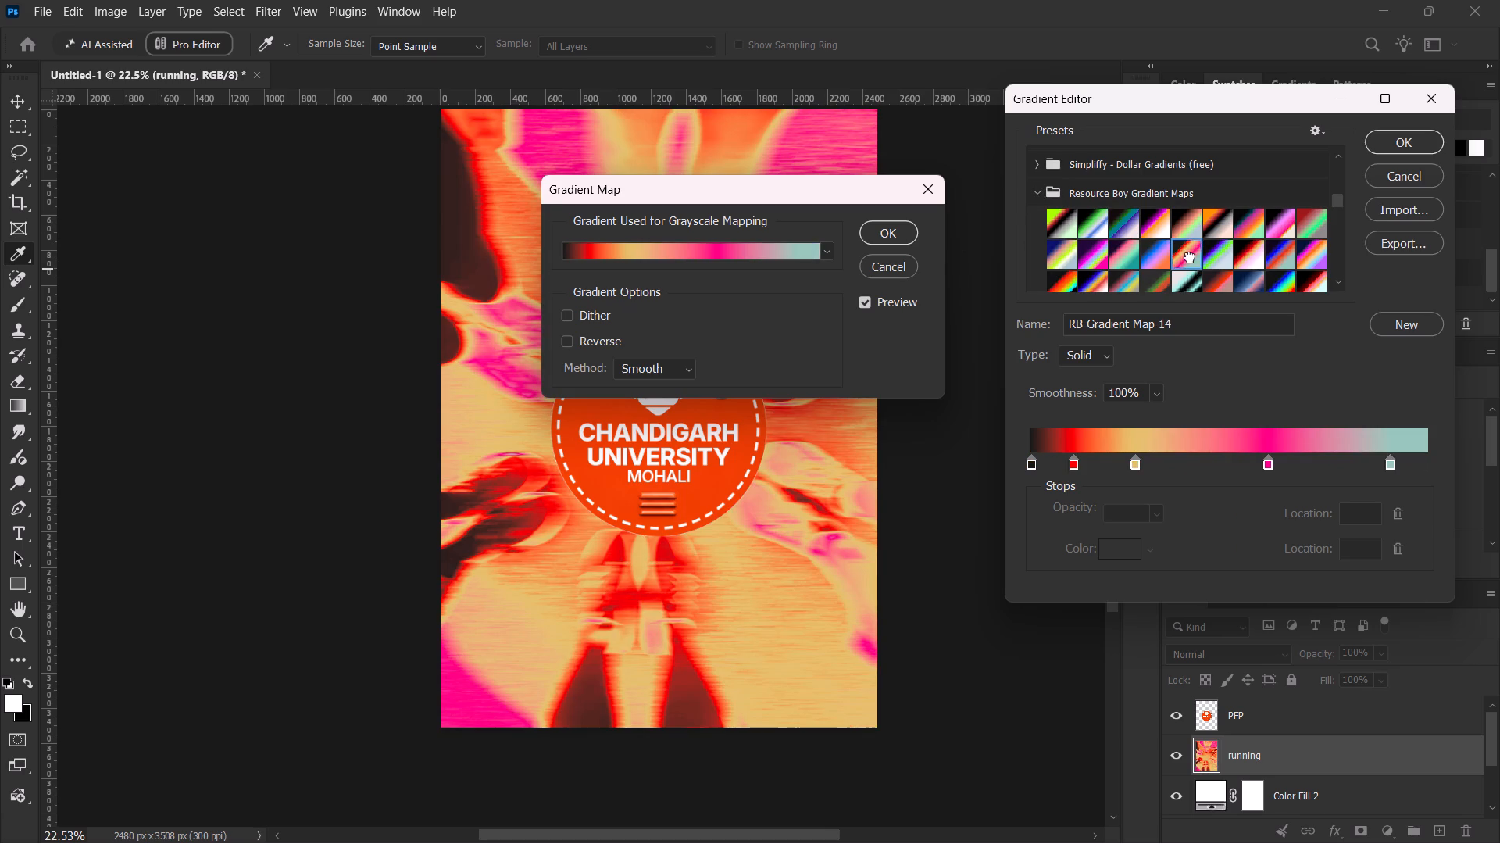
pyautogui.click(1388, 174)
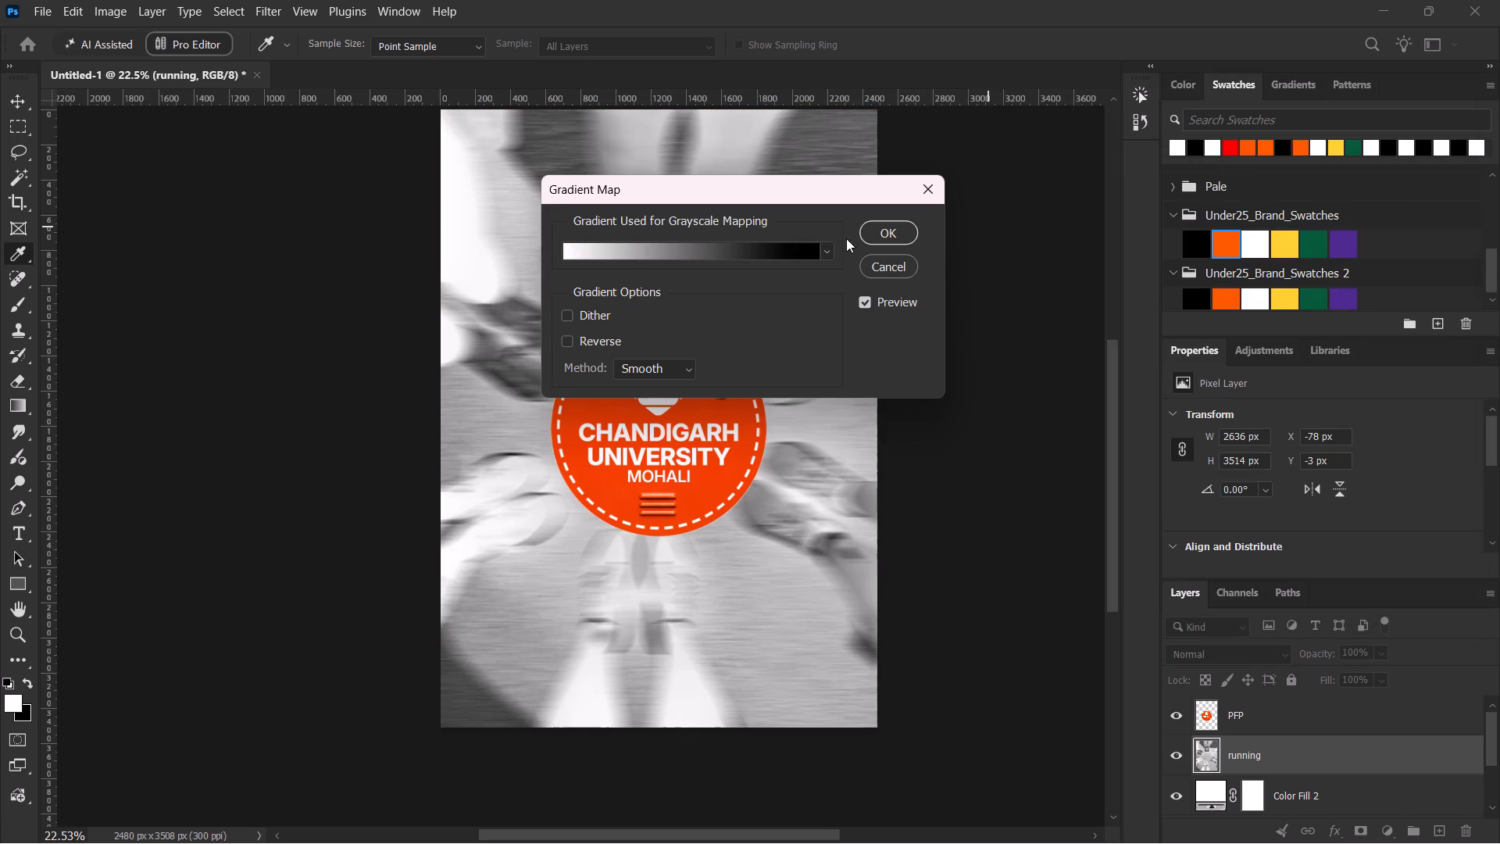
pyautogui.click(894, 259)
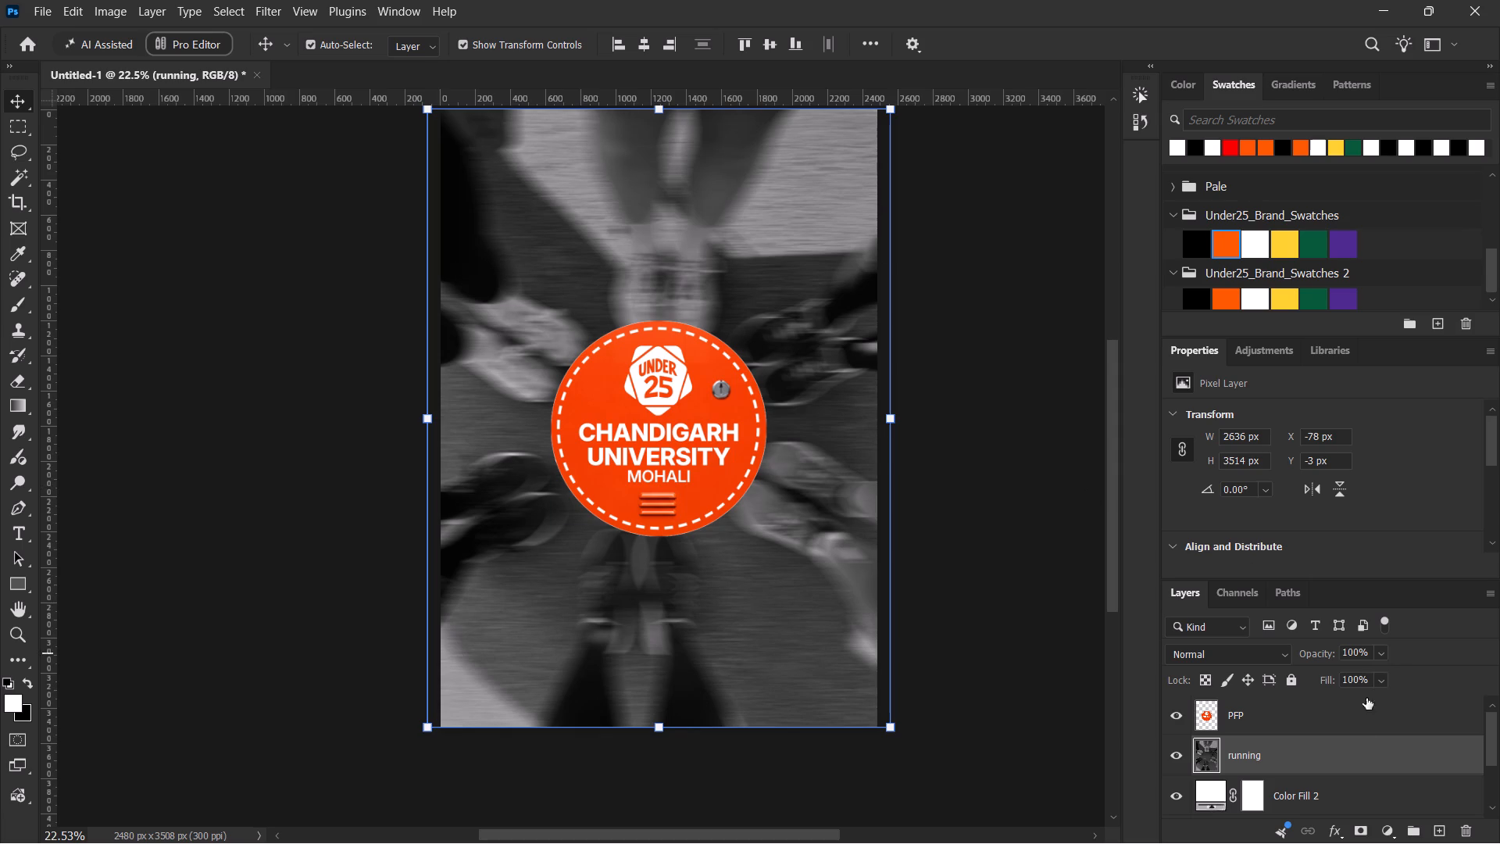
# Add a solid colour fill layer above the running photo using the orange from Under25_Brand_Swatches.
pyautogui.click(1380, 830)
pyautogui.click(1388, 789)
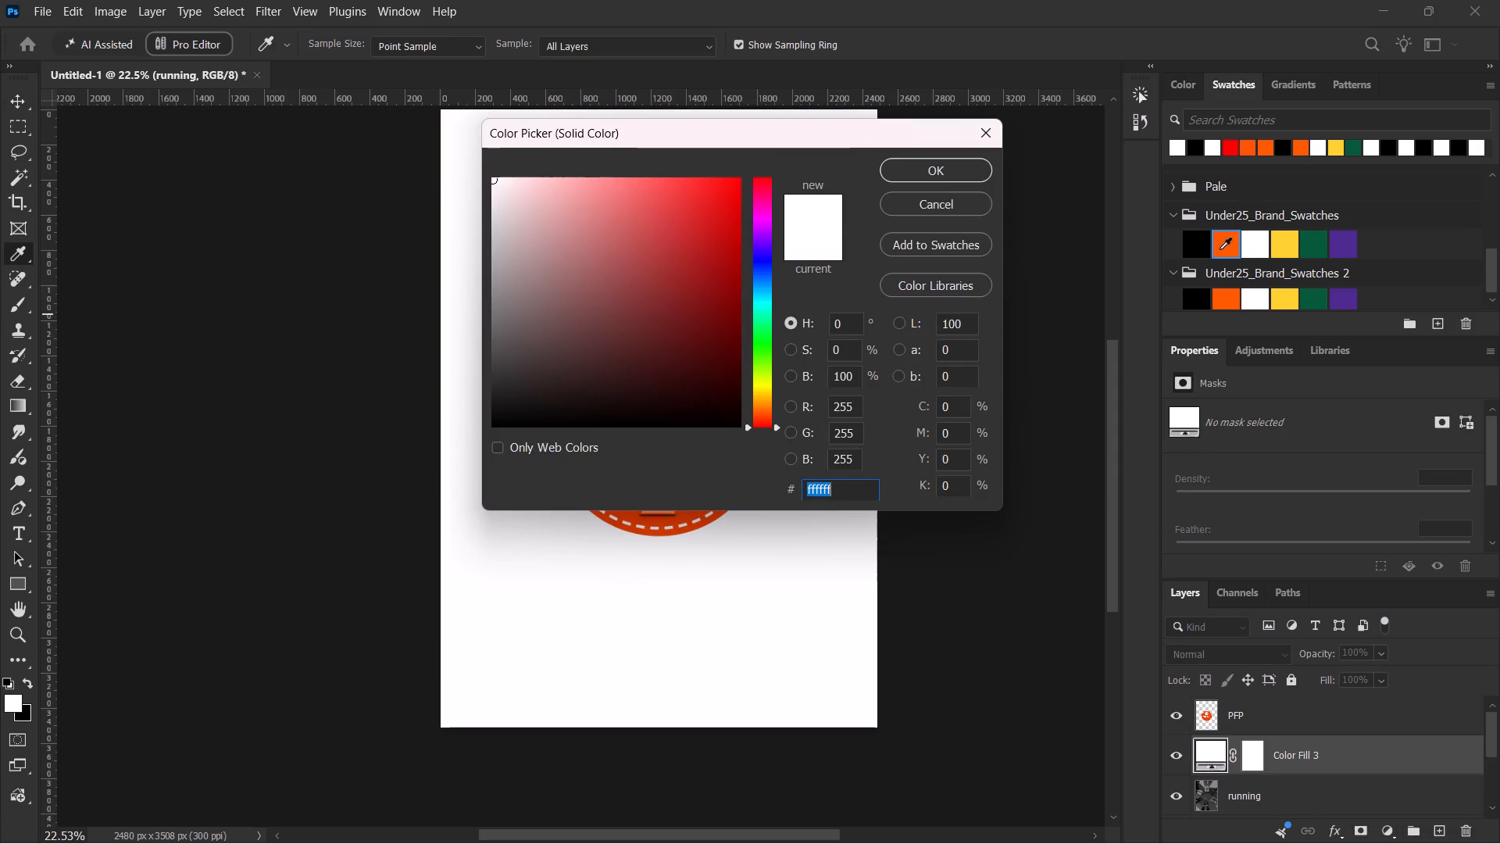
pyautogui.click(1220, 249)
pyautogui.click(949, 173)
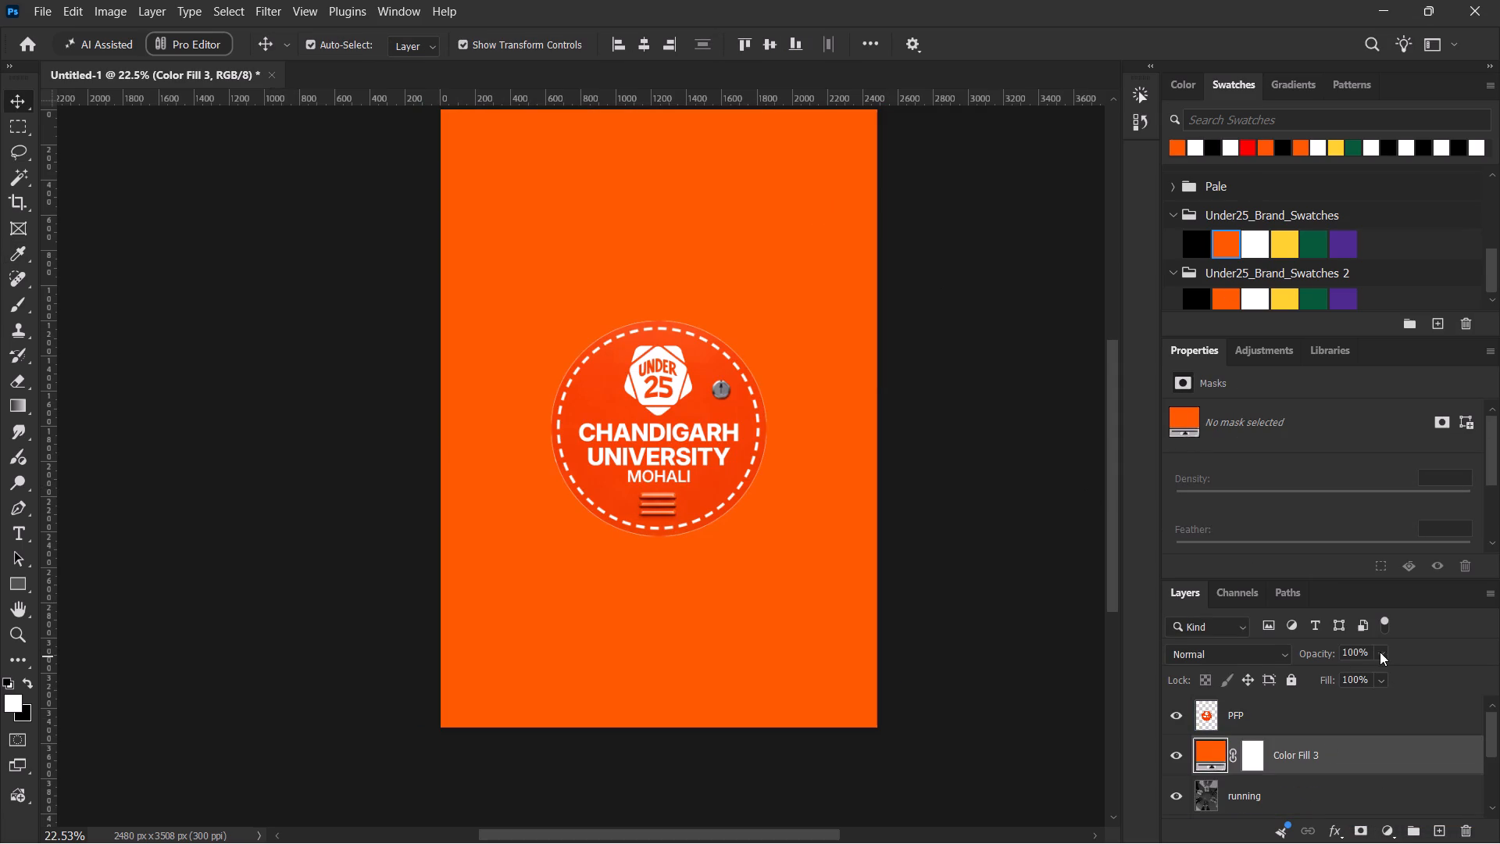
# Set the orange fill layer to 16% opacity in Normal mode and clip it to the running layer.
pyautogui.click(1192, 649)
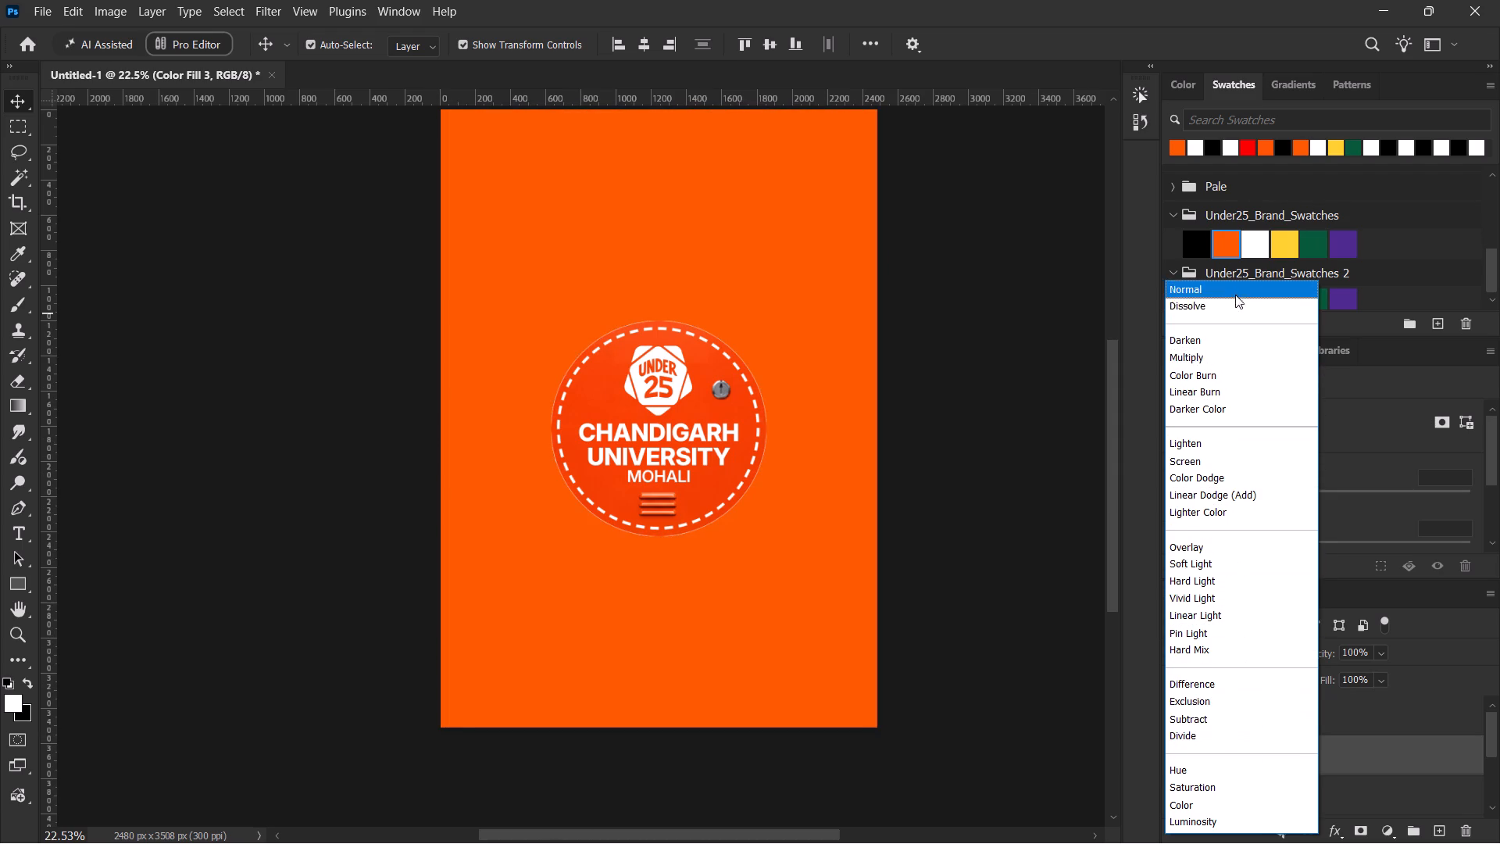
pyautogui.click(1235, 292)
pyautogui.click(1379, 653)
pyautogui.click(1322, 670)
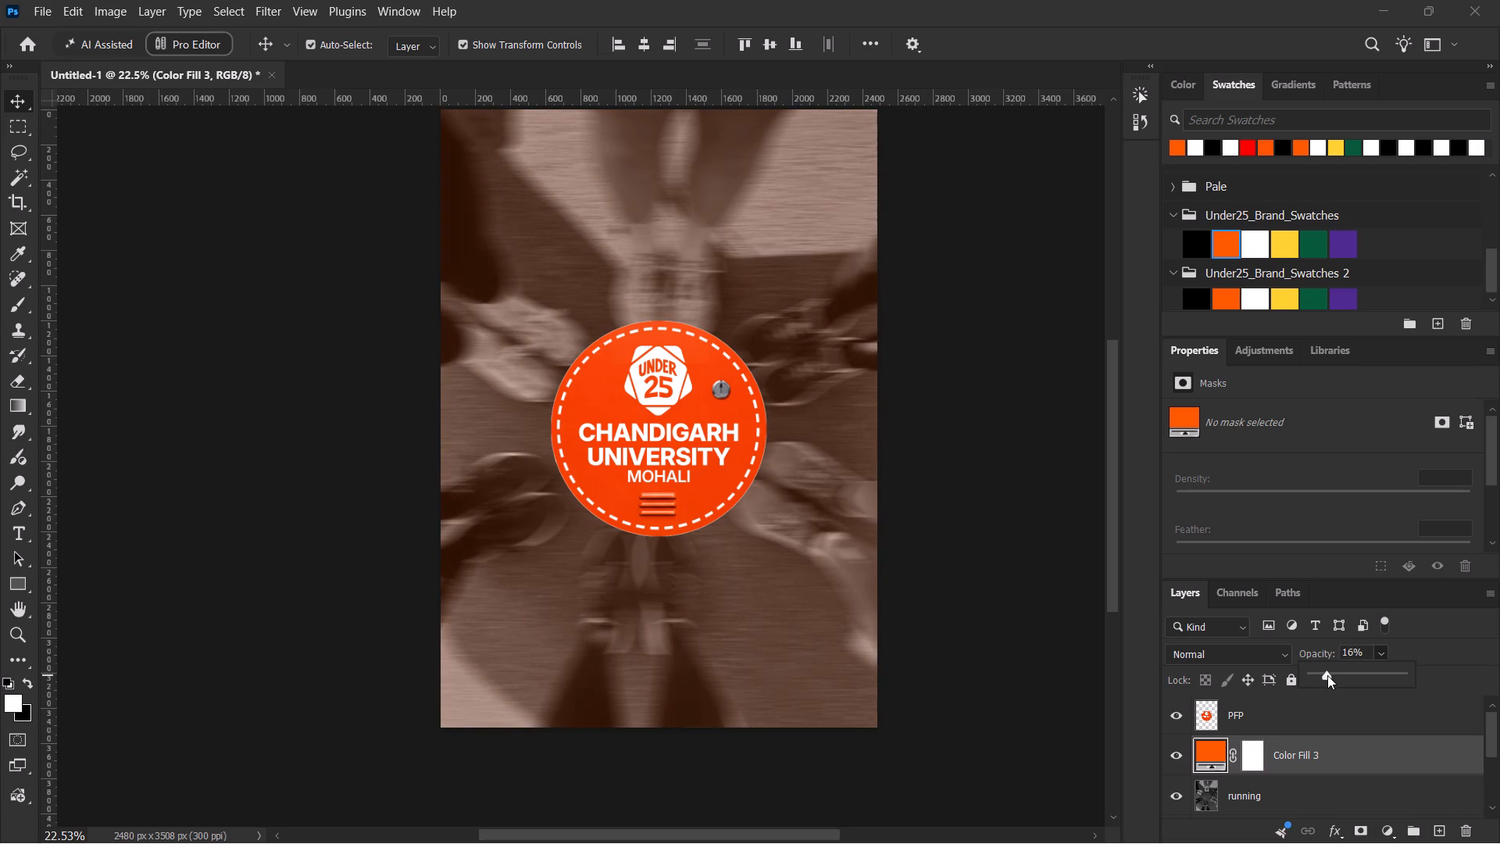
pyautogui.rightClick(1397, 760)
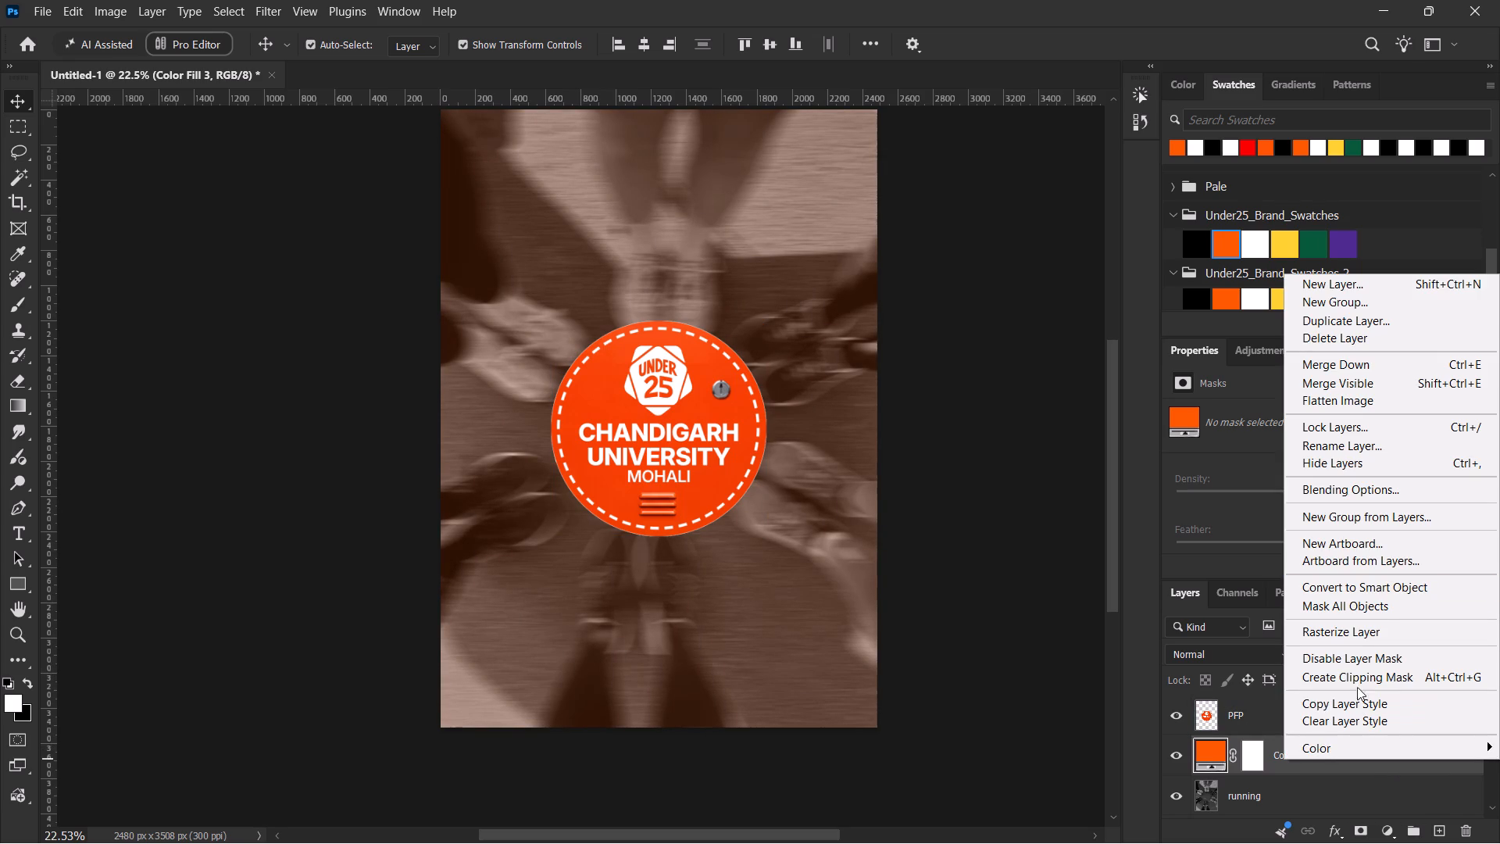
pyautogui.click(1359, 681)
# Give the PFP badge a low-opacity drop shadow with distance 0 px, spread 0% and size 92 px.
pyautogui.press('space')
pyautogui.press('space')
pyautogui.press('space')
pyautogui.press('space')
pyautogui.press('space')
pyautogui.press('space')
pyautogui.press('space')
pyautogui.press('space')
pyautogui.press('space')
pyautogui.press('space')
pyautogui.press('space')
pyautogui.press('space')
pyautogui.press('space')
pyautogui.moveTo(680, 370); pyautogui.dragTo(687, 384)
pyautogui.tripleClick(1411, 722)
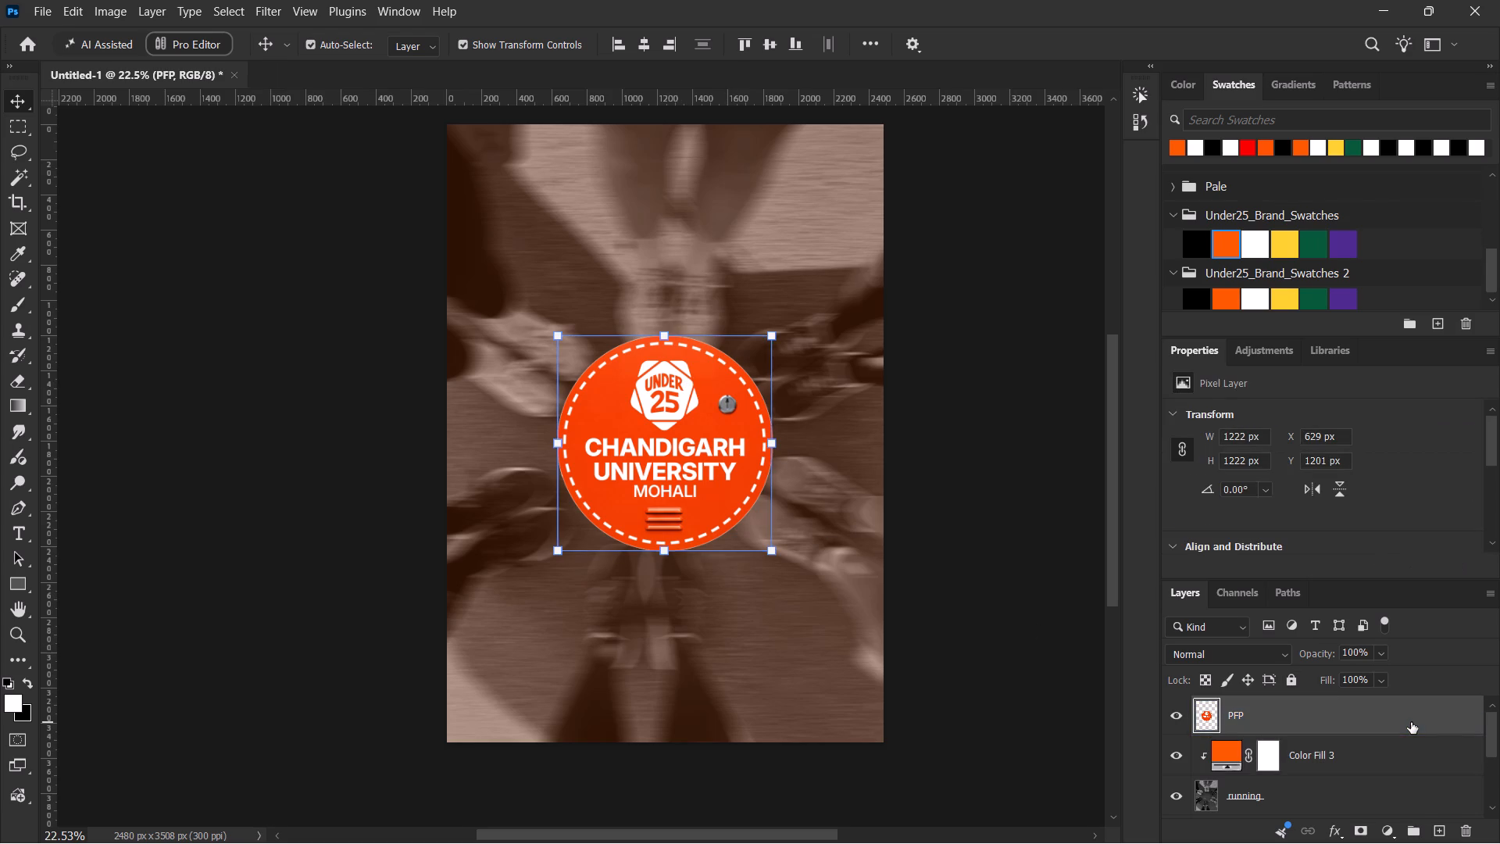
pyautogui.click(720, 595)
pyautogui.click(754, 597)
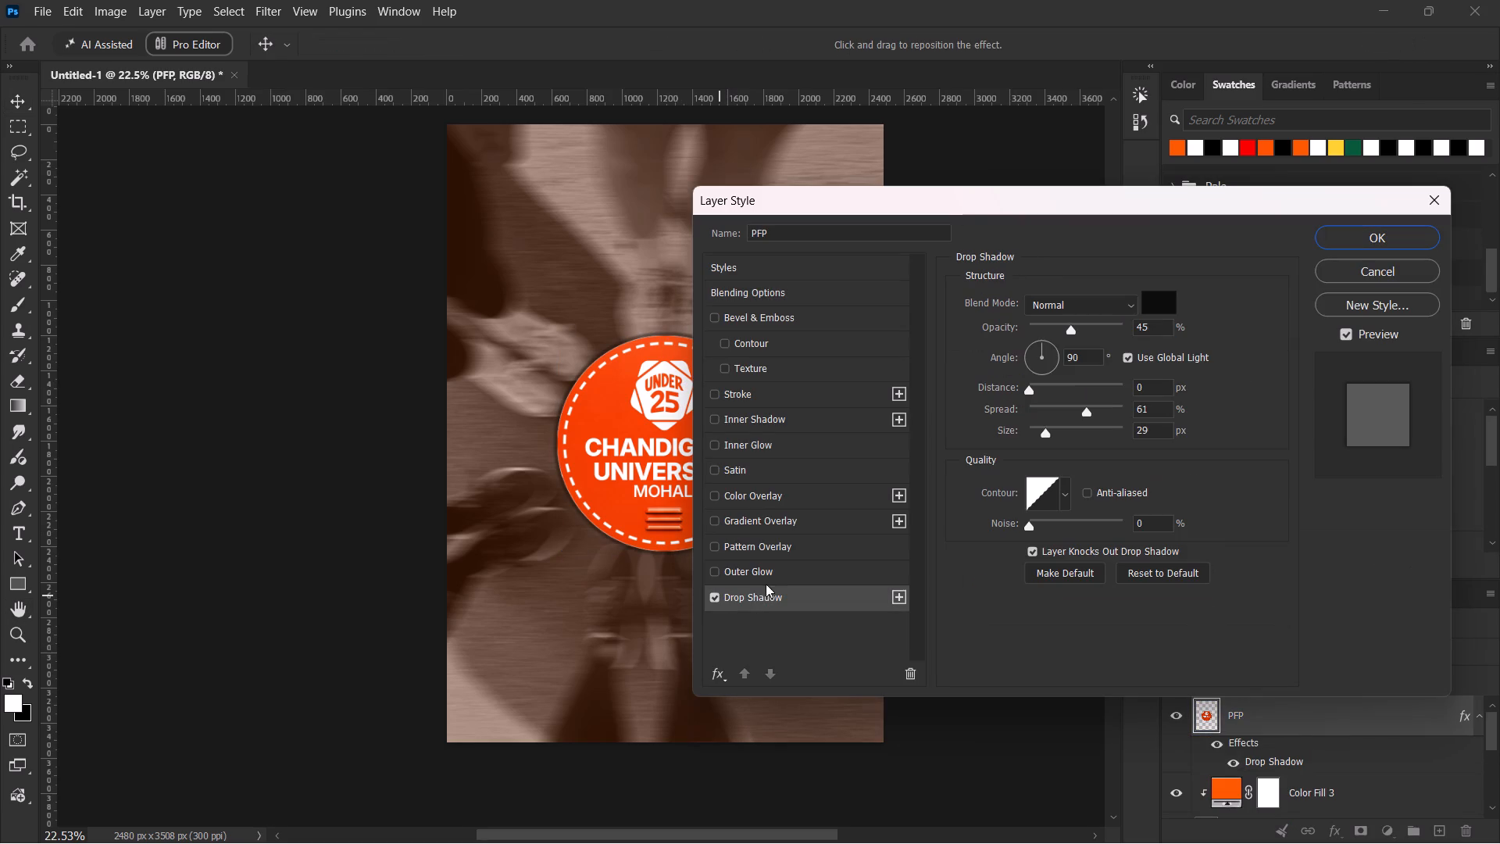
pyautogui.moveTo(1068, 324); pyautogui.dragTo(1103, 336)
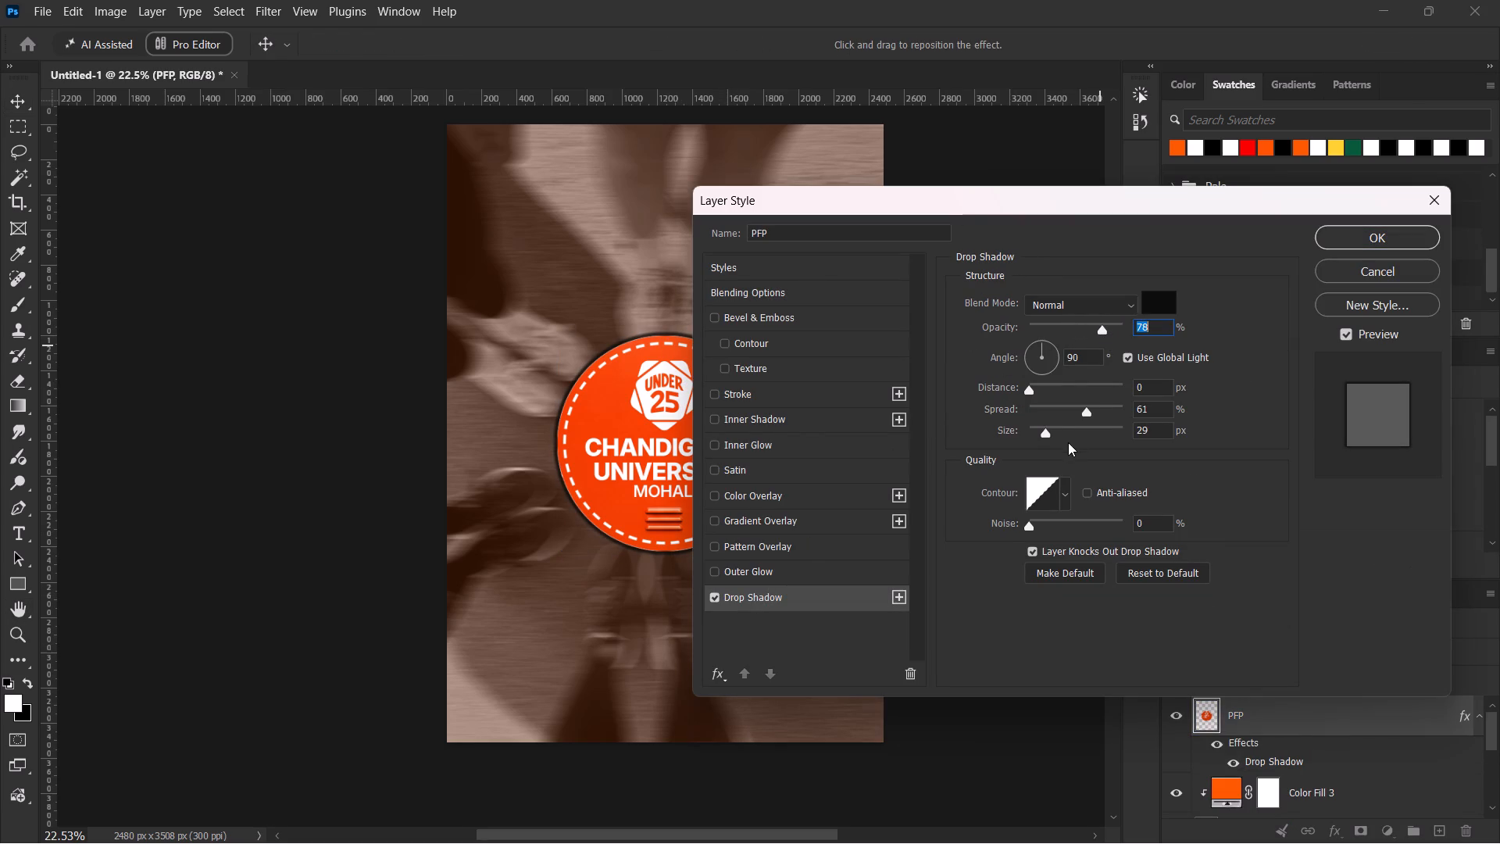
pyautogui.moveTo(1090, 409); pyautogui.dragTo(970, 406)
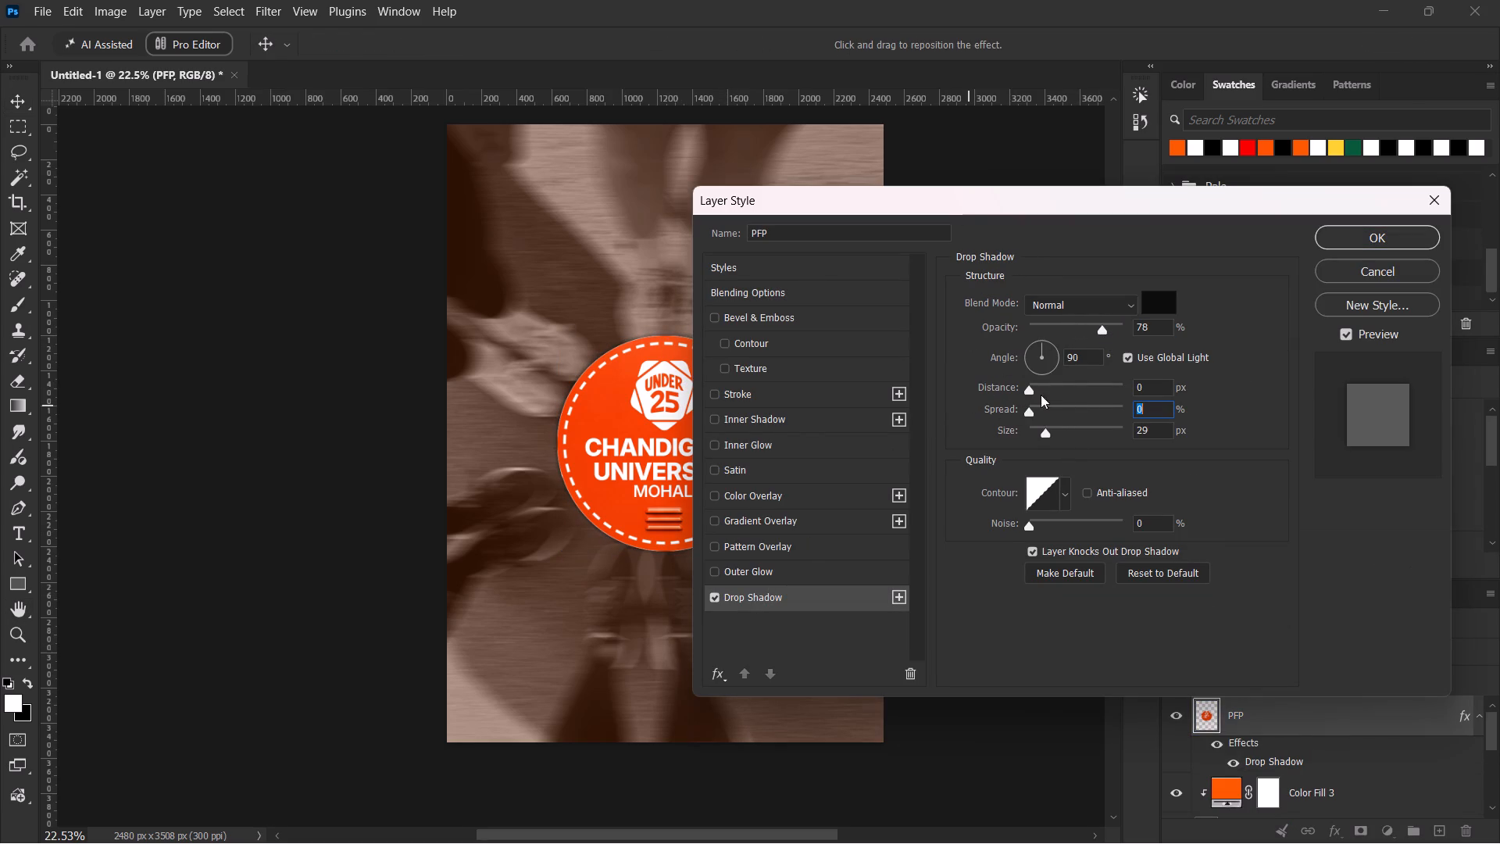
pyautogui.moveTo(1028, 392); pyautogui.dragTo(955, 386)
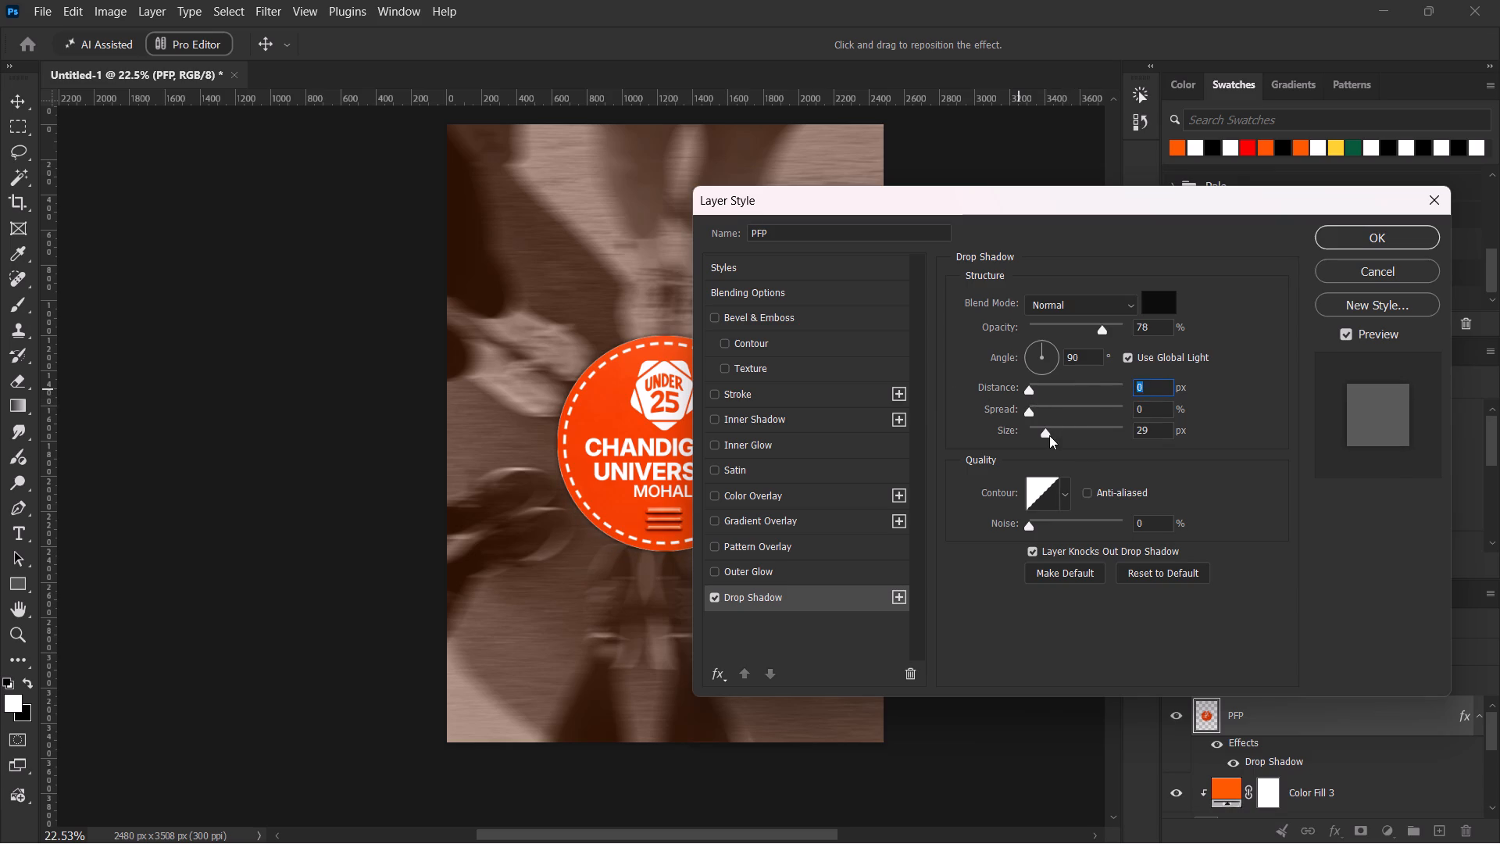
pyautogui.moveTo(1043, 431); pyautogui.dragTo(1071, 435)
pyautogui.moveTo(1071, 435); pyautogui.dragTo(1069, 434)
pyautogui.moveTo(1025, 393); pyautogui.dragTo(1081, 395)
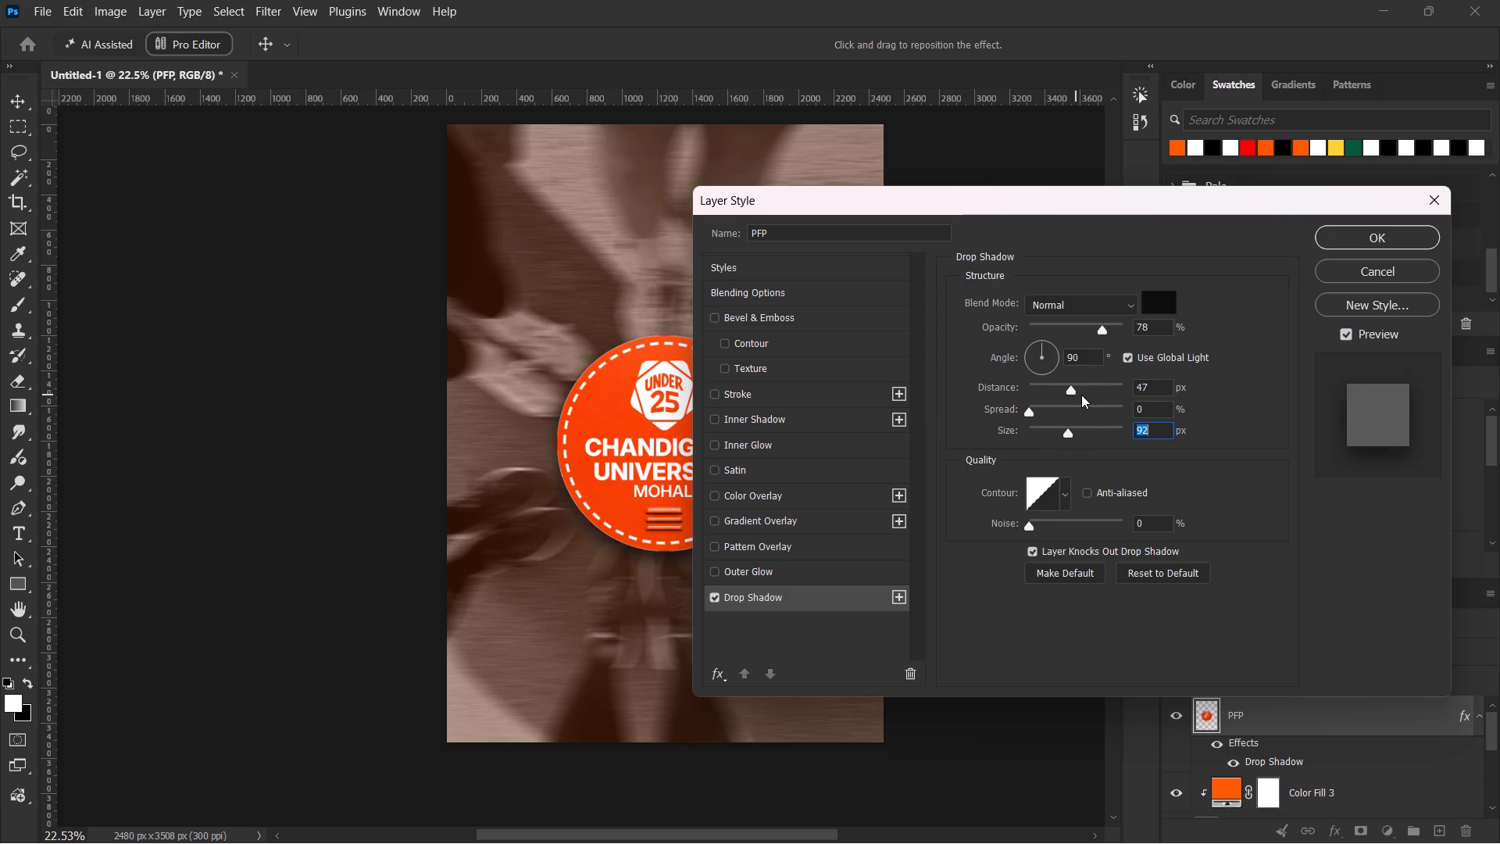
pyautogui.moveTo(1081, 395); pyautogui.dragTo(878, 383)
pyautogui.moveTo(1102, 329); pyautogui.dragTo(1044, 329)
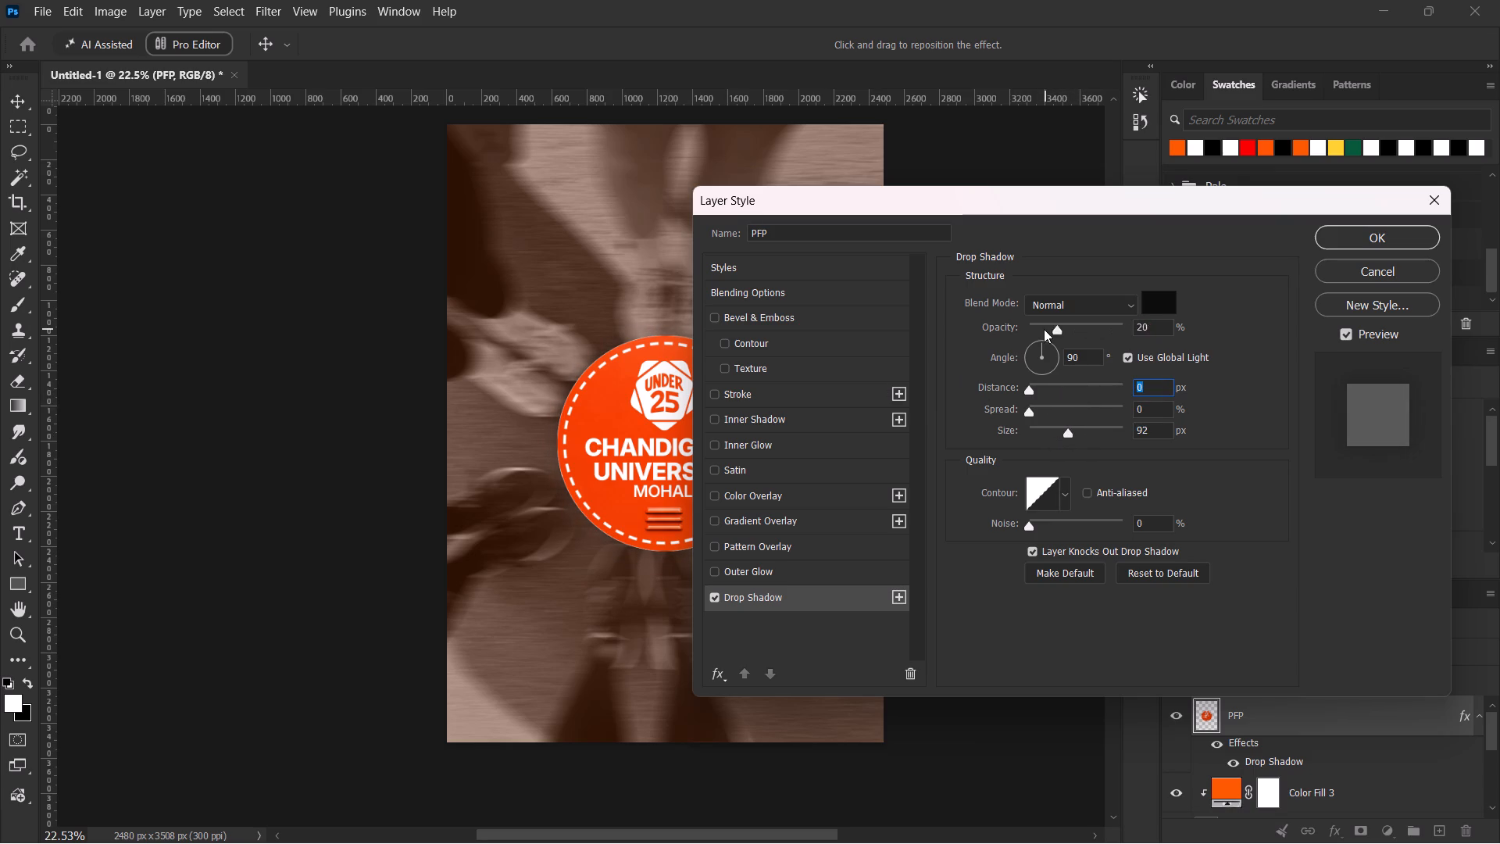
pyautogui.moveTo(1044, 329); pyautogui.dragTo(1060, 339)
pyautogui.click(1367, 234)
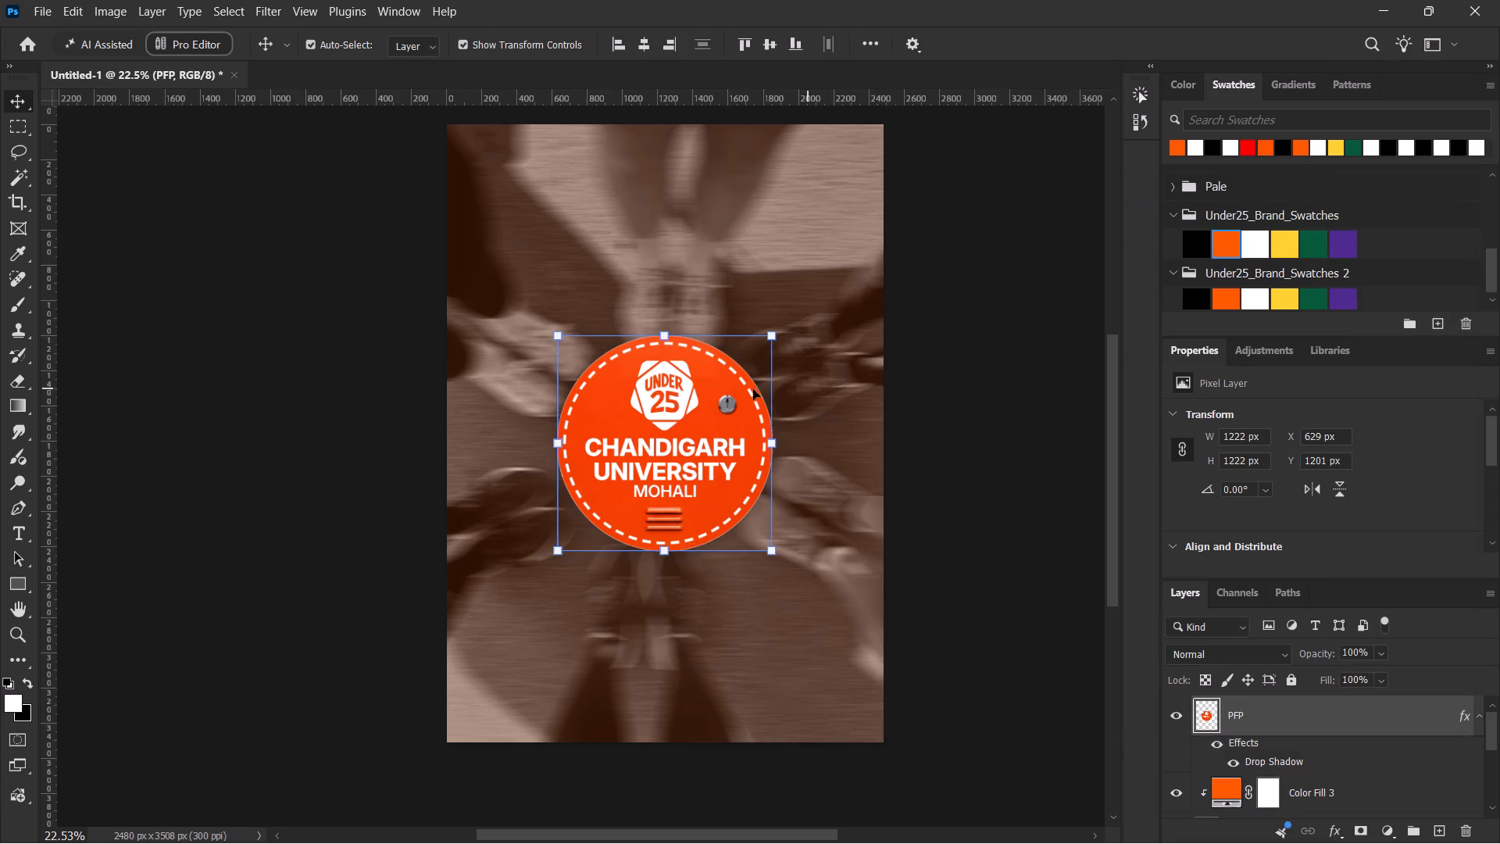
# Select the bottom Color Fill 1 layer and examine the tinted poster around the badge.
pyautogui.scroll(-6, 1305, 764)
pyautogui.click(1282, 792)
pyautogui.keyDown('alt'); pyautogui.scroll(4, 670, 420); pyautogui.keyUp('alt')
pyautogui.keyDown('alt'); pyautogui.scroll(-3, 670, 419); pyautogui.keyUp('alt')
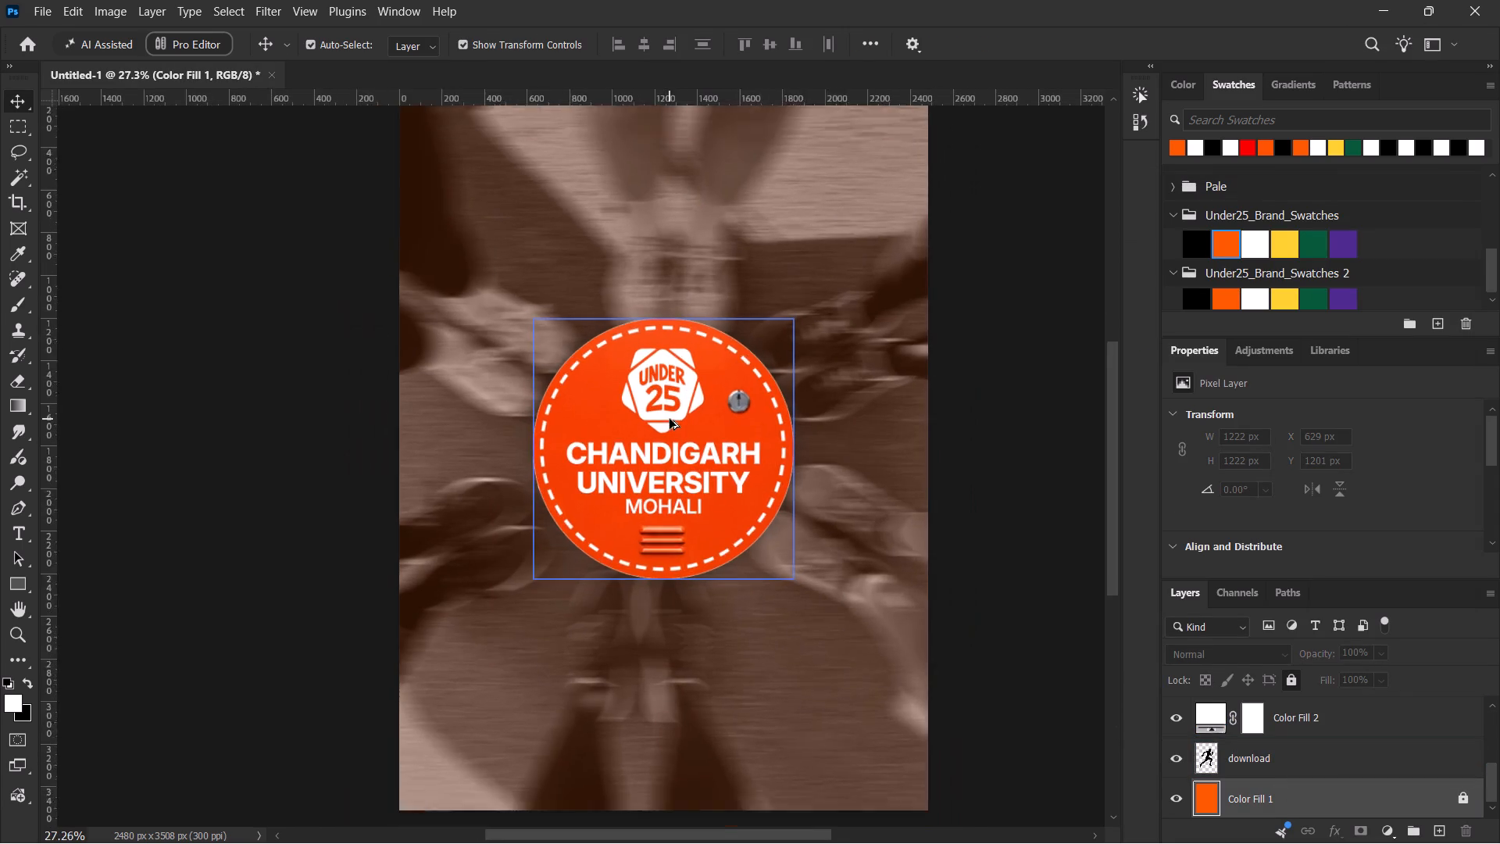
pyautogui.keyDown('alt'); pyautogui.scroll(-1, 670, 419); pyautogui.keyUp('alt')
pyautogui.press('space')
pyautogui.moveTo(668, 421); pyautogui.dragTo(687, 418)
pyautogui.keyDown('alt'); pyautogui.scroll(2, 687, 418); pyautogui.keyUp('alt')
pyautogui.keyDown('alt'); pyautogui.scroll(-1, 687, 418); pyautogui.keyUp('alt')
pyautogui.keyDown('alt'); pyautogui.scroll(1, 687, 418); pyautogui.keyUp('alt')
pyautogui.keyDown('alt'); pyautogui.scroll(-1, 687, 418); pyautogui.keyUp('alt')
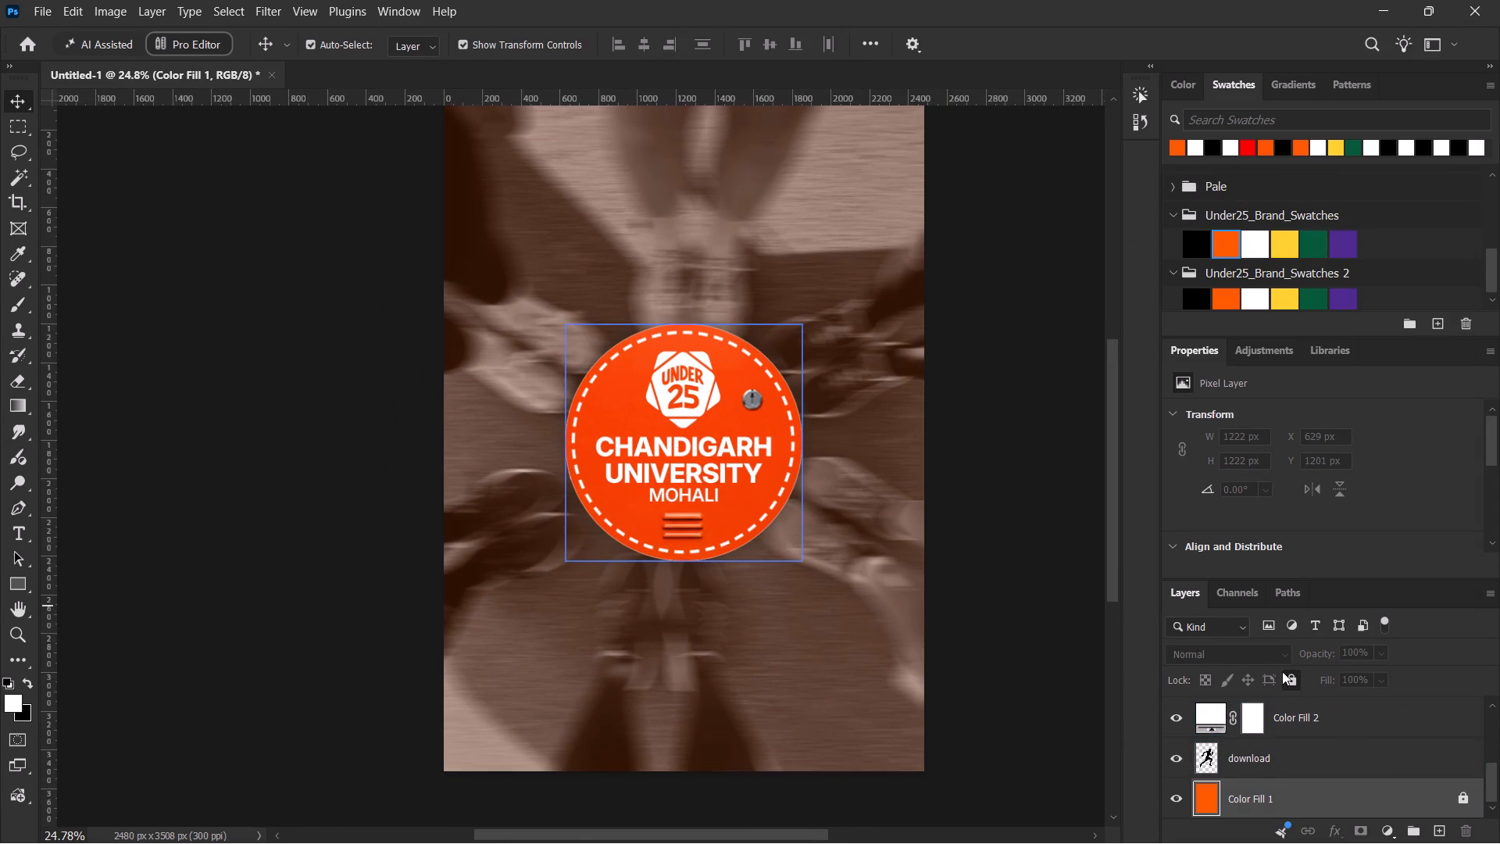
# Select the PFP badge layer and examine the whole poster composition around it.
pyautogui.scroll(5, 1355, 709)
pyautogui.click(1373, 720)
pyautogui.press('space')
pyautogui.press('space')
pyautogui.press('space')
pyautogui.press('space')
pyautogui.press('space')
pyautogui.press('space')
pyautogui.press('space')
pyautogui.press('space')
pyautogui.press('space')
pyautogui.press('space')
pyautogui.press('space')
pyautogui.press('space')
pyautogui.press('space')
pyautogui.press('space')
pyautogui.press('space')
pyautogui.press('space')
pyautogui.press('space')
pyautogui.press('space')
pyautogui.press('space')
pyautogui.press('space')
pyautogui.moveTo(677, 437); pyautogui.dragTo(684, 474)
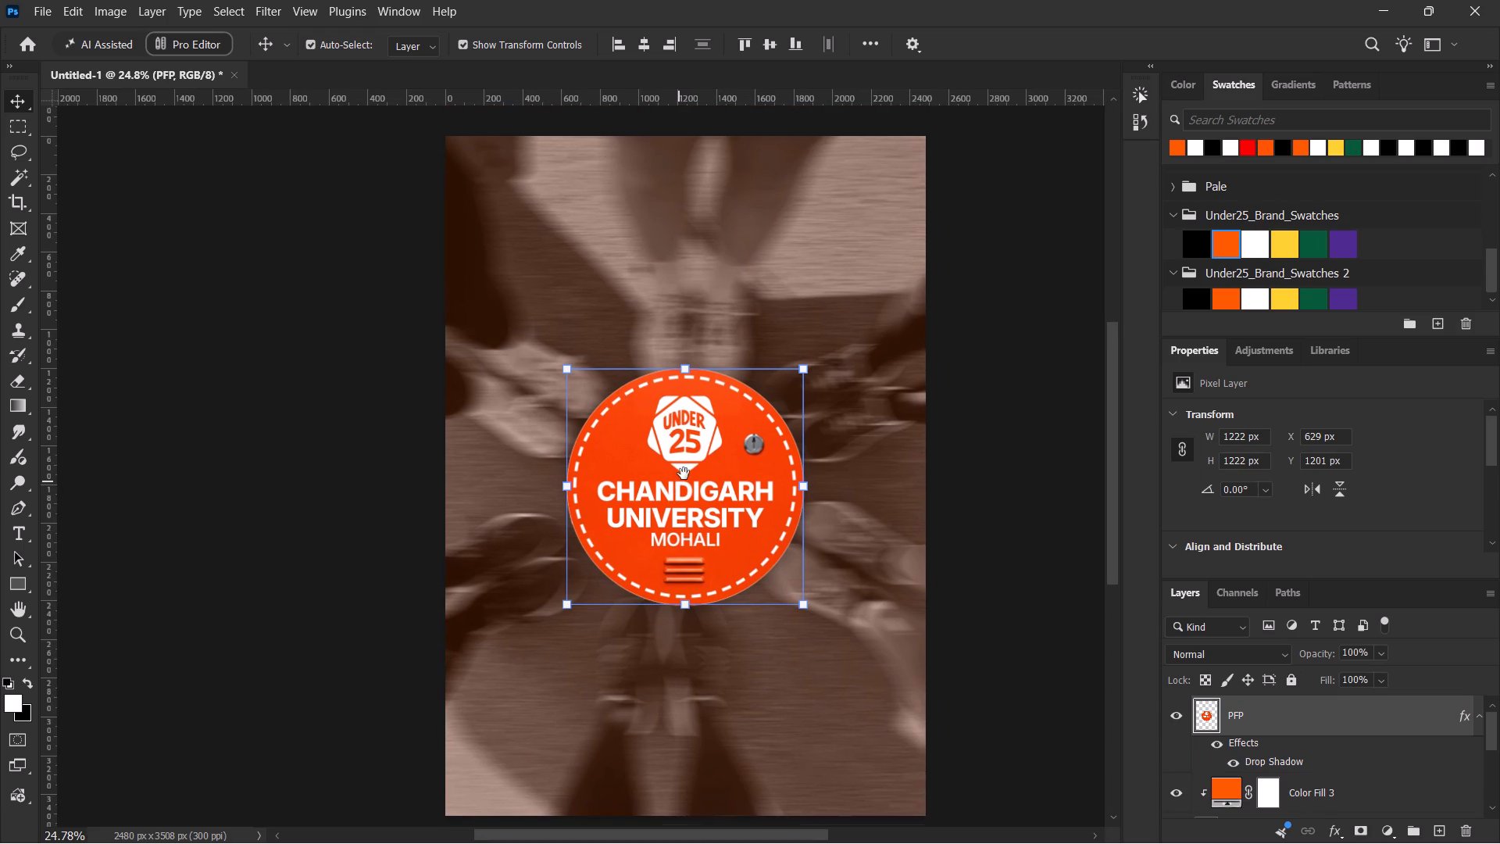
pyautogui.moveTo(684, 474); pyautogui.dragTo(682, 463)
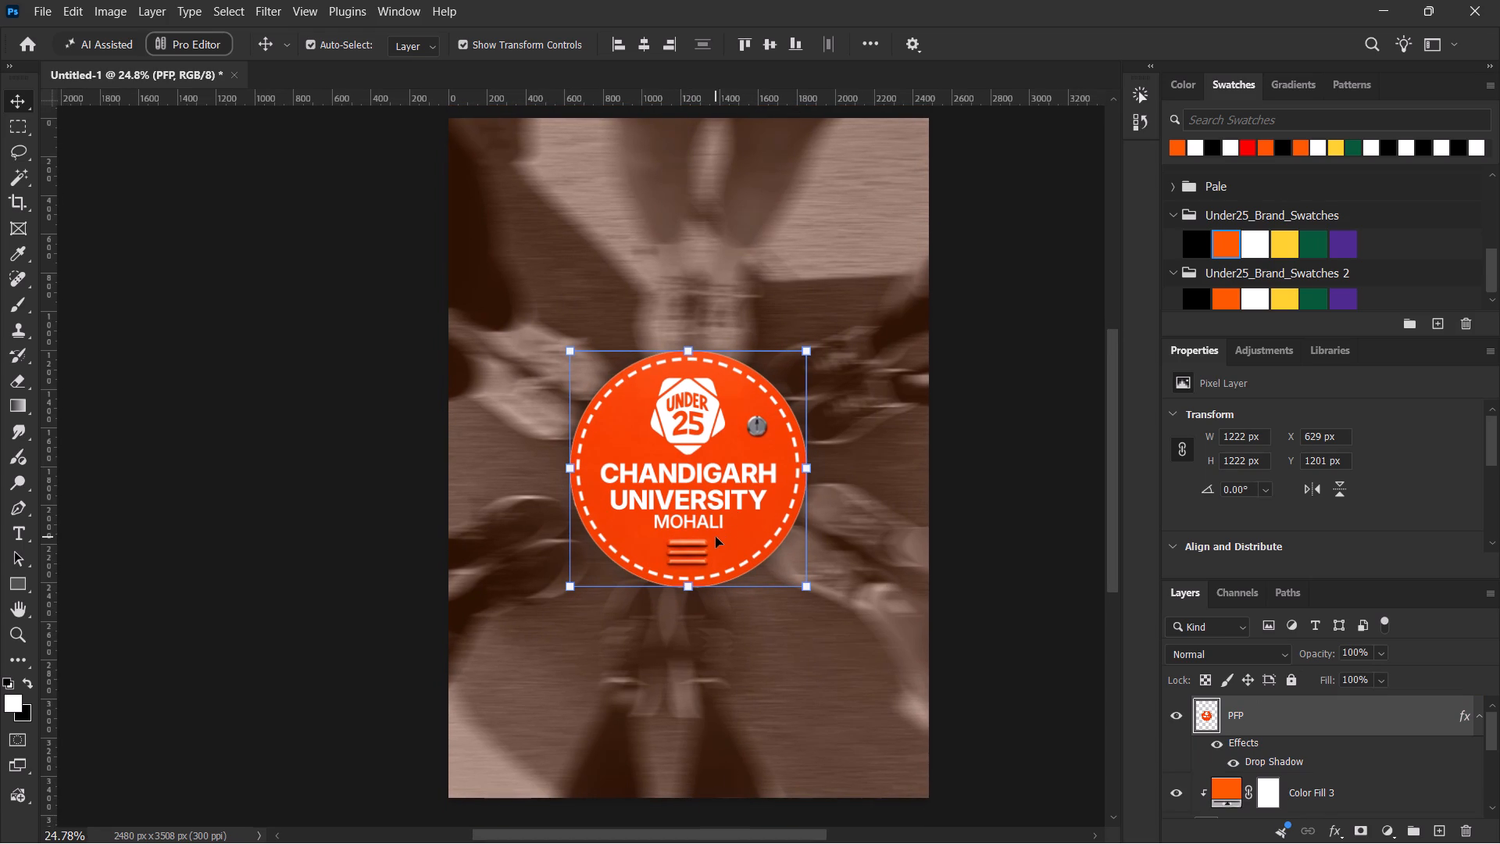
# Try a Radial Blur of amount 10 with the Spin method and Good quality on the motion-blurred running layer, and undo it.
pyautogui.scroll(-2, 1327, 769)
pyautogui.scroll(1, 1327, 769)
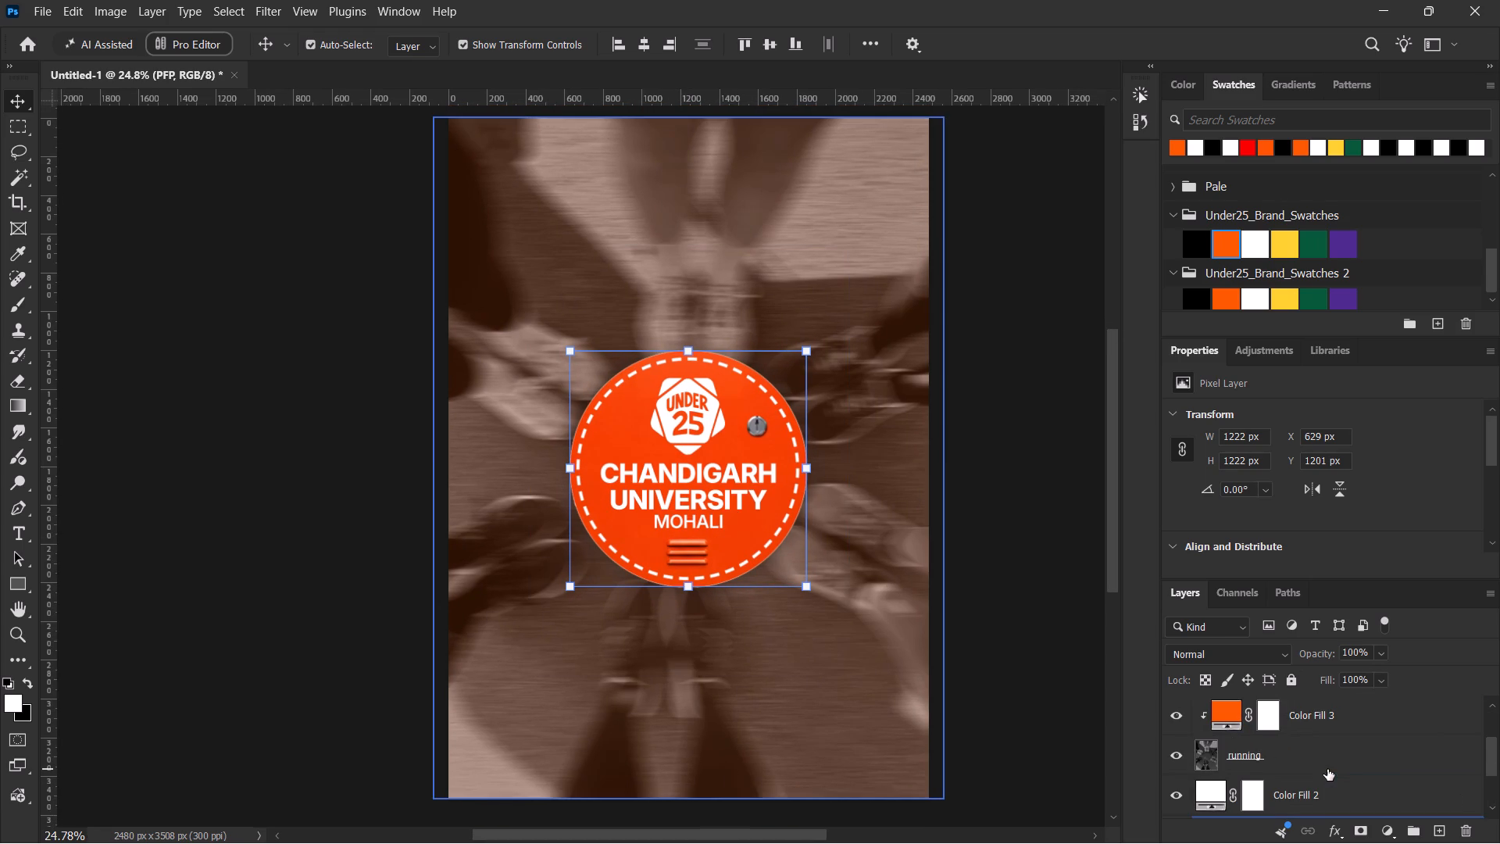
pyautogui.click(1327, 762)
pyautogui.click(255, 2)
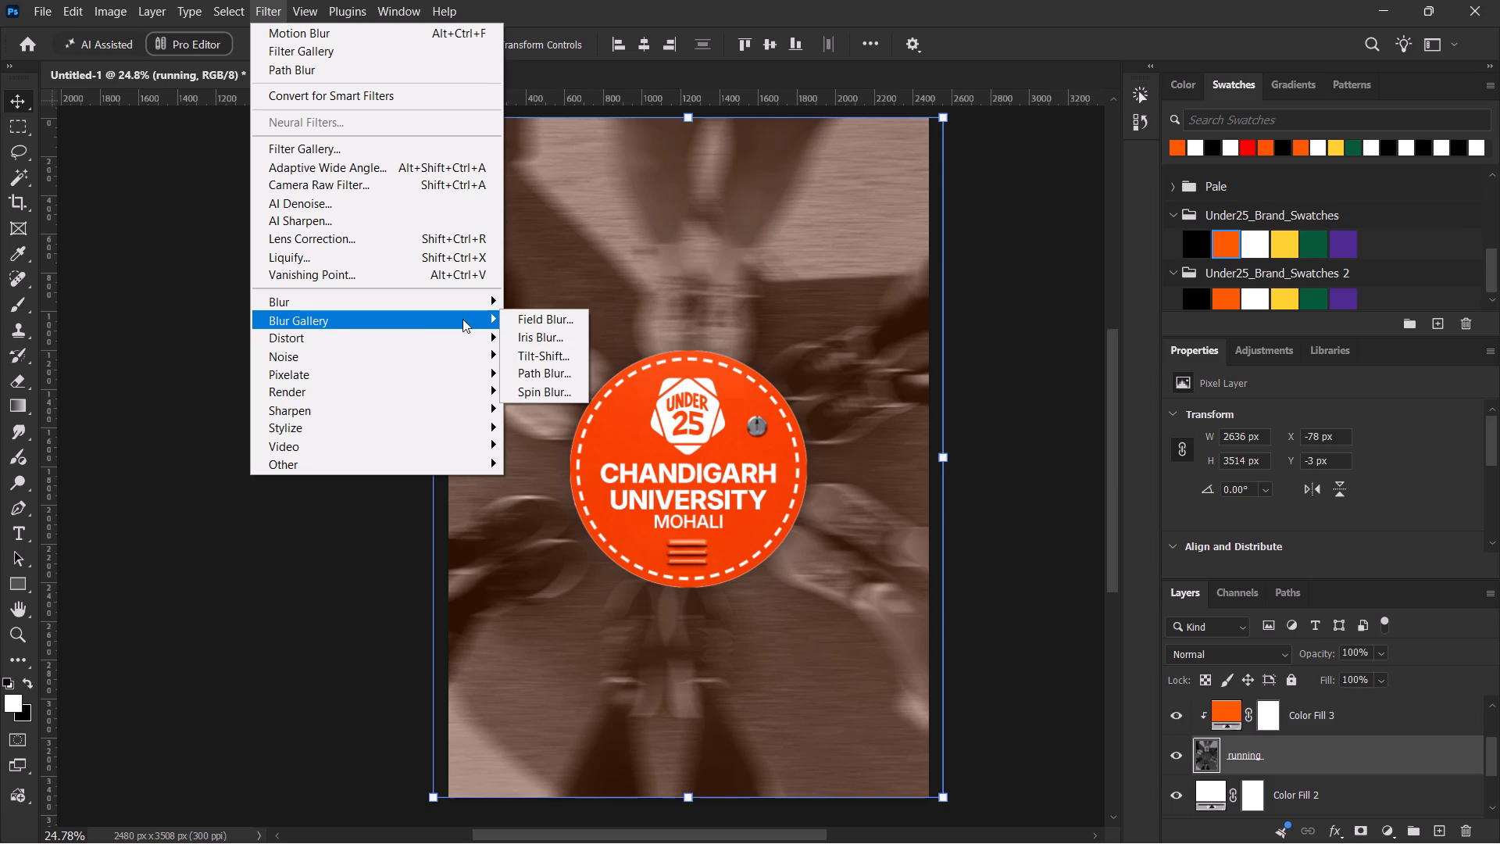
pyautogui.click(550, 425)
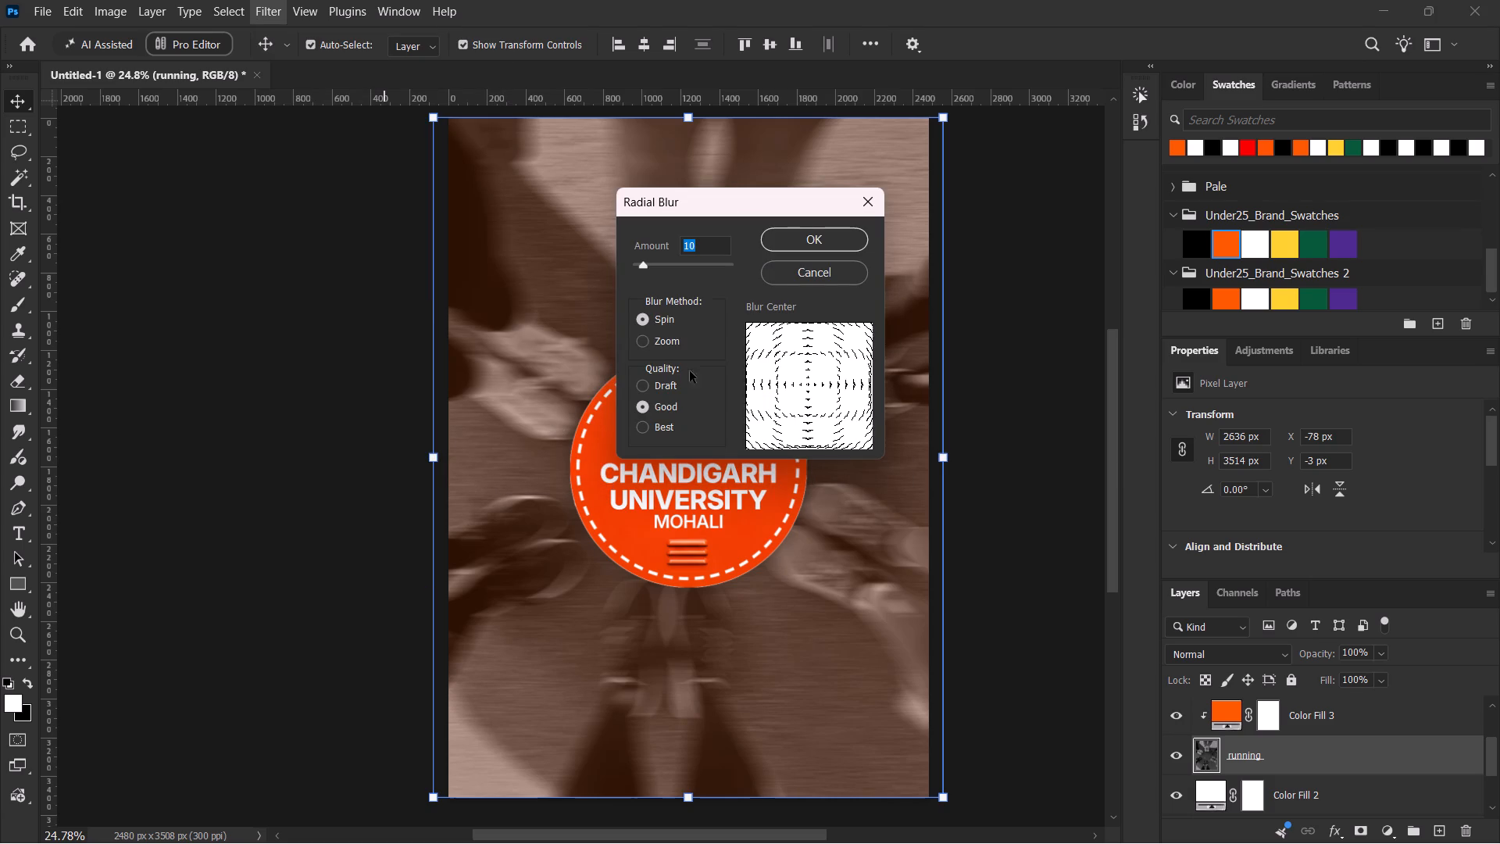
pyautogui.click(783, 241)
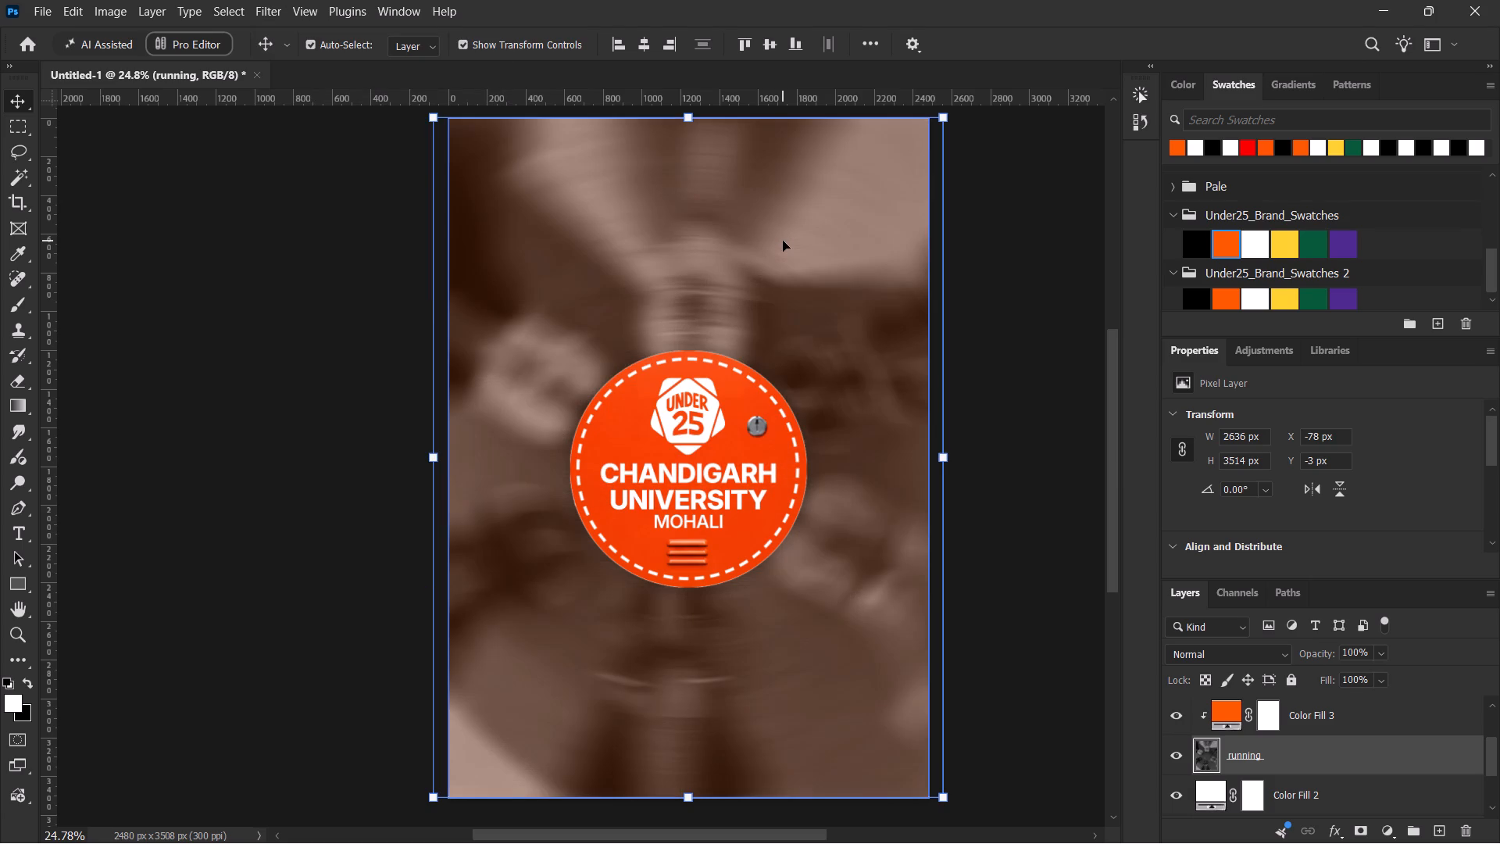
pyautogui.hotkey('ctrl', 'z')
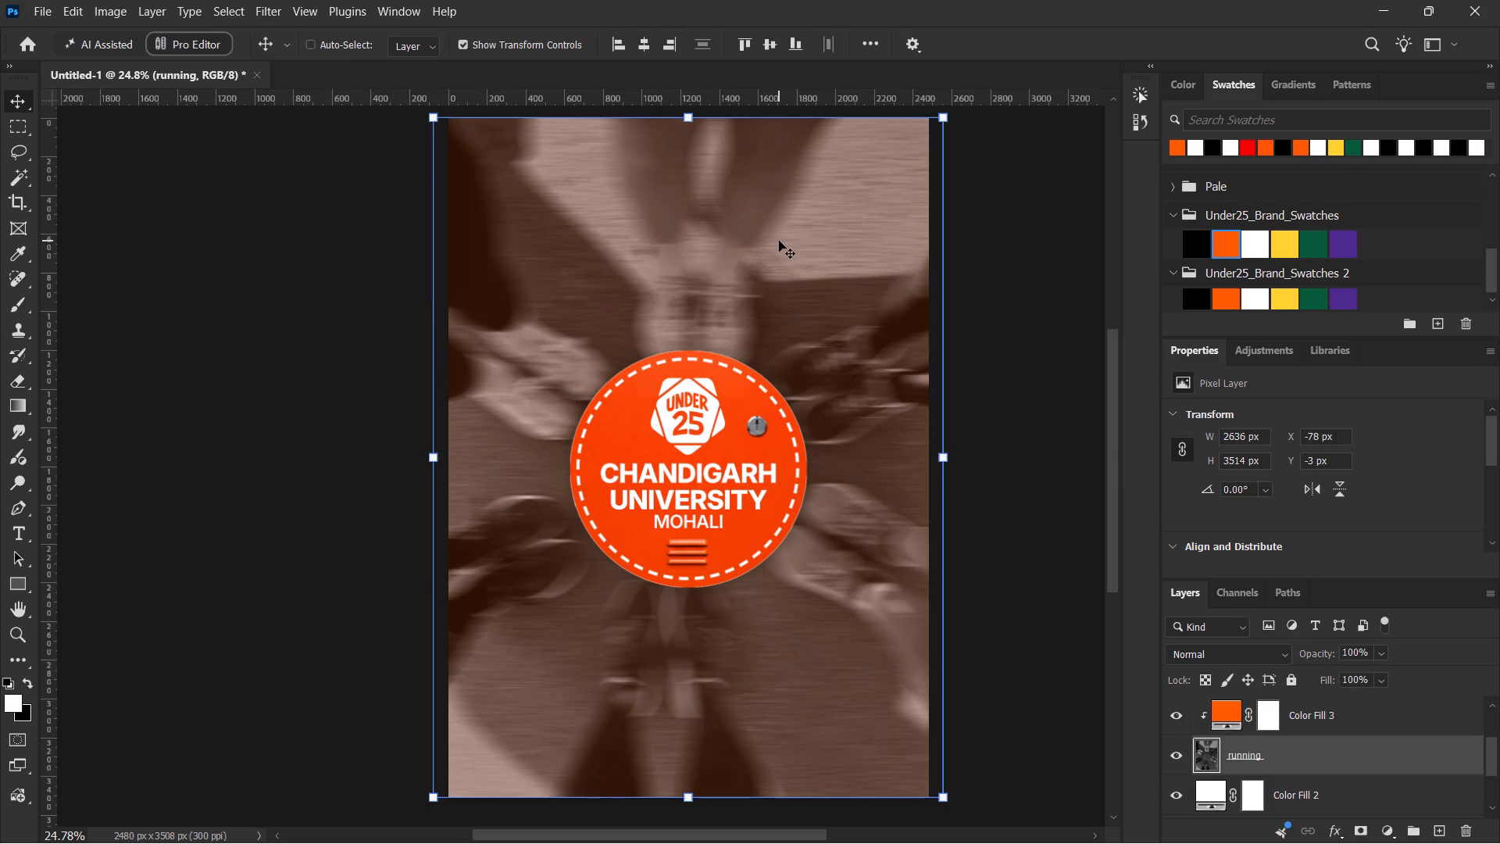
# Delete the blurred running layer and place a fresh running.jpg from the Downloads folder between Color Fill 2 and Color Fill 3.
pyautogui.press('Delete')
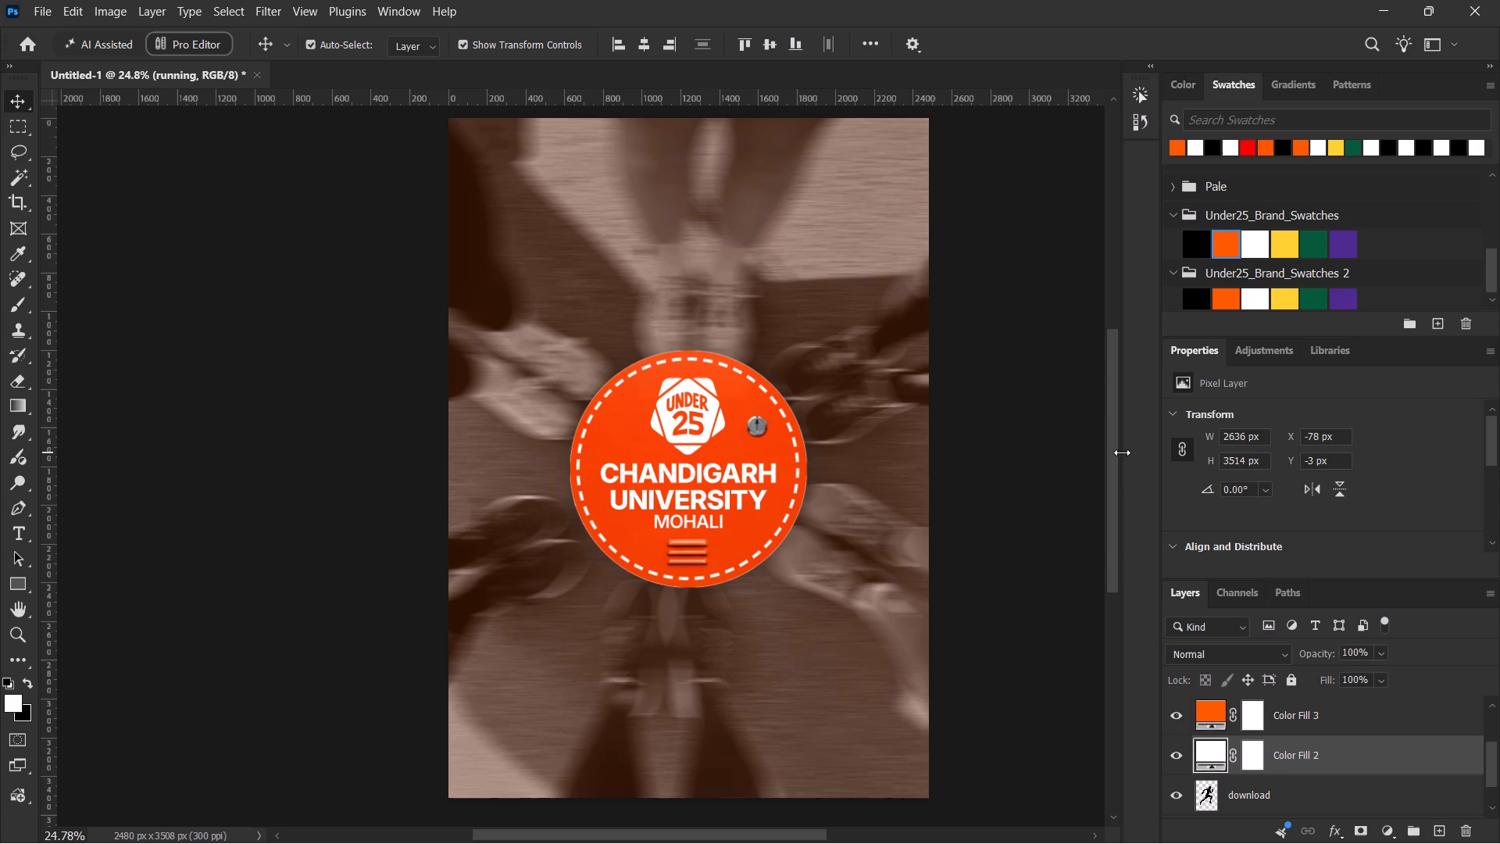
pyautogui.hotkey('alt', 'Tab')
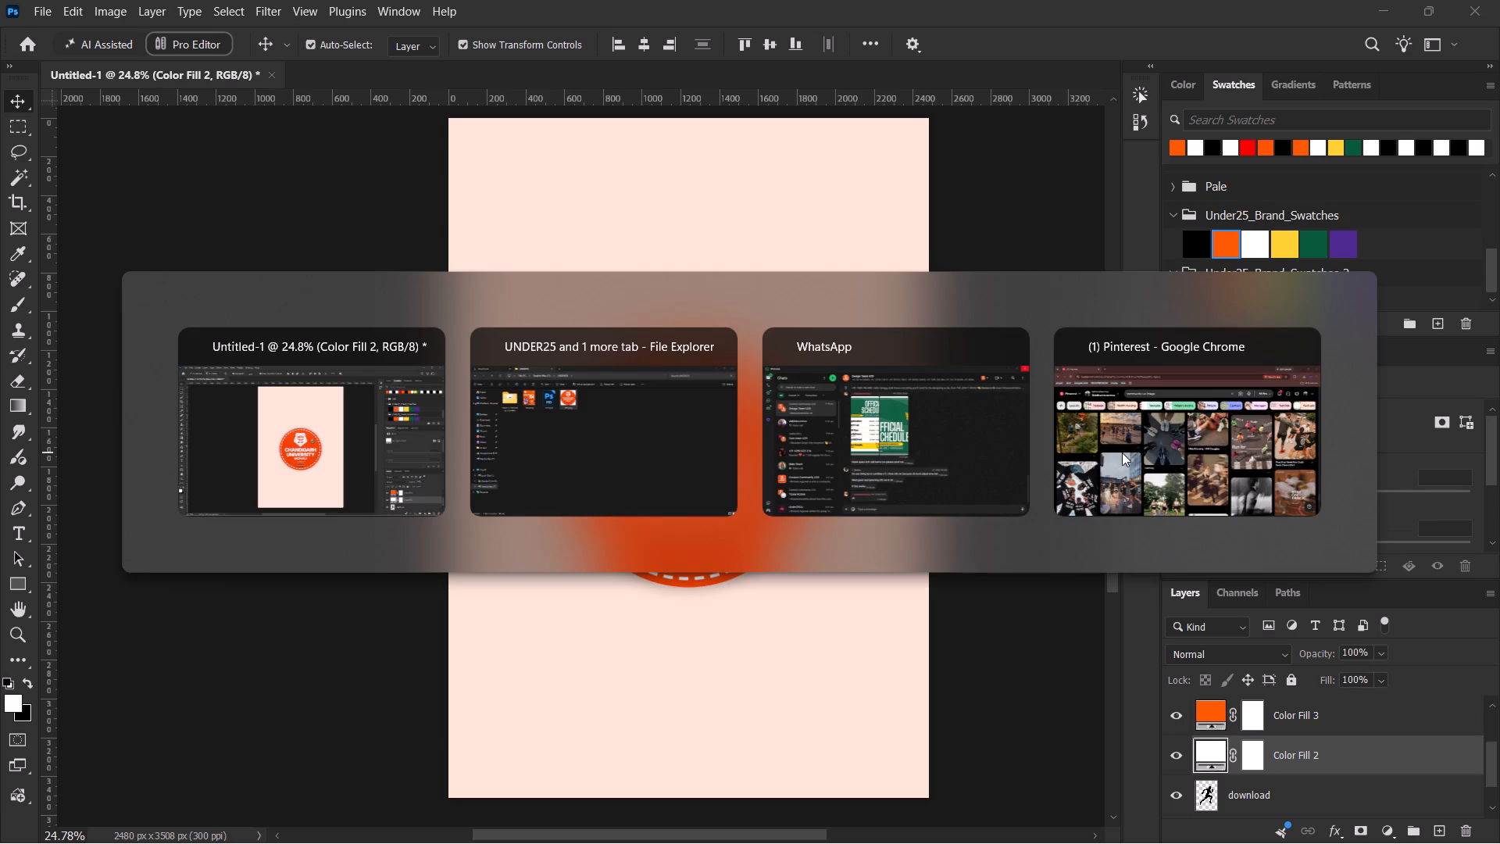
pyautogui.click(107, 11)
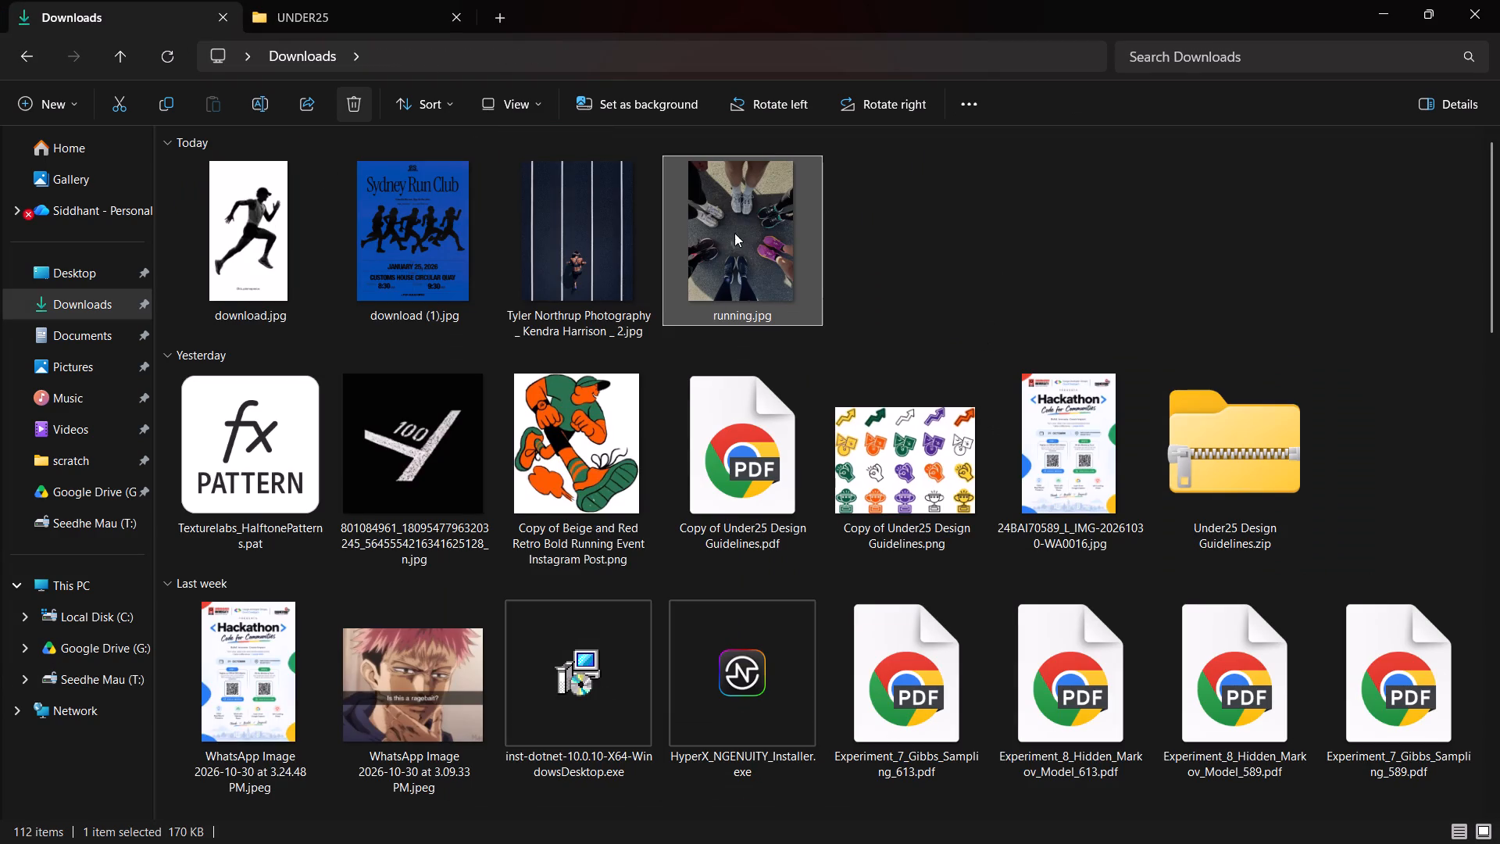
pyautogui.moveTo(740, 227); pyautogui.dragTo(740, 239)
pyautogui.hotkey('alt', 'Tab')
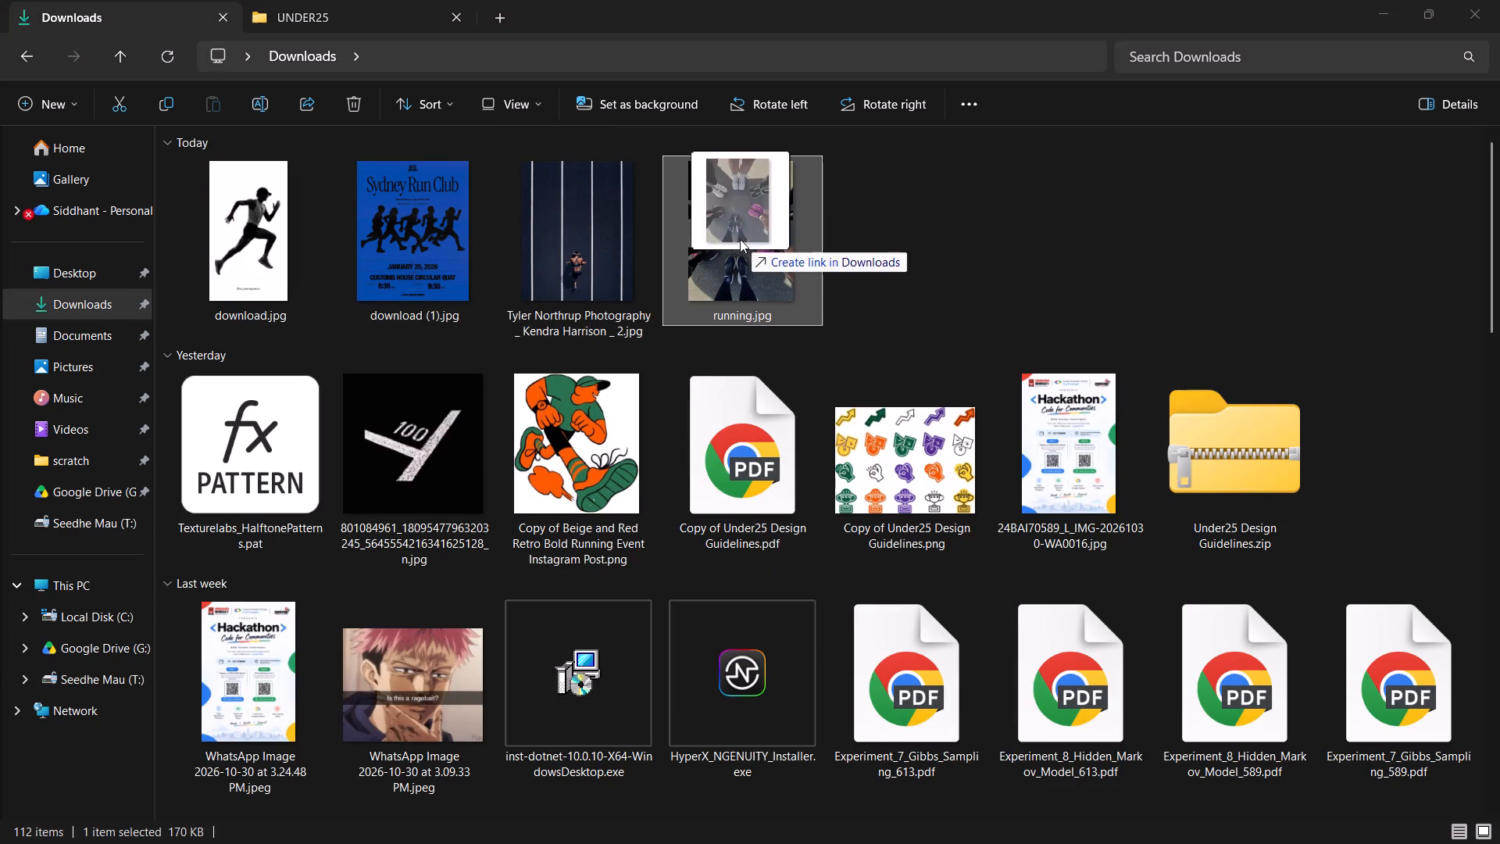
pyautogui.moveTo(740, 239); pyautogui.dragTo(750, 479)
pyautogui.click(1160, 42)
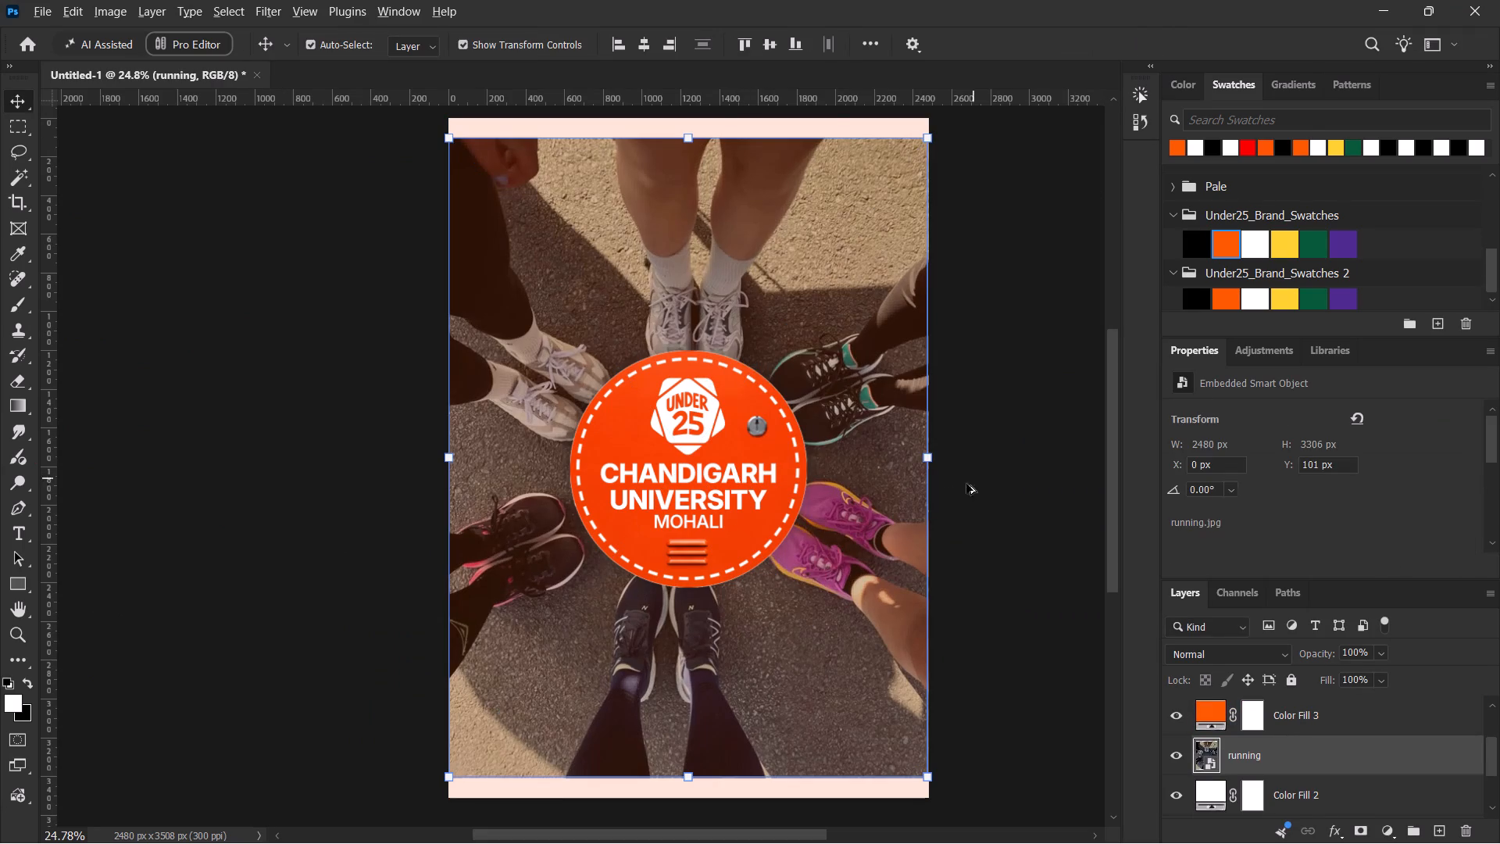
# Scale the placed running photo to about 2642 × 3520 px, centred on the canvas so that it covers the whole page.
pyautogui.keyDown('alt'); pyautogui.moveTo(927, 456); pyautogui.dragTo(942, 460); pyautogui.keyUp('alt')
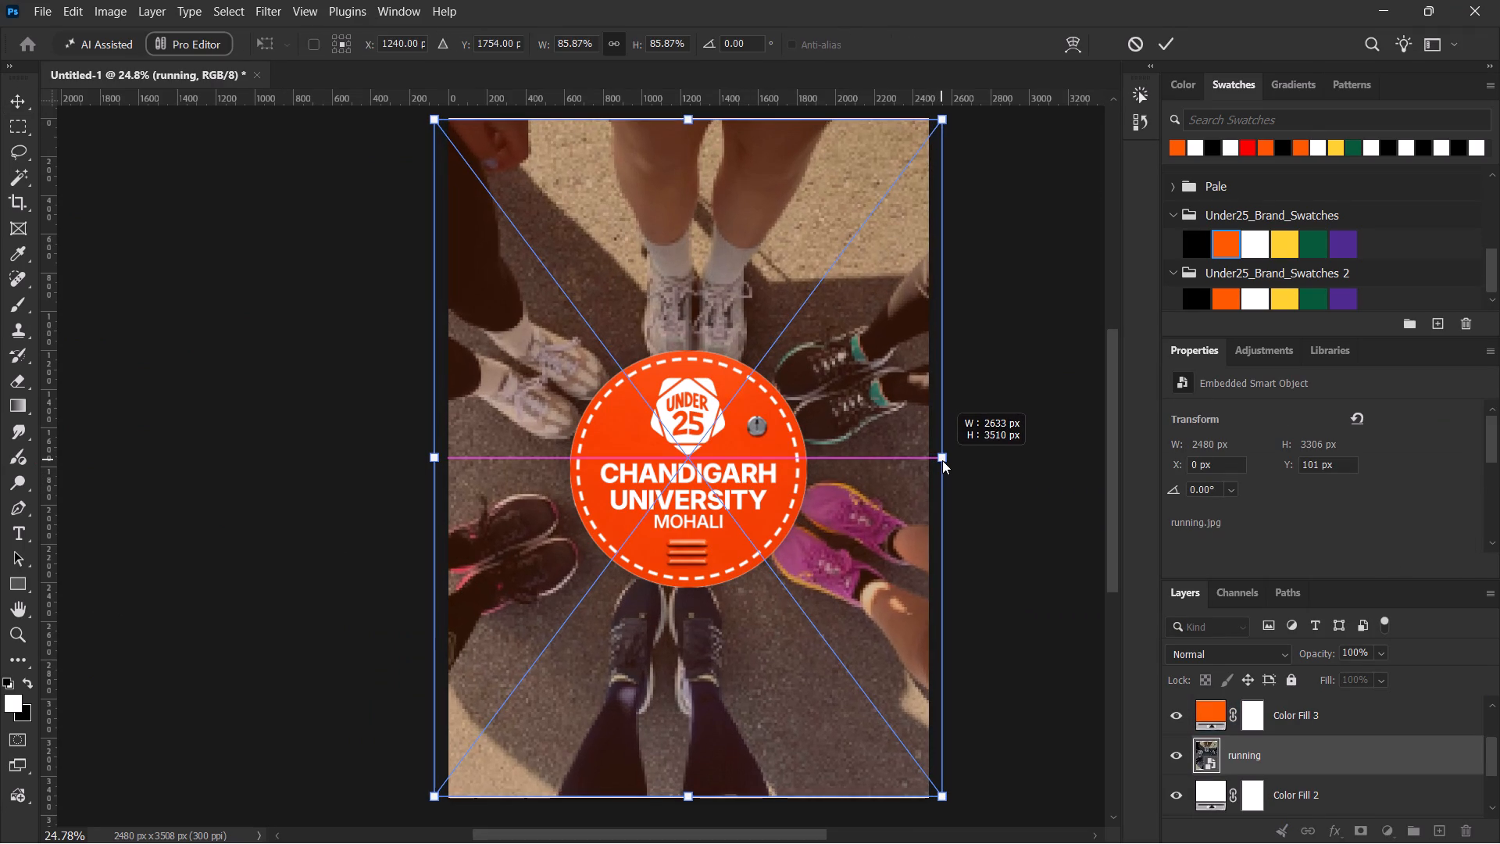
pyautogui.keyDown('alt'); pyautogui.moveTo(942, 460); pyautogui.dragTo(941, 460); pyautogui.keyUp('alt')
pyautogui.click(1169, 48)
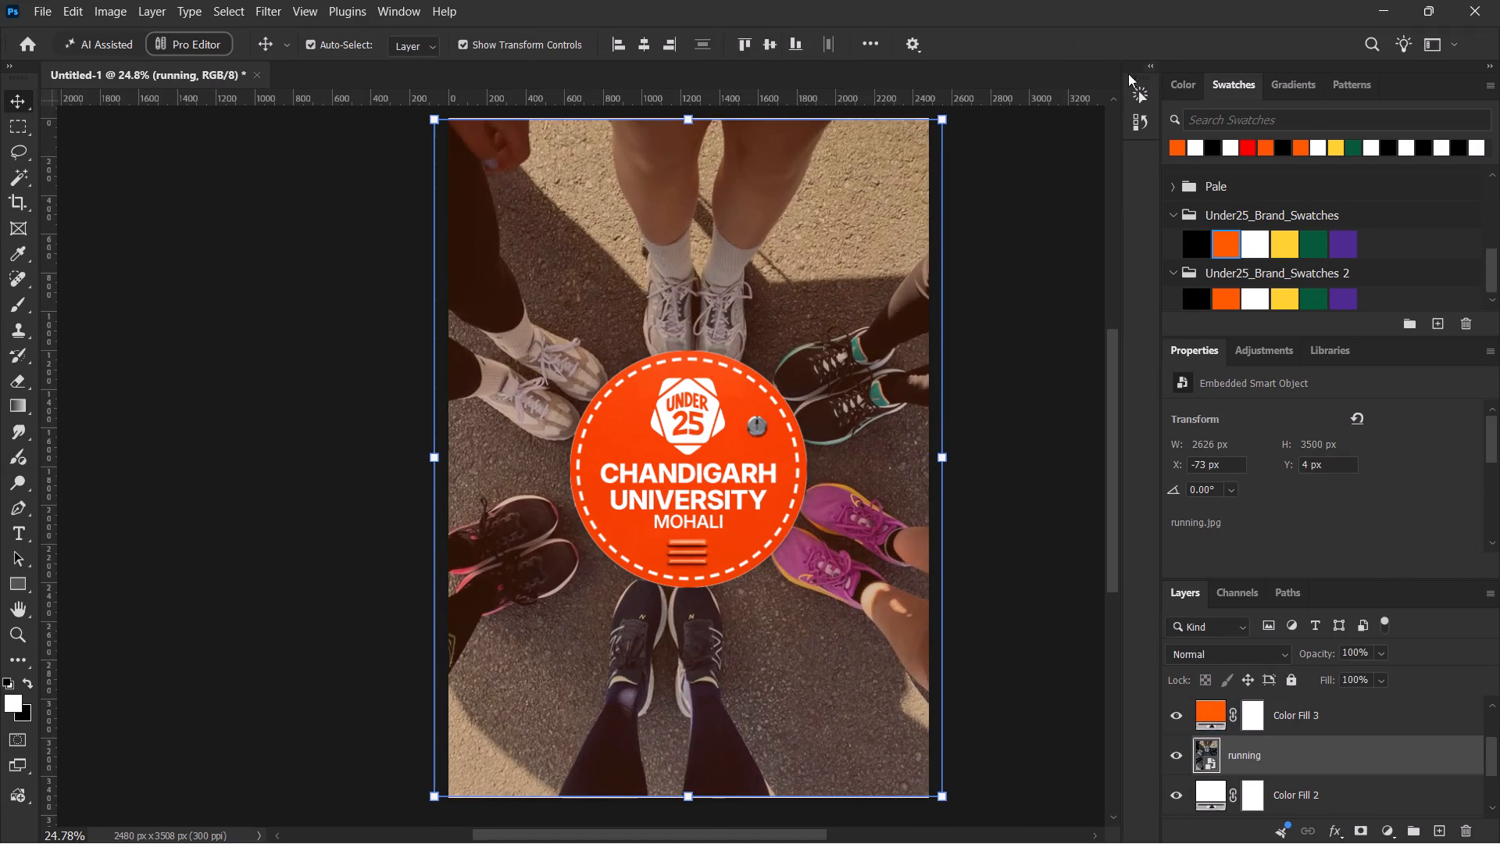
pyautogui.click(639, 41)
pyautogui.click(776, 45)
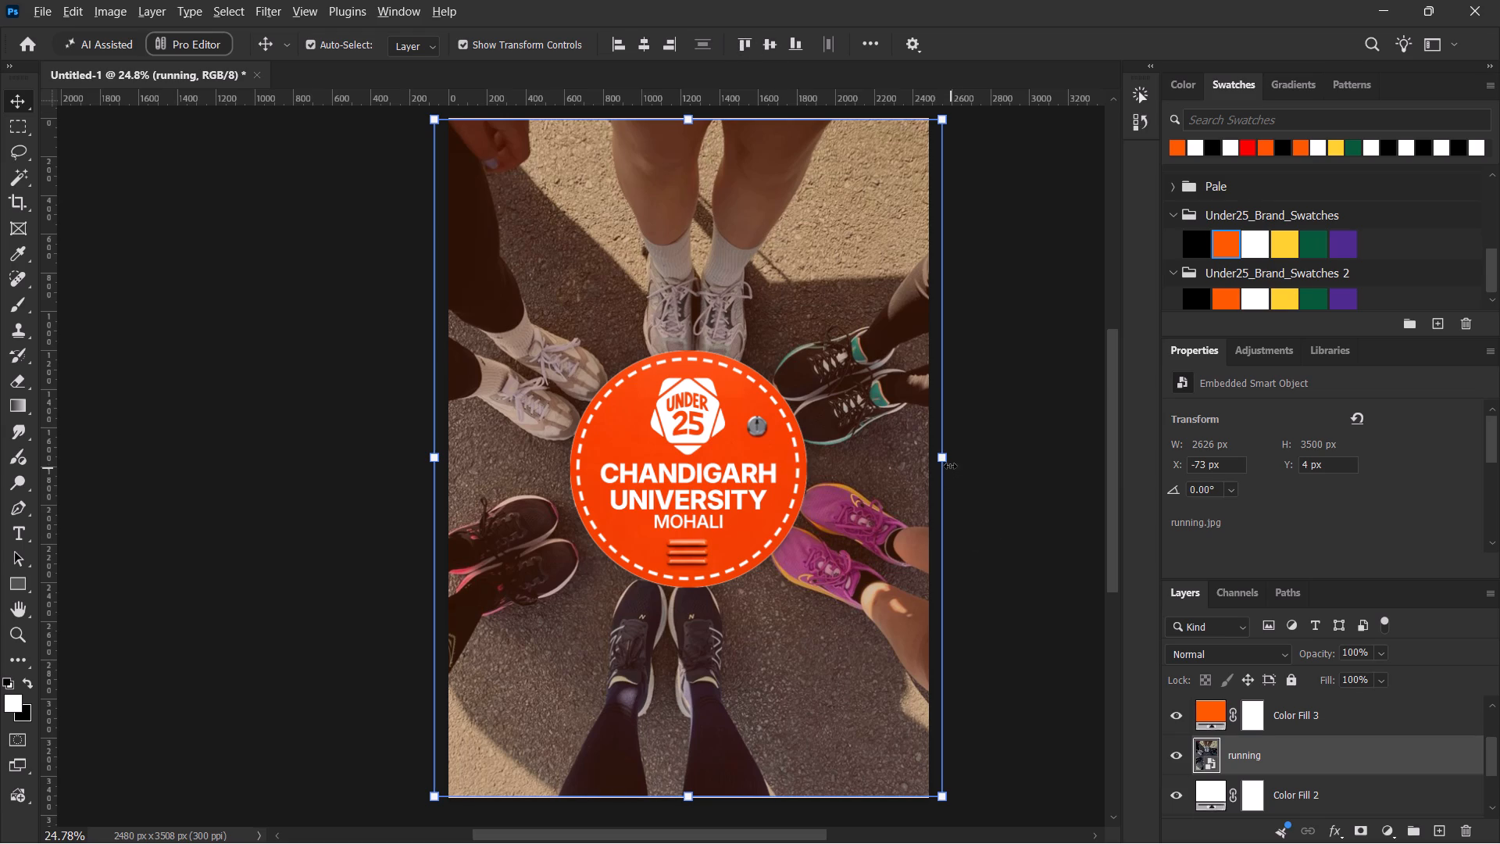
pyautogui.keyDown('alt'); pyautogui.click(949, 462); pyautogui.keyUp('alt')
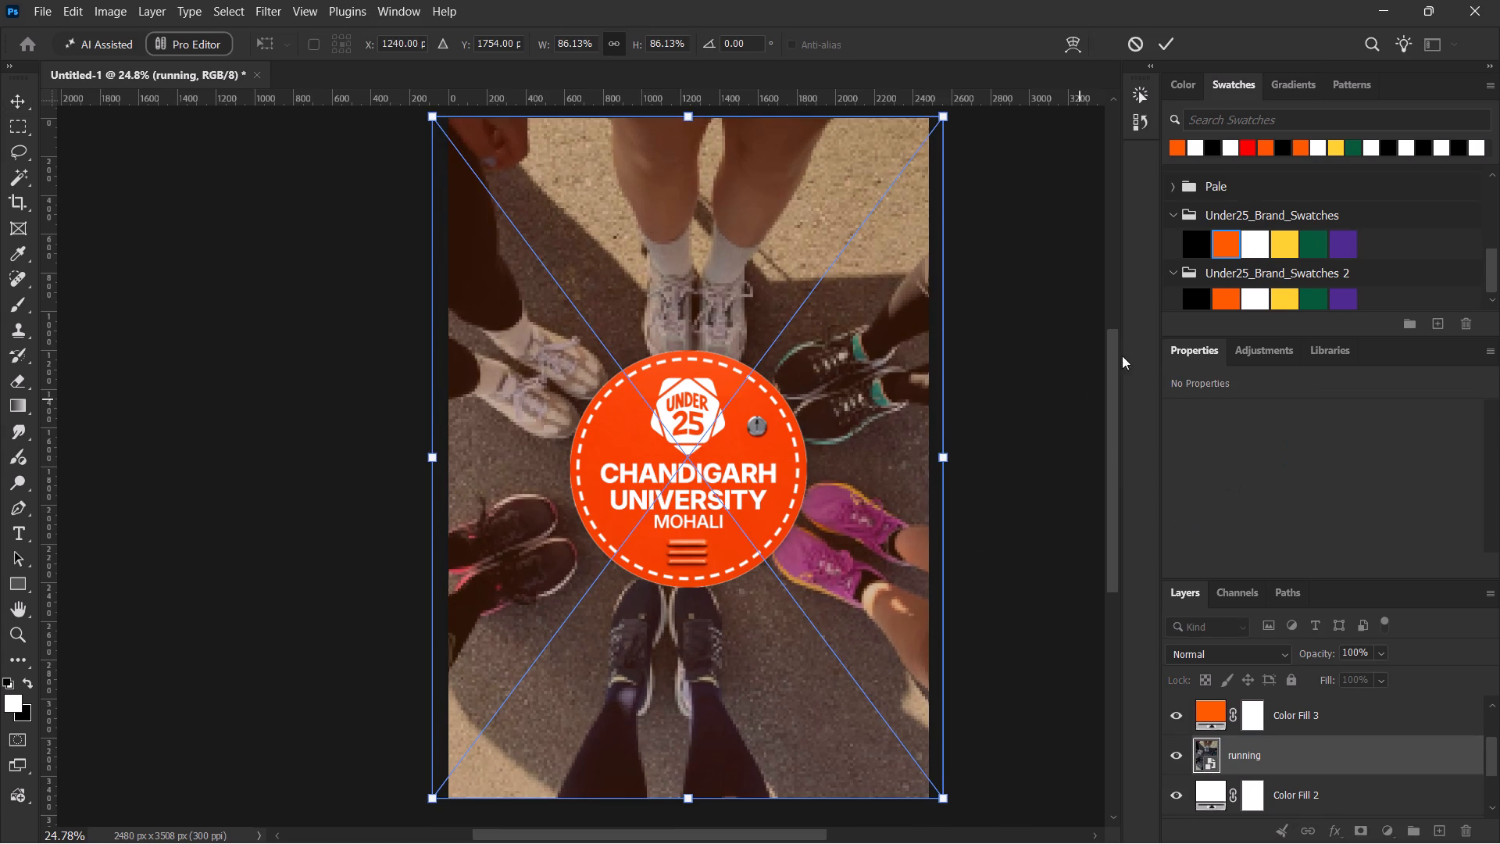
pyautogui.click(1175, 46)
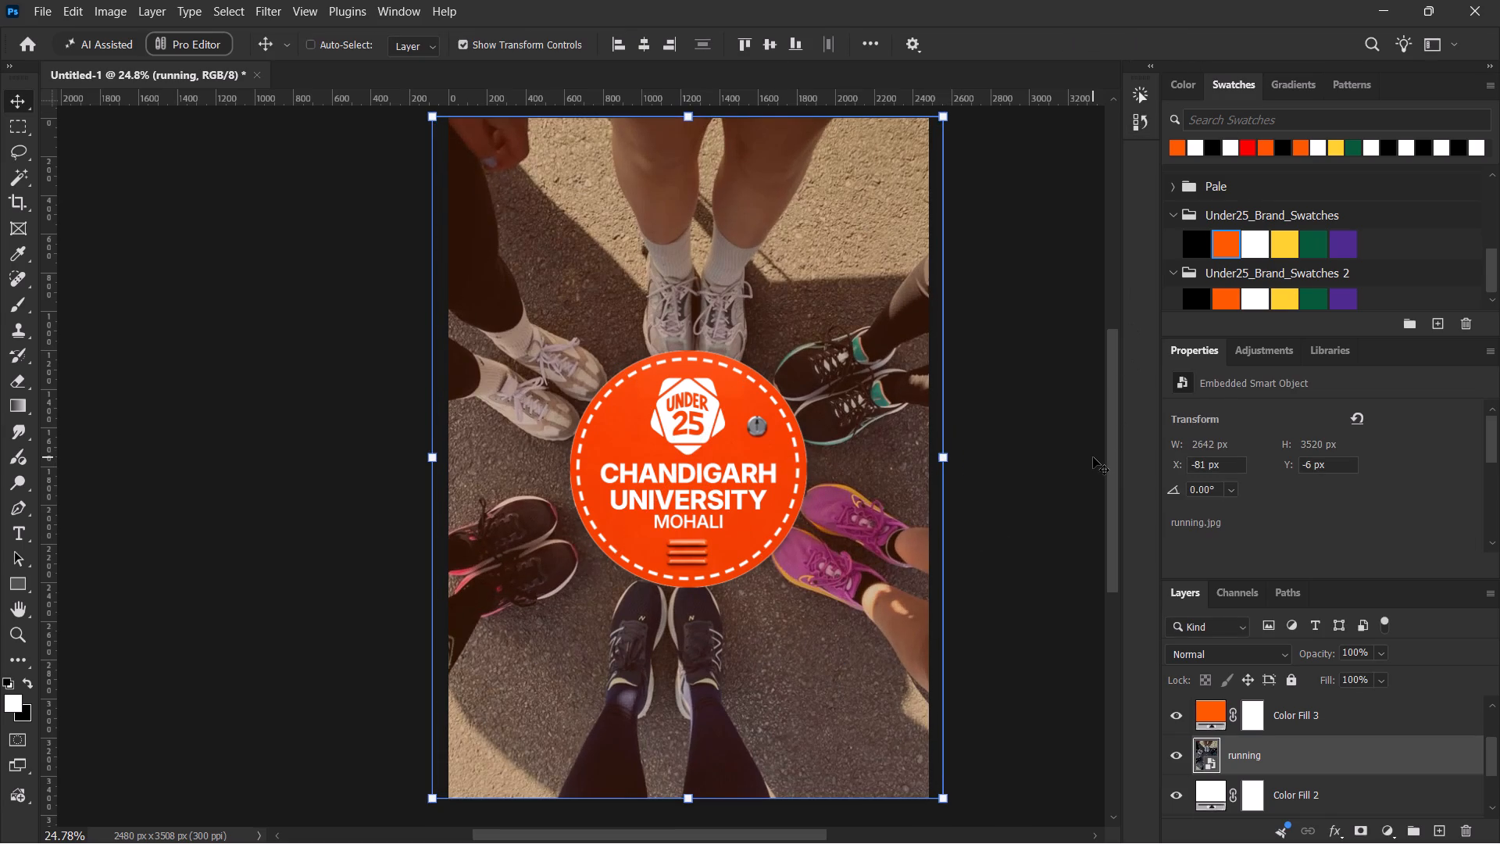
# Rasterize the running photo layer and desaturate it.
pyautogui.hotkey('ctrl', 'shift', 'u')
pyautogui.rightClick(1396, 760)
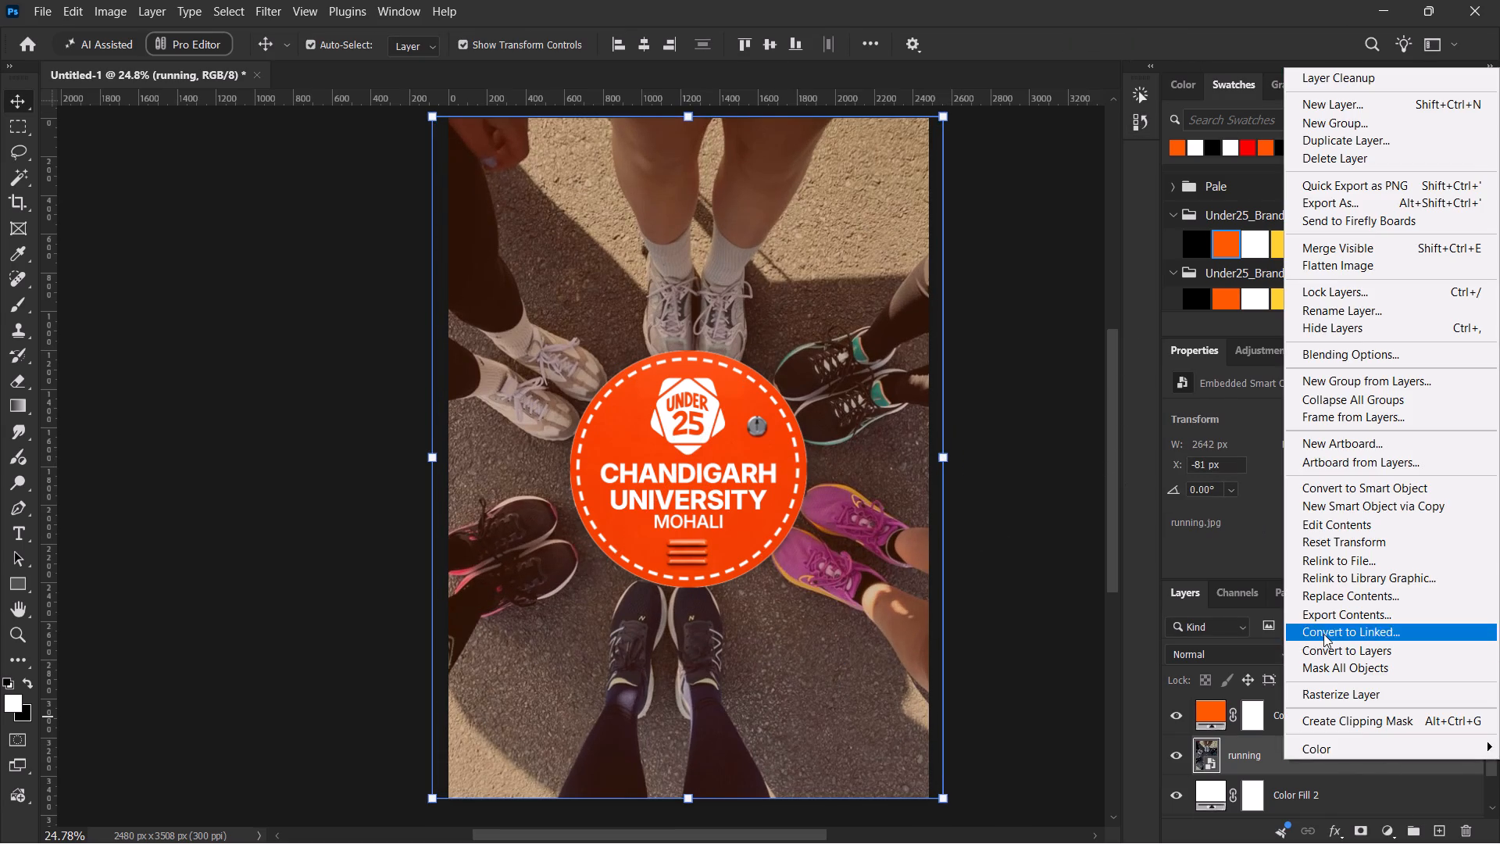
pyautogui.click(1334, 693)
pyautogui.hotkey('ctrl', 'shift', 'u')
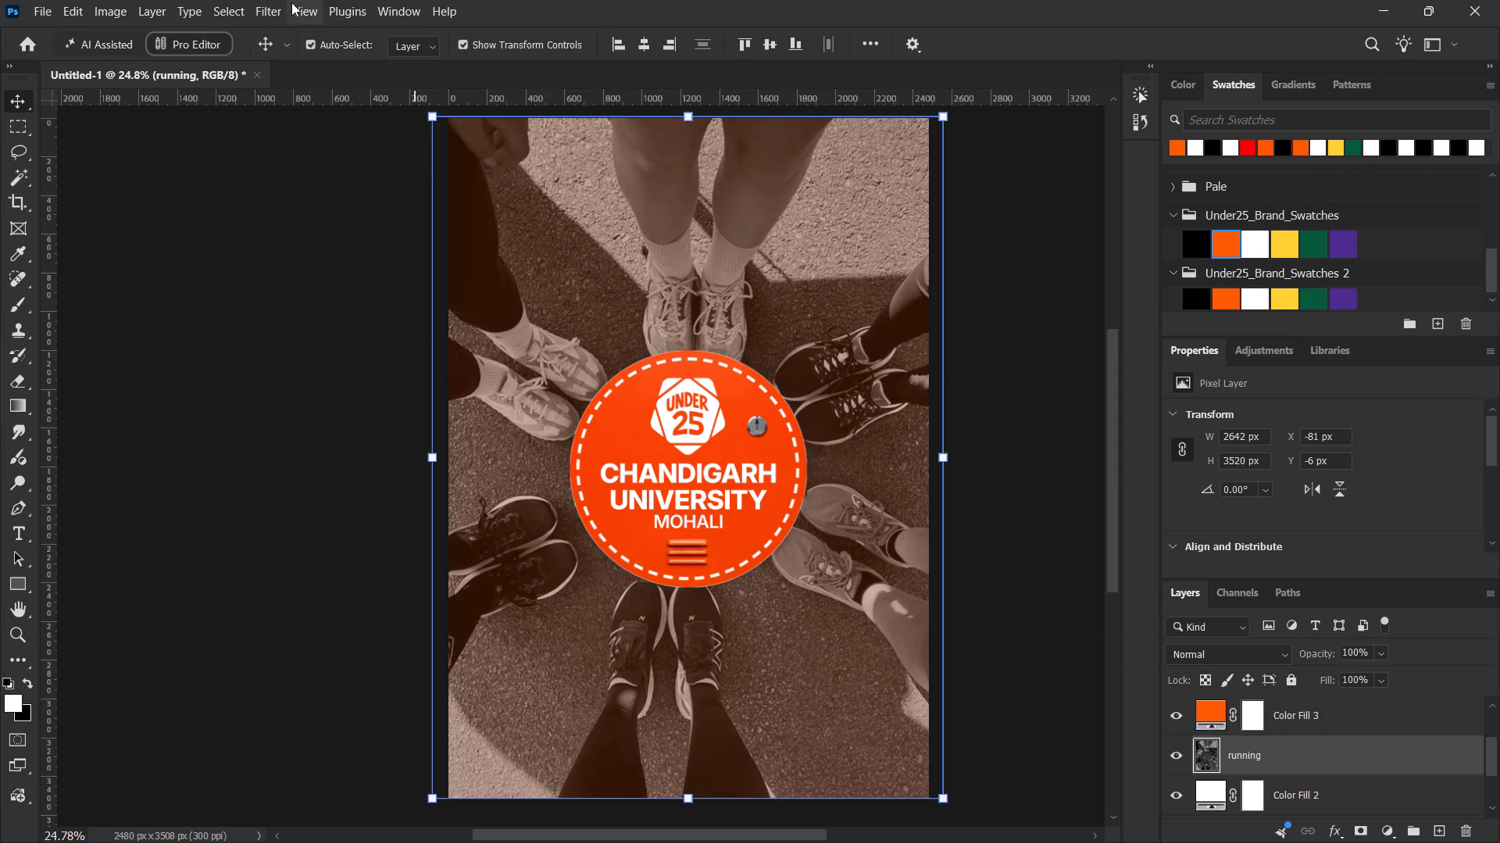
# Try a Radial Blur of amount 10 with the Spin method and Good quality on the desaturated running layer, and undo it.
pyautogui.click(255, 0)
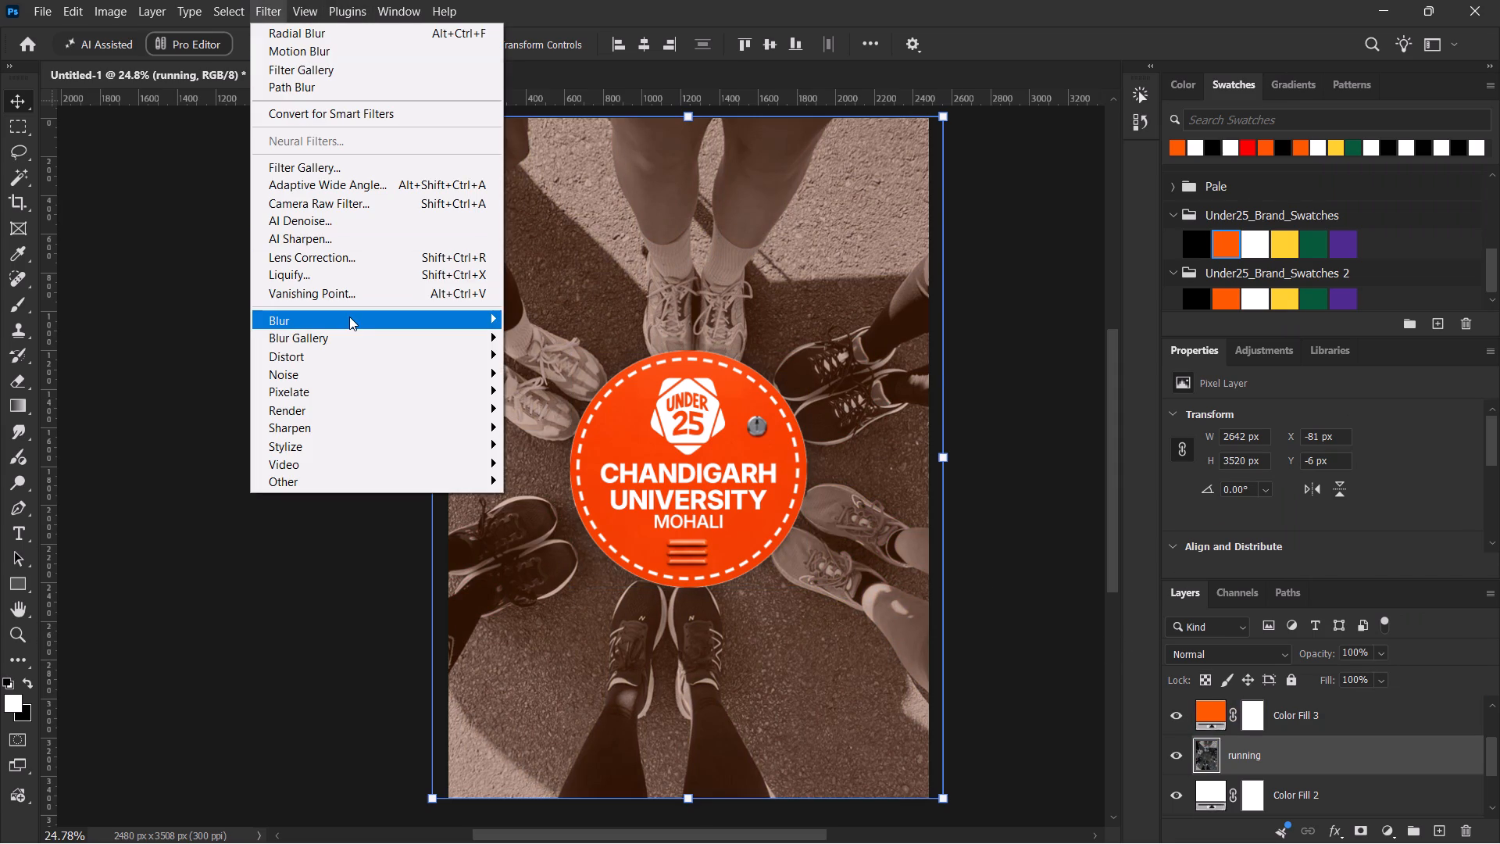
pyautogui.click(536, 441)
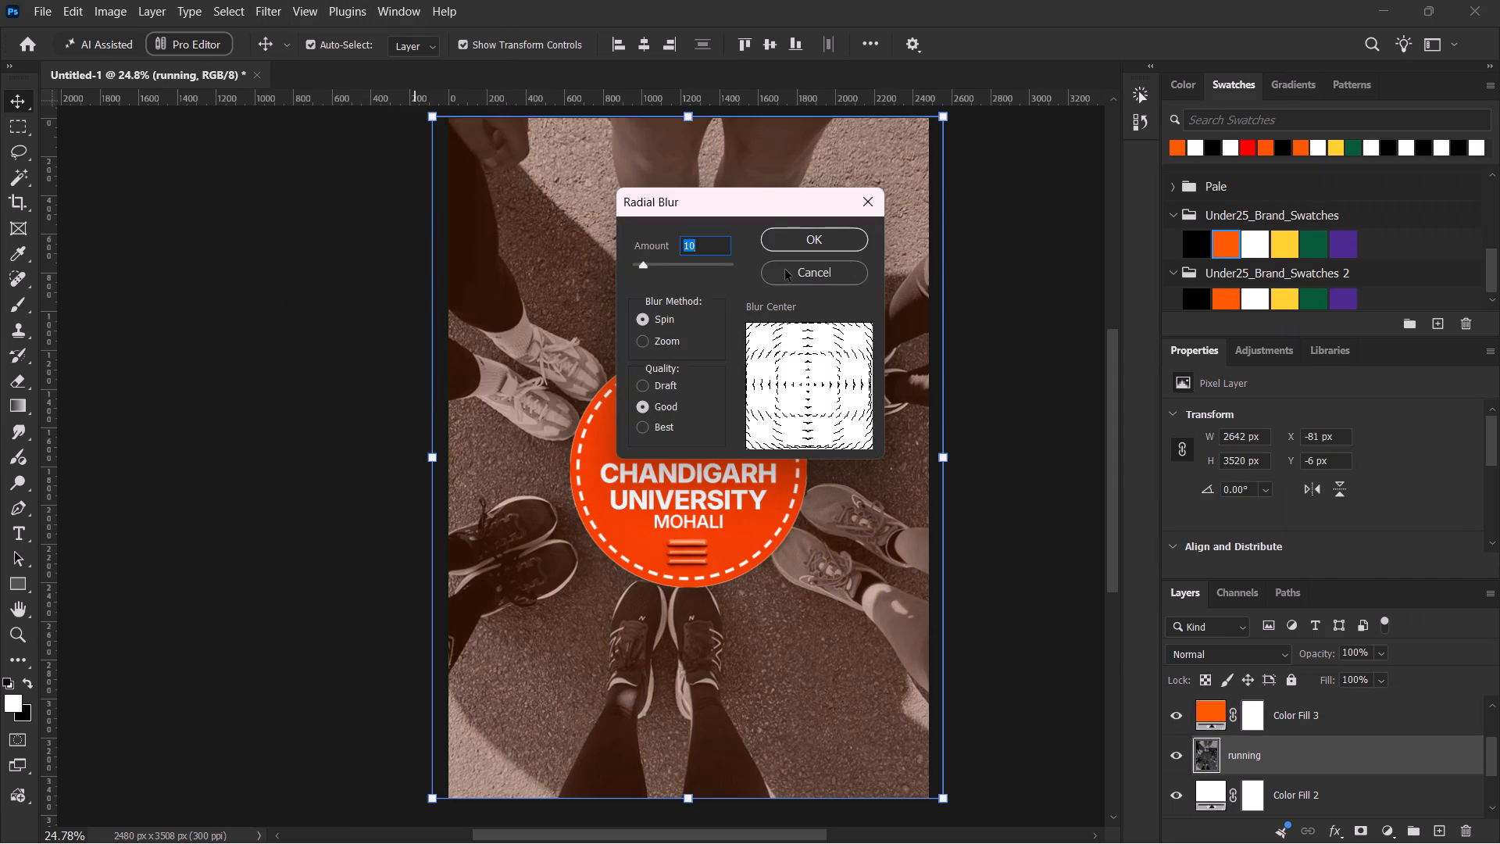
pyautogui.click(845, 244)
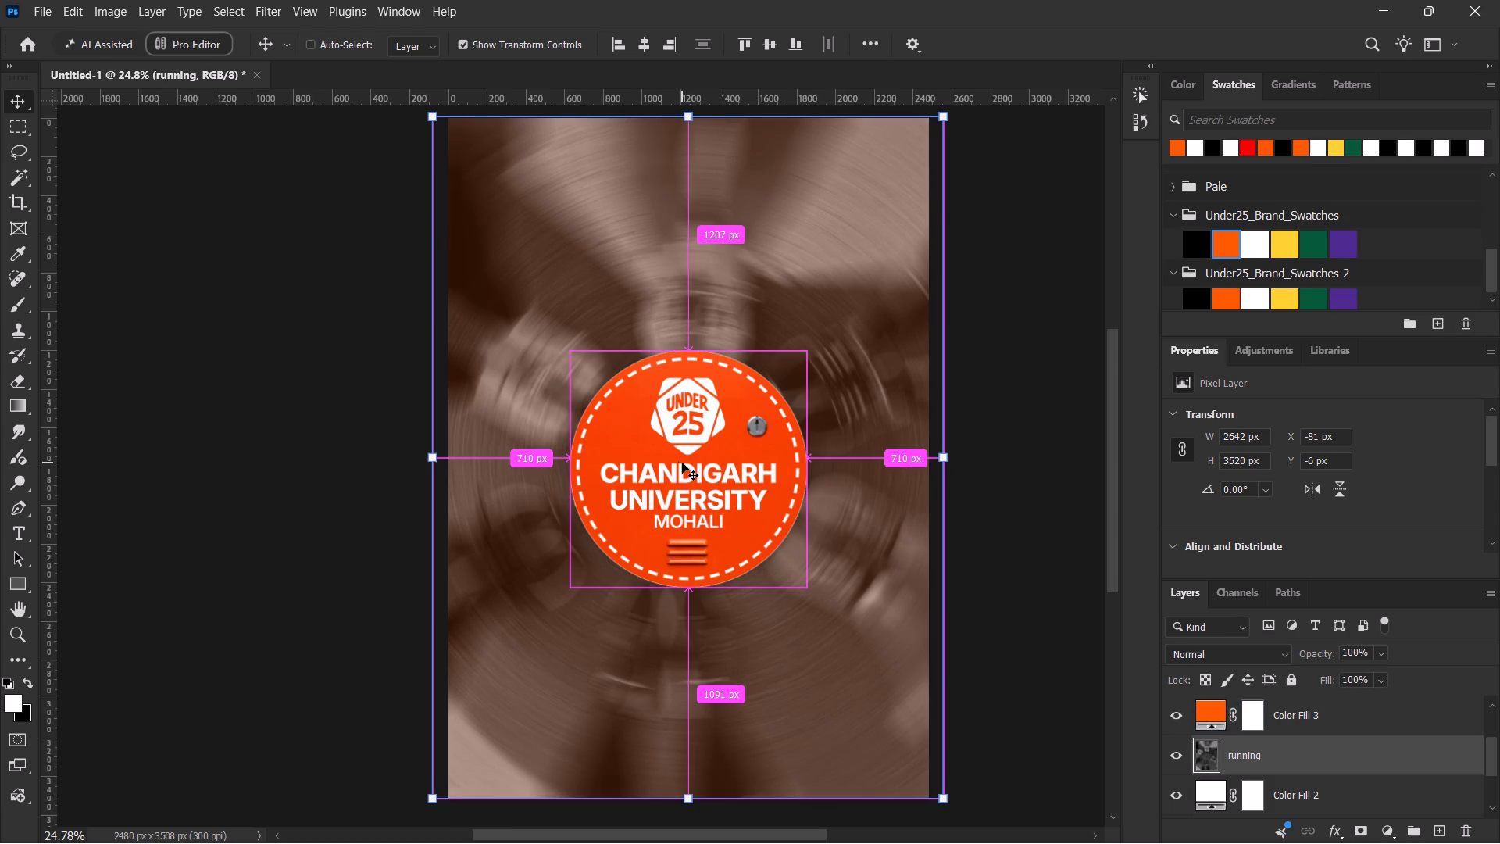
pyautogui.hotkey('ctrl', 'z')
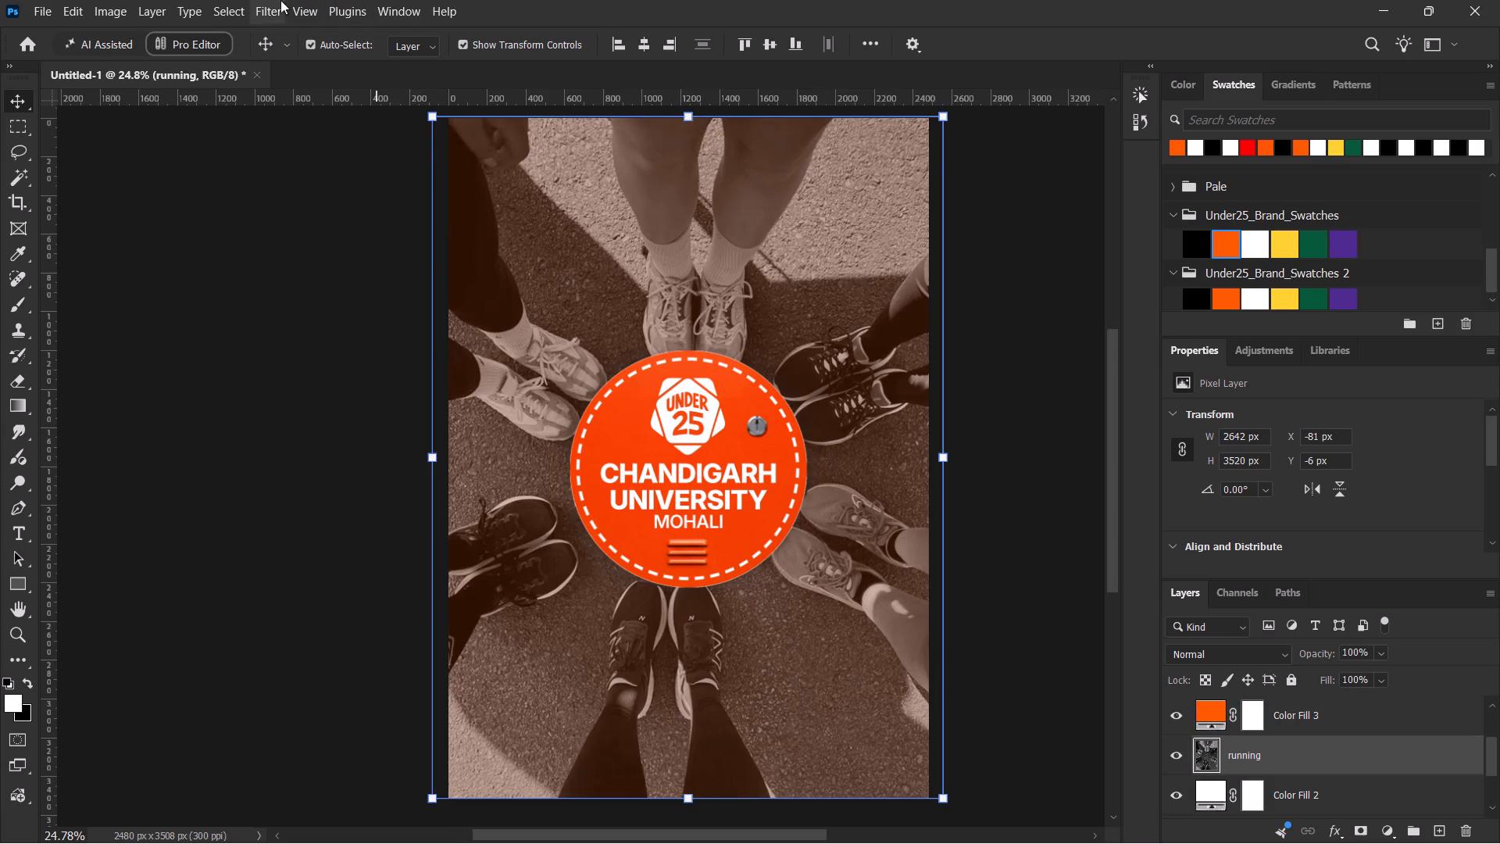
# Apply a Radial Blur of amount 5 with the Spin method and Good quality to the running layer.
pyautogui.click(273, 0)
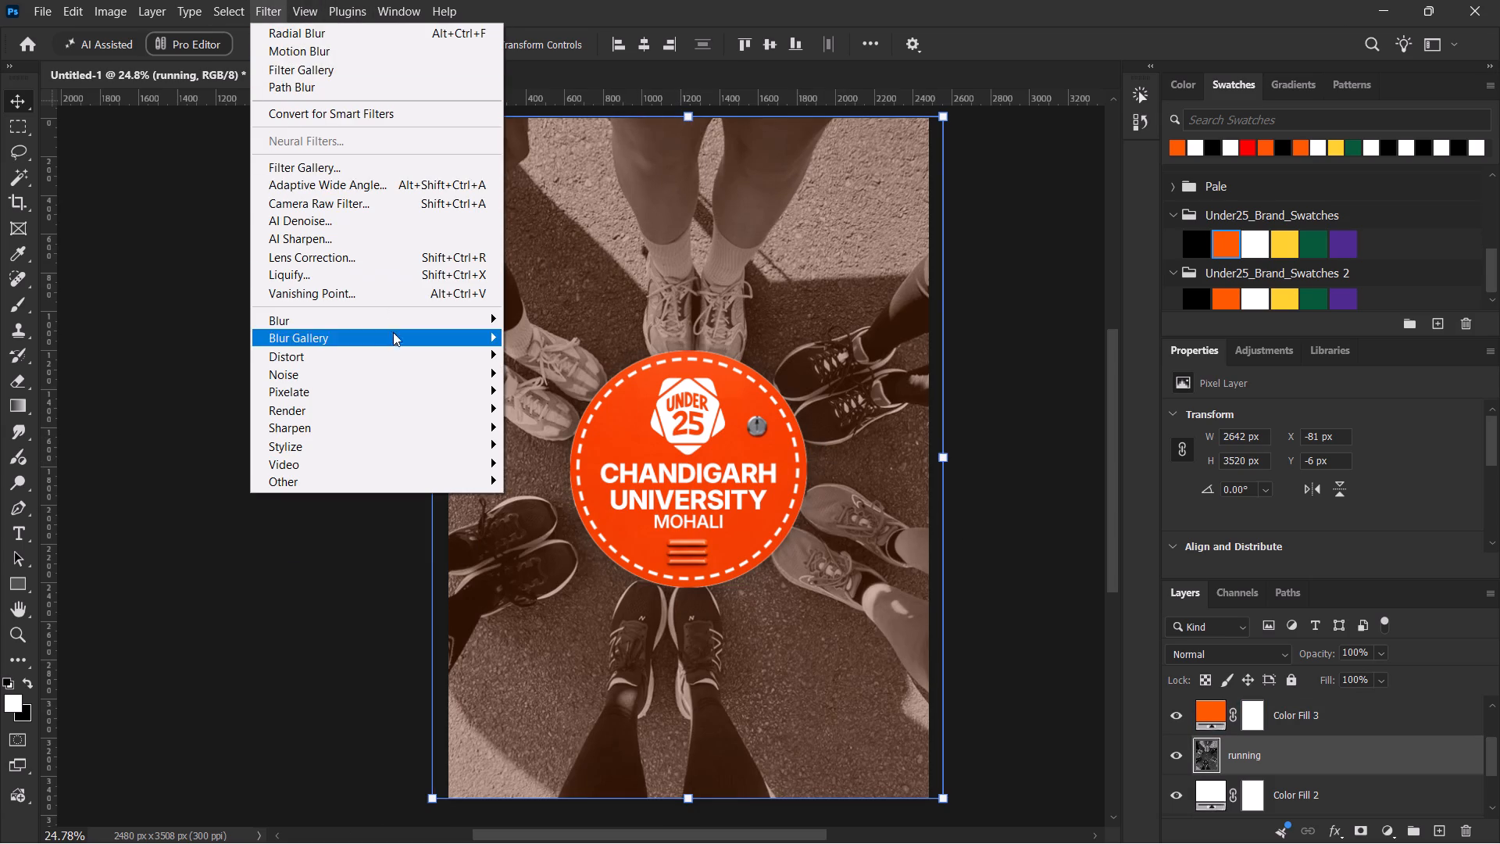
pyautogui.click(395, 317)
pyautogui.click(540, 438)
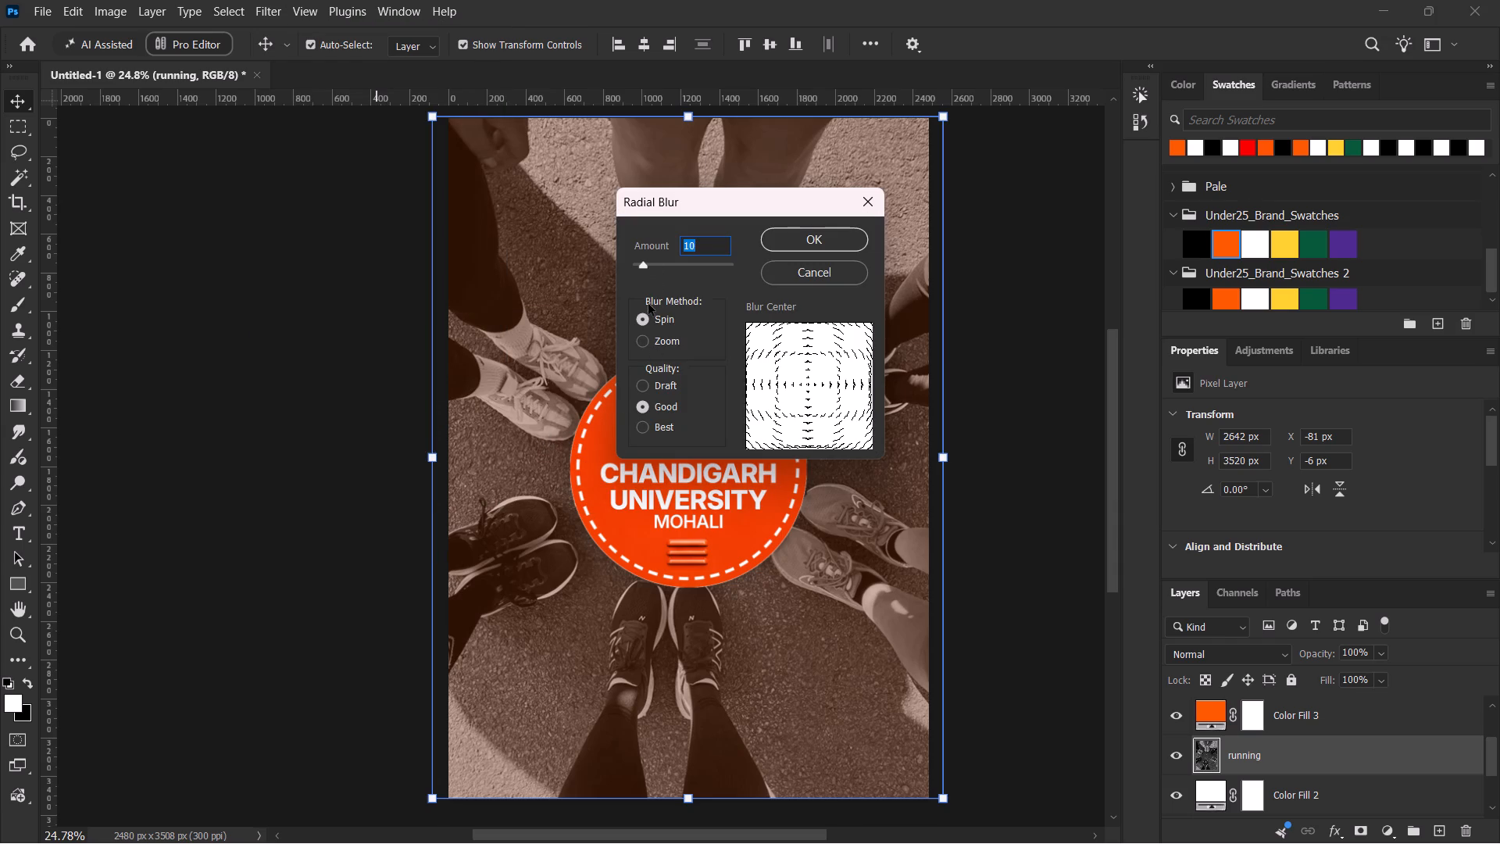
pyautogui.moveTo(702, 247); pyautogui.dragTo(670, 244)
pyautogui.press('5')
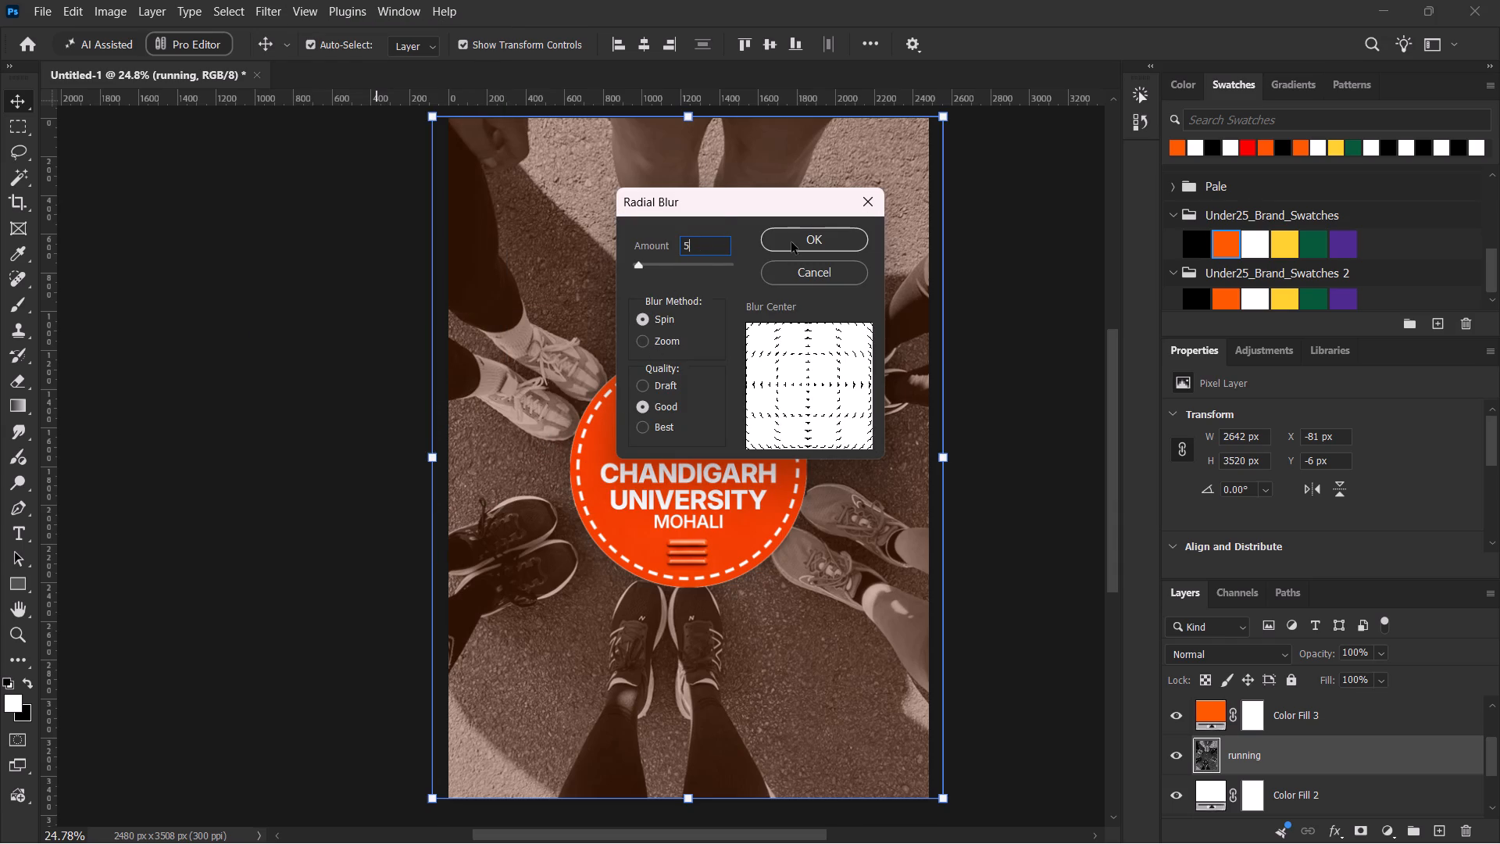
pyautogui.click(792, 243)
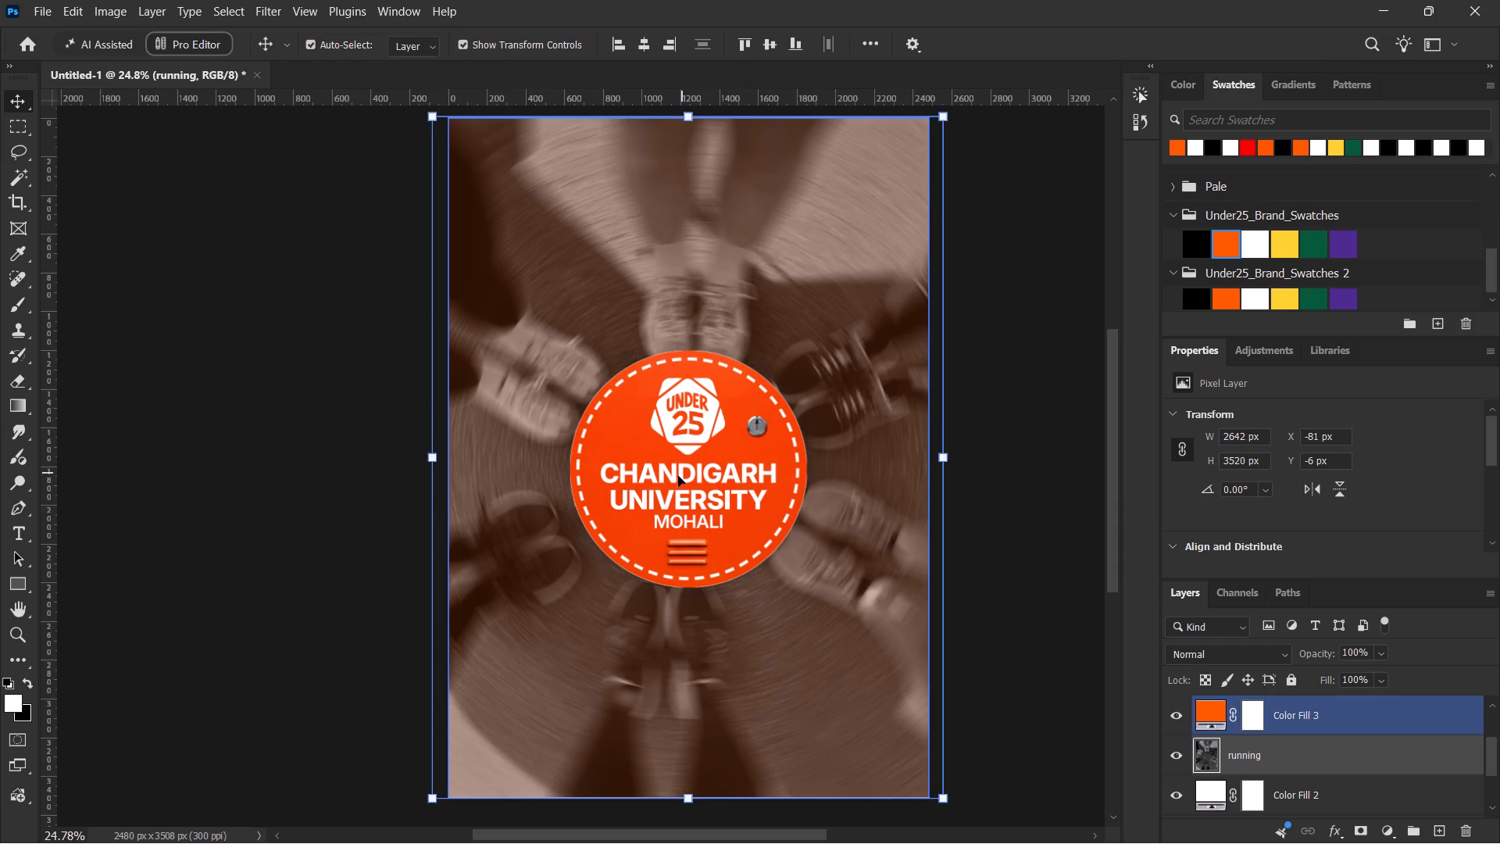
# Examine the radially blurred background across the poster and around the badge.
pyautogui.press('space')
pyautogui.press('space')
pyautogui.press('space')
pyautogui.press('space')
pyautogui.press('space')
pyautogui.press('space')
pyautogui.press('space')
pyautogui.press('space')
pyautogui.press('space')
pyautogui.press('space')
pyautogui.press('space')
pyautogui.moveTo(656, 471); pyautogui.dragTo(663, 438)
pyautogui.keyDown('alt'); pyautogui.scroll(1, 666, 435); pyautogui.keyUp('alt')
pyautogui.keyDown('alt'); pyautogui.scroll(-1, 666, 434); pyautogui.keyUp('alt')
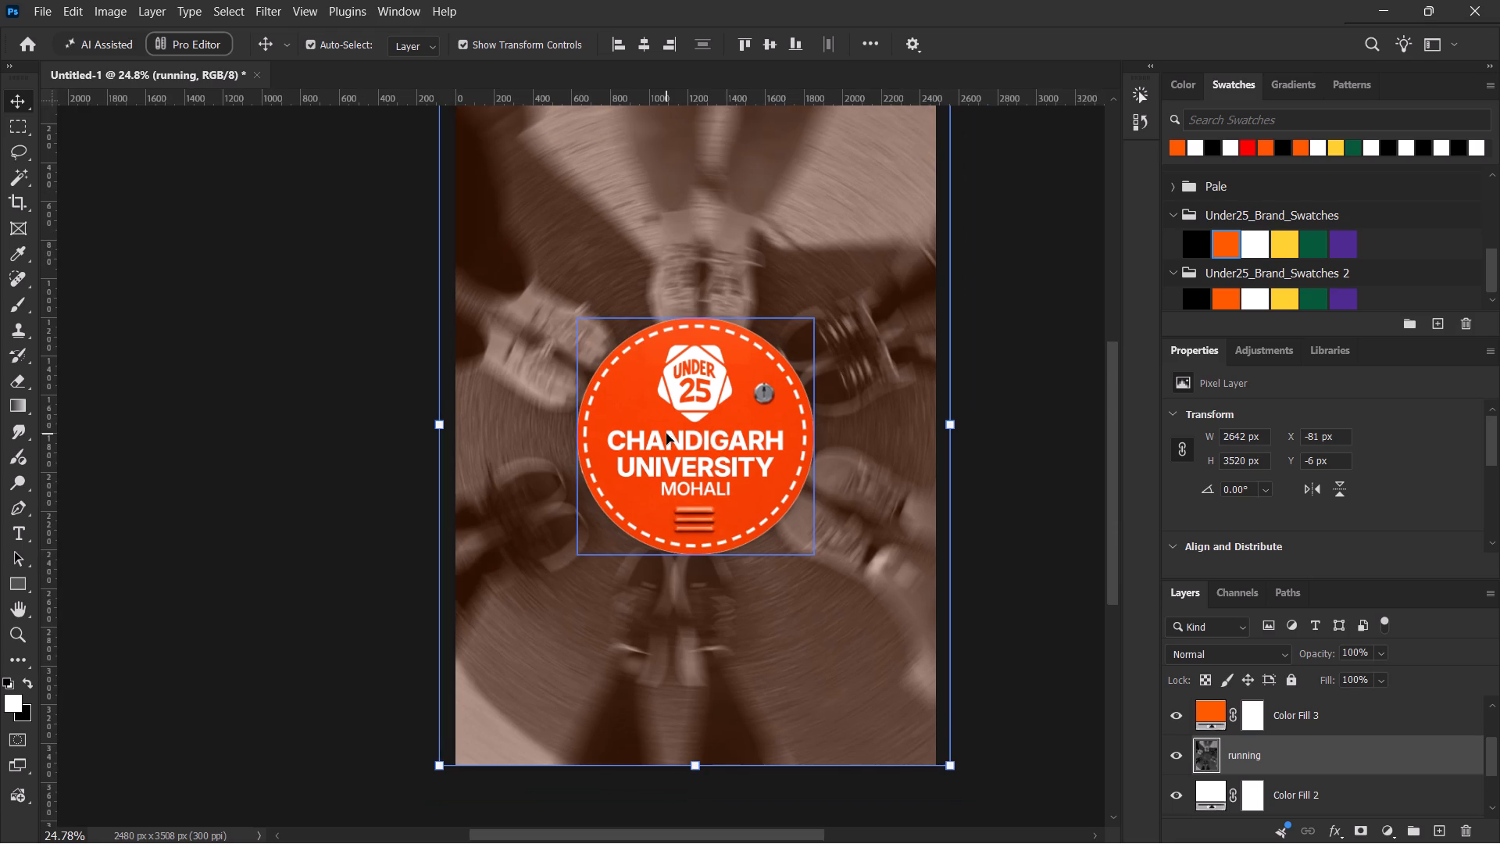
pyautogui.press('space')
pyautogui.press('space')
pyautogui.press('space')
pyautogui.moveTo(667, 433); pyautogui.dragTo(661, 440)
pyautogui.press('space')
pyautogui.press('space')
pyautogui.press('space')
pyautogui.press('space')
pyautogui.press('space')
pyautogui.press('space')
pyautogui.press('space')
pyautogui.press('space')
pyautogui.press('space')
pyautogui.press('space')
pyautogui.press('space')
pyautogui.press('space')
pyautogui.press('space')
pyautogui.press('space')
pyautogui.press('space')
pyautogui.press('space')
pyautogui.press('space')
pyautogui.press('space')
pyautogui.press('space')
pyautogui.moveTo(663, 440); pyautogui.dragTo(675, 463)
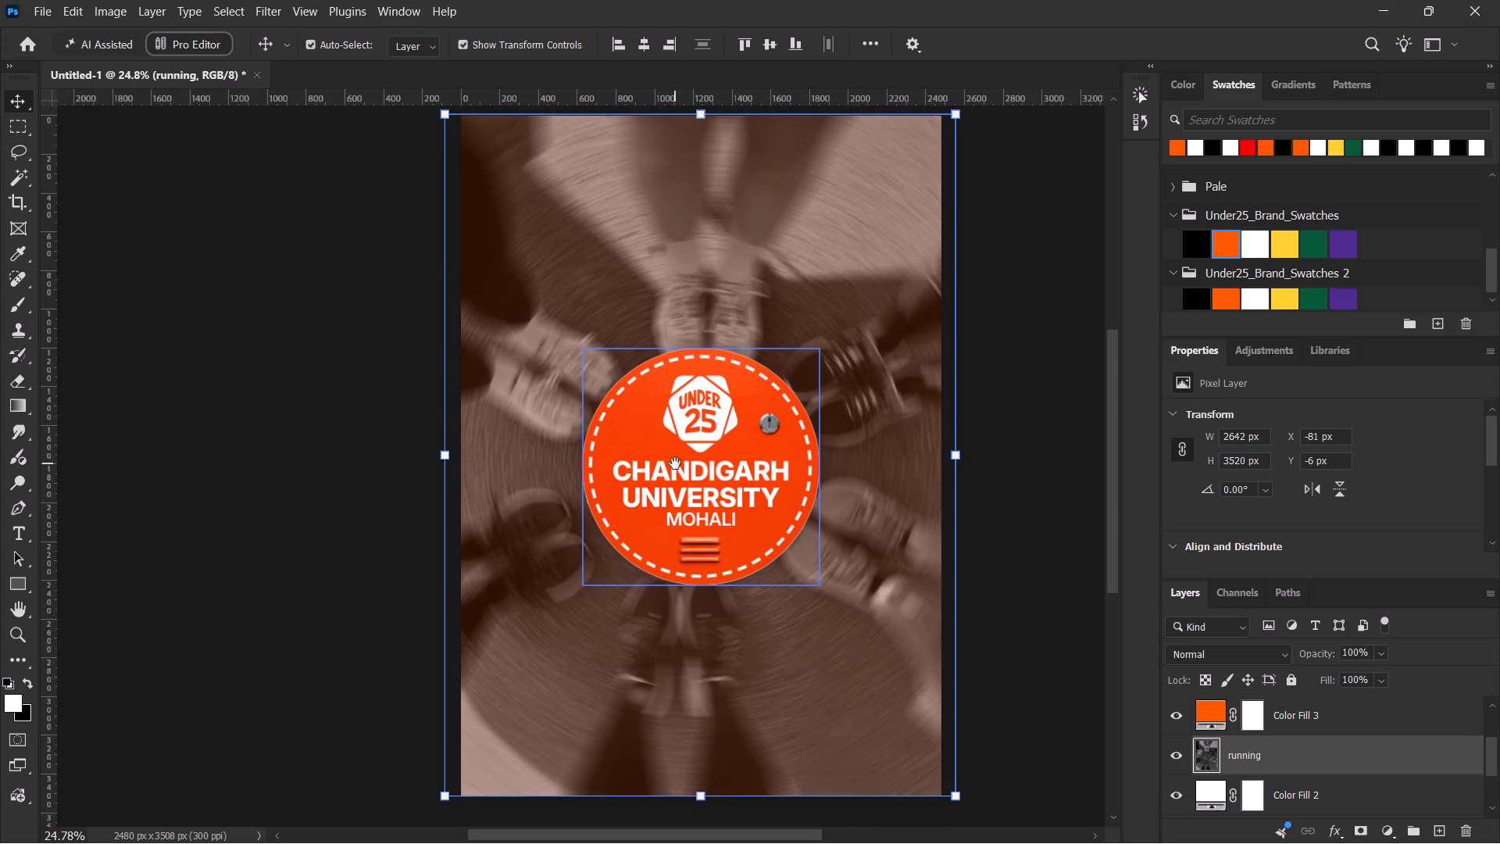
pyautogui.moveTo(675, 463); pyautogui.dragTo(675, 468)
# Add white COMMUNITY text in Inter Black Italic at 60.96 pt near the poster's top, on a layer above the PFP badge.
pyautogui.press('t')
pyautogui.scroll(3, 1340, 713)
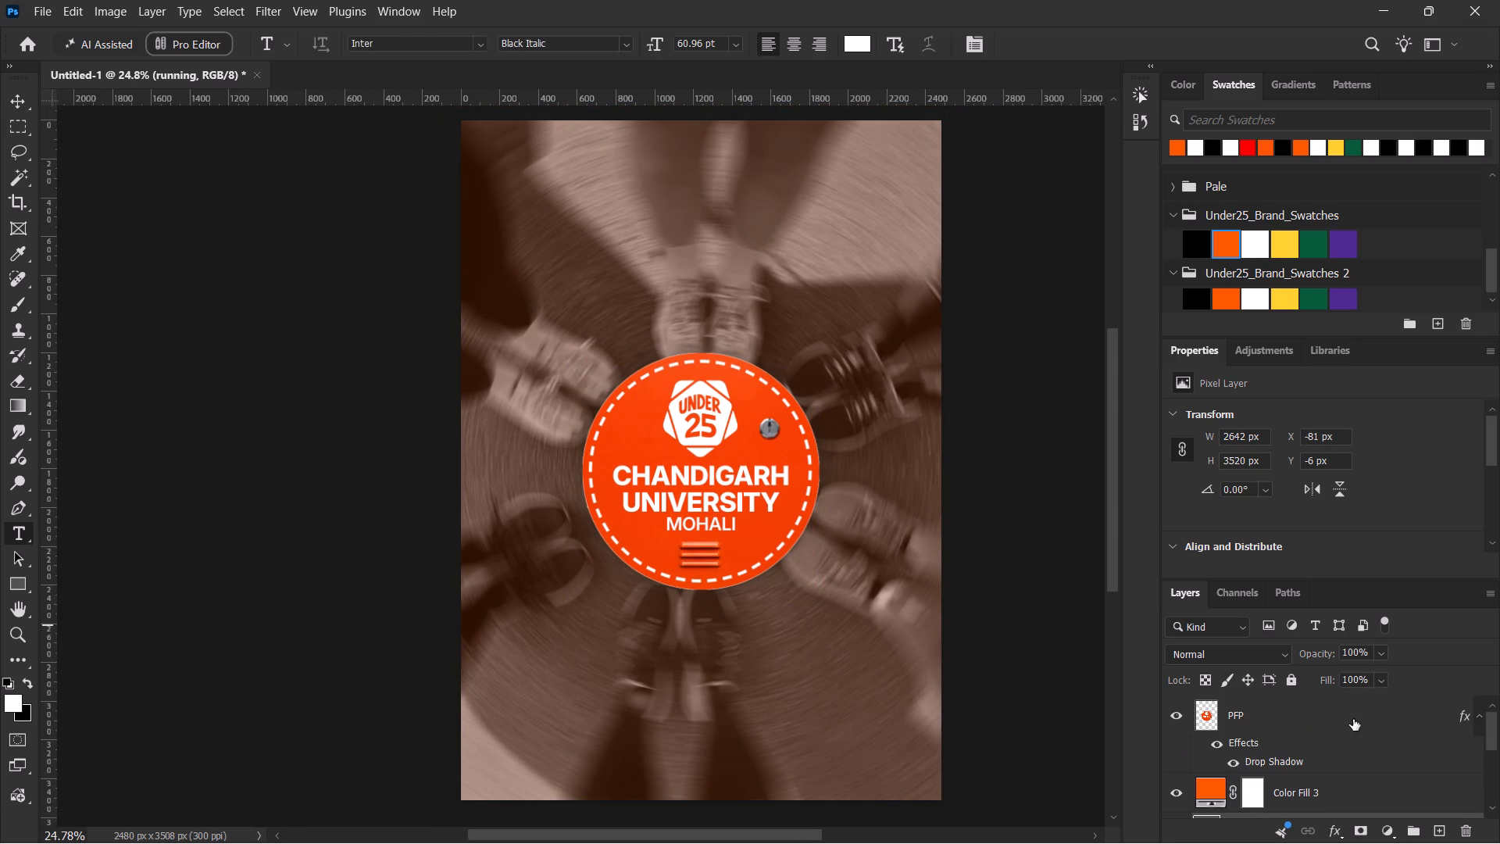
pyautogui.scroll(1, 1353, 719)
pyautogui.click(1360, 721)
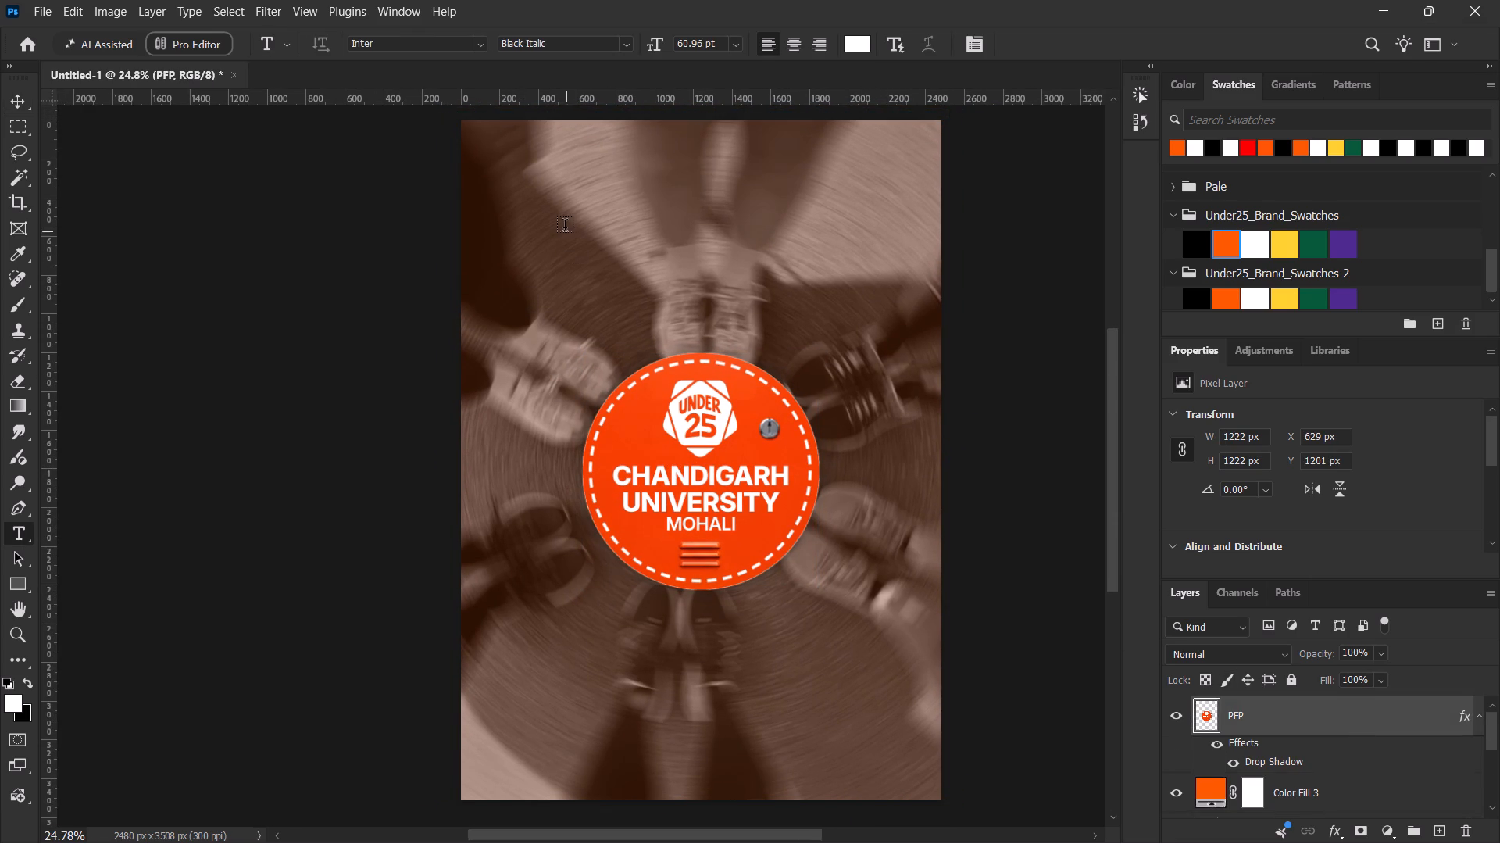
pyautogui.click(564, 226)
pyautogui.hotkey('shift', 'c')
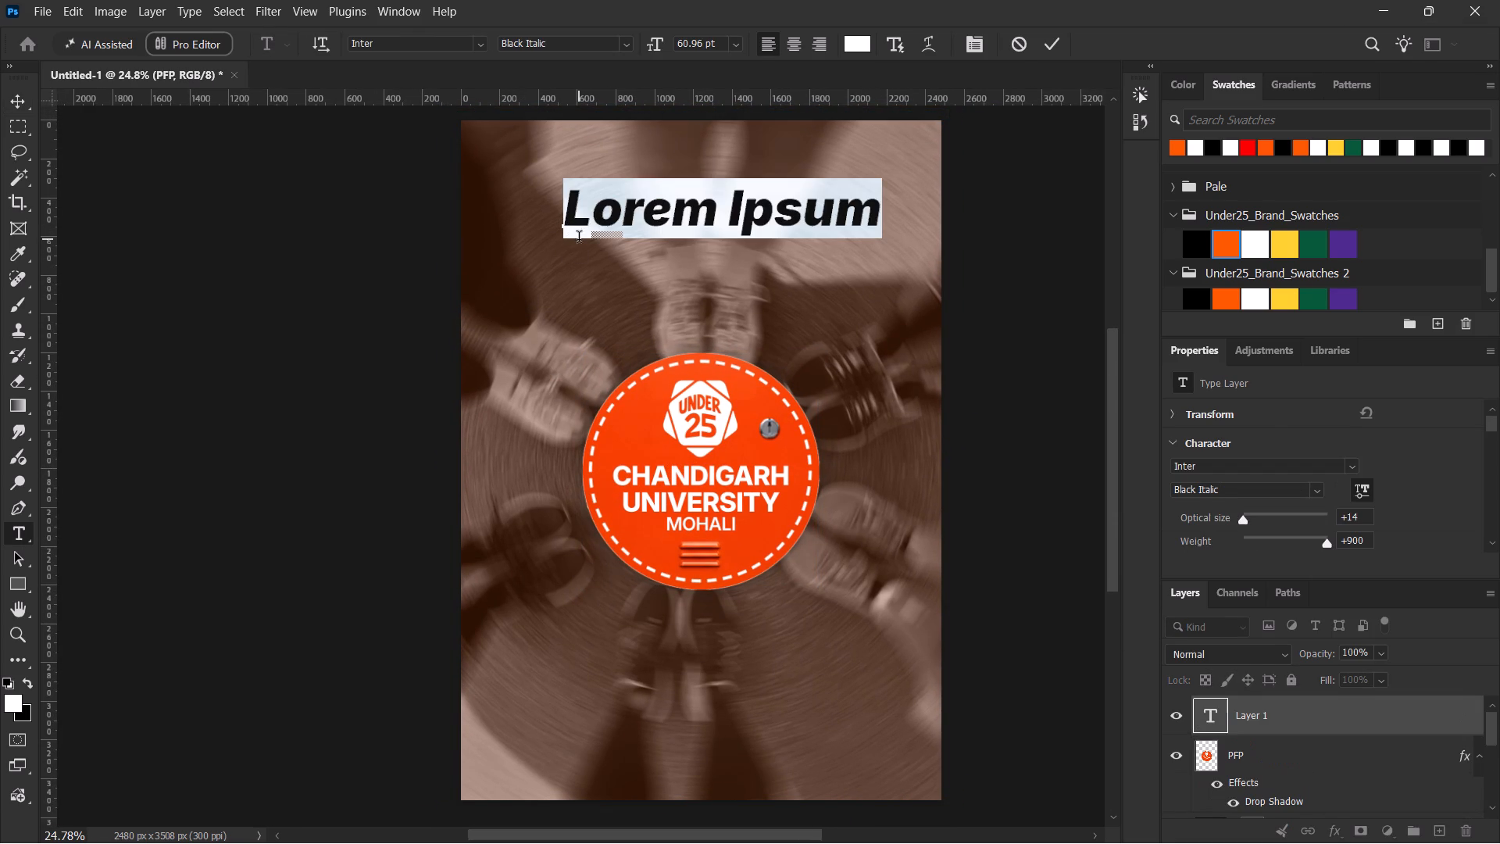
pyautogui.write('OMMO')
pyautogui.hotkey('shift', 'BackSpace')
pyautogui.write('UNITY')
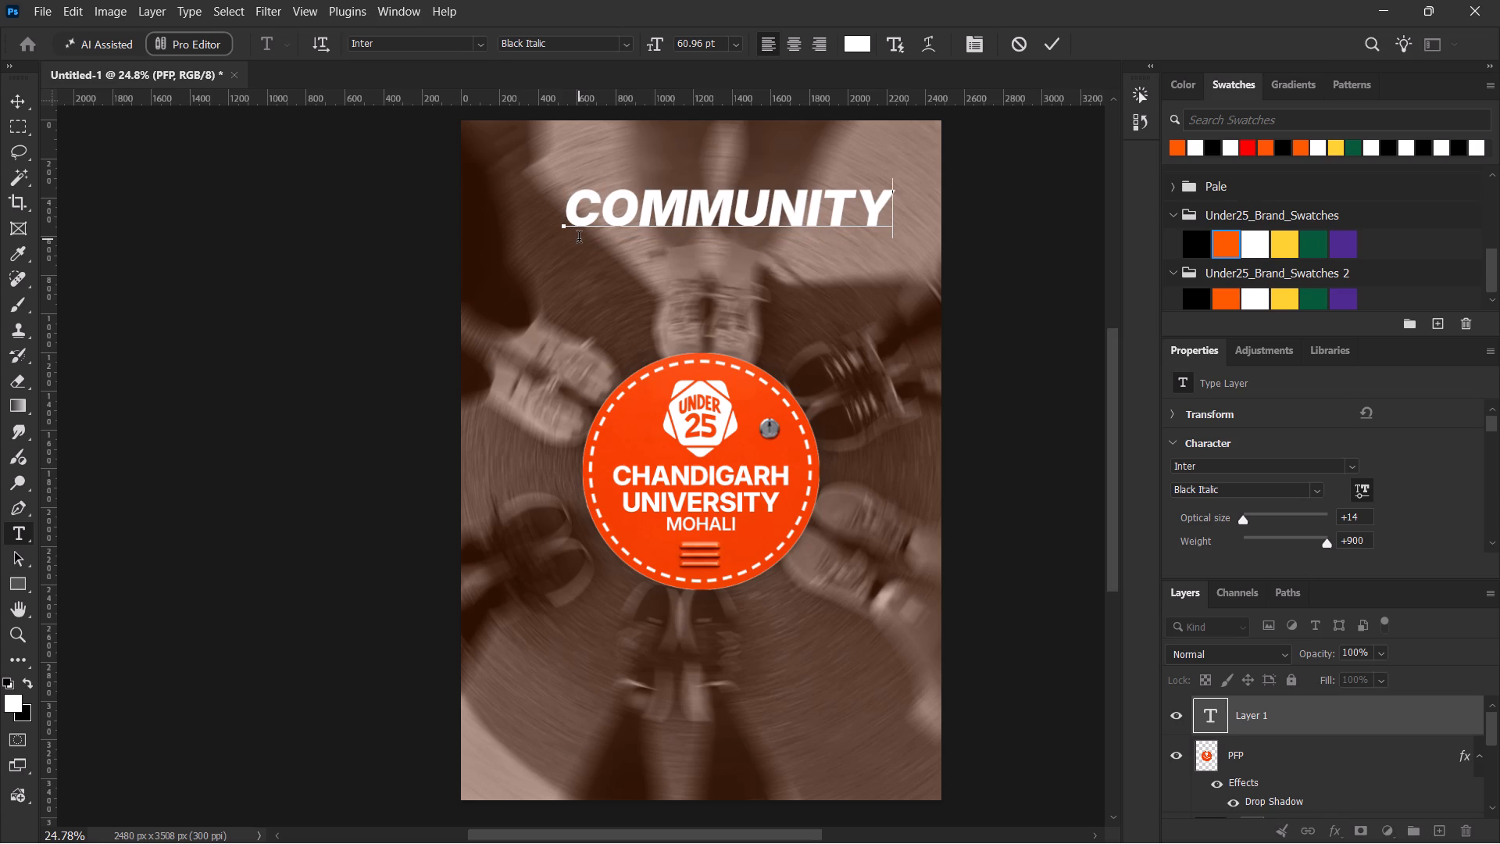
pyautogui.click(1041, 41)
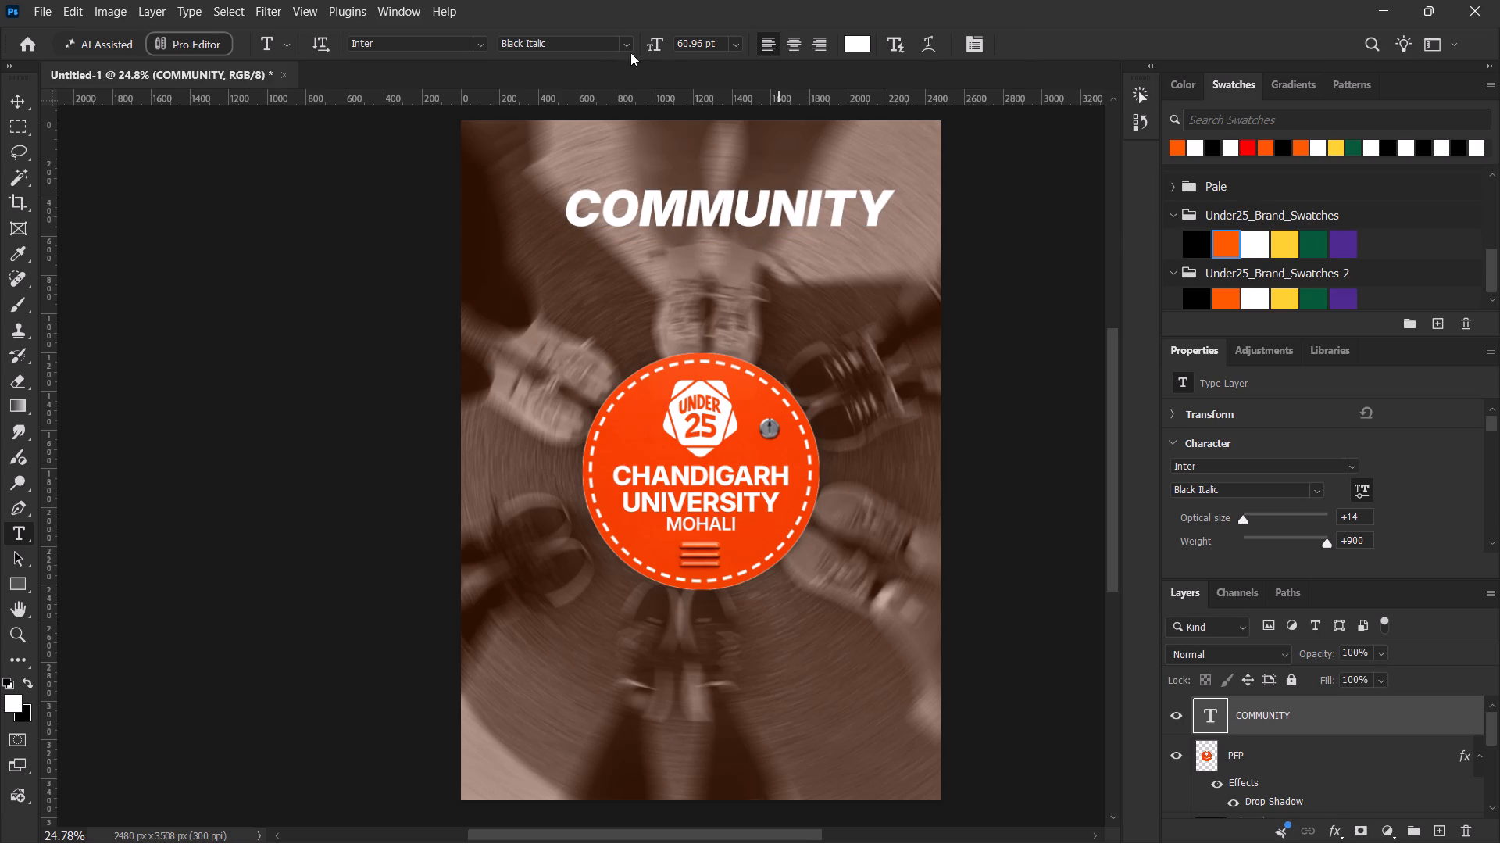
# Centre the COMMUNITY text horizontally on the poster.
pyautogui.press('v')
pyautogui.click(645, 46)
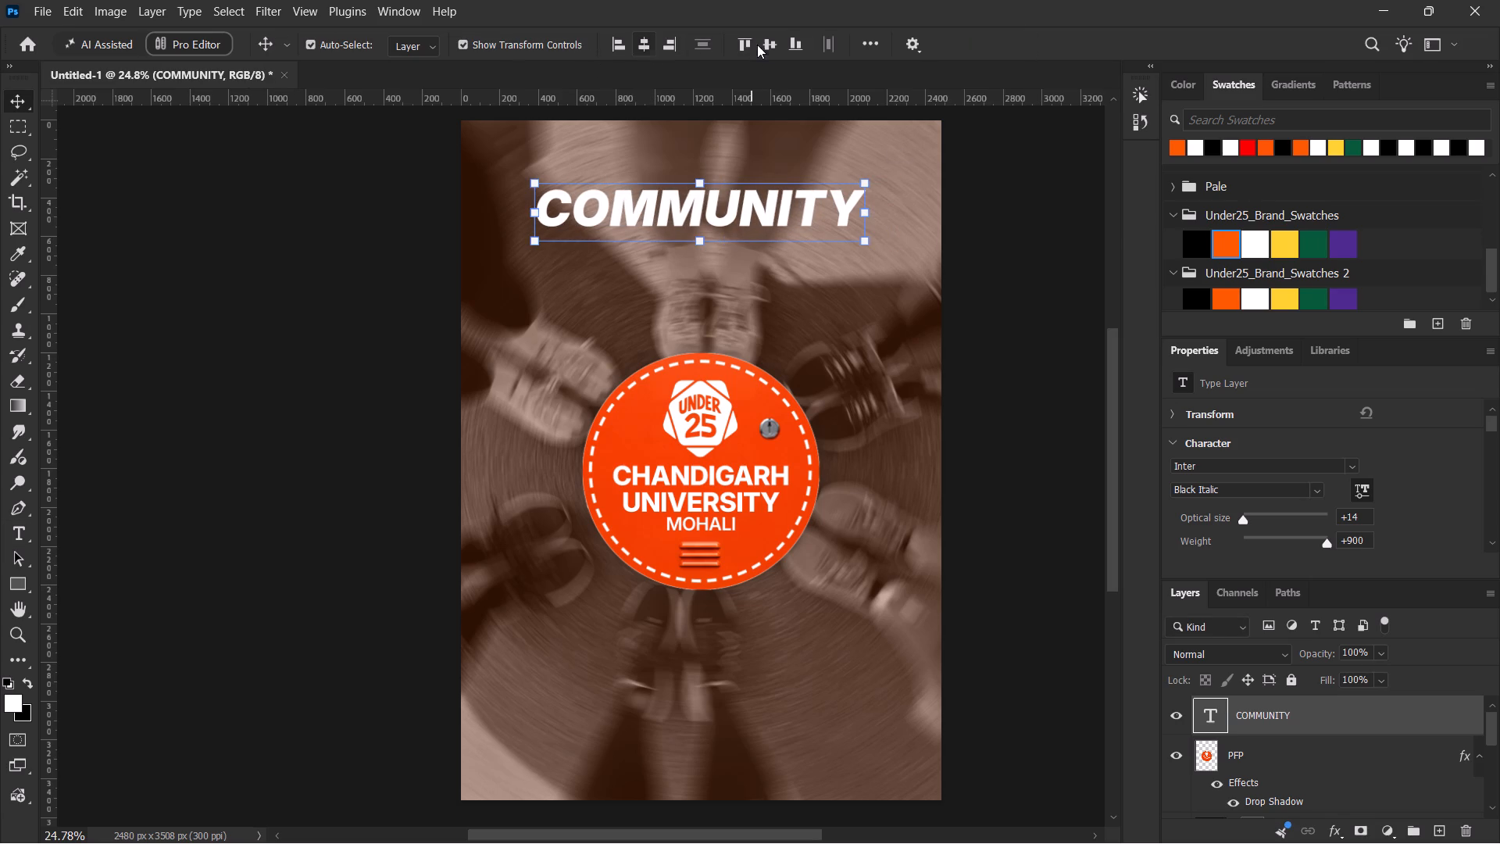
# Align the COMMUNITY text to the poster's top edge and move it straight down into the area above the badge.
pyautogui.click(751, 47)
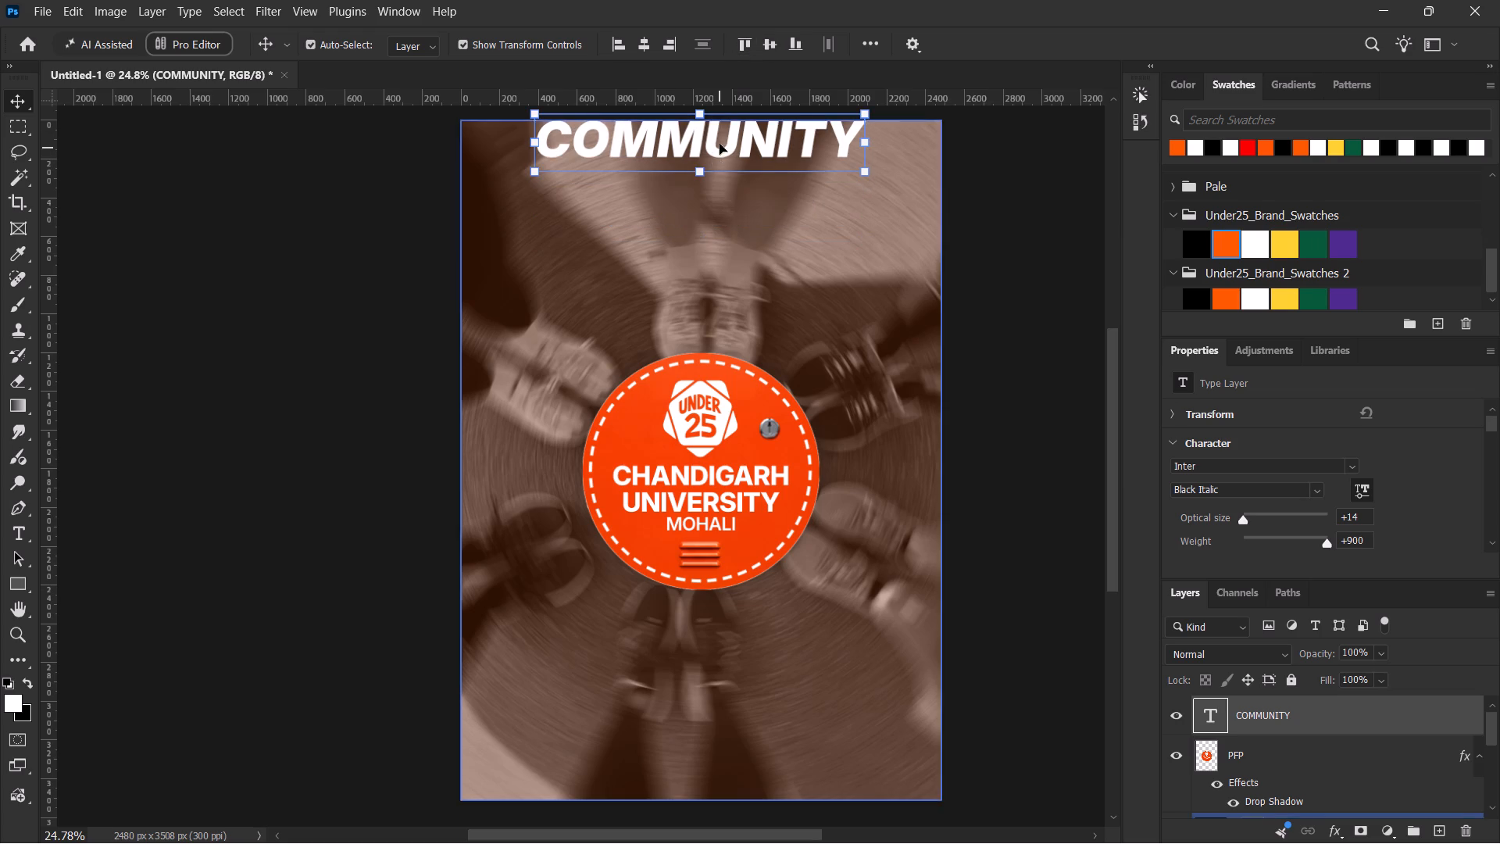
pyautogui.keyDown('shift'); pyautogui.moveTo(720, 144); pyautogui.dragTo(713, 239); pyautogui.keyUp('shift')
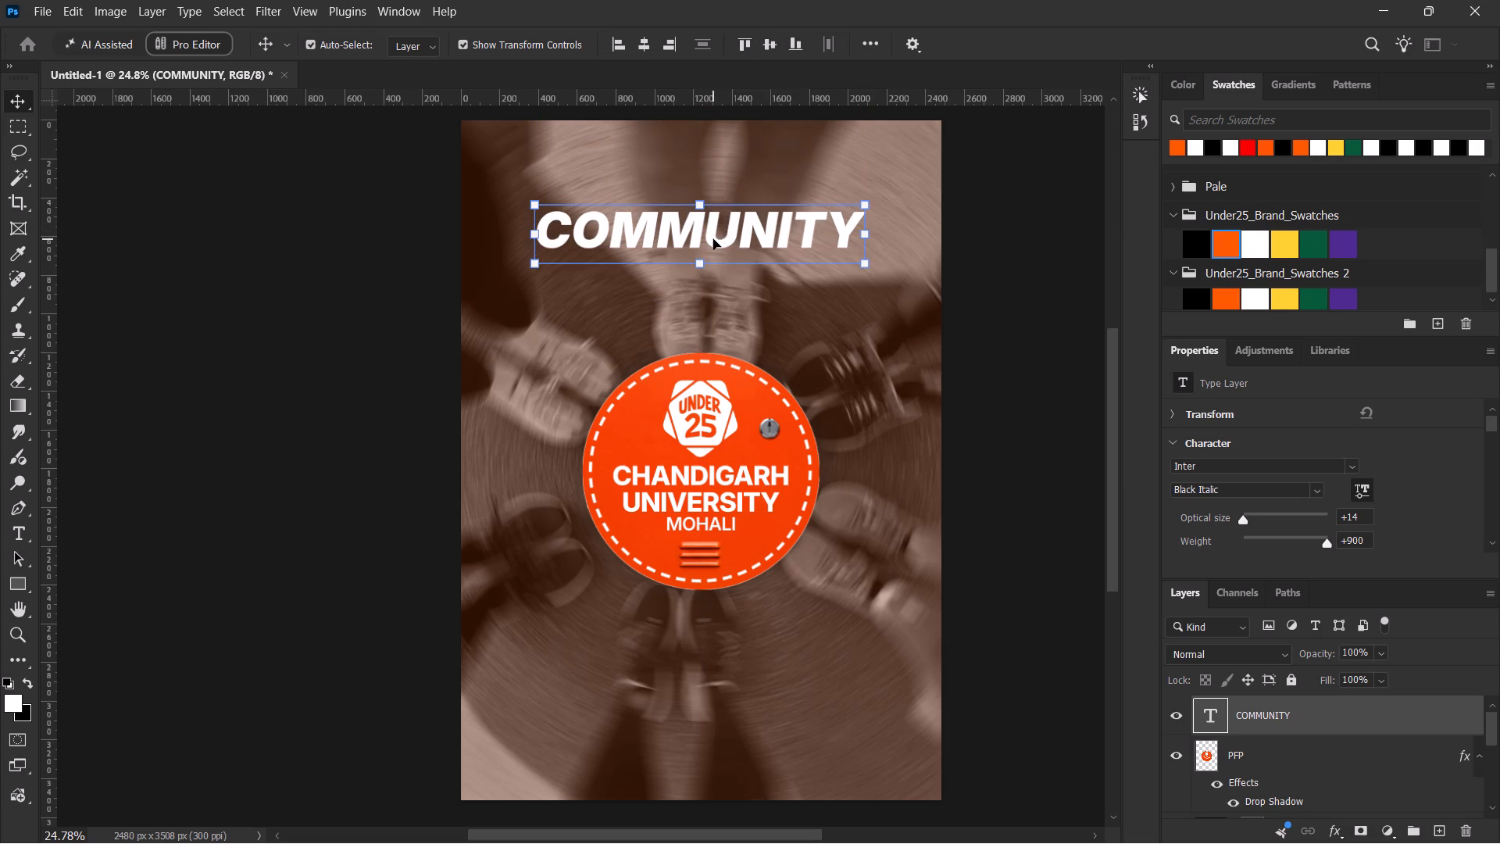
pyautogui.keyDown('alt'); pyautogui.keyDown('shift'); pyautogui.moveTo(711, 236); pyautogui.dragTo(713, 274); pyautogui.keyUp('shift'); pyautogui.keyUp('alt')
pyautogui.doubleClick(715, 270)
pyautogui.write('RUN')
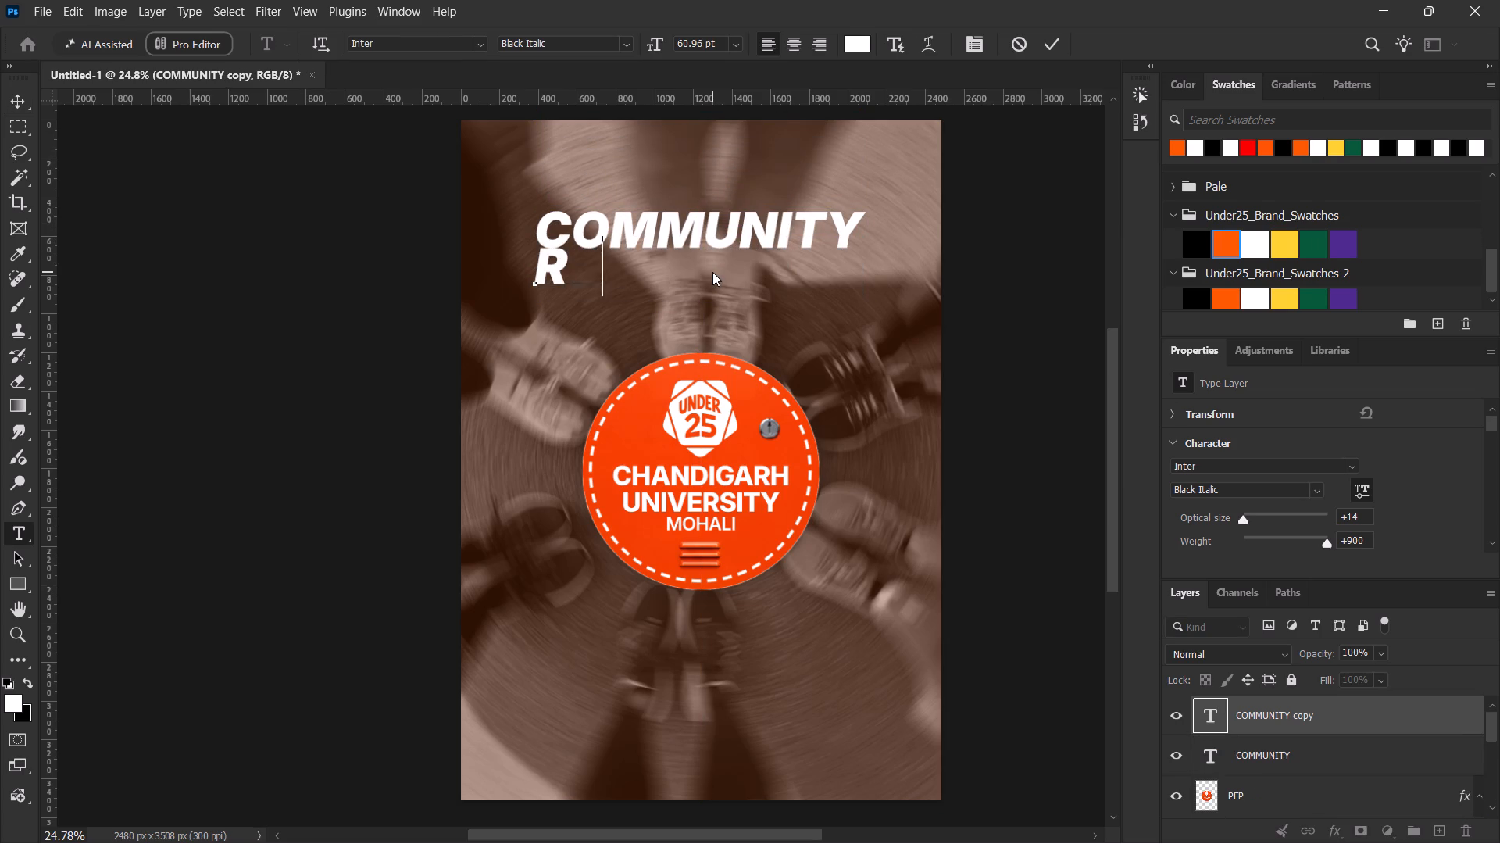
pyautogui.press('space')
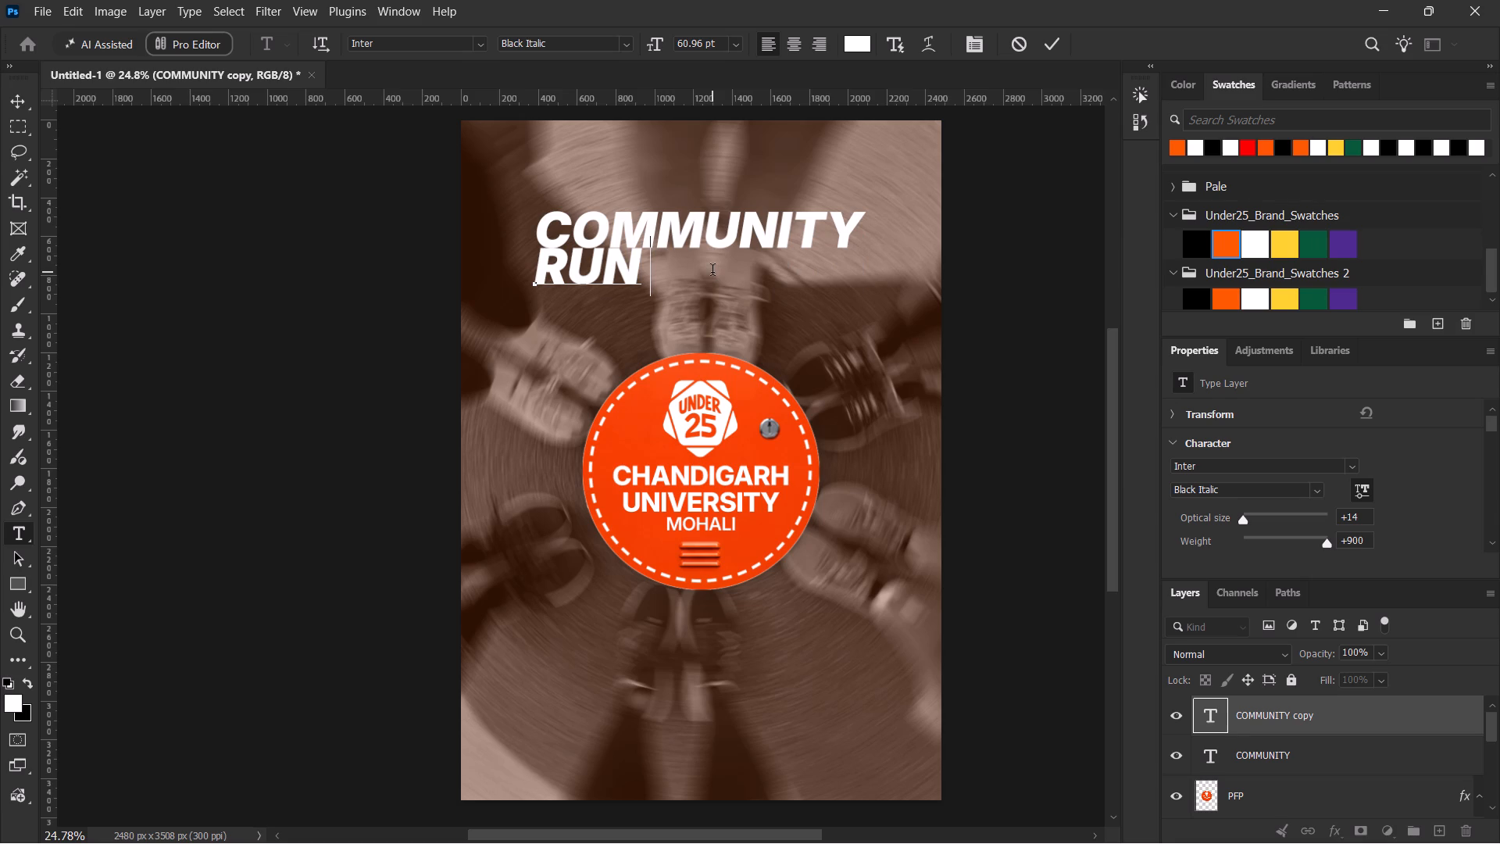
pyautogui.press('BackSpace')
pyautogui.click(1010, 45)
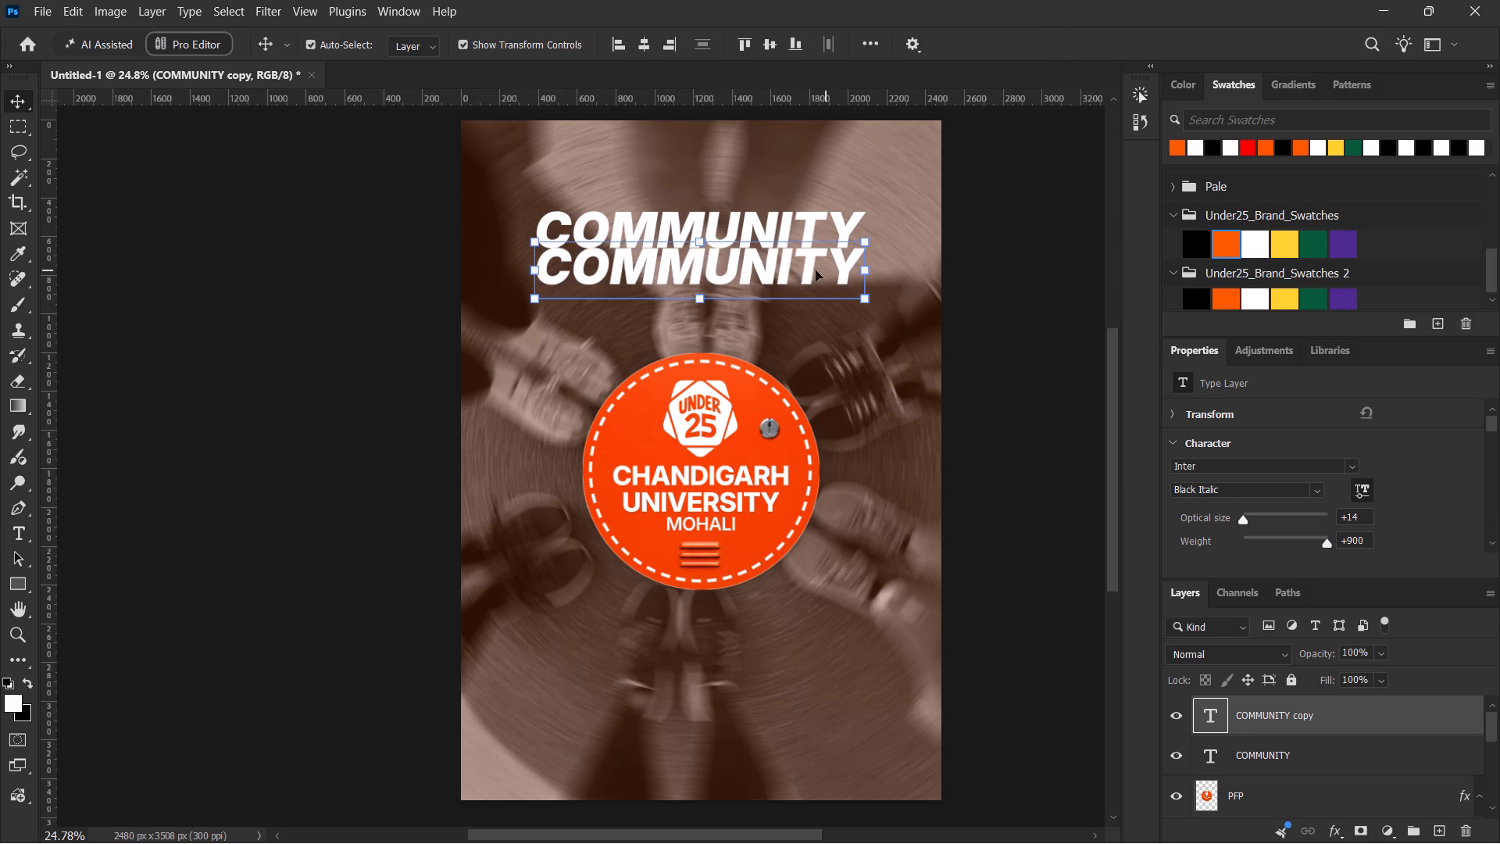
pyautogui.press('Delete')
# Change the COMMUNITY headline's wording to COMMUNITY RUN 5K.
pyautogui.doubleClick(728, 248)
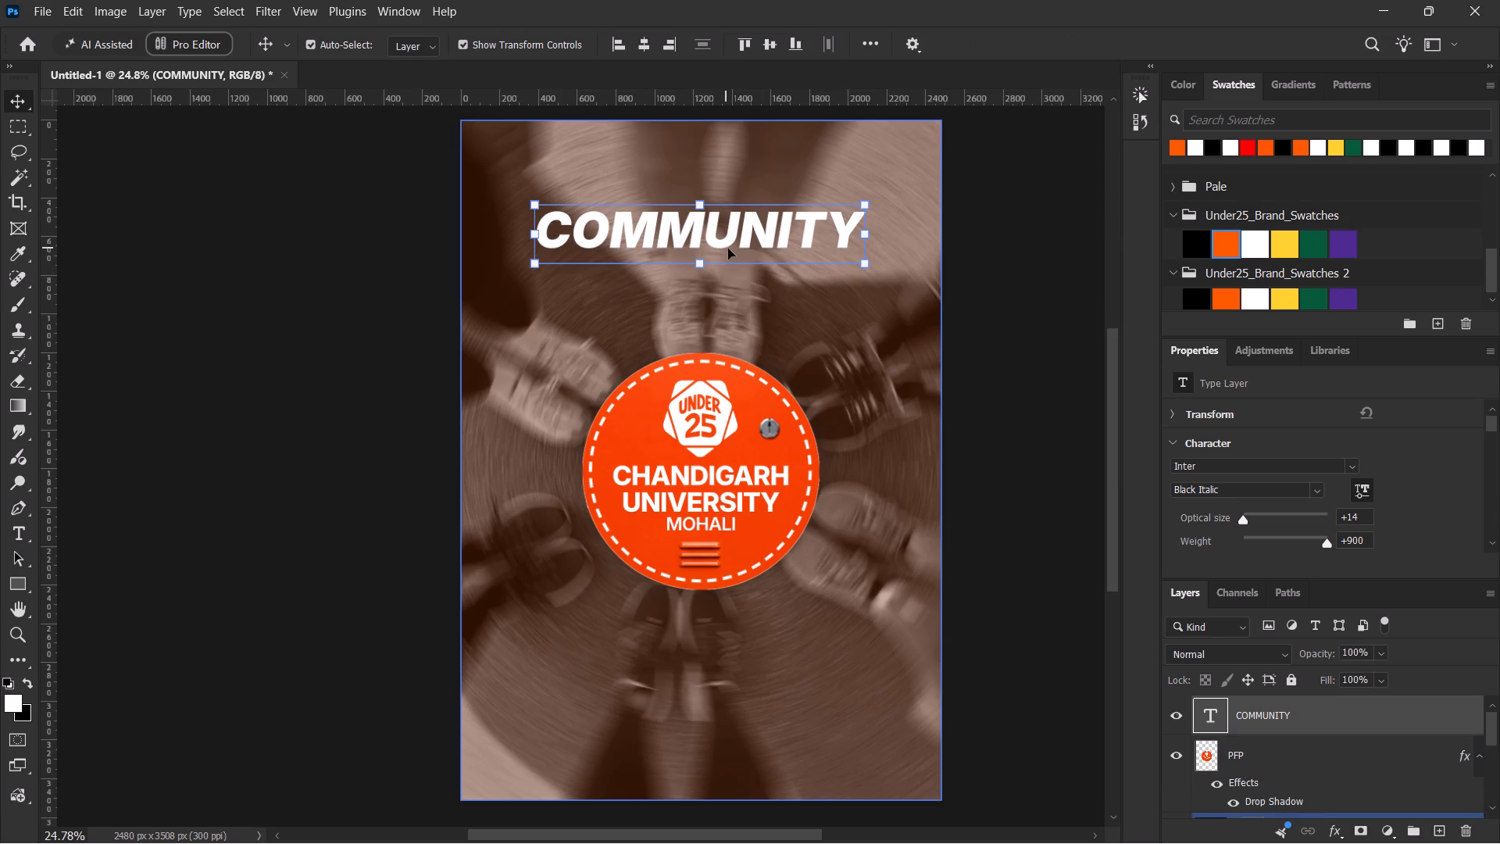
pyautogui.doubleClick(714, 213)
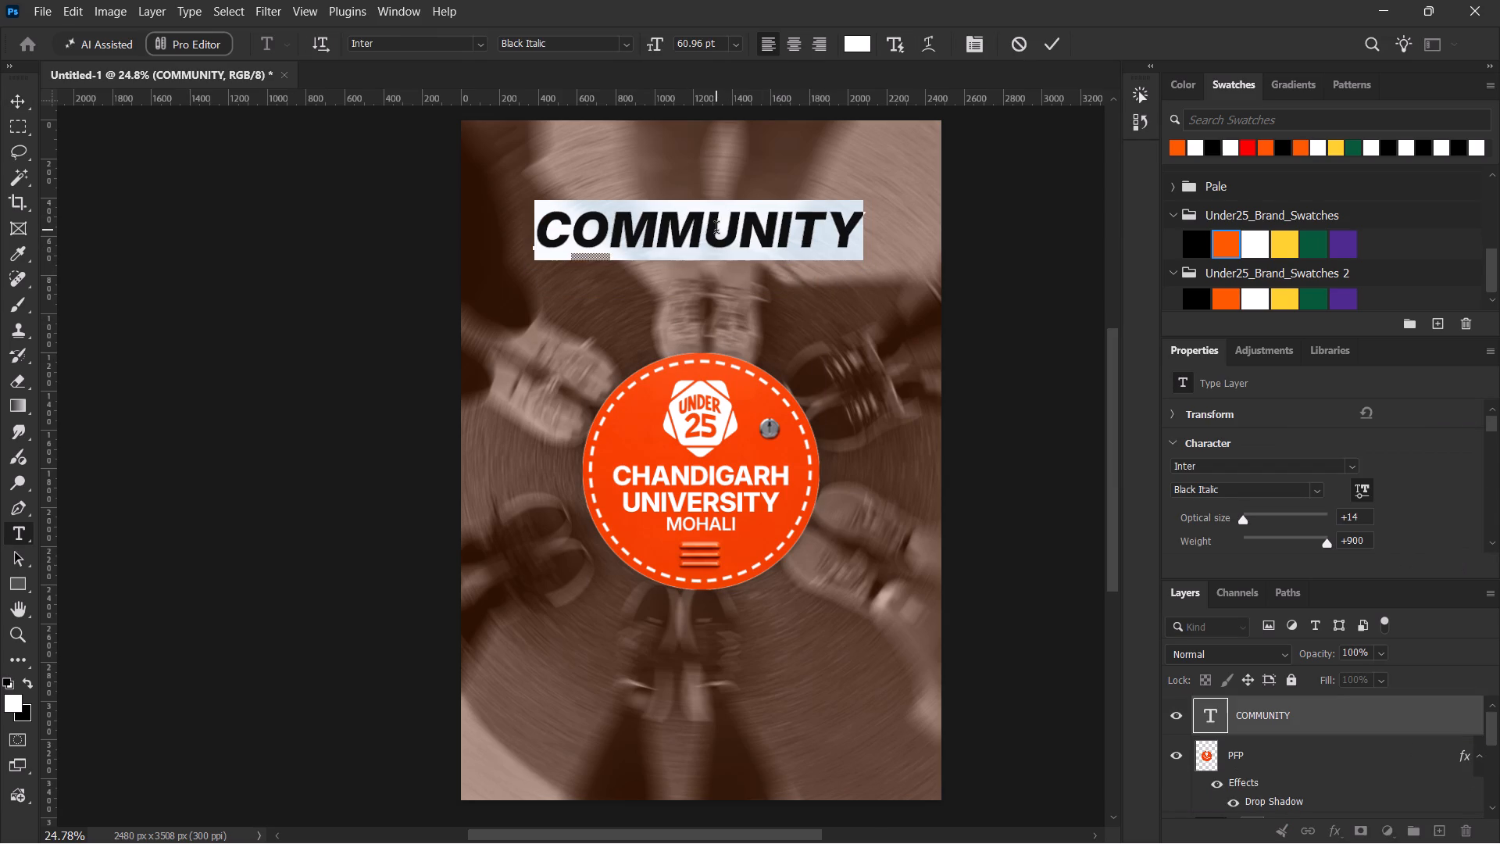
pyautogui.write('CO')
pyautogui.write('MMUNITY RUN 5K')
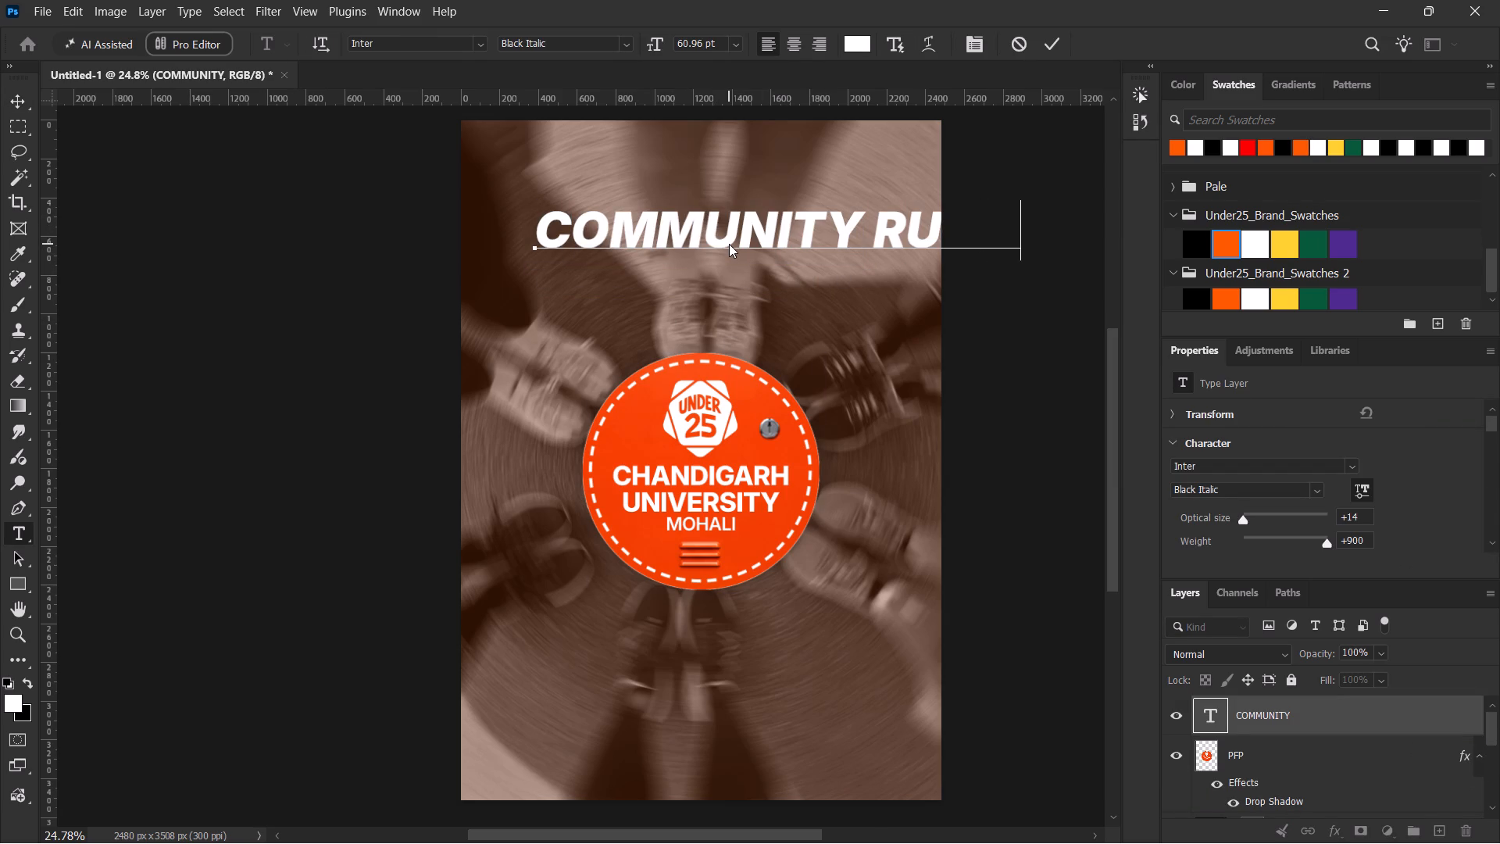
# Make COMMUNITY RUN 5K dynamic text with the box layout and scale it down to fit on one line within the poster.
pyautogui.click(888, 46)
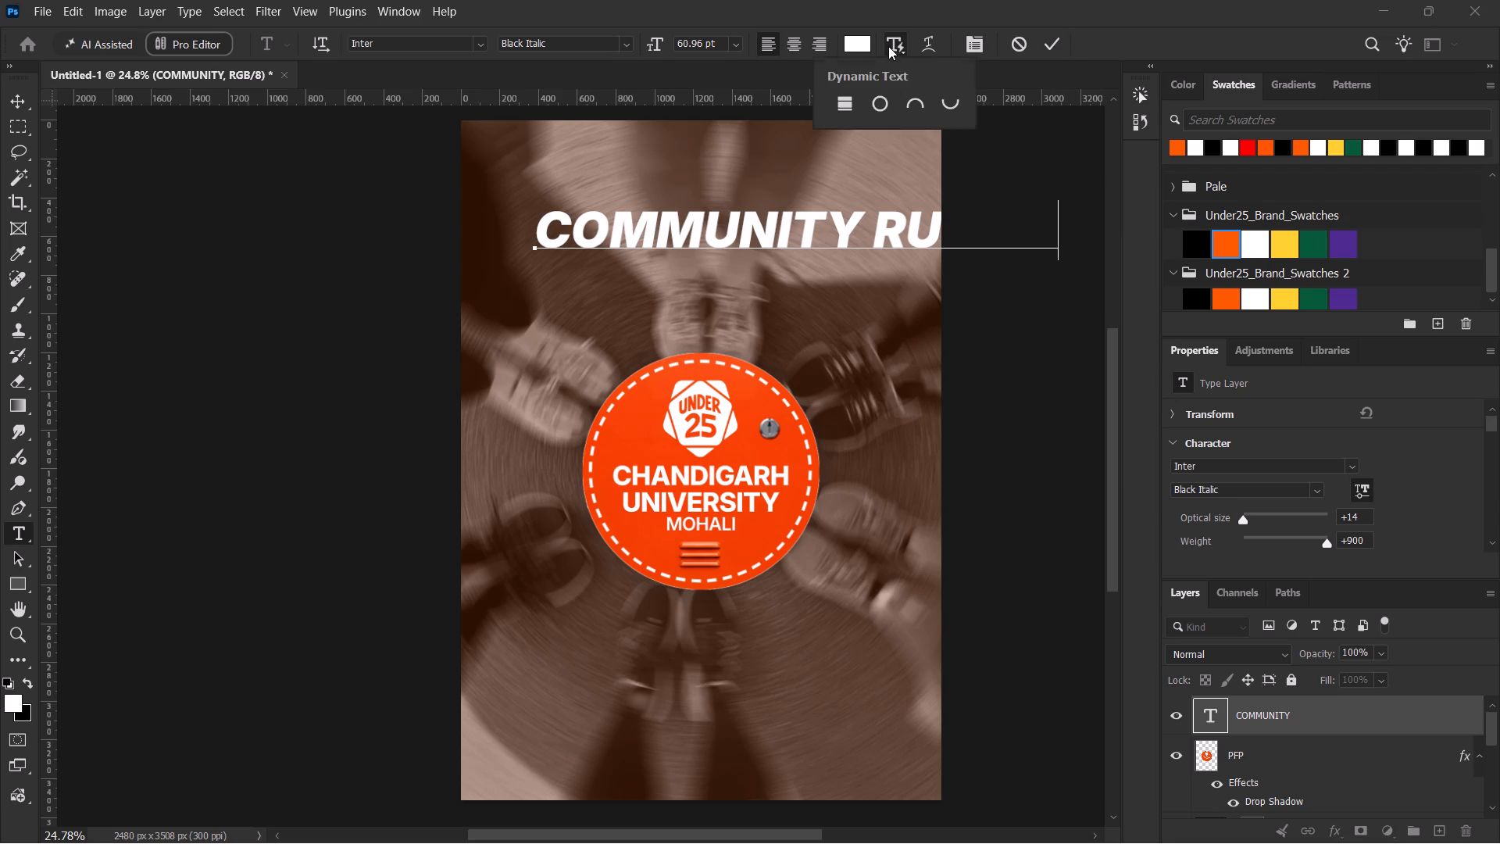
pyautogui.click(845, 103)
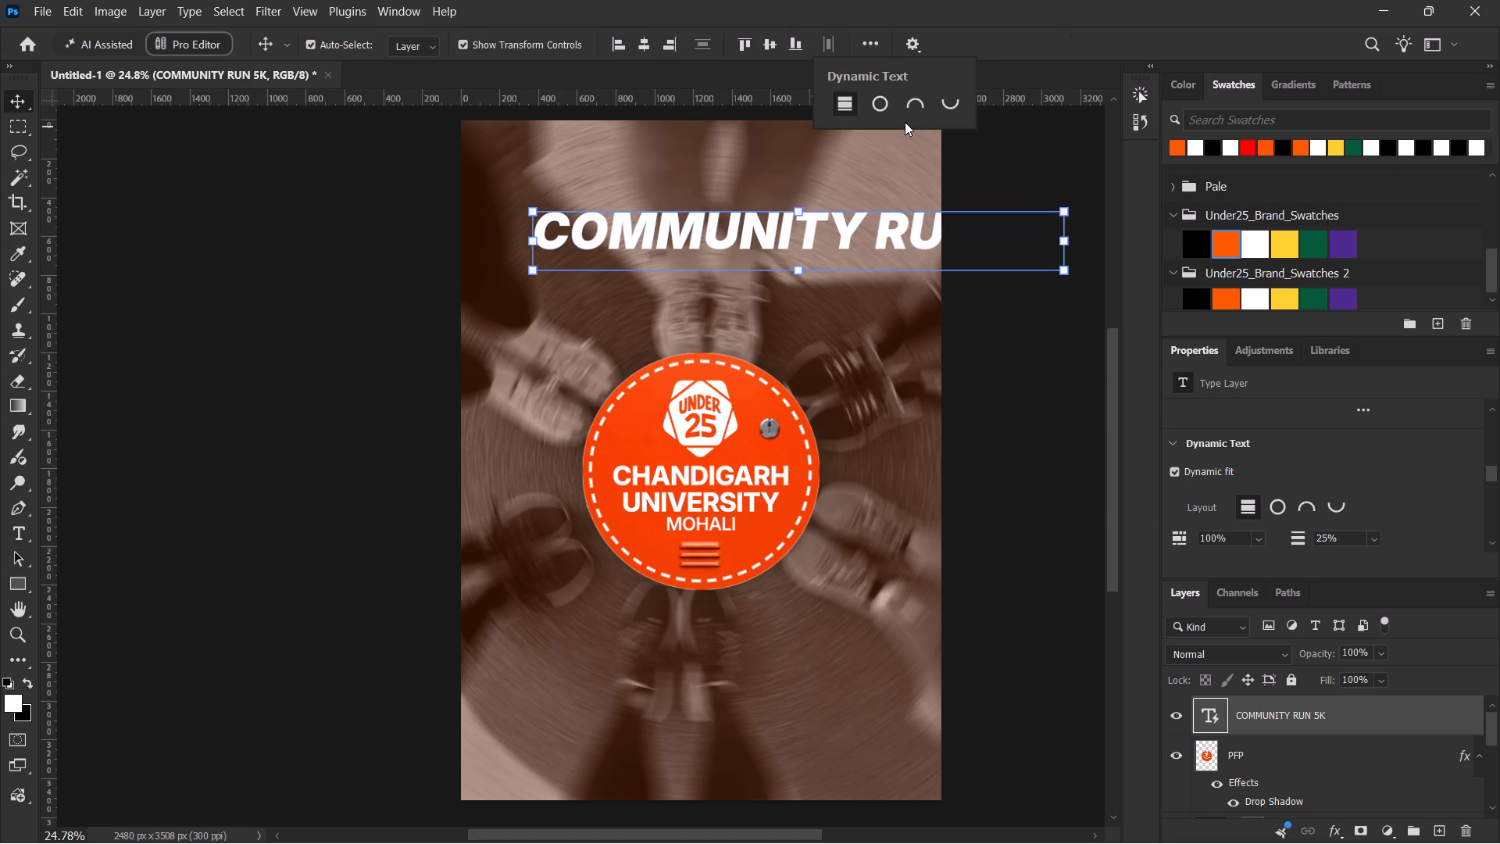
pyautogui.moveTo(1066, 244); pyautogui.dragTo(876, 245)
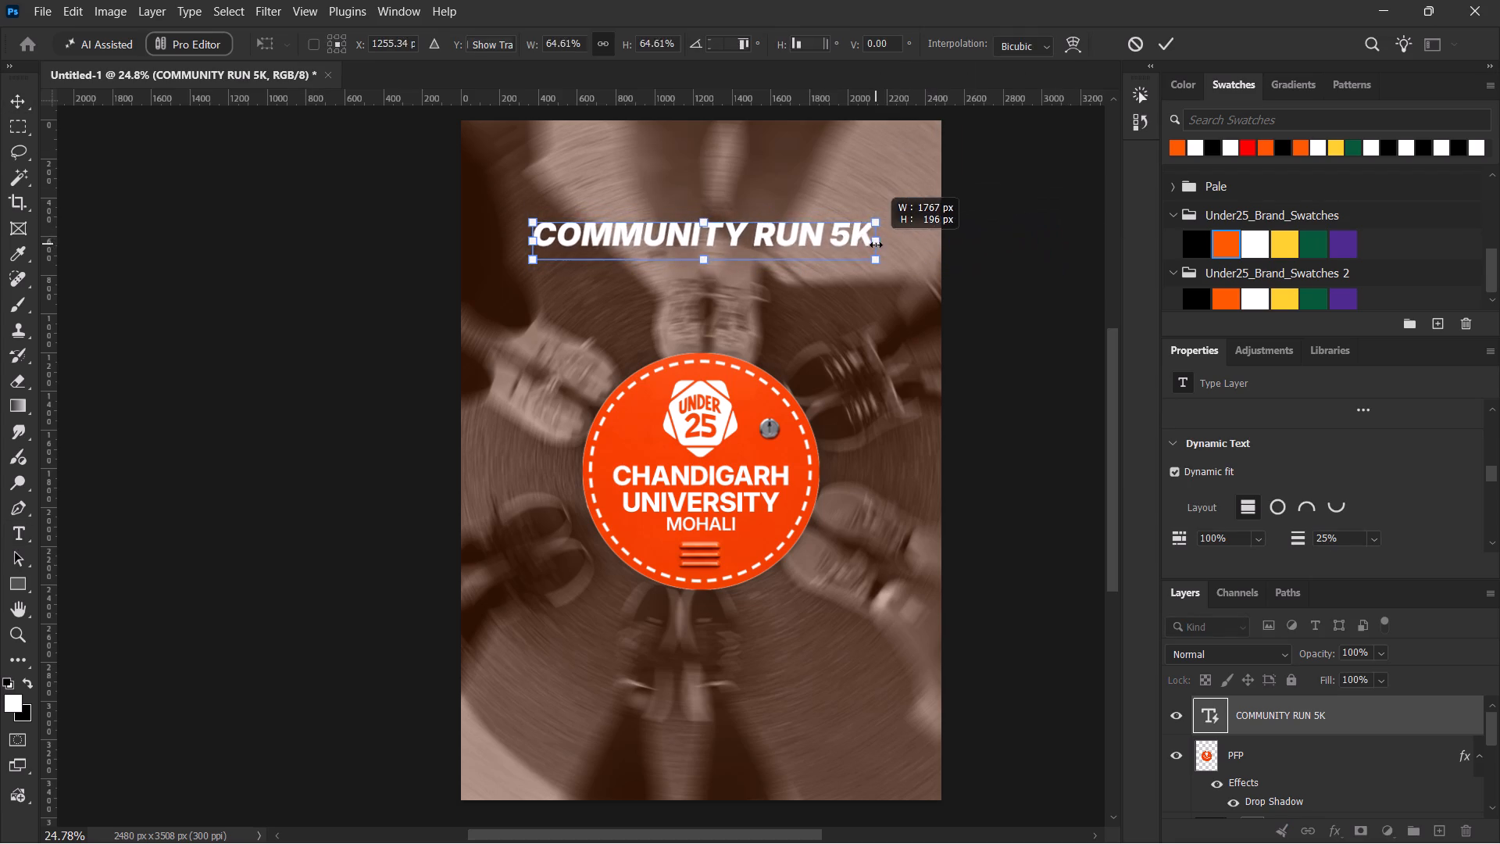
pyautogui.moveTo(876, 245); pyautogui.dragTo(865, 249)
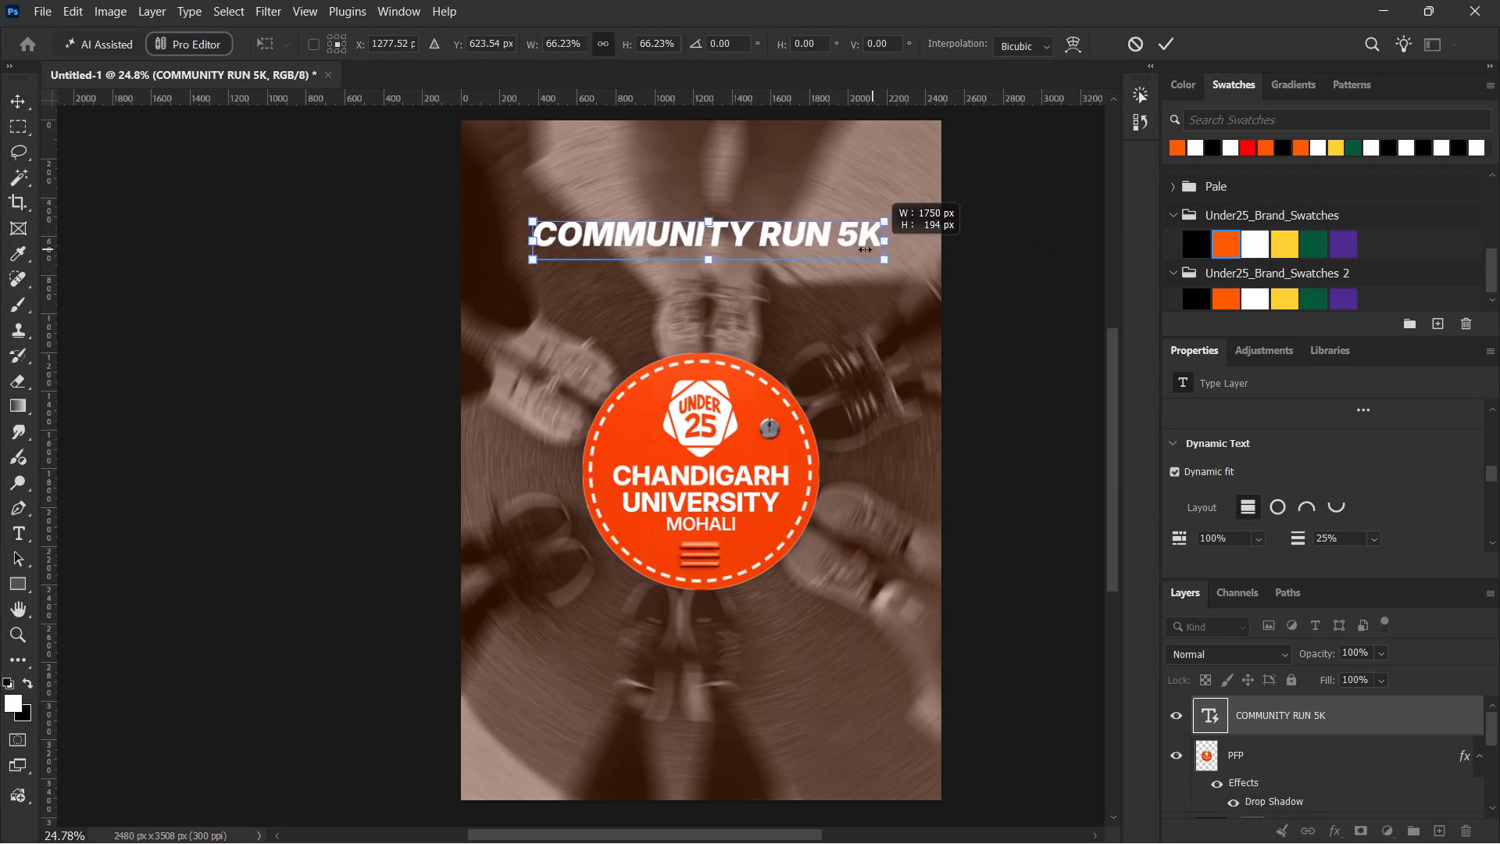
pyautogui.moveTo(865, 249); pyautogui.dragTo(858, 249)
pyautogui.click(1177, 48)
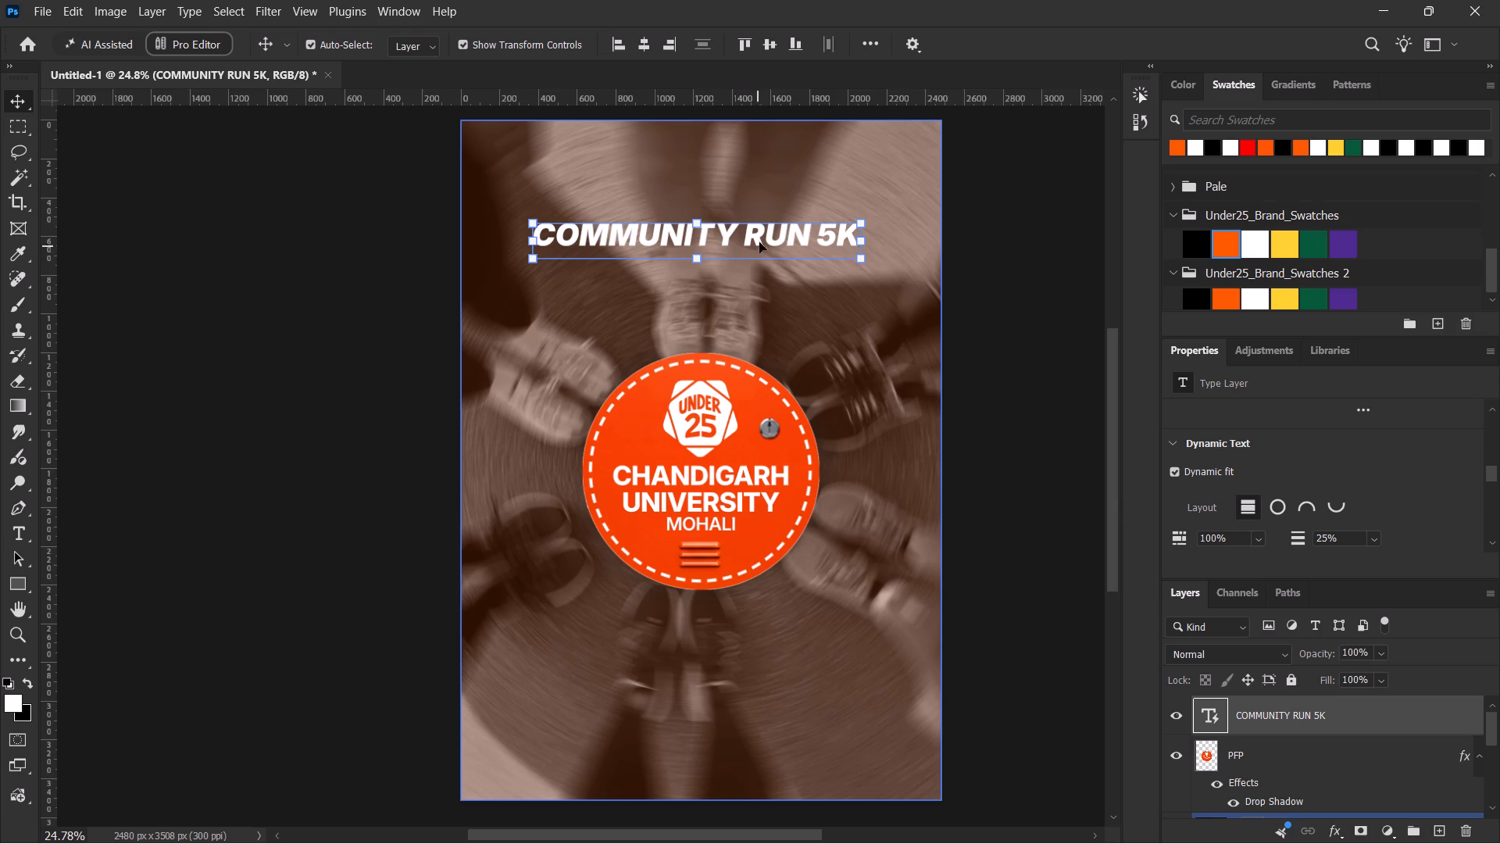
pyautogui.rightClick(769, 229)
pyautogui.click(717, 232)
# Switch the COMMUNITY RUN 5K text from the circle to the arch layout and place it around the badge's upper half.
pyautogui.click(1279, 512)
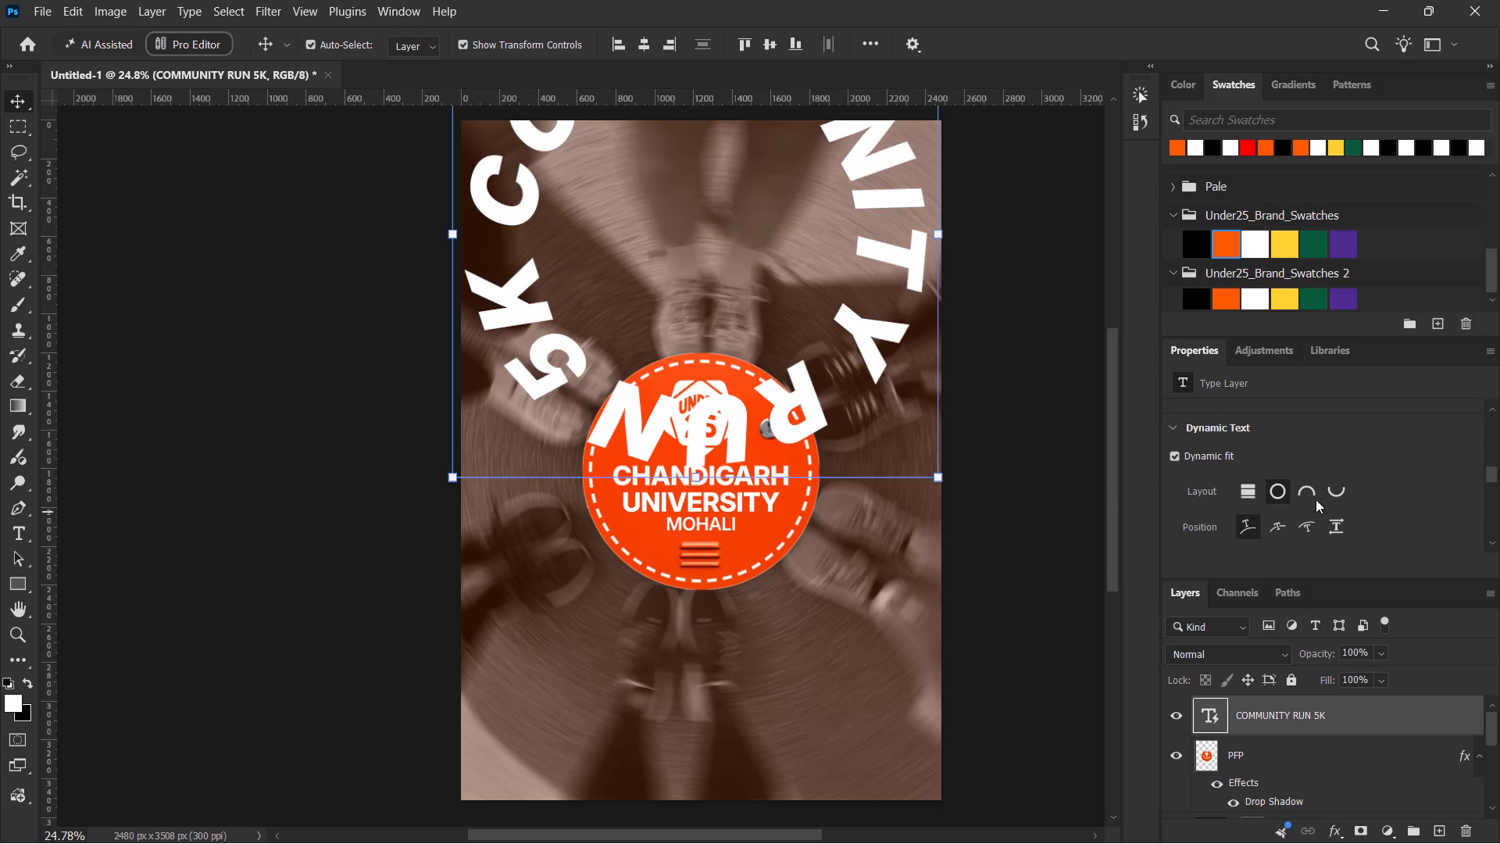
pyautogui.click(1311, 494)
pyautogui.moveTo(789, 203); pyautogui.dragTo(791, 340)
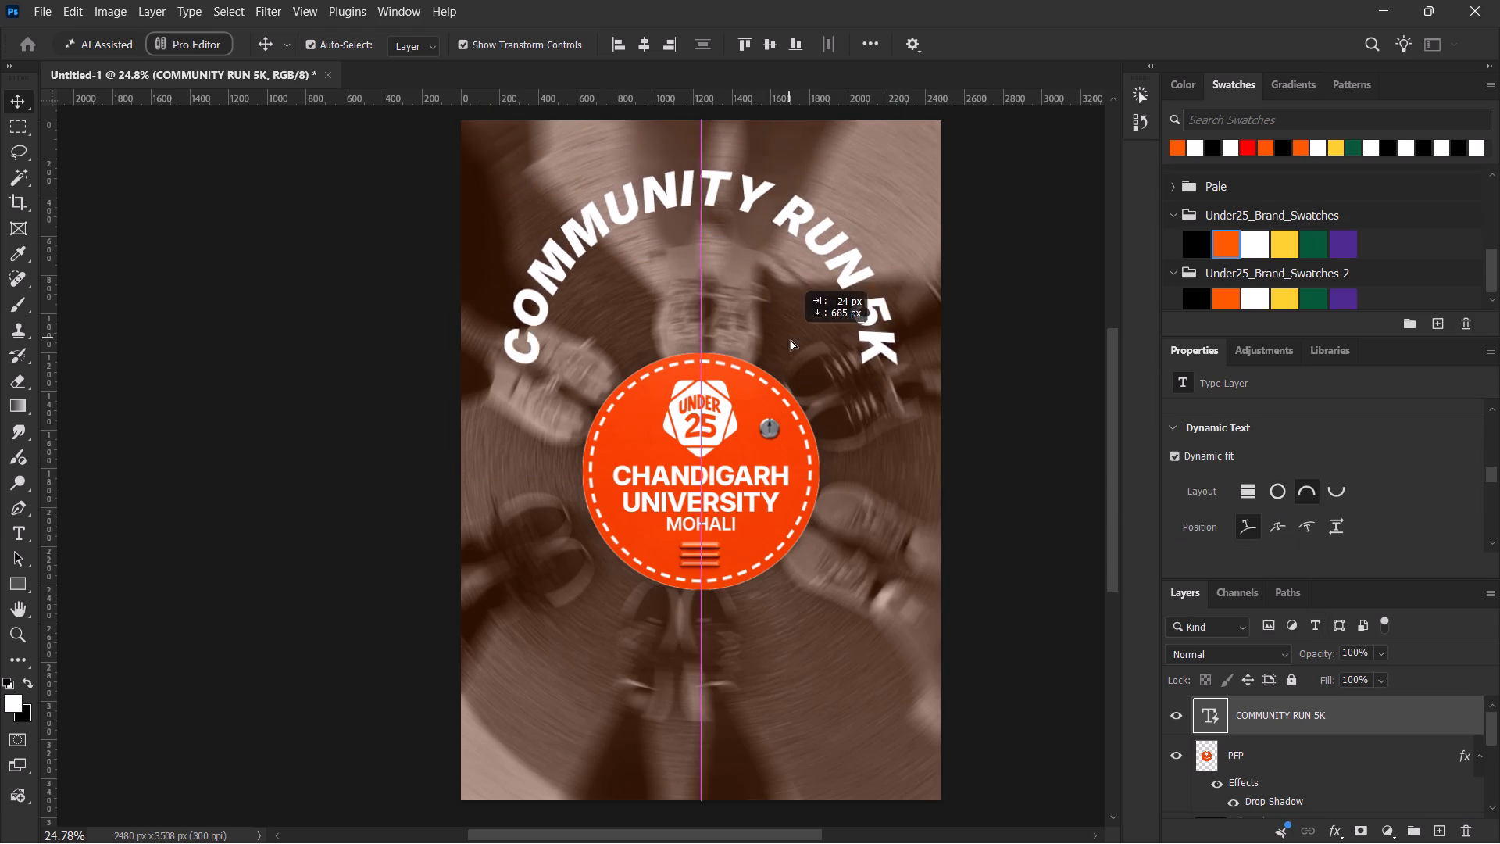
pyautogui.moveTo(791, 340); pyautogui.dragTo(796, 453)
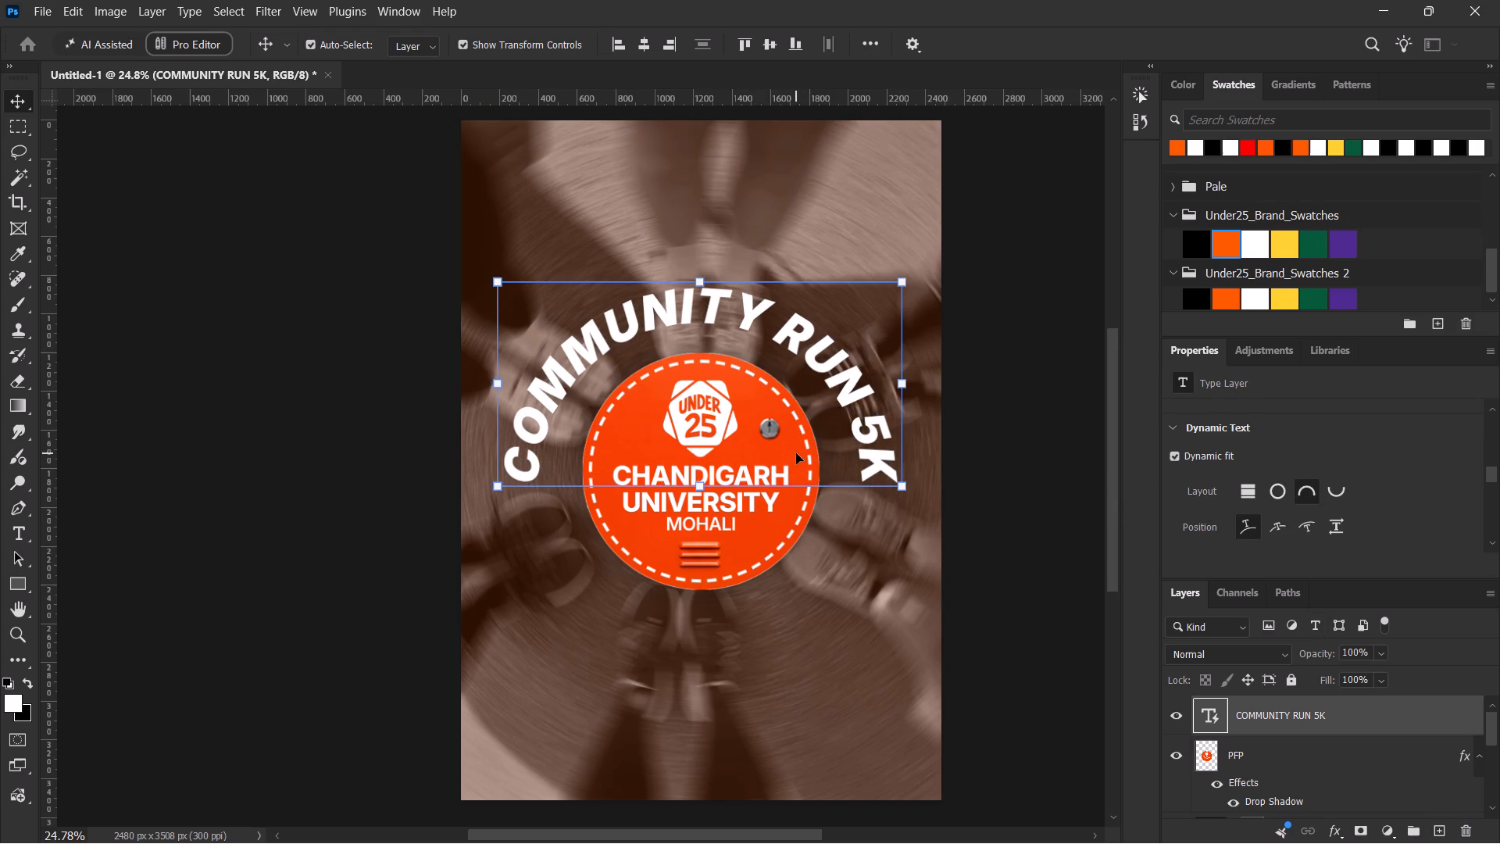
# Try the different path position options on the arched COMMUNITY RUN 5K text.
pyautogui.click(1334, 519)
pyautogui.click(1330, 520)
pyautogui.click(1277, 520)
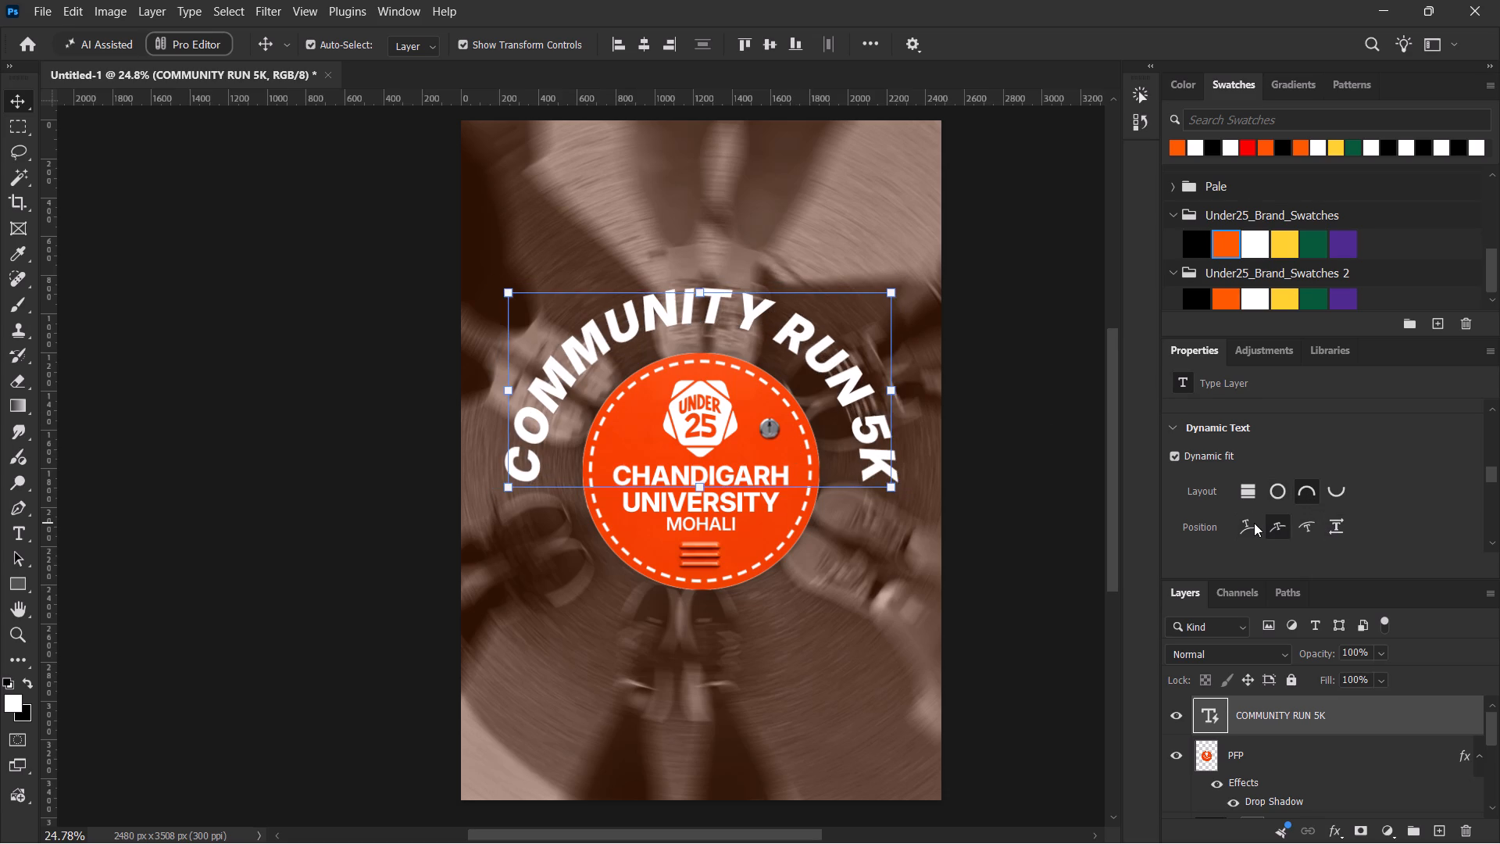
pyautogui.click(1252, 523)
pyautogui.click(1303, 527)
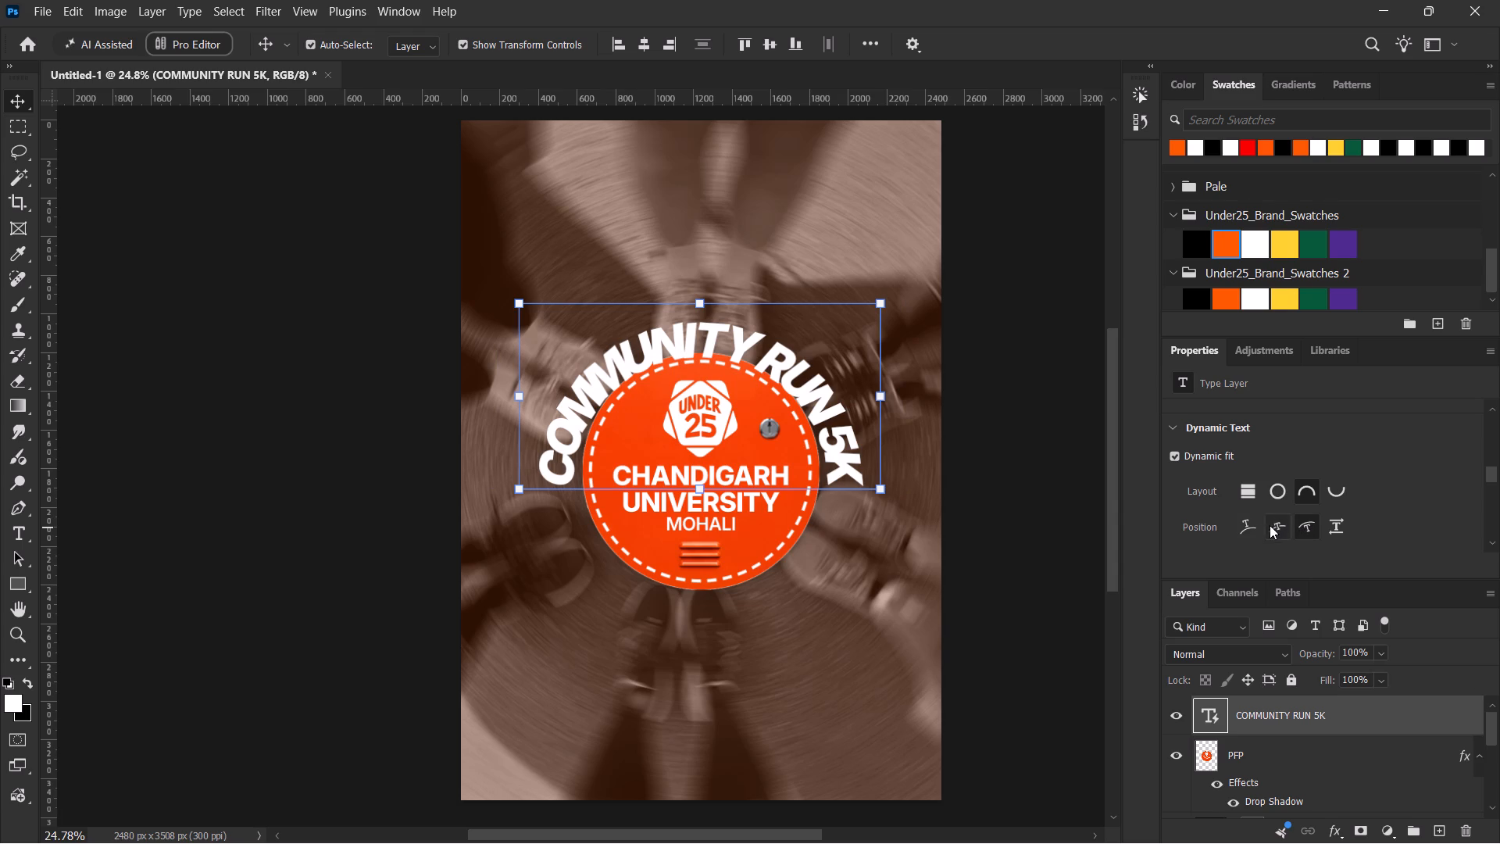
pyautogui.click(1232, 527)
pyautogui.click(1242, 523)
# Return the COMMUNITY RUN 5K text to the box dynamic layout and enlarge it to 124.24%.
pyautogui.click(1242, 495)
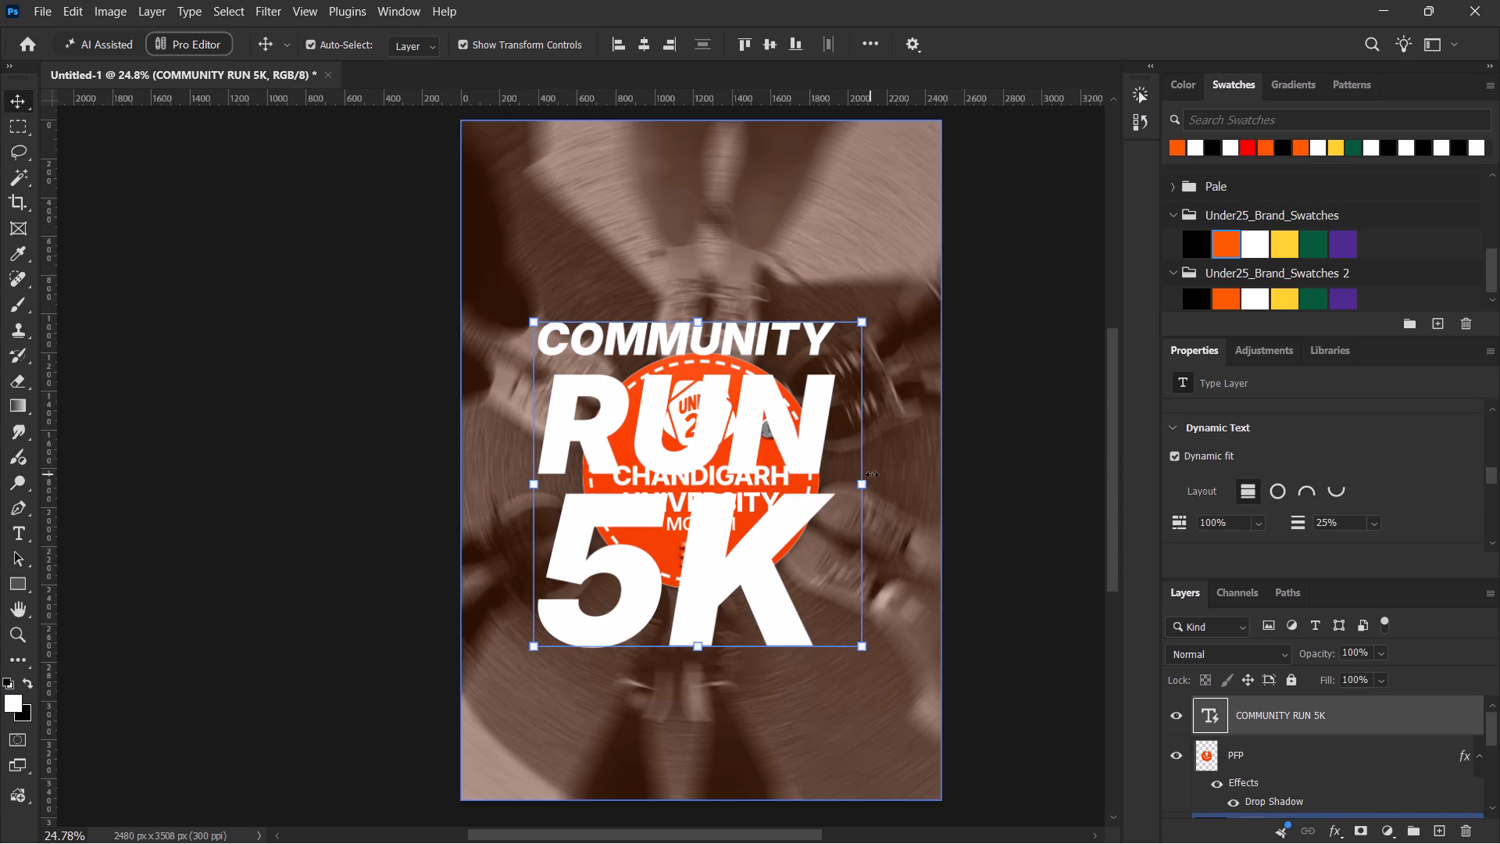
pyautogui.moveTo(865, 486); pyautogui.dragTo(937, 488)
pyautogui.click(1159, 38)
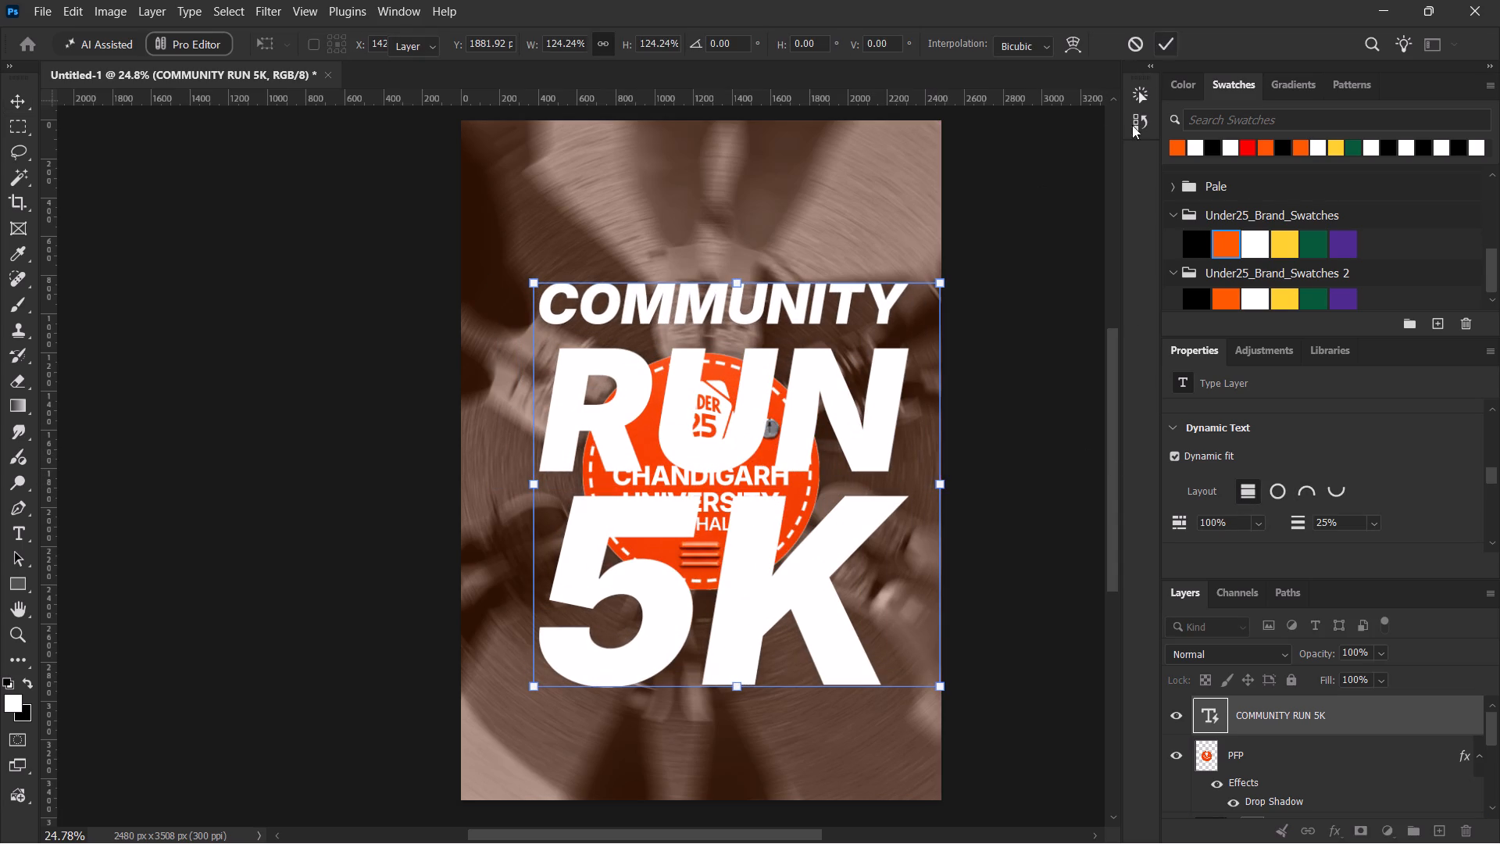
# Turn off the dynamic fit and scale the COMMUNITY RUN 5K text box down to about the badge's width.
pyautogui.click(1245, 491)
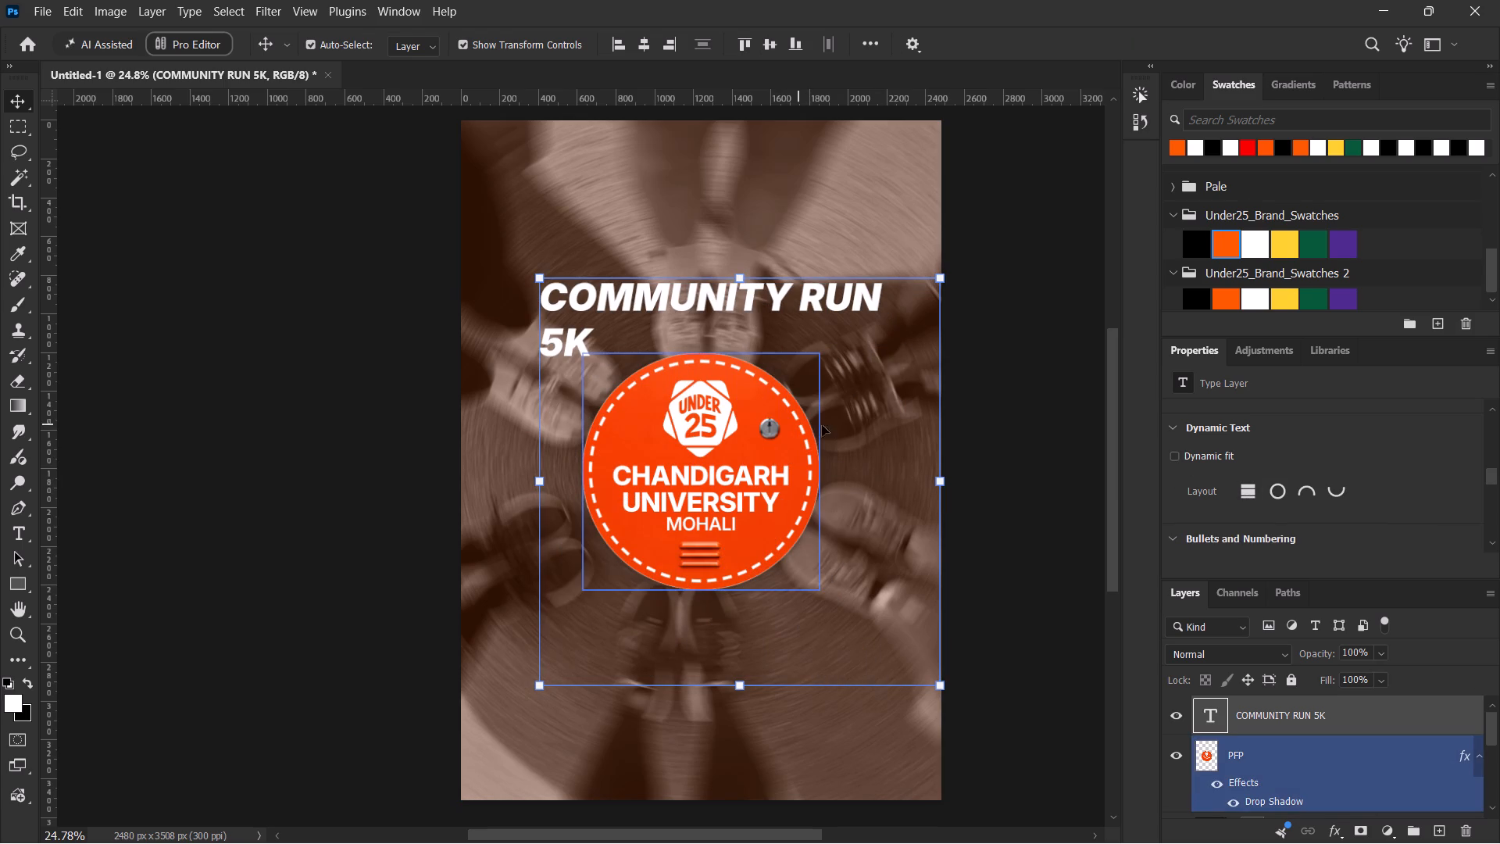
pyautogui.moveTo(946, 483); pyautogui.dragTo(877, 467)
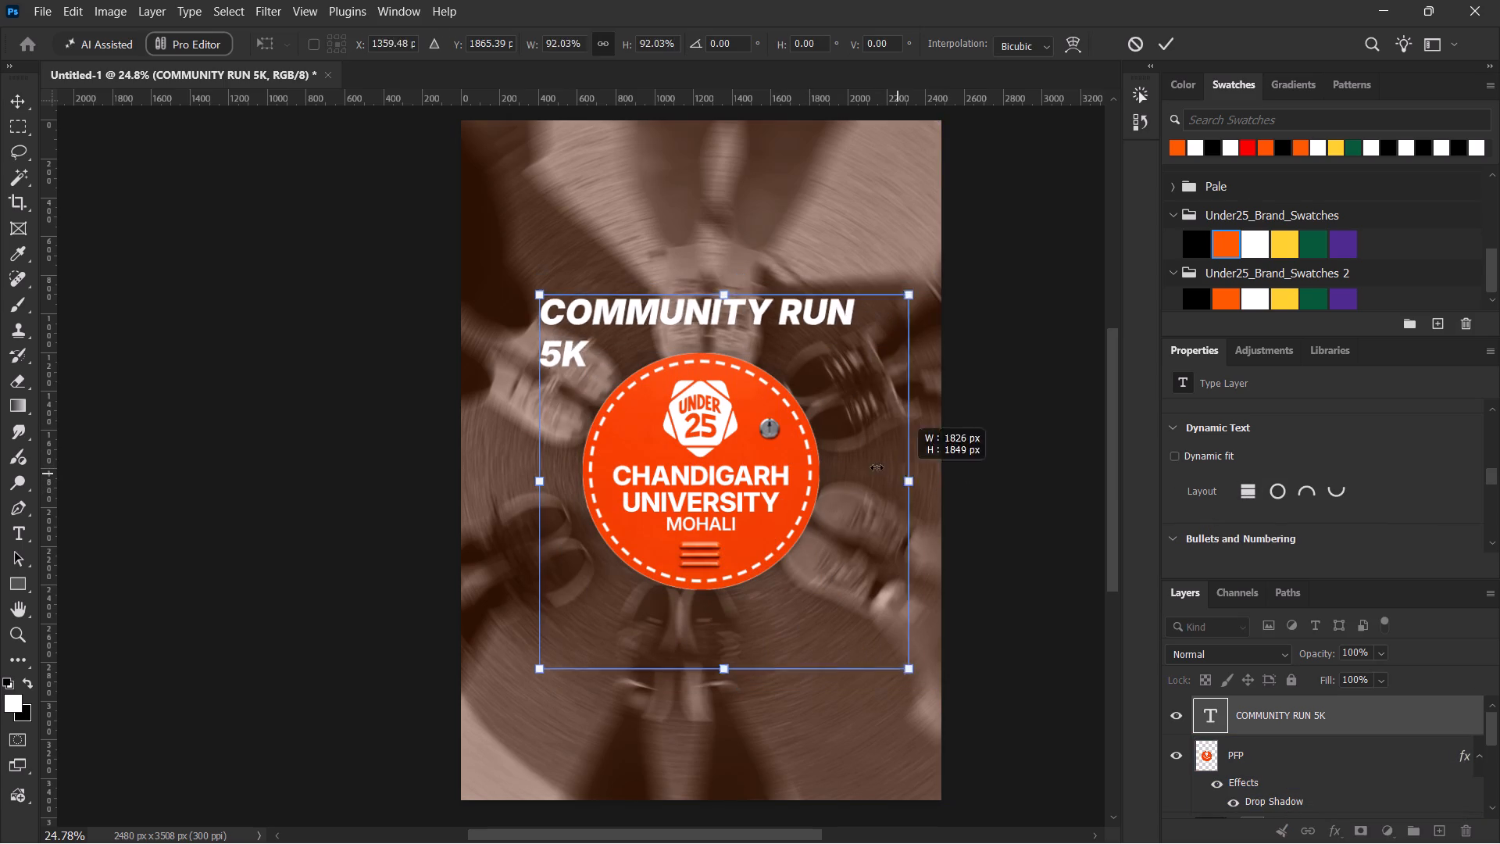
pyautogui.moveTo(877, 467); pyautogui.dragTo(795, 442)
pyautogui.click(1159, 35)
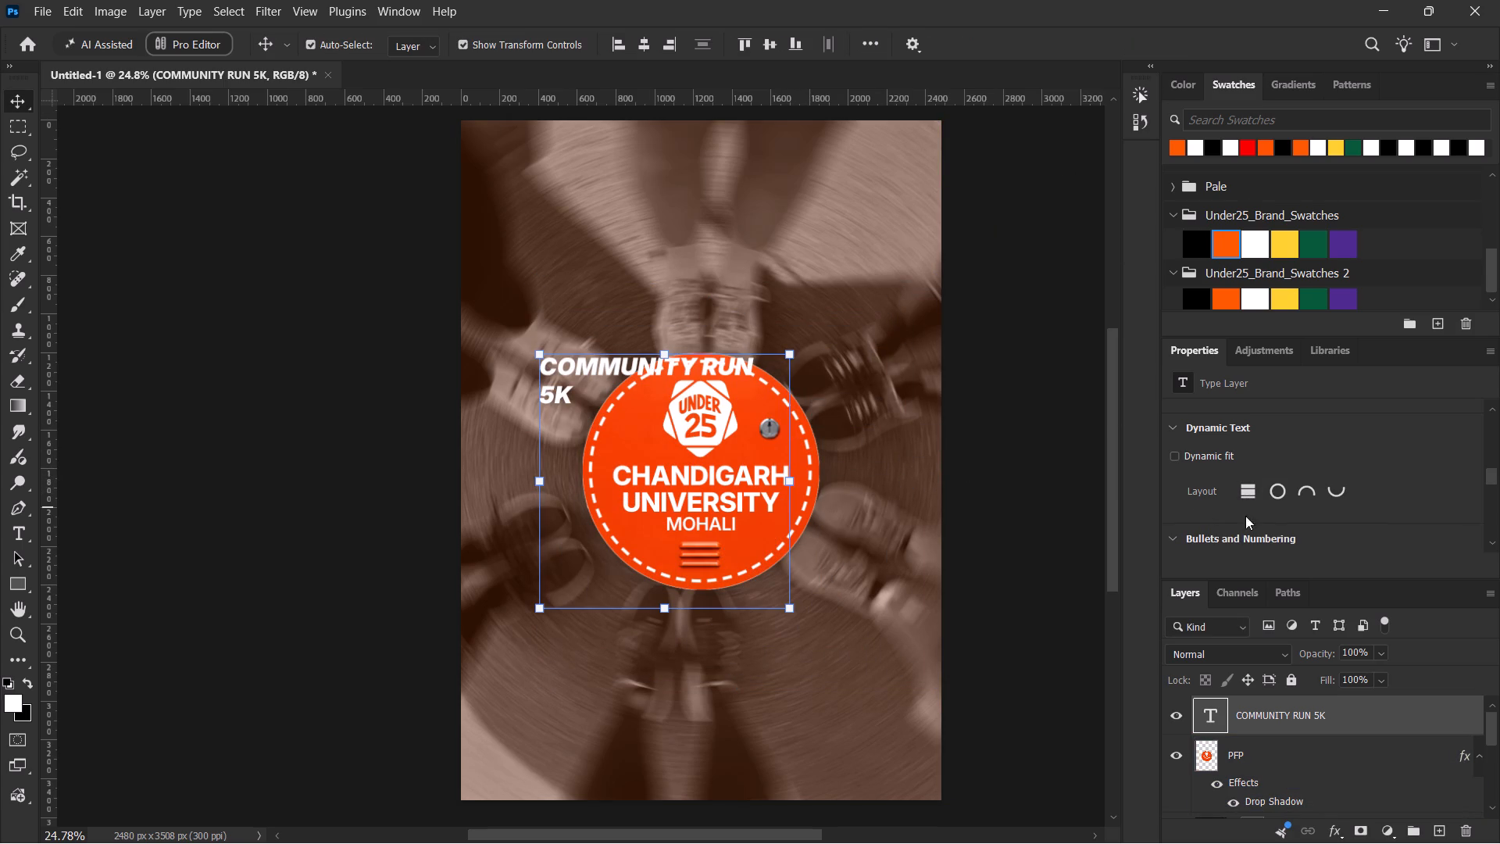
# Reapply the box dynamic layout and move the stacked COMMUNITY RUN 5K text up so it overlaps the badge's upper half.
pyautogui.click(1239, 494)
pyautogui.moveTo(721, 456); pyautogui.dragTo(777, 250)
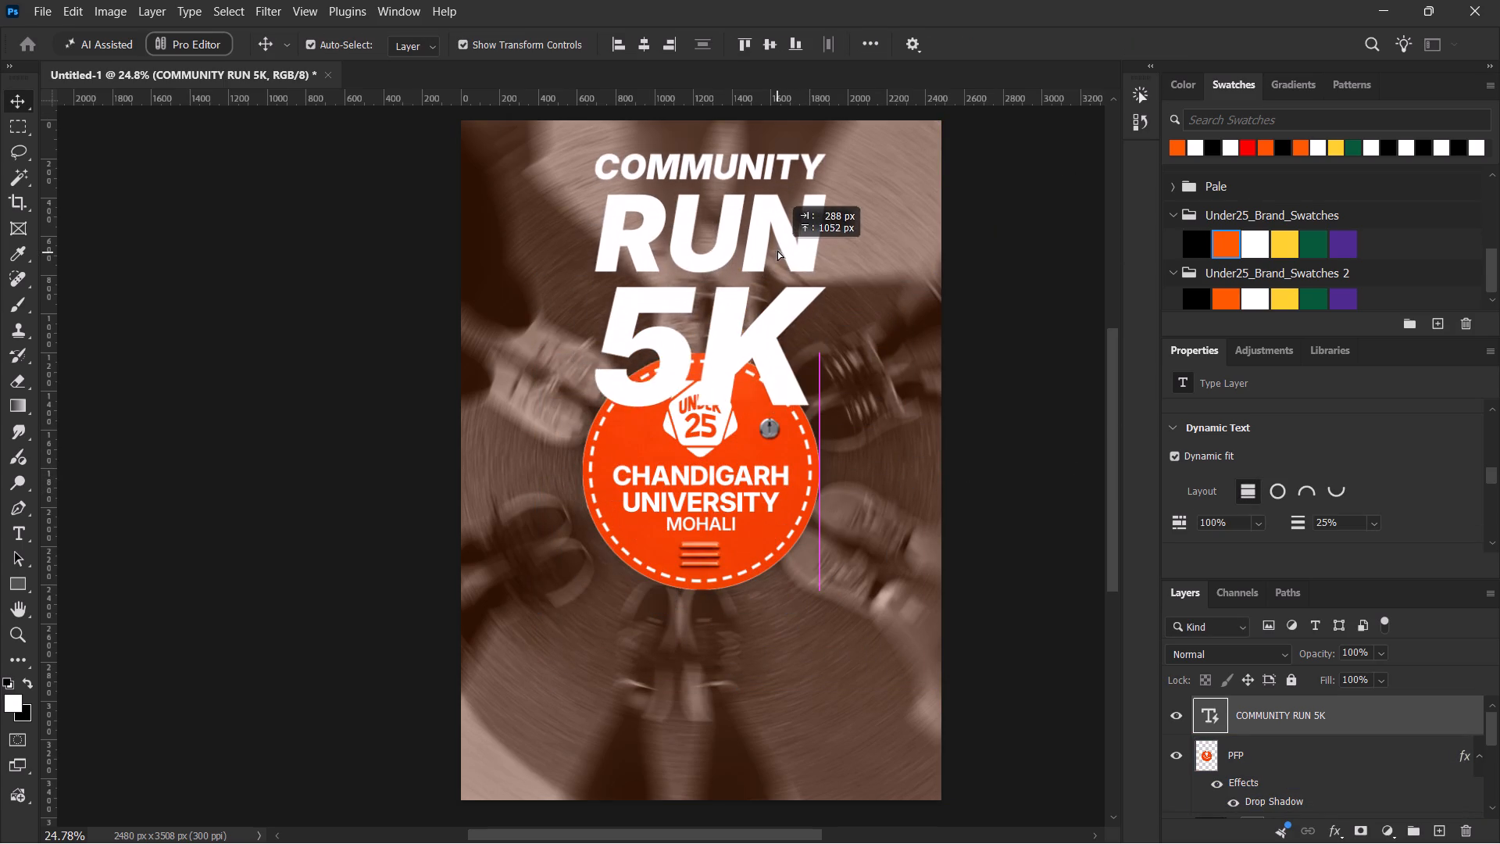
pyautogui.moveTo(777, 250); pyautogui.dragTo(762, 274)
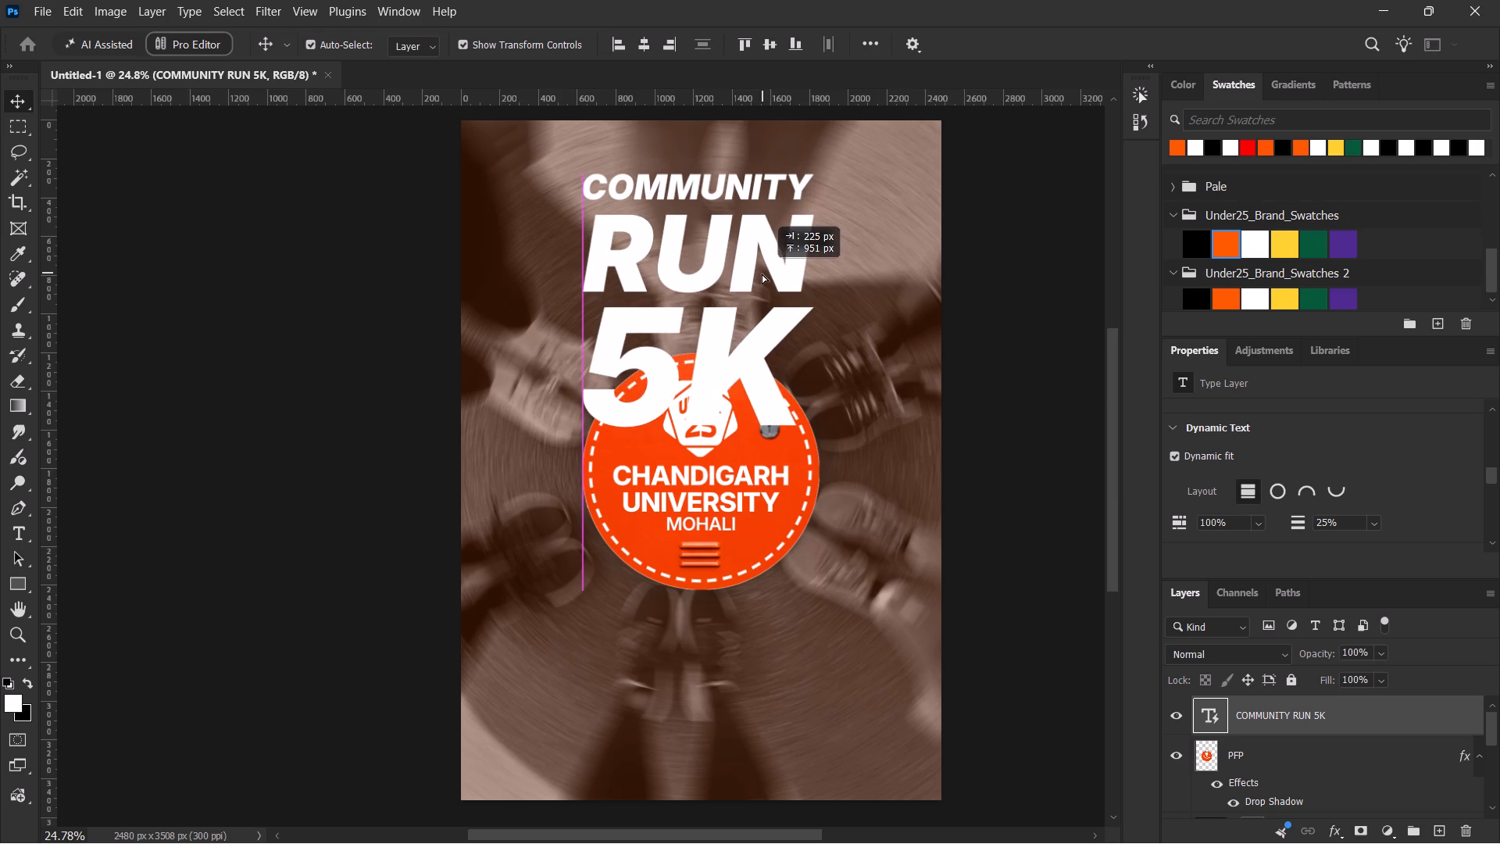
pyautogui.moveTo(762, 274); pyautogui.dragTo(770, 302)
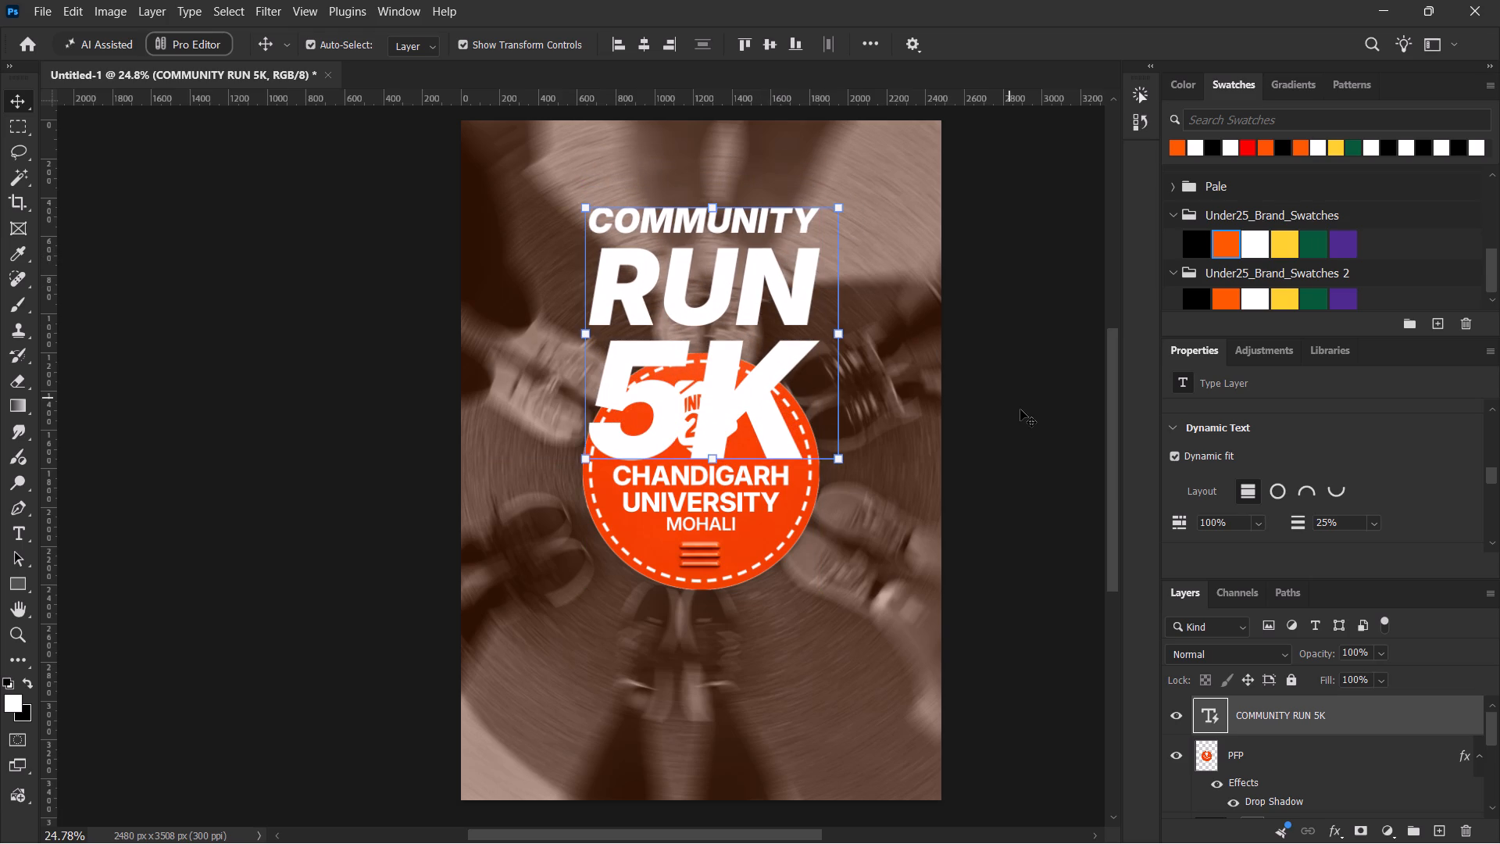
# Replace the COMMUNITY RUN 5K layer with new white COMMUNITY text in Inter Black Italic at 60.96 pt near the poster's top.
pyautogui.press('Delete')
pyautogui.press('t')
pyautogui.click(643, 161)
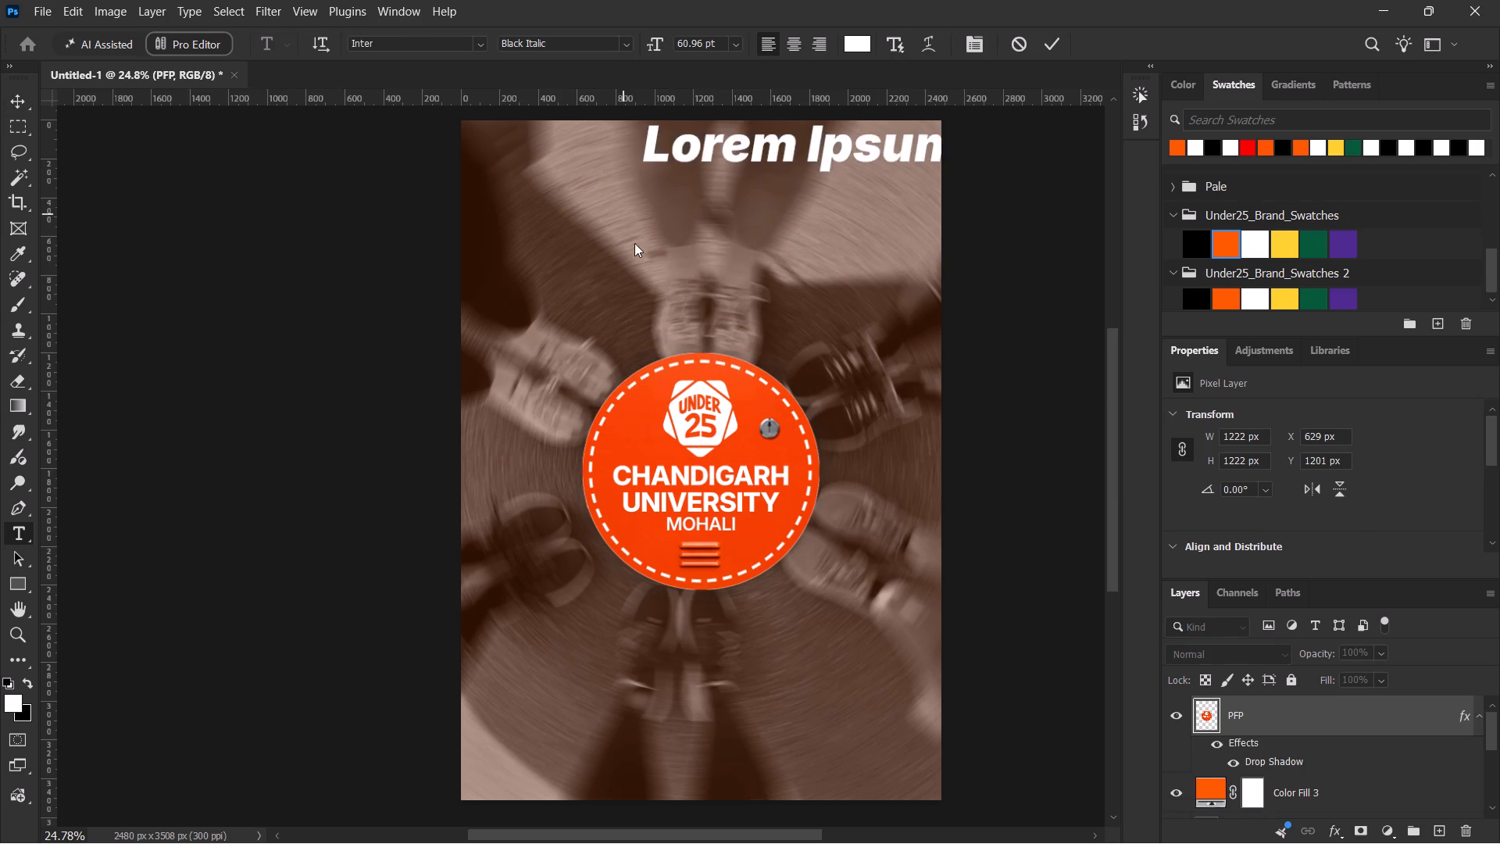
pyautogui.write('communi')
pyautogui.write('ty')
pyautogui.hotkey('ctrl', 'a')
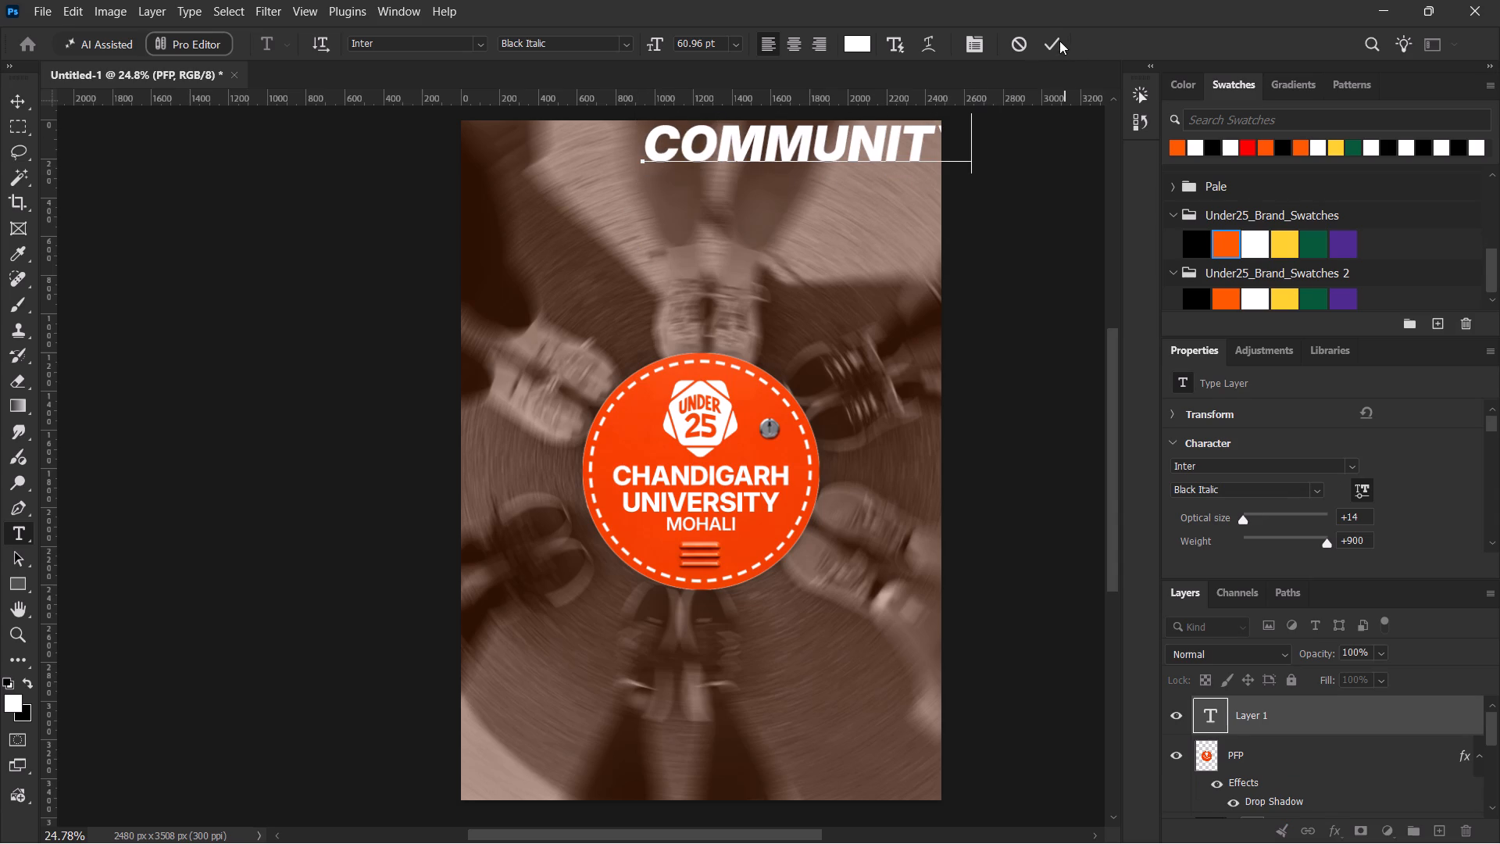
pyautogui.click(1059, 41)
pyautogui.press('v')
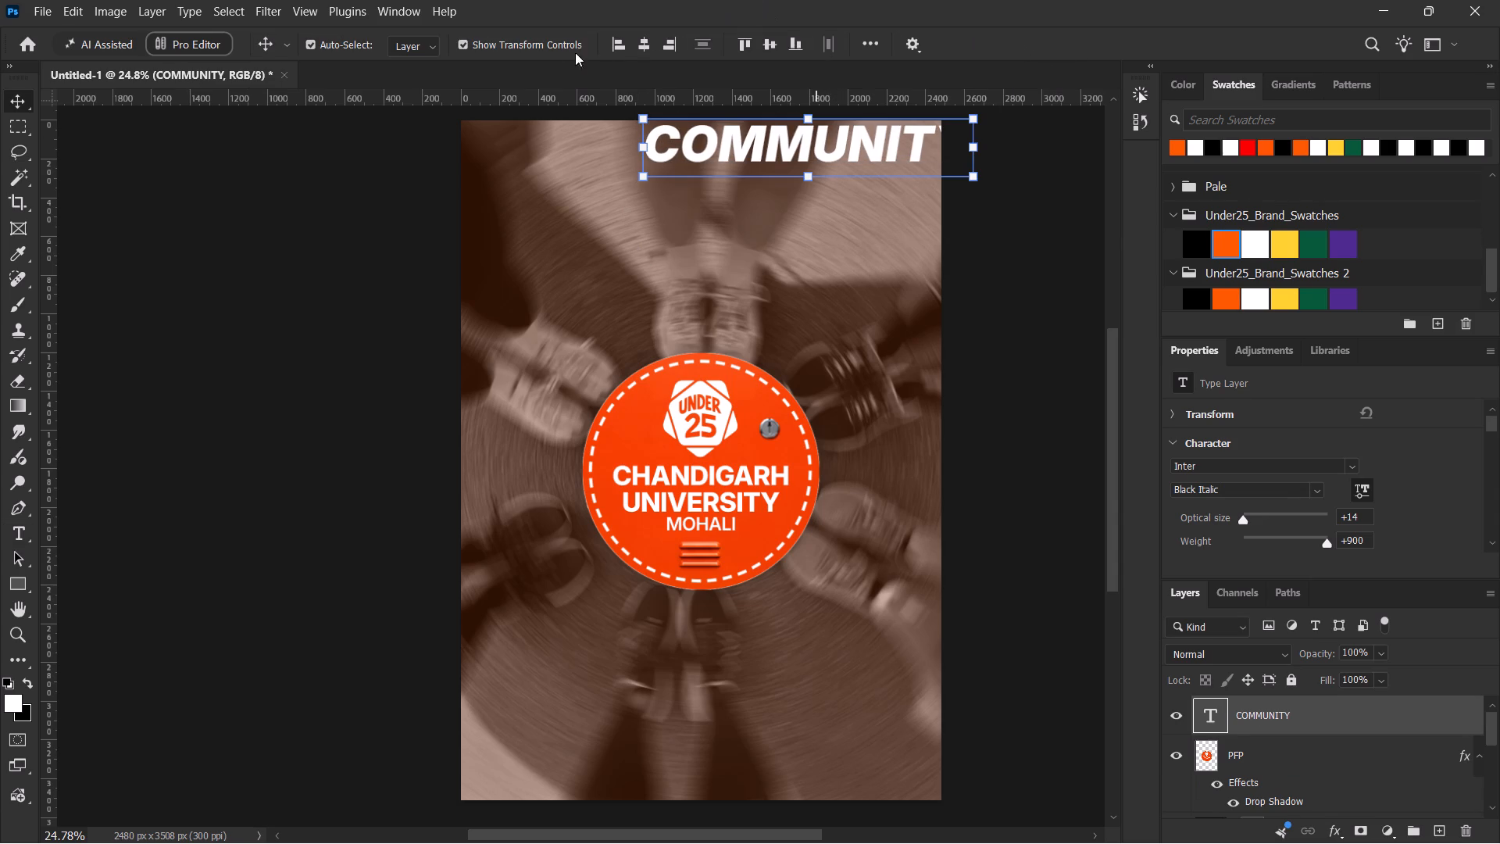
# Centre the COMMUNITY text horizontally, align it to the poster's top edge, and move it straight down into the space above the badge.
pyautogui.click(636, 42)
pyautogui.click(746, 39)
pyautogui.keyDown('shift'); pyautogui.moveTo(730, 144); pyautogui.dragTo(741, 213); pyautogui.keyUp('shift')
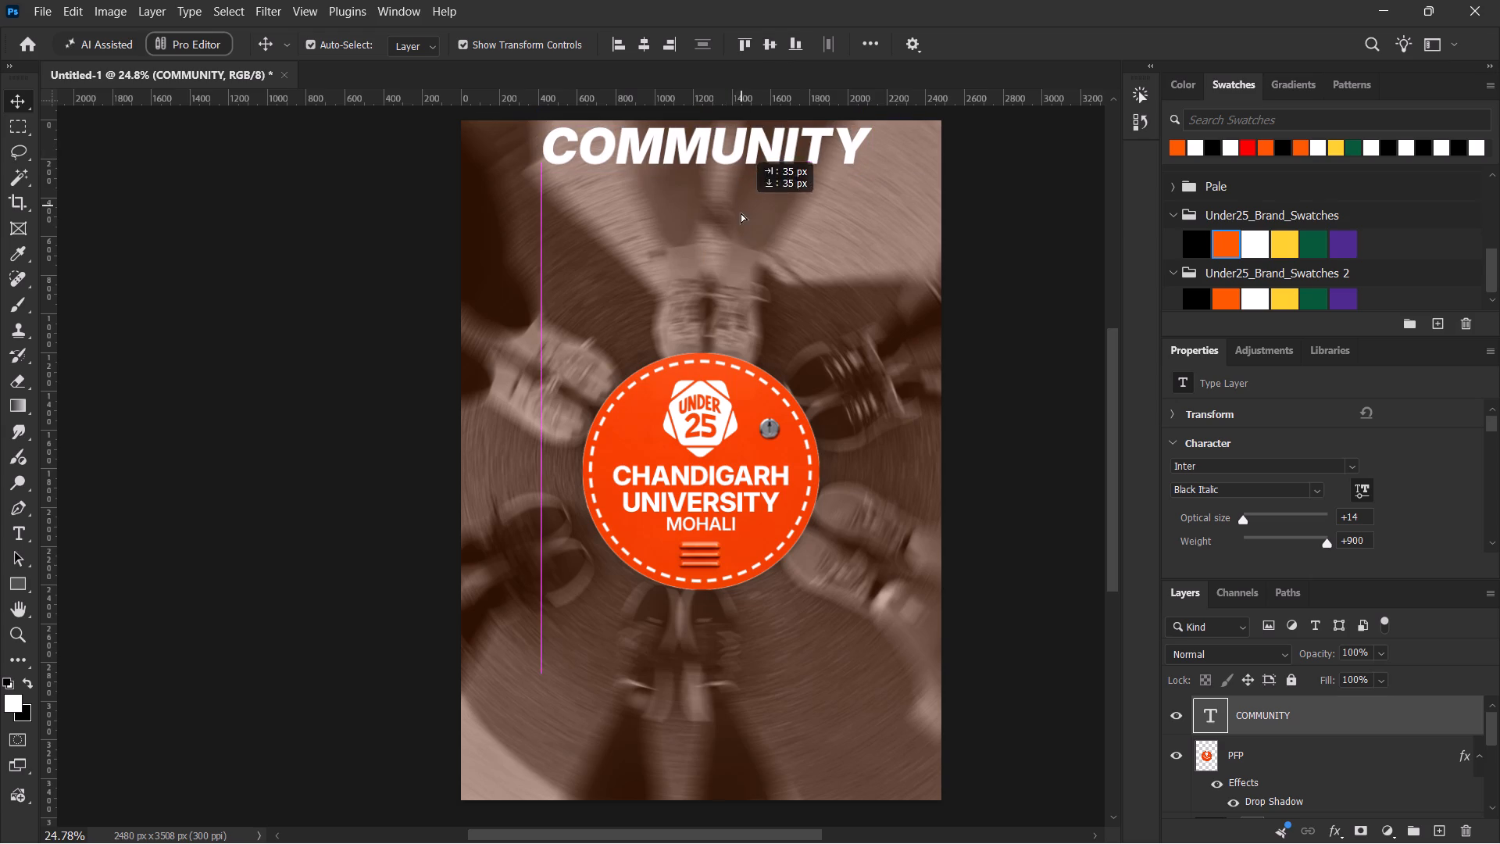
pyautogui.keyDown('shift'); pyautogui.moveTo(741, 213); pyautogui.dragTo(733, 231); pyautogui.keyUp('shift')
pyautogui.hotkey('ctrl', 'z')
pyautogui.keyDown('shift'); pyautogui.click(740, 47); pyautogui.keyUp('shift')
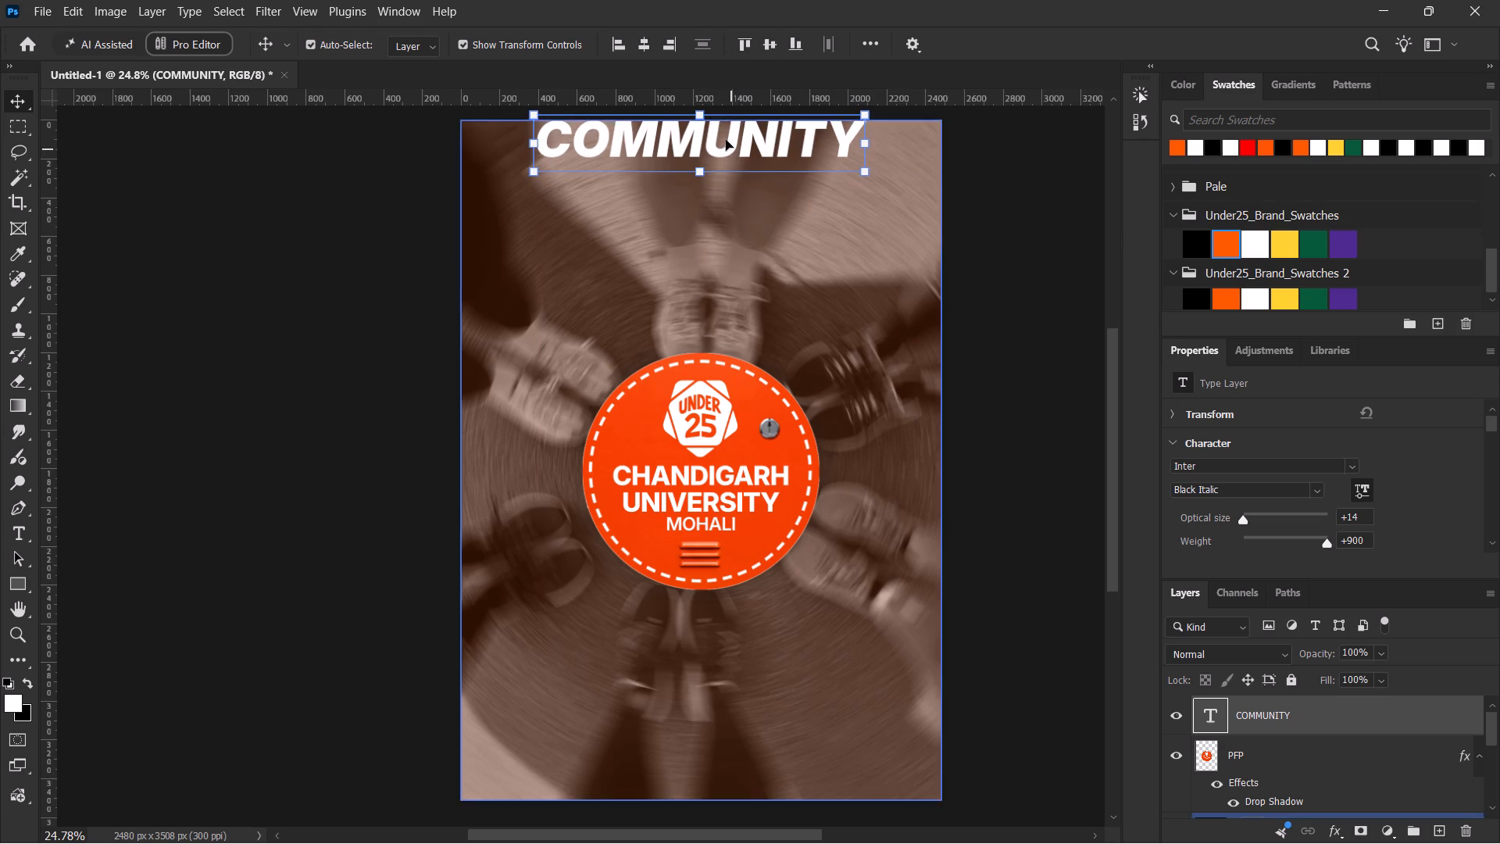
pyautogui.keyDown('shift'); pyautogui.moveTo(726, 144); pyautogui.dragTo(722, 241); pyautogui.keyUp('shift')
# Duplicate the COMMUNITY text directly below the original, left edges aligned, and change the copy's wording to RUN.
pyautogui.keyDown('alt'); pyautogui.keyDown('shift'); pyautogui.moveTo(722, 234); pyautogui.dragTo(723, 264); pyautogui.keyUp('shift'); pyautogui.keyUp('alt')
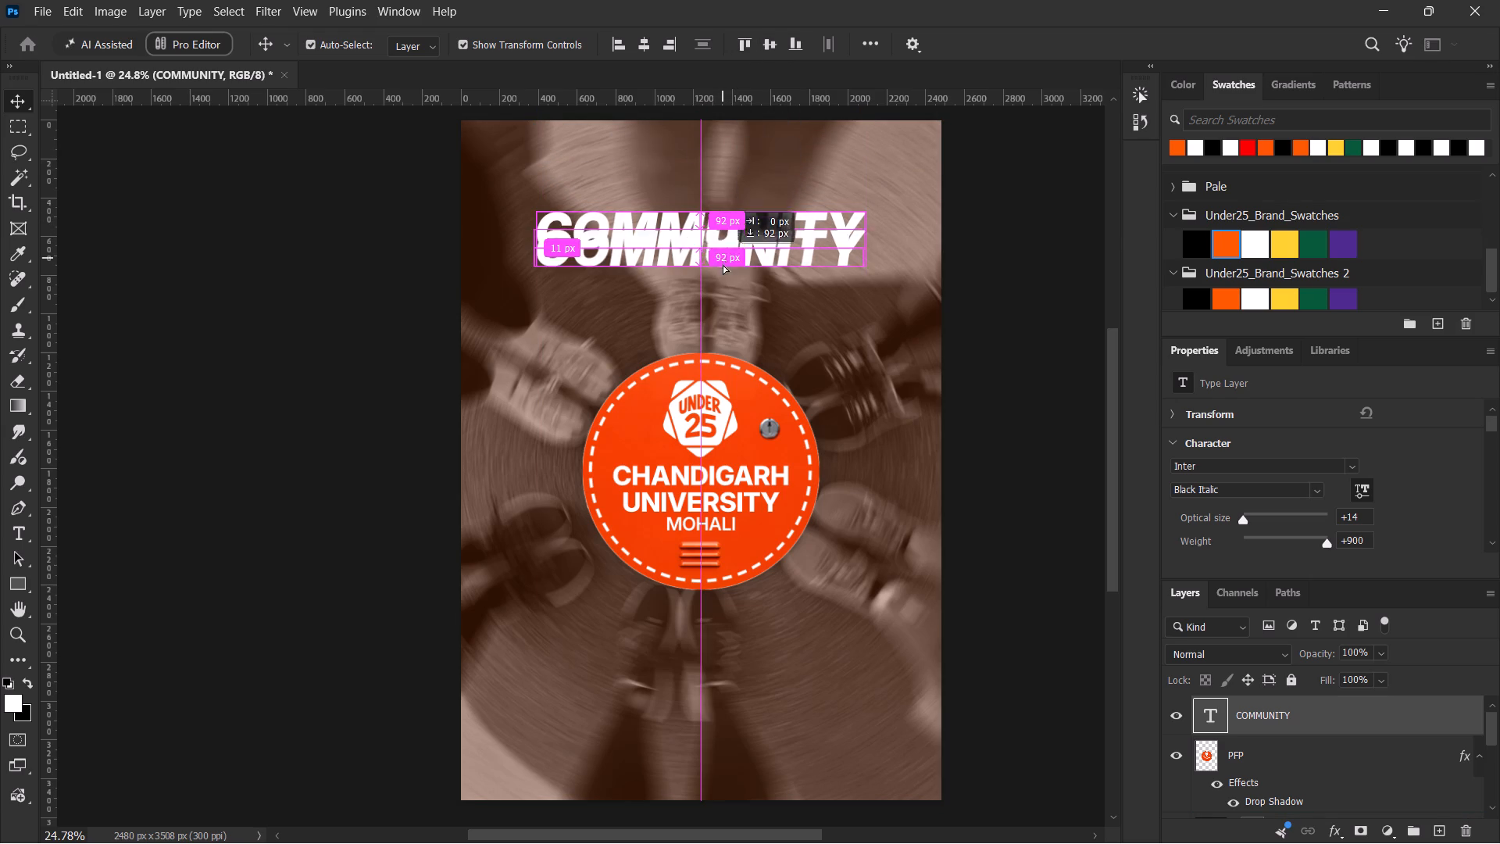
pyautogui.keyDown('alt'); pyautogui.keyDown('shift'); pyautogui.moveTo(723, 264); pyautogui.dragTo(723, 279); pyautogui.keyUp('shift'); pyautogui.keyUp('alt')
pyautogui.keyDown('shift'); pyautogui.doubleClick(725, 272); pyautogui.keyUp('shift')
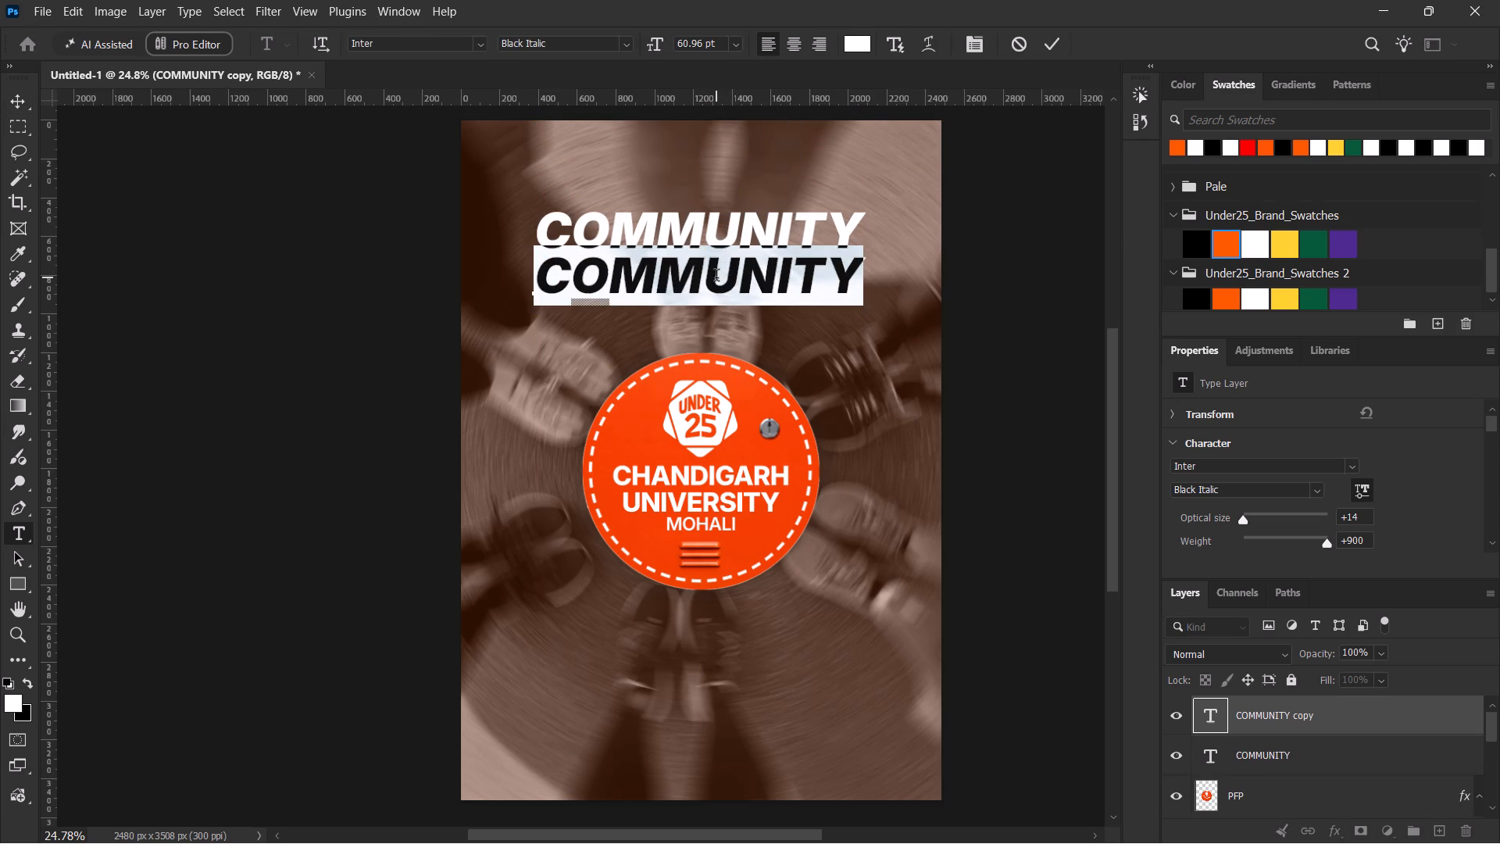
pyautogui.write('RUN')
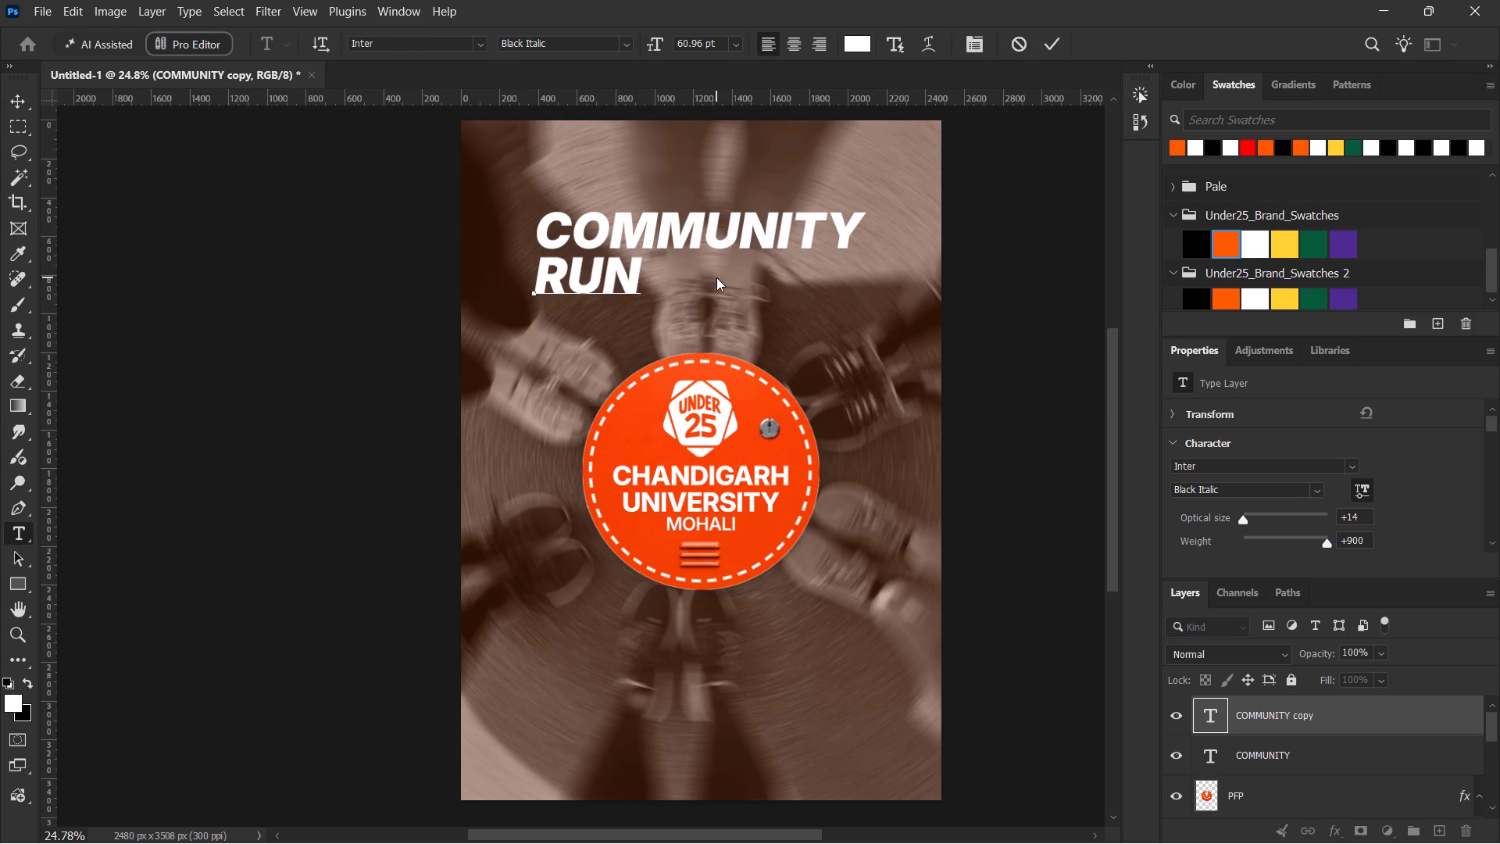
pyautogui.click(1052, 48)
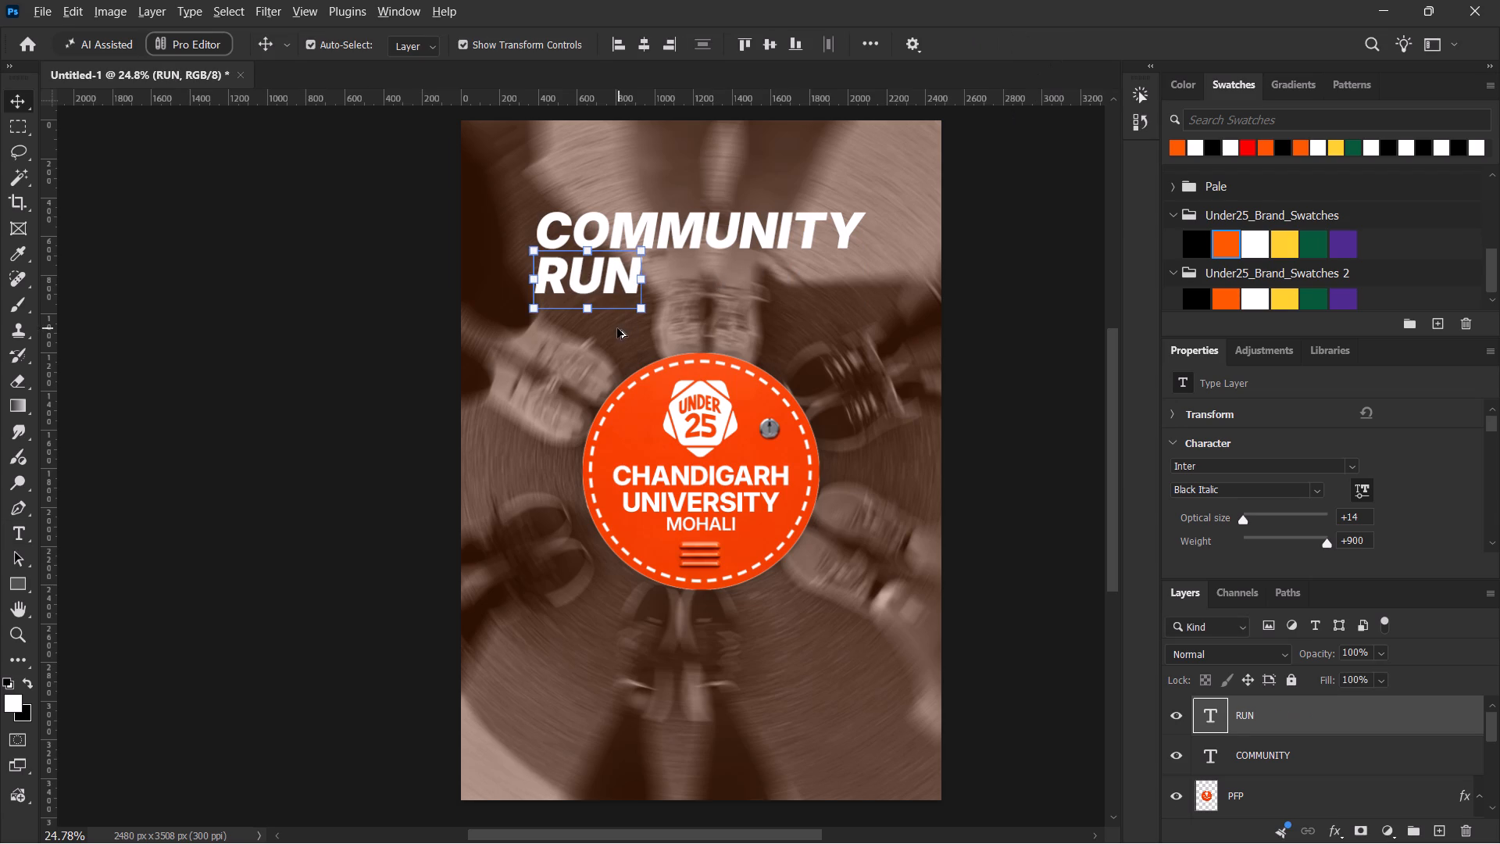
# Duplicate RUN along the same line, change the copy to 5K, and move it until it ends flush with COMMUNITY's right edge.
pyautogui.keyDown('alt'); pyautogui.keyDown('shift'); pyautogui.moveTo(608, 276); pyautogui.dragTo(714, 281); pyautogui.keyUp('shift'); pyautogui.keyUp('alt')
pyautogui.doubleClick(702, 278)
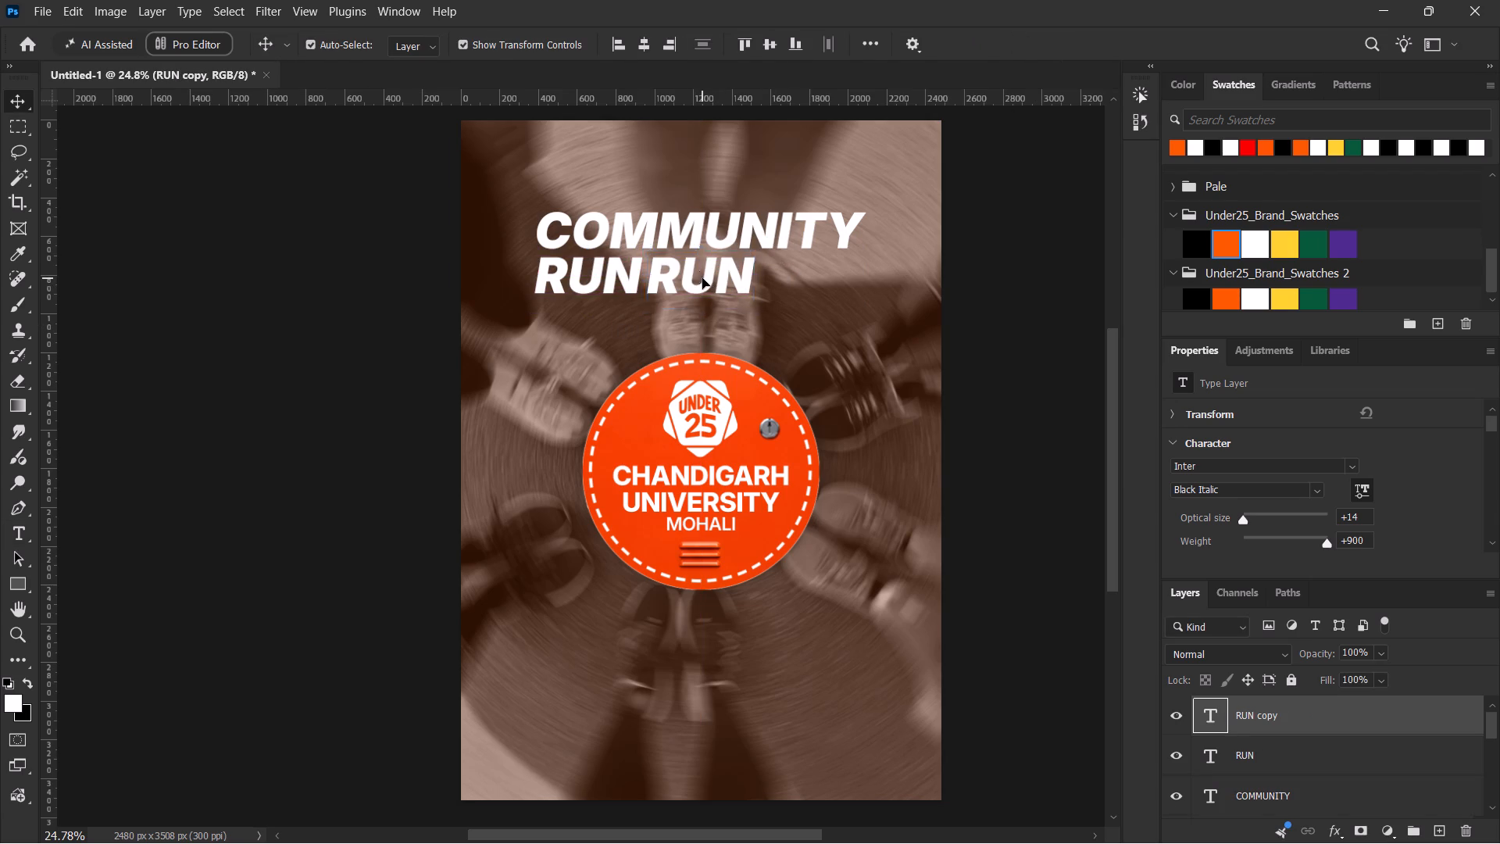
pyautogui.write('5K')
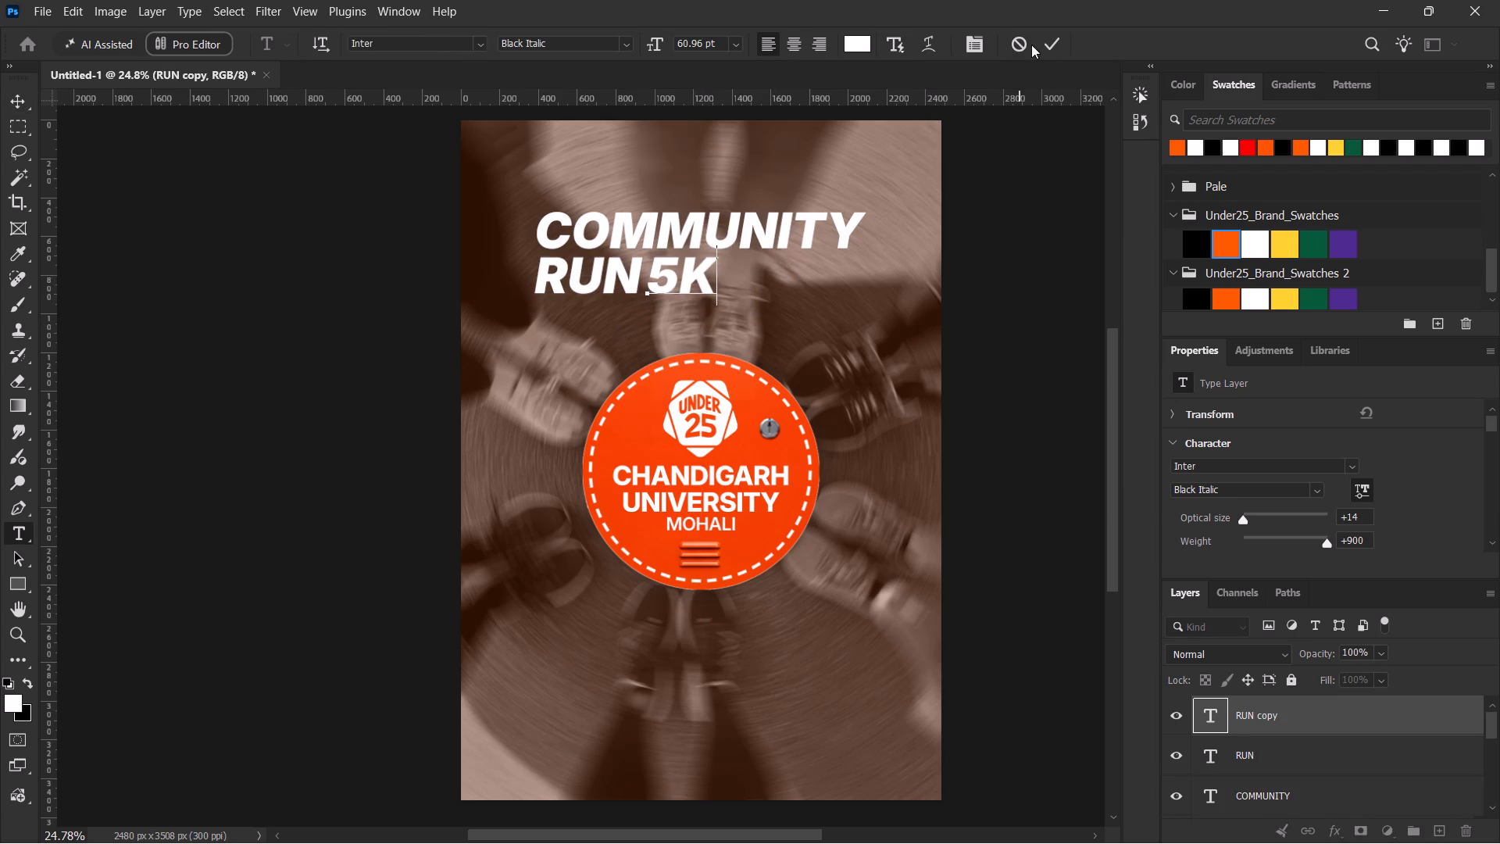
pyautogui.click(1056, 43)
pyautogui.keyDown('shift'); pyautogui.moveTo(688, 281); pyautogui.dragTo(821, 282); pyautogui.keyUp('shift')
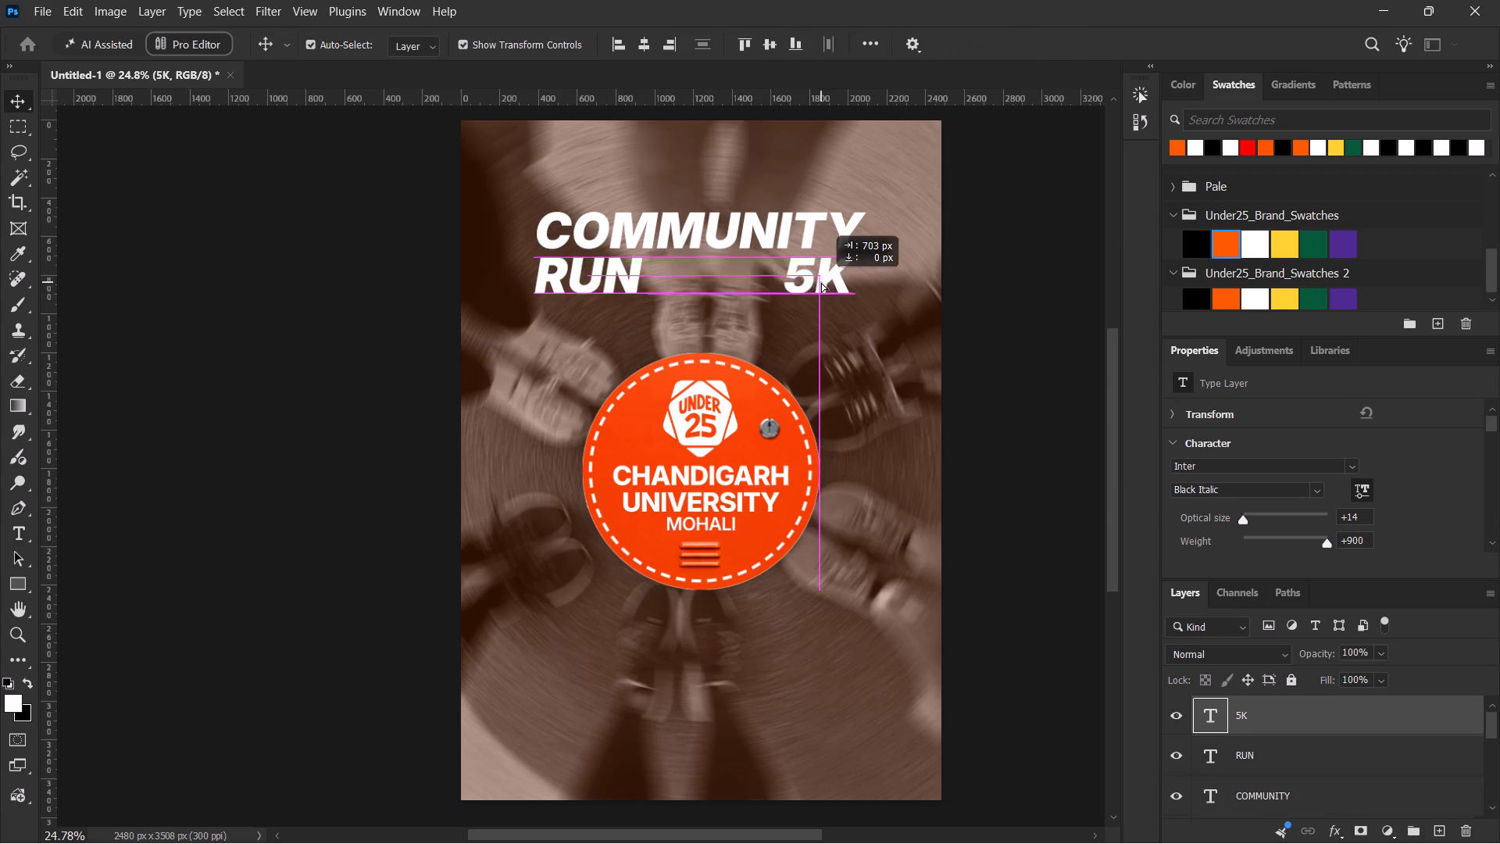
pyautogui.keyDown('shift'); pyautogui.moveTo(821, 282); pyautogui.dragTo(839, 281); pyautogui.keyUp('shift')
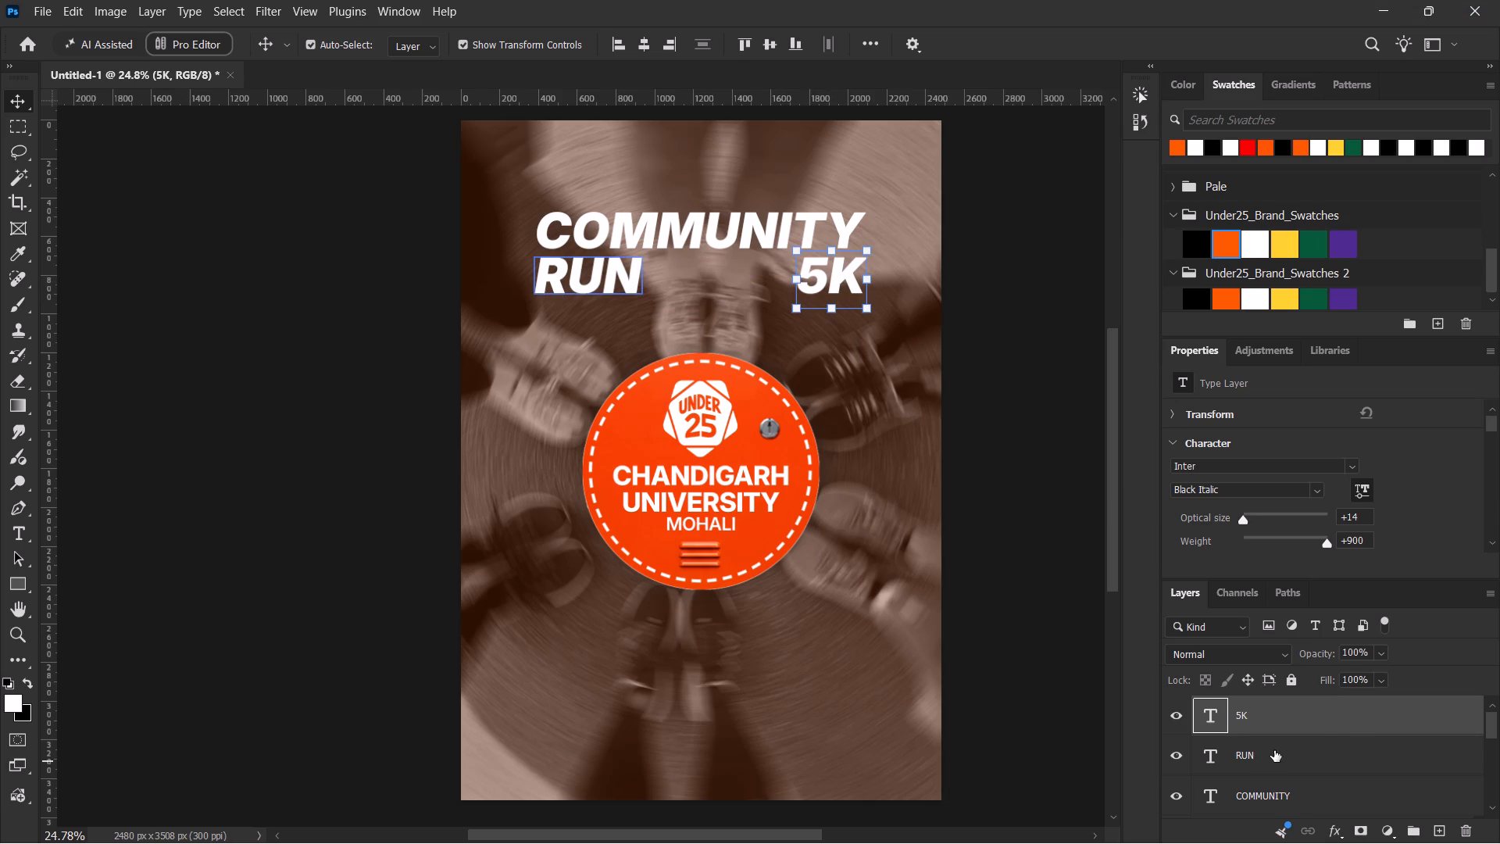
# Delete the orange Color Fill 3 layer above the running photo.
pyautogui.scroll(-5, 1285, 745)
pyautogui.click(1351, 718)
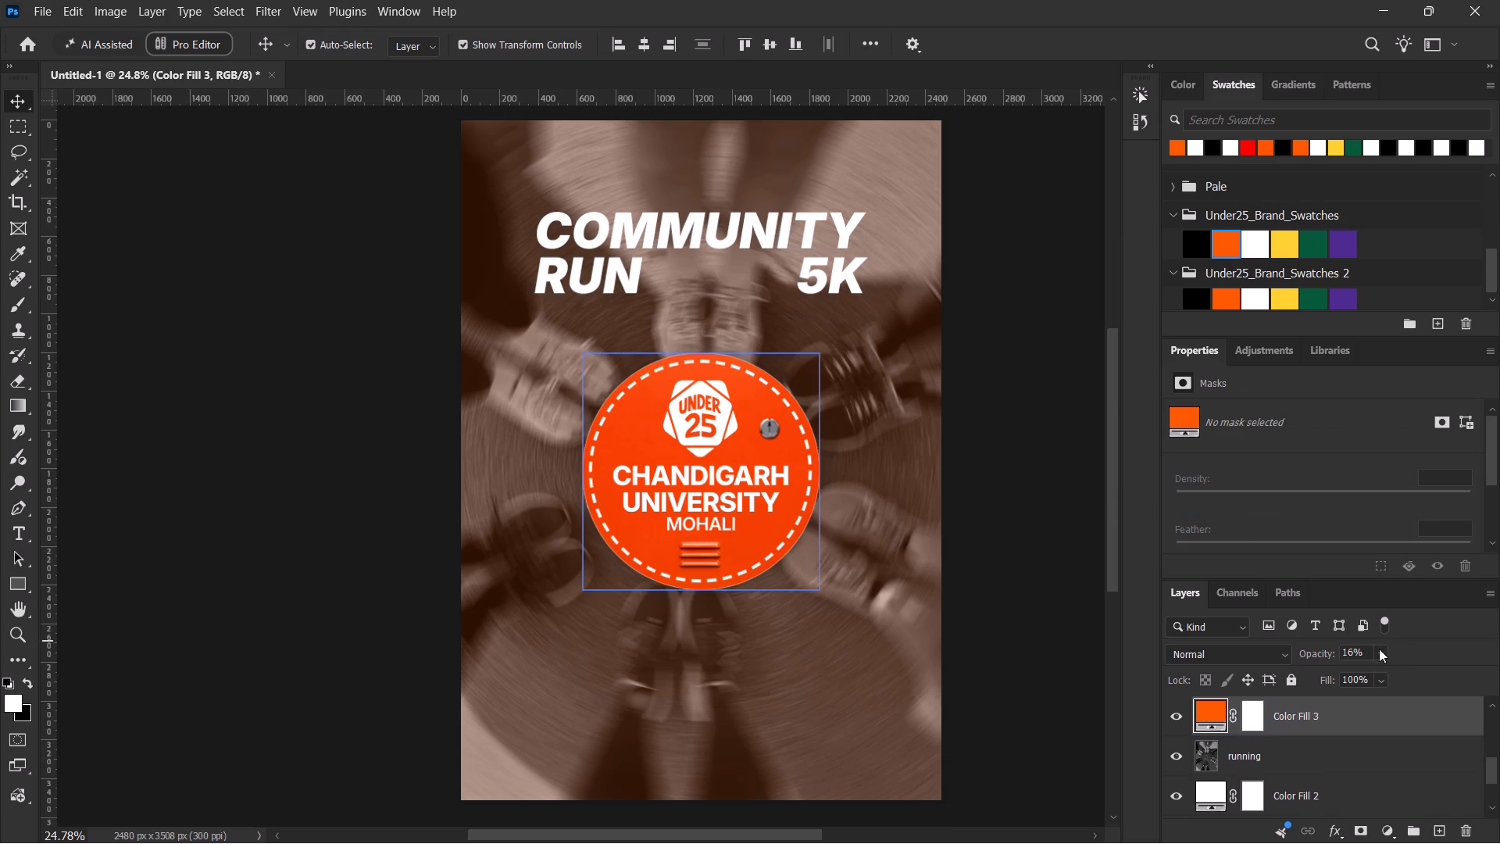
pyautogui.click(1377, 650)
pyautogui.click(1373, 673)
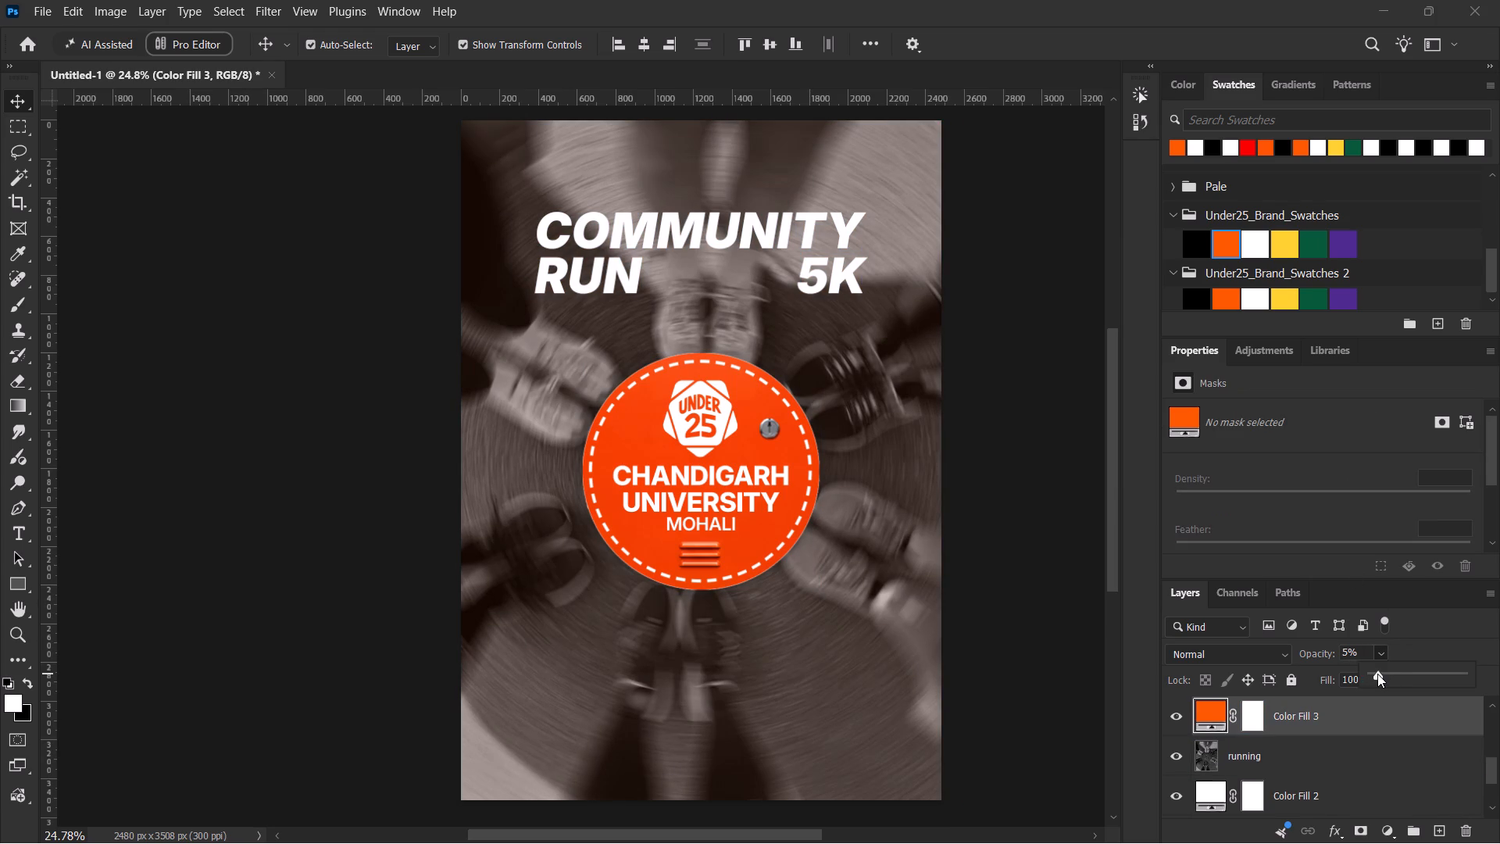
pyautogui.click(1369, 714)
pyautogui.press('Delete')
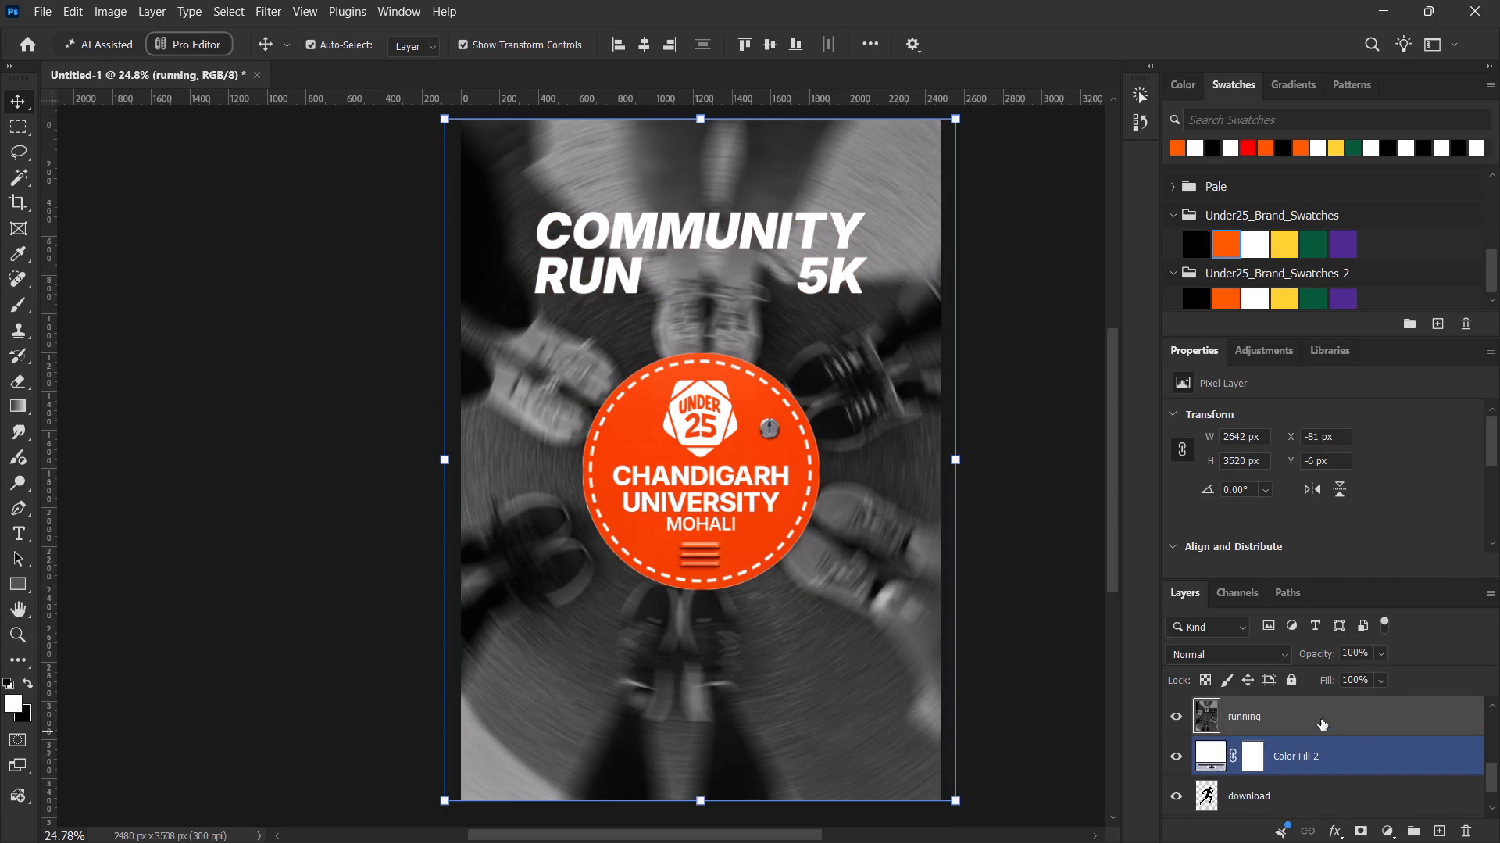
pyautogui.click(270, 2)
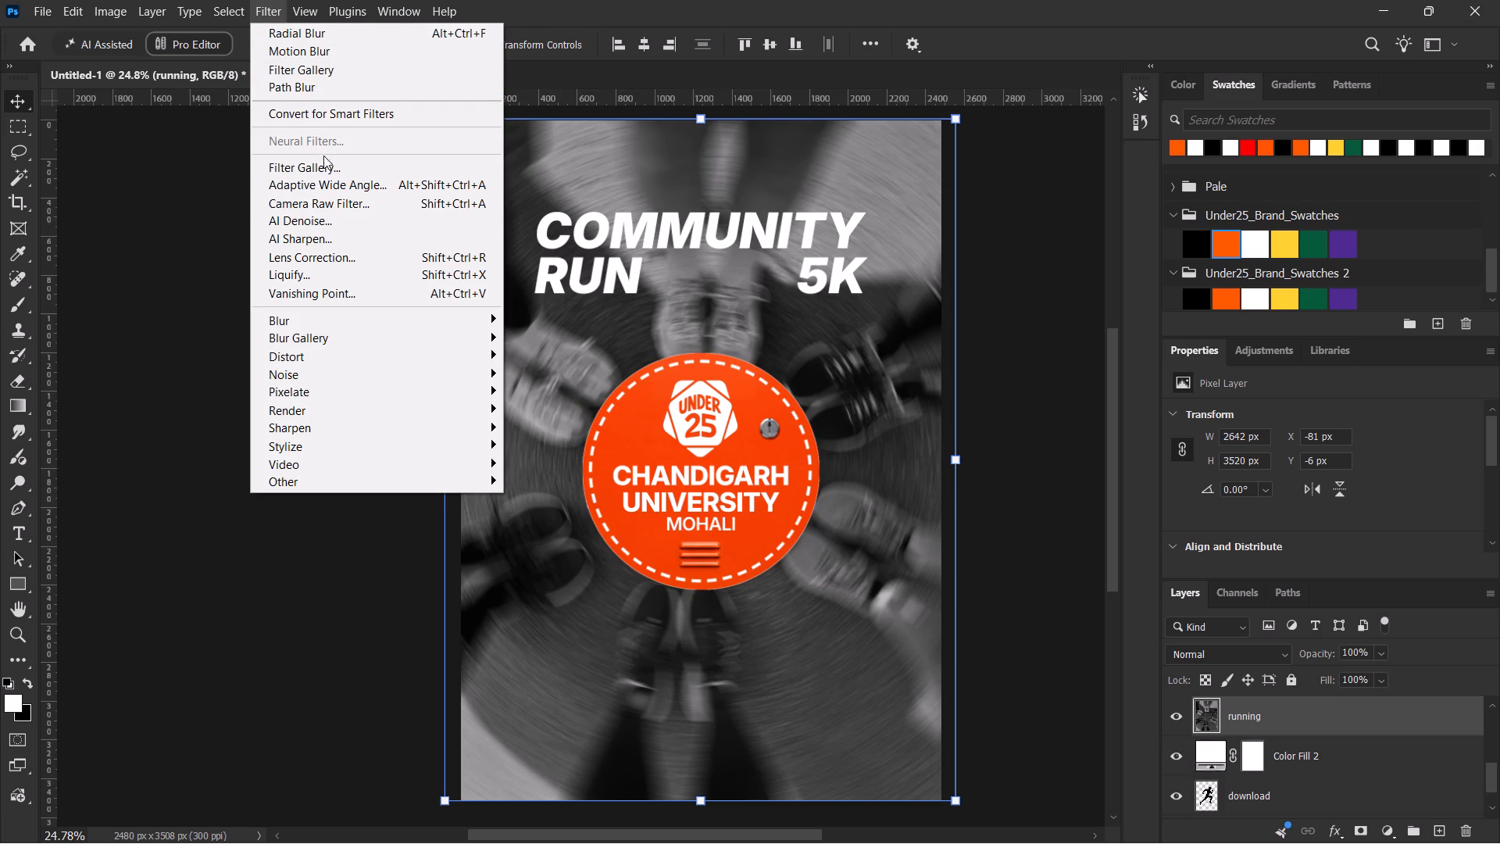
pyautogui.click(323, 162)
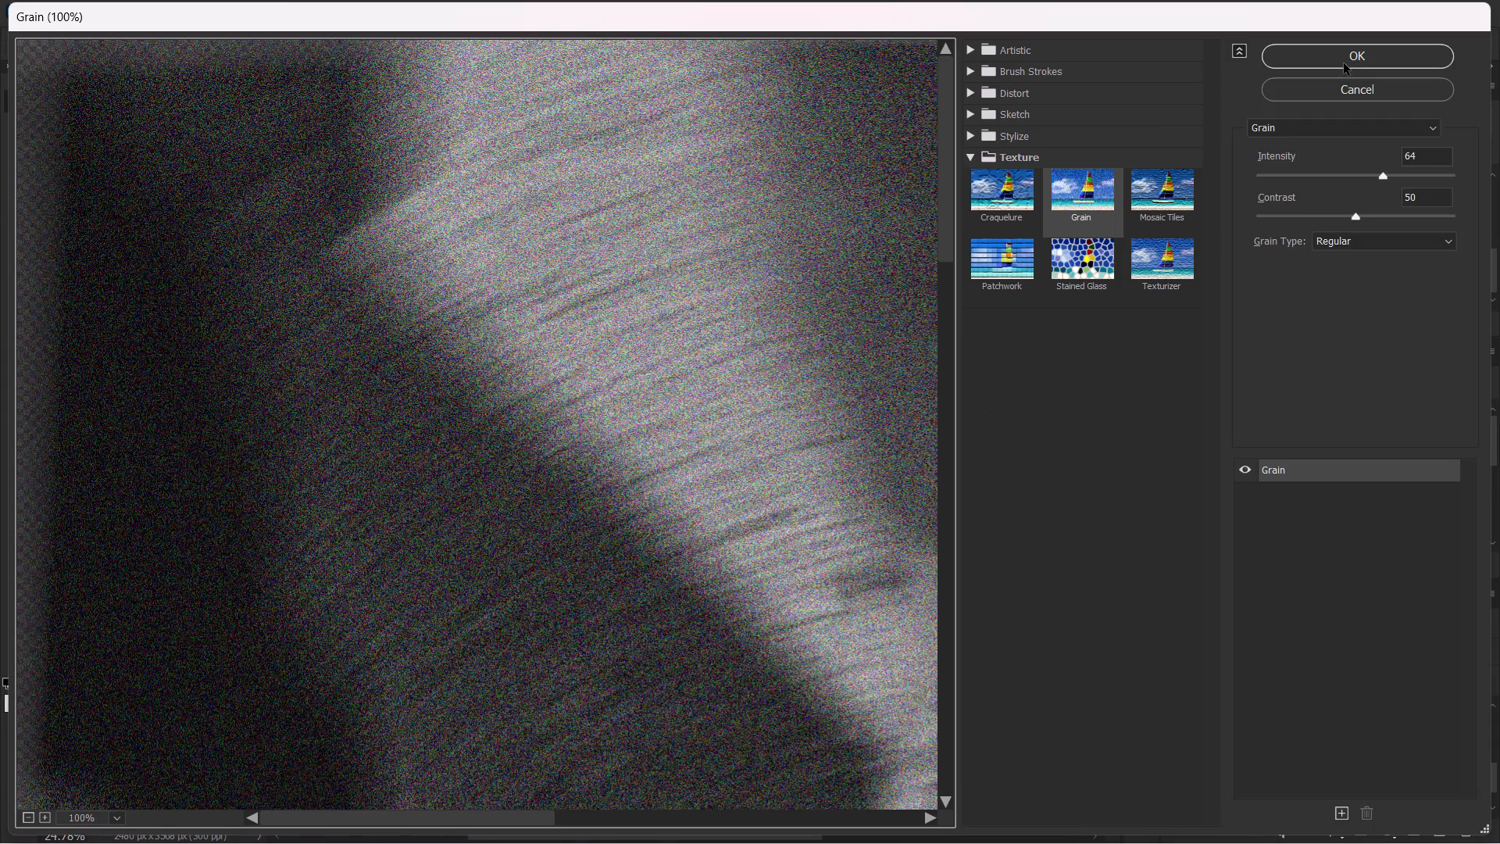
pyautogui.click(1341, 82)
# Reset the colours to default black and white, and add a second effect above Grain in the running photo's Filter Gallery.
pyautogui.press('d')
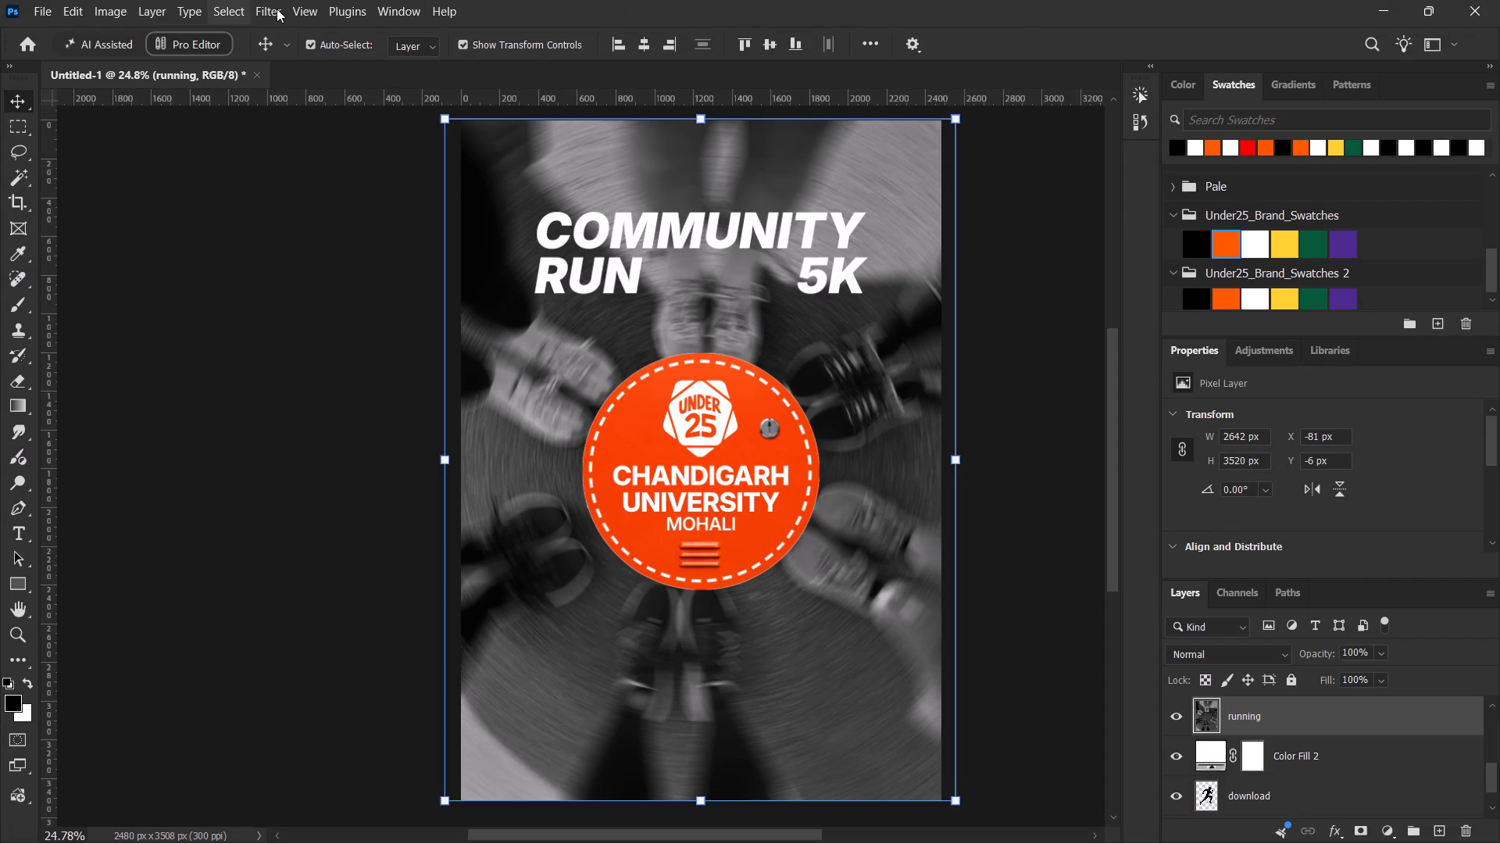
pyautogui.click(277, 9)
pyautogui.click(308, 162)
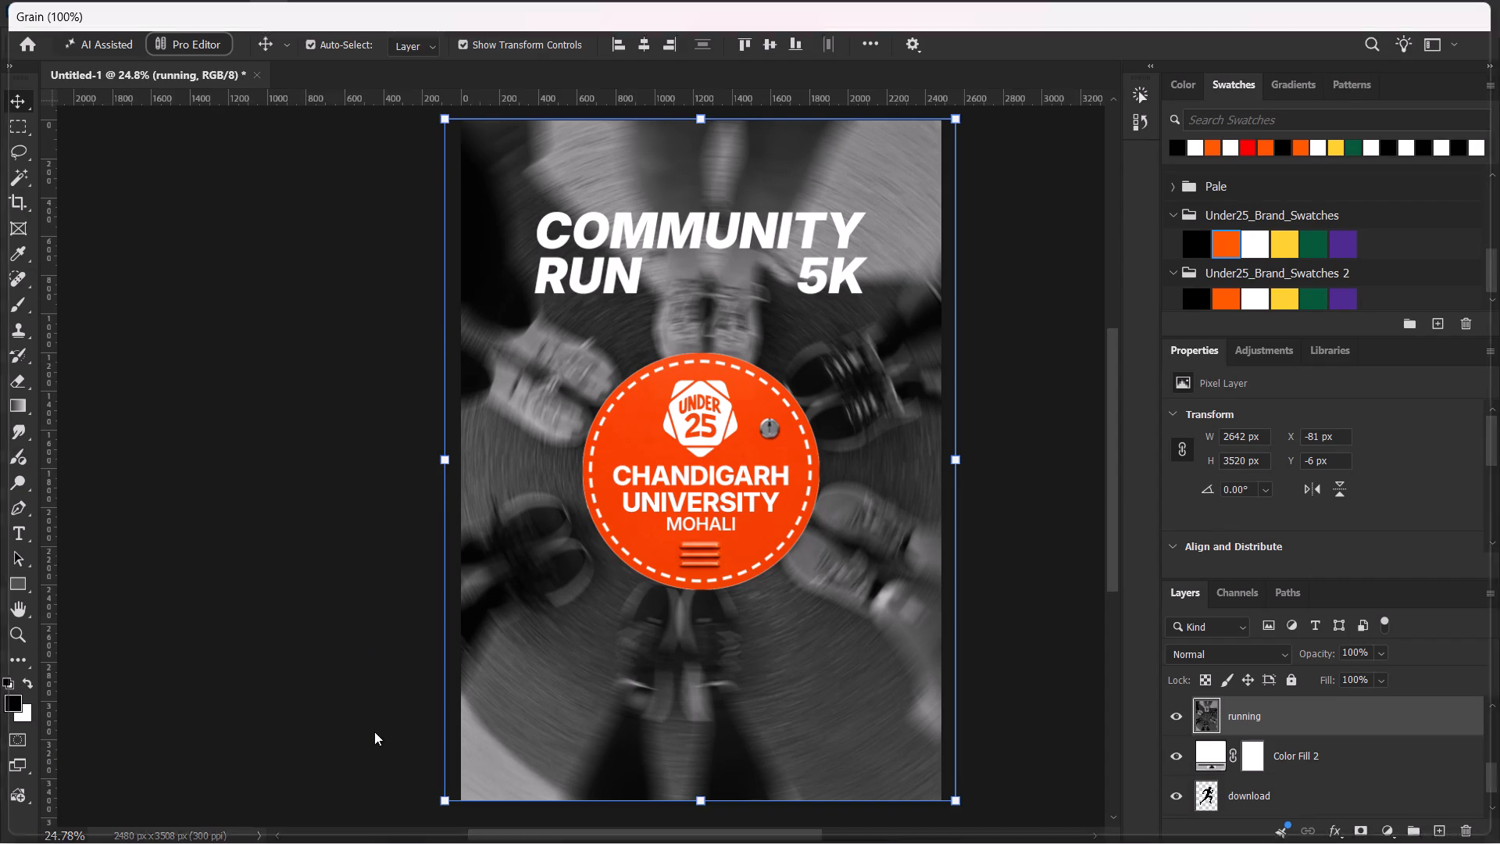
pyautogui.click(112, 821)
pyautogui.click(121, 802)
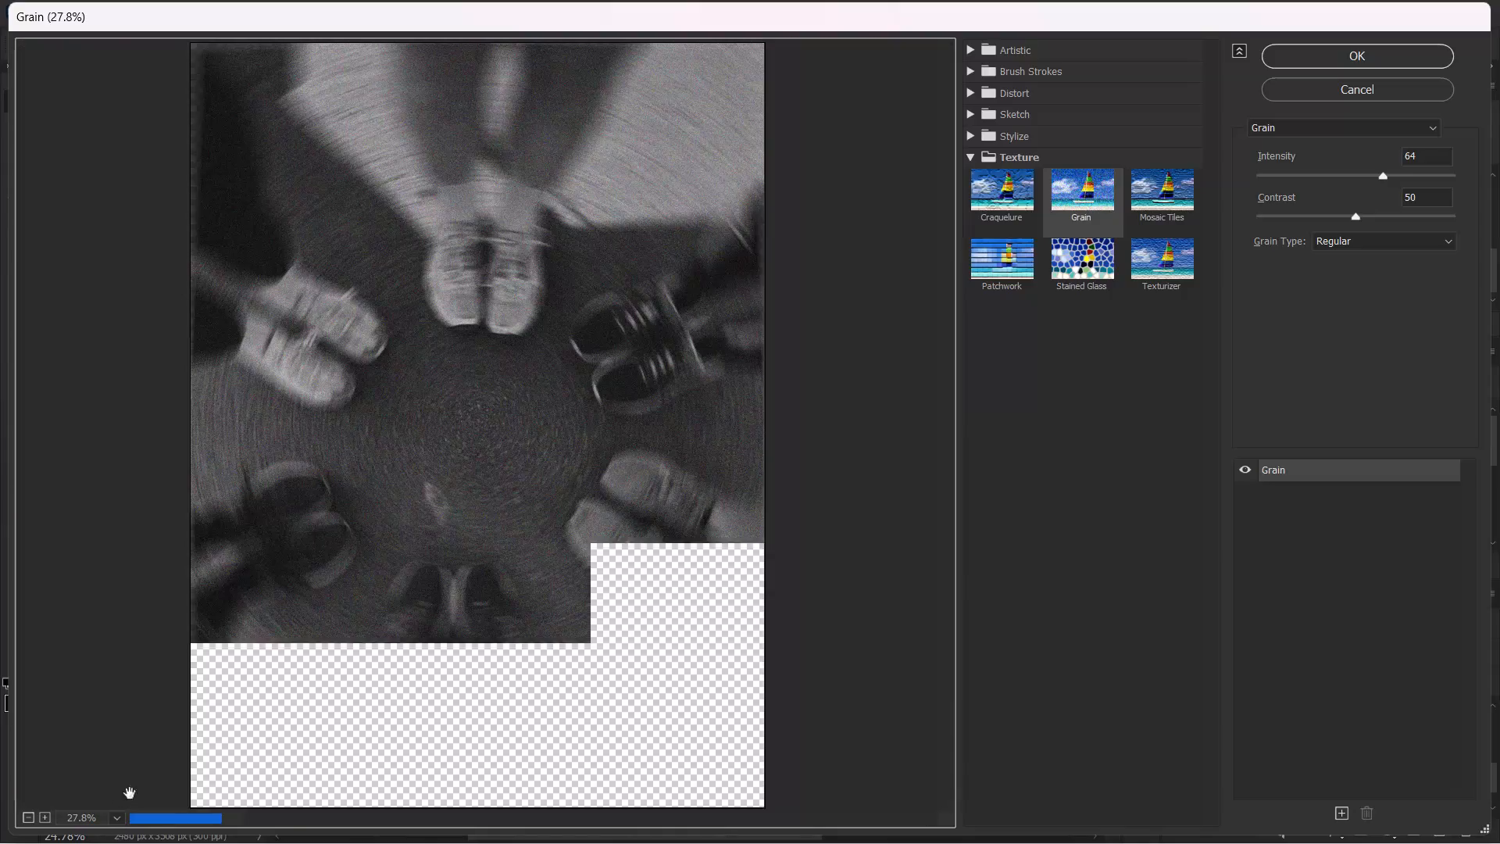
pyautogui.click(1337, 813)
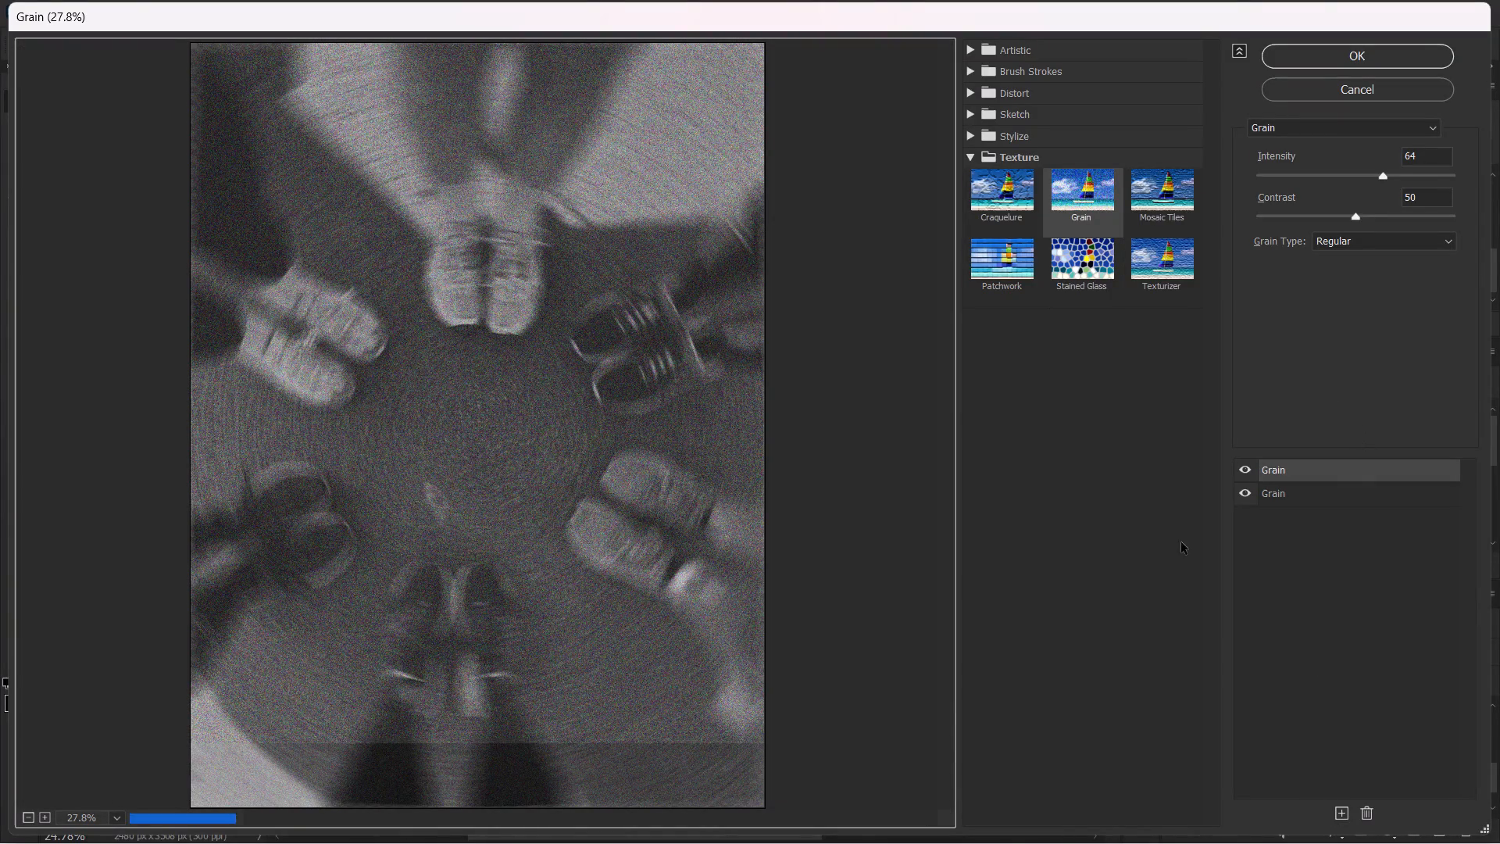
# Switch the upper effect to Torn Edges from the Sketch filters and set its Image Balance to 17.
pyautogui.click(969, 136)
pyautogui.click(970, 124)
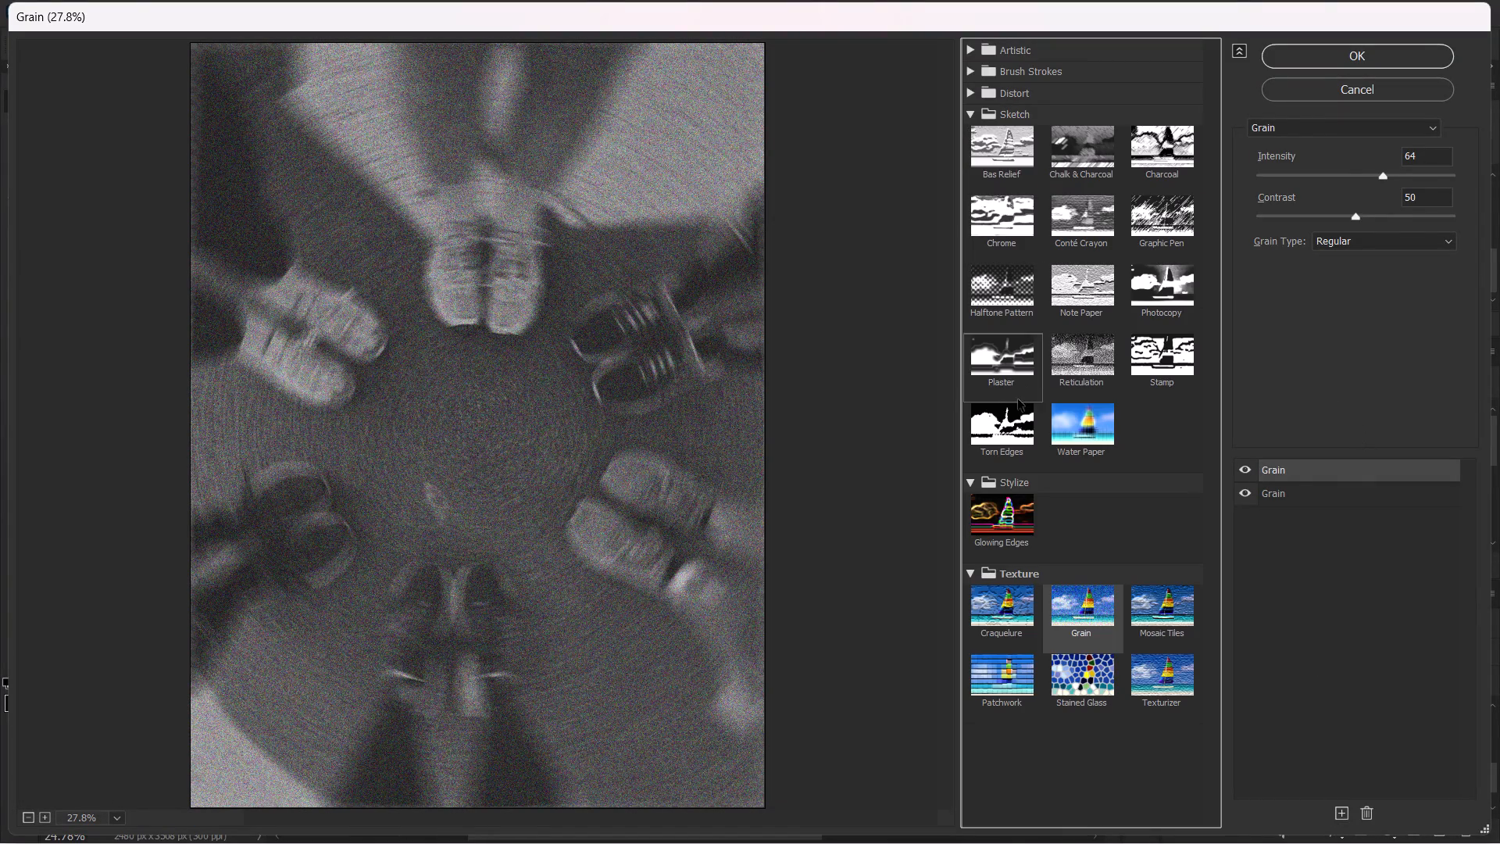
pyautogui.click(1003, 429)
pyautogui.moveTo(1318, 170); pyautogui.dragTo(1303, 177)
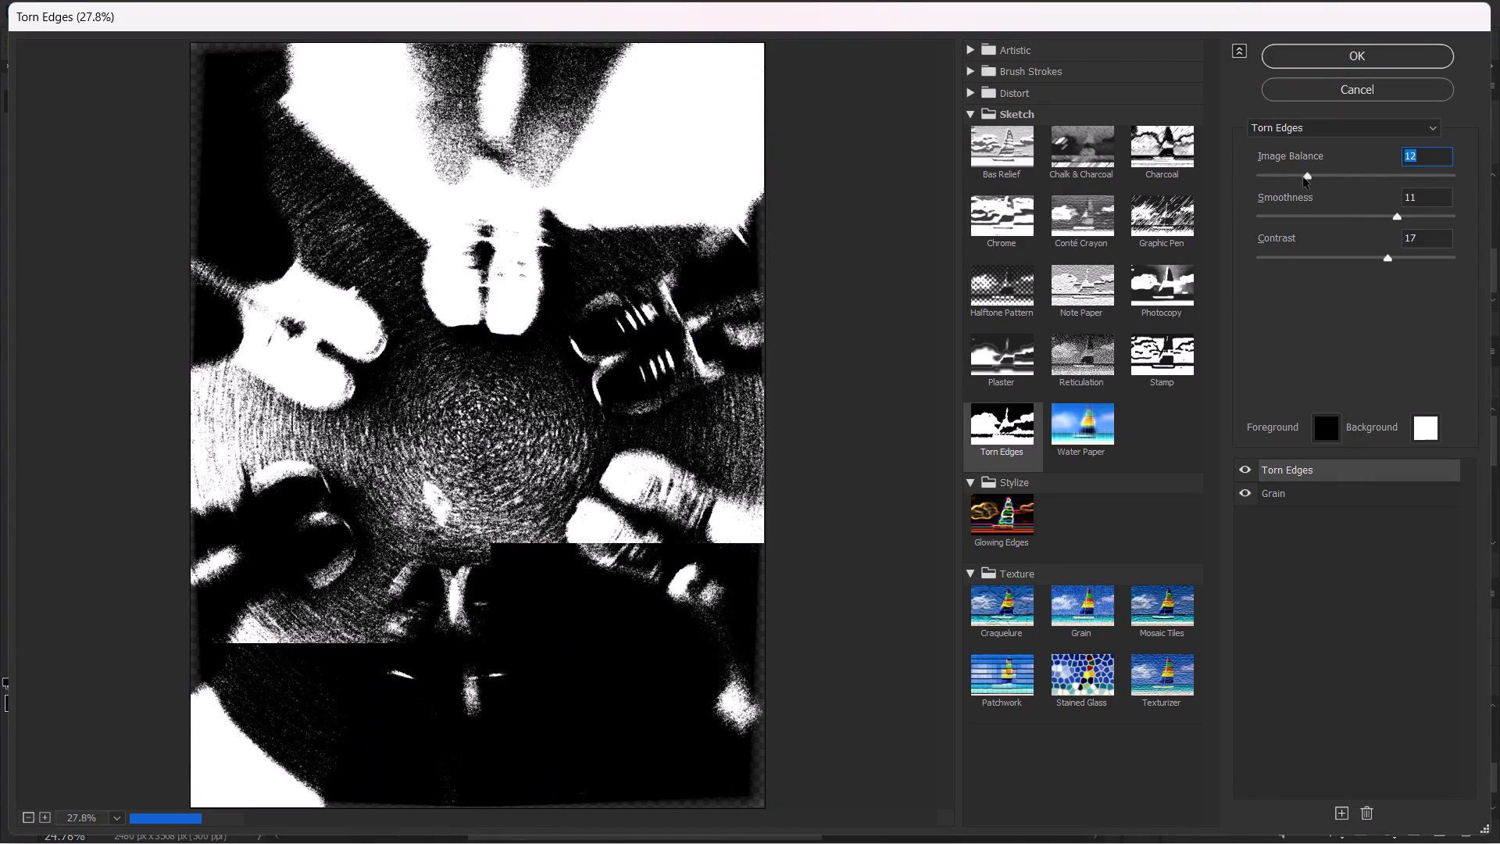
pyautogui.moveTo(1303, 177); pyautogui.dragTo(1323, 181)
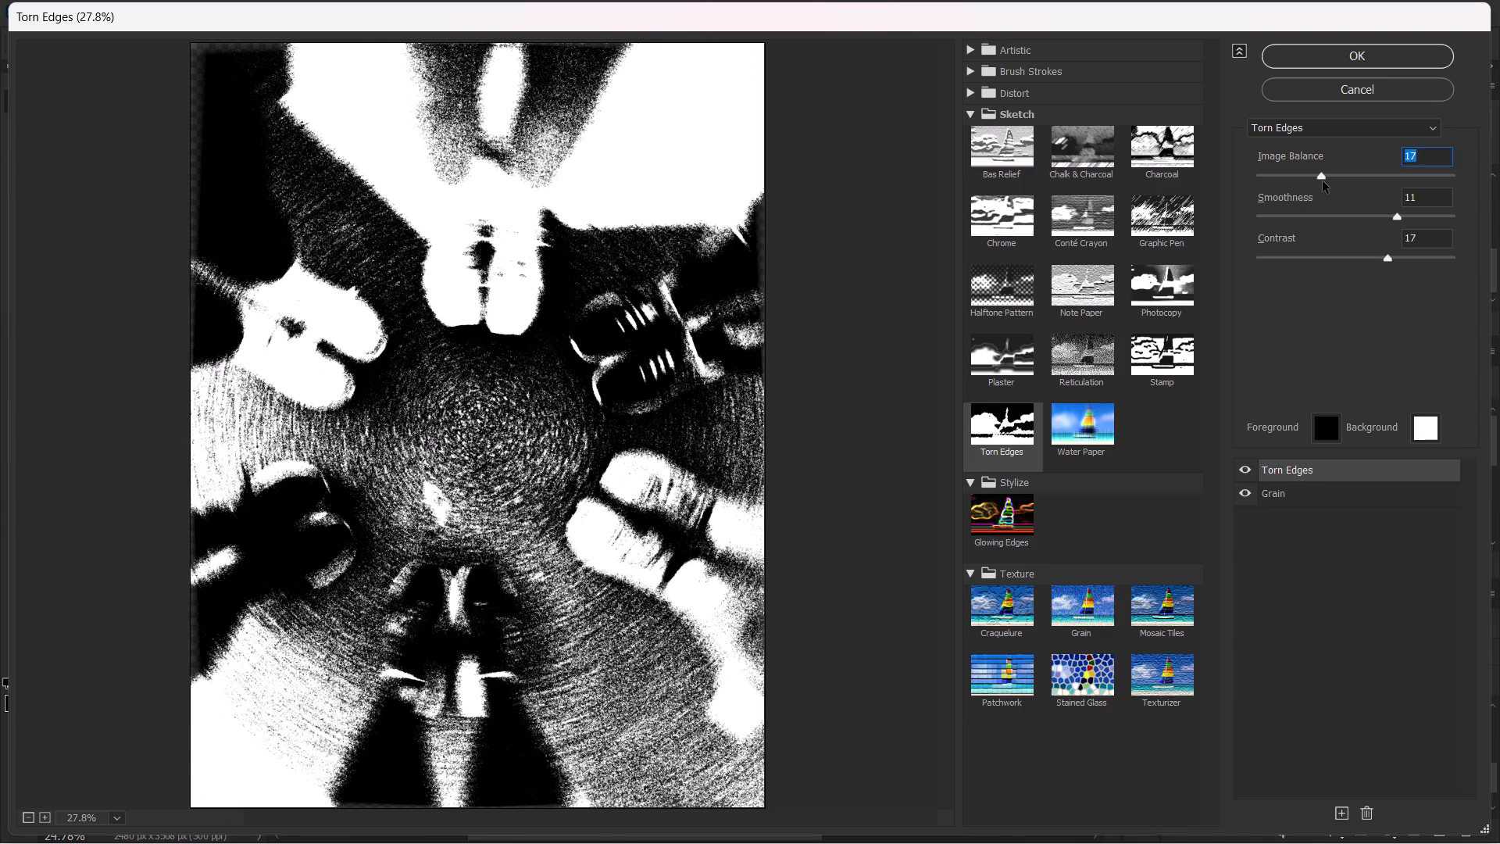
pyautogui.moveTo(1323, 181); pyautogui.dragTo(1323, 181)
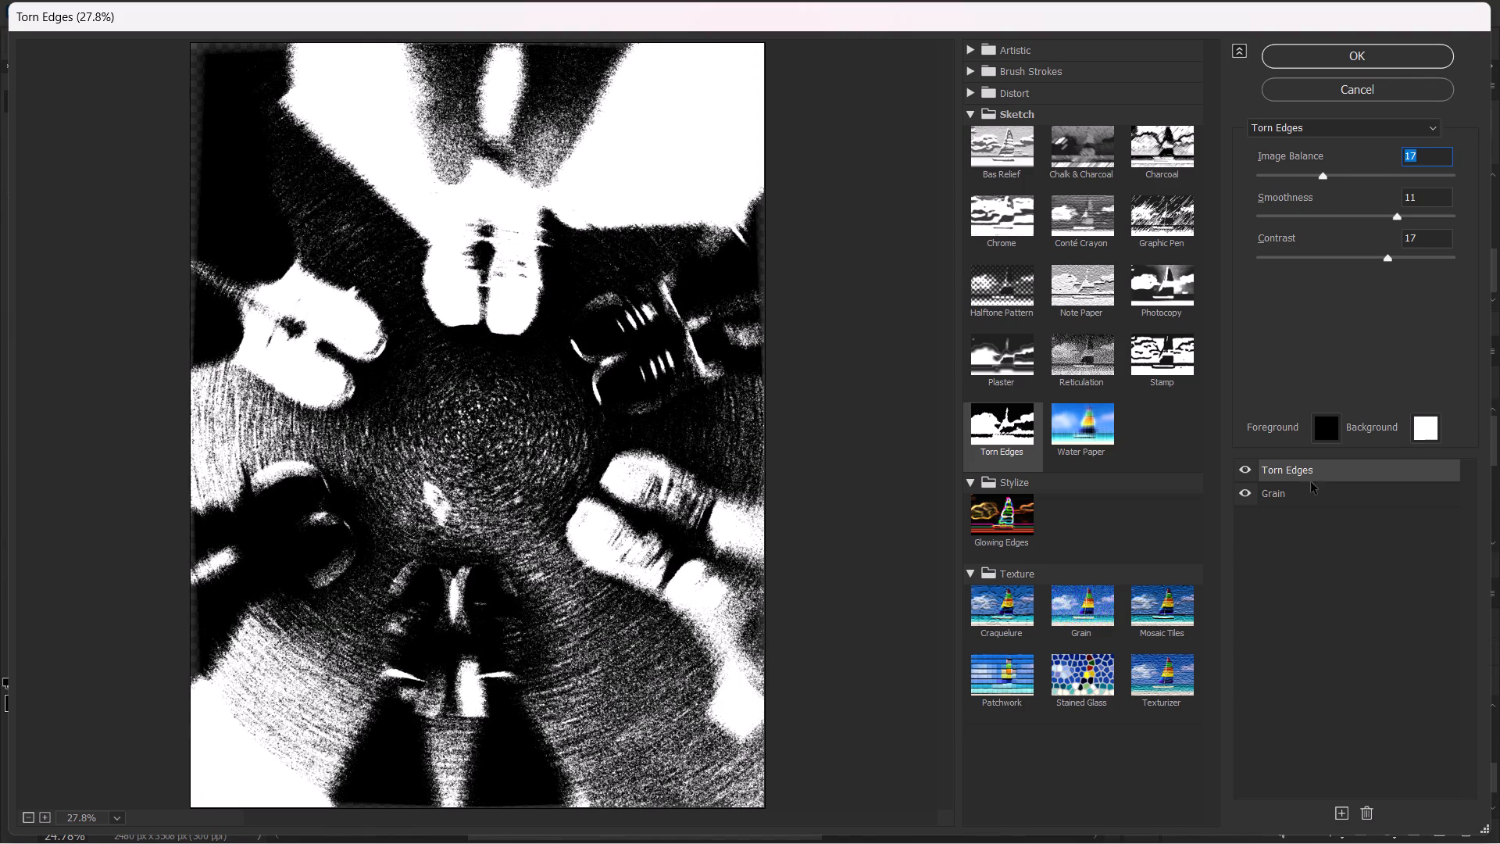
# Raise the lower Grain effect's Intensity to 90 and readjust its Contrast.
pyautogui.click(1310, 487)
pyautogui.click(1348, 176)
pyautogui.moveTo(1350, 177); pyautogui.dragTo(1434, 176)
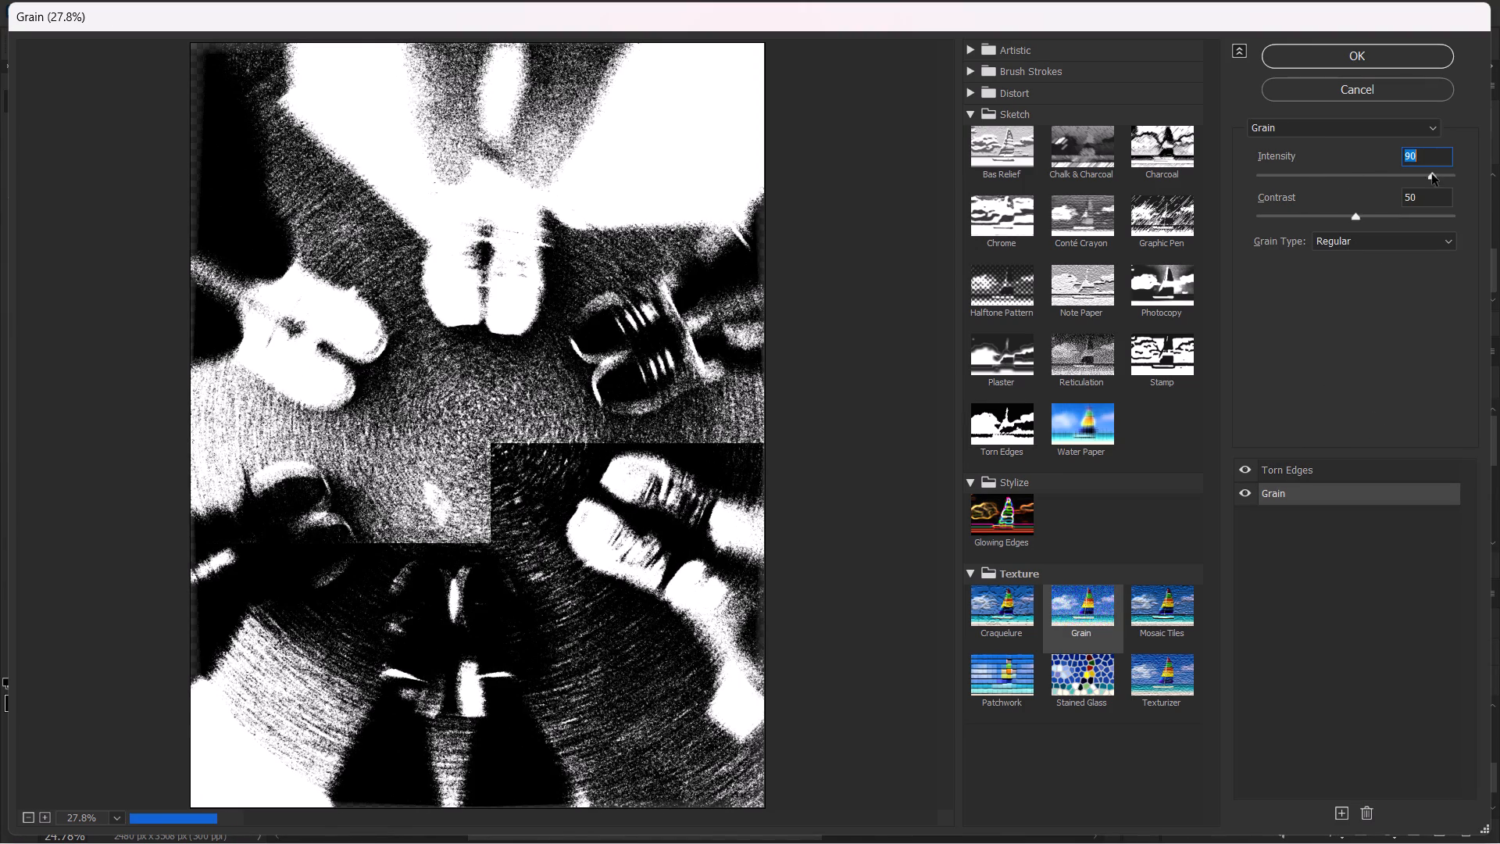
pyautogui.moveTo(1384, 216); pyautogui.dragTo(1302, 228)
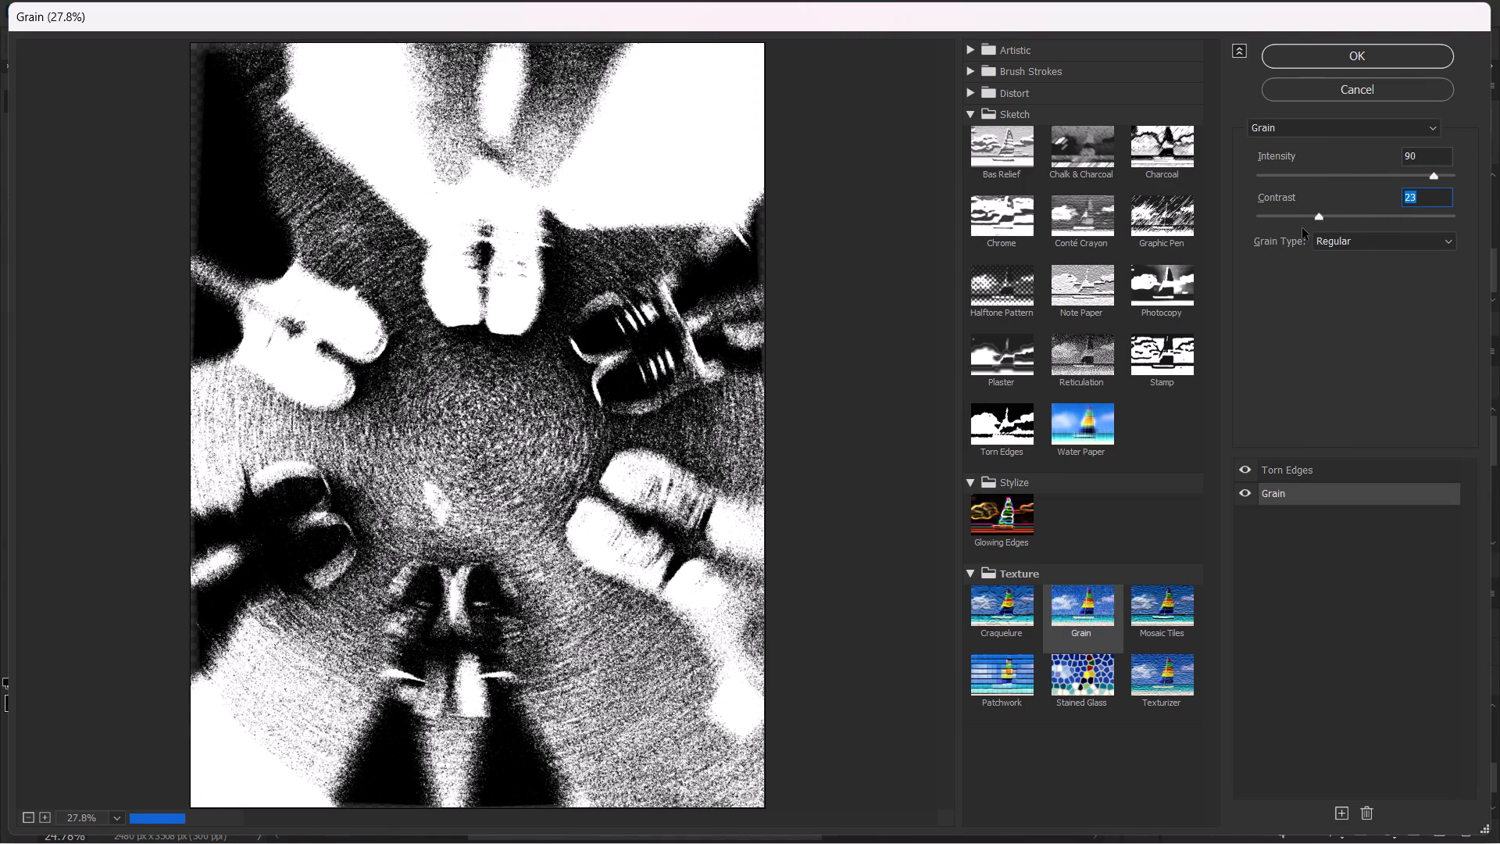
pyautogui.moveTo(1302, 228); pyautogui.dragTo(1364, 225)
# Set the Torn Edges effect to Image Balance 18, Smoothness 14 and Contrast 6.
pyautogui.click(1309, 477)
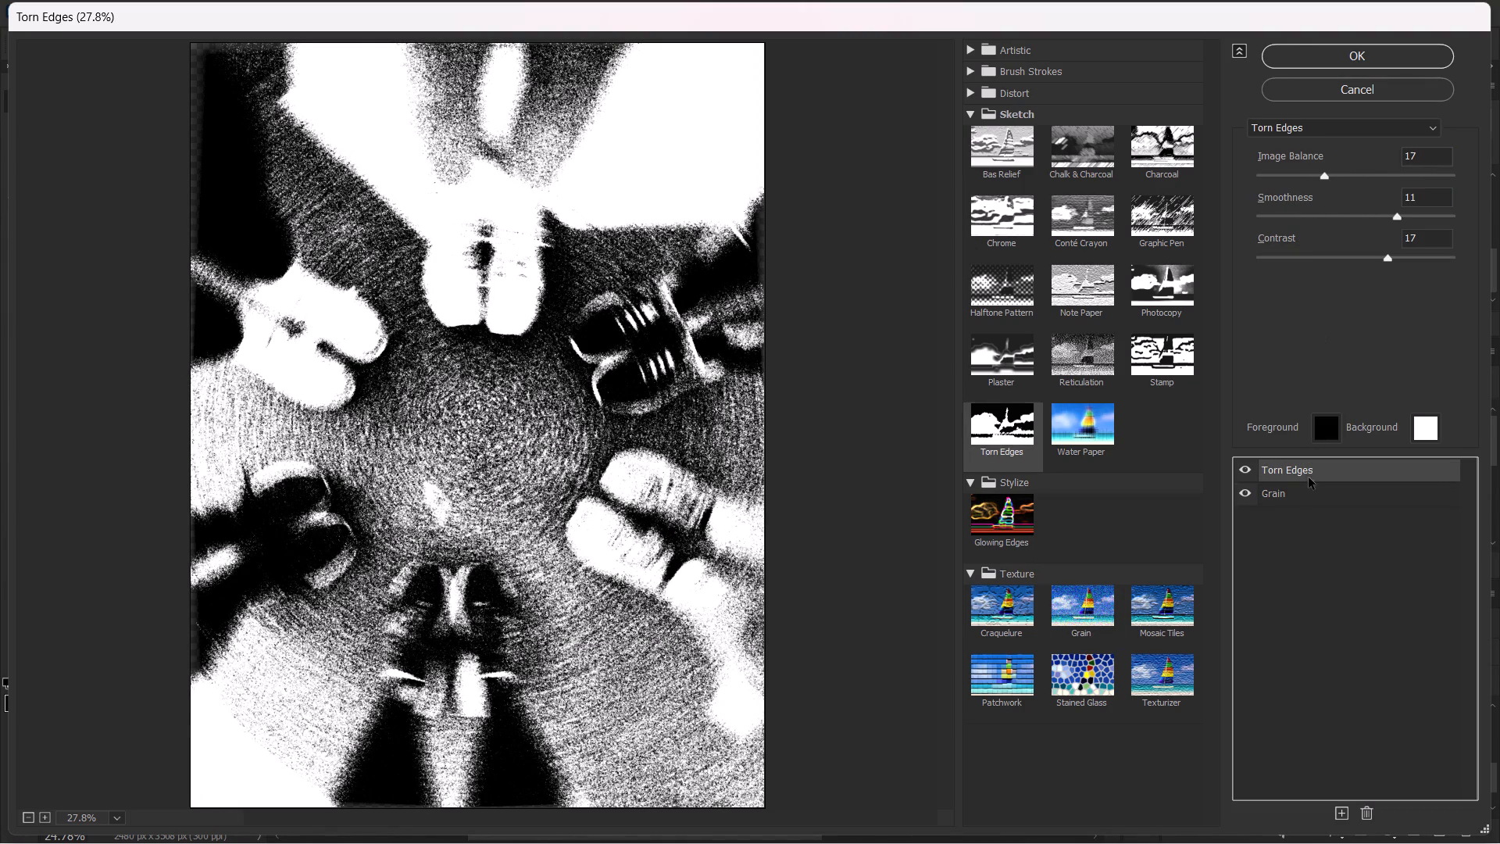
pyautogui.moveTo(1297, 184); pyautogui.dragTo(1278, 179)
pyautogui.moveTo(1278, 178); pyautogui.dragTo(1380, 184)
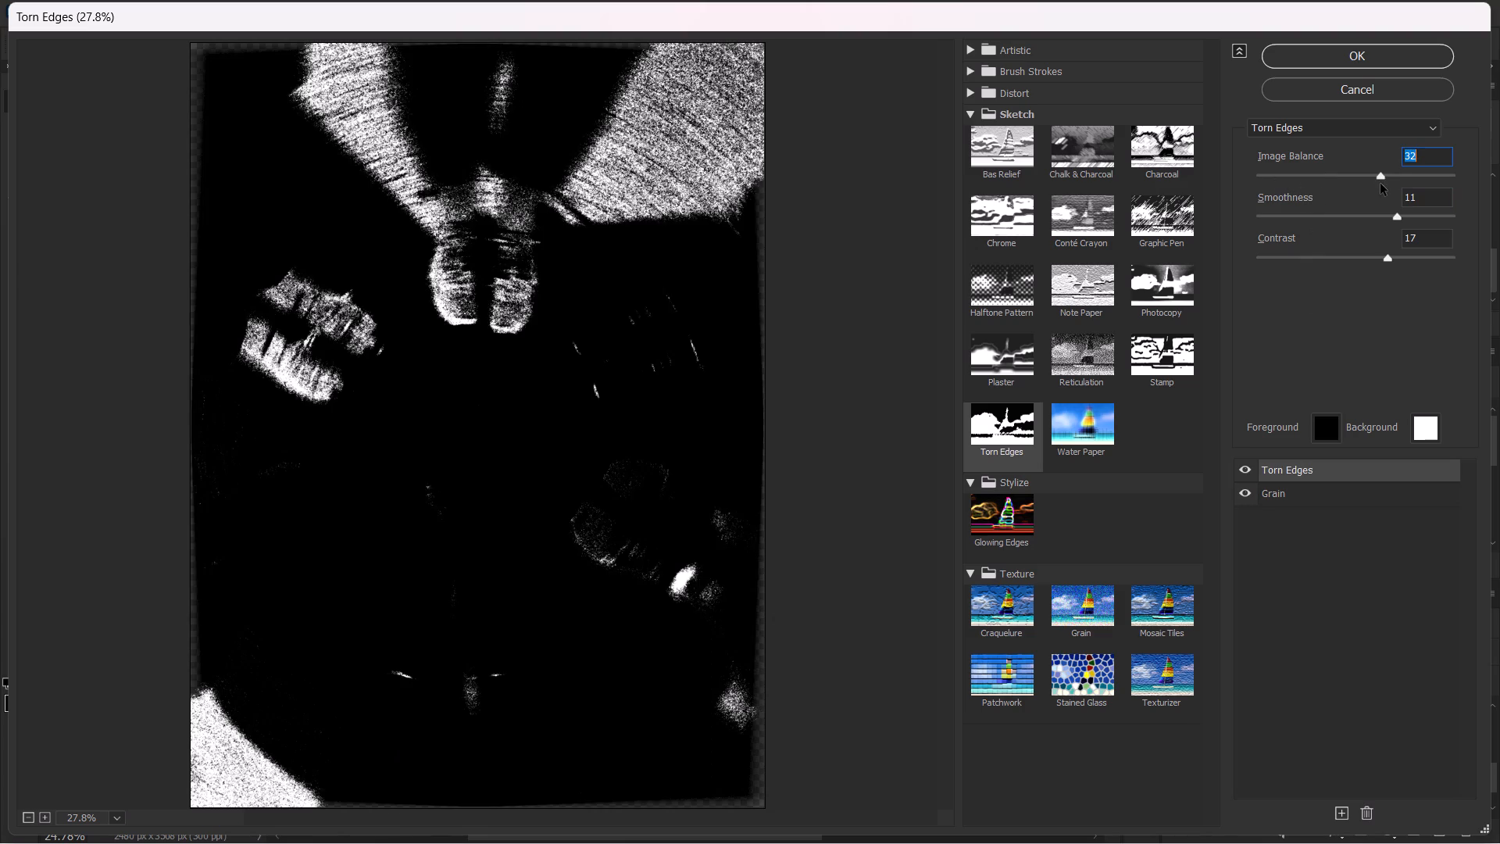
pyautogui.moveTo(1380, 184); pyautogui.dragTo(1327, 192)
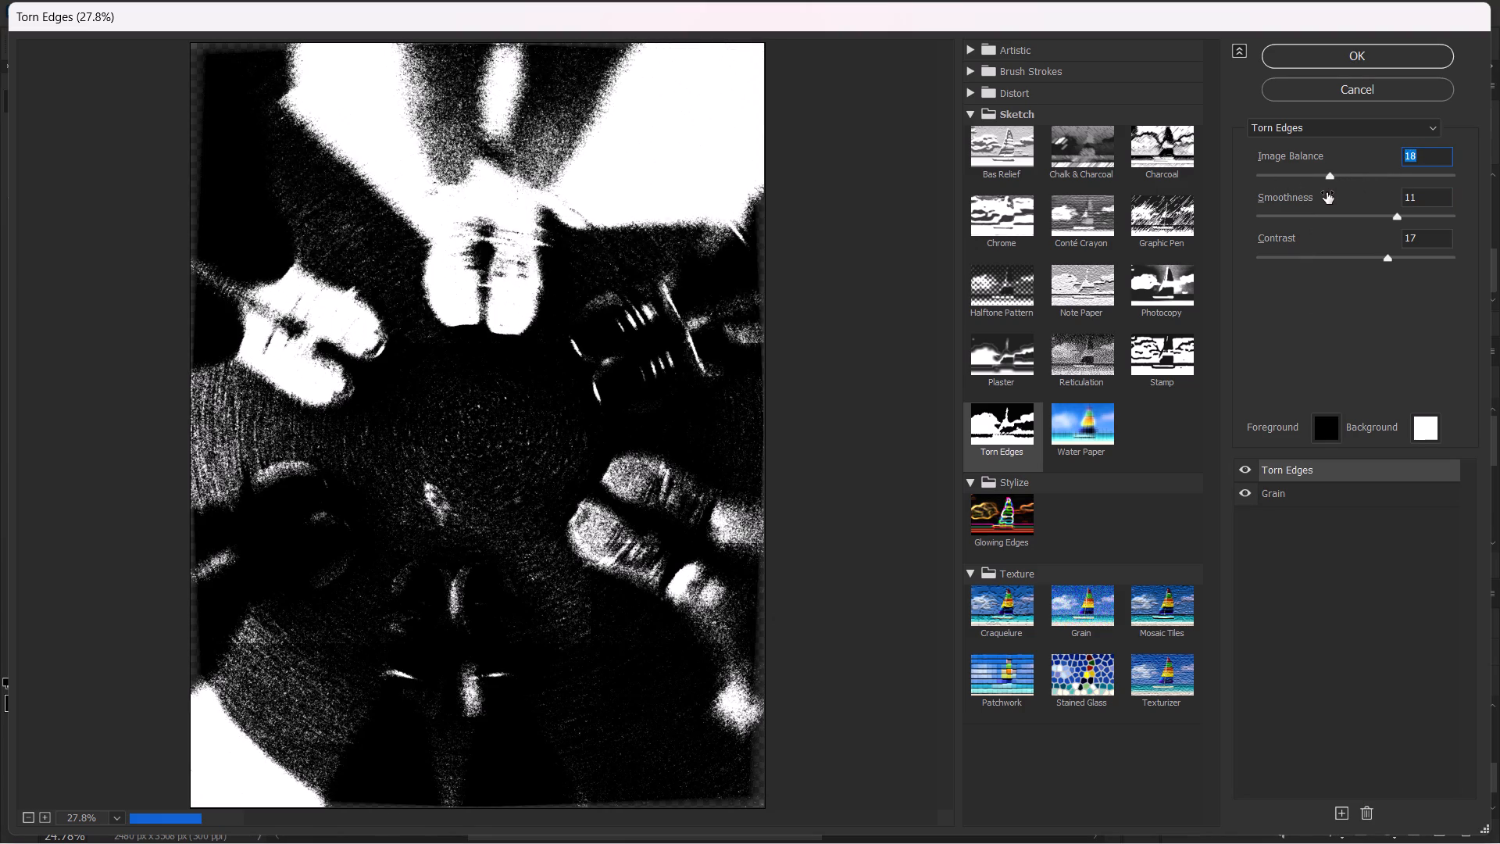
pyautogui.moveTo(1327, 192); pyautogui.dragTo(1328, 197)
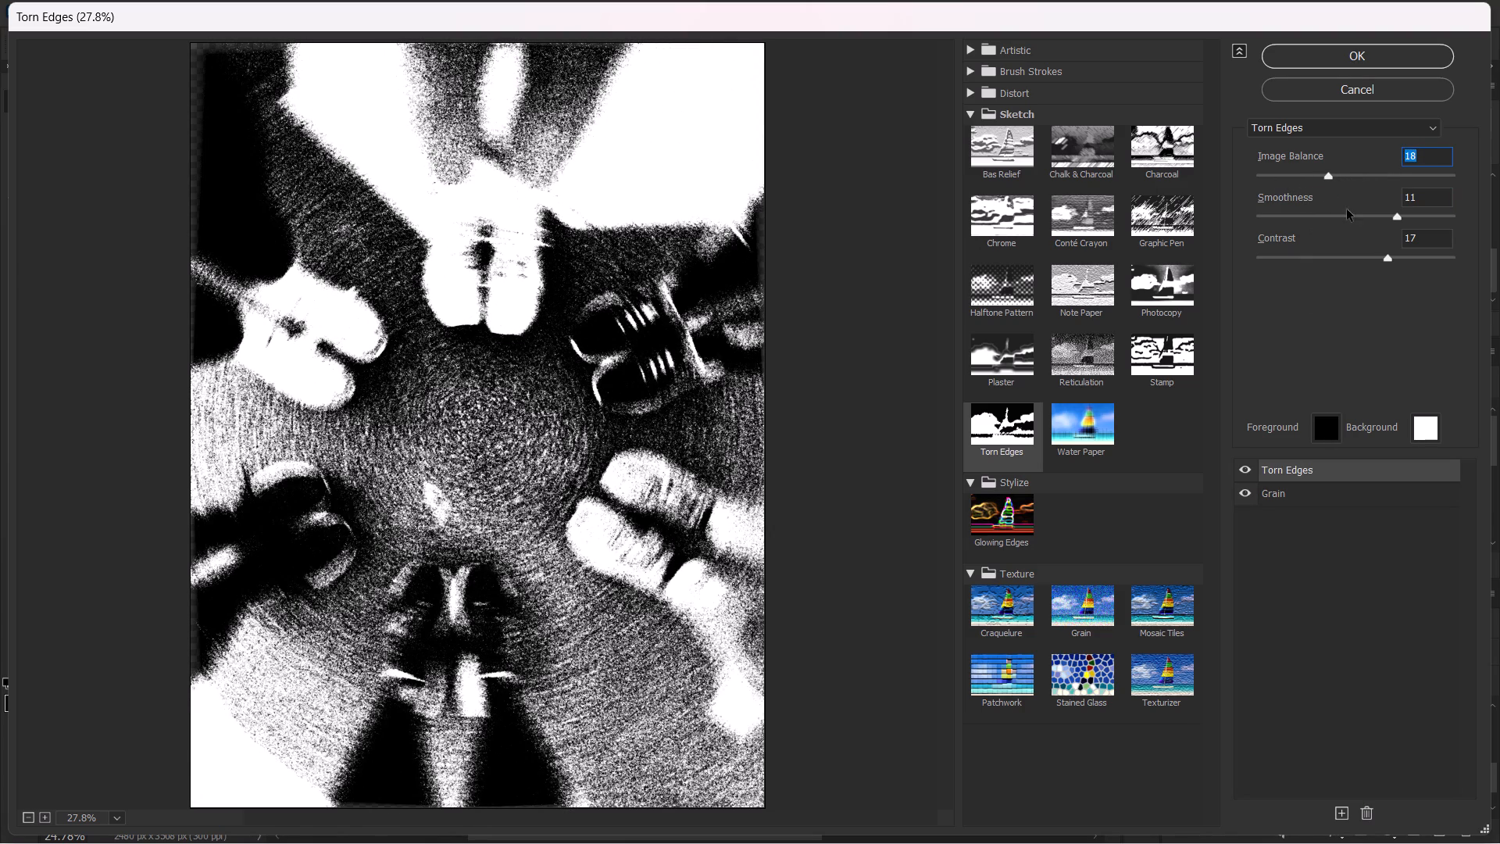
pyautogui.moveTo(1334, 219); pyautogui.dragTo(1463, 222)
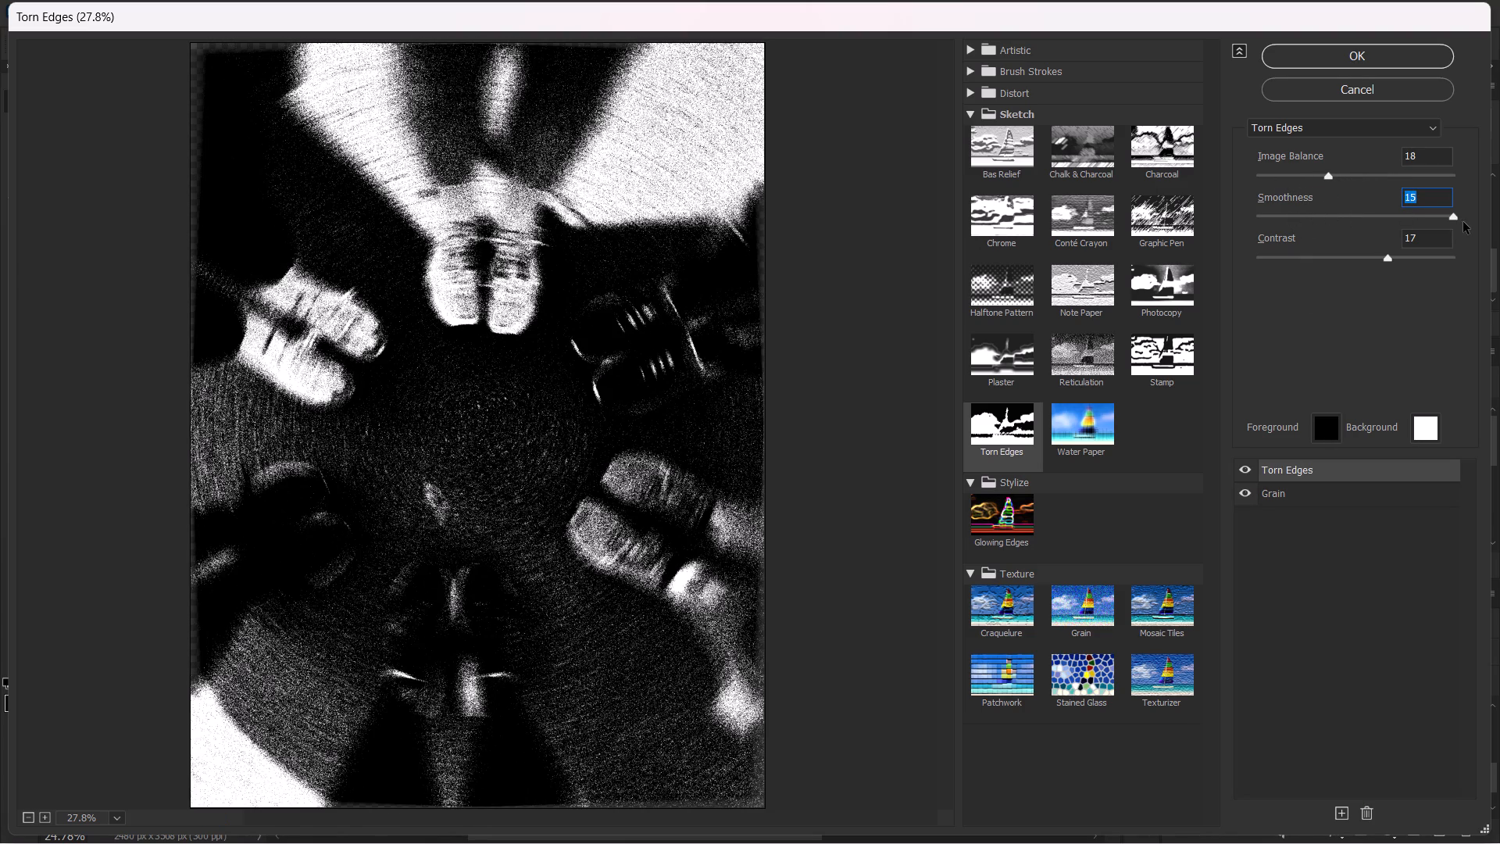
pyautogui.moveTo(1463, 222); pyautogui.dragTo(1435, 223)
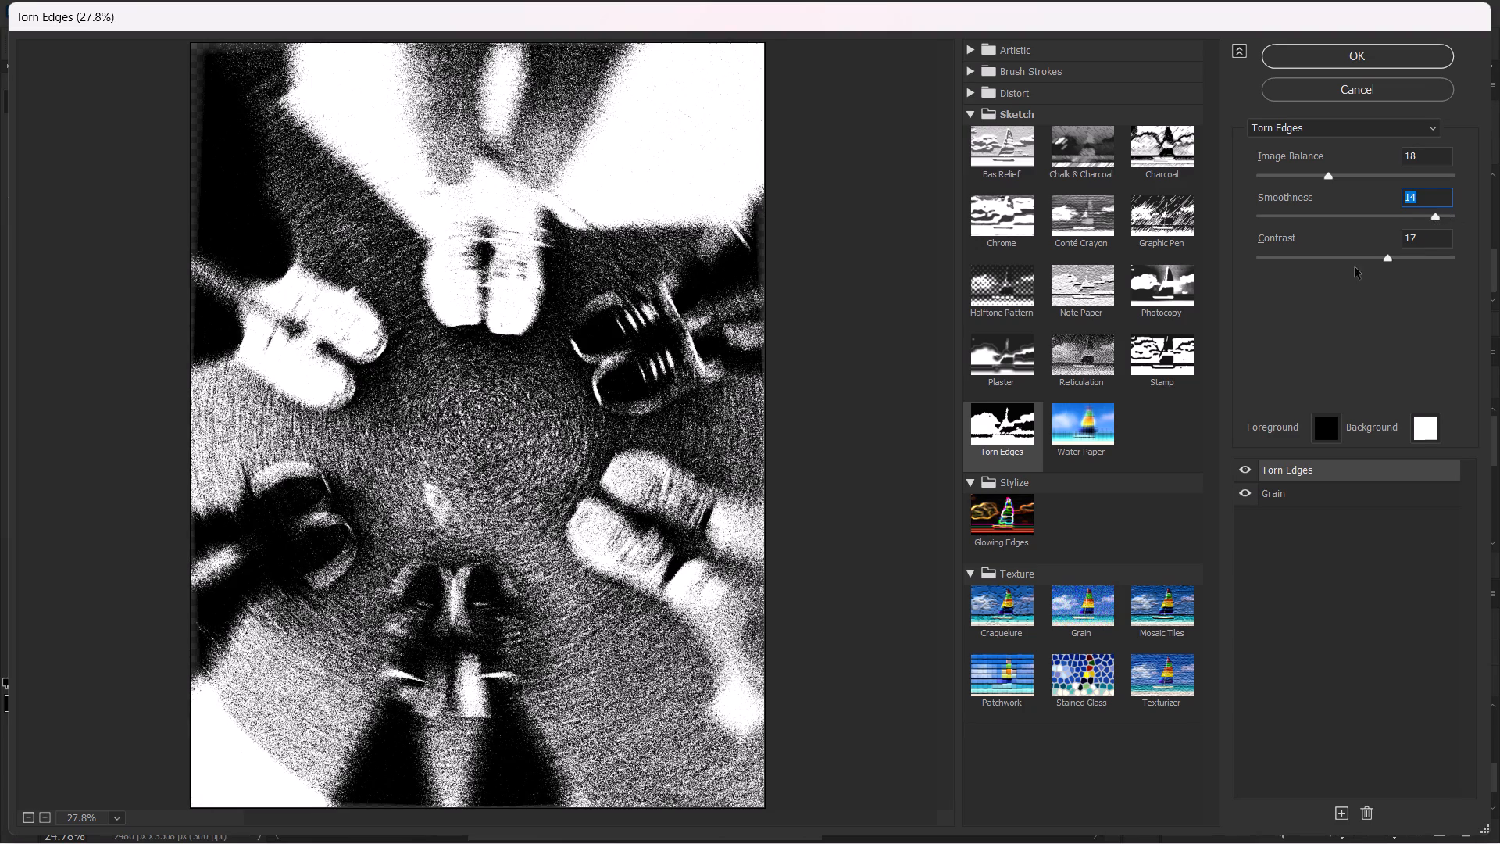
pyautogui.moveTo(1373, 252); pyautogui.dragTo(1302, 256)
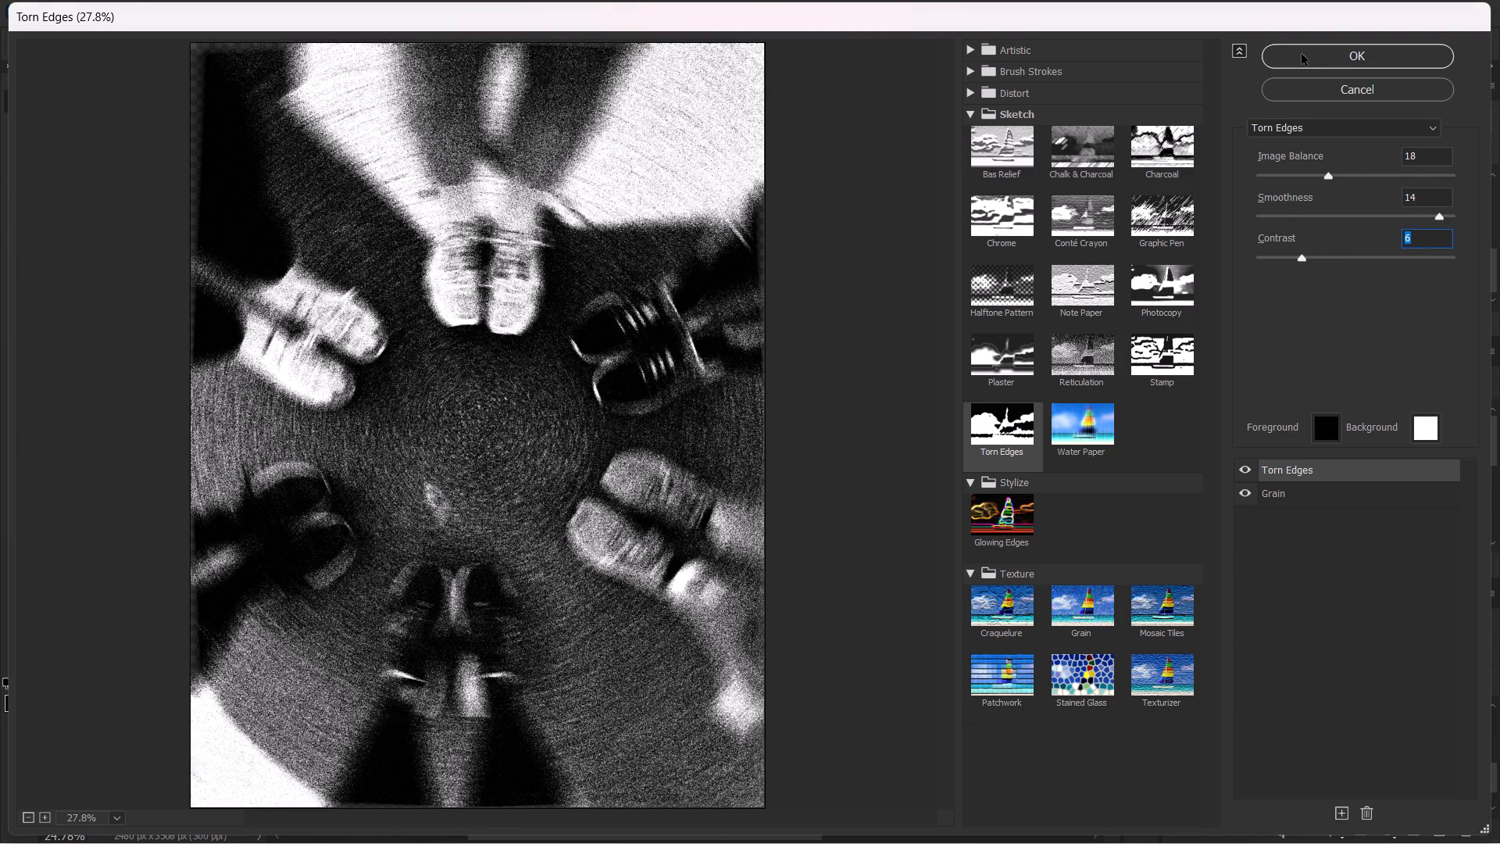
# Replace the upper Torn Edges effect with Halftone Pattern, using the Circle pattern type and Size 3.
pyautogui.click(1021, 306)
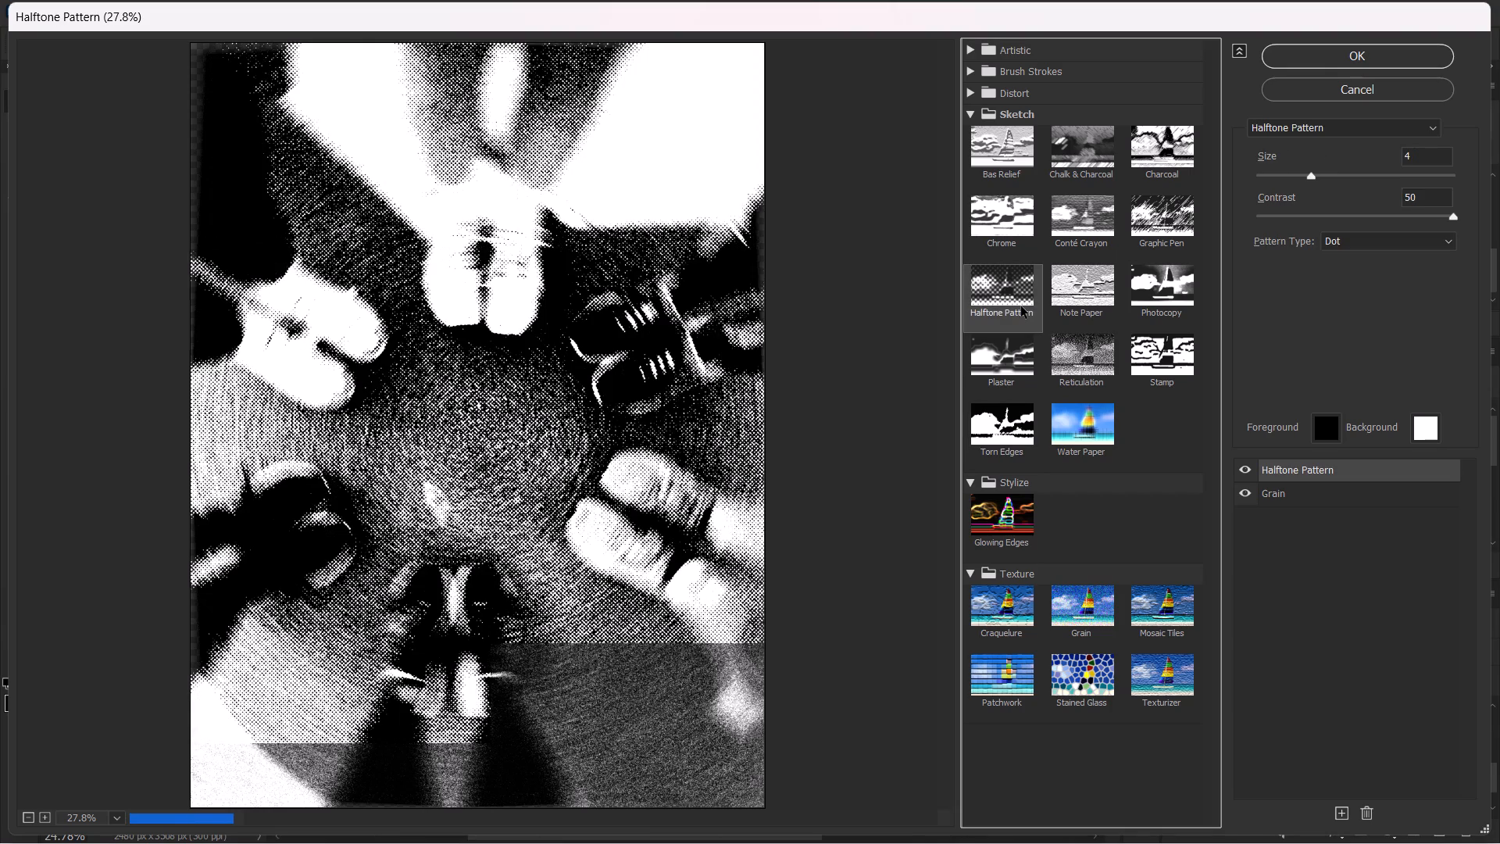
pyautogui.moveTo(1310, 175); pyautogui.dragTo(1335, 175)
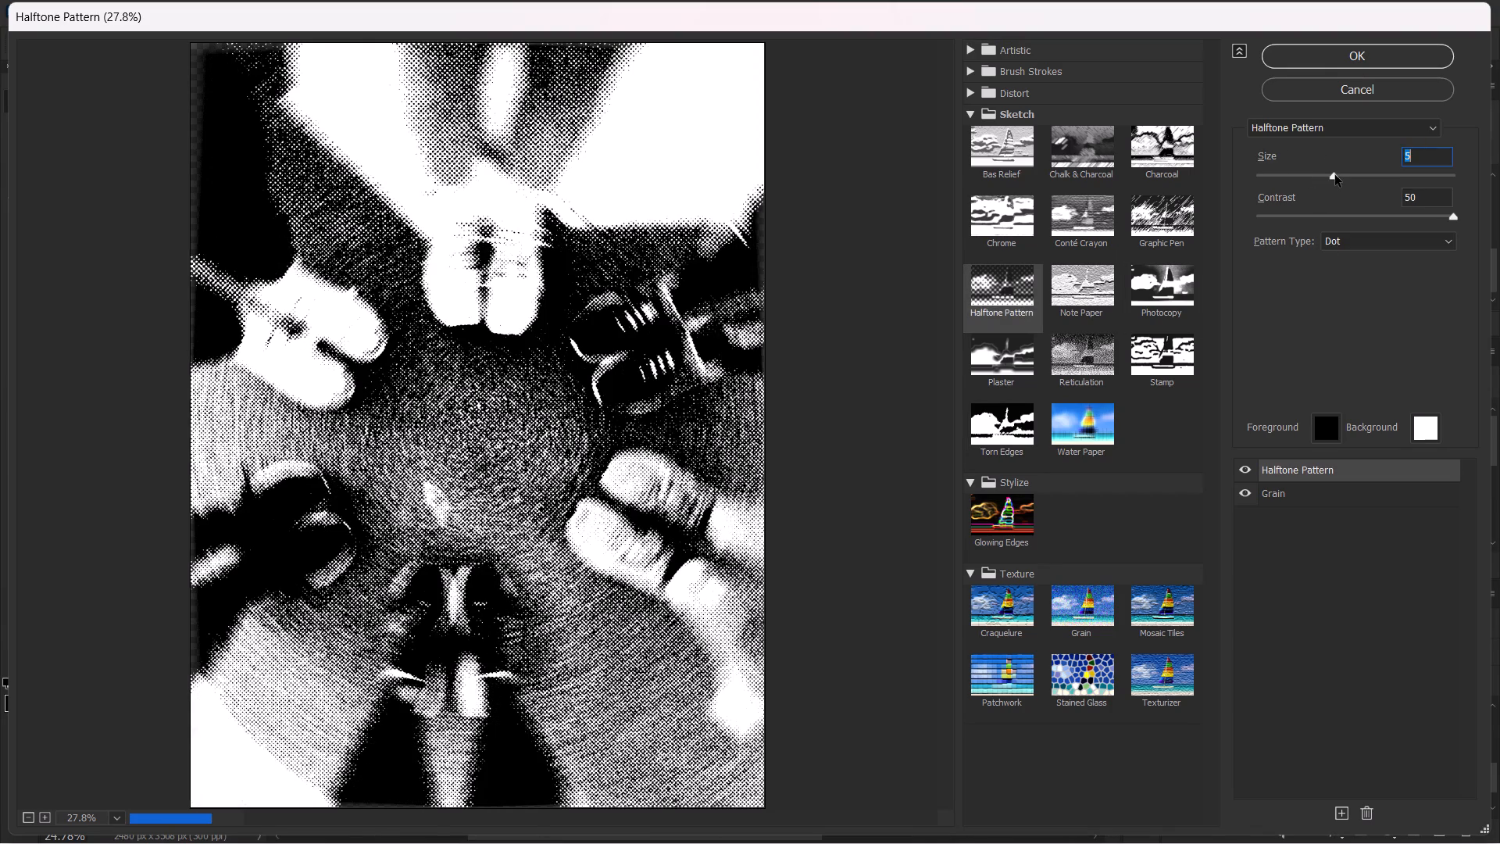
pyautogui.moveTo(1335, 175); pyautogui.dragTo(1368, 181)
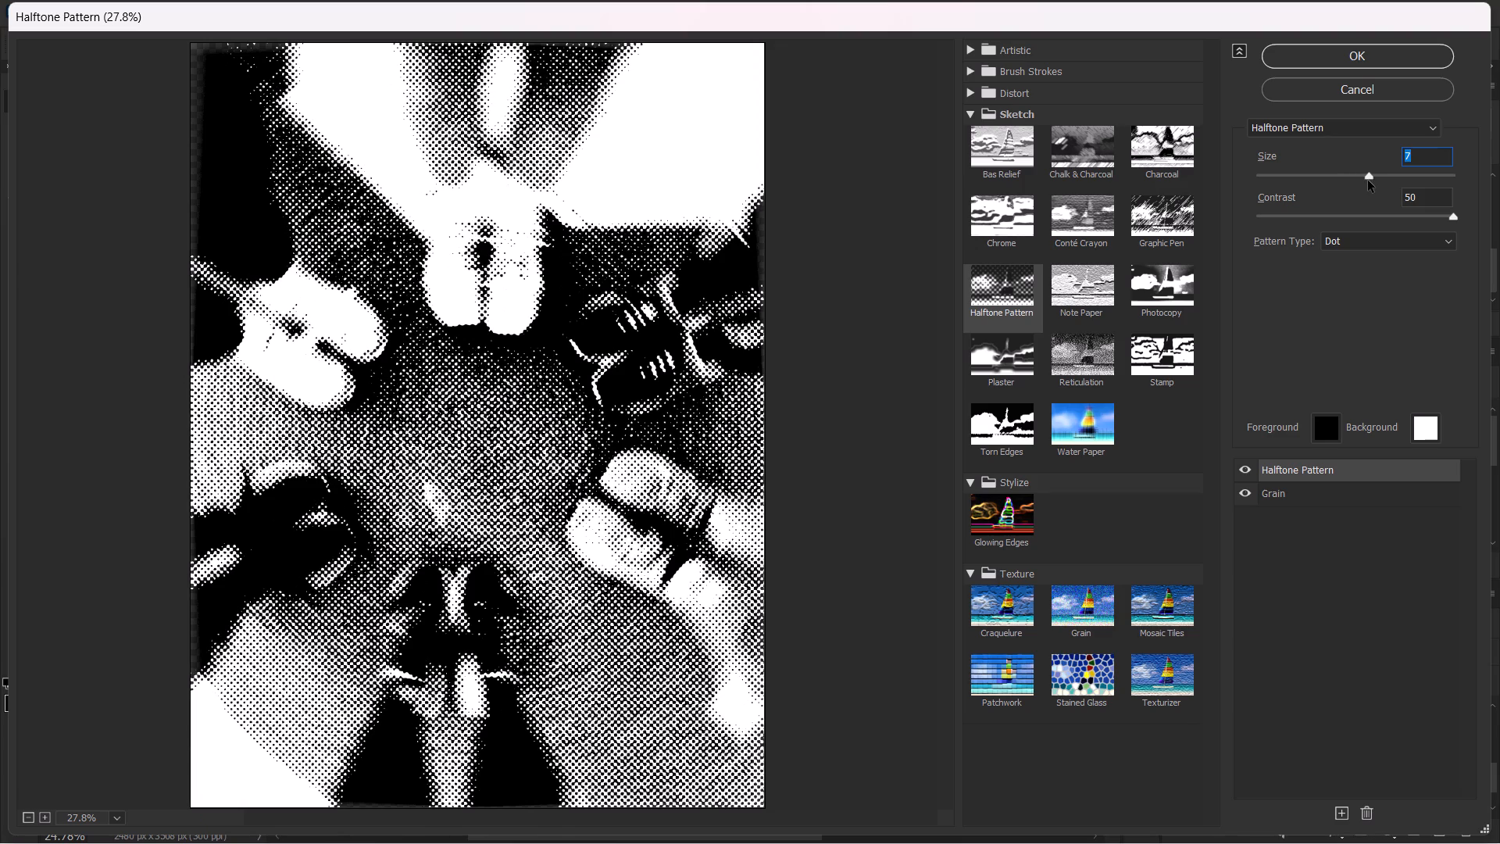
pyautogui.moveTo(1368, 181); pyautogui.dragTo(1323, 185)
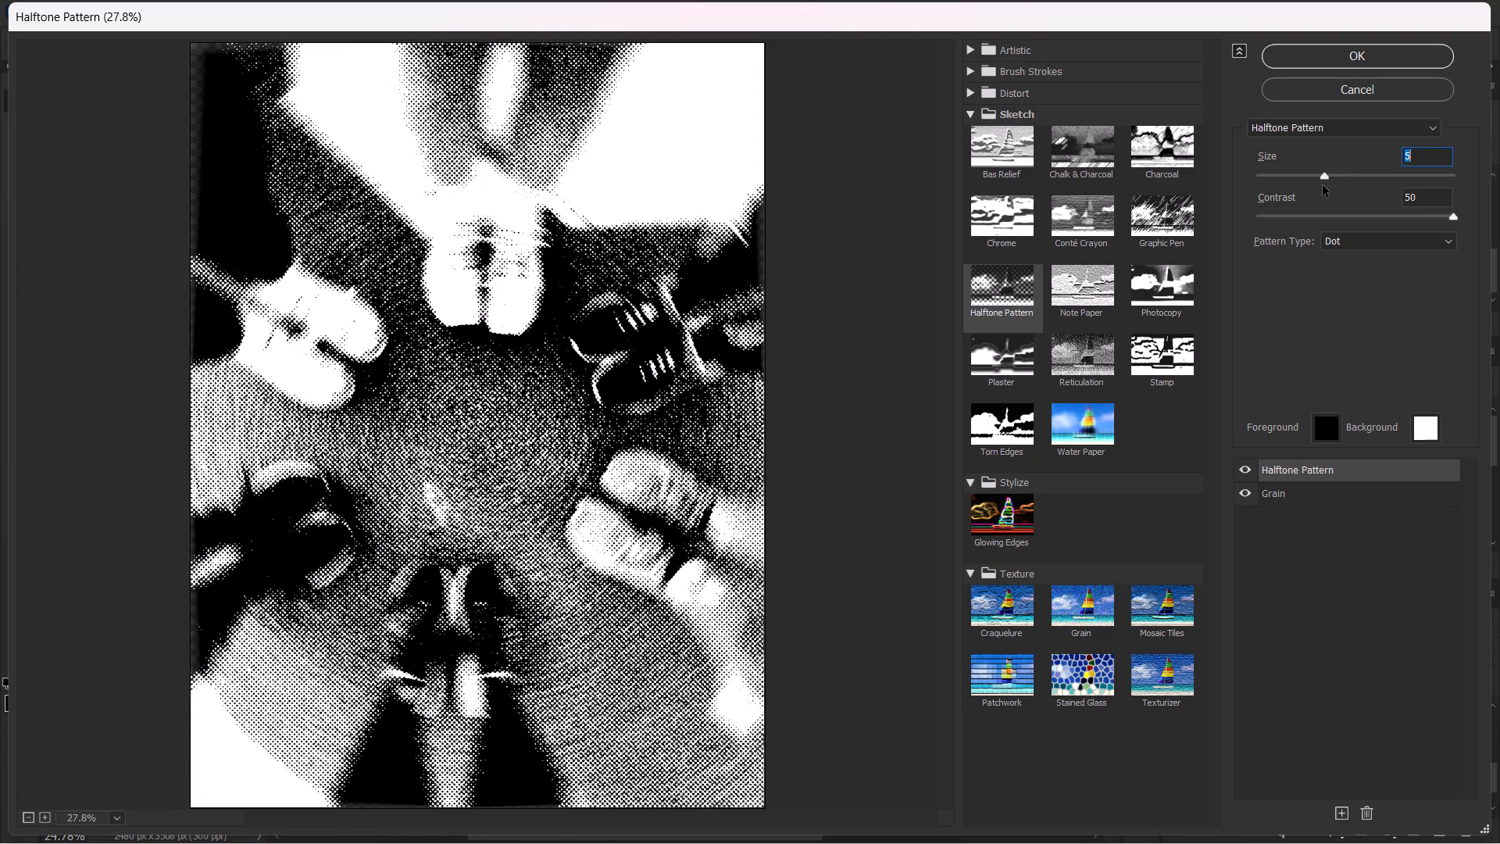
pyautogui.click(1348, 243)
pyautogui.click(1347, 264)
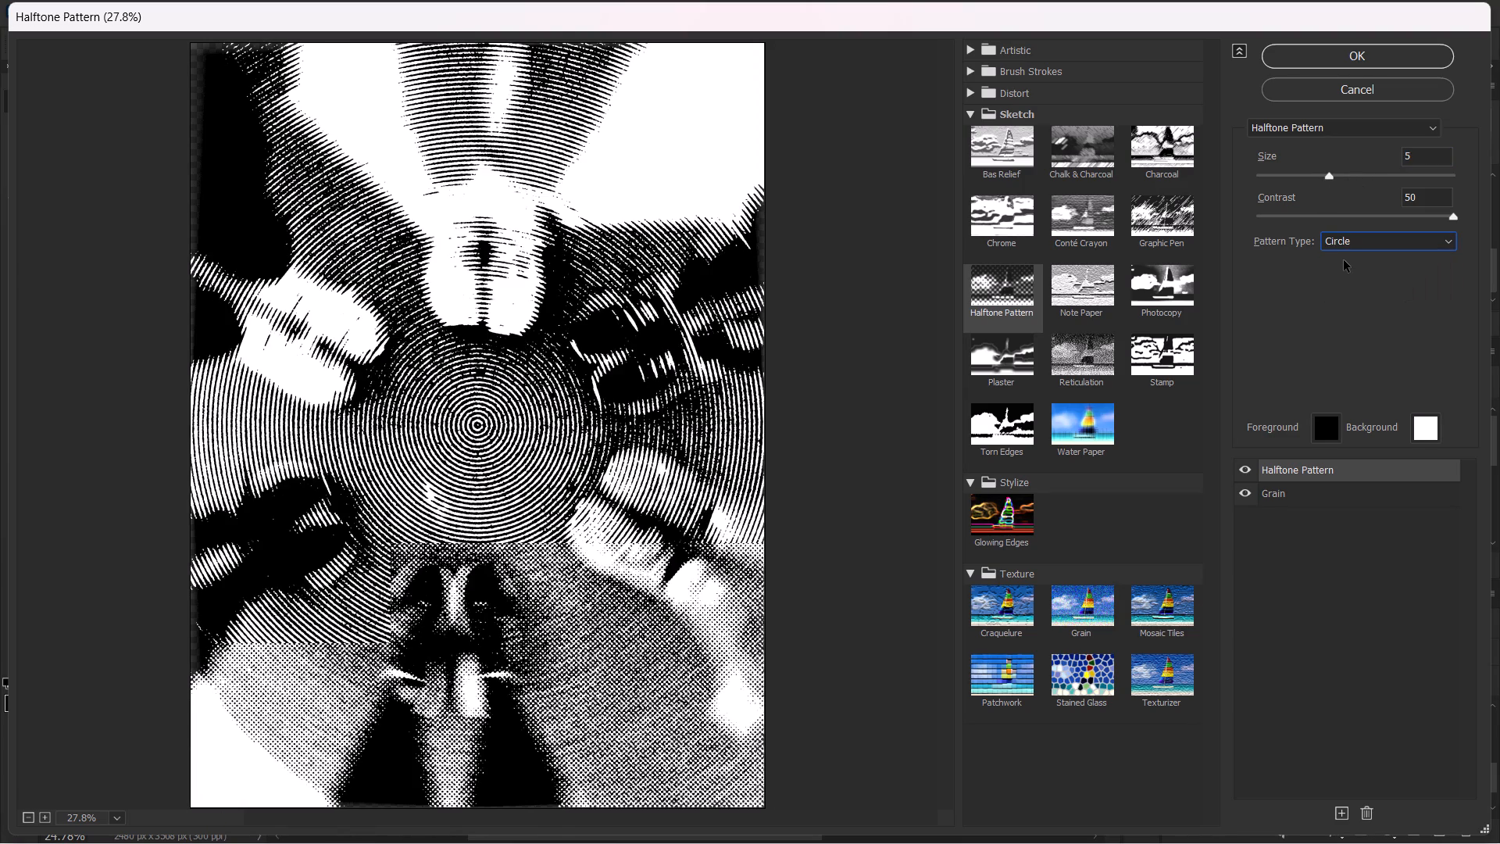
pyautogui.moveTo(1329, 174); pyautogui.dragTo(1316, 178)
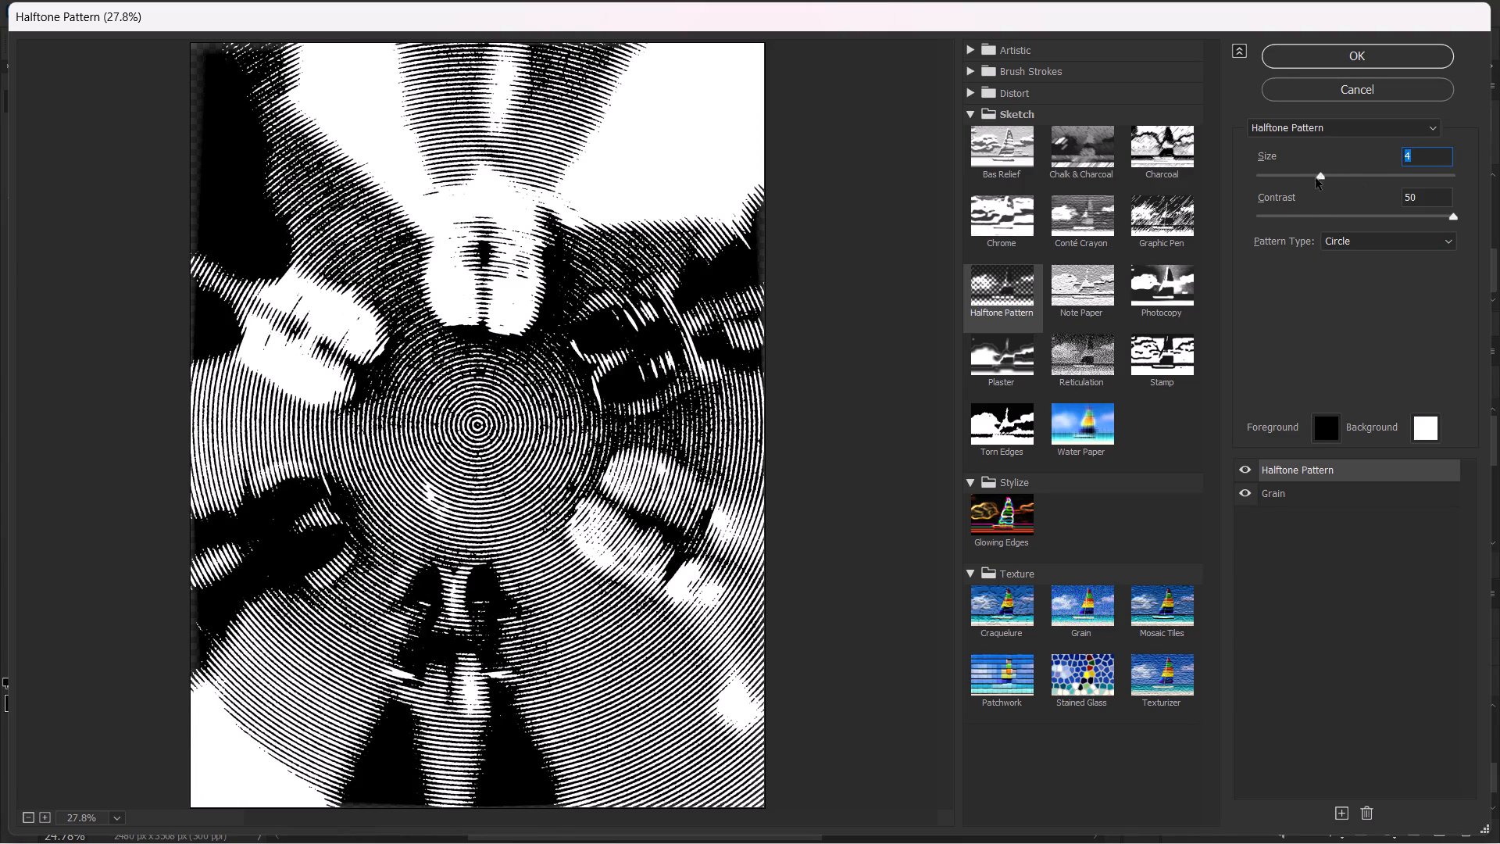
pyautogui.moveTo(1316, 178); pyautogui.dragTo(1291, 183)
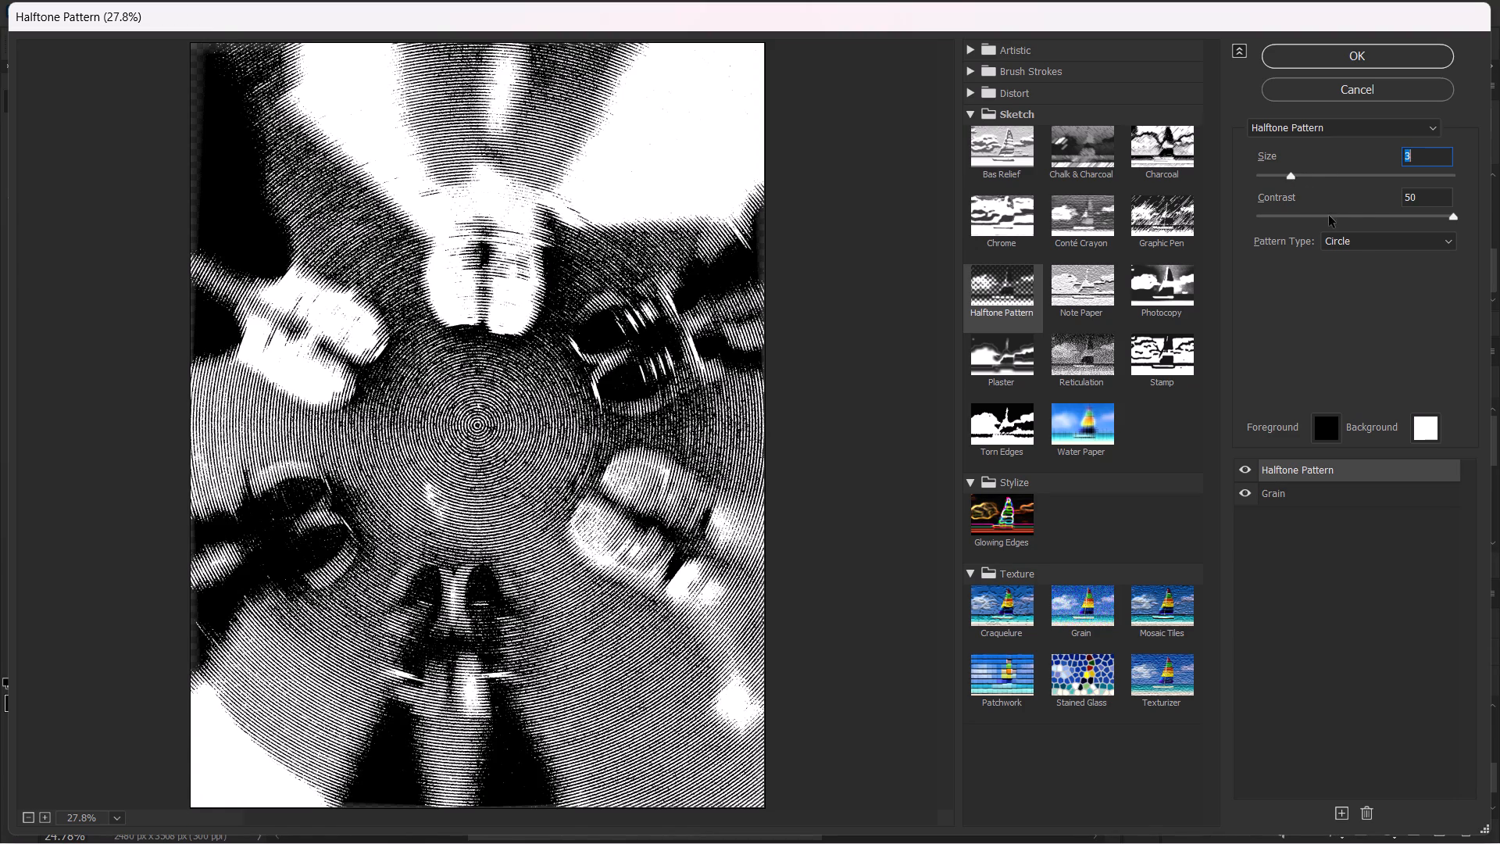
# Lower the Halftone Pattern's Contrast to 6, compare the image without Grain, and apply both effects to the running photo.
pyautogui.moveTo(1359, 215); pyautogui.dragTo(1311, 216)
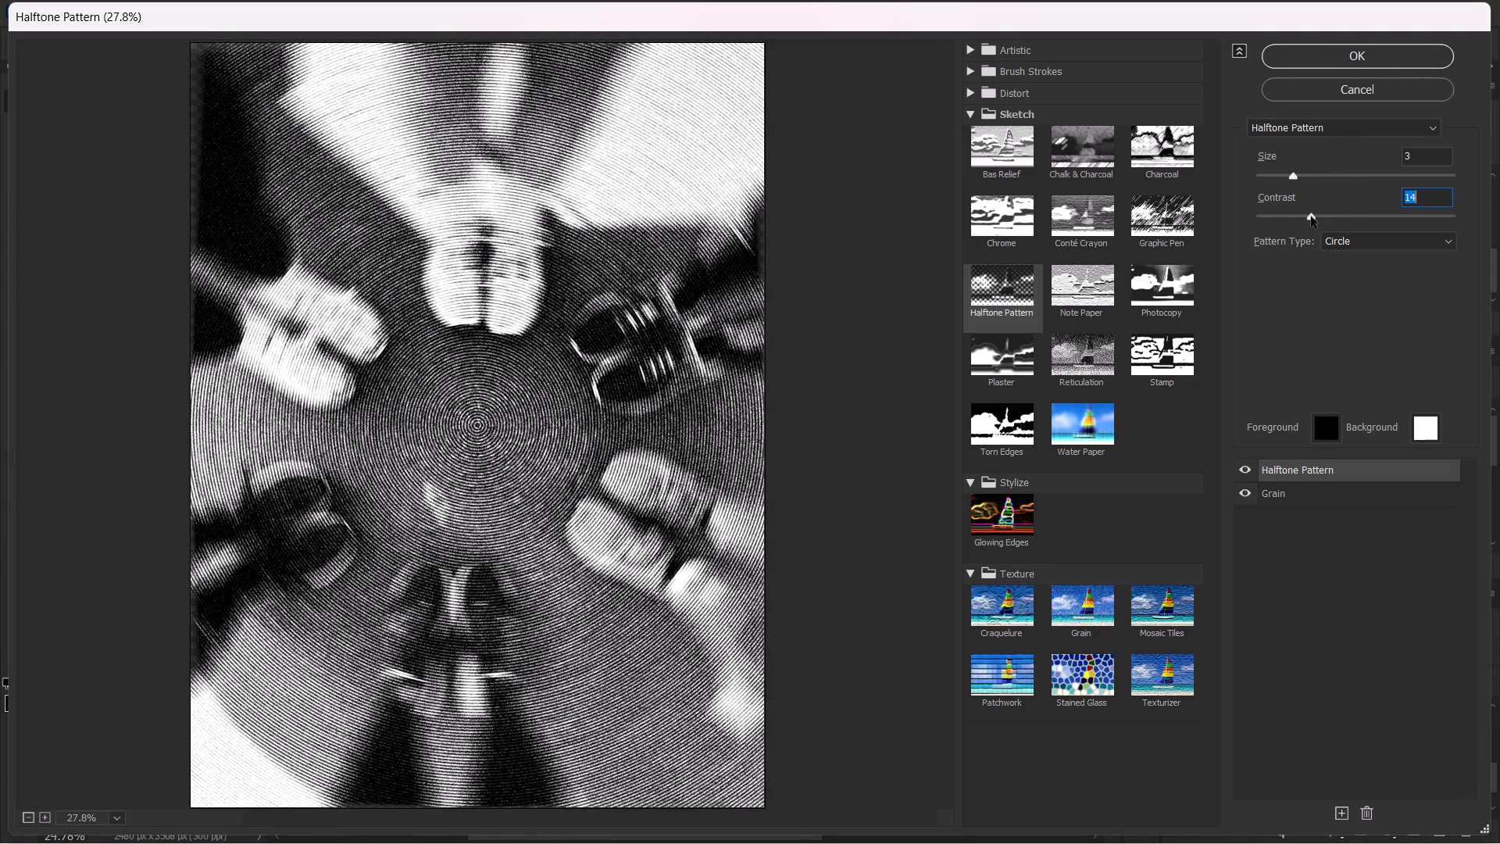
pyautogui.moveTo(1311, 216); pyautogui.dragTo(1277, 212)
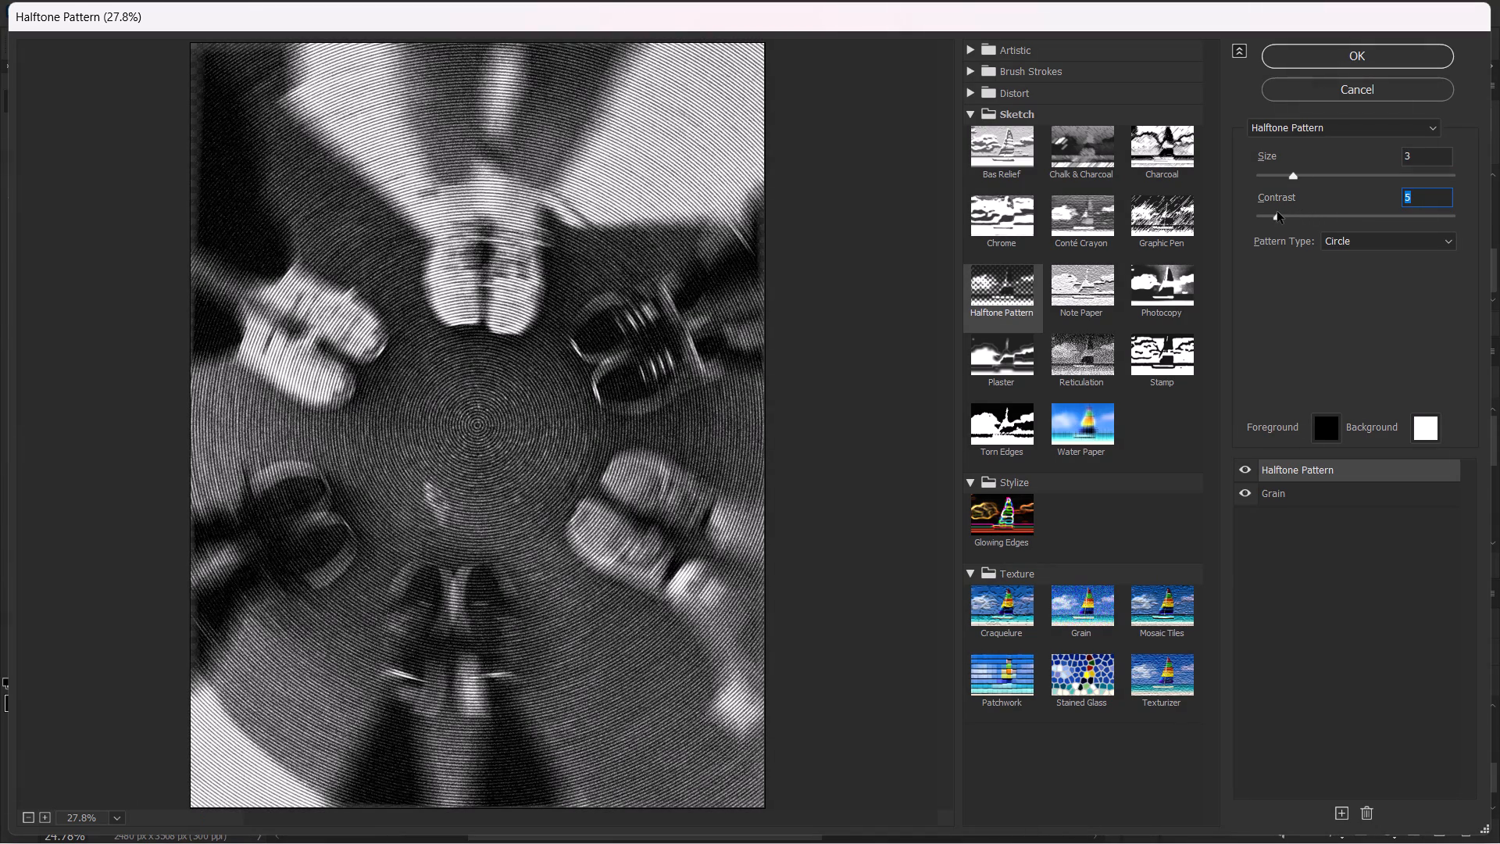
pyautogui.moveTo(1277, 212); pyautogui.dragTo(1281, 210)
pyautogui.click(1247, 499)
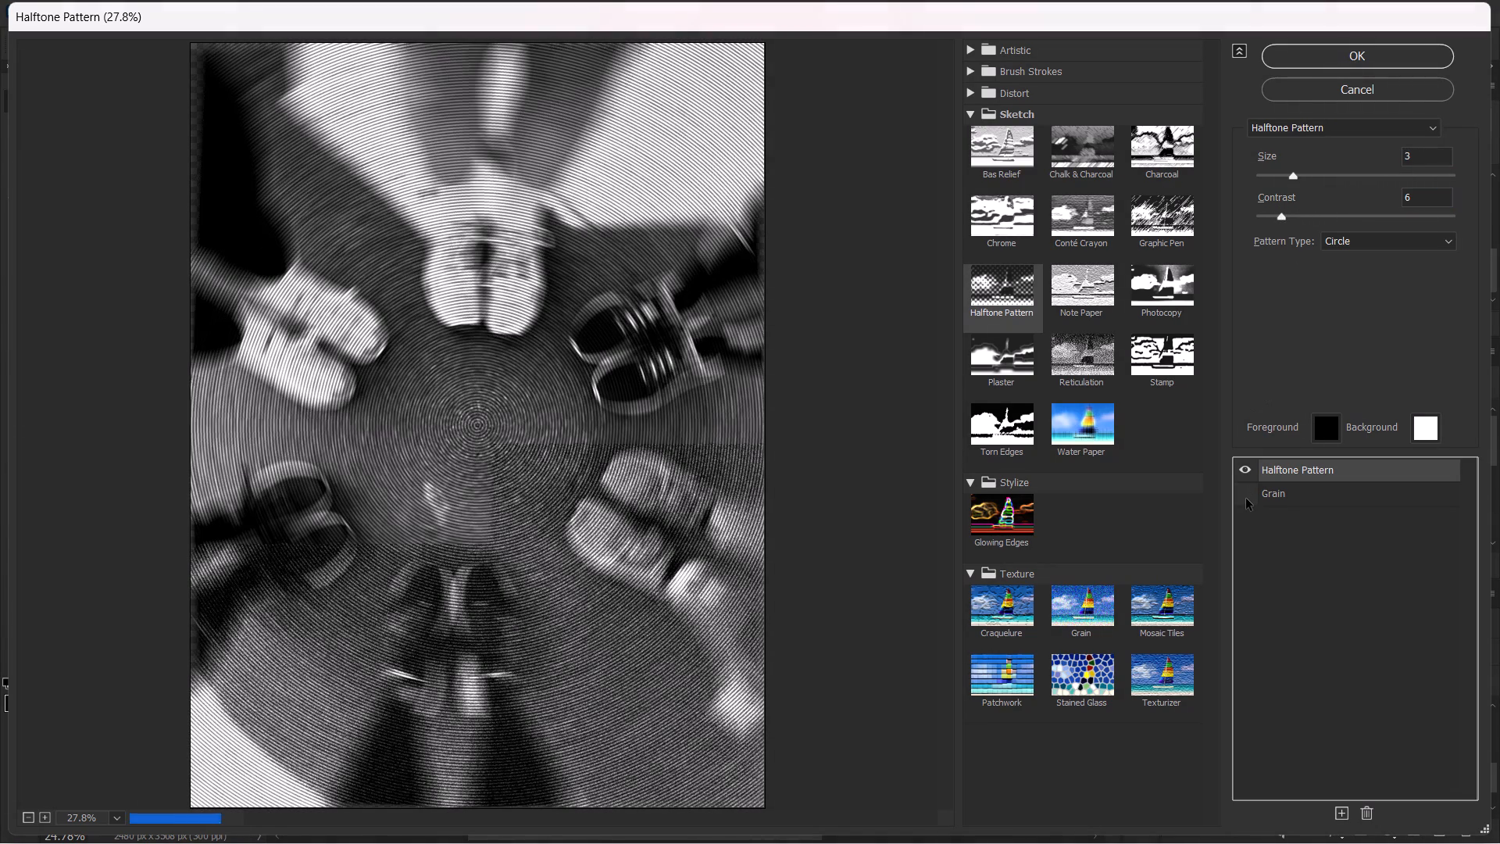
pyautogui.click(1246, 499)
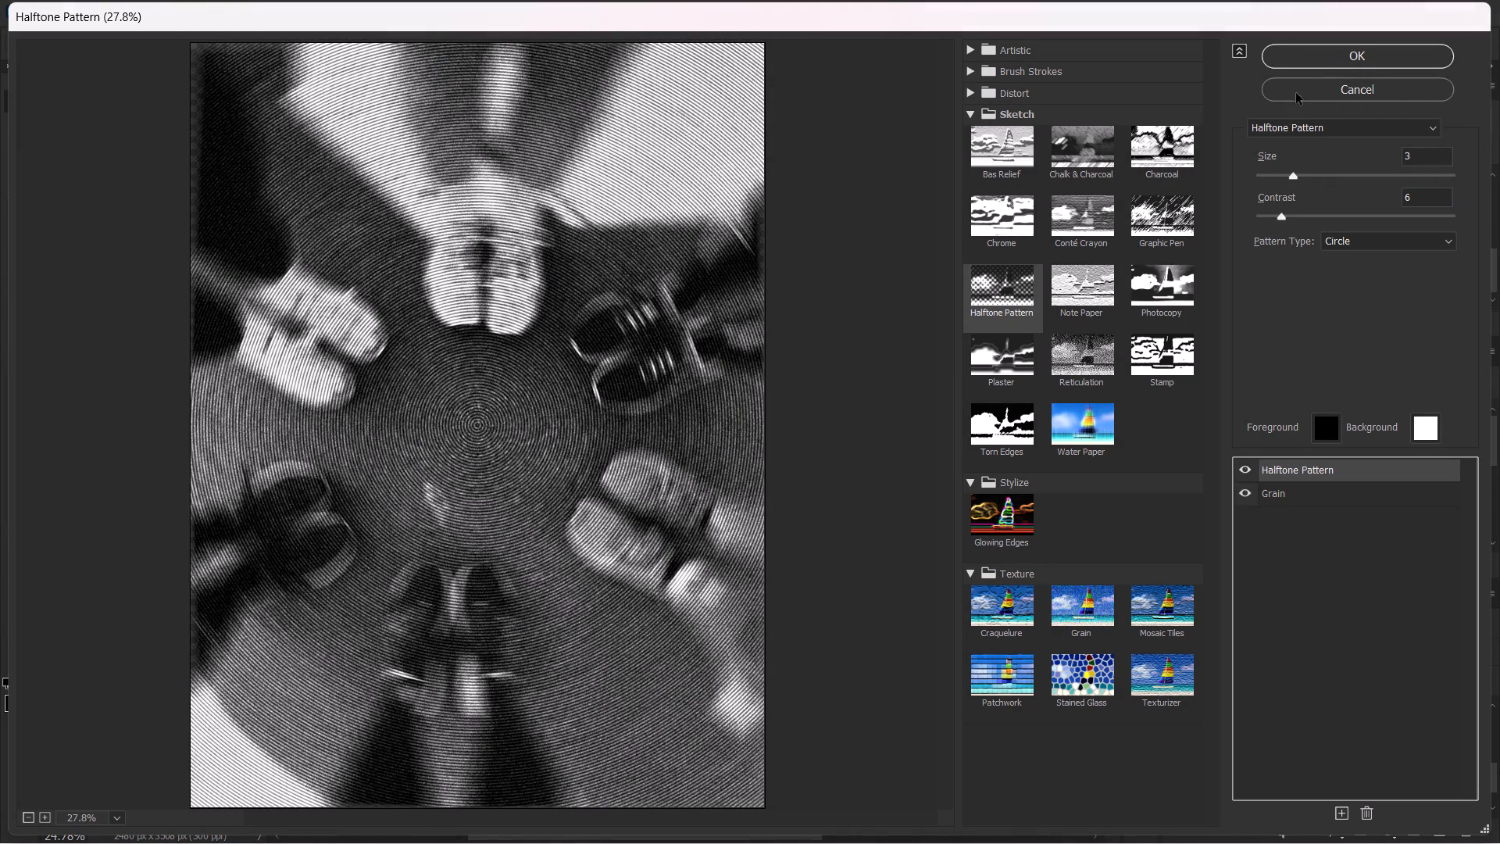
pyautogui.click(1306, 70)
pyautogui.click(1309, 63)
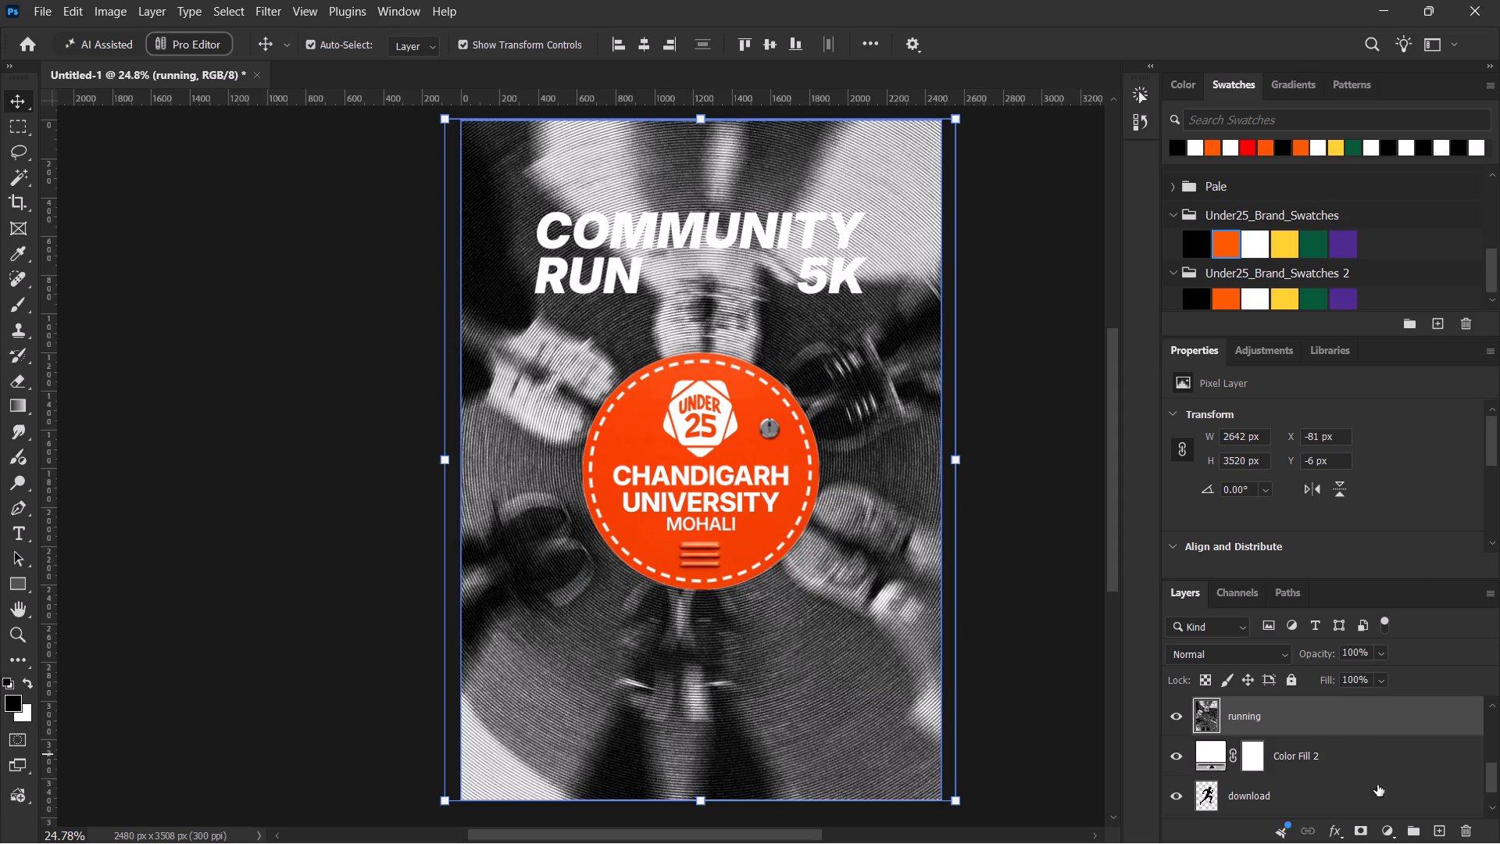
# Add a Hue/Saturation adjustment layer above the running photo, keep its Hue at 0, and turn on Colorize.
pyautogui.click(1390, 837)
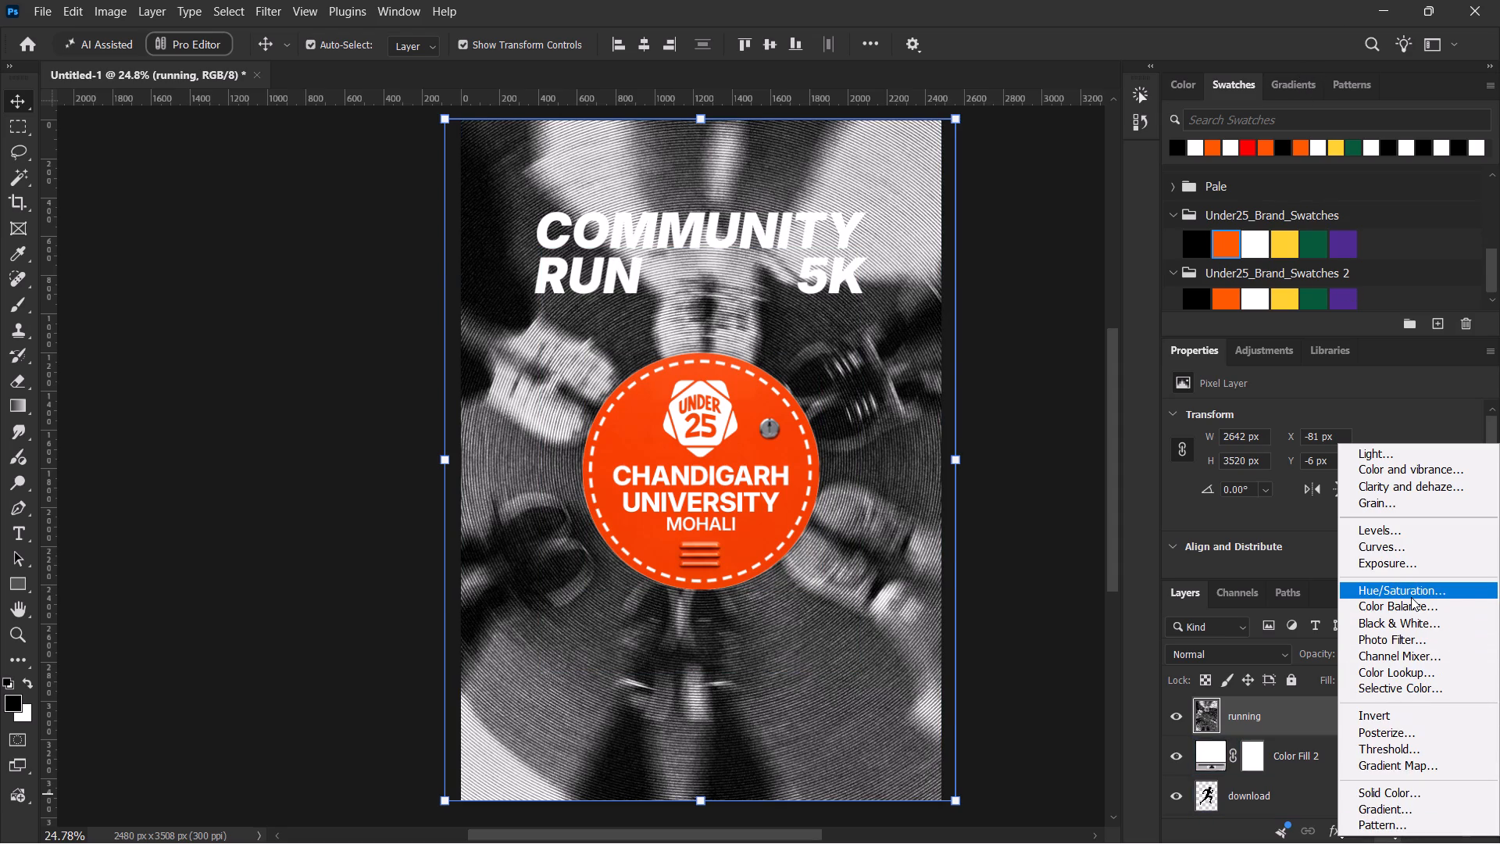
pyautogui.click(1411, 597)
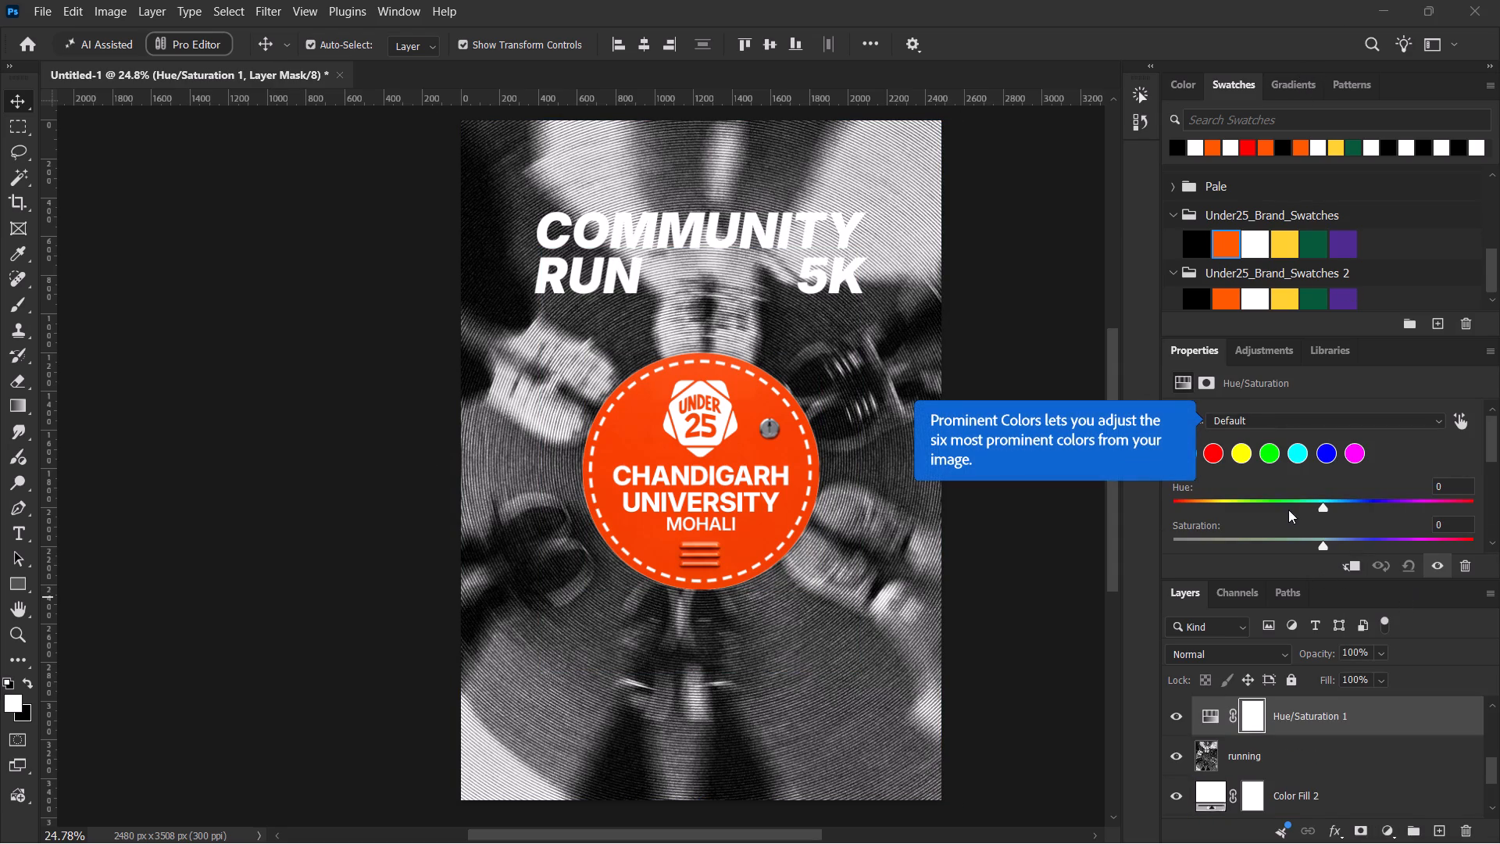
pyautogui.moveTo(1276, 499); pyautogui.dragTo(1202, 496)
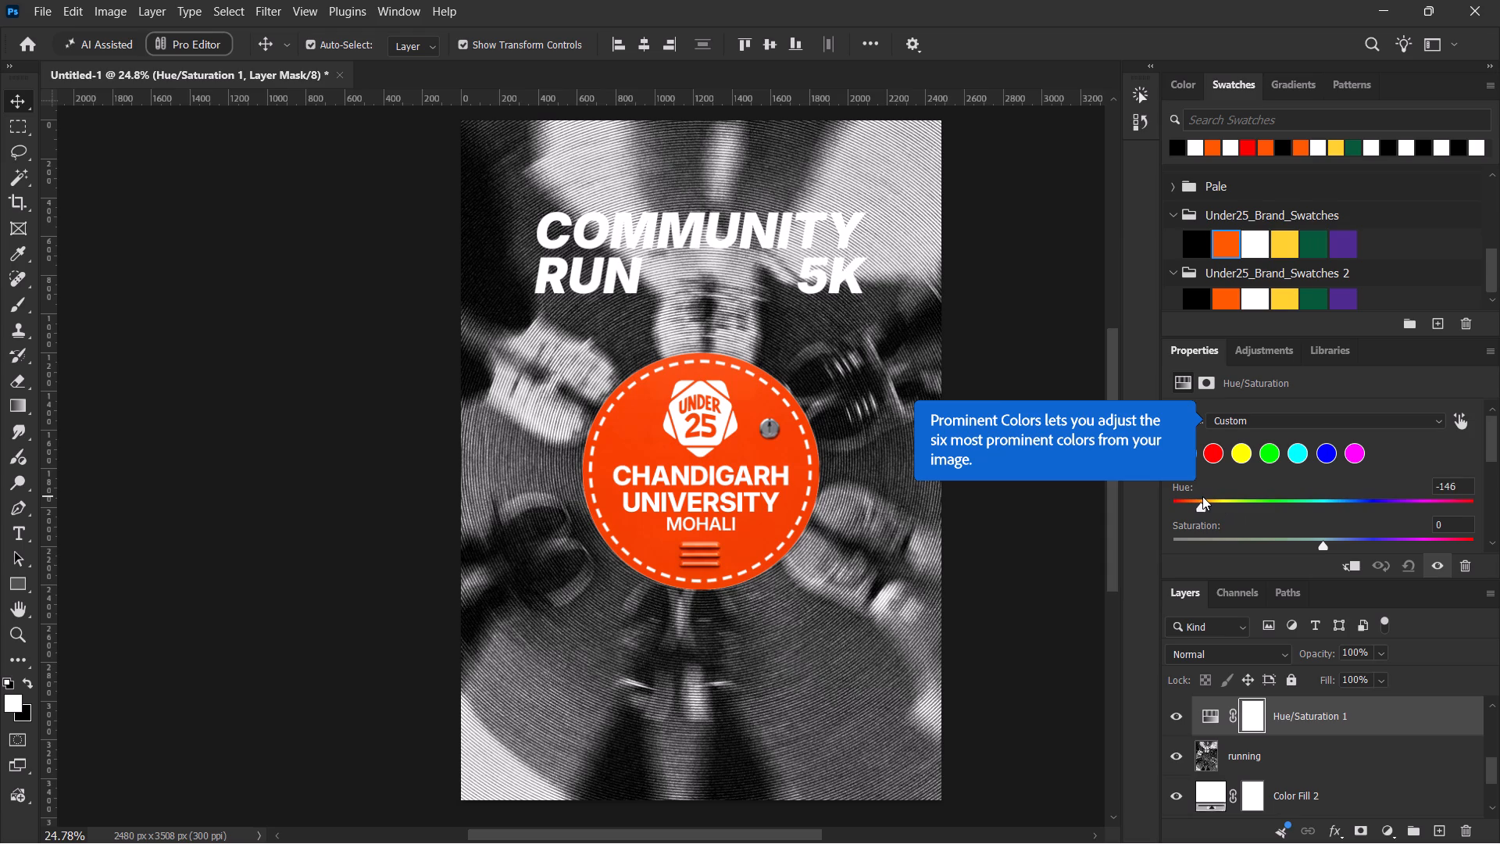
pyautogui.moveTo(1202, 496); pyautogui.dragTo(1315, 497)
pyautogui.doubleClick(1318, 495)
pyautogui.moveTo(1450, 485); pyautogui.dragTo(1391, 488)
pyautogui.press('0')
pyautogui.scroll(-3, 1387, 485)
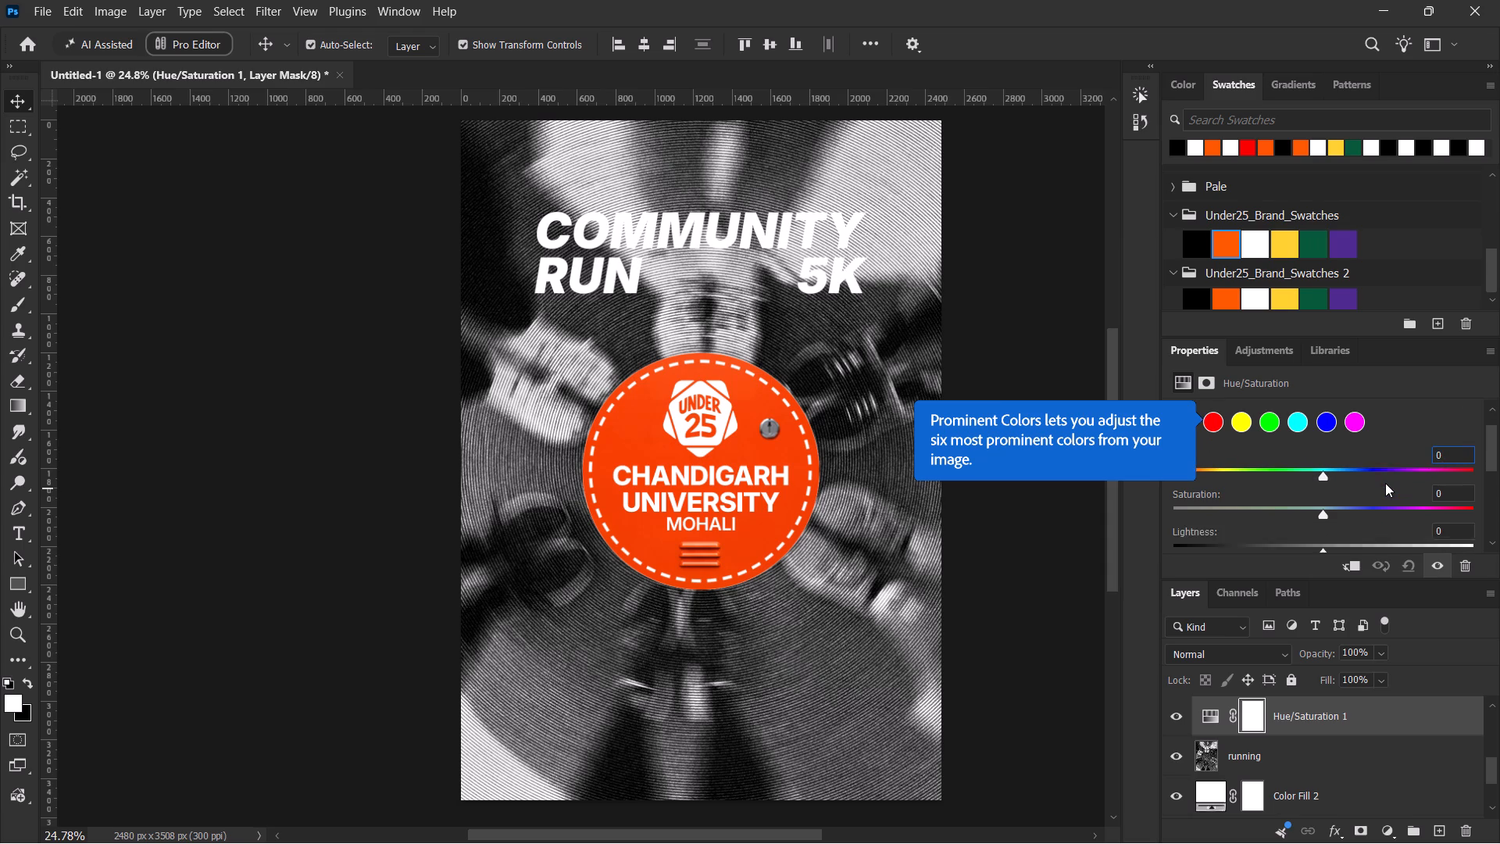
pyautogui.scroll(-4, 1385, 483)
pyautogui.click(1177, 490)
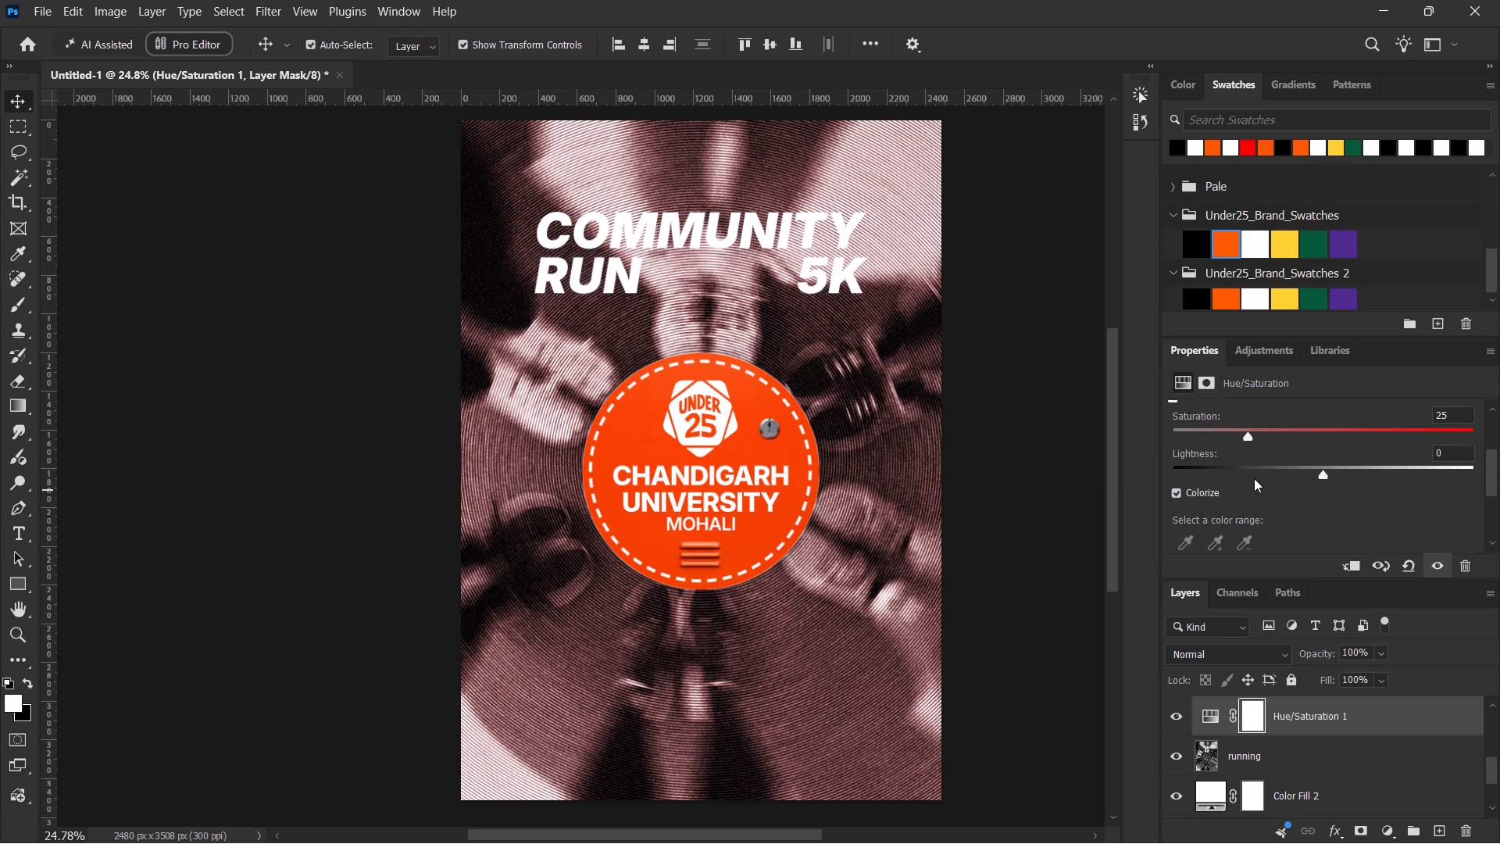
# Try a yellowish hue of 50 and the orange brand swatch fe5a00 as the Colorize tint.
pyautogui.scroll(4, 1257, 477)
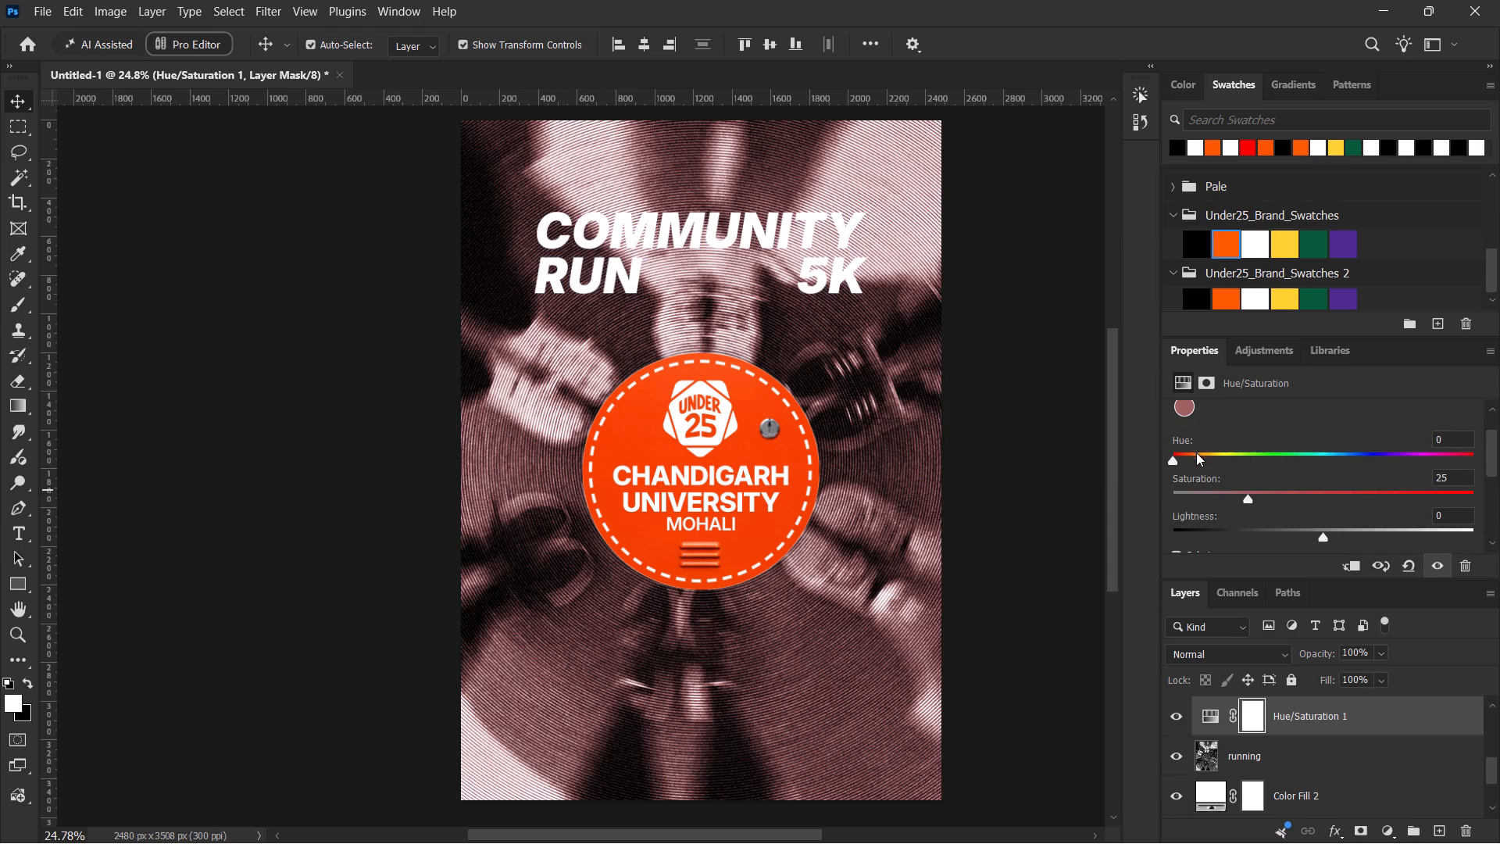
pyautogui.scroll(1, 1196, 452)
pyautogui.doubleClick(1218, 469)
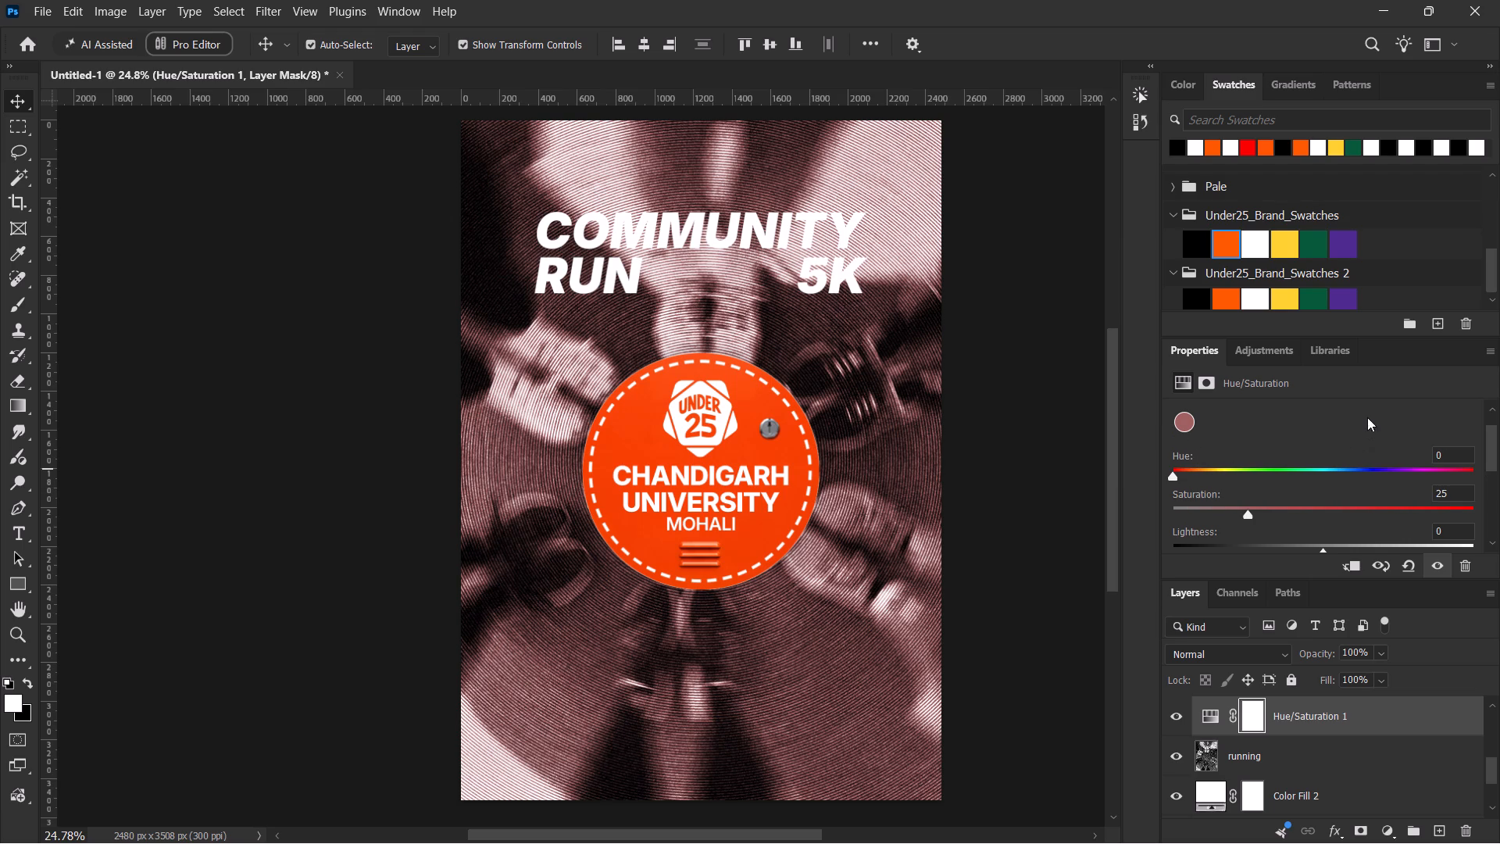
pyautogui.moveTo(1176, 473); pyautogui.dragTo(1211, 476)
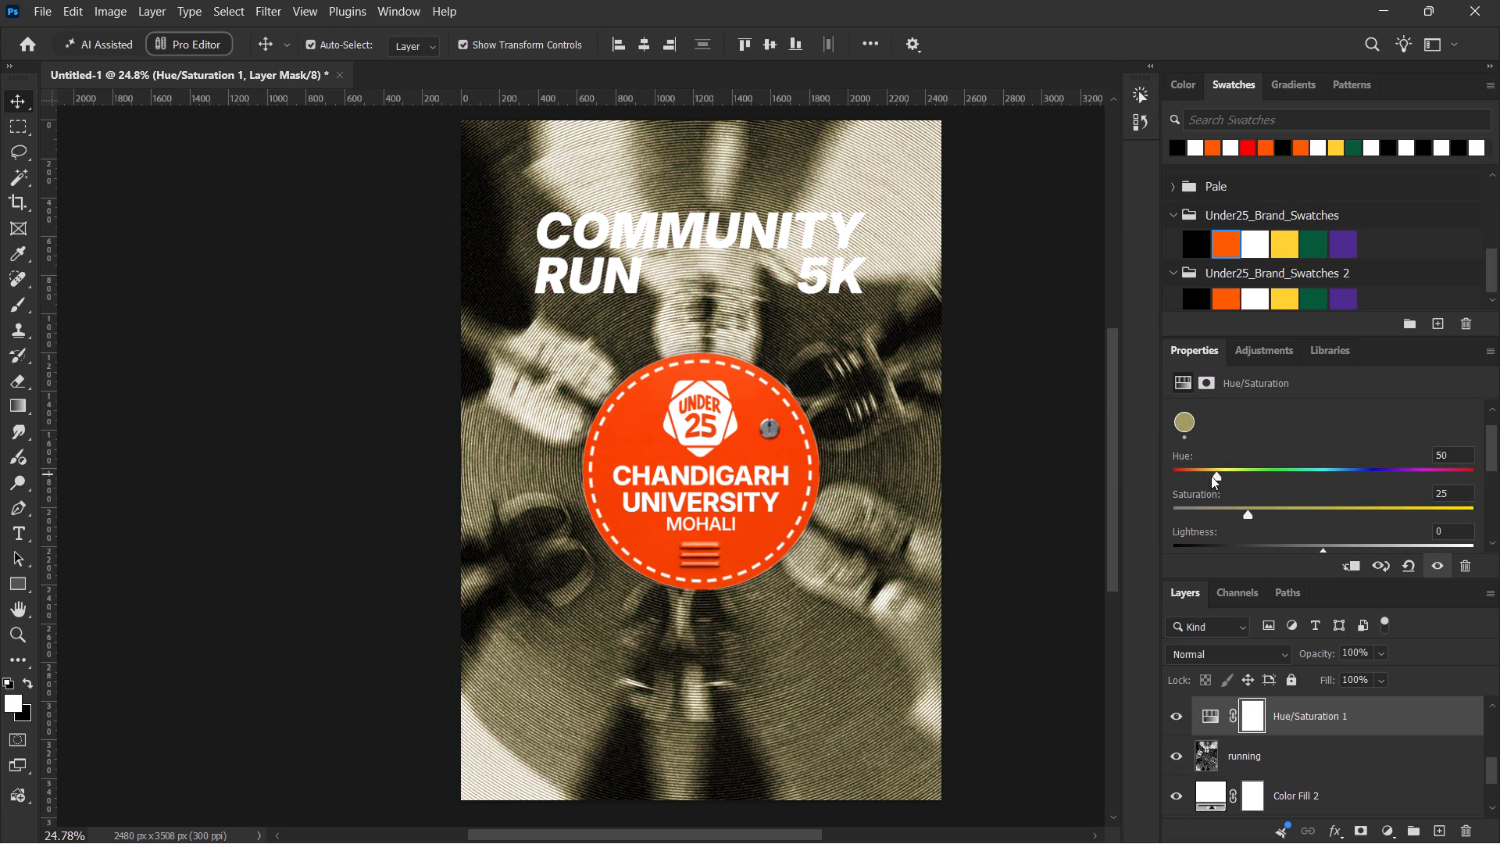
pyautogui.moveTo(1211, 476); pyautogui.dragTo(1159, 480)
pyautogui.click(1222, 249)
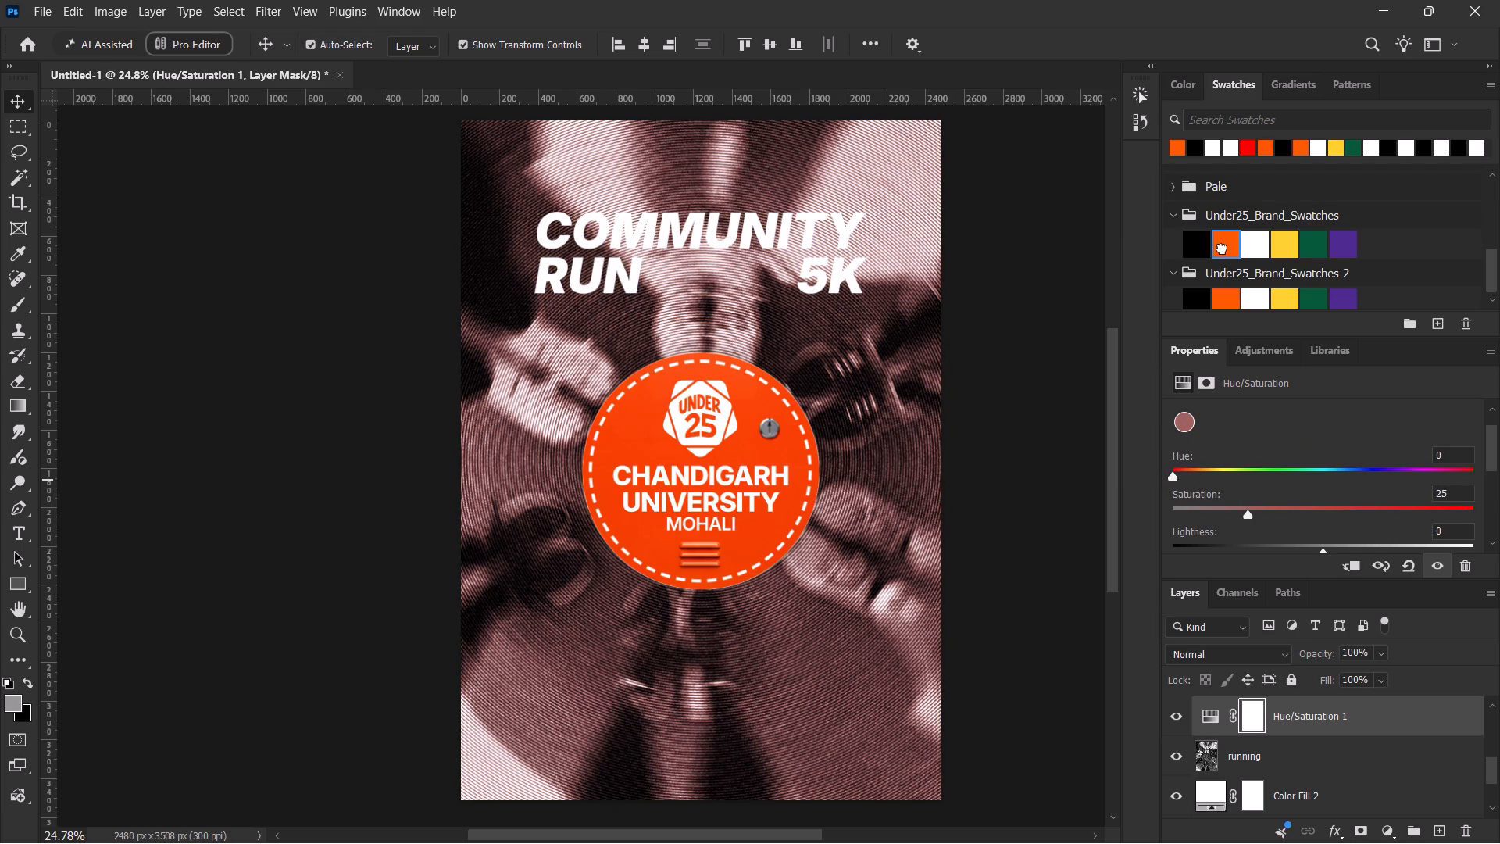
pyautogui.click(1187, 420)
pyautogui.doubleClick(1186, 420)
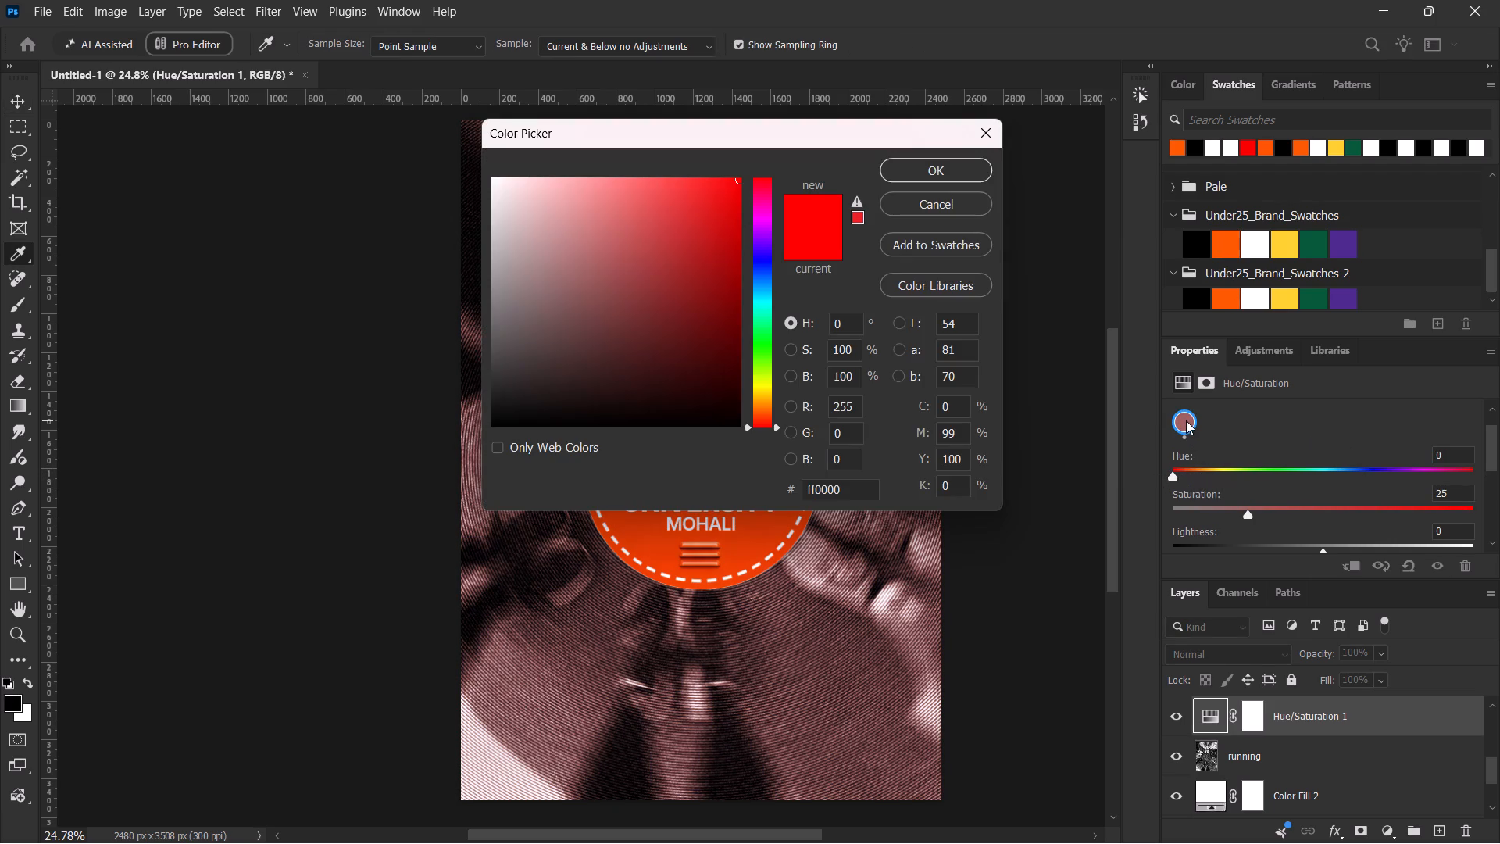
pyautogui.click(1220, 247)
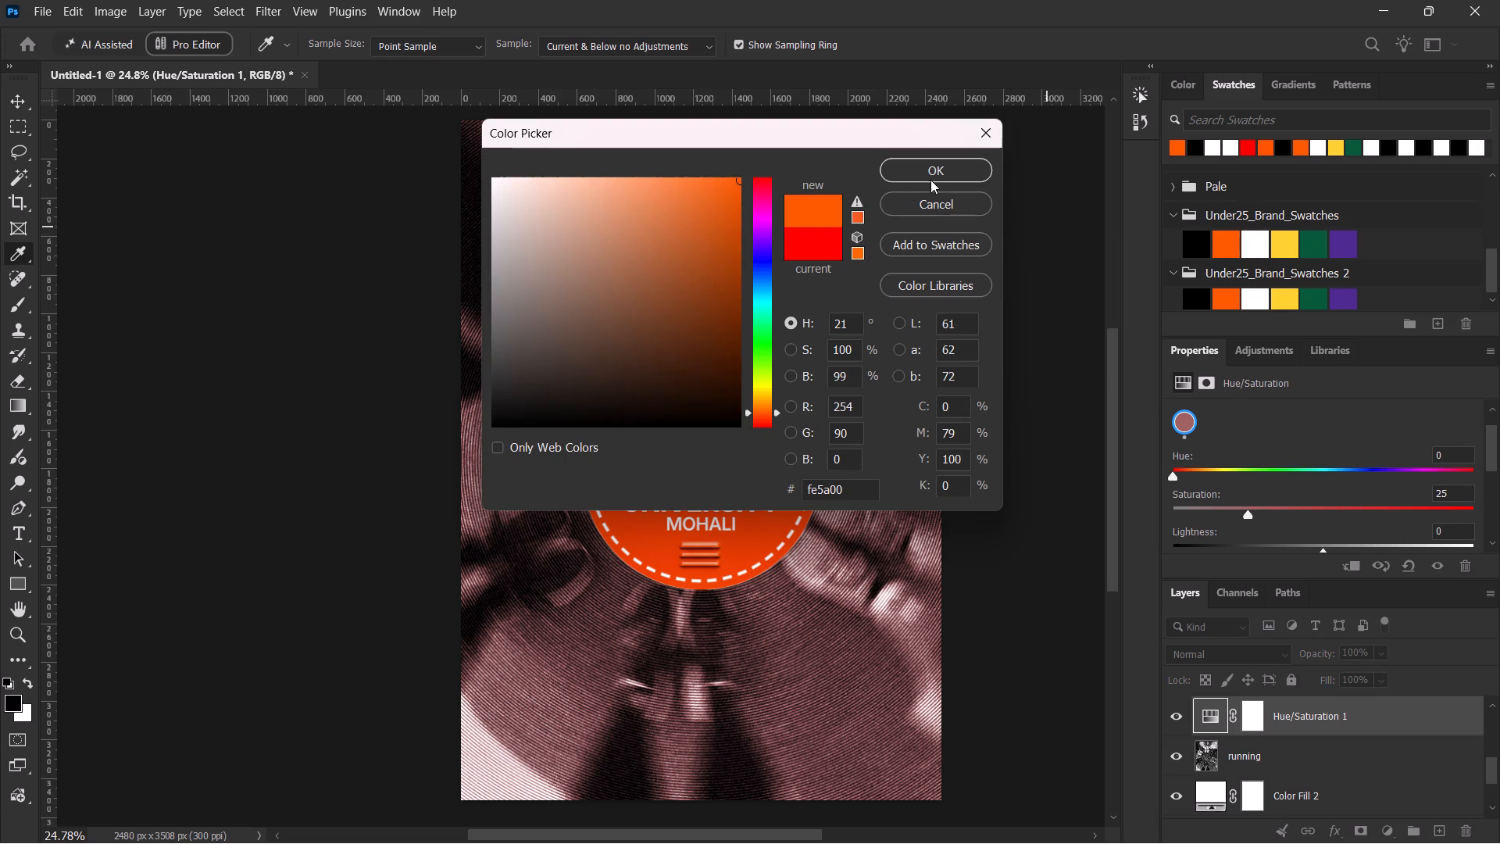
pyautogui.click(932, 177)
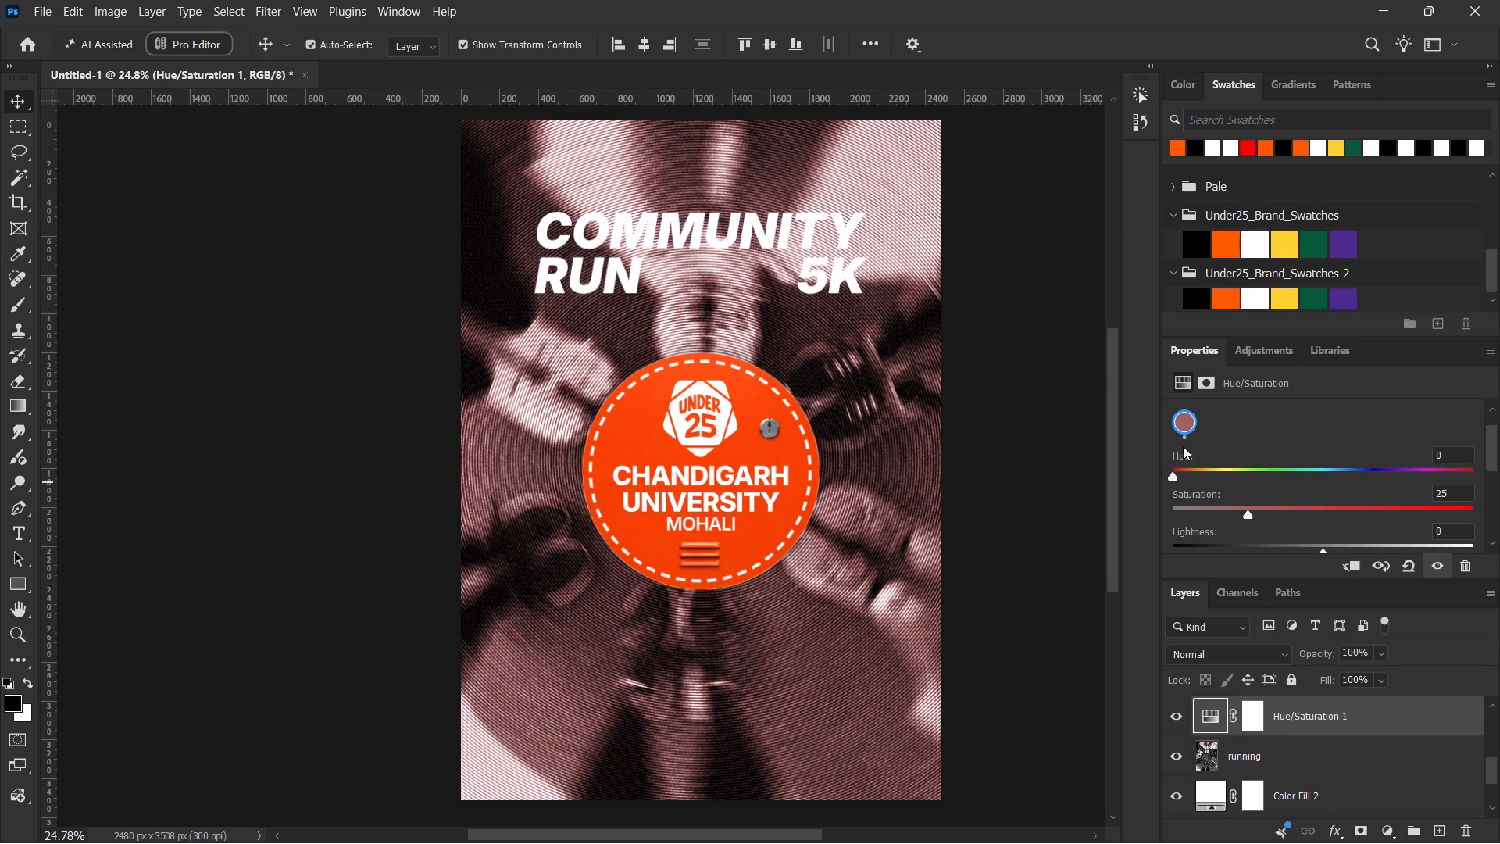
# Tint the running photo orange-brown by setting the Hue/Saturation layer's Hue to 20 and Saturation to 37.
pyautogui.moveTo(1173, 472); pyautogui.dragTo(1195, 474)
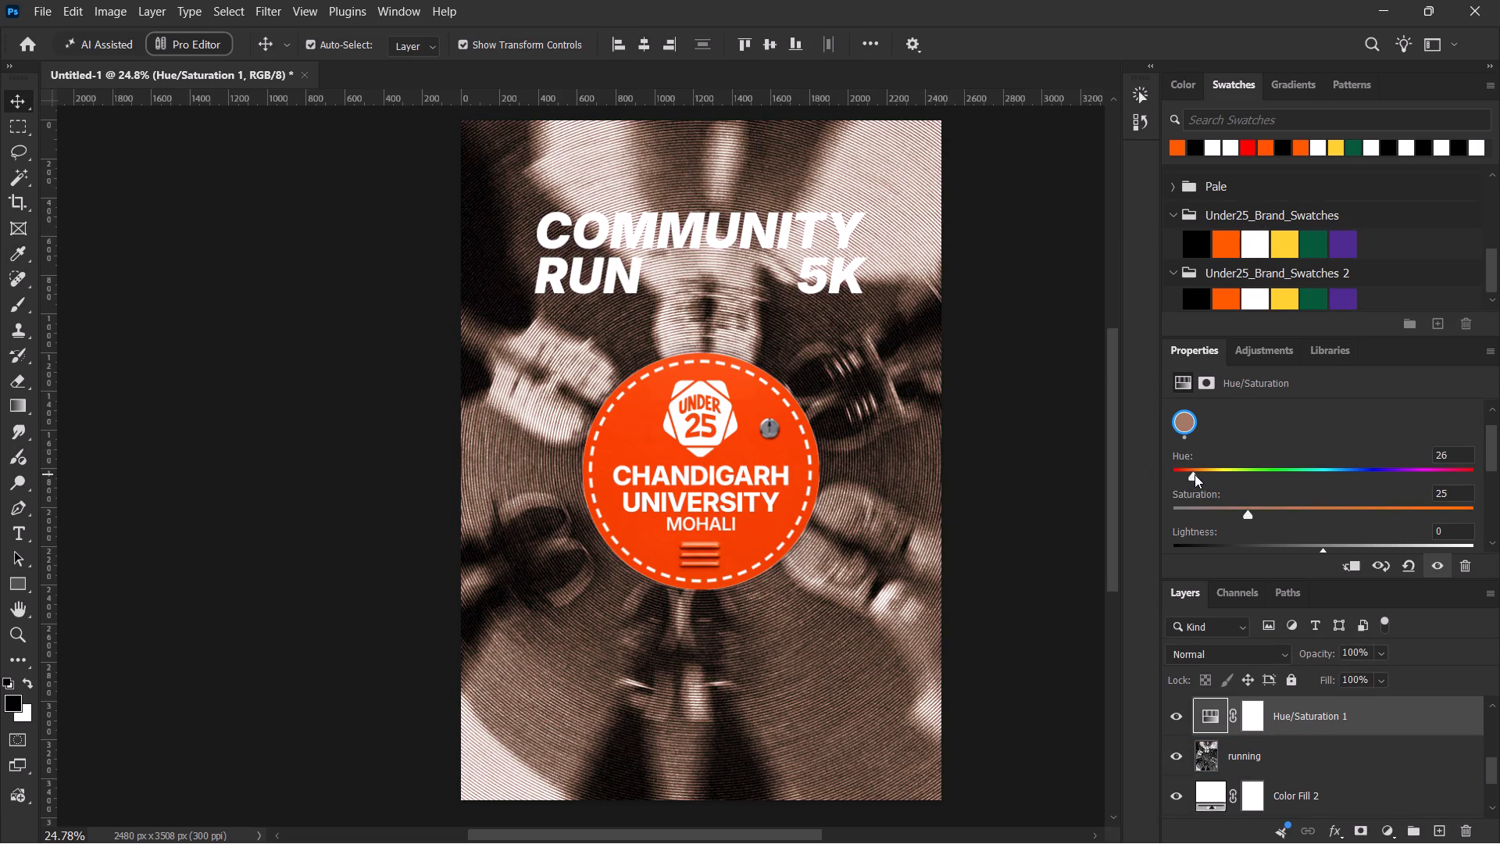
pyautogui.moveTo(1195, 474); pyautogui.dragTo(1189, 482)
pyautogui.moveTo(1248, 512); pyautogui.dragTo(1323, 517)
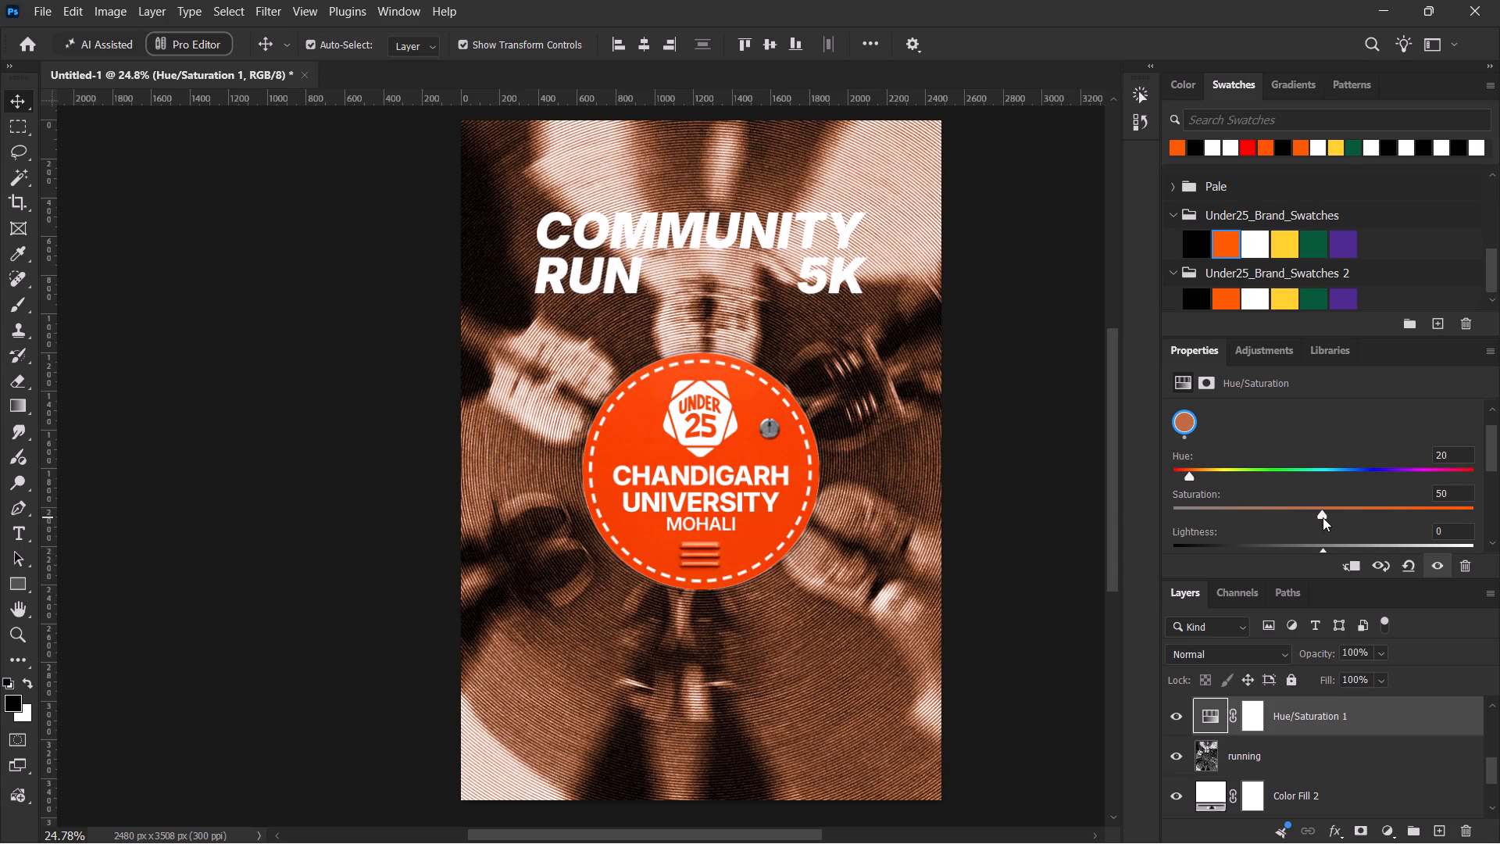
pyautogui.moveTo(1323, 517); pyautogui.dragTo(1284, 528)
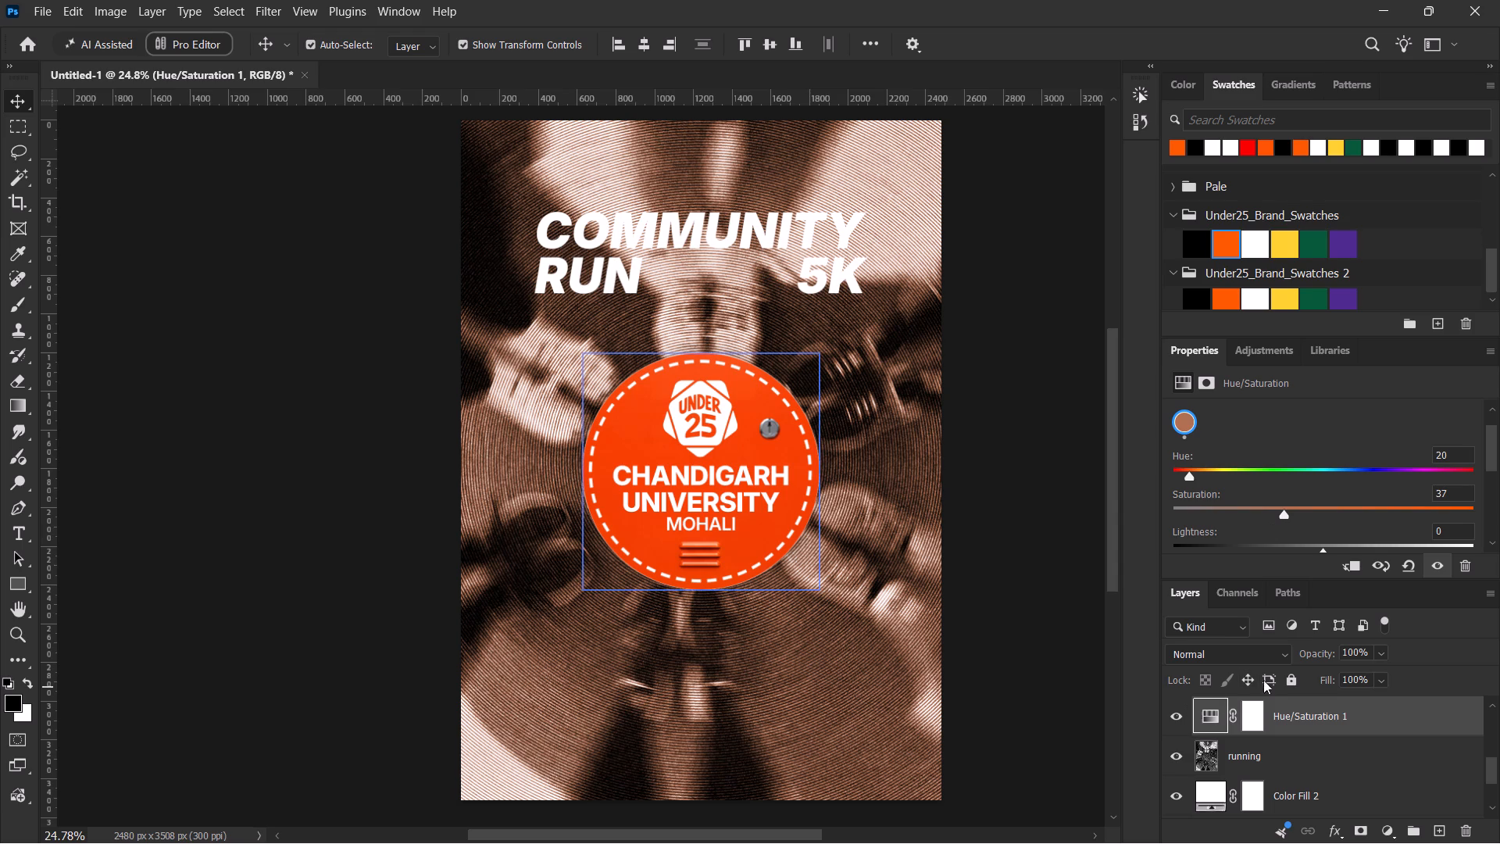
# Hide the COMMUNITY, RUN and 5K text layers and the PFP badge layer, leaving only the tinted photo showing.
pyautogui.scroll(-5, 1267, 678)
pyautogui.scroll(7, 1212, 751)
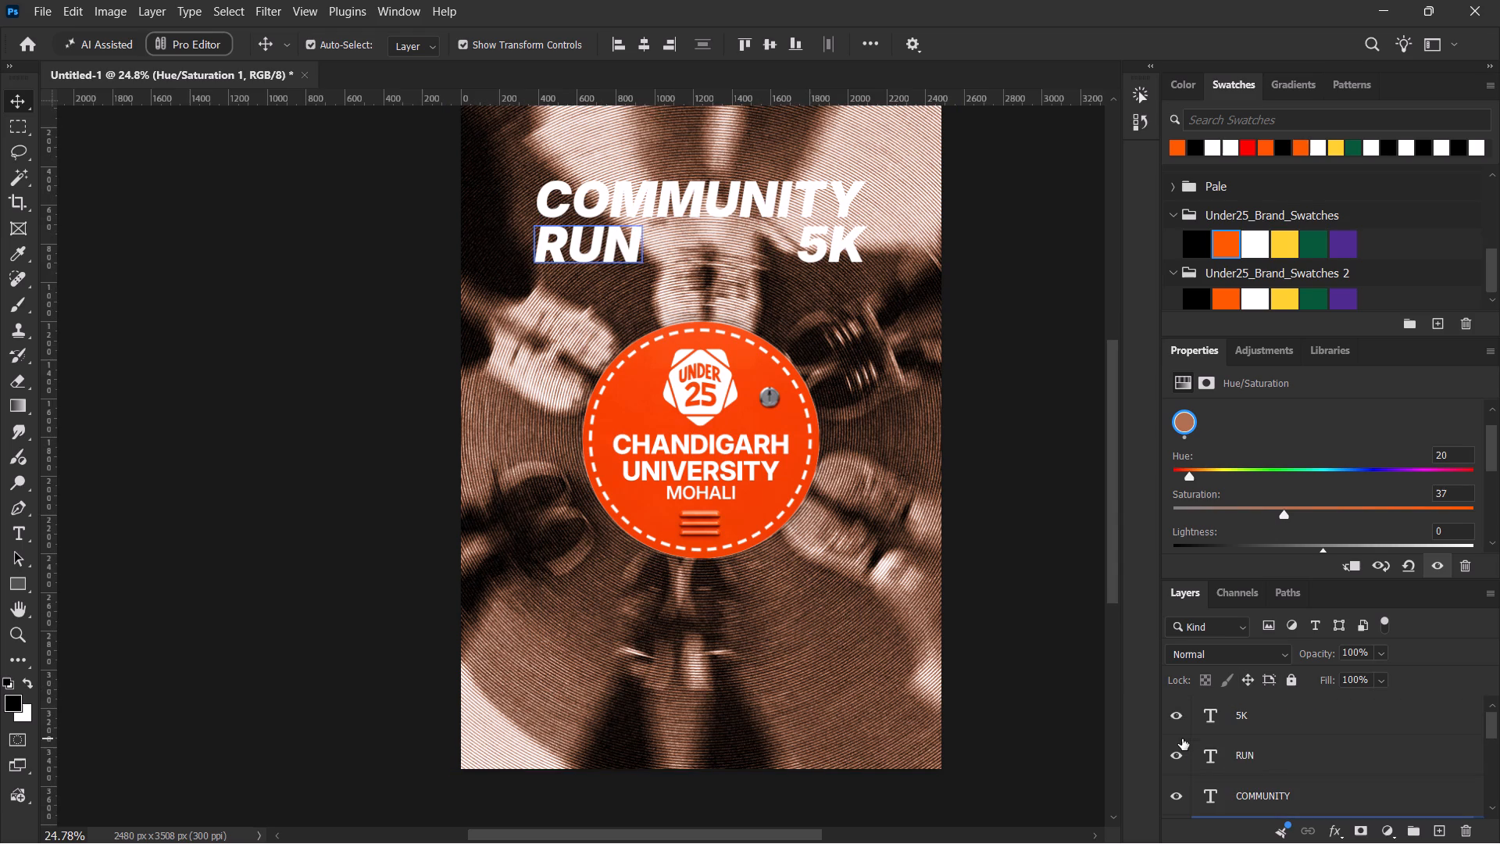
pyautogui.click(1174, 795)
pyautogui.click(1180, 760)
pyautogui.click(1172, 720)
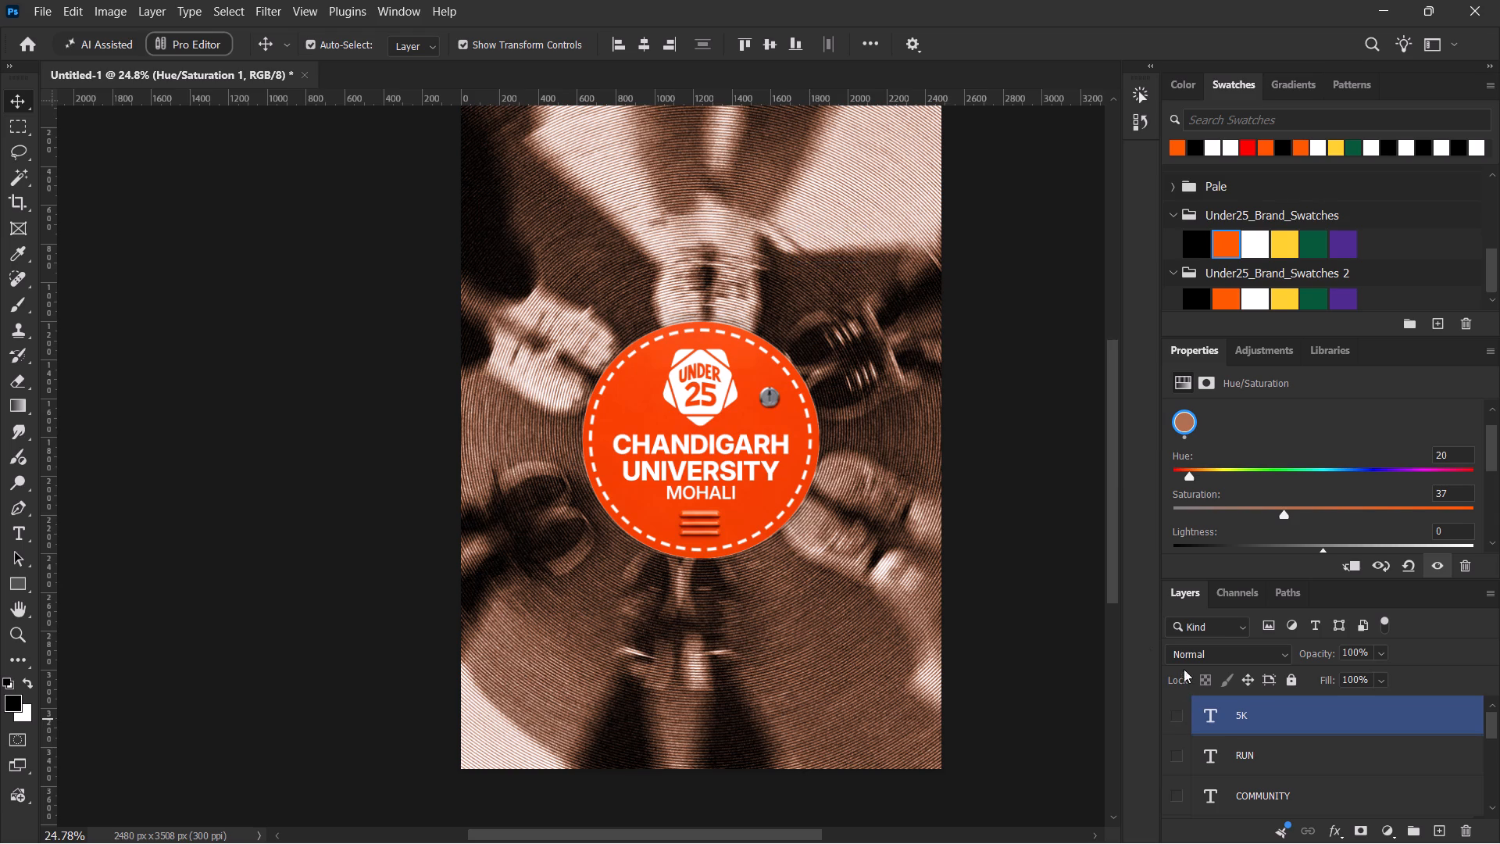
pyautogui.scroll(3, 910, 481)
pyautogui.scroll(-4, 1282, 801)
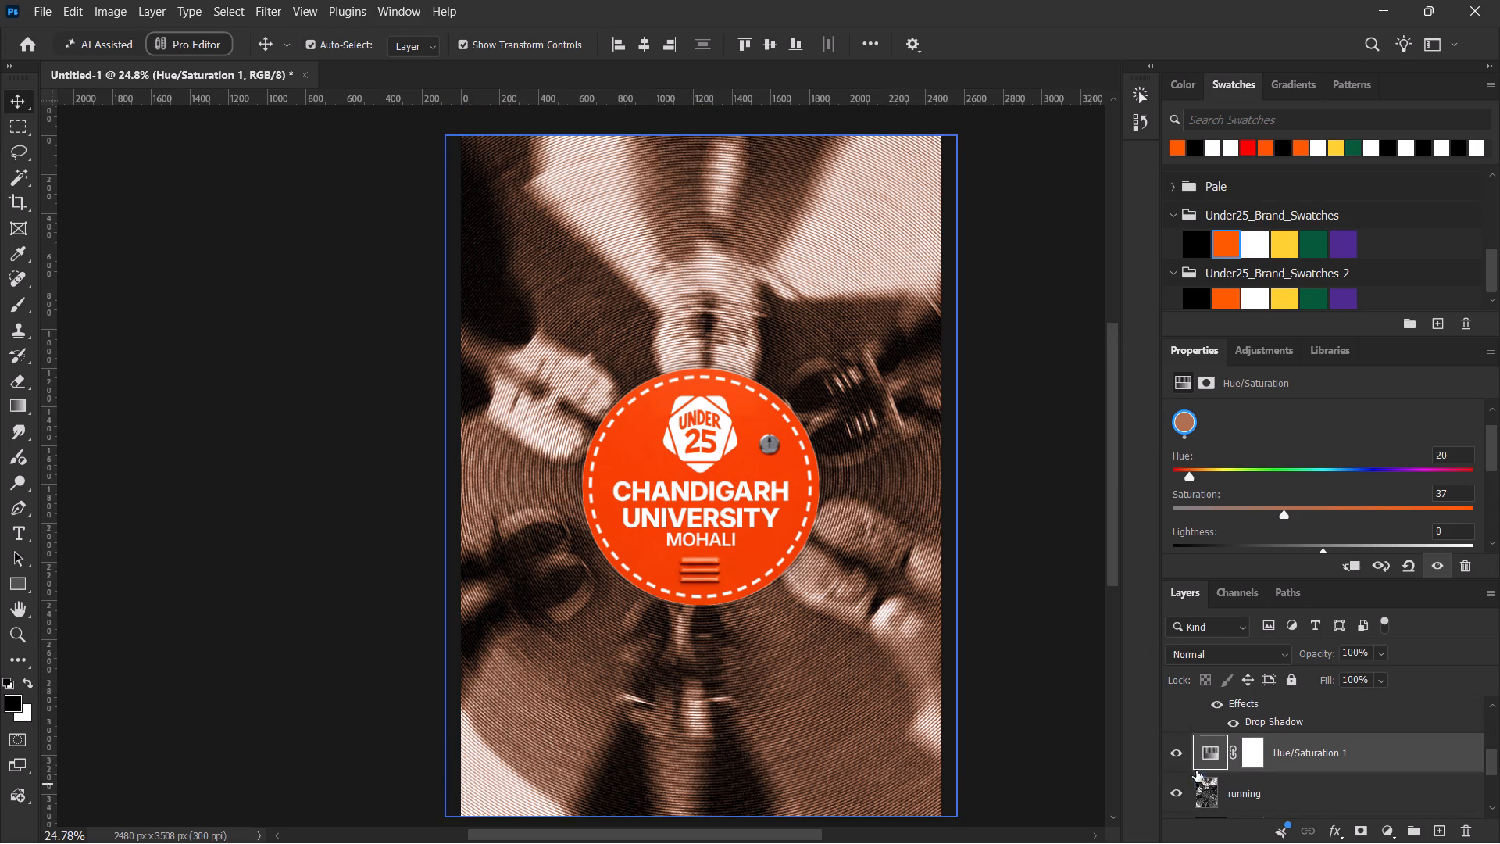
pyautogui.scroll(1, 1196, 765)
pyautogui.click(1179, 717)
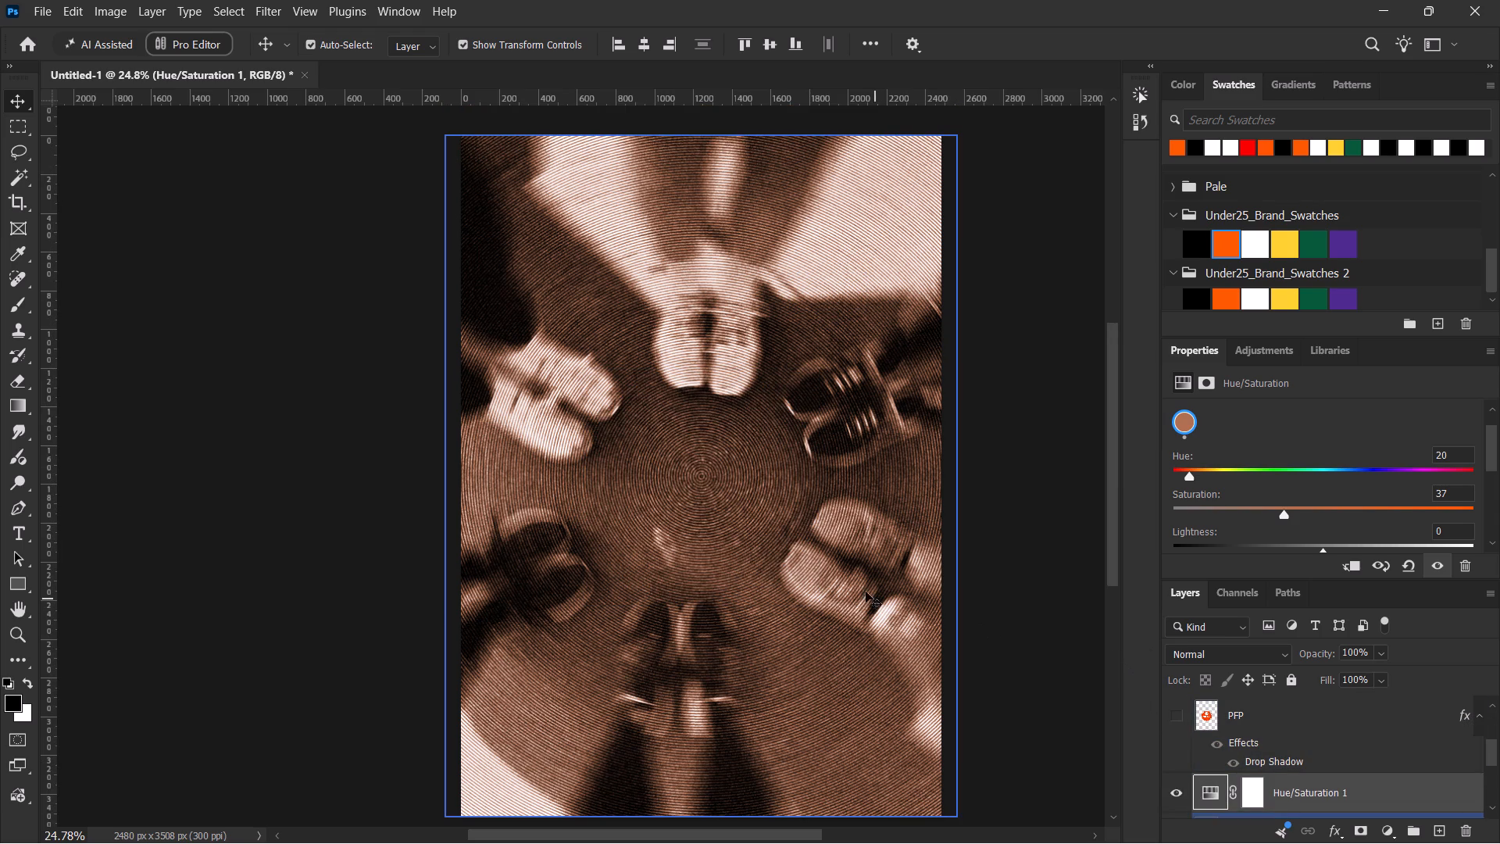
# Examine the circular line texture at the centre of the tinted photo up close, and the whole poster background.
pyautogui.press('space')
pyautogui.press('space')
pyautogui.press('space')
pyautogui.press('space')
pyautogui.press('space')
pyautogui.press('space')
pyautogui.press('space')
pyautogui.press('space')
pyautogui.press('space')
pyautogui.press('space')
pyautogui.press('space')
pyautogui.press('space')
pyautogui.press('space')
pyautogui.press('space')
pyautogui.press('space')
pyautogui.press('space')
pyautogui.press('space')
pyautogui.press('space')
pyautogui.moveTo(805, 547); pyautogui.dragTo(807, 536)
pyautogui.keyDown('alt'); pyautogui.scroll(8, 709, 477); pyautogui.keyUp('alt')
pyautogui.keyDown('alt'); pyautogui.scroll(-1, 709, 472); pyautogui.keyUp('alt')
pyautogui.keyDown('alt'); pyautogui.scroll(19, 709, 472); pyautogui.keyUp('alt')
pyautogui.keyDown('alt'); pyautogui.scroll(-2, 698, 461); pyautogui.keyUp('alt')
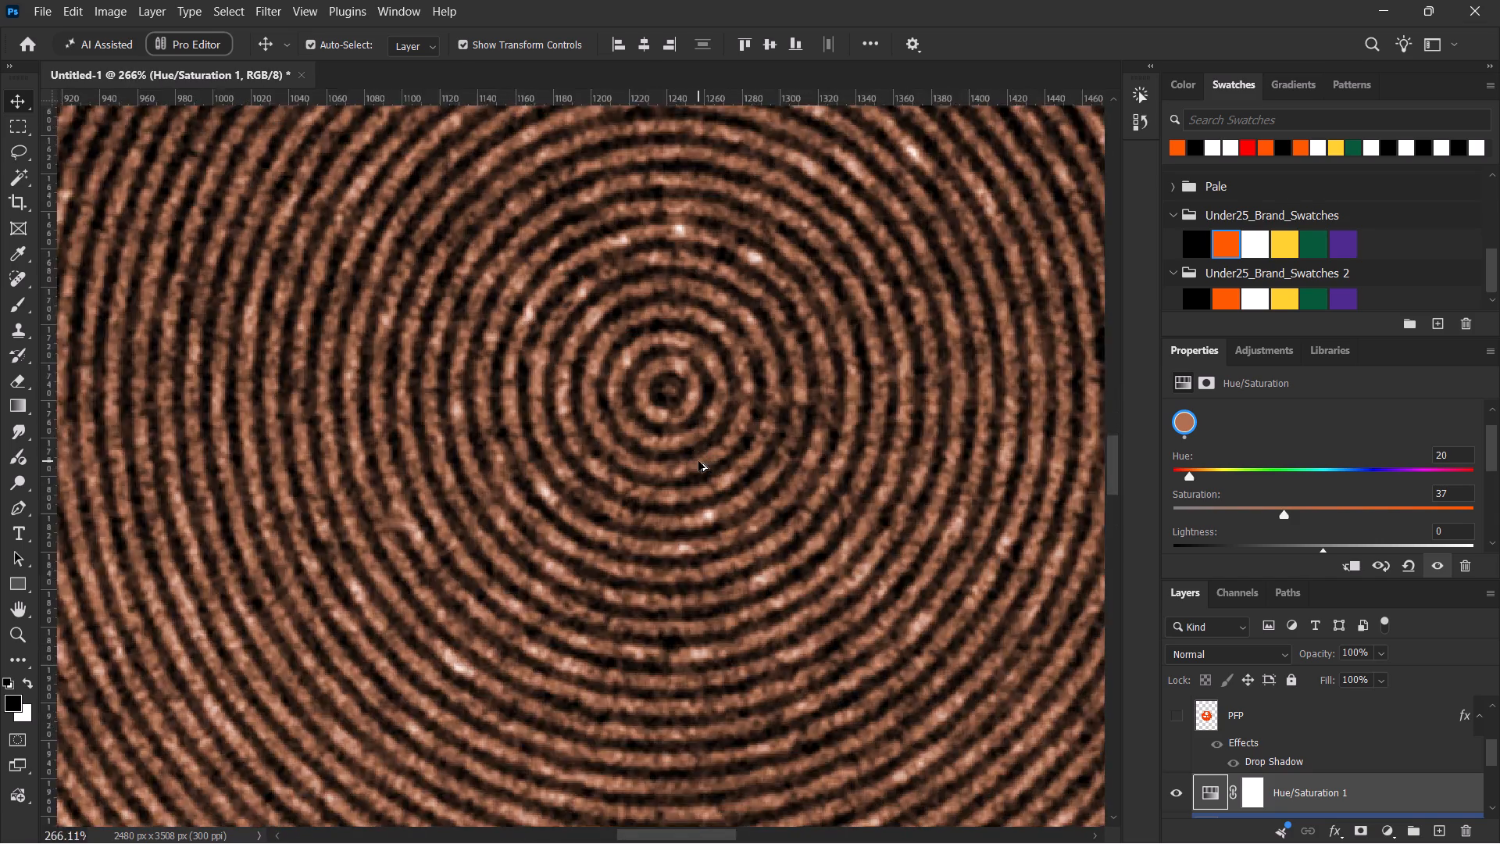
pyautogui.keyDown('alt'); pyautogui.scroll(-3, 698, 461); pyautogui.keyUp('alt')
pyautogui.keyDown('alt'); pyautogui.scroll(1, 698, 461); pyautogui.keyUp('alt')
pyautogui.keyDown('alt'); pyautogui.scroll(-6, 698, 461); pyautogui.keyUp('alt')
pyautogui.keyDown('alt'); pyautogui.scroll(1, 698, 461); pyautogui.keyUp('alt')
pyautogui.keyDown('alt'); pyautogui.scroll(-18, 698, 461); pyautogui.keyUp('alt')
pyautogui.keyDown('alt'); pyautogui.scroll(1, 698, 461); pyautogui.keyUp('alt')
pyautogui.keyDown('alt'); pyautogui.scroll(-1, 698, 461); pyautogui.keyUp('alt')
pyautogui.press('space')
pyautogui.press('space')
pyautogui.press('space')
pyautogui.press('space')
pyautogui.press('space')
pyautogui.press('space')
pyautogui.click(698, 462)
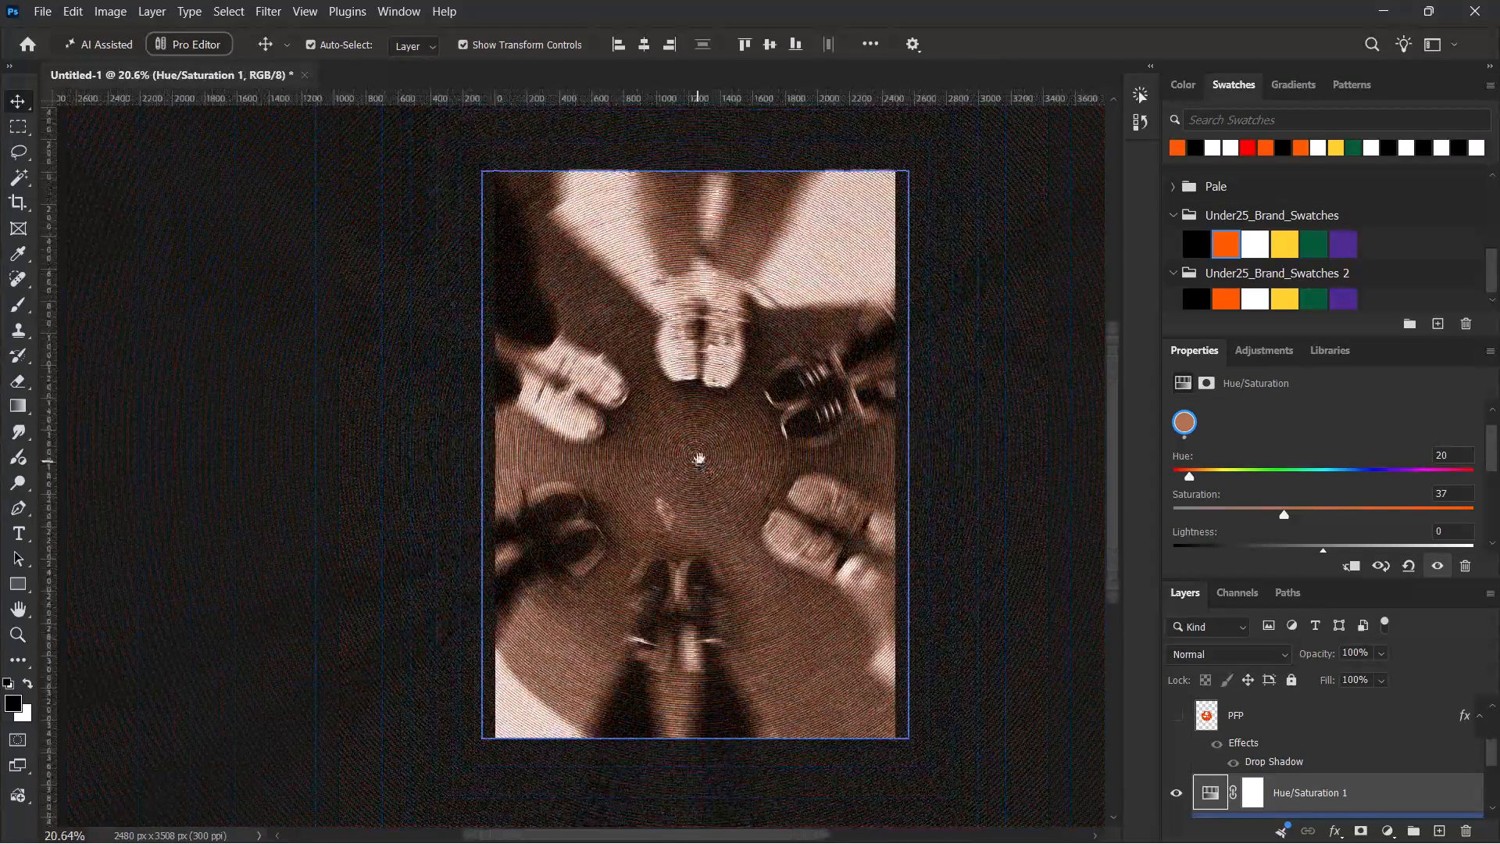
pyautogui.keyDown('alt'); pyautogui.scroll(2, 695, 462); pyautogui.keyUp('alt')
pyautogui.keyDown('alt'); pyautogui.scroll(-1, 695, 462); pyautogui.keyUp('alt')
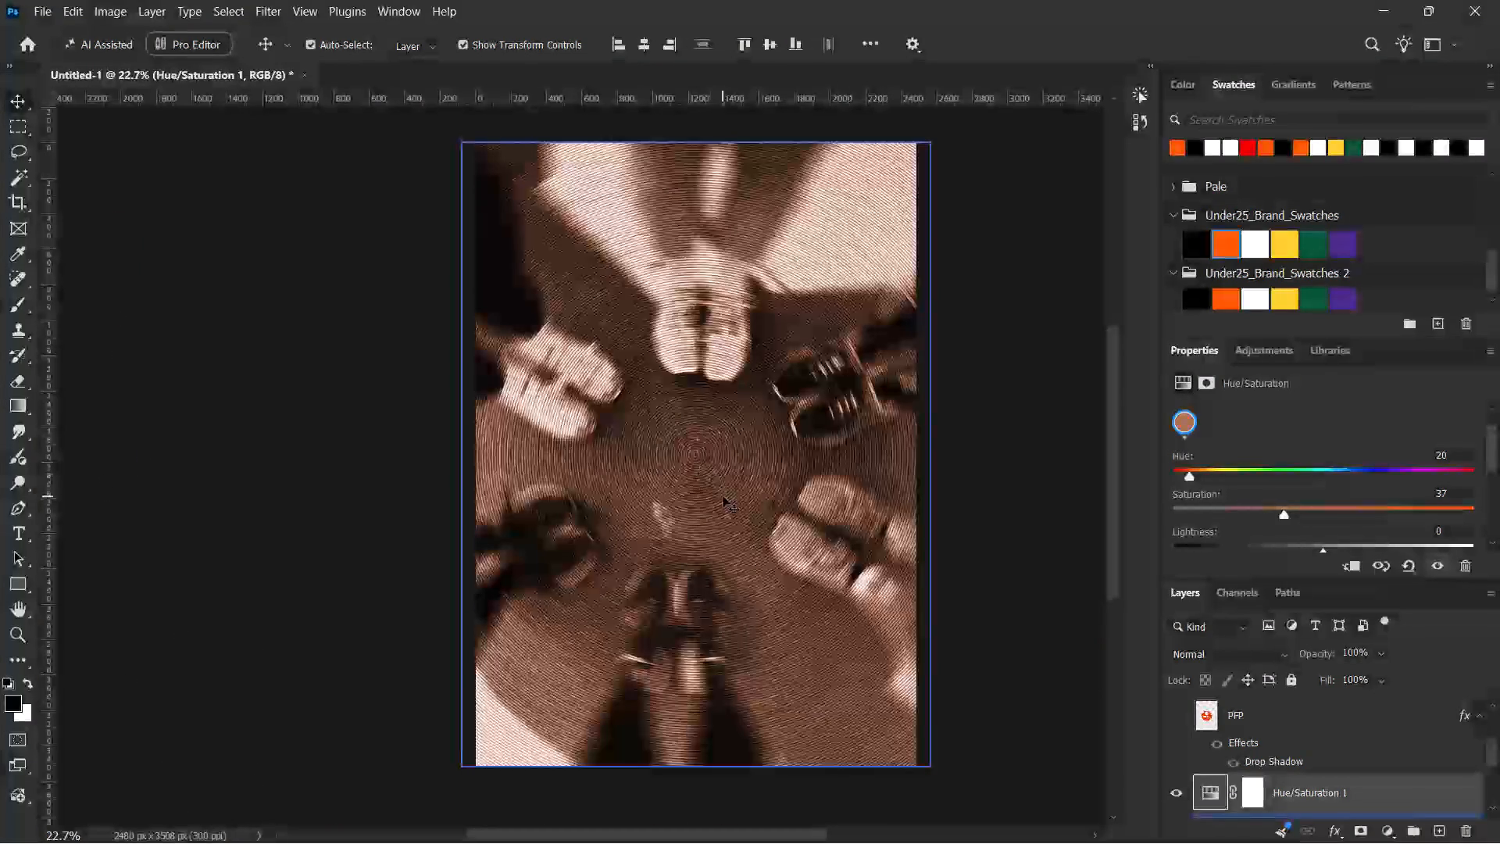
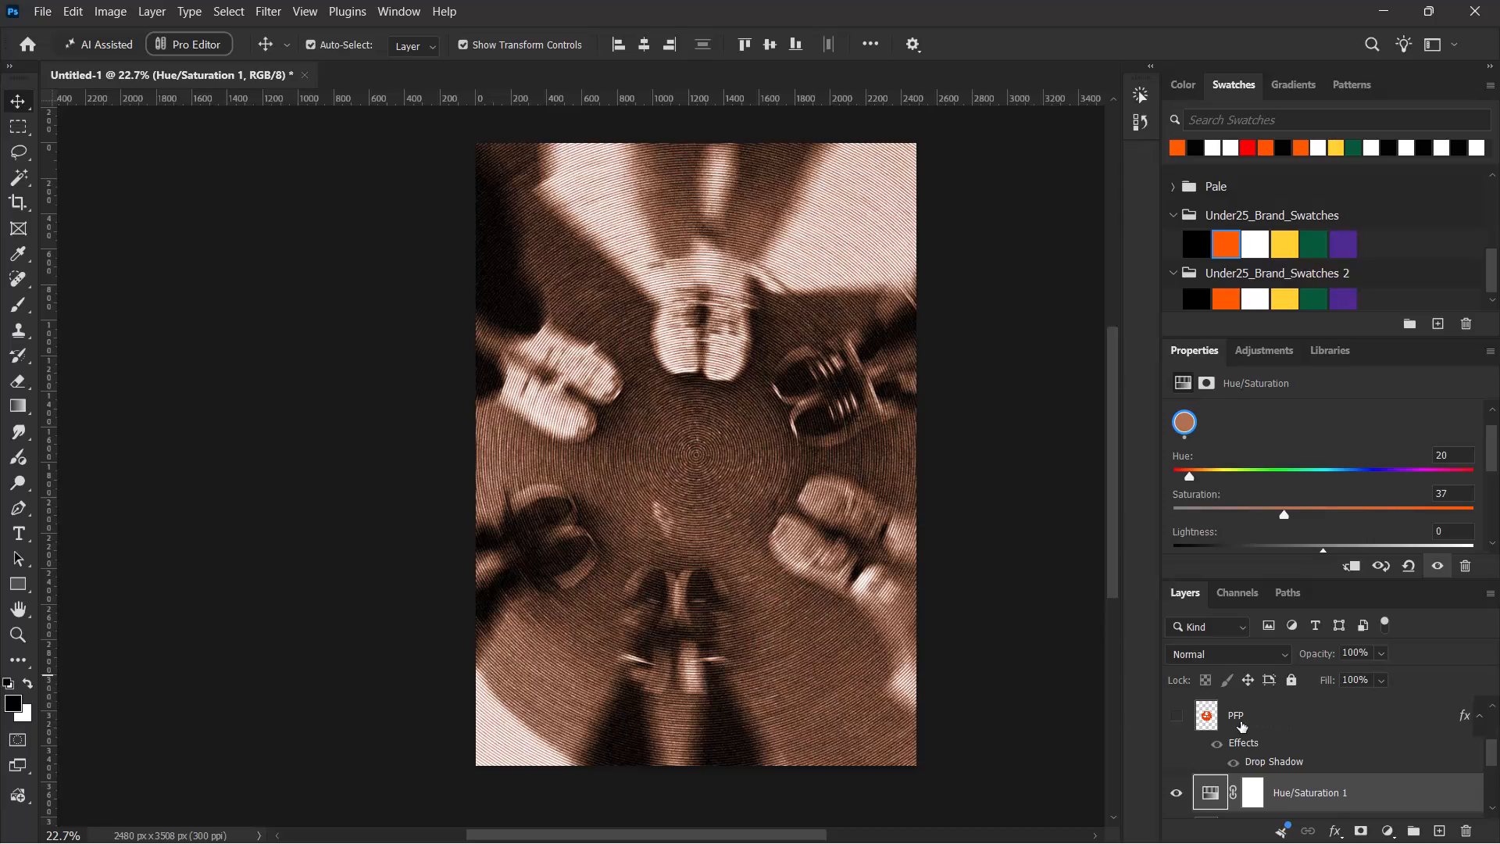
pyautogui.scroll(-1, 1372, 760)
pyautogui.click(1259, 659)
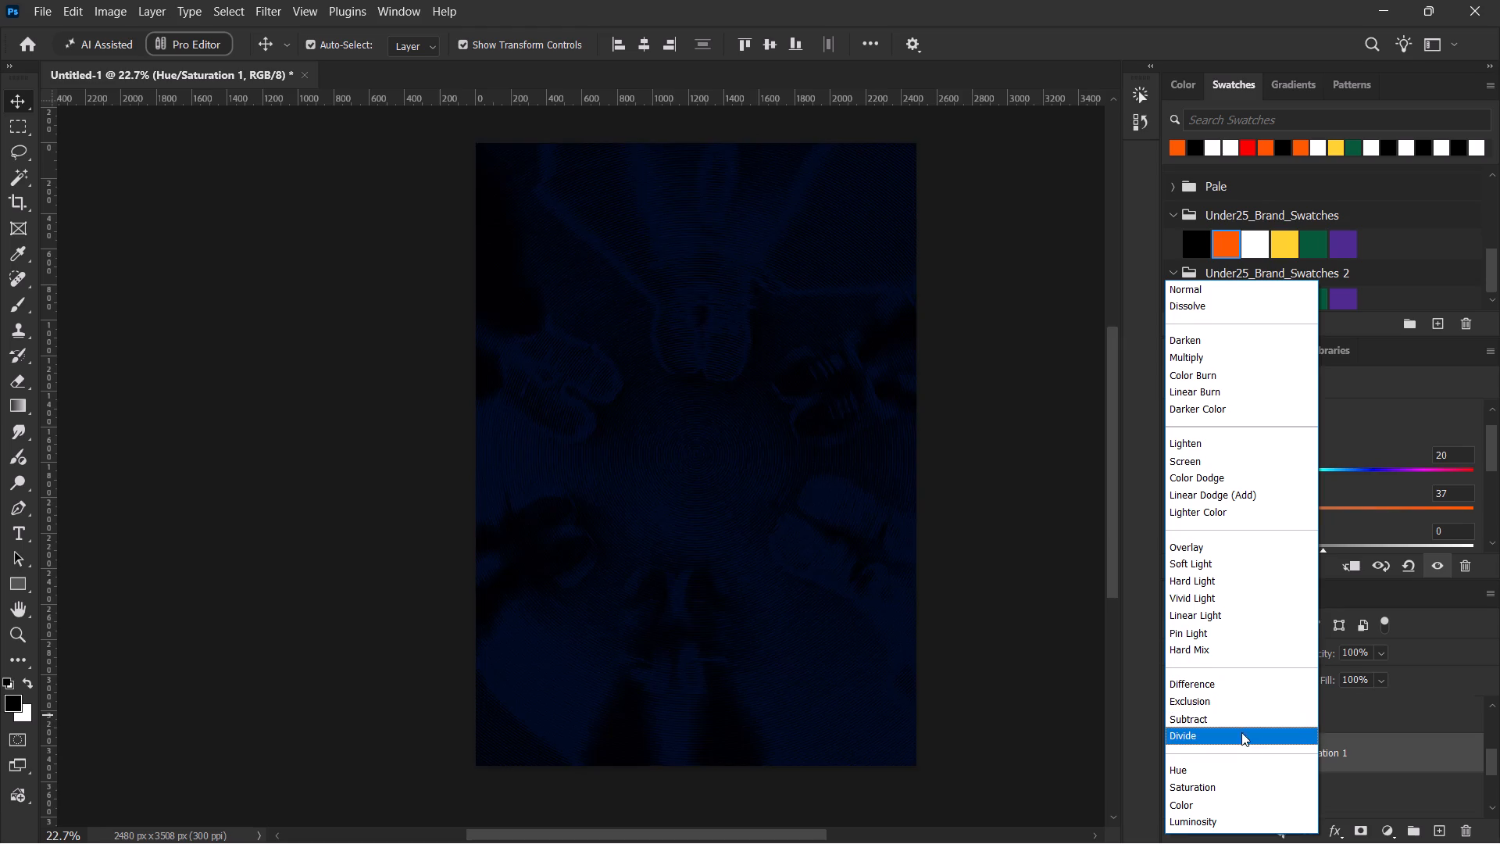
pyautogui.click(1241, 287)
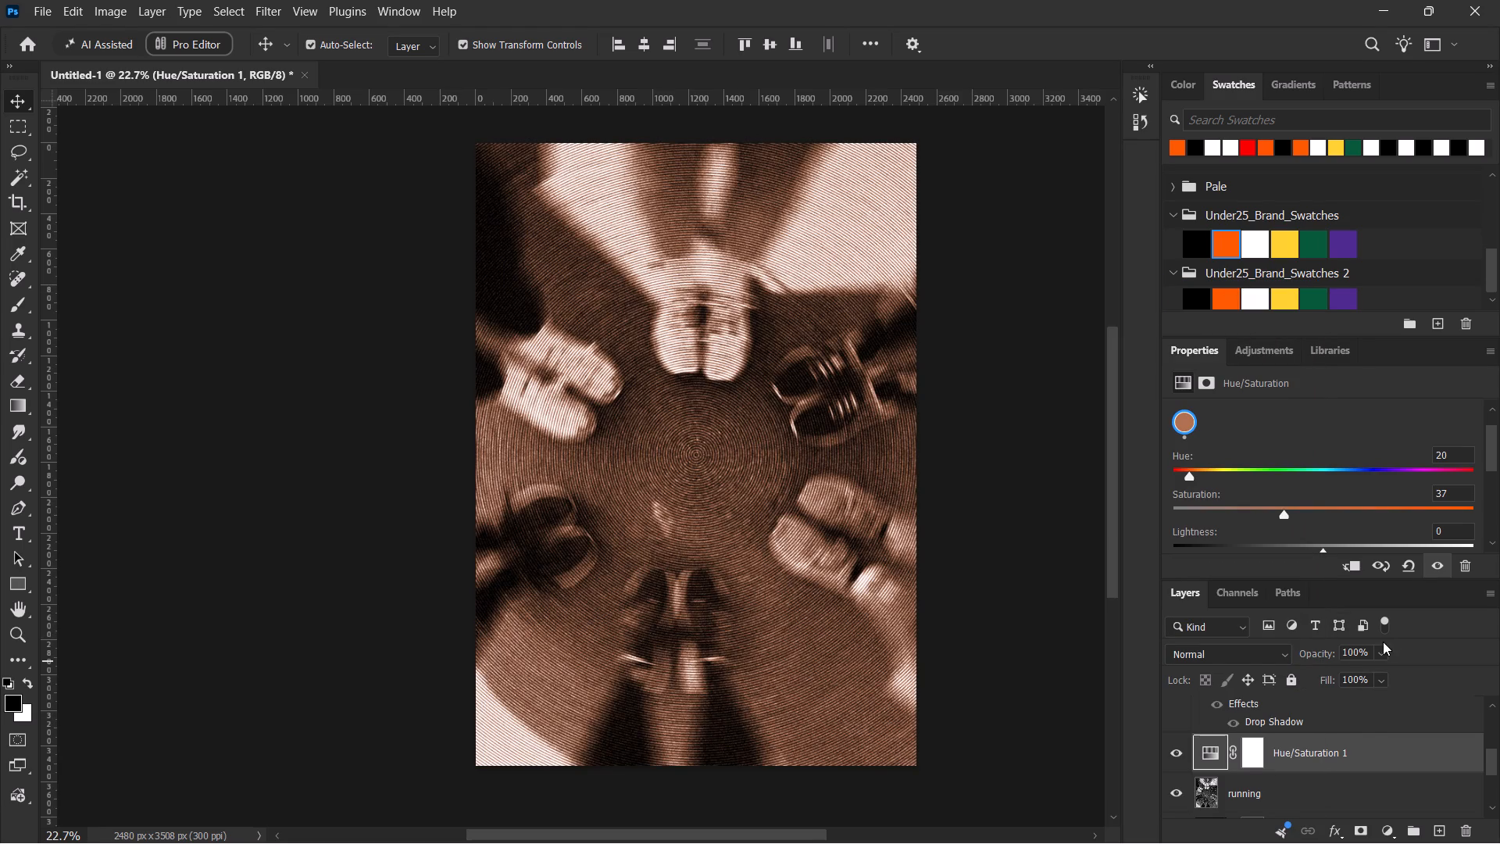
# Lower the opacity of the Hue/Saturation 1 adjustment layer to 66%.
pyautogui.click(1380, 656)
pyautogui.doubleClick(1346, 664)
pyautogui.doubleClick(1341, 673)
pyautogui.moveTo(1344, 678); pyautogui.dragTo(1373, 681)
pyautogui.moveTo(1373, 681); pyautogui.dragTo(1372, 686)
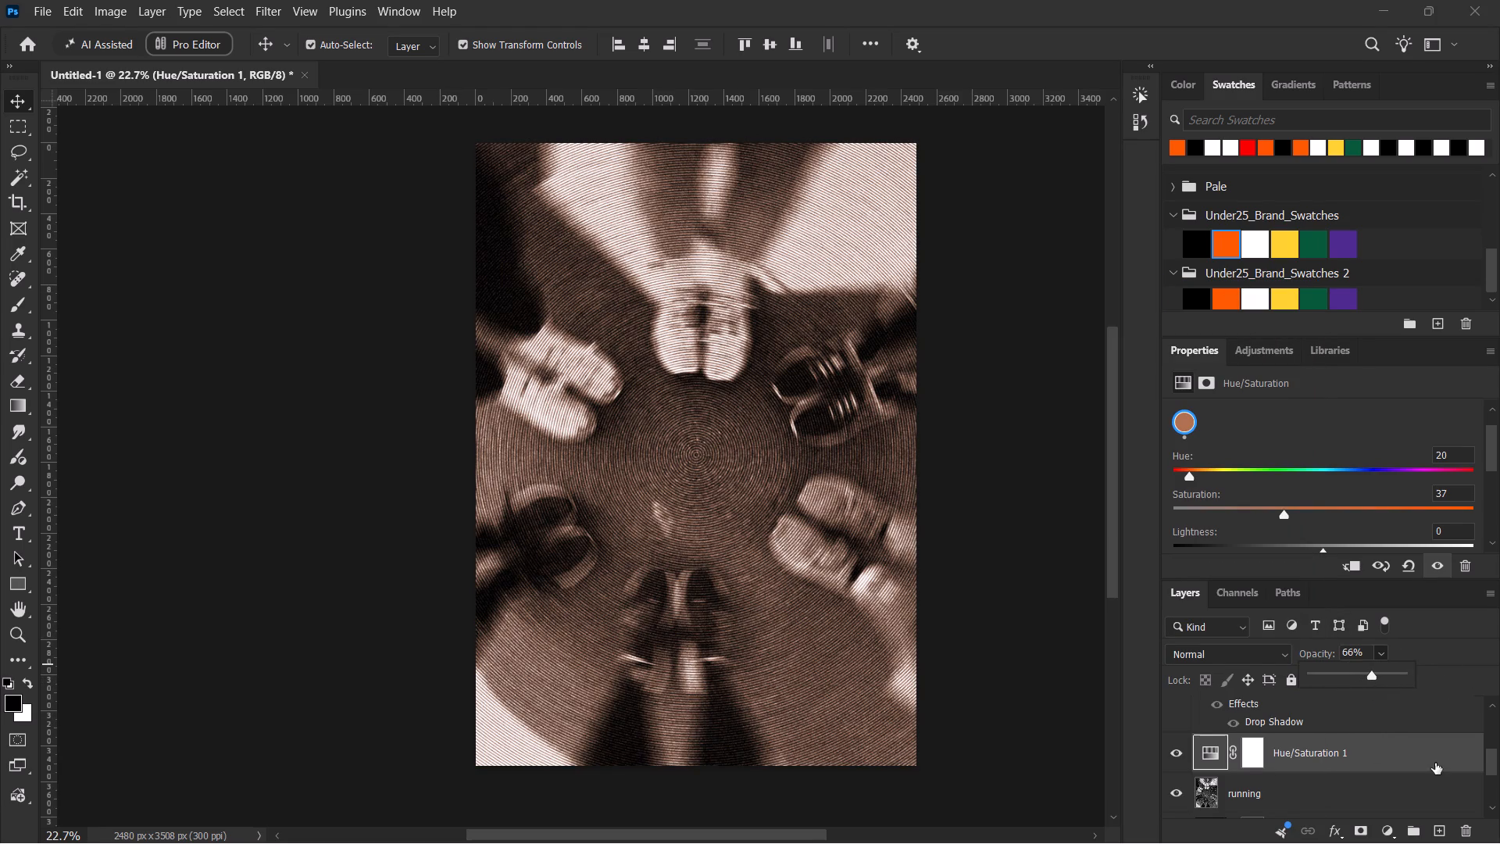
pyautogui.click(1435, 763)
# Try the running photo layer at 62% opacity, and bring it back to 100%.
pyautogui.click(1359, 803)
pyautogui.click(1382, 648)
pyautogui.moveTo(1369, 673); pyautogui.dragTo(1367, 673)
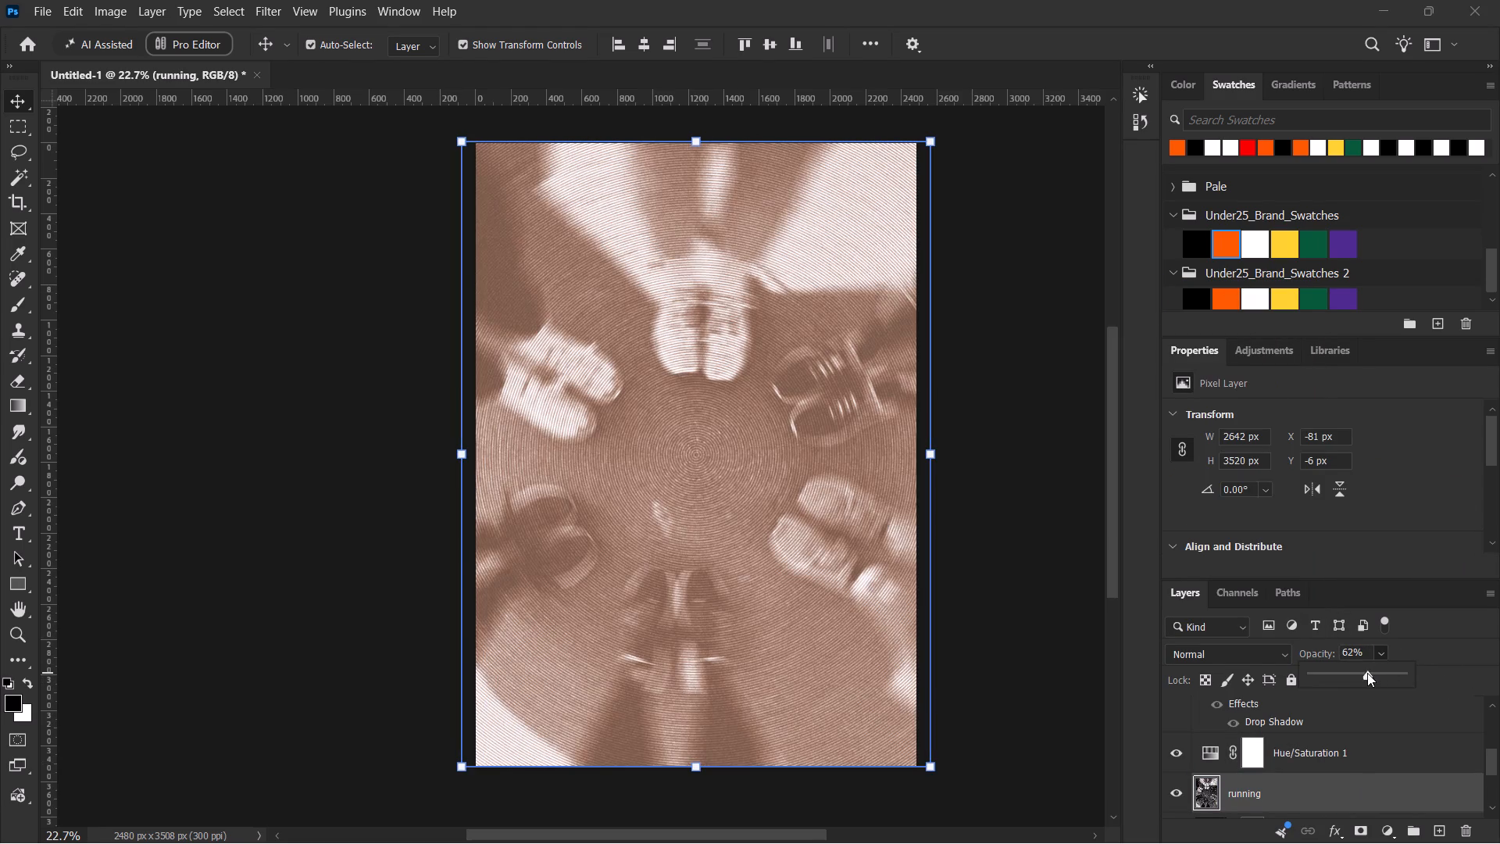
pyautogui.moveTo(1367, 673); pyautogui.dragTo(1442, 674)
# Change the Color Fill 2 layer beneath the running photo to black (000000).
pyautogui.scroll(-5, 1273, 804)
pyautogui.scroll(1, 1274, 796)
pyautogui.scroll(1, 1334, 748)
pyautogui.click(1222, 792)
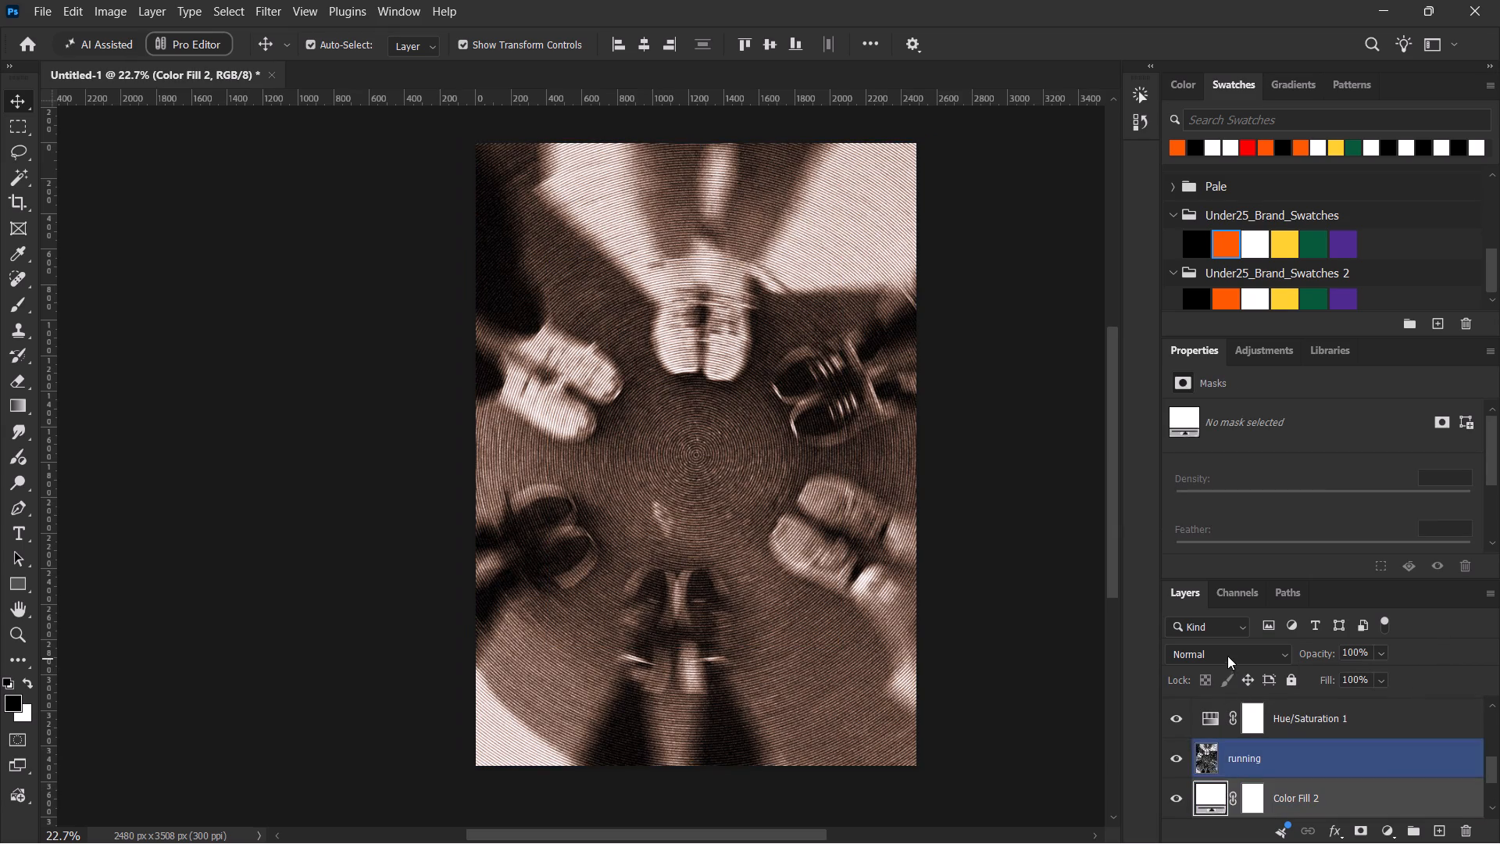
pyautogui.doubleClick(1225, 795)
pyautogui.moveTo(649, 382); pyautogui.dragTo(217, 510)
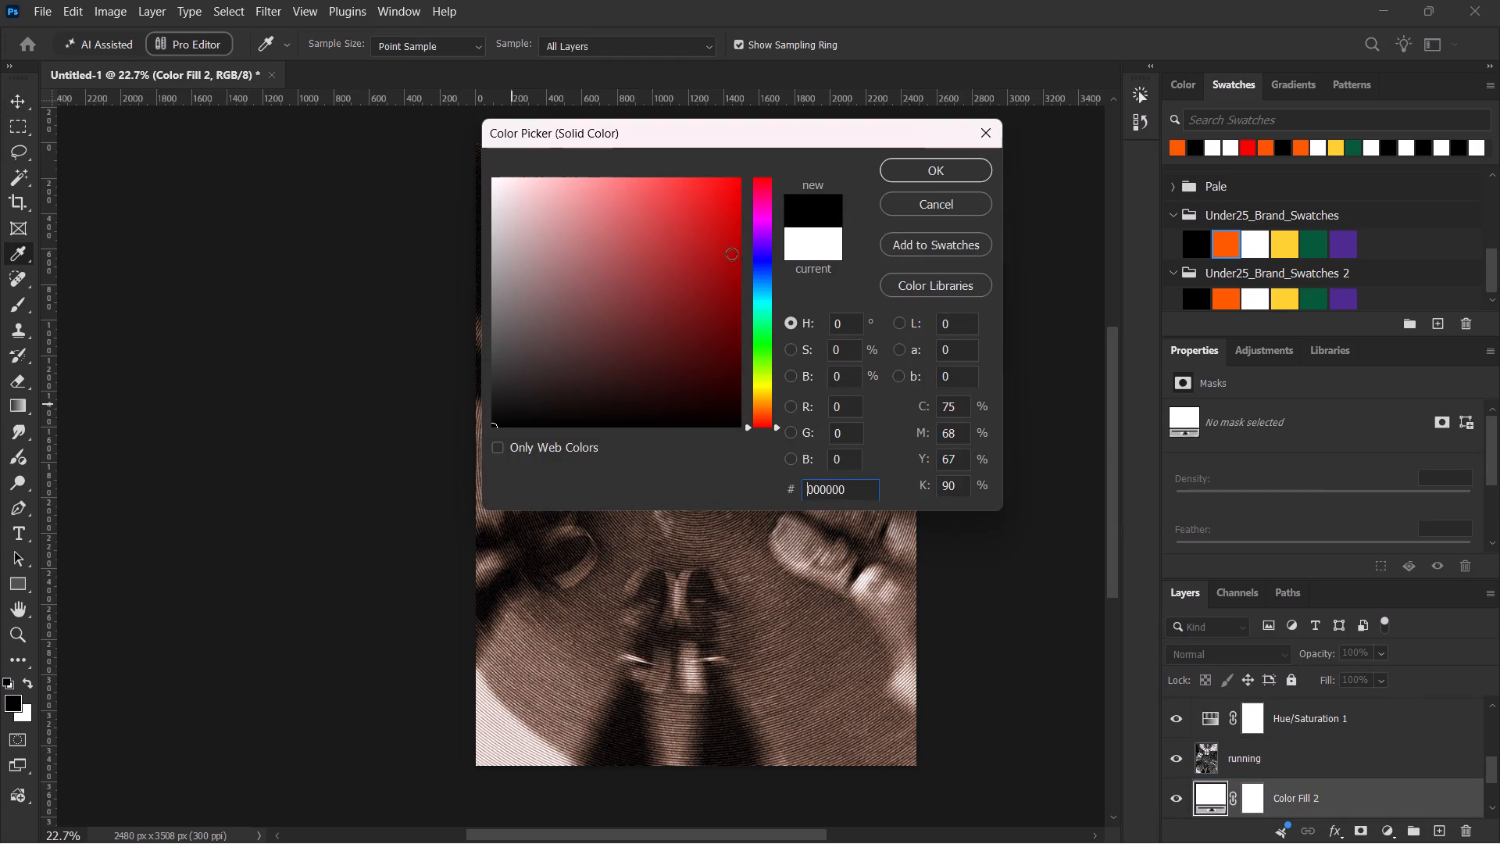
pyautogui.click(912, 170)
# Lower the opacity of the running photo layer to 62% over the black fill.
pyautogui.click(1393, 759)
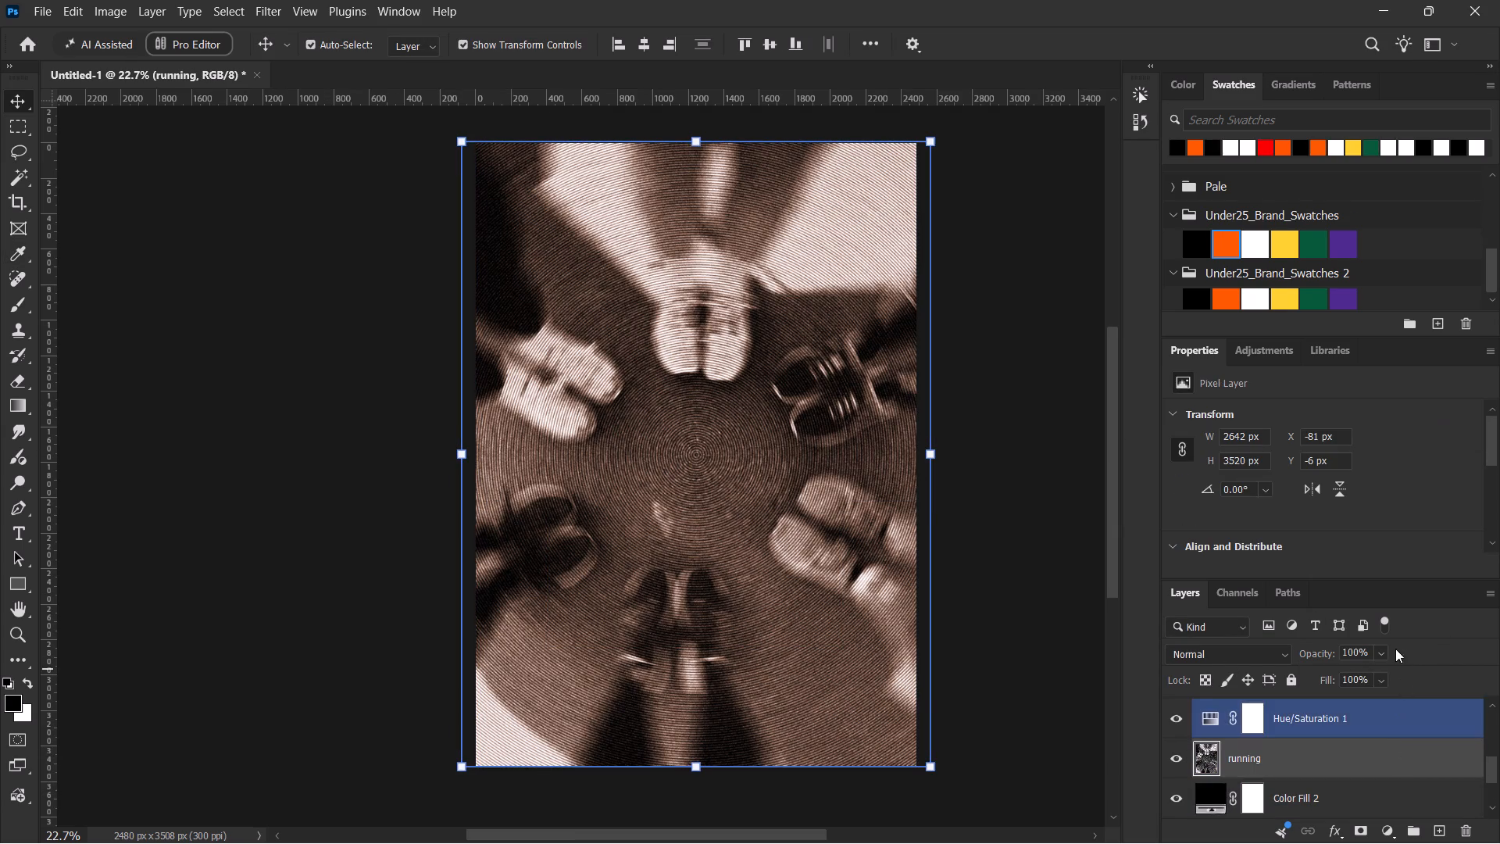
pyautogui.click(1380, 655)
pyautogui.click(1372, 674)
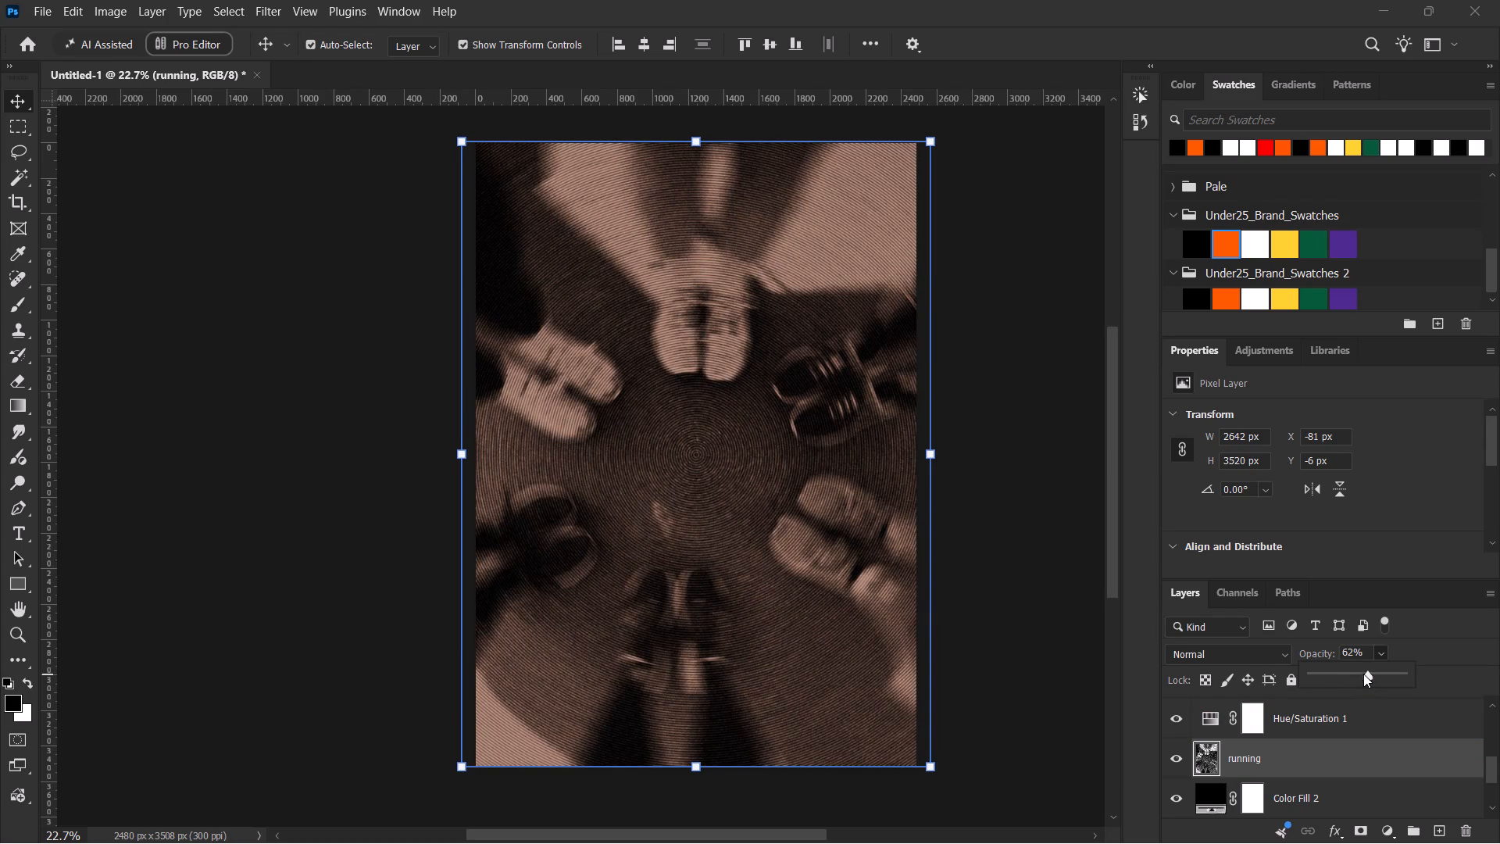
# Show the round orange PFP badge layer and hide its layer effects.
pyautogui.scroll(5, 1337, 696)
pyautogui.scroll(-2, 1303, 726)
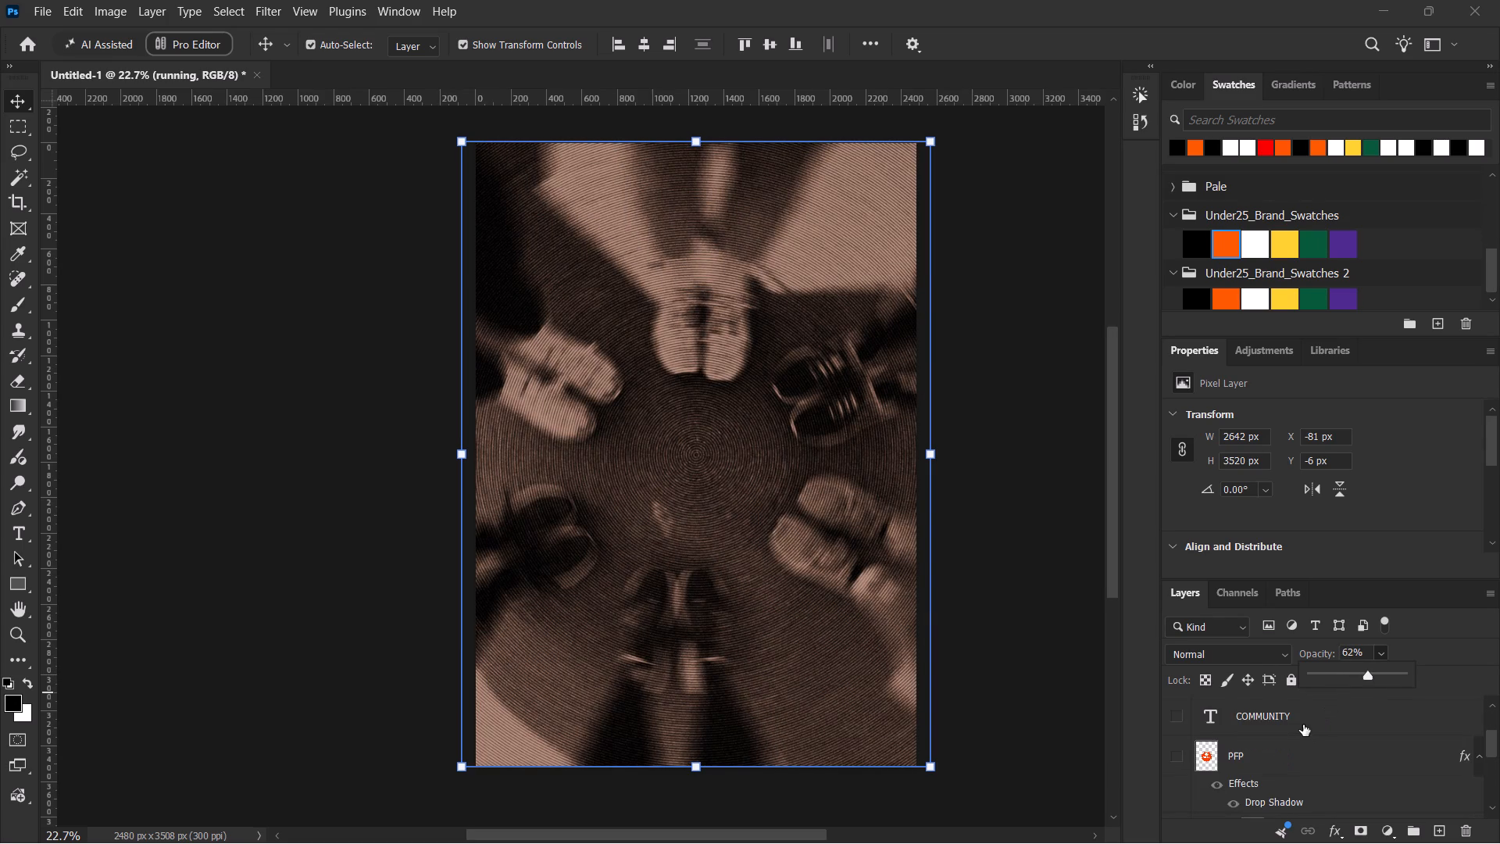
pyautogui.click(1180, 760)
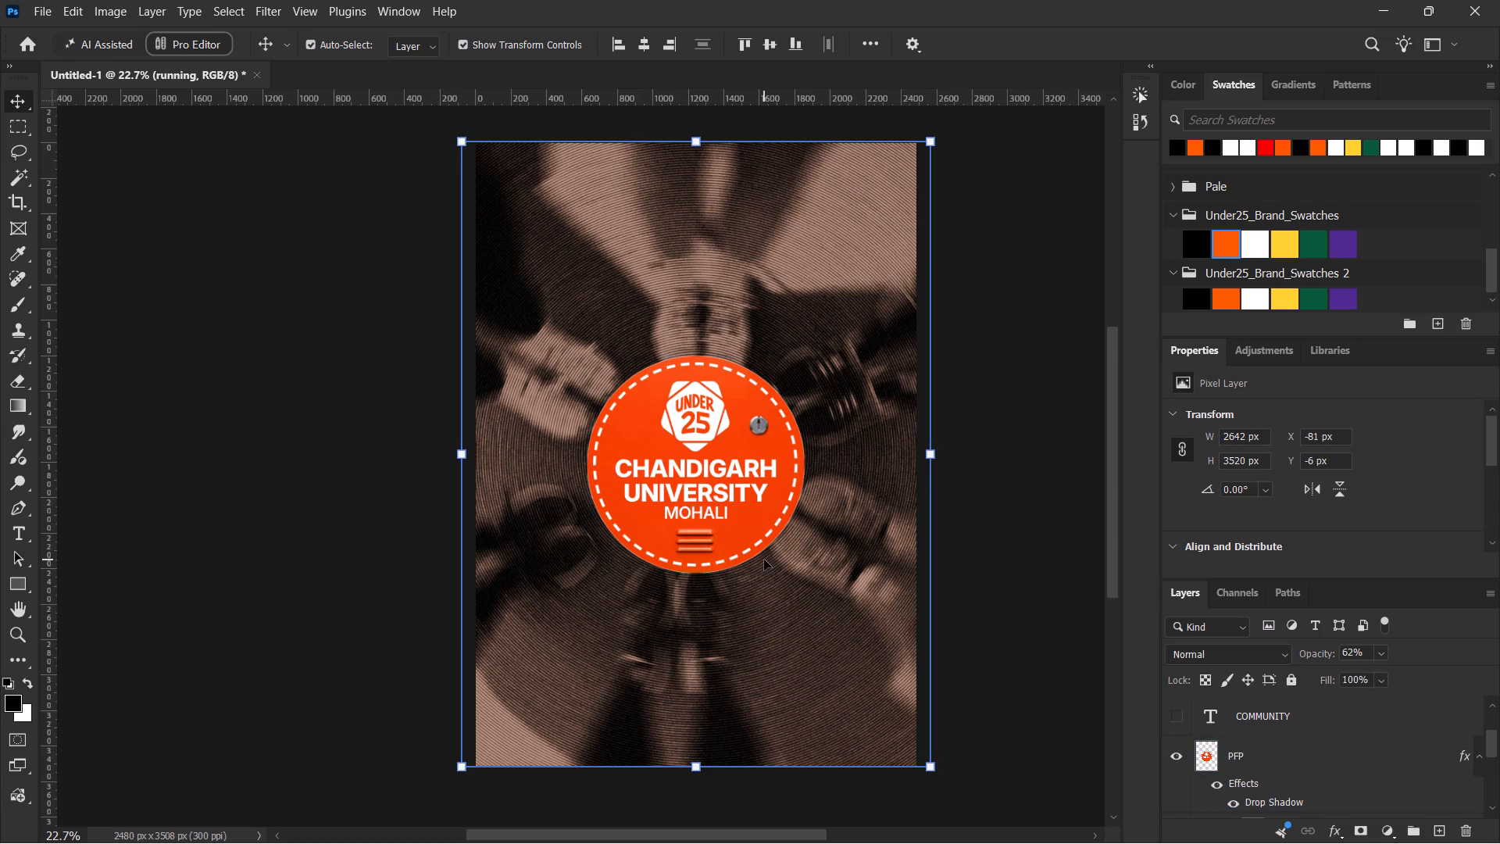
pyautogui.click(1222, 788)
# Create a new empty layer and move it to the top of the layer stack, above the 5K text.
pyautogui.scroll(6, 1326, 709)
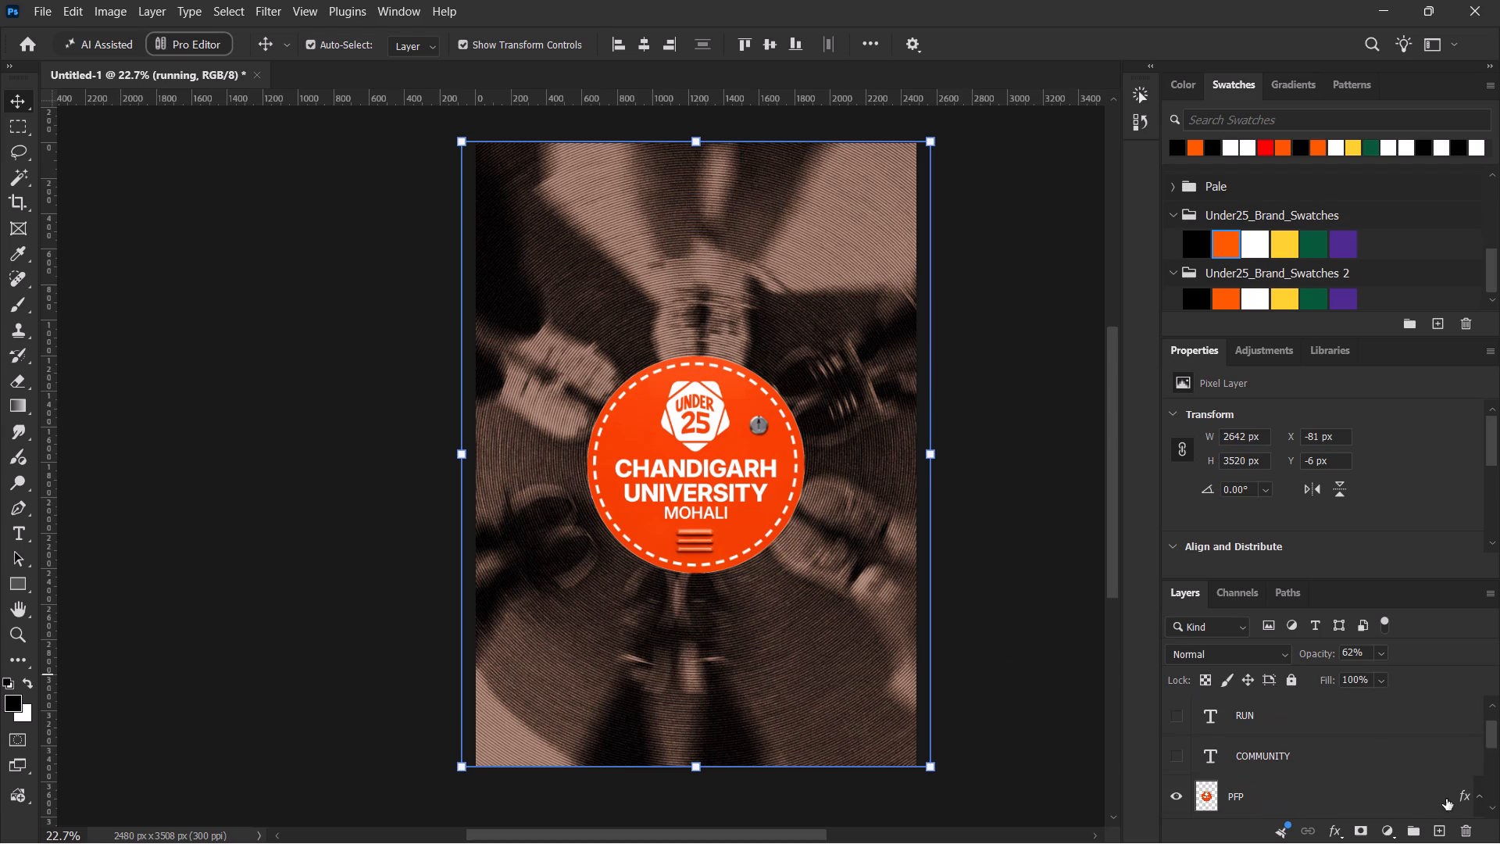
pyautogui.click(1441, 829)
pyautogui.moveTo(1387, 798); pyautogui.dragTo(1377, 752)
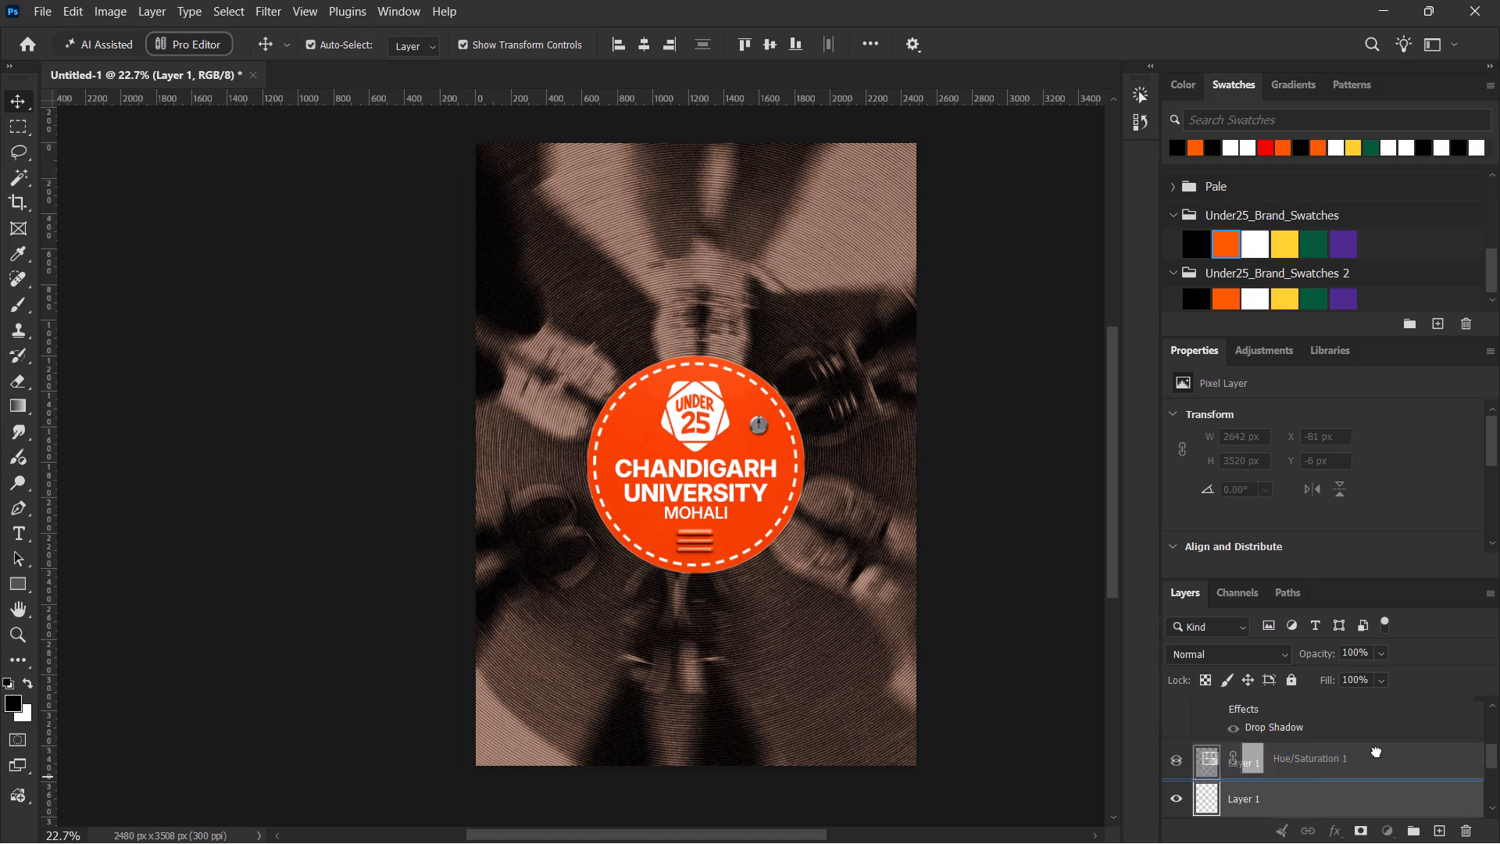
pyautogui.moveTo(1377, 752); pyautogui.dragTo(1350, 673)
pyautogui.keyDown('ctrl'); pyautogui.click(1205, 722); pyautogui.keyUp('ctrl')
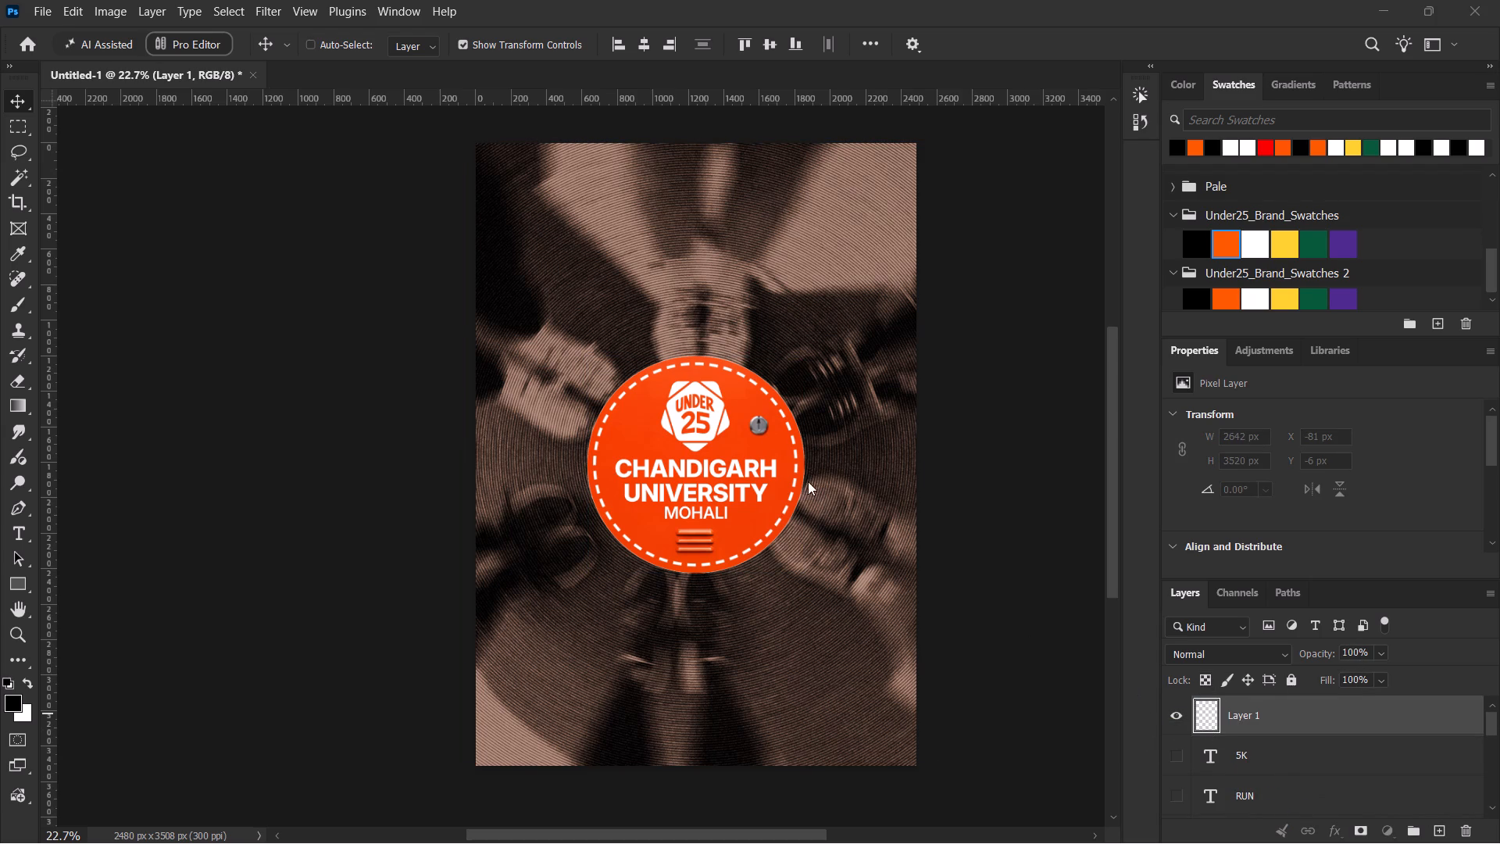
# Select the entire canvas.
pyautogui.click(712, 328)
pyautogui.hotkey('ctrl', 'a')
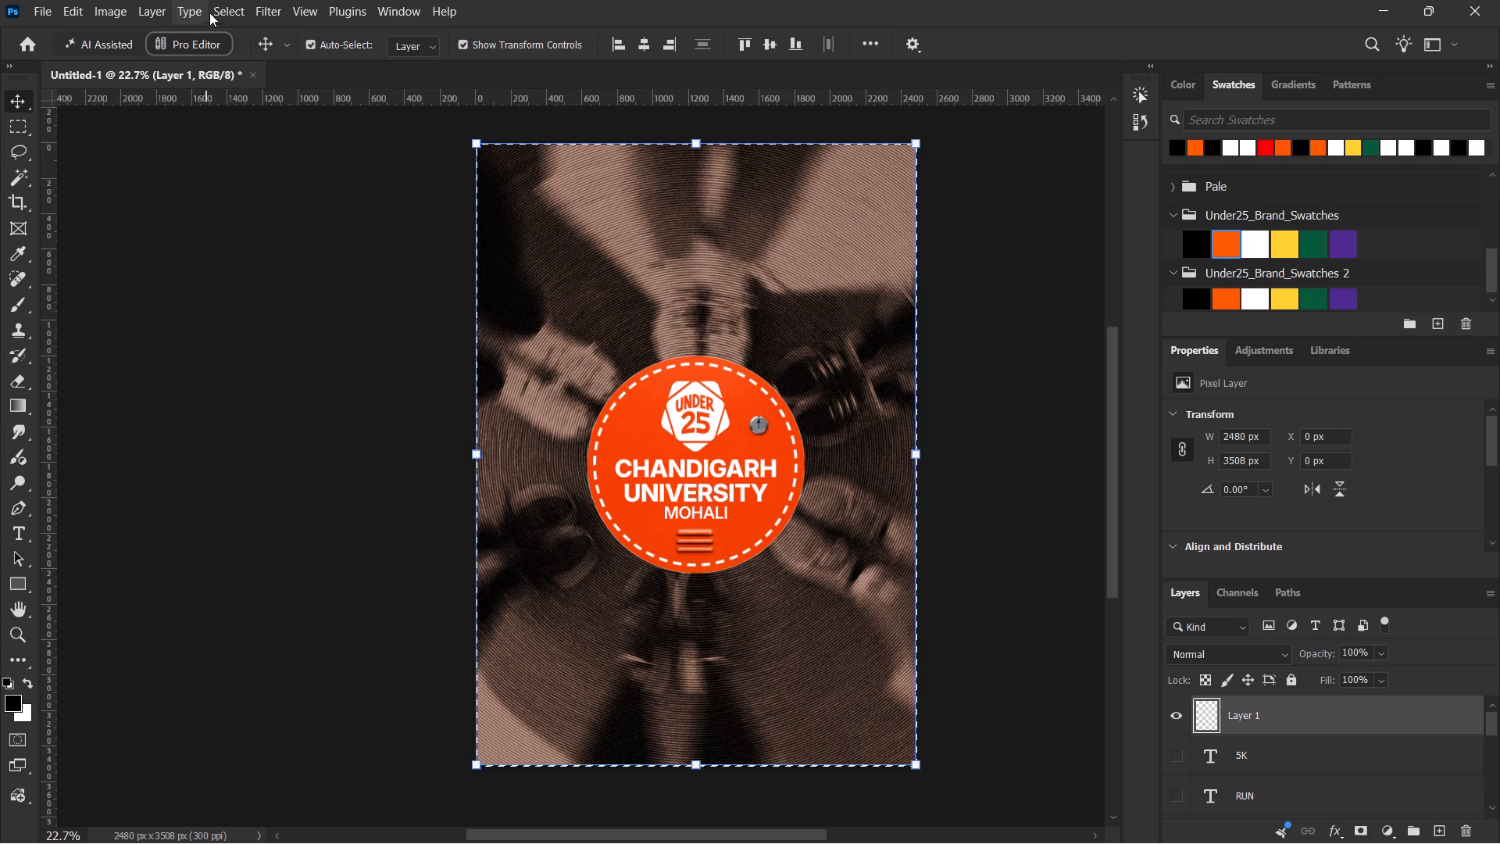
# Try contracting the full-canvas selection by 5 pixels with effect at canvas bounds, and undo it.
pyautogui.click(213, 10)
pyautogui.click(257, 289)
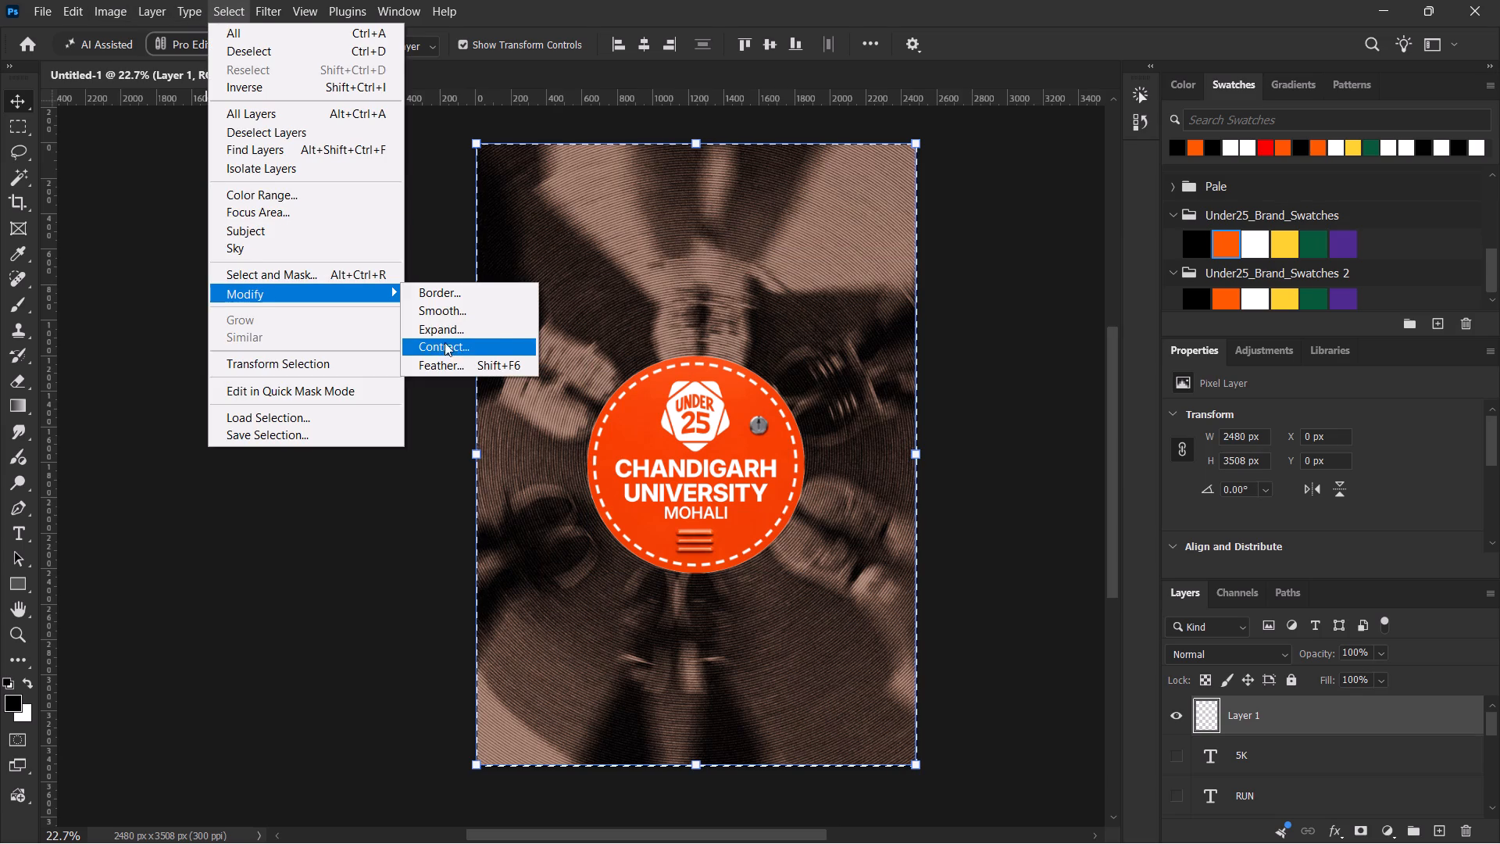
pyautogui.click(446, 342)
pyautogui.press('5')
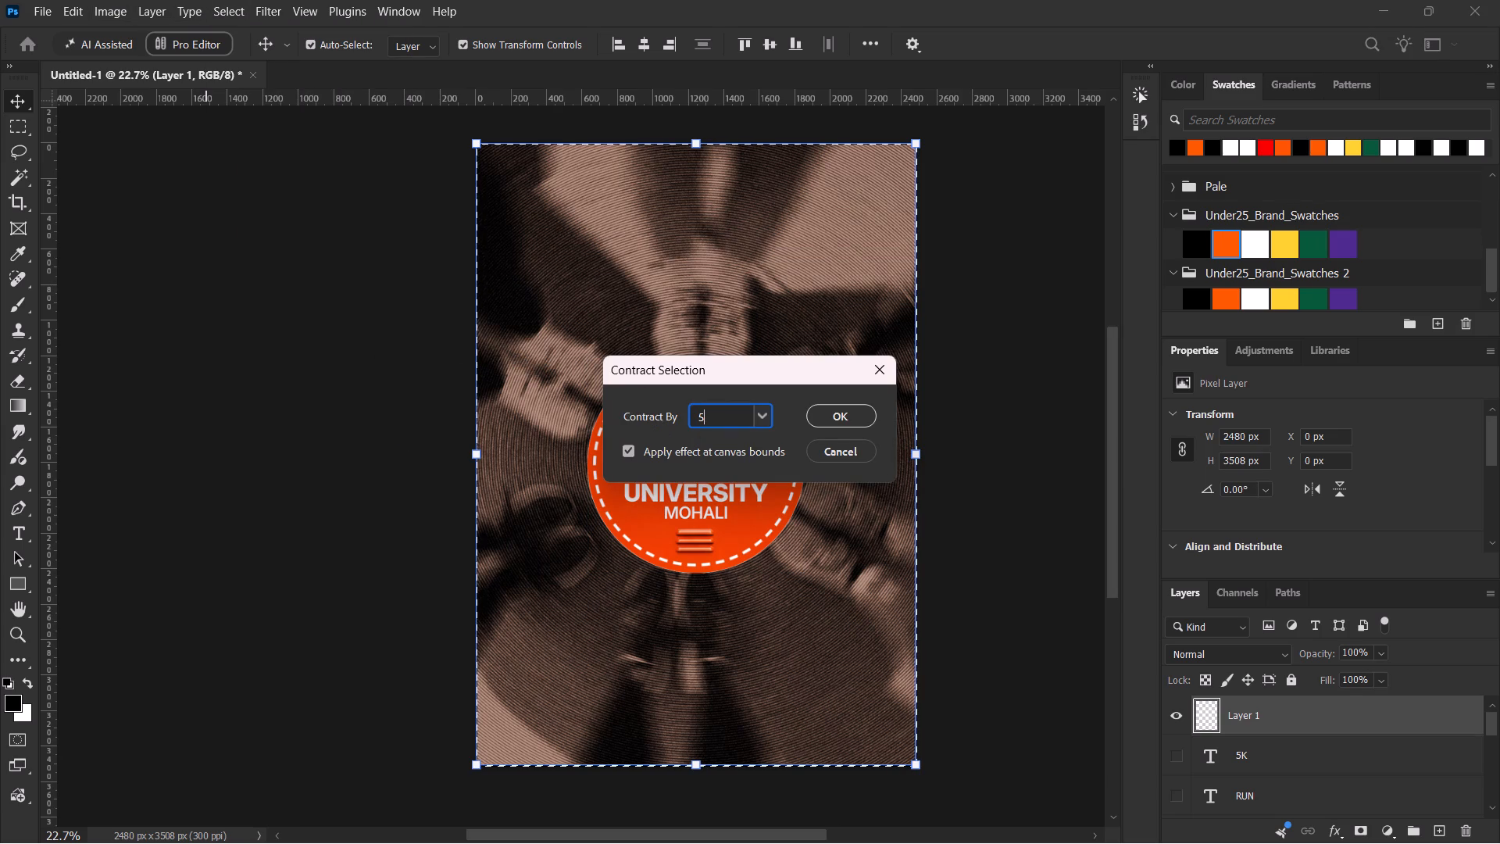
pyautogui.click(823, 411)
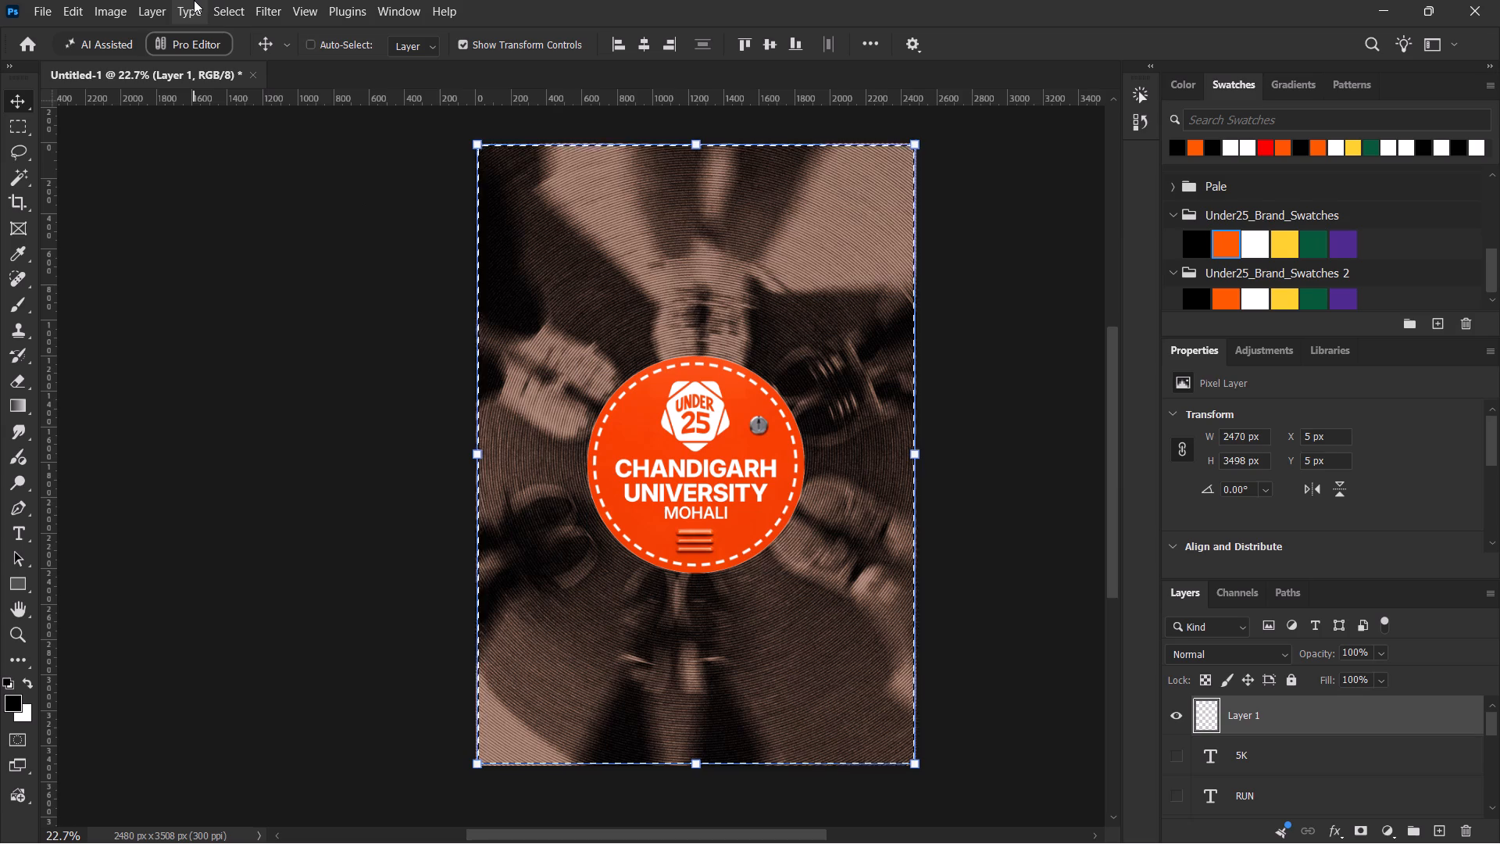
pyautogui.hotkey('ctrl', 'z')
# Contract the full-canvas selection by 8 pixels, applied at canvas bounds, and invert it into a thin edge frame.
pyautogui.click(244, 7)
pyautogui.click(305, 295)
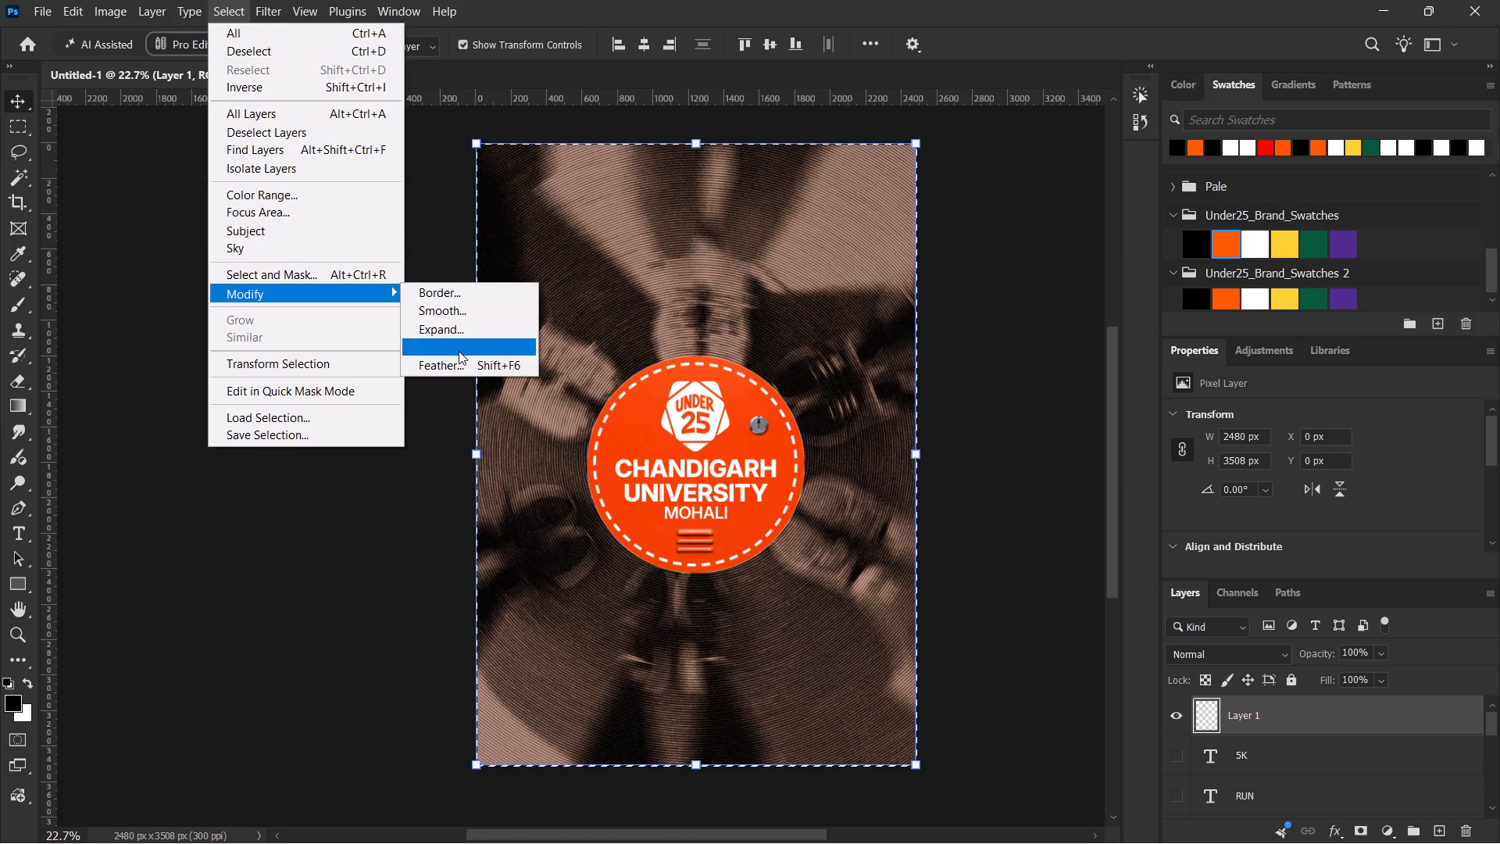
pyautogui.click(459, 351)
pyautogui.press('8')
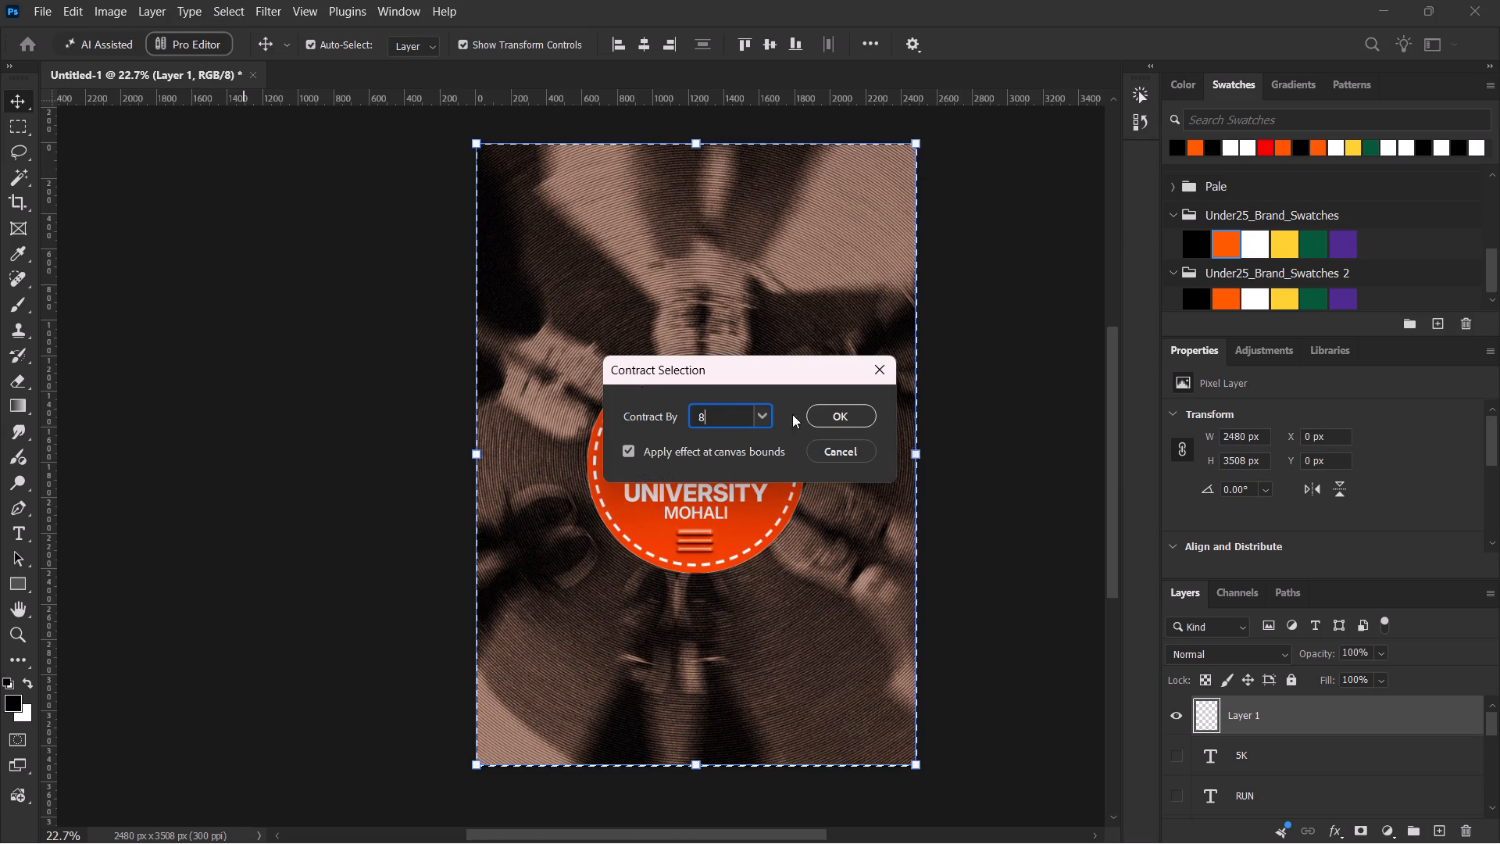
pyautogui.click(813, 413)
pyautogui.hotkey('ctrl', 'shift', 'i')
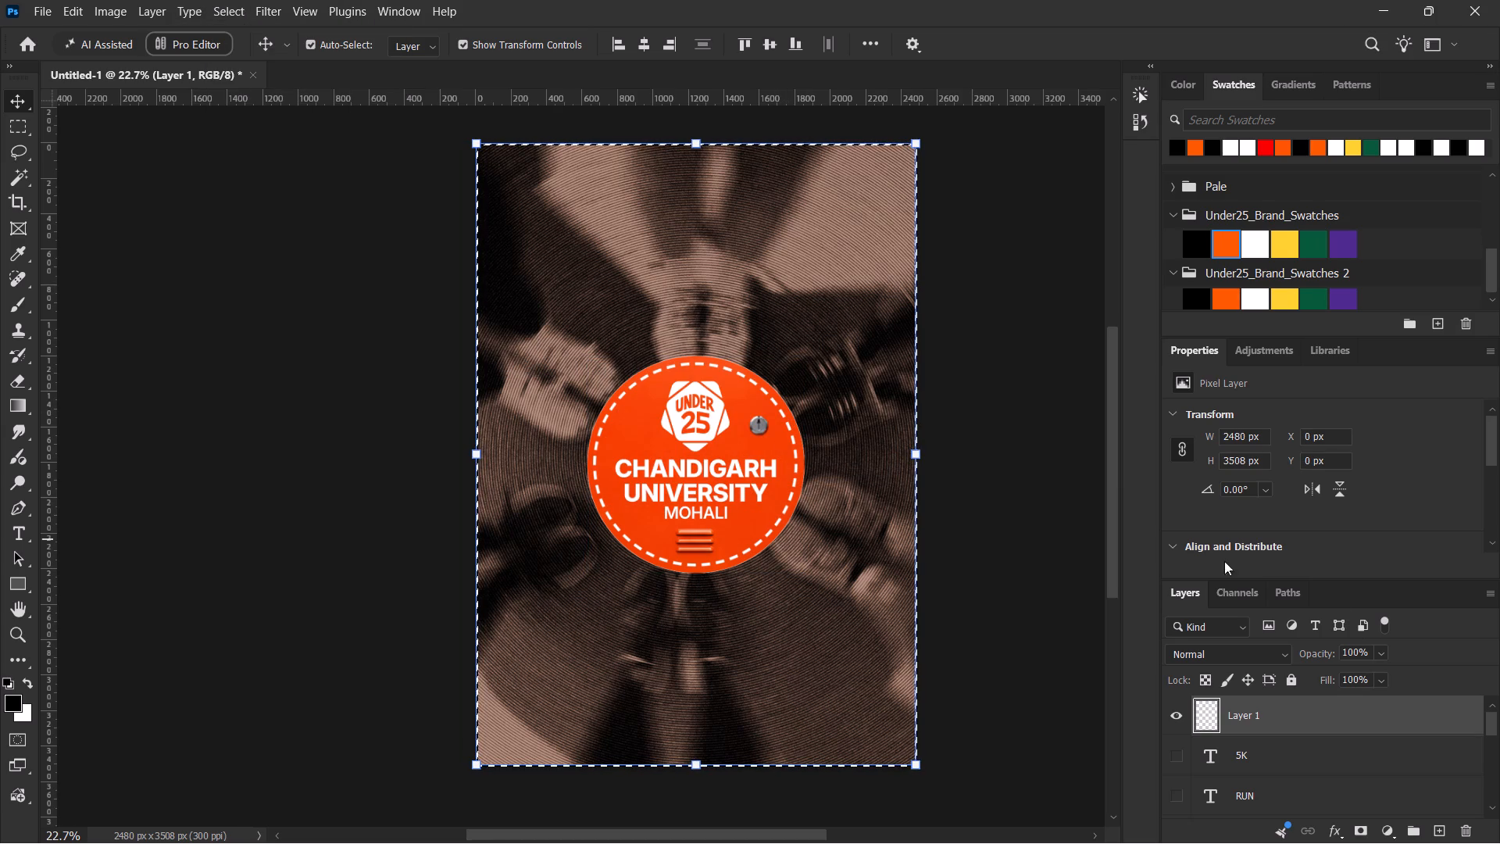
# Add a white (ffffff) Solid Color fill layer masked to the thin frame selection around the poster.
pyautogui.click(1384, 832)
pyautogui.click(1385, 789)
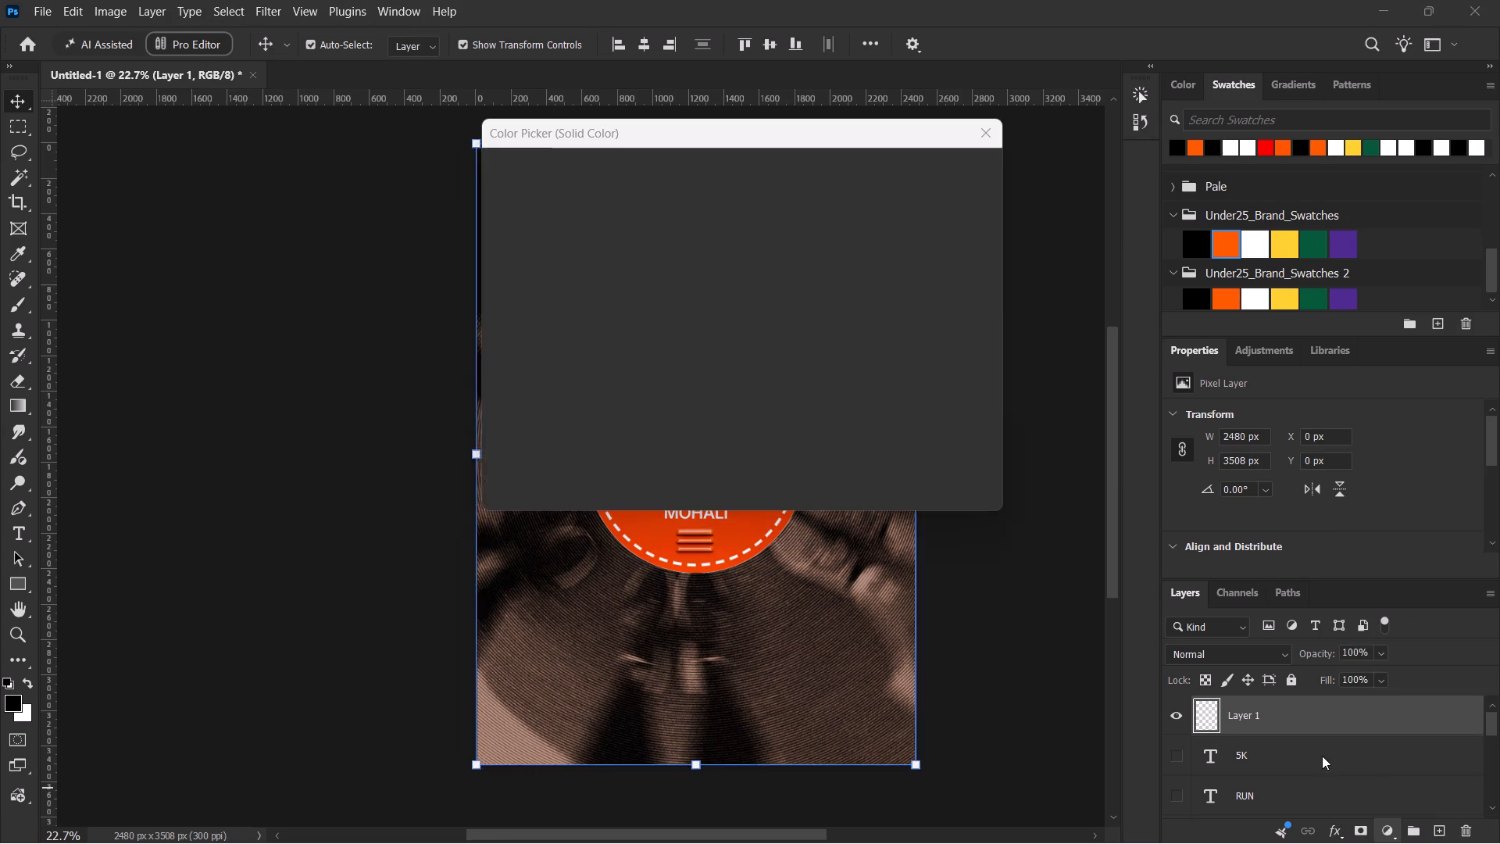
pyautogui.moveTo(640, 324); pyautogui.dragTo(95, 0)
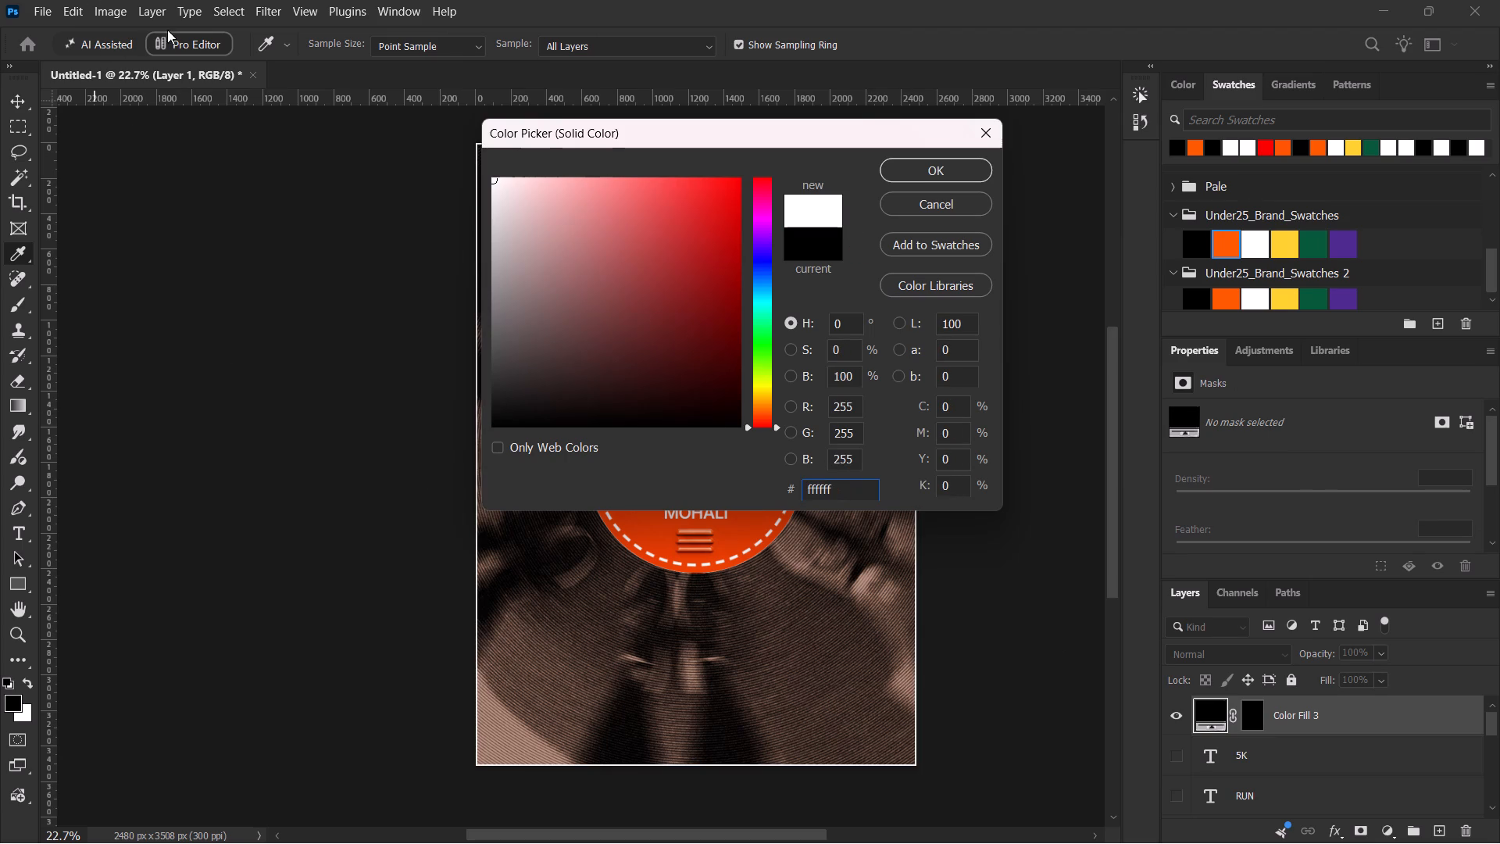
pyautogui.click(905, 152)
pyautogui.click(901, 159)
# Examine the poster and its thin border up close with the border layer deselected.
pyautogui.scroll(-8, 1300, 723)
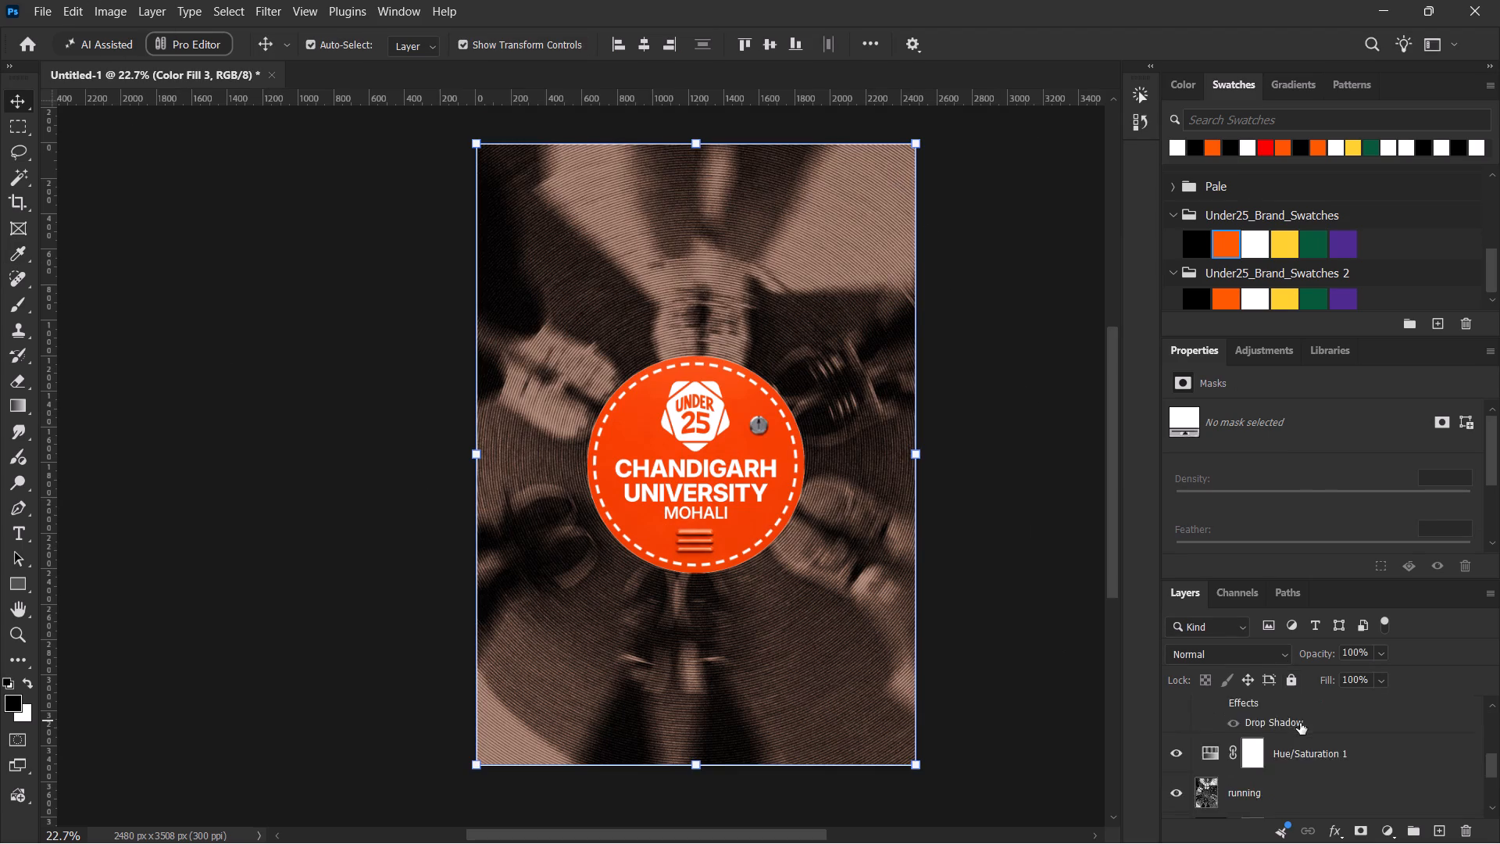
pyautogui.click(1252, 820)
pyautogui.scroll(-2, 1238, 774)
pyautogui.scroll(1, 1235, 771)
pyautogui.scroll(-5, 1234, 771)
pyautogui.click(1237, 803)
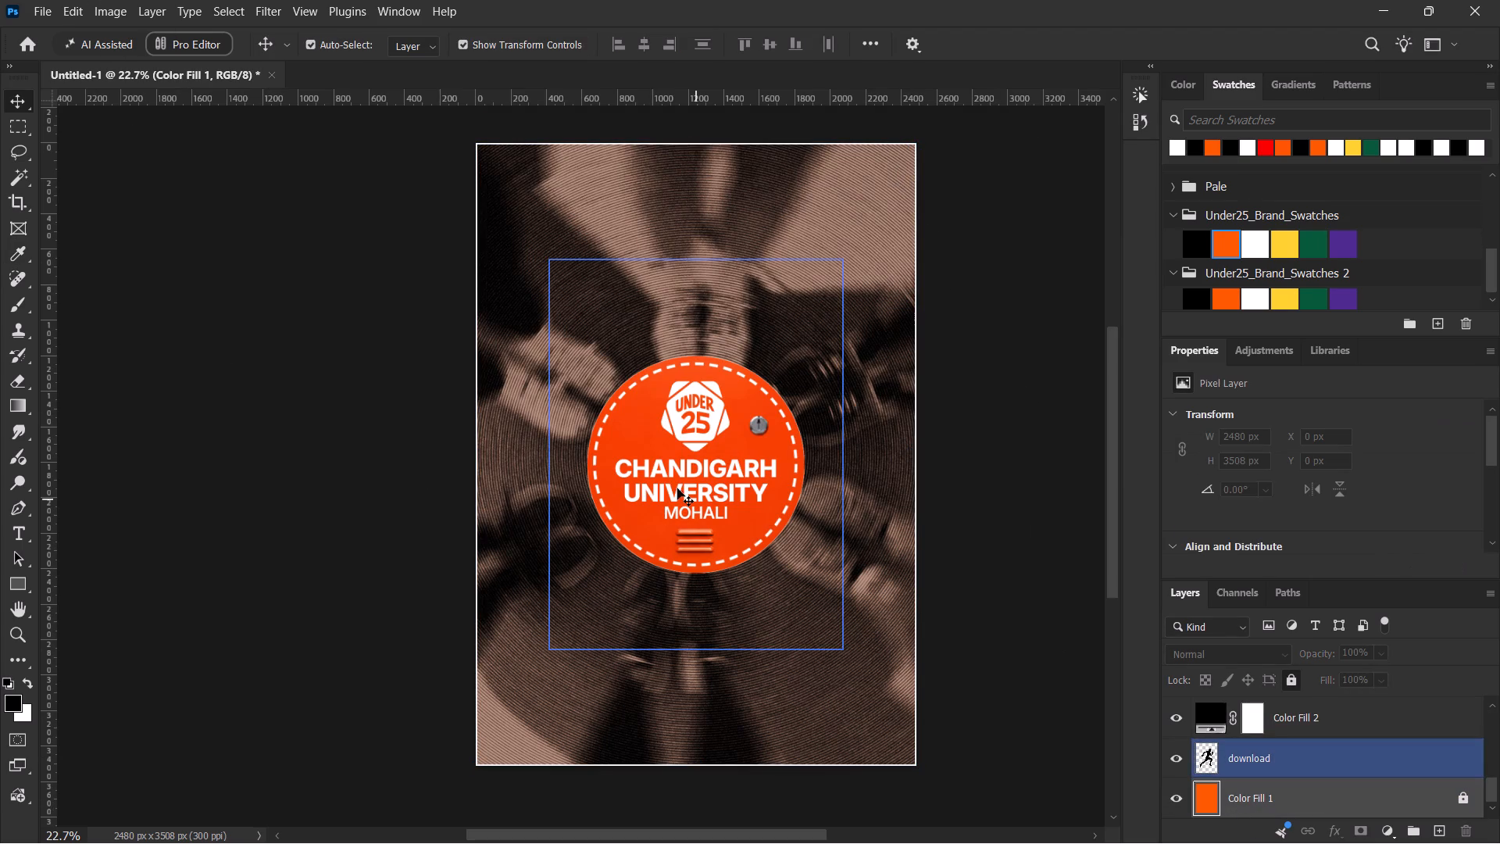
pyautogui.keyDown('alt'); pyautogui.scroll(2, 384, 359); pyautogui.keyUp('alt')
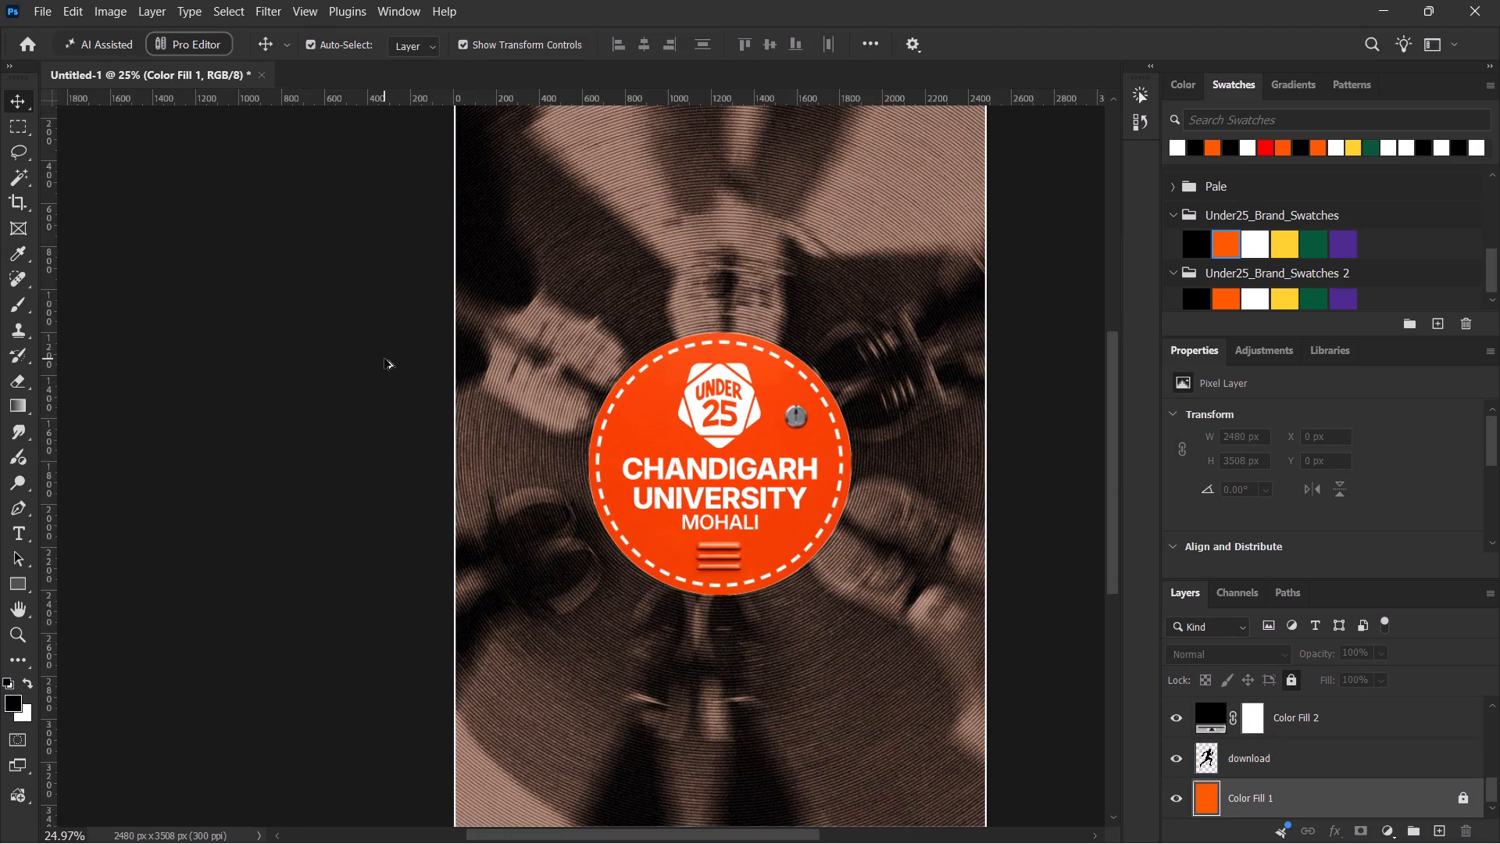
pyautogui.keyDown('alt'); pyautogui.scroll(-1, 384, 359); pyautogui.keyUp('alt')
pyautogui.press('space')
pyautogui.press('space')
pyautogui.press('space')
pyautogui.press('space')
pyautogui.press('space')
pyautogui.press('space')
pyautogui.press('space')
pyautogui.press('space')
pyautogui.press('space')
pyautogui.press('space')
pyautogui.press('space')
pyautogui.press('space')
pyautogui.press('space')
pyautogui.press('space')
pyautogui.press('space')
pyautogui.press('space')
pyautogui.click(423, 367)
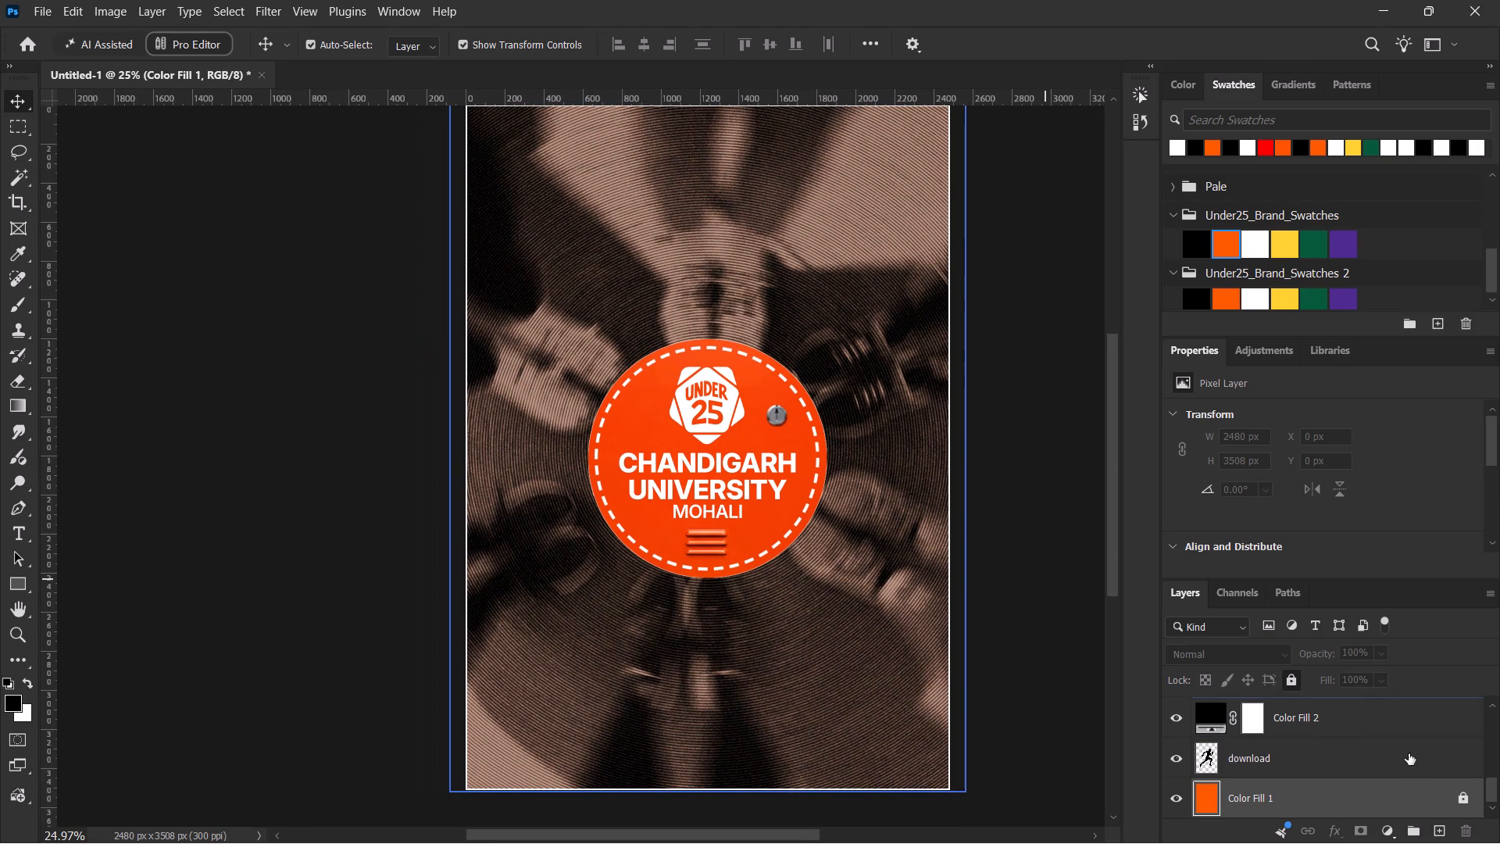
# Scale the round PFP badge down proportionally about its centre to about 958 × 958 px.
pyautogui.scroll(4, 1412, 756)
pyautogui.click(1344, 727)
pyautogui.keyDown('alt'); pyautogui.moveTo(706, 585); pyautogui.dragTo(702, 556); pyautogui.keyUp('alt')
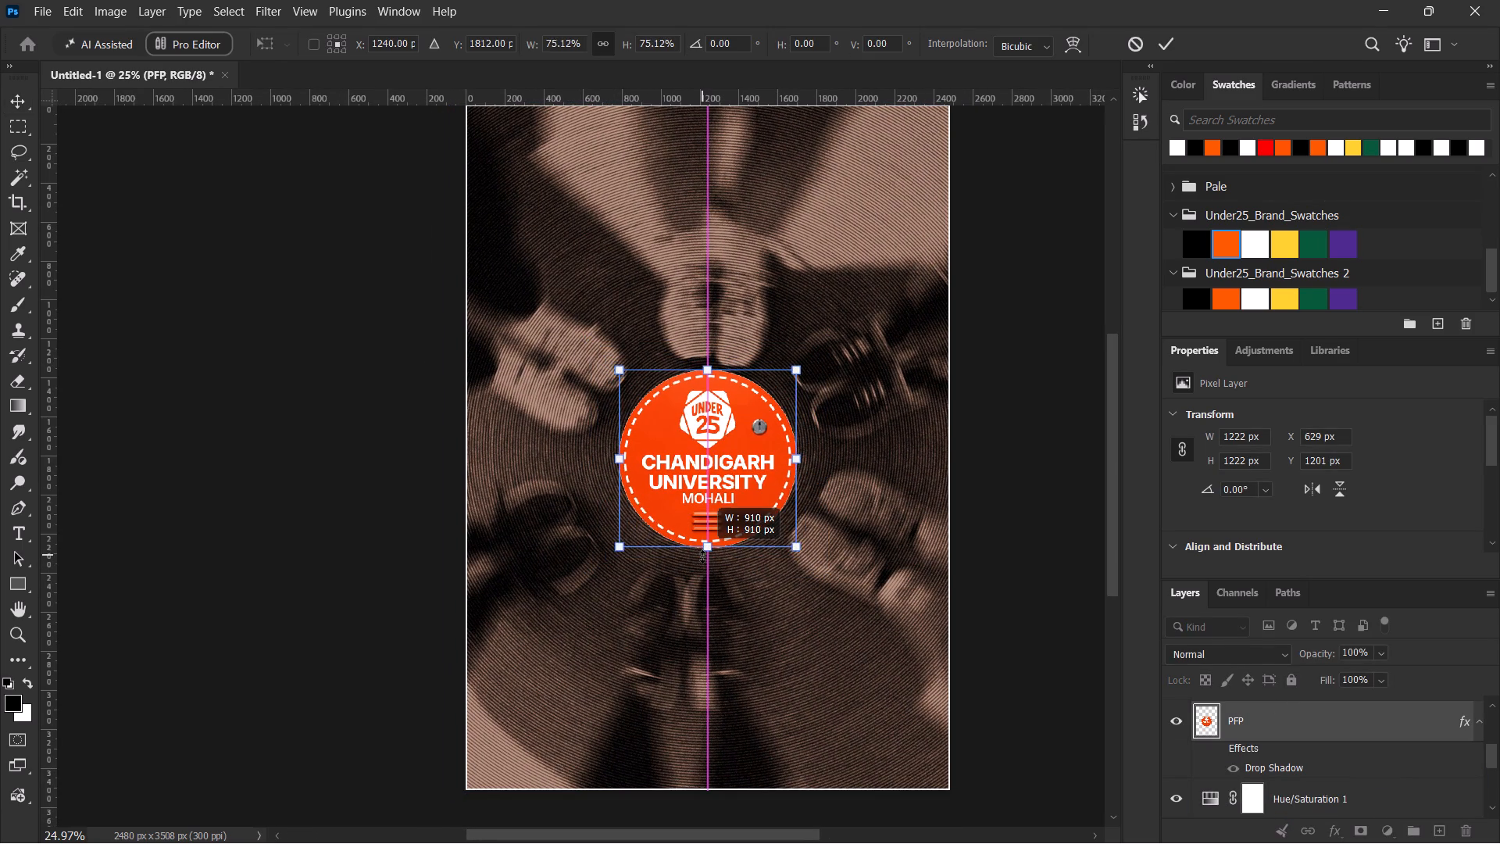
pyautogui.keyDown('alt'); pyautogui.moveTo(702, 556); pyautogui.dragTo(702, 559); pyautogui.keyUp('alt')
pyautogui.click(1166, 36)
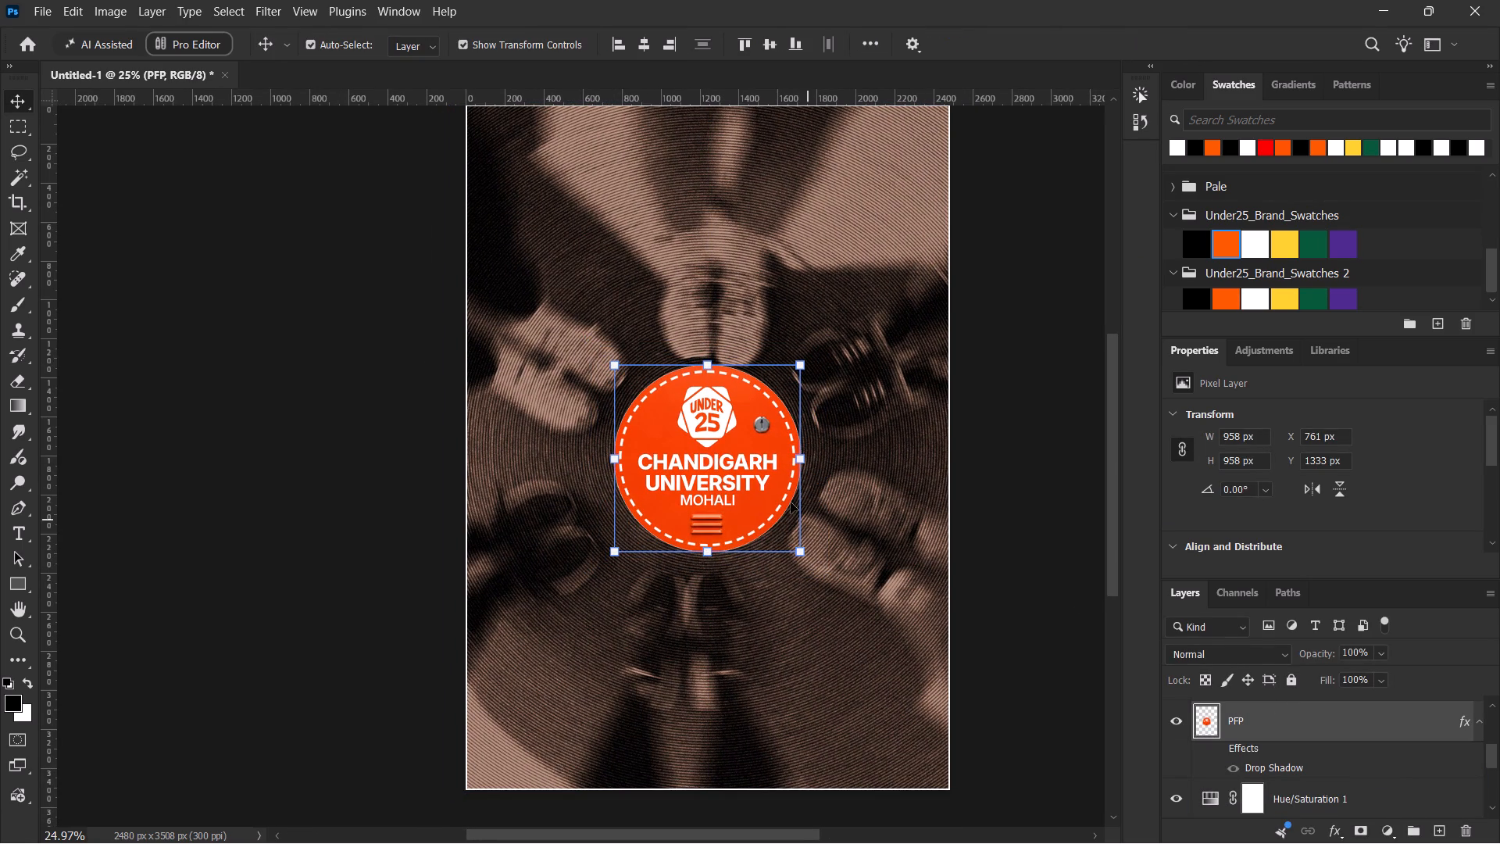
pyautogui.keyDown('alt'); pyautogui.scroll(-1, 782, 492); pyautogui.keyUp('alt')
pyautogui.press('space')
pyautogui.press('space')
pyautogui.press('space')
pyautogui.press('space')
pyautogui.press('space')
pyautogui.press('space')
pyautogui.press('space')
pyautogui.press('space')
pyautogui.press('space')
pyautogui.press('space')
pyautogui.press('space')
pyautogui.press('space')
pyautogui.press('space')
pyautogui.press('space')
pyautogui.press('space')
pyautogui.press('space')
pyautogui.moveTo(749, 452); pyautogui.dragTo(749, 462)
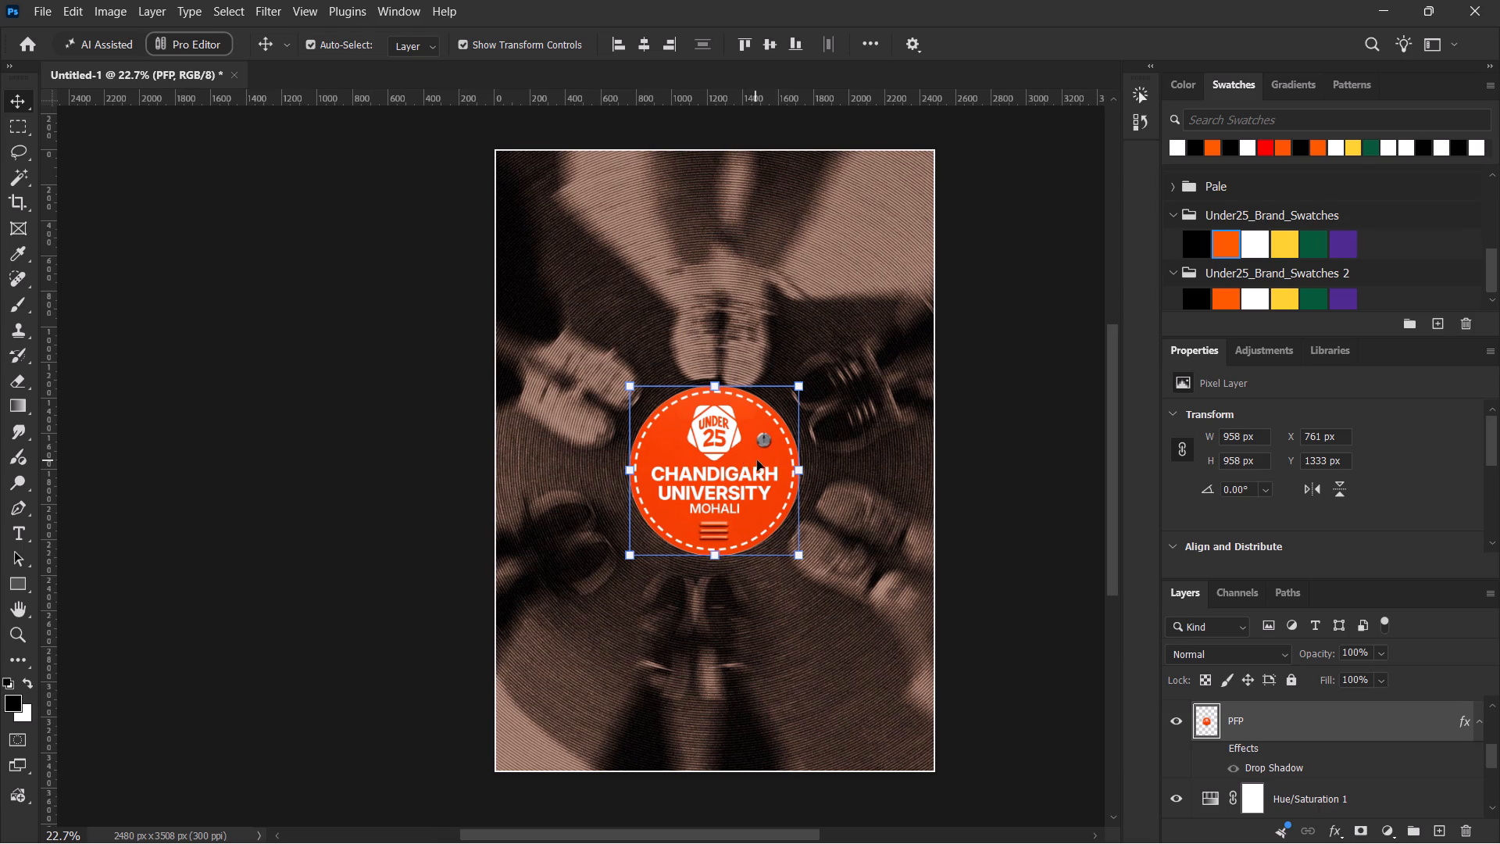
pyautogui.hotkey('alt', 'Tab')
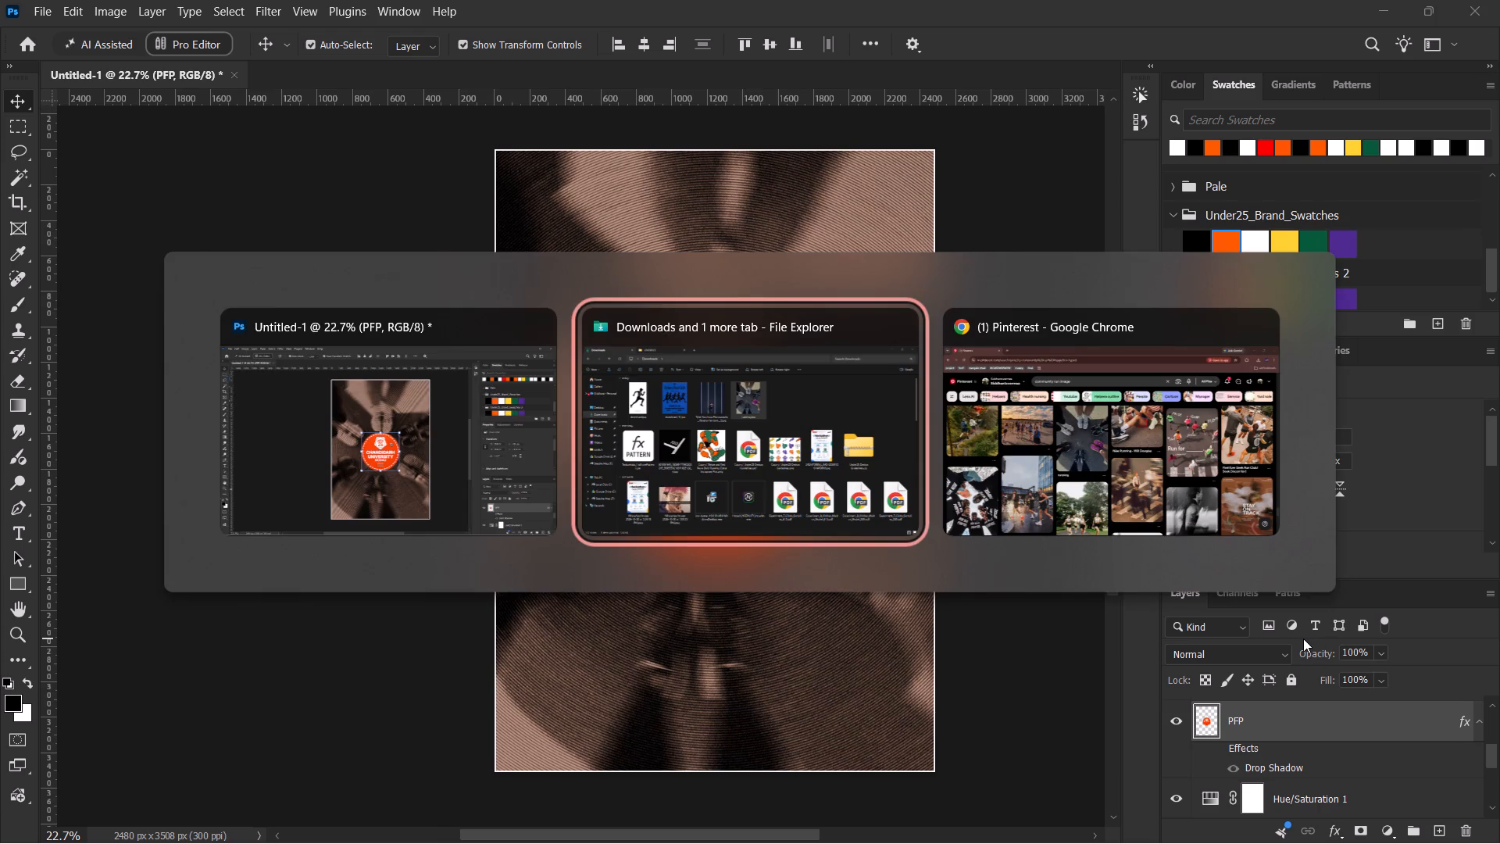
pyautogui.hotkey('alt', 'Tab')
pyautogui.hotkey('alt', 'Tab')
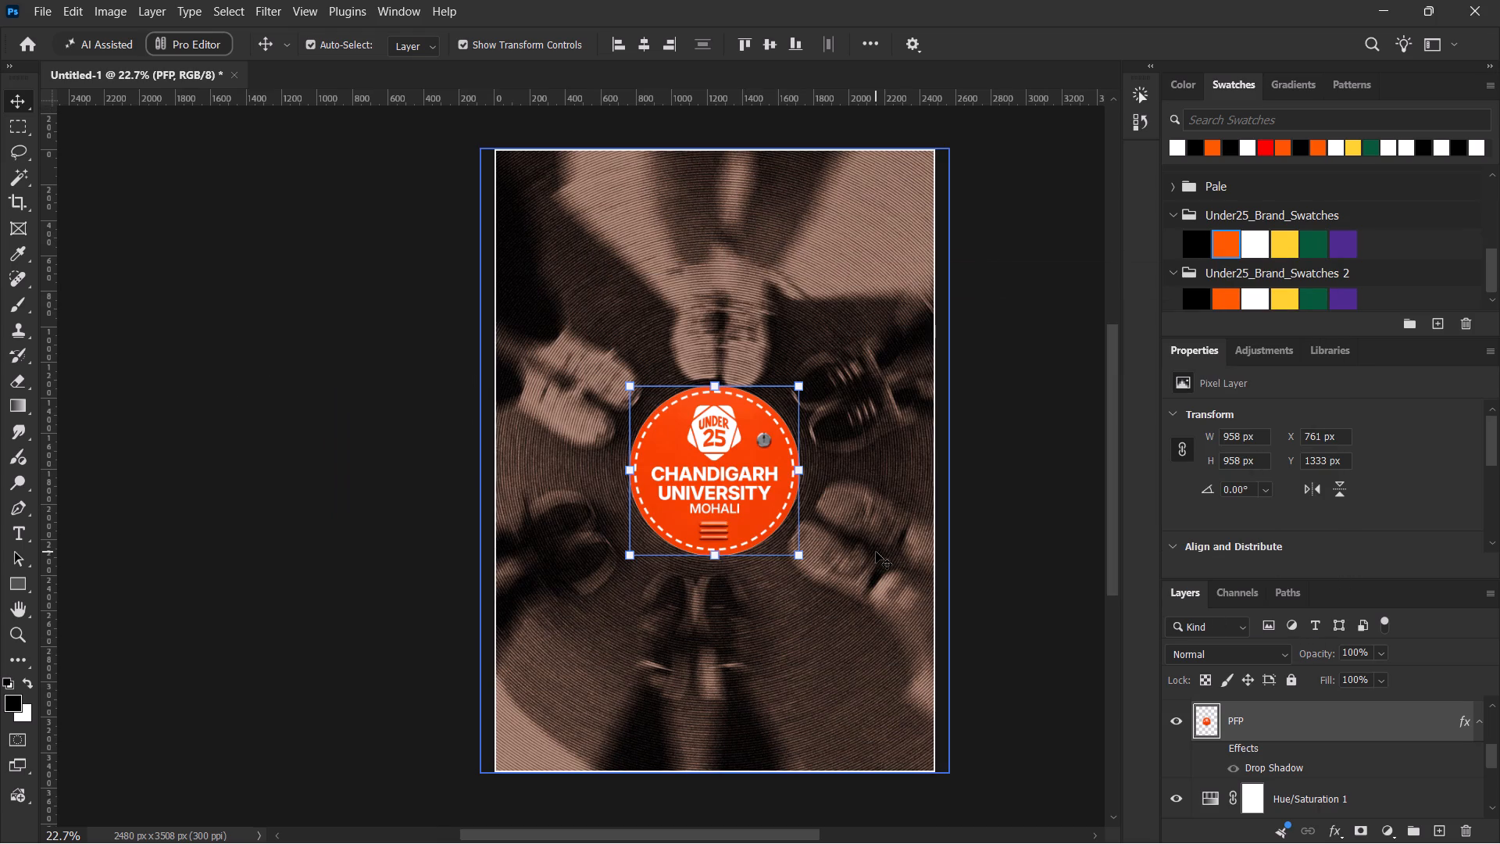
# Show the hidden COMMUNITY text layer.
pyautogui.scroll(5, 1362, 726)
pyautogui.scroll(-1, 1277, 764)
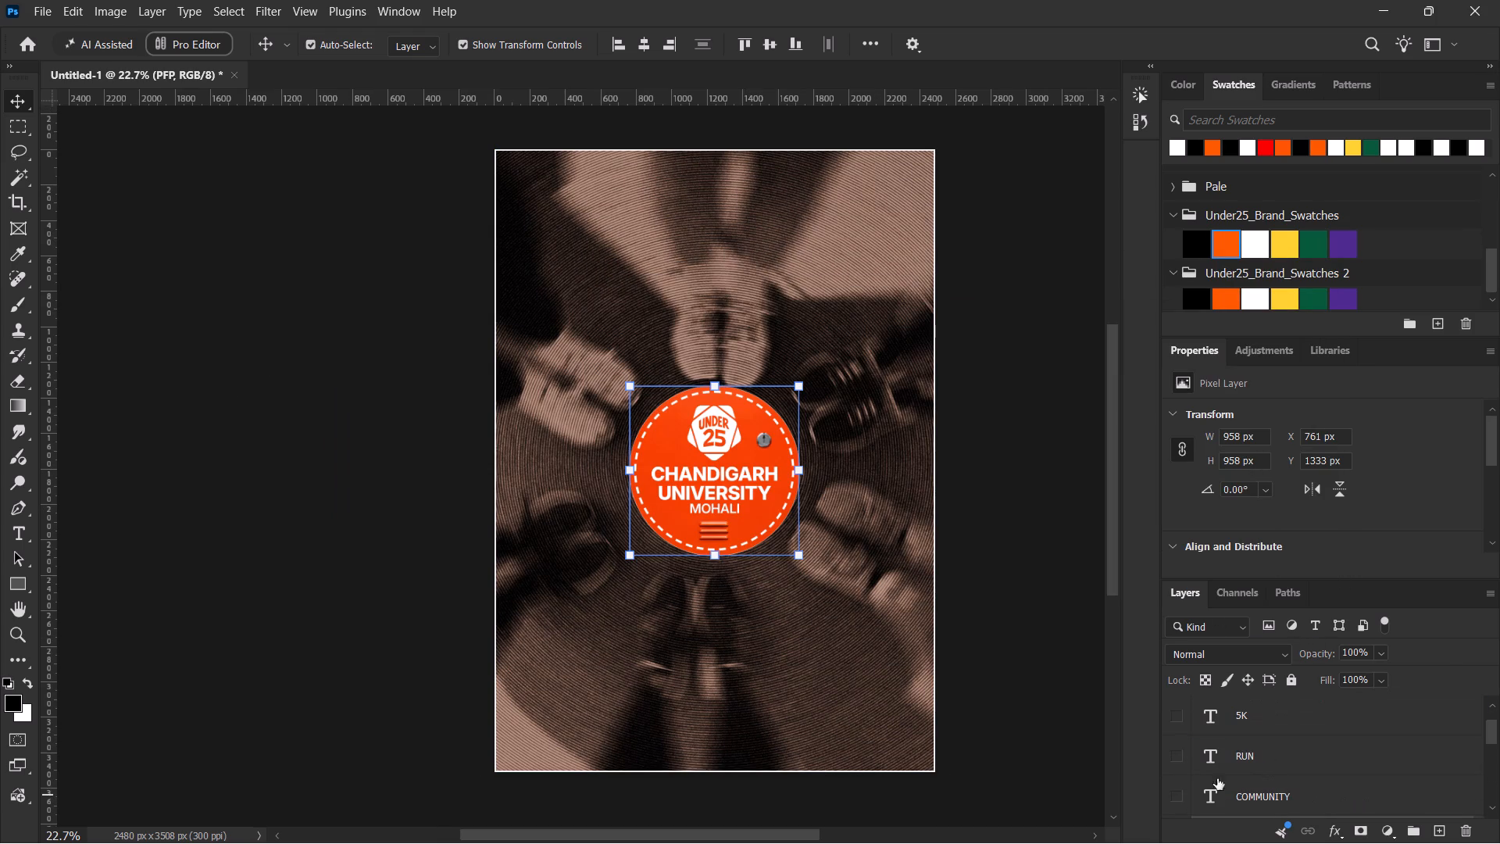
pyautogui.click(1186, 799)
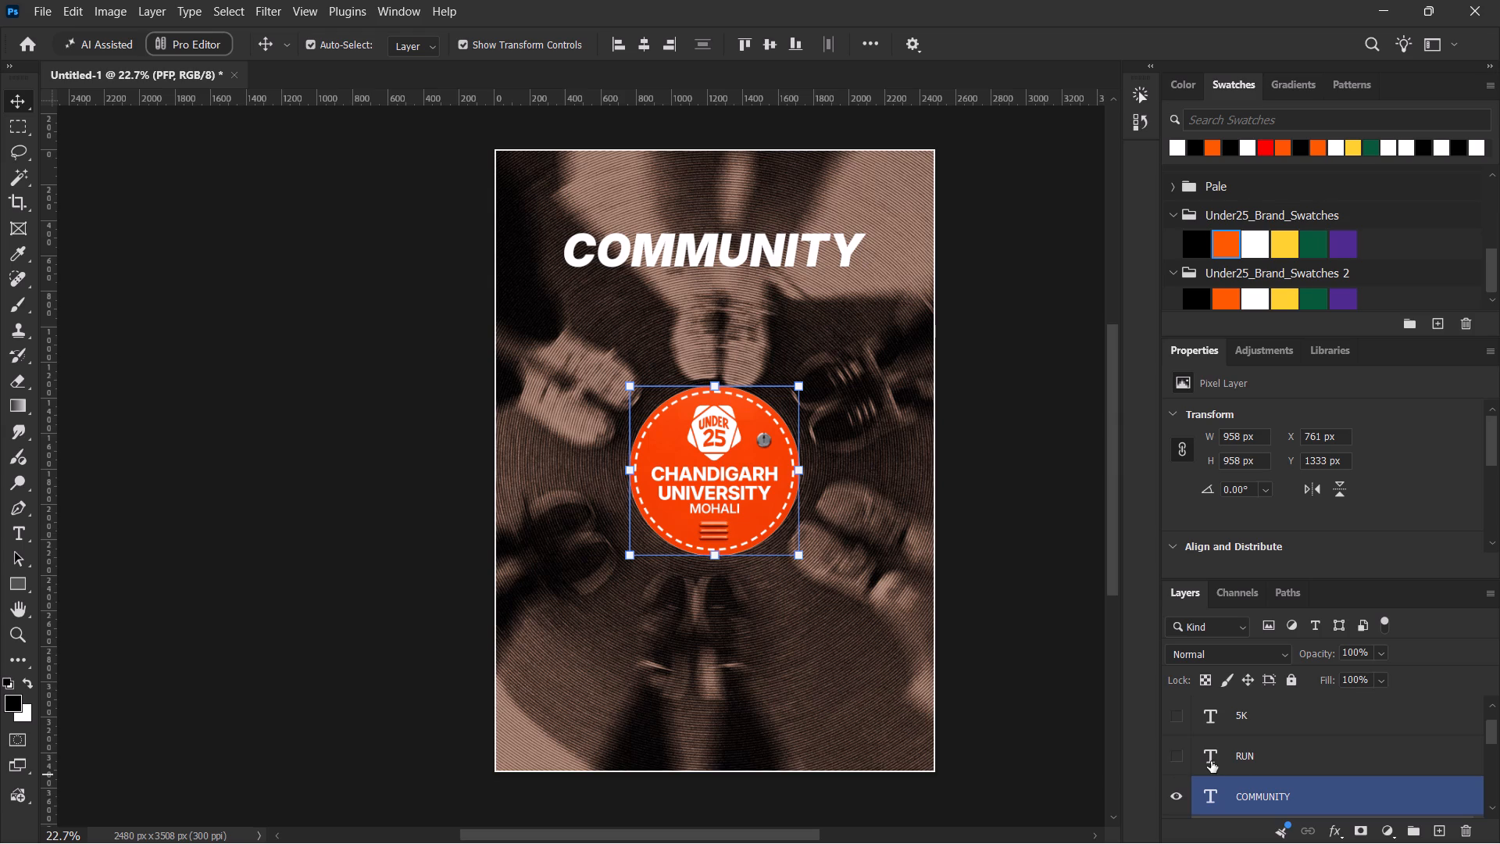
# Show the hidden RUN and 5K text layers.
pyautogui.click(1183, 762)
pyautogui.click(1179, 734)
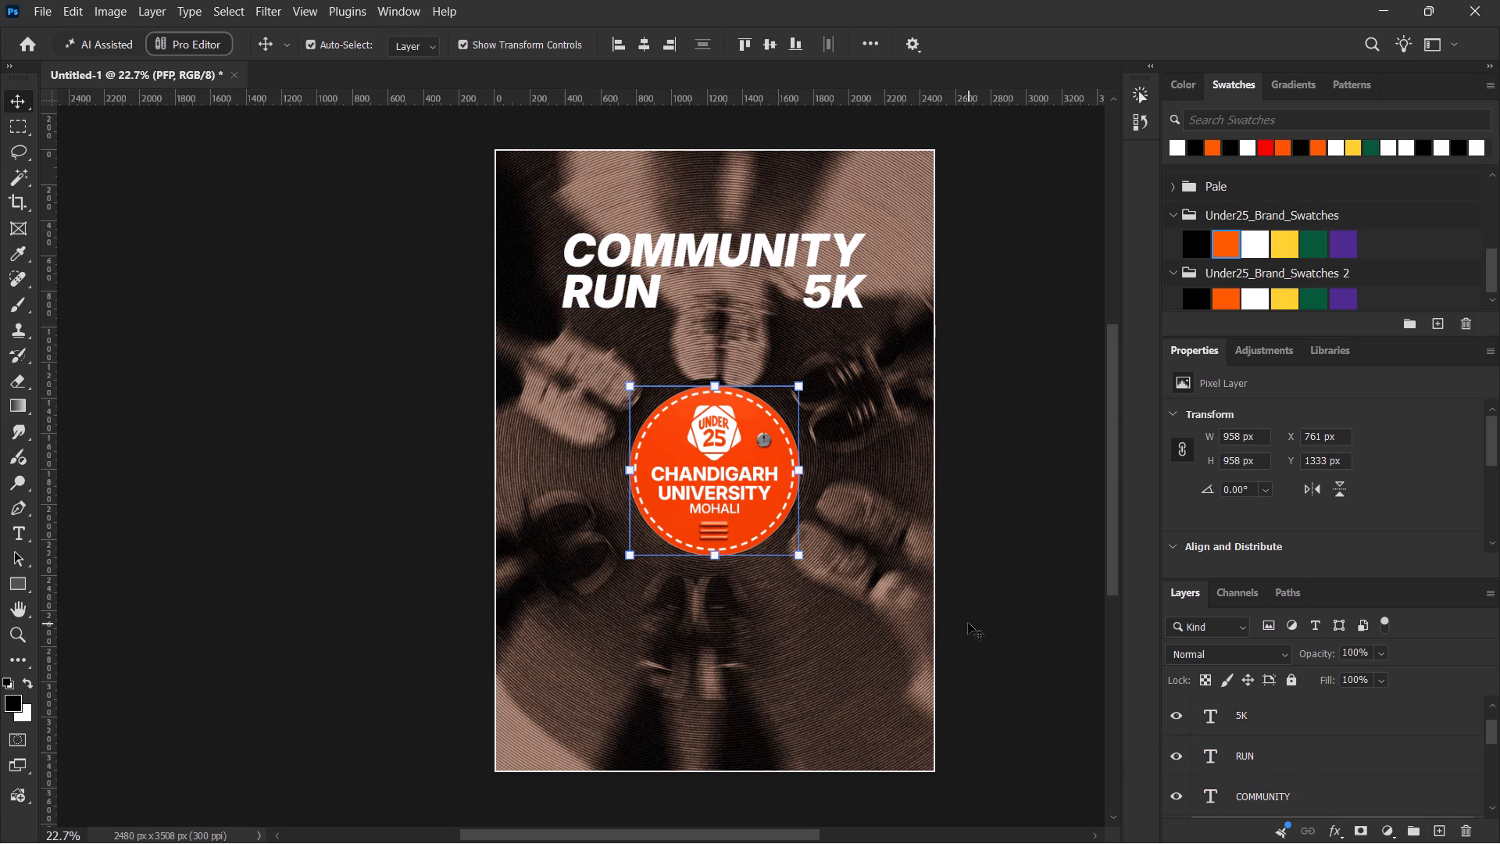
# Delete the 5K text layer.
pyautogui.click(1288, 721)
pyautogui.press('Delete')
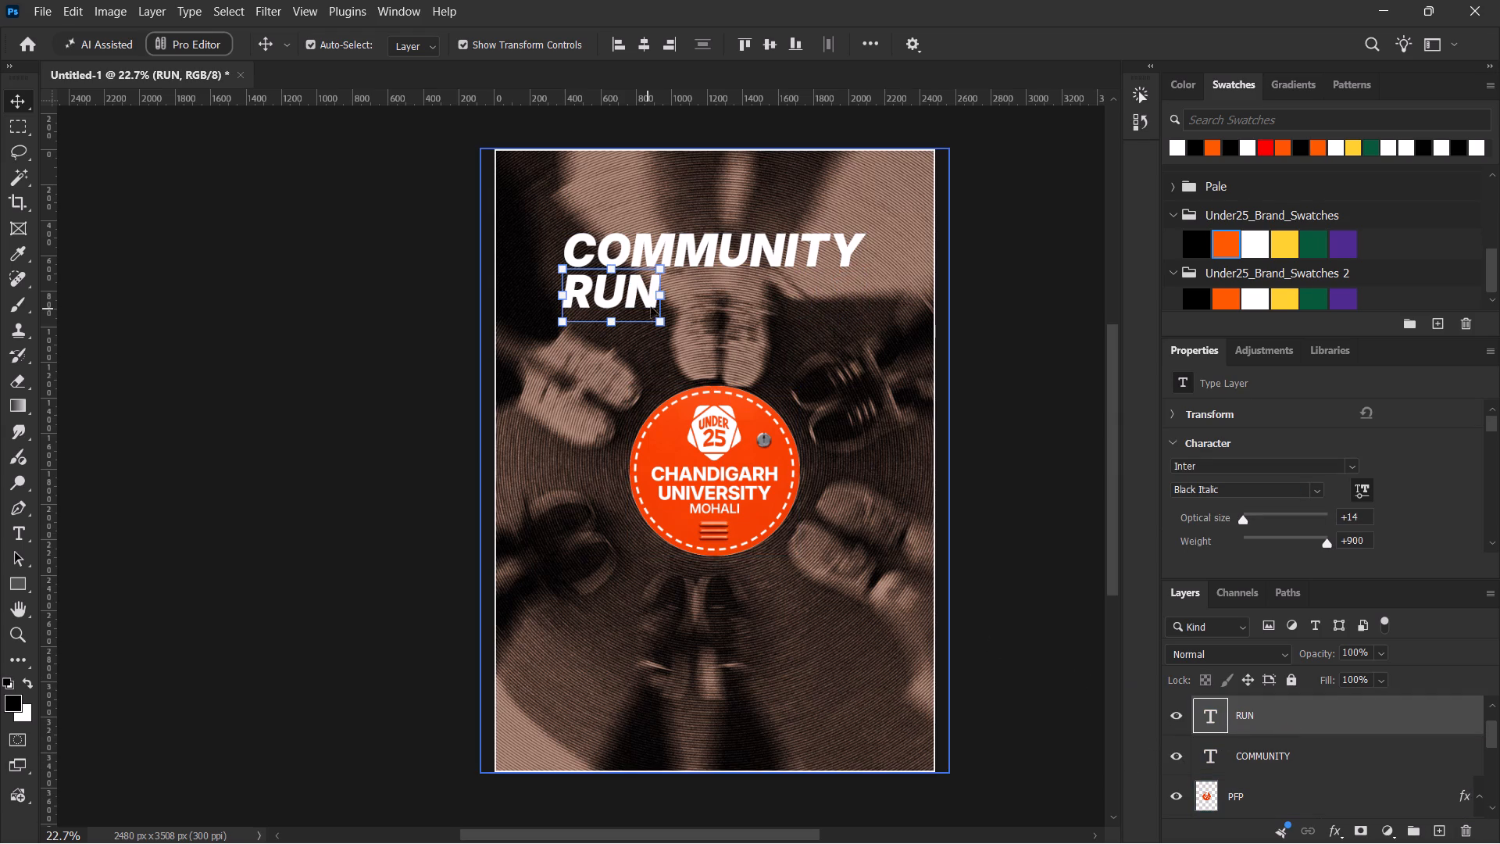
# Scale RUN up proportionally to about 304%, nearly matching the width of COMMUNITY, and move it down beneath that word.
pyautogui.moveTo(662, 297); pyautogui.dragTo(863, 319)
pyautogui.keyDown('shift'); pyautogui.moveTo(703, 278); pyautogui.dragTo(705, 281); pyautogui.keyUp('shift')
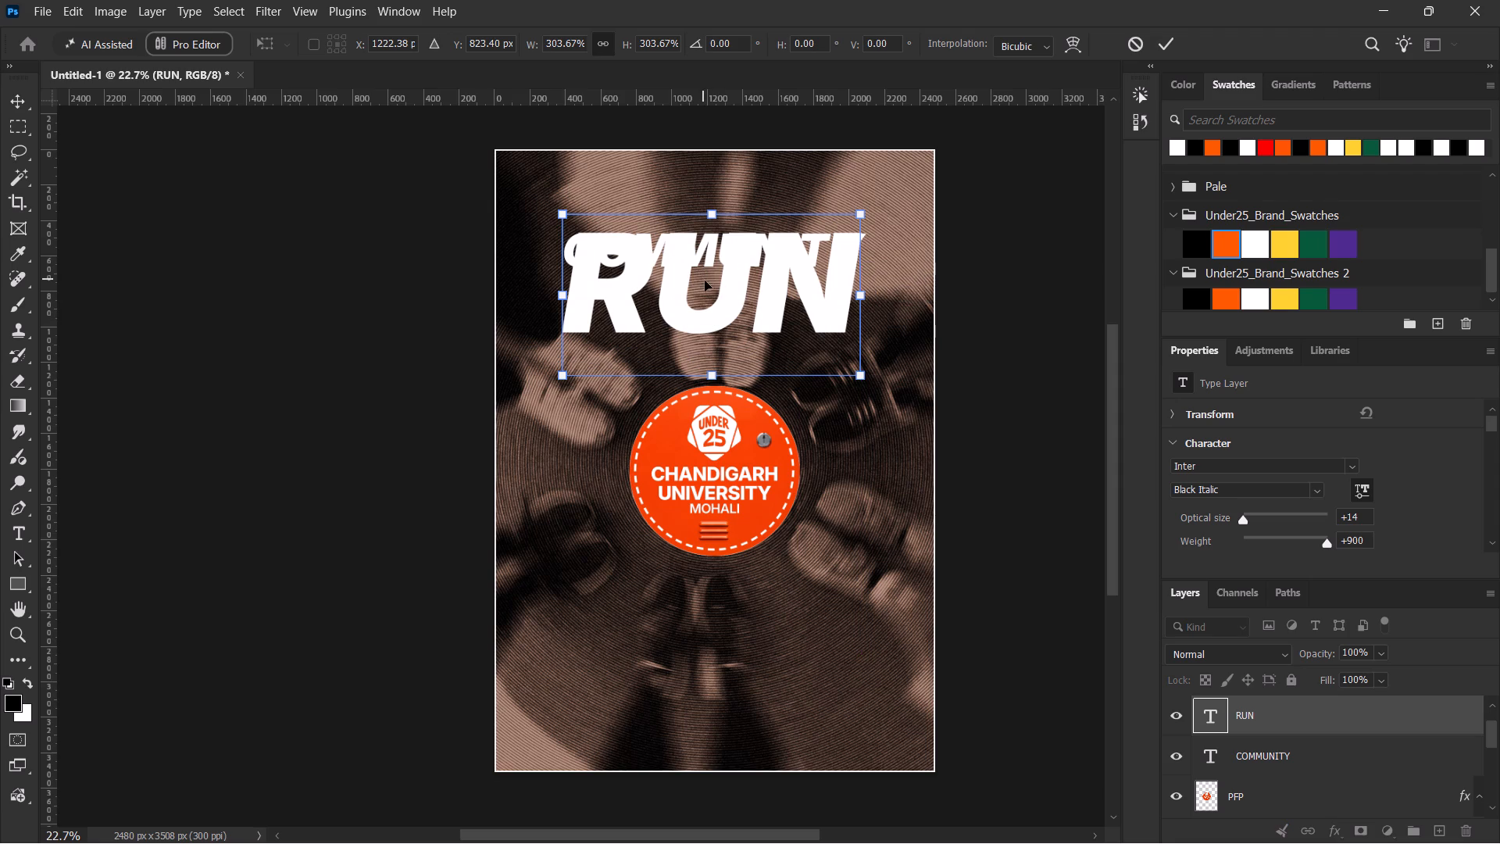
pyautogui.keyDown('shift'); pyautogui.moveTo(705, 281); pyautogui.dragTo(705, 320); pyautogui.keyUp('shift')
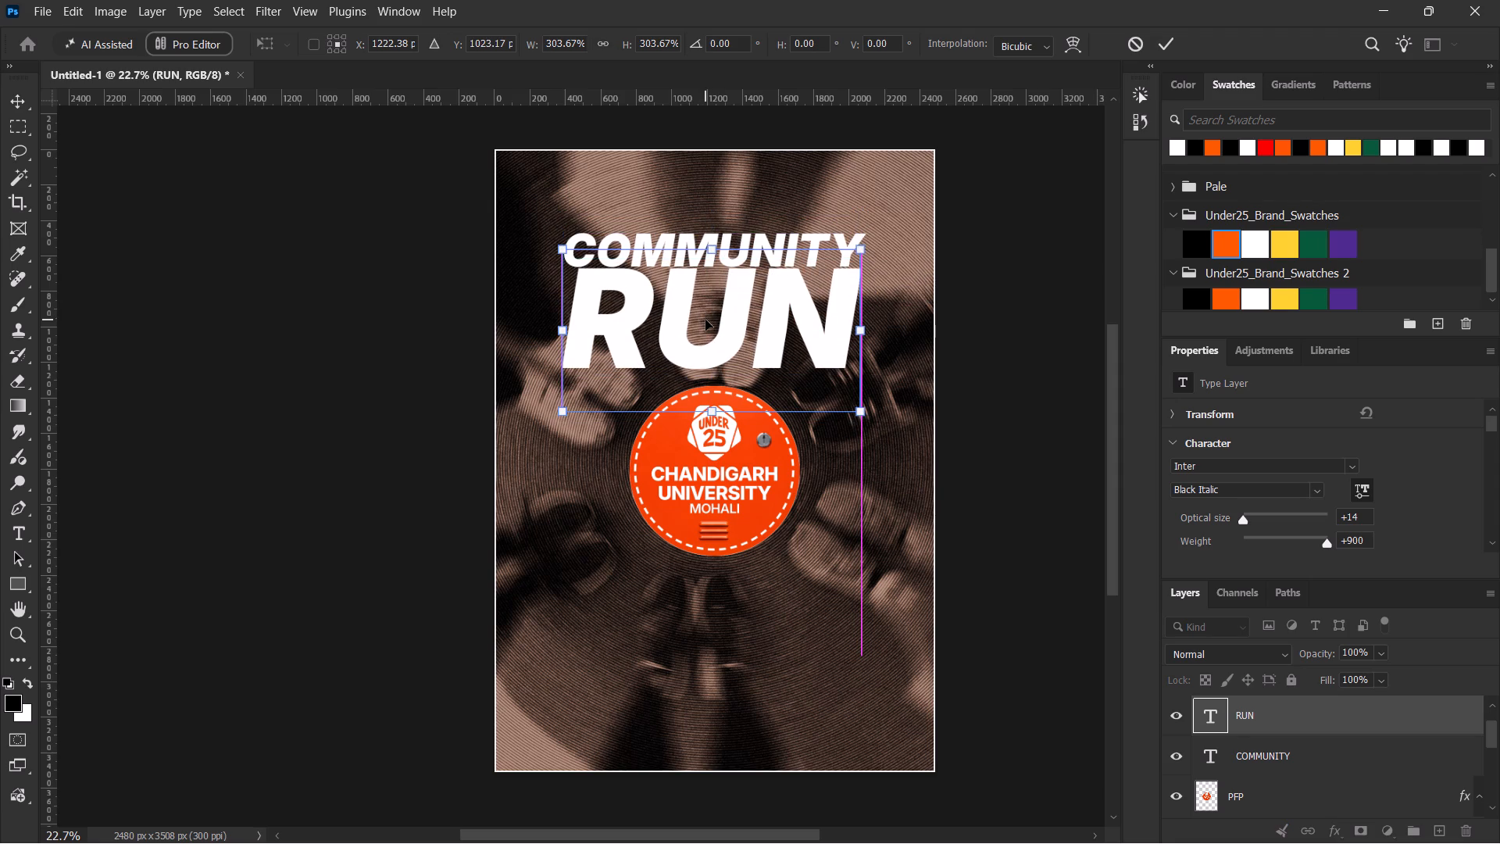
pyautogui.click(1166, 48)
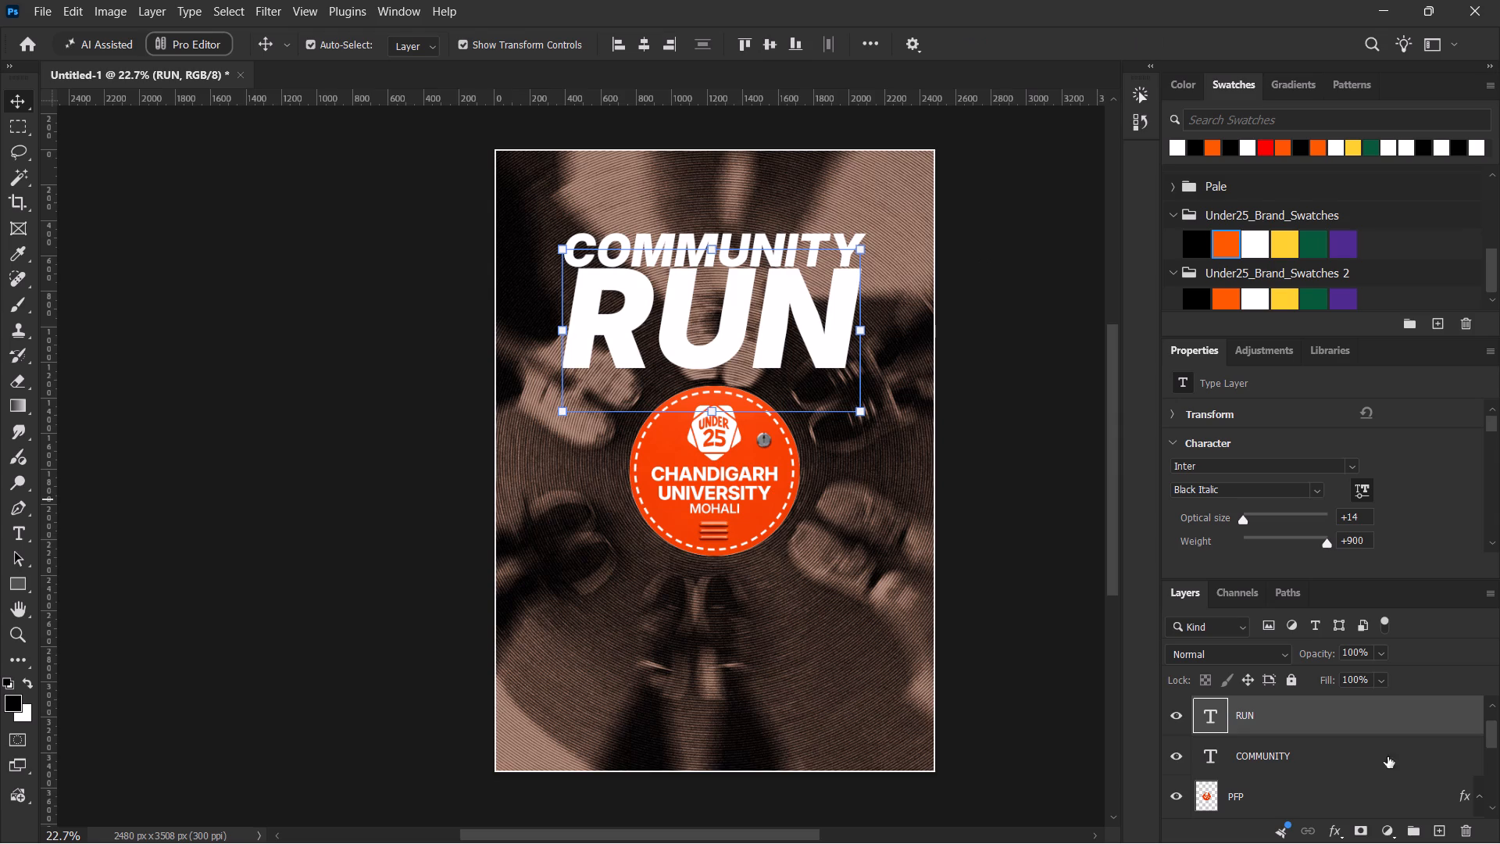
# Move COMMUNITY up clear of RUN and centre it horizontally on the poster.
pyautogui.click(1329, 775)
pyautogui.click(1310, 756)
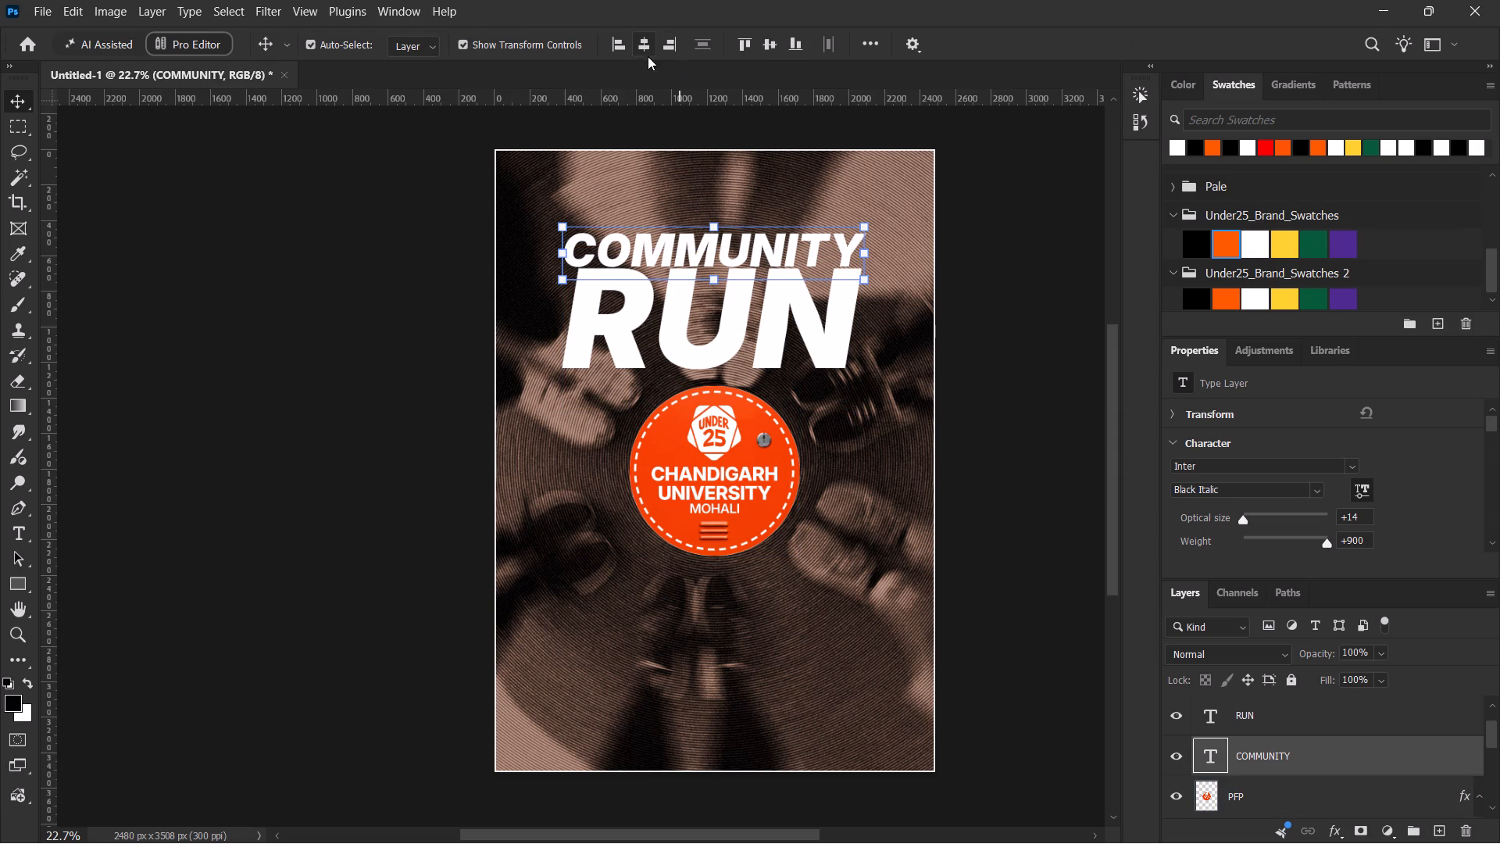
pyautogui.click(645, 52)
pyautogui.keyDown('shift'); pyautogui.moveTo(745, 252); pyautogui.dragTo(749, 239); pyautogui.keyUp('shift')
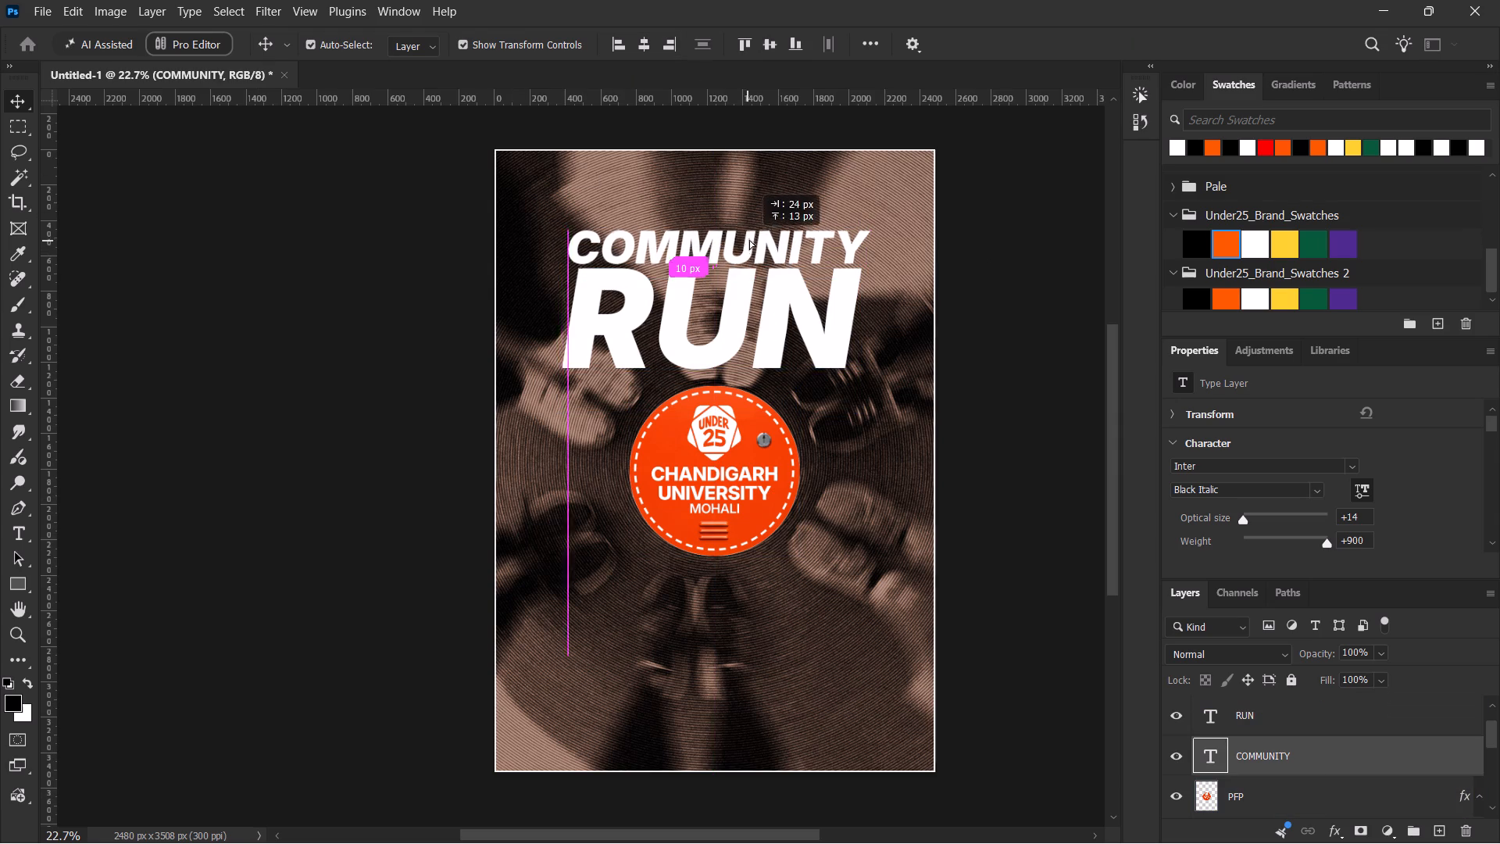
pyautogui.keyDown('shift'); pyautogui.moveTo(749, 239); pyautogui.dragTo(750, 238); pyautogui.keyUp('shift')
pyautogui.click(639, 52)
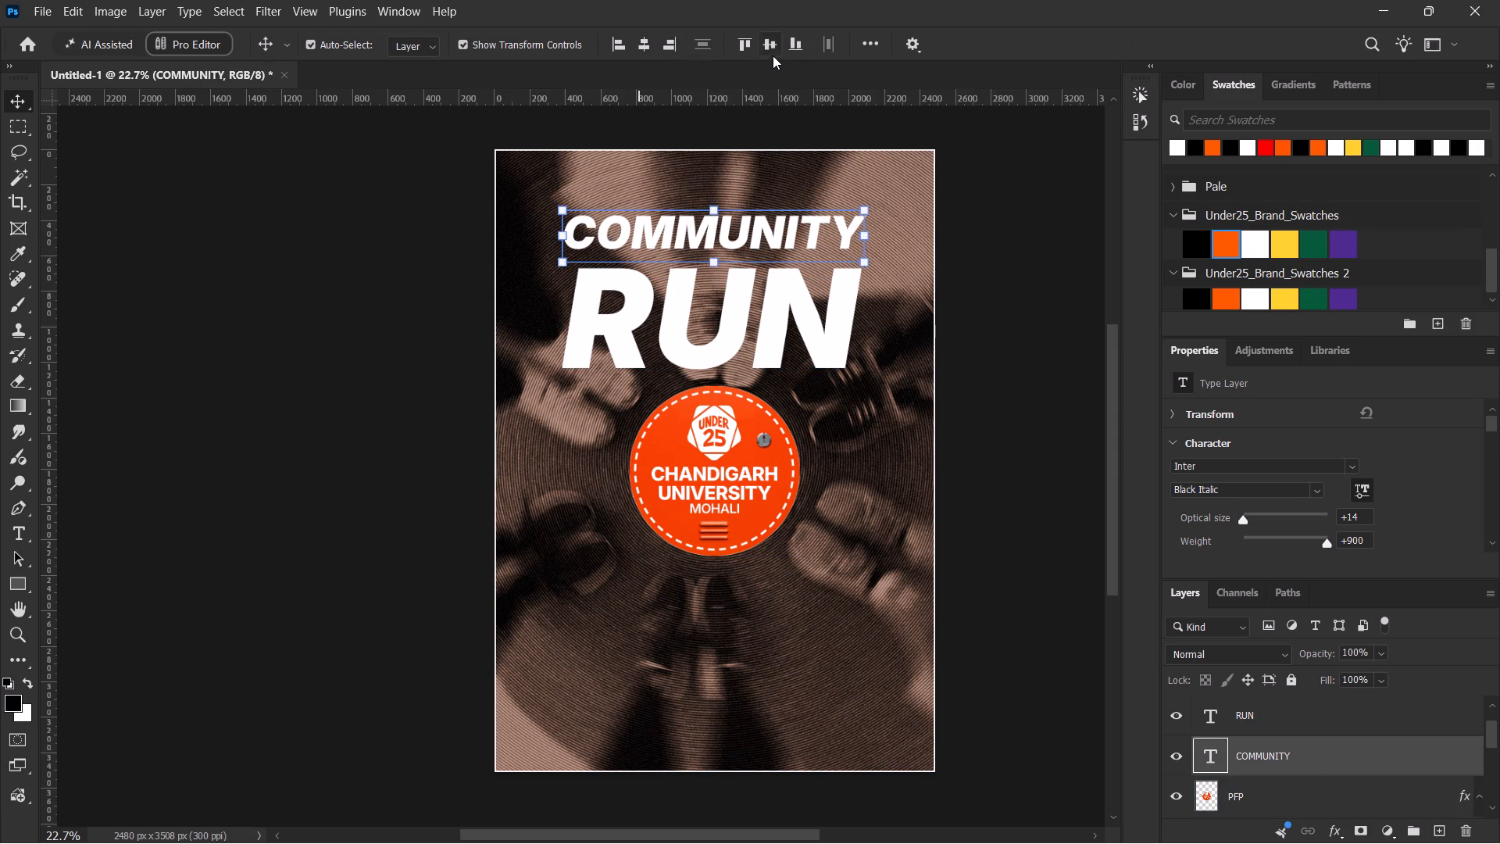
# Scale COMMUNITY up proportionally to about 123% and place it centred directly above RUN.
pyautogui.click(772, 55)
pyautogui.keyDown('alt'); pyautogui.click(715, 495); pyautogui.keyUp('alt')
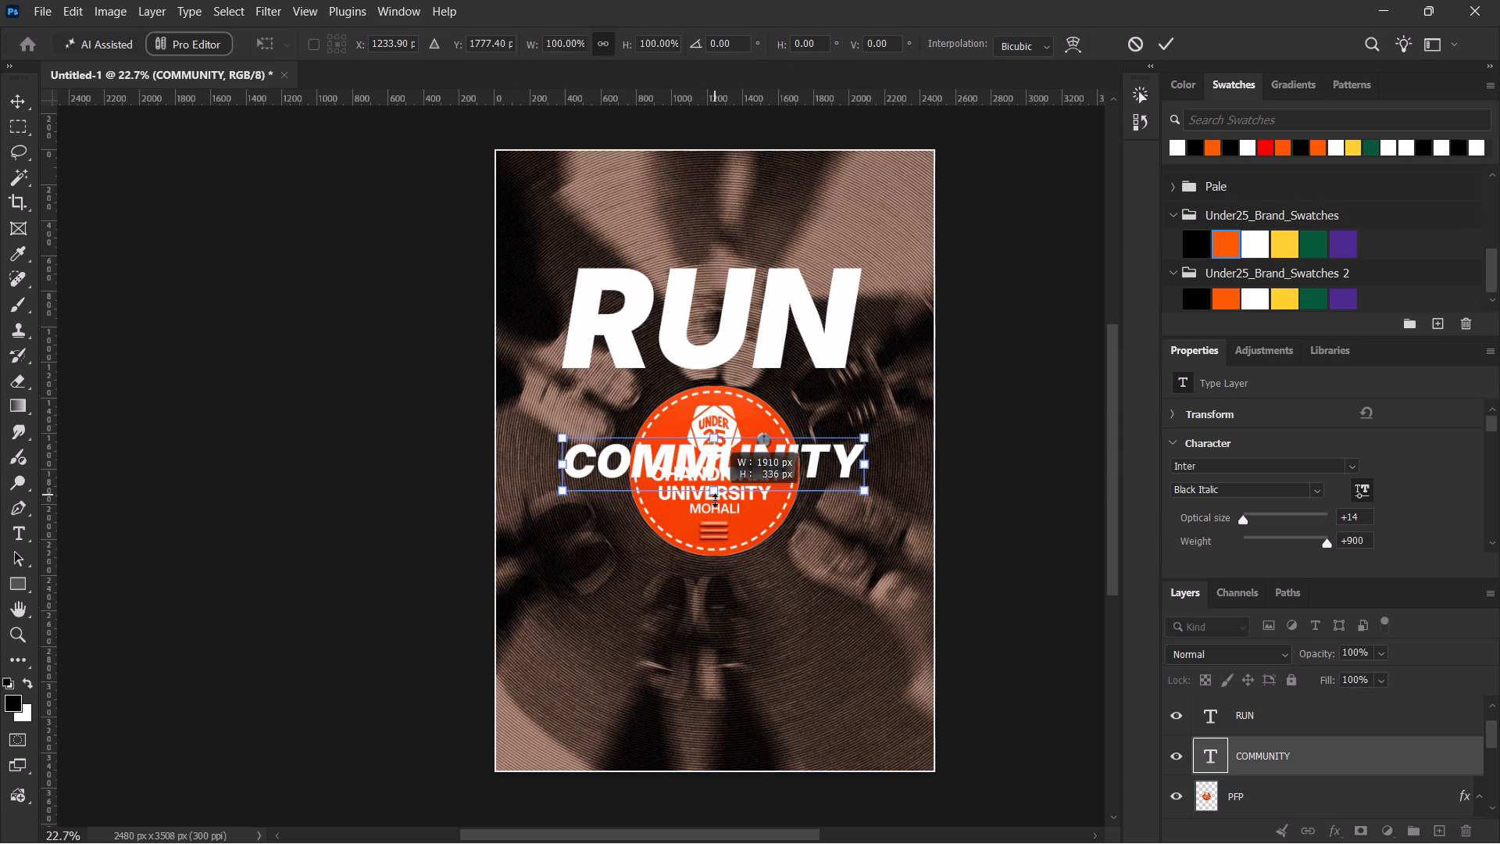
pyautogui.keyDown('shift'); pyautogui.moveTo(715, 481); pyautogui.dragTo(716, 368); pyautogui.keyUp('shift')
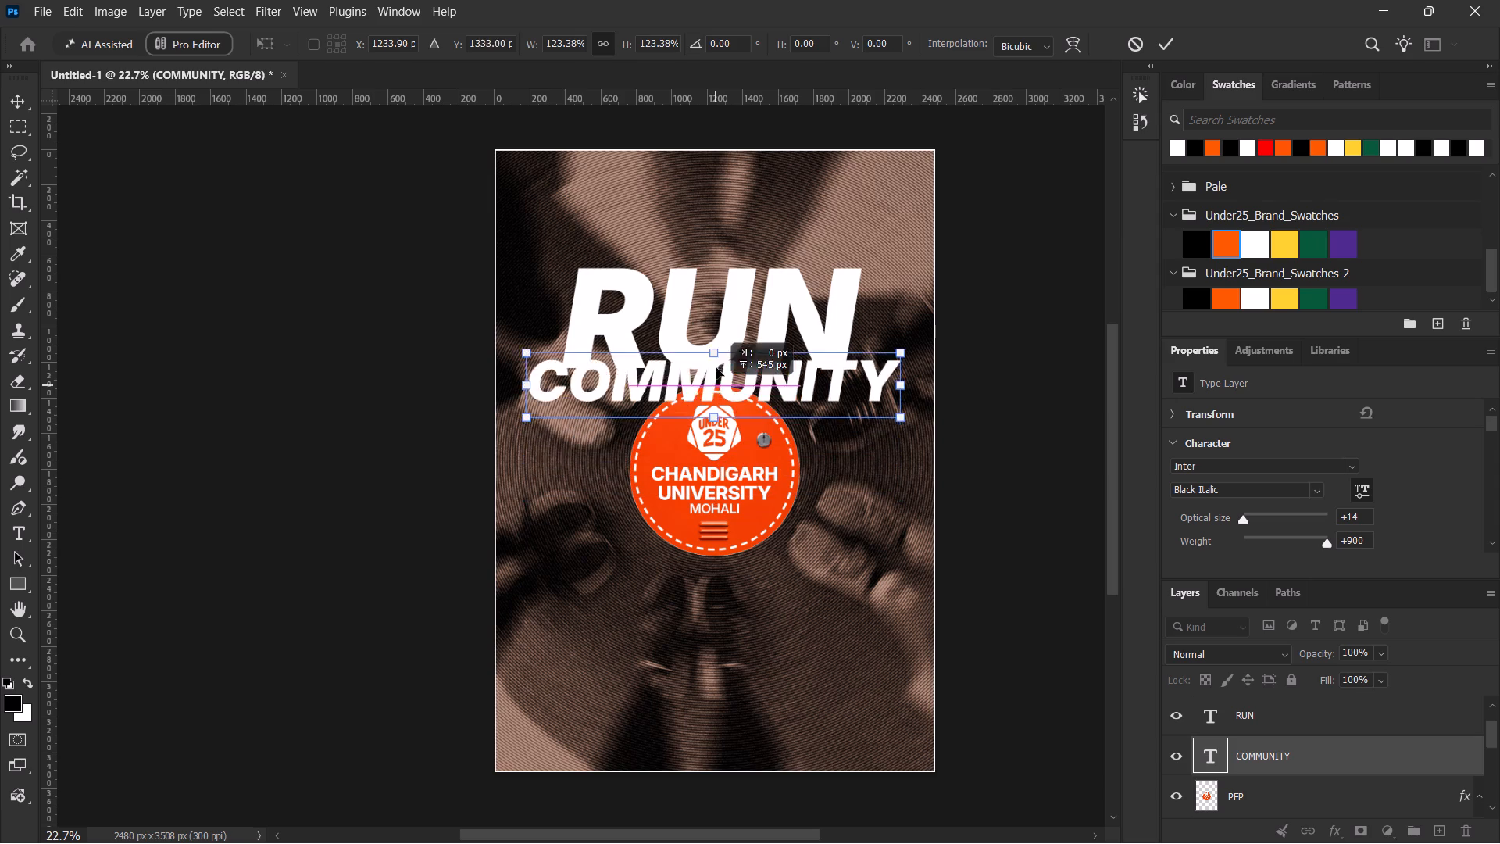
pyautogui.keyDown('shift'); pyautogui.moveTo(716, 368); pyautogui.dragTo(734, 264); pyautogui.keyUp('shift')
pyautogui.click(1163, 48)
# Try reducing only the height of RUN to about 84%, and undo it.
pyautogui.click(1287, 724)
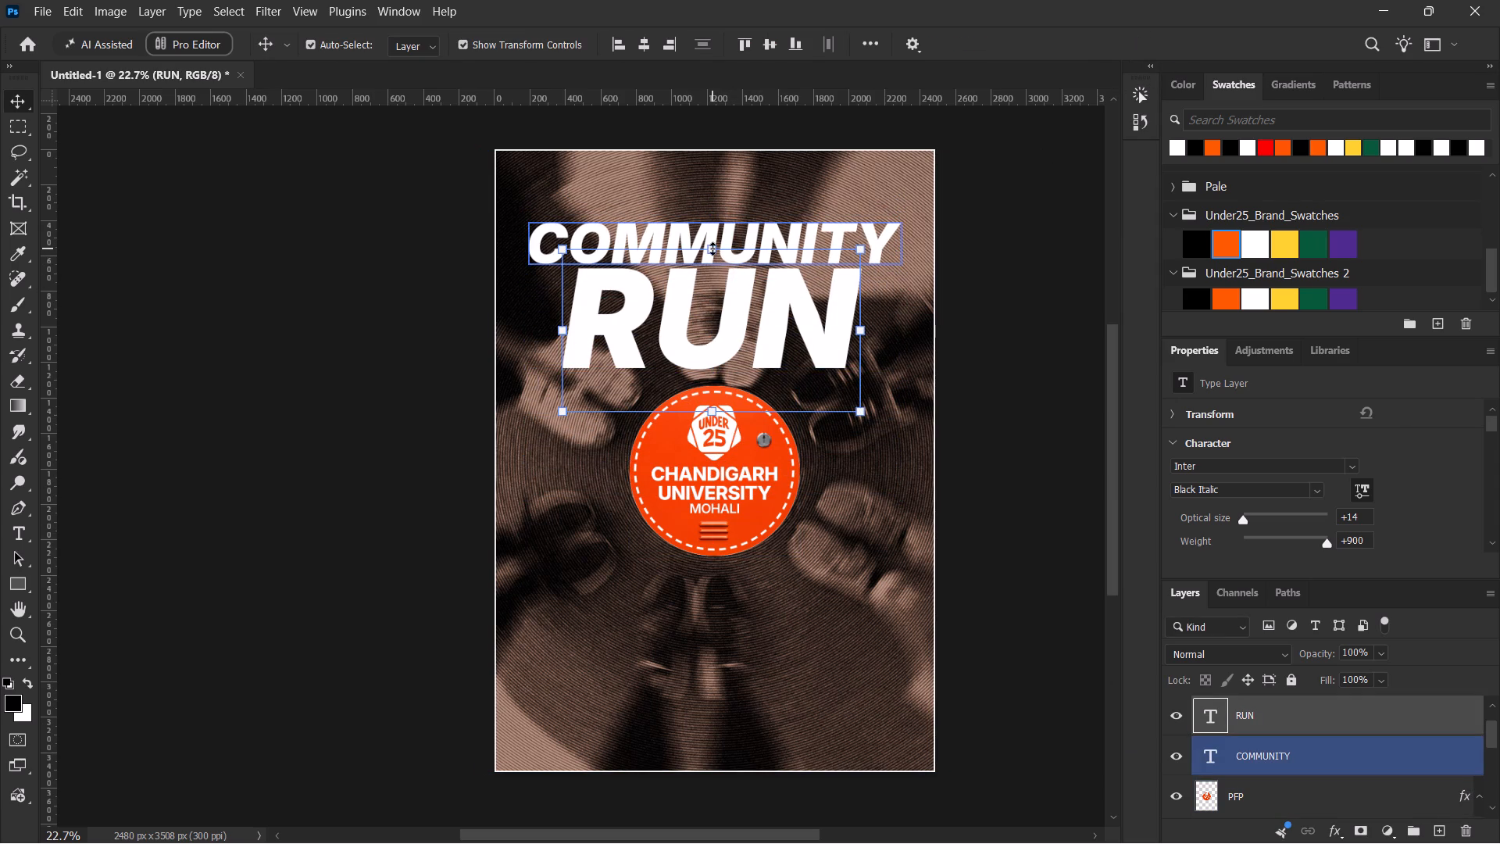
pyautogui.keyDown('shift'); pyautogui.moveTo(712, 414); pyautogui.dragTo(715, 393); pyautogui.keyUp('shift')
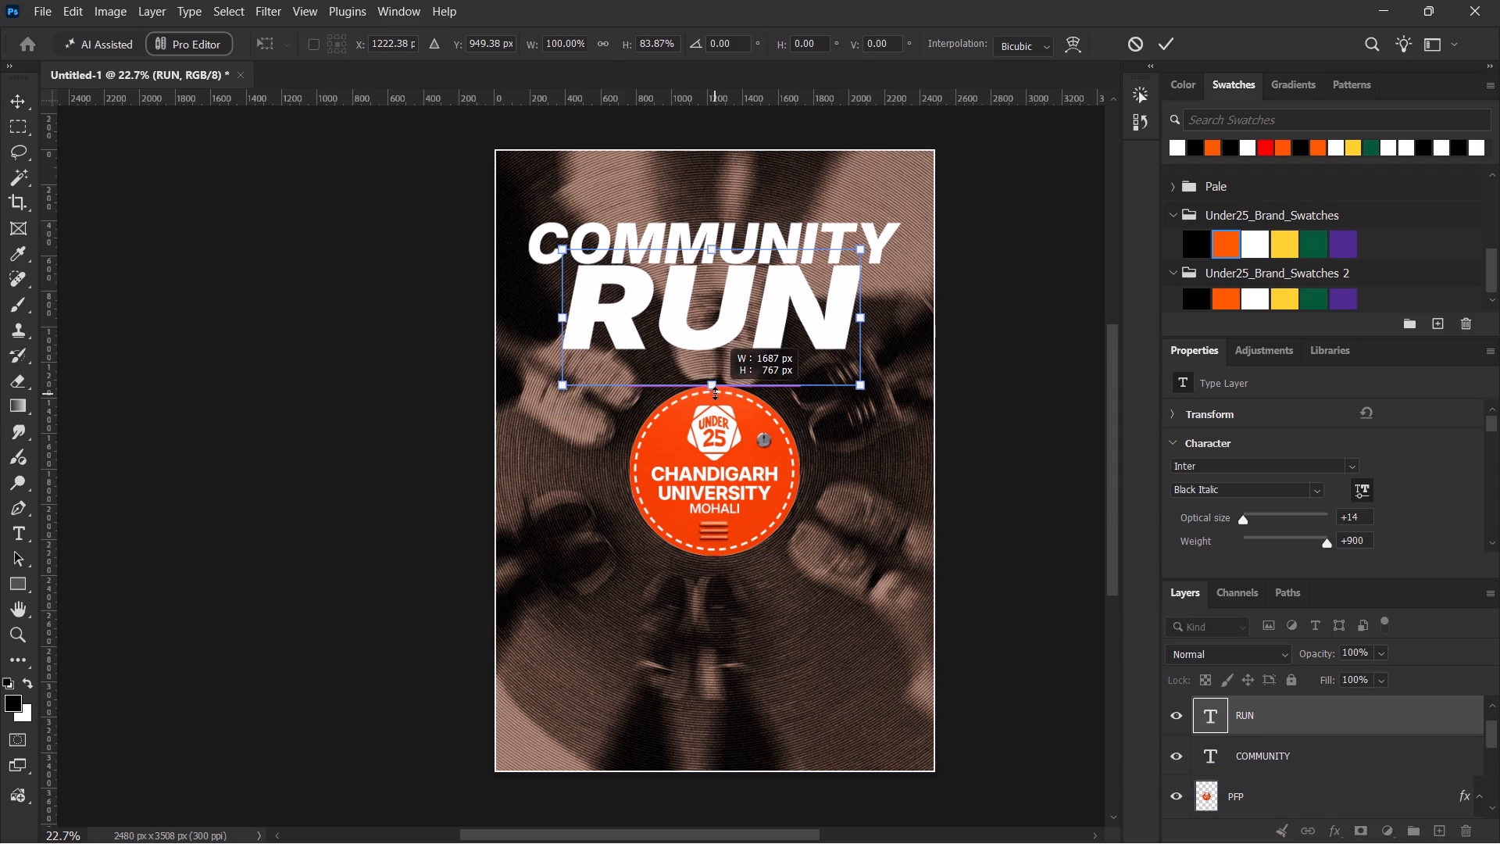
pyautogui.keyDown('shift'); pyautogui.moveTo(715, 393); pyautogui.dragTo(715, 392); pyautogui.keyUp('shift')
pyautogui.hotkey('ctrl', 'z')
# Scale RUN down proportionally to about 58% and centre it horizontally close beneath COMMUNITY.
pyautogui.keyDown('alt'); pyautogui.moveTo(709, 412); pyautogui.dragTo(715, 377); pyautogui.keyUp('alt')
pyautogui.moveTo(712, 346); pyautogui.dragTo(720, 322)
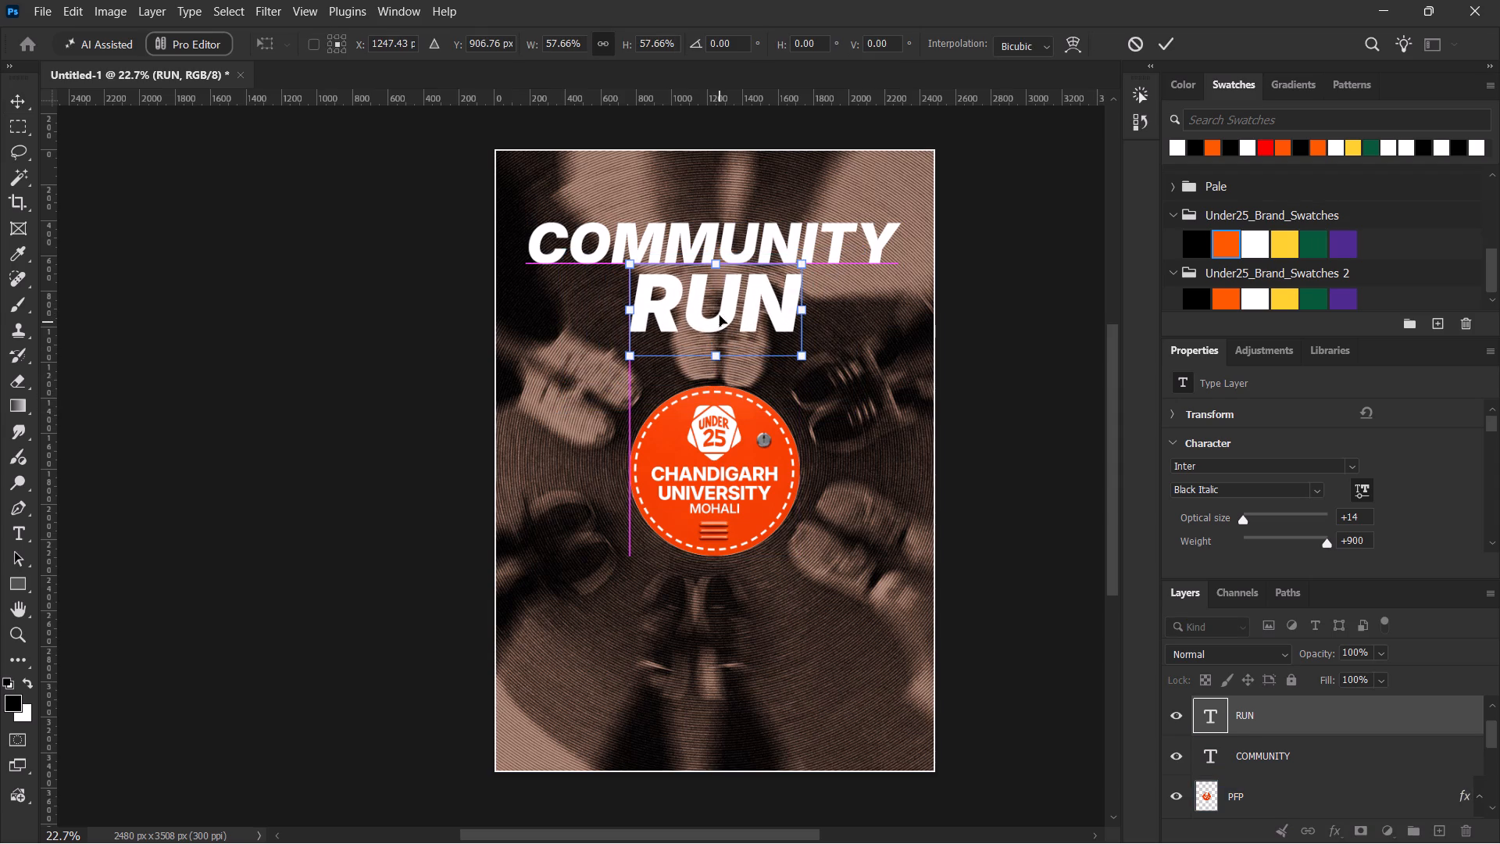
pyautogui.click(1168, 36)
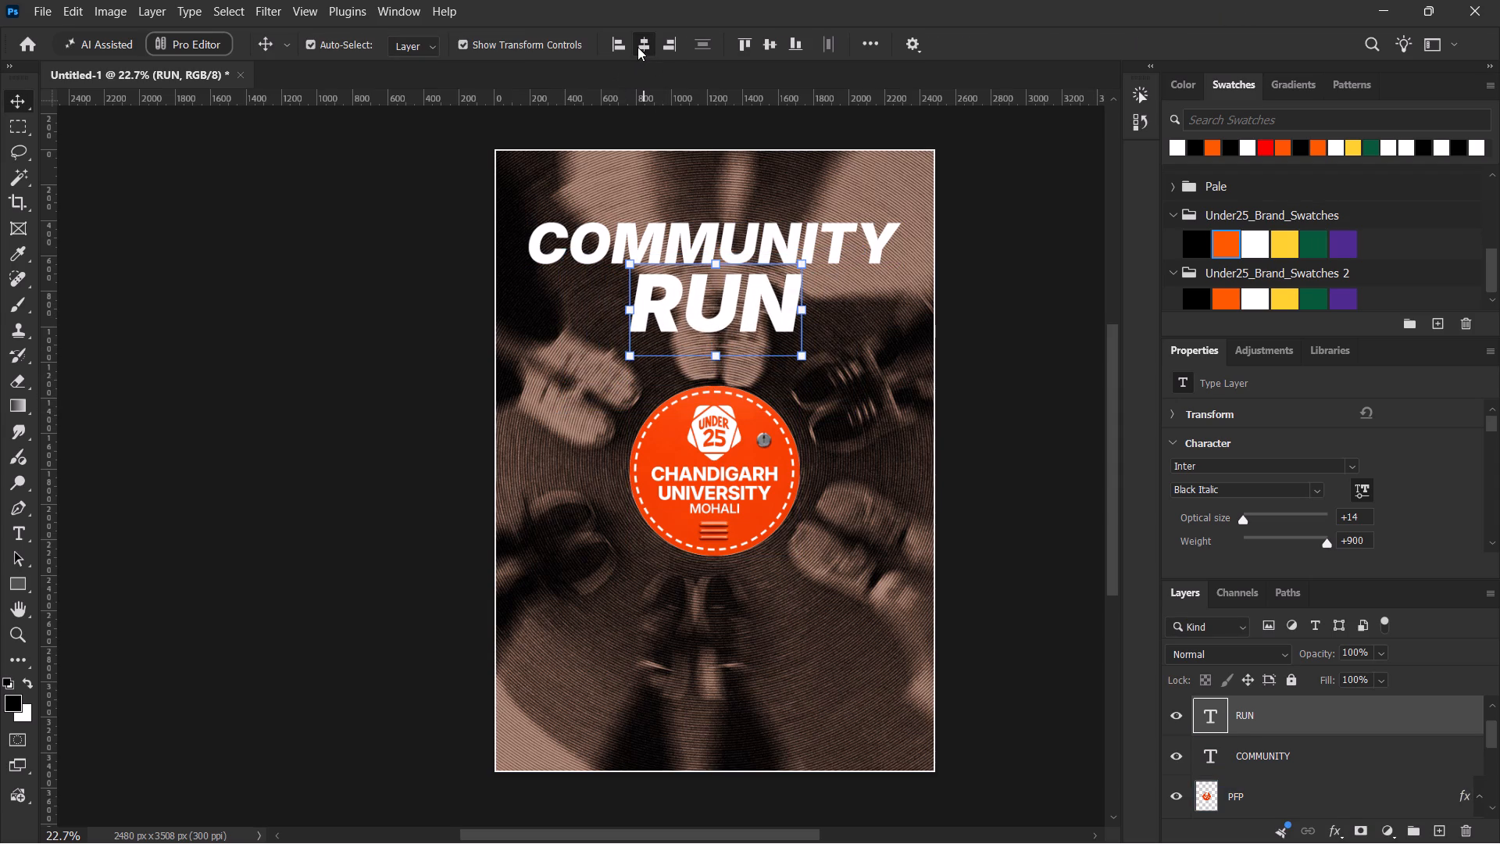
pyautogui.click(637, 47)
pyautogui.keyDown('shift'); pyautogui.moveTo(709, 306); pyautogui.dragTo(711, 295); pyautogui.keyUp('shift')
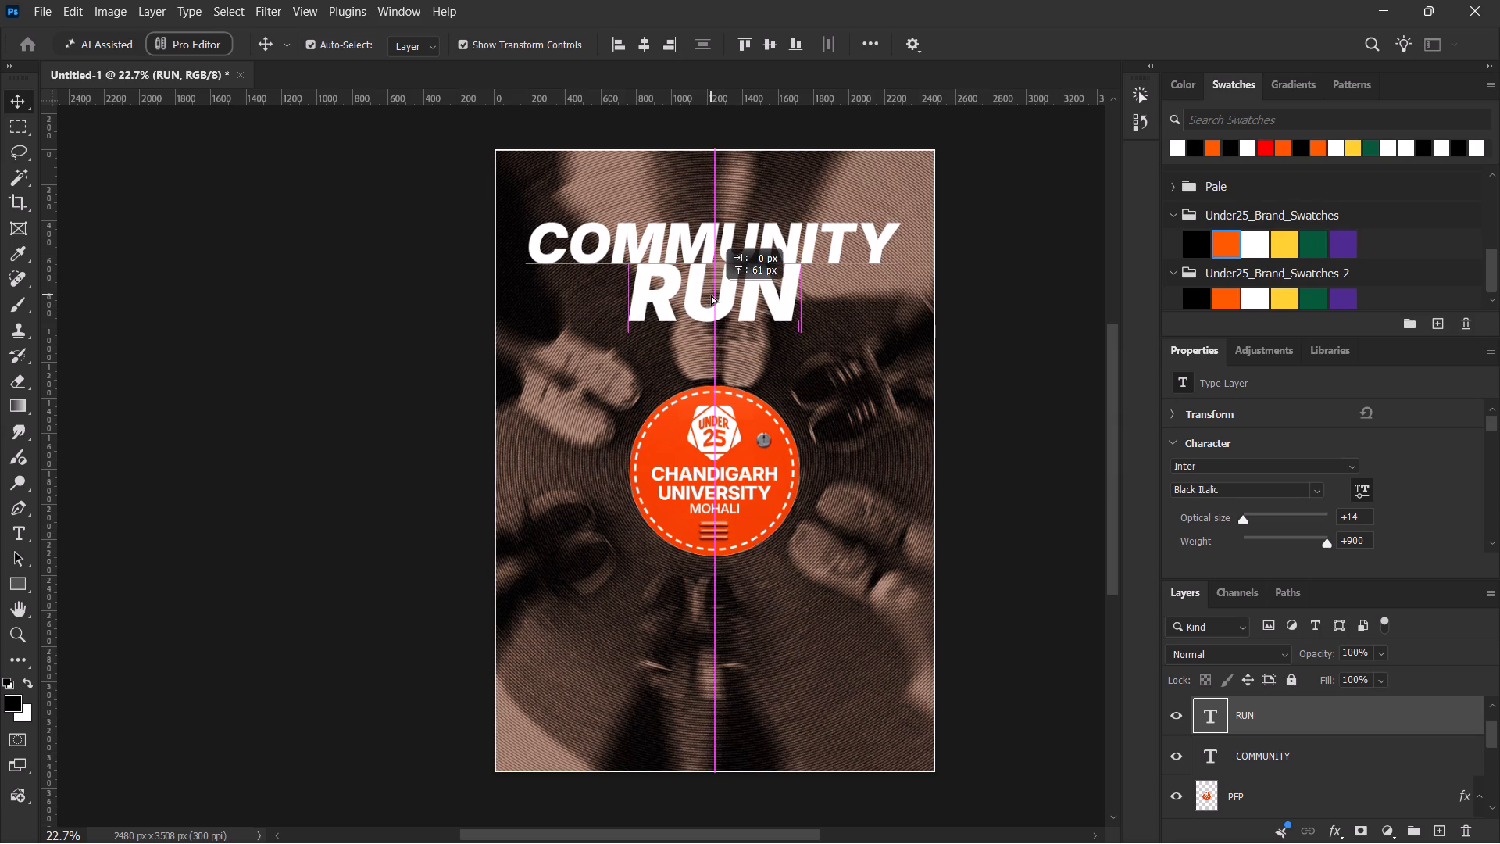
pyautogui.keyDown('shift'); pyautogui.moveTo(711, 295); pyautogui.dragTo(711, 297); pyautogui.keyUp('shift')
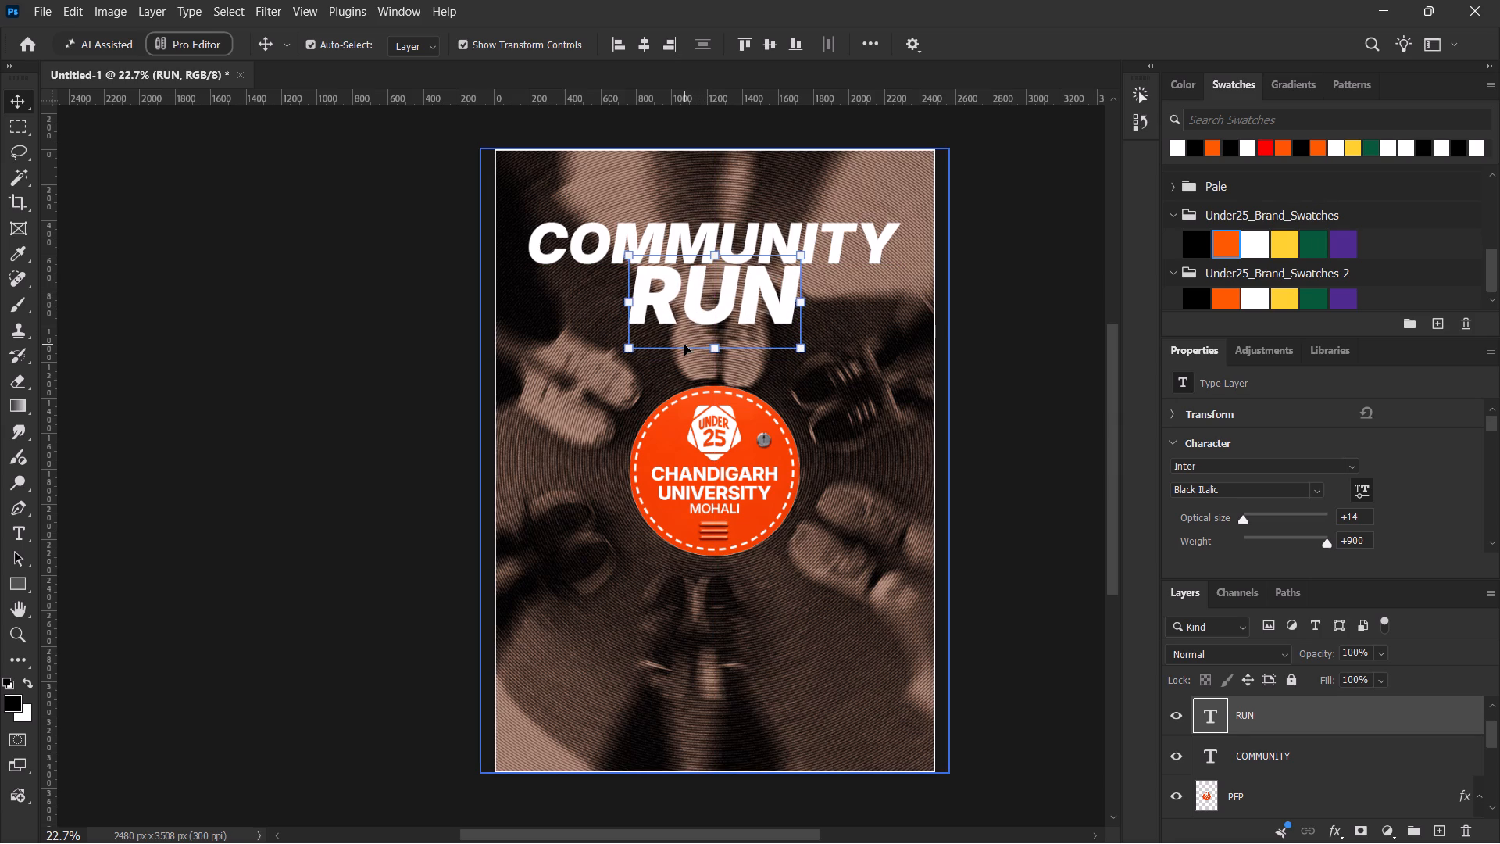
# Shift RUN left and place a duplicate of it with the text 5K immediately to its right on the same line.
pyautogui.keyDown('shift'); pyautogui.moveTo(724, 296); pyautogui.dragTo(670, 302); pyautogui.keyUp('shift')
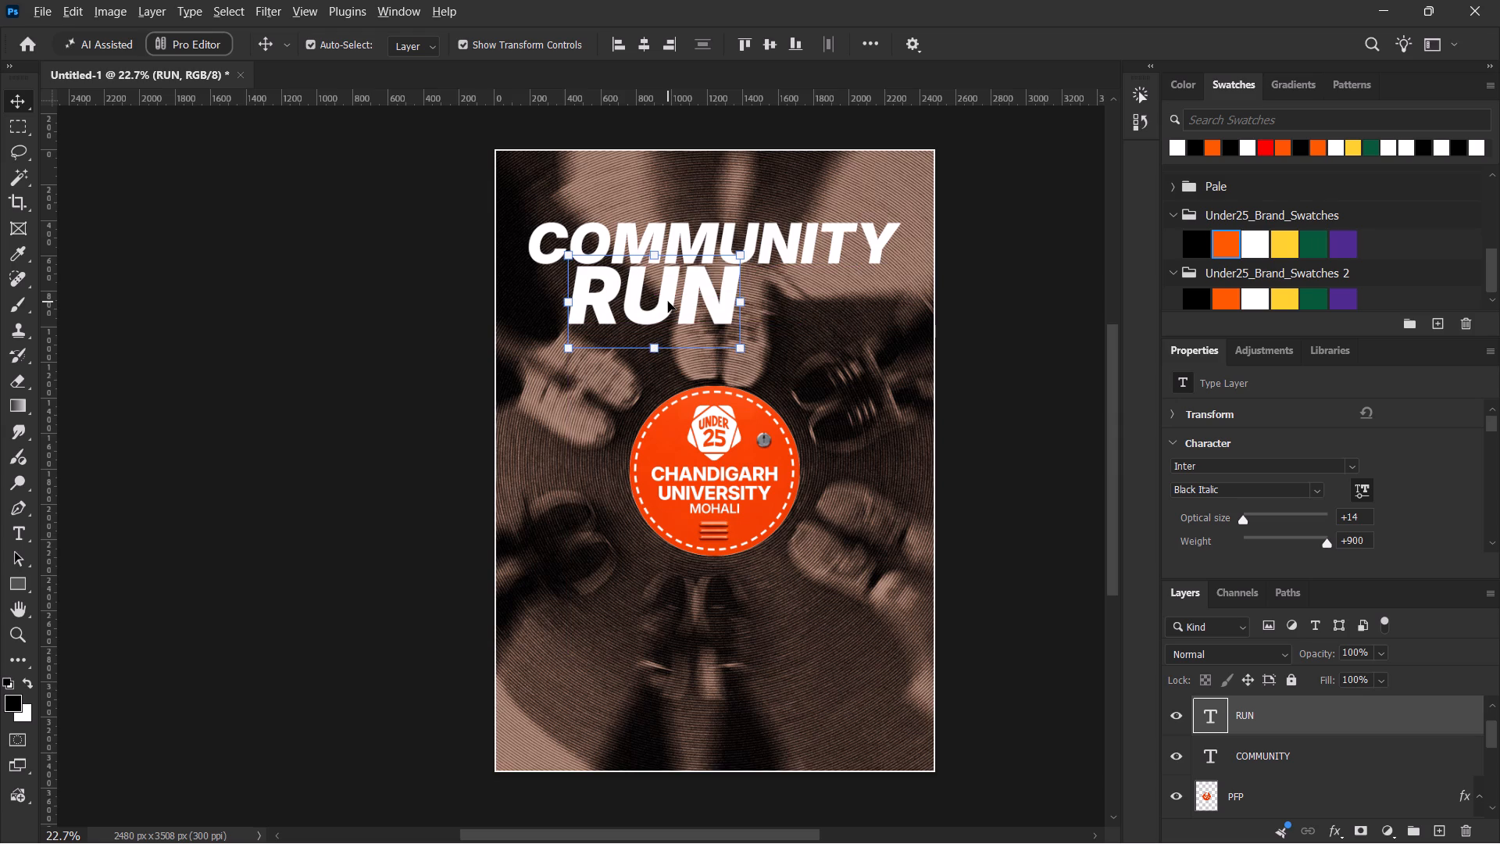
pyautogui.keyDown('alt'); pyautogui.keyDown('shift'); pyautogui.moveTo(668, 302); pyautogui.dragTo(816, 310); pyautogui.keyUp('shift'); pyautogui.keyUp('alt')
pyautogui.doubleClick(813, 309)
pyautogui.write('5K')
pyautogui.click(1052, 45)
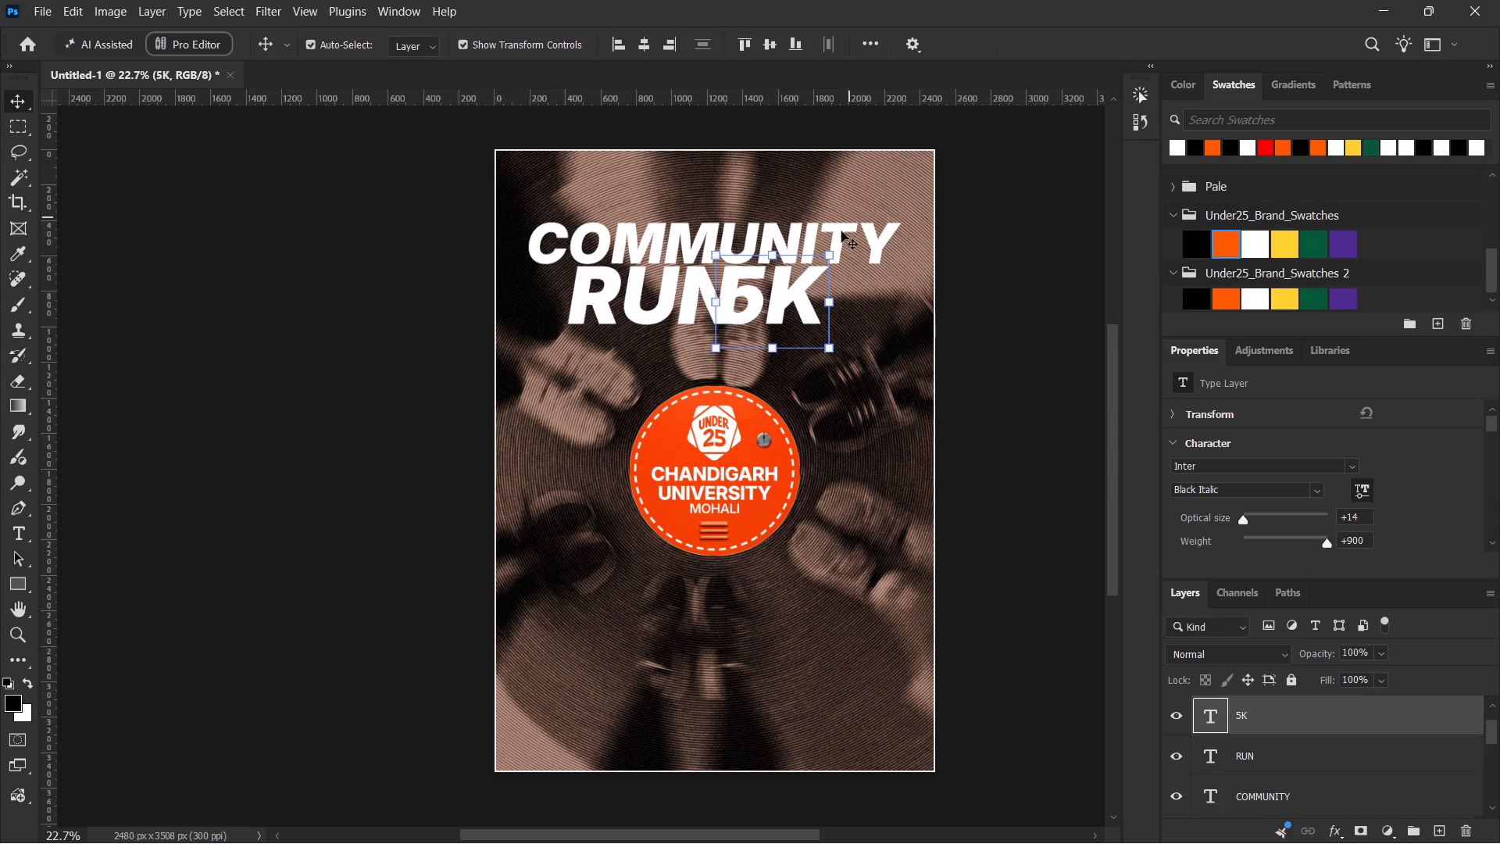
pyautogui.keyDown('shift'); pyautogui.moveTo(763, 296); pyautogui.dragTo(784, 301); pyautogui.keyUp('shift')
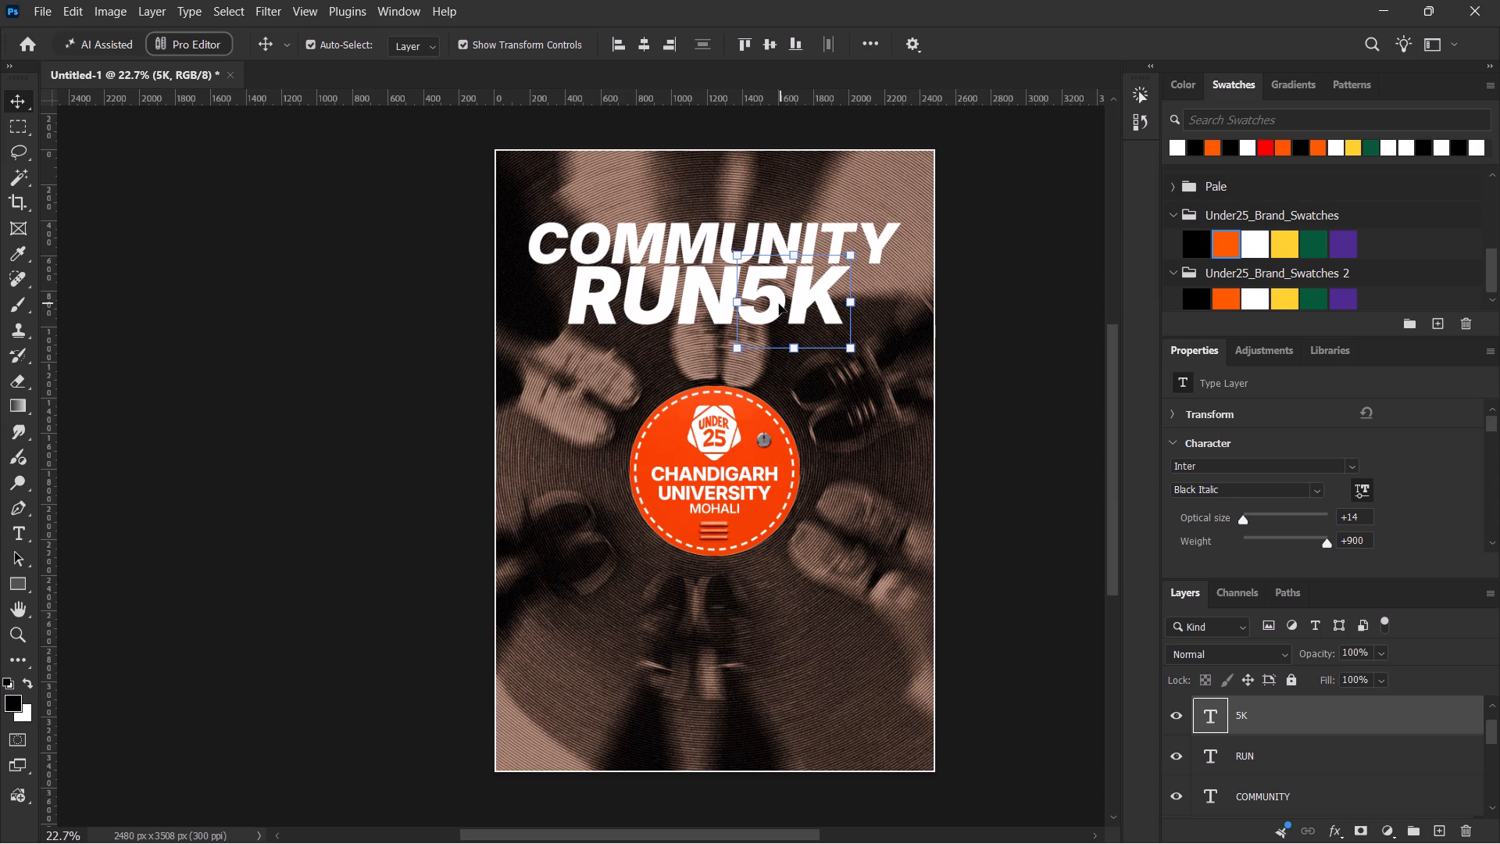
# Move RUN left by about 140 px to open a word space before 5K.
pyautogui.click(1306, 761)
pyautogui.keyDown('shift'); pyautogui.moveTo(662, 286); pyautogui.dragTo(643, 284); pyautogui.keyUp('shift')
pyautogui.hotkey('ctrl', 'z')
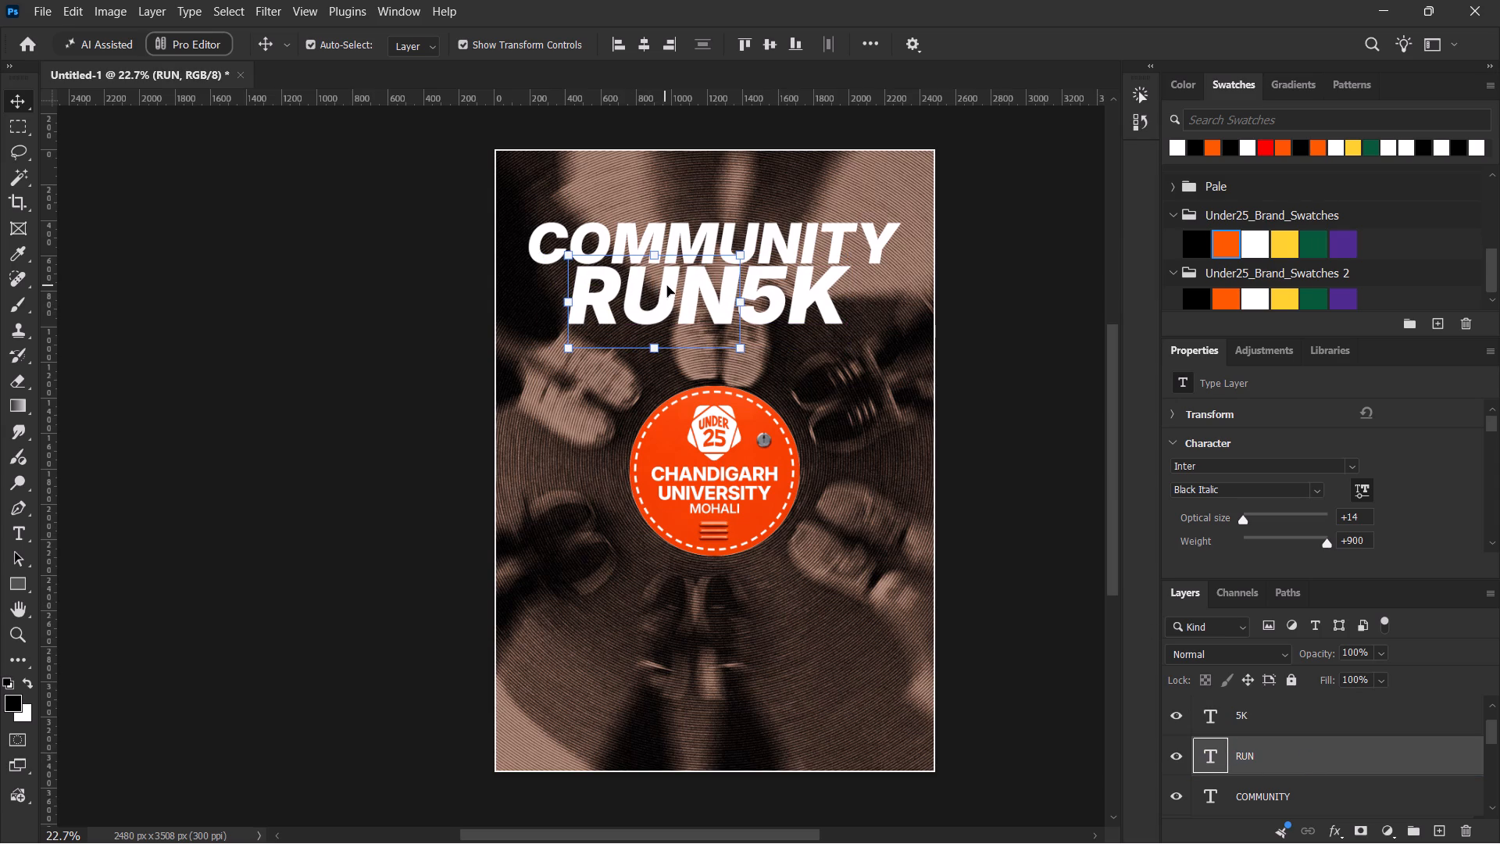
pyautogui.hotkey('shift', 'Left')
pyautogui.hotkey('shift', 'Left')
pyautogui.hotkey('shift', 'Left')
pyautogui.hotkey('shift', 'Left')
pyautogui.hotkey('shift', 'Left')
pyautogui.hotkey('shift', 'Left')
pyautogui.hotkey('shift', 'Left')
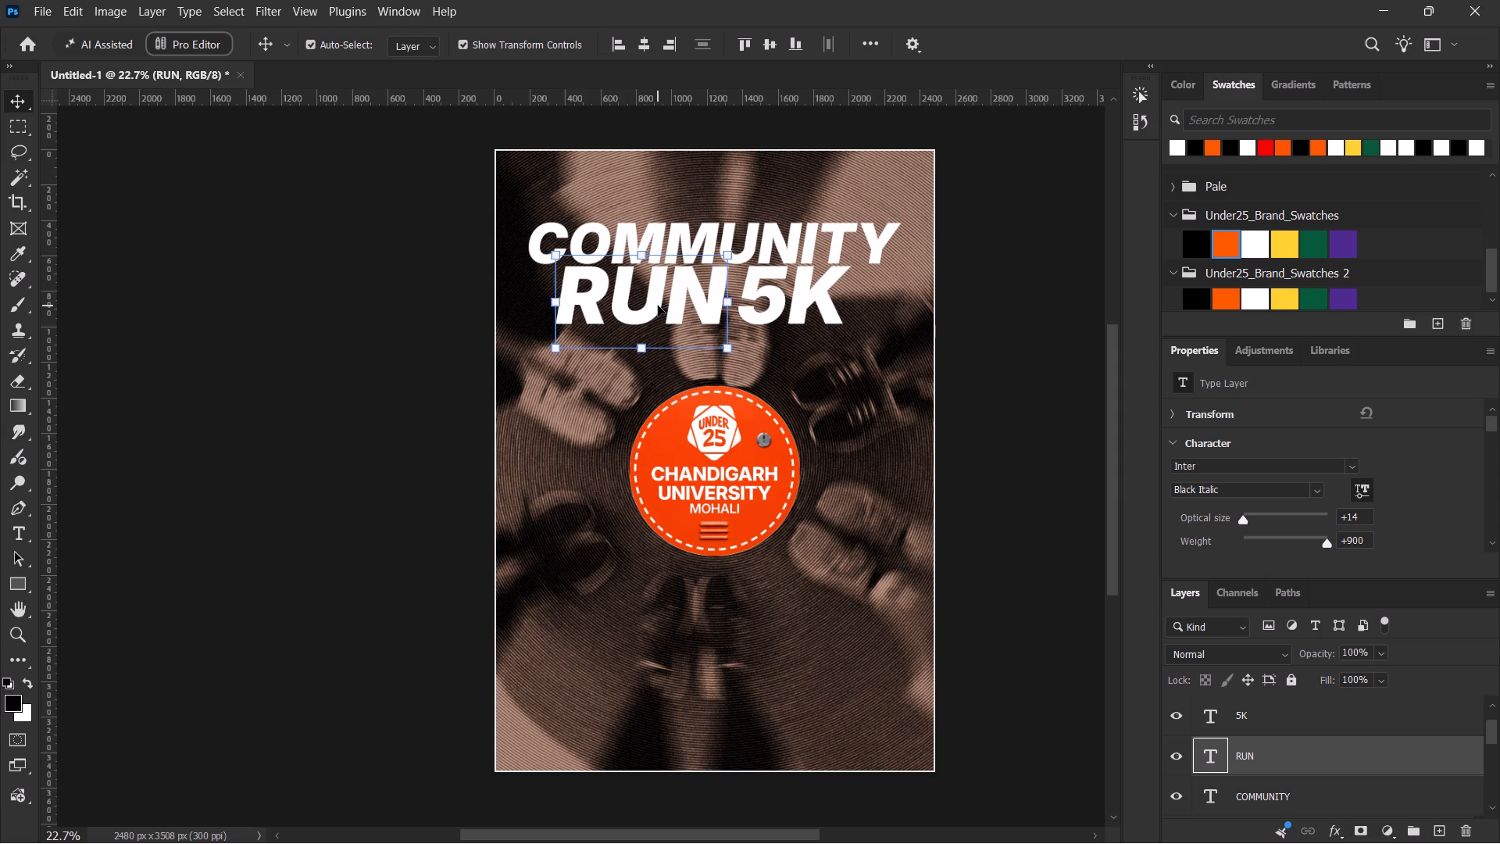
pyautogui.hotkey('shift', 'Left')
pyautogui.hotkey('shift', 'Left')
pyautogui.hotkey('shift', 'Left')
pyautogui.hotkey('shift', 'Left')
pyautogui.hotkey('shift', 'Left')
pyautogui.hotkey('shift', 'Left')
pyautogui.hotkey('shift', 'Right')
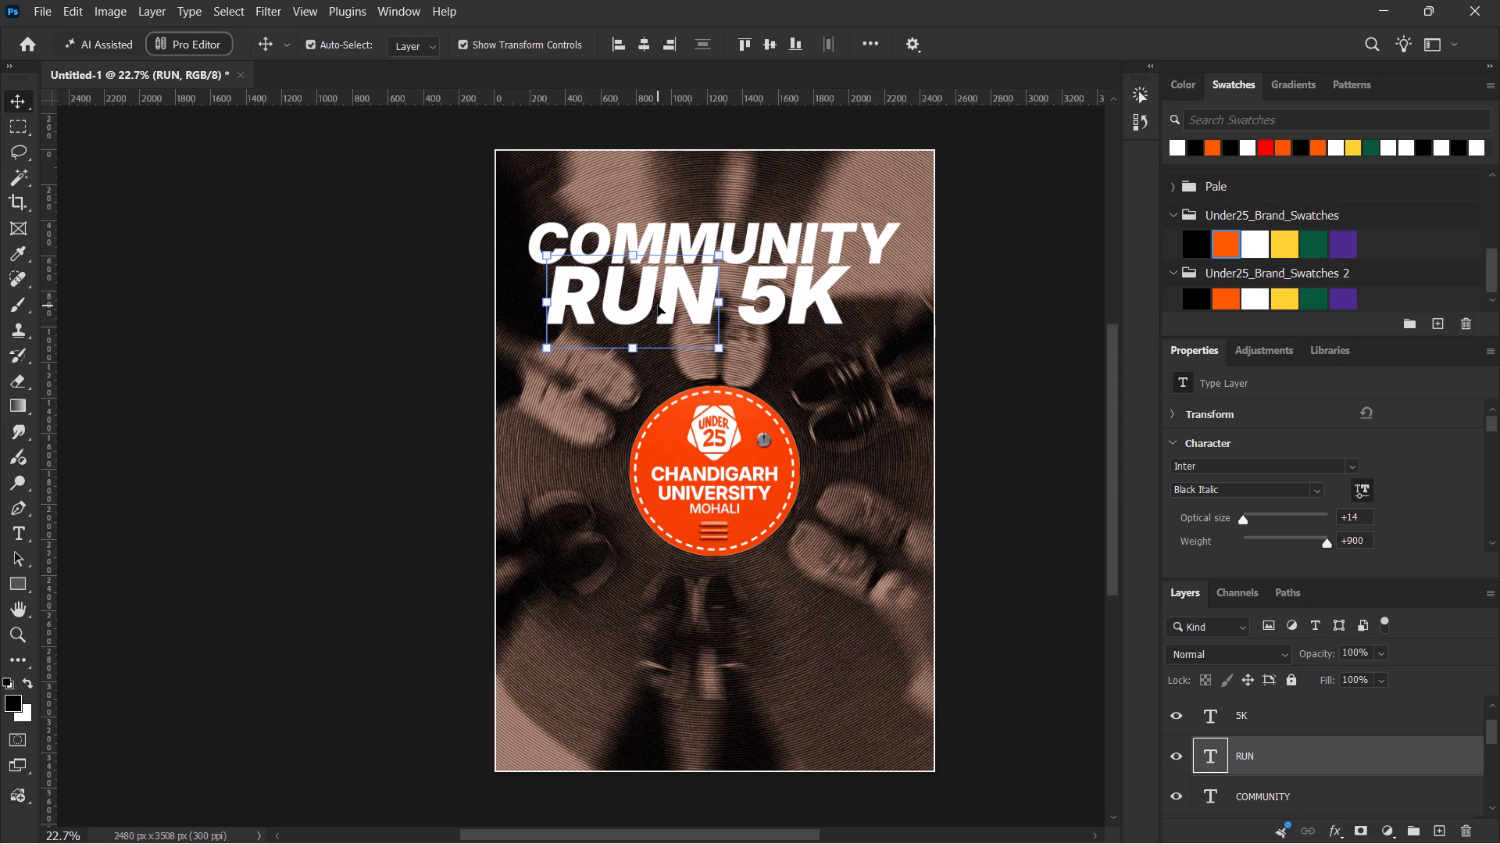
pyautogui.hotkey('shift', 'Left')
pyautogui.hotkey('shift', 'Left')
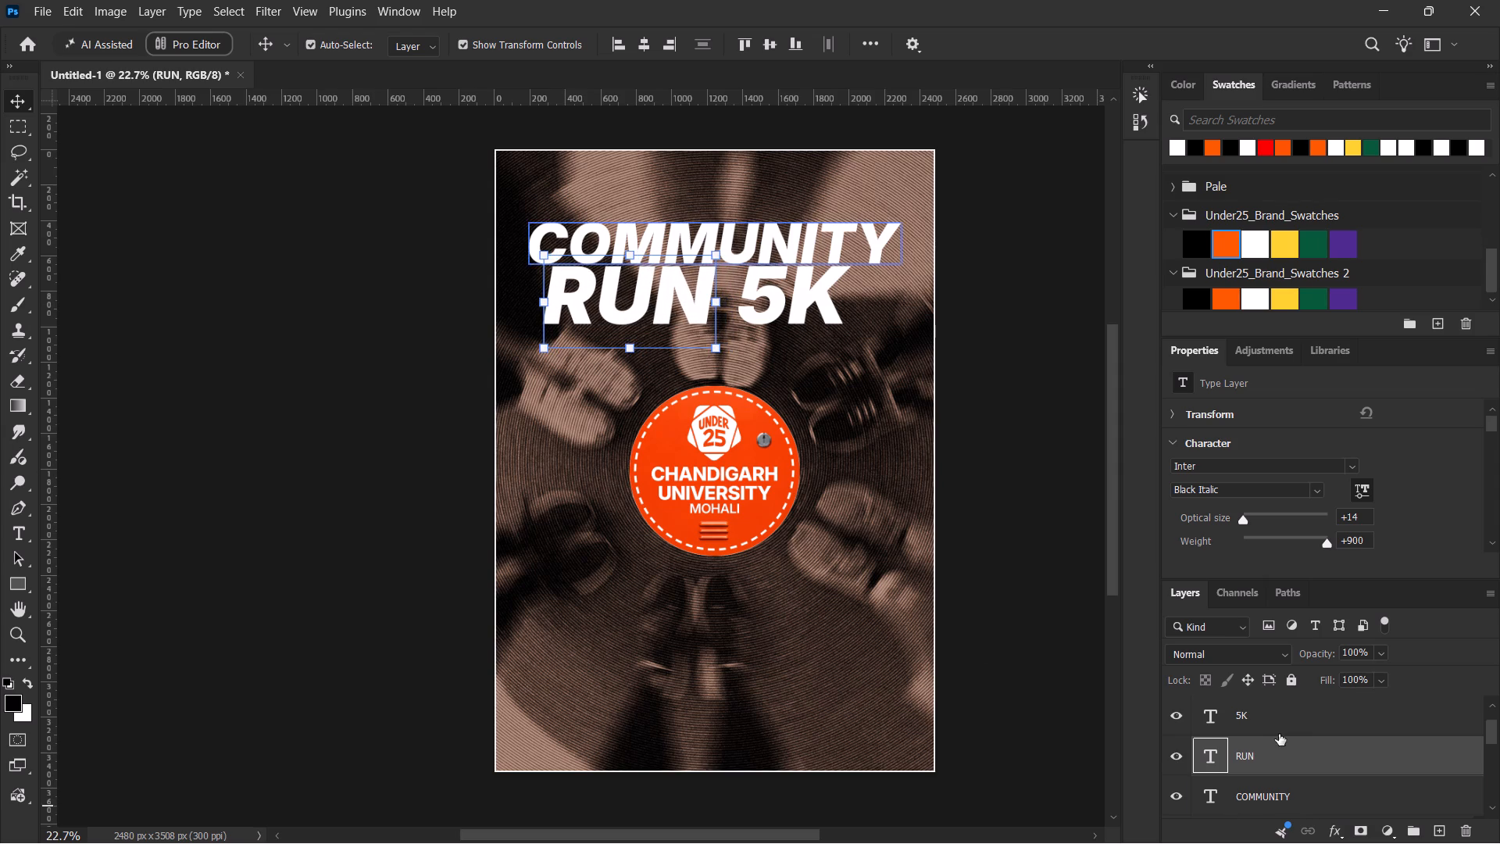
# Move 5K left by about 30 px to tighten the space after RUN.
pyautogui.click(1293, 720)
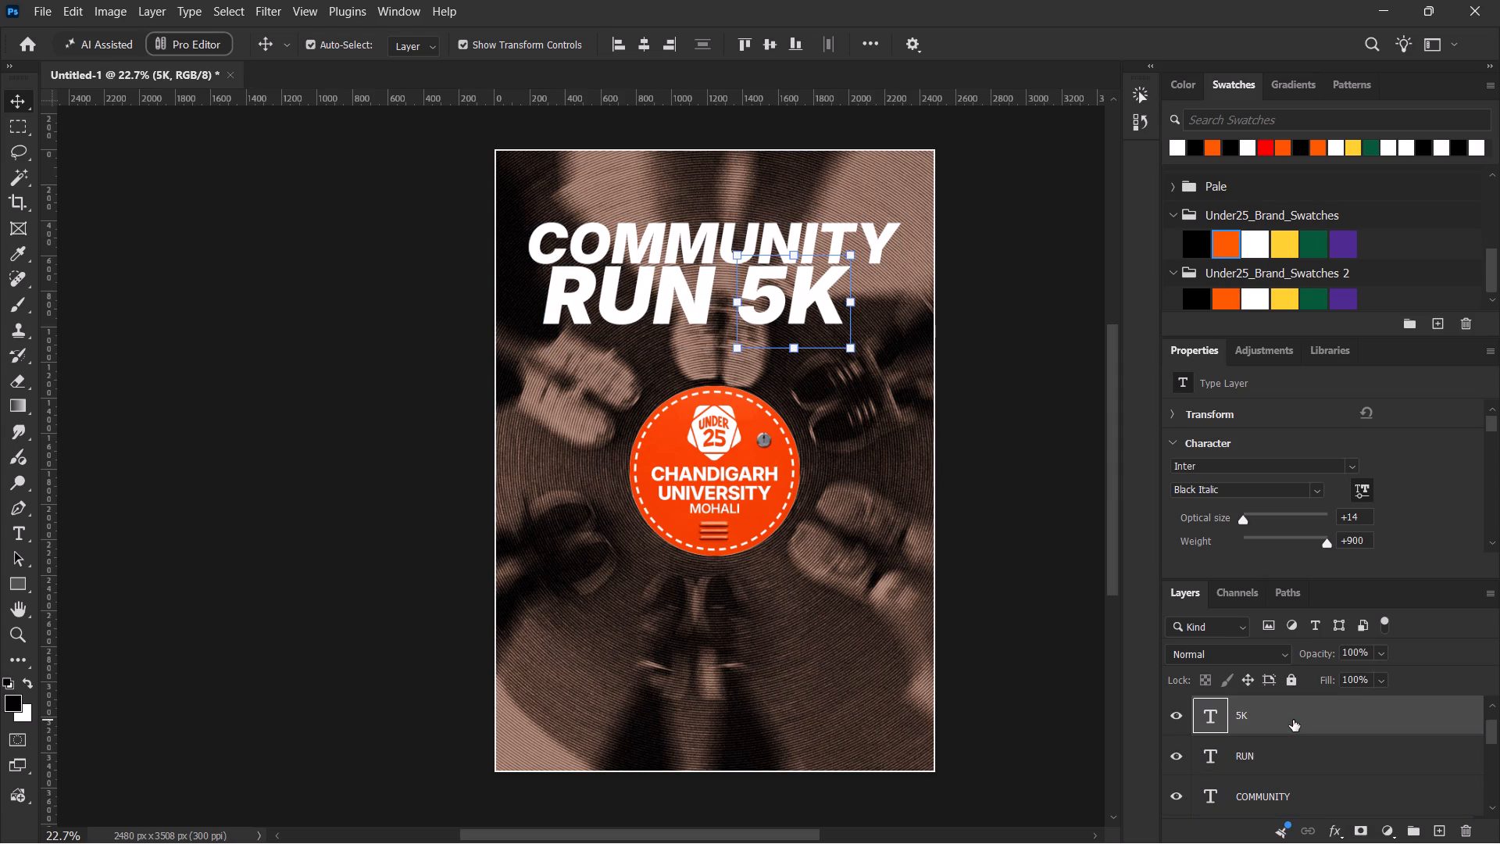
pyautogui.hotkey('shift', 'Right')
pyautogui.hotkey('shift', 'Right')
pyautogui.hotkey('shift', 'Right')
pyautogui.hotkey('shift', 'Right')
pyautogui.hotkey('shift', 'Left')
pyautogui.hotkey('shift', 'Left')
pyautogui.hotkey('shift', 'Left')
pyautogui.hotkey('shift', 'Left')
pyautogui.hotkey('shift', 'Right')
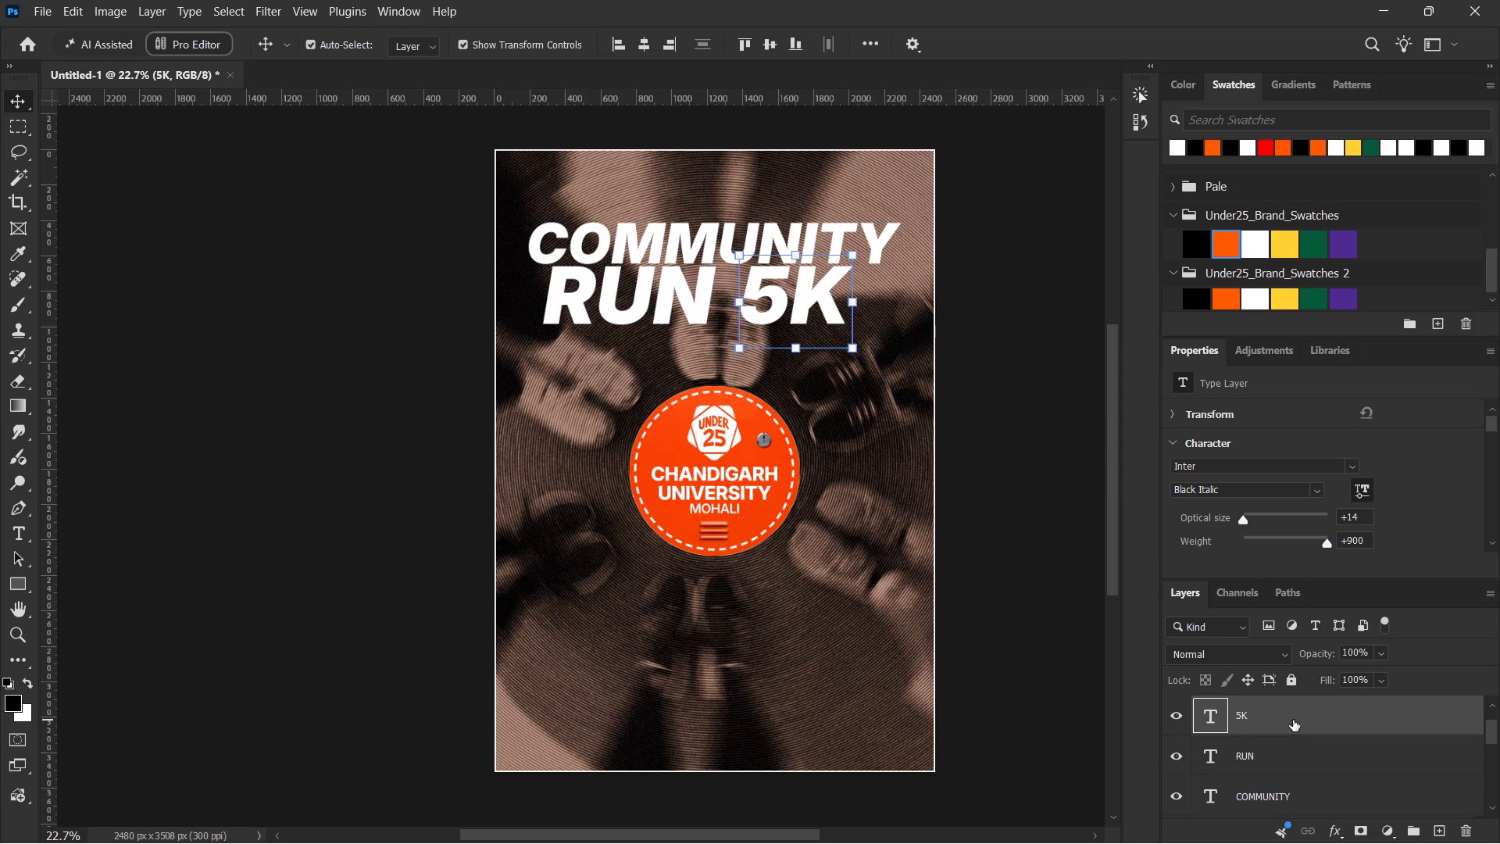
pyautogui.hotkey('shift', 'Left')
pyautogui.hotkey('shift', 'Left')
pyautogui.hotkey('shift', 'Left')
pyautogui.hotkey('shift', 'Left')
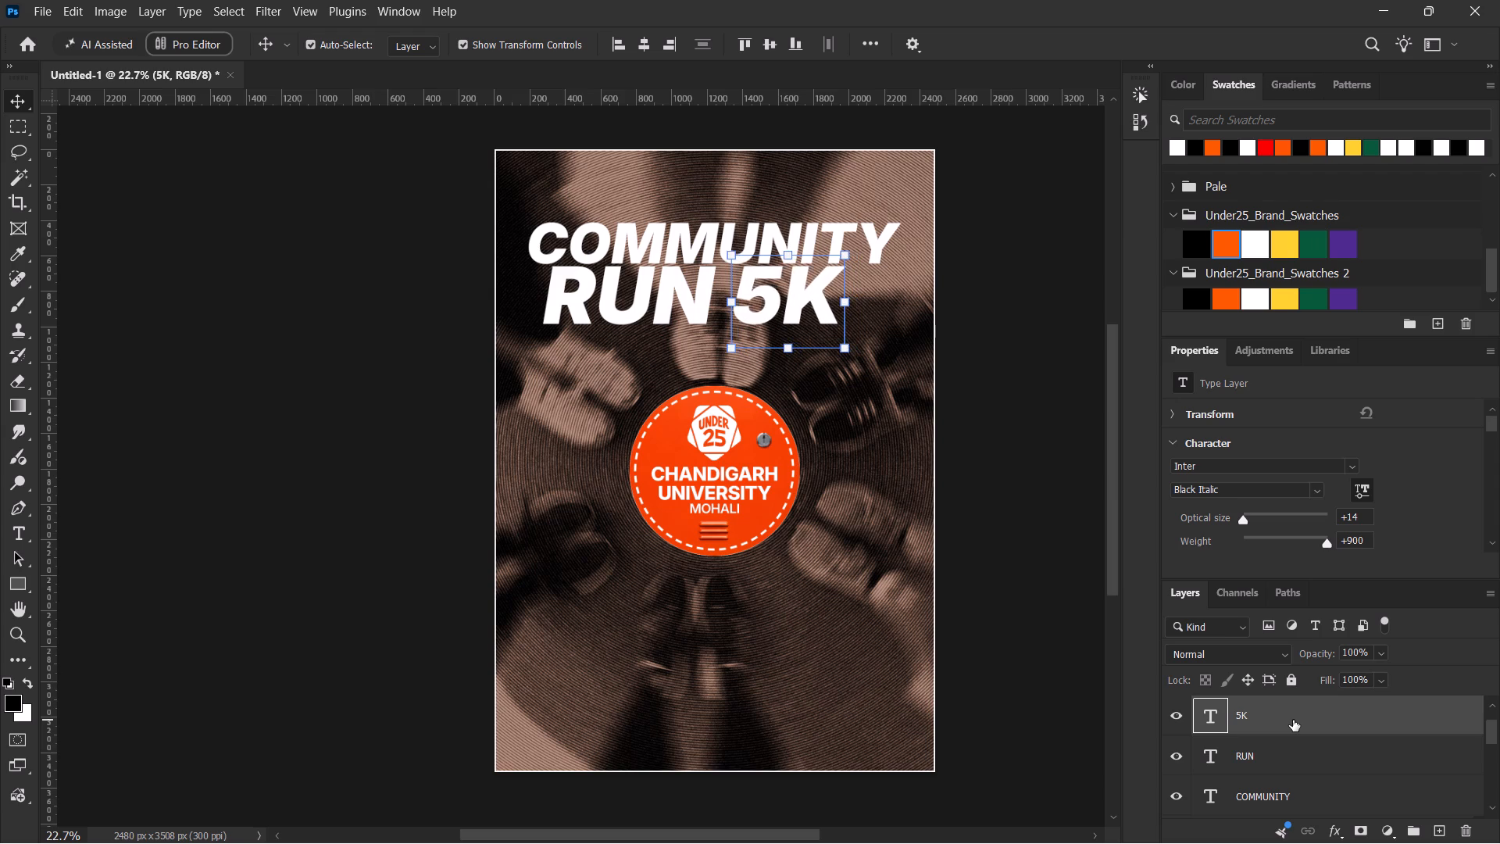
pyautogui.hotkey('shift', 'Left')
pyautogui.hotkey('shift', 'Right')
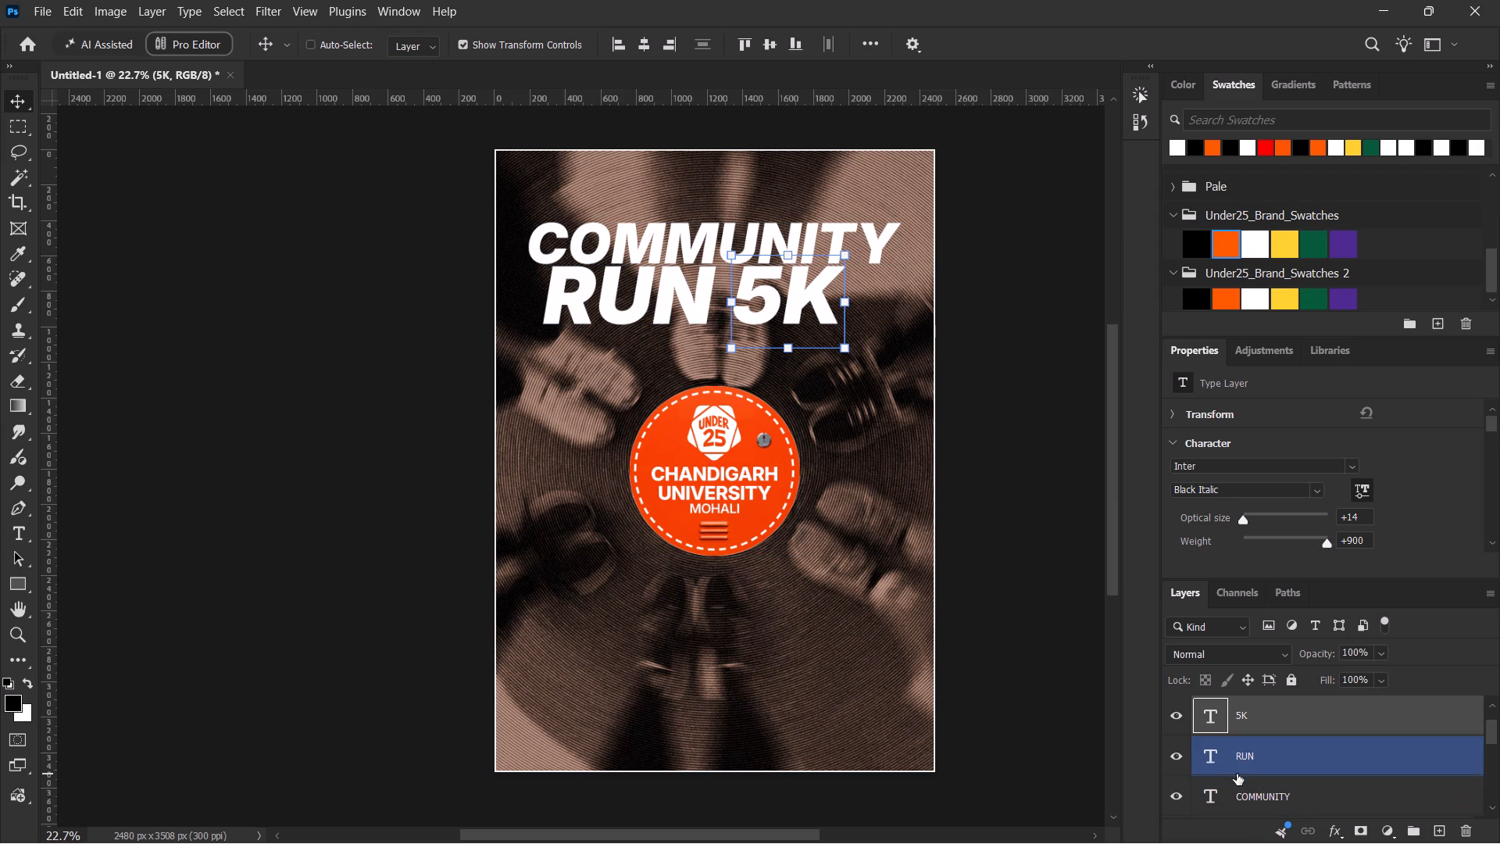
# Show the guides and place RUN with its right edge on the vertical centre guide, level with 5K.
pyautogui.hotkey('ctrl', ';')
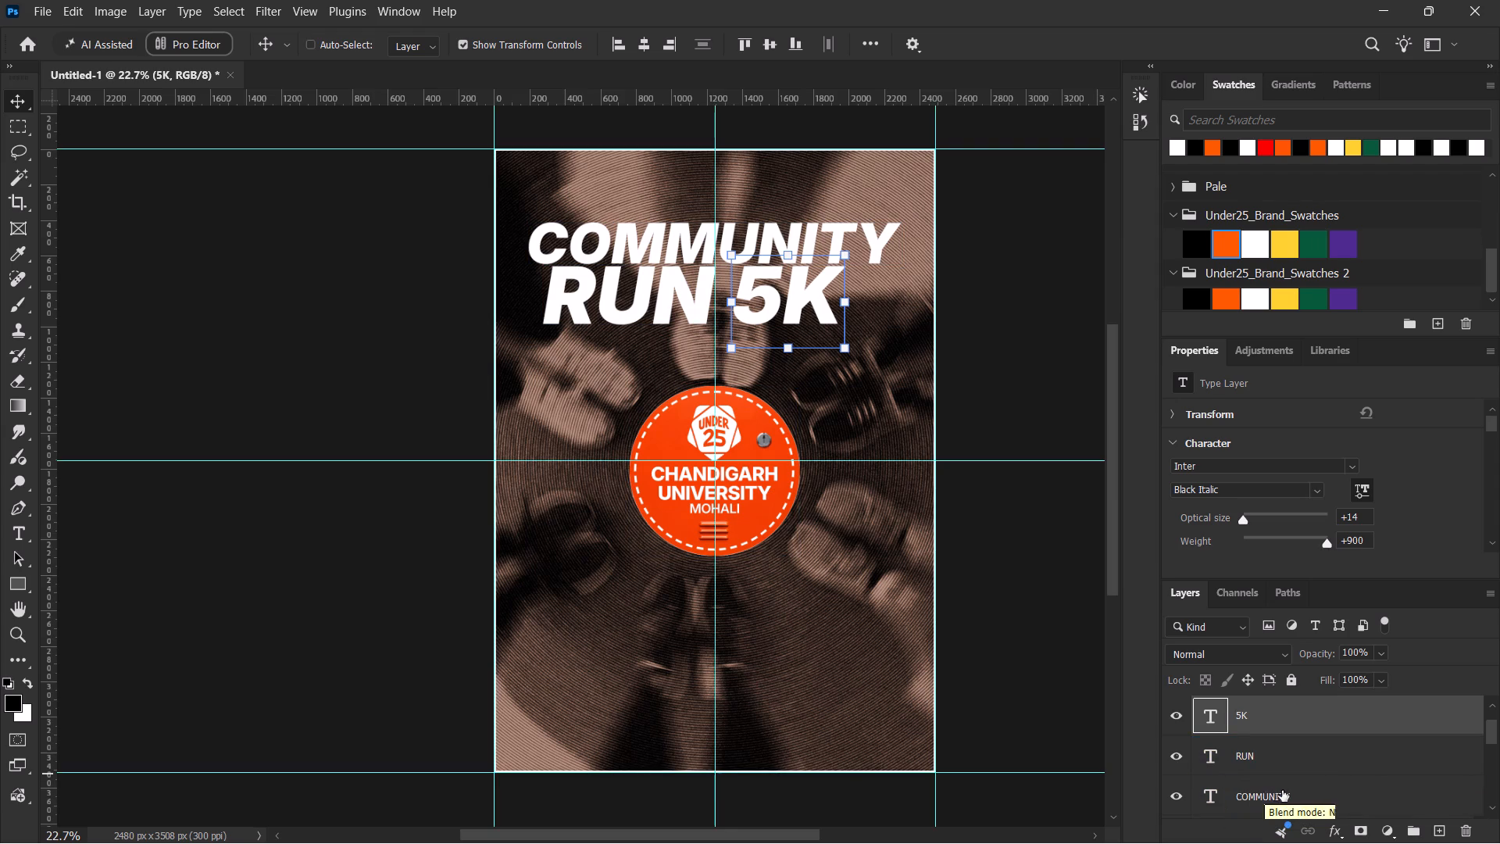
pyautogui.click(1320, 766)
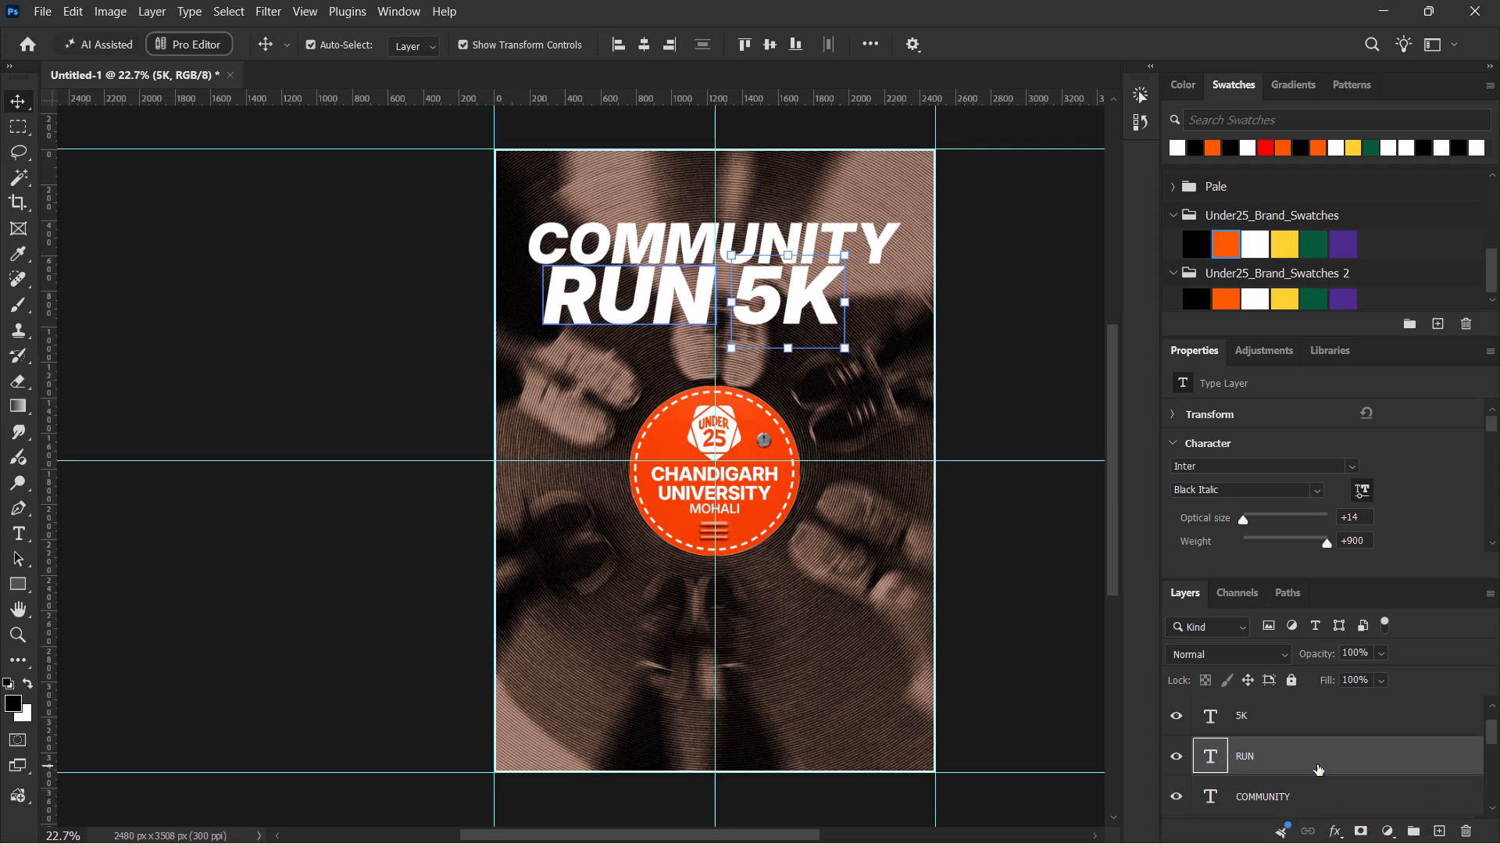
pyautogui.keyDown('shift'); pyautogui.click(674, 295); pyautogui.keyUp('shift')
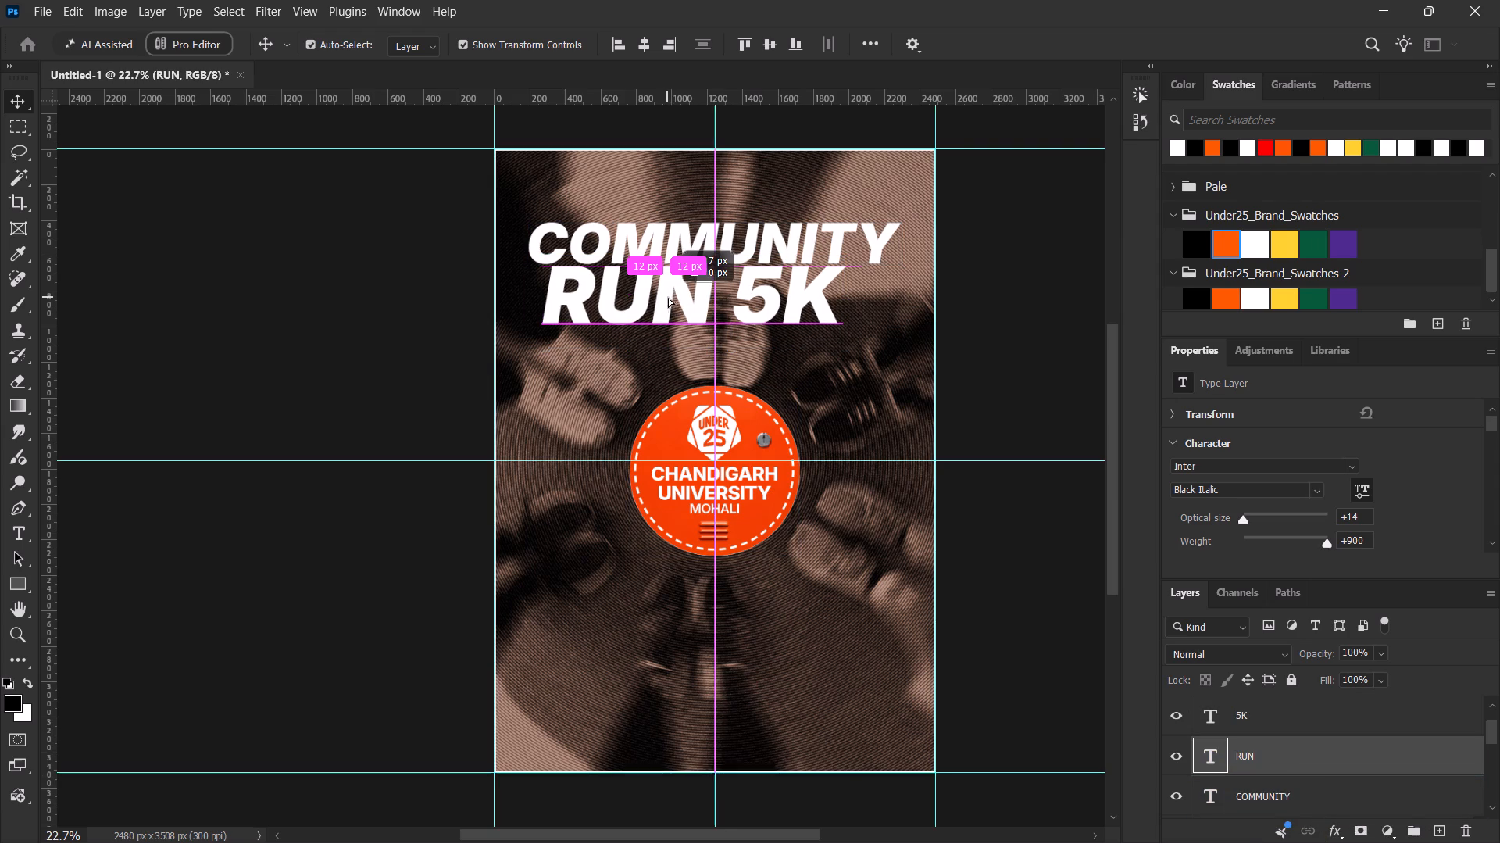
pyautogui.keyDown('alt'); pyautogui.scroll(13, 699, 245); pyautogui.keyUp('alt')
pyautogui.keyDown('alt'); pyautogui.scroll(-1, 699, 245); pyautogui.keyUp('alt')
pyautogui.keyDown('alt'); pyautogui.scroll(1, 699, 245); pyautogui.keyUp('alt')
pyautogui.keyDown('alt'); pyautogui.scroll(-4, 699, 245); pyautogui.keyUp('alt')
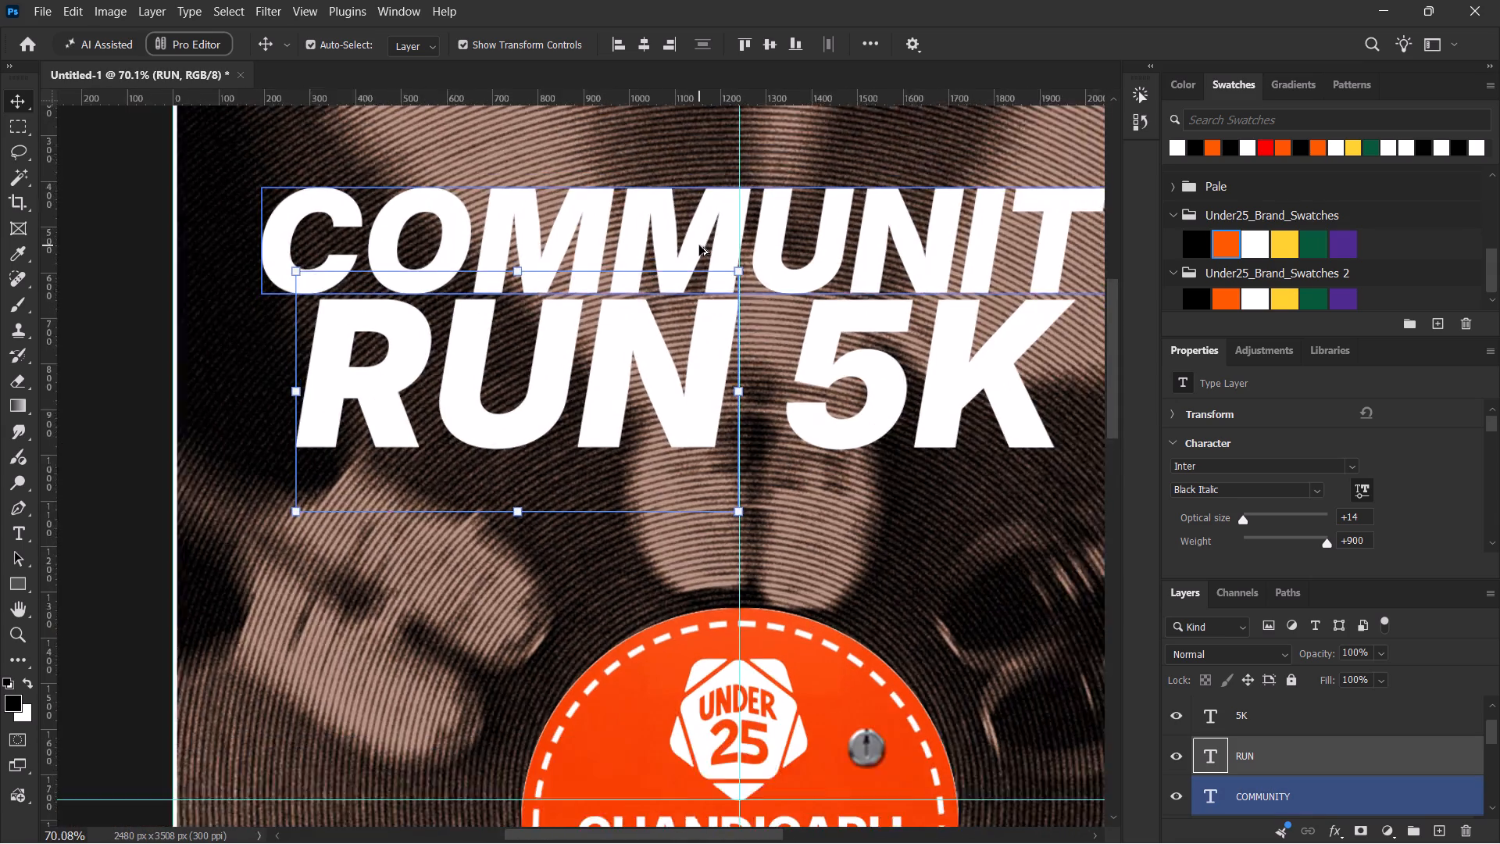
pyautogui.keyDown('alt'); pyautogui.scroll(-6, 714, 286); pyautogui.keyUp('alt')
pyautogui.press('space')
pyautogui.moveTo(710, 315); pyautogui.dragTo(681, 339)
pyautogui.scroll(4, 685, 338)
pyautogui.keyDown('alt'); pyautogui.scroll(-5, 685, 338); pyautogui.keyUp('alt')
pyautogui.keyDown('alt'); pyautogui.scroll(5, 685, 338); pyautogui.keyUp('alt')
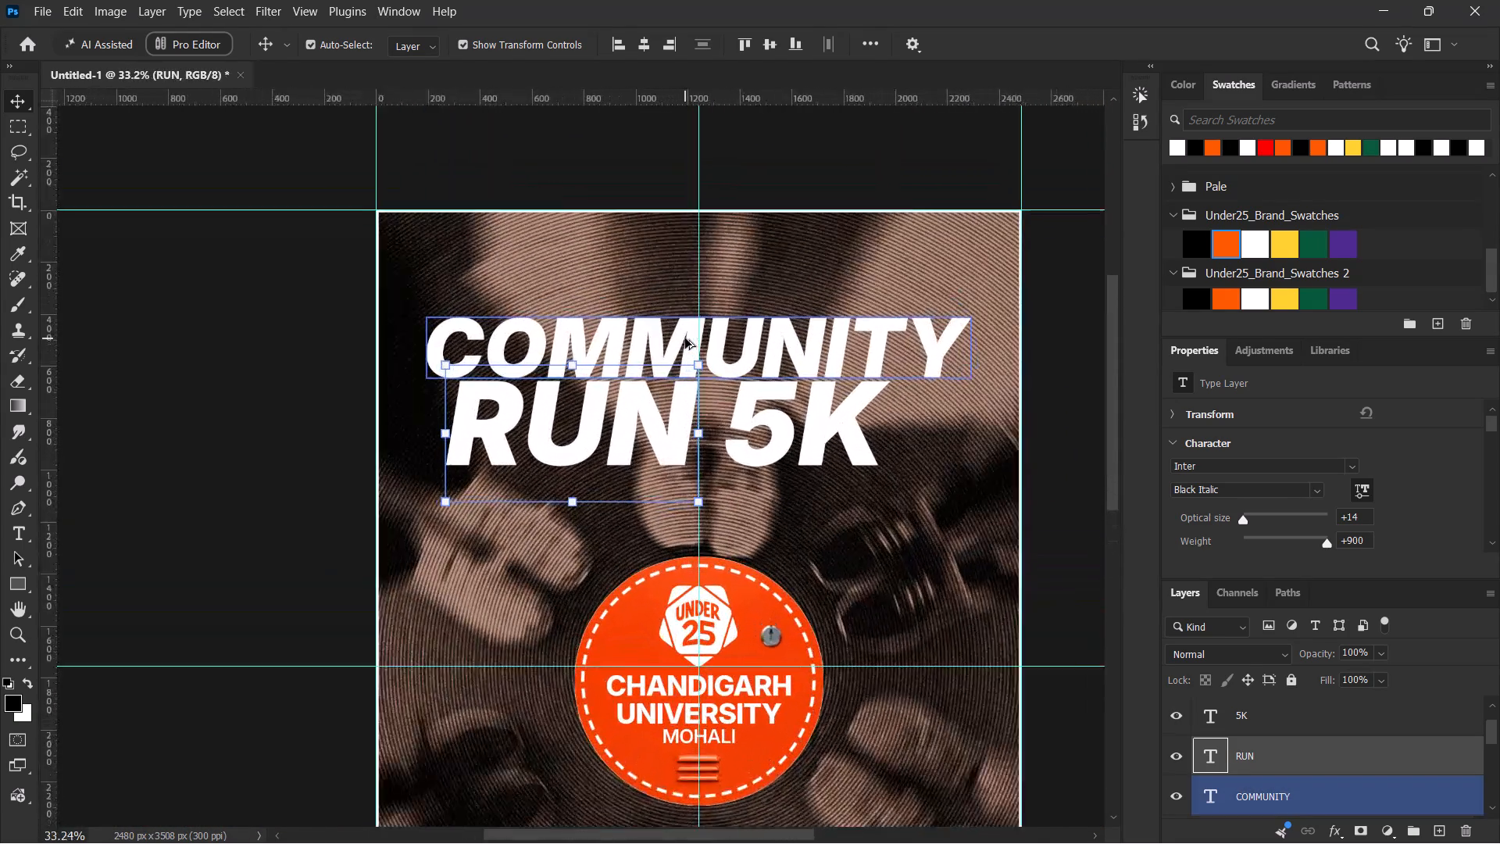
pyautogui.keyDown('alt'); pyautogui.scroll(2, 685, 338); pyautogui.keyUp('alt')
pyautogui.moveTo(626, 423); pyautogui.dragTo(620, 433)
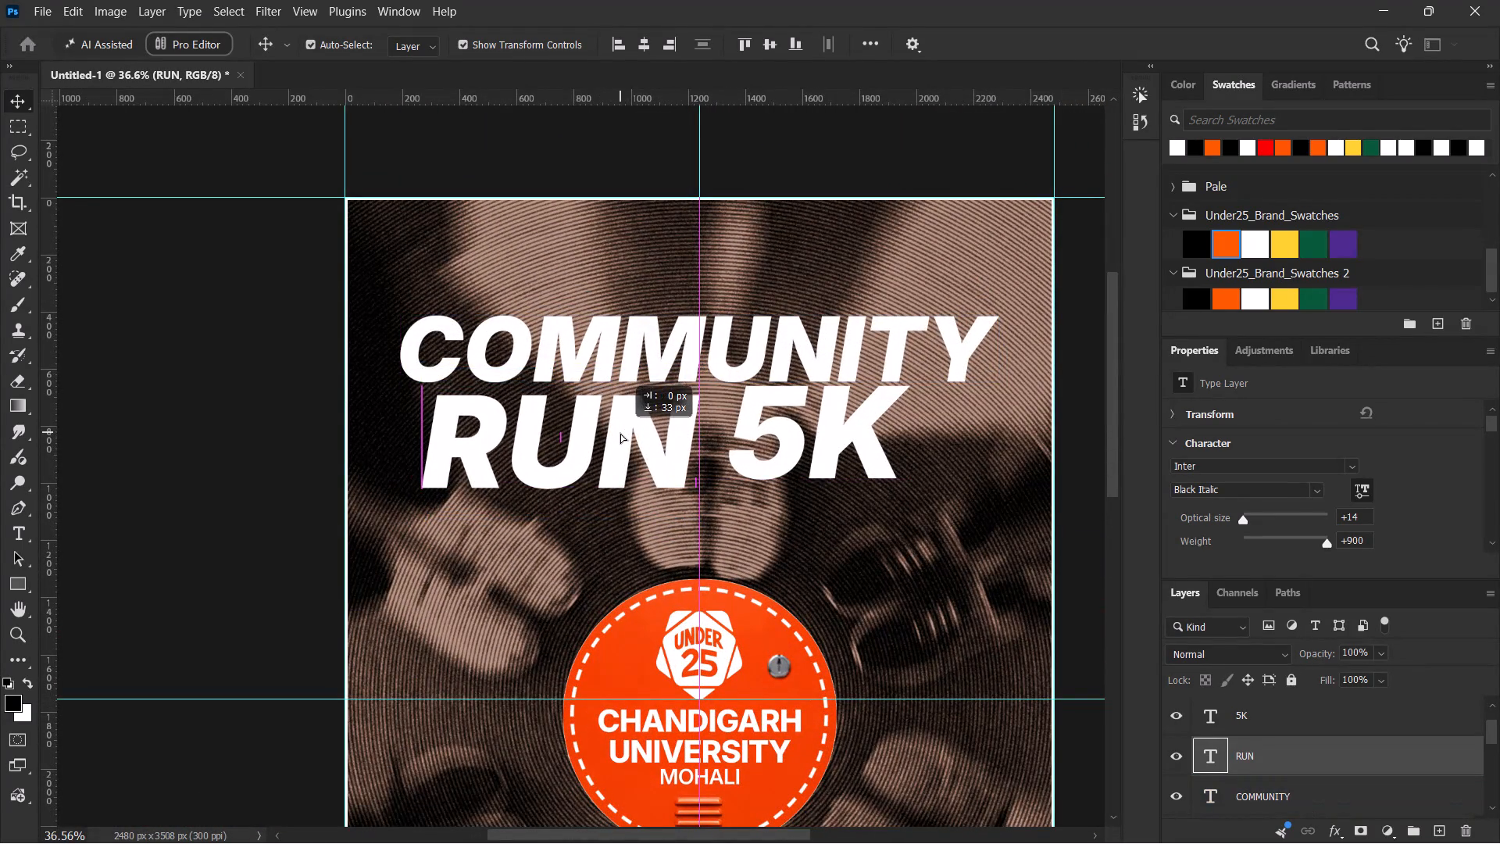
pyautogui.moveTo(620, 433); pyautogui.dragTo(620, 431)
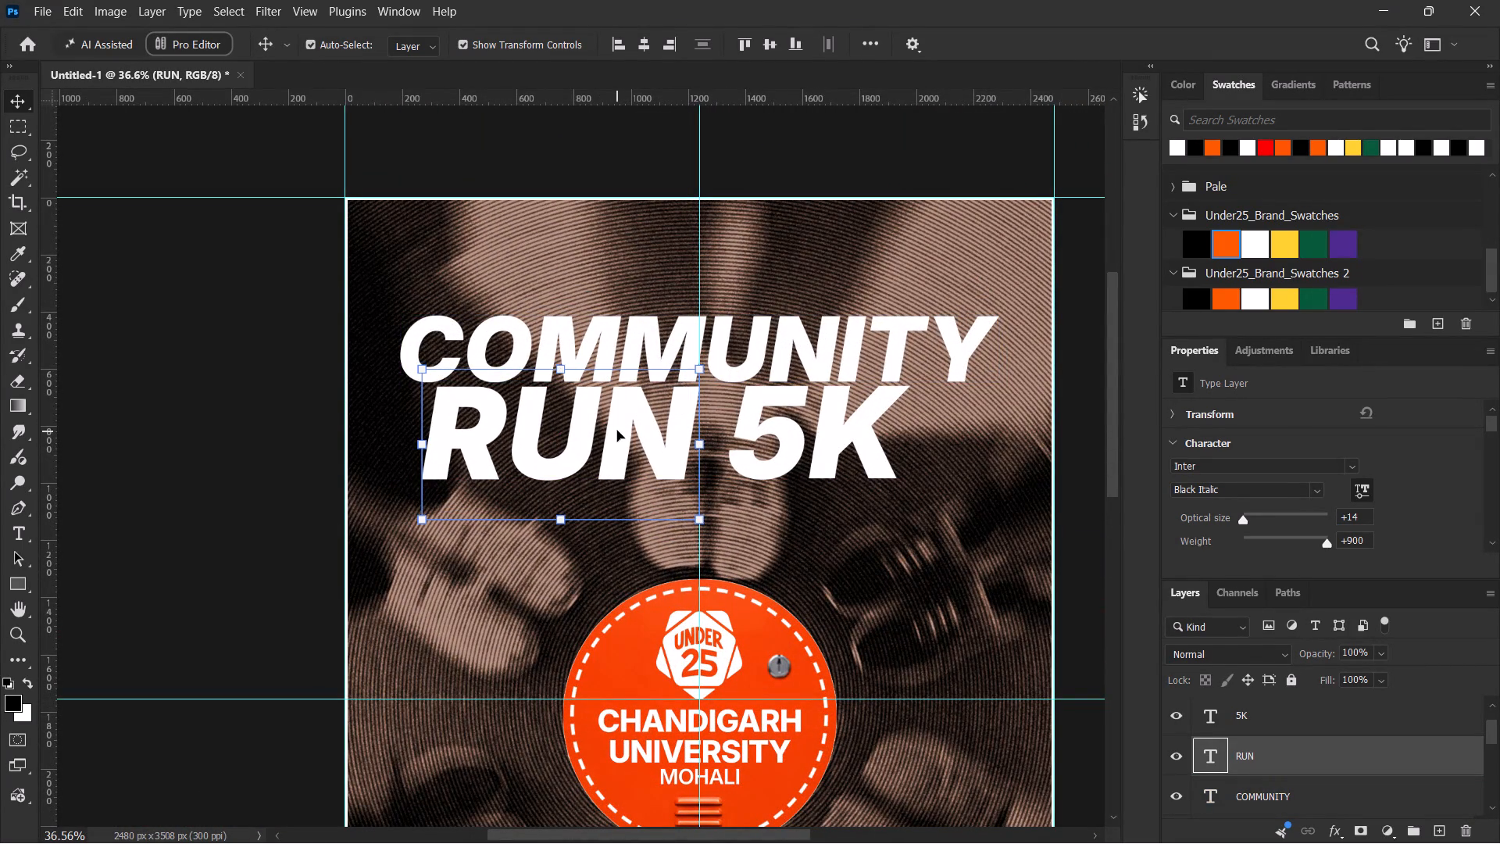
# Move 5K left so that its left edge meets the vertical centre guide.
pyautogui.click(1284, 726)
pyautogui.moveTo(816, 451); pyautogui.dragTo(791, 456)
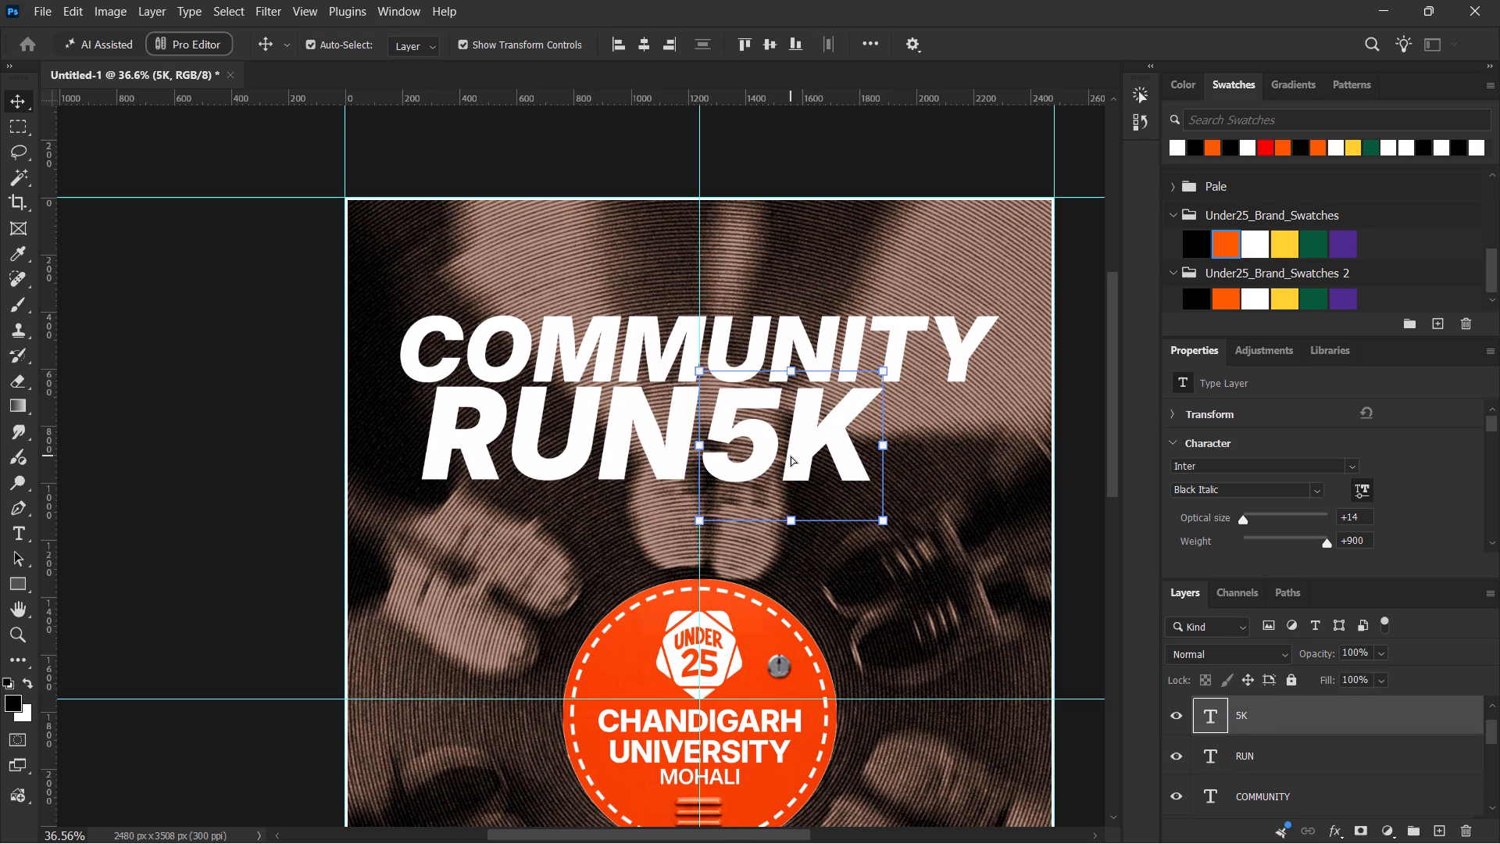
# Hide the separate 5K text layer and move RUN right until it is centred on the vertical guide below COMMUNITY.
pyautogui.click(1185, 711)
pyautogui.click(1327, 755)
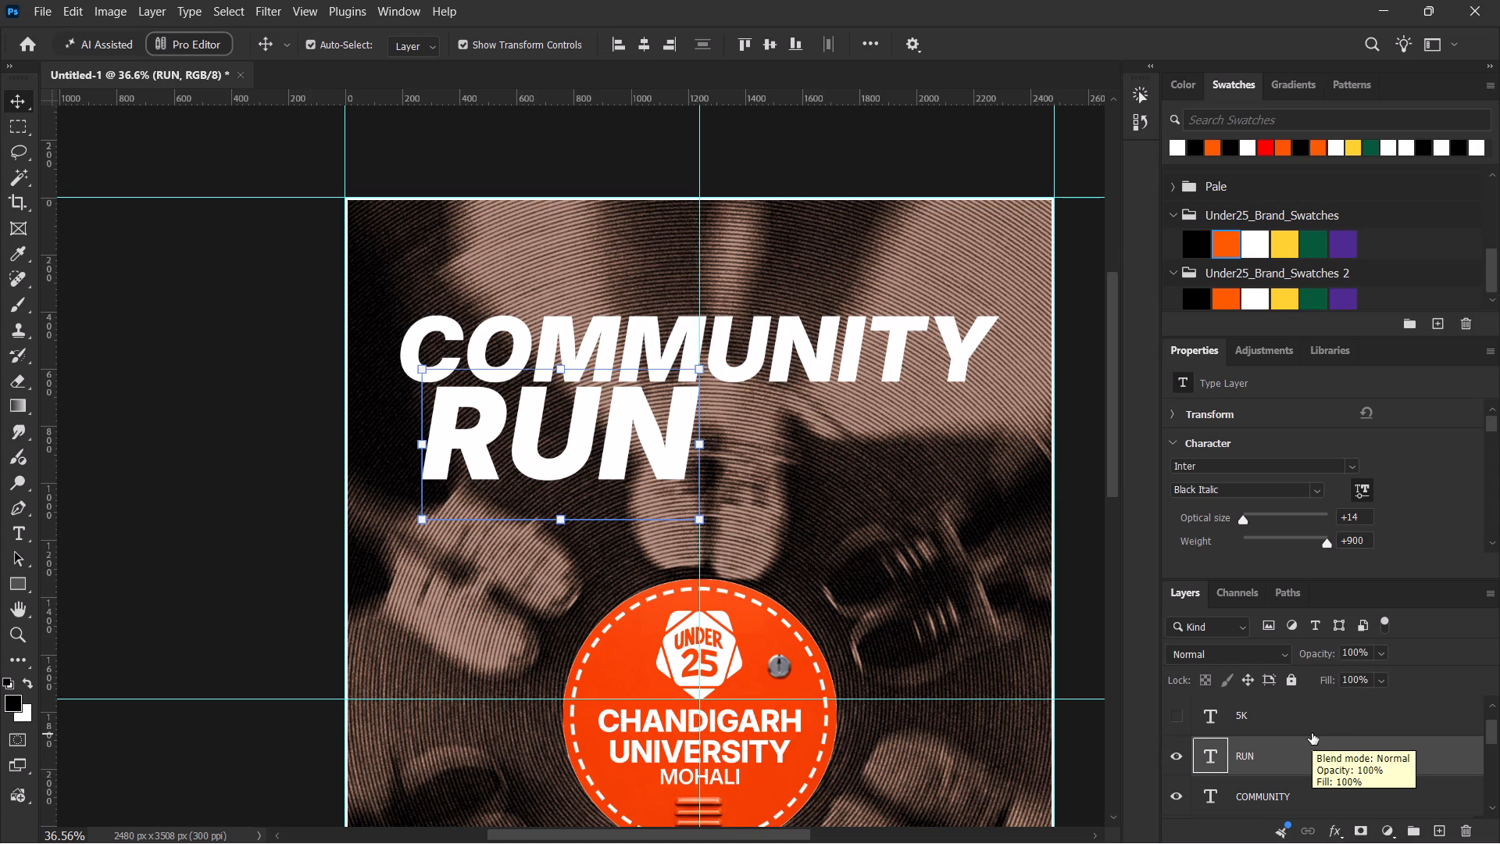
pyautogui.click(606, 448)
pyautogui.hotkey('ctrl', 'z')
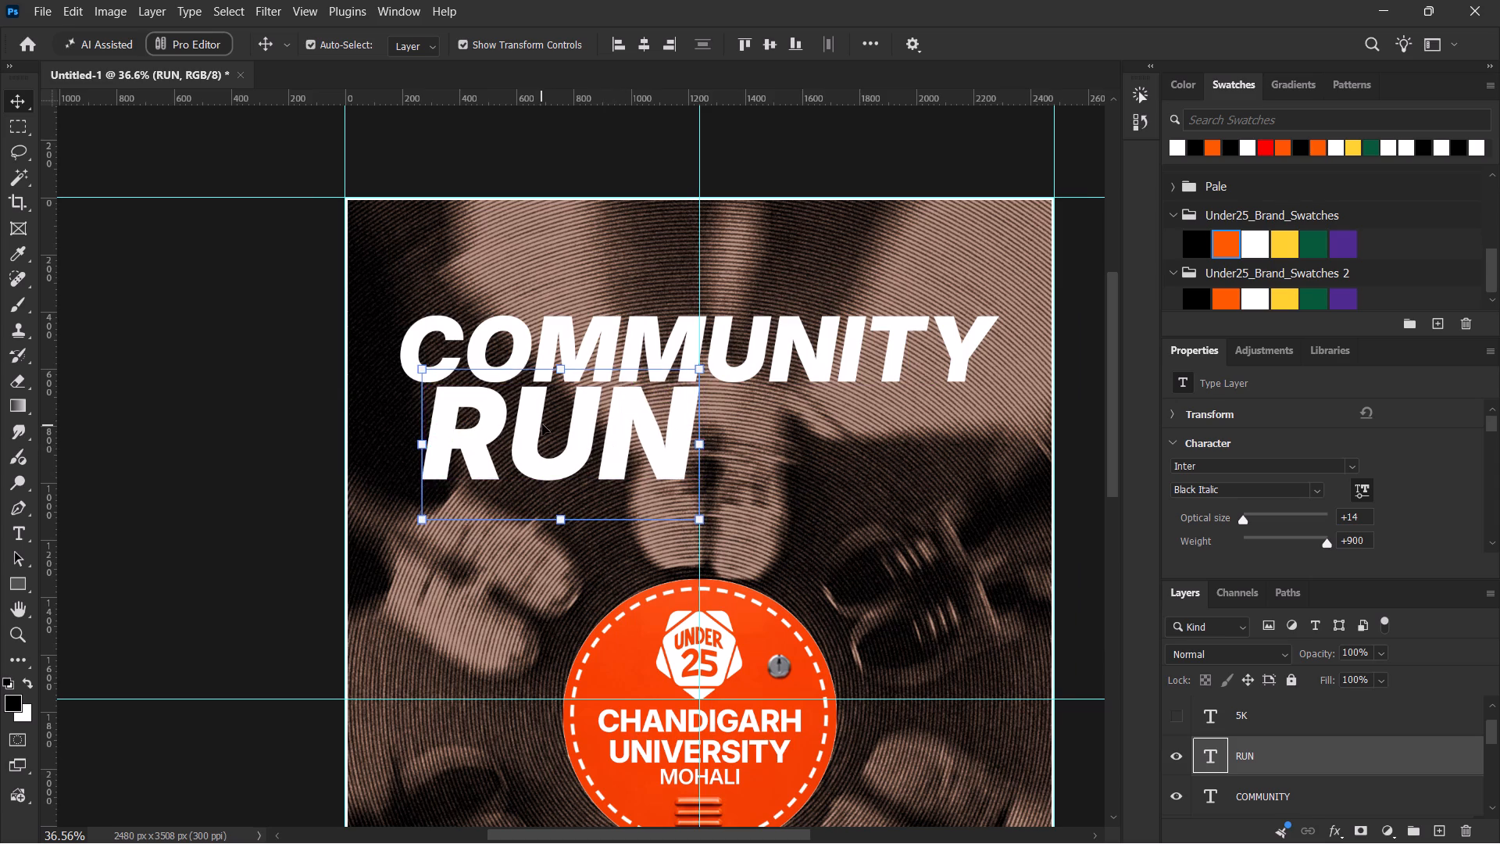
pyautogui.keyDown('ctrl'); pyautogui.moveTo(548, 424); pyautogui.dragTo(566, 426); pyautogui.keyUp('ctrl')
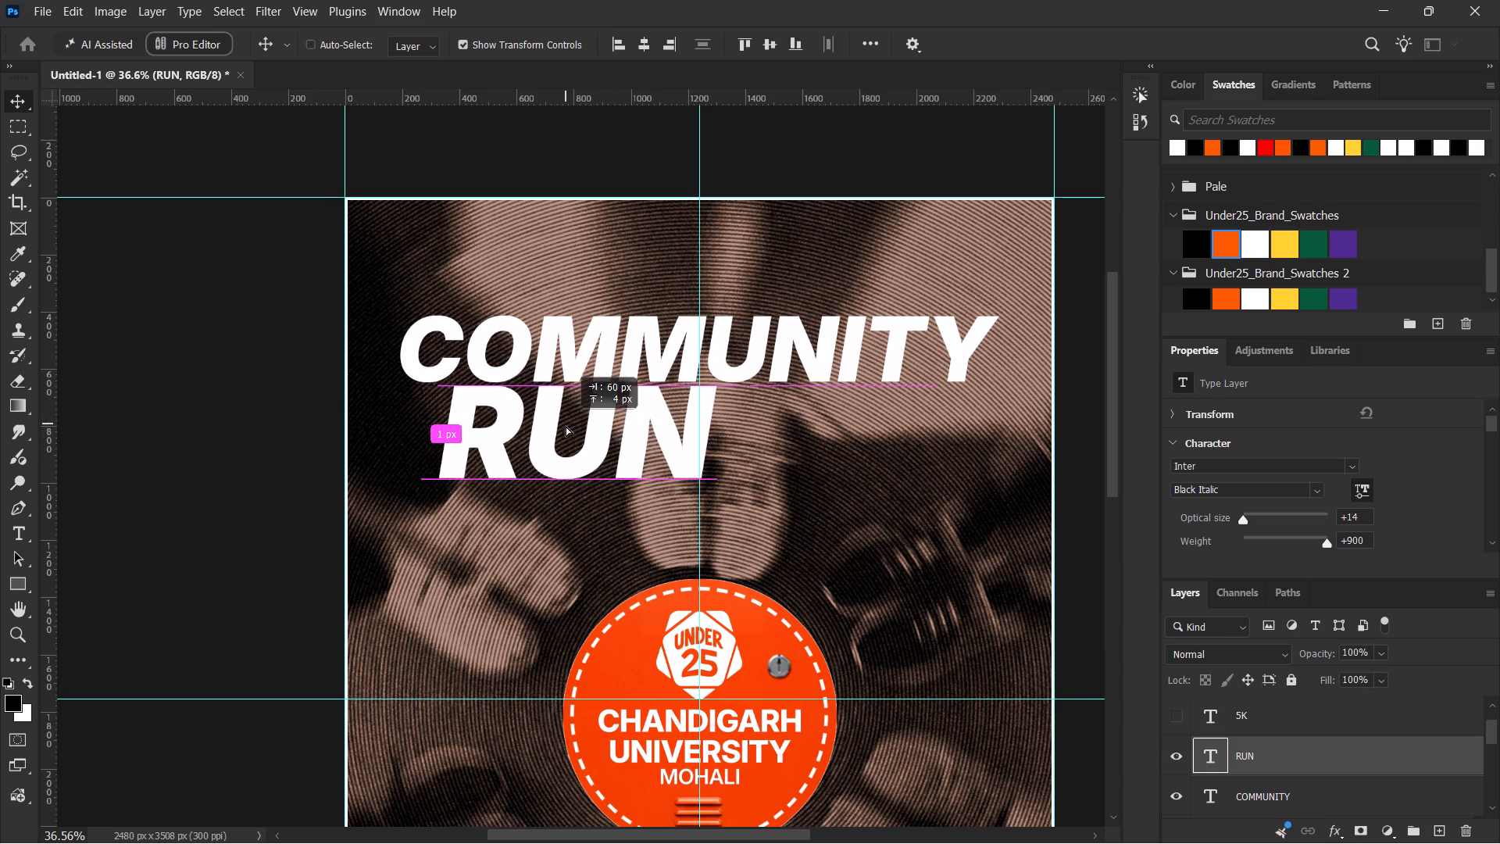
pyautogui.keyDown('ctrl'); pyautogui.moveTo(566, 426); pyautogui.dragTo(563, 435); pyautogui.keyUp('ctrl')
pyautogui.hotkey('ctrl', 'z')
pyautogui.keyDown('shift'); pyautogui.moveTo(560, 420); pyautogui.dragTo(568, 424); pyautogui.keyUp('shift')
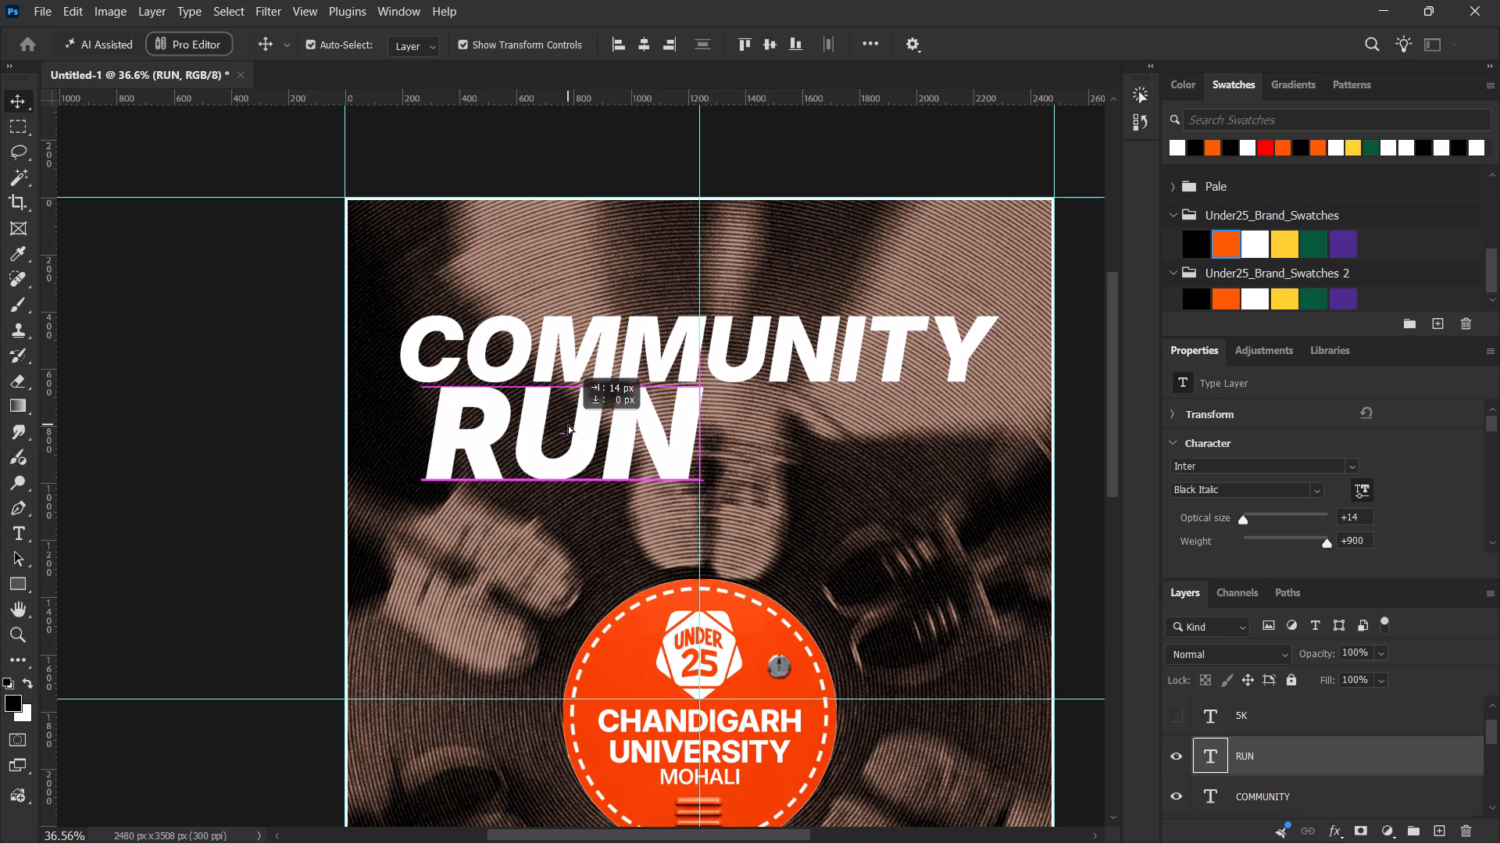
pyautogui.keyDown('shift'); pyautogui.moveTo(568, 424); pyautogui.dragTo(572, 426); pyautogui.keyUp('shift')
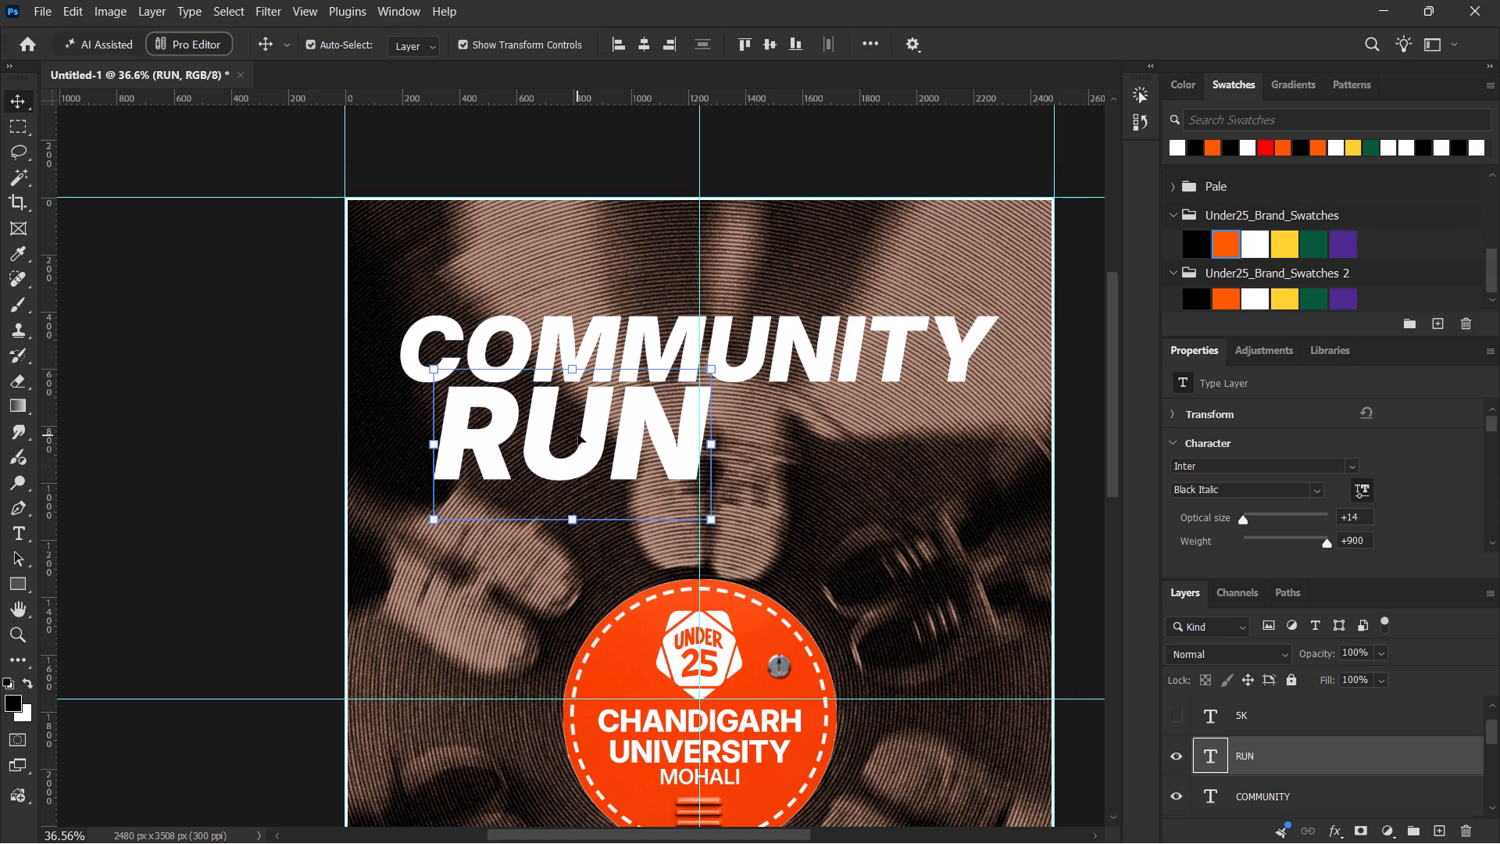
pyautogui.click(578, 435)
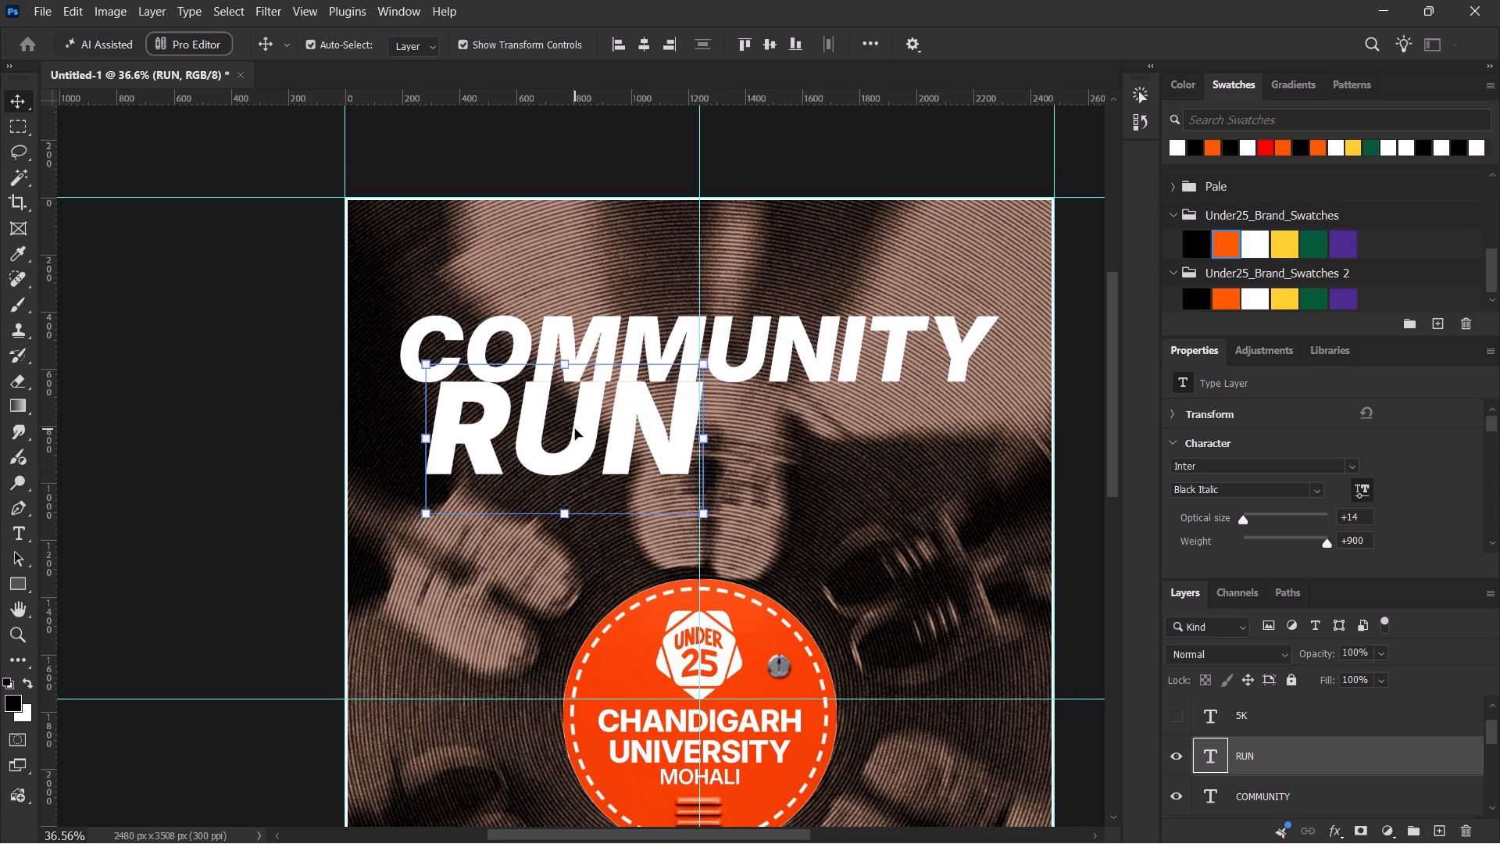
pyautogui.moveTo(589, 447); pyautogui.dragTo(673, 458)
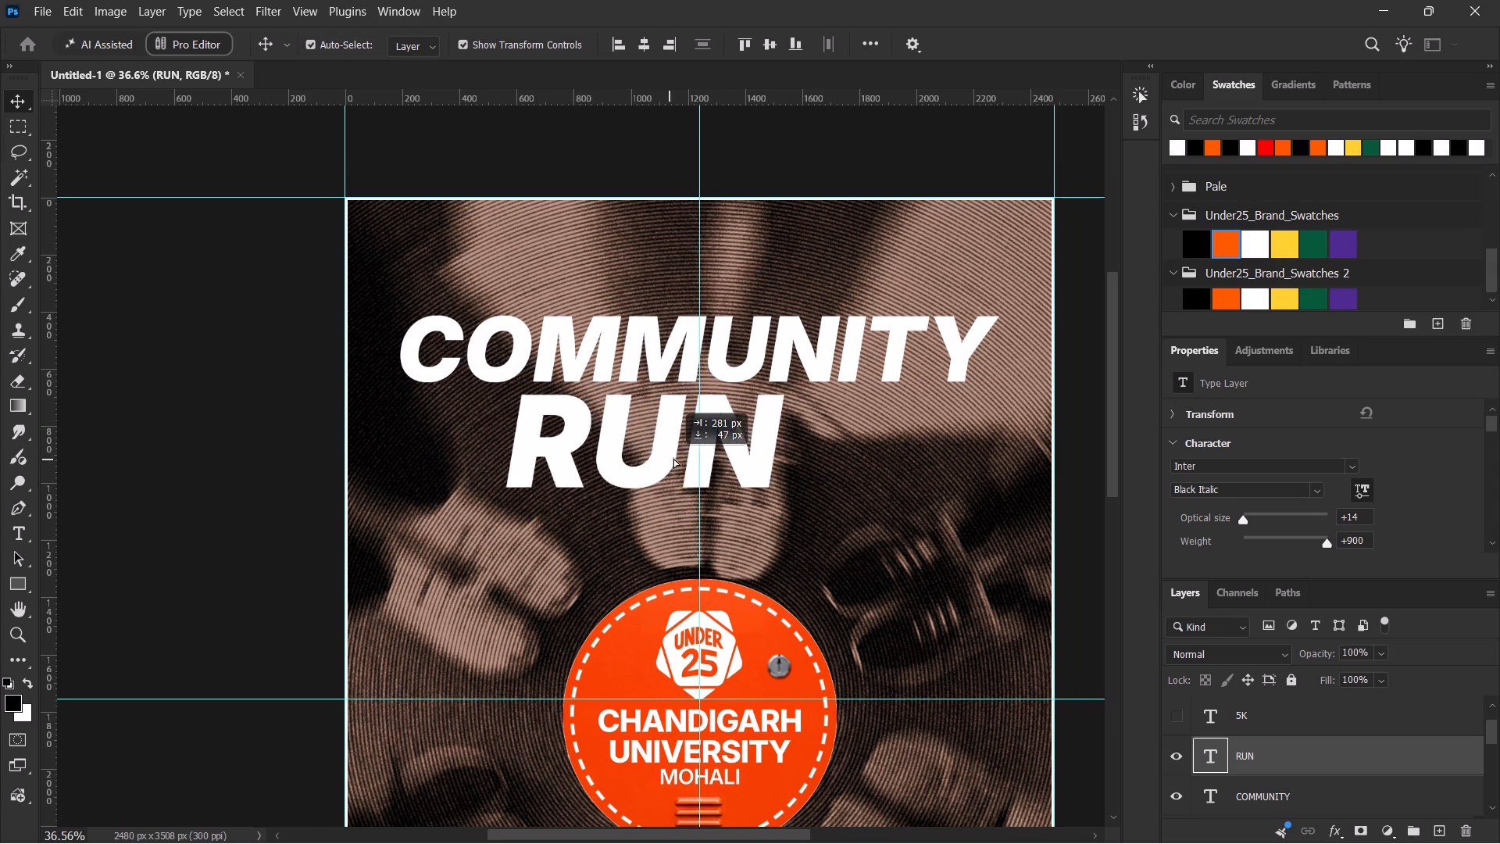
pyautogui.moveTo(673, 458); pyautogui.dragTo(726, 457)
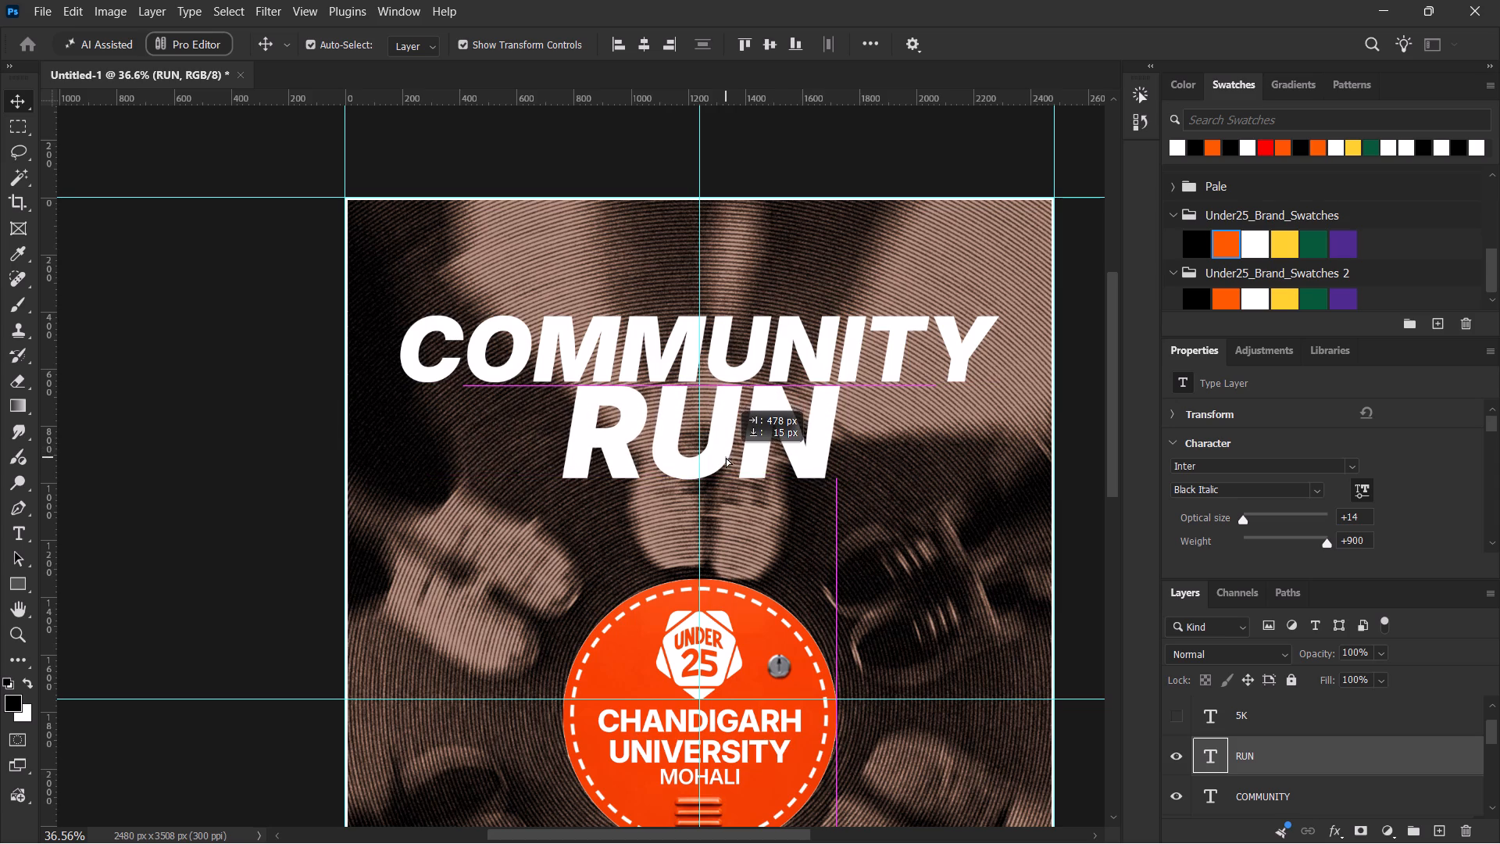
pyautogui.moveTo(726, 457); pyautogui.dragTo(730, 455)
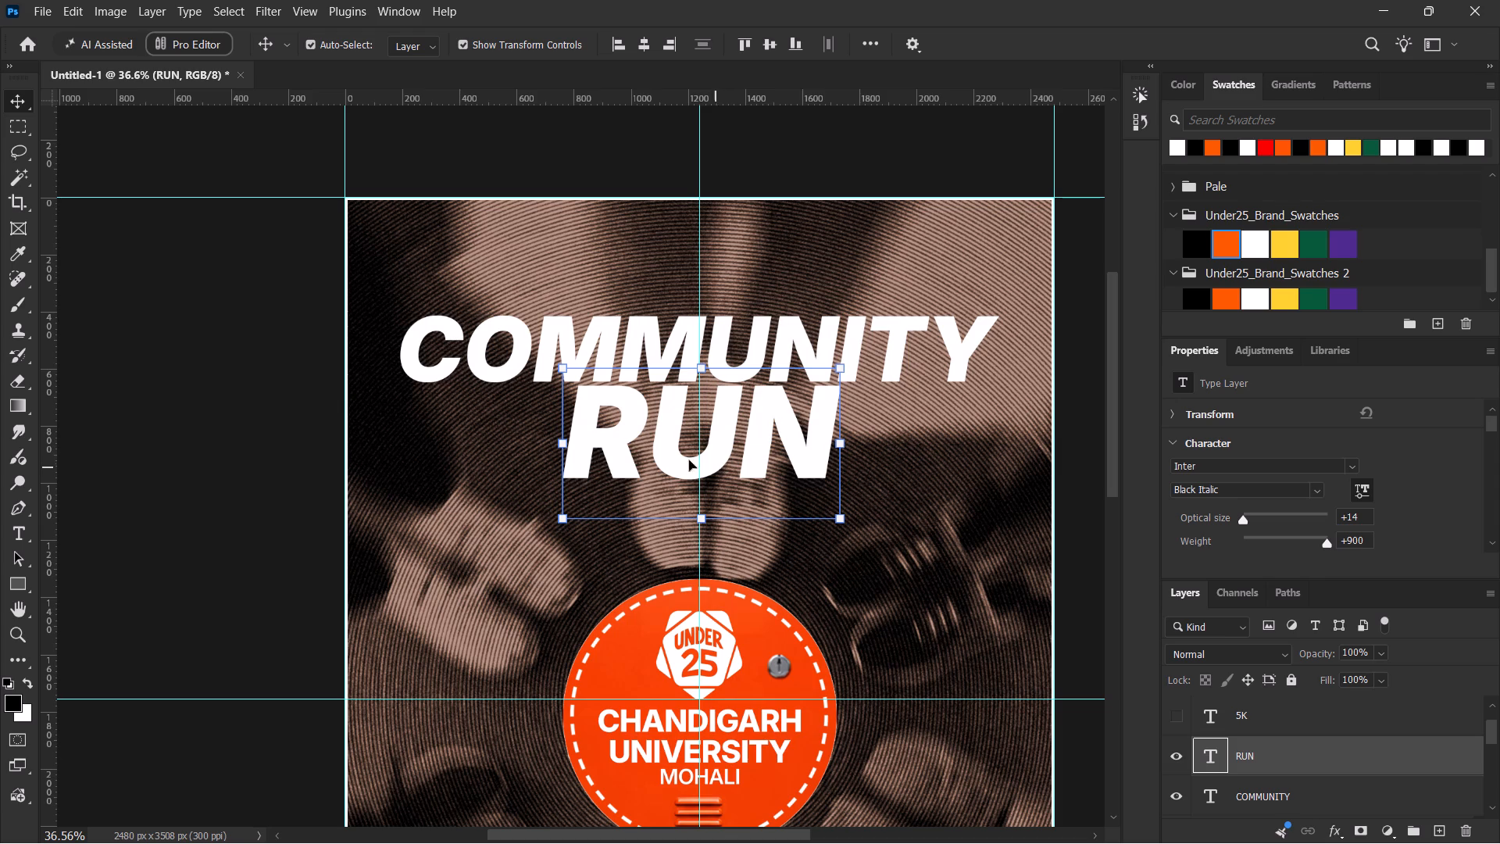
# Move RUN down to leave a small gap under COMMUNITY and align it to the canvas's horizontal centre.
pyautogui.keyDown('alt'); pyautogui.scroll(-2, 781, 399); pyautogui.keyUp('alt')
pyautogui.press('space')
pyautogui.press('space')
pyautogui.press('space')
pyautogui.press('space')
pyautogui.press('space')
pyautogui.press('space')
pyautogui.press('space')
pyautogui.press('space')
pyautogui.press('space')
pyautogui.press('space')
pyautogui.press('space')
pyautogui.press('space')
pyautogui.press('space')
pyautogui.press('space')
pyautogui.press('space')
pyautogui.press('space')
pyautogui.press('space')
pyautogui.press('space')
pyautogui.press('space')
pyautogui.press('space')
pyautogui.moveTo(713, 428); pyautogui.dragTo(700, 297)
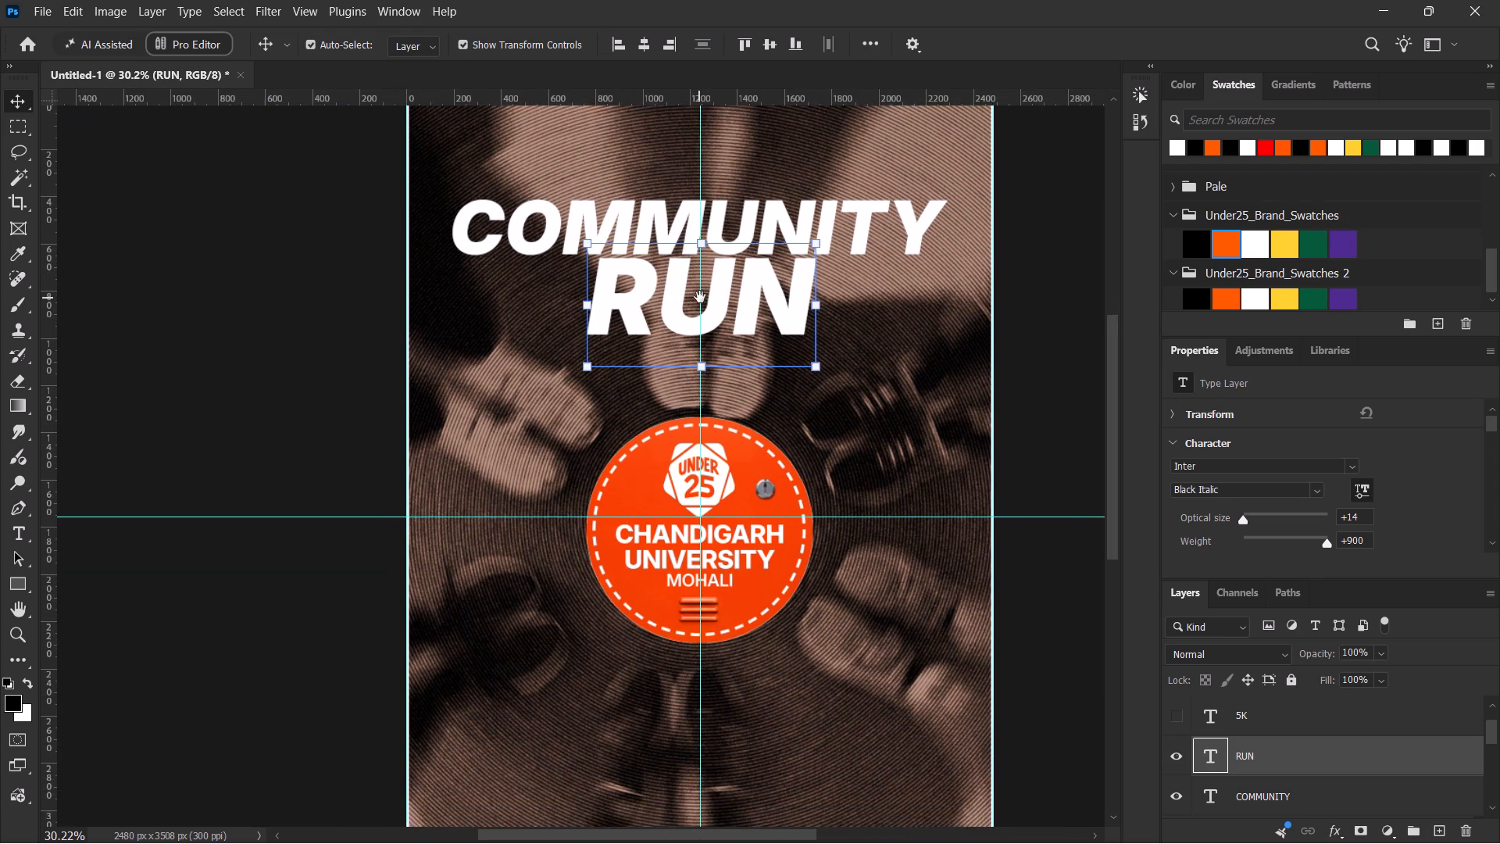
pyautogui.moveTo(700, 297); pyautogui.dragTo(712, 324)
pyautogui.keyDown('shift'); pyautogui.moveTo(719, 333); pyautogui.dragTo(719, 343); pyautogui.keyUp('shift')
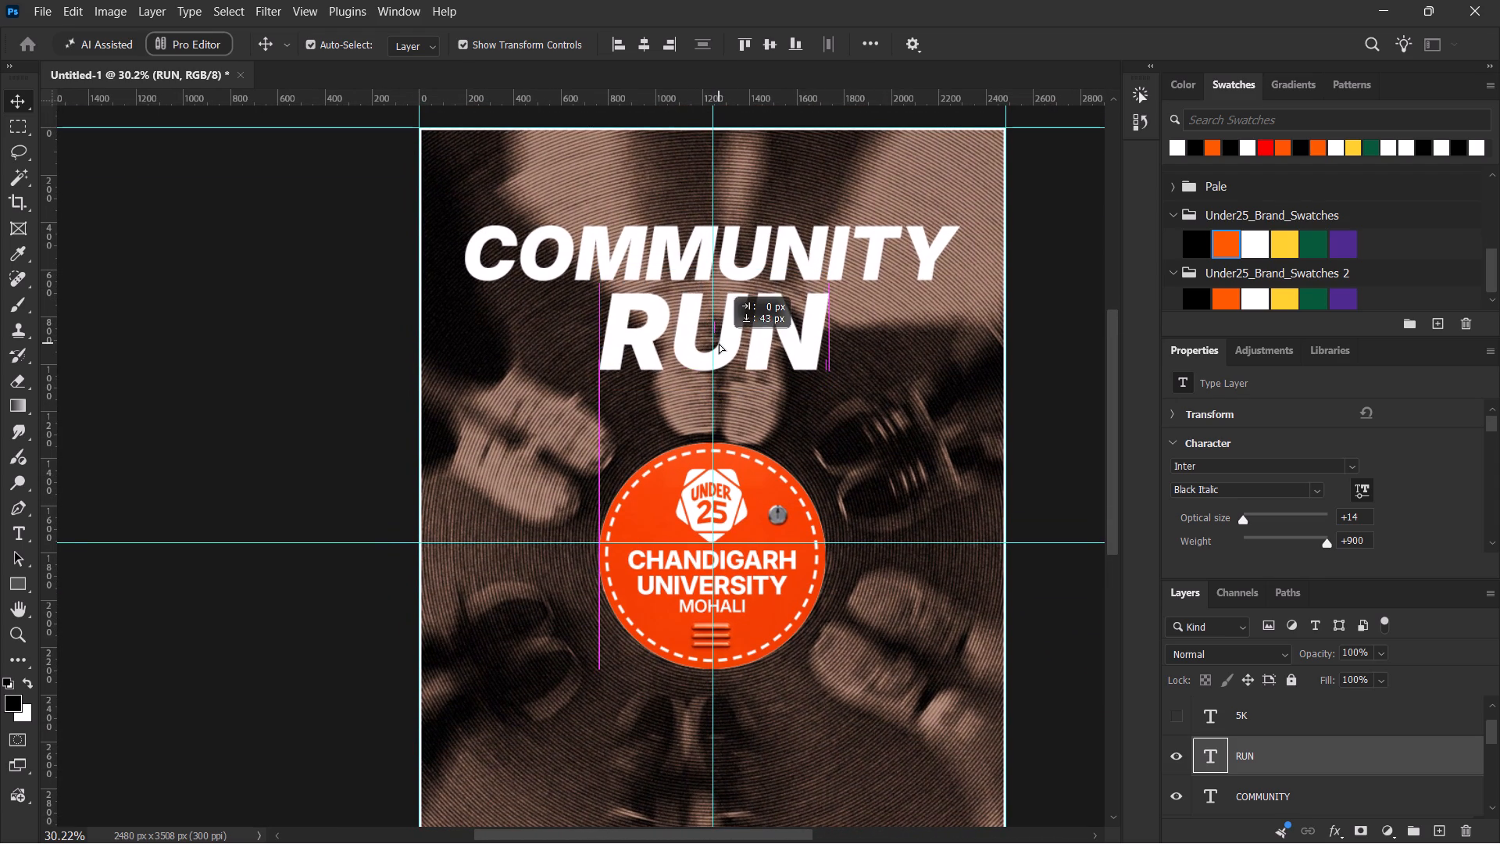
pyautogui.keyDown('shift'); pyautogui.moveTo(719, 343); pyautogui.dragTo(719, 349); pyautogui.keyUp('shift')
pyautogui.click(646, 42)
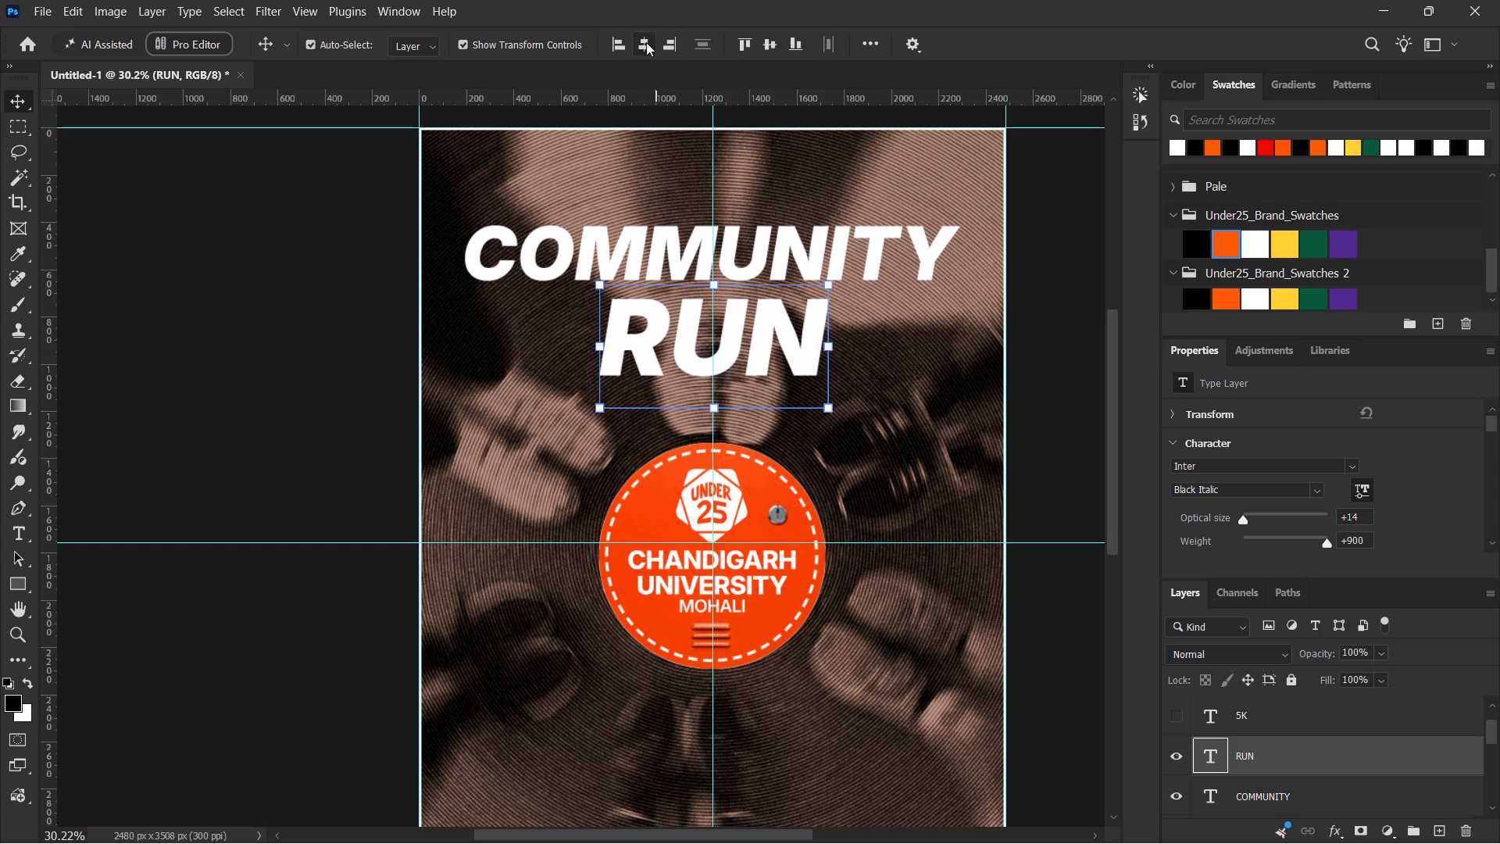
pyautogui.keyDown('shift'); pyautogui.click(743, 329); pyautogui.keyUp('shift')
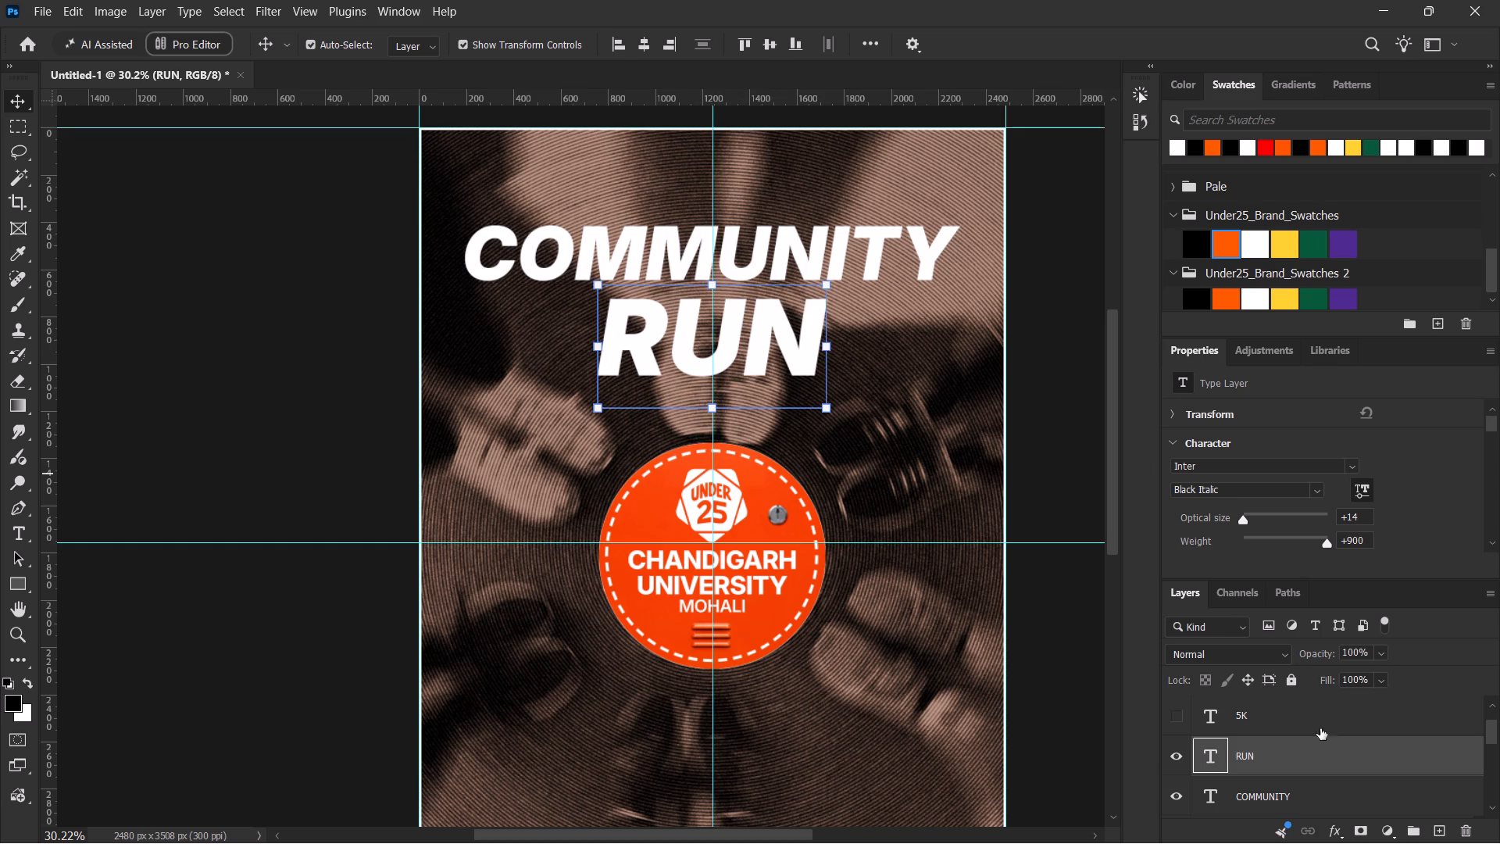
# Align COMMUNITY to the horizontal centre and move it down about 67 px, close above RUN.
pyautogui.click(1323, 801)
pyautogui.click(641, 38)
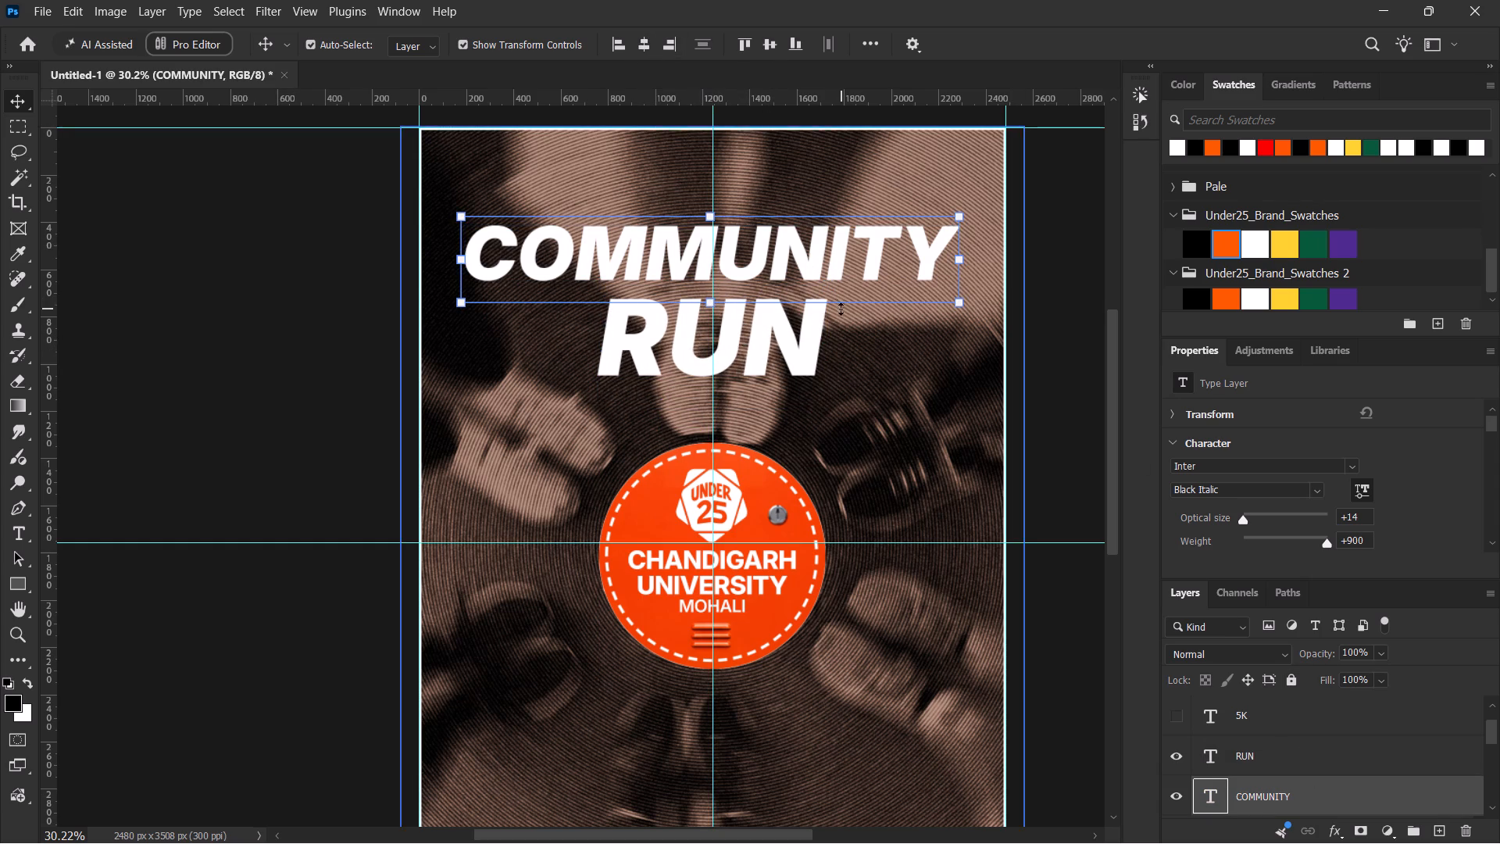
pyautogui.keyDown('shift'); pyautogui.moveTo(820, 257); pyautogui.dragTo(820, 268); pyautogui.keyUp('shift')
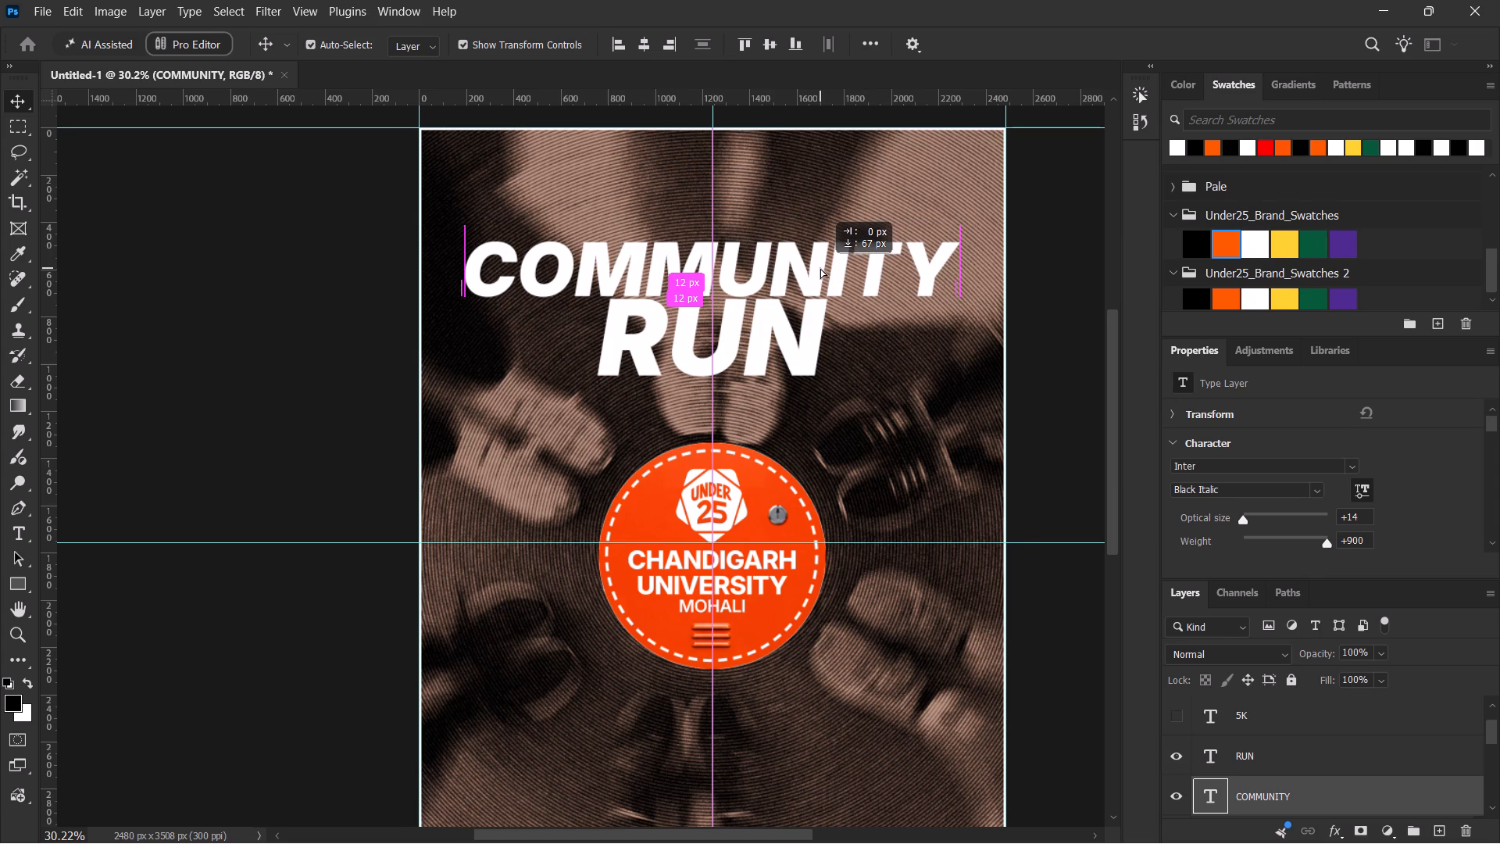
pyautogui.keyDown('shift'); pyautogui.moveTo(820, 268); pyautogui.dragTo(821, 265); pyautogui.keyUp('shift')
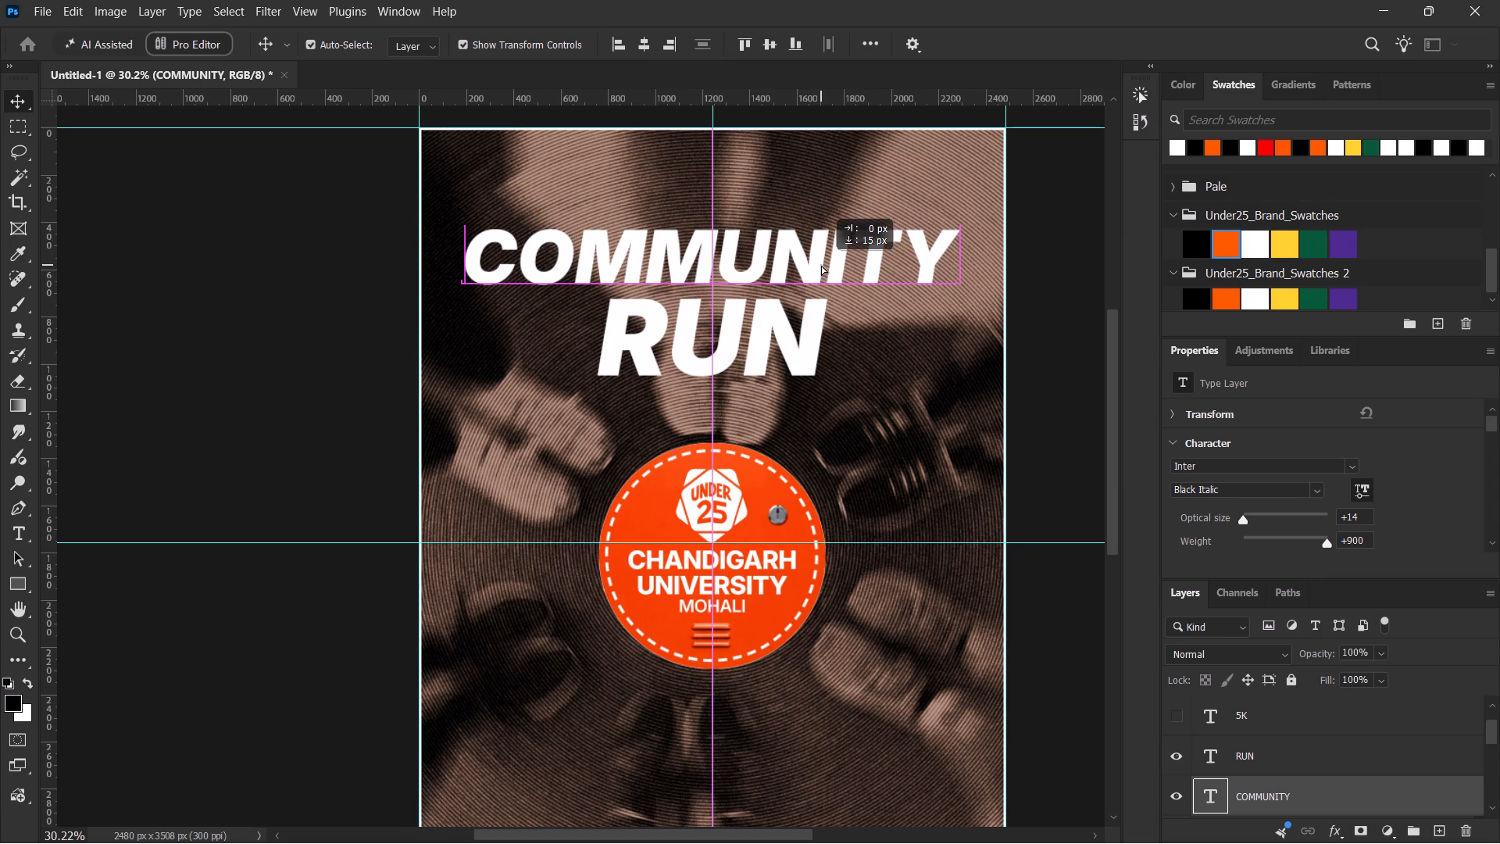
pyautogui.keyDown('shift'); pyautogui.moveTo(821, 265); pyautogui.dragTo(821, 268); pyautogui.keyUp('shift')
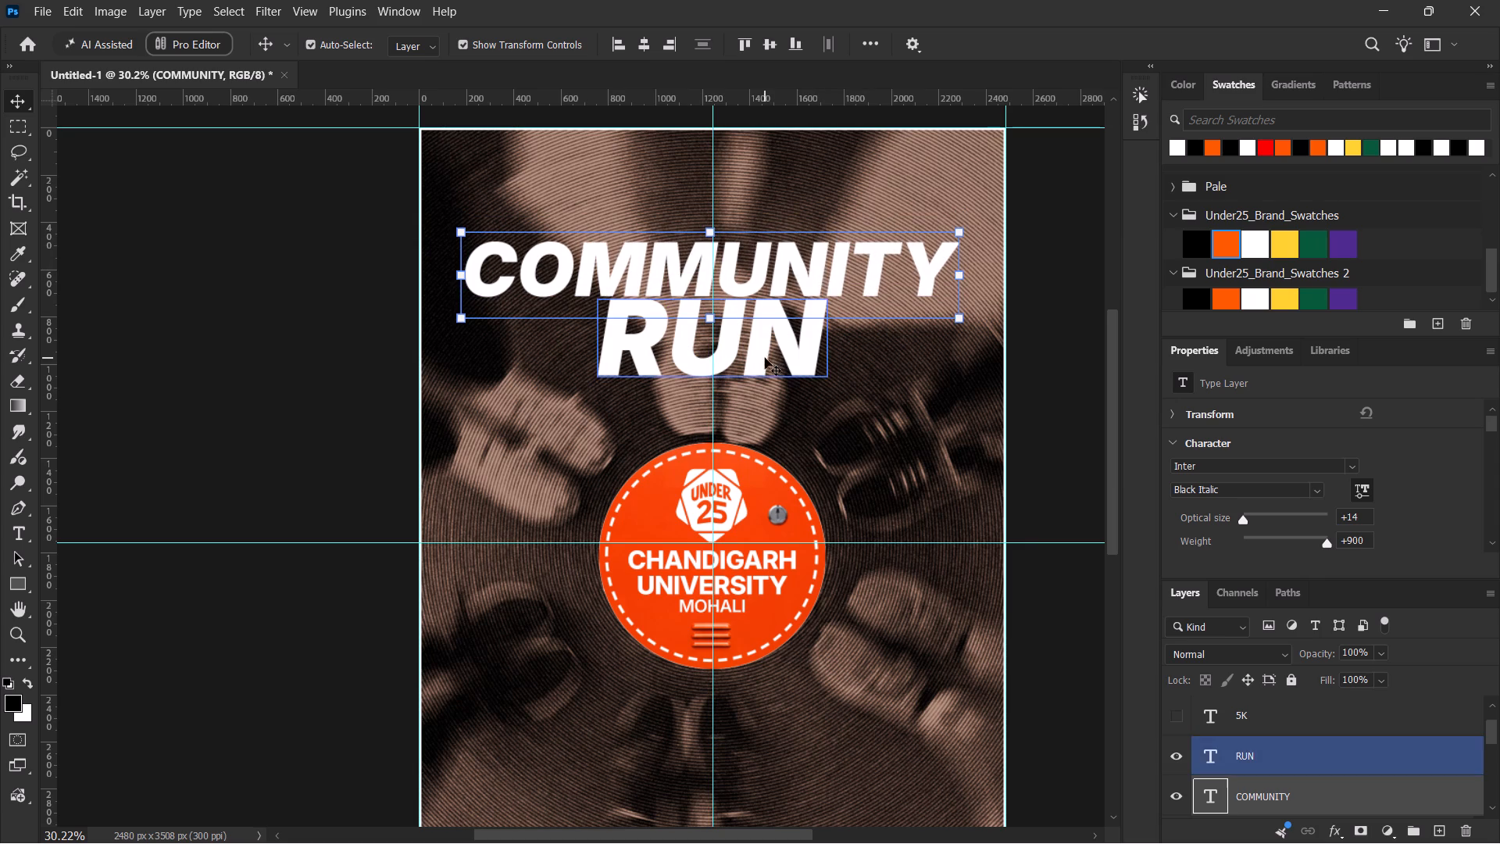
# Change the RUN text to RUN 5K and align it to the canvas's horizontal centre.
pyautogui.click(744, 332)
pyautogui.click(784, 359)
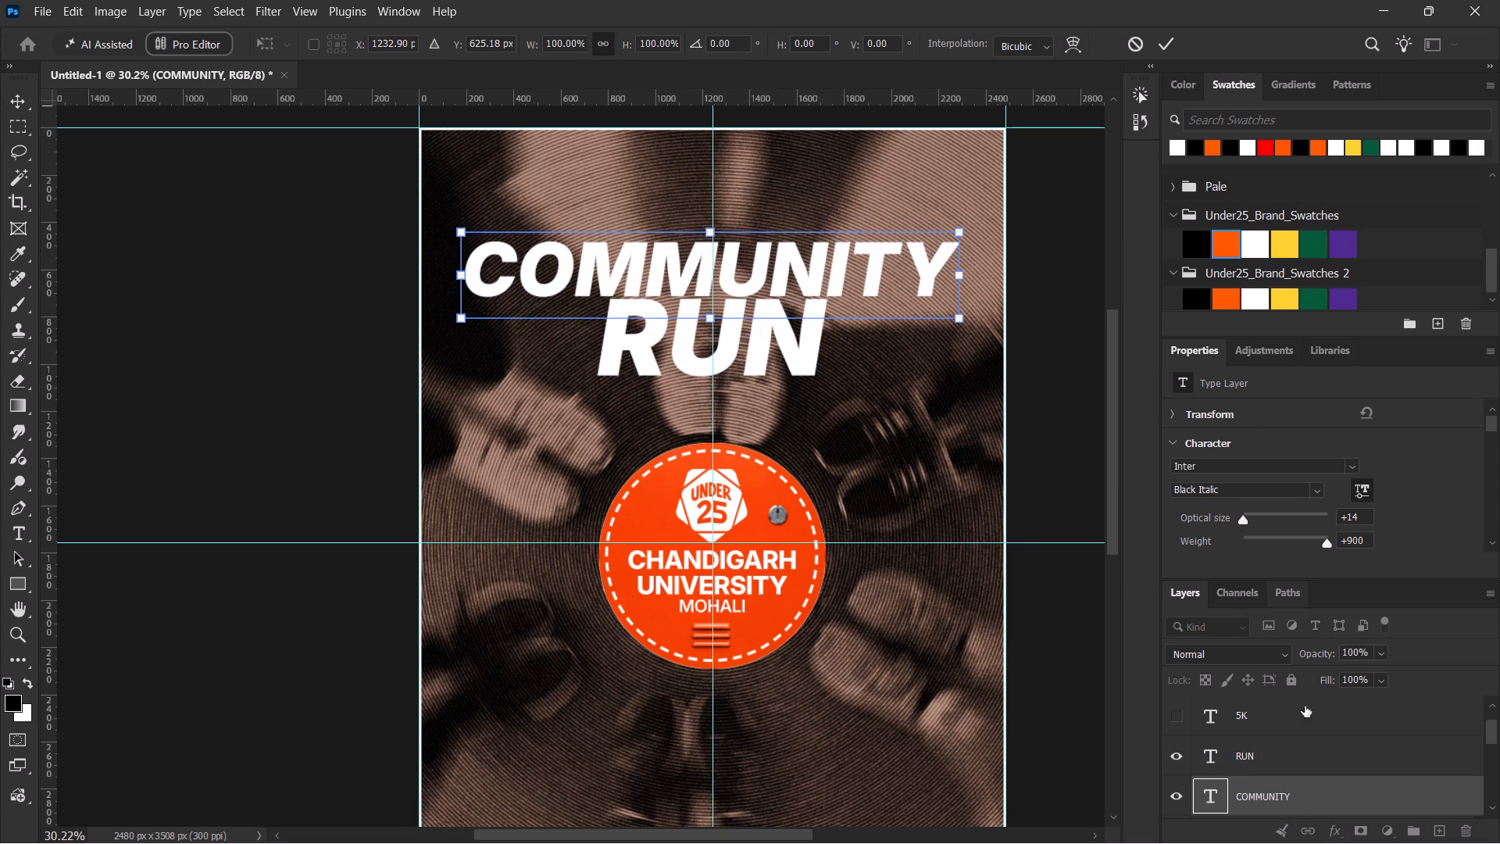
pyautogui.click(1273, 763)
pyautogui.doubleClick(758, 344)
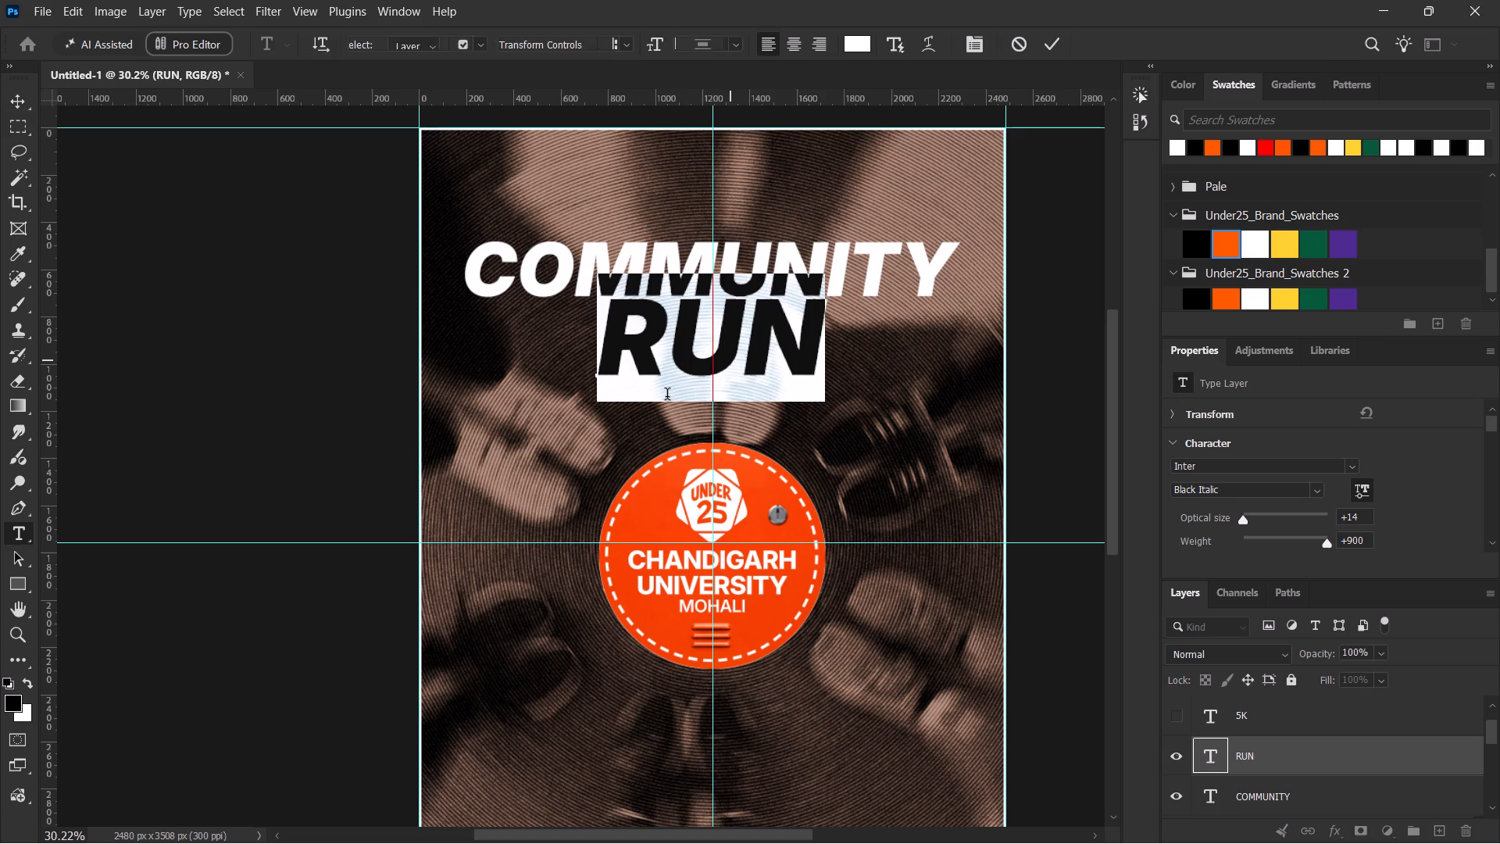
pyautogui.write('RUN 5k')
pyautogui.press('BackSpace')
pyautogui.hotkey('shift', 'l')
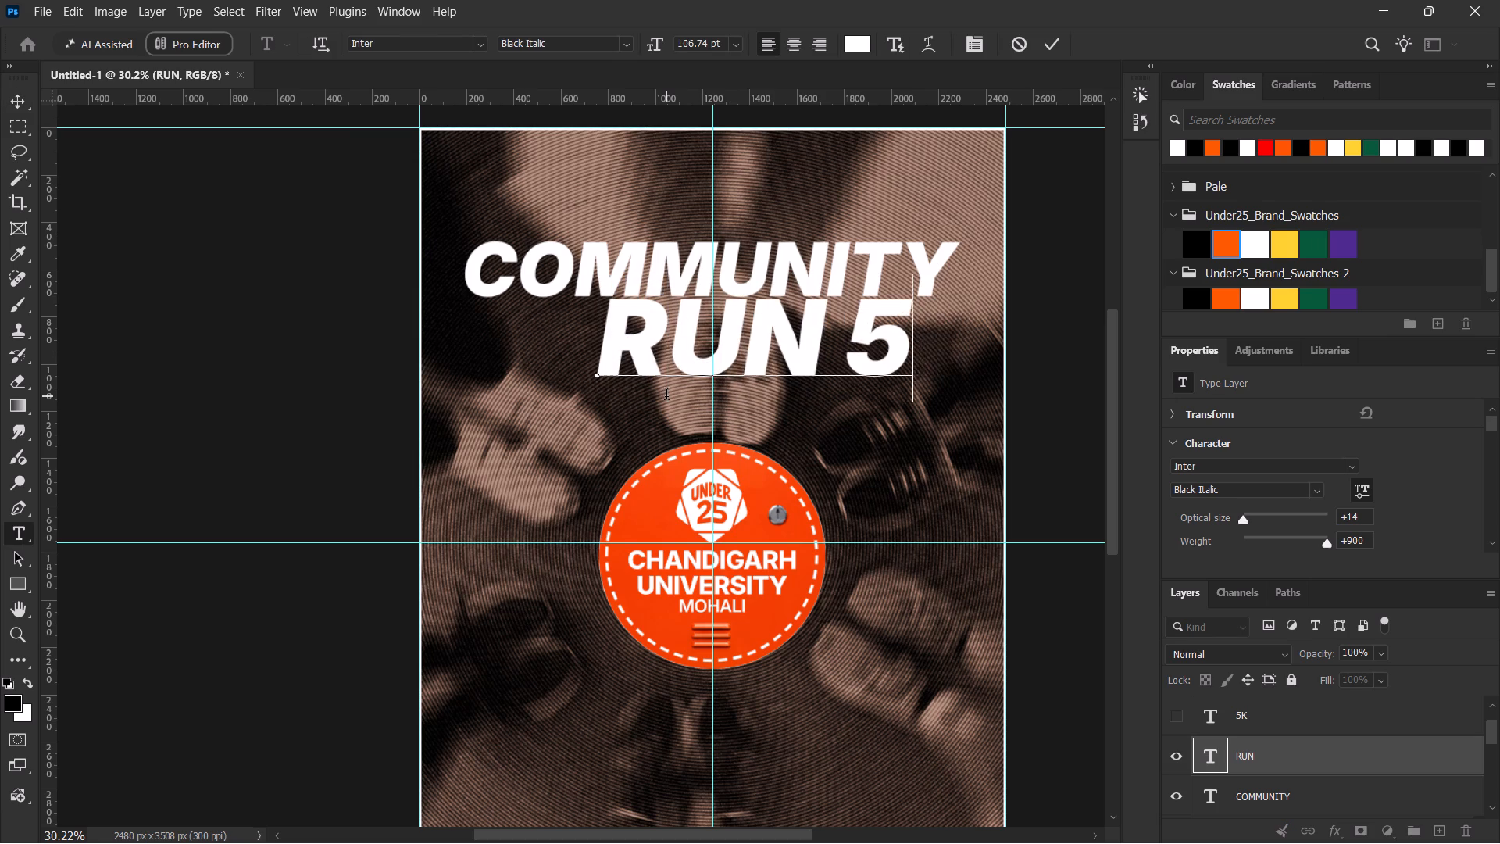
pyautogui.hotkey('shift', 'BackSpace')
pyautogui.hotkey('shift', 'k')
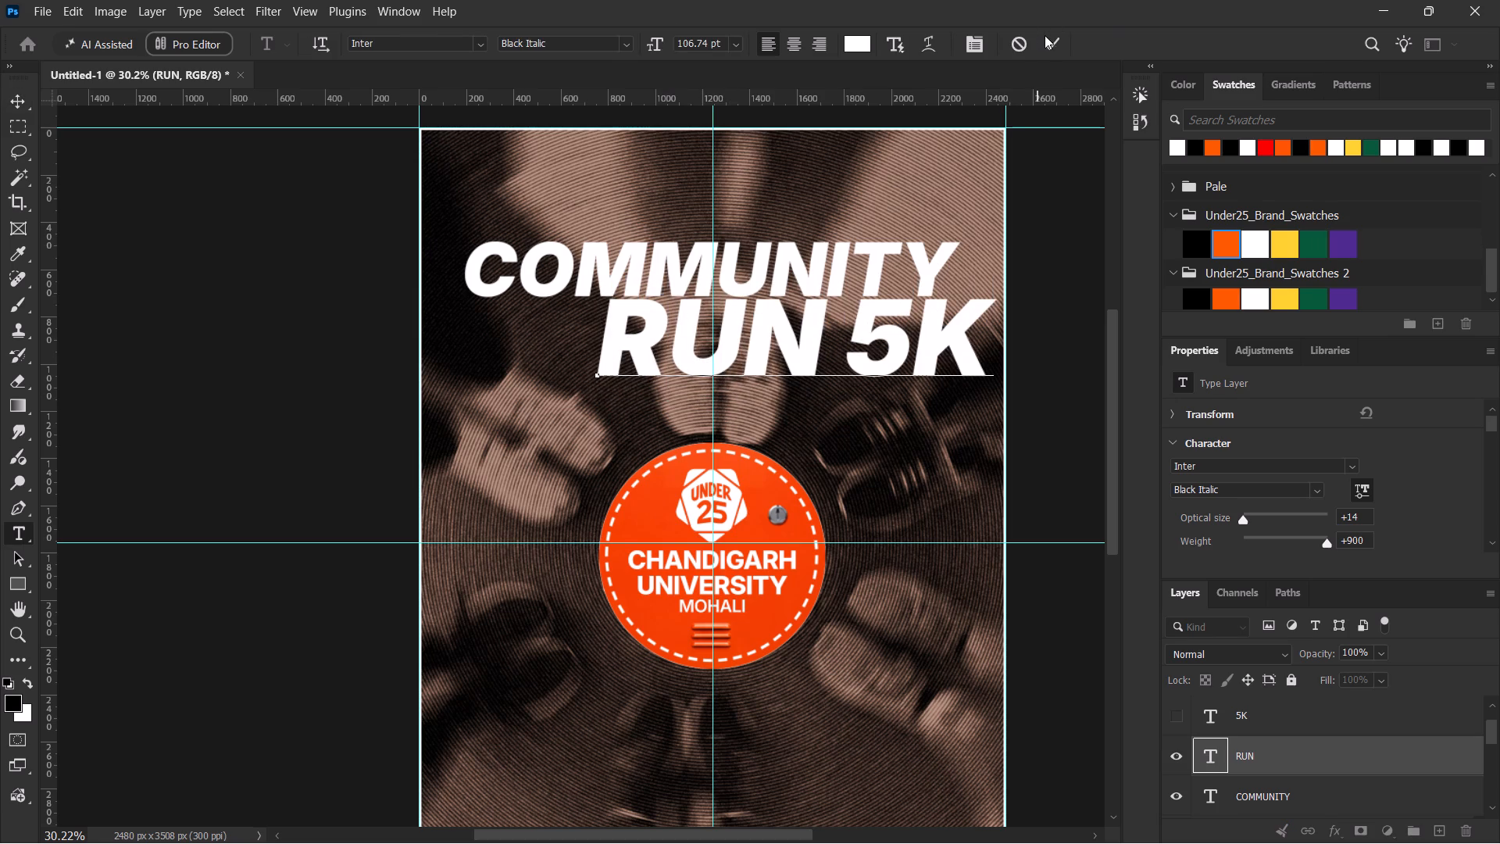
pyautogui.click(1045, 36)
pyautogui.click(644, 48)
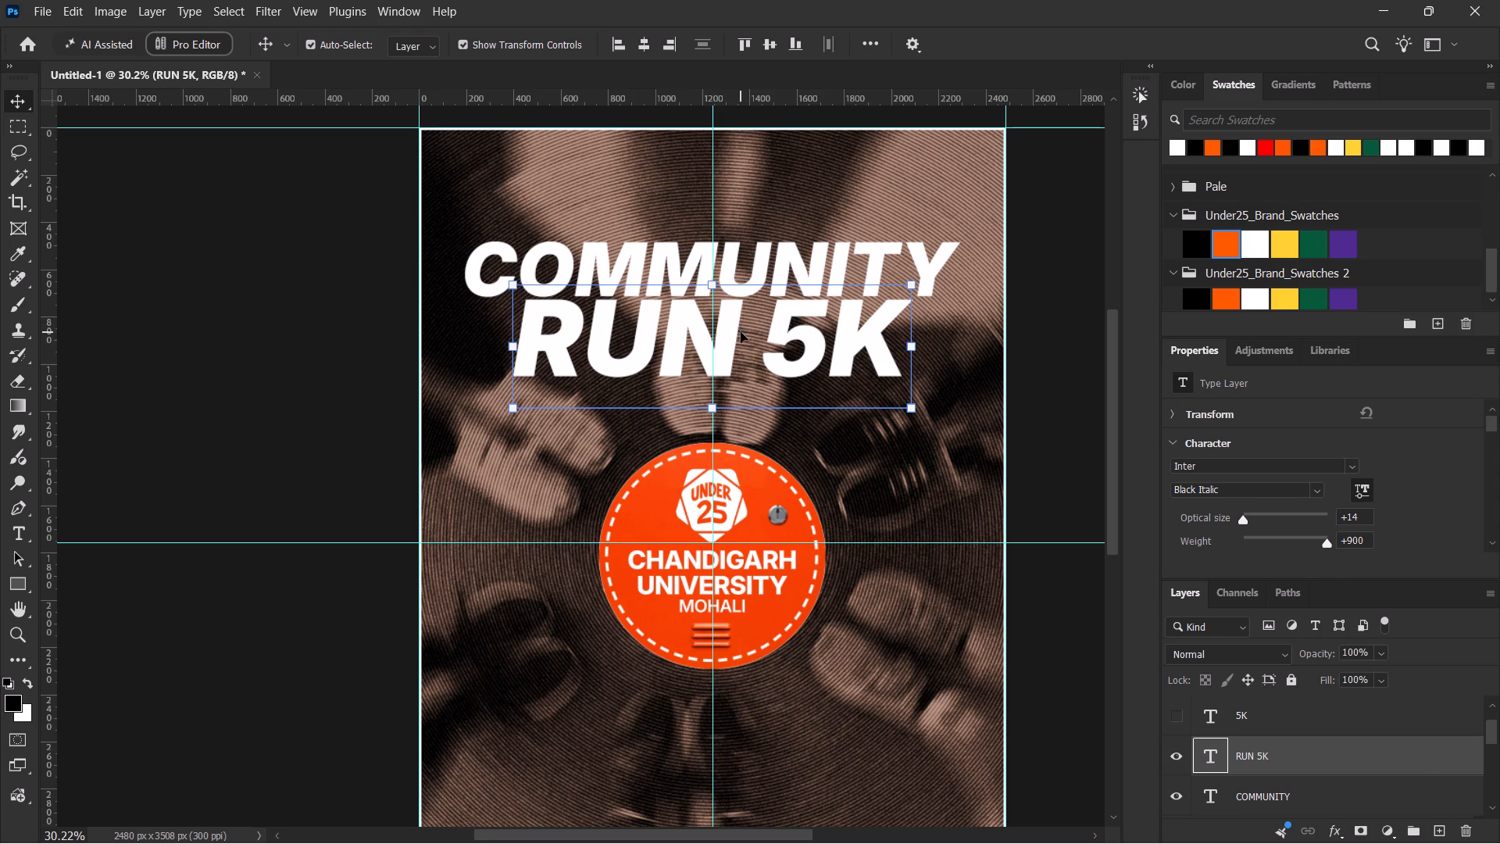
# Place the black image with the white 100 track marking from the Downloads folder onto the poster at its default size.
pyautogui.hotkey('alt', 'Tab')
pyautogui.moveTo(401, 448); pyautogui.dragTo(398, 455)
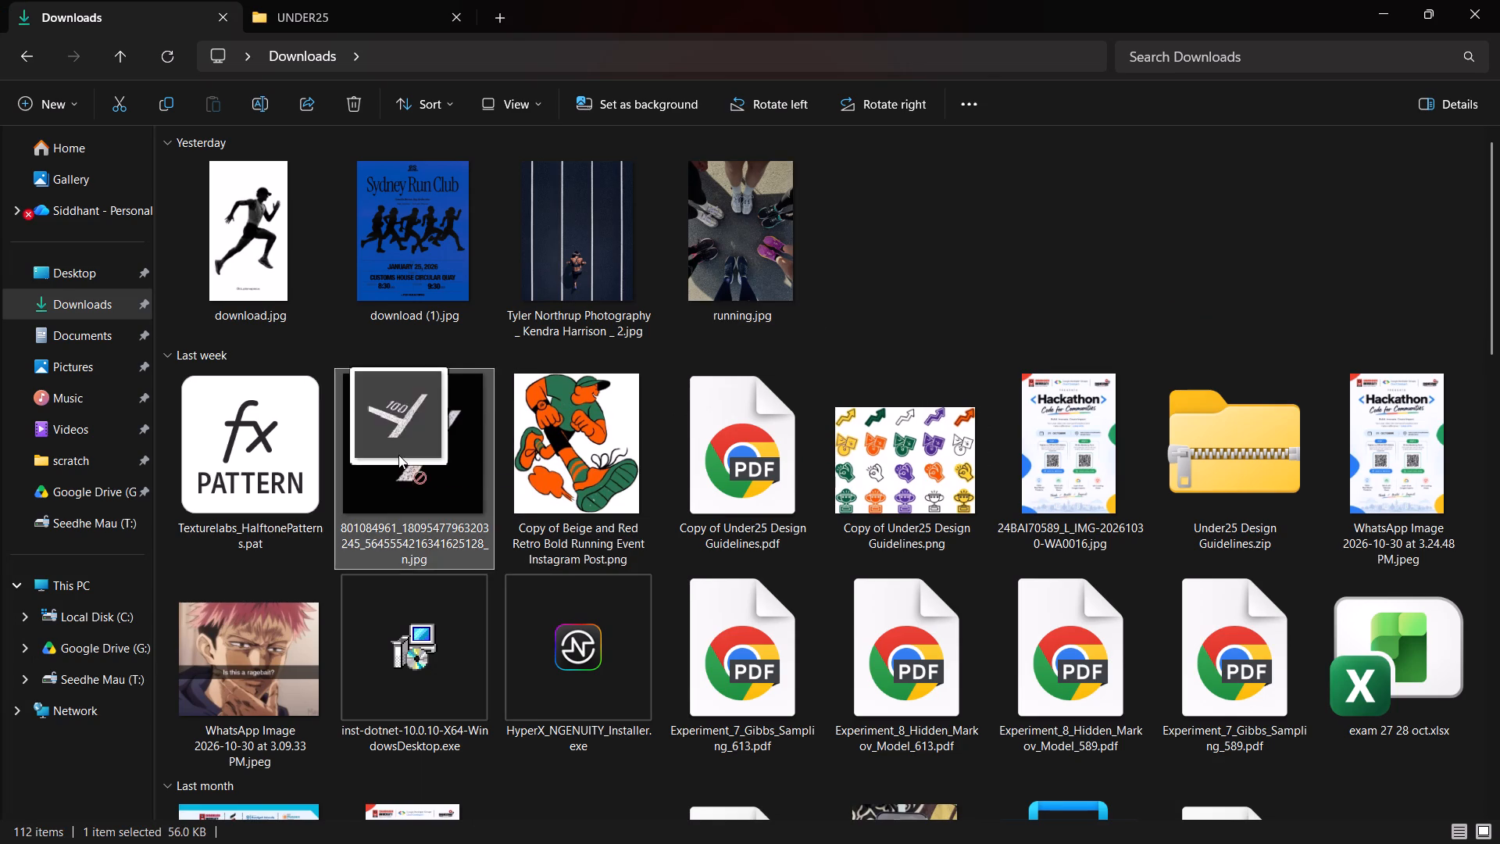
pyautogui.moveTo(398, 455); pyautogui.dragTo(671, 366)
pyautogui.hotkey('alt', 'Tab')
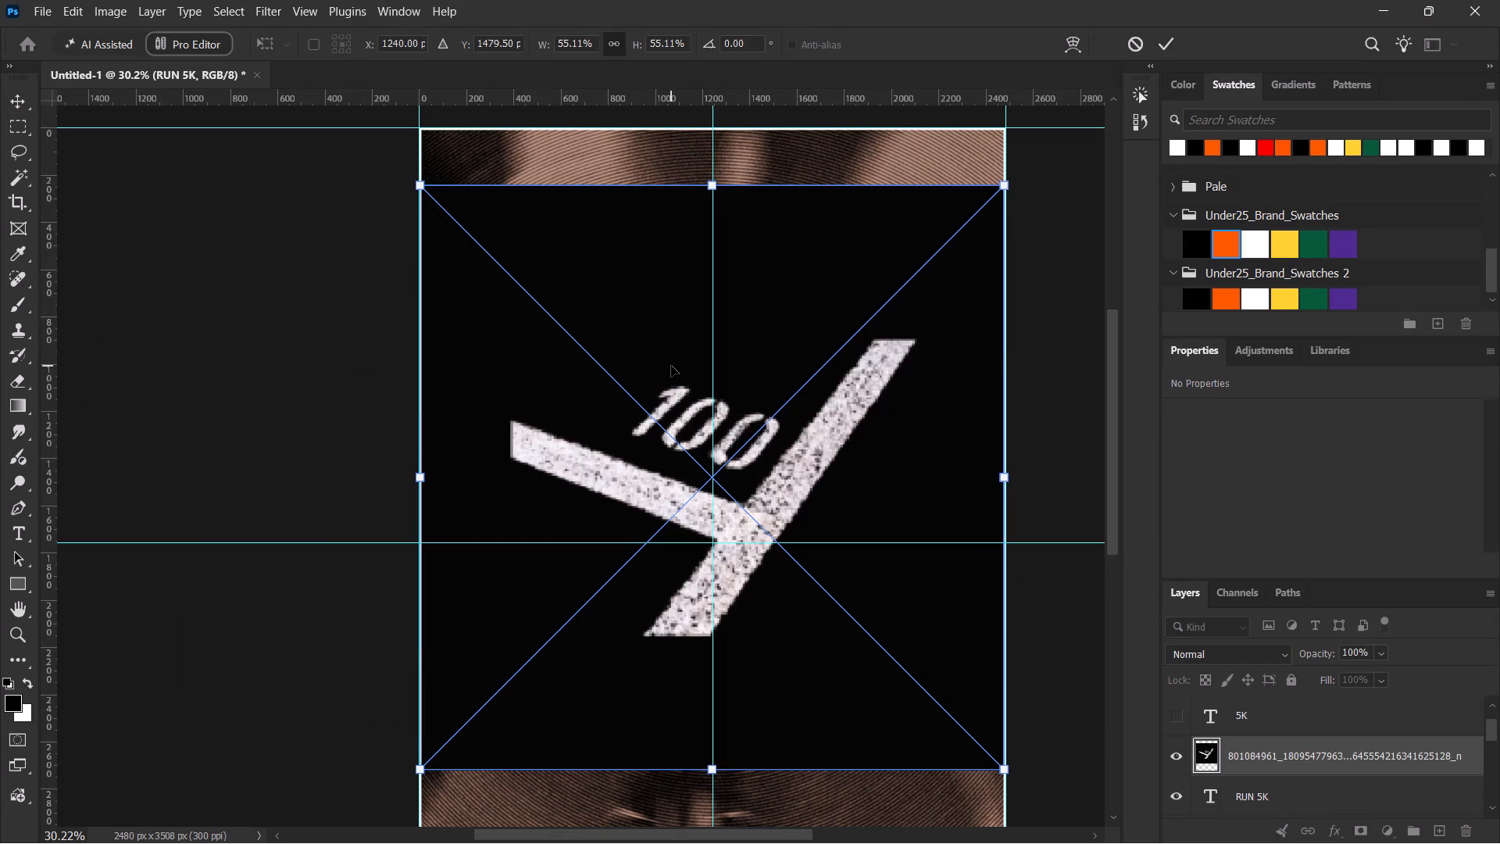
pyautogui.click(1163, 41)
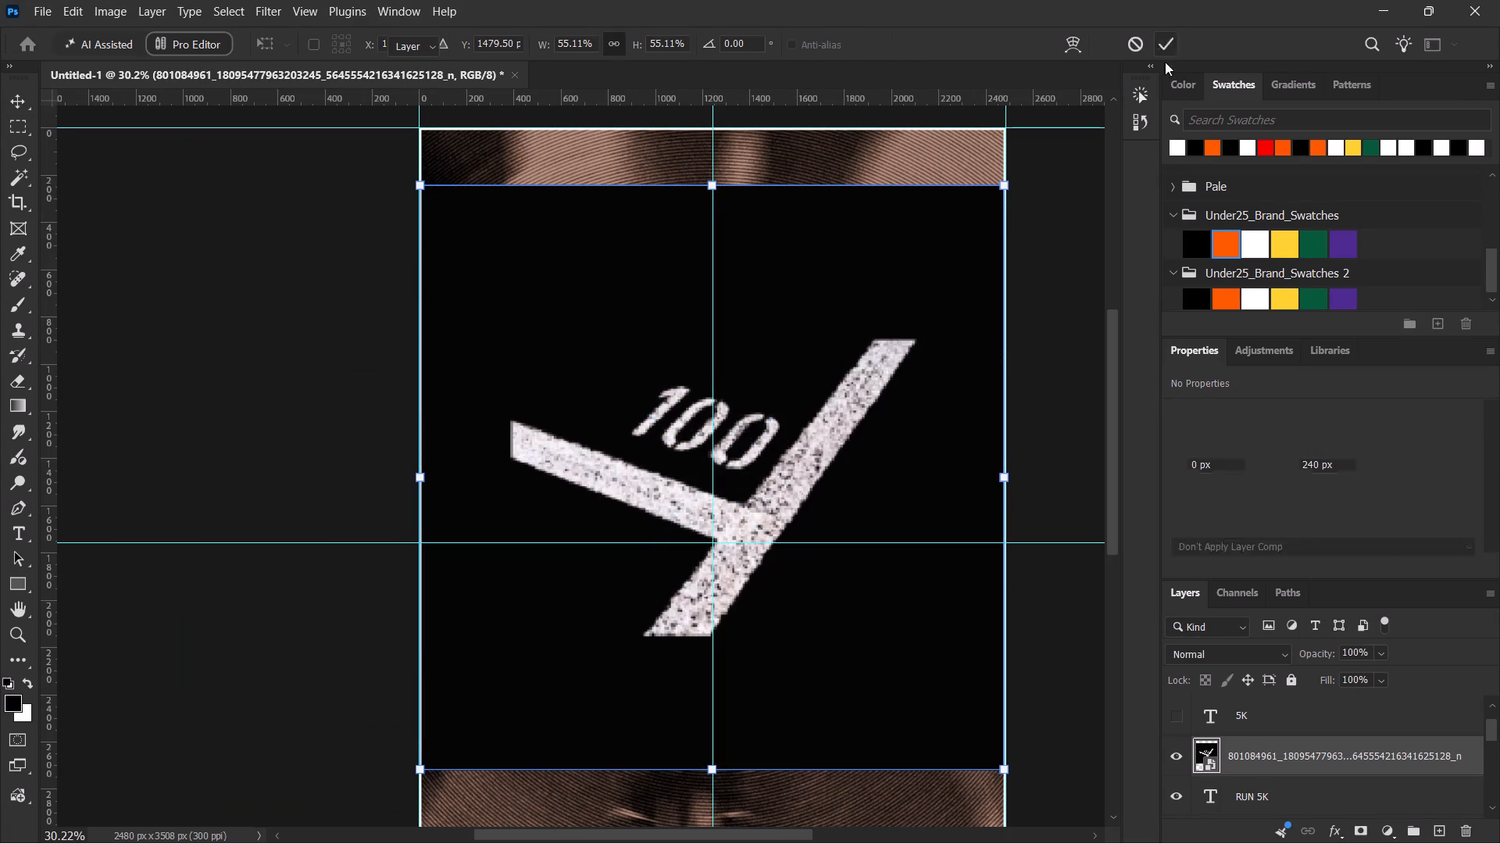
# Delete the hidden 5K text layer.
pyautogui.click(1262, 710)
pyautogui.press('Delete')
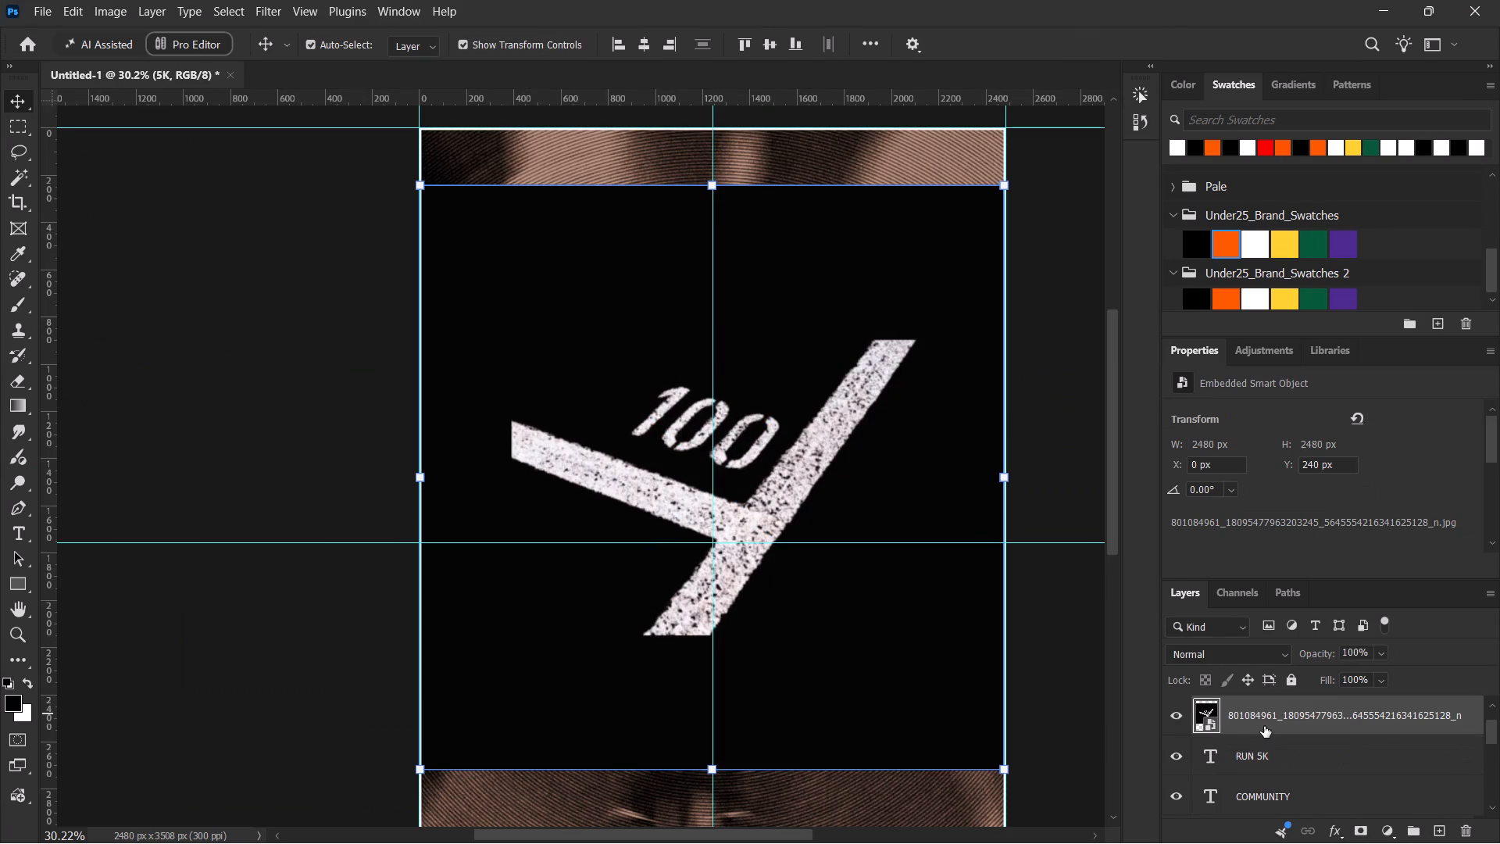
# Rasterize the placed 100 track-marking layer and remove its black background with the Magic Wand.
pyautogui.click(1265, 726)
pyautogui.rightClick(1291, 713)
pyautogui.click(1311, 645)
pyautogui.press('w')
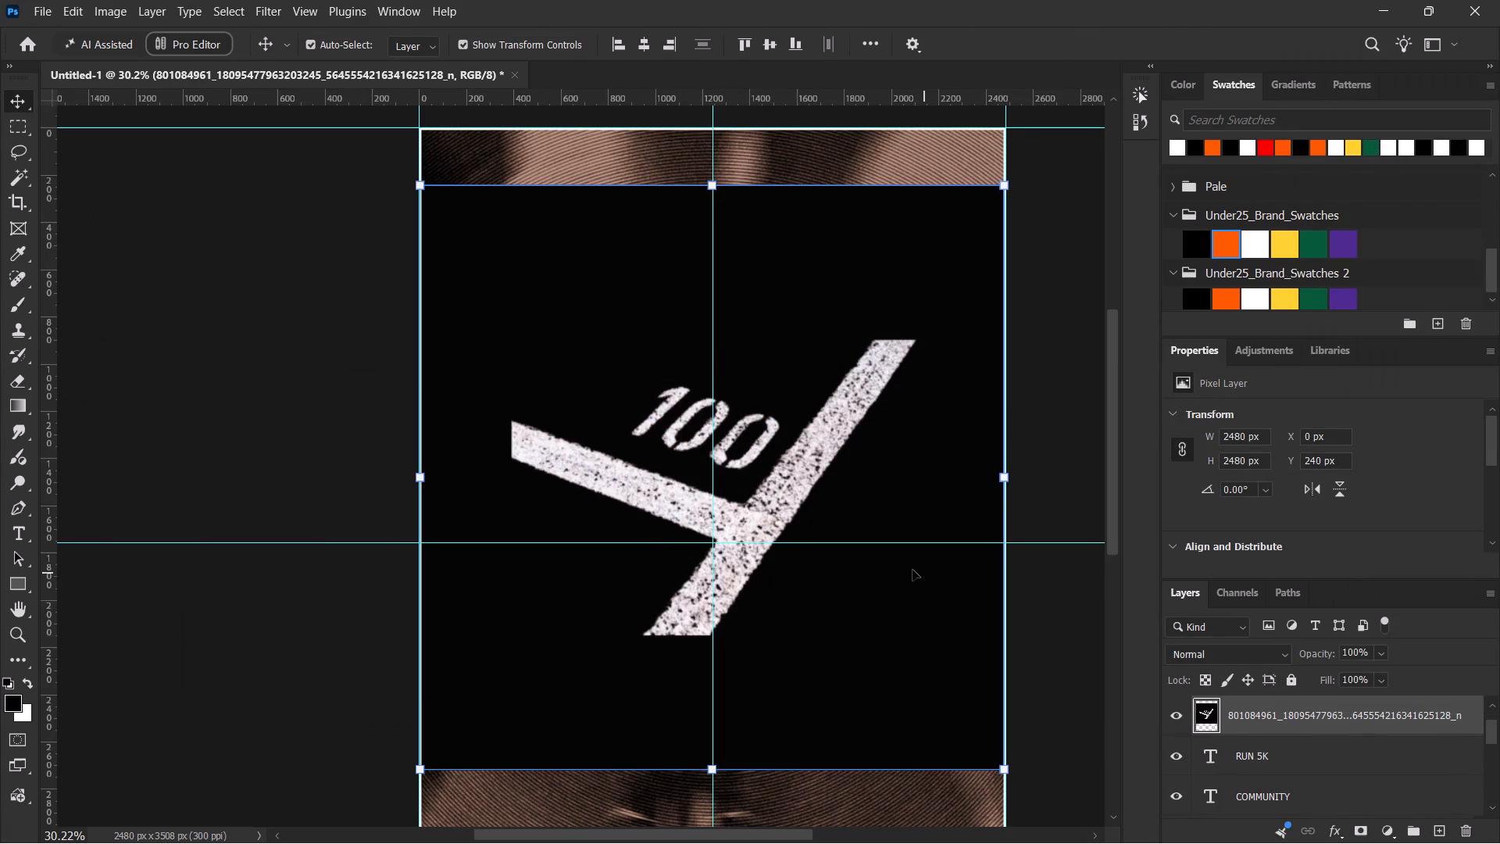
pyautogui.click(886, 567)
pyautogui.press('Delete')
pyautogui.hotkey('ctrl', 'd')
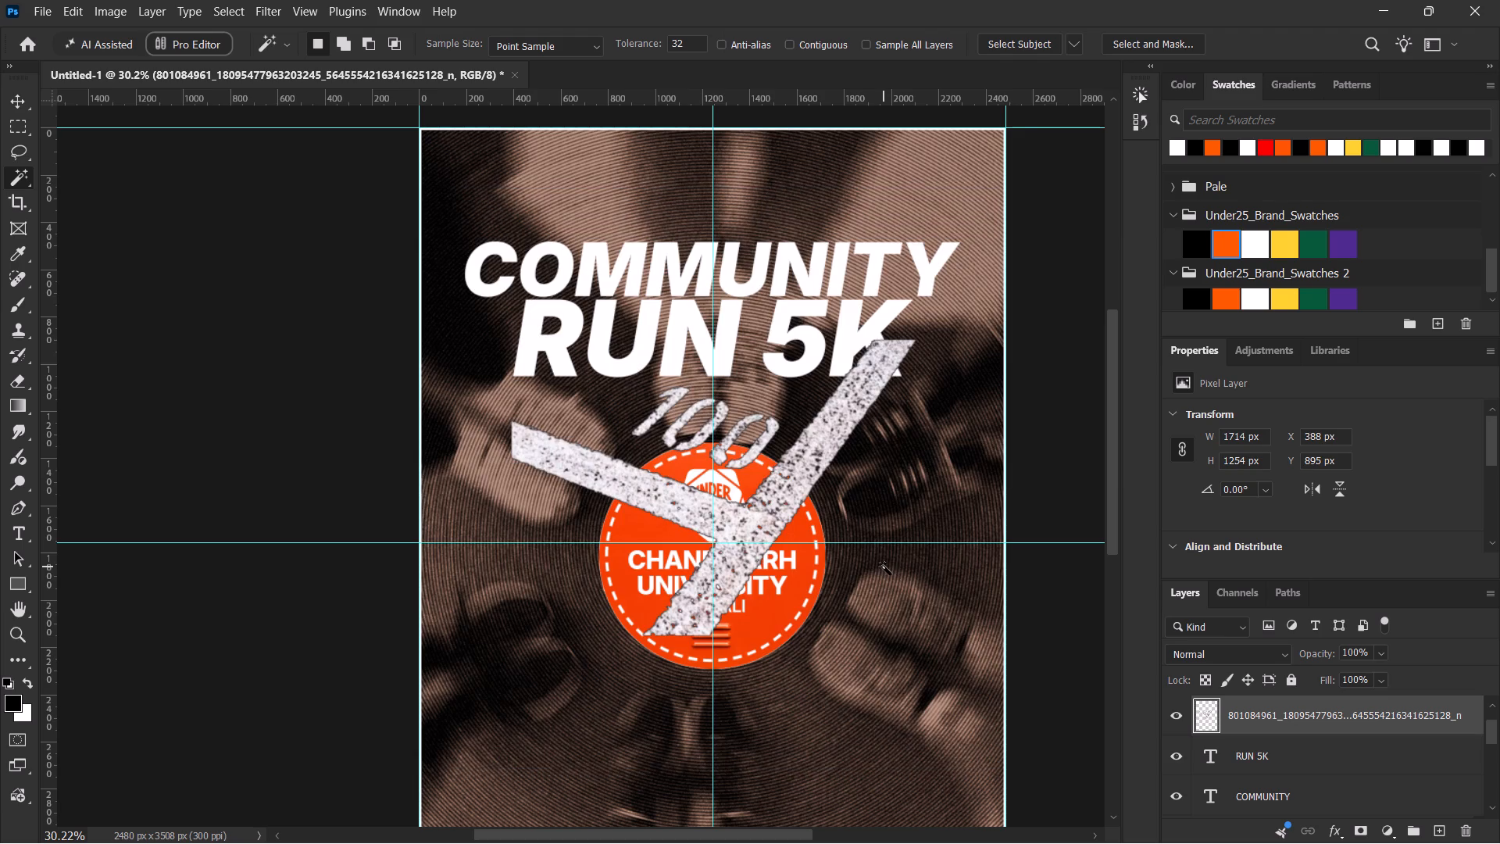
# Scale the 100 track marking to about 348 × 255 px and centre it above COMMUNITY near the poster's top edge.
pyautogui.press('v')
pyautogui.keyDown('alt'); pyautogui.moveTo(709, 641); pyautogui.dragTo(714, 573); pyautogui.keyUp('alt')
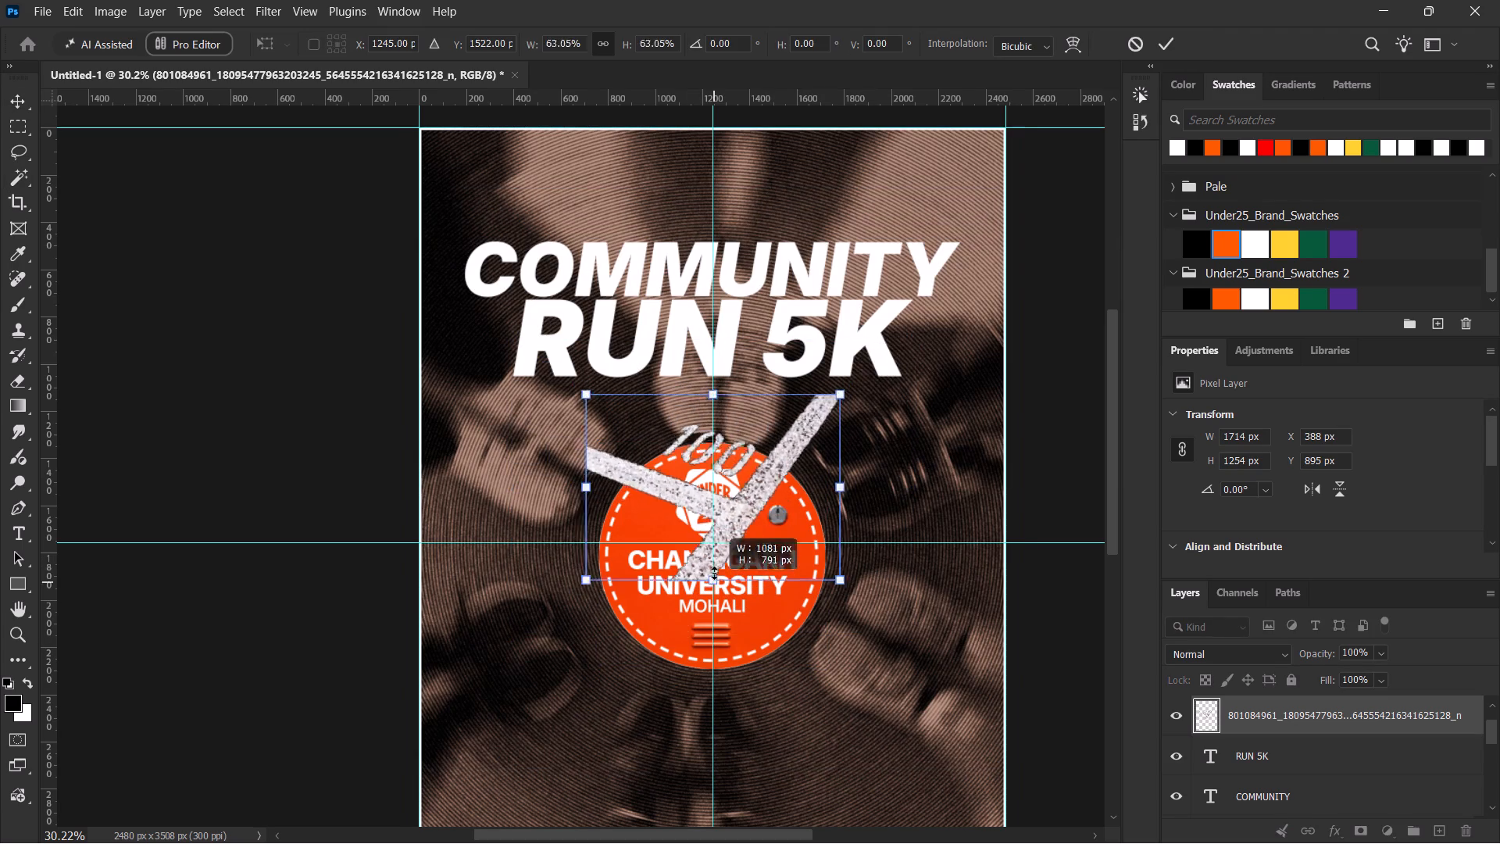
pyautogui.keyDown('alt'); pyautogui.moveTo(714, 573); pyautogui.dragTo(713, 531); pyautogui.keyUp('alt')
pyautogui.moveTo(702, 510); pyautogui.dragTo(923, 207)
pyautogui.keyDown('alt'); pyautogui.moveTo(933, 219); pyautogui.dragTo(933, 210); pyautogui.keyUp('alt')
pyautogui.moveTo(939, 193); pyautogui.dragTo(944, 182)
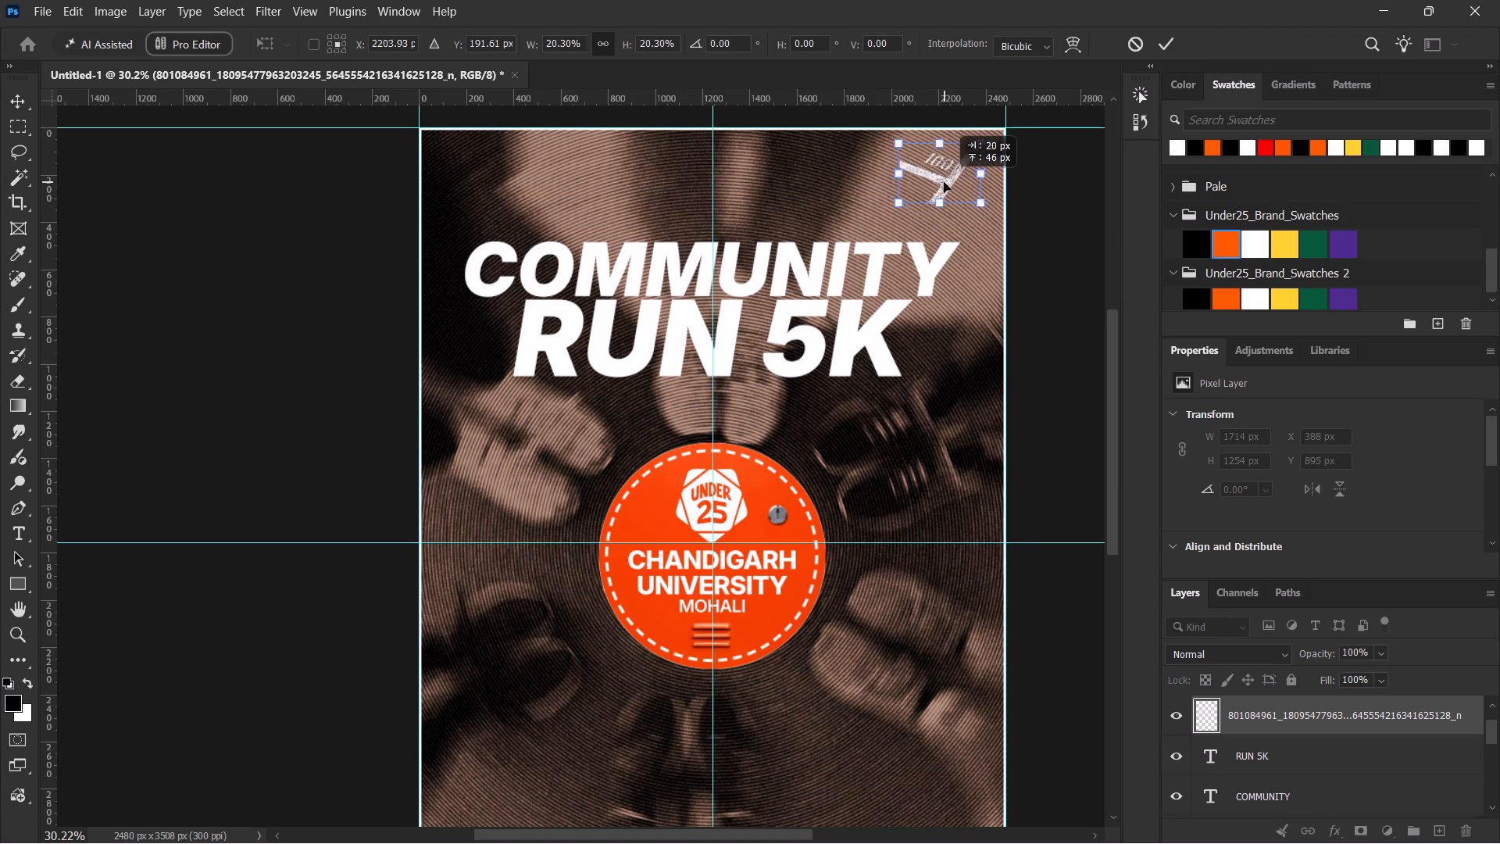
pyautogui.moveTo(944, 182); pyautogui.dragTo(948, 189)
pyautogui.keyDown('shift'); pyautogui.moveTo(953, 178); pyautogui.dragTo(739, 176); pyautogui.keyUp('shift')
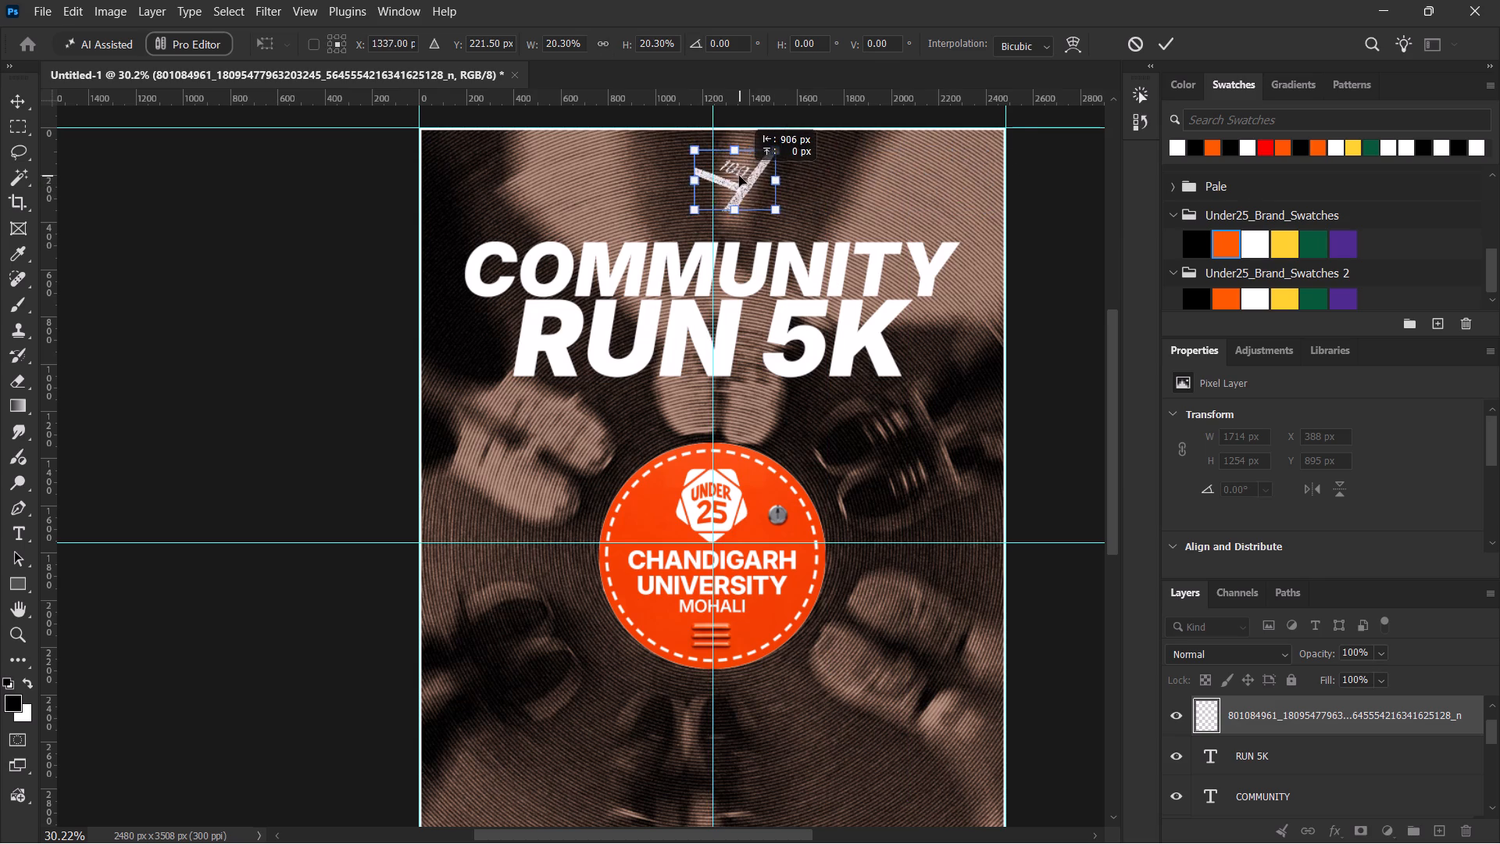
pyautogui.keyDown('shift'); pyautogui.moveTo(739, 176); pyautogui.dragTo(722, 177); pyautogui.keyUp('shift')
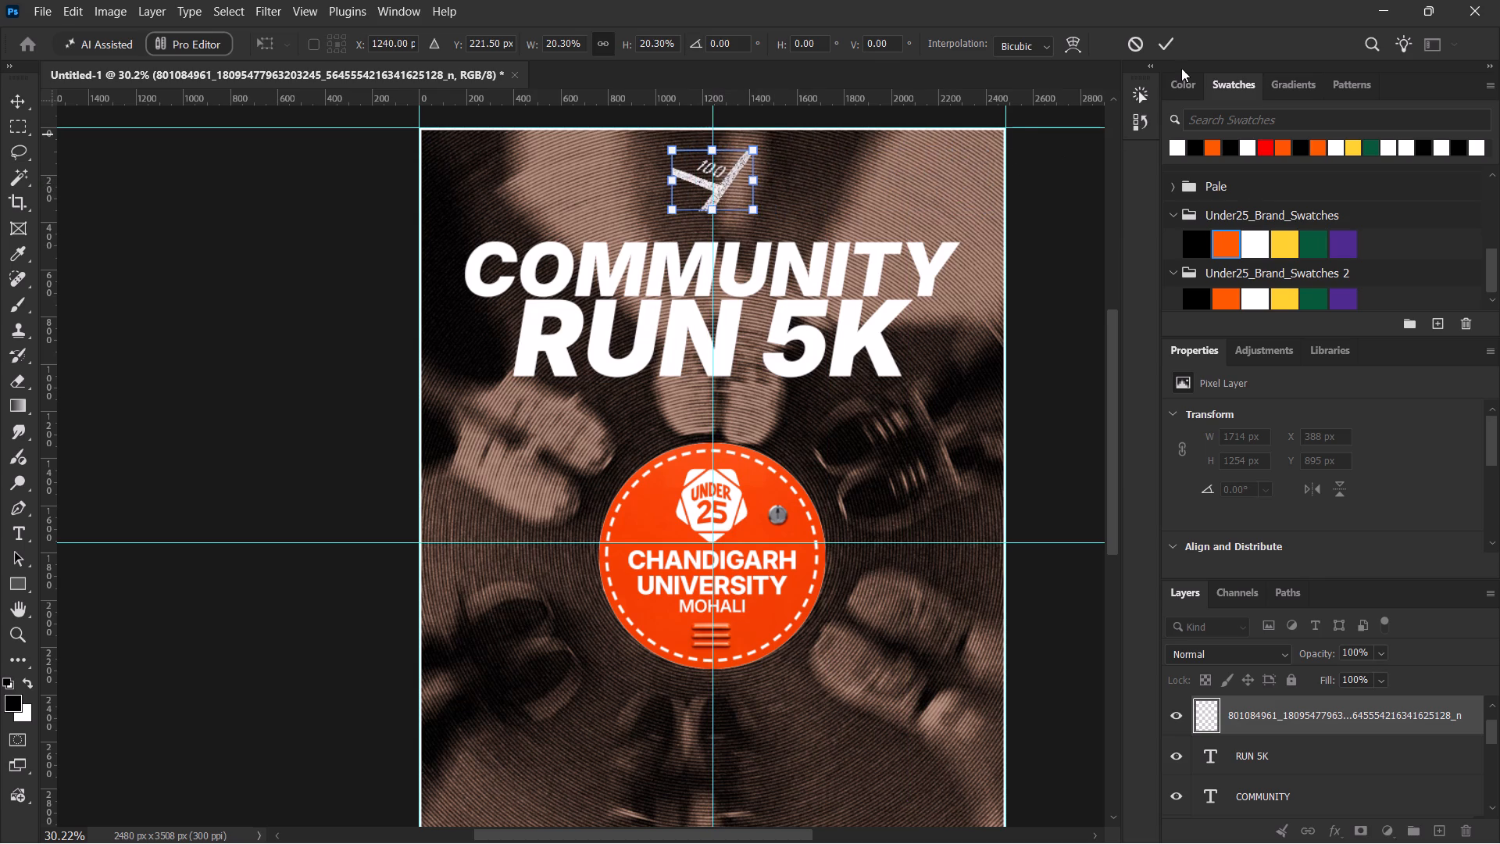
pyautogui.click(1170, 52)
pyautogui.keyDown('alt'); pyautogui.scroll(-5, 660, 456); pyautogui.keyUp('alt')
pyautogui.keyDown('alt'); pyautogui.scroll(2, 660, 456); pyautogui.keyUp('alt')
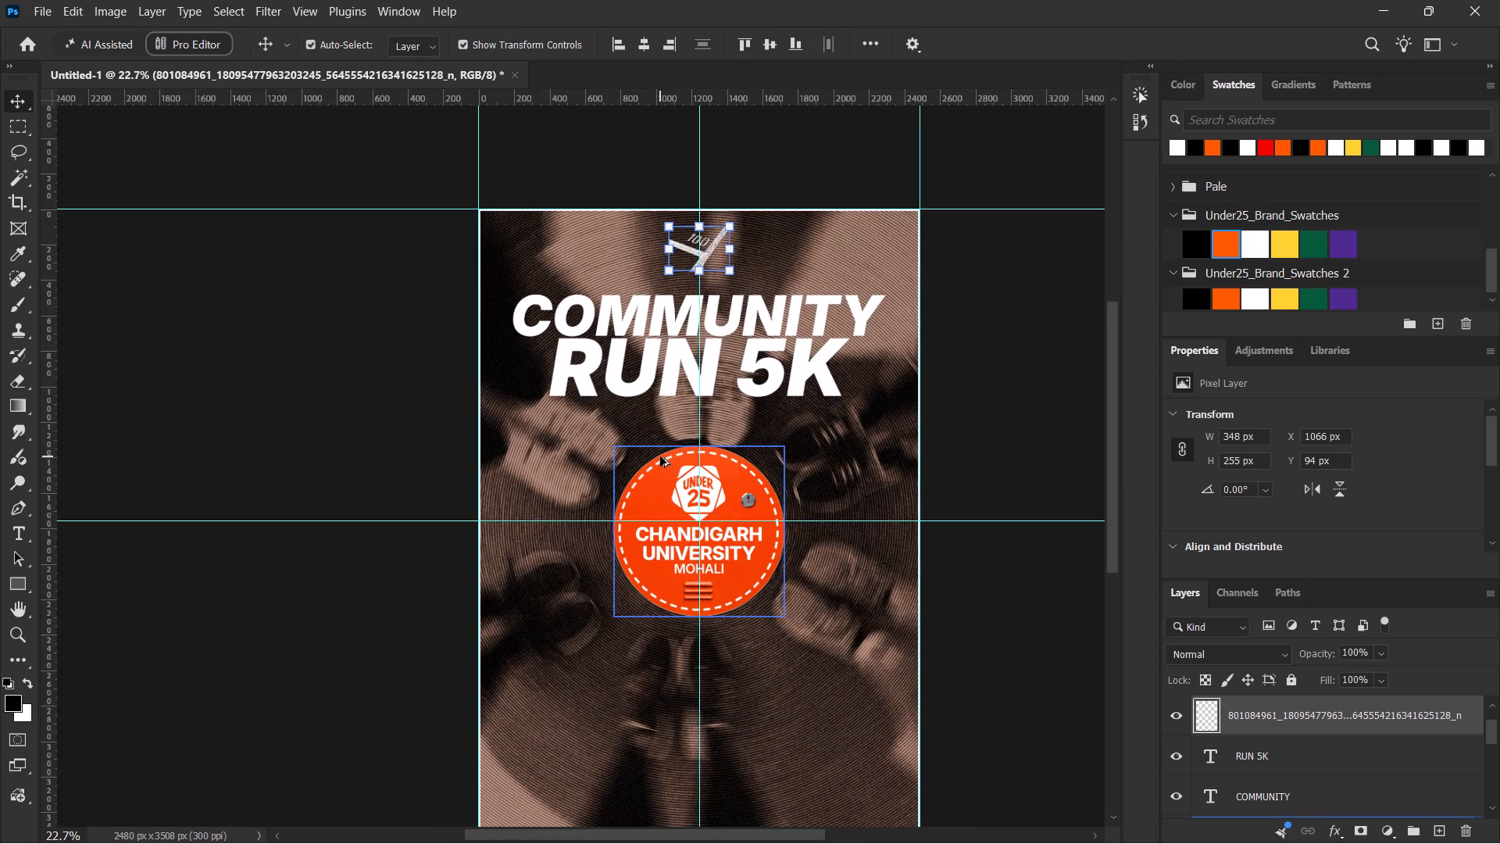
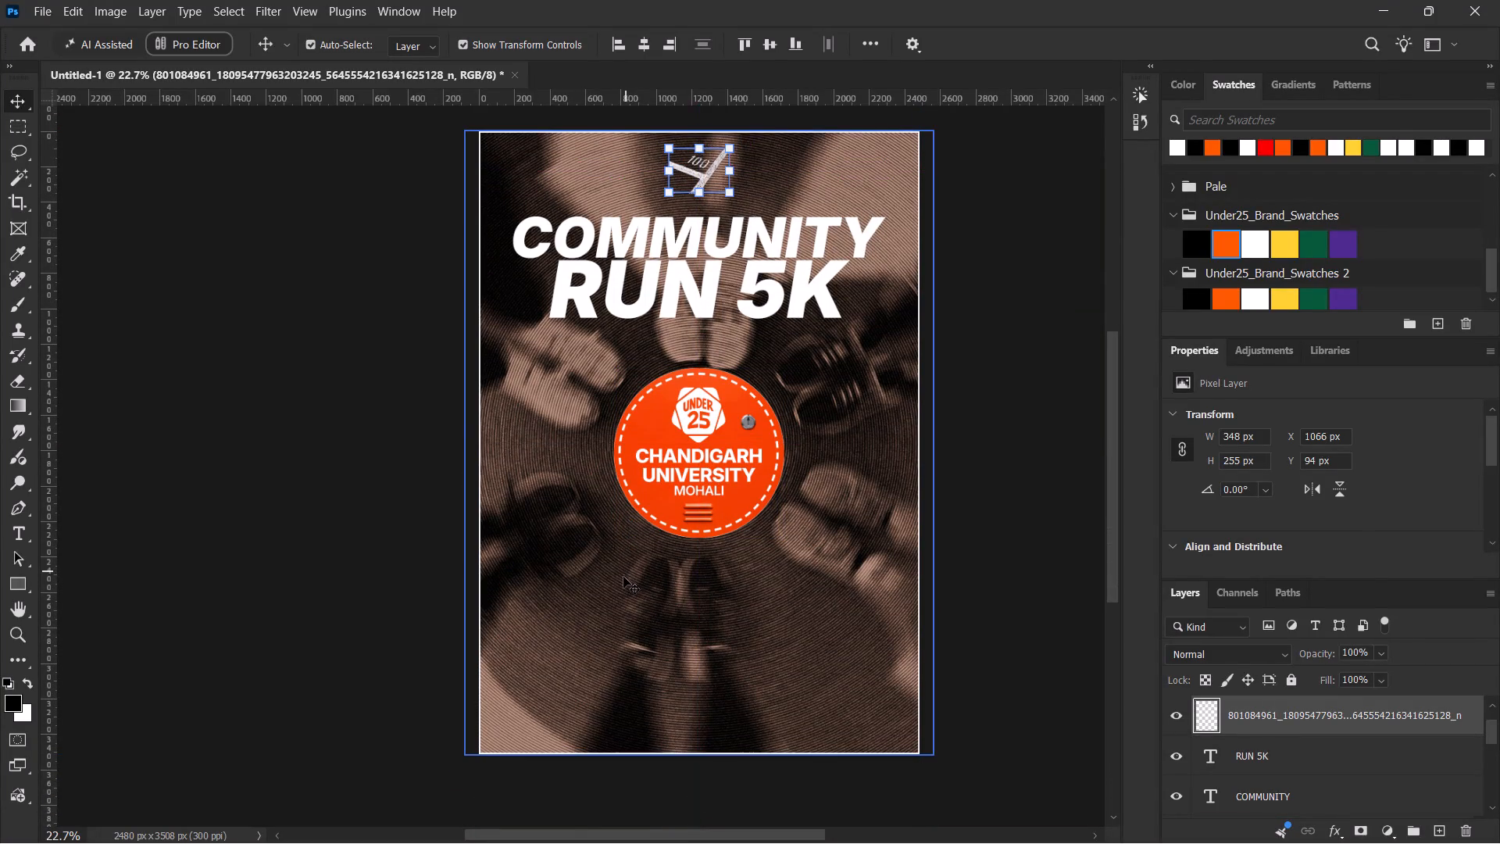
# Rename the placed 100 track-marking layer as miles.
pyautogui.scroll(-10, 1352, 772)
pyautogui.click(1307, 806)
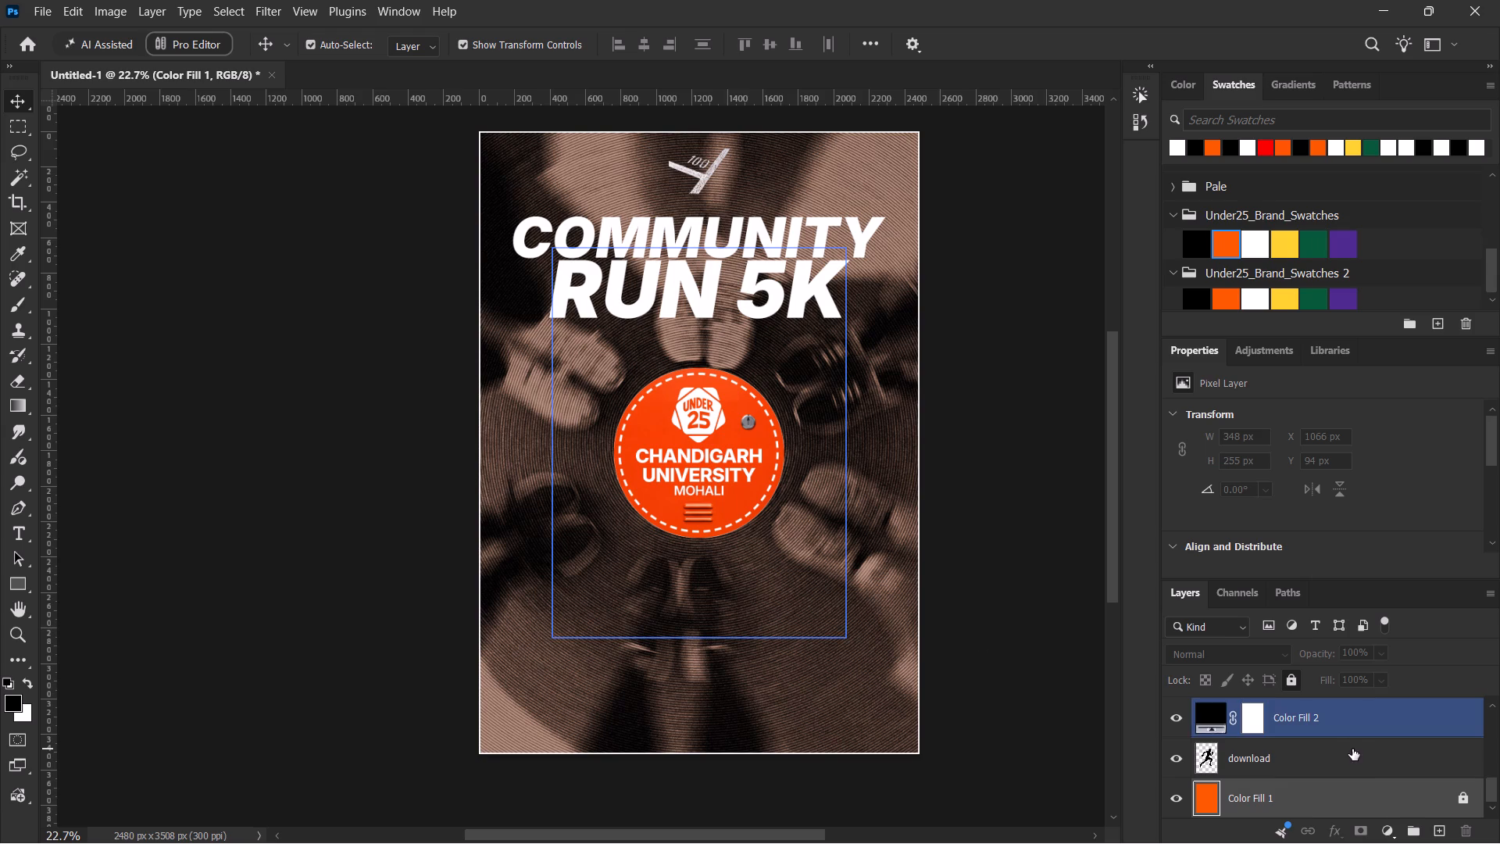
pyautogui.scroll(-1, 1348, 753)
pyautogui.scroll(12, 1348, 753)
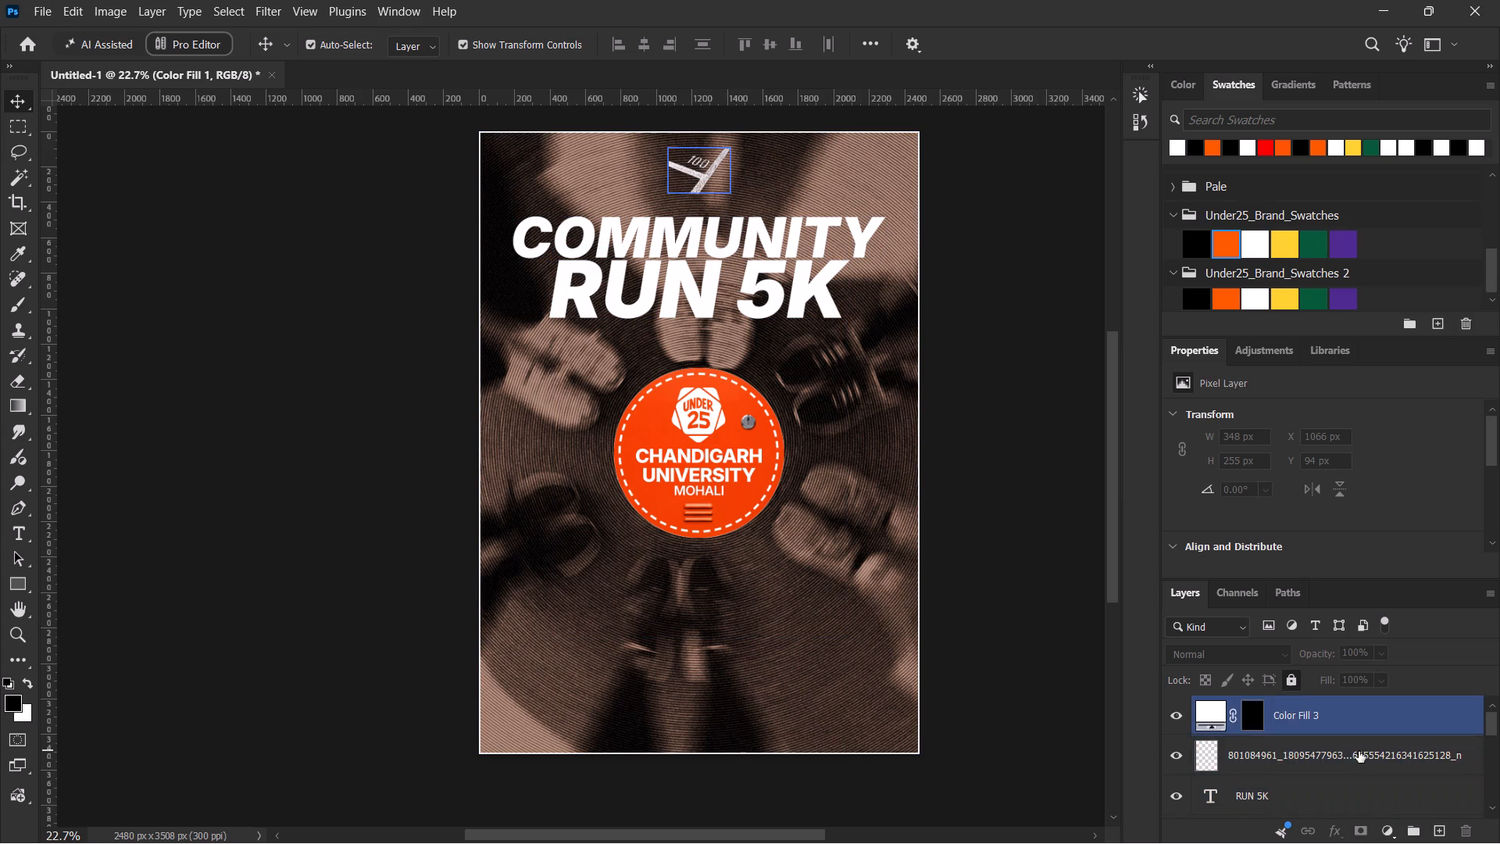
pyautogui.doubleClick(1345, 754)
pyautogui.write('miles')
pyautogui.press('Return')
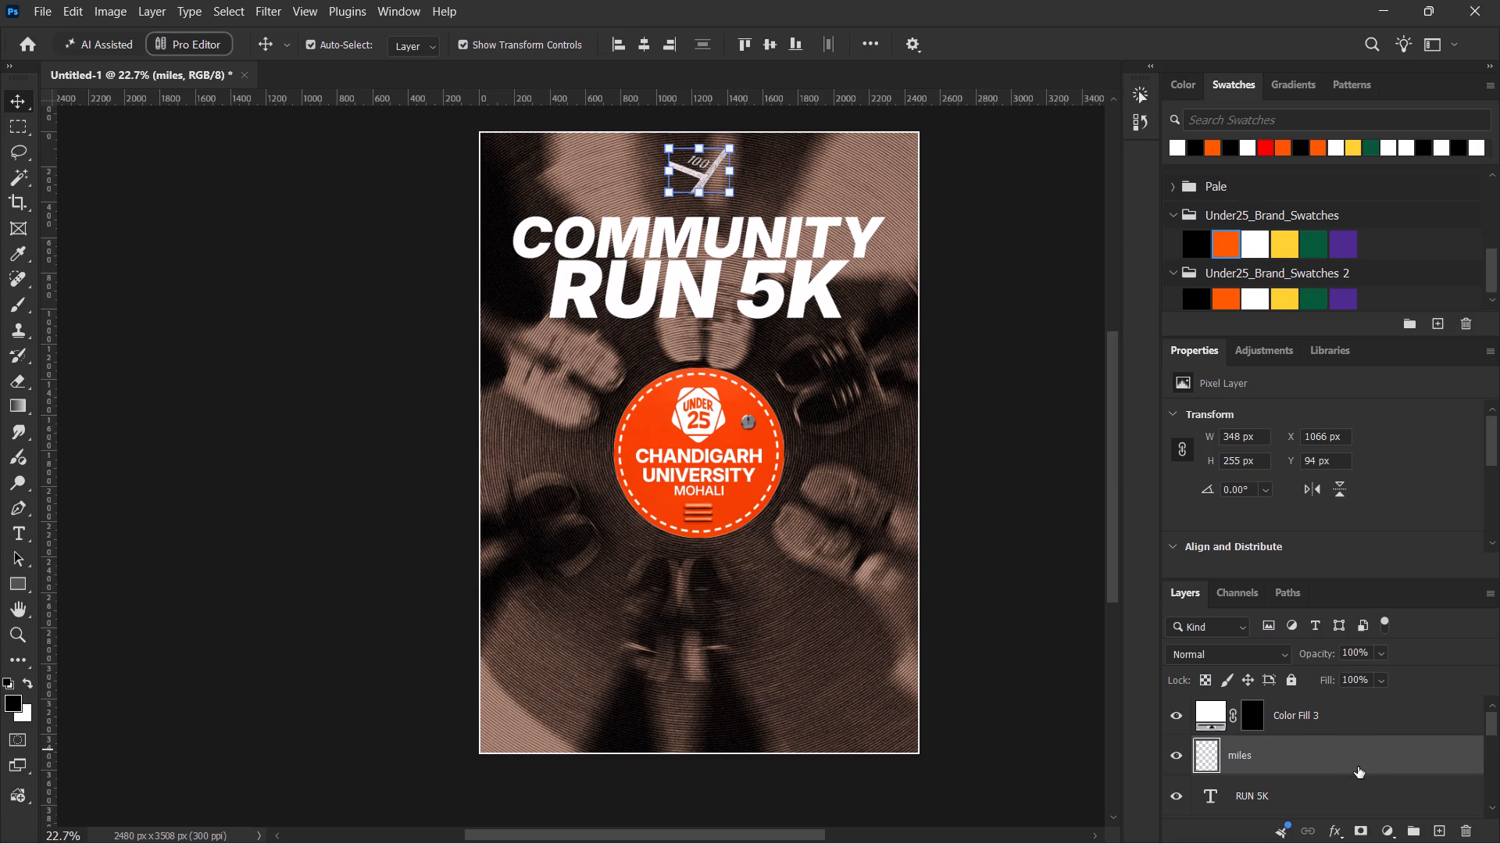
pyautogui.click(1358, 767)
# Add a black drop shadow at 100% opacity to the miles track-marking layer.
pyautogui.keyDown('alt'); pyautogui.scroll(7, 685, 105); pyautogui.keyUp('alt')
pyautogui.press('space')
pyautogui.press('space')
pyautogui.press('space')
pyautogui.press('space')
pyautogui.press('space')
pyautogui.press('space')
pyautogui.moveTo(794, 266); pyautogui.dragTo(693, 679)
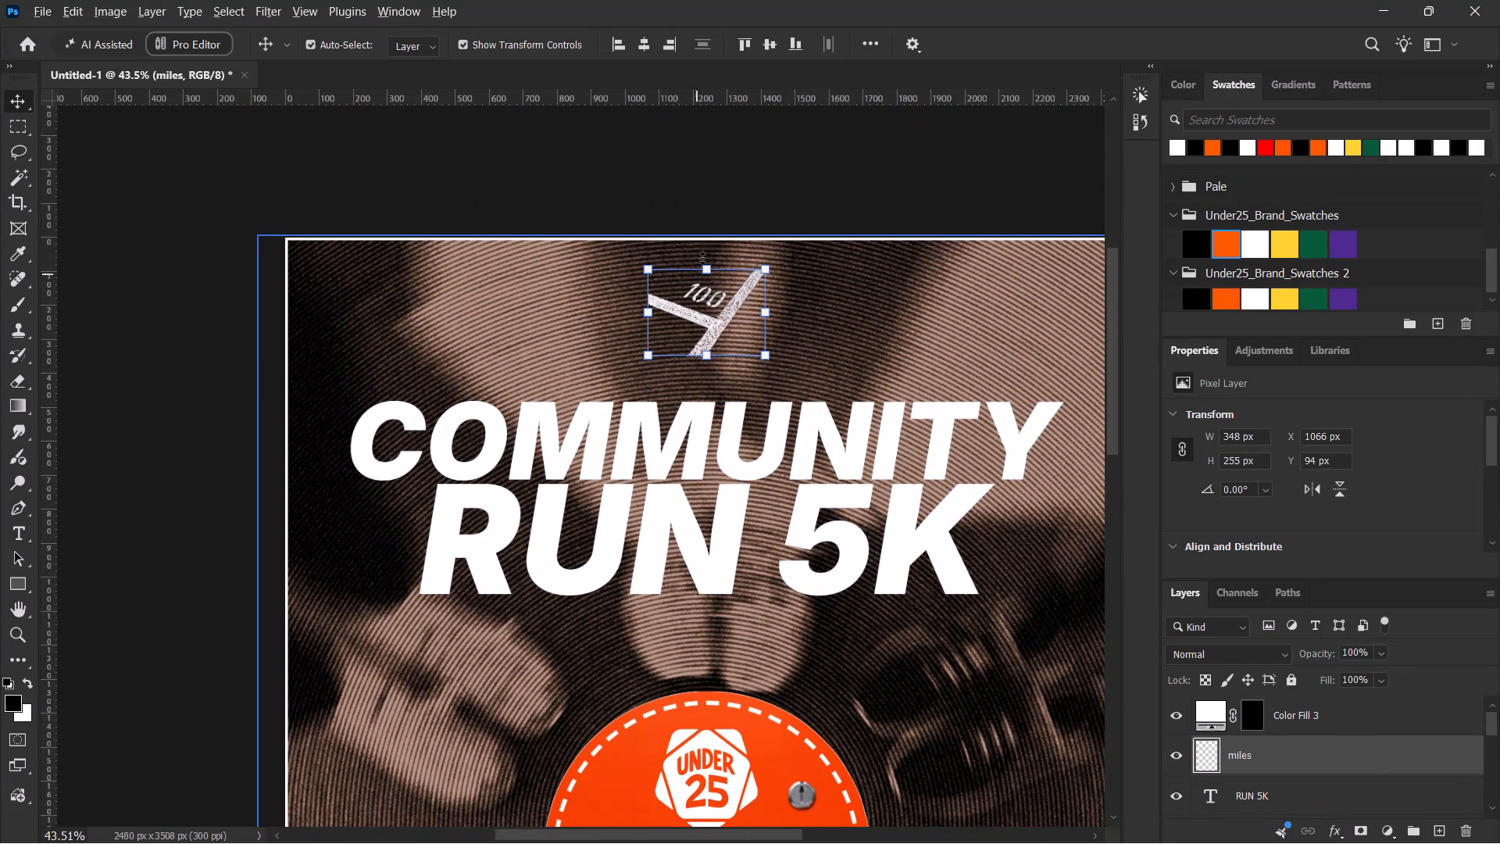
pyautogui.keyDown('alt'); pyautogui.scroll(7, 706, 249); pyautogui.keyUp('alt')
pyautogui.keyDown('alt'); pyautogui.scroll(7, 732, 348); pyautogui.keyUp('alt')
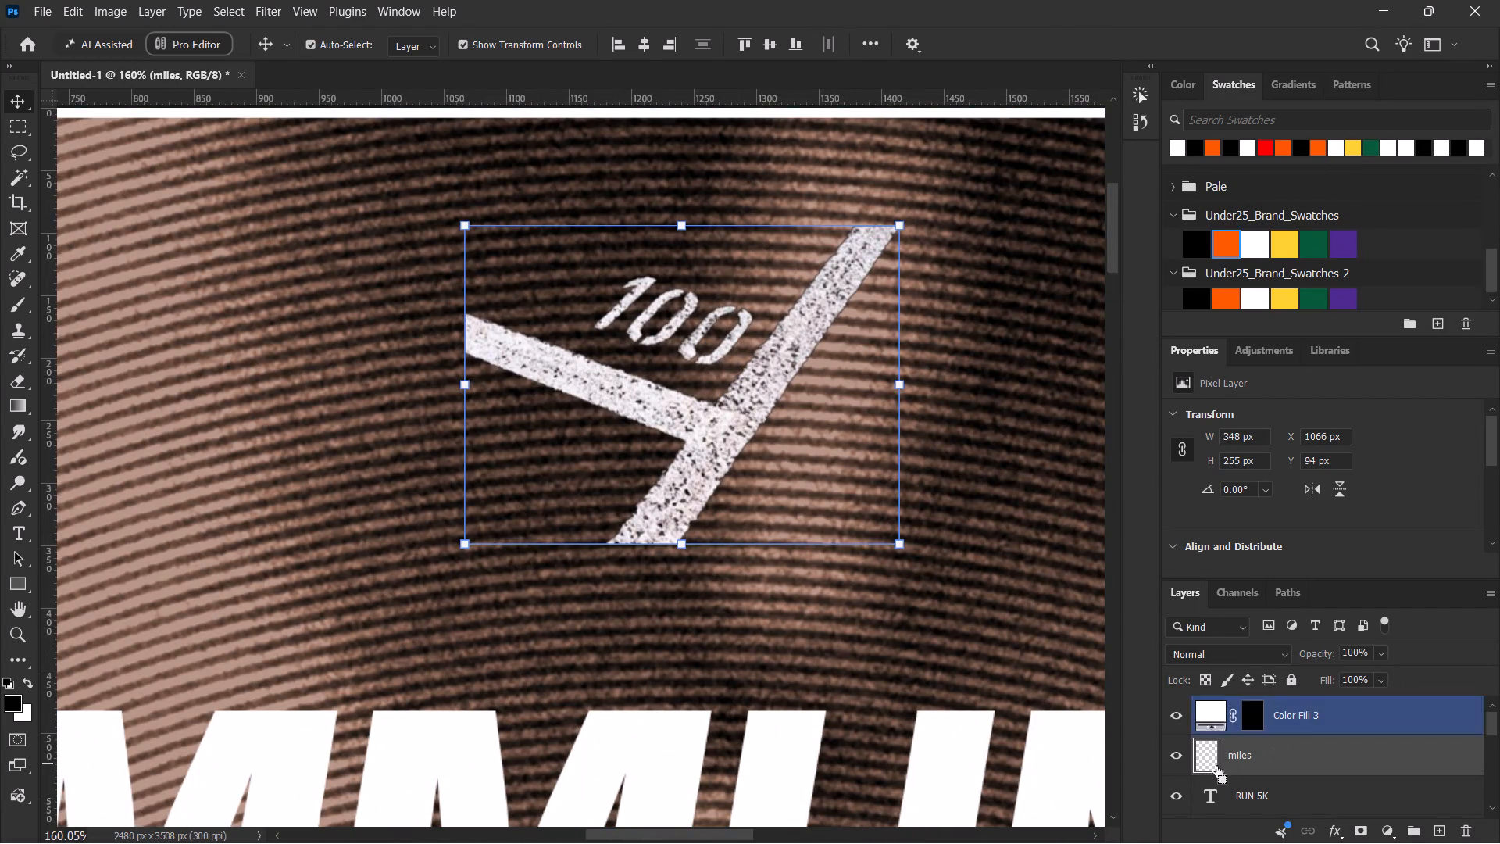
pyautogui.keyDown('ctrl'); pyautogui.click(1205, 761); pyautogui.keyUp('ctrl')
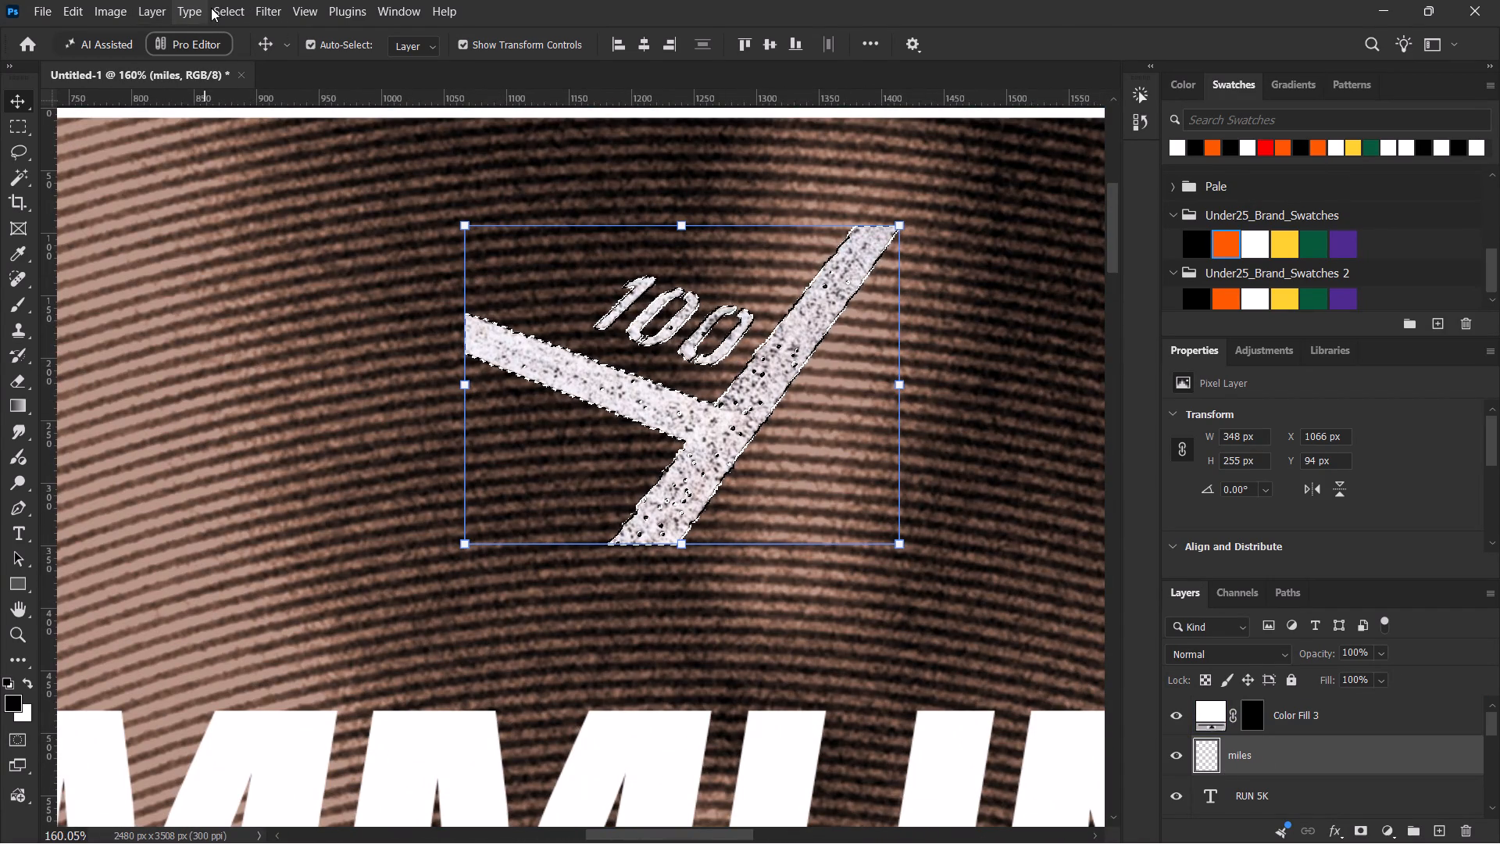
pyautogui.hotkey('ctrl', 'd')
pyautogui.doubleClick(1390, 755)
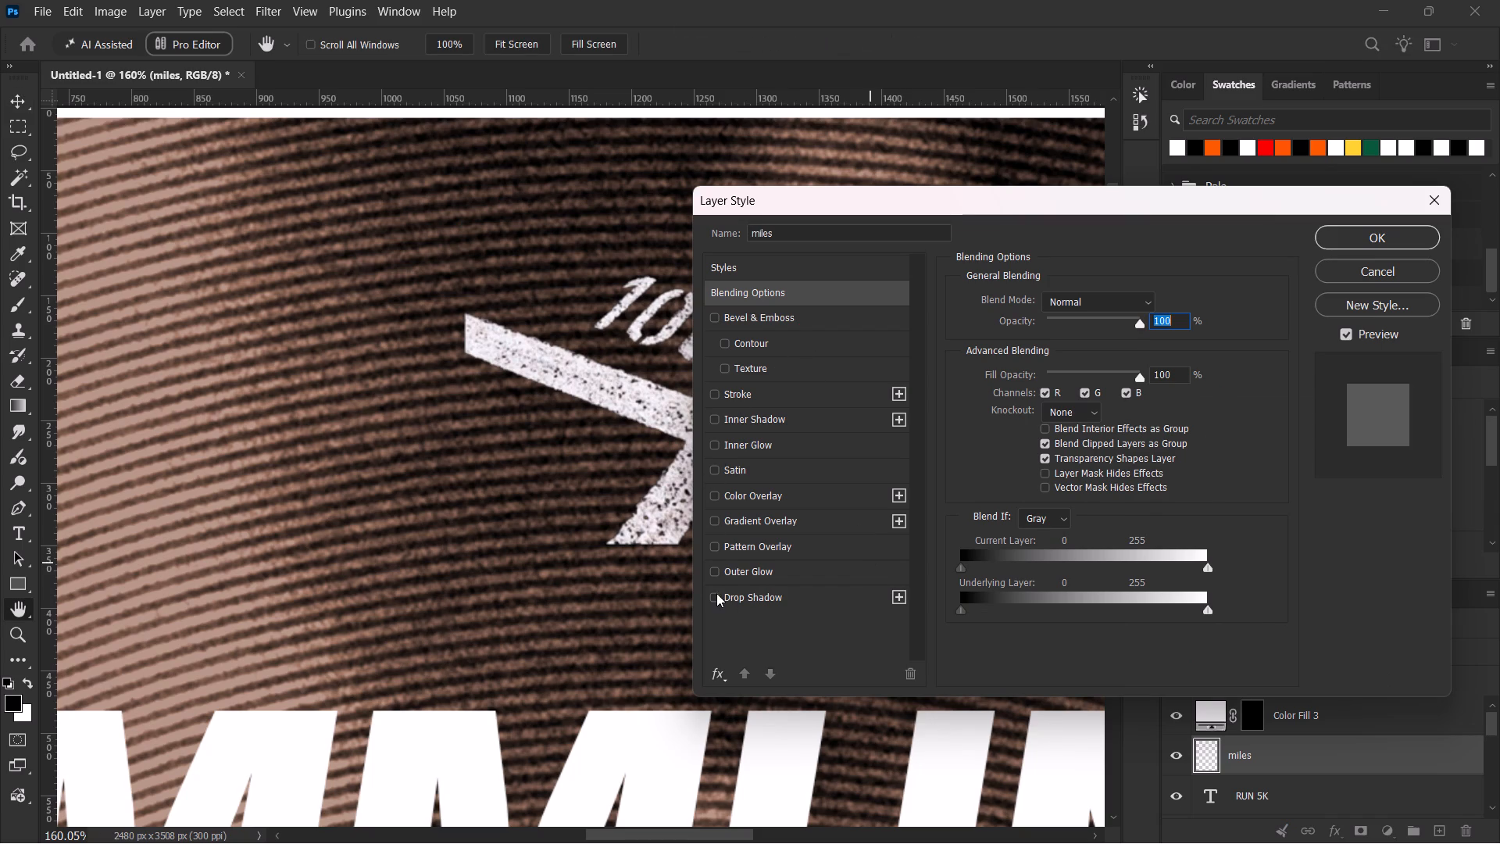
pyautogui.click(714, 593)
pyautogui.click(765, 604)
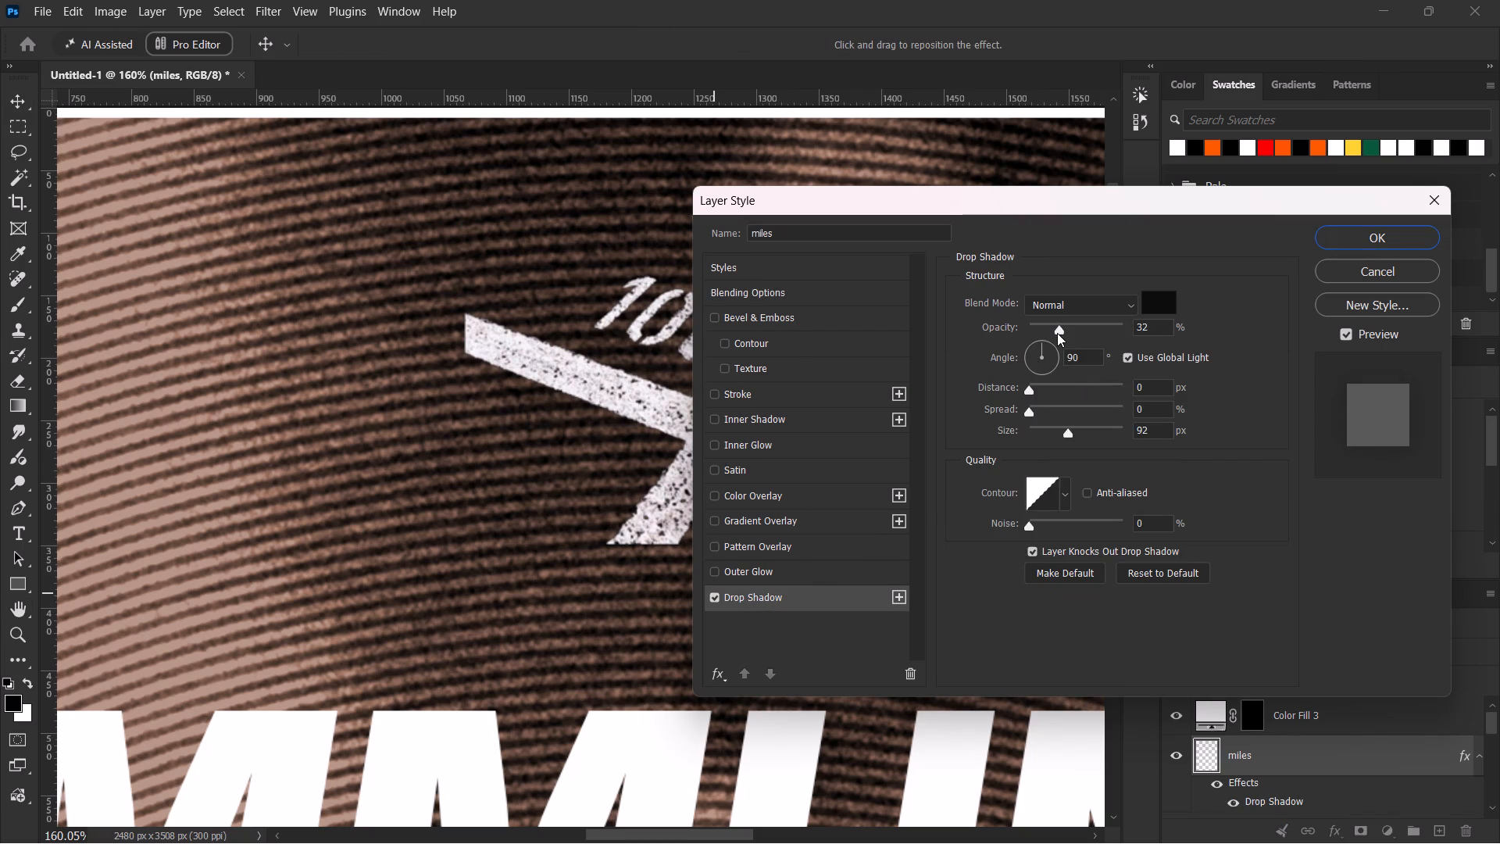
pyautogui.moveTo(1060, 330); pyautogui.dragTo(1169, 341)
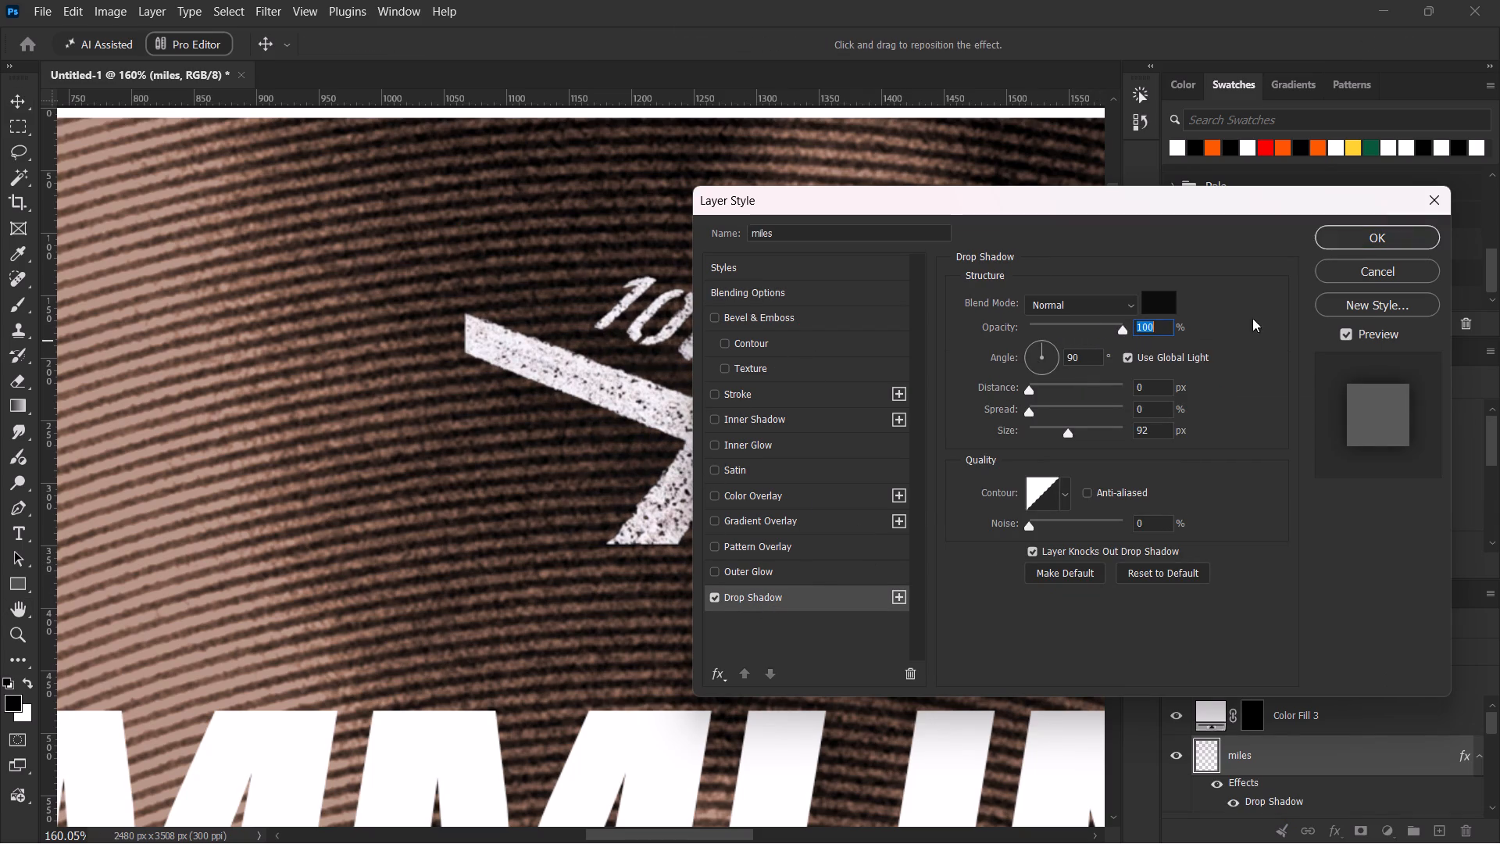
pyautogui.click(1363, 235)
# Examine the whole poster layout with the shadowed track marking above the title.
pyautogui.keyDown('alt'); pyautogui.scroll(-9, 553, 560); pyautogui.keyUp('alt')
pyautogui.keyDown('alt'); pyautogui.scroll(1, 552, 523); pyautogui.keyUp('alt')
pyautogui.keyDown('alt'); pyautogui.scroll(-5, 552, 523); pyautogui.keyUp('alt')
pyautogui.press('space')
pyautogui.press('space')
pyautogui.press('space')
pyautogui.press('space')
pyautogui.press('space')
pyautogui.press('space')
pyautogui.press('space')
pyautogui.press('space')
pyautogui.press('space')
pyautogui.press('space')
pyautogui.press('space')
pyautogui.press('space')
pyautogui.press('space')
pyautogui.press('space')
pyautogui.press('space')
pyautogui.press('space')
pyautogui.press('space')
pyautogui.press('space')
pyautogui.press('space')
pyautogui.press('space')
pyautogui.moveTo(598, 657); pyautogui.dragTo(634, 546)
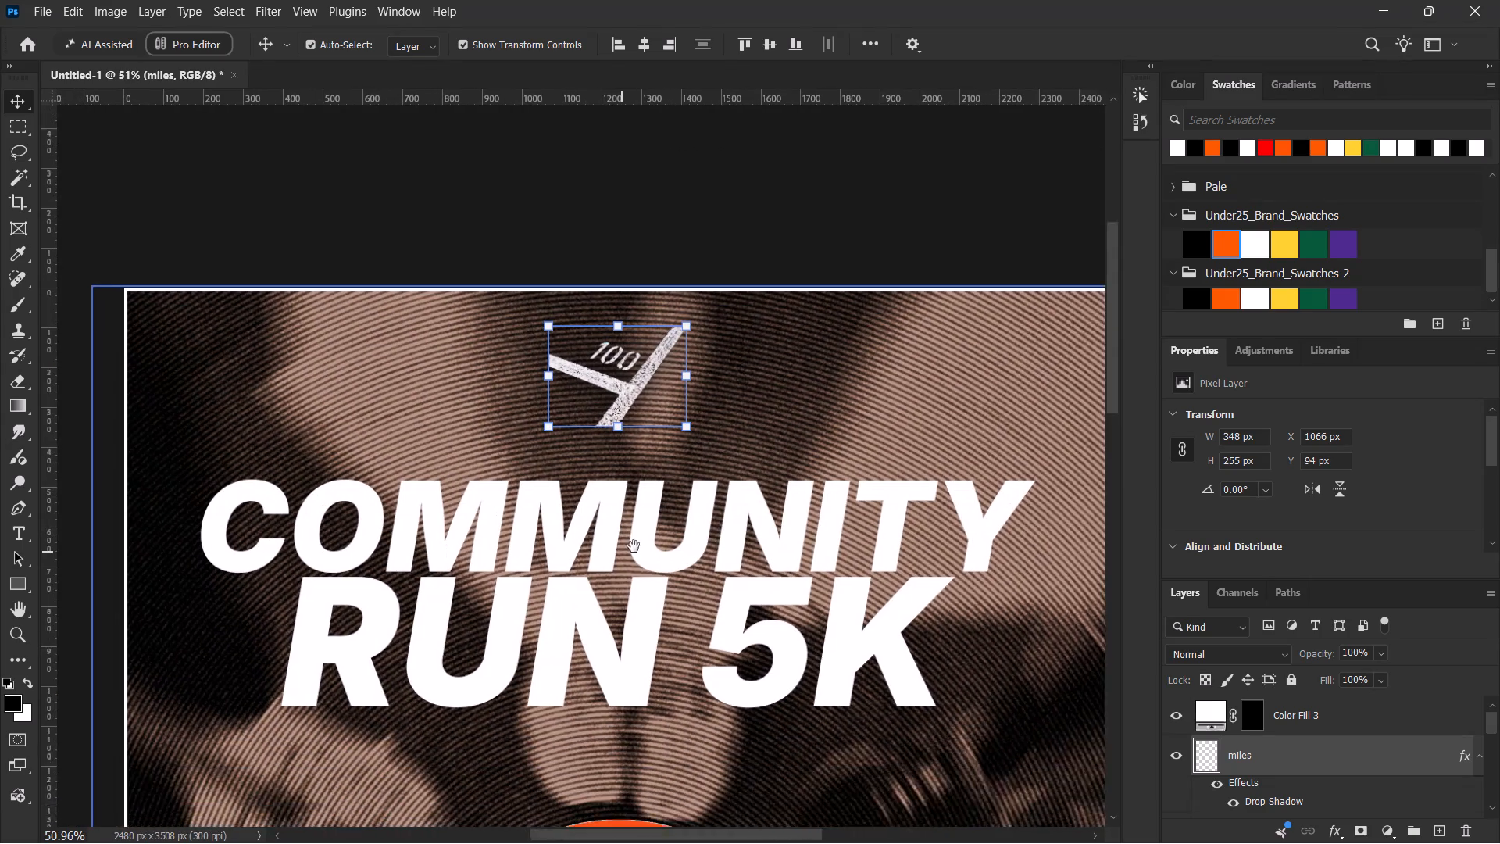
pyautogui.moveTo(634, 546); pyautogui.dragTo(696, 367)
pyautogui.keyDown('alt'); pyautogui.scroll(-6, 696, 364); pyautogui.keyUp('alt')
pyautogui.press('space')
pyautogui.press('space')
pyautogui.press('space')
pyautogui.press('space')
pyautogui.press('space')
pyautogui.press('space')
pyautogui.press('space')
pyautogui.press('space')
pyautogui.moveTo(692, 454); pyautogui.dragTo(705, 368)
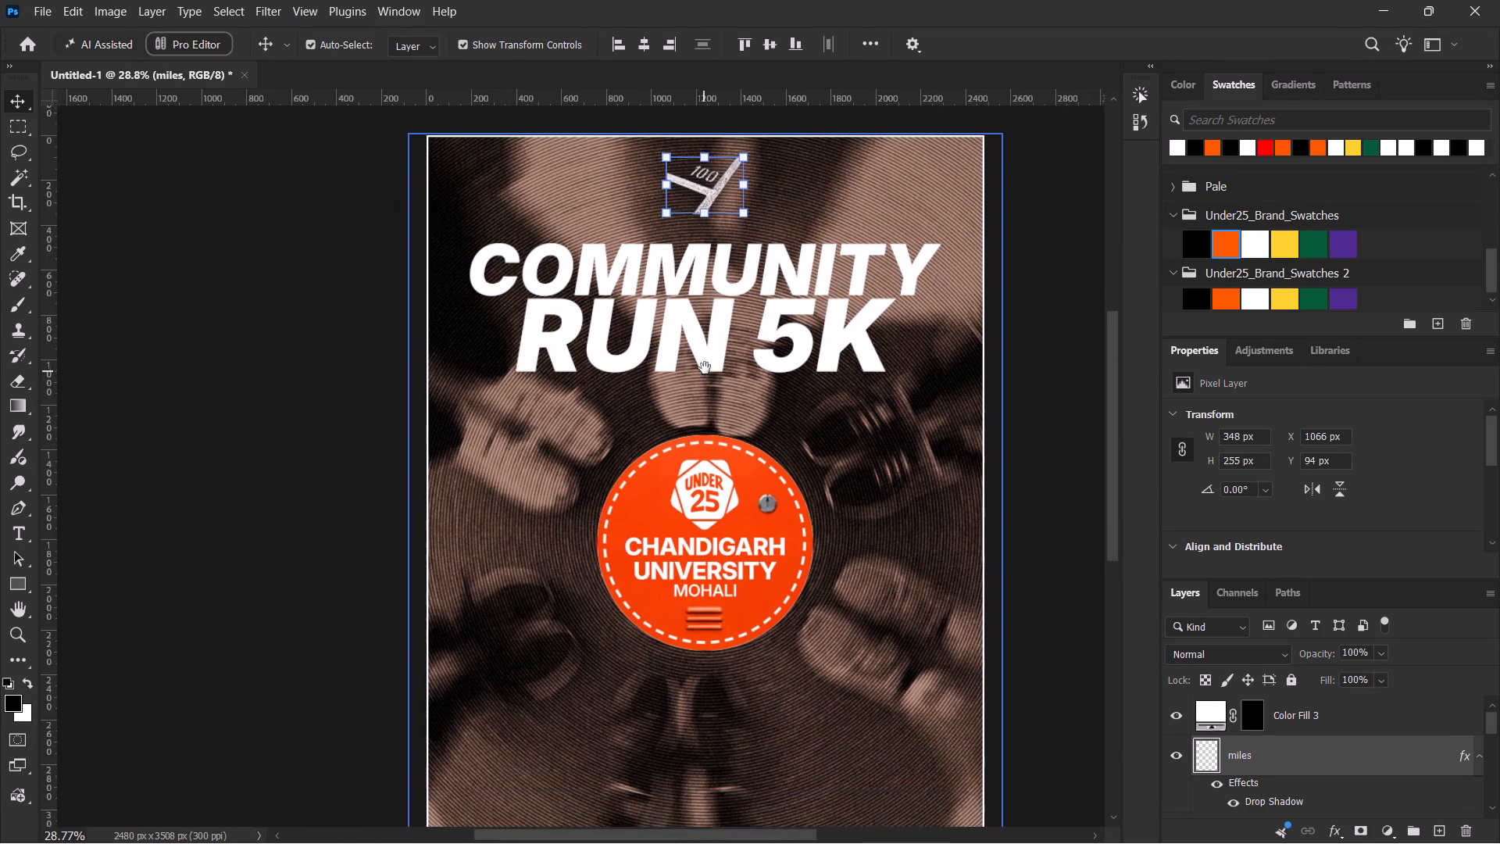
pyautogui.moveTo(705, 368); pyautogui.dragTo(709, 337)
pyautogui.keyDown('alt'); pyautogui.scroll(-1, 708, 335); pyautogui.keyUp('alt')
pyautogui.press('space')
pyautogui.press('space')
pyautogui.press('space')
pyautogui.press('space')
pyautogui.press('space')
pyautogui.press('space')
pyautogui.press('space')
pyautogui.press('space')
pyautogui.press('space')
pyautogui.press('space')
pyautogui.press('space')
pyautogui.press('space')
pyautogui.press('space')
pyautogui.press('space')
pyautogui.press('space')
pyautogui.press('space')
pyautogui.press('space')
pyautogui.press('space')
pyautogui.press('space')
pyautogui.press('space')
pyautogui.click(702, 438)
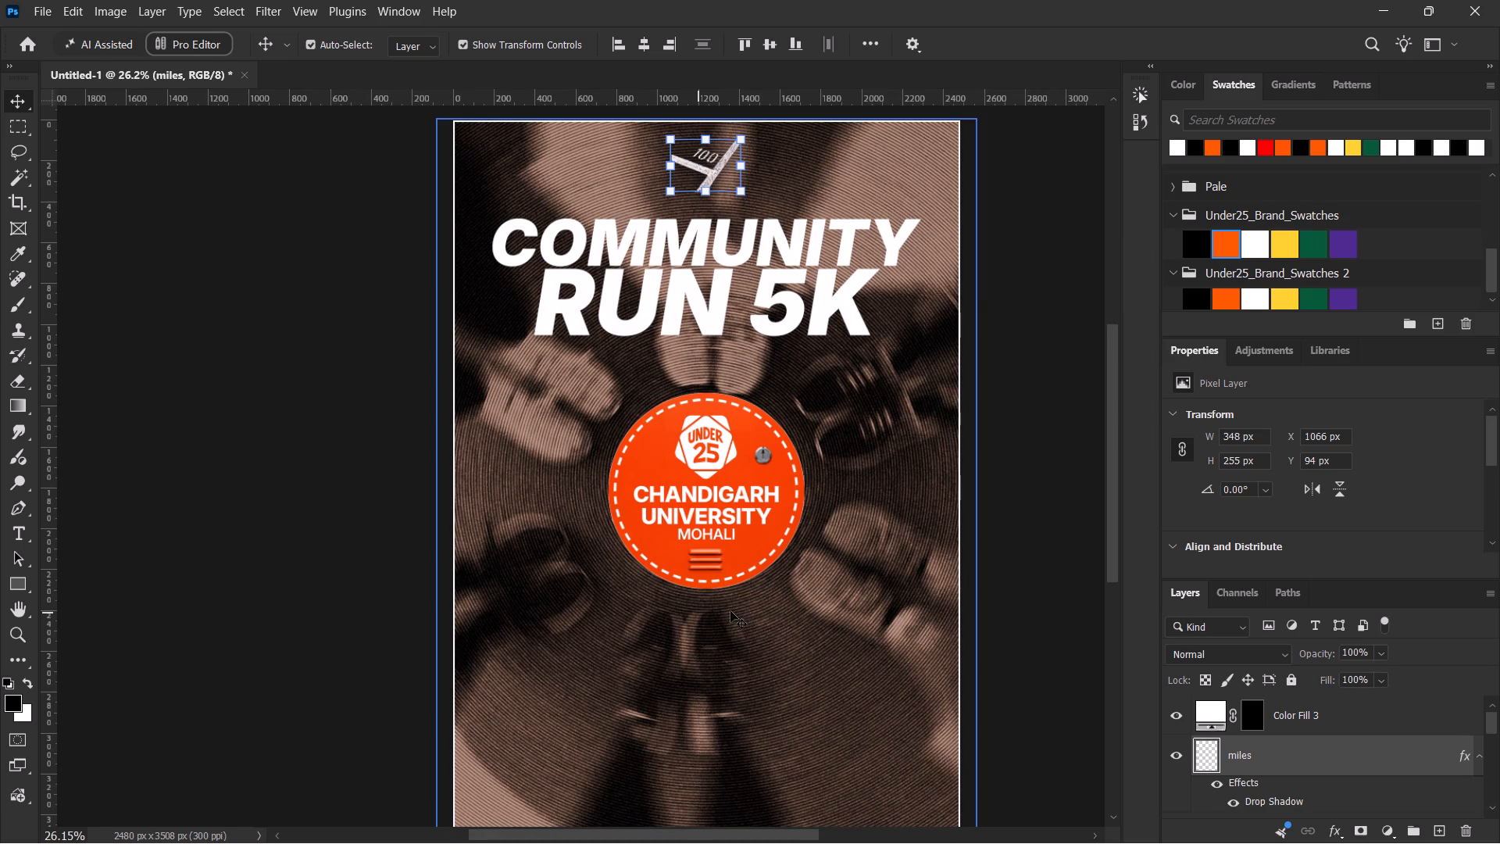
pyautogui.press('space')
pyautogui.press('space')
pyautogui.press('space')
pyautogui.press('space')
pyautogui.press('space')
pyautogui.press('space')
pyautogui.press('space')
pyautogui.press('space')
pyautogui.press('space')
pyautogui.press('space')
pyautogui.press('space')
pyautogui.press('space')
pyautogui.press('space')
pyautogui.press('space')
pyautogui.press('space')
pyautogui.press('space')
pyautogui.press('space')
pyautogui.press('space')
pyautogui.press('space')
pyautogui.press('space')
pyautogui.moveTo(701, 647); pyautogui.dragTo(708, 635)
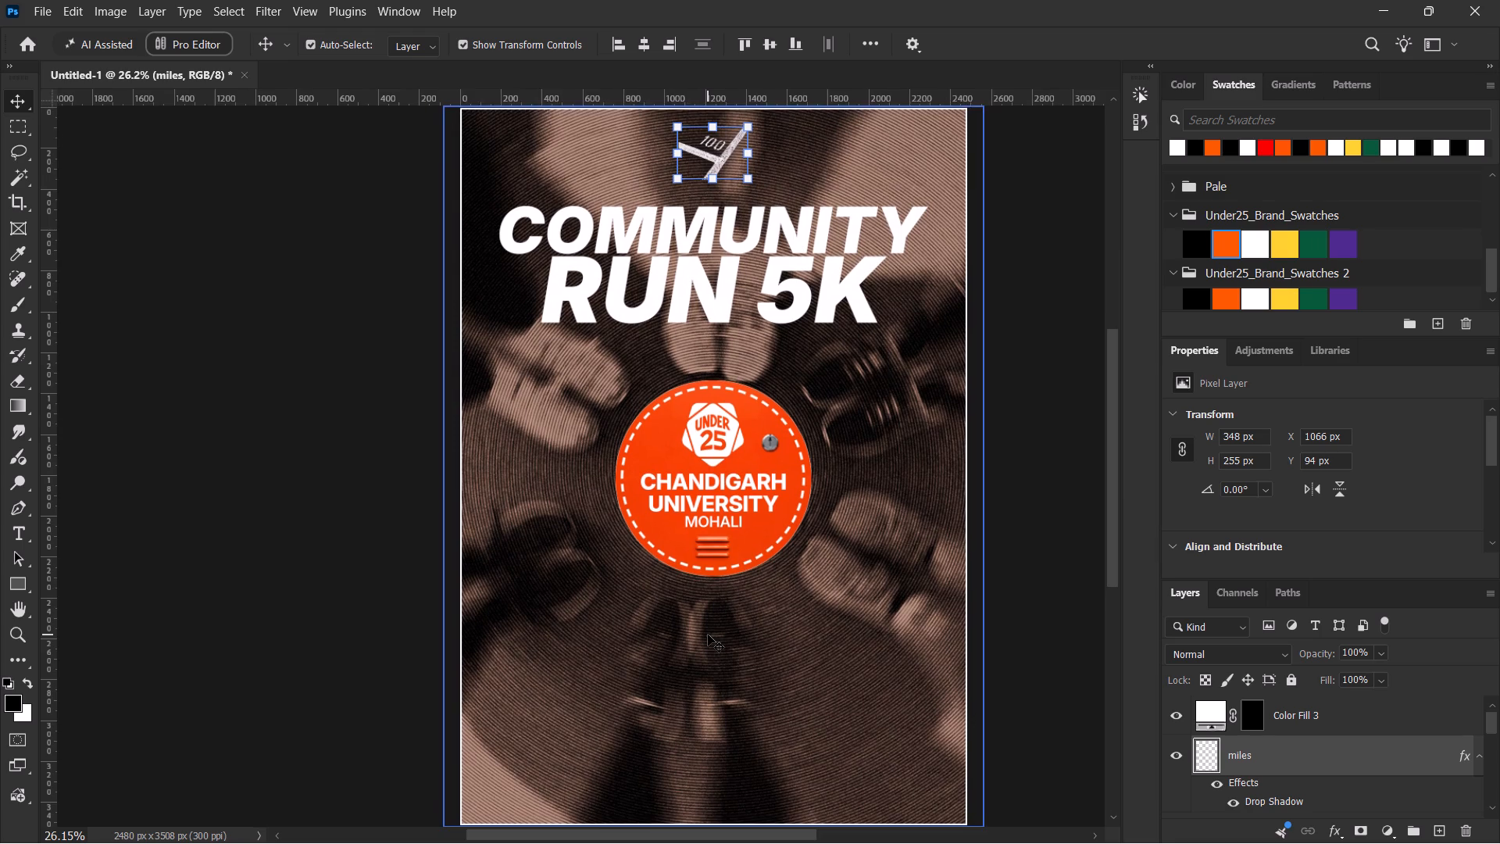
pyautogui.keyDown('alt'); pyautogui.scroll(-1, 708, 635); pyautogui.keyUp('alt')
pyautogui.press('space')
pyautogui.press('space')
pyautogui.press('space')
pyautogui.press('space')
pyautogui.press('space')
pyautogui.press('space')
pyautogui.press('space')
pyautogui.press('space')
pyautogui.press('space')
pyautogui.click(677, 651)
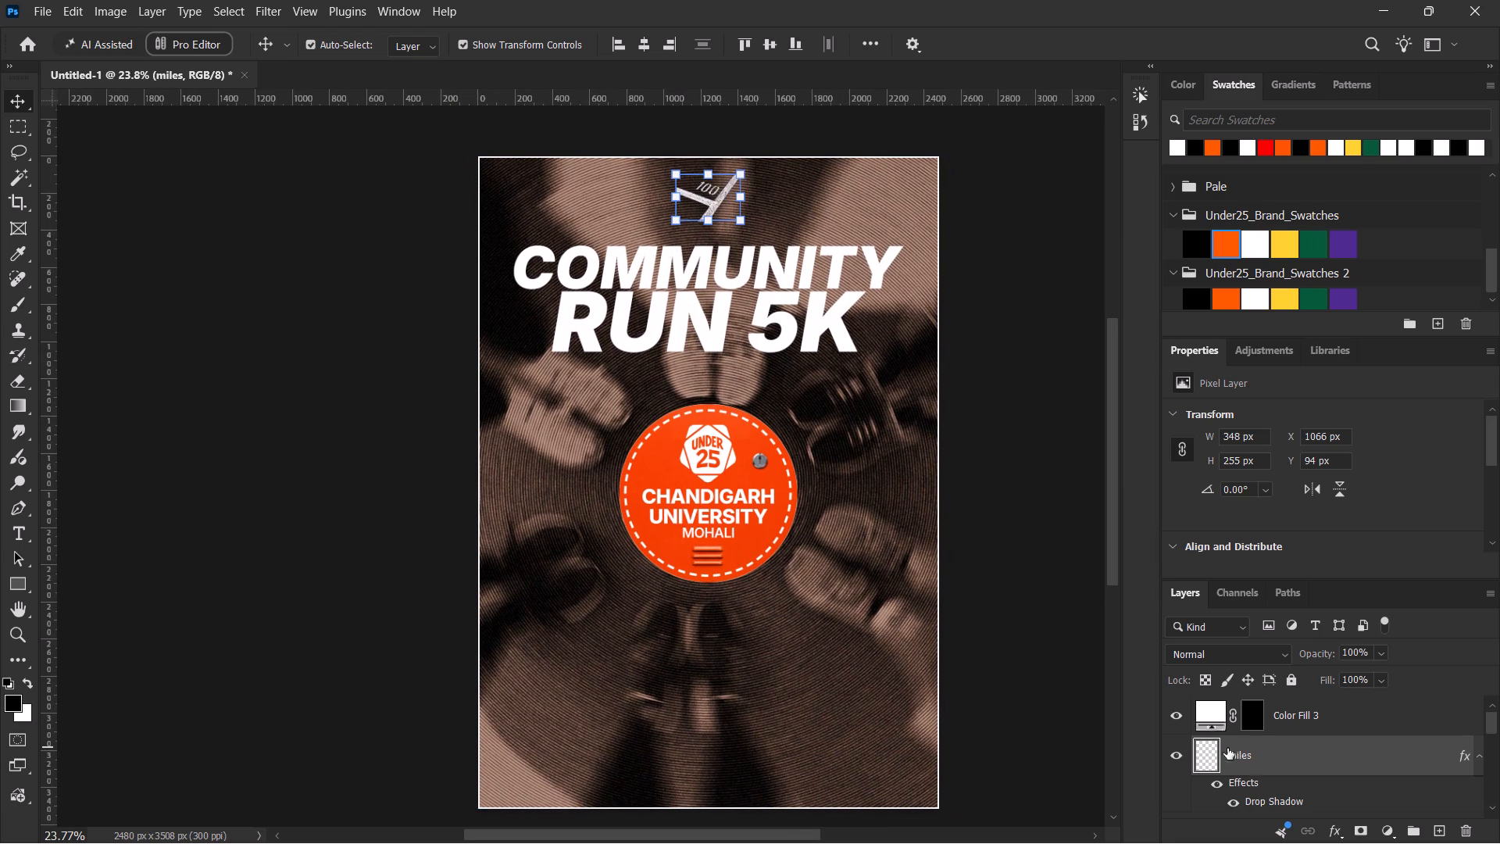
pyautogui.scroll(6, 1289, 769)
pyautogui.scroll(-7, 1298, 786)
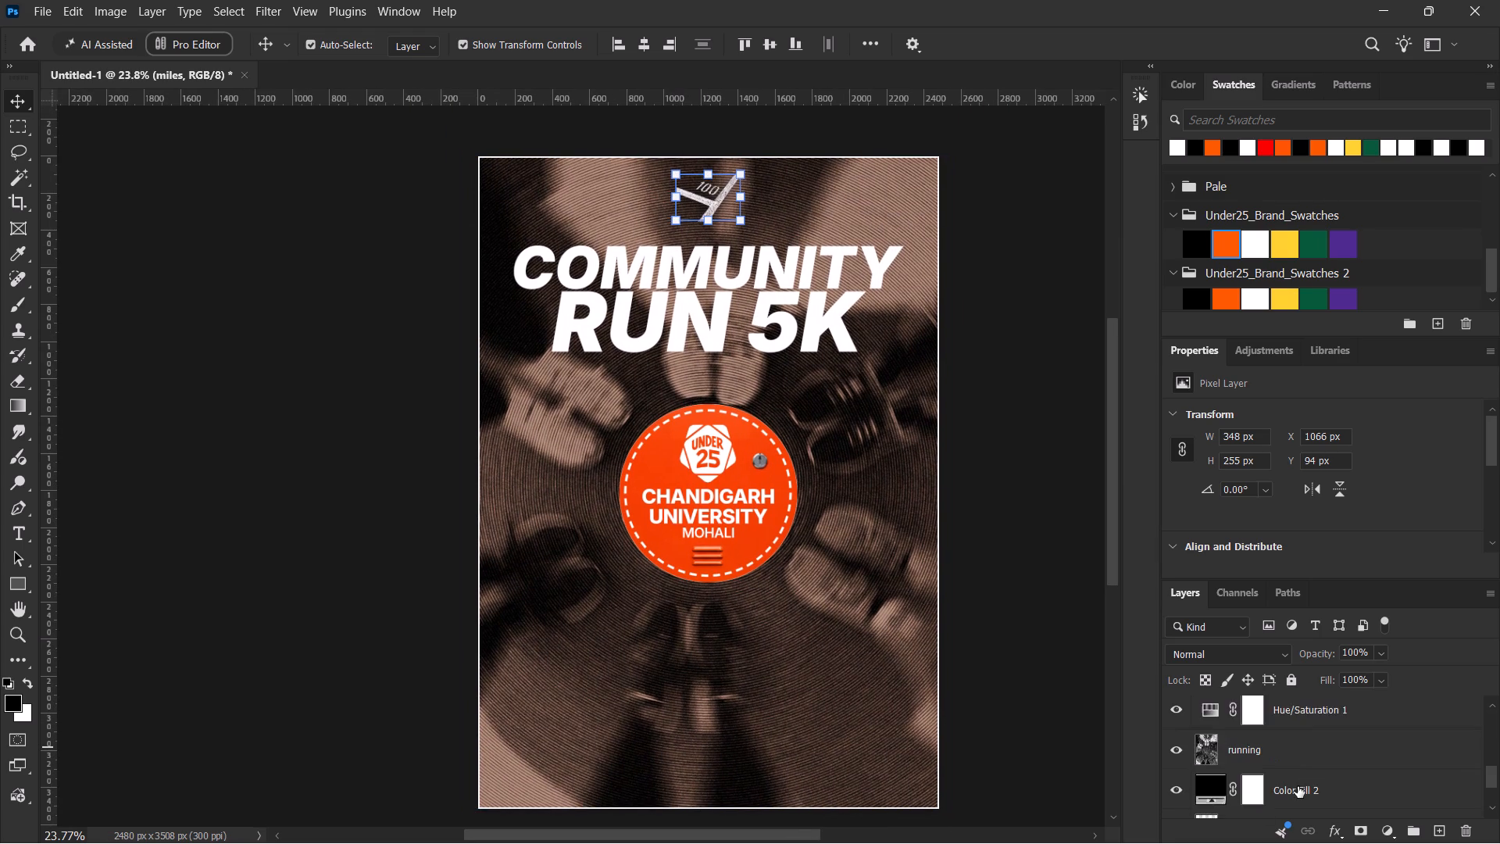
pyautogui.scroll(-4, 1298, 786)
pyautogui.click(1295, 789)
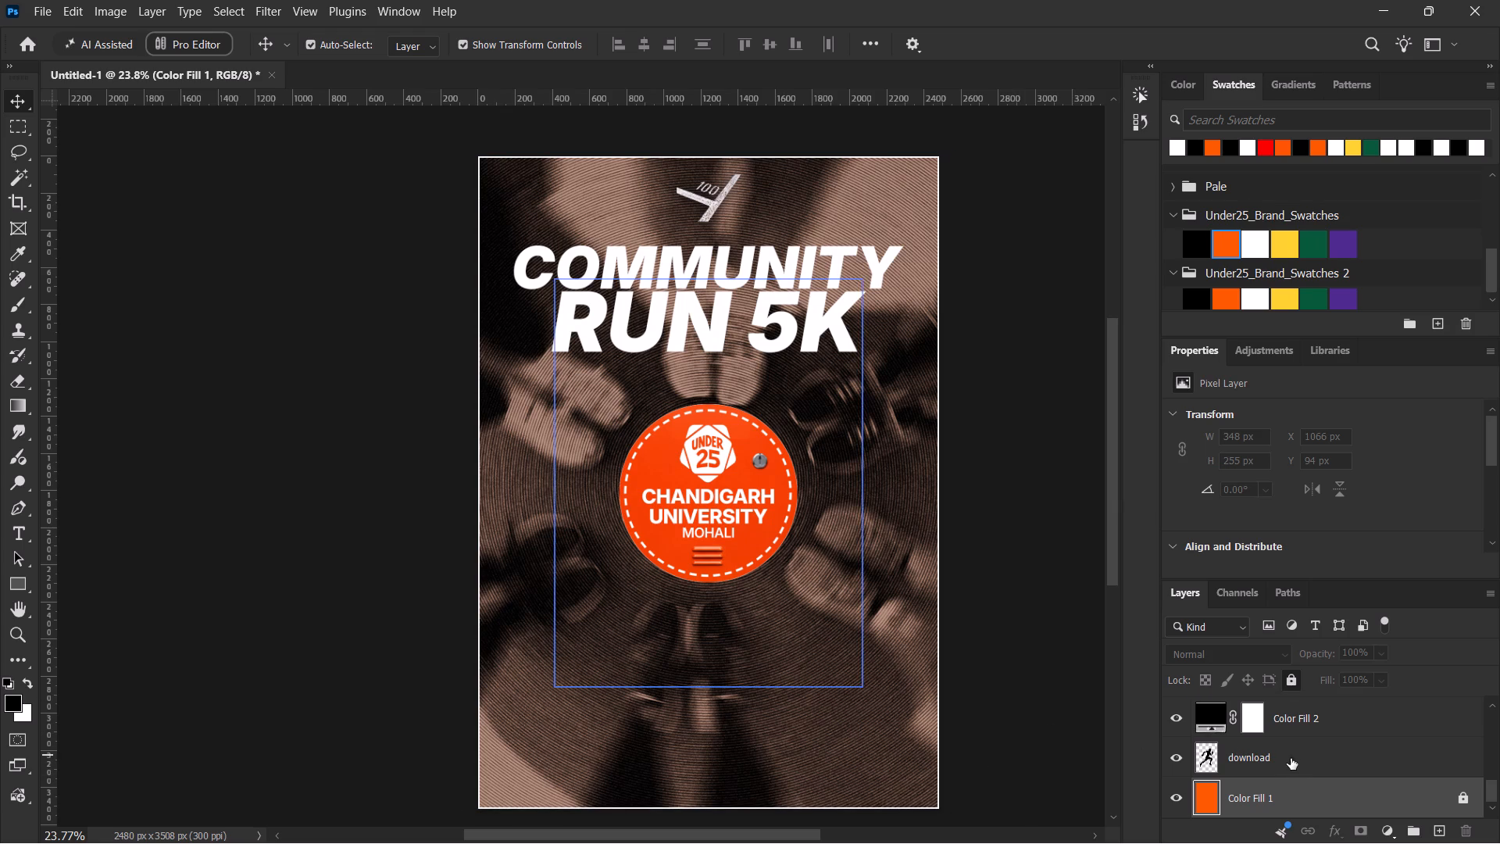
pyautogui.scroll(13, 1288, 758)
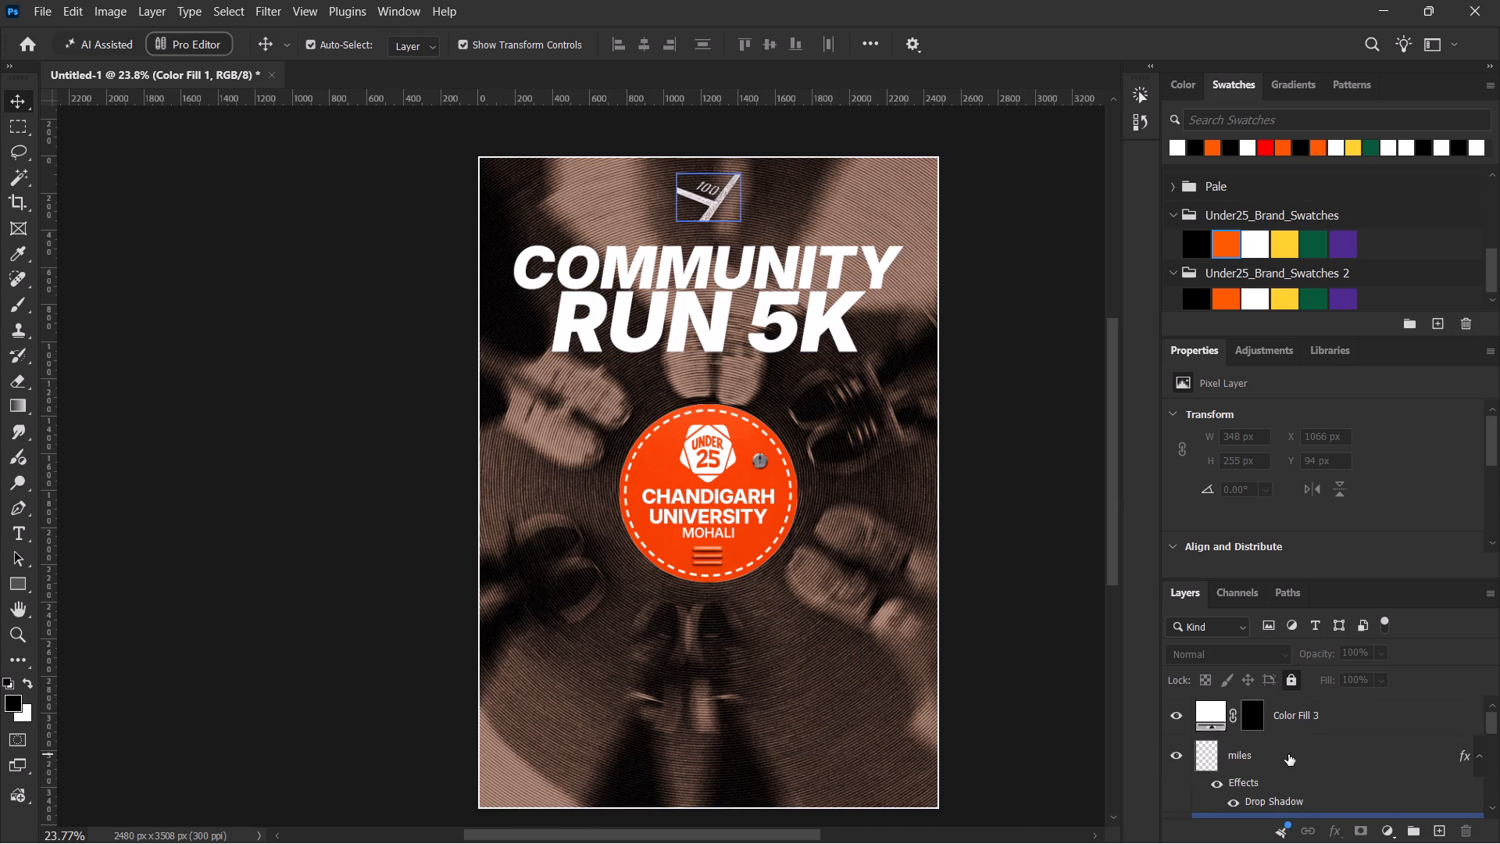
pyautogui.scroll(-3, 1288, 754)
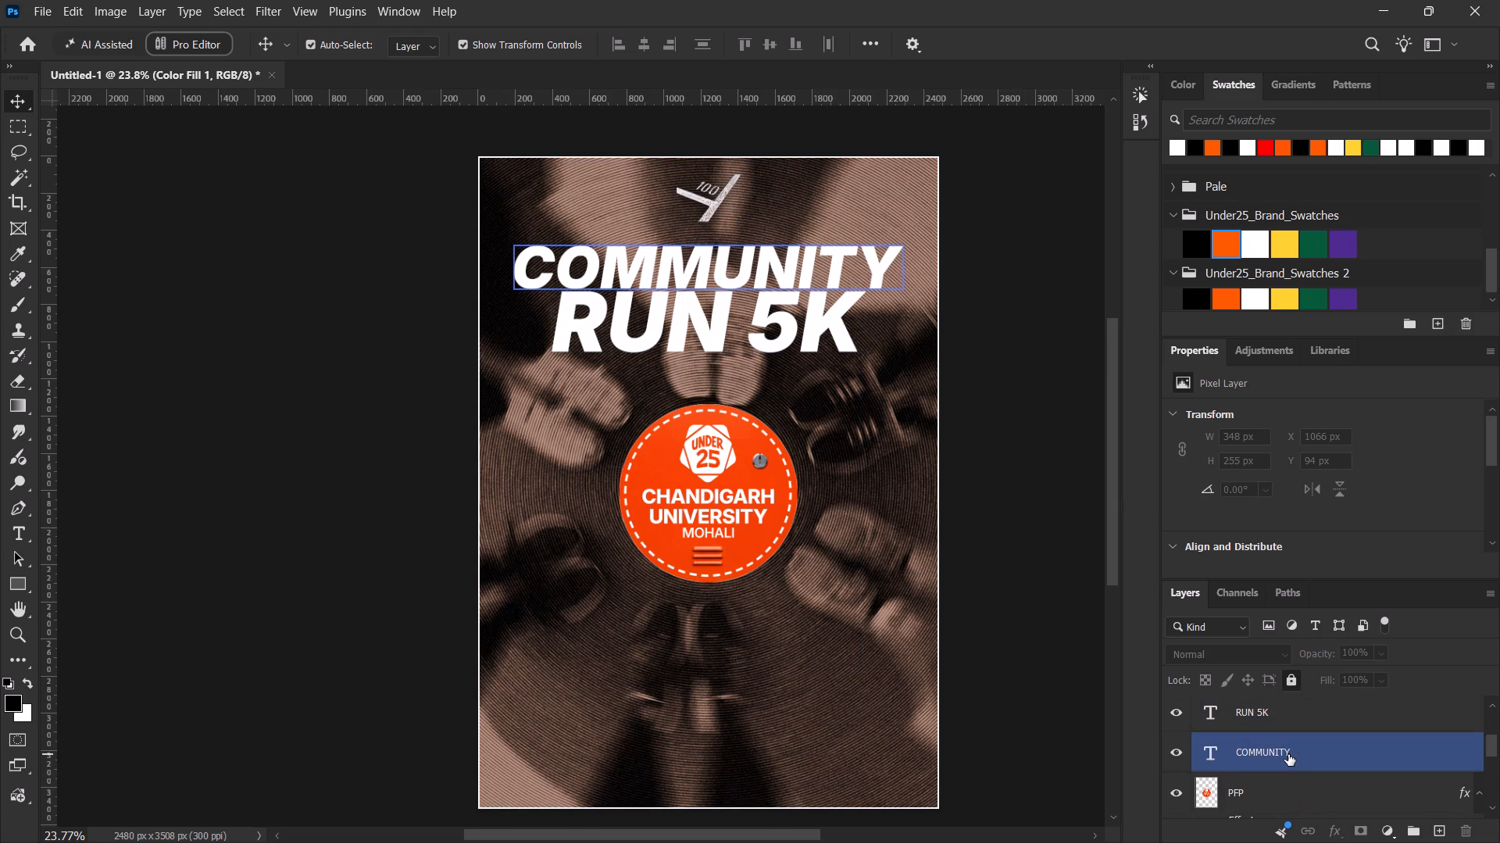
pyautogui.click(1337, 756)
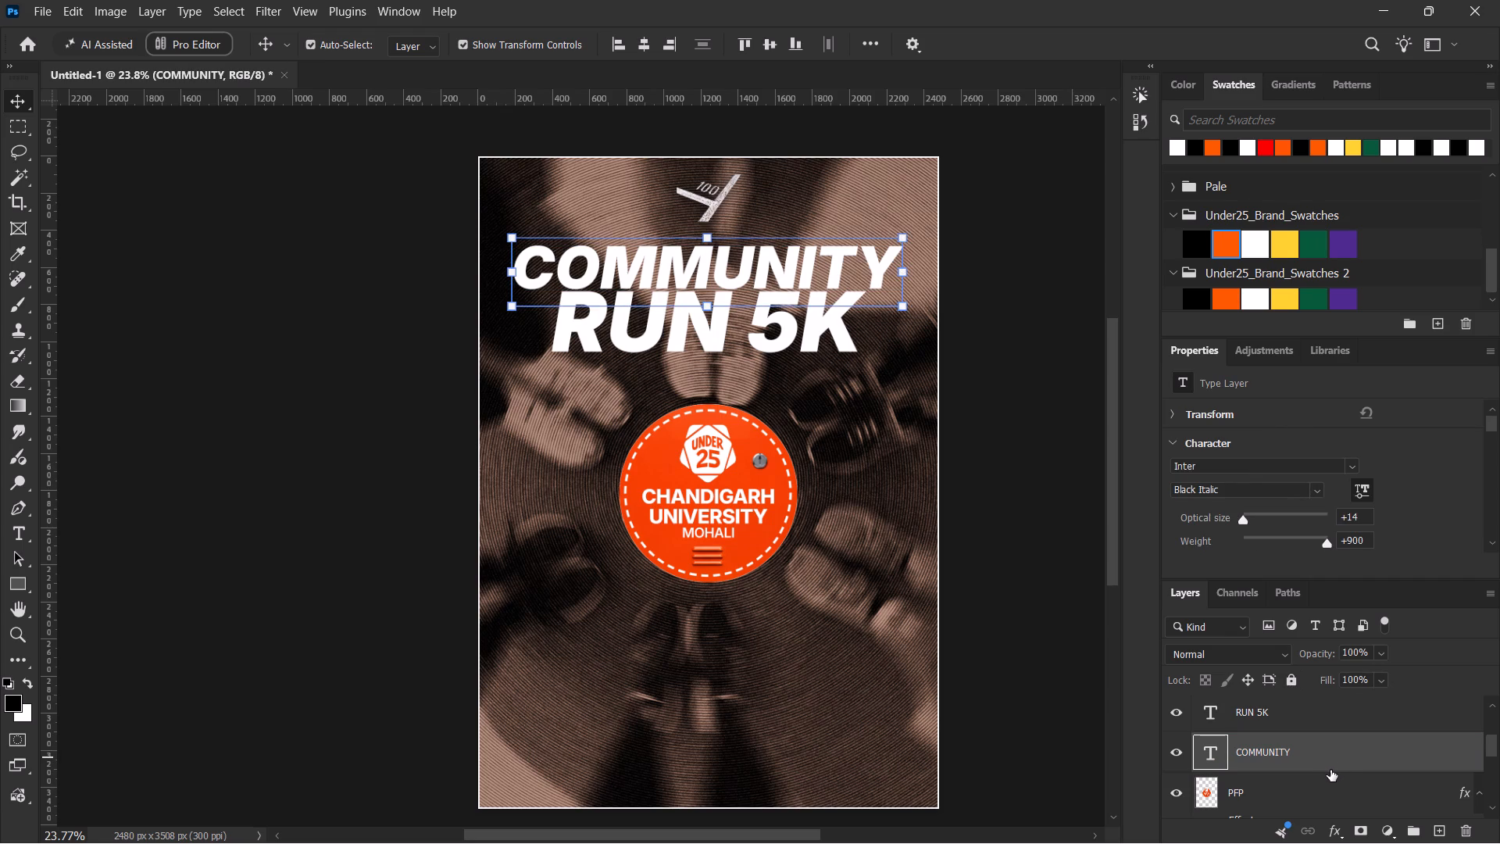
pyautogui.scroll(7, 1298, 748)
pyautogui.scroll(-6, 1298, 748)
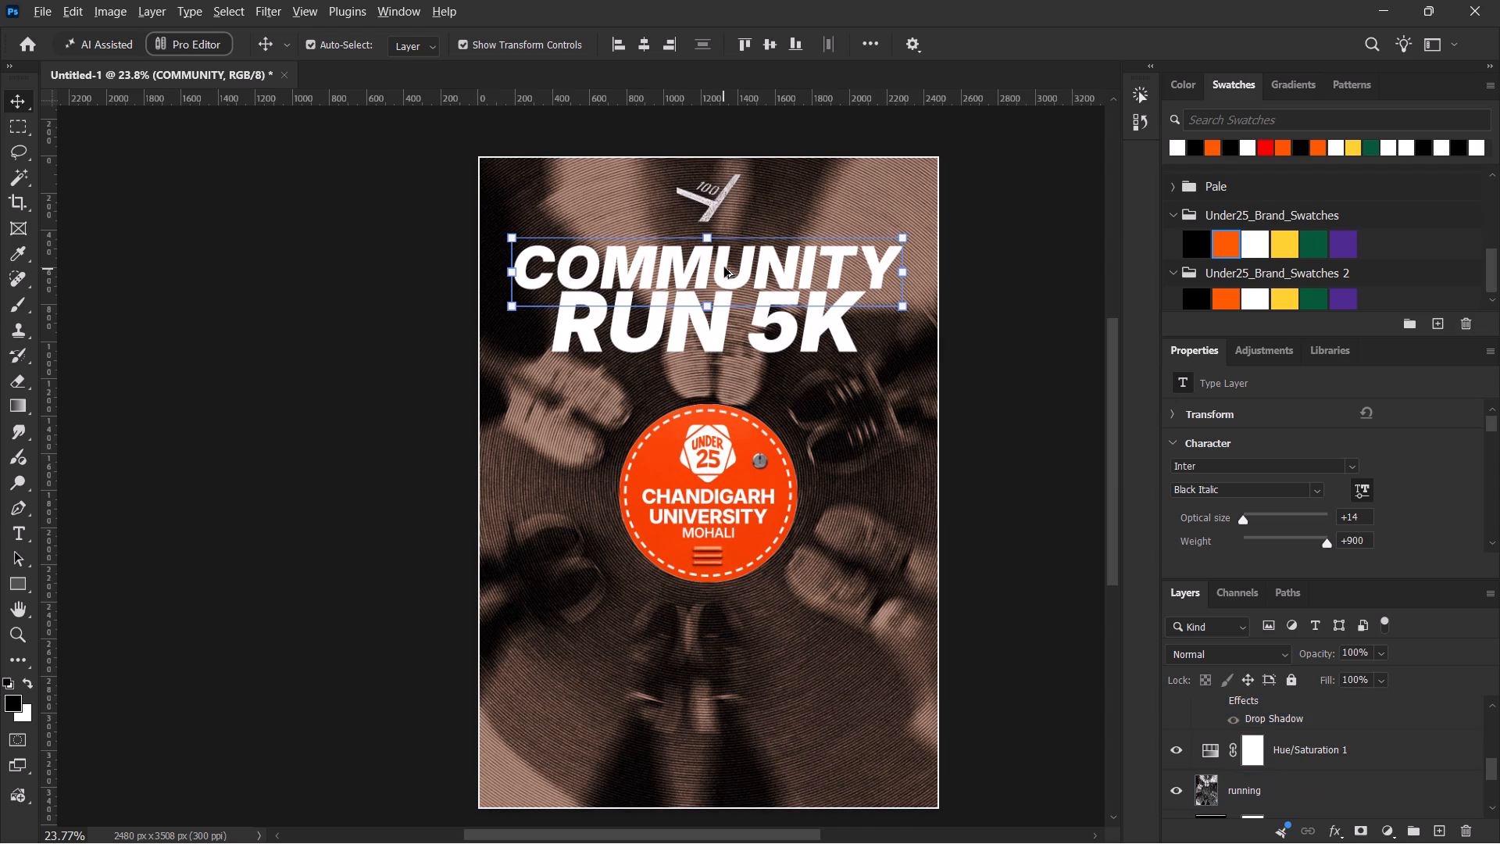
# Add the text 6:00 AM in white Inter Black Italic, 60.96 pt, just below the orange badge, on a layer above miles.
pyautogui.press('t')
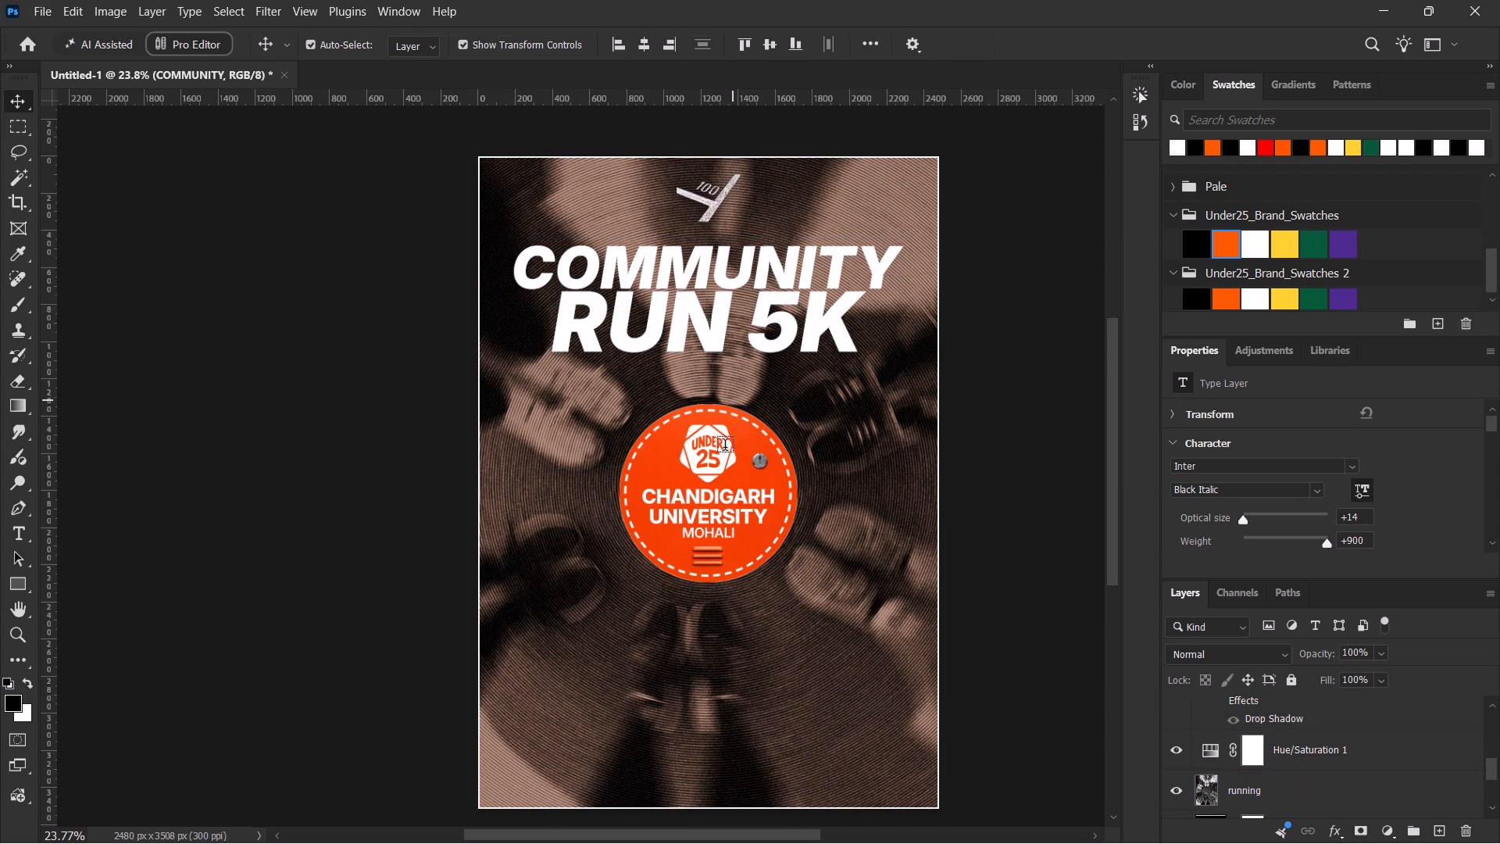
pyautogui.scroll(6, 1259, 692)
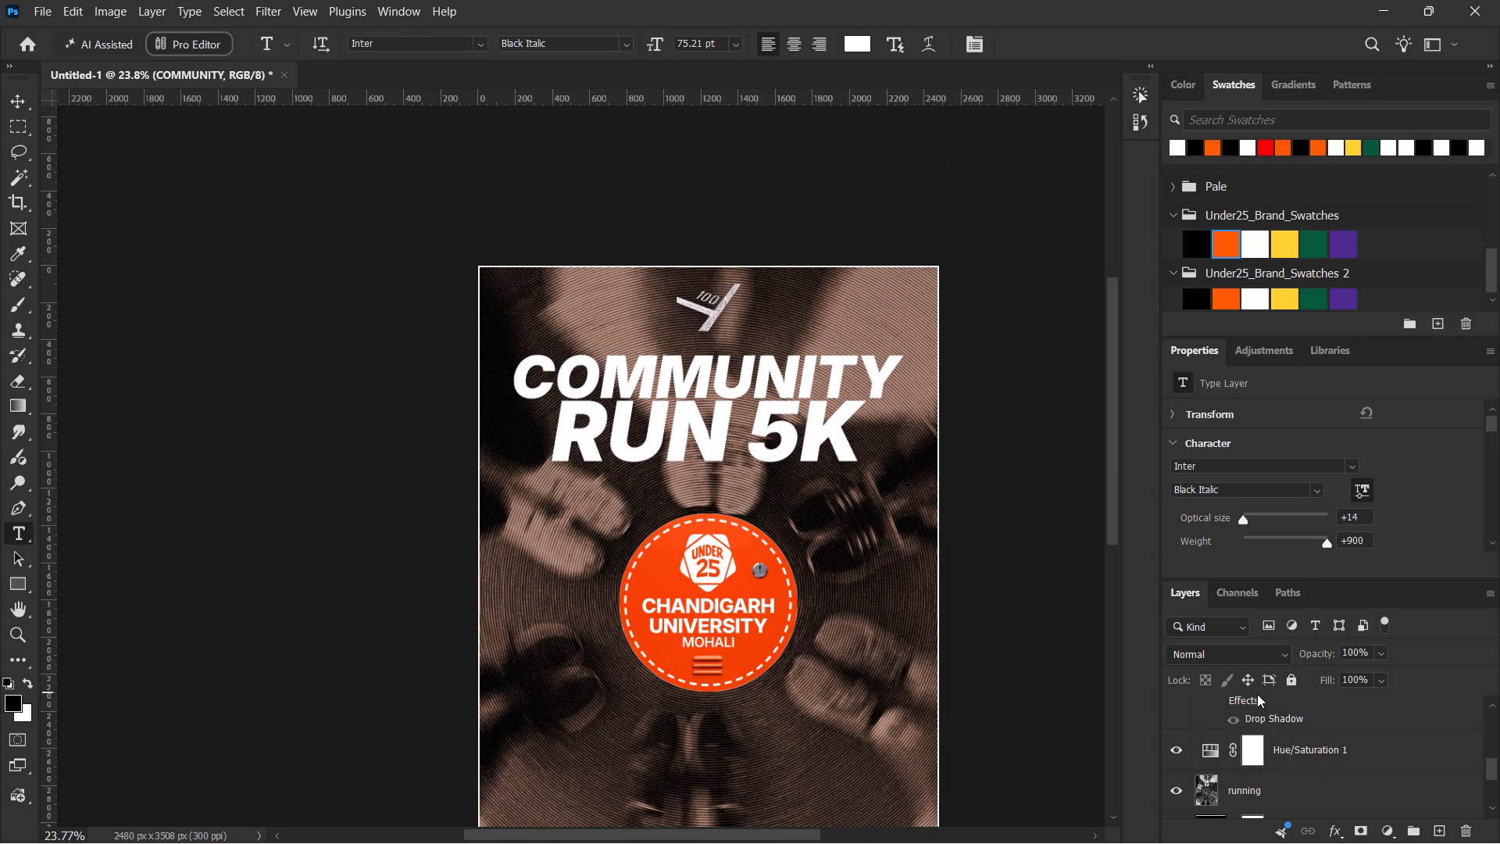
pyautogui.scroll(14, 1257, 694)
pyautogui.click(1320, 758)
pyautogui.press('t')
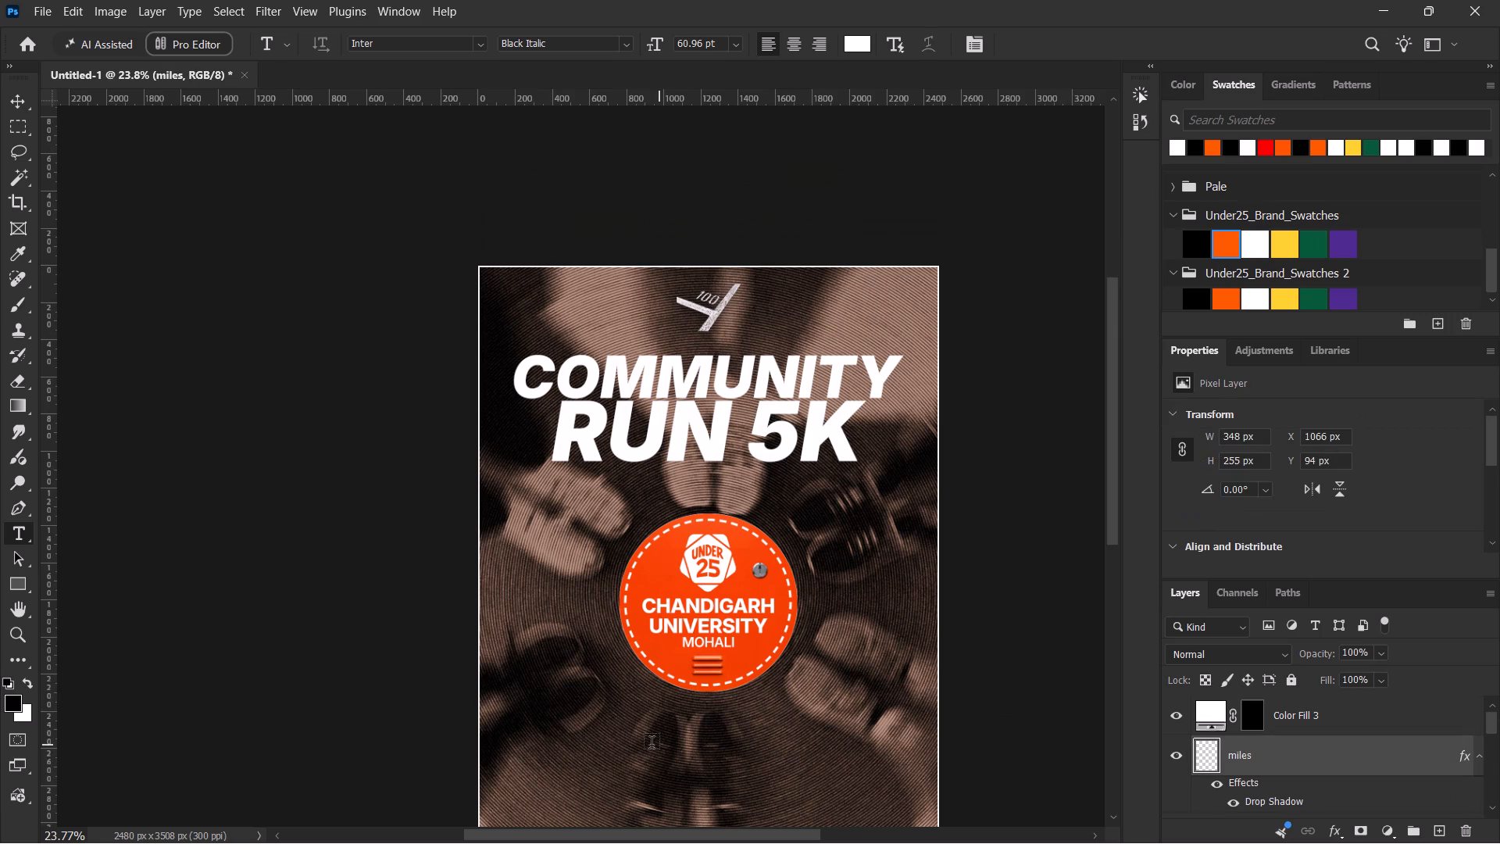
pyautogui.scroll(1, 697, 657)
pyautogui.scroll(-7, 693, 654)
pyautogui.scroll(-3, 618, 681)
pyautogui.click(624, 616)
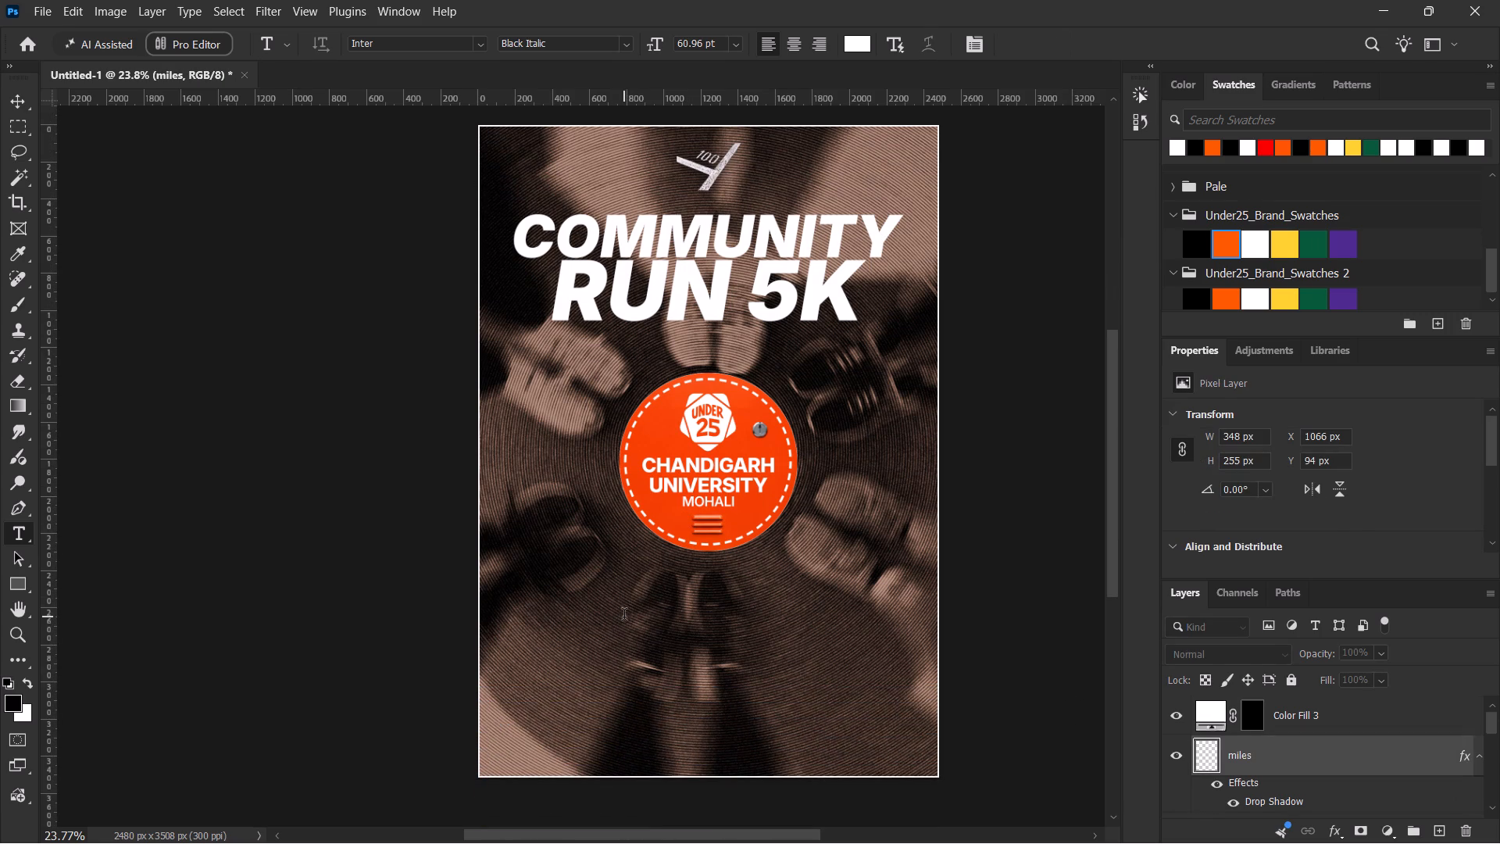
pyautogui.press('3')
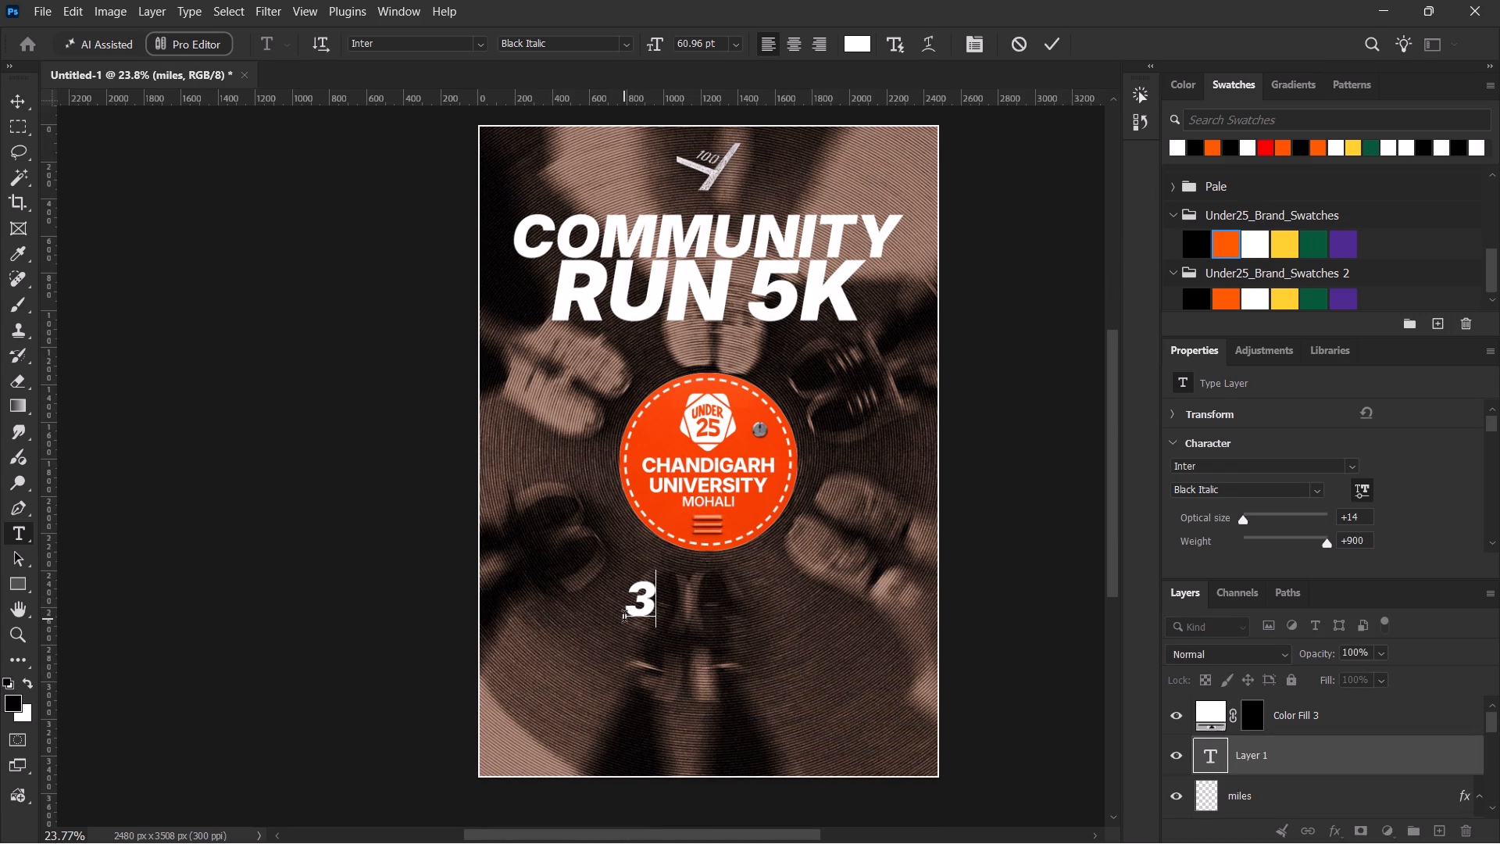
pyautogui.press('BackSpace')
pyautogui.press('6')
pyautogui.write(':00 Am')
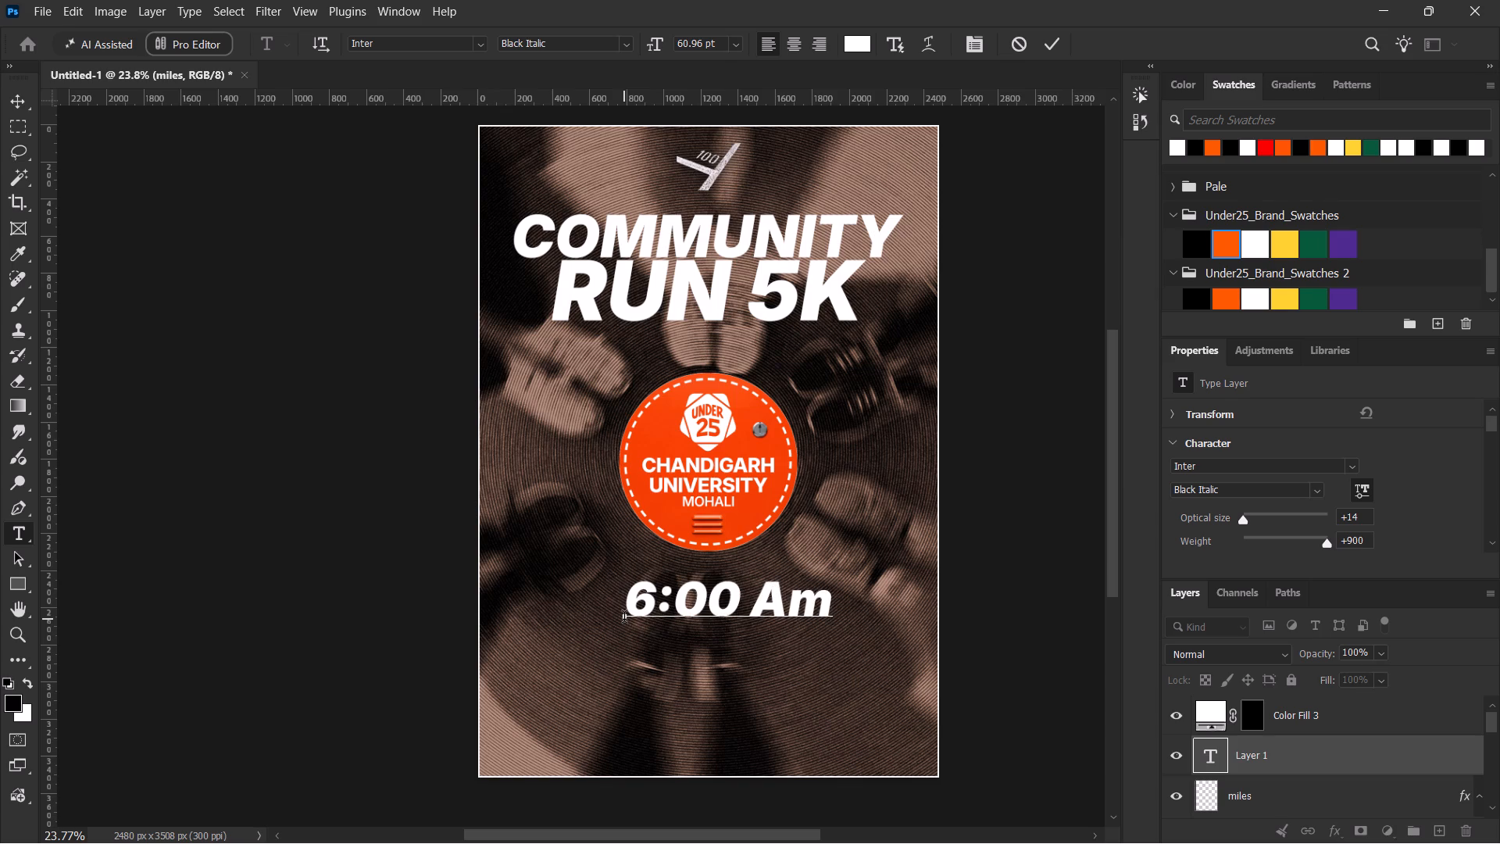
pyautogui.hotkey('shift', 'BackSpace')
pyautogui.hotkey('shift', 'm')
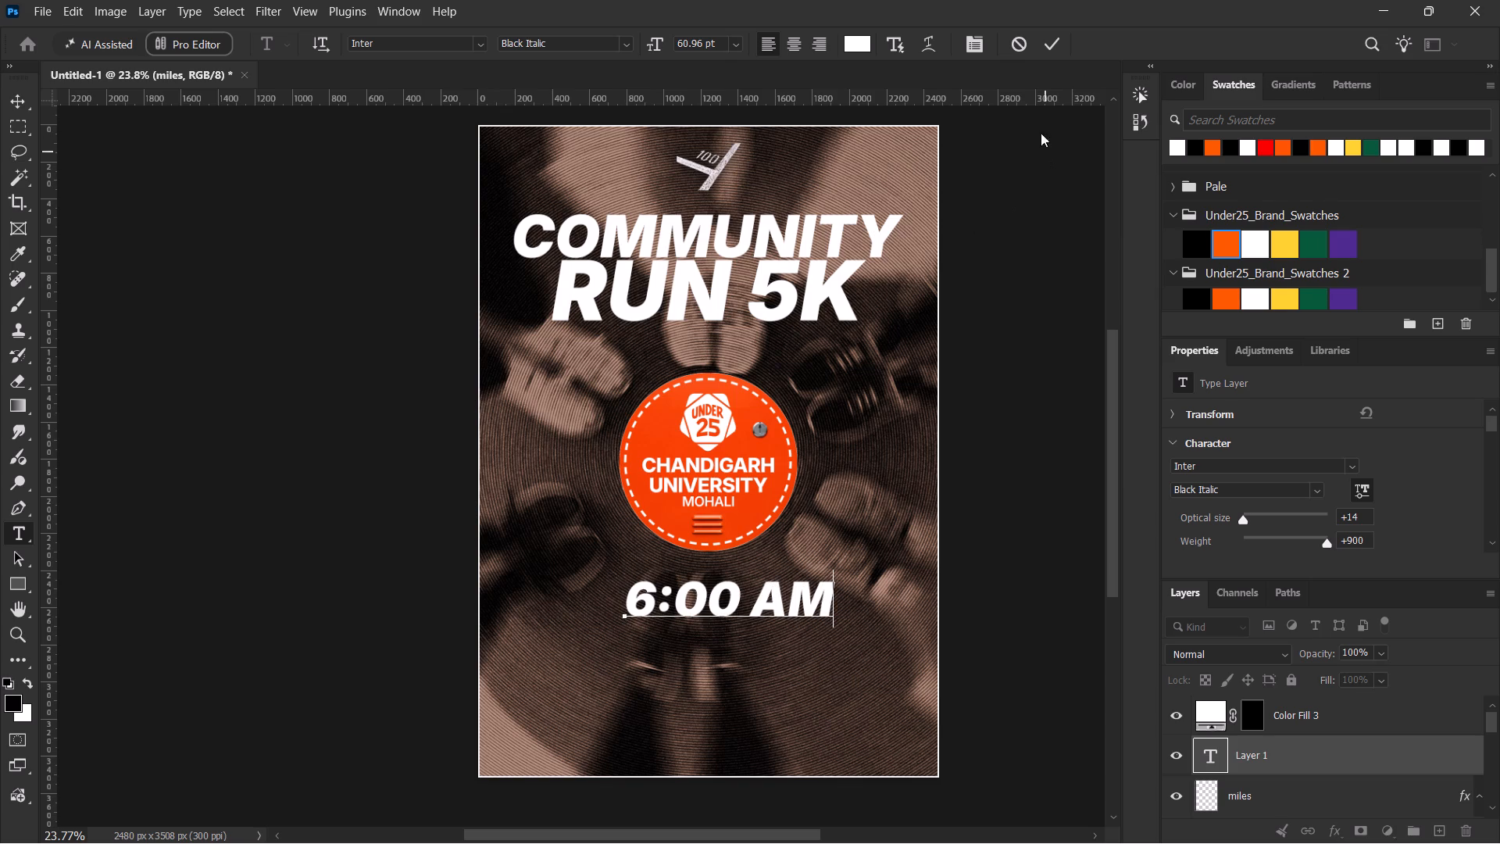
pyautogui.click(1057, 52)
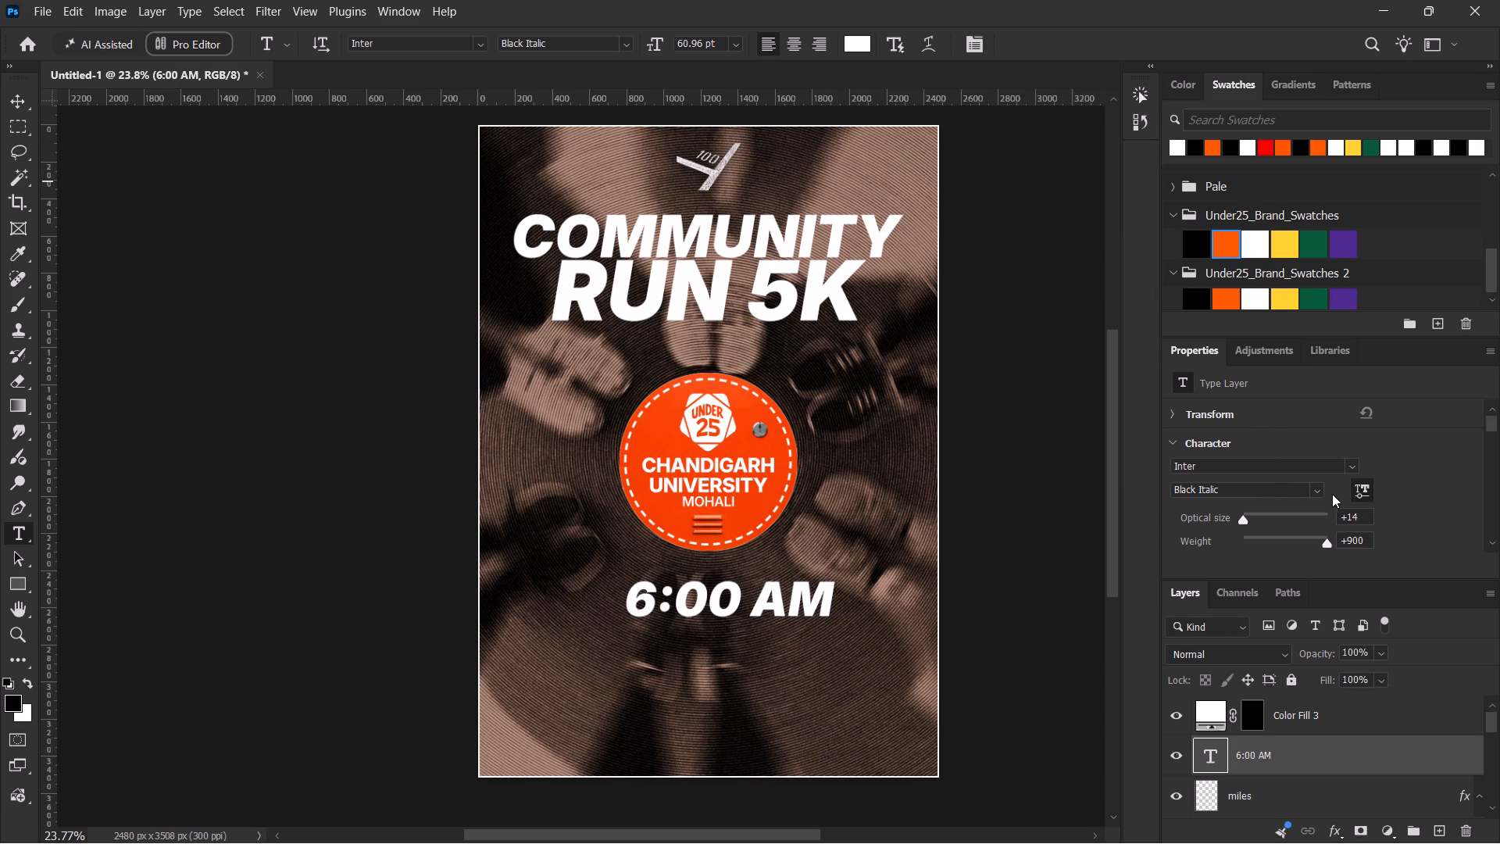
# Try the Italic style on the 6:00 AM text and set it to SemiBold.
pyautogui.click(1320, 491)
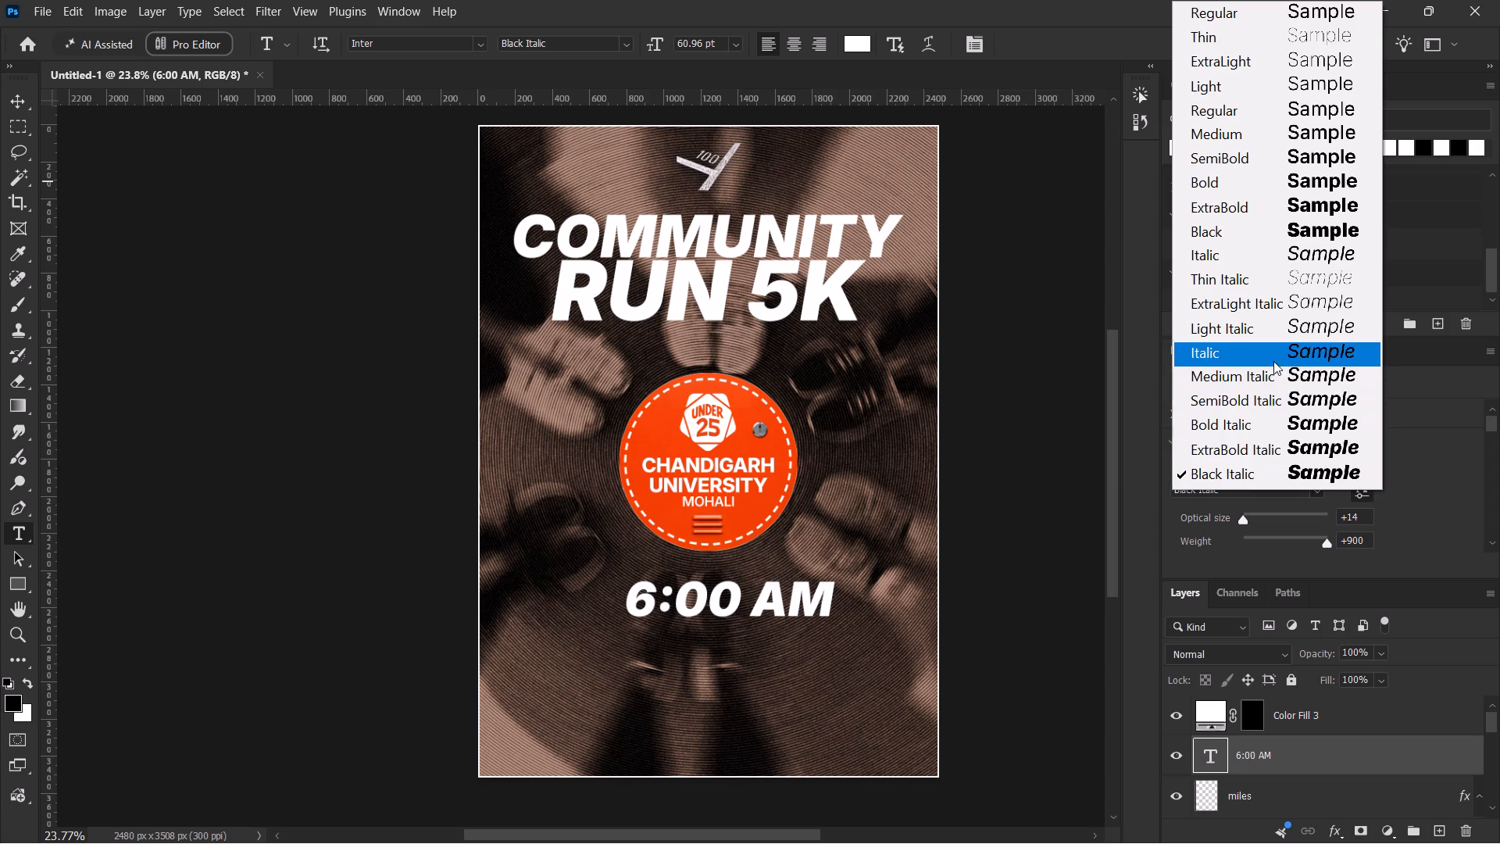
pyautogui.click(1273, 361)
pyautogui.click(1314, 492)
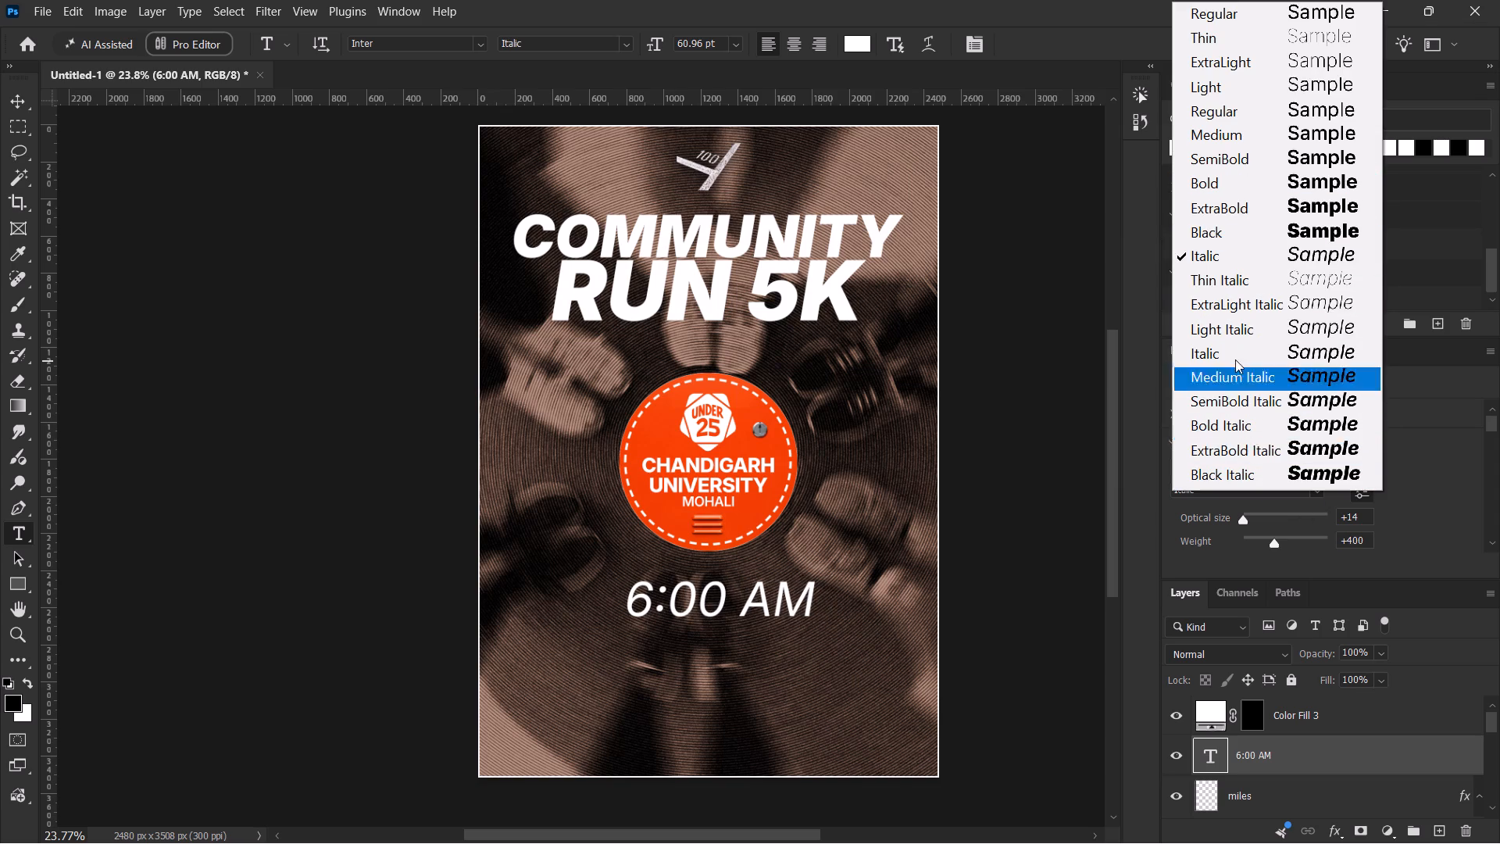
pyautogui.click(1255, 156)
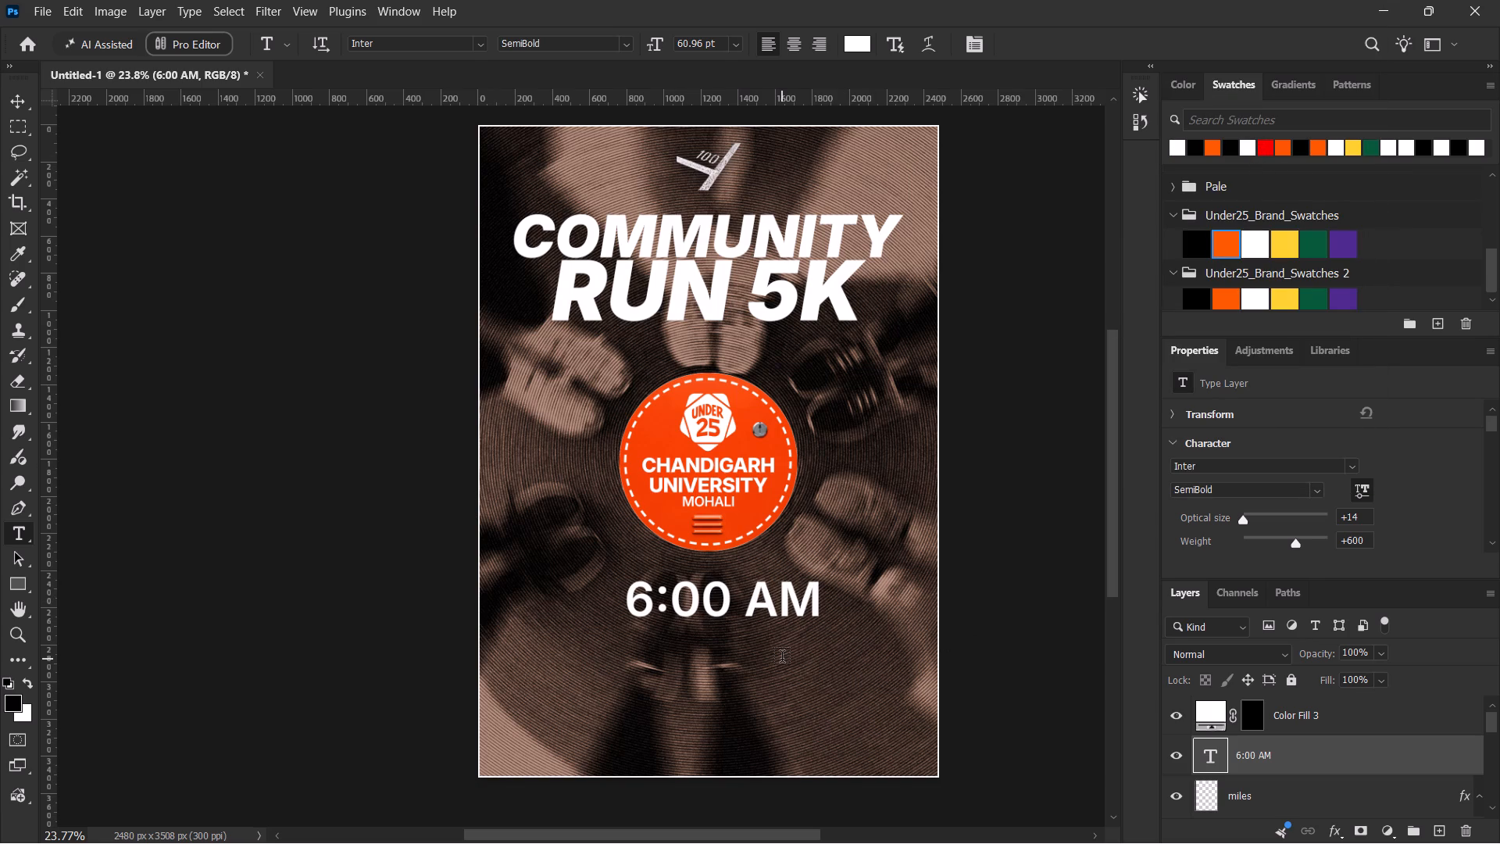
# Open the Sydney Run Club poster image from the Downloads folder and examine its event-details layout for reference.
pyautogui.press('super+4')
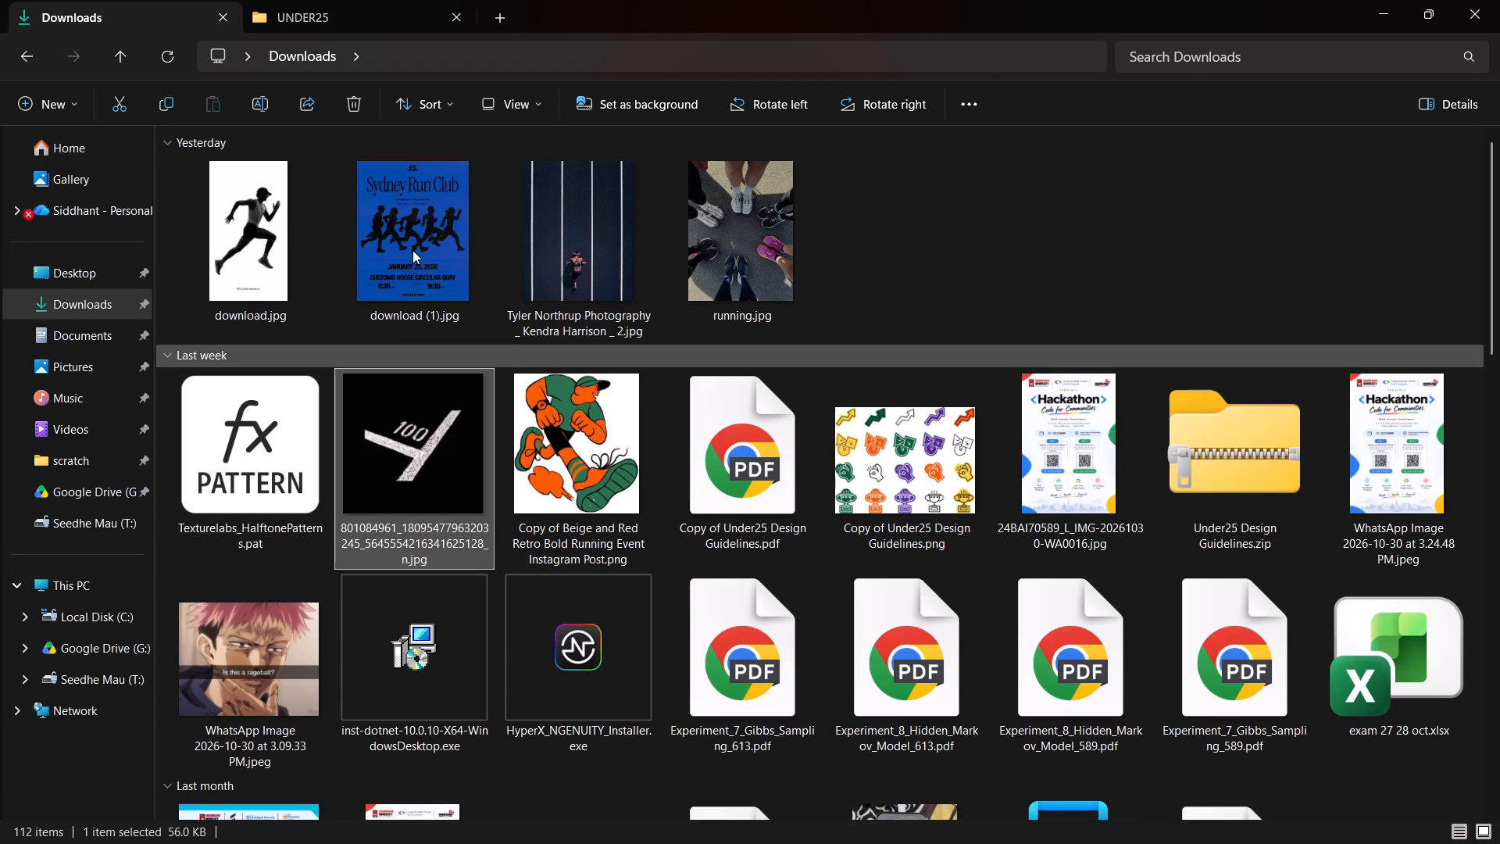
pyautogui.doubleClick(414, 252)
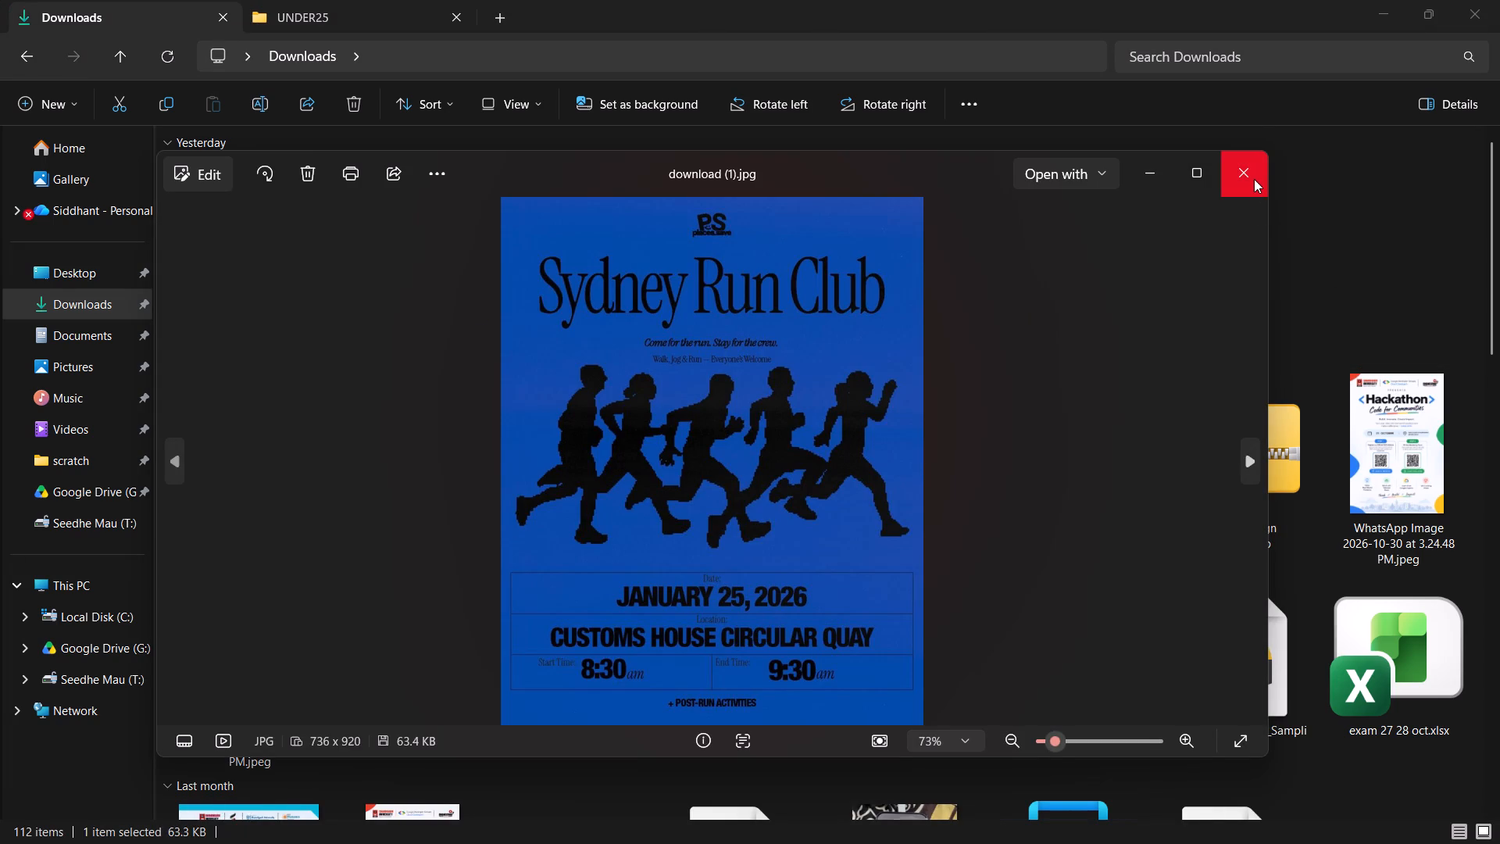
pyautogui.click(1254, 179)
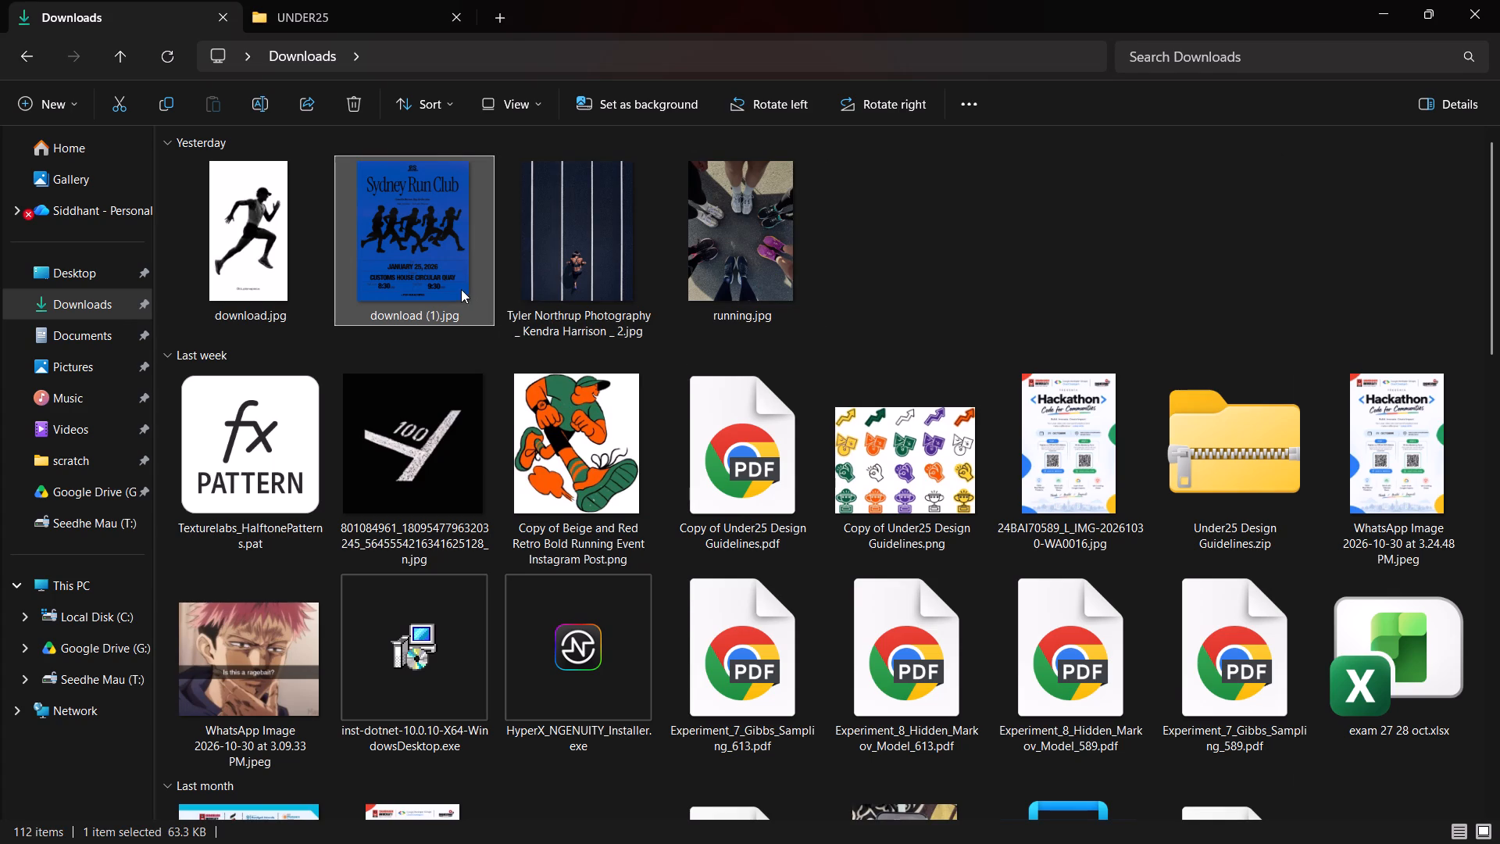
pyautogui.hotkey('alt', 'Tab')
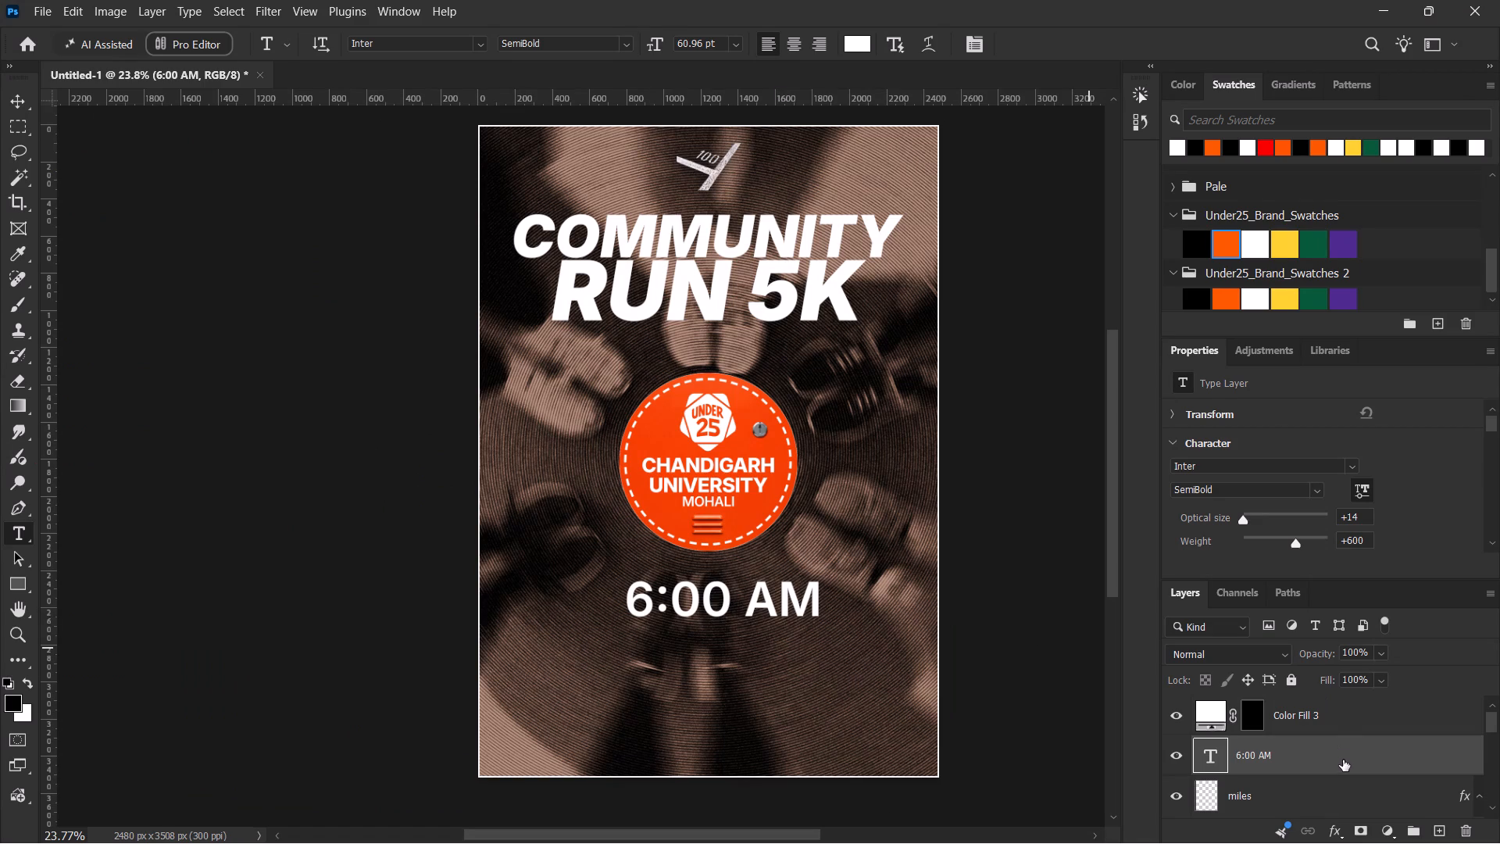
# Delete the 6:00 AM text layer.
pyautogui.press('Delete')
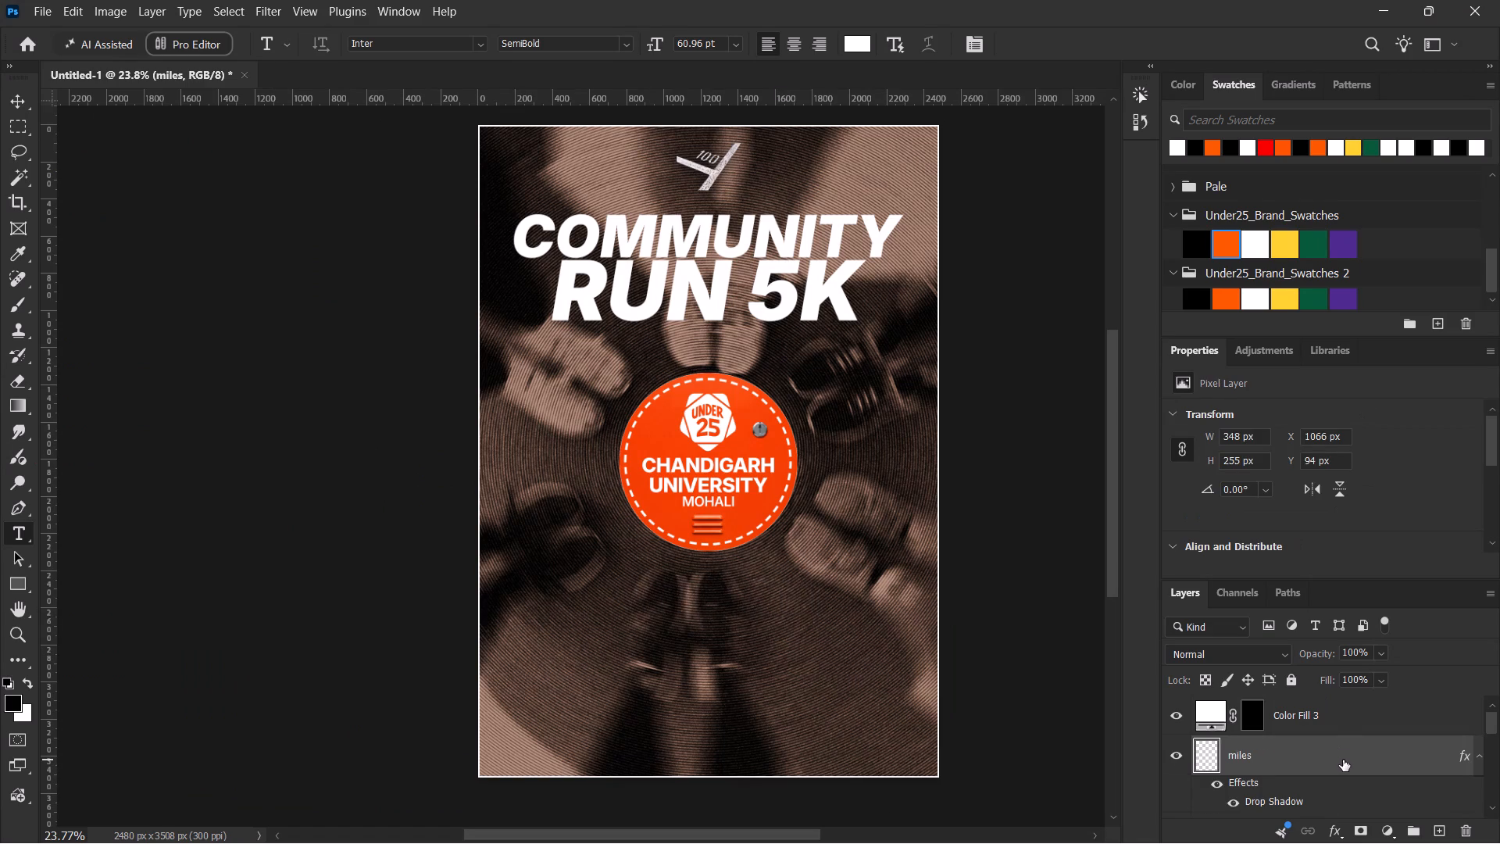
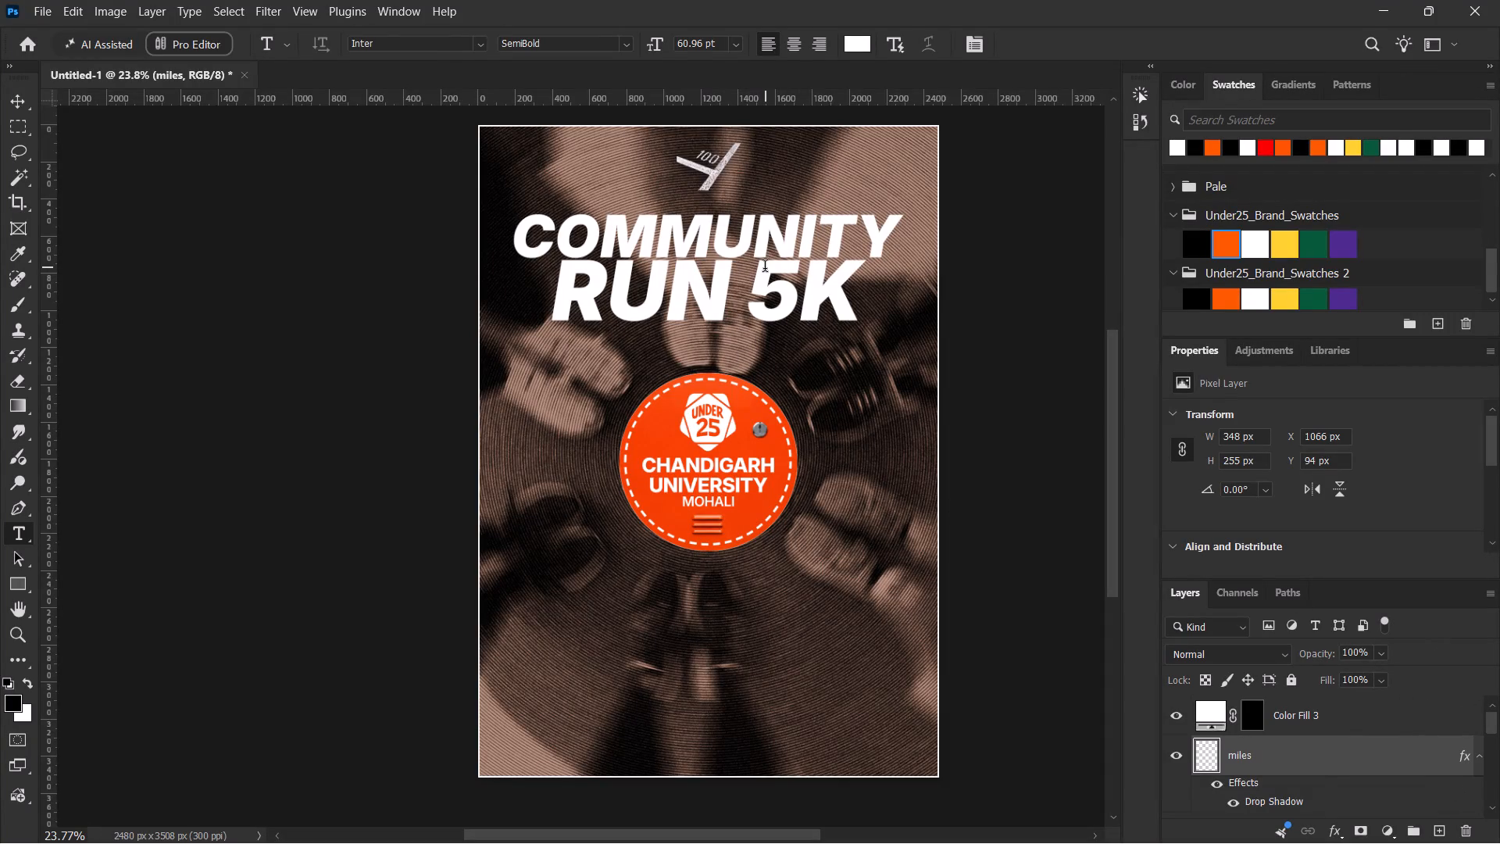
# Duplicate the COMMUNITY title text and place the copy near the poster's bottom edge, aligned vertically beneath the original.
pyautogui.press('v')
pyautogui.scroll(-3, 1366, 764)
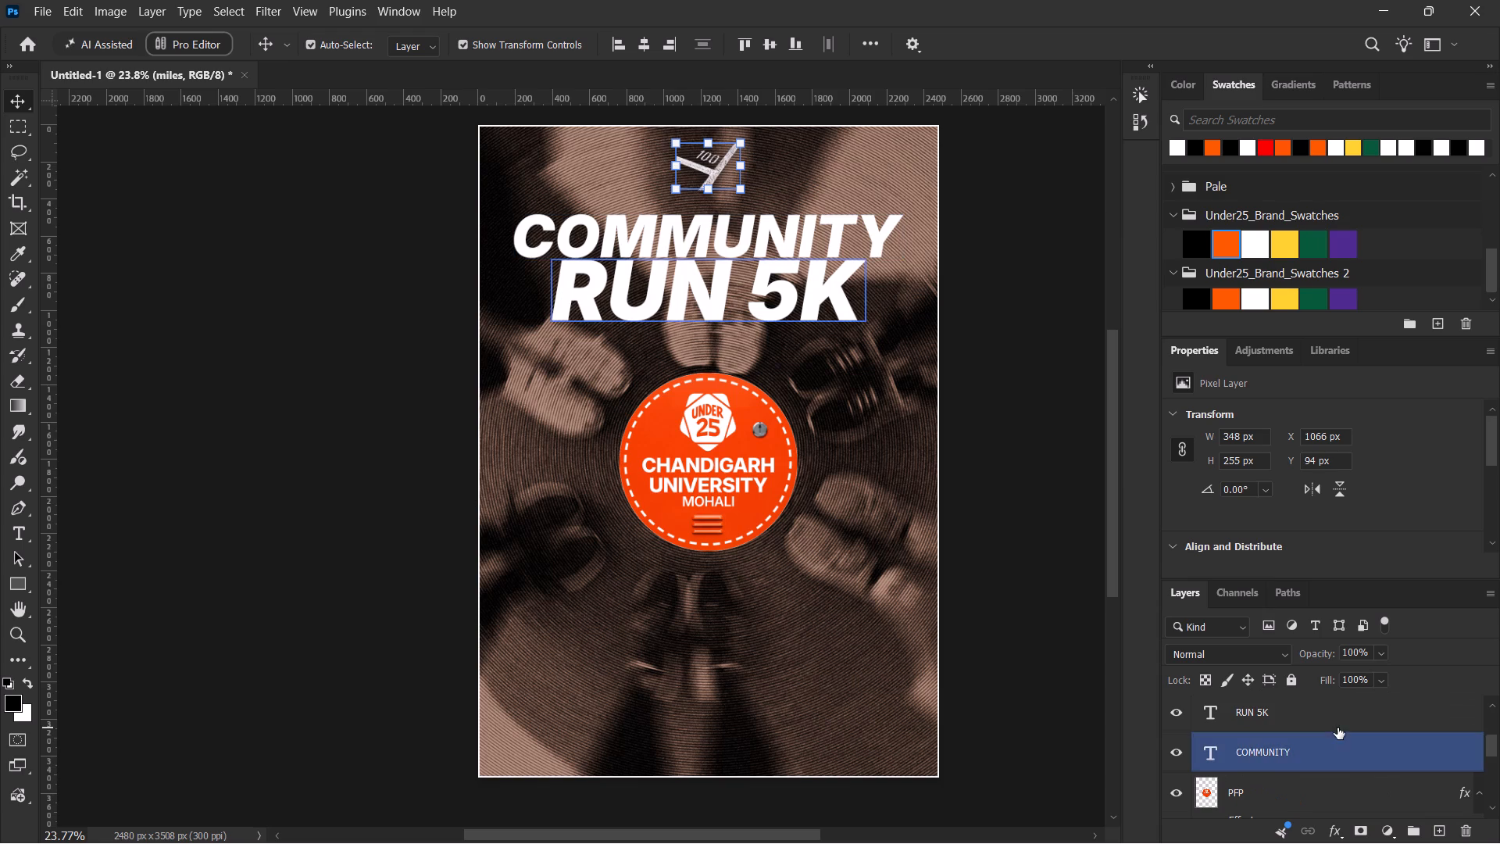
pyautogui.click(1334, 746)
pyautogui.keyDown('alt'); pyautogui.keyDown('shift'); pyautogui.moveTo(723, 234); pyautogui.dragTo(730, 459); pyautogui.keyUp('shift'); pyautogui.keyUp('alt')
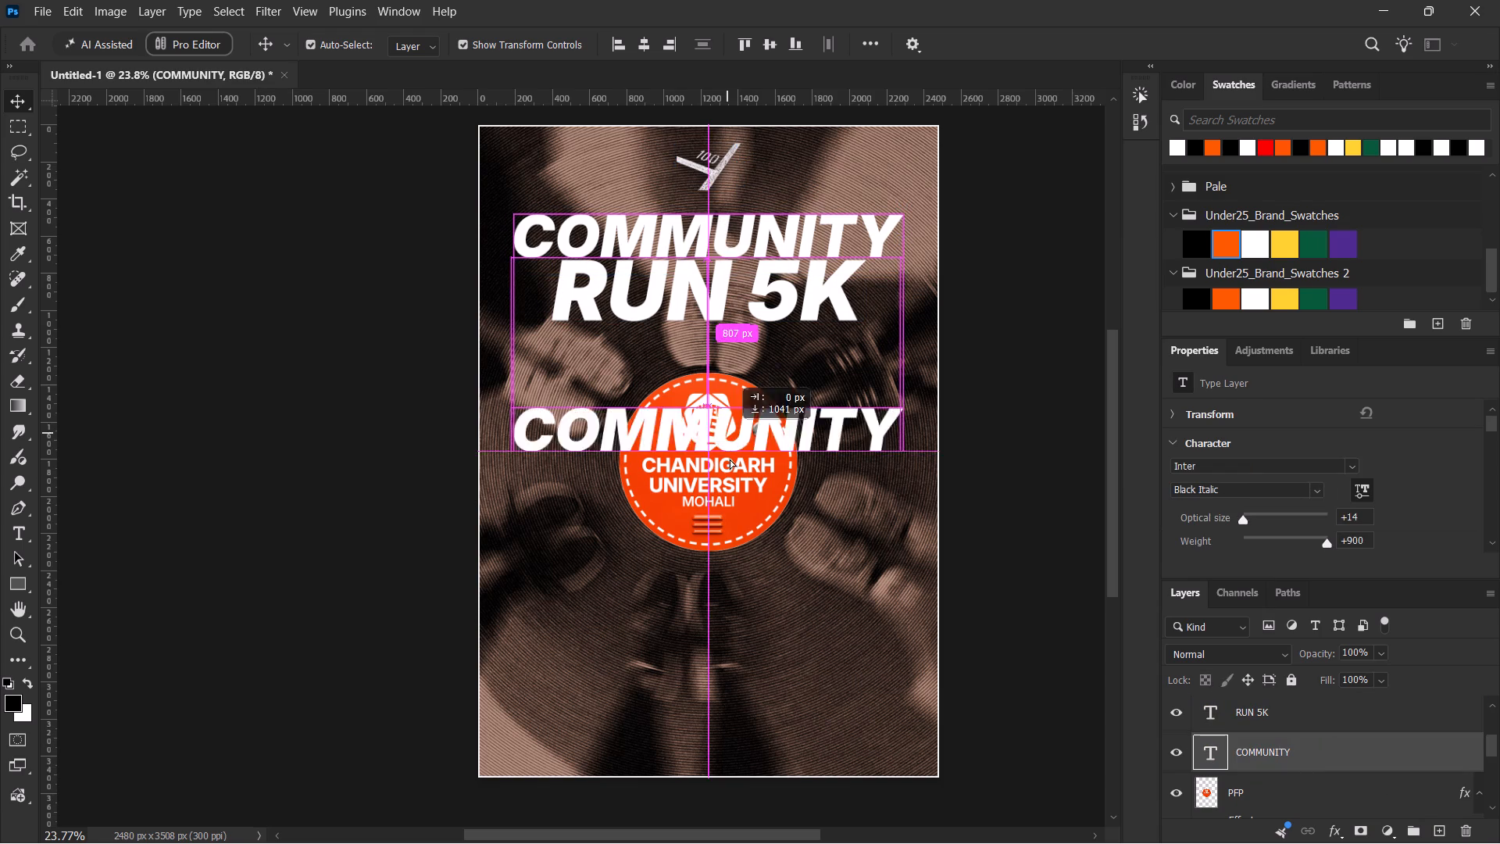
pyautogui.keyDown('alt'); pyautogui.keyDown('shift'); pyautogui.moveTo(730, 459); pyautogui.dragTo(735, 690); pyautogui.keyUp('shift'); pyautogui.keyUp('alt')
pyautogui.keyDown('alt'); pyautogui.keyDown('shift'); pyautogui.click(731, 645); pyautogui.keyUp('shift'); pyautogui.keyUp('alt')
pyautogui.click(752, 686)
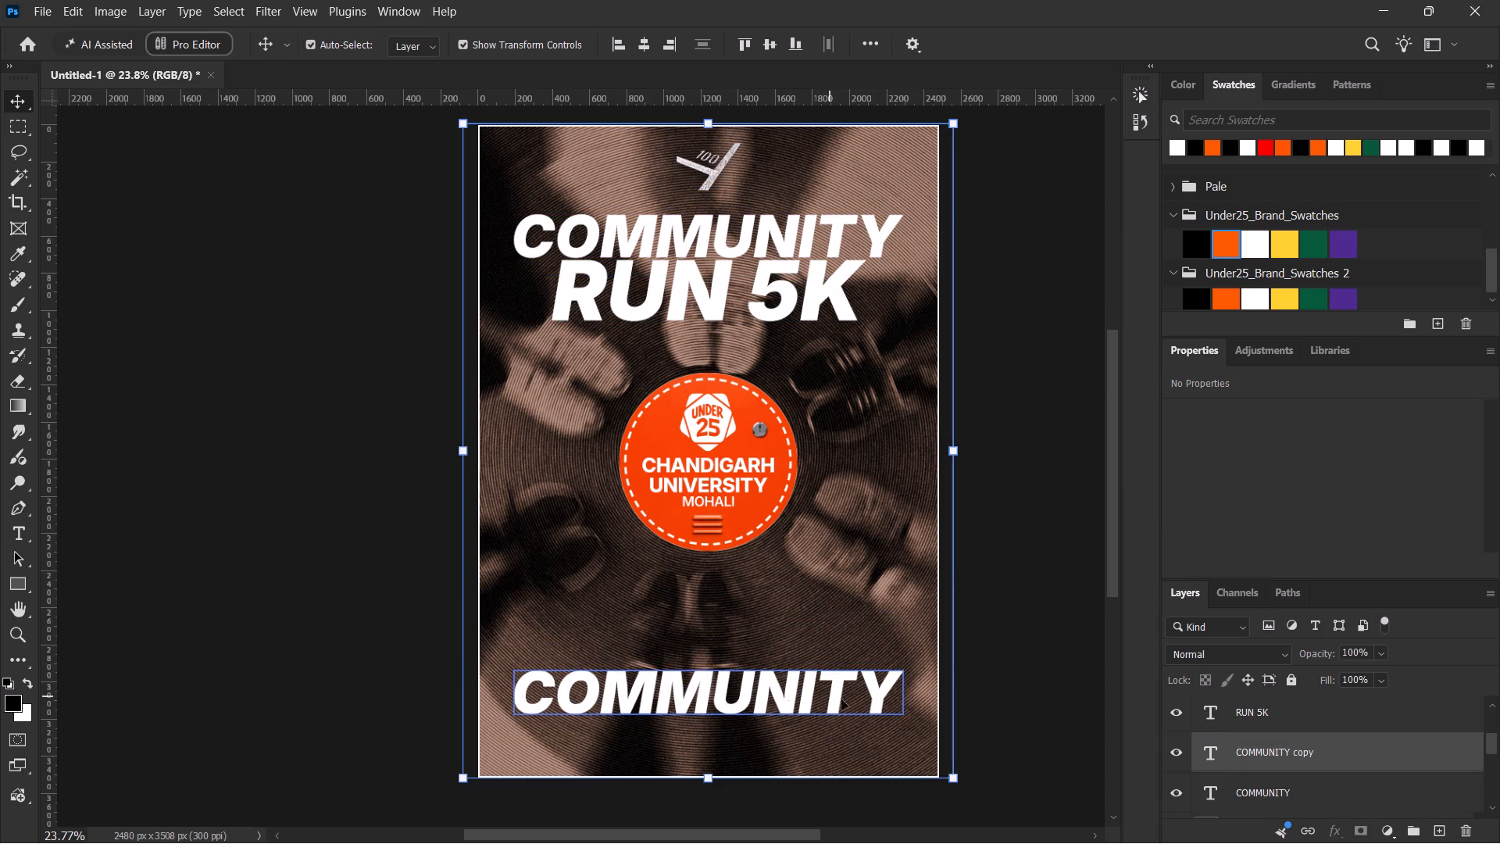
pyautogui.doubleClick(720, 679)
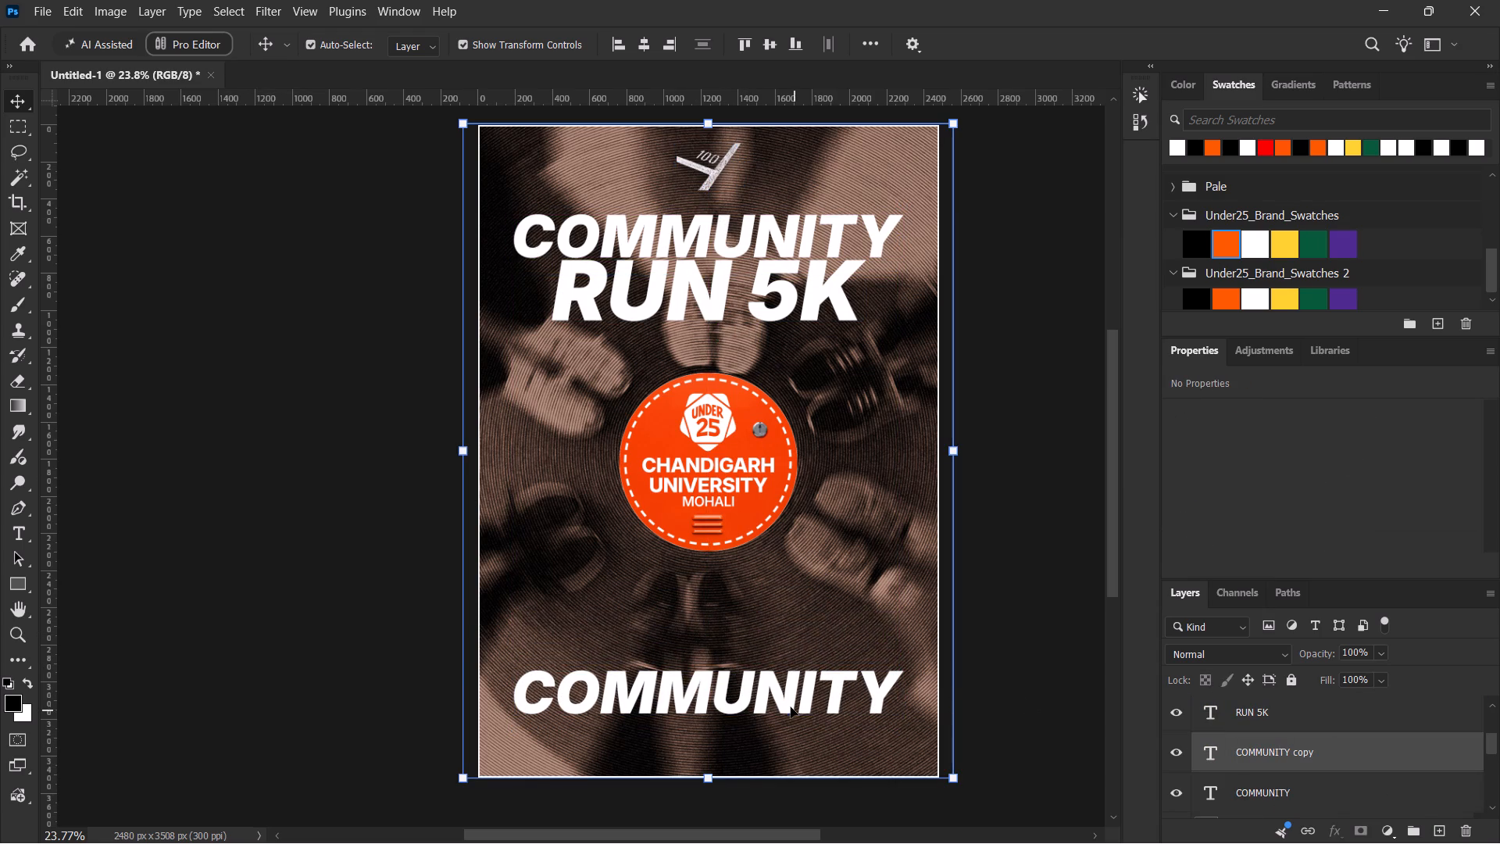
pyautogui.doubleClick(788, 707)
pyautogui.click(1385, 769)
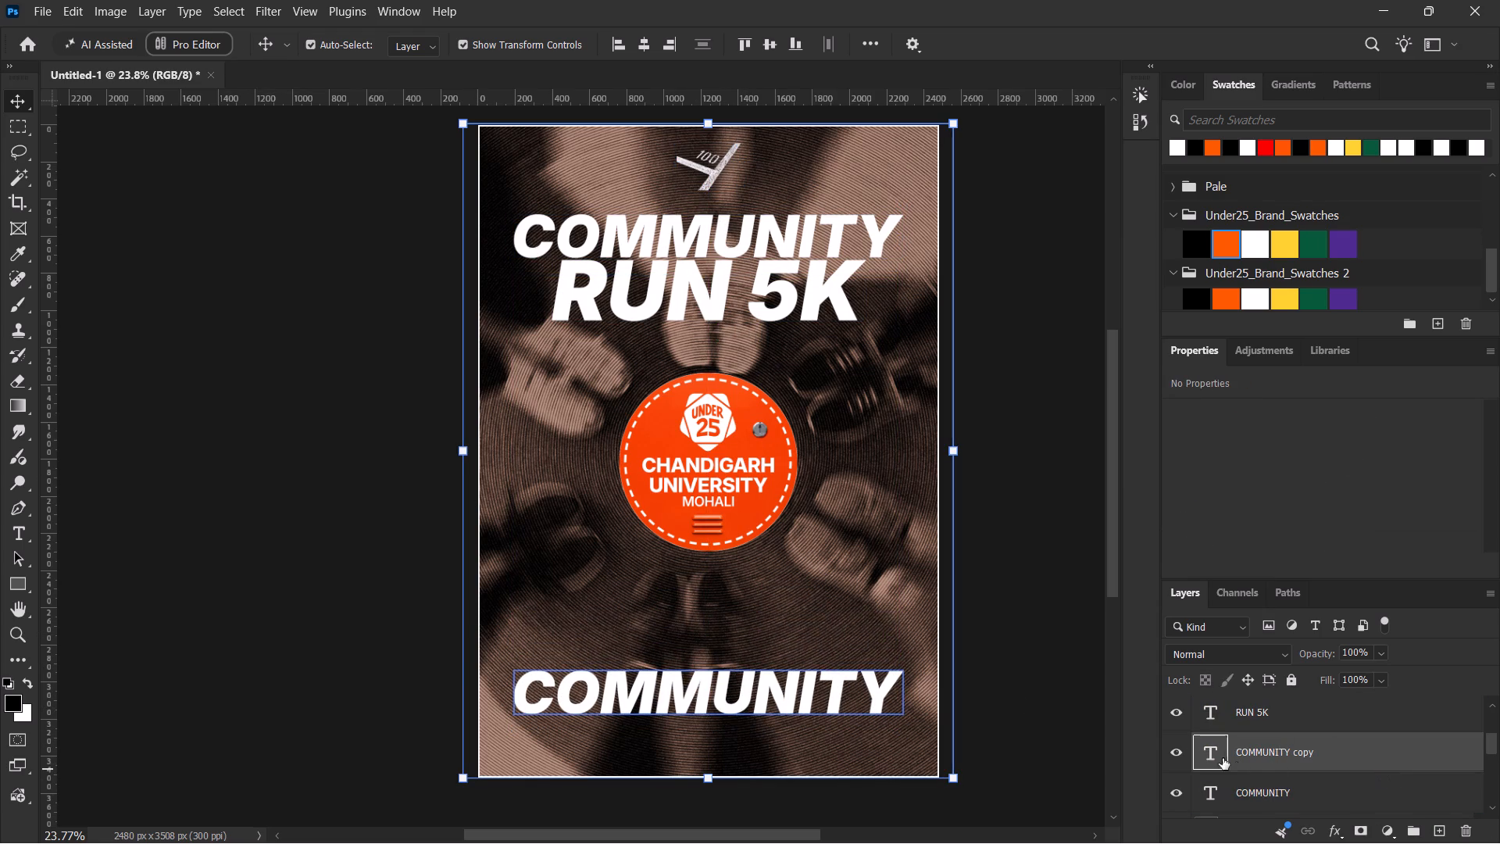
pyautogui.doubleClick(1220, 756)
pyautogui.hotkey('shift', '@')
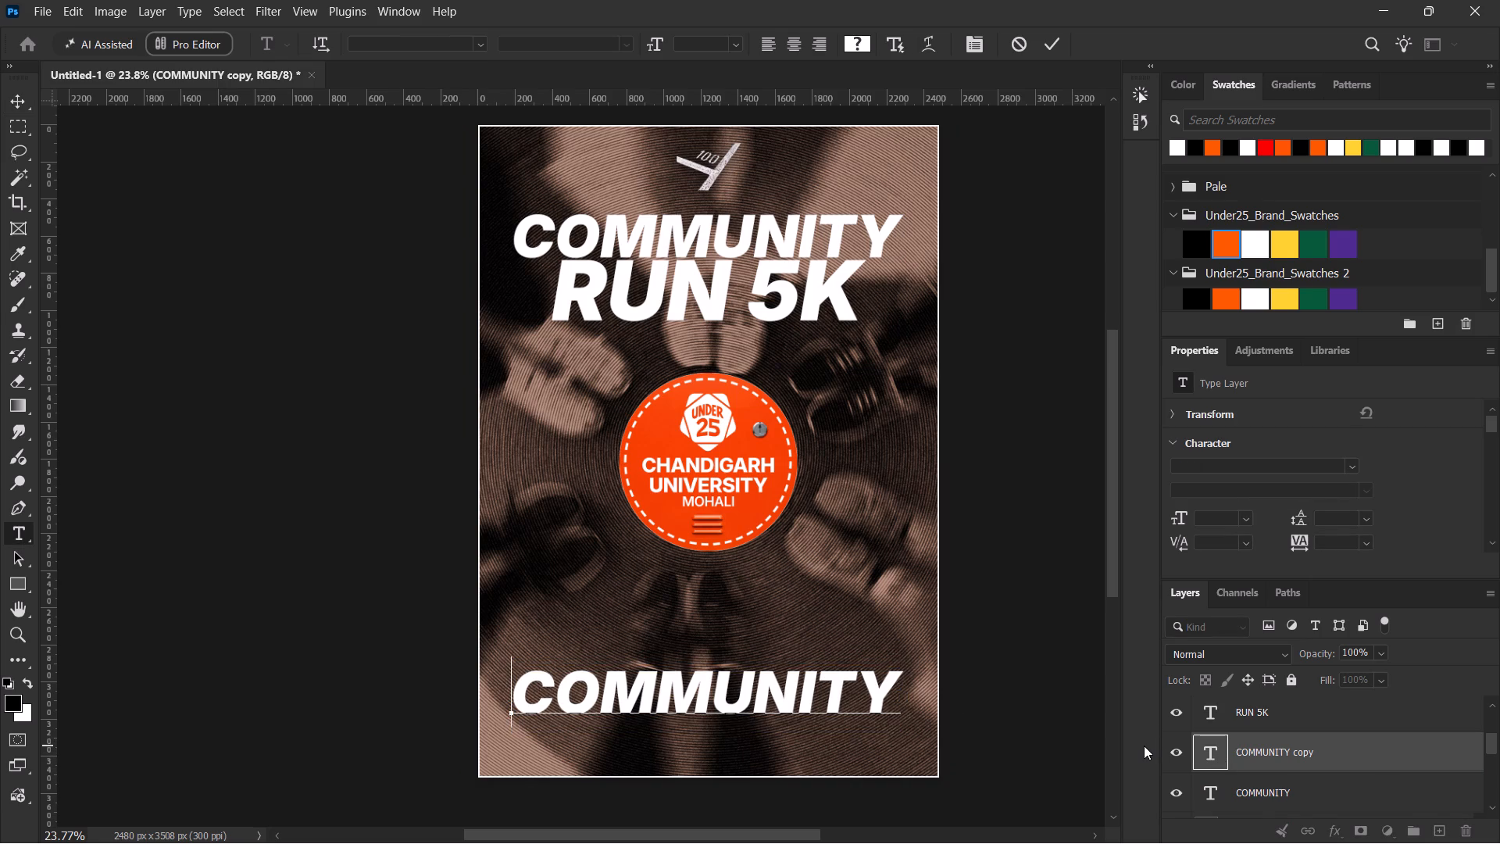
pyautogui.hotkey('ctrl', 'a')
pyautogui.hotkey('shift', '@')
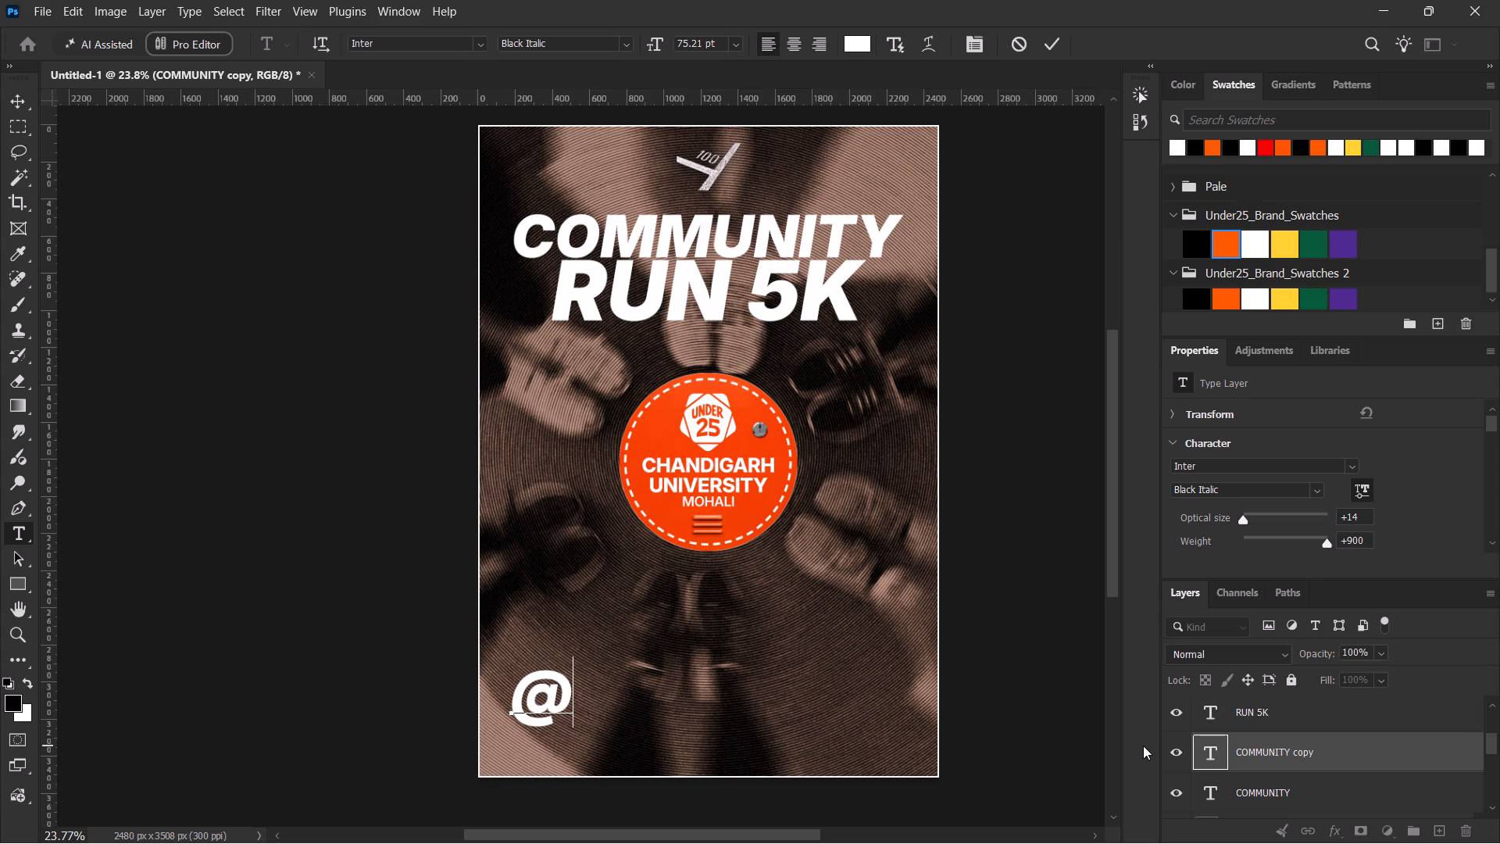
pyautogui.write('100')
pyautogui.write('MILESCU')
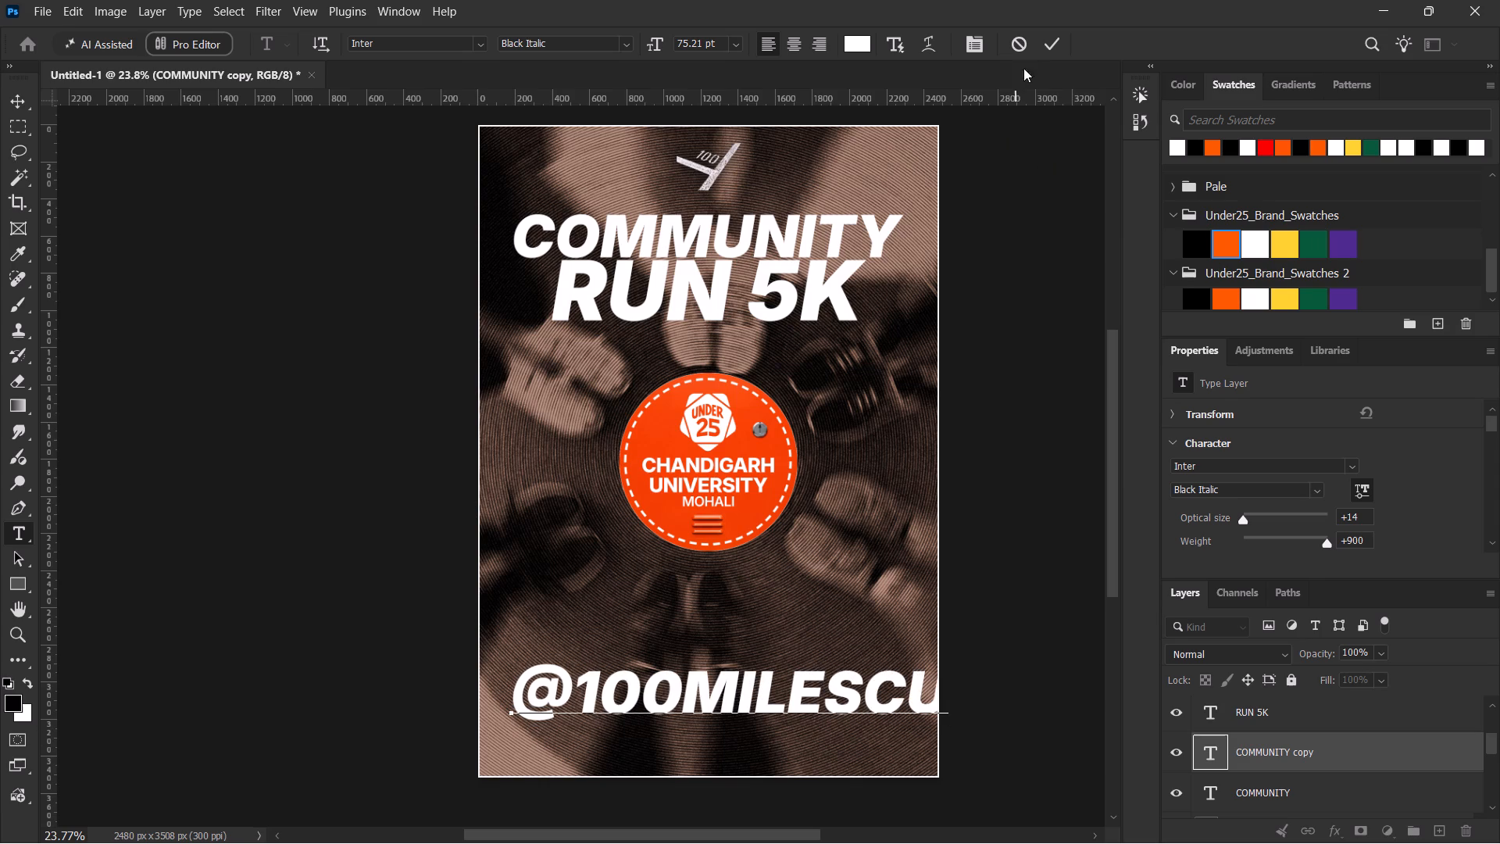
pyautogui.click(1055, 47)
pyautogui.keyDown('alt'); pyautogui.moveTo(731, 660); pyautogui.dragTo(730, 687); pyautogui.keyUp('alt')
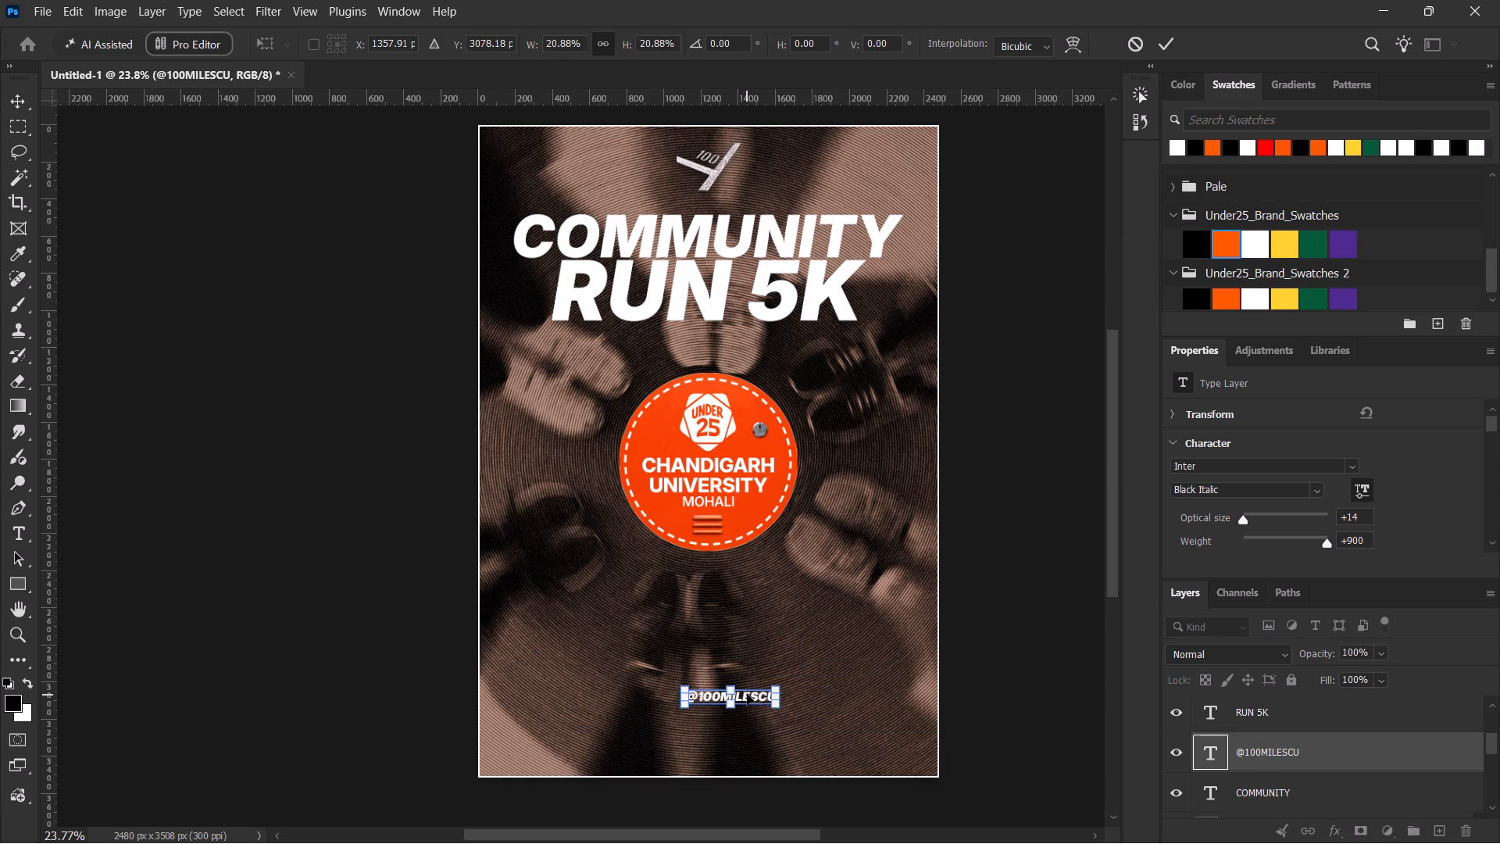
pyautogui.moveTo(747, 694); pyautogui.dragTo(709, 745)
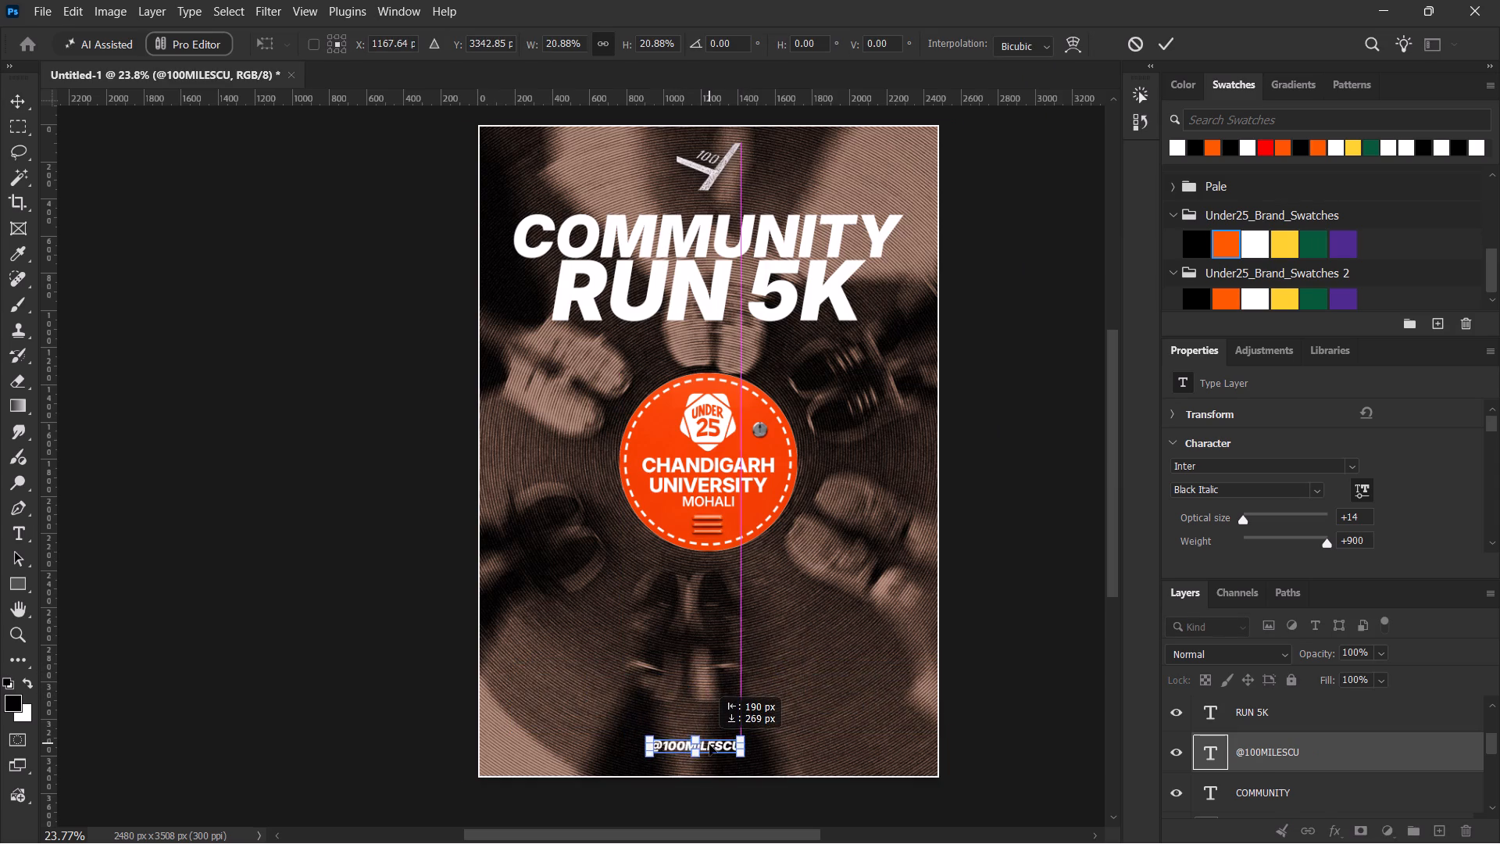
pyautogui.moveTo(709, 745); pyautogui.dragTo(722, 746)
pyautogui.keyDown('alt'); pyautogui.scroll(16, 722, 742); pyautogui.keyUp('alt')
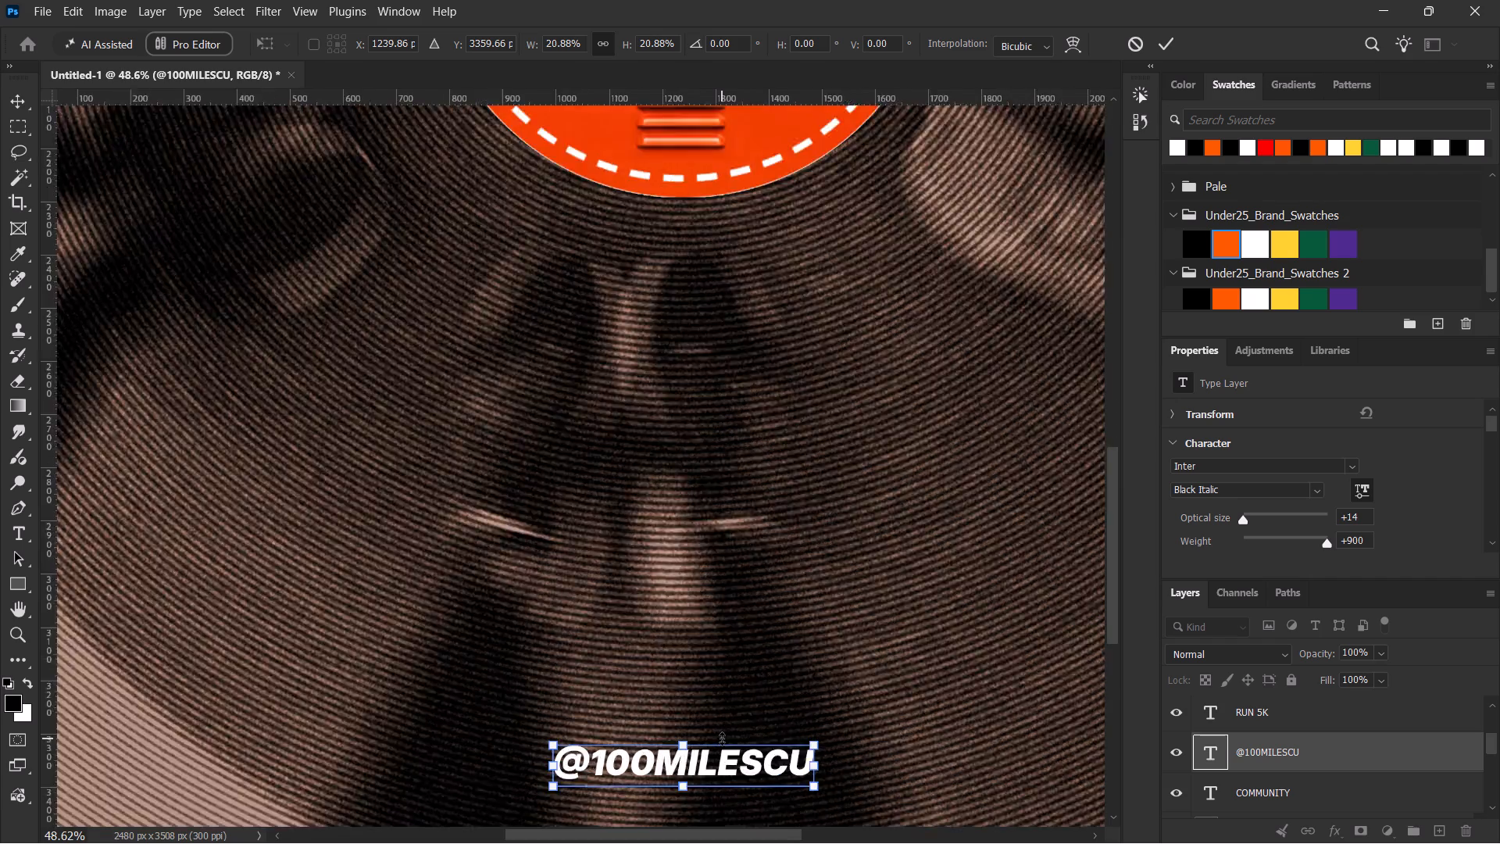
pyautogui.keyDown('alt'); pyautogui.scroll(-2, 722, 738); pyautogui.keyUp('alt')
pyautogui.press('space')
pyautogui.press('space')
pyautogui.press('space')
pyautogui.press('space')
pyautogui.press('space')
pyautogui.press('space')
pyautogui.press('space')
pyautogui.press('space')
pyautogui.press('space')
pyautogui.press('space')
pyautogui.moveTo(738, 696); pyautogui.dragTo(784, 553)
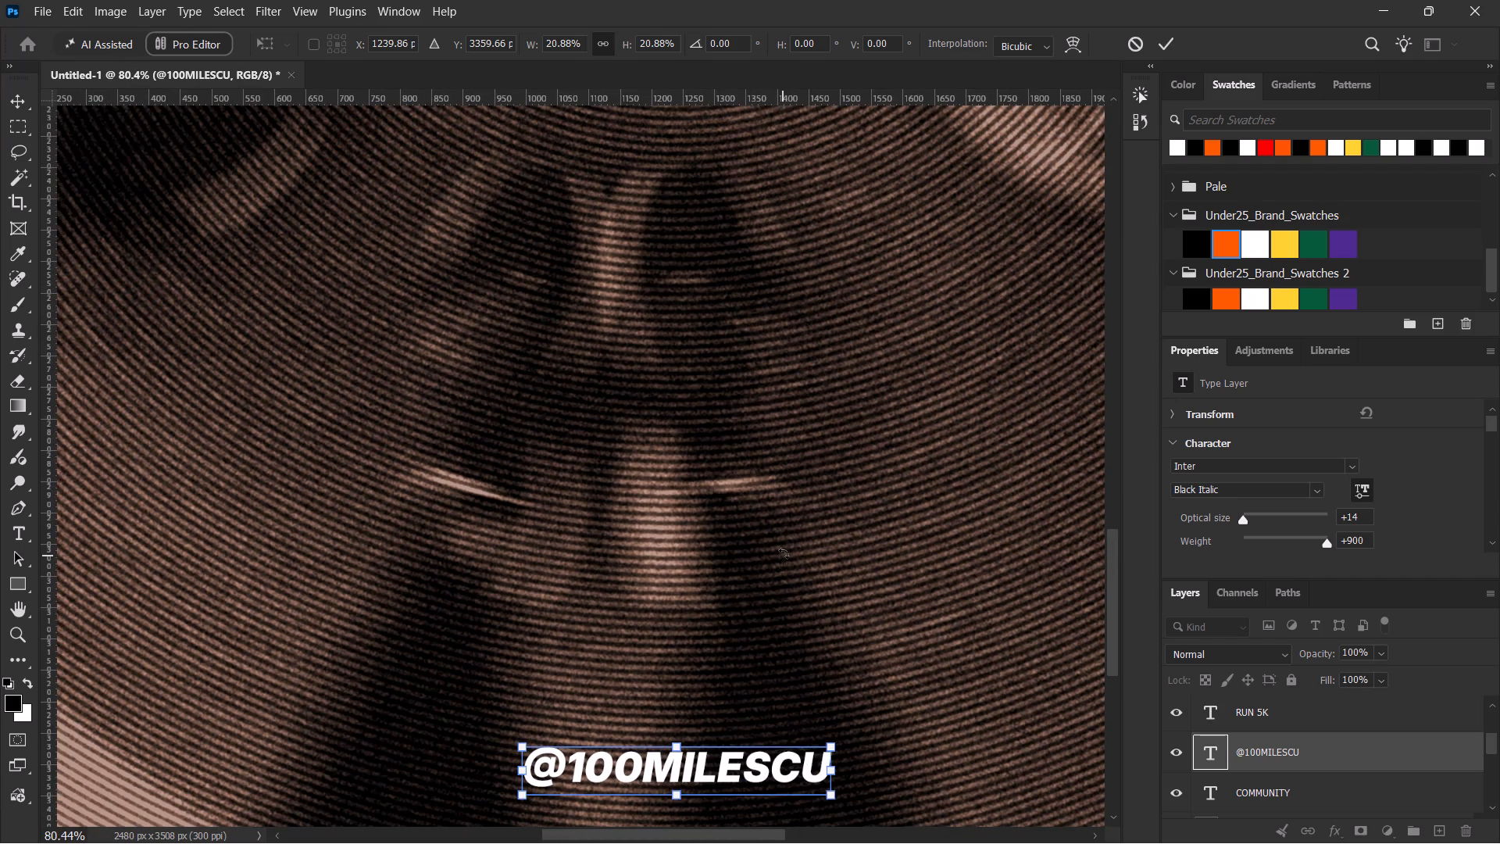
pyautogui.press('space')
pyautogui.press('space')
pyautogui.press('space')
pyautogui.press('space')
pyautogui.press('space')
pyautogui.press('space')
pyautogui.press('space')
pyautogui.press('space')
pyautogui.press('space')
pyautogui.press('space')
pyautogui.press('space')
pyautogui.press('space')
pyautogui.press('space')
pyautogui.press('space')
pyautogui.moveTo(705, 623); pyautogui.dragTo(712, 440)
pyautogui.doubleClick(726, 586)
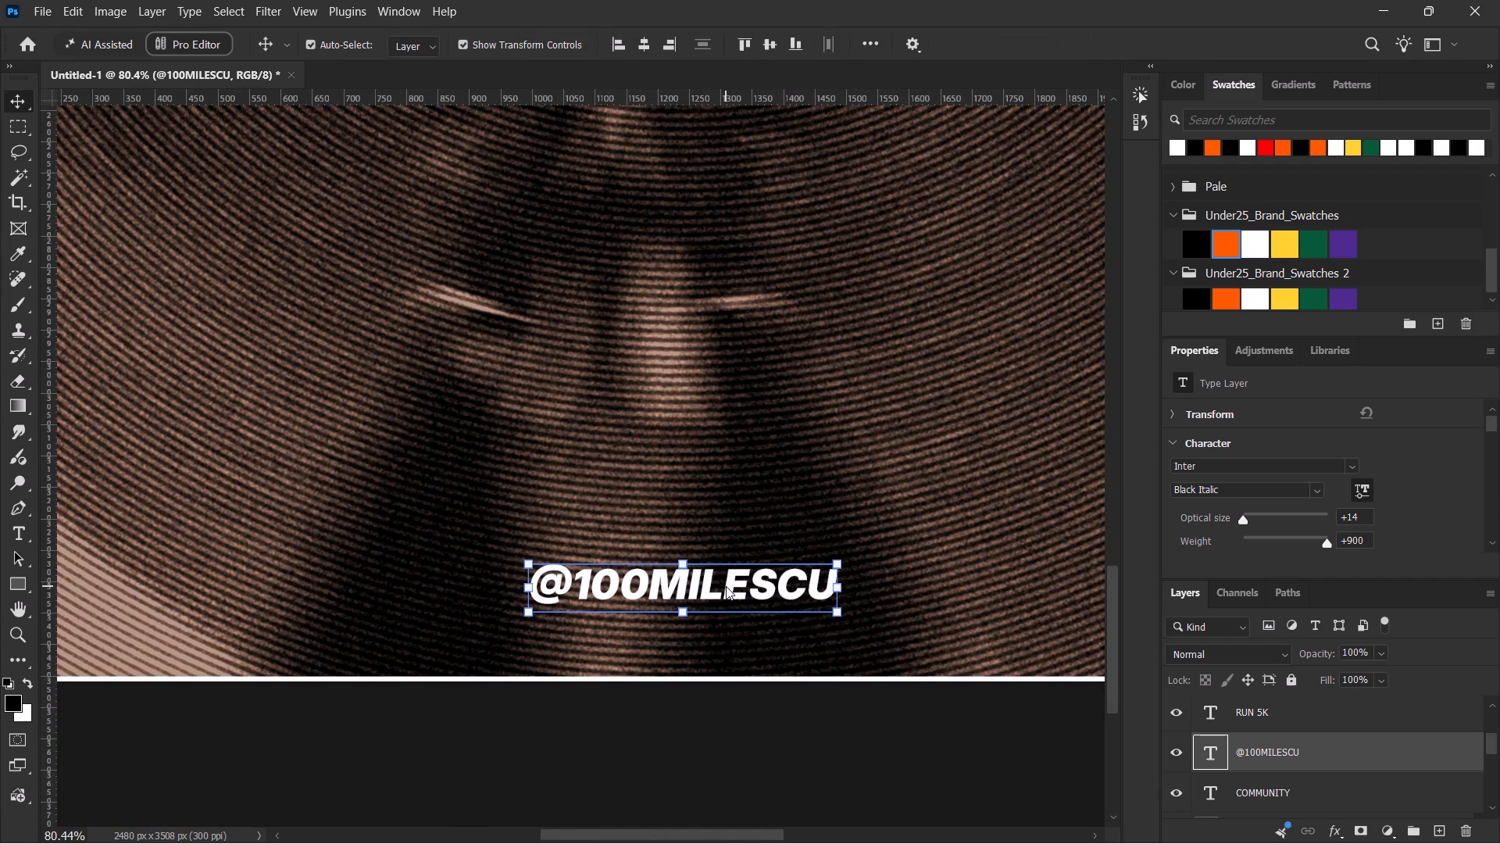
pyautogui.doubleClick(728, 591)
pyautogui.click(829, 596)
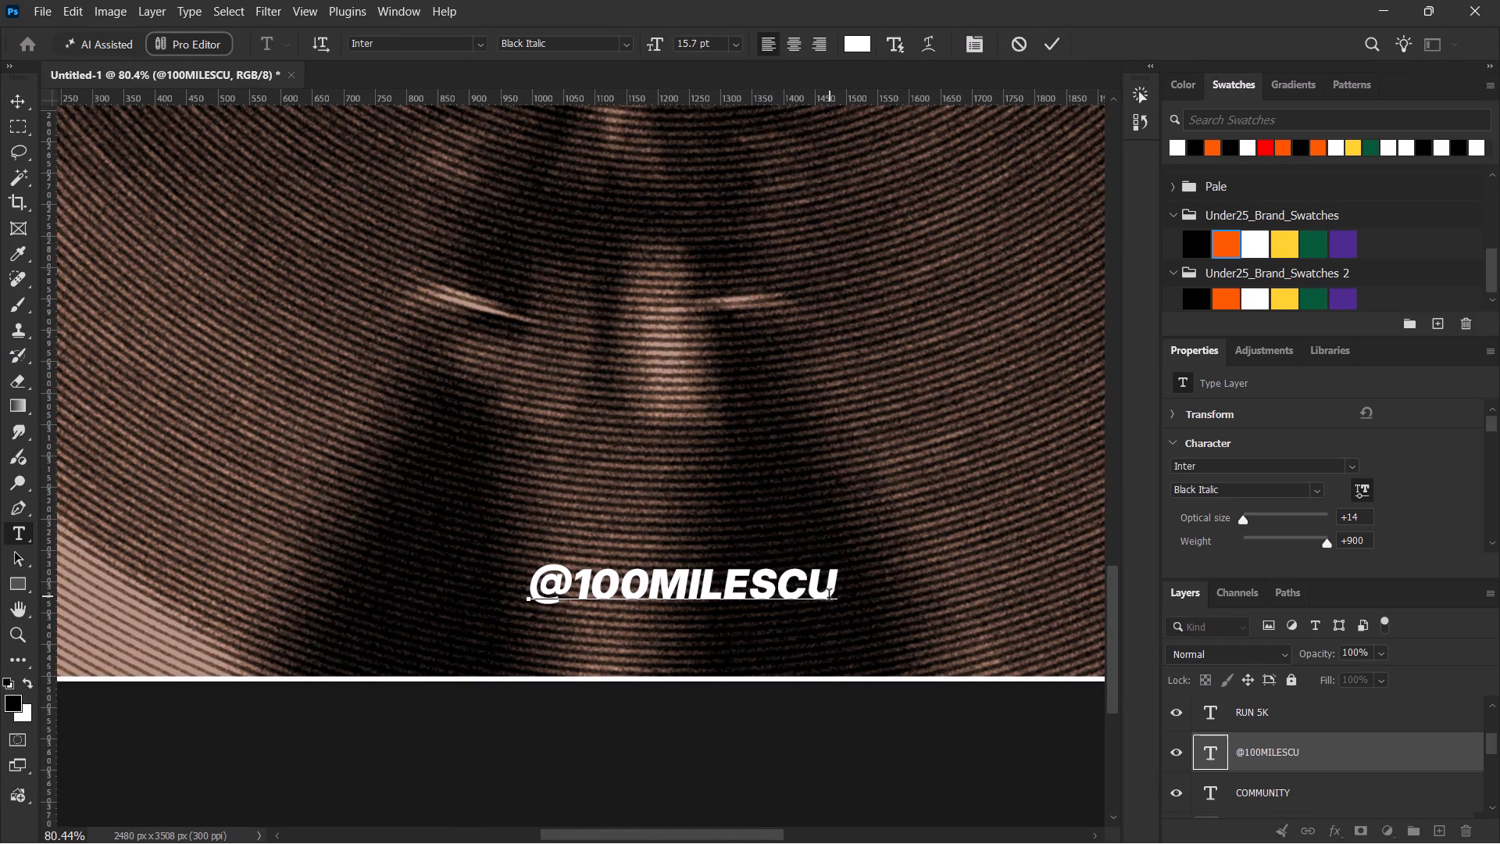
pyautogui.press('space')
pyautogui.write('X')
pyautogui.press('space')
pyautogui.hotkey('shift', '@')
pyautogui.write('UNDER@%')
pyautogui.press('BackSpace')
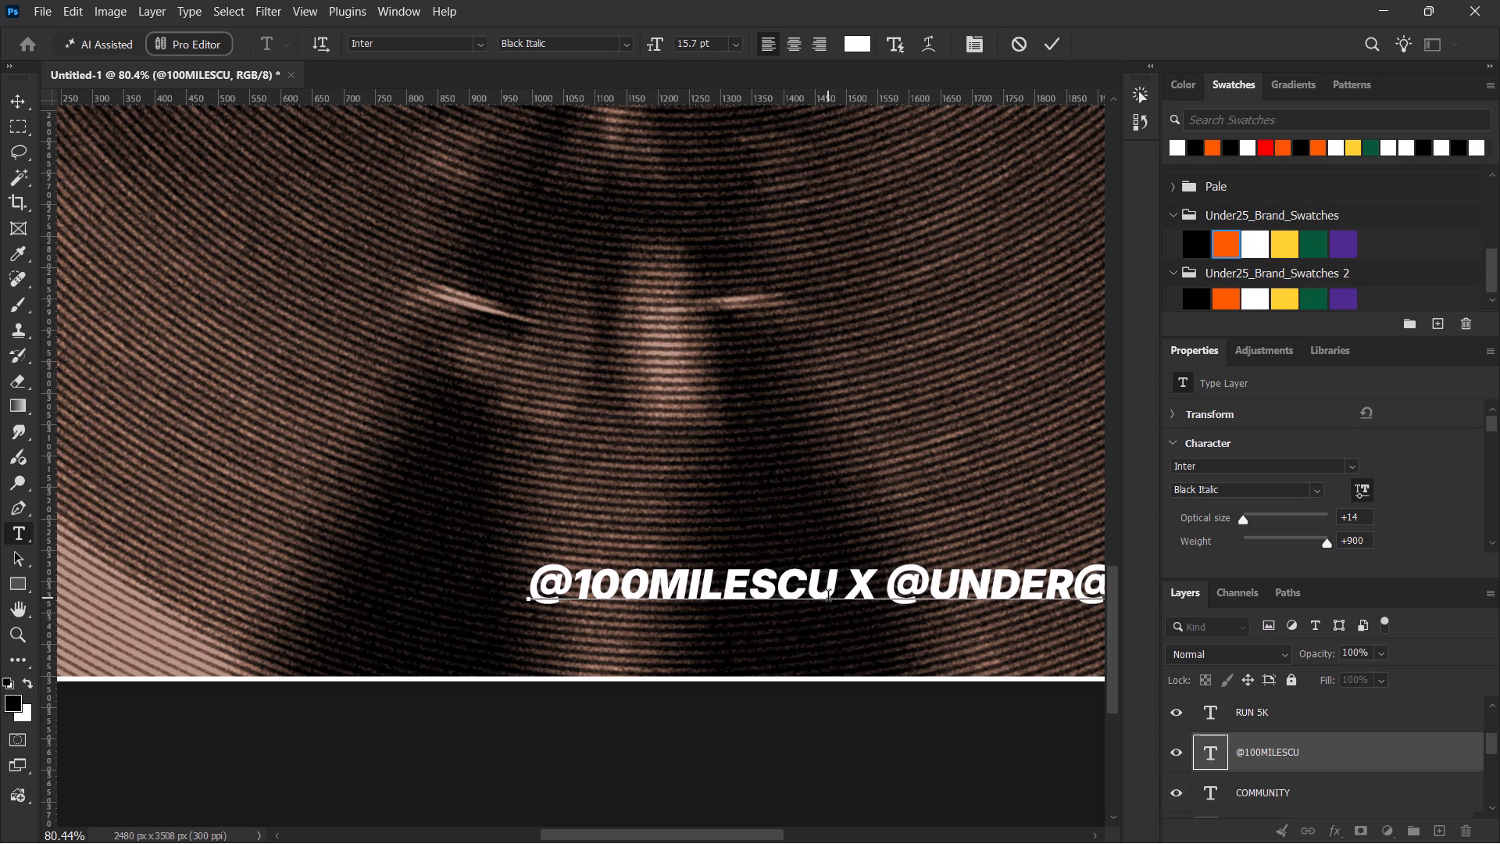
pyautogui.press('BackSpace')
pyautogui.write('25')
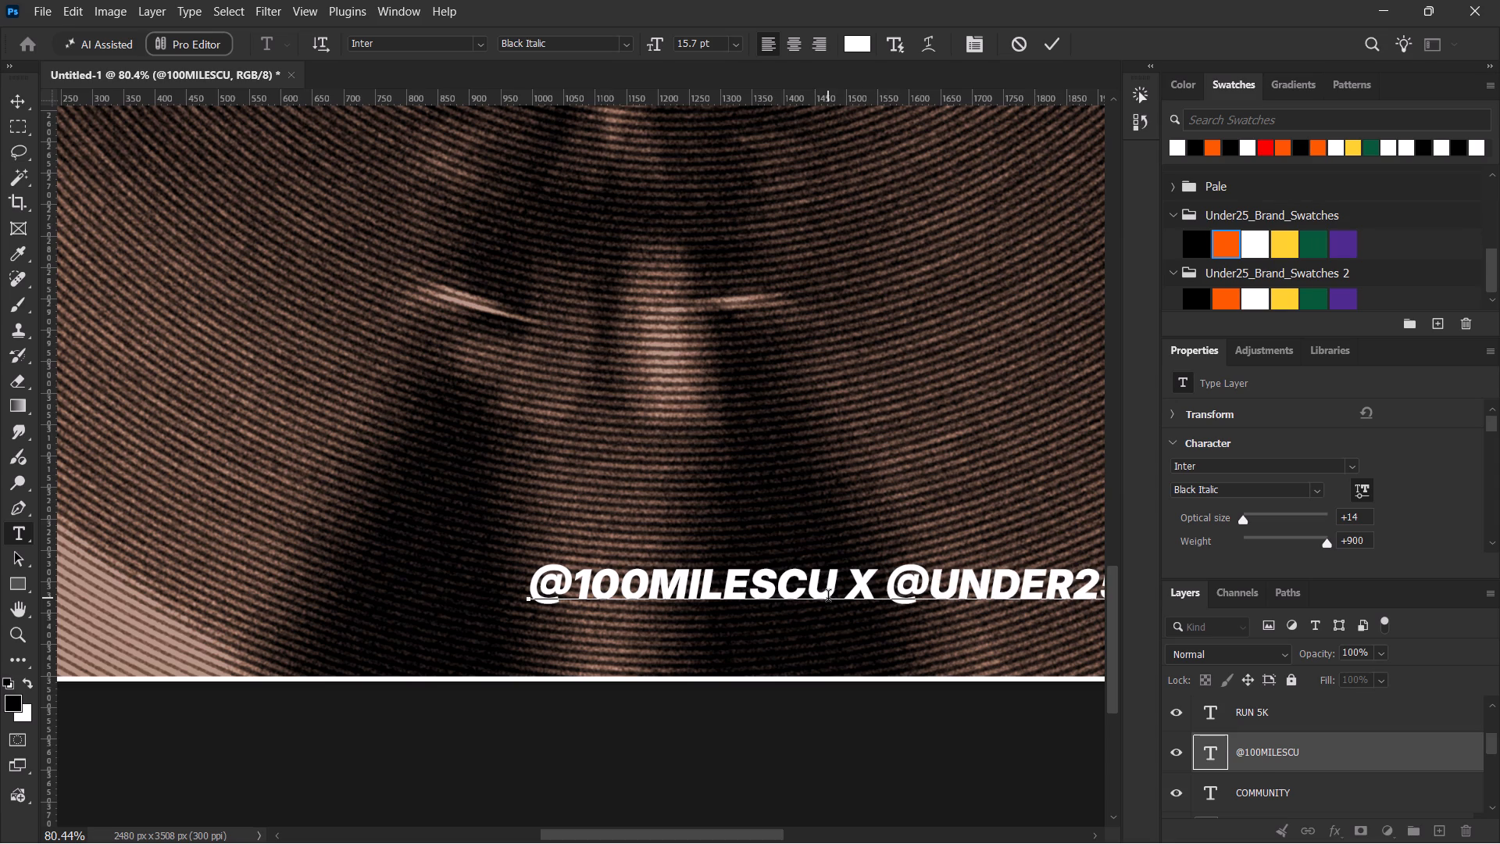
pyautogui.write('CU')
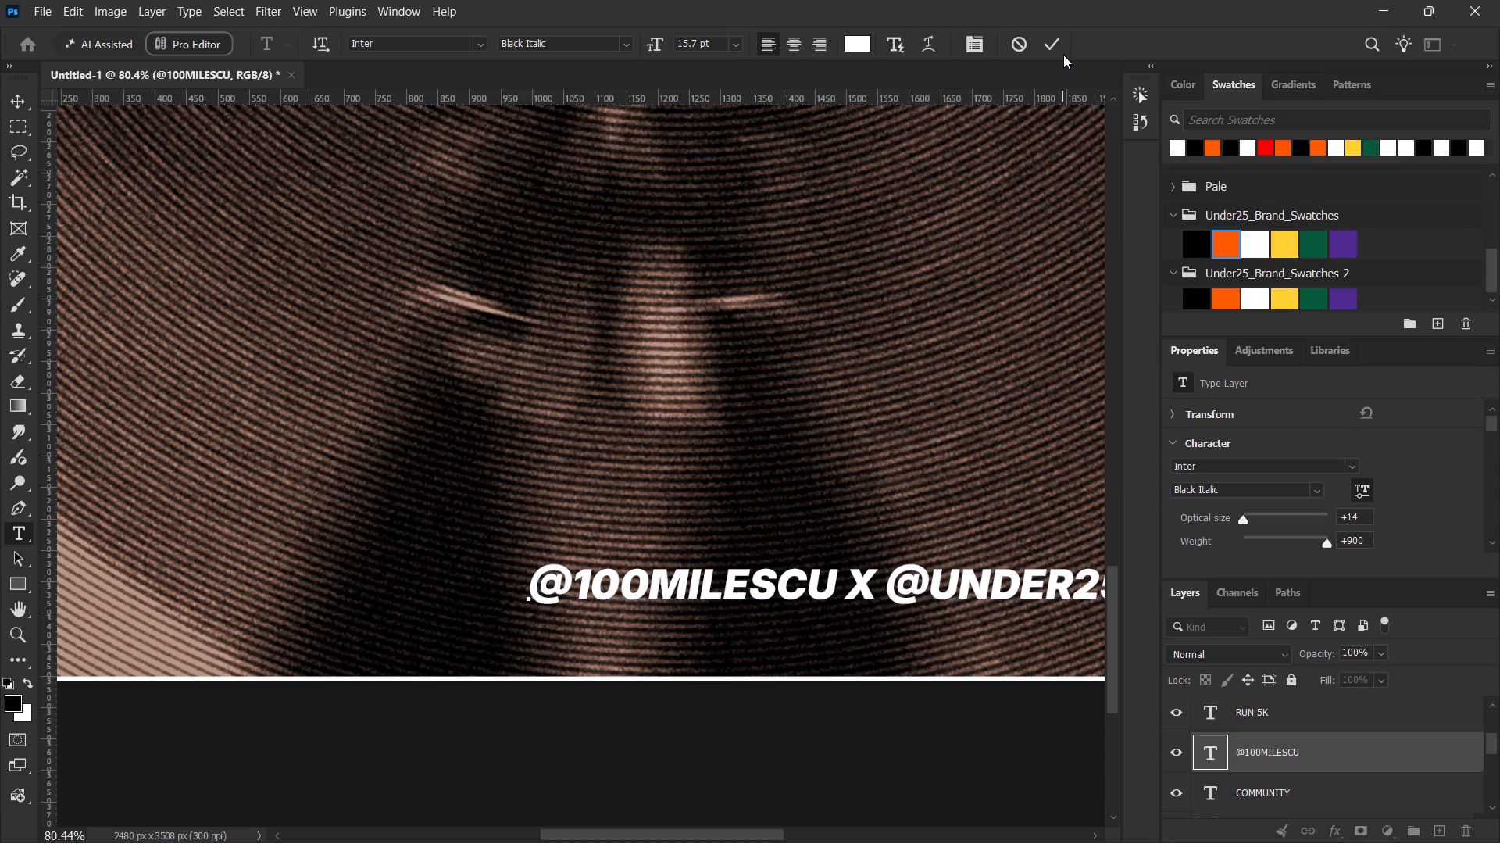
pyautogui.click(1063, 55)
pyautogui.click(637, 52)
pyautogui.keyDown('alt'); pyautogui.scroll(-13, 730, 577); pyautogui.keyUp('alt')
pyautogui.press('space')
pyautogui.press('space')
pyautogui.press('space')
pyautogui.press('space')
pyautogui.press('space')
pyautogui.press('space')
pyautogui.press('space')
pyautogui.press('space')
pyautogui.press('space')
pyautogui.press('space')
pyautogui.press('space')
pyautogui.press('space')
pyautogui.press('space')
pyautogui.press('space')
pyautogui.press('space')
pyautogui.press('space')
pyautogui.press('space')
pyautogui.press('space')
pyautogui.press('space')
pyautogui.press('space')
pyautogui.moveTo(730, 487); pyautogui.dragTo(716, 652)
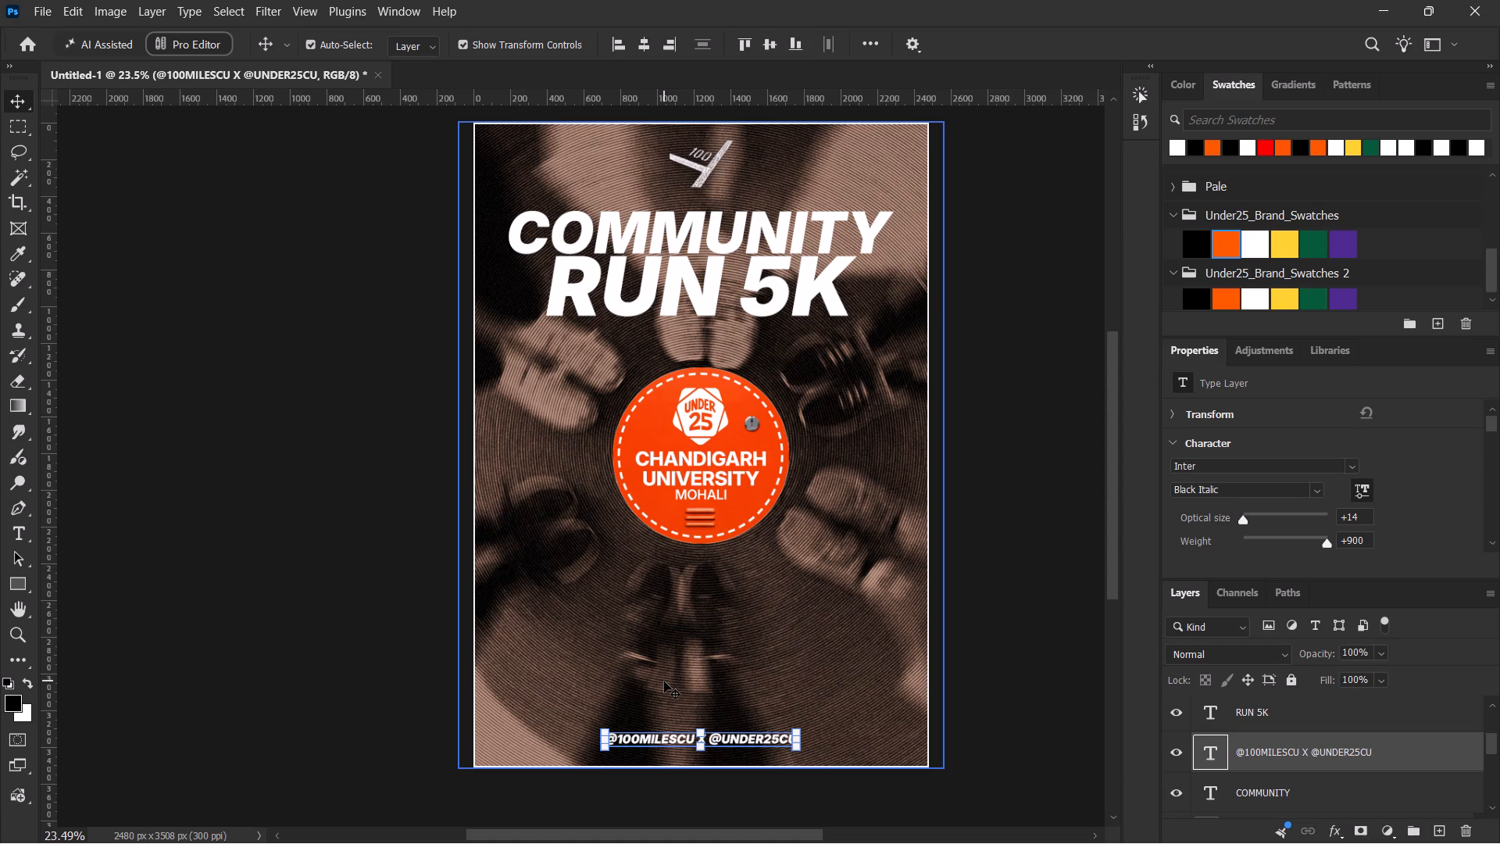
pyautogui.click(1263, 716)
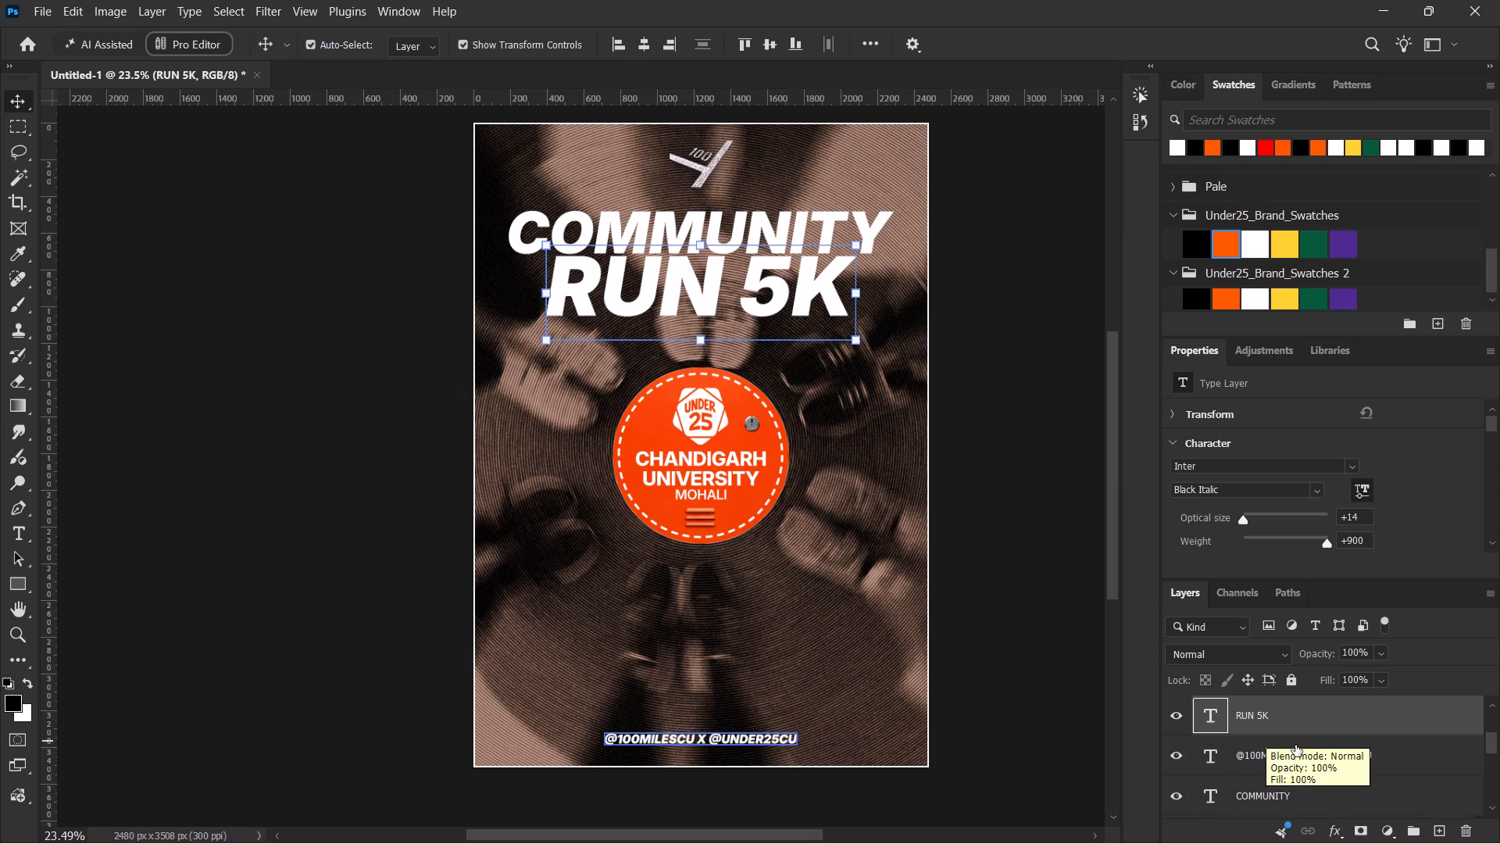
pyautogui.click(1302, 765)
pyautogui.hotkey('shift', 'Down')
pyautogui.hotkey('shift', 'Down')
pyautogui.hotkey('shift', 'Down')
pyautogui.hotkey('shift', 'Down')
pyautogui.hotkey('shift', 'Down')
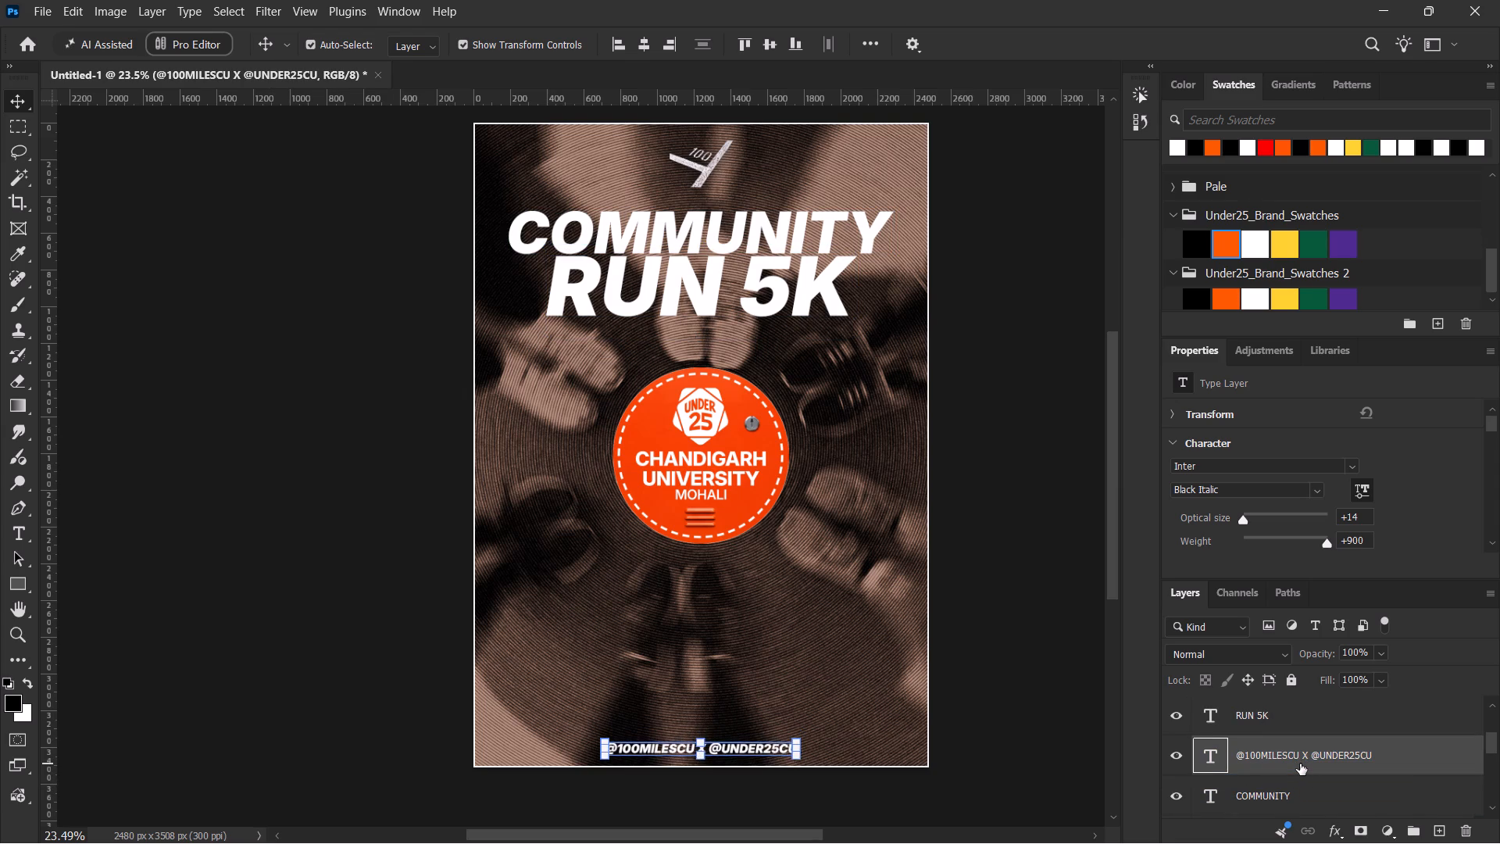
pyautogui.hotkey('shift', 'Down')
pyautogui.hotkey('shift', 'Down')
pyautogui.hotkey('shift', 'Up')
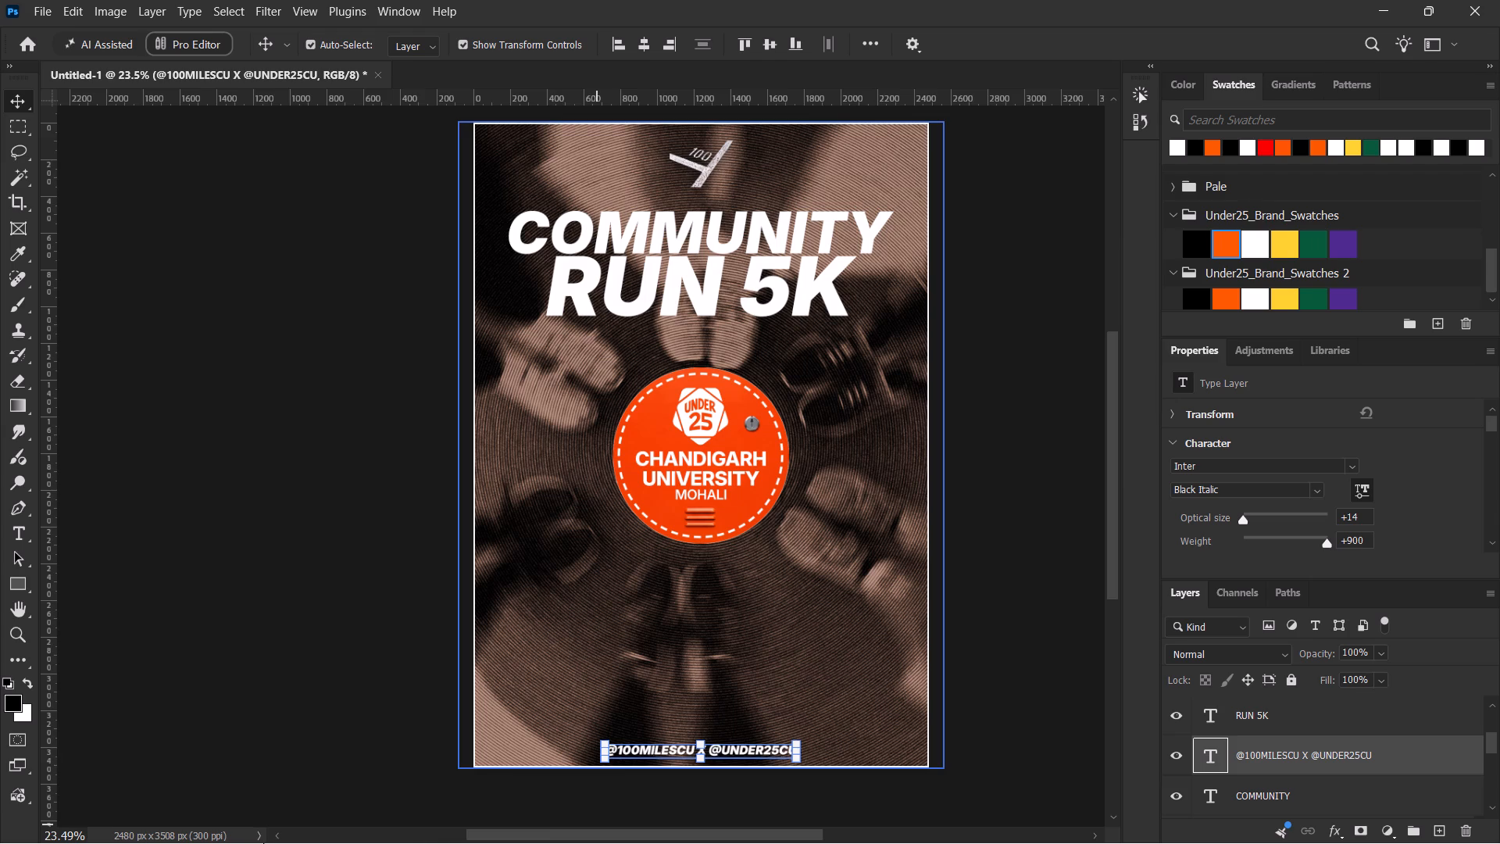
# Add the text DATE in white Inter Black Italic, 60.96 pt, below the orange badge, on a layer above miles.
pyautogui.click(1300, 708)
pyautogui.scroll(3, 1307, 717)
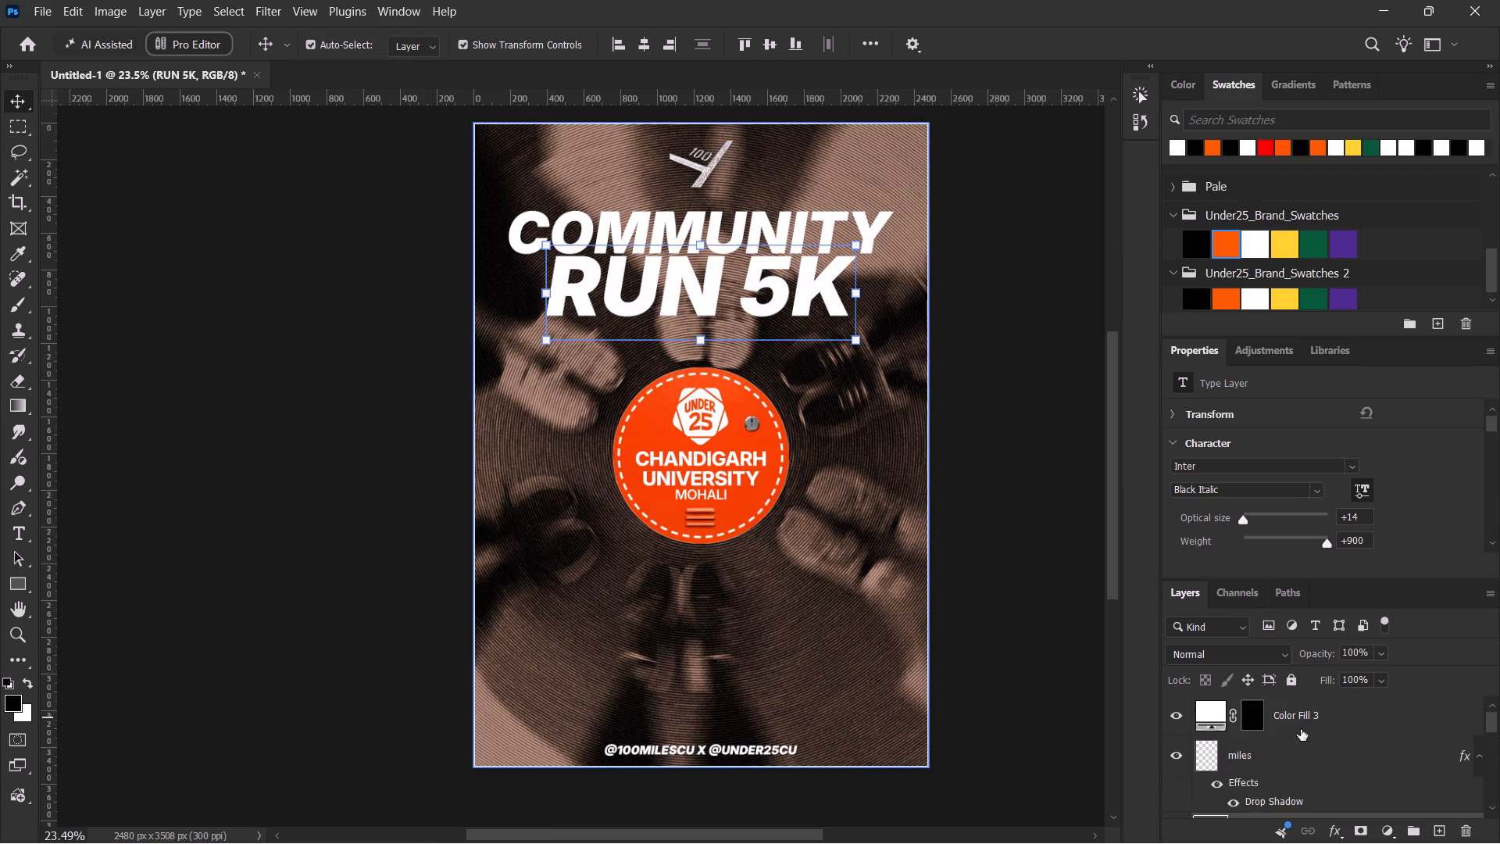
pyautogui.click(1326, 767)
pyautogui.keyDown('alt'); pyautogui.scroll(7, 737, 658); pyautogui.keyUp('alt')
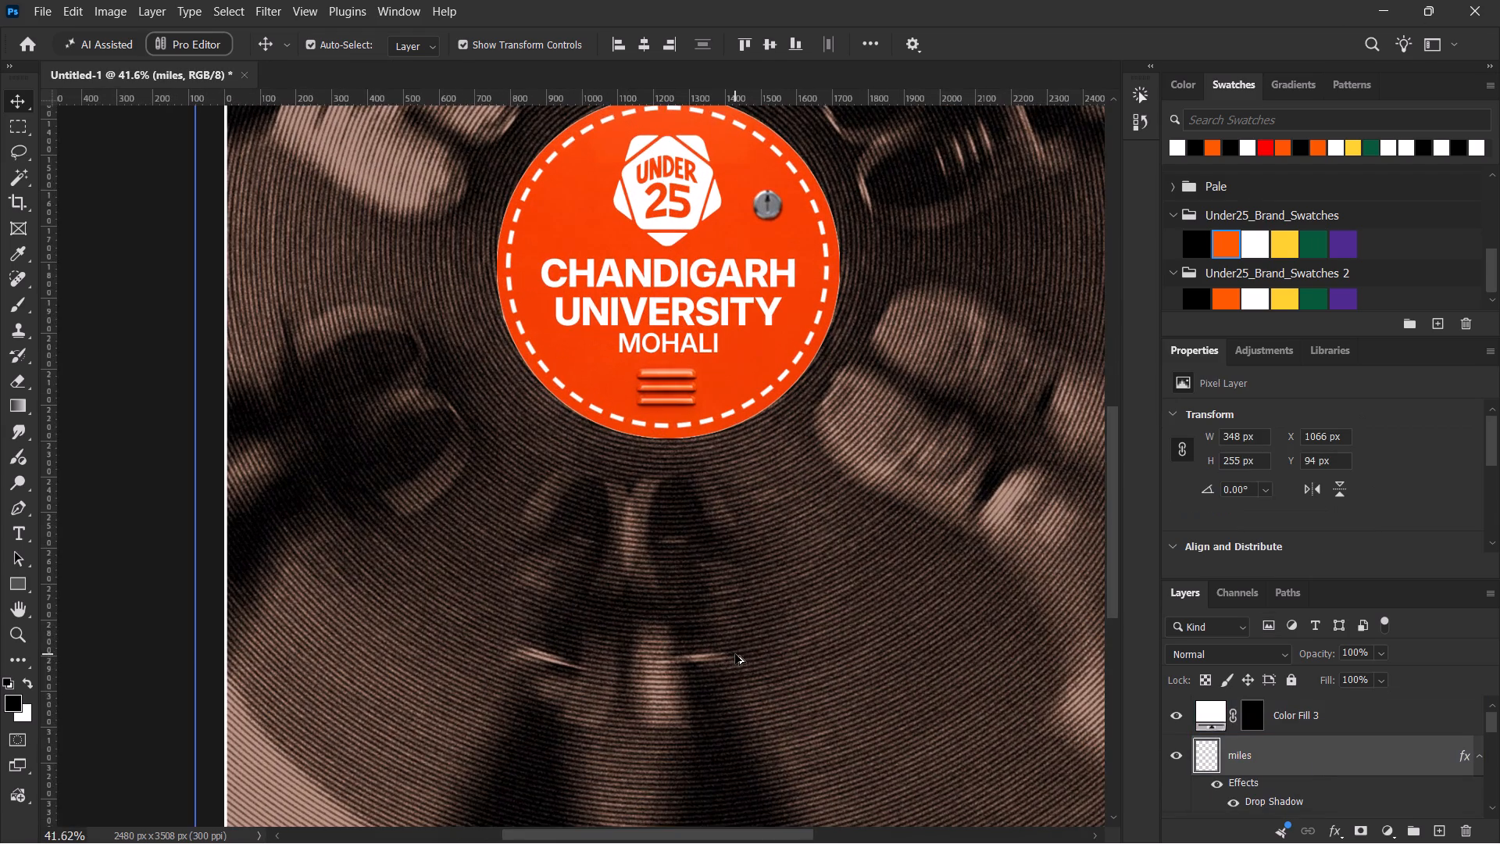
pyautogui.press('space')
pyautogui.press('space')
pyautogui.press('space')
pyautogui.press('space')
pyautogui.press('space')
pyautogui.press('space')
pyautogui.press('space')
pyautogui.press('space')
pyautogui.press('space')
pyautogui.press('space')
pyautogui.press('space')
pyautogui.press('space')
pyautogui.press('space')
pyautogui.press('space')
pyautogui.press('space')
pyautogui.press('space')
pyautogui.press('space')
pyautogui.press('space')
pyautogui.press('space')
pyautogui.press('space')
pyautogui.moveTo(730, 641); pyautogui.dragTo(723, 587)
pyautogui.keyDown('alt'); pyautogui.scroll(-2, 723, 587); pyautogui.keyUp('alt')
pyautogui.keyDown('alt'); pyautogui.scroll(1, 723, 587); pyautogui.keyUp('alt')
pyautogui.keyDown('alt'); pyautogui.scroll(-1, 723, 587); pyautogui.keyUp('alt')
pyautogui.press('space')
pyautogui.press('space')
pyautogui.press('space')
pyautogui.press('space')
pyautogui.press('space')
pyautogui.press('space')
pyautogui.press('space')
pyautogui.press('space')
pyautogui.press('space')
pyautogui.press('space')
pyautogui.moveTo(704, 578); pyautogui.dragTo(731, 576)
pyautogui.press('t')
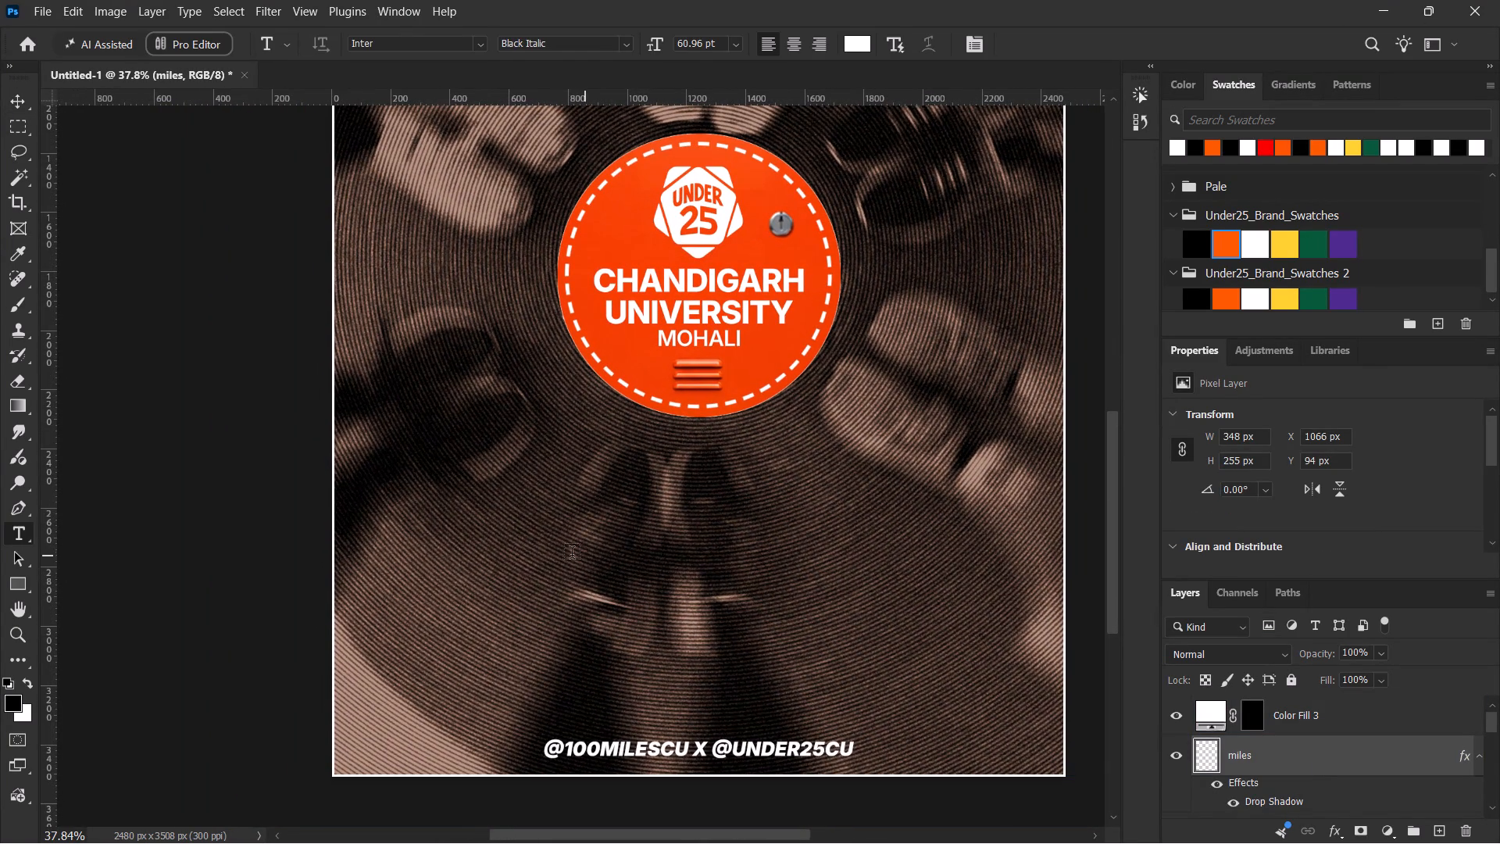
pyautogui.click(591, 533)
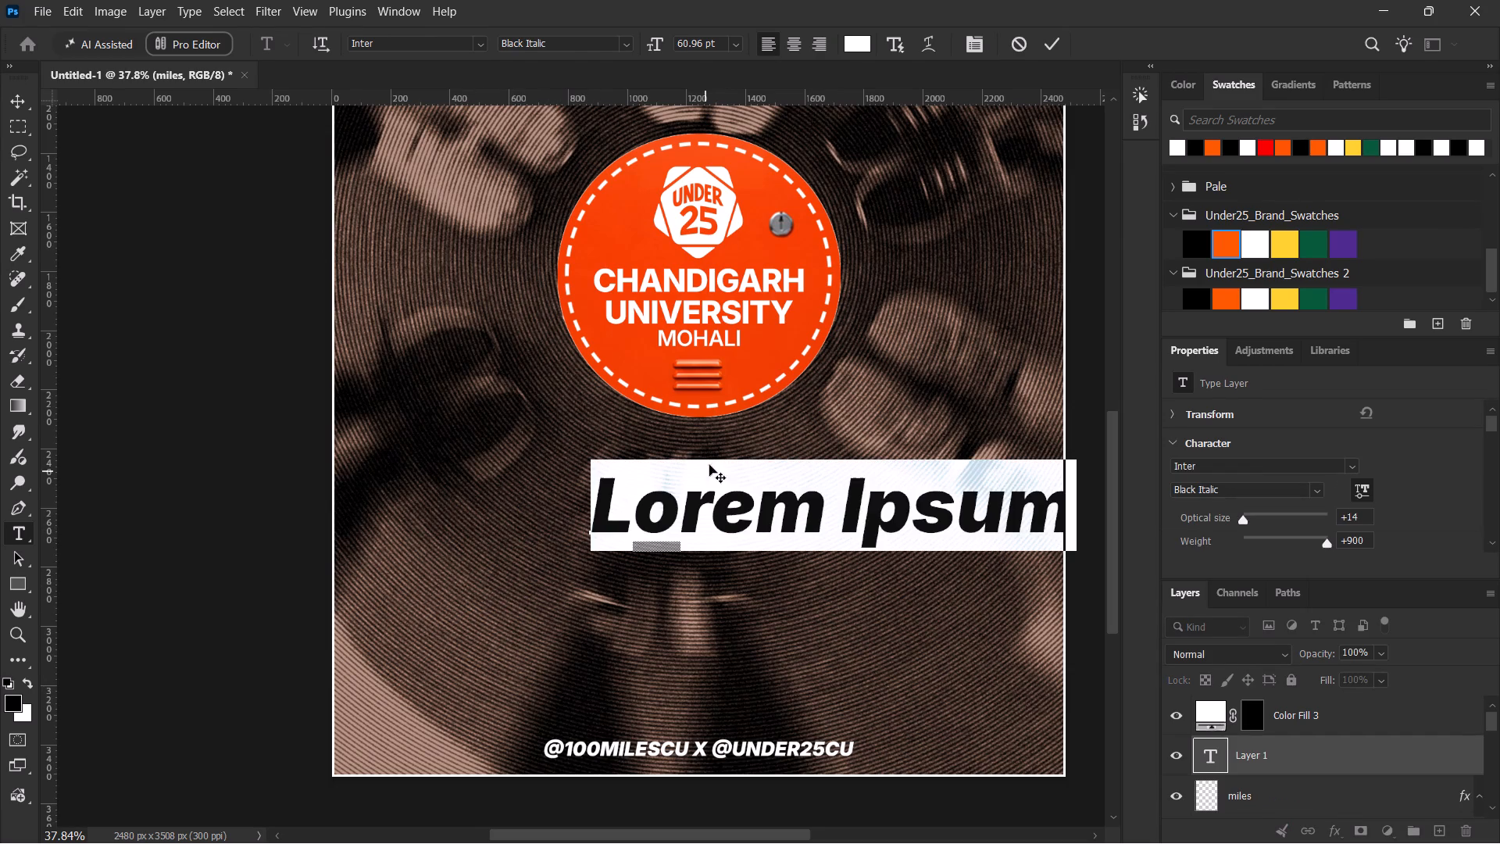
pyautogui.write('da')
pyautogui.press('BackSpace')
pyautogui.press('BackSpace')
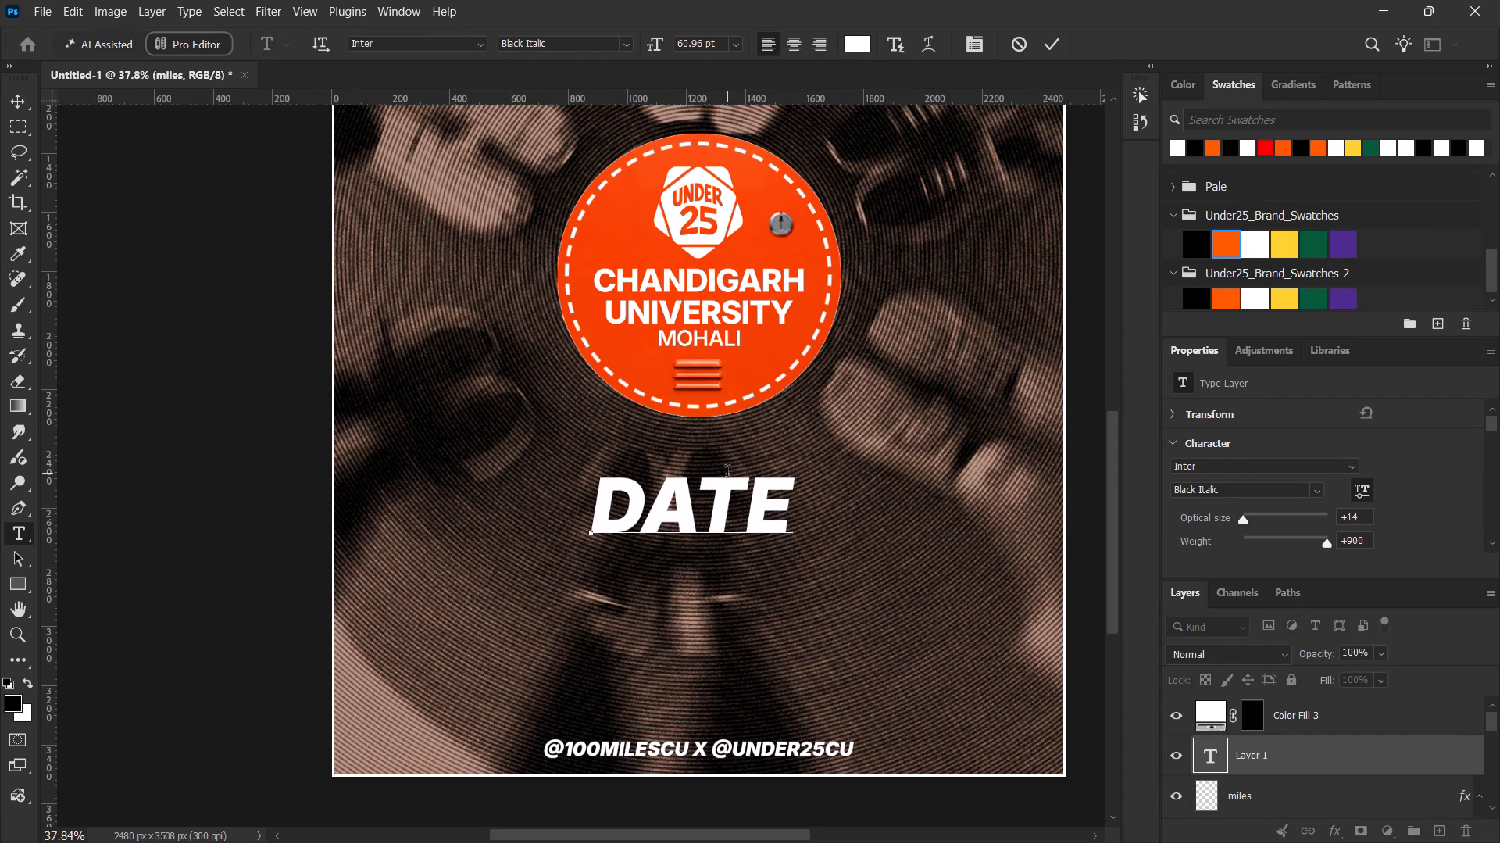
pyautogui.click(1050, 40)
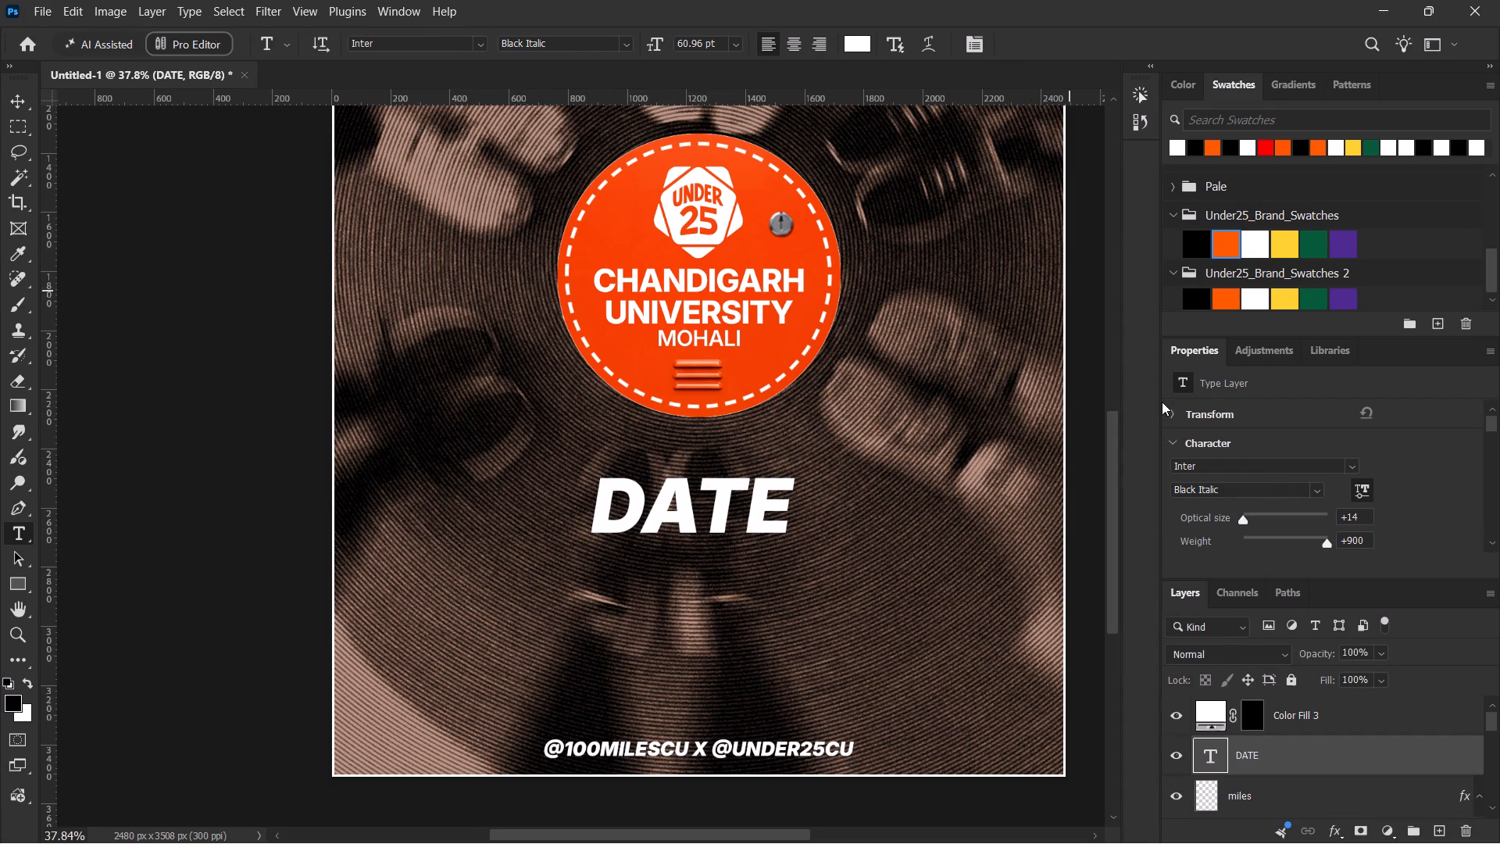
# Set the DATE text's font style to Inter Light.
pyautogui.click(1308, 488)
pyautogui.click(1186, 54)
pyautogui.click(1309, 493)
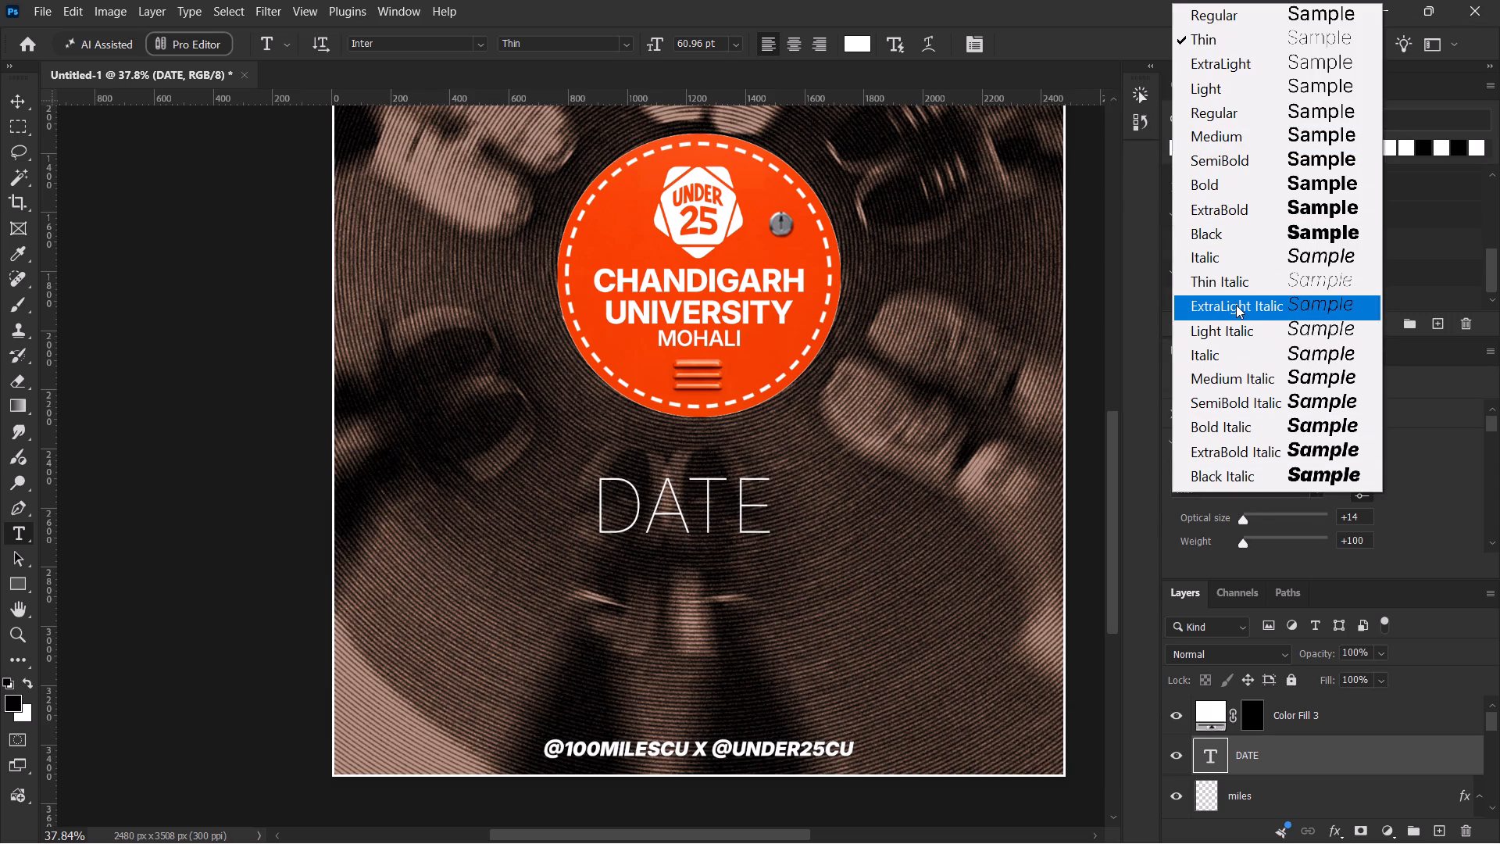
pyautogui.click(1202, 99)
# Scale the DATE text to about 30% and move it to the lower left of the orange badge.
pyautogui.press('v')
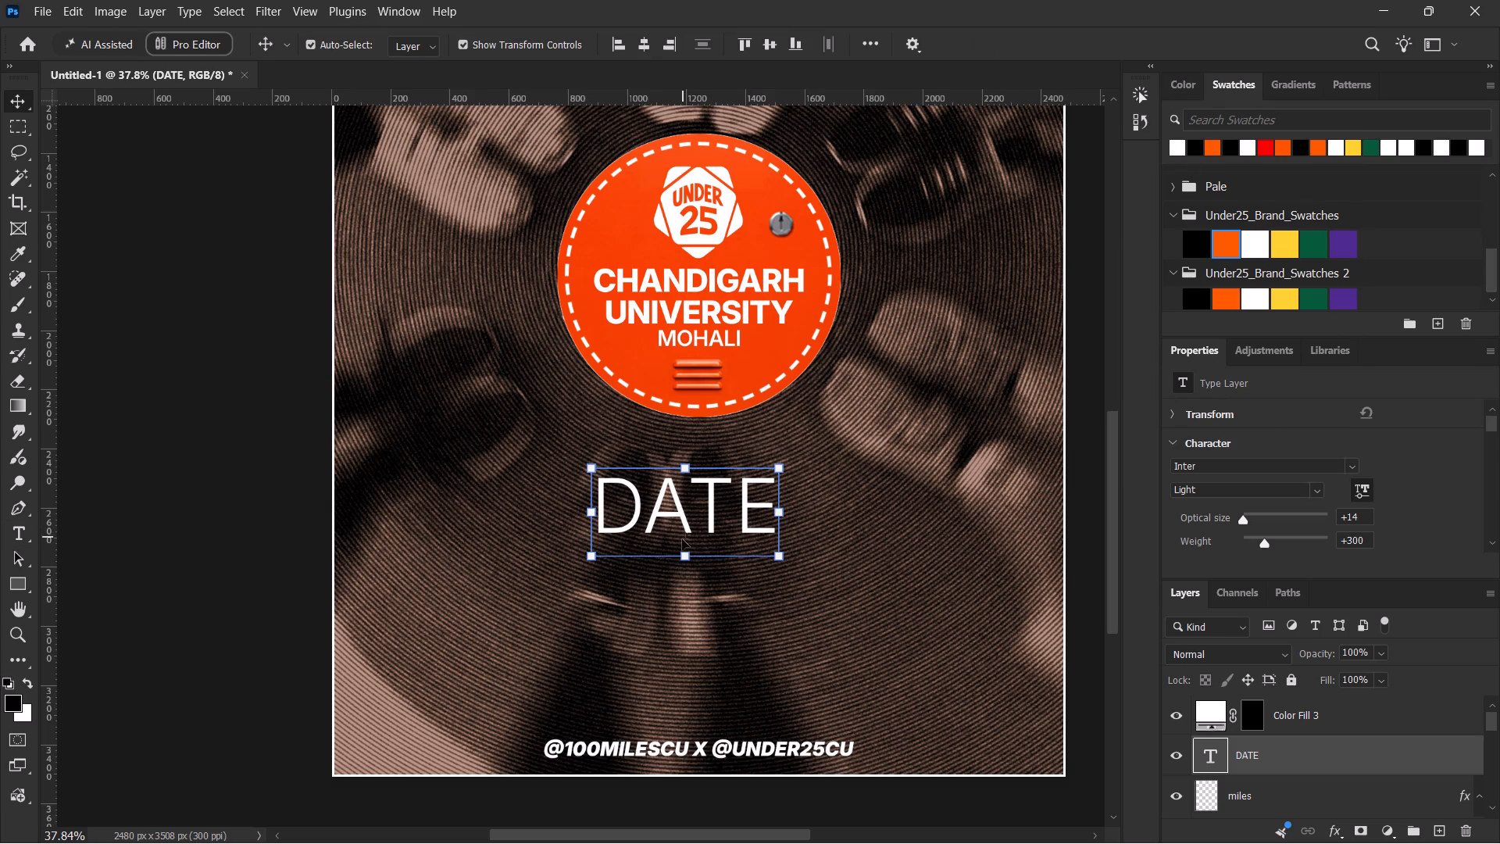
pyautogui.keyDown('alt'); pyautogui.moveTo(689, 558); pyautogui.dragTo(689, 527); pyautogui.keyUp('alt')
pyautogui.moveTo(695, 517); pyautogui.dragTo(577, 517)
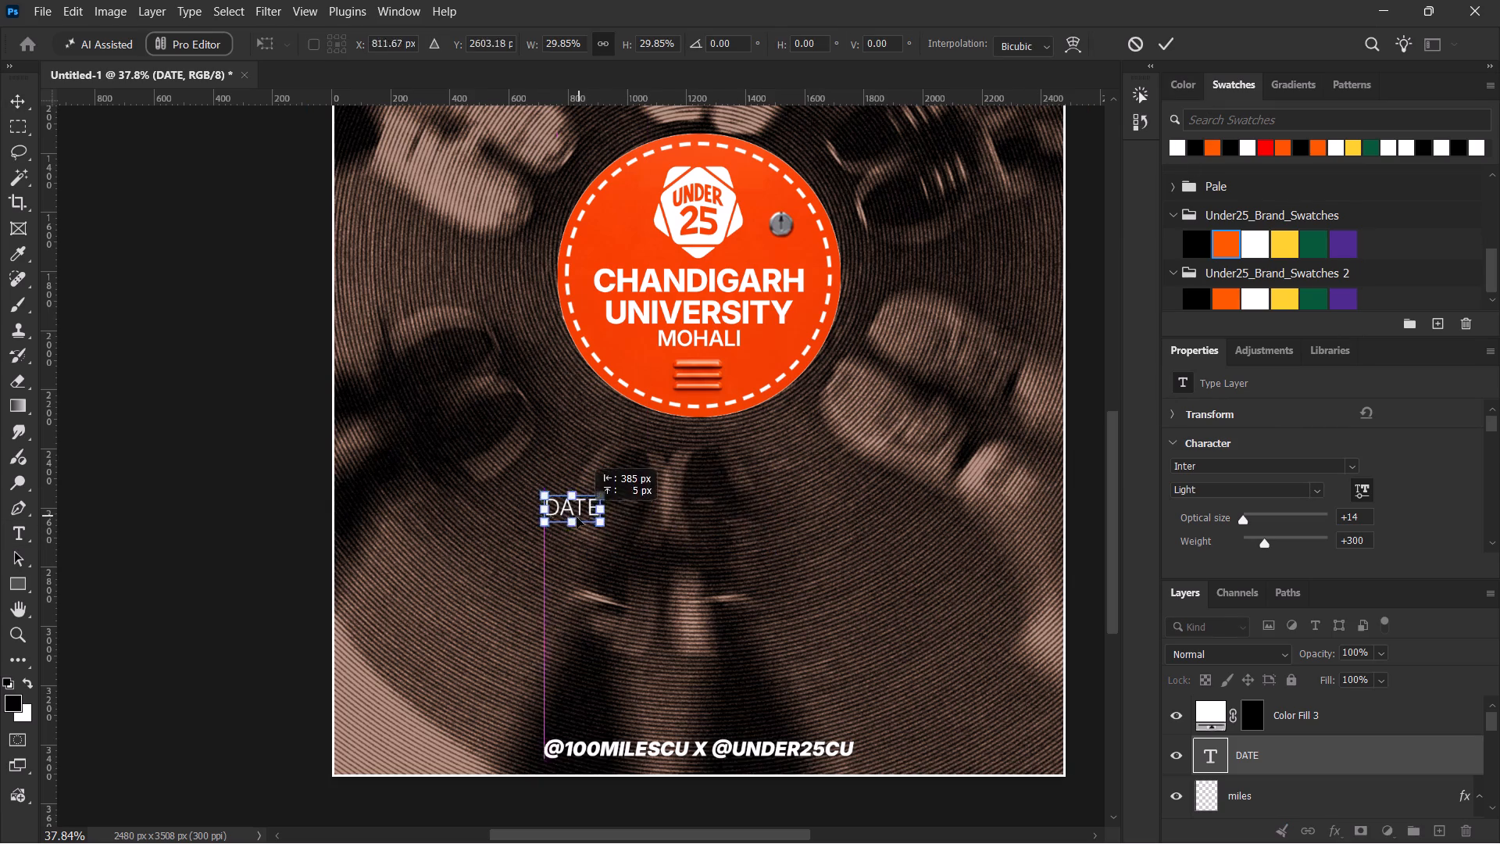
pyautogui.moveTo(577, 517); pyautogui.dragTo(548, 532)
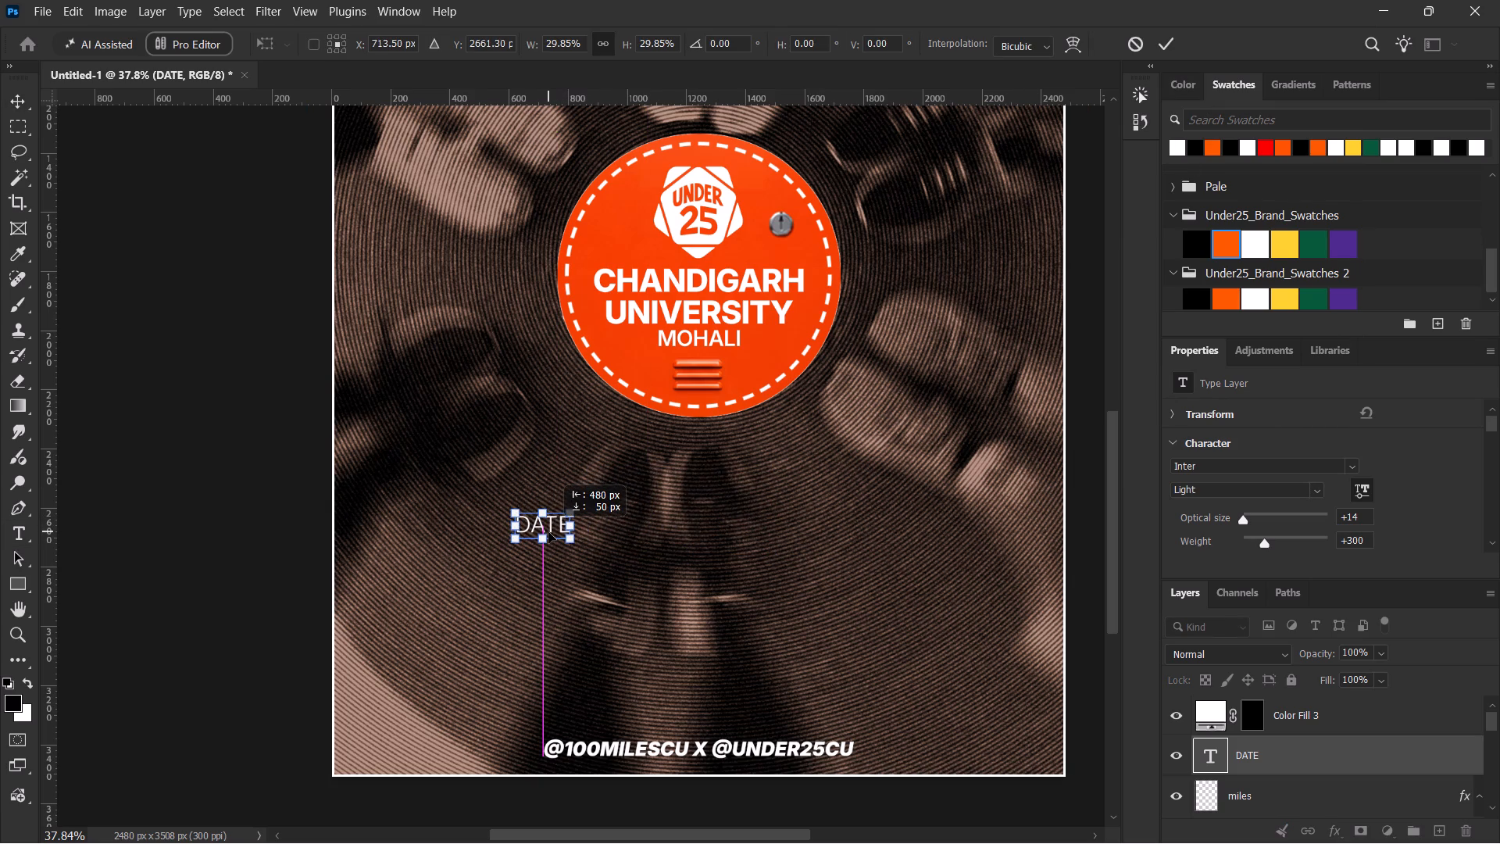
pyautogui.moveTo(548, 532); pyautogui.dragTo(554, 513)
# Open the Sydney Run Club poster image from the Downloads folder and examine how its date, location and time labels are laid out.
pyautogui.hotkey('alt', 'Tab')
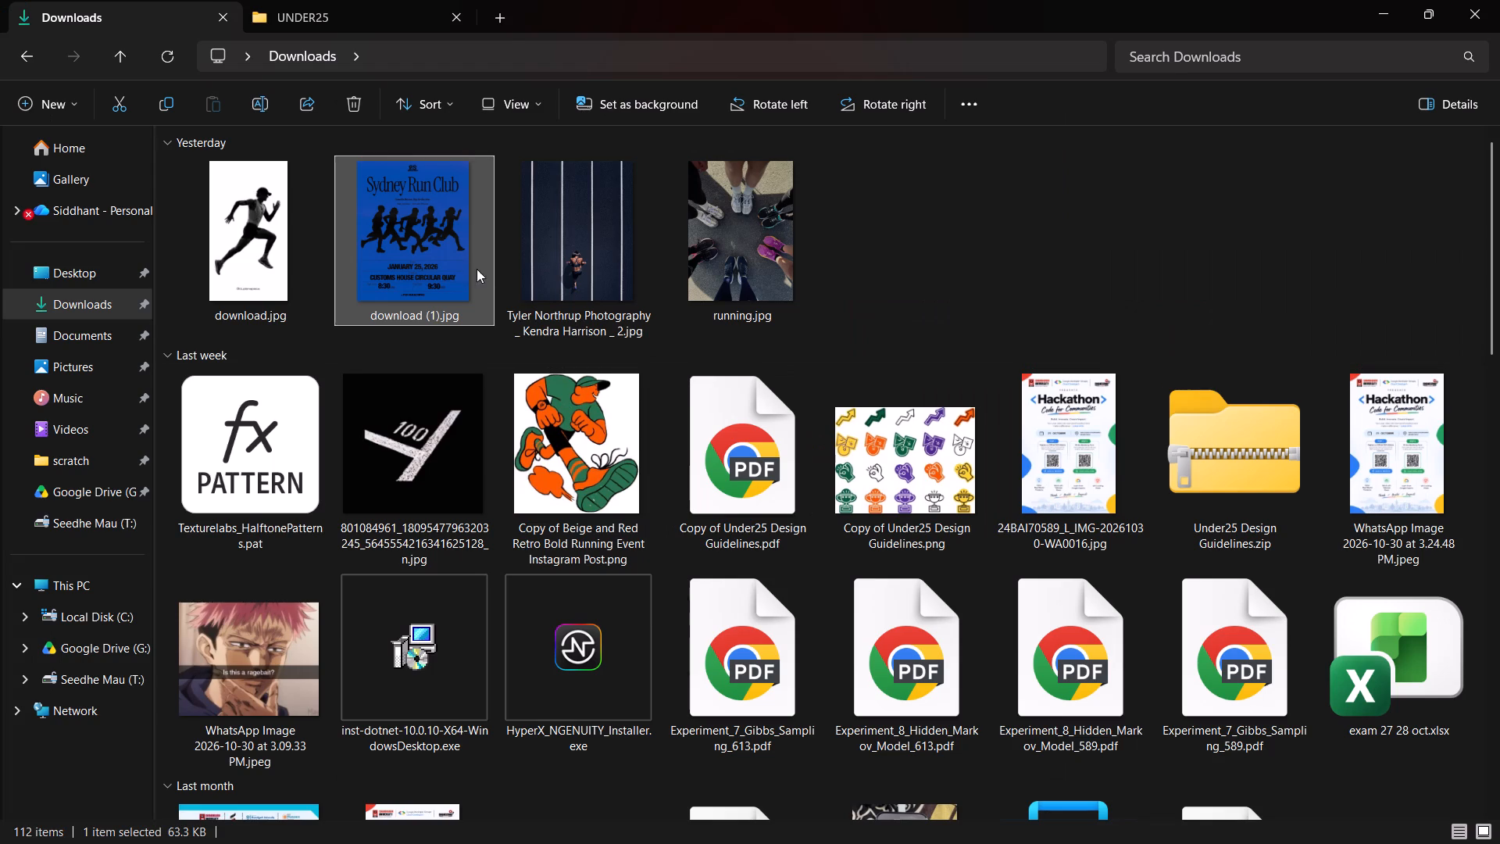
pyautogui.doubleClick(435, 263)
pyautogui.click(1206, 184)
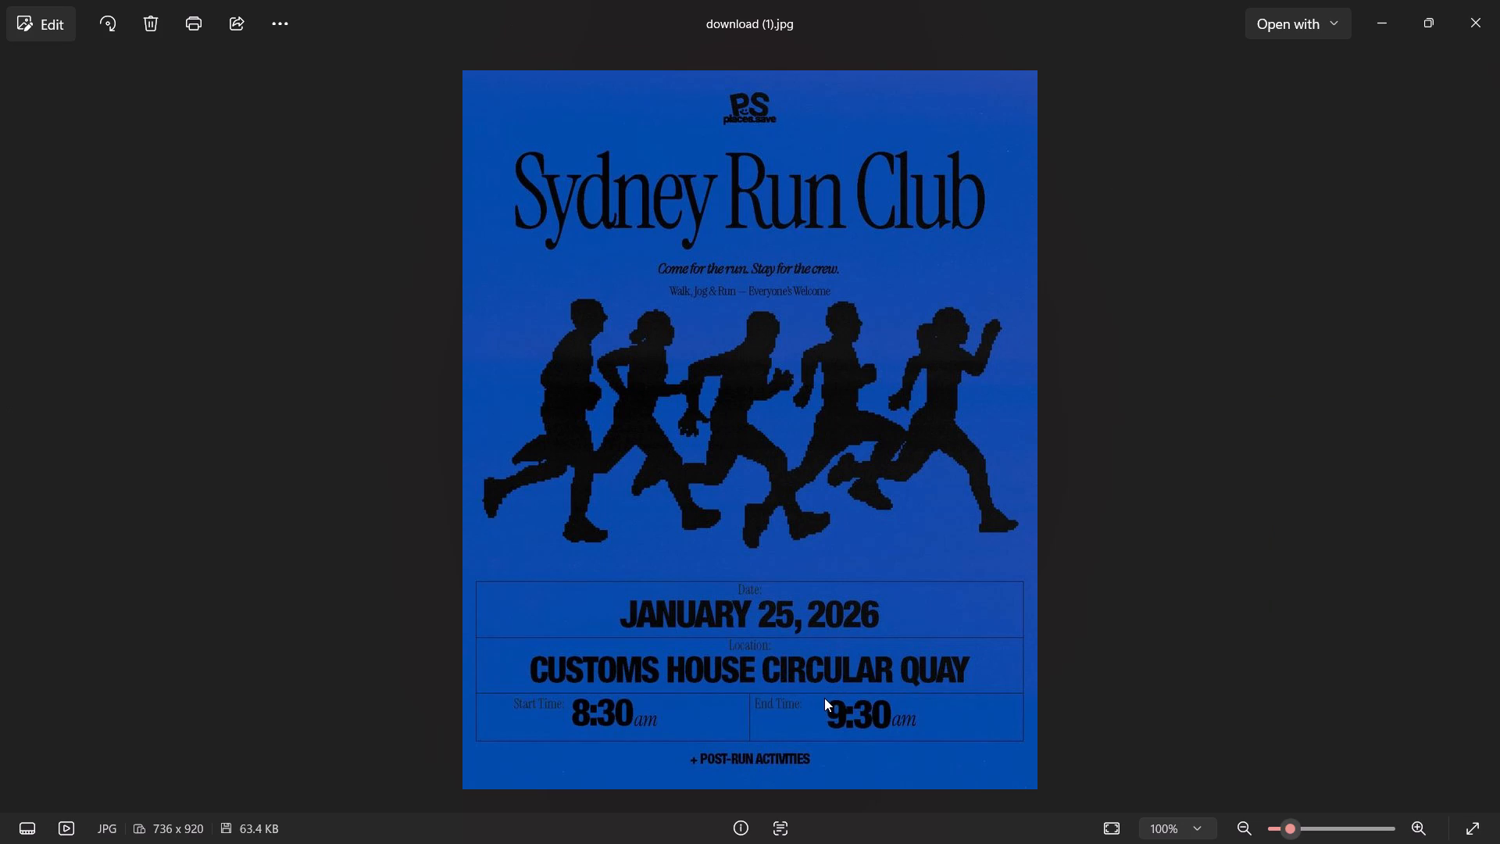
# Return to the Photoshop poster, accept the DATE transform, centre DATE horizontally on the canvas, and raise it about 67 px beneath the badge.
pyautogui.hotkey('alt', 'Tab')
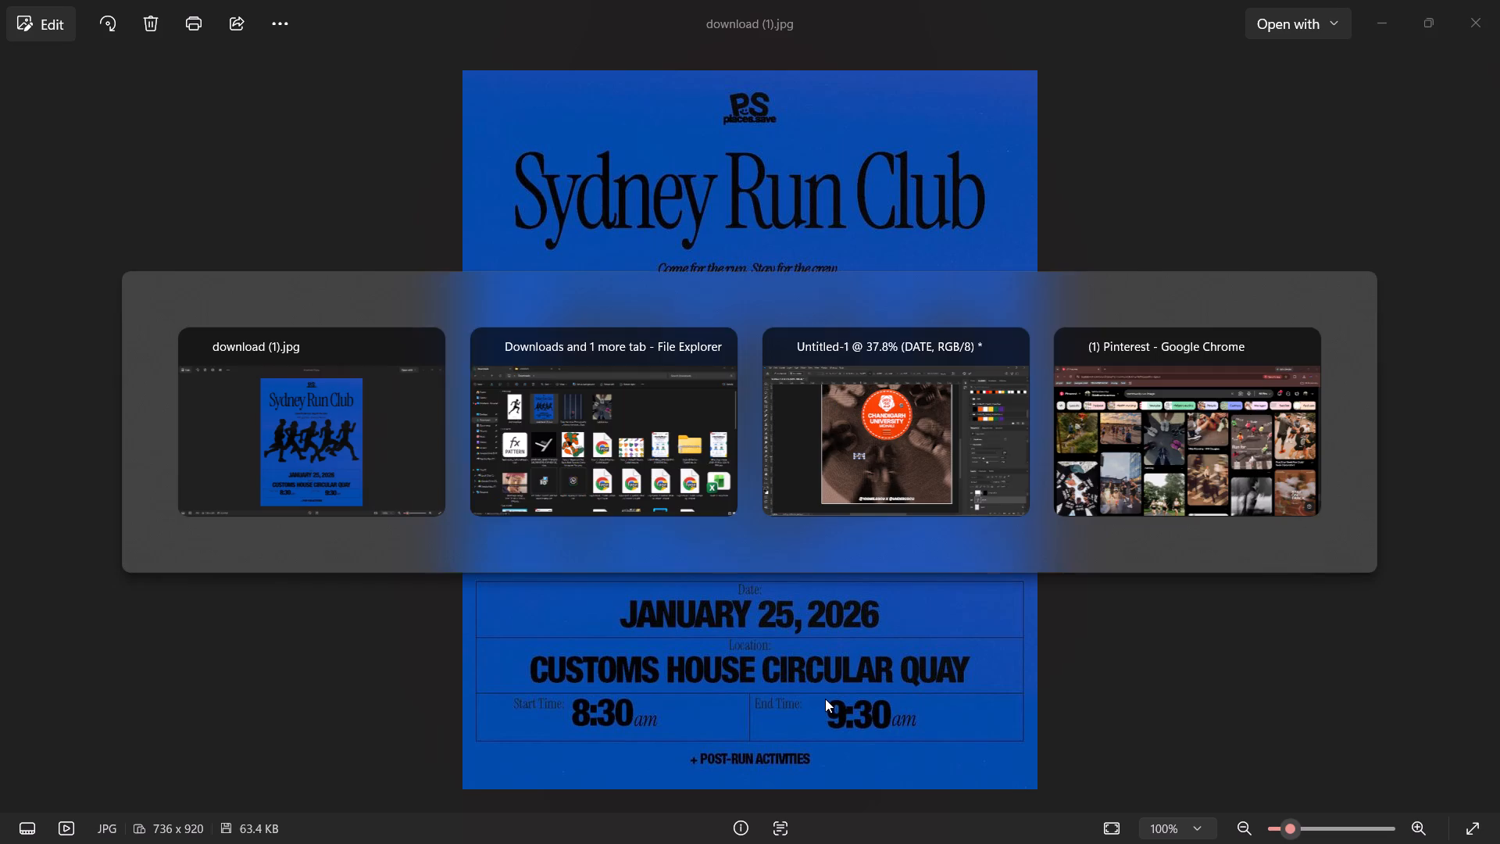
pyautogui.hotkey('alt', 'Tab')
pyautogui.hotkey('alt', 'Tab')
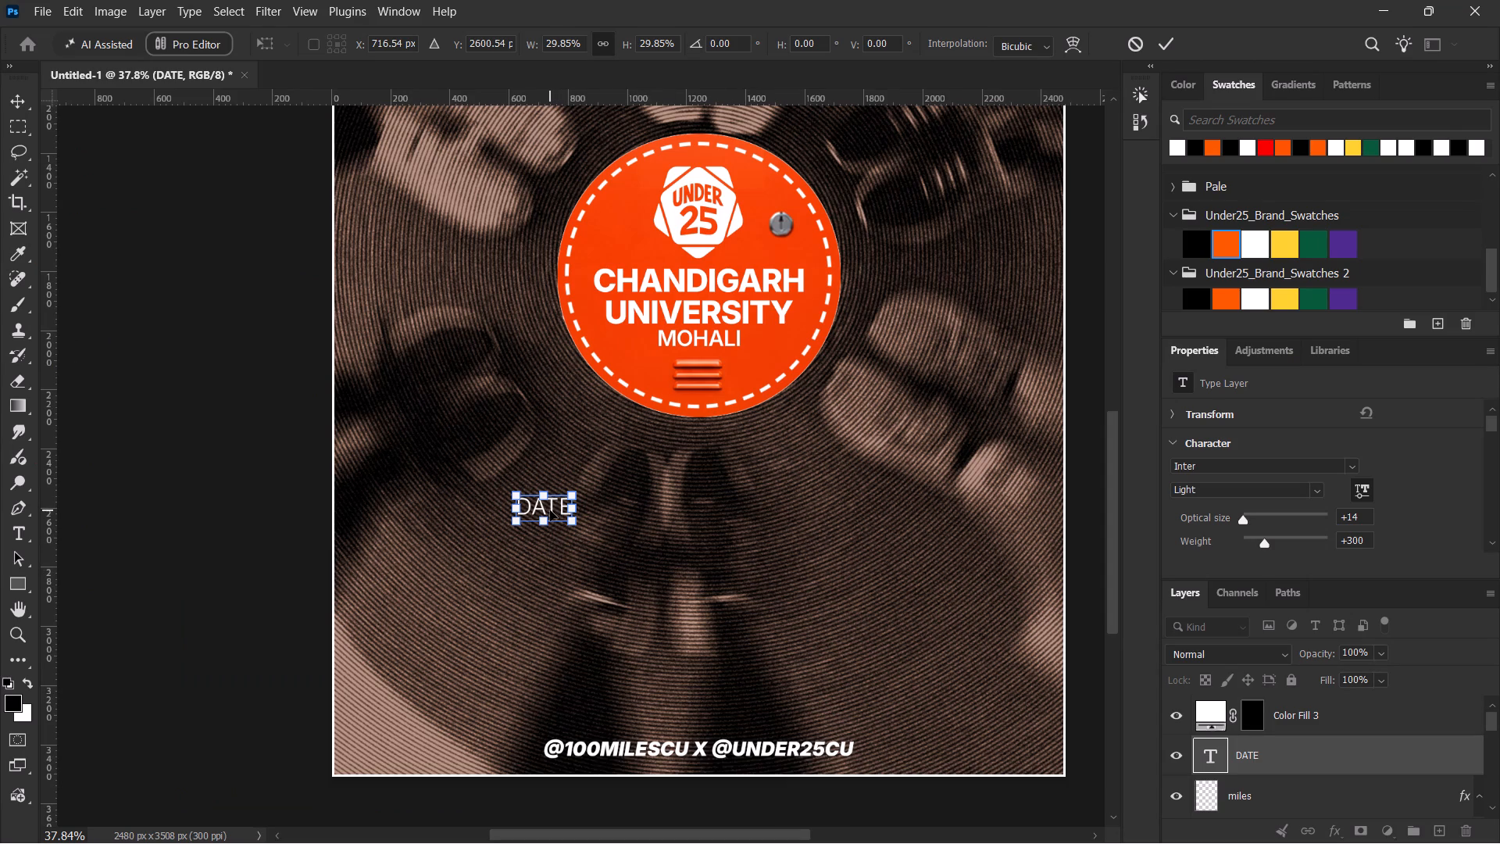
pyautogui.click(1170, 40)
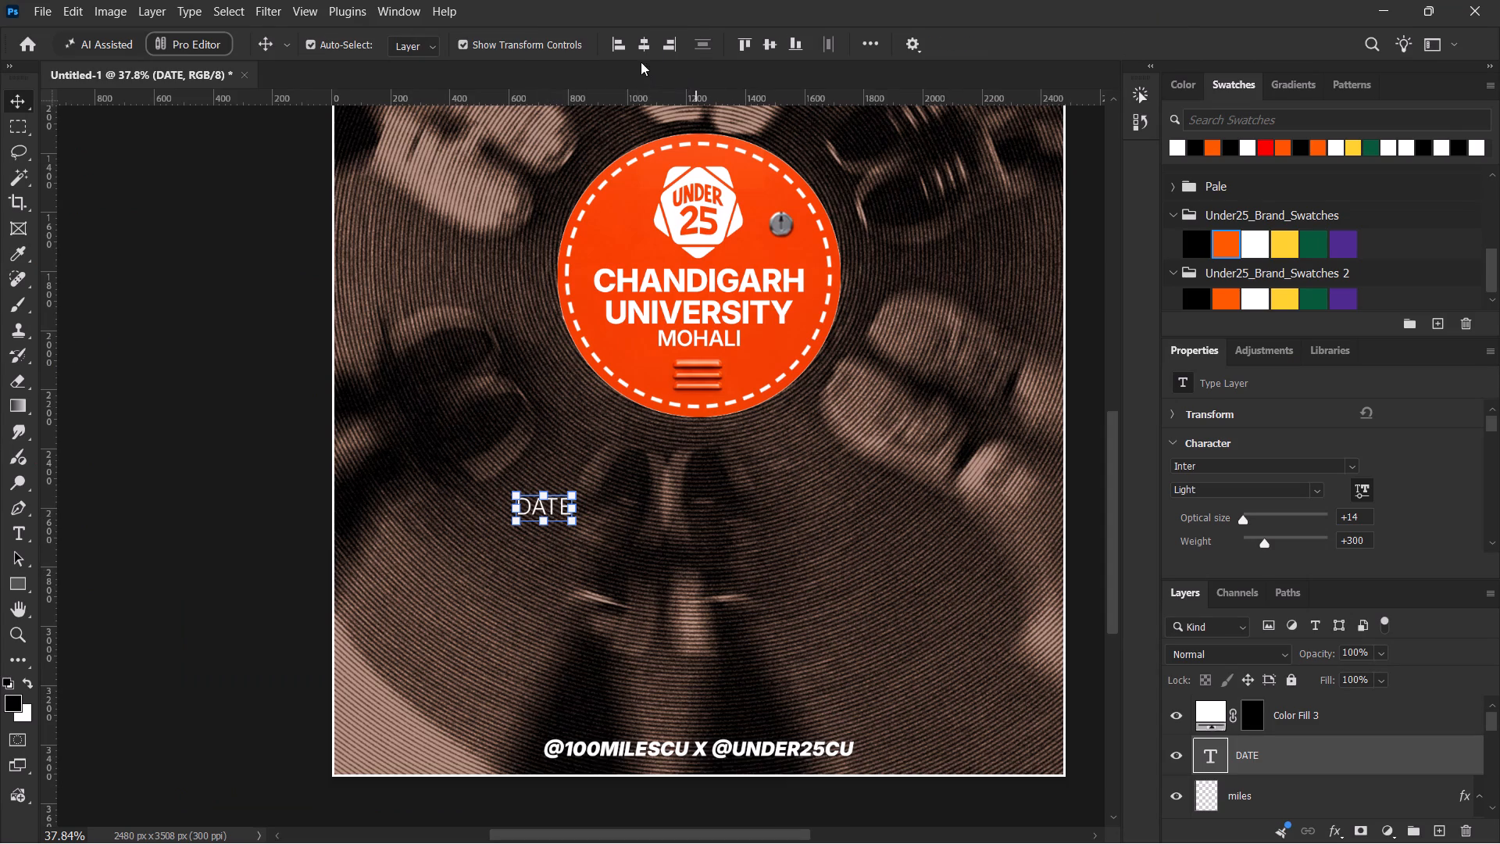
pyautogui.click(646, 45)
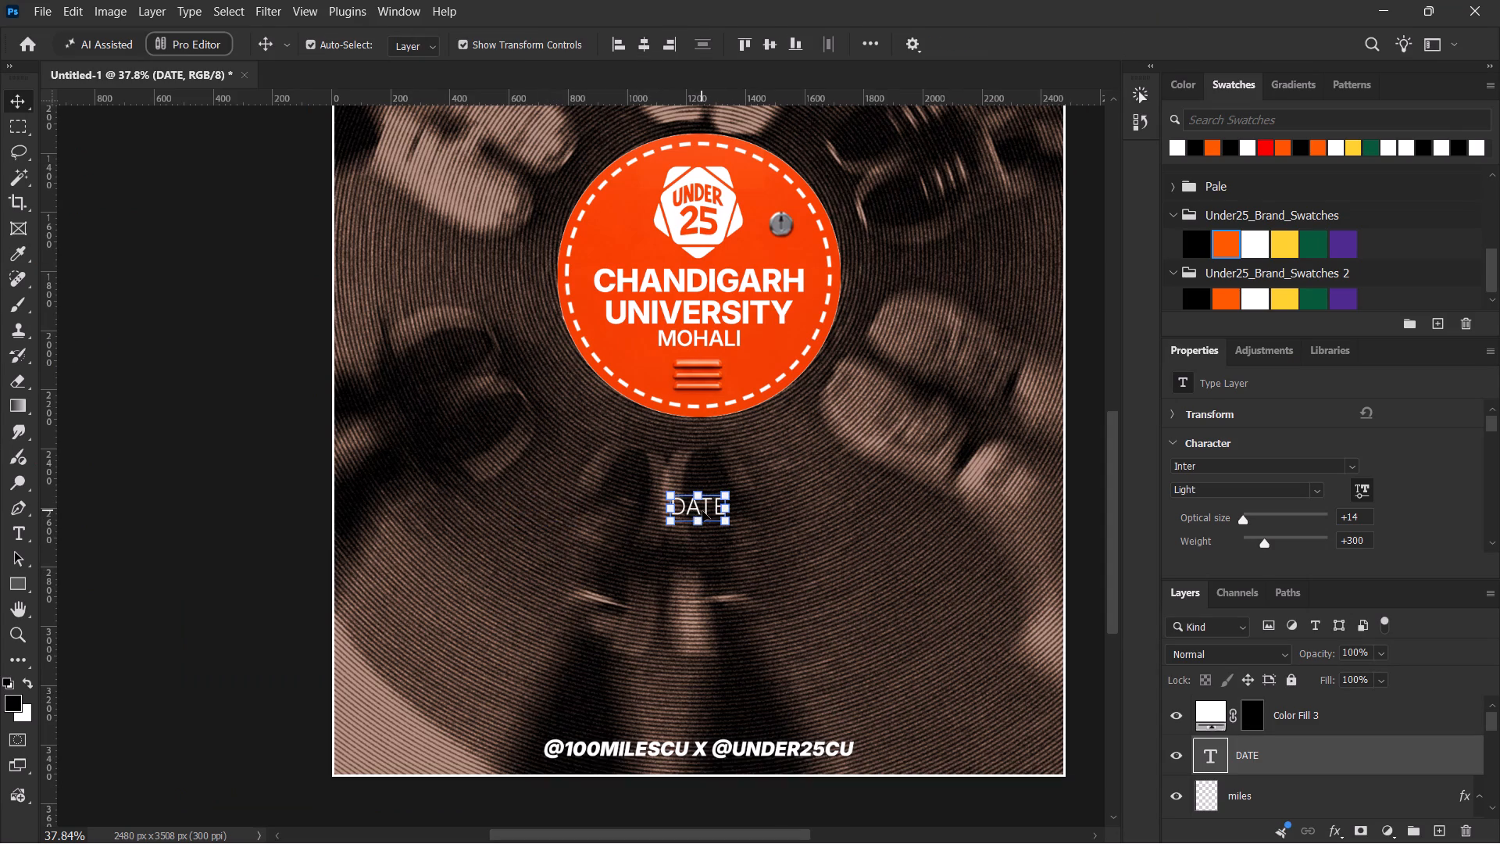
pyautogui.keyDown('shift'); pyautogui.moveTo(702, 511); pyautogui.dragTo(701, 485); pyautogui.keyUp('shift')
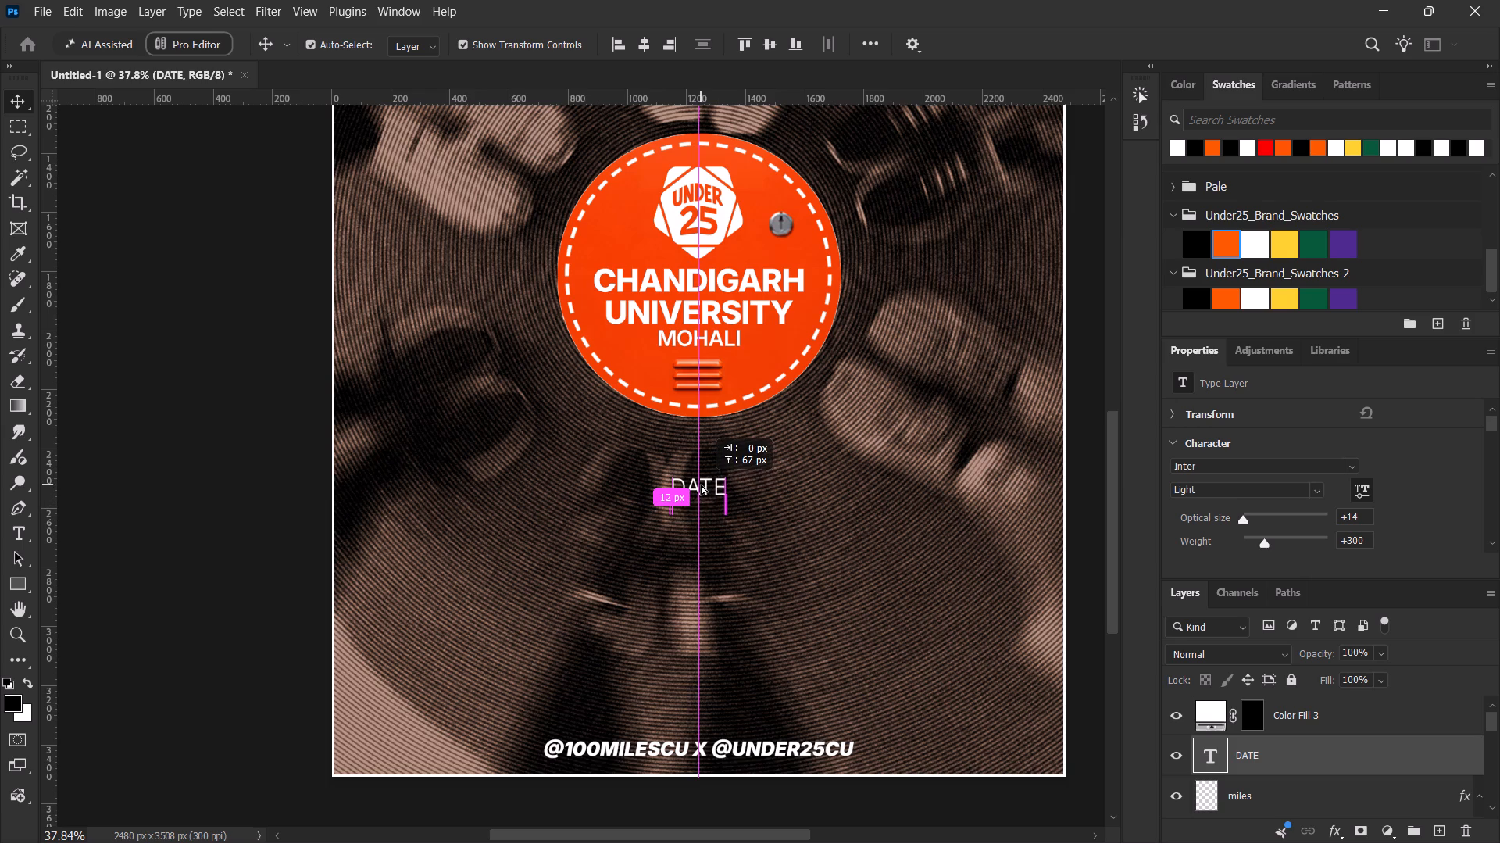
pyautogui.keyDown('shift'); pyautogui.moveTo(701, 485); pyautogui.dragTo(700, 490); pyautogui.keyUp('shift')
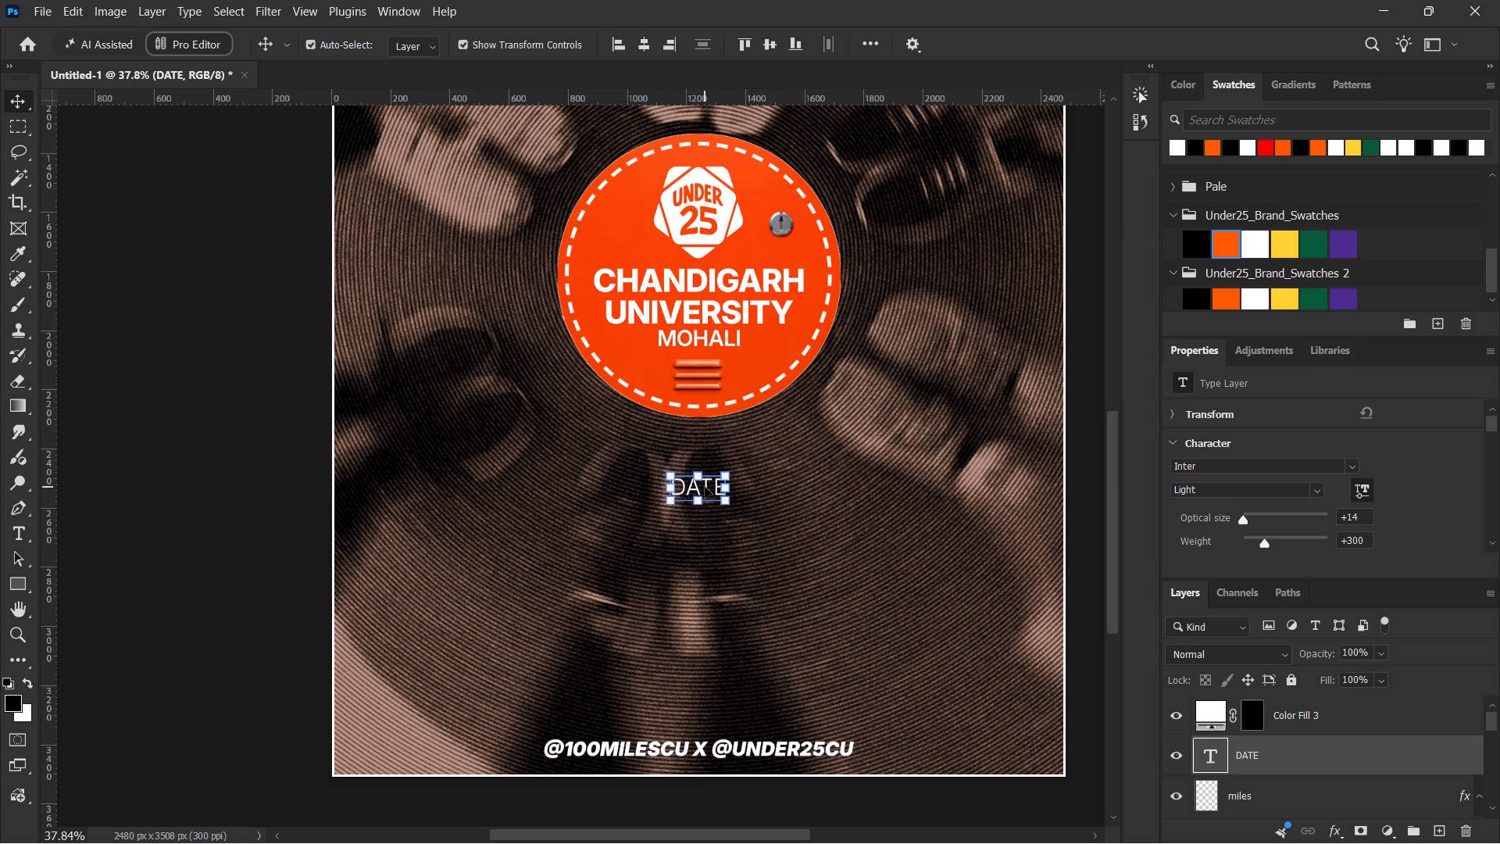
# Duplicate the DATE text about 97 px directly below and replace the copy's wording with NOVEMBER 3rd,2026.
pyautogui.keyDown('alt'); pyautogui.keyDown('shift'); pyautogui.moveTo(705, 487); pyautogui.dragTo(704, 516); pyautogui.keyUp('shift'); pyautogui.keyUp('alt')
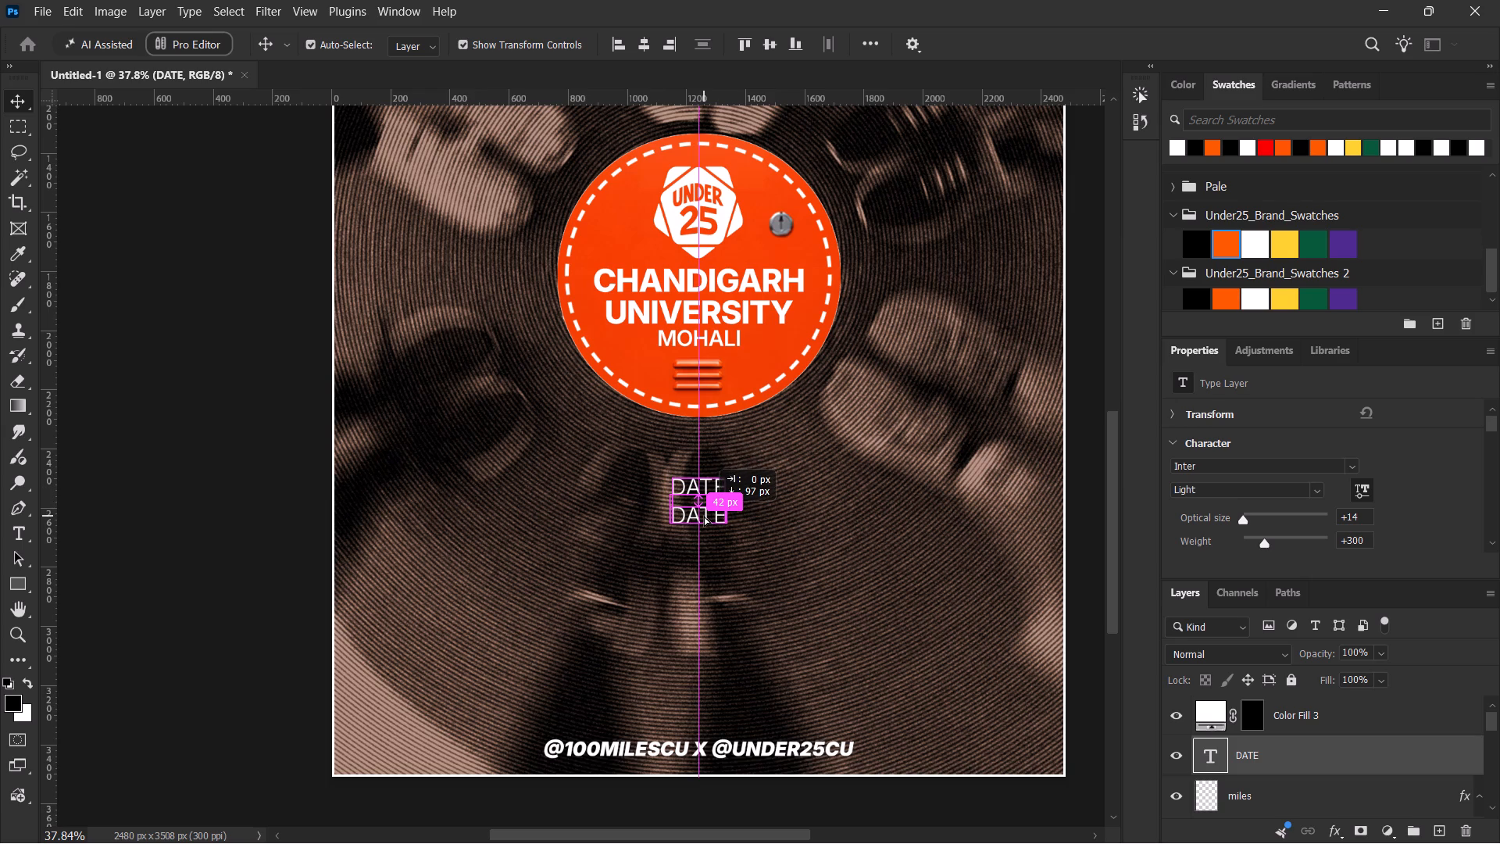
pyautogui.keyDown('alt'); pyautogui.keyDown('shift'); pyautogui.moveTo(704, 516); pyautogui.dragTo(704, 515); pyautogui.keyUp('shift'); pyautogui.keyUp('alt')
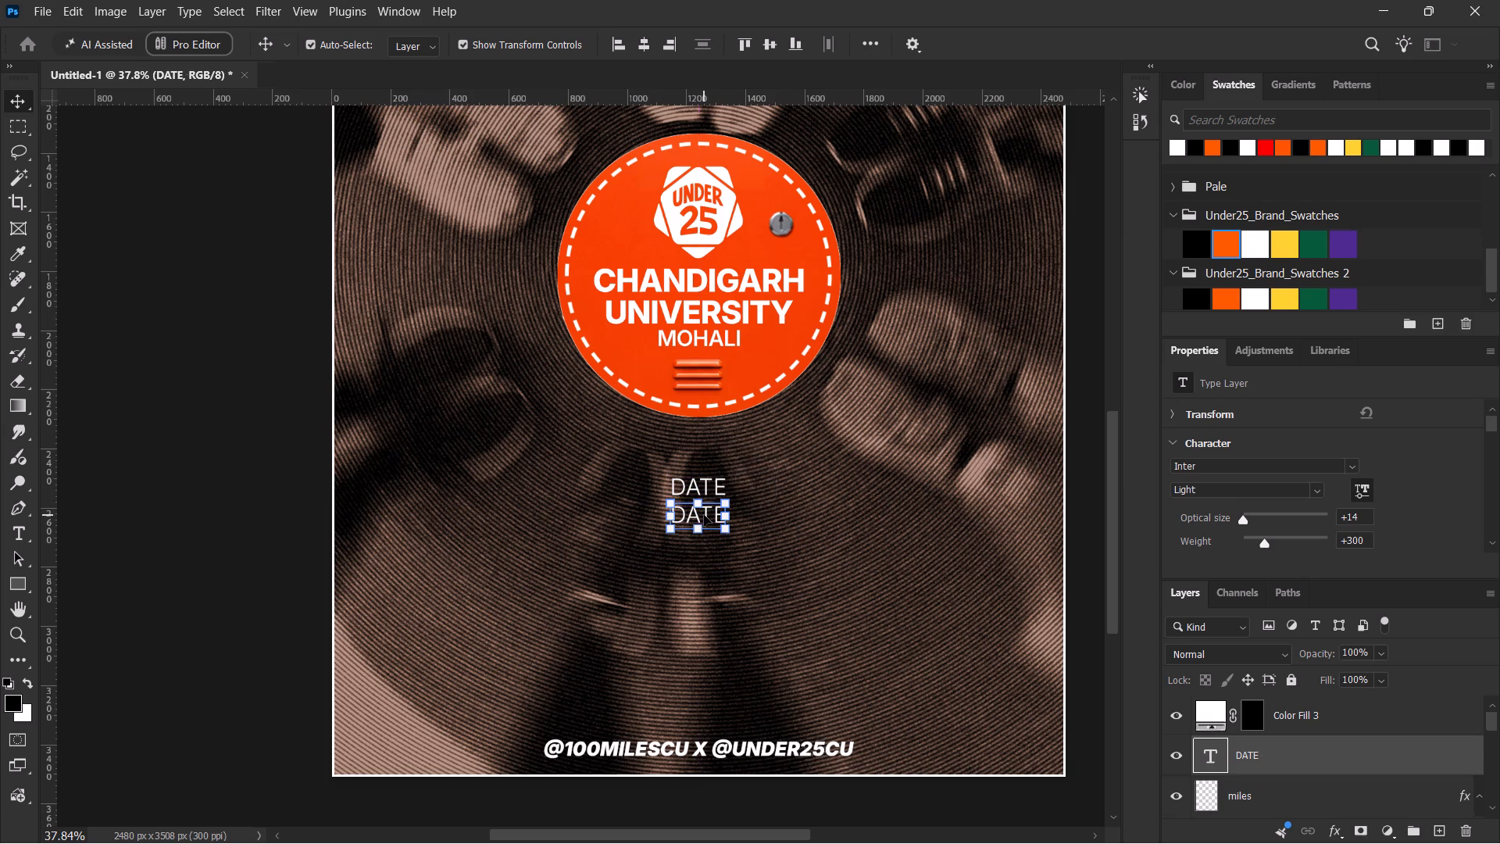
pyautogui.doubleClick(705, 513)
pyautogui.write('no')
pyautogui.hotkey('shift', 'BackSpace')
pyautogui.hotkey('shift', 'BackSpace')
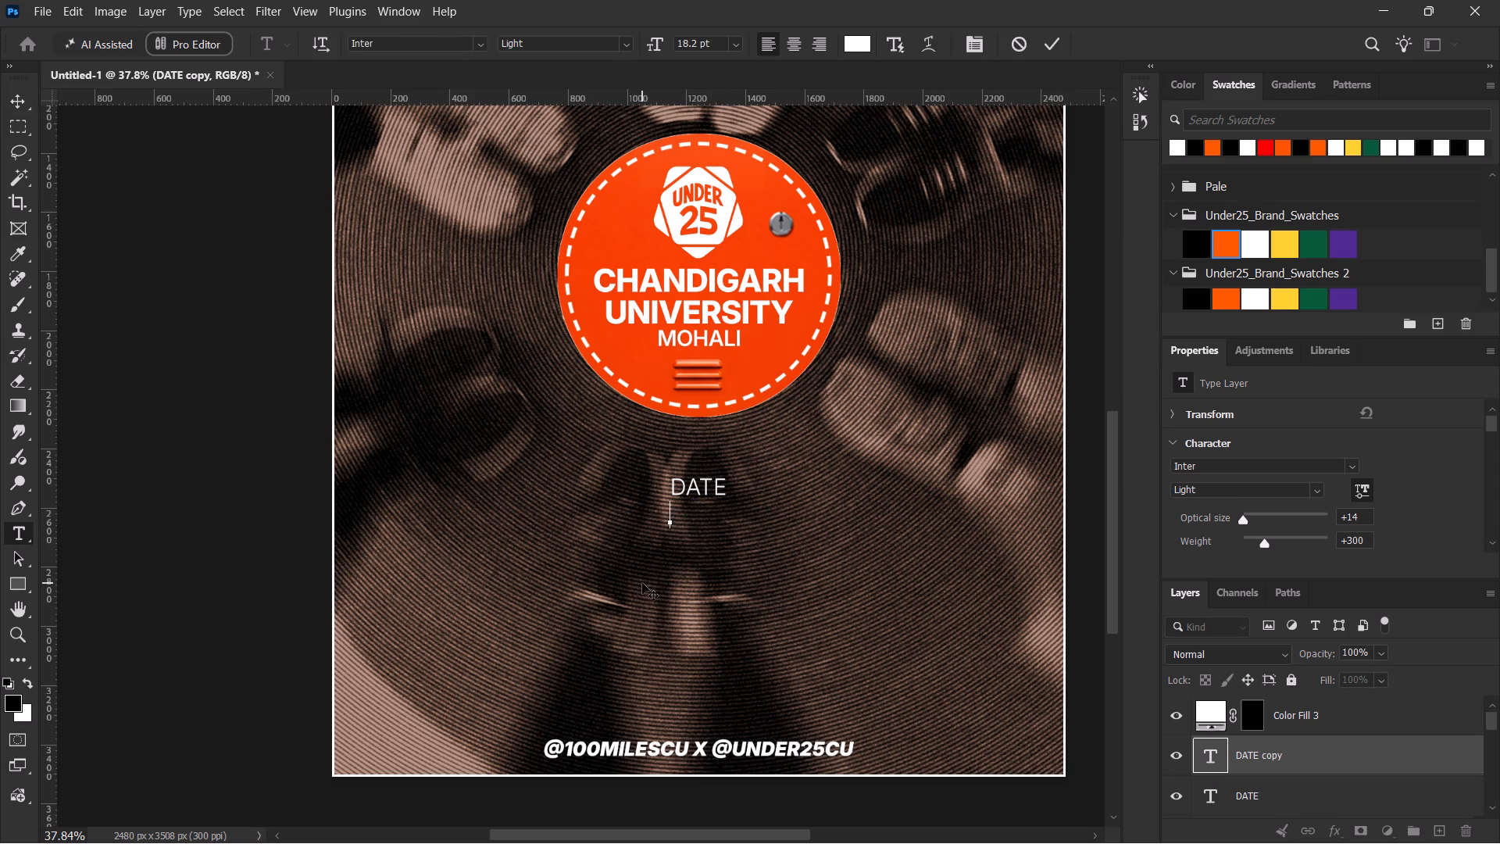
pyautogui.write('NOVE')
pyautogui.write('MBER')
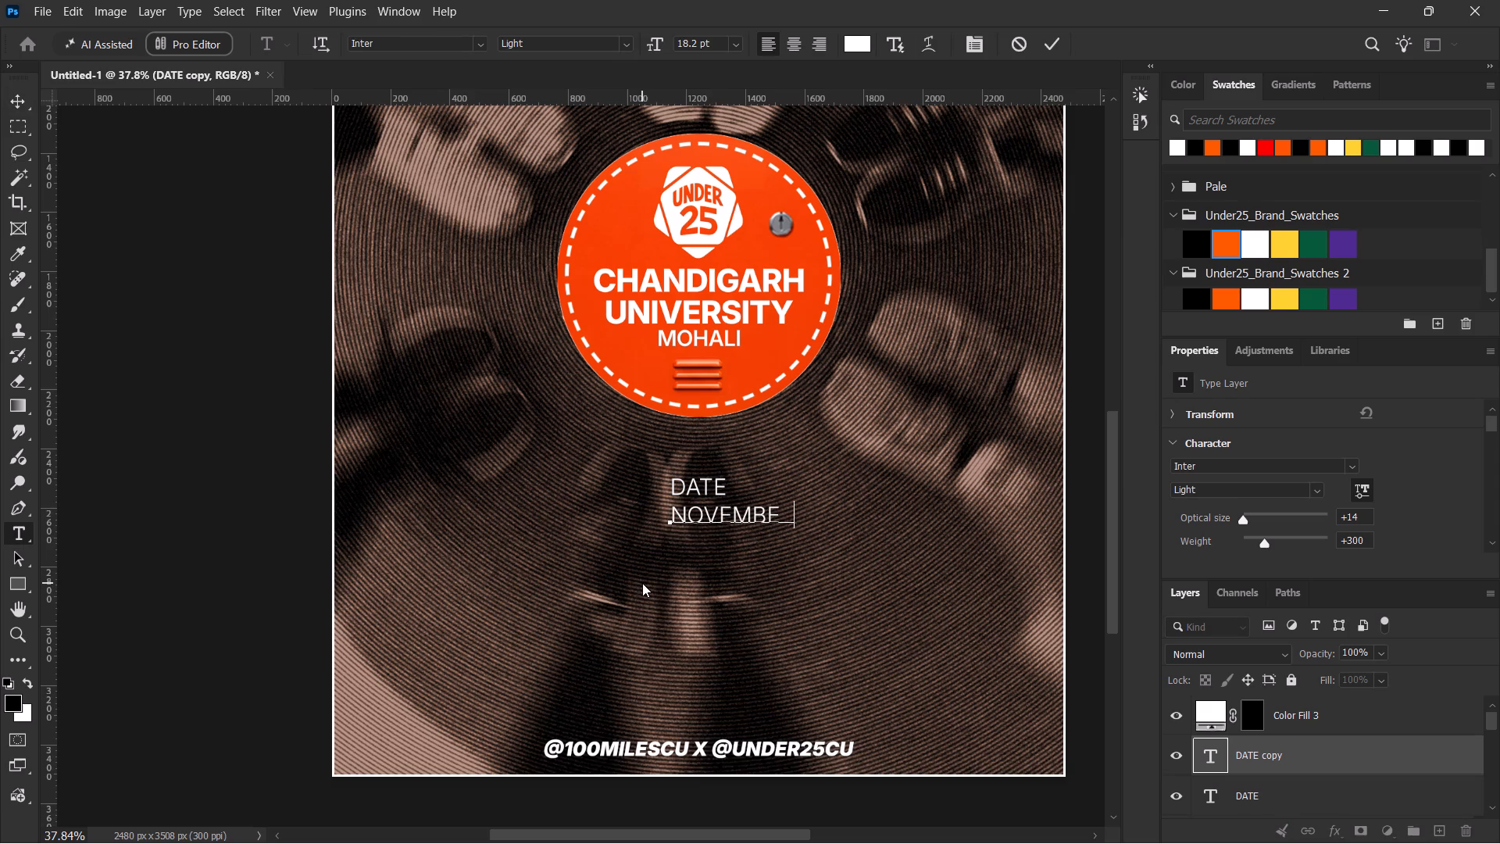
pyautogui.press('space')
pyautogui.write('3rd')
pyautogui.press('space')
pyautogui.press('BackSpace')
pyautogui.write(',')
pyautogui.press('space')
pyautogui.write('2026')
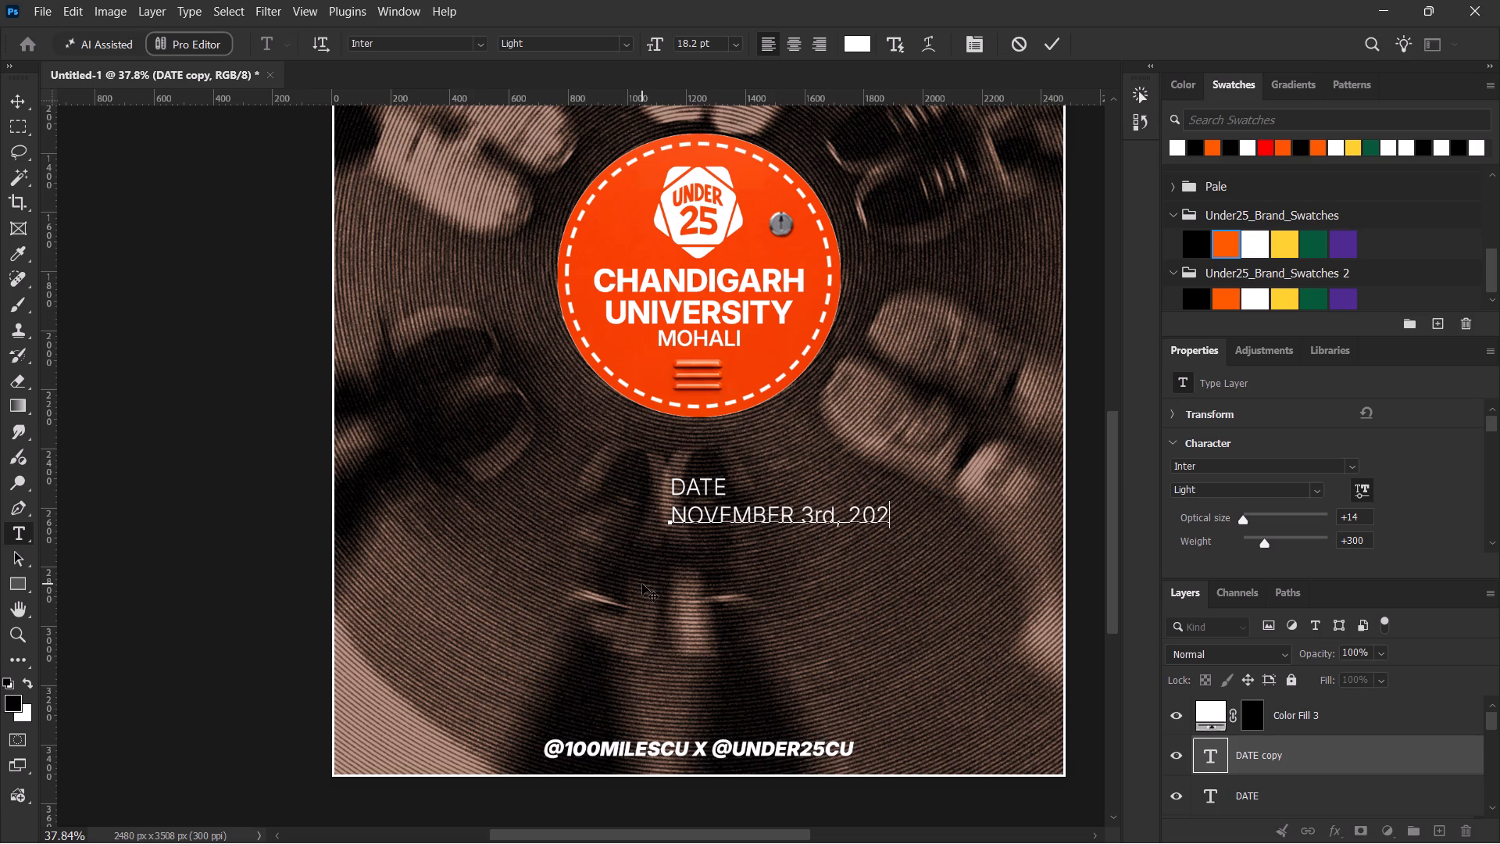
pyautogui.click(857, 517)
pyautogui.click(852, 519)
pyautogui.press('BackSpace')
pyautogui.click(1048, 52)
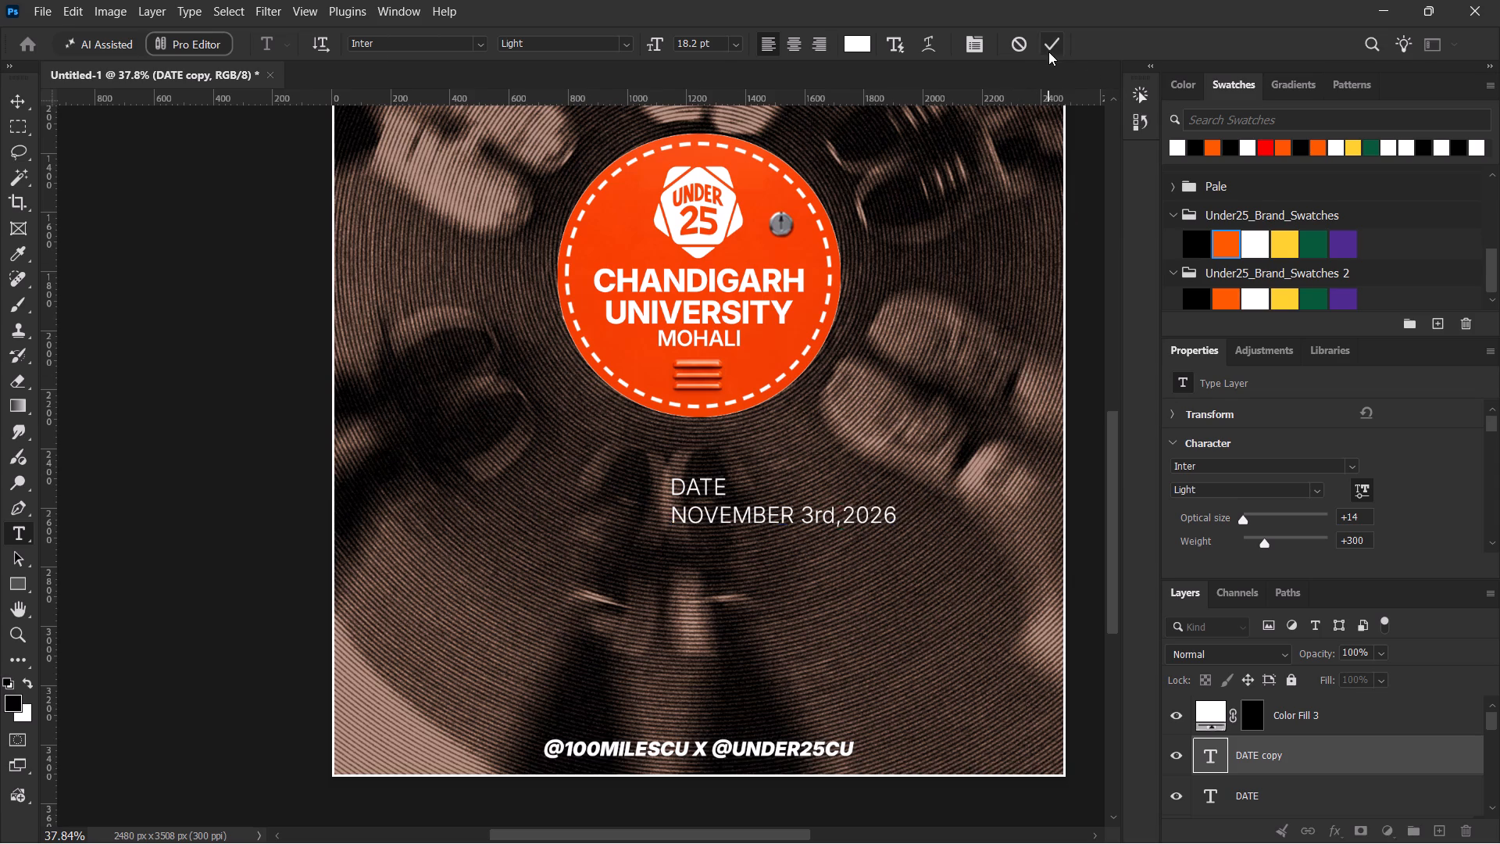
# Set the NOVEMBER 3rd,2026 text to Inter ExtraBold and centre it horizontally on the canvas.
pyautogui.click(645, 55)
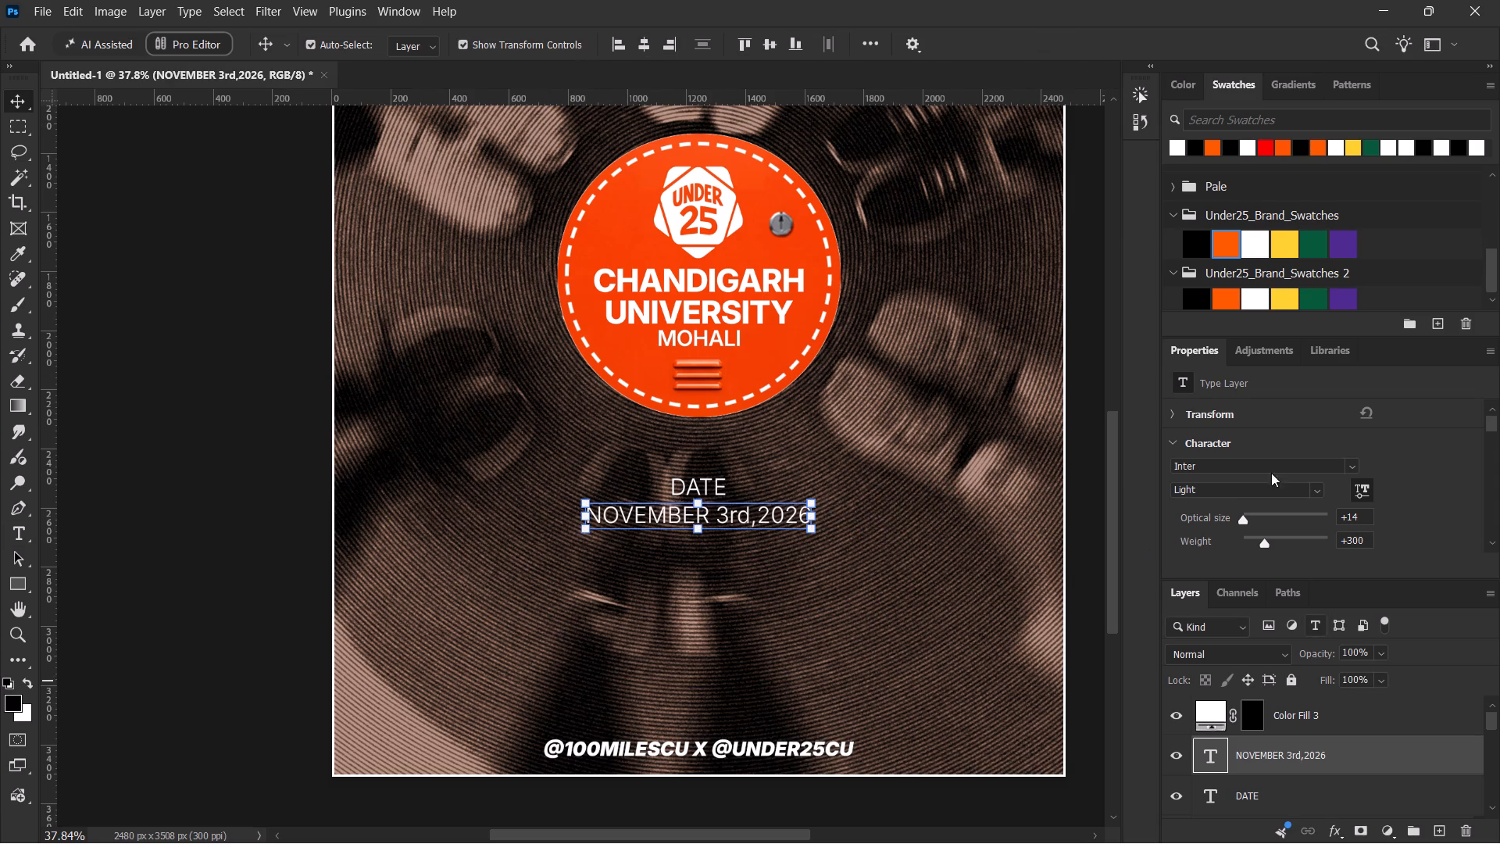
pyautogui.click(1321, 493)
pyautogui.click(1241, 217)
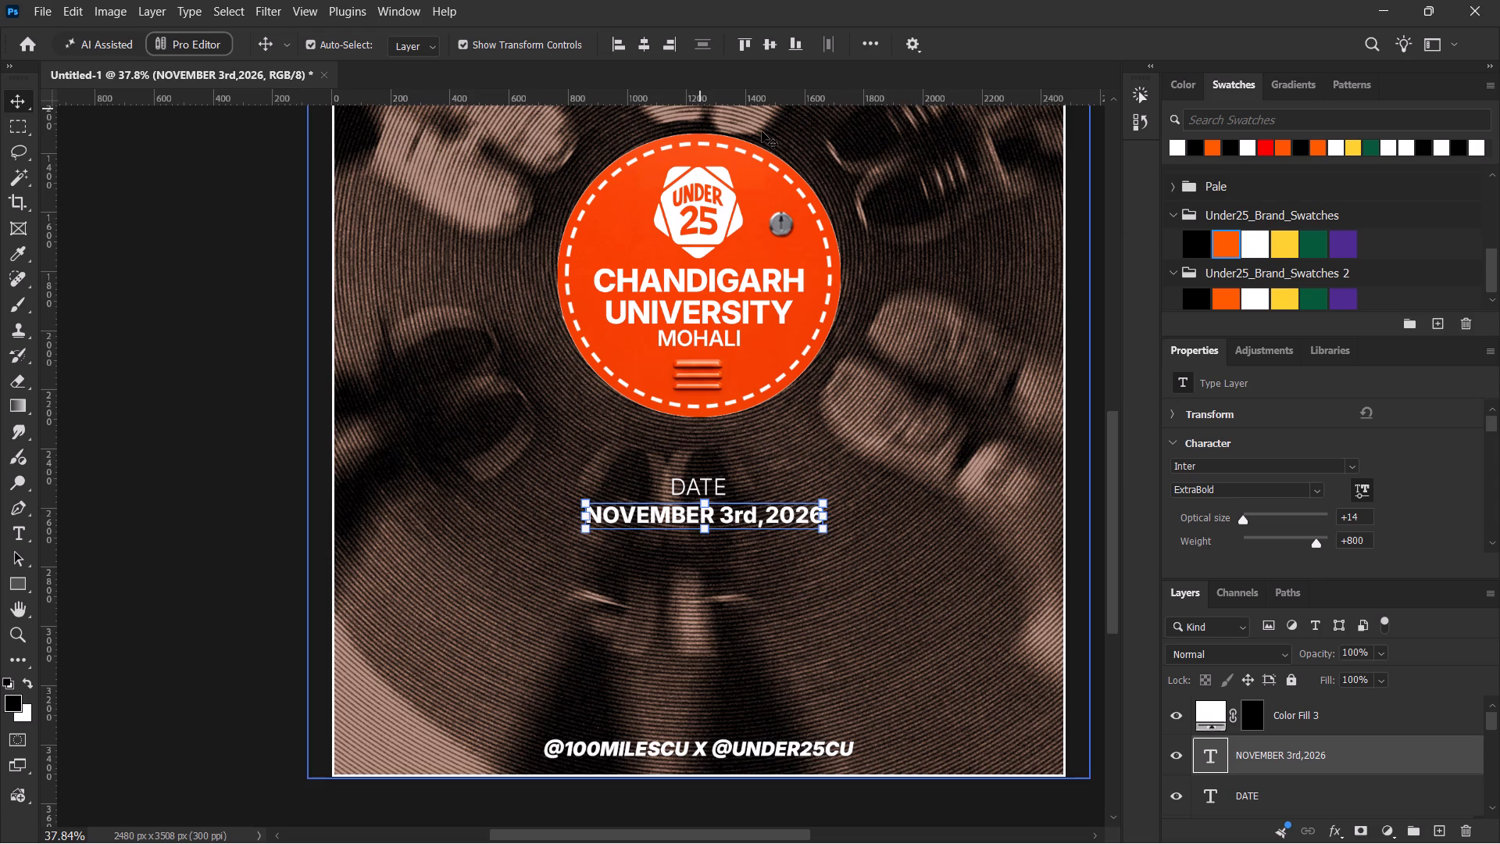
pyautogui.click(641, 54)
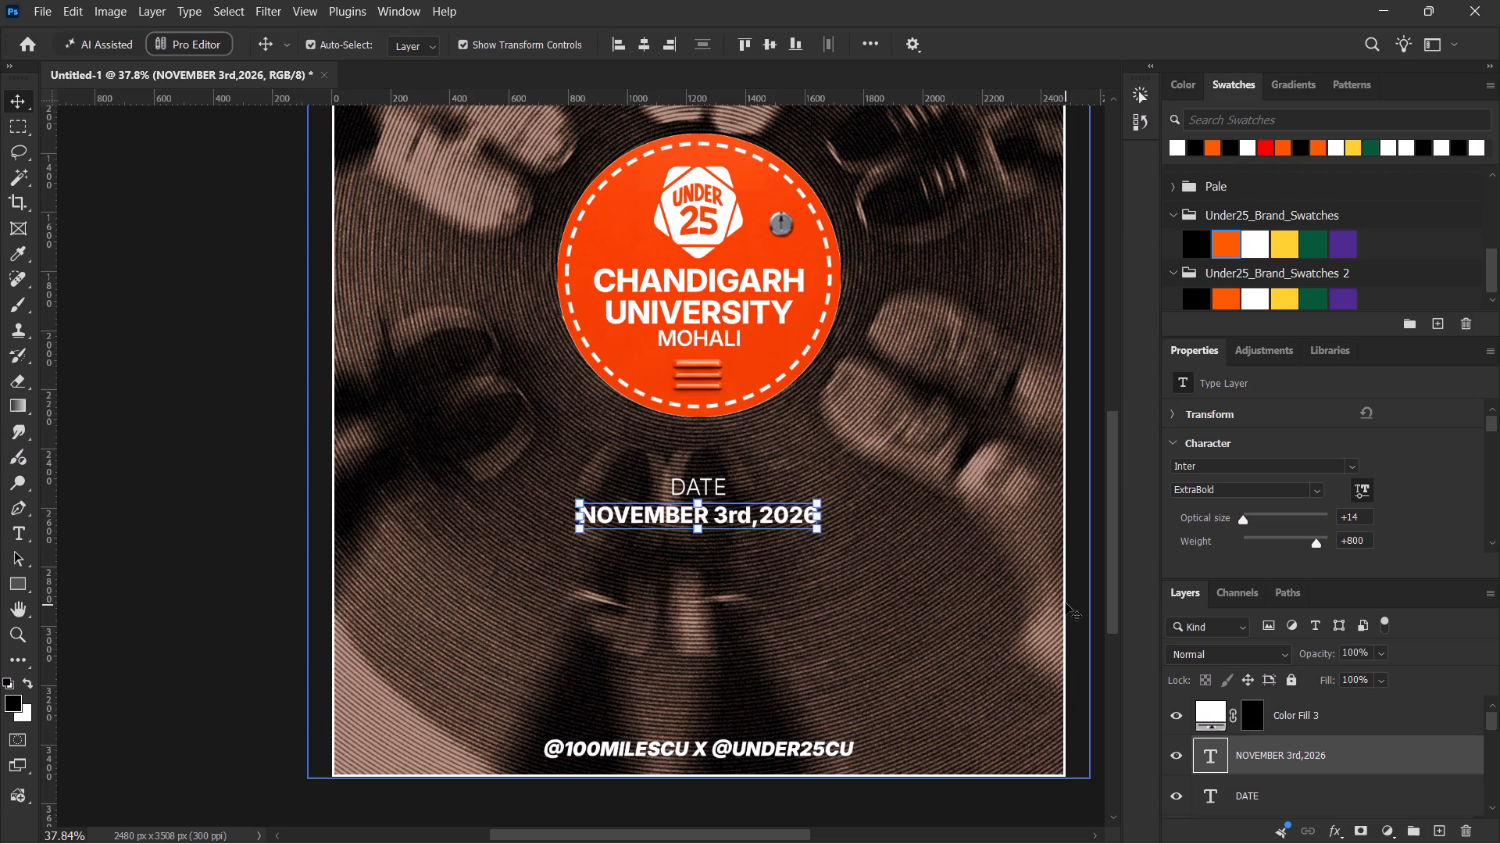
# Add a colon to the end of the DATE label so it reads DATE:.
pyautogui.click(1277, 796)
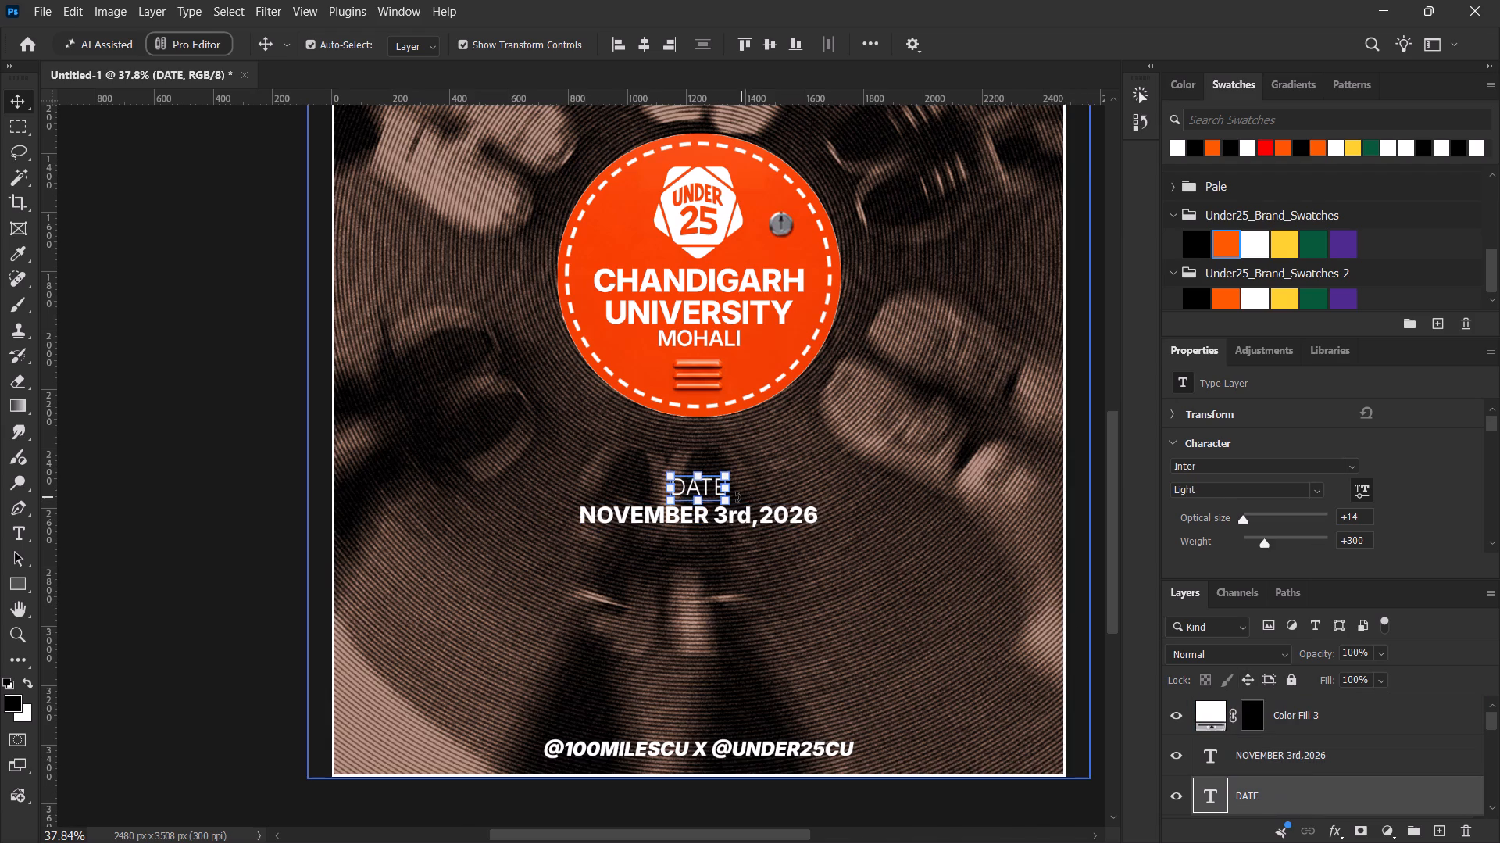
pyautogui.keyDown('alt'); pyautogui.scroll(7, 706, 495); pyautogui.keyUp('alt')
pyautogui.keyDown('alt'); pyautogui.scroll(-1, 706, 495); pyautogui.keyUp('alt')
pyautogui.keyDown('alt'); pyautogui.scroll(7, 705, 492); pyautogui.keyUp('alt')
pyautogui.doubleClick(712, 477)
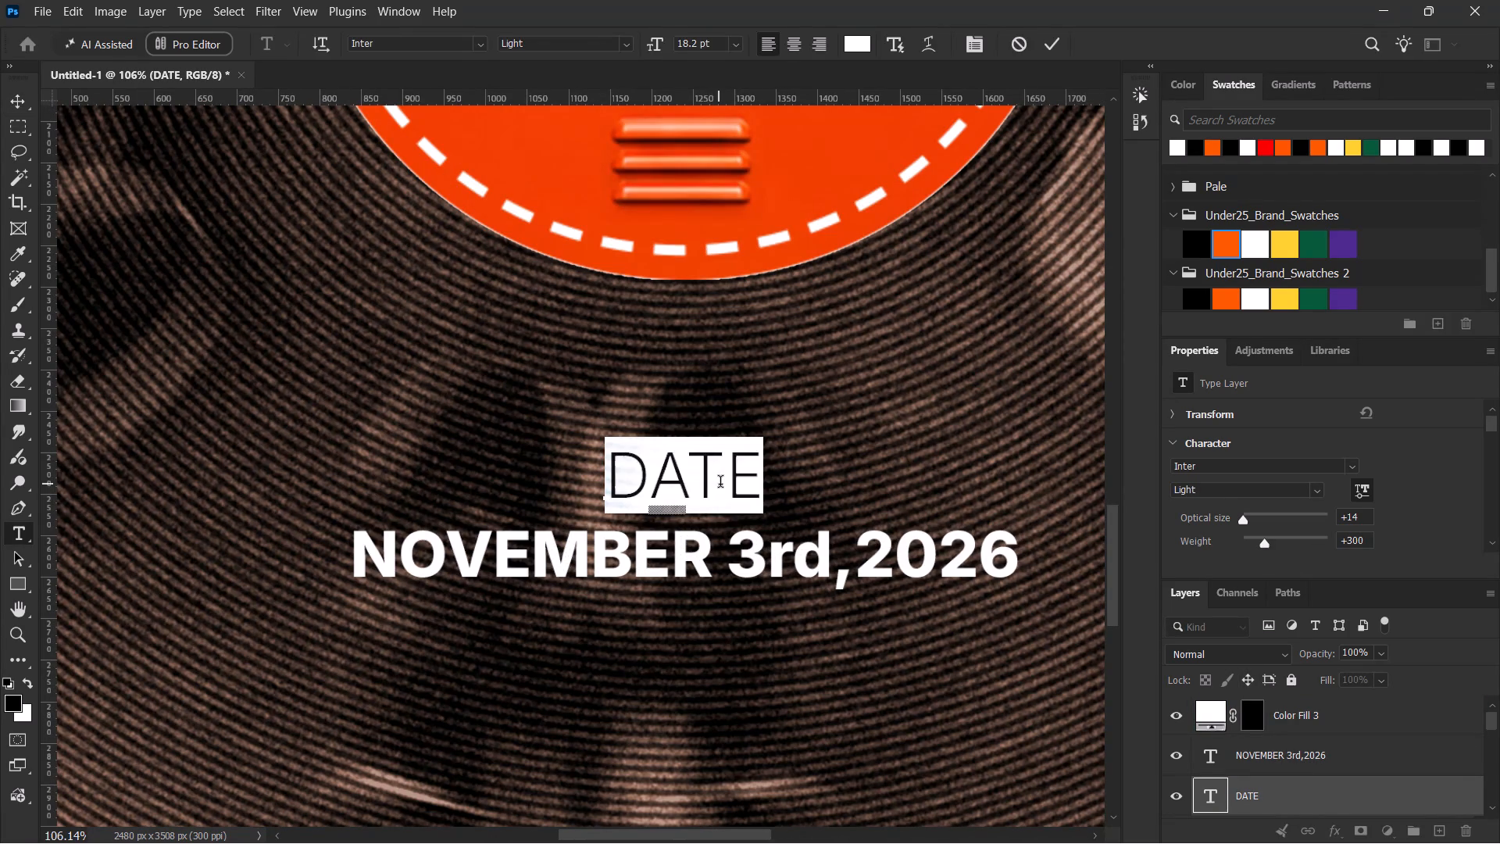
pyautogui.click(755, 484)
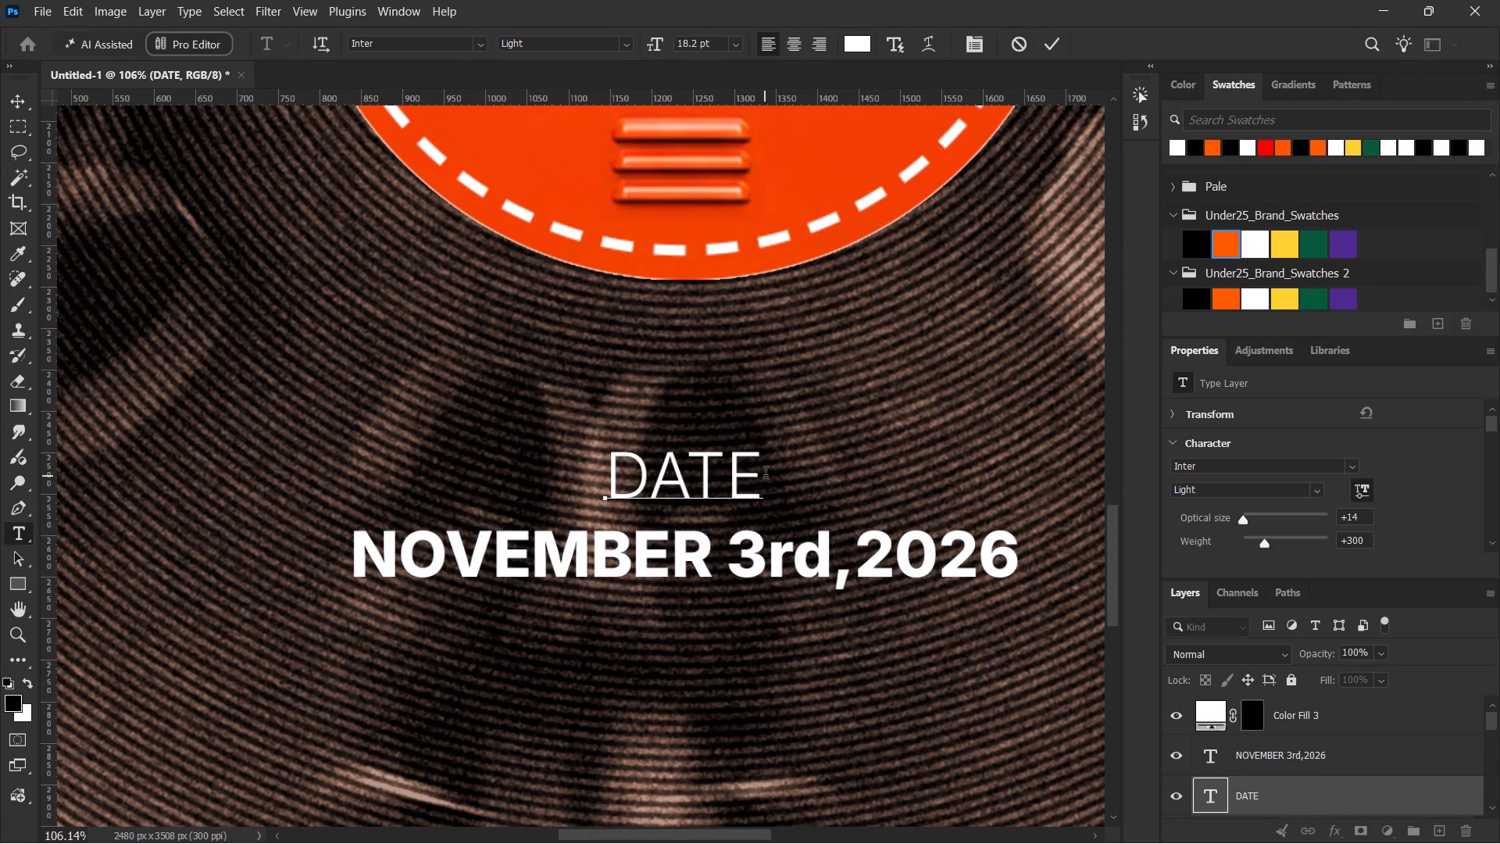
pyautogui.hotkey('shift', ':')
pyautogui.click(1046, 37)
# Duplicate the DATE: label below the date line, change the copy to VENUE:, and centre it horizontally on the canvas.
pyautogui.keyDown('alt'); pyautogui.scroll(-8, 1027, 295); pyautogui.keyUp('alt')
pyautogui.keyDown('alt'); pyautogui.scroll(1, 1010, 309); pyautogui.keyUp('alt')
pyautogui.keyDown('alt'); pyautogui.scroll(-6, 998, 320); pyautogui.keyUp('alt')
pyautogui.press('space')
pyautogui.press('space')
pyautogui.press('space')
pyautogui.press('space')
pyautogui.press('space')
pyautogui.press('space')
pyautogui.press('space')
pyautogui.press('space')
pyautogui.press('space')
pyautogui.press('space')
pyautogui.press('space')
pyautogui.press('space')
pyautogui.press('space')
pyautogui.press('space')
pyautogui.press('space')
pyautogui.press('space')
pyautogui.press('space')
pyautogui.press('space')
pyautogui.press('space')
pyautogui.press('space')
pyautogui.moveTo(964, 353); pyautogui.dragTo(827, 453)
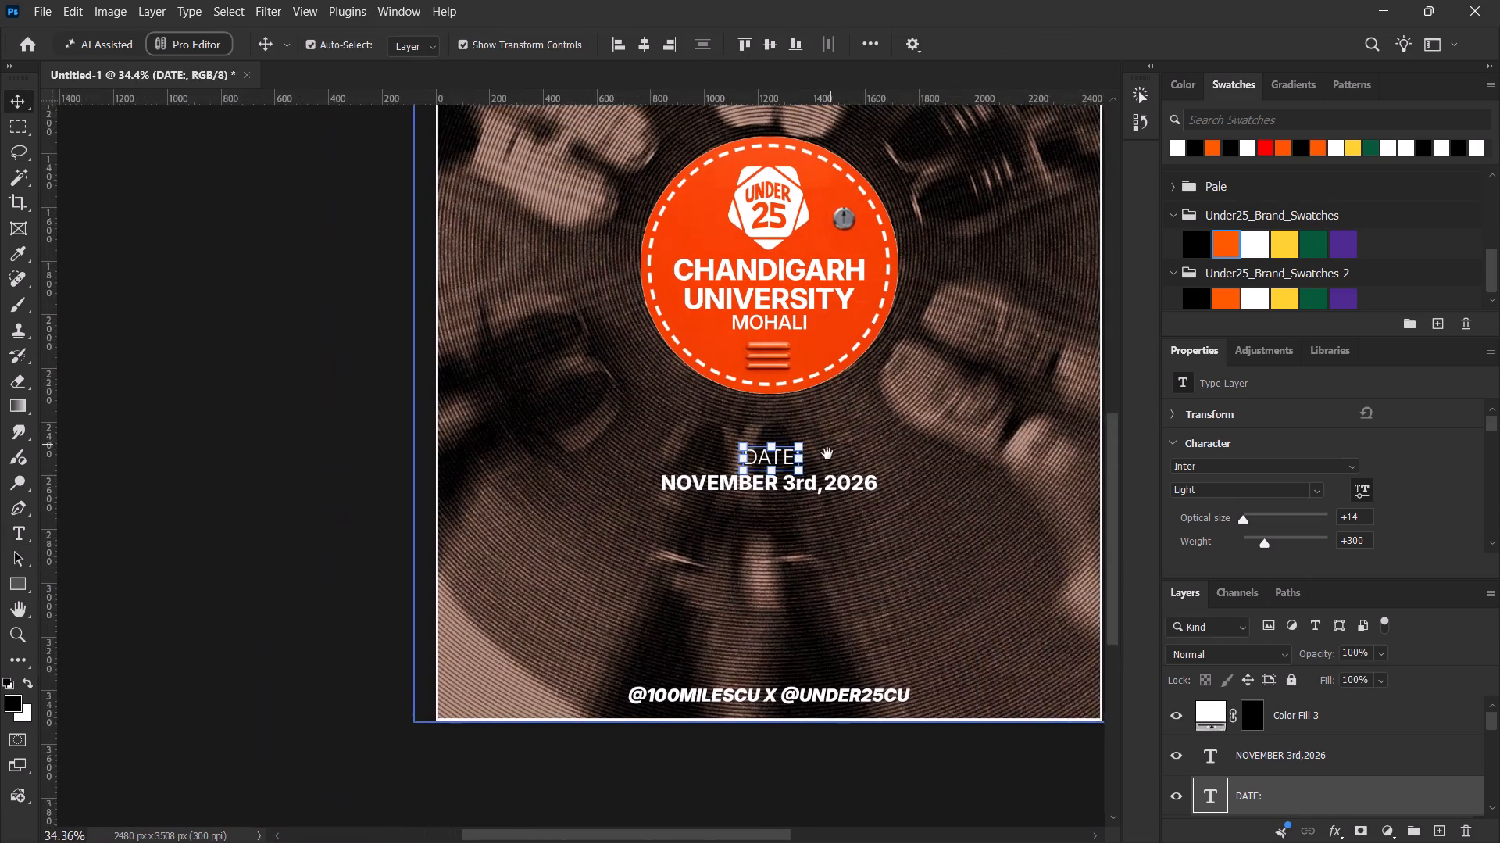
pyautogui.moveTo(827, 453); pyautogui.dragTo(780, 498)
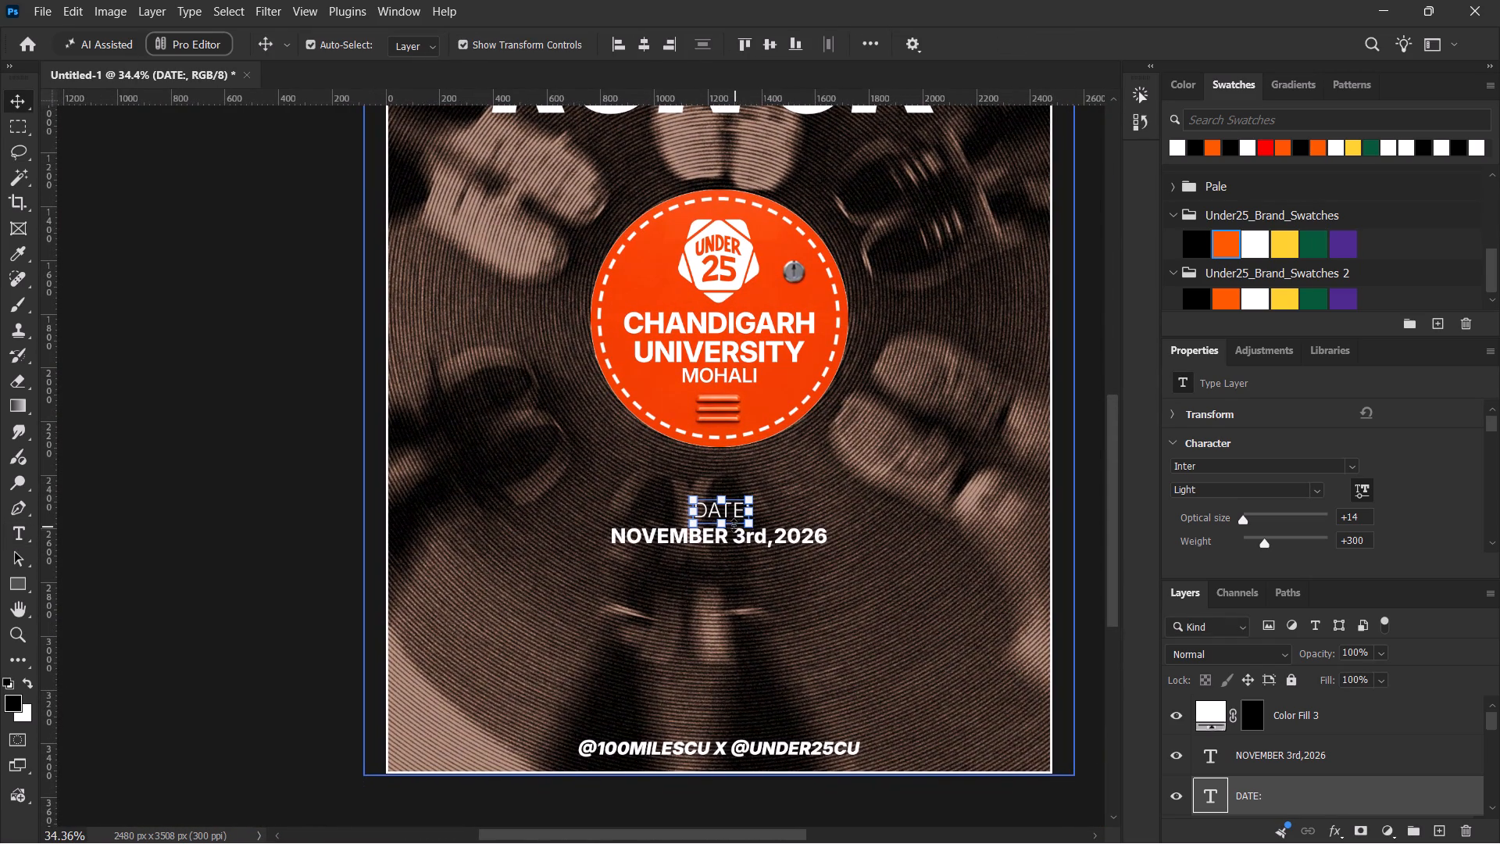
pyautogui.keyDown('alt'); pyautogui.scroll(8, 733, 523); pyautogui.keyUp('alt')
pyautogui.keyDown('alt'); pyautogui.scroll(-1, 734, 520); pyautogui.keyUp('alt')
pyautogui.press('space')
pyautogui.press('space')
pyautogui.press('space')
pyautogui.press('space')
pyautogui.press('space')
pyautogui.press('space')
pyautogui.press('space')
pyautogui.press('space')
pyautogui.press('space')
pyautogui.moveTo(720, 577); pyautogui.dragTo(726, 364)
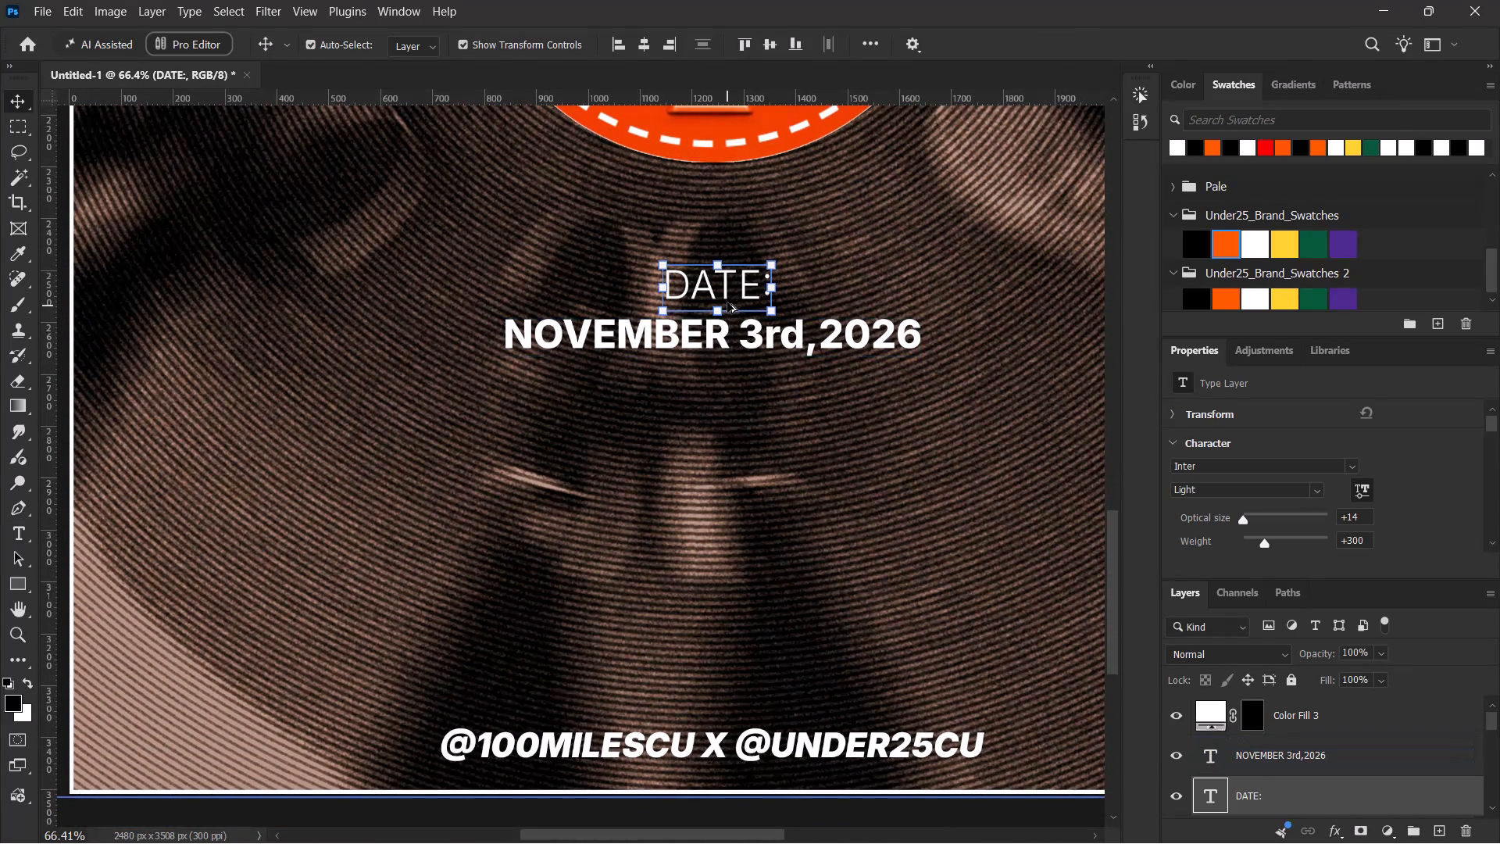
pyautogui.keyDown('alt'); pyautogui.keyDown('shift'); pyautogui.moveTo(735, 291); pyautogui.dragTo(732, 395); pyautogui.keyUp('shift'); pyautogui.keyUp('alt')
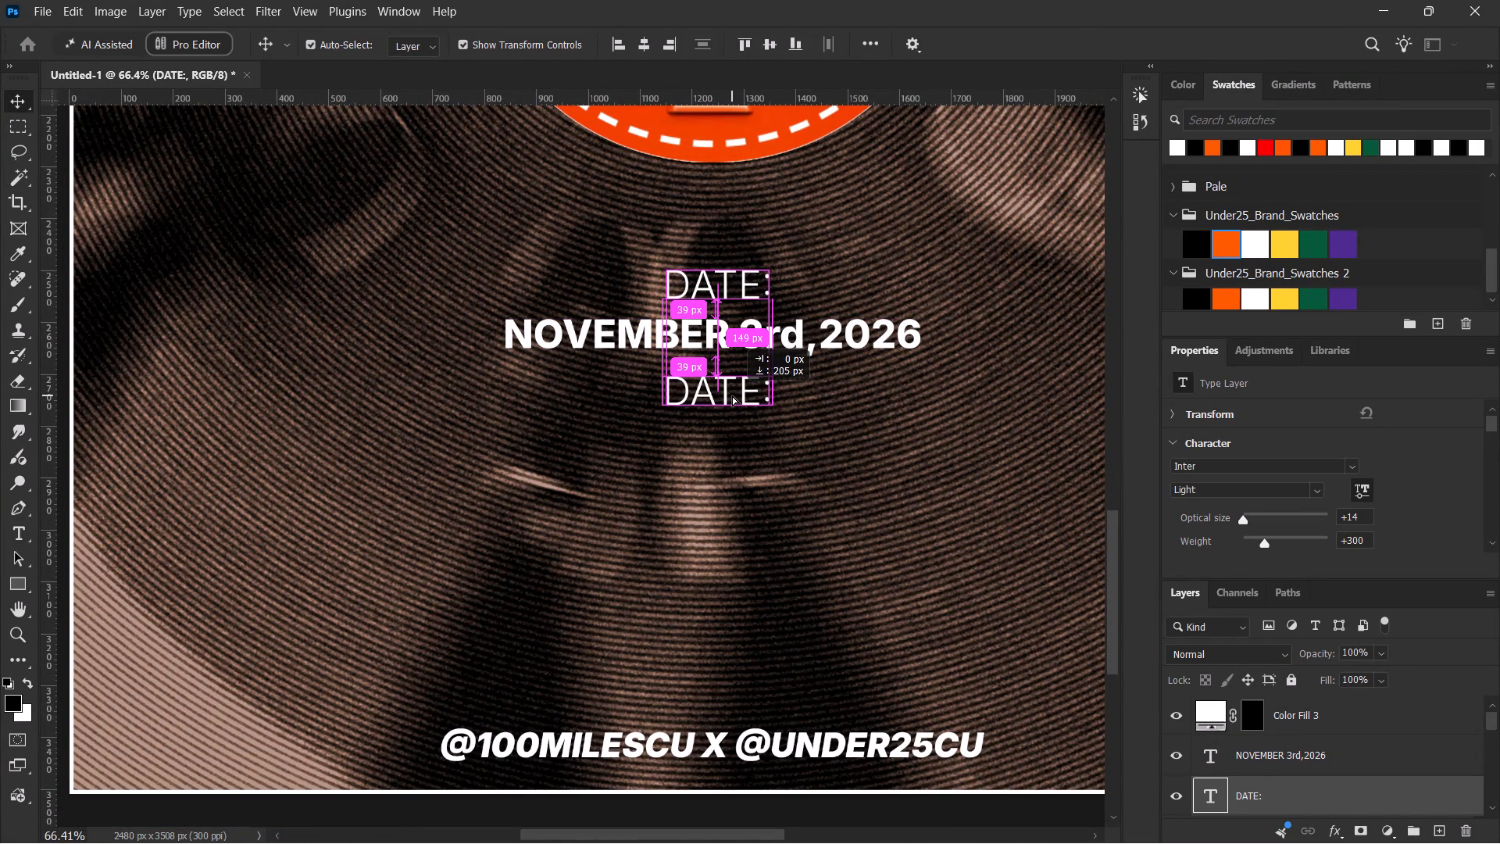
pyautogui.keyDown('alt'); pyautogui.keyDown('shift'); pyautogui.moveTo(732, 395); pyautogui.dragTo(730, 406); pyautogui.keyUp('shift'); pyautogui.keyUp('alt')
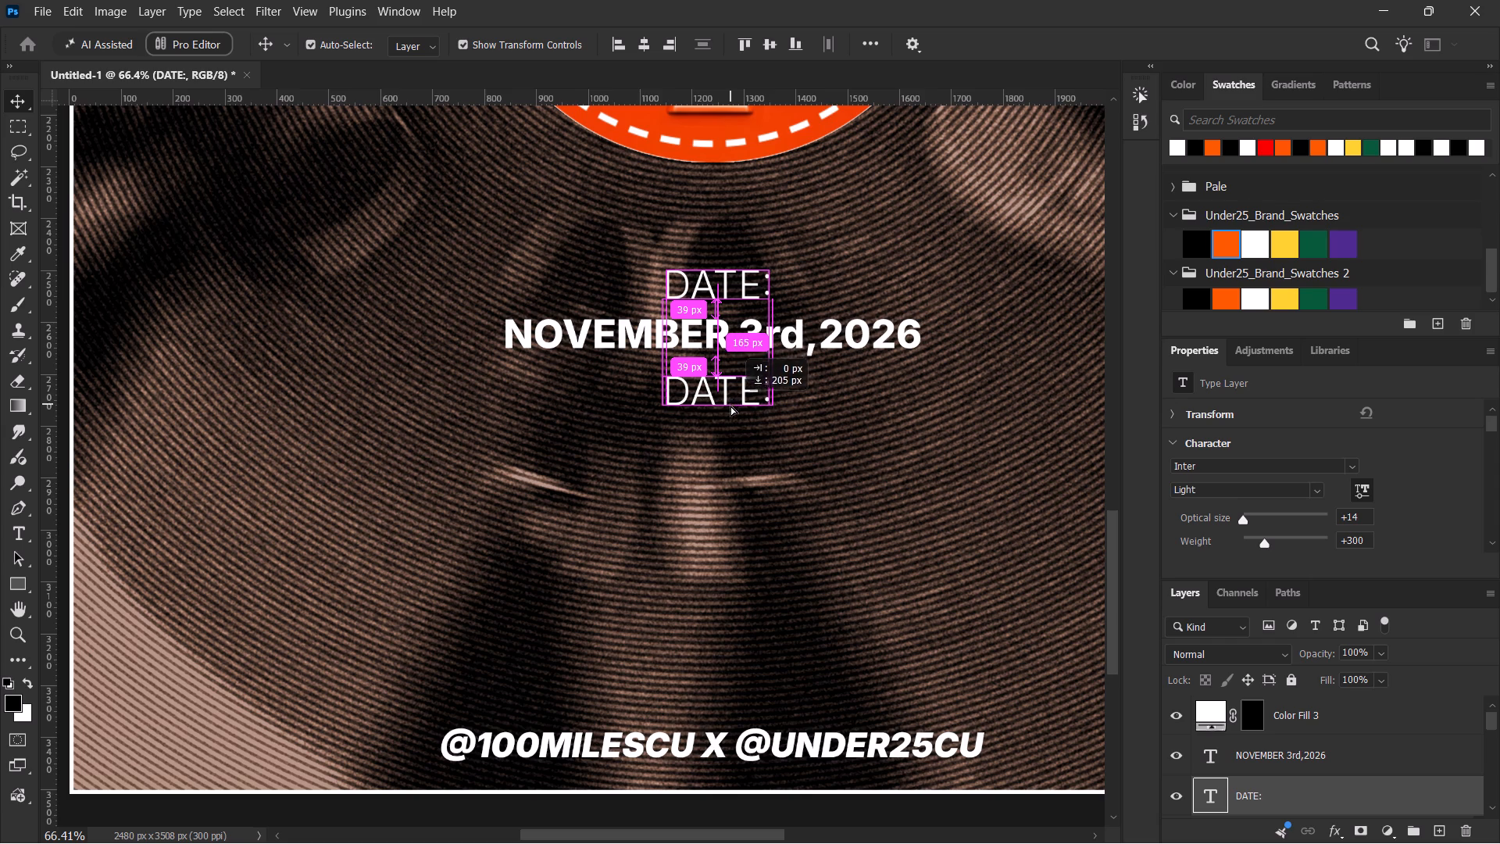
pyautogui.keyDown('alt'); pyautogui.keyDown('shift'); pyautogui.moveTo(730, 406); pyautogui.dragTo(727, 424); pyautogui.keyUp('shift'); pyautogui.keyUp('alt')
pyautogui.doubleClick(726, 414)
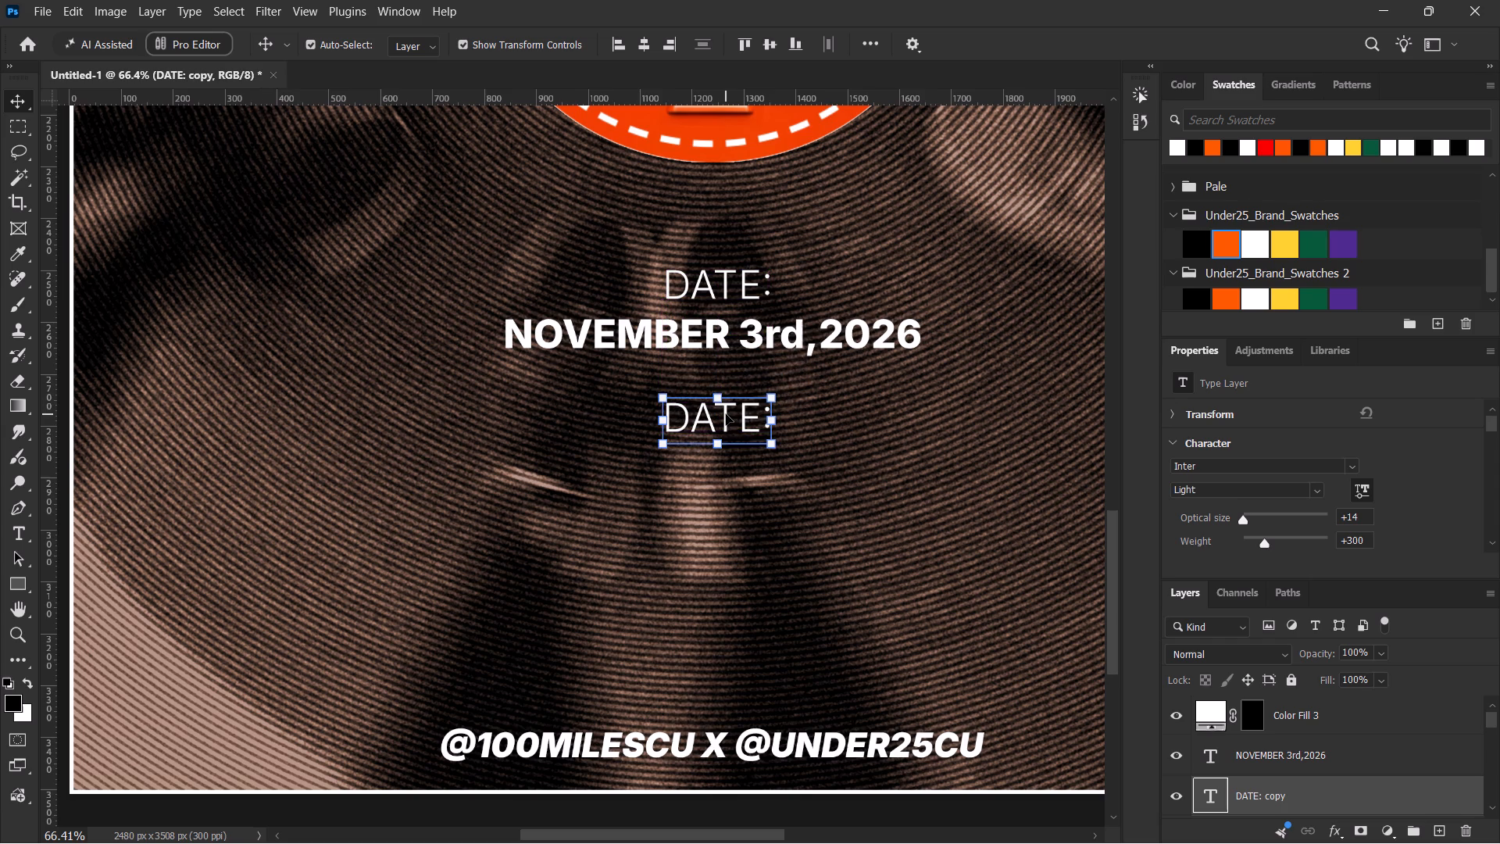
pyautogui.write('VENUE')
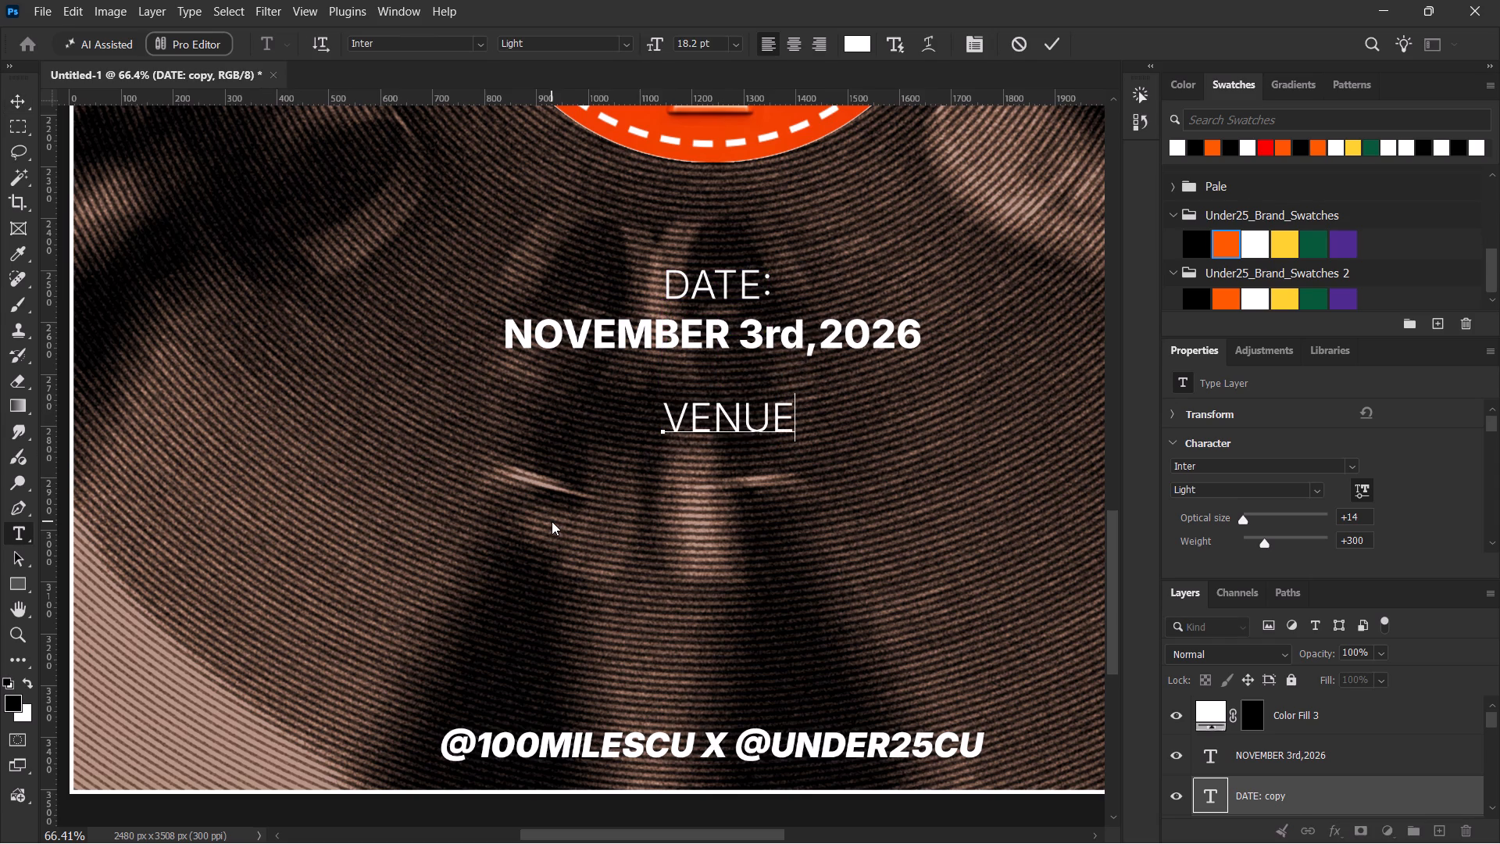
pyautogui.hotkey('shift', ':')
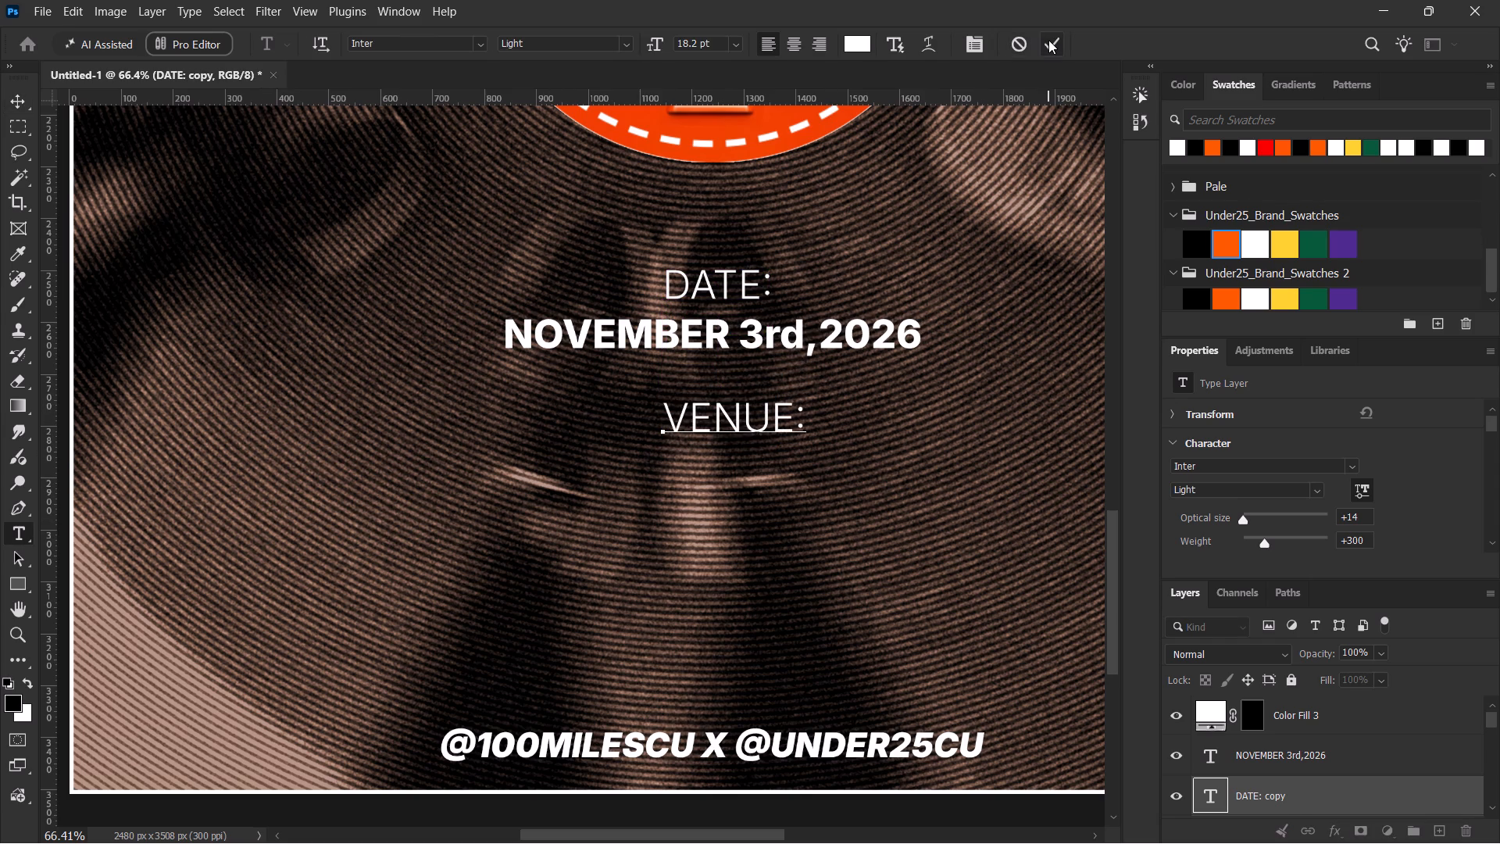
pyautogui.click(1048, 40)
pyautogui.click(648, 52)
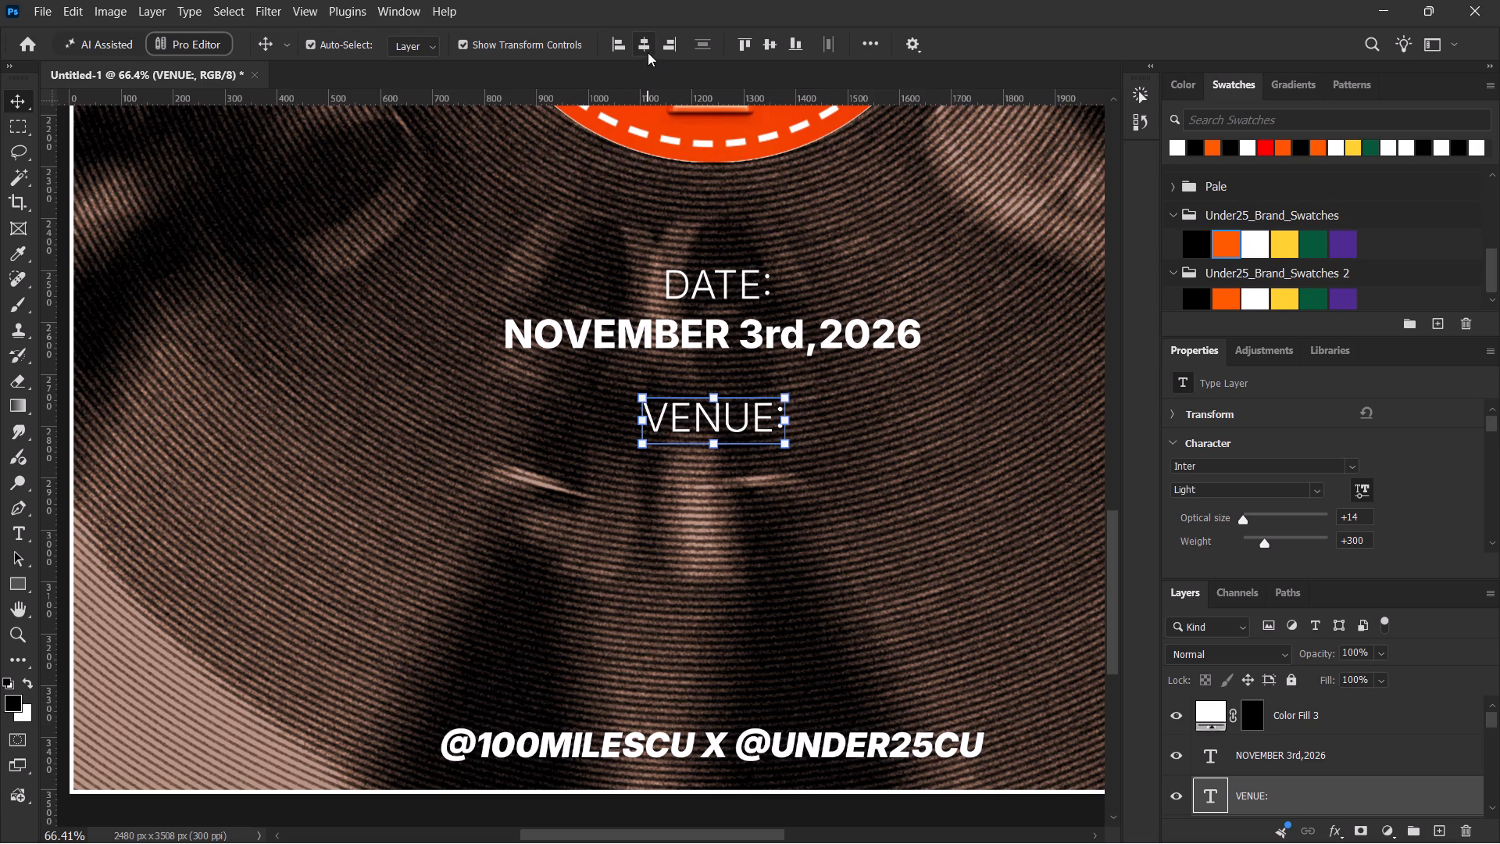
# Duplicate the NOVEMBER 3rd,2026 text below VENUE:, change the copy to A3 BLOCK, and centre it horizontally on the canvas.
pyautogui.click(1344, 757)
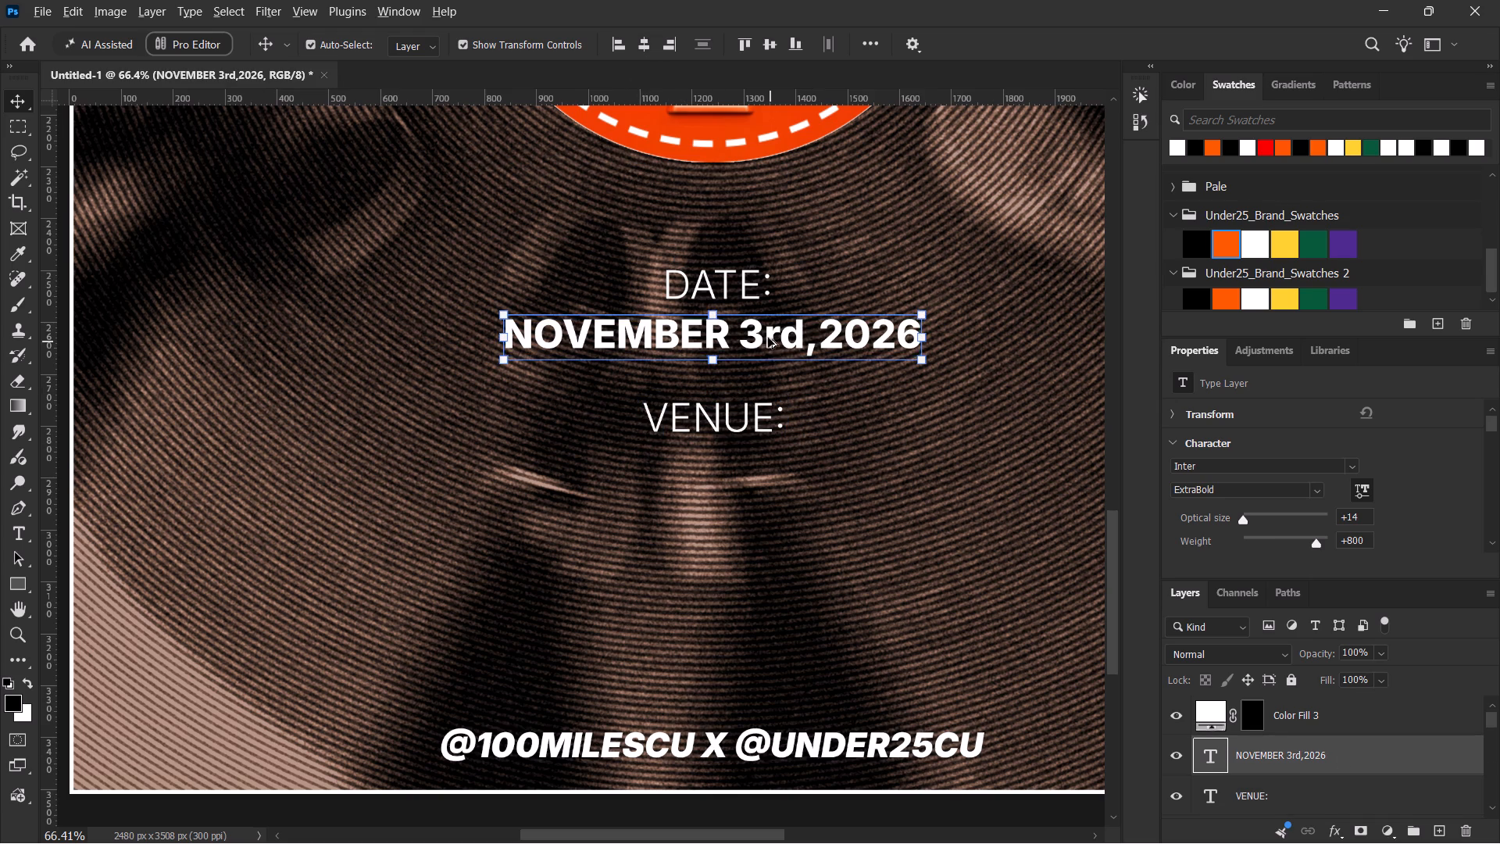
pyautogui.keyDown('alt'); pyautogui.keyDown('shift'); pyautogui.moveTo(762, 334); pyautogui.dragTo(740, 462); pyautogui.keyUp('shift'); pyautogui.keyUp('alt')
pyautogui.doubleClick(739, 462)
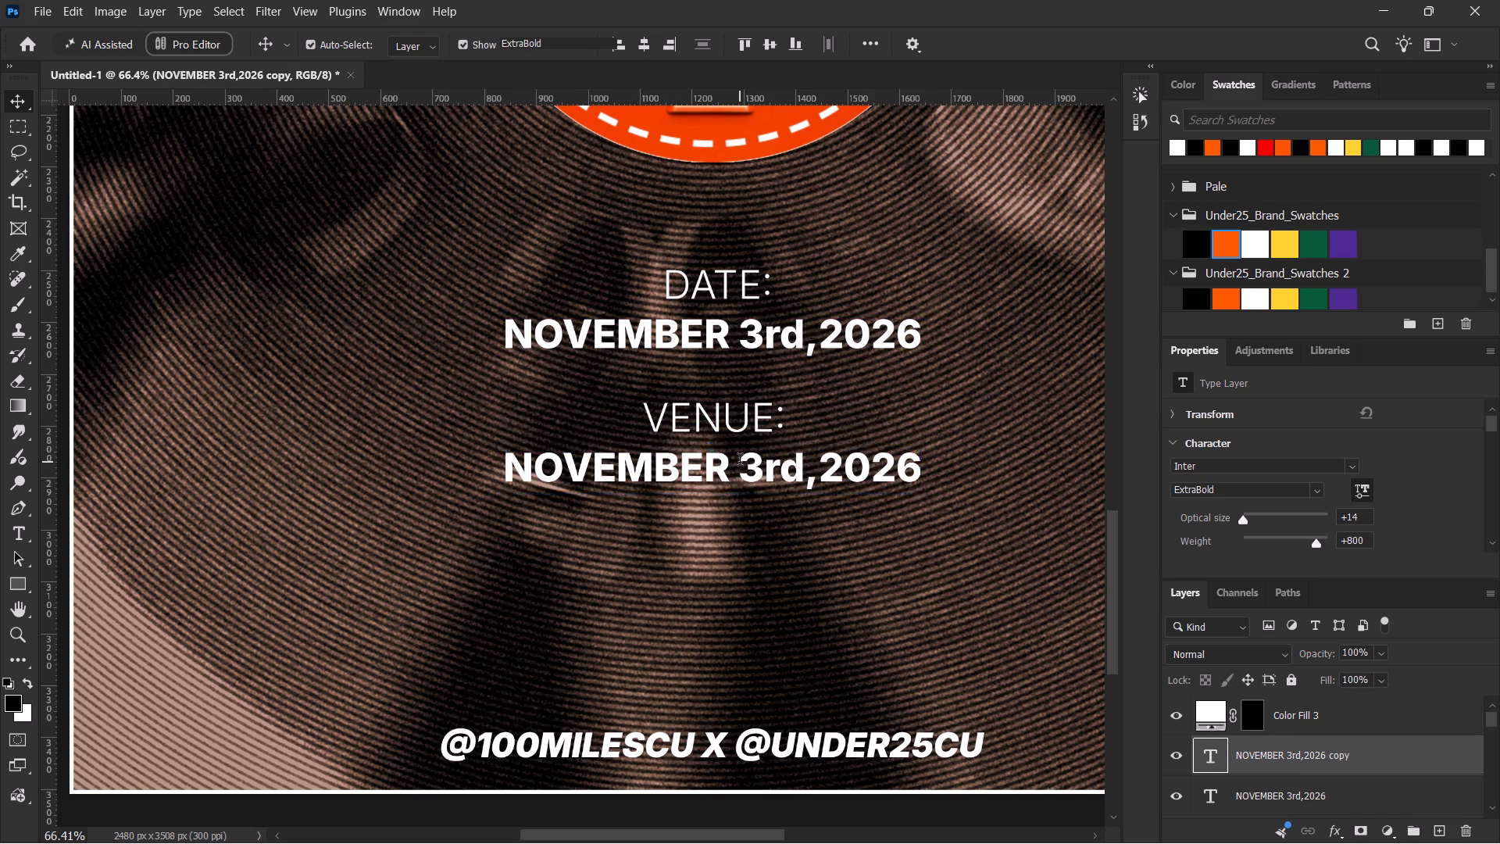
pyautogui.press('a')
pyautogui.hotkey('shift', '#')
pyautogui.press('BackSpace')
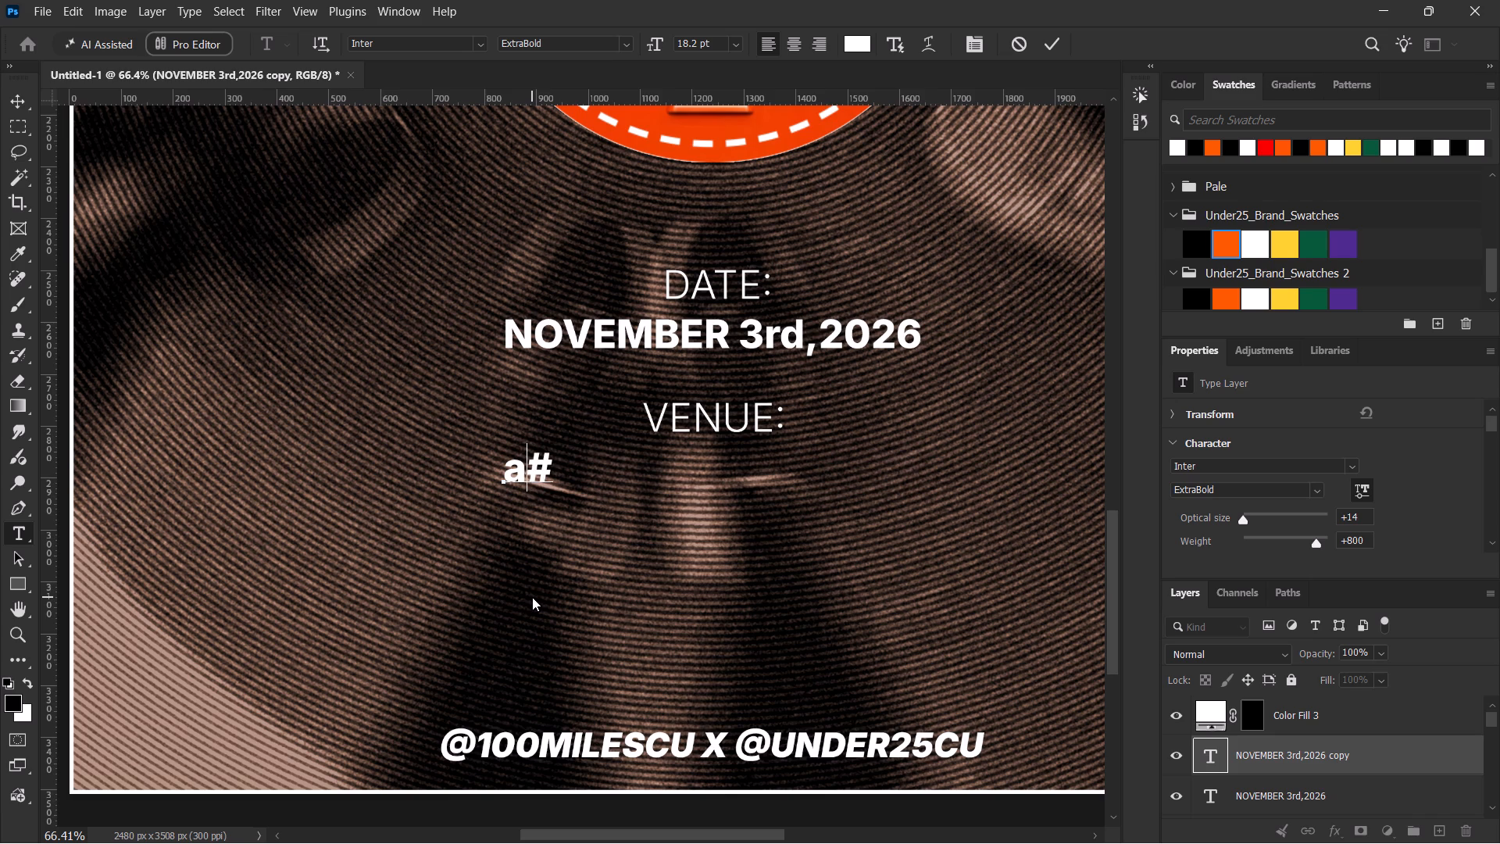
pyautogui.press('BackSpace')
pyautogui.press('BackSpace')
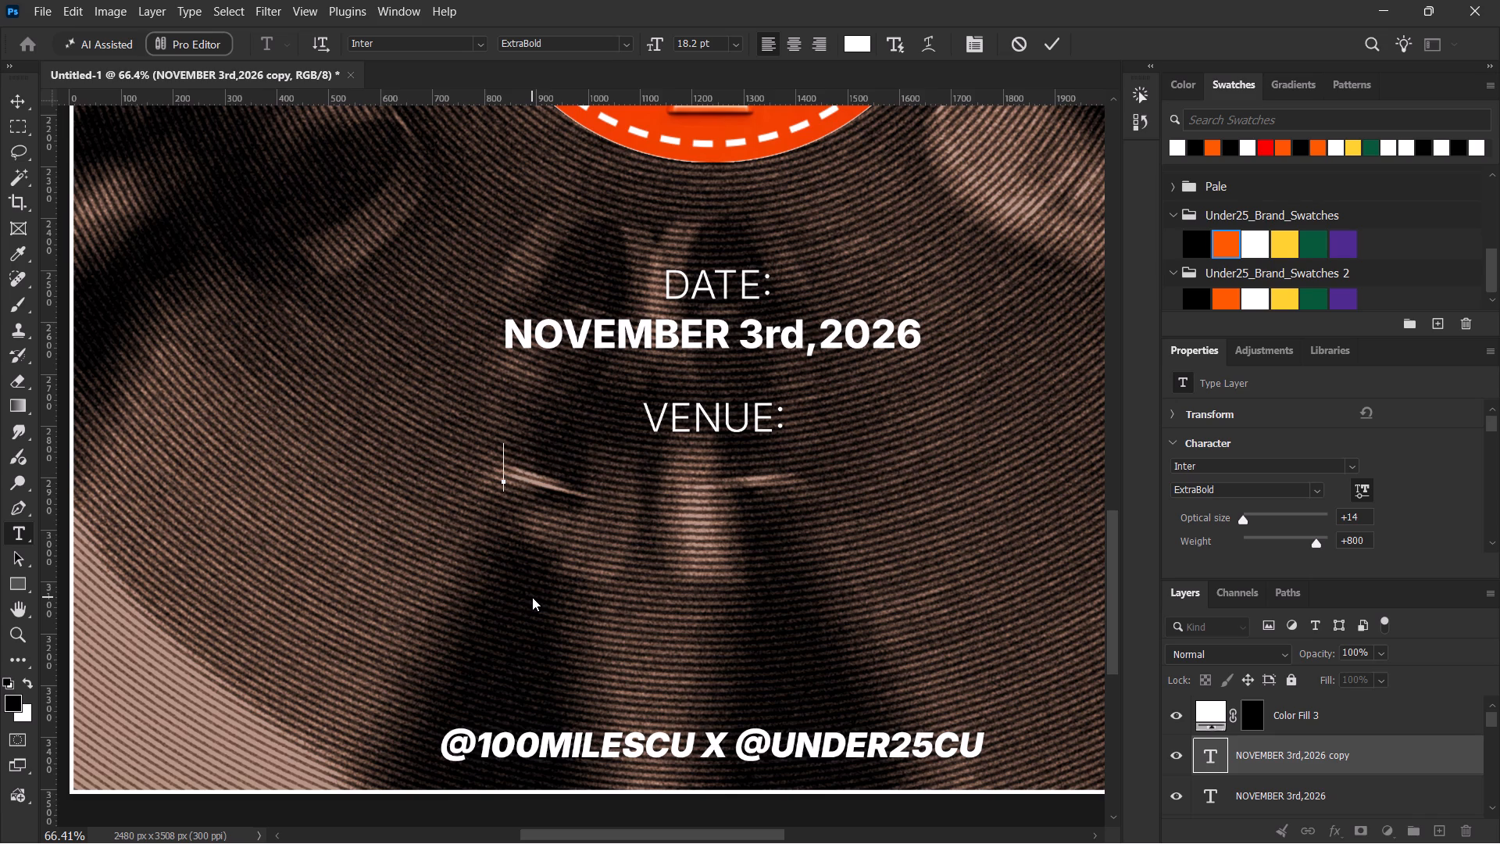
pyautogui.hotkey('shift', 'a')
pyautogui.write('3 BLOCK')
pyautogui.press(',')
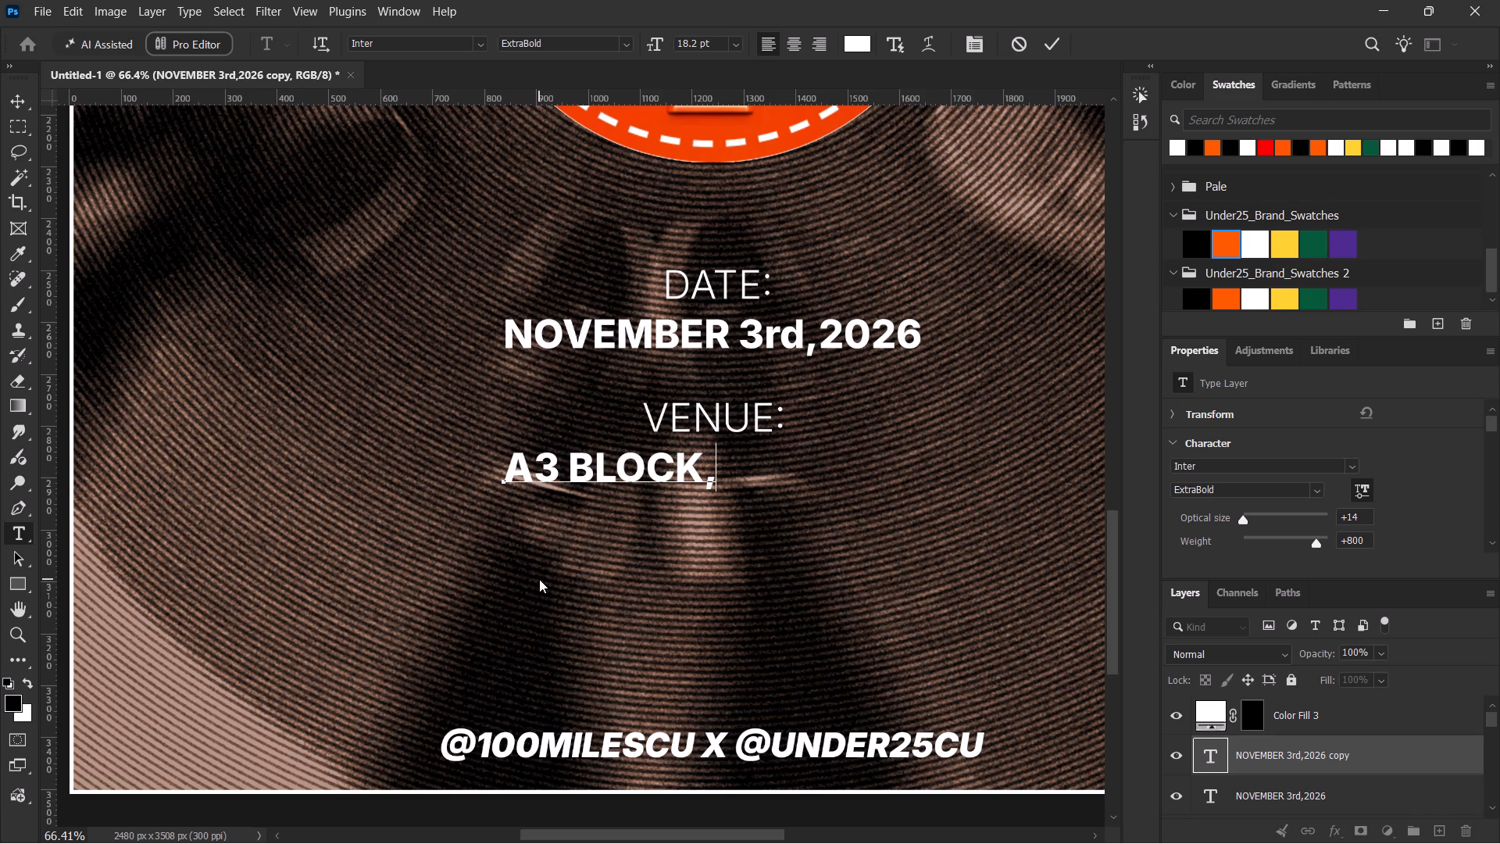
pyautogui.press('BackSpace')
pyautogui.click(1054, 42)
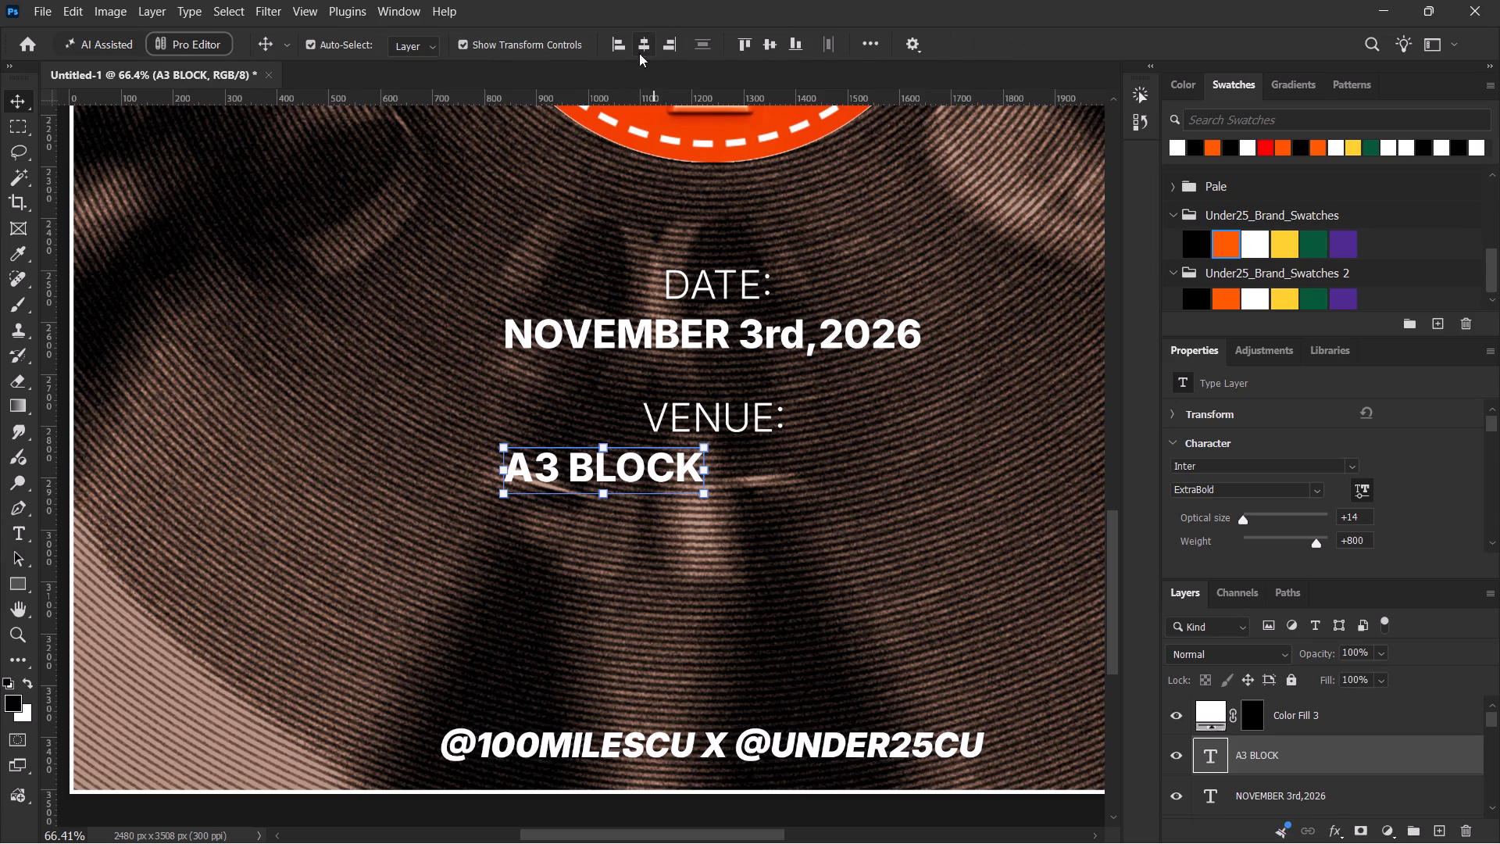
pyautogui.click(631, 43)
pyautogui.click(638, 41)
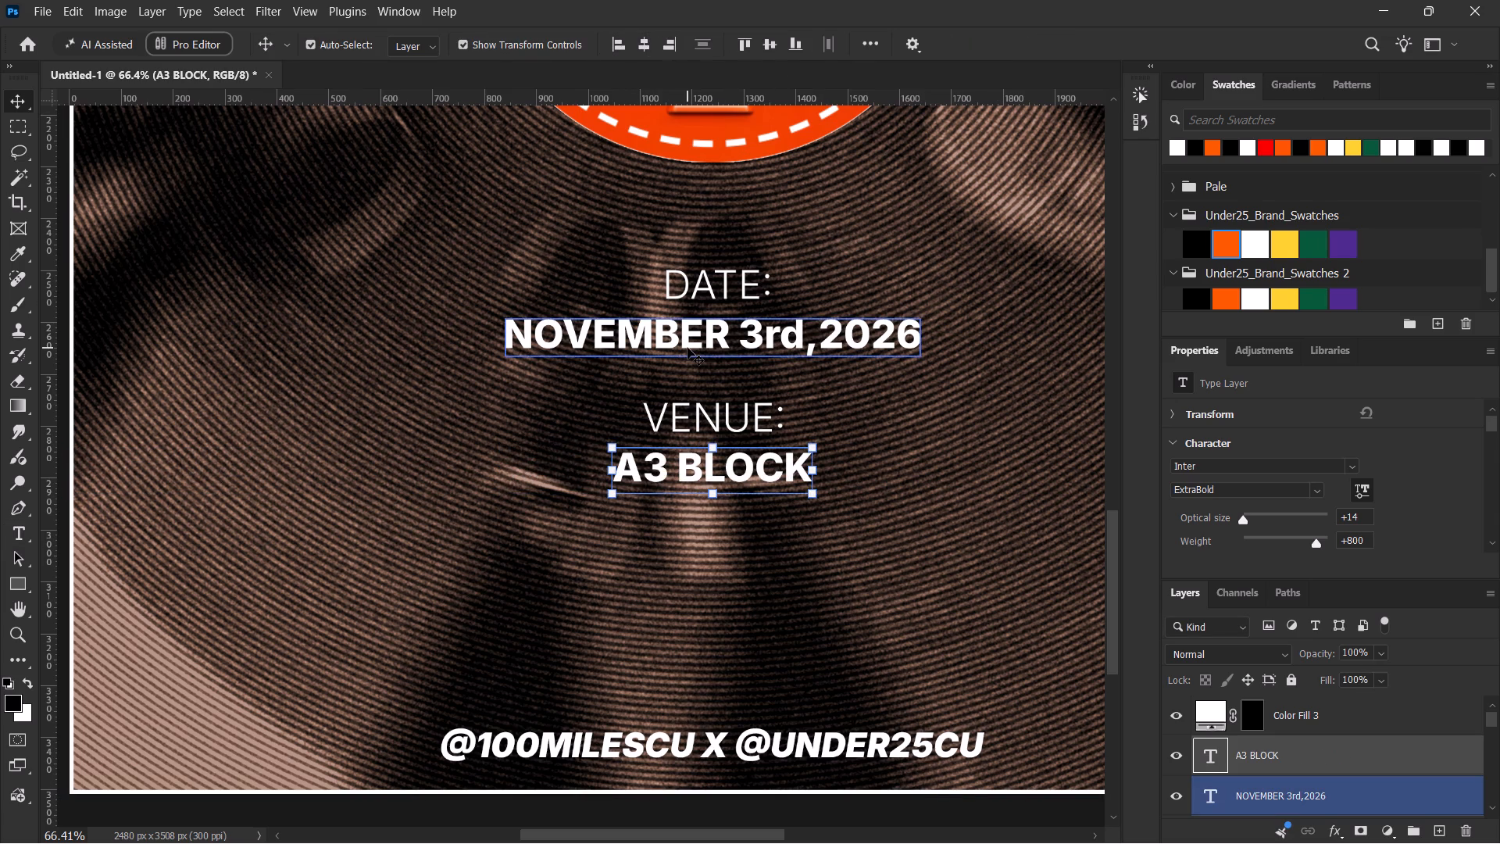
# Duplicate the VENUE: label below A3 BLOCK, change the copy to TIME:, and centre it horizontally on the canvas.
pyautogui.scroll(-1, 941, 439)
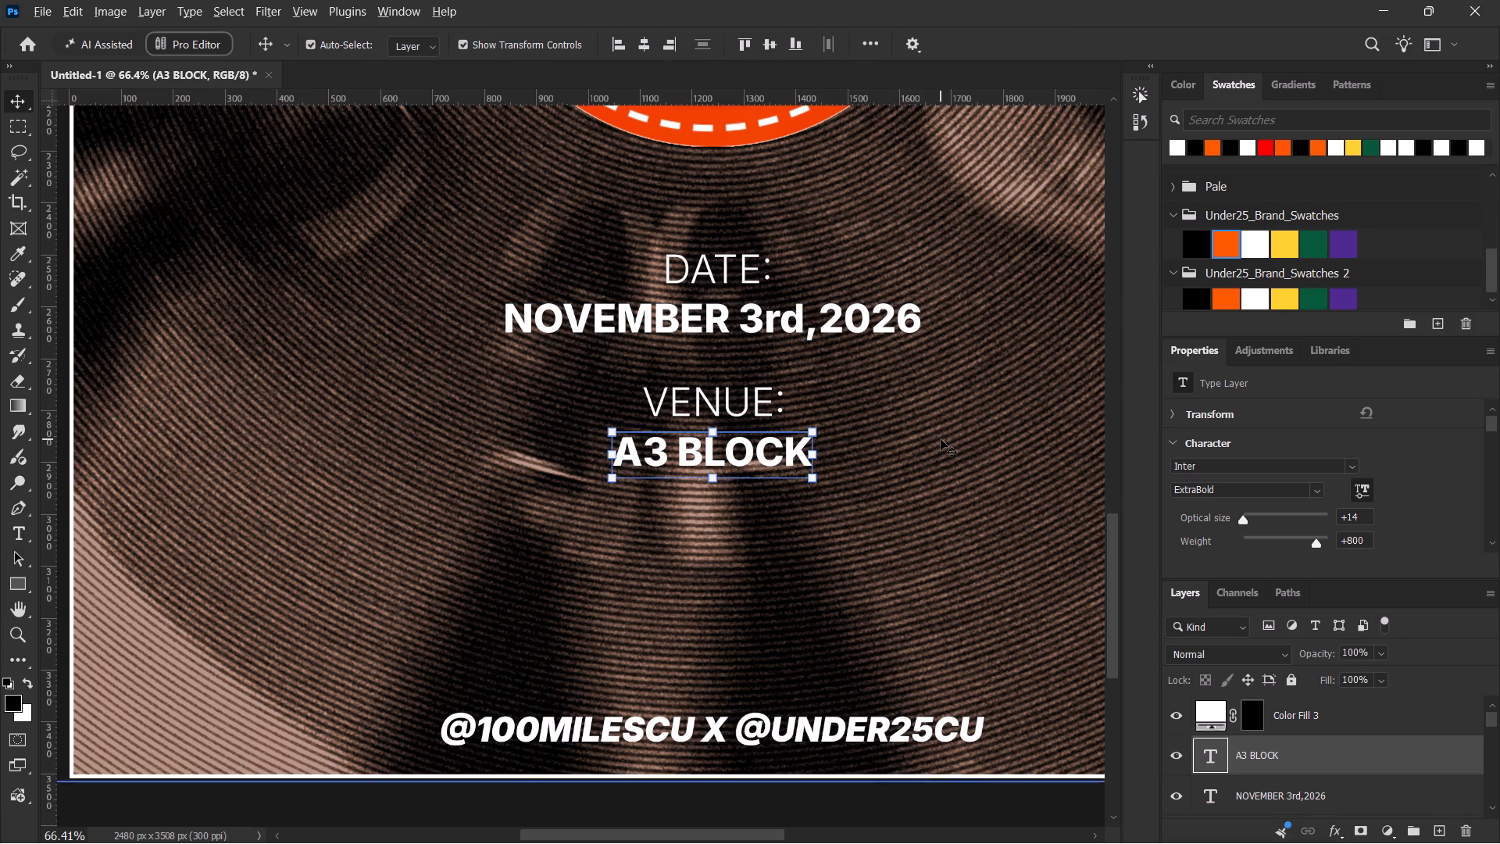
pyautogui.scroll(-2, 941, 439)
pyautogui.keyDown('alt'); pyautogui.scroll(1, 930, 450); pyautogui.keyUp('alt')
pyautogui.press('space')
pyautogui.press('space')
pyautogui.press('space')
pyautogui.press('space')
pyautogui.press('space')
pyautogui.press('space')
pyautogui.press('space')
pyautogui.press('space')
pyautogui.press('space')
pyautogui.press('space')
pyautogui.press('space')
pyautogui.press('space')
pyautogui.press('space')
pyautogui.press('space')
pyautogui.moveTo(902, 513); pyautogui.dragTo(874, 507)
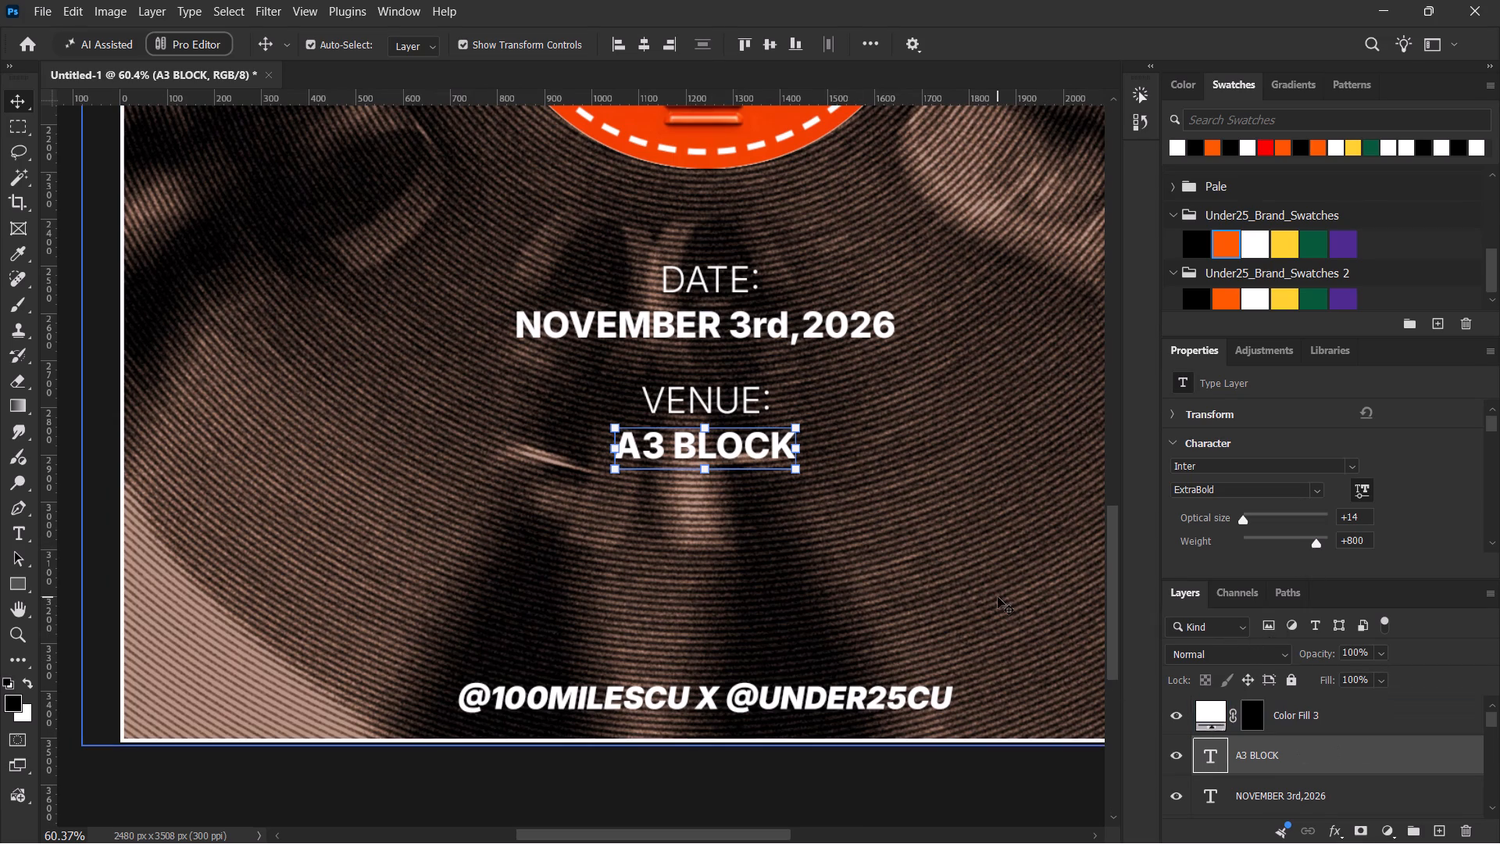
pyautogui.scroll(-1, 1287, 788)
pyautogui.click(1288, 786)
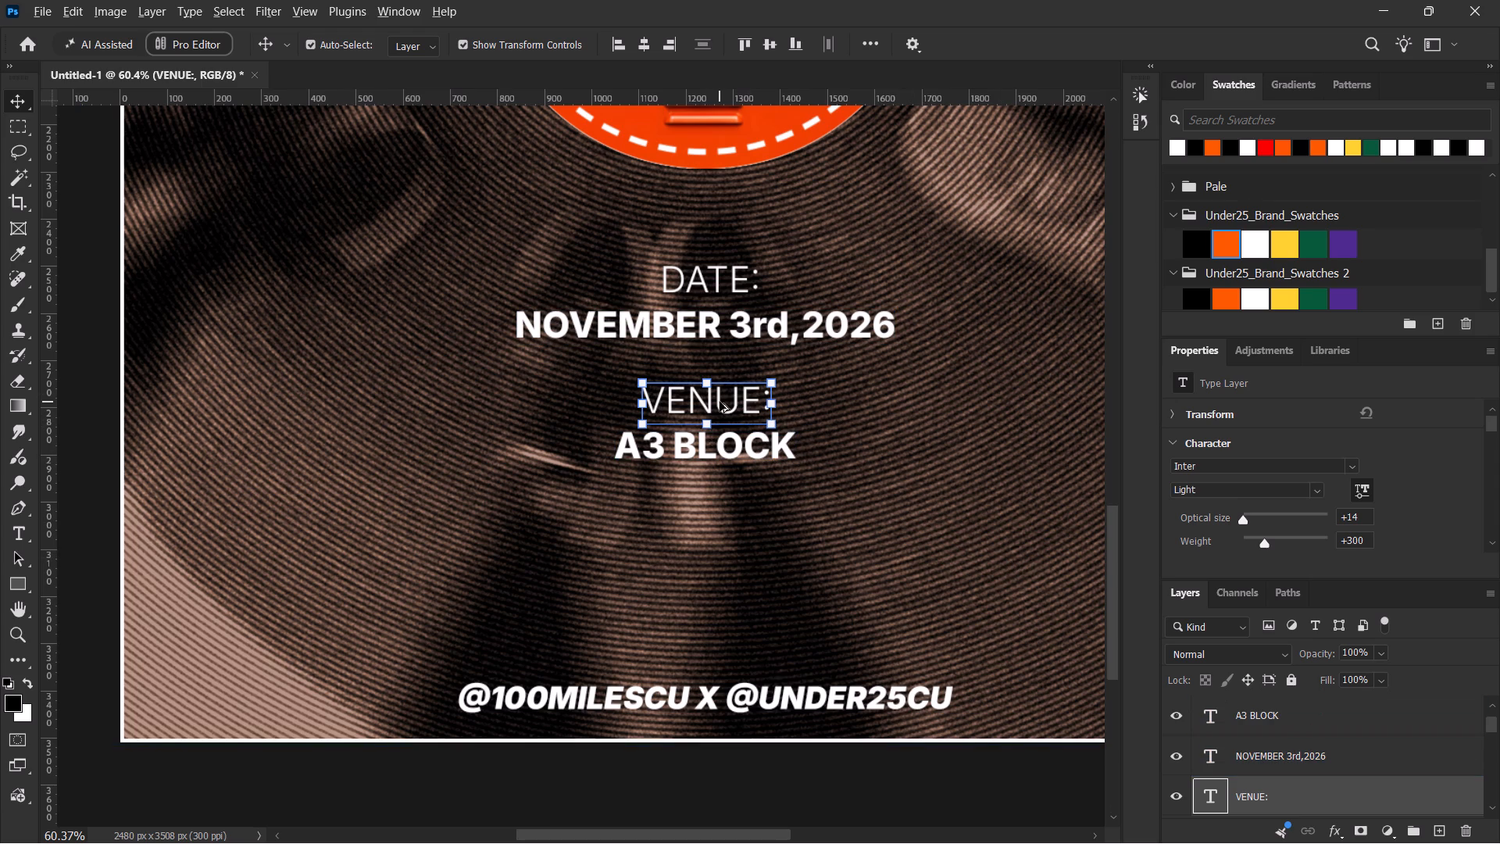
pyautogui.keyDown('alt'); pyautogui.keyDown('shift'); pyautogui.moveTo(720, 402); pyautogui.dragTo(719, 513); pyautogui.keyUp('shift'); pyautogui.keyUp('alt')
pyautogui.doubleClick(719, 511)
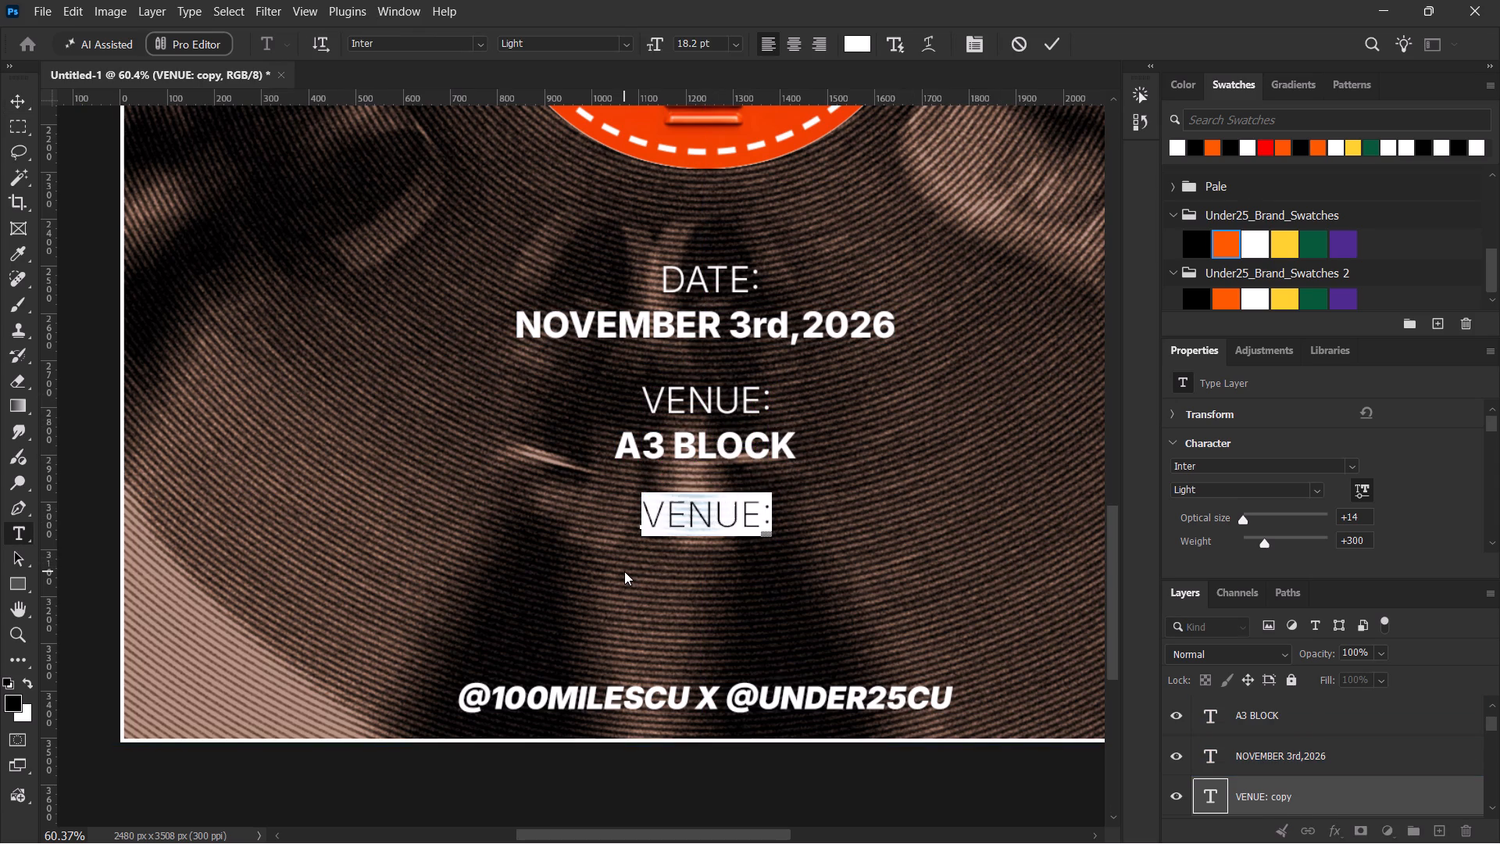
pyautogui.write('TIME')
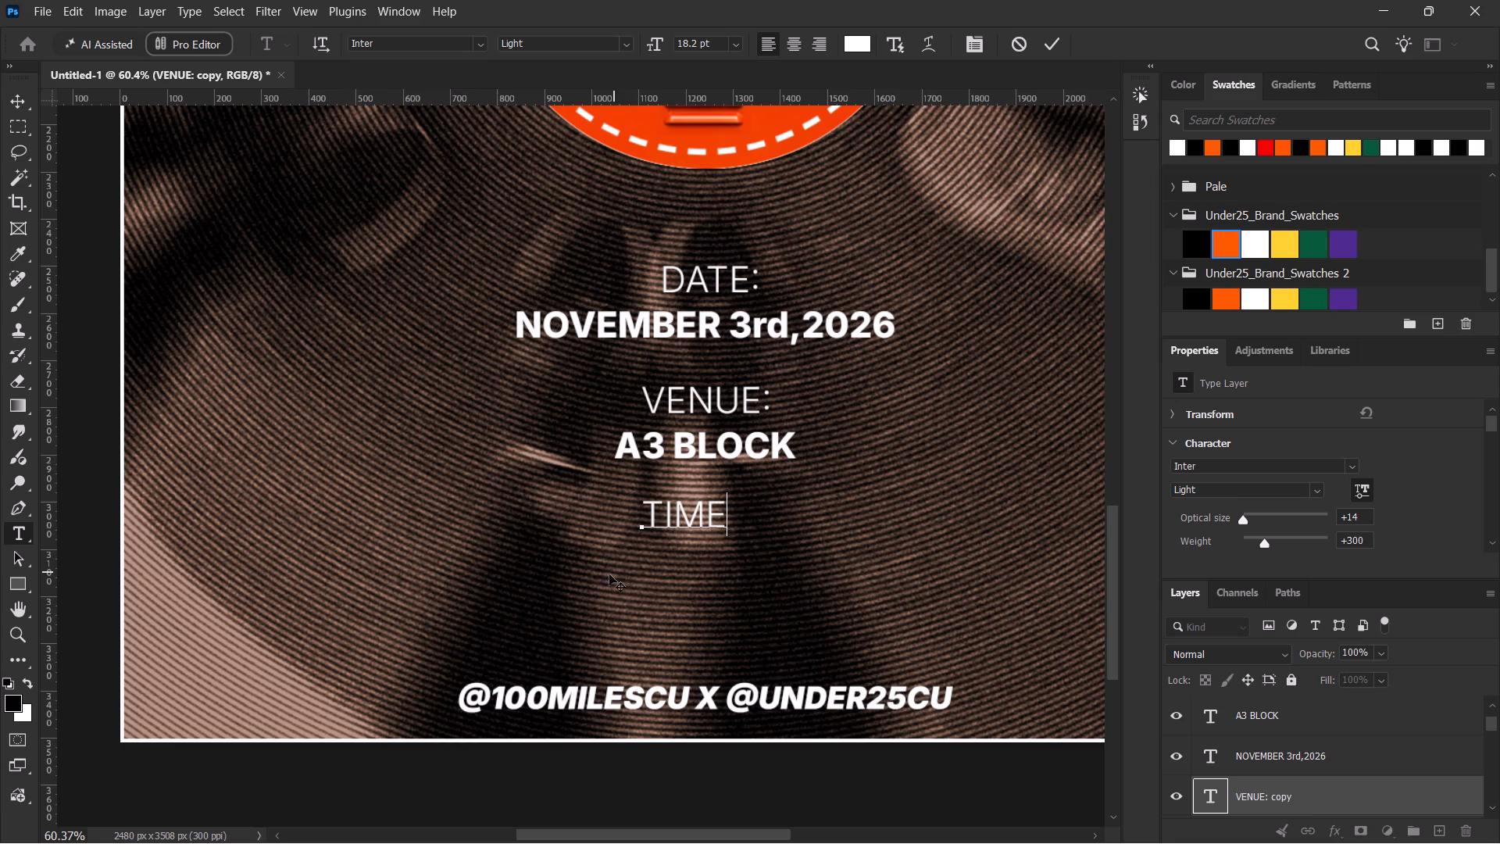
pyautogui.hotkey('shift', ':')
pyautogui.click(1050, 41)
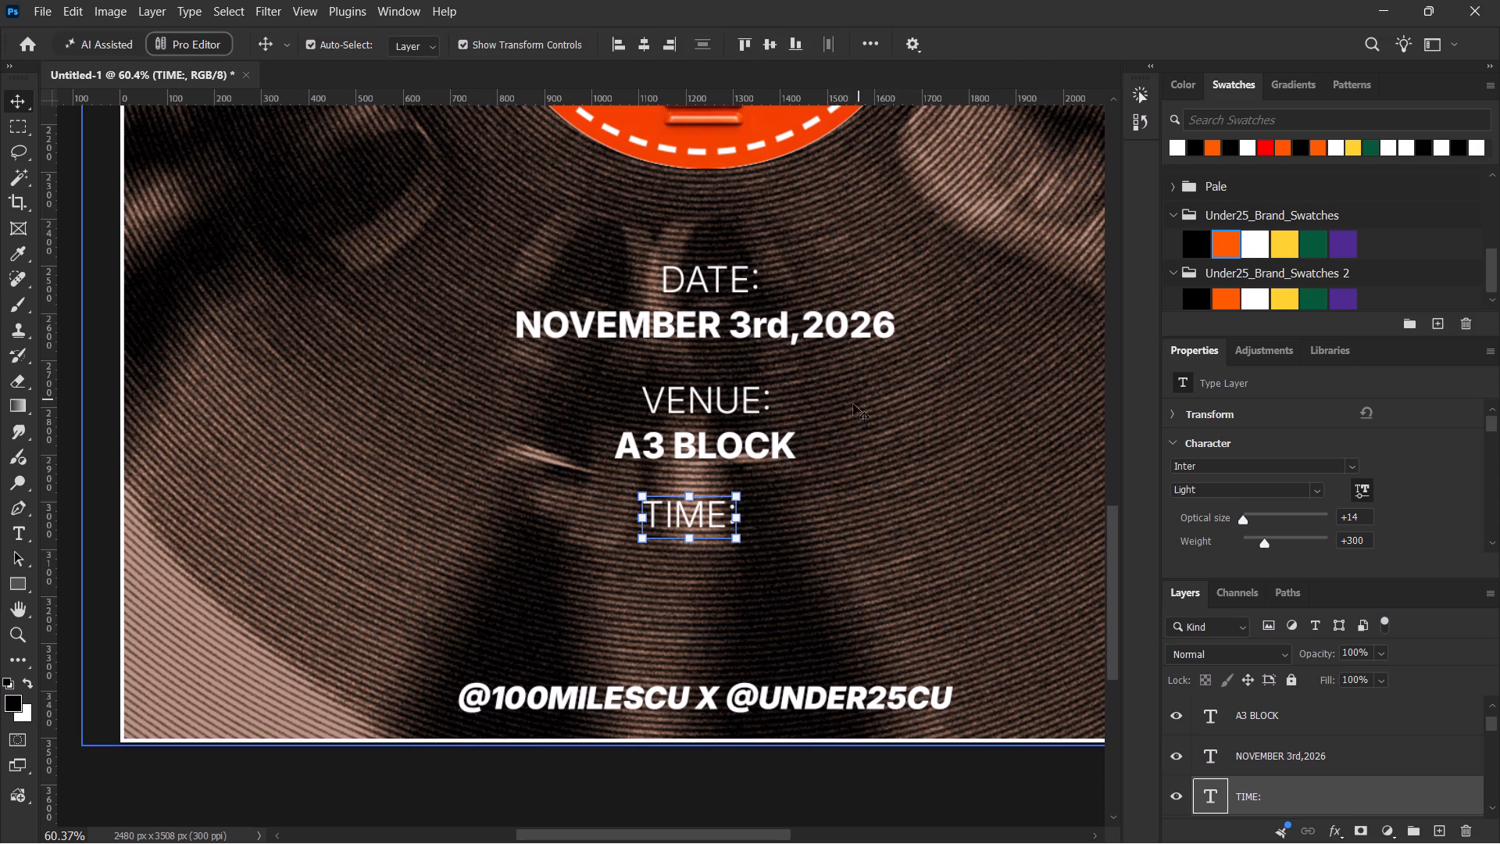
pyautogui.click(642, 40)
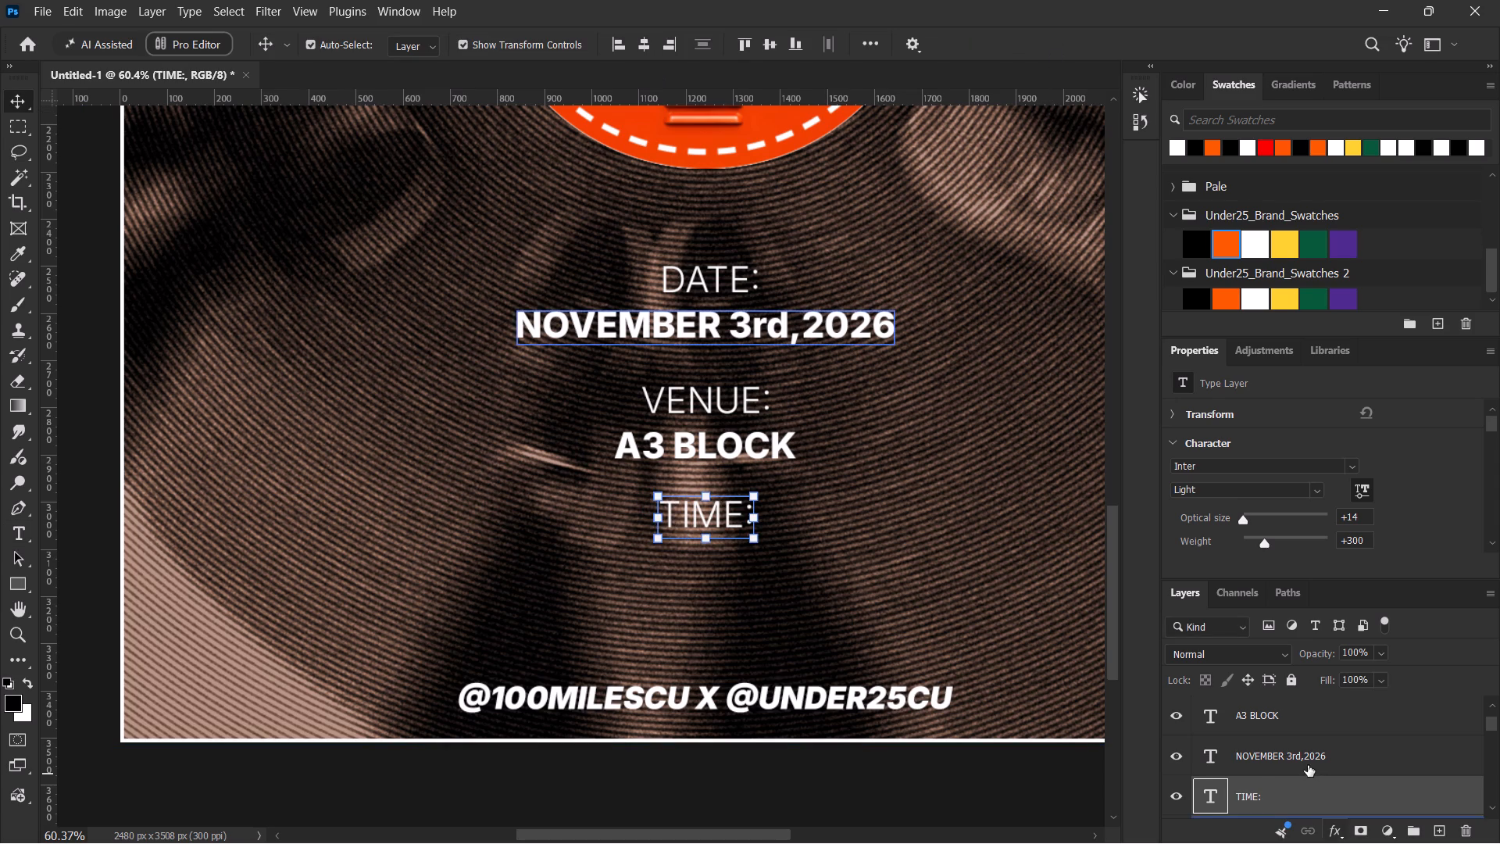
# Duplicate the A3 BLOCK text below TIME:, change the copy to 6:00 AM, and centre it horizontally on the canvas.
pyautogui.click(1308, 765)
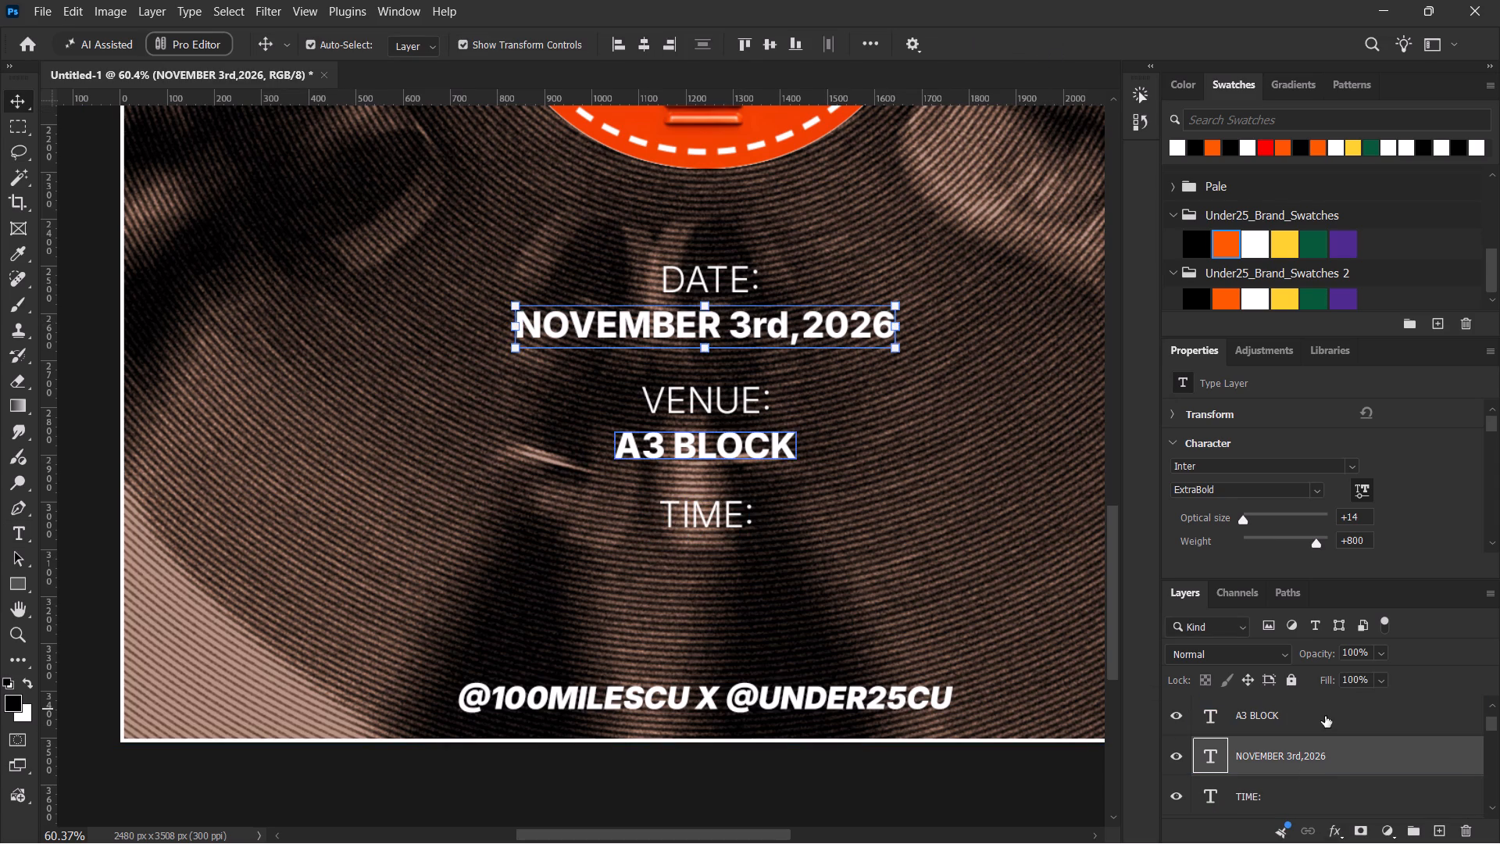
pyautogui.click(1330, 721)
pyautogui.keyDown('alt'); pyautogui.keyDown('shift'); pyautogui.moveTo(734, 446); pyautogui.dragTo(724, 562); pyautogui.keyUp('shift'); pyautogui.keyUp('alt')
pyautogui.doubleClick(724, 562)
pyautogui.write('6:))')
pyautogui.hotkey('shift', 'BackSpace')
pyautogui.hotkey('shift', 'BackSpace')
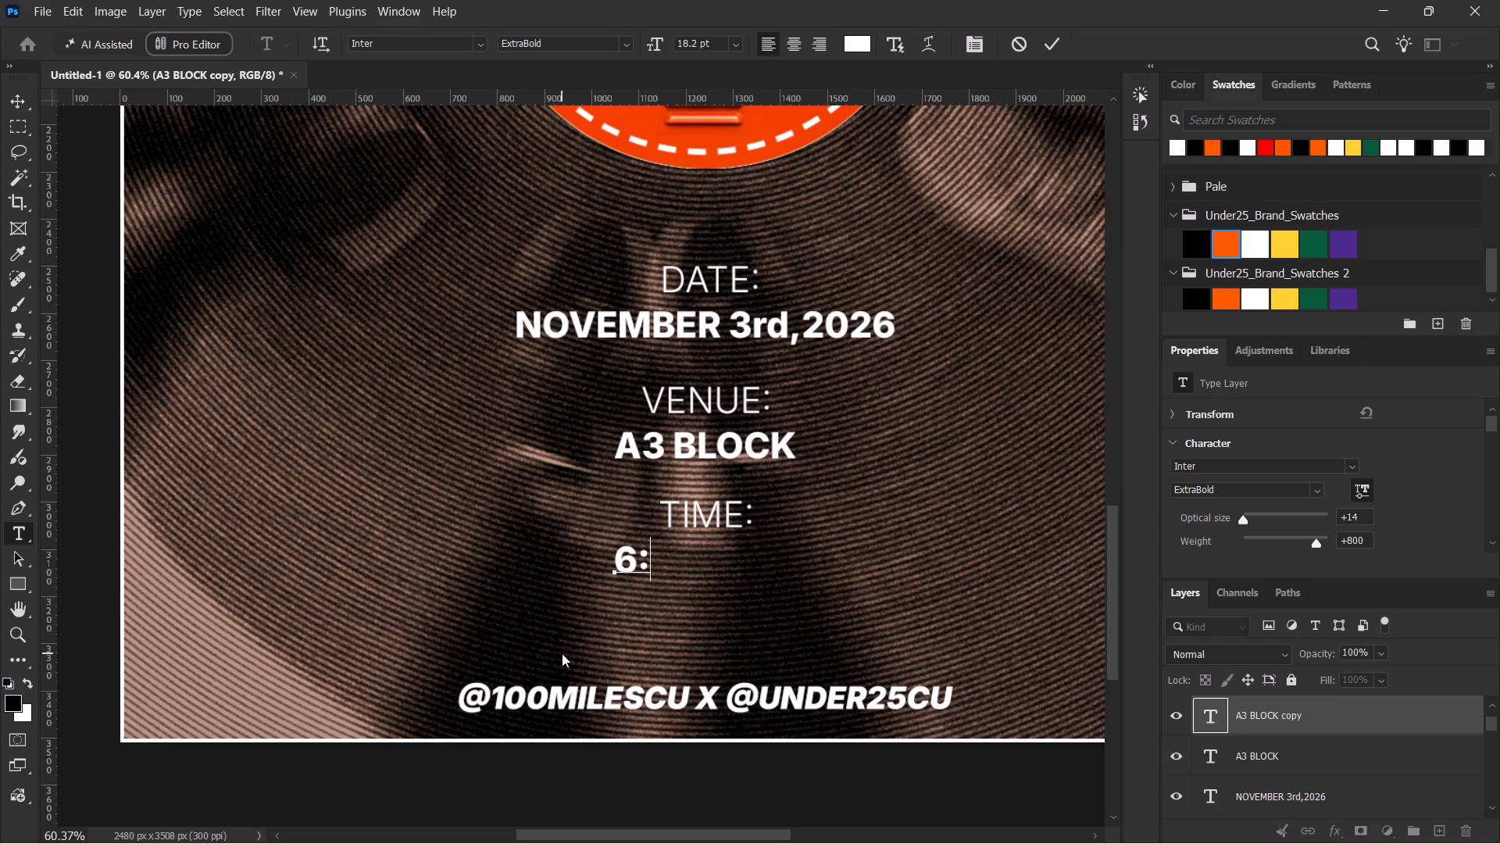
pyautogui.write('00 AM')
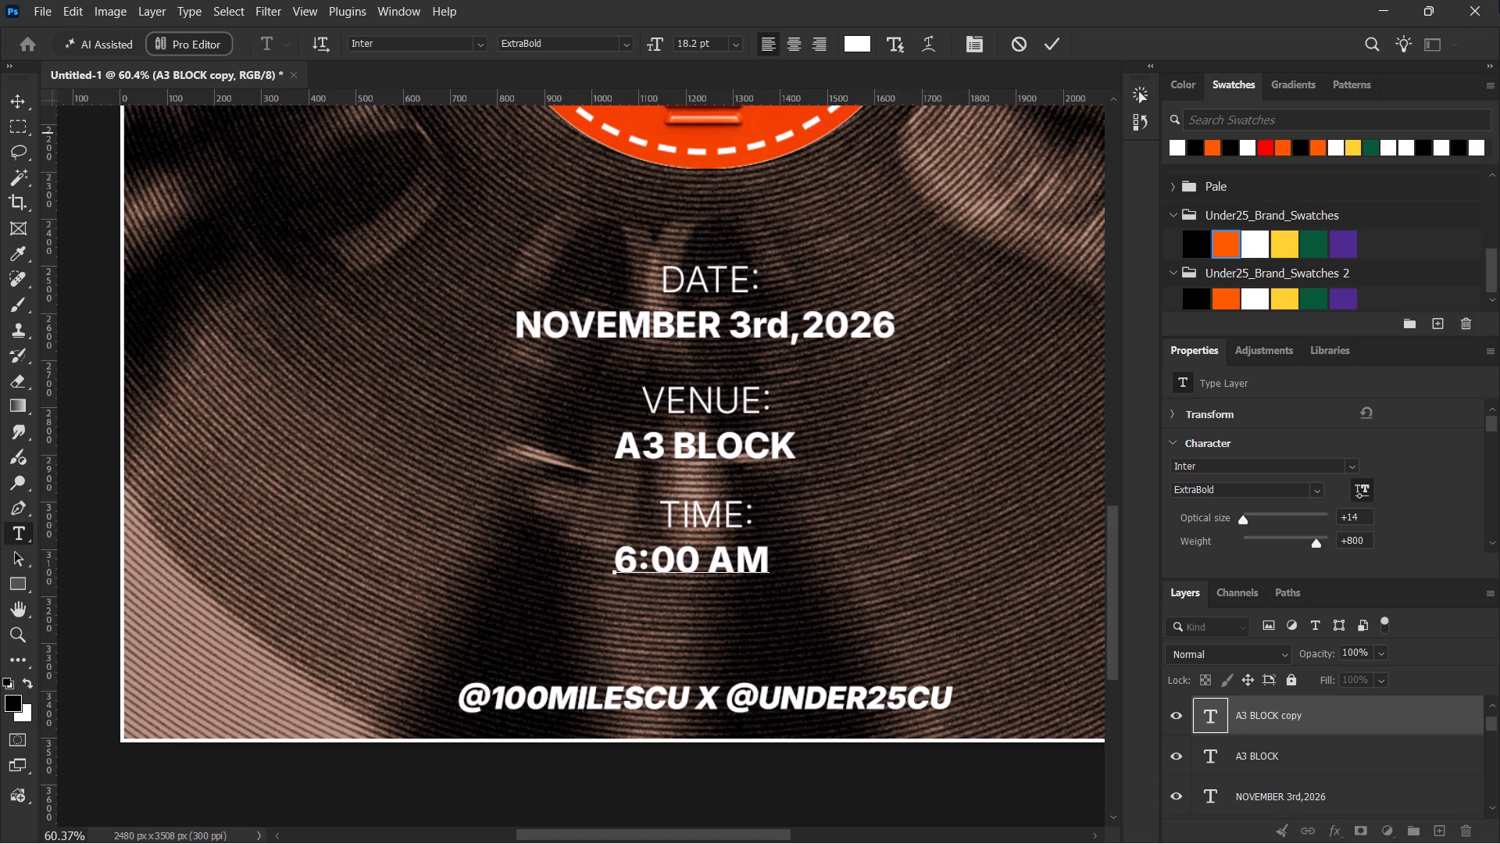
pyautogui.click(1057, 44)
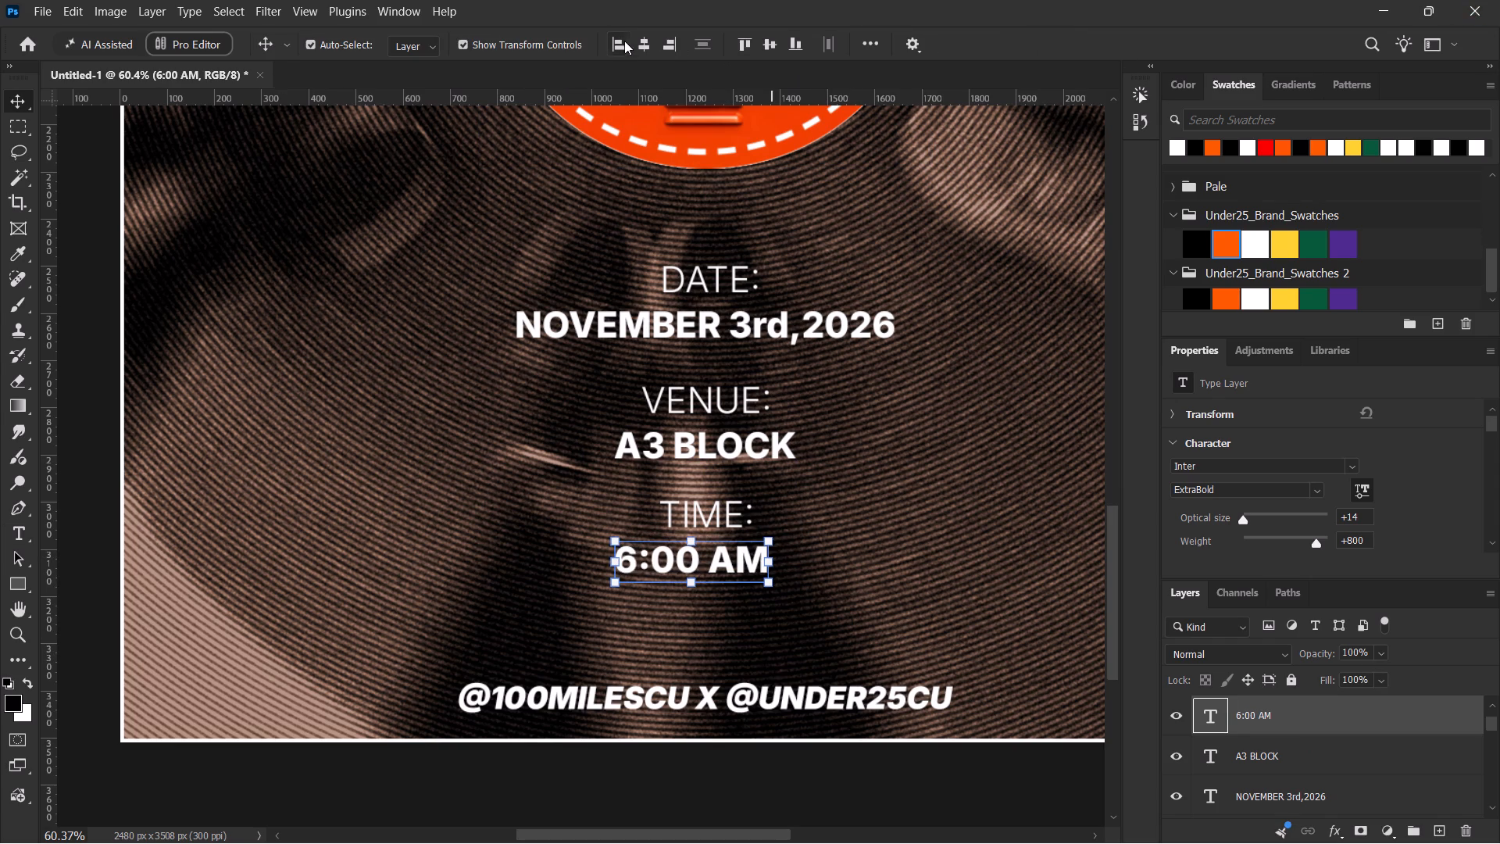
pyautogui.click(641, 42)
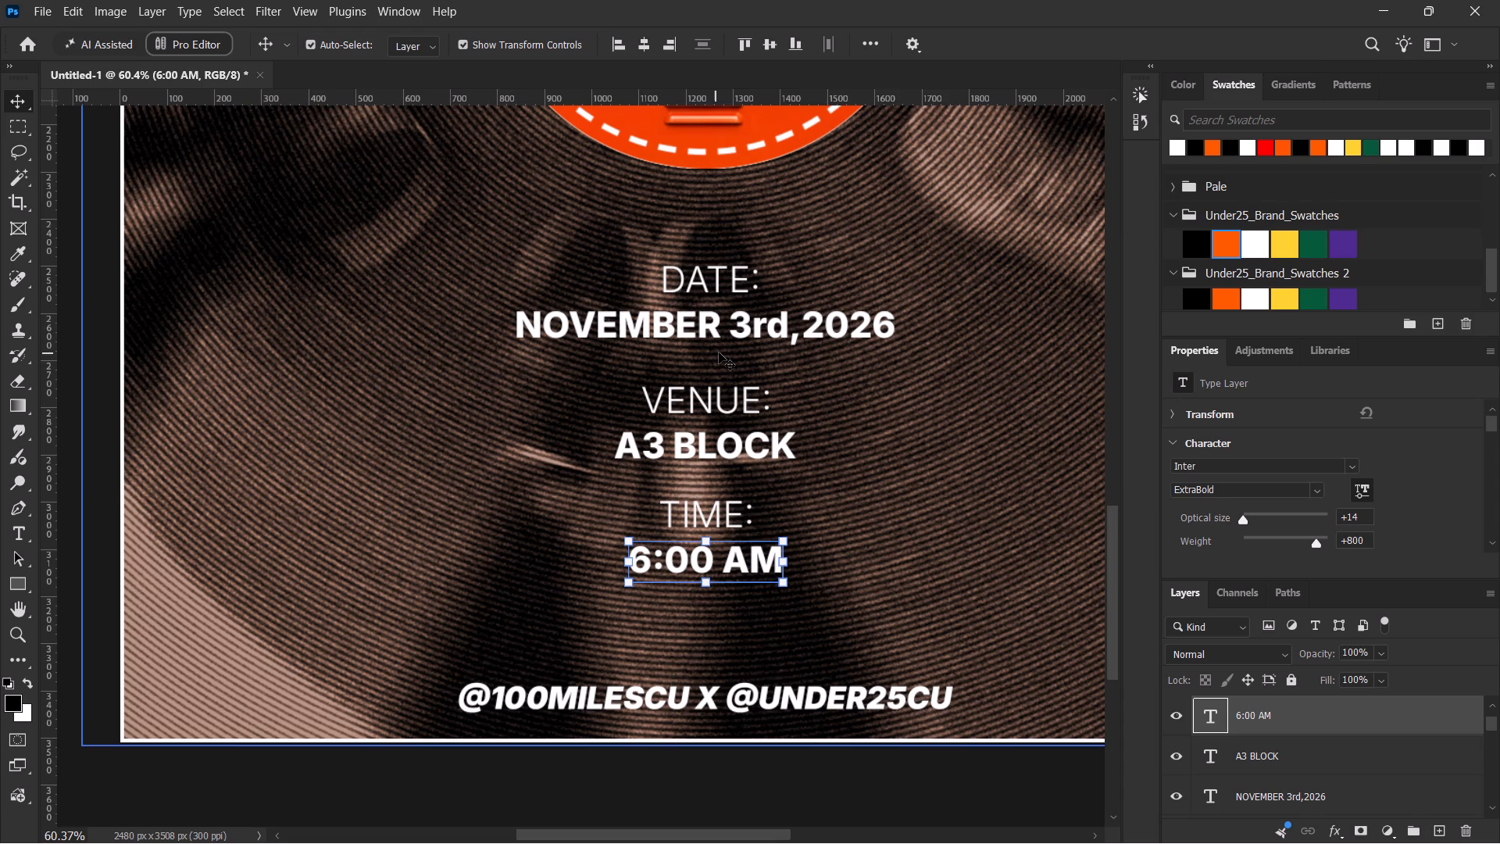
# Examine the whole poster layout with the date, venue and time block in place.
pyautogui.scroll(-13, 719, 352)
pyautogui.press('space')
pyautogui.press('space')
pyautogui.press('space')
pyautogui.press('space')
pyautogui.press('space')
pyautogui.press('space')
pyautogui.press('space')
pyautogui.press('space')
pyautogui.press('space')
pyautogui.press('space')
pyautogui.press('space')
pyautogui.moveTo(709, 270); pyautogui.dragTo(706, 457)
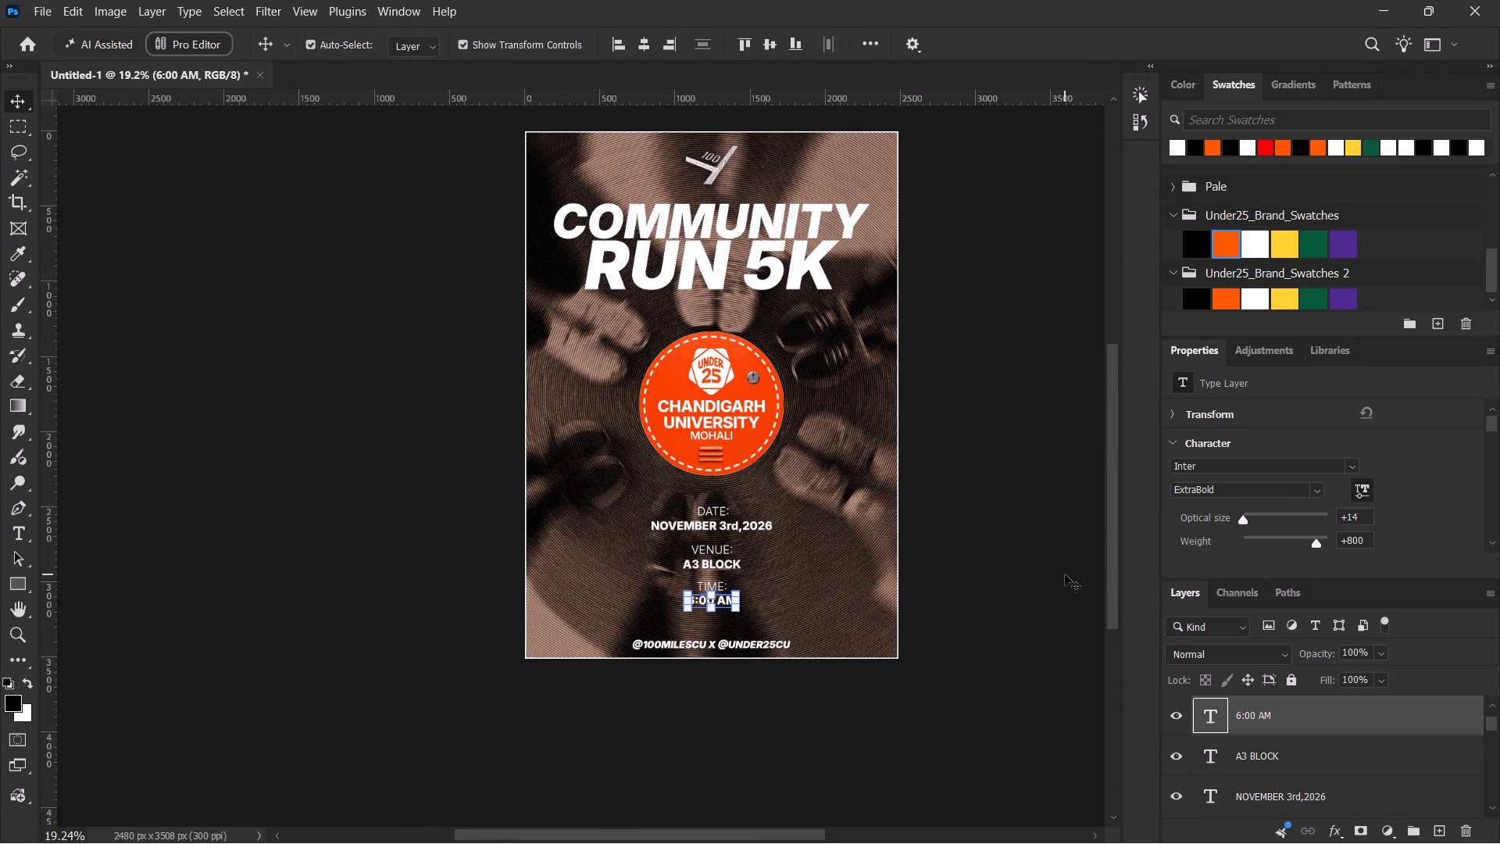
# Delete the download runner image layer and the locked orange Color Fill 1 layer at the bottom of the layer stack.
pyautogui.scroll(-1, 1253, 746)
pyautogui.scroll(6, 1253, 746)
pyautogui.click(1383, 721)
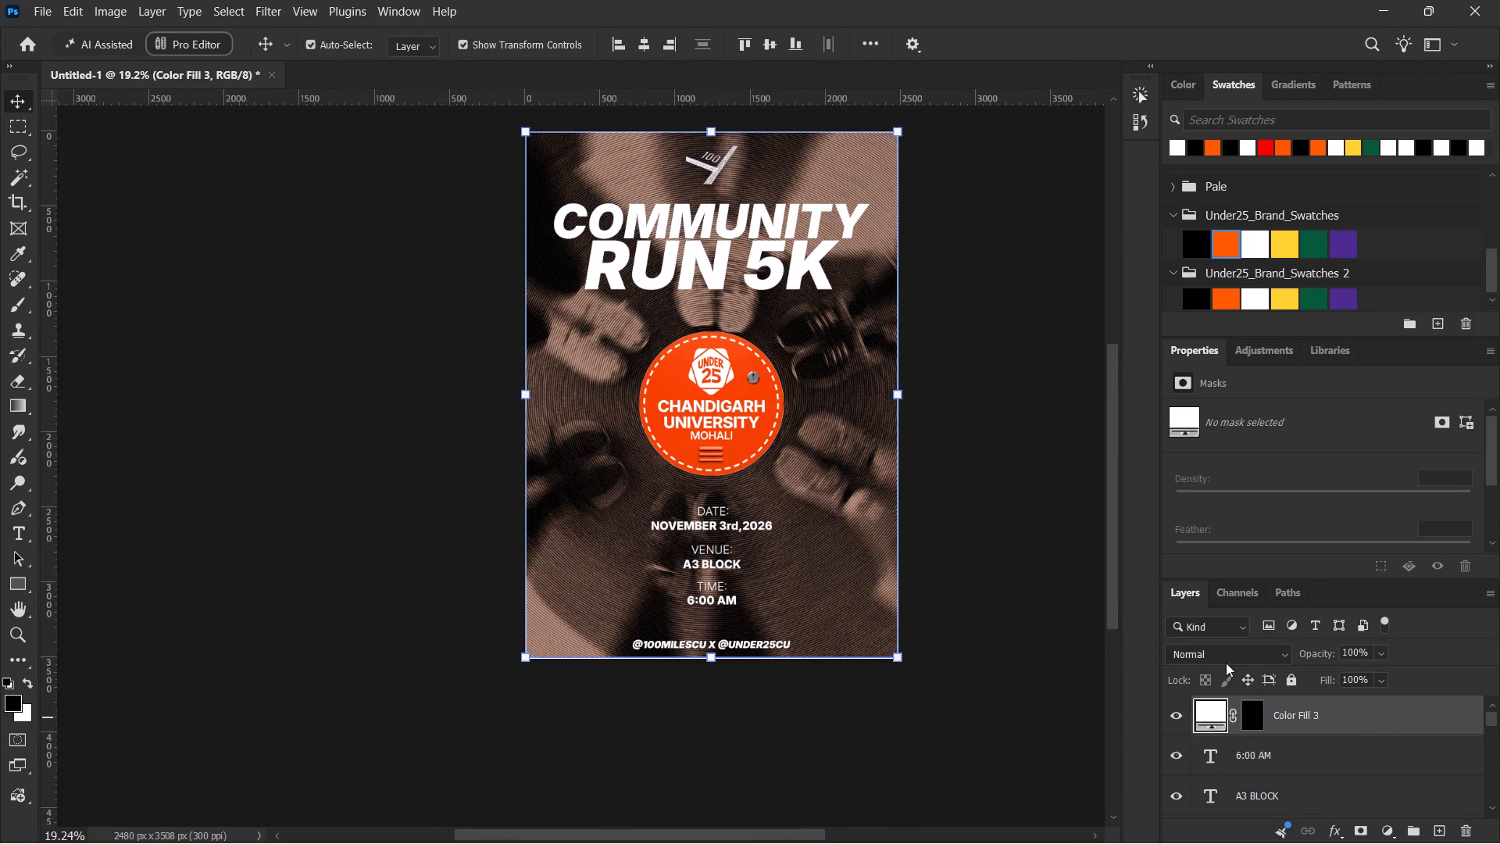
pyautogui.scroll(-17, 1356, 728)
pyautogui.scroll(1, 1347, 785)
pyautogui.scroll(-2, 1347, 785)
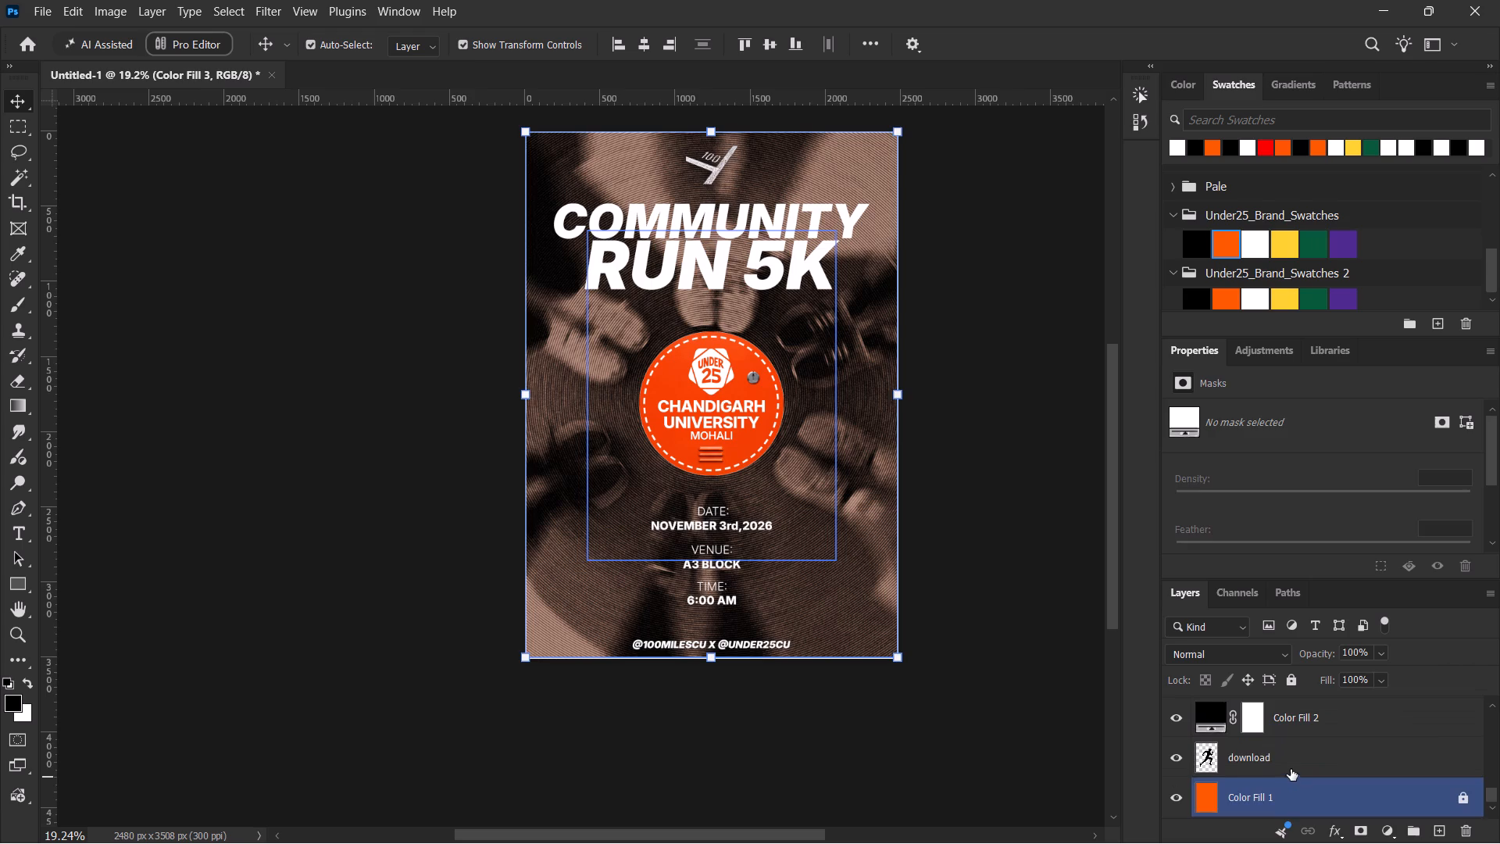
pyautogui.click(1291, 767)
pyautogui.press('Delete')
pyautogui.scroll(1, 1291, 767)
pyautogui.scroll(-4, 1291, 767)
pyautogui.press('Delete')
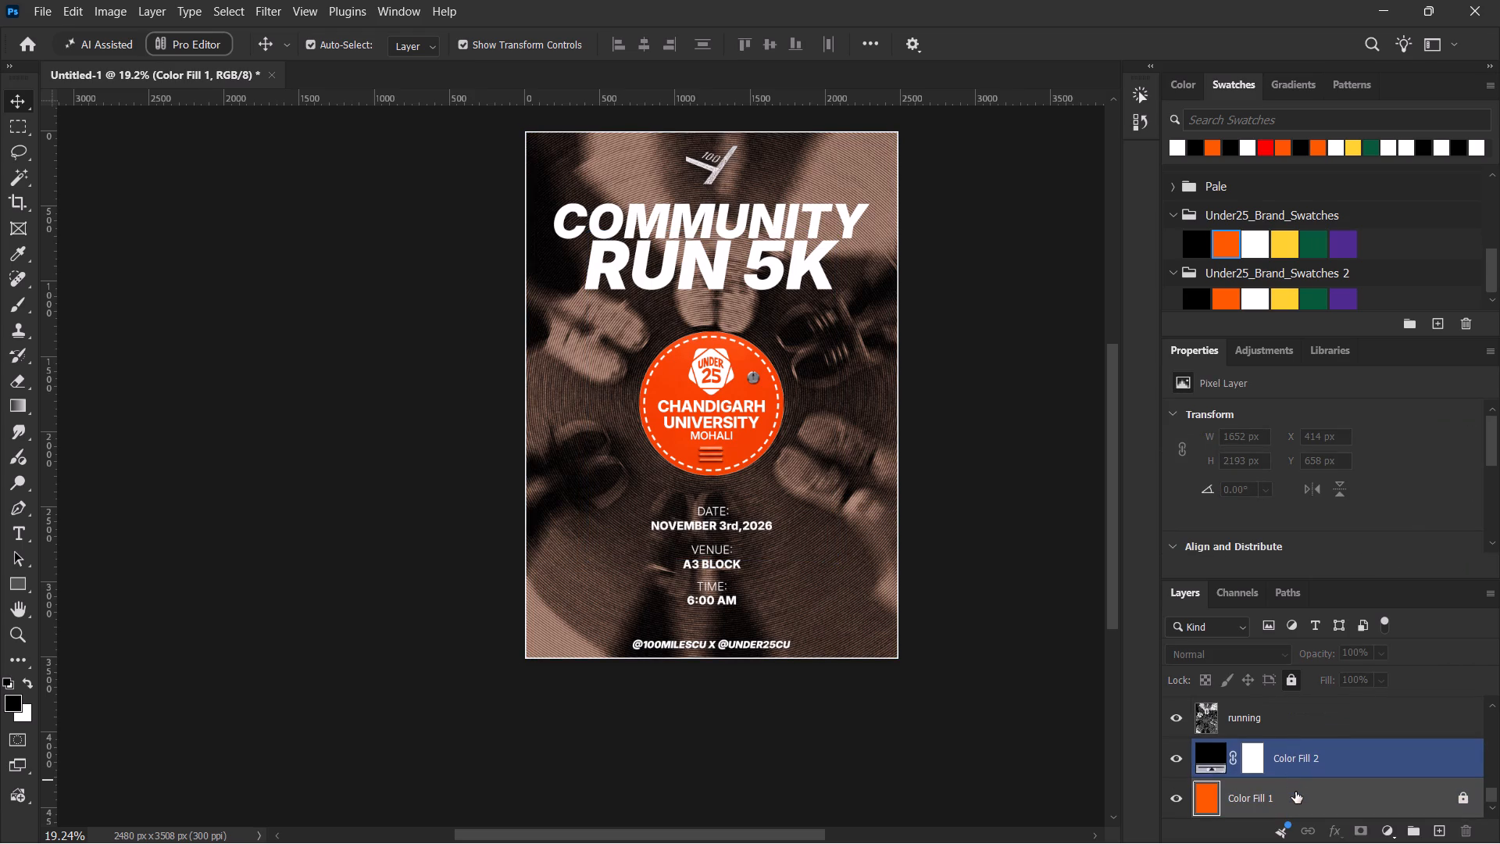
pyautogui.click(1464, 801)
pyautogui.press('Delete')
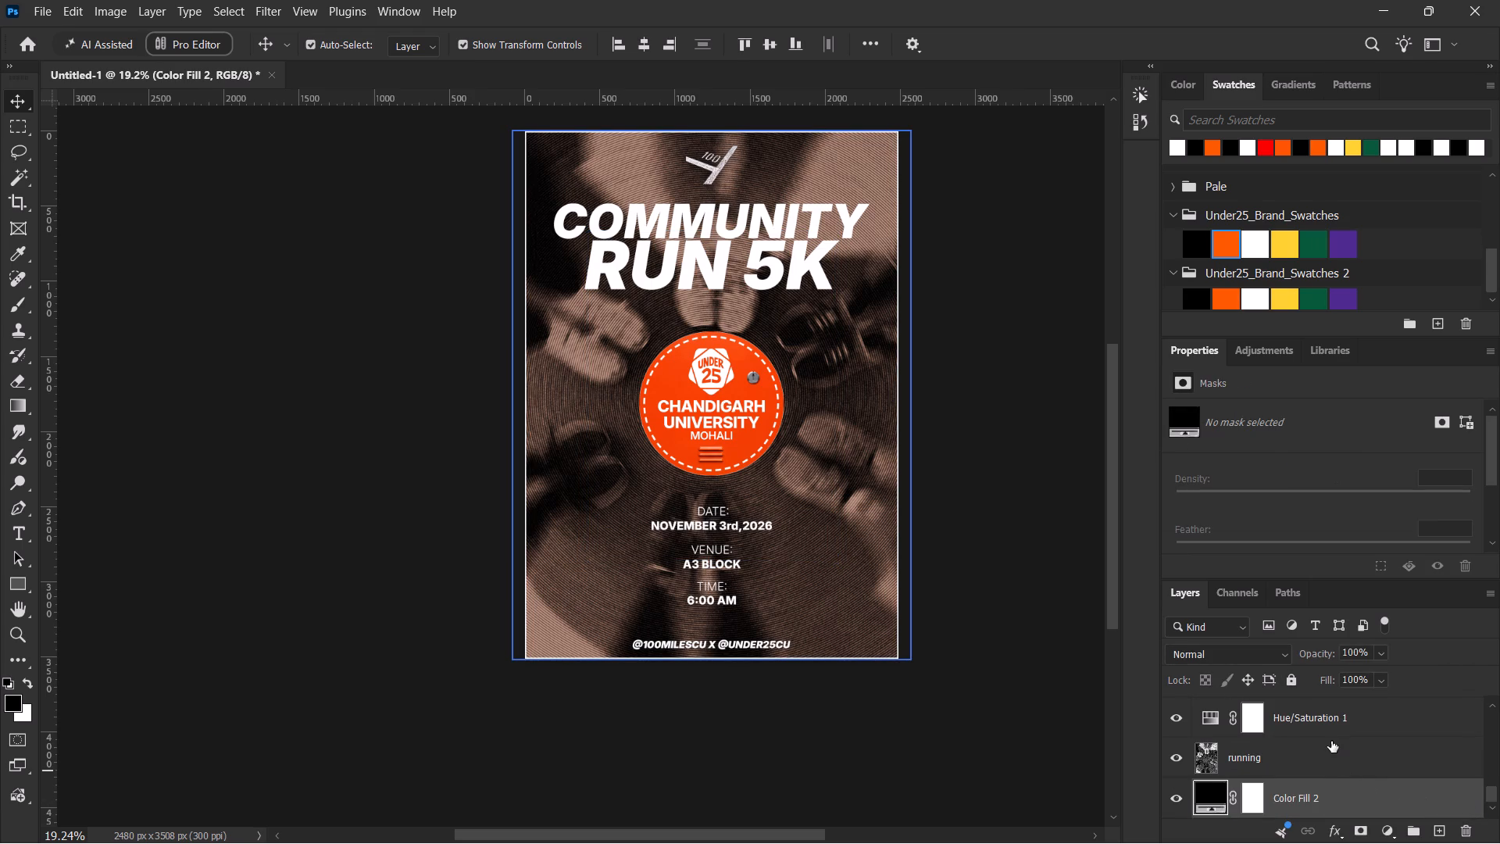
# Fully lock the black Color Fill 2 layer at the bottom of the layer stack.
pyautogui.scroll(-6, 1331, 741)
pyautogui.scroll(1, 1331, 741)
pyautogui.scroll(-6, 1348, 794)
pyautogui.click(1380, 806)
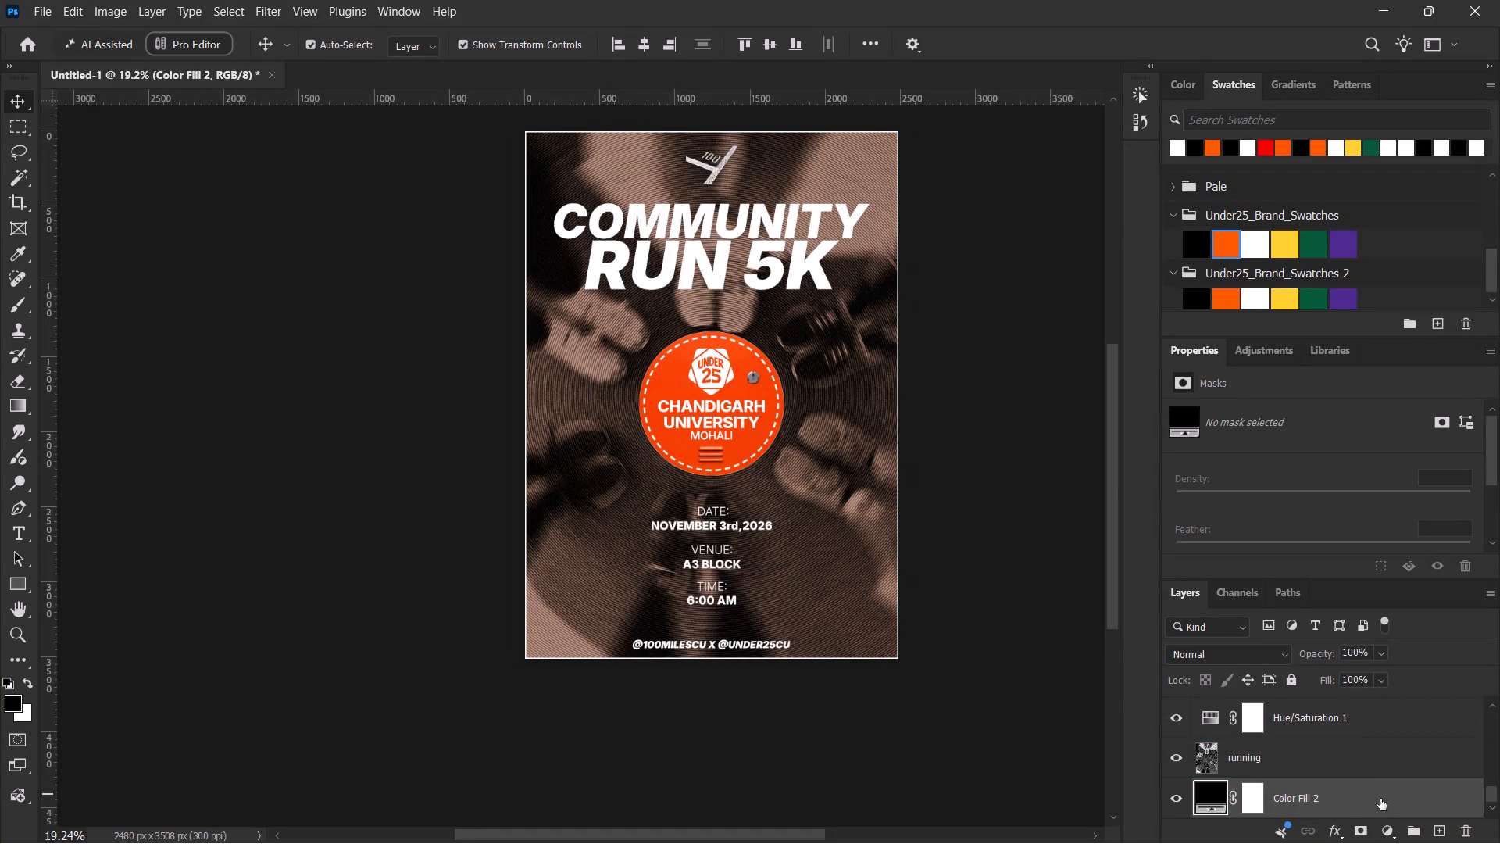
pyautogui.click(1295, 690)
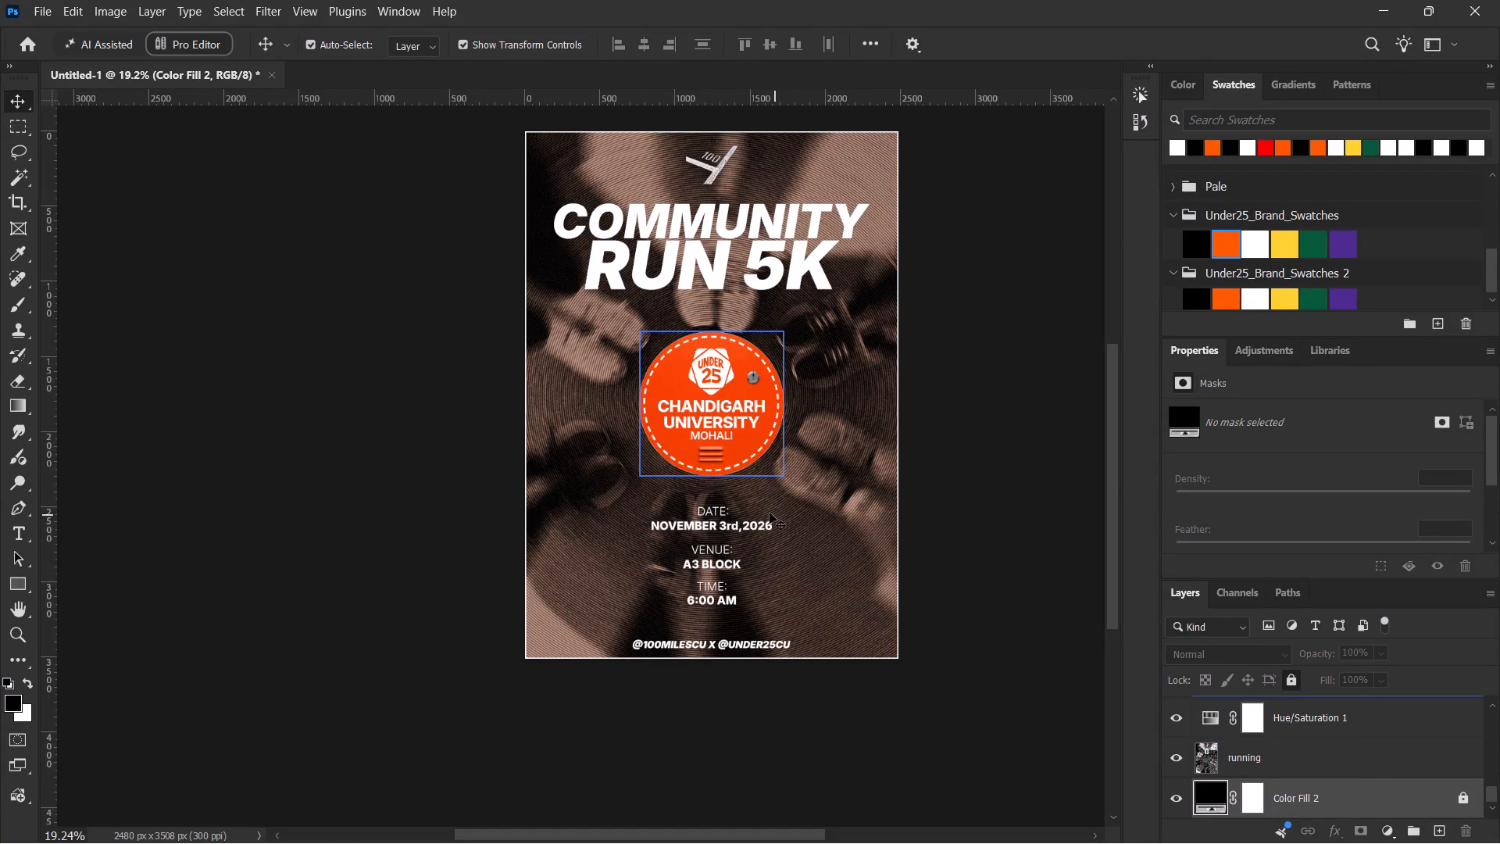
# Examine the full poster with the interface panels hidden, then restore the panels.
pyautogui.press('Tab')
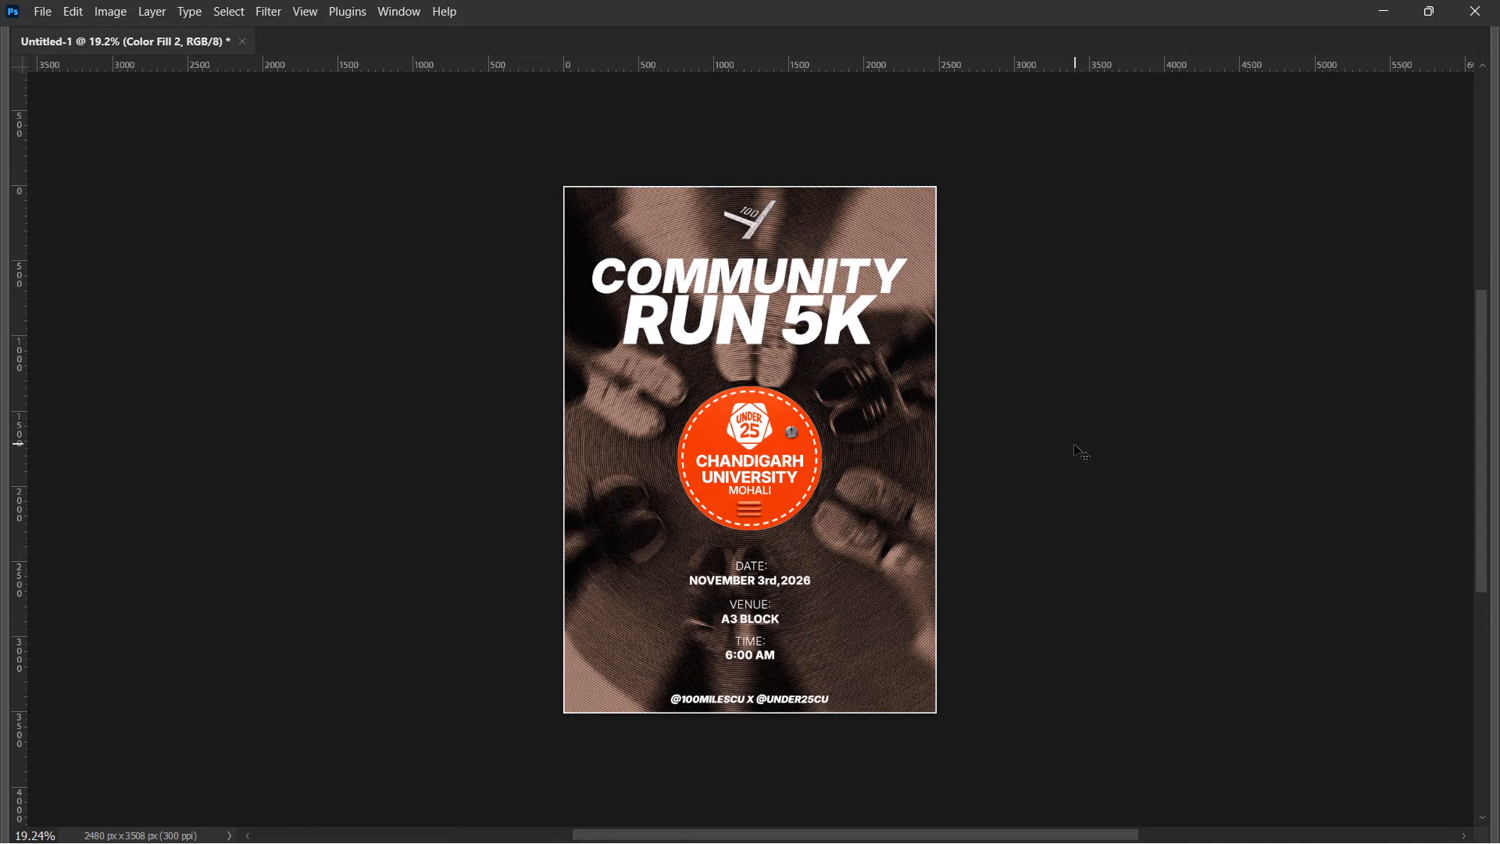
pyautogui.keyDown('alt'); pyautogui.scroll(4, 1093, 468); pyautogui.keyUp('alt')
pyautogui.keyDown('alt'); pyautogui.scroll(-2, 1093, 468); pyautogui.keyUp('alt')
pyautogui.press('space')
pyautogui.press('space')
pyautogui.press('space')
pyautogui.press('space')
pyautogui.press('space')
pyautogui.press('space')
pyautogui.press('space')
pyautogui.moveTo(1100, 469); pyautogui.dragTo(1106, 461)
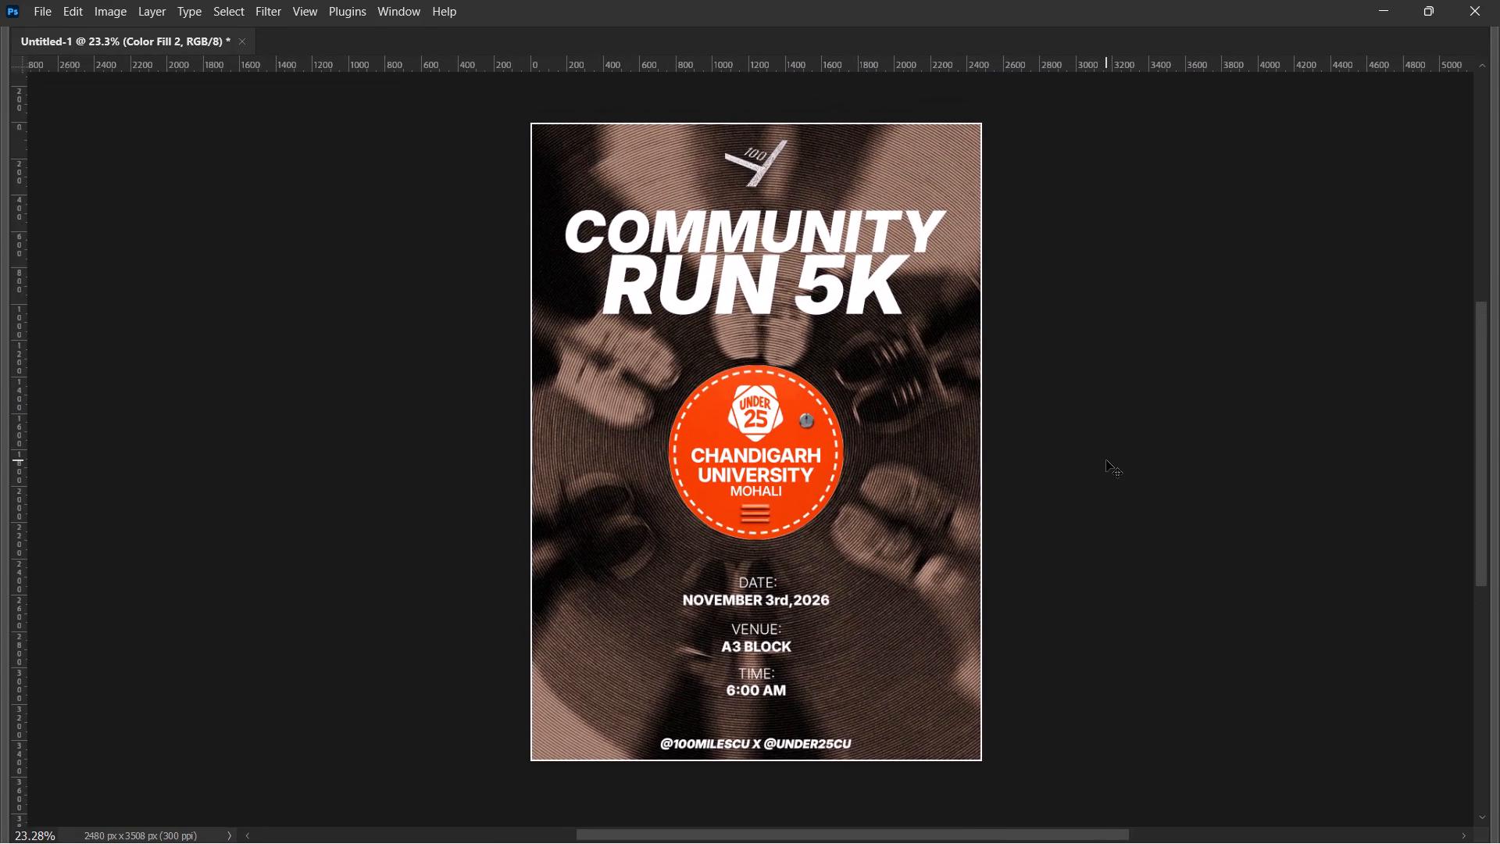
pyautogui.keyDown('alt'); pyautogui.scroll(1, 1106, 460); pyautogui.keyUp('alt')
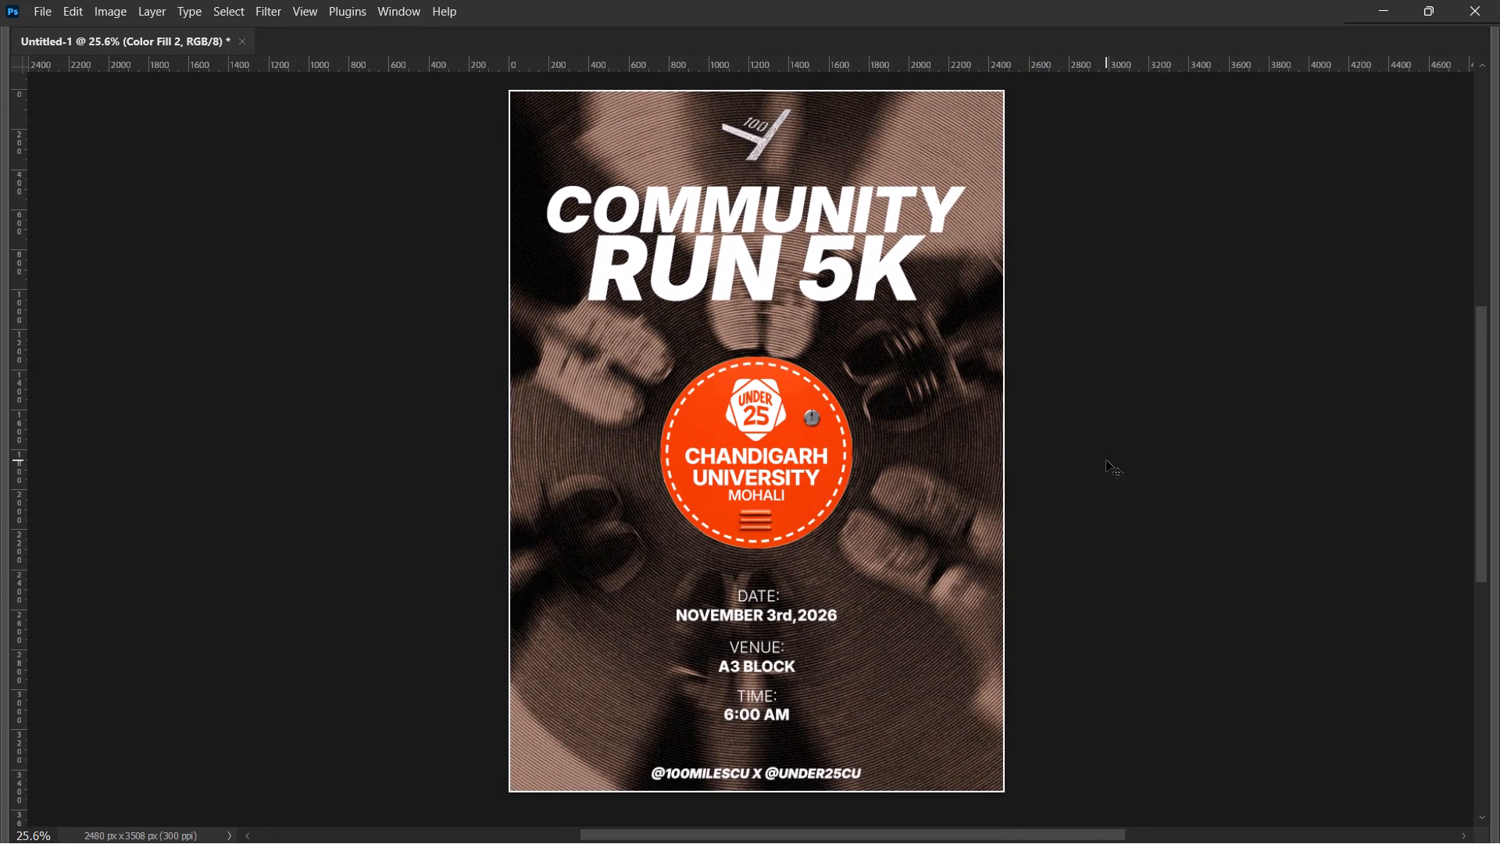
pyautogui.press('Tab')
# Examine the badge, event details and social handles on the lower half of the poster.
pyautogui.press('space')
pyautogui.press('space')
pyautogui.moveTo(687, 550); pyautogui.dragTo(784, 459)
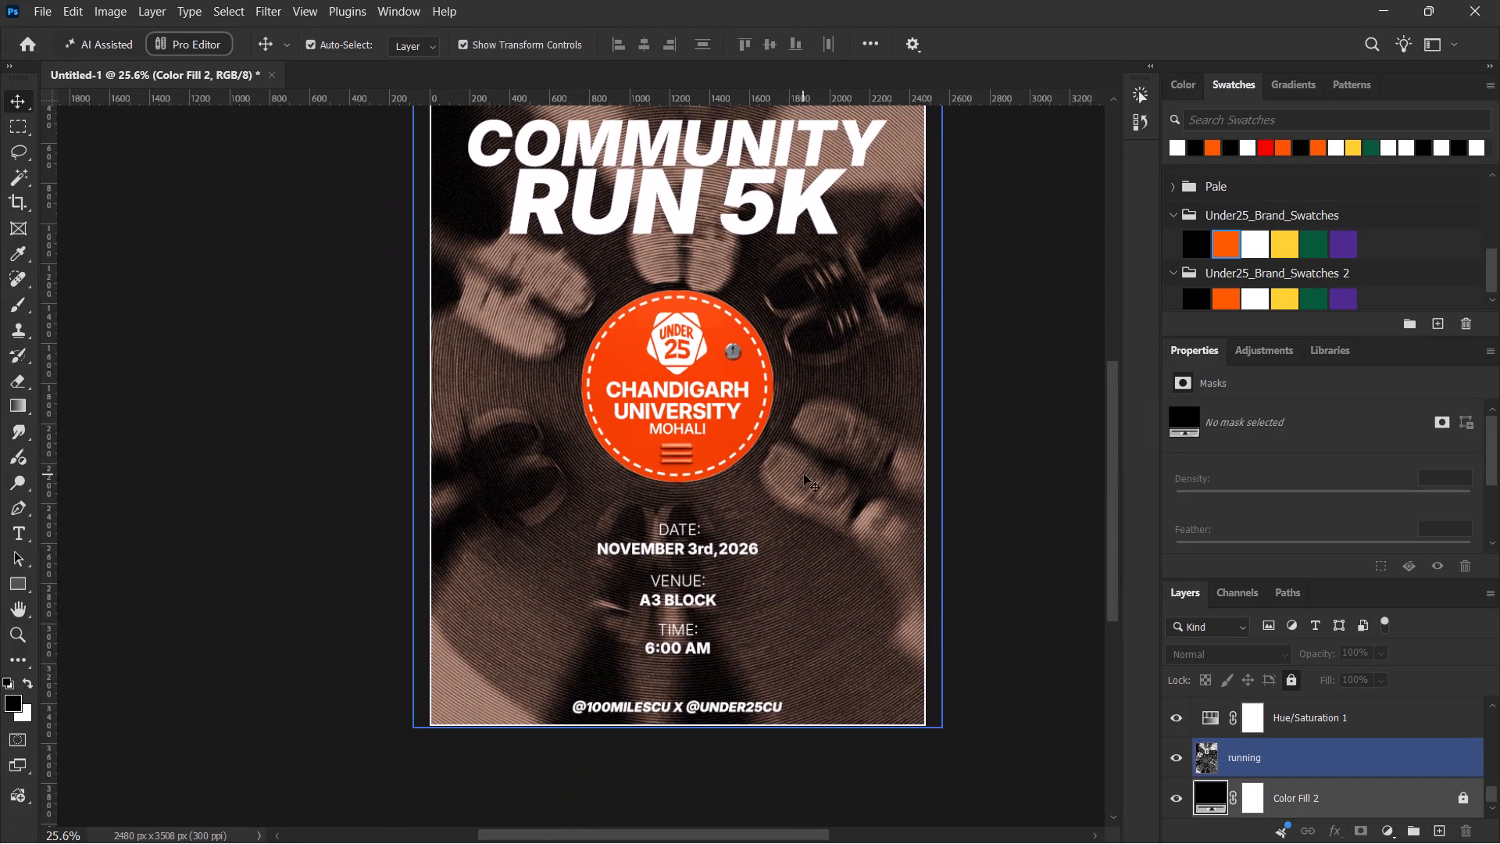
pyautogui.keyDown('alt'); pyautogui.scroll(9, 730, 511); pyautogui.keyUp('alt')
pyautogui.keyDown('alt'); pyautogui.scroll(-6, 701, 524); pyautogui.keyUp('alt')
pyautogui.press('space')
pyautogui.press('space')
pyautogui.press('space')
pyautogui.press('space')
pyautogui.press('space')
pyautogui.press('space')
pyautogui.press('space')
pyautogui.press('space')
pyautogui.press('space')
pyautogui.press('space')
pyautogui.press('space')
pyautogui.press('space')
pyautogui.press('space')
pyautogui.press('space')
pyautogui.press('space')
pyautogui.press('space')
pyautogui.press('space')
pyautogui.press('space')
pyautogui.press('space')
pyautogui.press('space')
pyautogui.moveTo(715, 504); pyautogui.dragTo(786, 497)
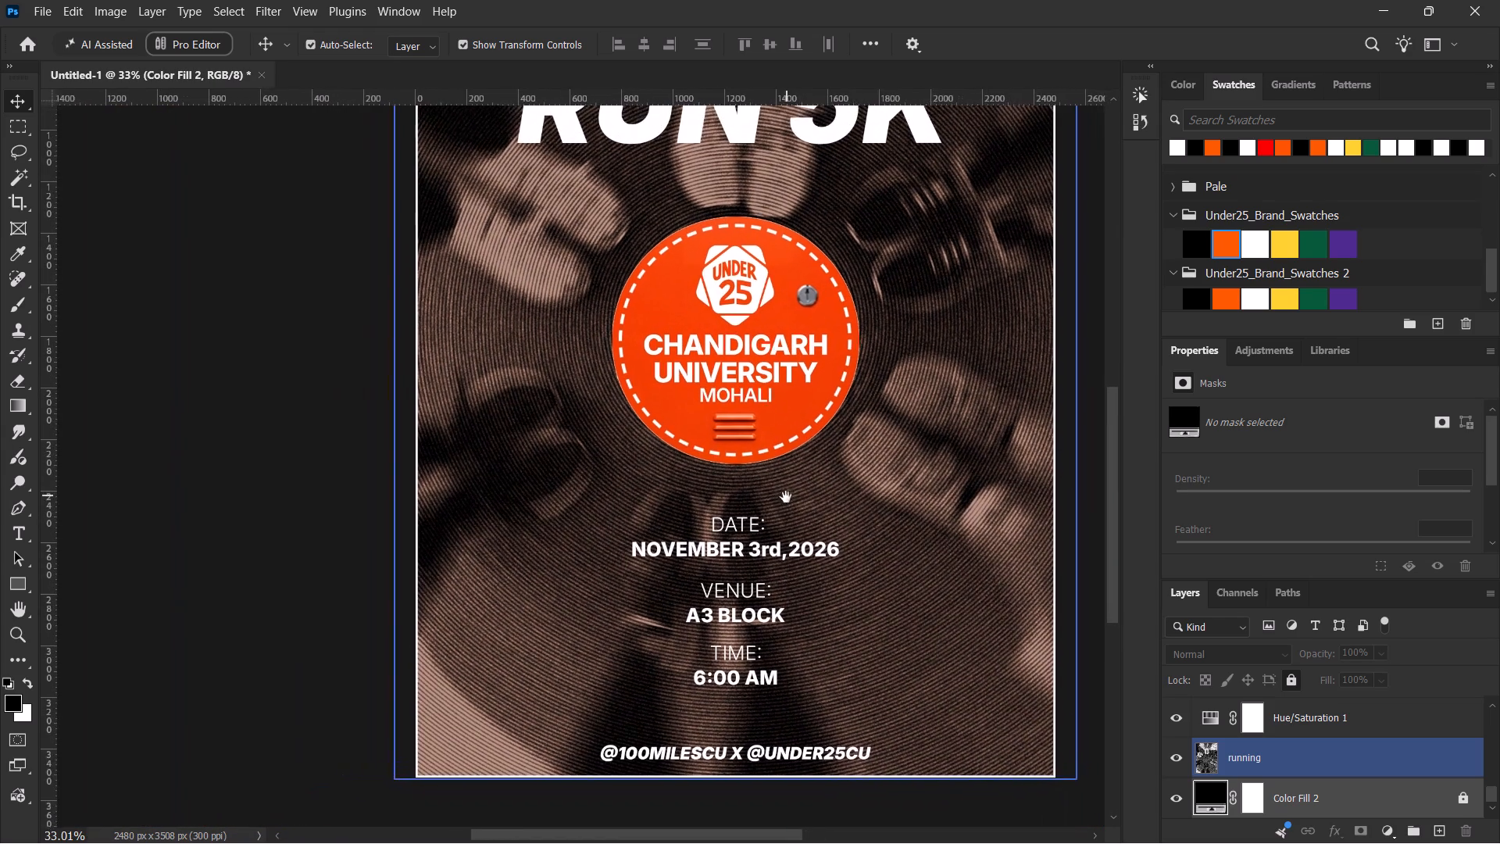
pyautogui.moveTo(786, 497); pyautogui.dragTo(767, 521)
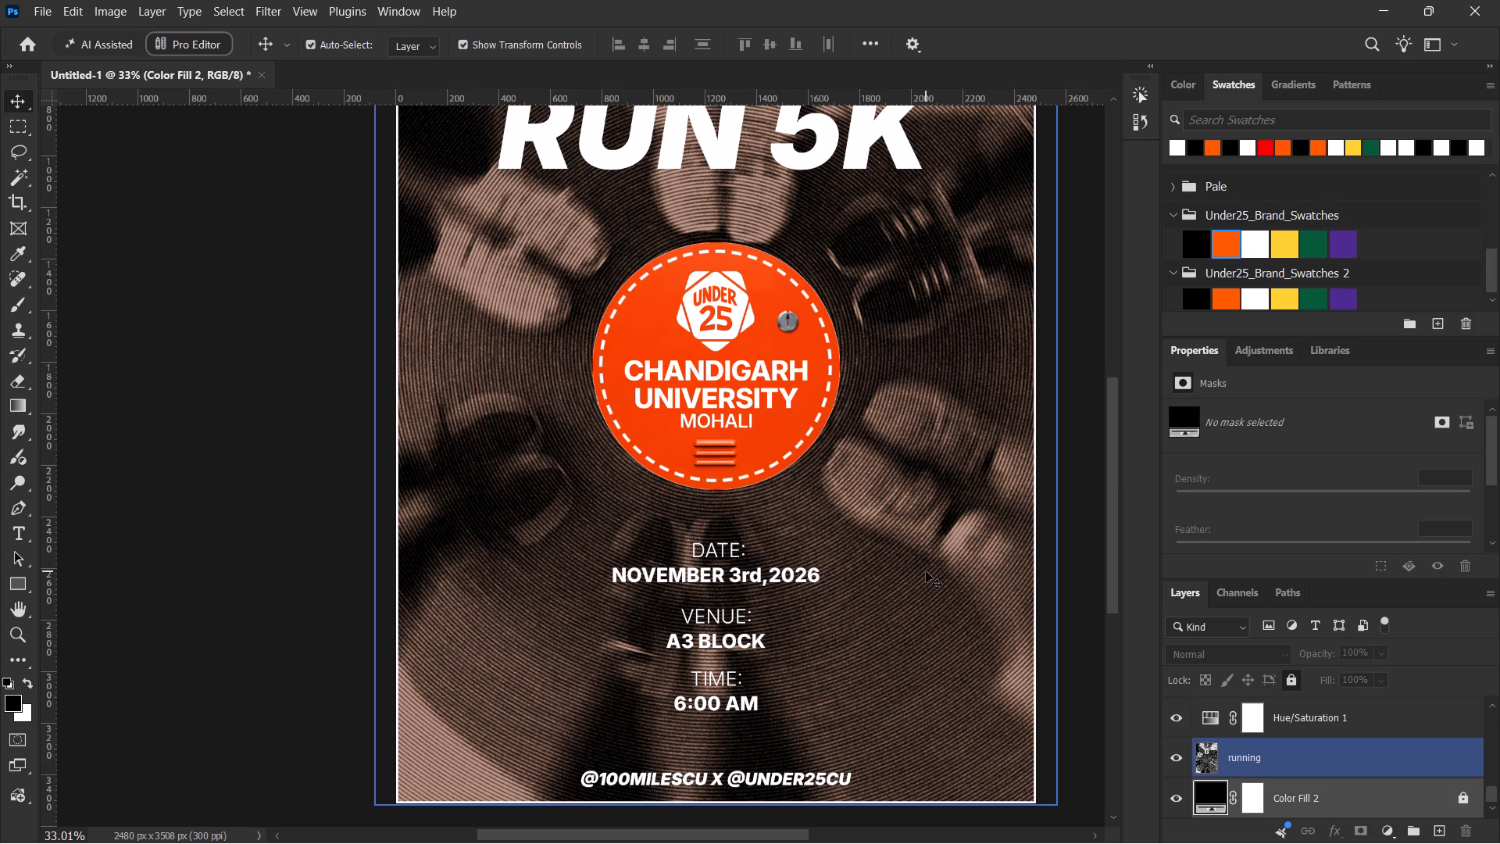
# Draw a rectangle about 1608 by 838 px around the date, venue and time details.
pyautogui.press('u')
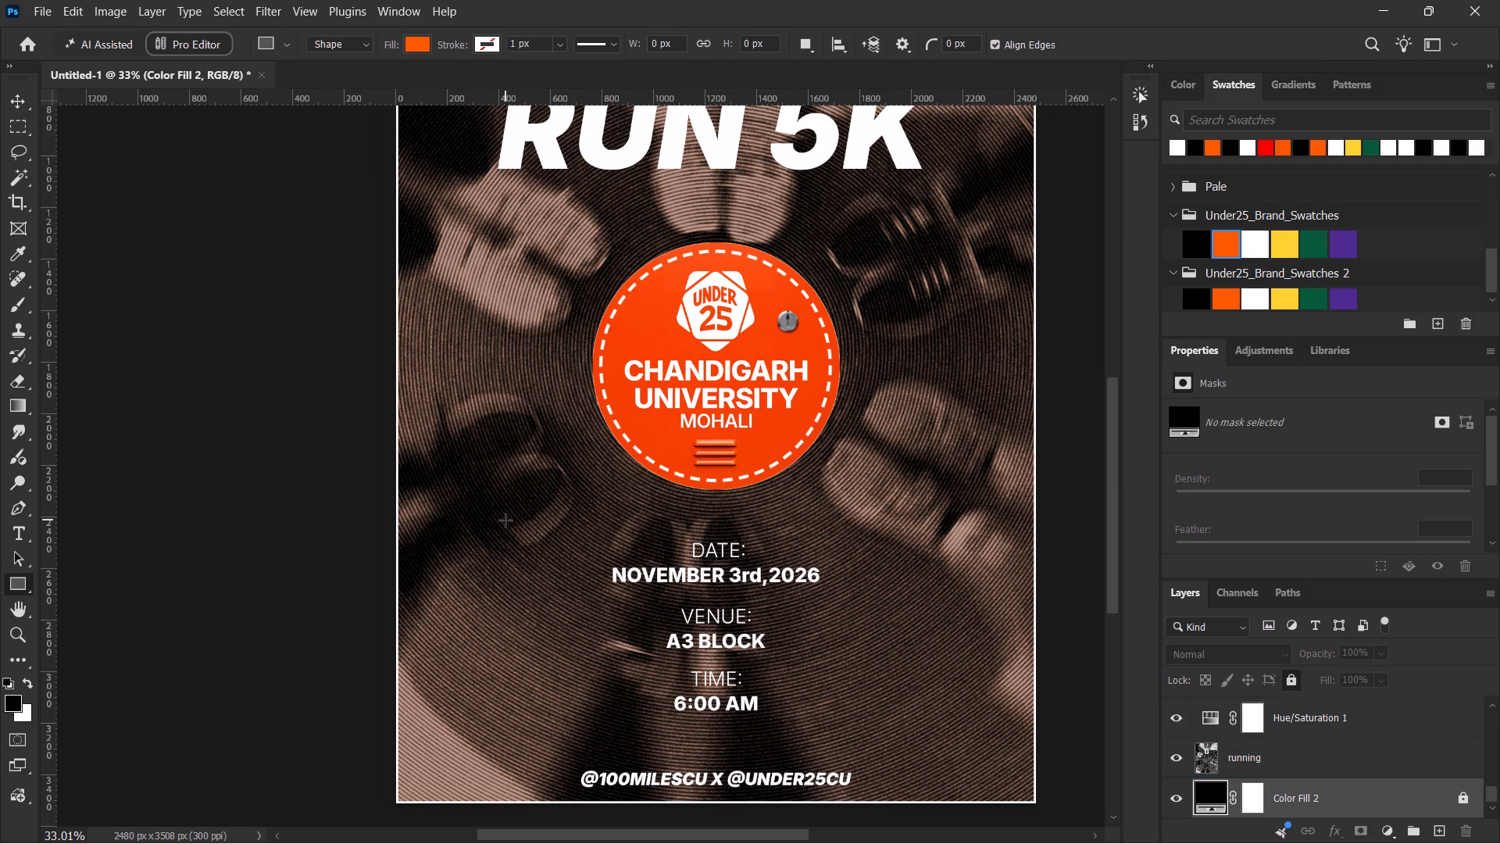
pyautogui.moveTo(508, 517); pyautogui.dragTo(930, 724)
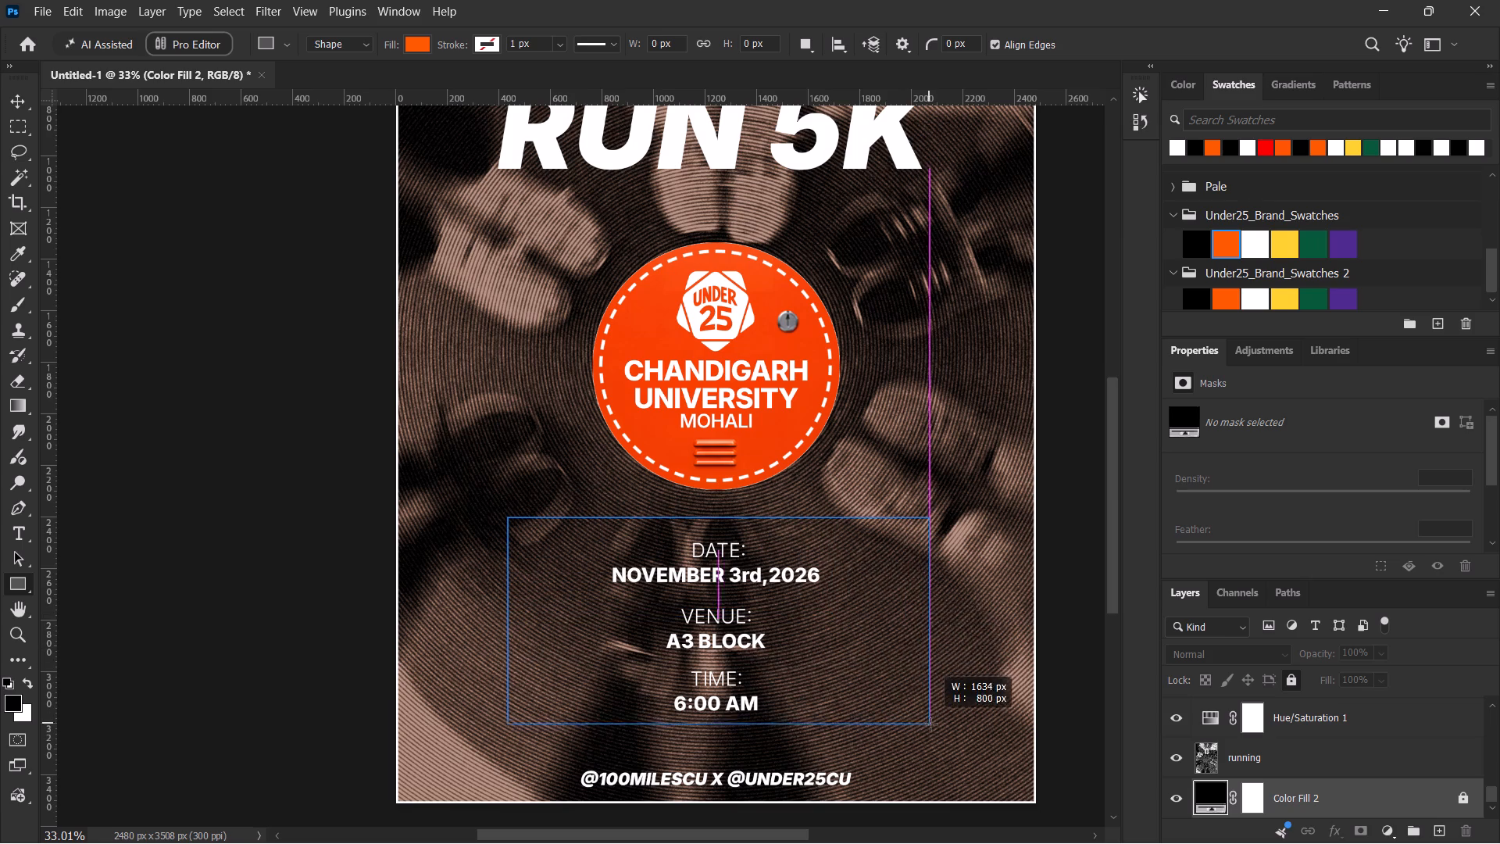
pyautogui.moveTo(930, 724); pyautogui.dragTo(919, 733)
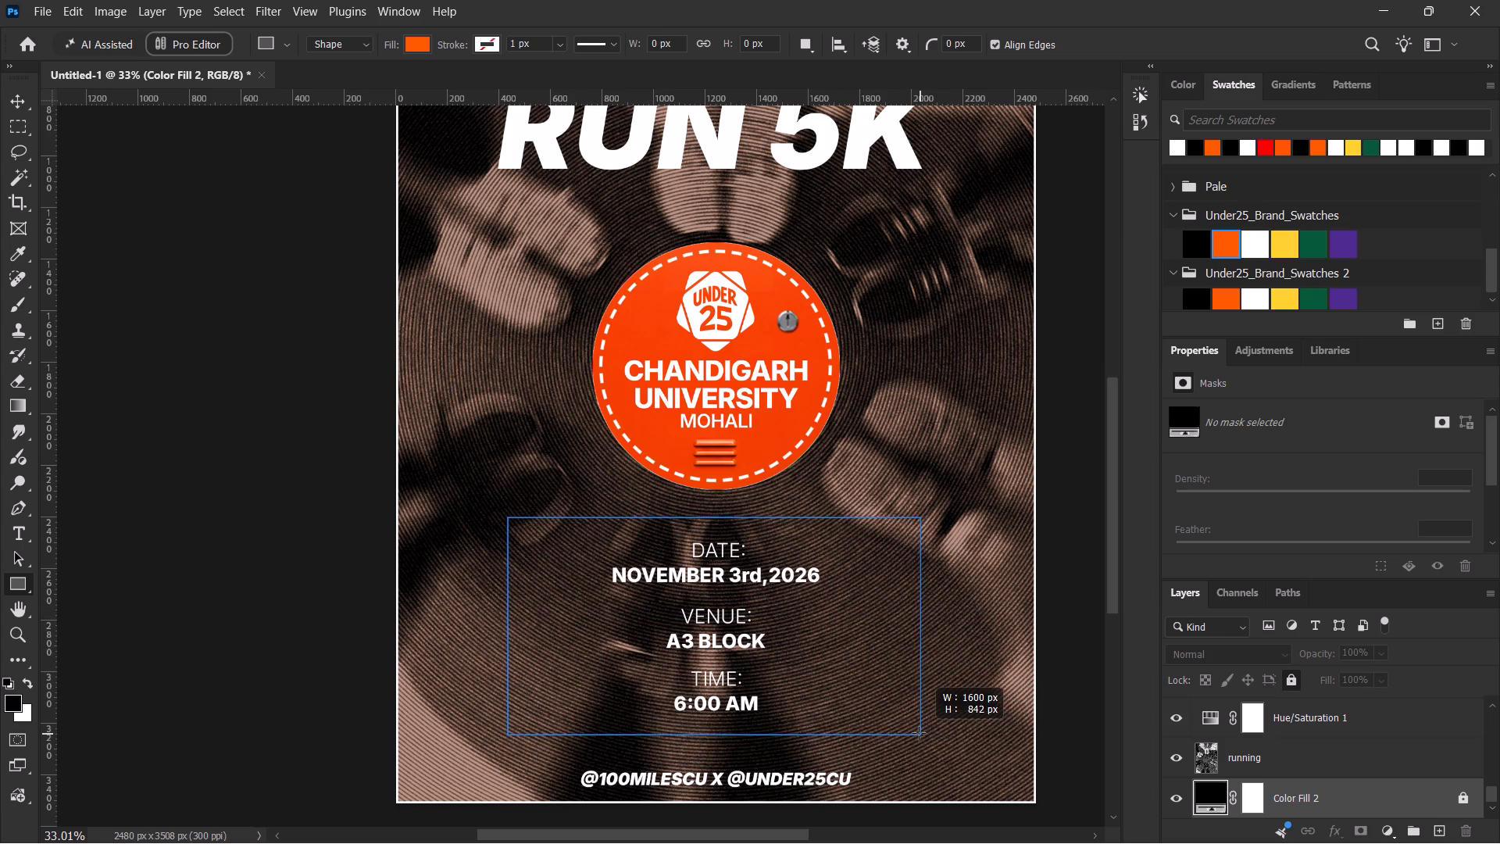
pyautogui.moveTo(919, 733); pyautogui.dragTo(922, 733)
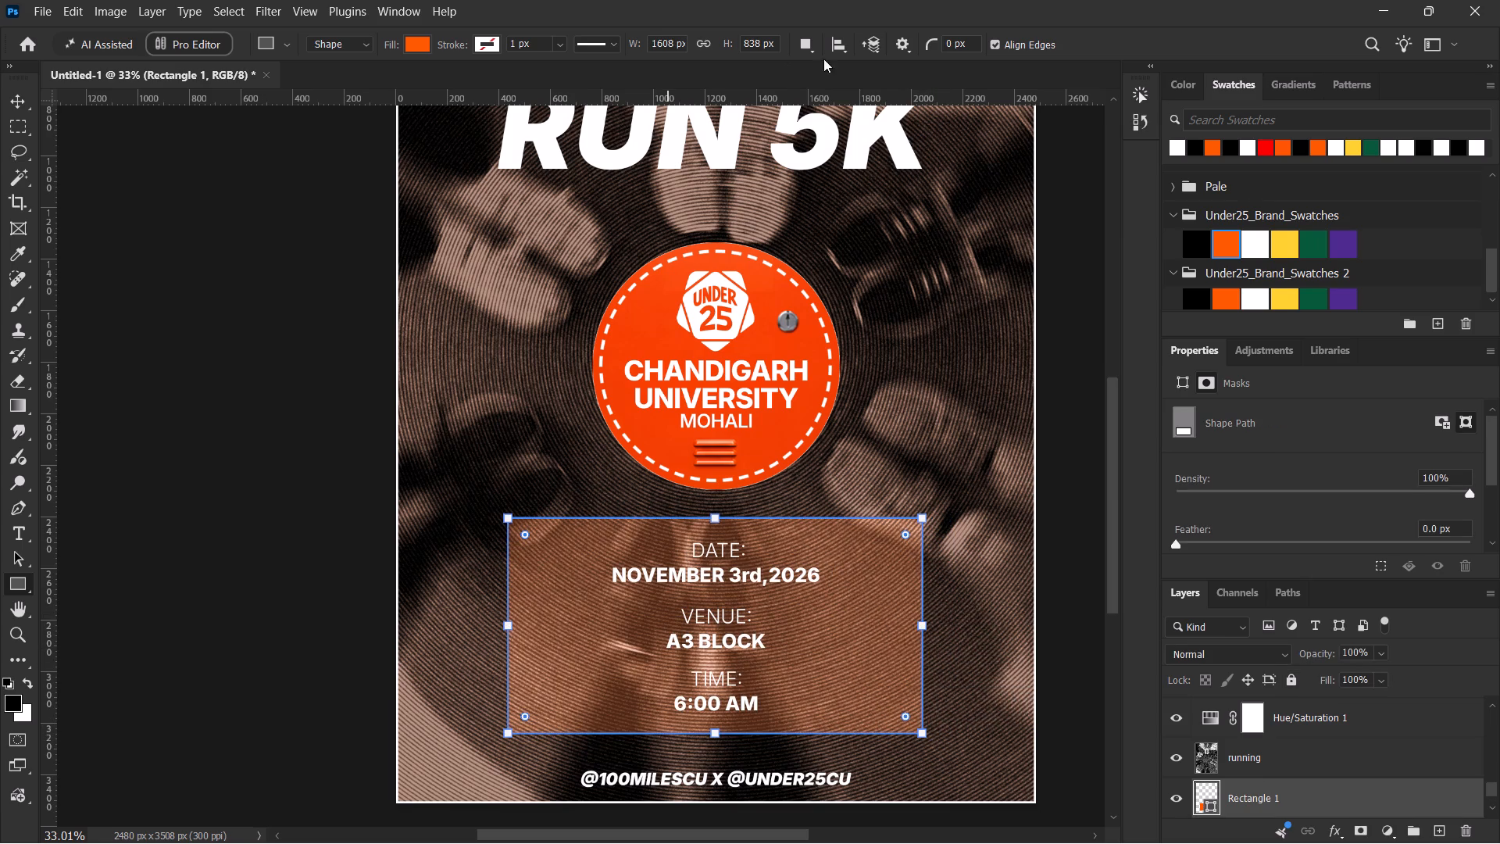
# Align the new rectangle to the horizontal and vertical center of the canvas.
pyautogui.press('v')
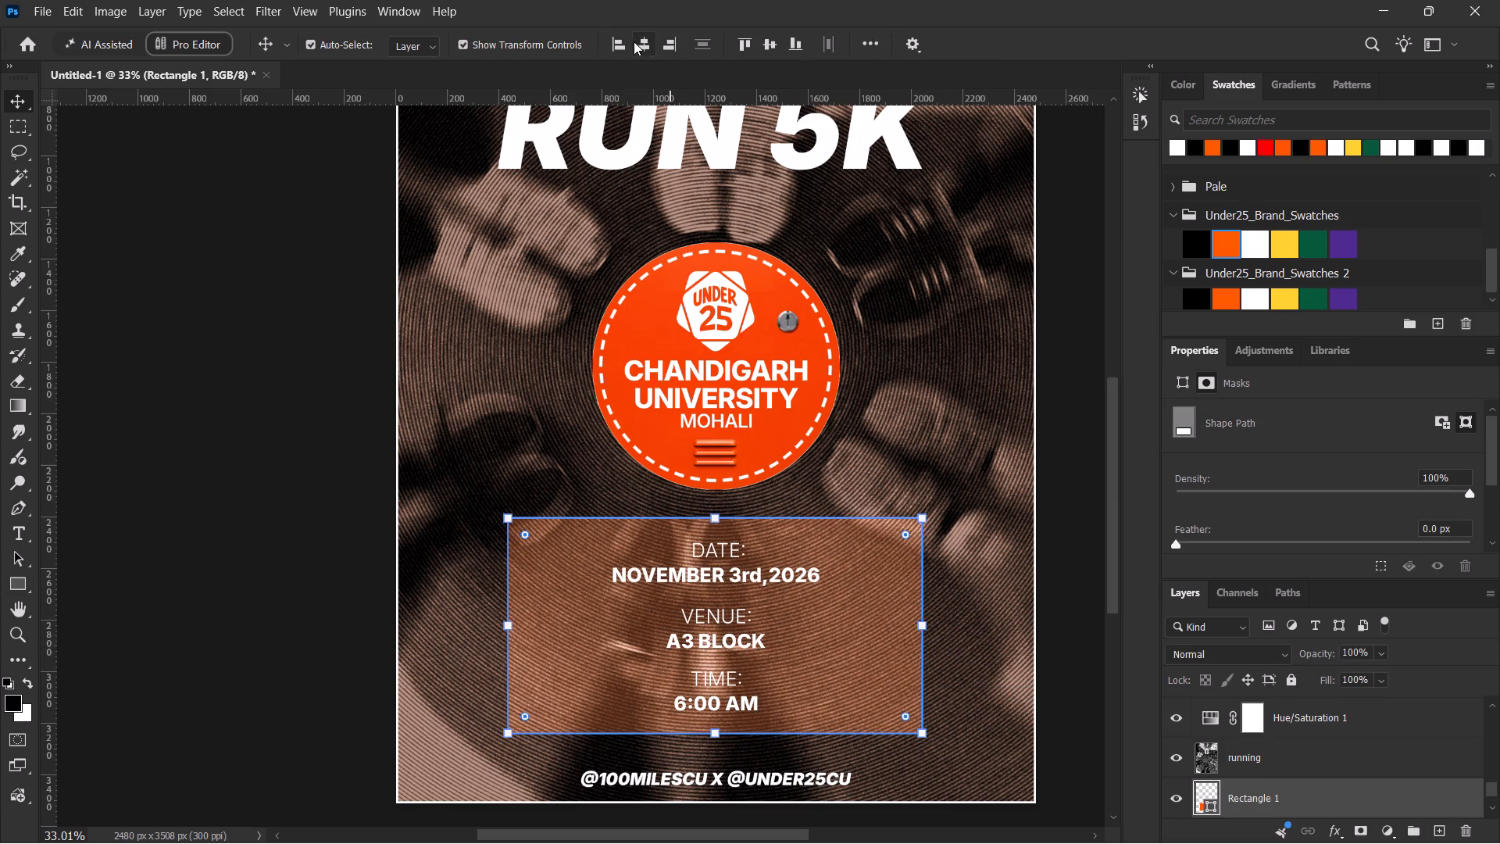
pyautogui.click(640, 42)
pyautogui.click(765, 48)
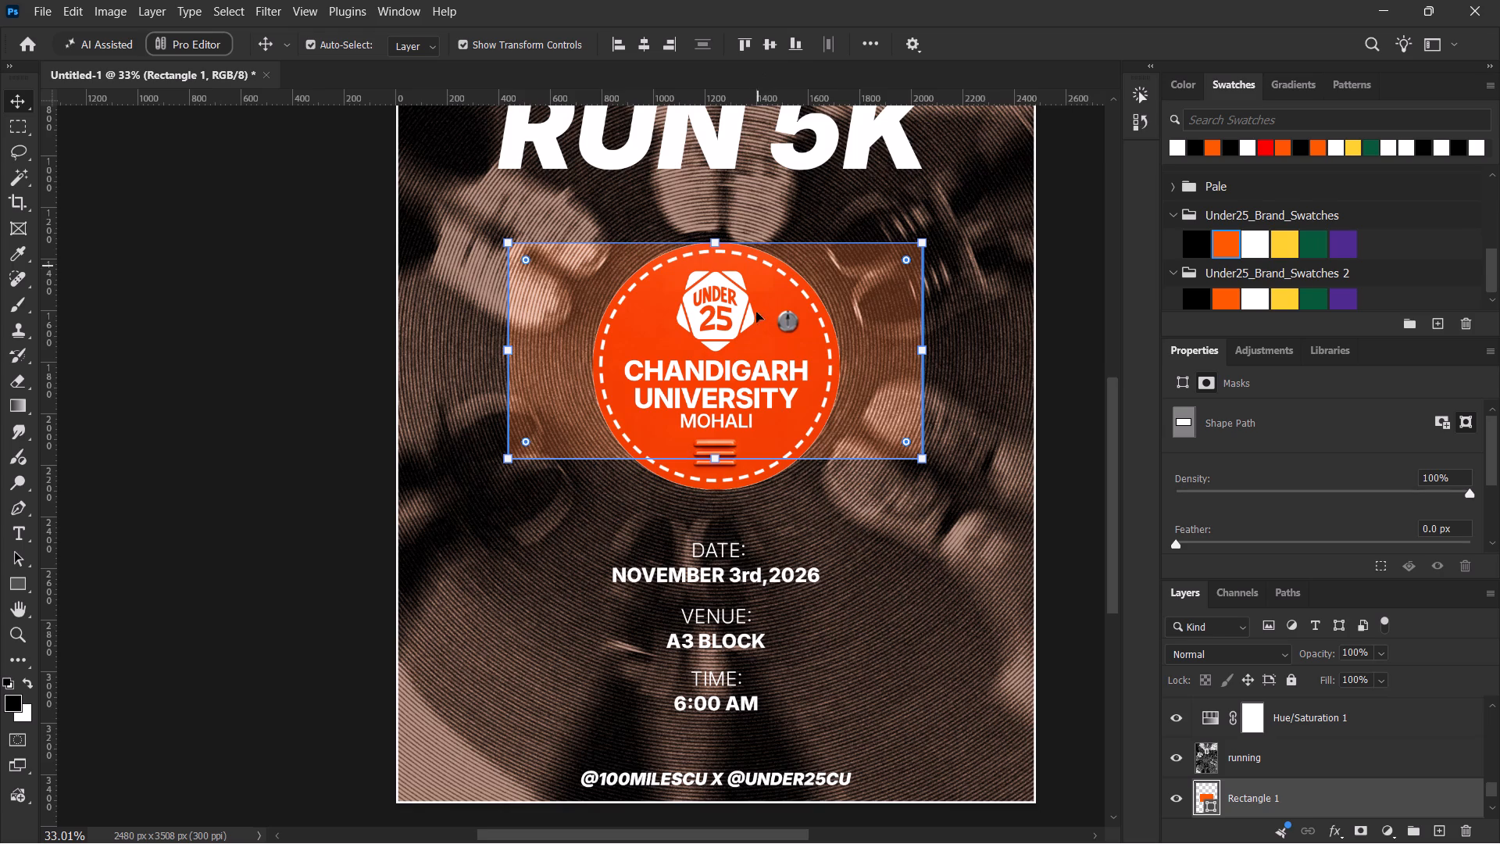
pyautogui.keyDown('shift'); pyautogui.moveTo(742, 311); pyautogui.dragTo(738, 518); pyautogui.keyUp('shift')
pyautogui.hotkey('ctrl', 'z')
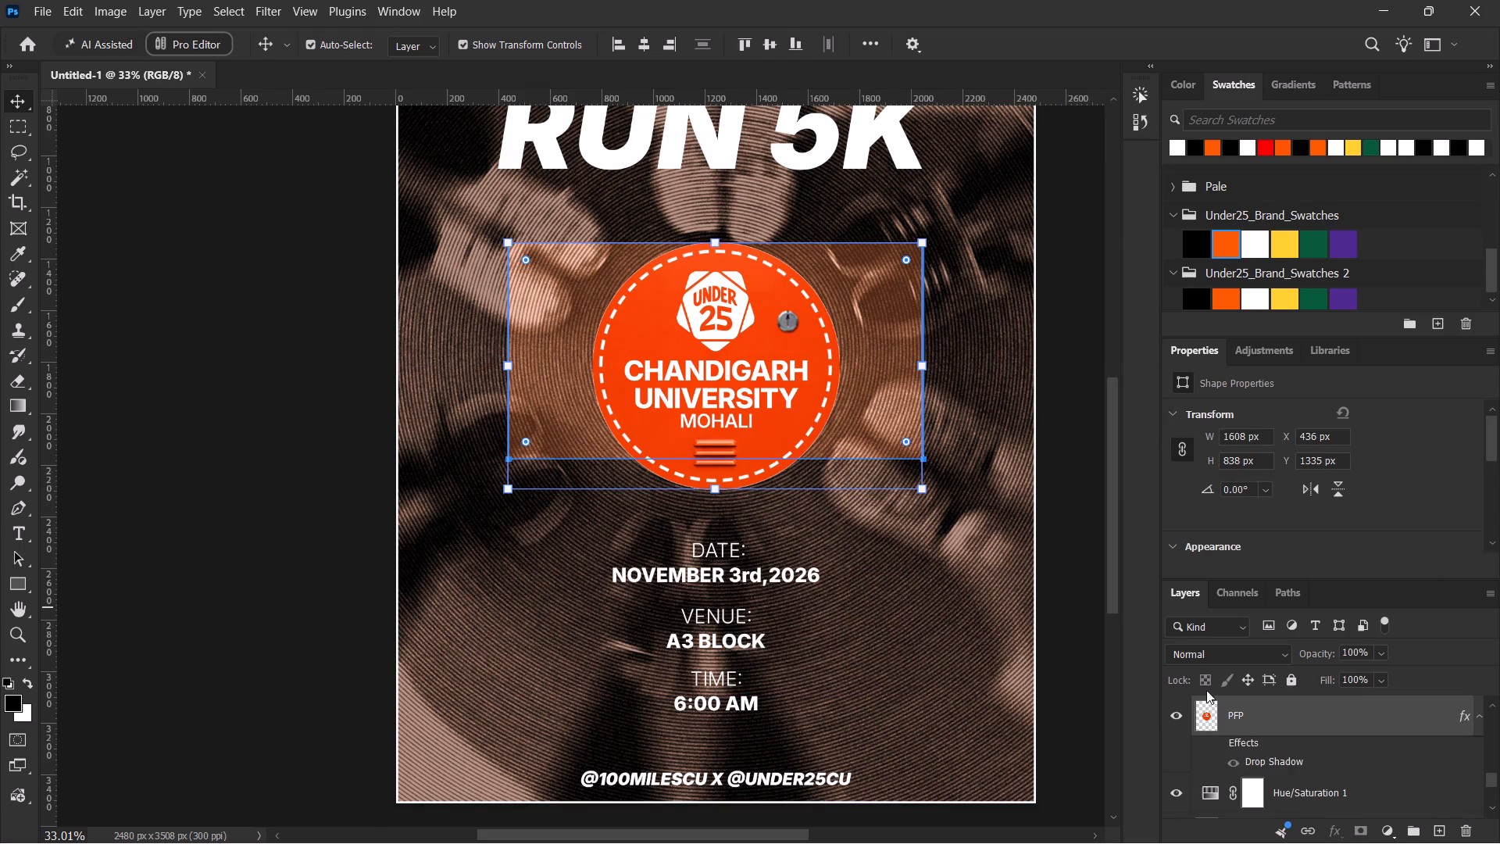
# Move the Rectangle 1 layer up the stack to directly below the Color Fill 3 layer.
pyautogui.click(1314, 717)
pyautogui.scroll(9, 1319, 723)
pyautogui.scroll(-1, 1319, 723)
pyautogui.scroll(3, 1319, 723)
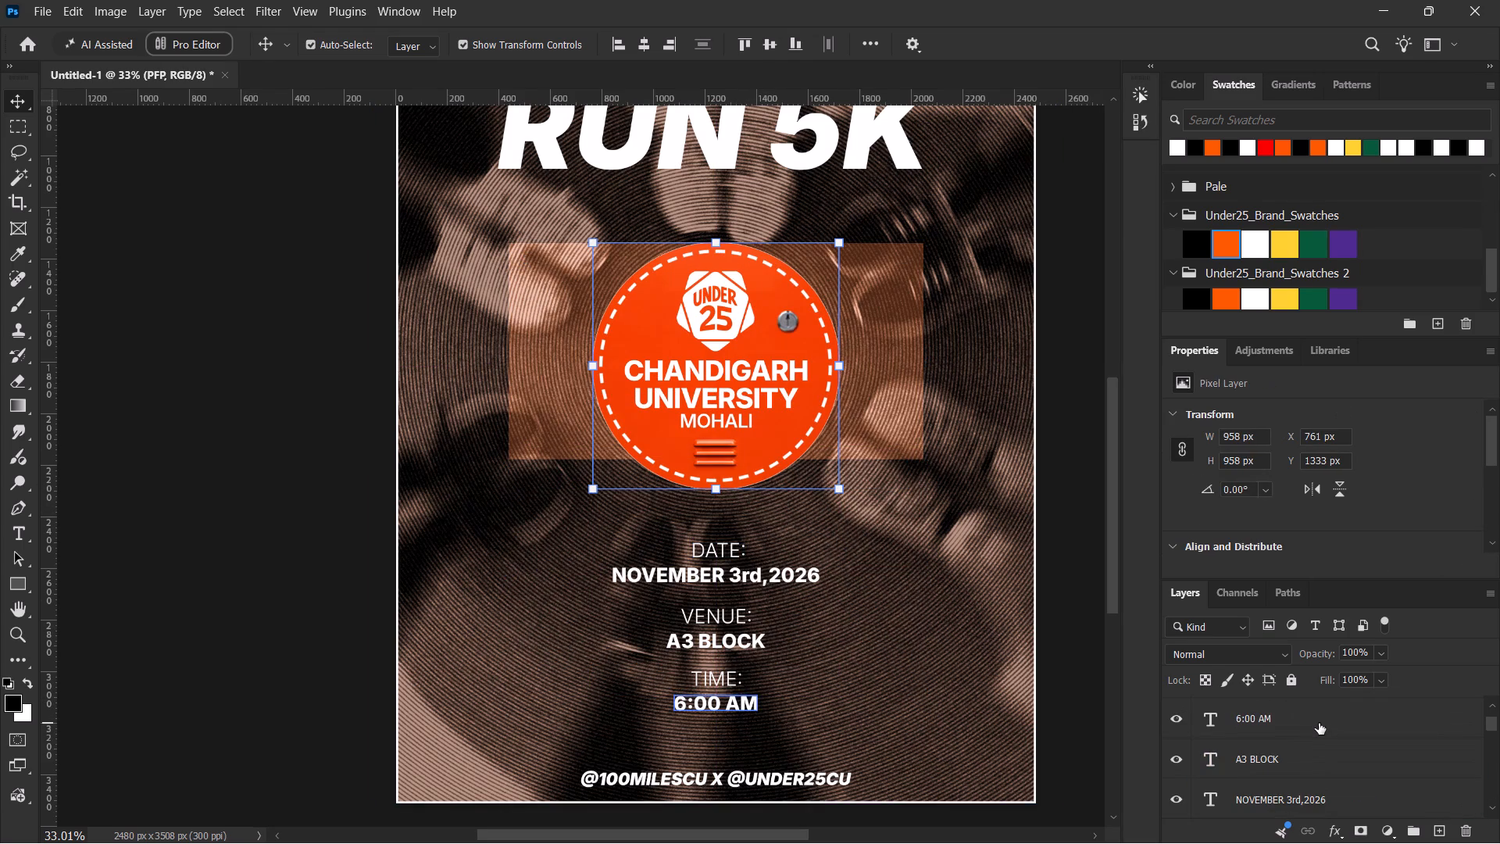
pyautogui.scroll(8, 1319, 723)
pyautogui.scroll(-8, 1319, 723)
pyautogui.scroll(1, 1318, 724)
pyautogui.scroll(-5, 1318, 724)
pyautogui.scroll(1, 1318, 724)
pyautogui.scroll(-3, 1318, 724)
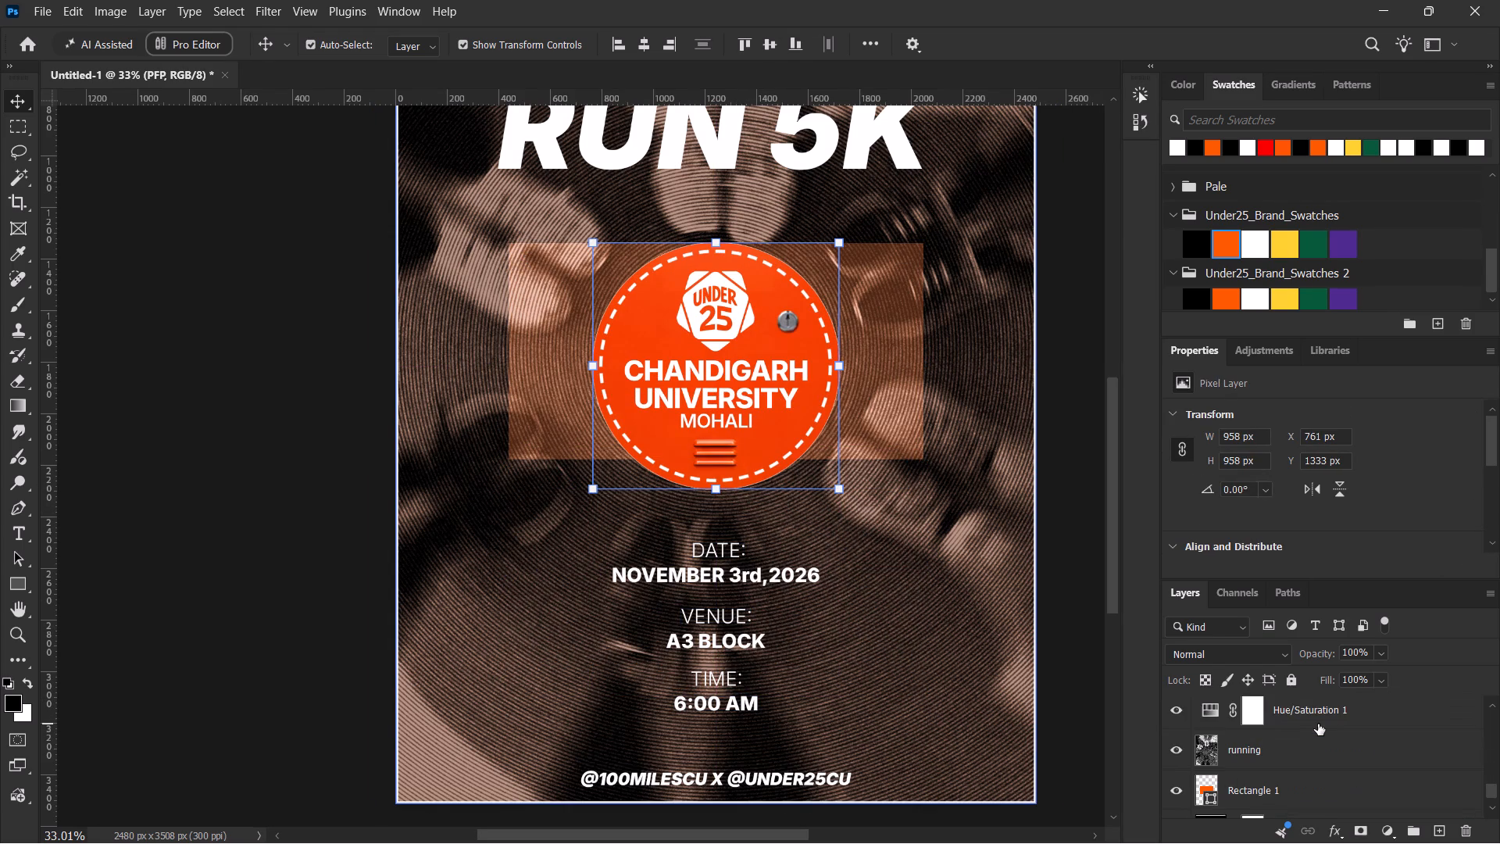
pyautogui.scroll(-1, 1338, 713)
pyautogui.moveTo(1380, 758); pyautogui.dragTo(1378, 692)
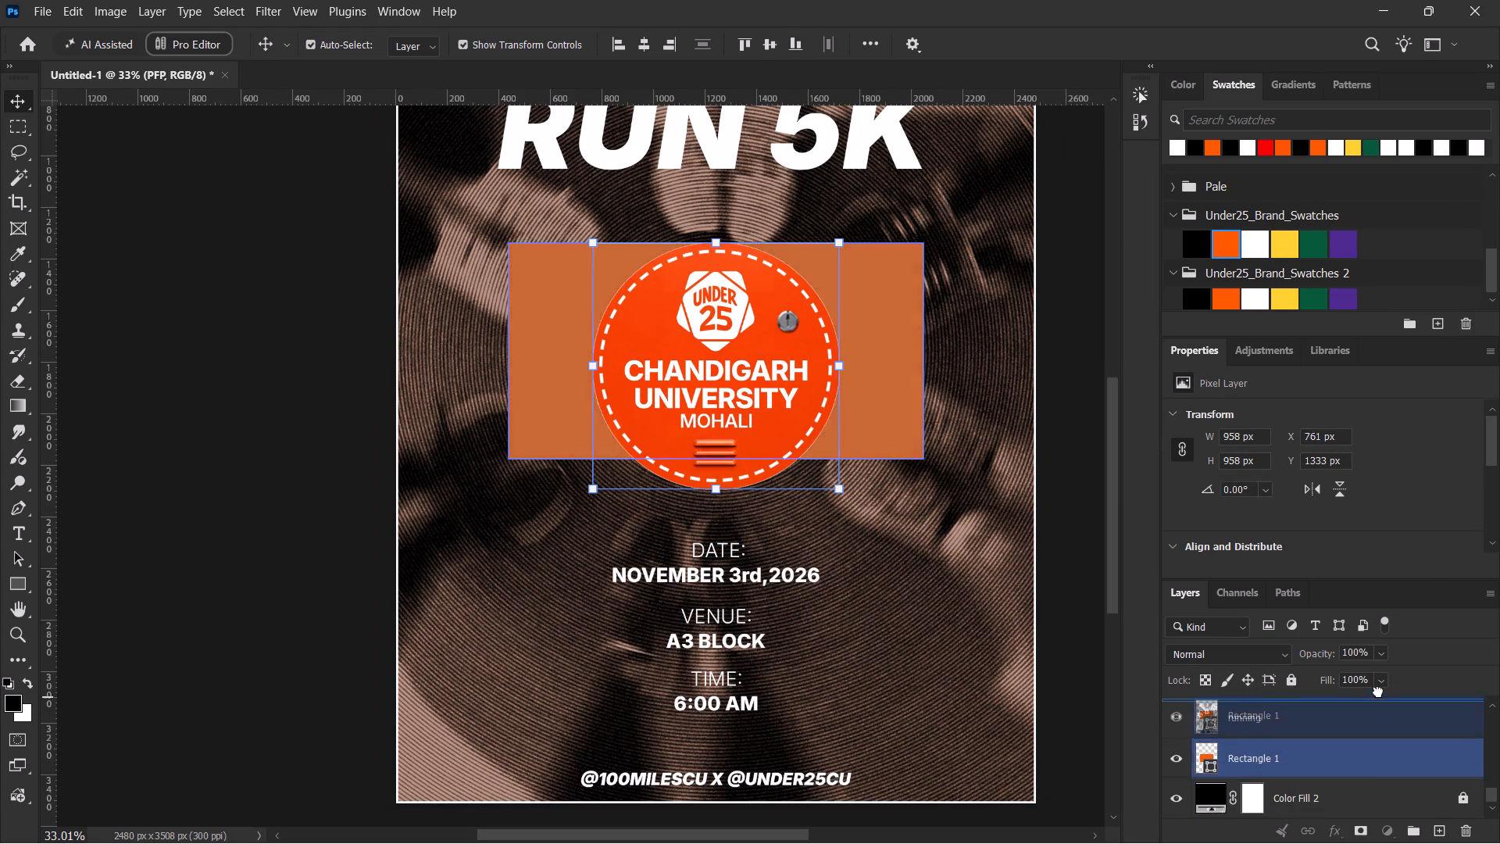
pyautogui.moveTo(1378, 692); pyautogui.dragTo(1375, 603)
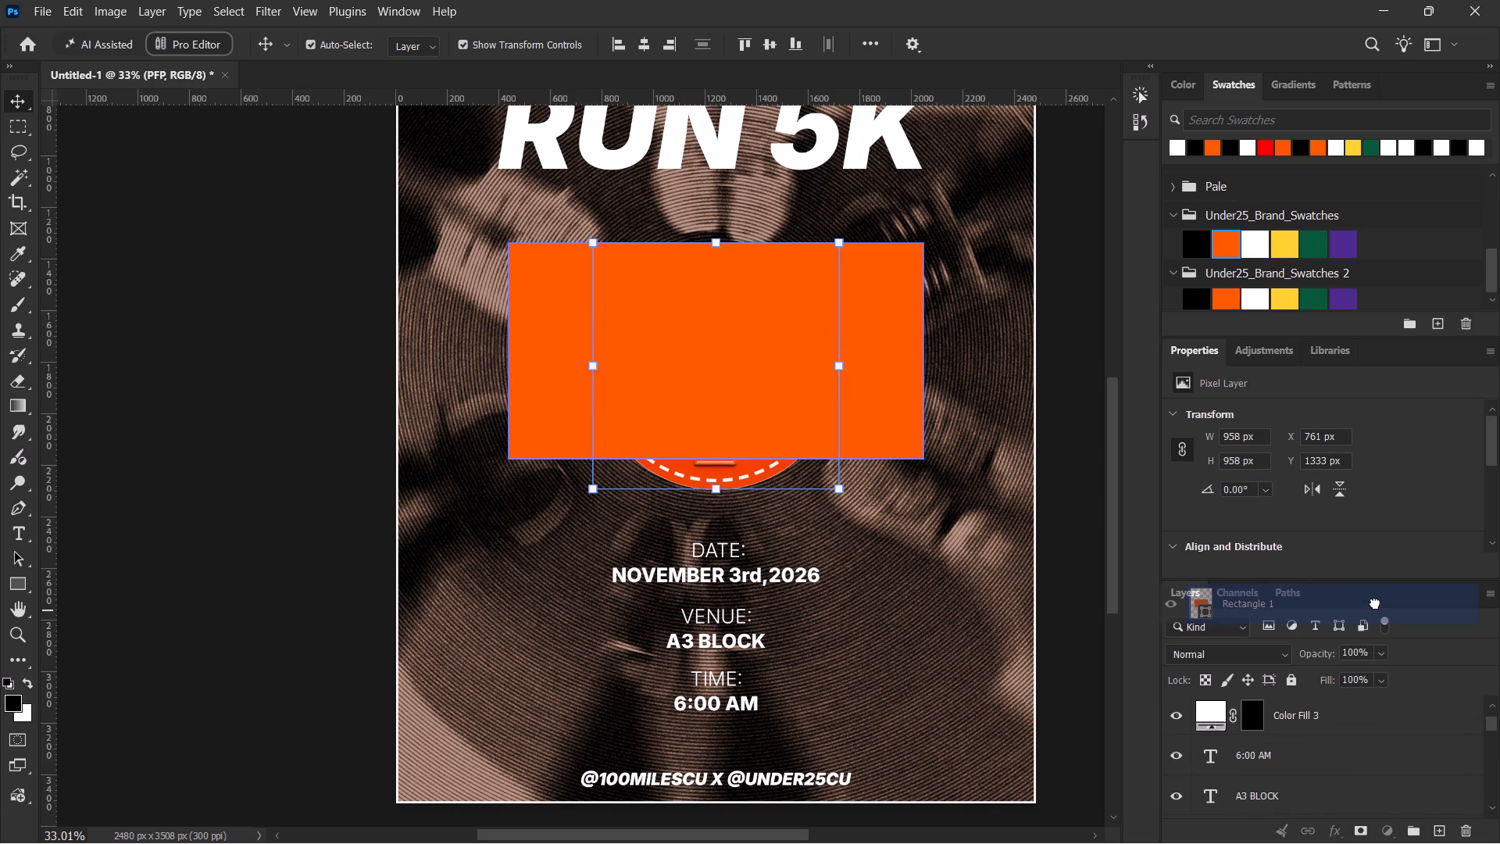
pyautogui.moveTo(1375, 603); pyautogui.dragTo(1356, 750)
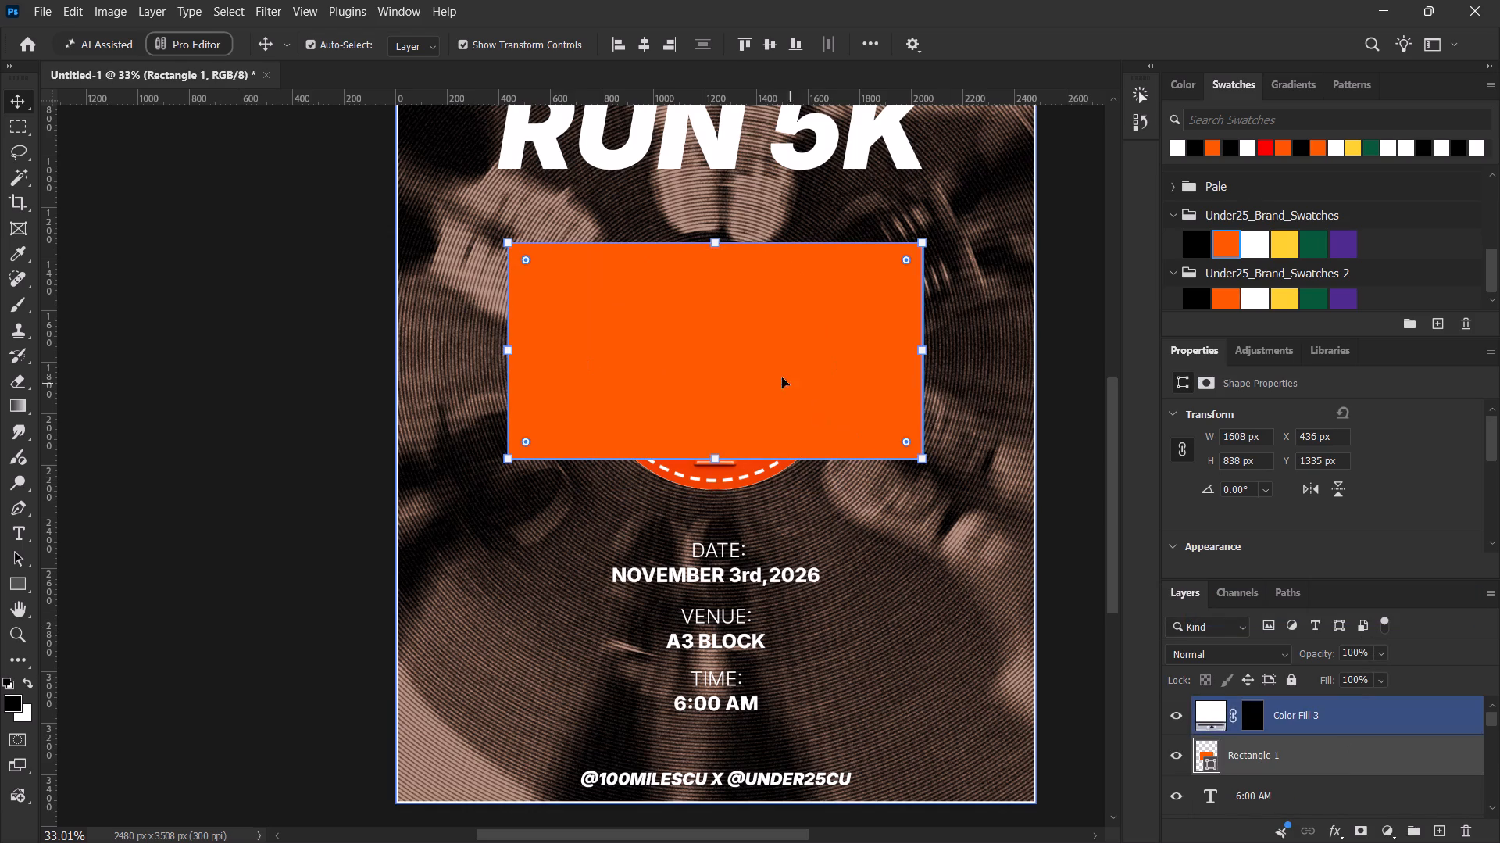
# Move the orange rectangle straight down over the event details, to a Y position of about 2459 px.
pyautogui.keyDown('shift'); pyautogui.moveTo(763, 358); pyautogui.dragTo(764, 653); pyautogui.keyUp('shift')
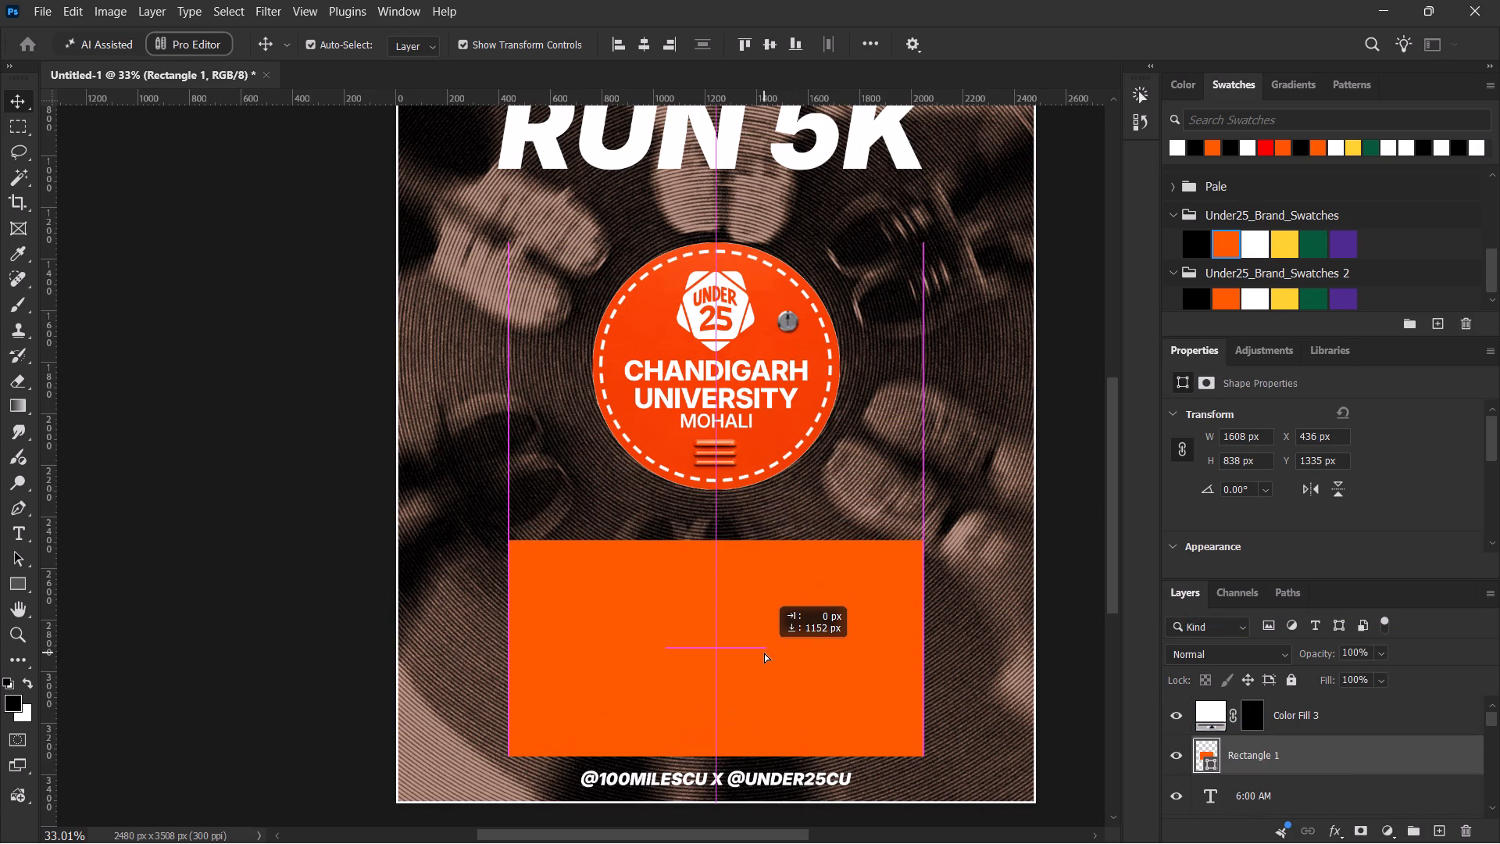
pyautogui.keyDown('shift'); pyautogui.moveTo(764, 653); pyautogui.dragTo(764, 648); pyautogui.keyUp('shift')
# Remove the rectangle's fill and give it a white stroke.
pyautogui.scroll(-3, 1202, 490)
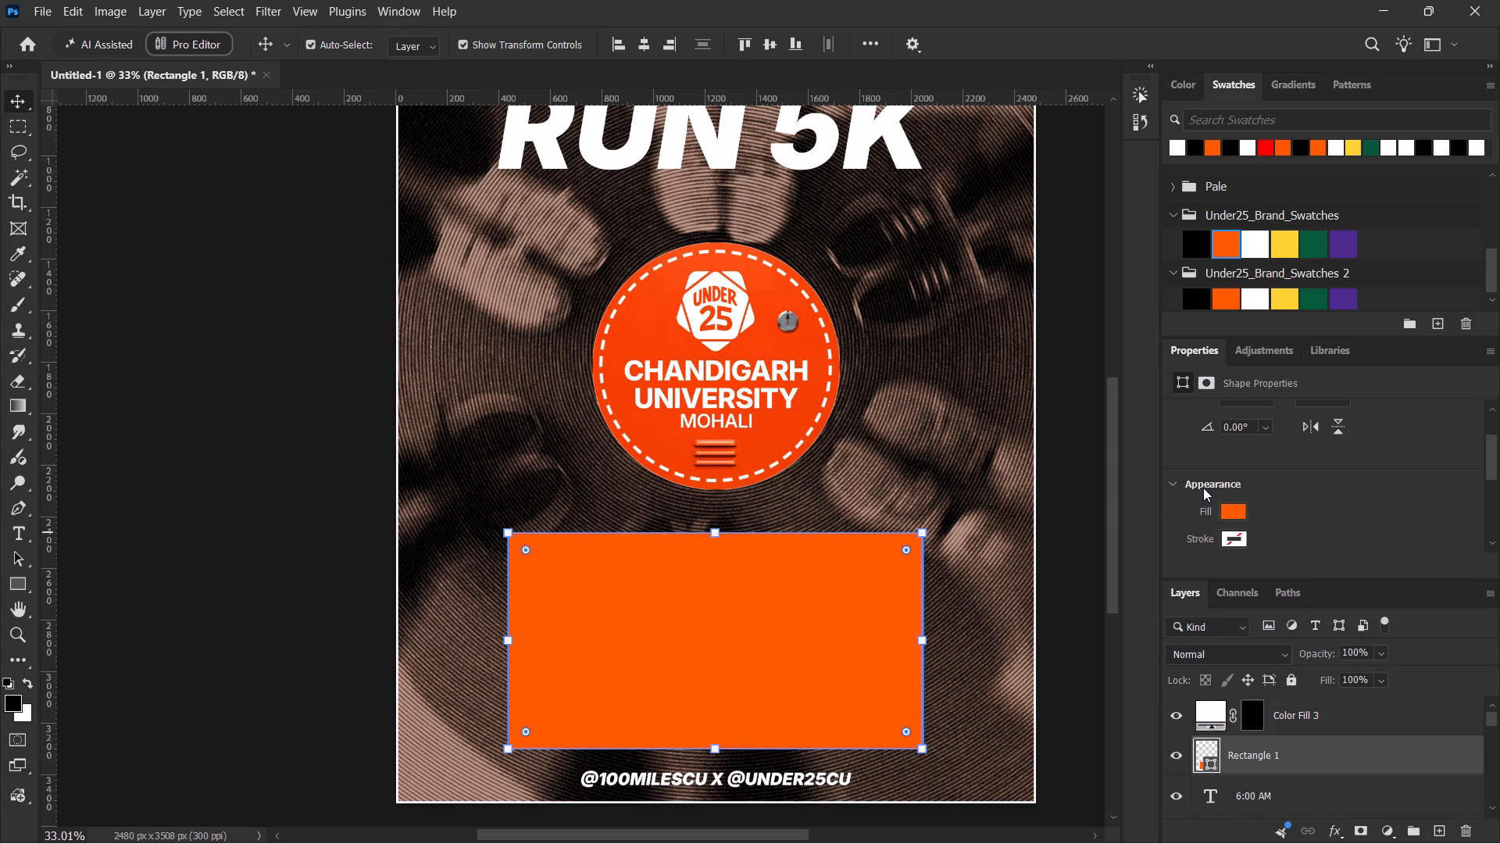
pyautogui.scroll(-4, 1203, 488)
pyautogui.click(1228, 463)
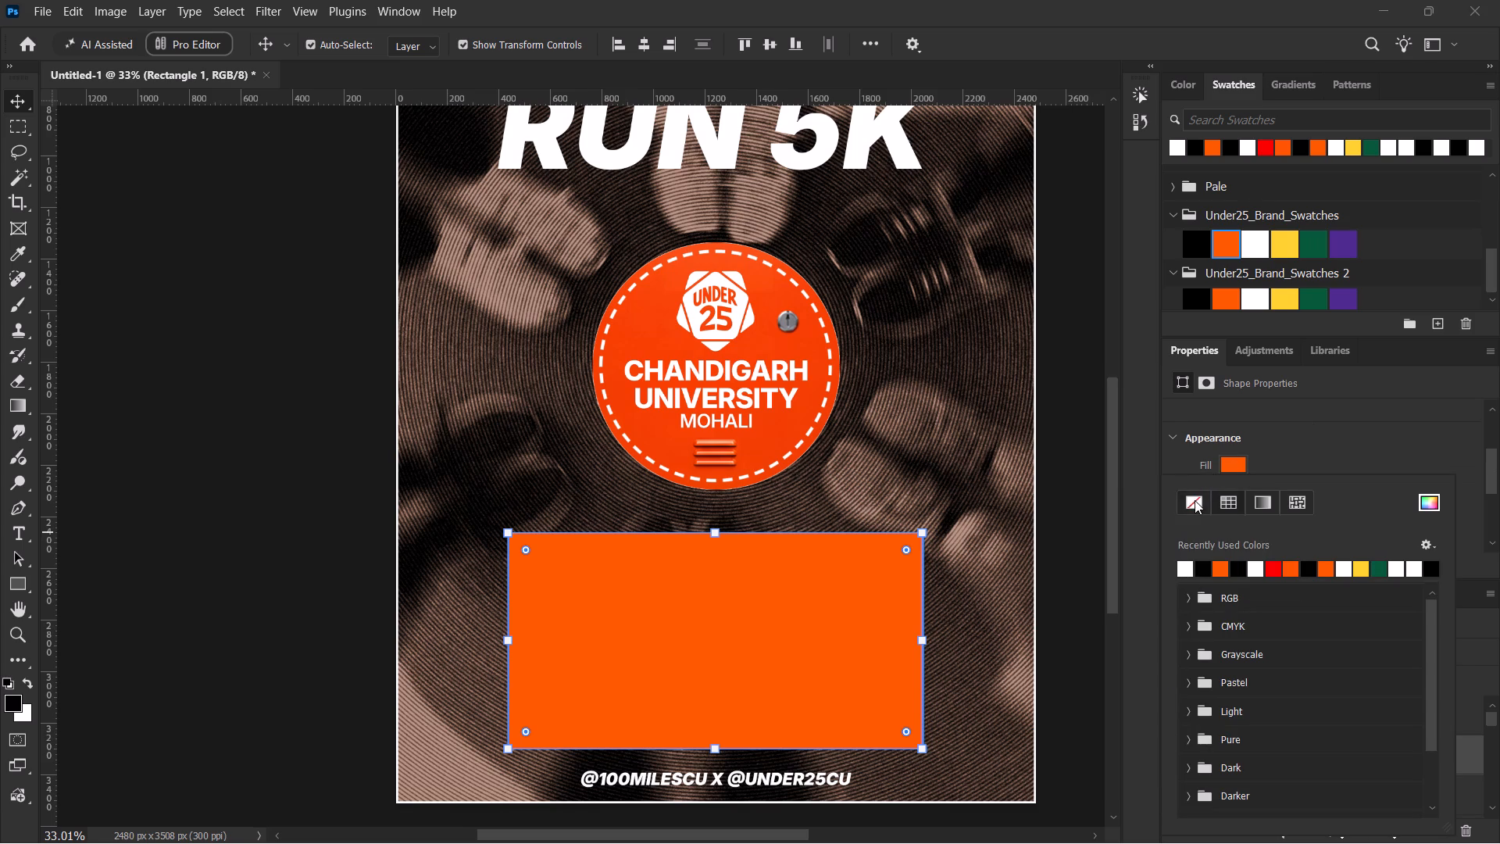
pyautogui.click(1195, 500)
pyautogui.click(1322, 449)
pyautogui.click(1232, 492)
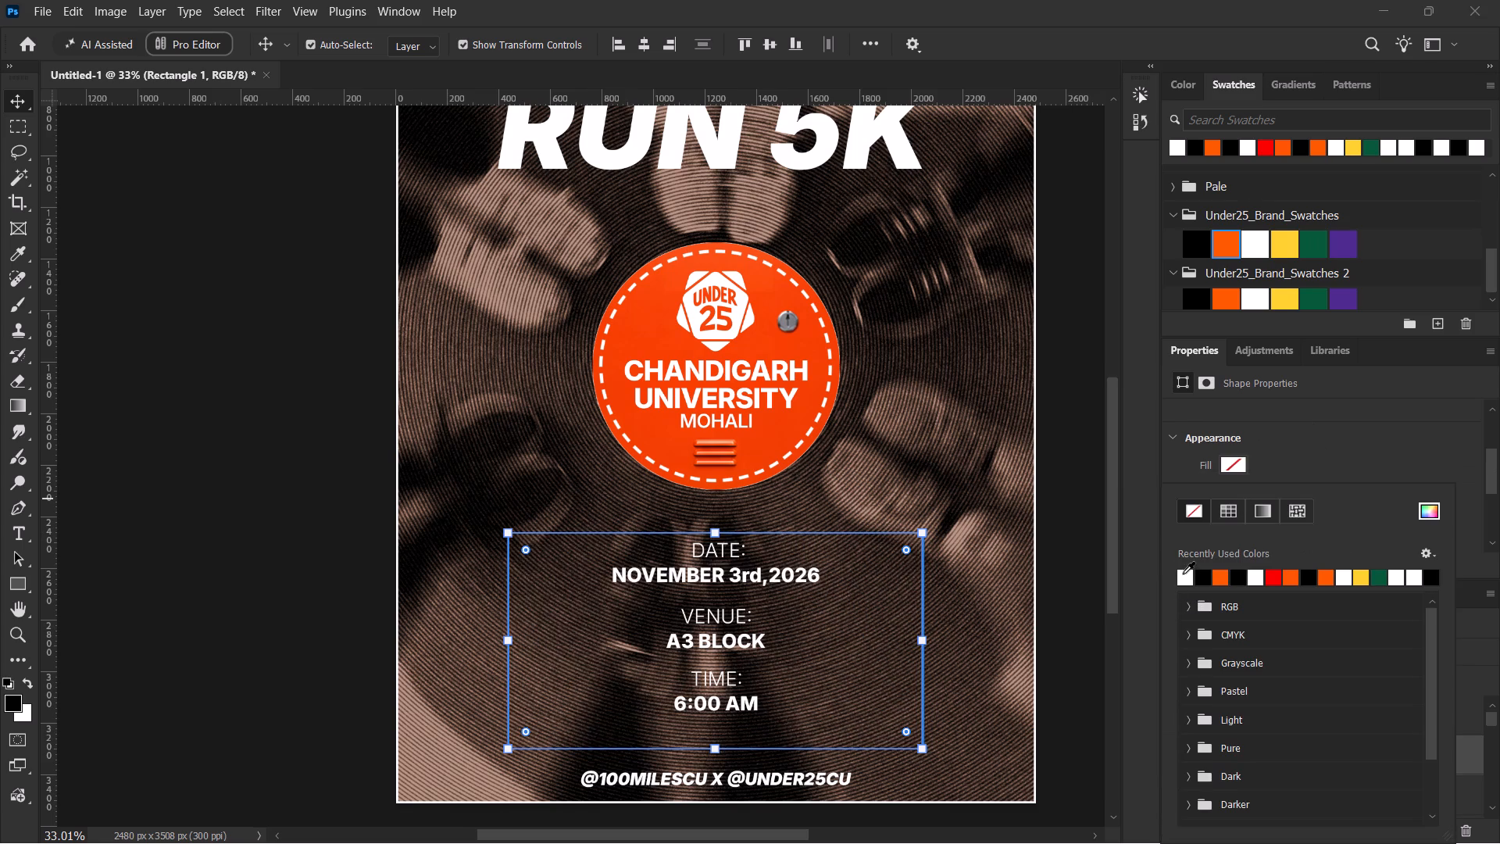
pyautogui.click(1183, 575)
pyautogui.click(1324, 476)
# Select the Color Fill 2 layer and examine the deselected rectangle outline around the event details.
pyautogui.scroll(-2, 1243, 760)
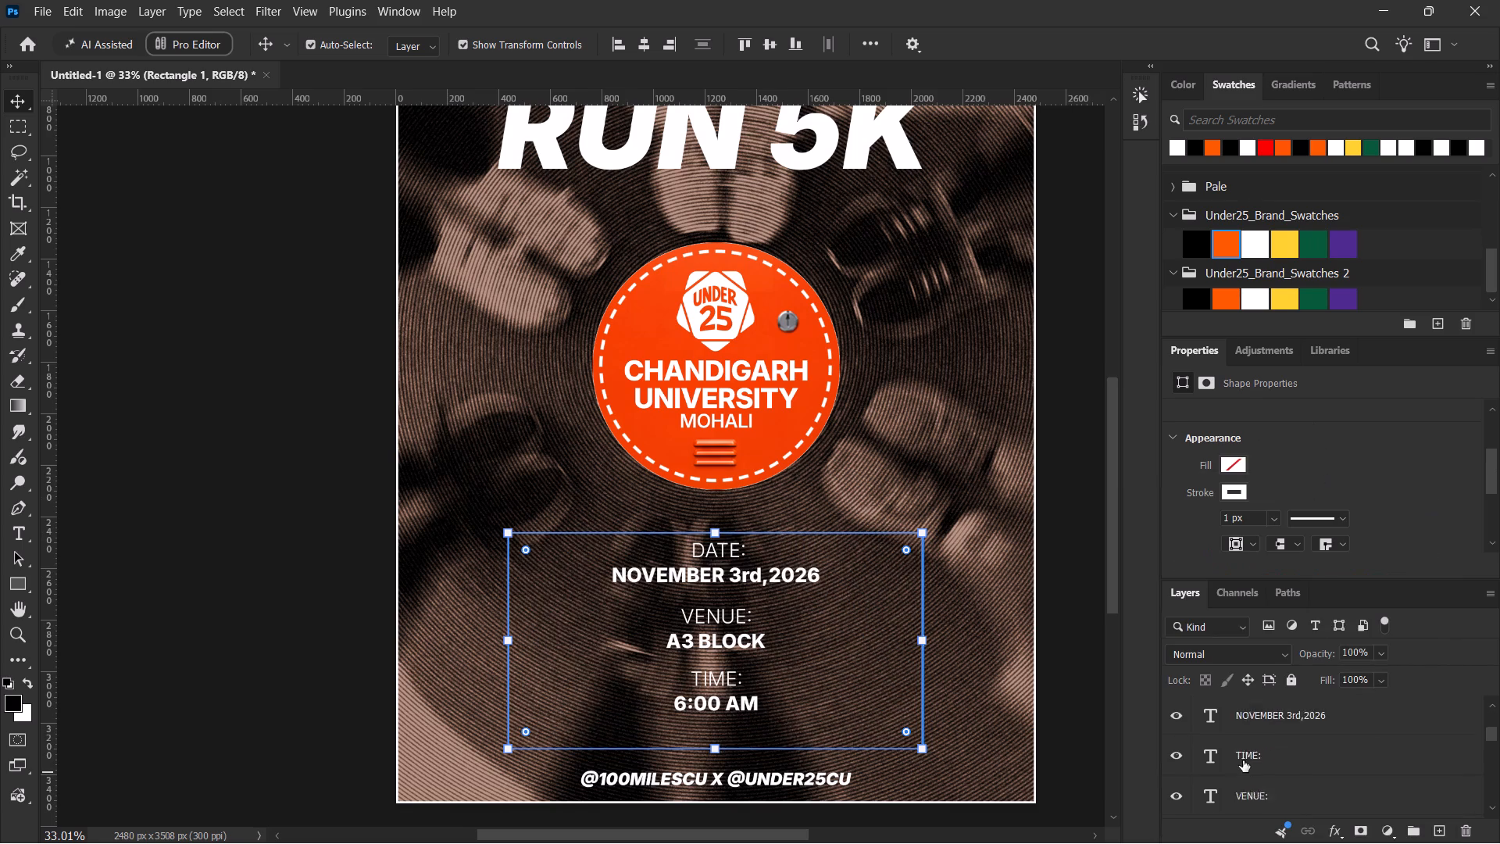
pyautogui.scroll(-5, 1243, 760)
pyautogui.scroll(2, 1250, 771)
pyautogui.scroll(-15, 1250, 771)
pyautogui.click(1319, 807)
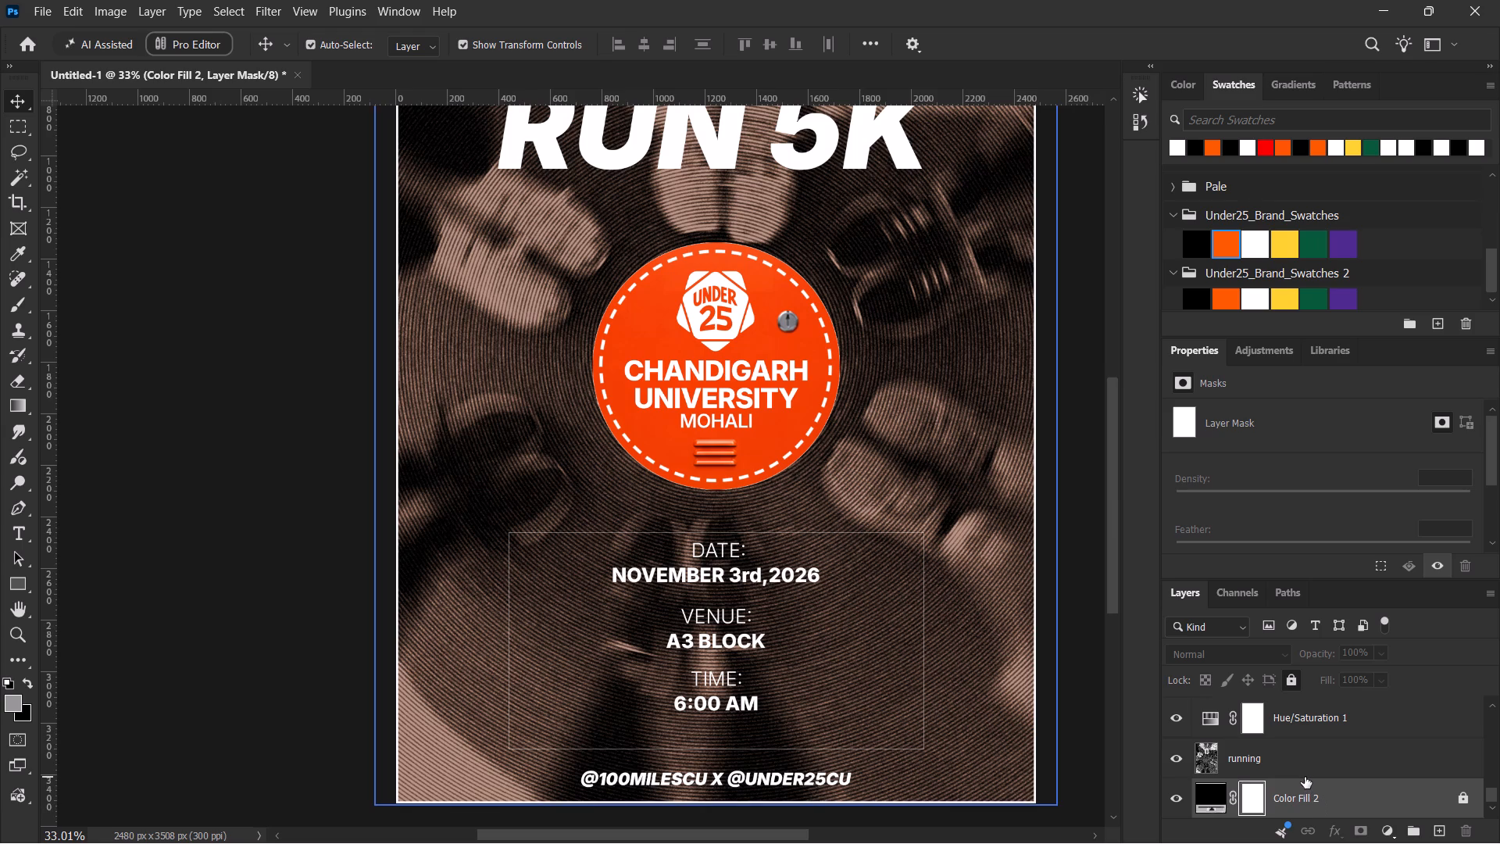
pyautogui.scroll(20, 1311, 749)
pyautogui.scroll(1, 1311, 749)
pyautogui.scroll(-1, 1311, 749)
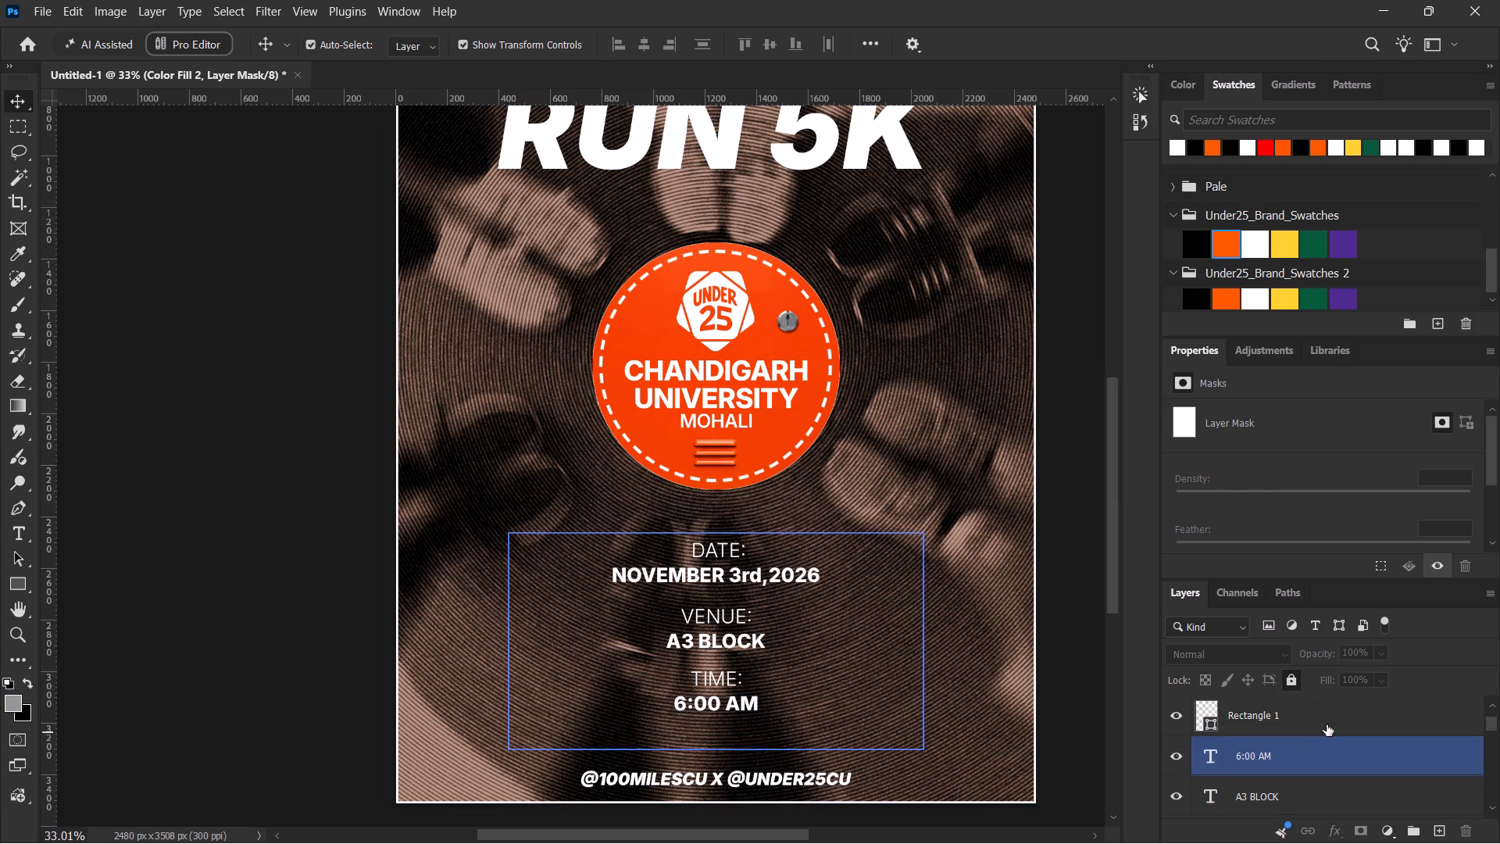
# Scale the Rectangle 1 outline proportionally to about 1600 by 834 px, keeping its top edge in place.
pyautogui.click(1327, 724)
pyautogui.keyDown('alt'); pyautogui.scroll(4, 711, 634); pyautogui.keyUp('alt')
pyautogui.keyDown('alt'); pyautogui.scroll(-1, 711, 634); pyautogui.keyUp('alt')
pyautogui.keyDown('alt'); pyautogui.scroll(5, 711, 634); pyautogui.keyUp('alt')
pyautogui.press('space')
pyautogui.press('space')
pyautogui.press('space')
pyautogui.press('space')
pyautogui.press('space')
pyautogui.press('space')
pyautogui.press('space')
pyautogui.press('space')
pyautogui.moveTo(715, 612); pyautogui.dragTo(713, 584)
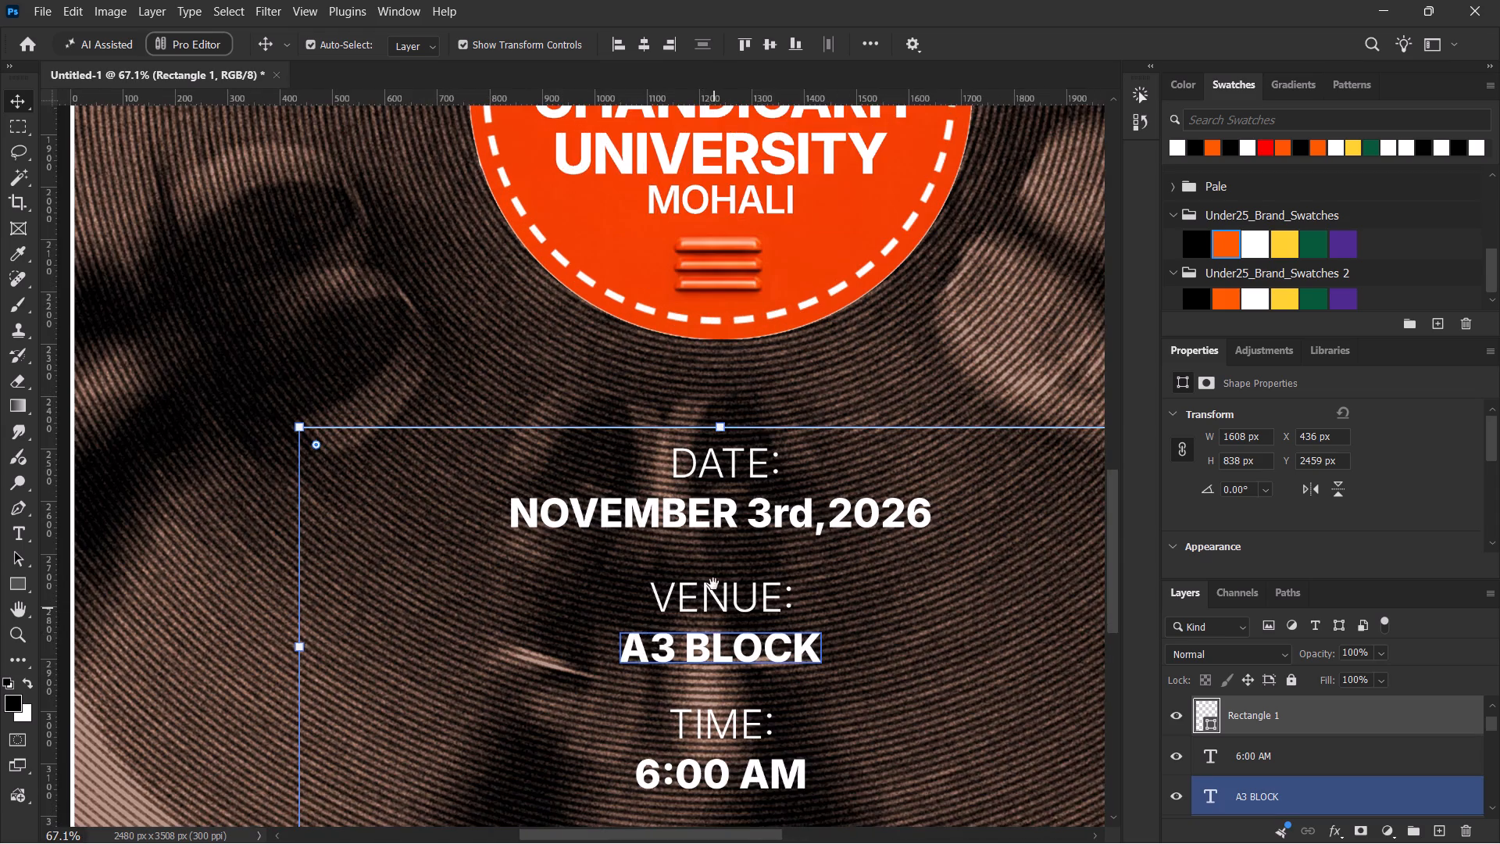
pyautogui.moveTo(713, 584); pyautogui.dragTo(705, 478)
pyautogui.keyDown('alt'); pyautogui.scroll(-4, 709, 478); pyautogui.keyUp('alt')
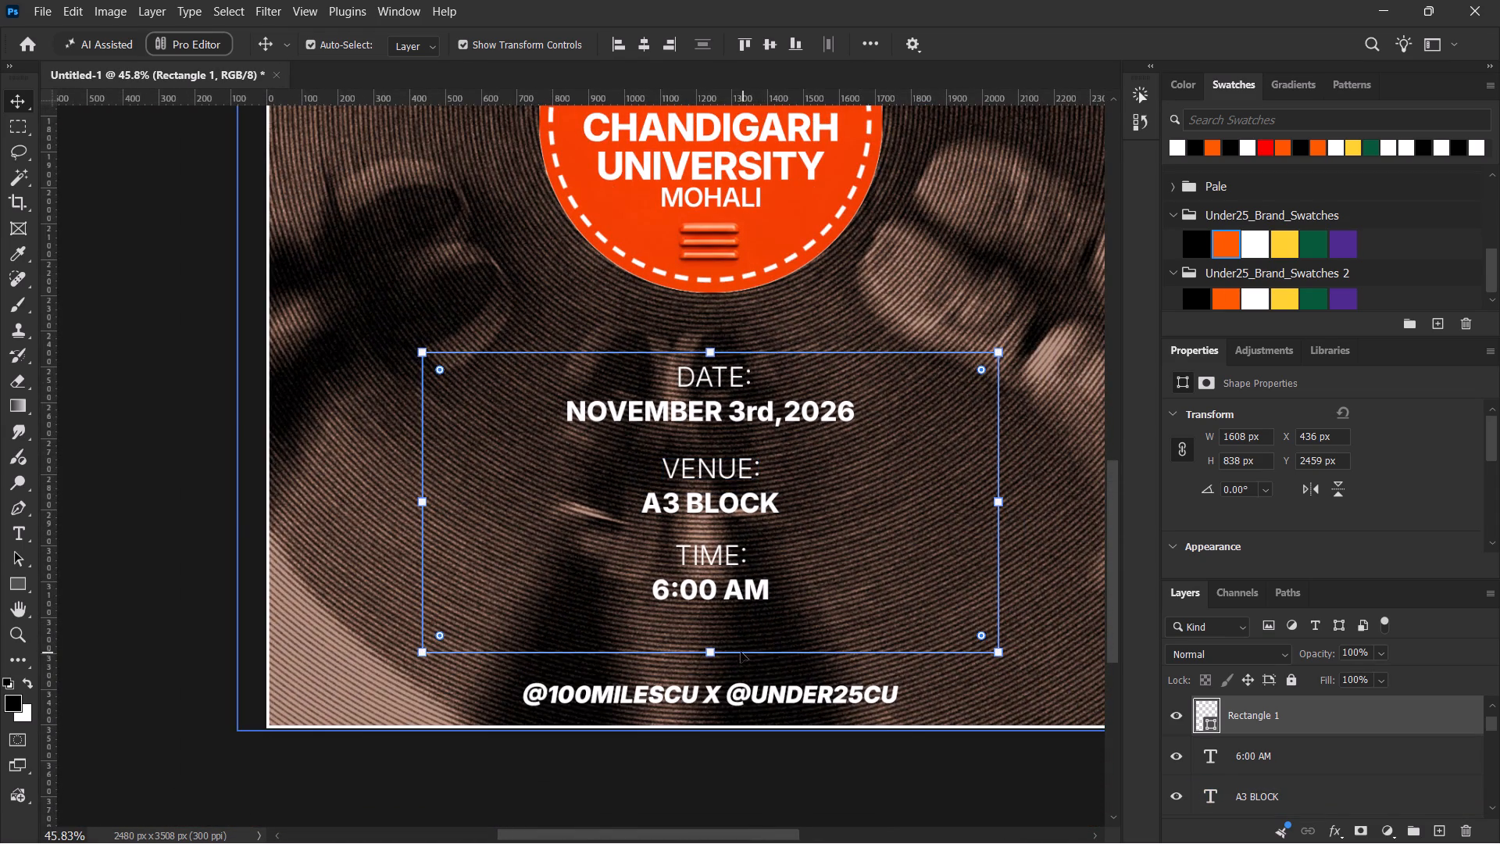
pyautogui.click(710, 651)
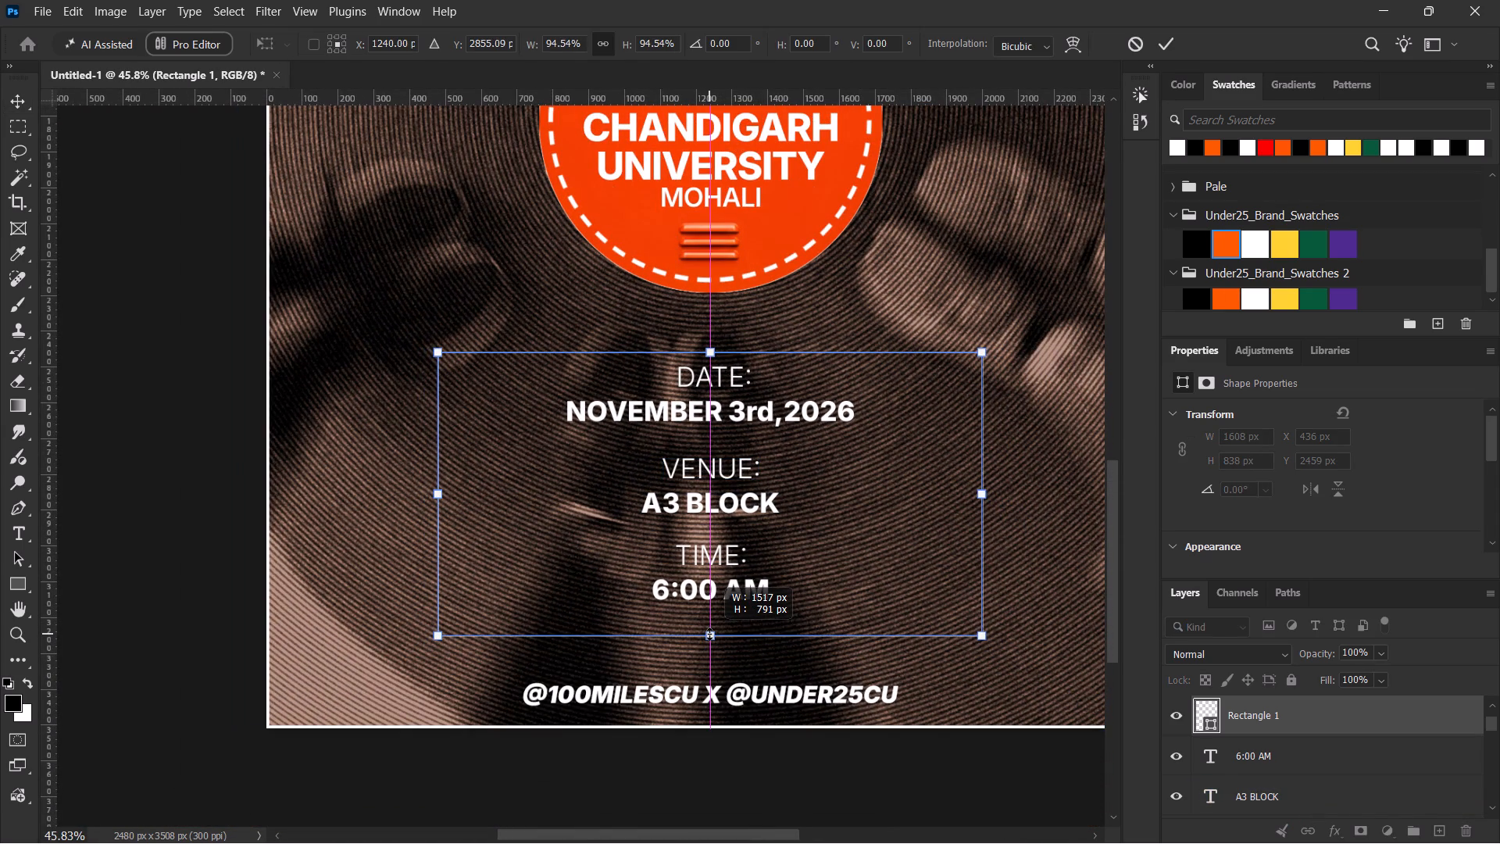
pyautogui.click(707, 652)
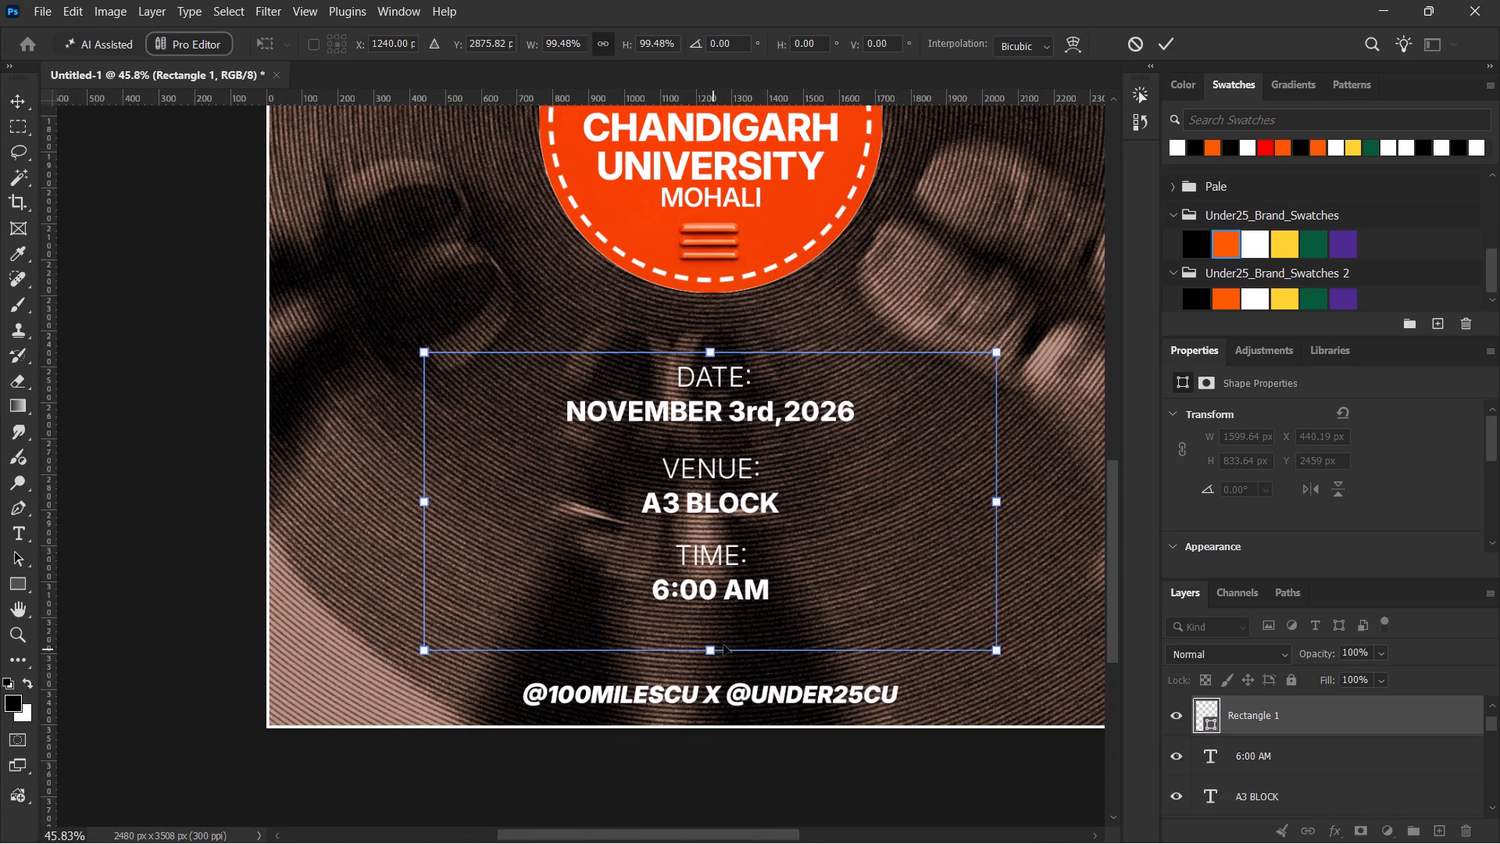
pyautogui.click(1169, 48)
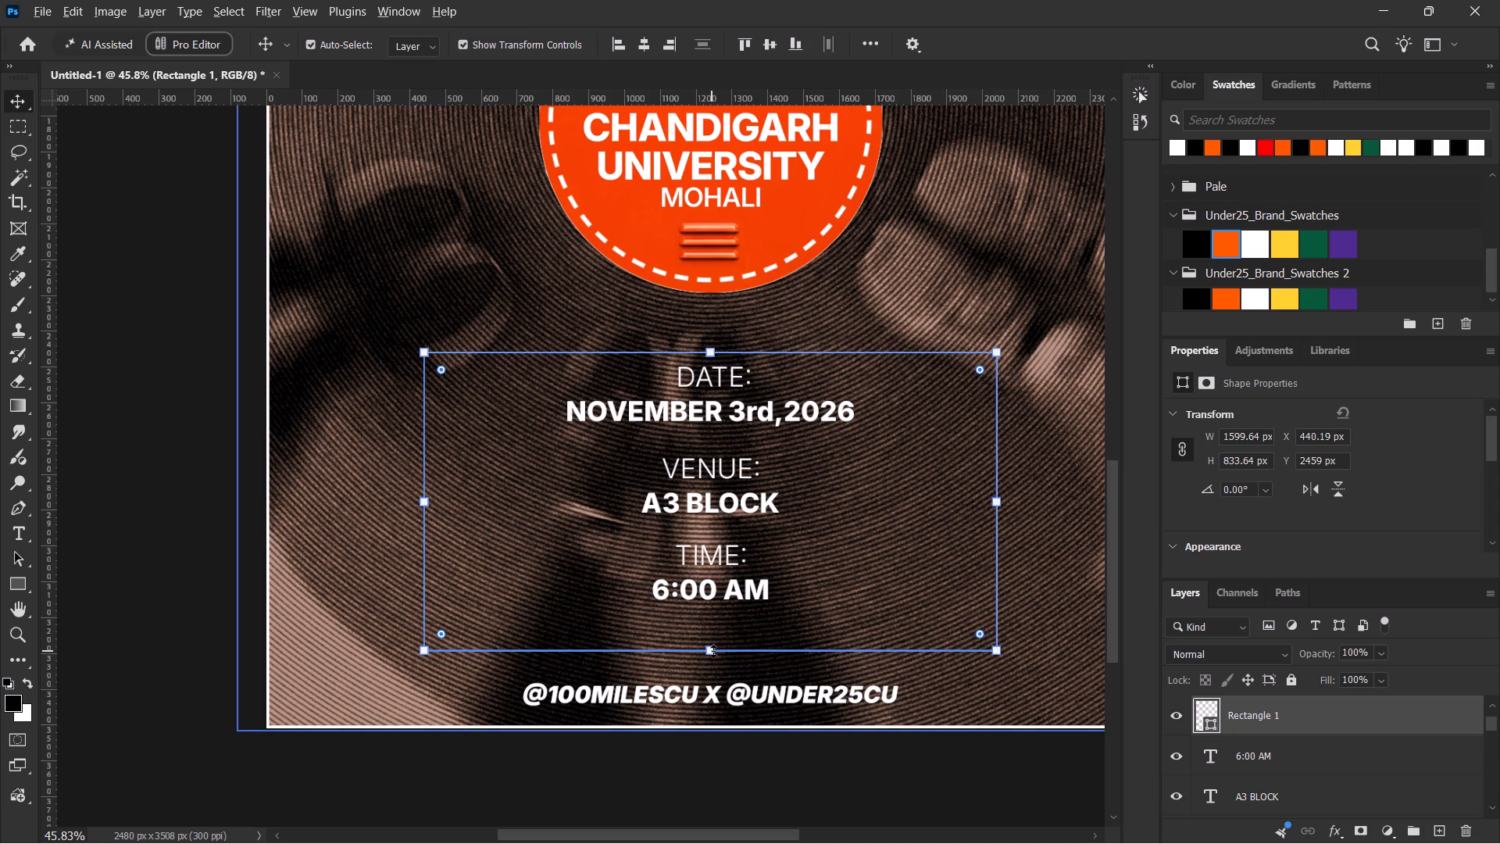
# Shorten the rectangle from its bottom edge to about 746 px high, keeping the width about 1600 px.
pyautogui.keyDown('shift'); pyautogui.moveTo(712, 651); pyautogui.dragTo(709, 624); pyautogui.keyUp('shift')
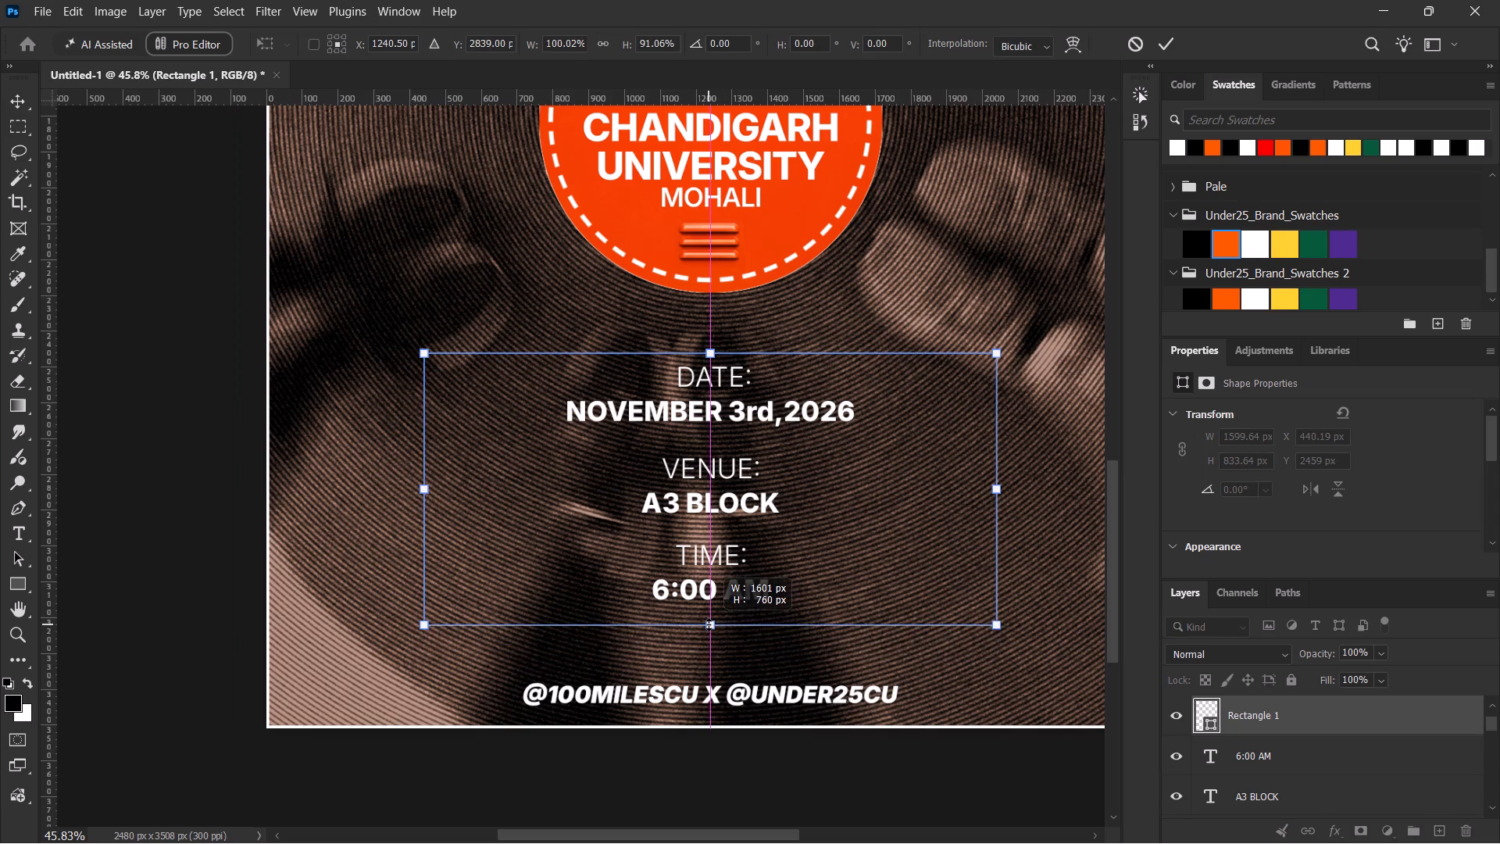
pyautogui.keyDown('shift'); pyautogui.moveTo(709, 624); pyautogui.dragTo(706, 620); pyautogui.keyUp('shift')
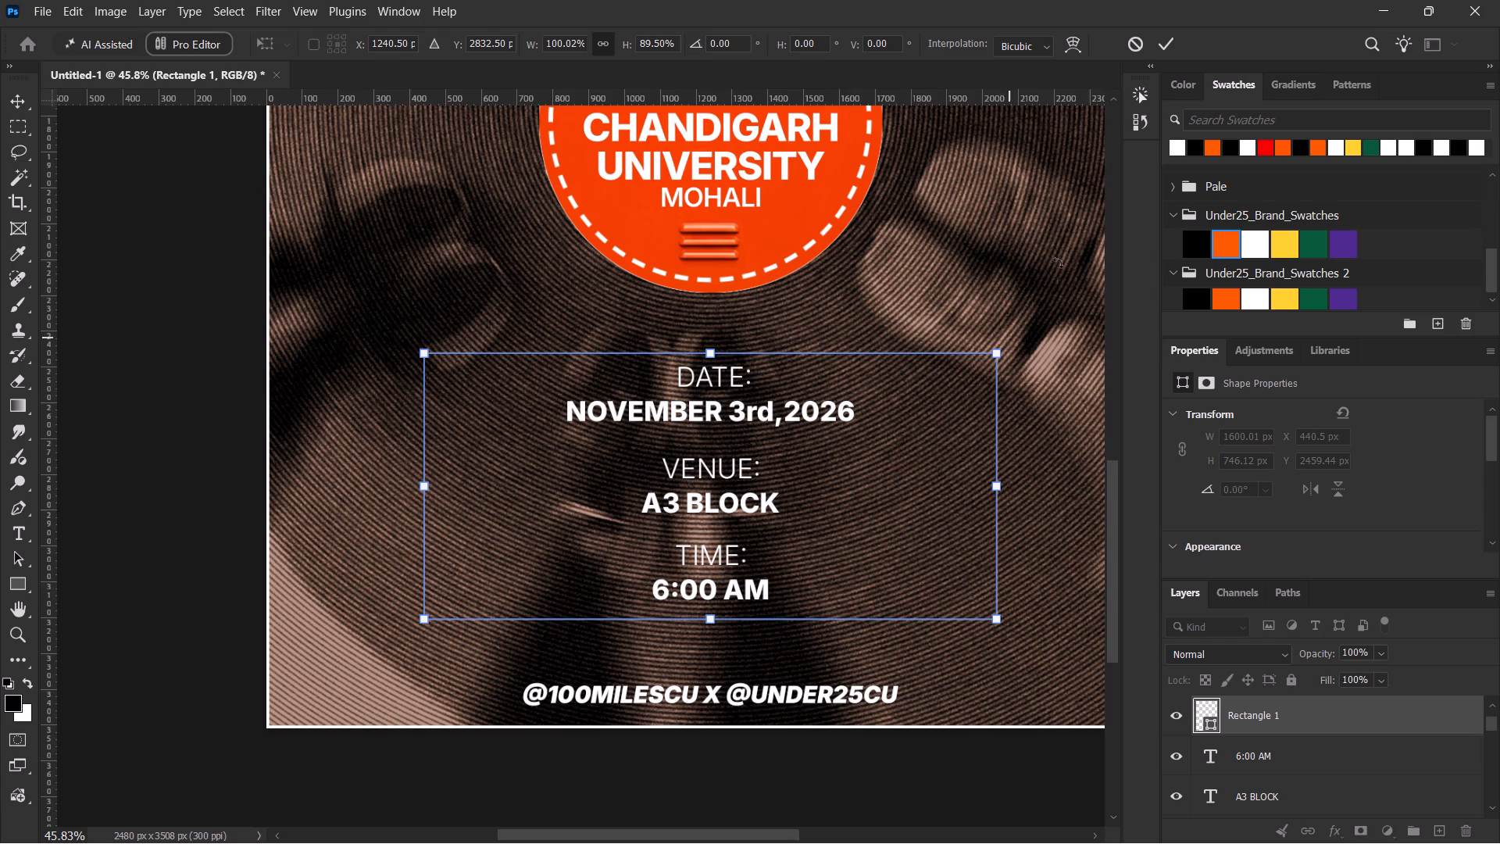
pyautogui.click(1159, 40)
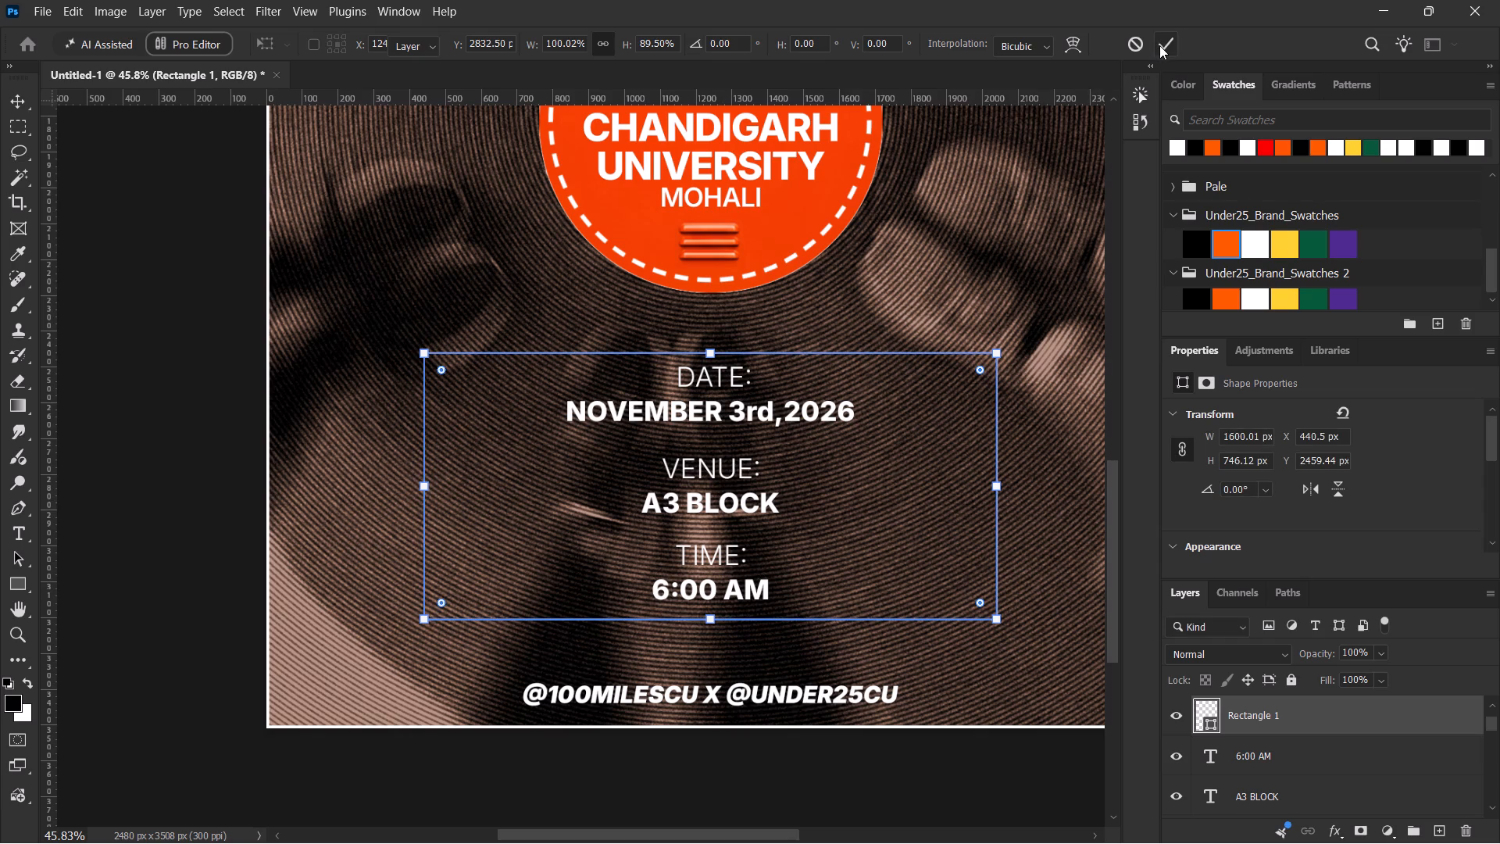
# Set the rectangle's white stroke width to 4.68 px.
pyautogui.scroll(-1, 1274, 515)
pyautogui.scroll(1, 1274, 515)
pyautogui.scroll(-9, 1274, 515)
pyautogui.scroll(1, 1273, 513)
pyautogui.click(1274, 503)
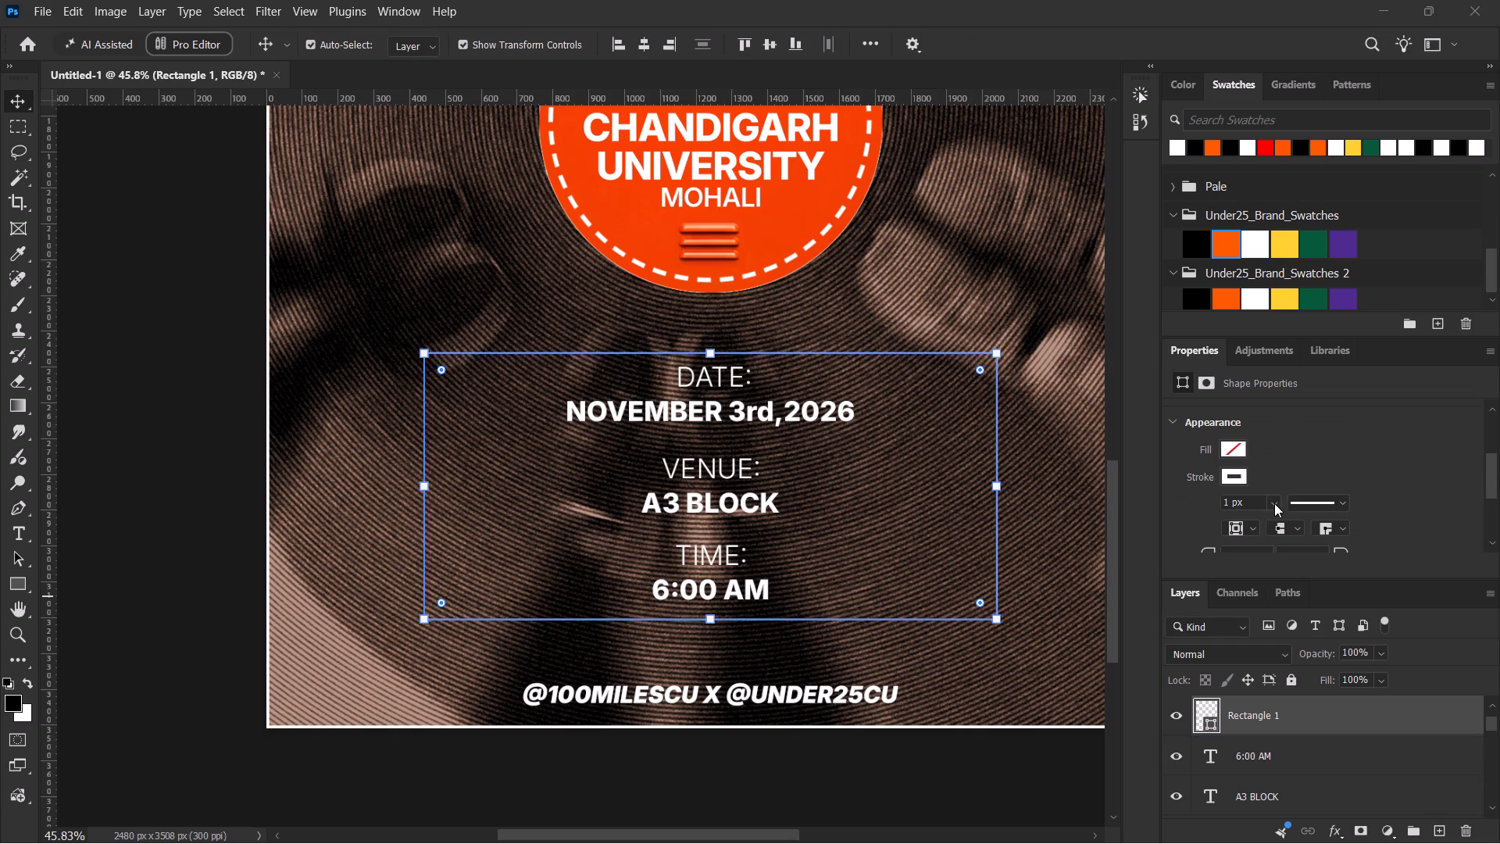
pyautogui.click(1289, 524)
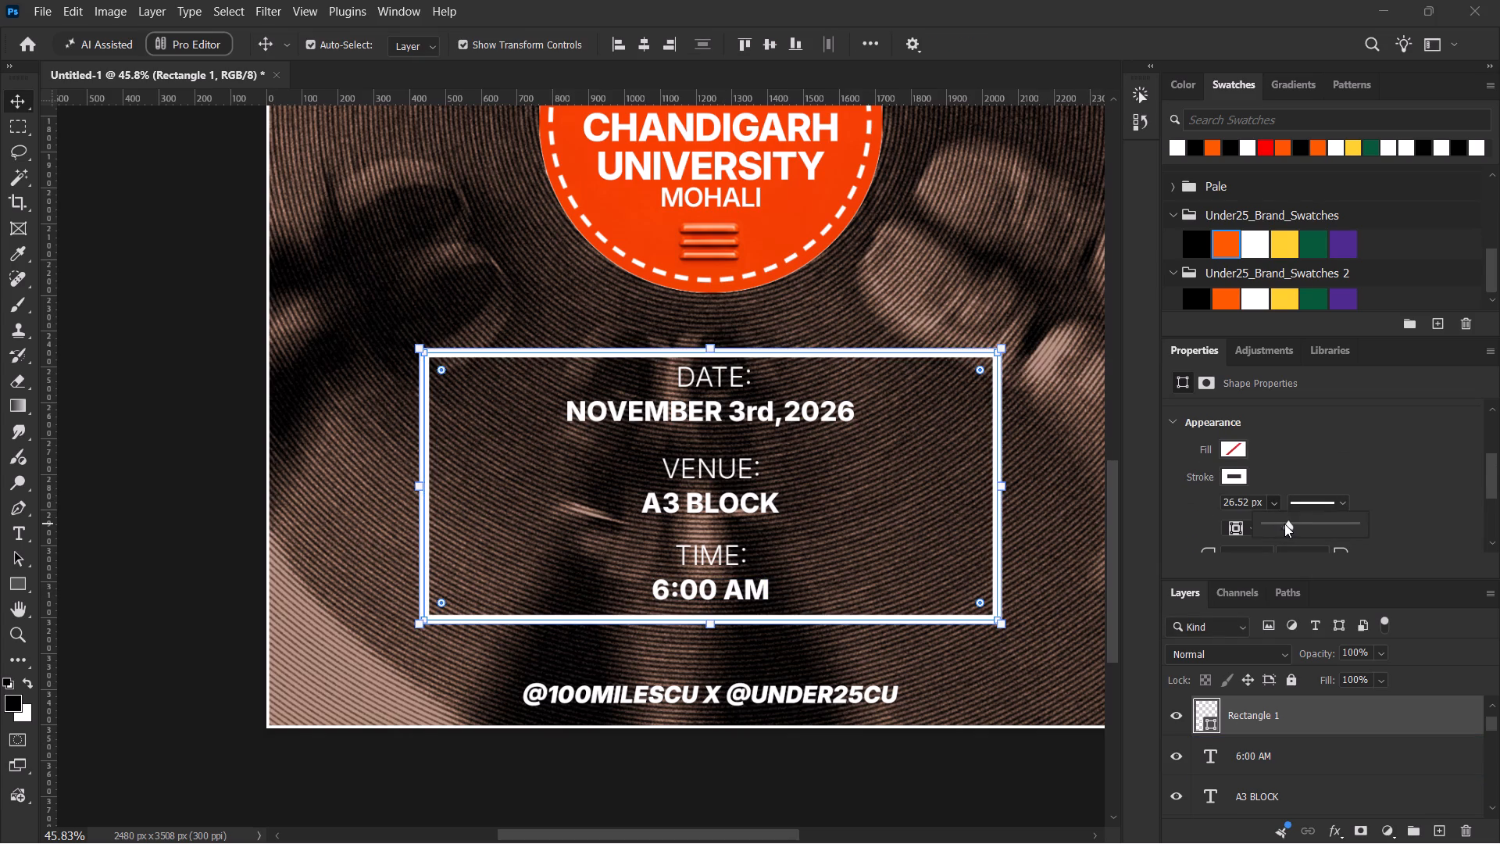
pyautogui.click(1283, 524)
pyautogui.click(1278, 524)
pyautogui.click(1281, 524)
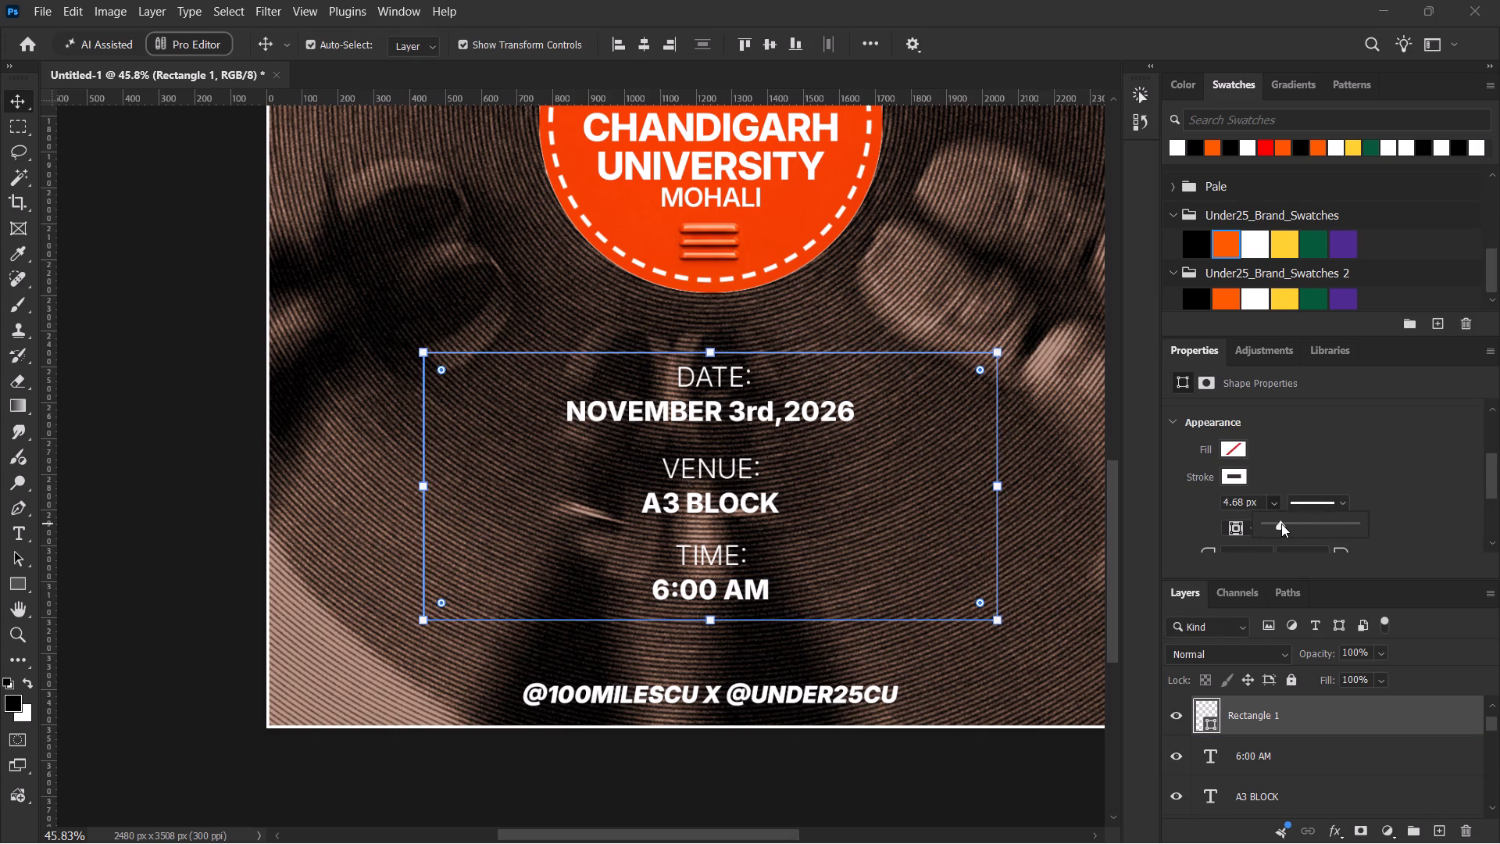
pyautogui.click(1293, 724)
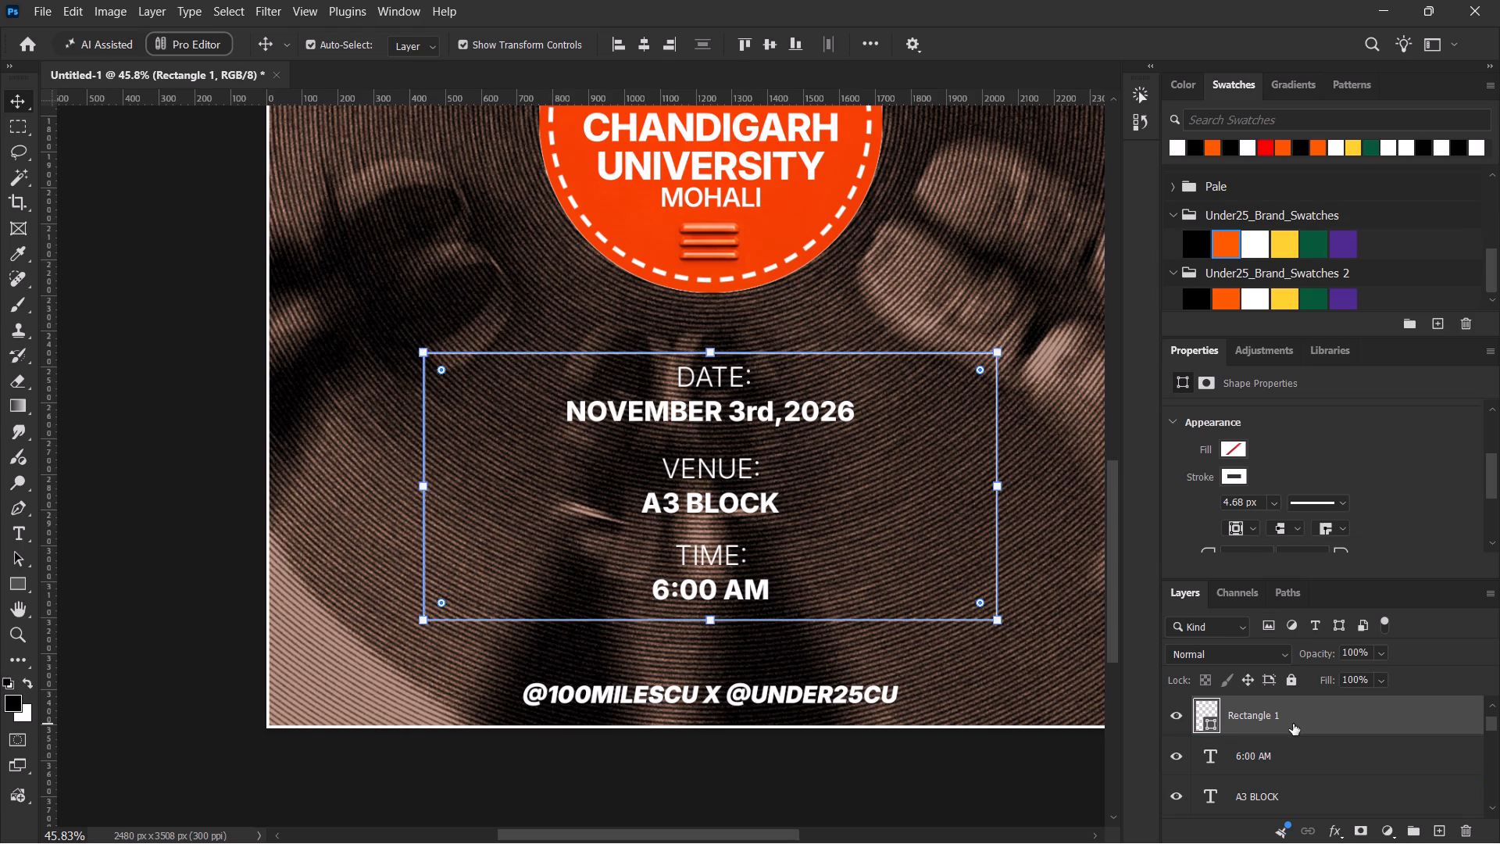
# Duplicate the Rectangle 1 outline layer around the event details.
pyautogui.keyDown('alt'); pyautogui.scroll(7, 683, 402); pyautogui.keyUp('alt')
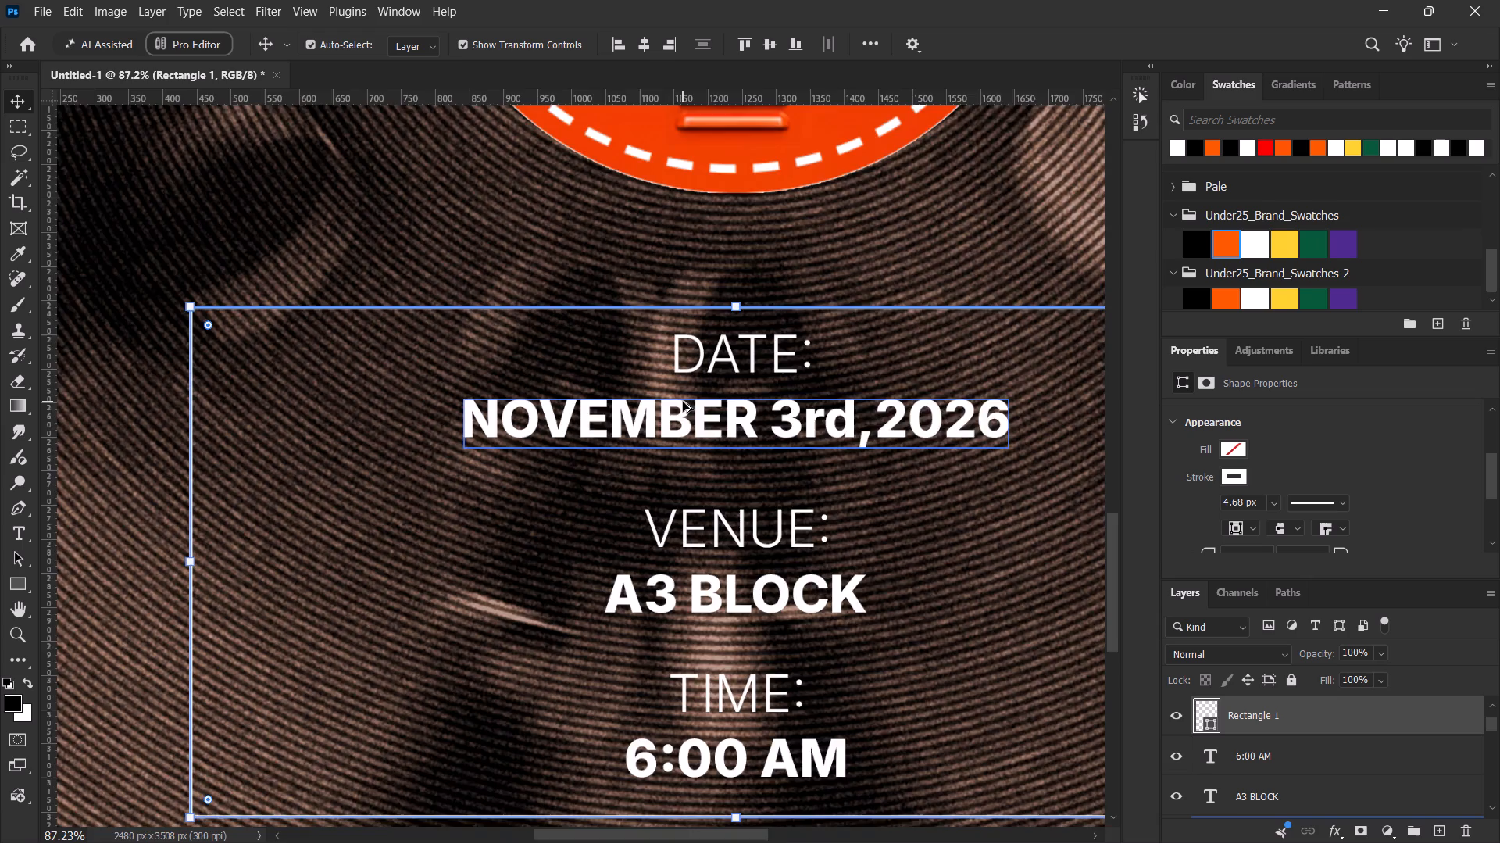
pyautogui.keyDown('alt'); pyautogui.scroll(-4, 683, 402); pyautogui.keyUp('alt')
pyautogui.press('space')
pyautogui.moveTo(687, 424); pyautogui.dragTo(670, 424)
pyautogui.keyDown('alt'); pyautogui.scroll(1, 674, 425); pyautogui.keyUp('alt')
pyautogui.press('space')
pyautogui.press('space')
pyautogui.press('space')
pyautogui.press('space')
pyautogui.press('space')
pyautogui.press('space')
pyautogui.press('space')
pyautogui.press('space')
pyautogui.moveTo(703, 433); pyautogui.dragTo(688, 435)
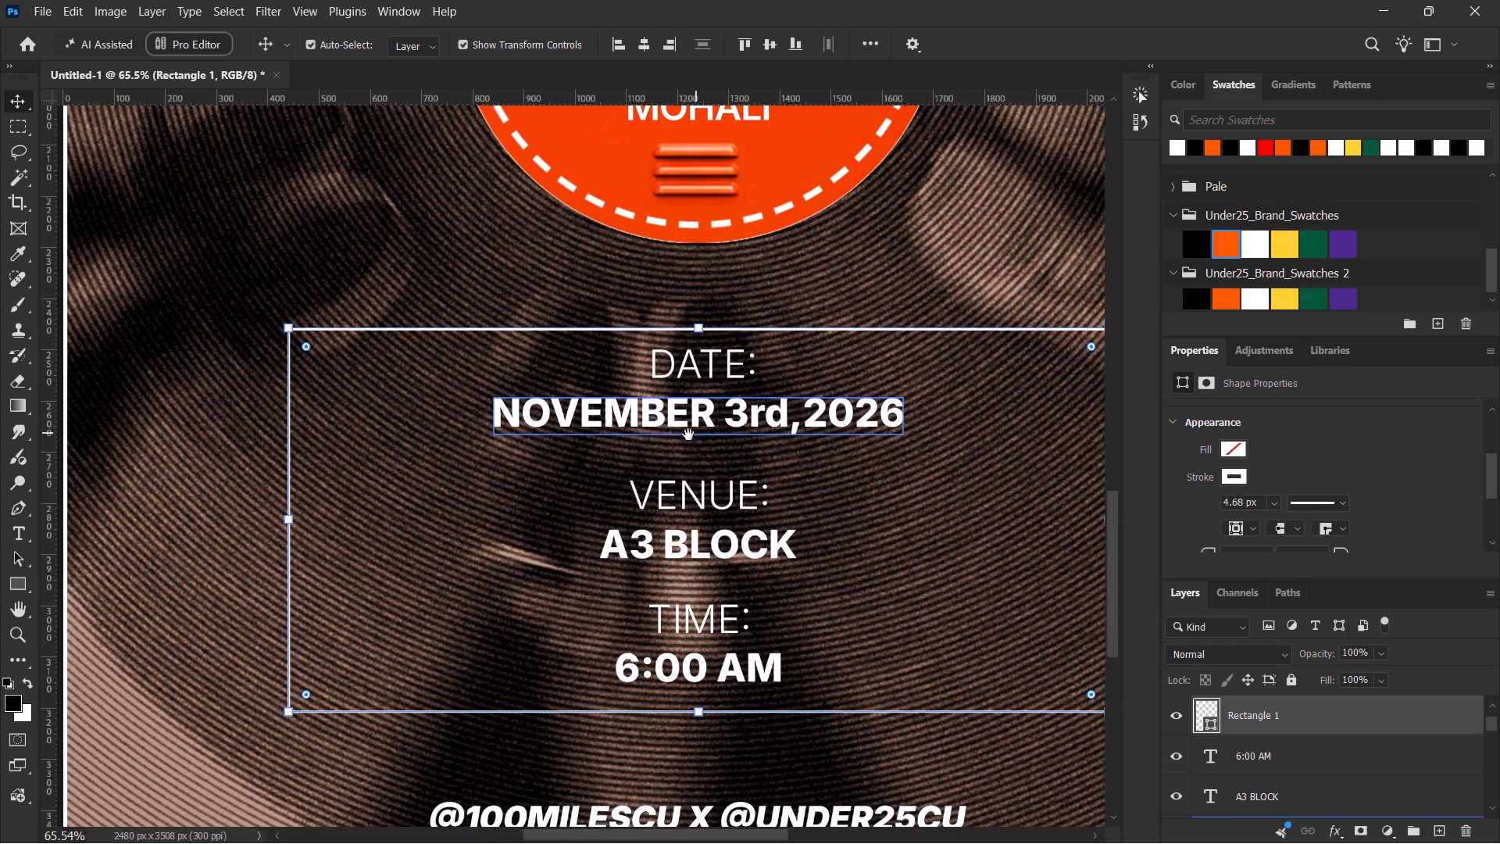
pyautogui.moveTo(688, 435); pyautogui.dragTo(660, 435)
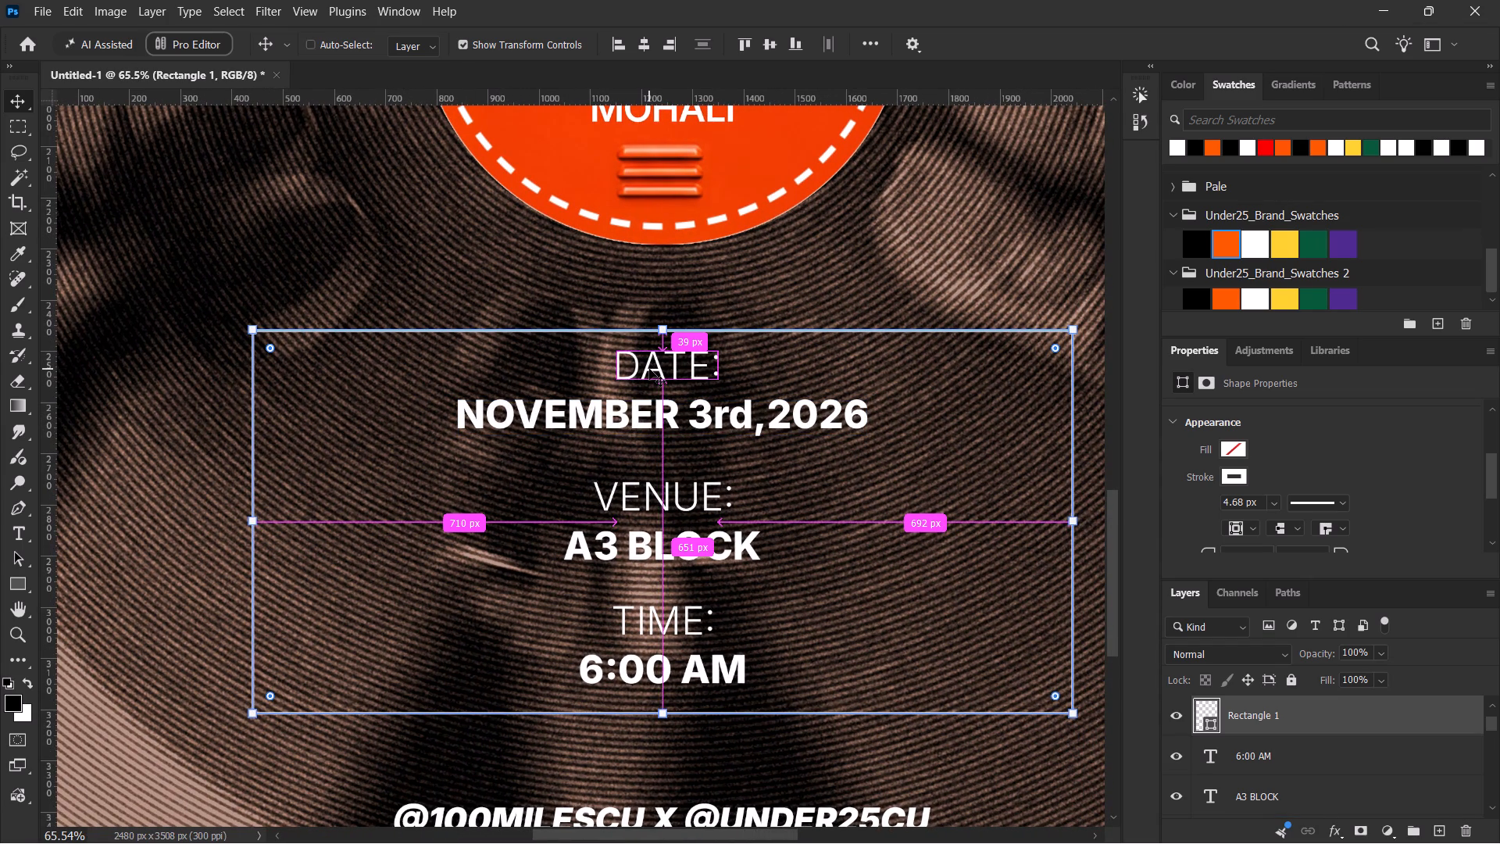
pyautogui.hotkey('ctrl', 'j')
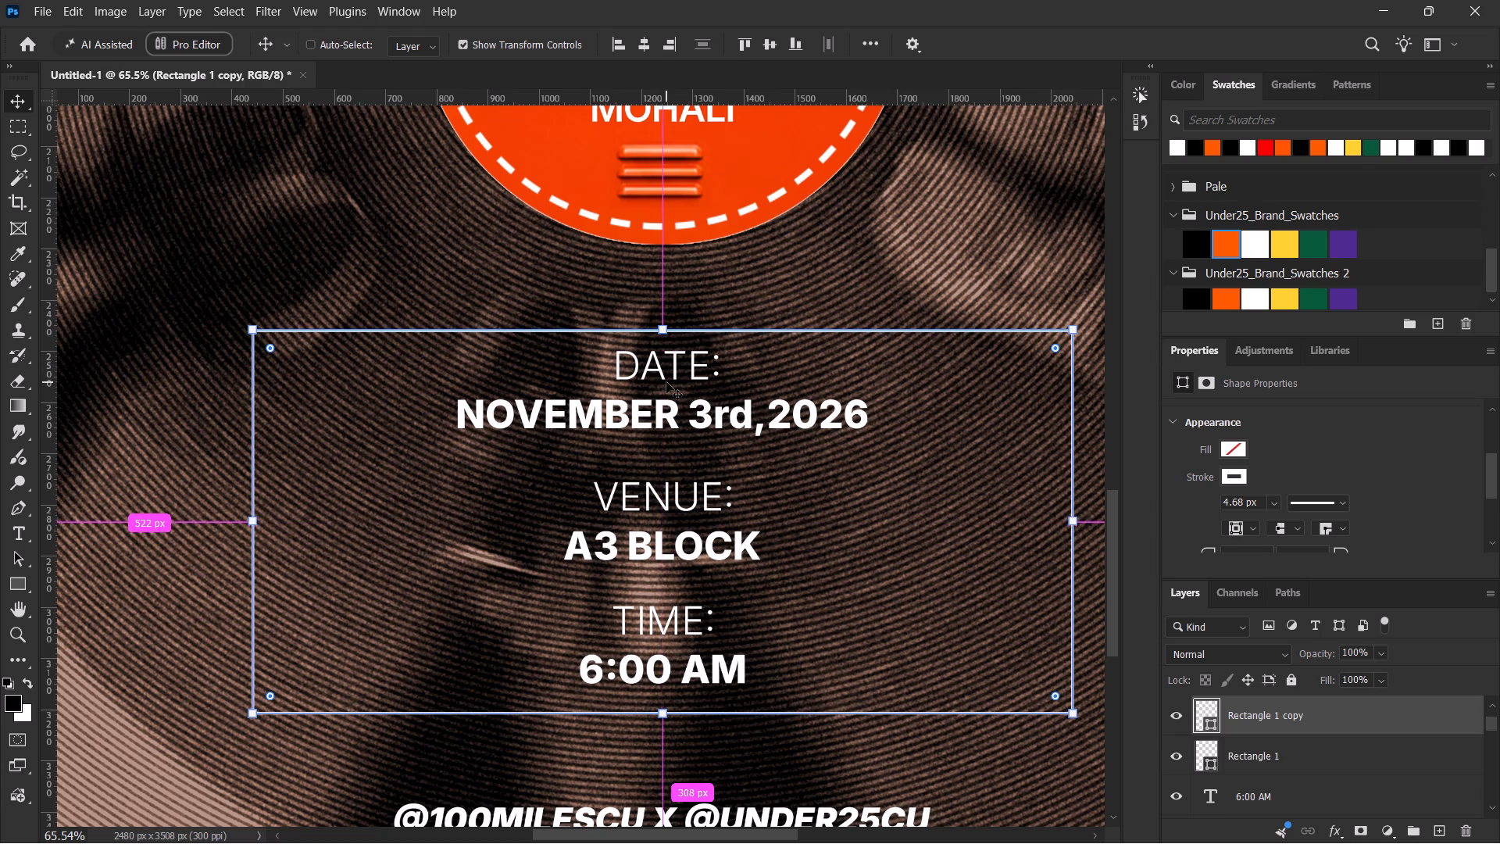
# Shorten the duplicated rectangle from its top edge to about 68% height, placing that edge between the date and venue details.
pyautogui.keyDown('shift'); pyautogui.moveTo(663, 331); pyautogui.dragTo(659, 394); pyautogui.keyUp('shift')
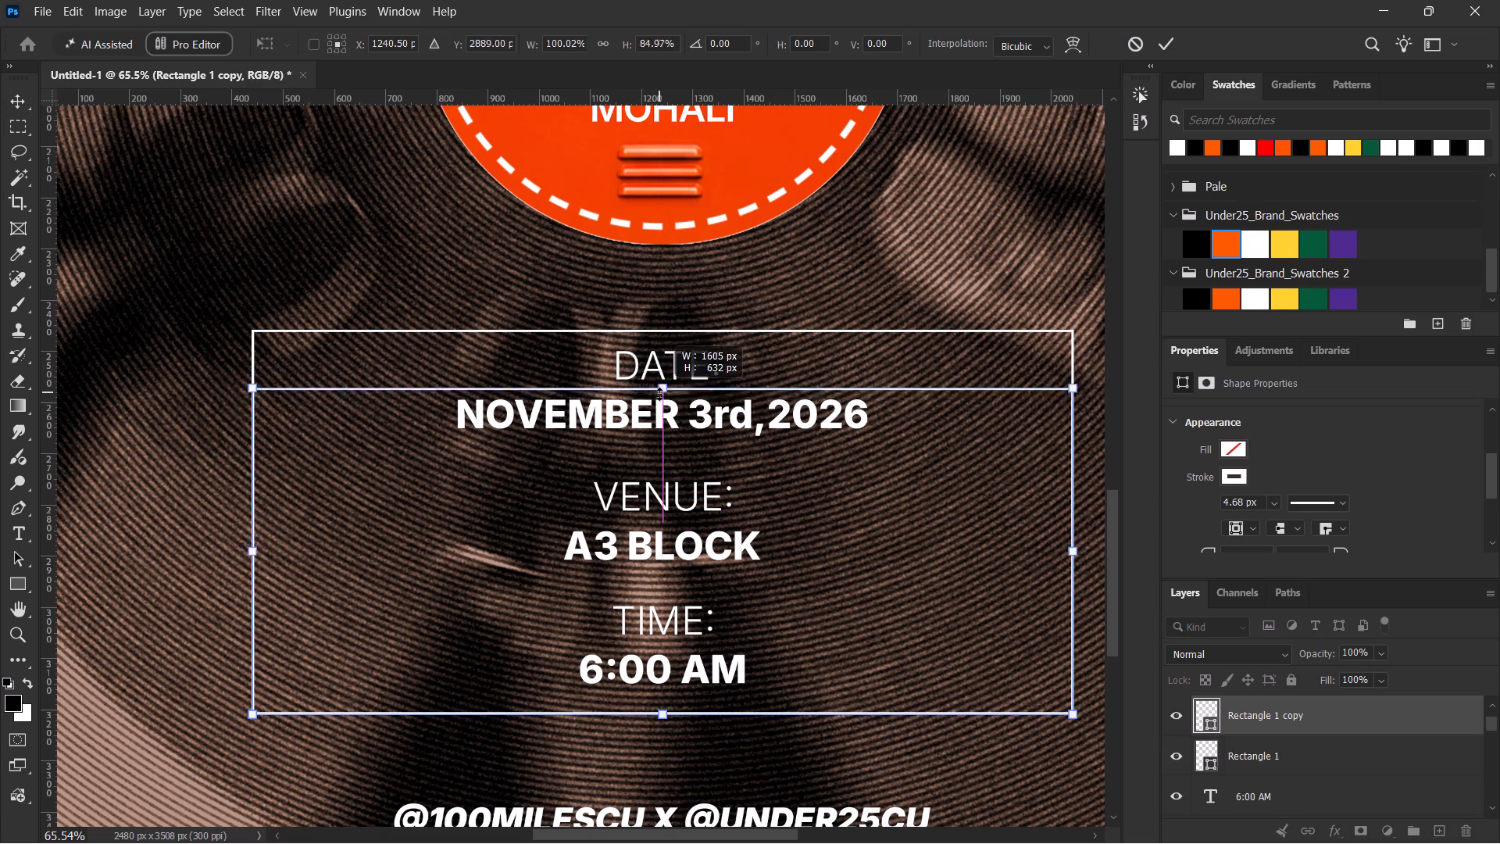
pyautogui.keyDown('shift'); pyautogui.moveTo(659, 394); pyautogui.dragTo(651, 456); pyautogui.keyUp('shift')
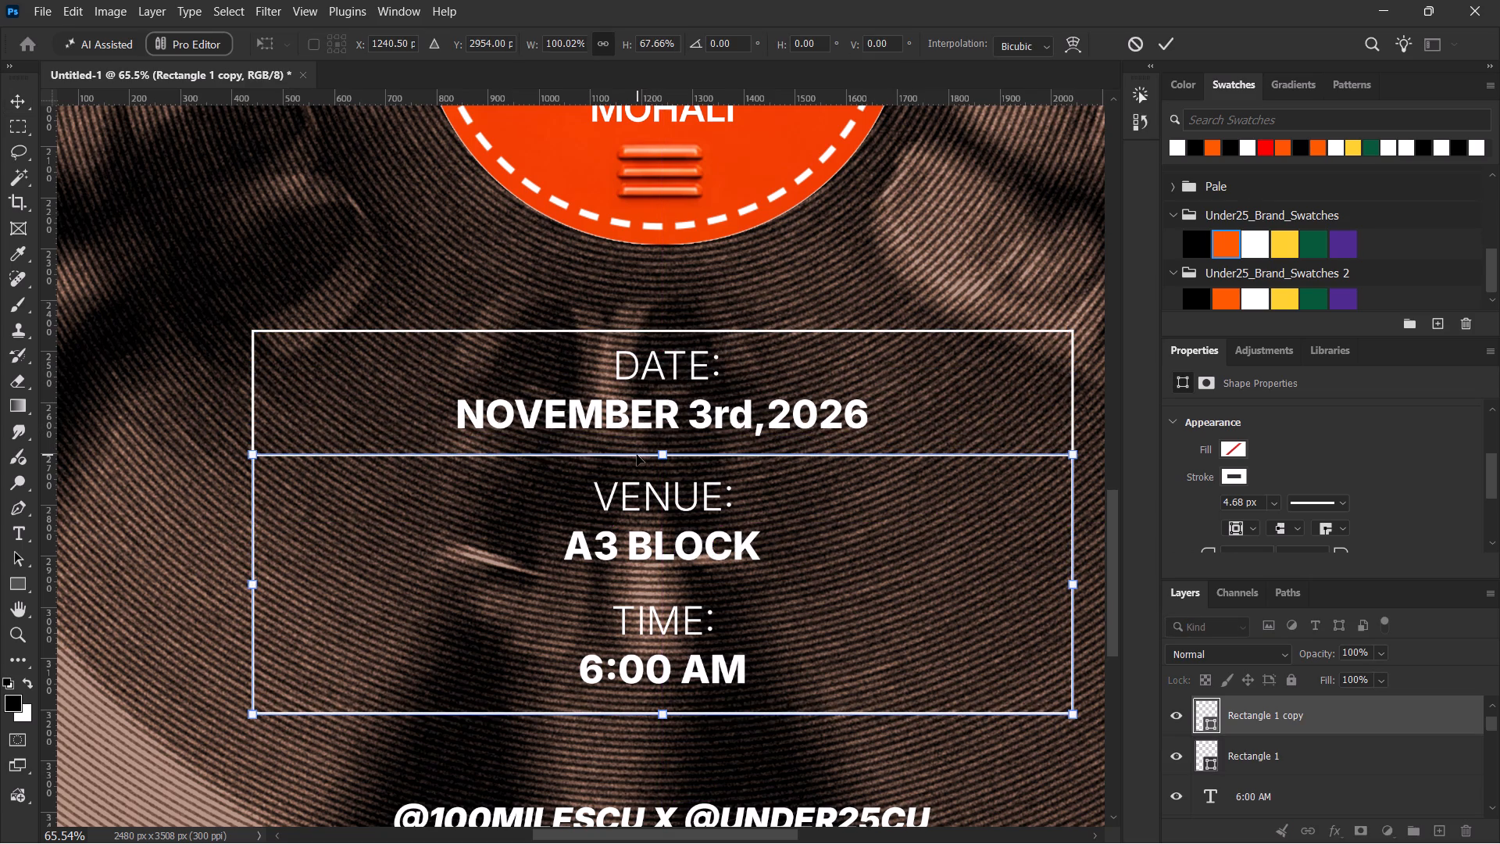
pyautogui.keyDown('ctrl'); pyautogui.click(636, 455); pyautogui.keyUp('ctrl')
pyautogui.click(1169, 46)
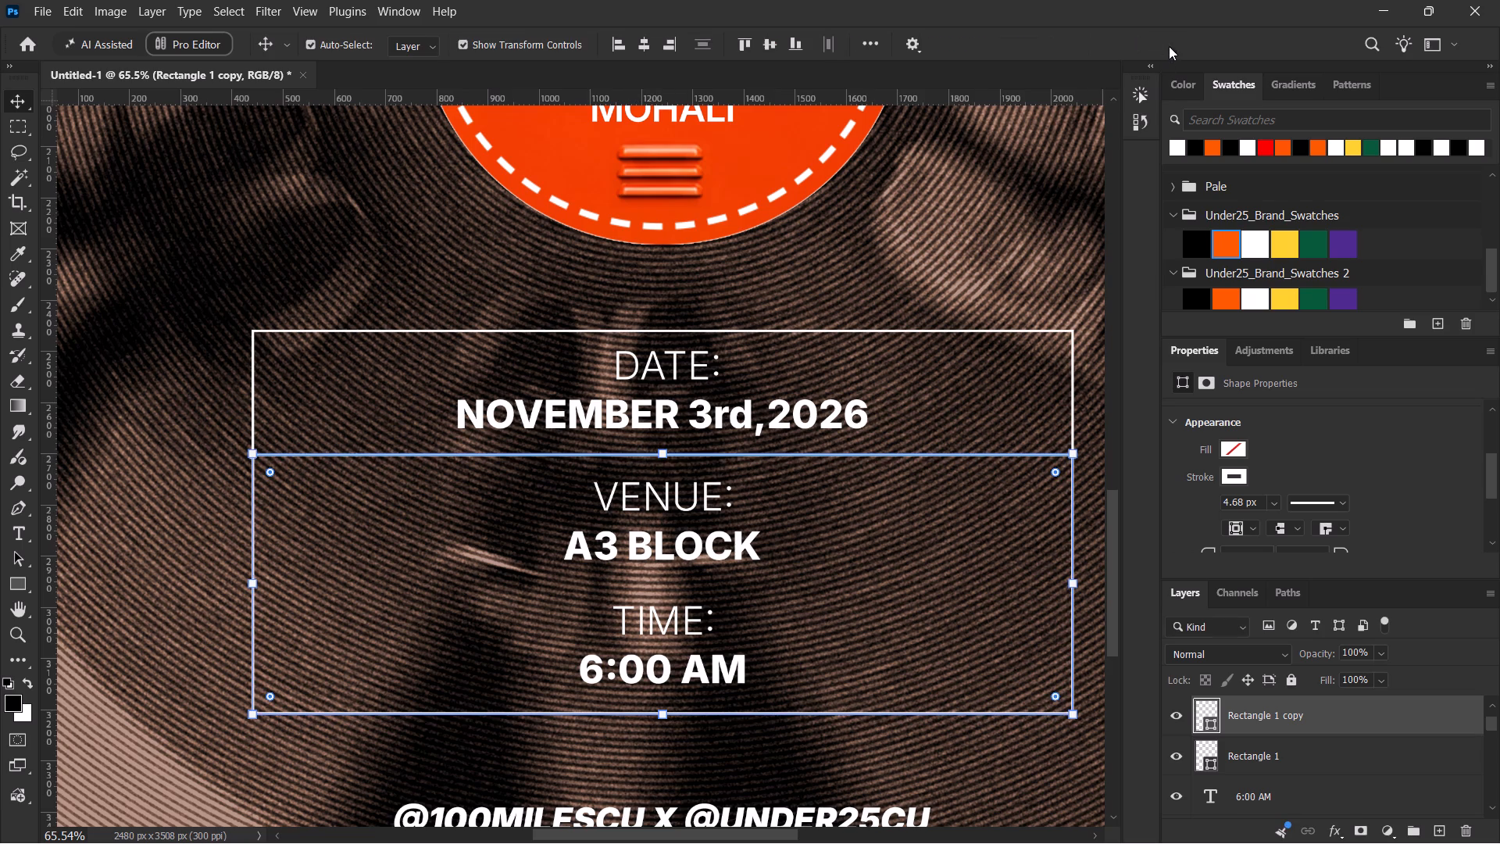
# Duplicate the shortened rectangle and lower the copy's top edge to the gap between the venue and time details.
pyautogui.hotkey('ctrl', 'j')
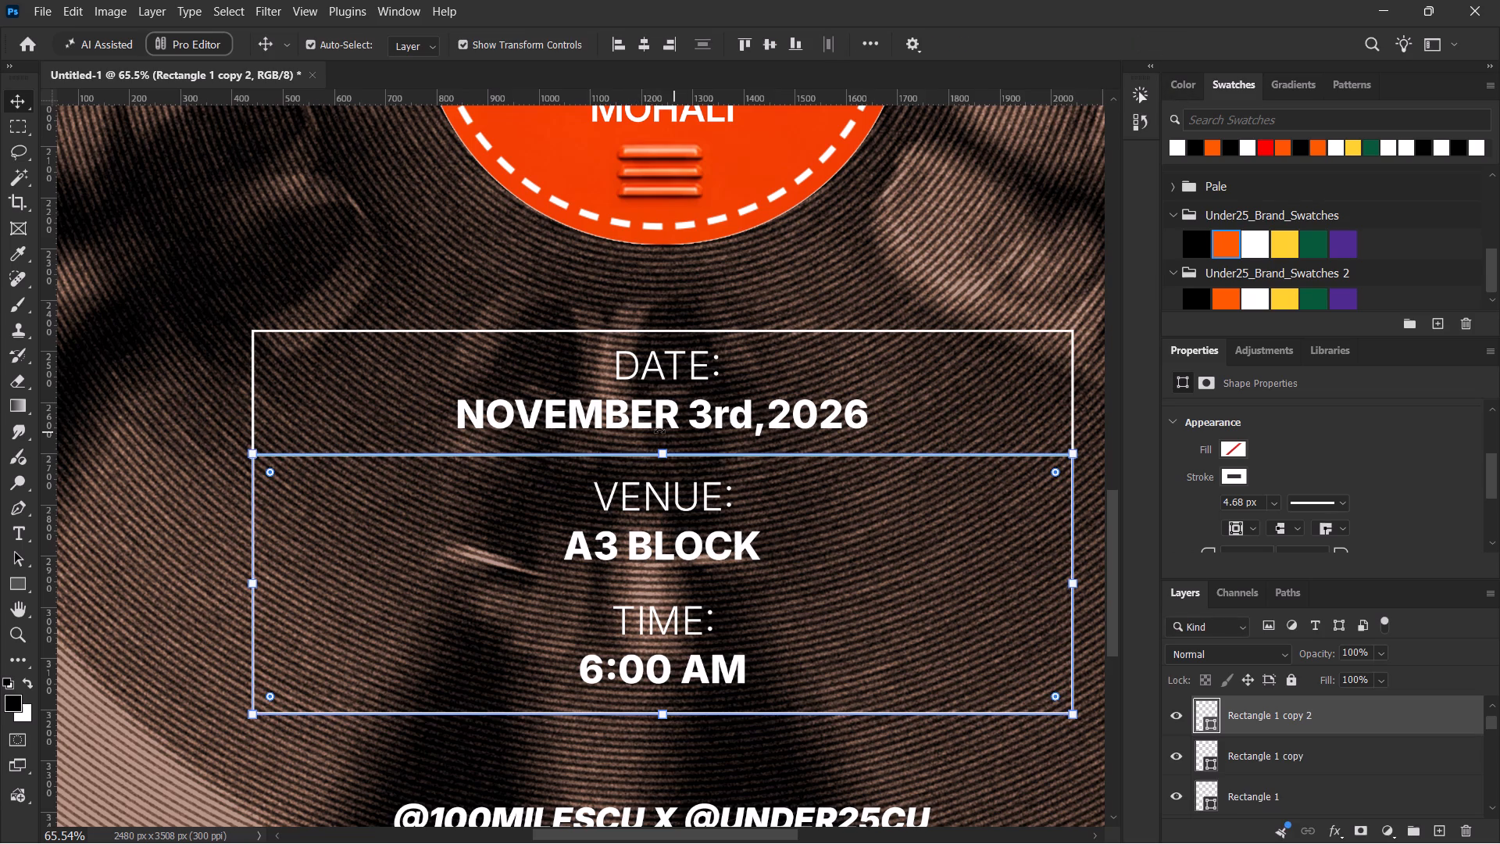
pyautogui.keyDown('shift'); pyautogui.moveTo(666, 457); pyautogui.dragTo(689, 595); pyautogui.keyUp('shift')
pyautogui.click(1170, 46)
# Review the full poster with the divided event details frame and look through its layer stack.
pyautogui.keyDown('alt'); pyautogui.scroll(-5, 555, 562); pyautogui.keyUp('alt')
pyautogui.keyDown('alt'); pyautogui.scroll(1, 562, 542); pyautogui.keyUp('alt')
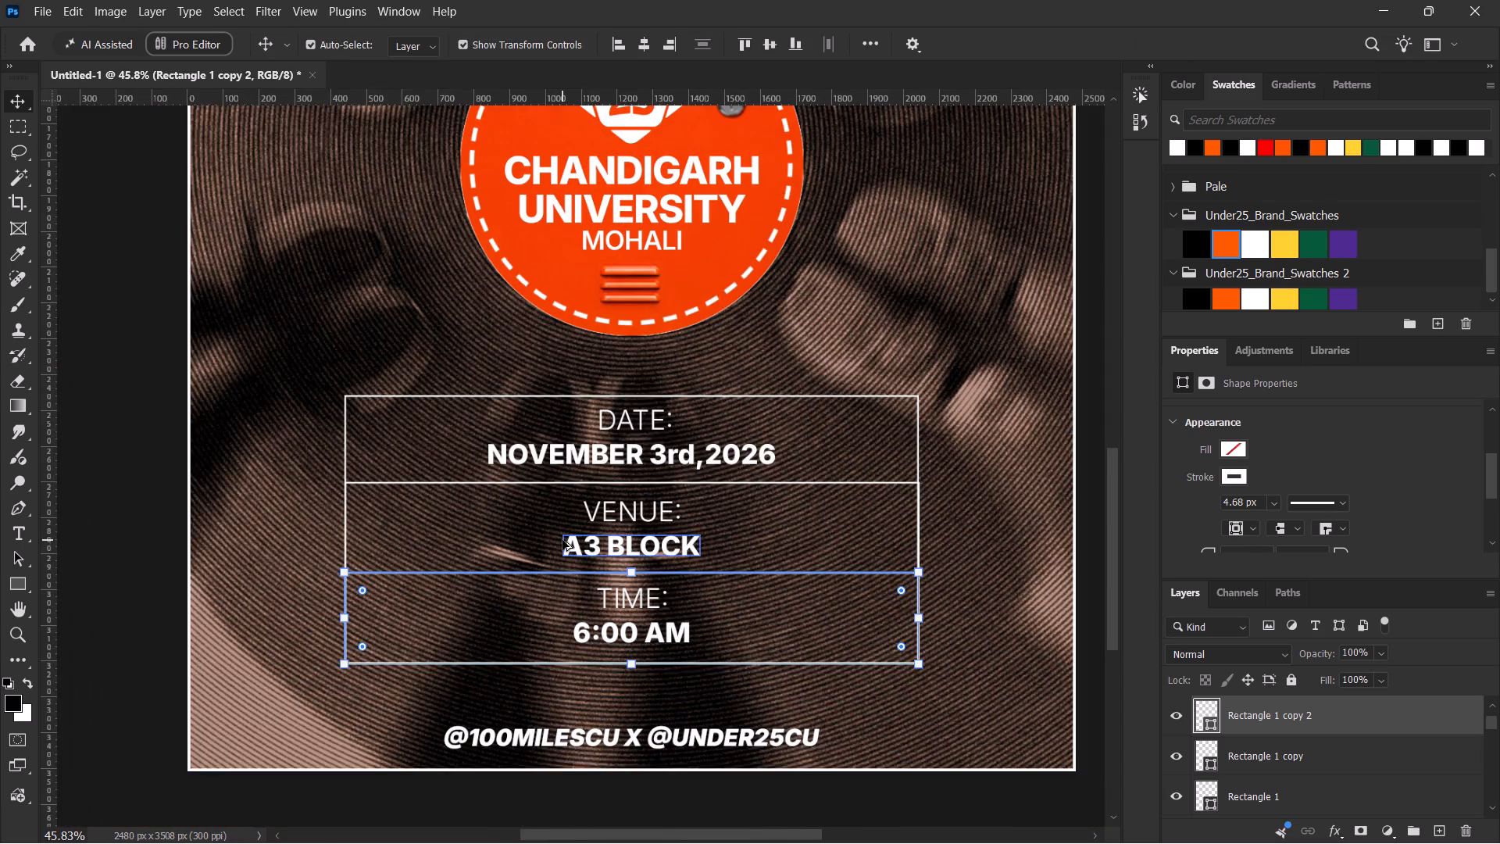
pyautogui.keyDown('alt'); pyautogui.scroll(-8, 562, 540); pyautogui.keyUp('alt')
pyautogui.press('space')
pyautogui.press('space')
pyautogui.press('space')
pyautogui.press('space')
pyautogui.press('space')
pyautogui.press('space')
pyautogui.press('space')
pyautogui.press('space')
pyautogui.press('space')
pyautogui.press('space')
pyautogui.press('space')
pyautogui.press('space')
pyautogui.press('space')
pyautogui.press('space')
pyautogui.press('space')
pyautogui.press('space')
pyautogui.press('space')
pyautogui.press('space')
pyautogui.press('space')
pyautogui.moveTo(637, 348); pyautogui.dragTo(741, 438)
pyautogui.scroll(-7, 1239, 729)
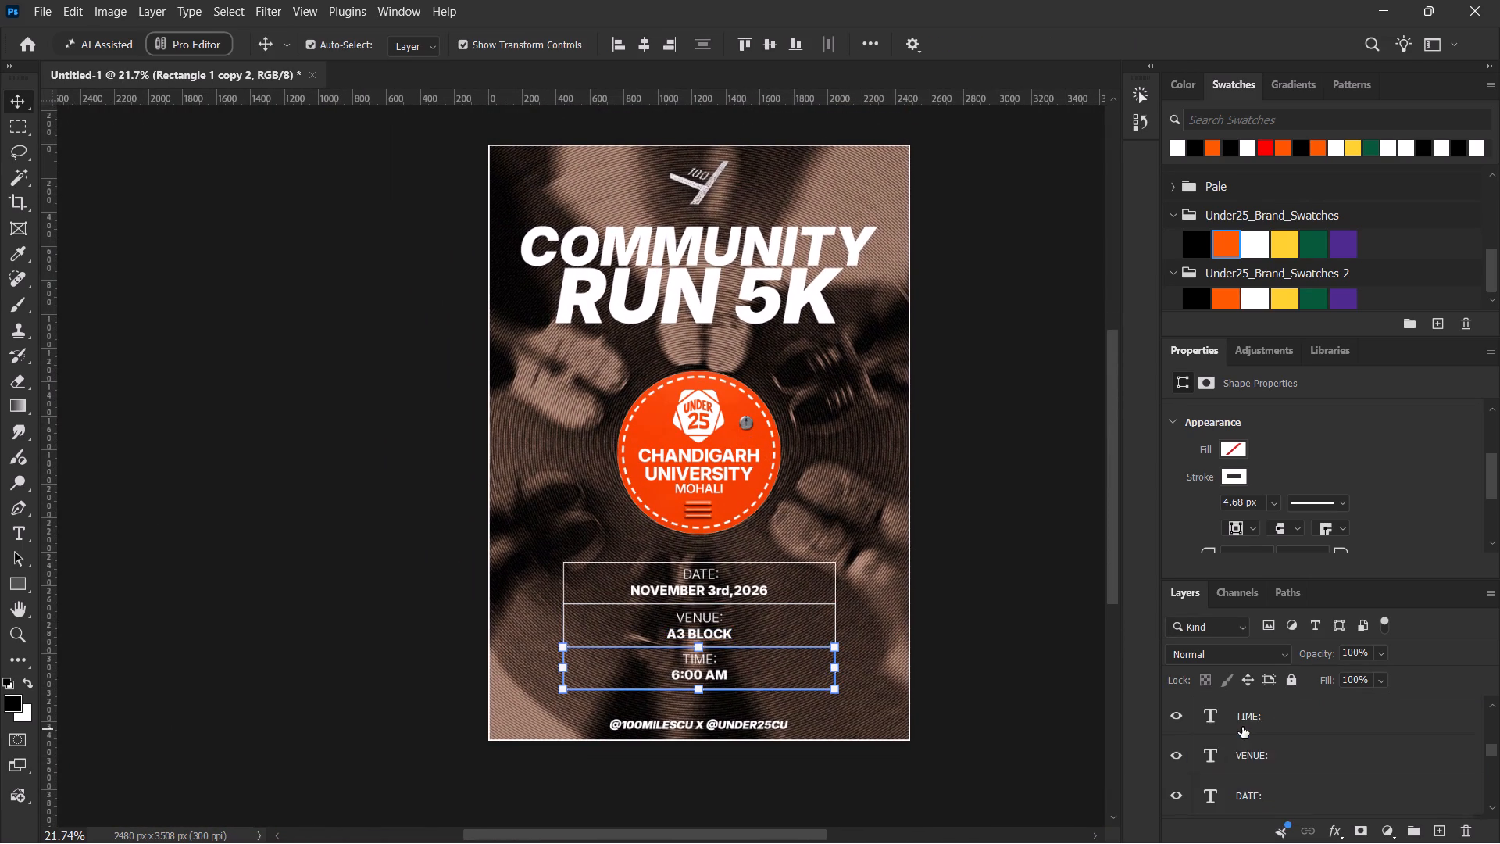
pyautogui.scroll(1, 1242, 727)
pyautogui.scroll(-2, 1242, 727)
pyautogui.scroll(1, 1242, 727)
pyautogui.scroll(-15, 1242, 727)
pyautogui.click(1330, 797)
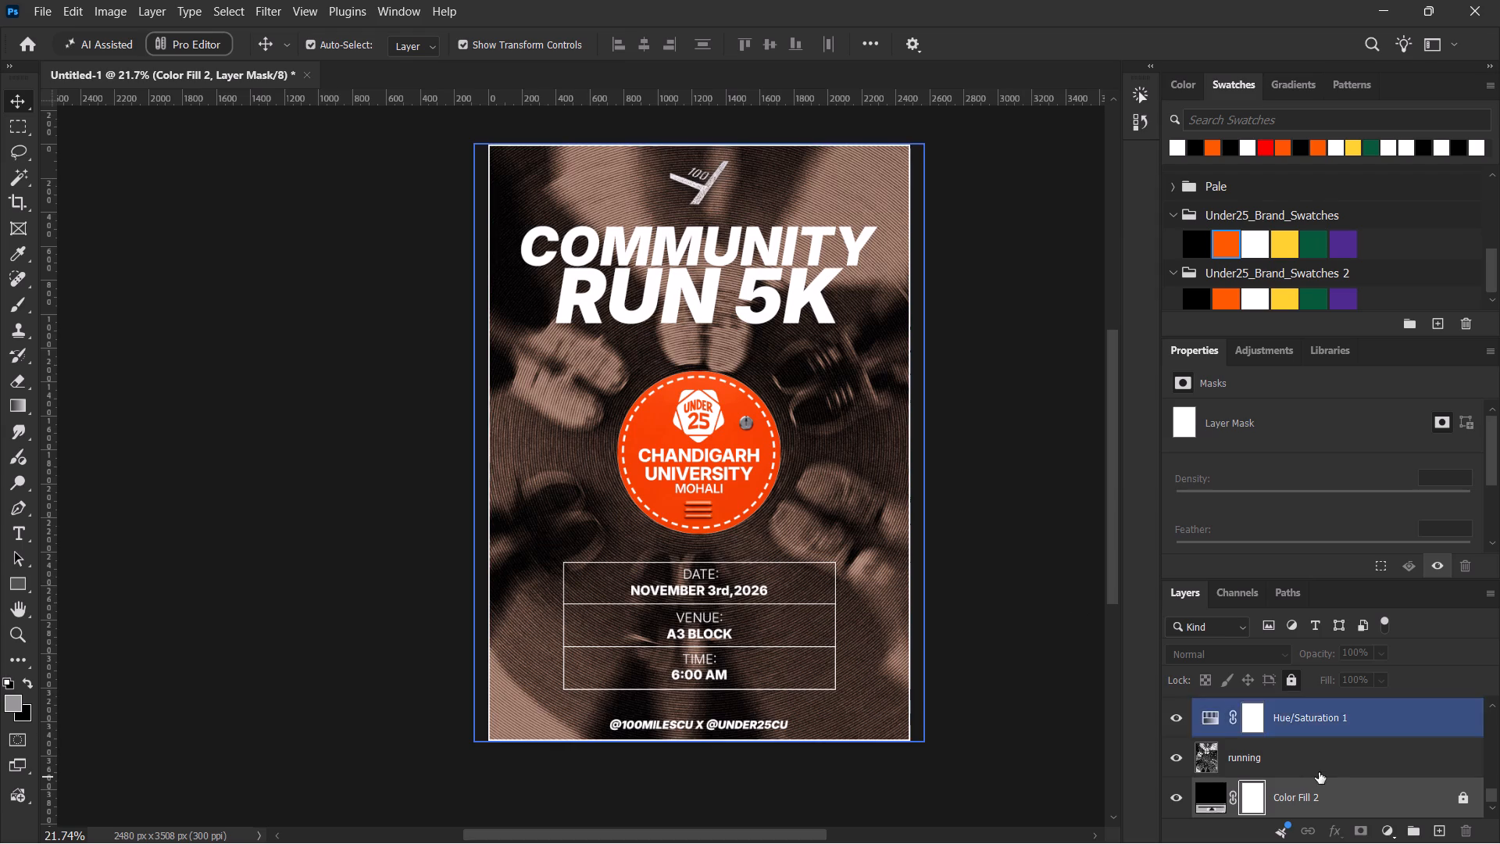
pyautogui.scroll(18, 1322, 763)
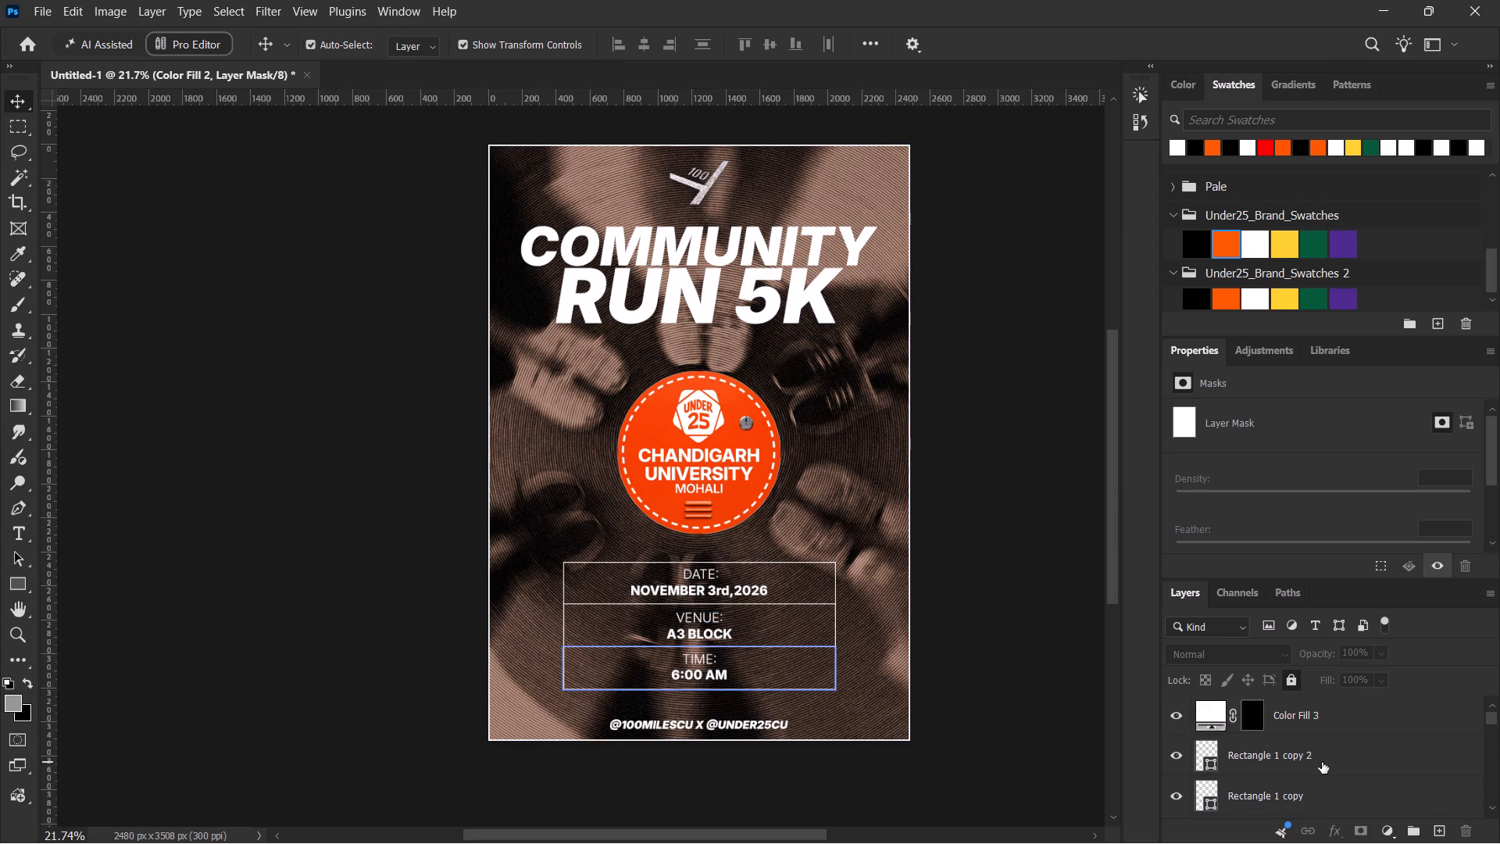
pyautogui.scroll(-2, 1322, 762)
# Set the stroke width of the Rectangle 1 outline around the event details to 3 px.
pyautogui.click(1322, 762)
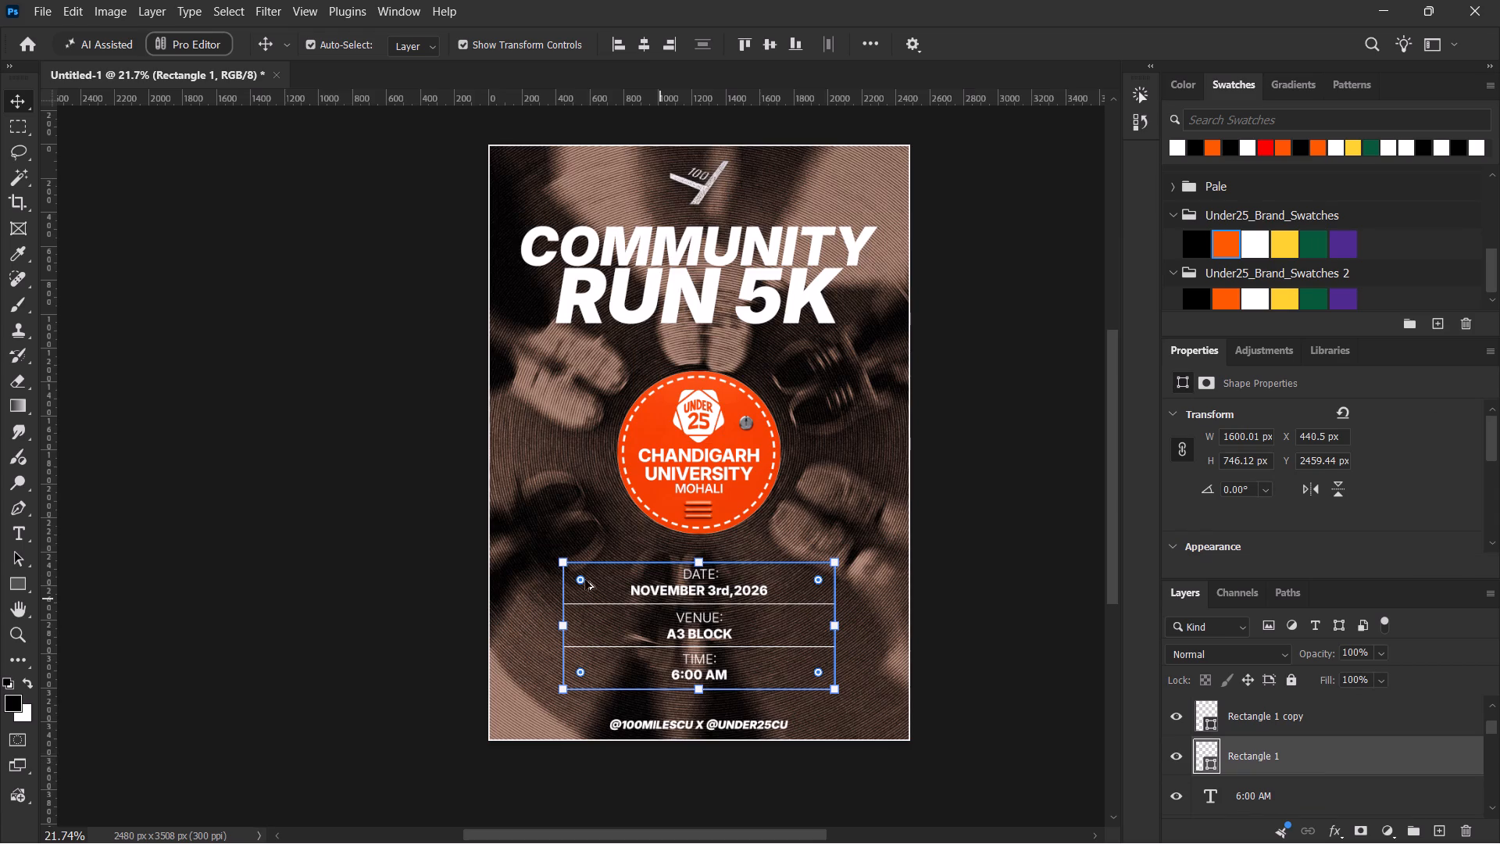
pyautogui.keyDown('alt'); pyautogui.scroll(6, 580, 555); pyautogui.keyUp('alt')
pyautogui.press('space')
pyautogui.moveTo(759, 635); pyautogui.dragTo(698, 518)
pyautogui.keyDown('alt'); pyautogui.scroll(2, 698, 518); pyautogui.keyUp('alt')
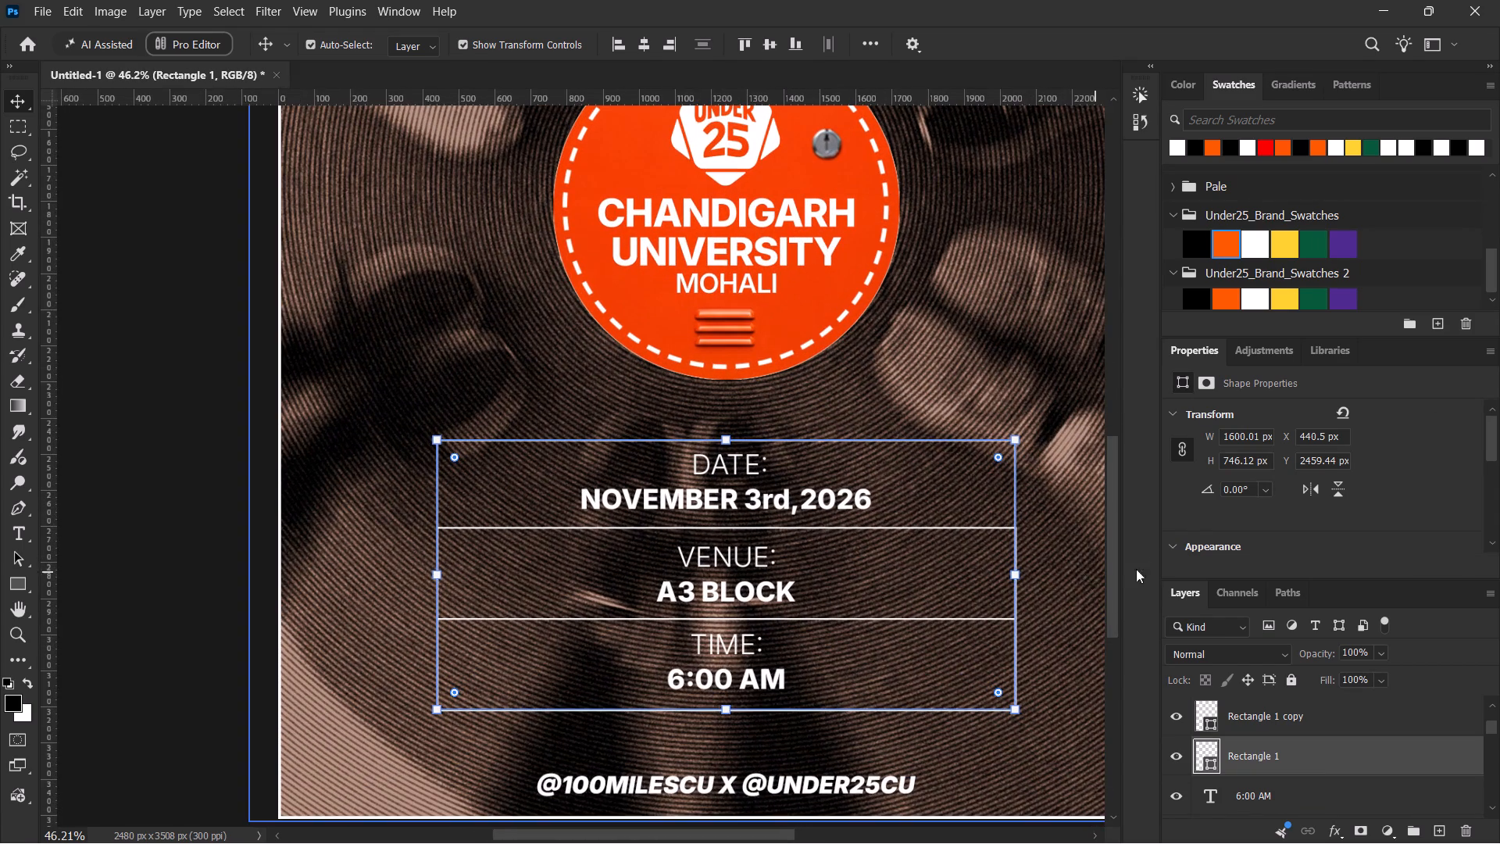
pyautogui.scroll(-10, 1266, 511)
pyautogui.click(1272, 473)
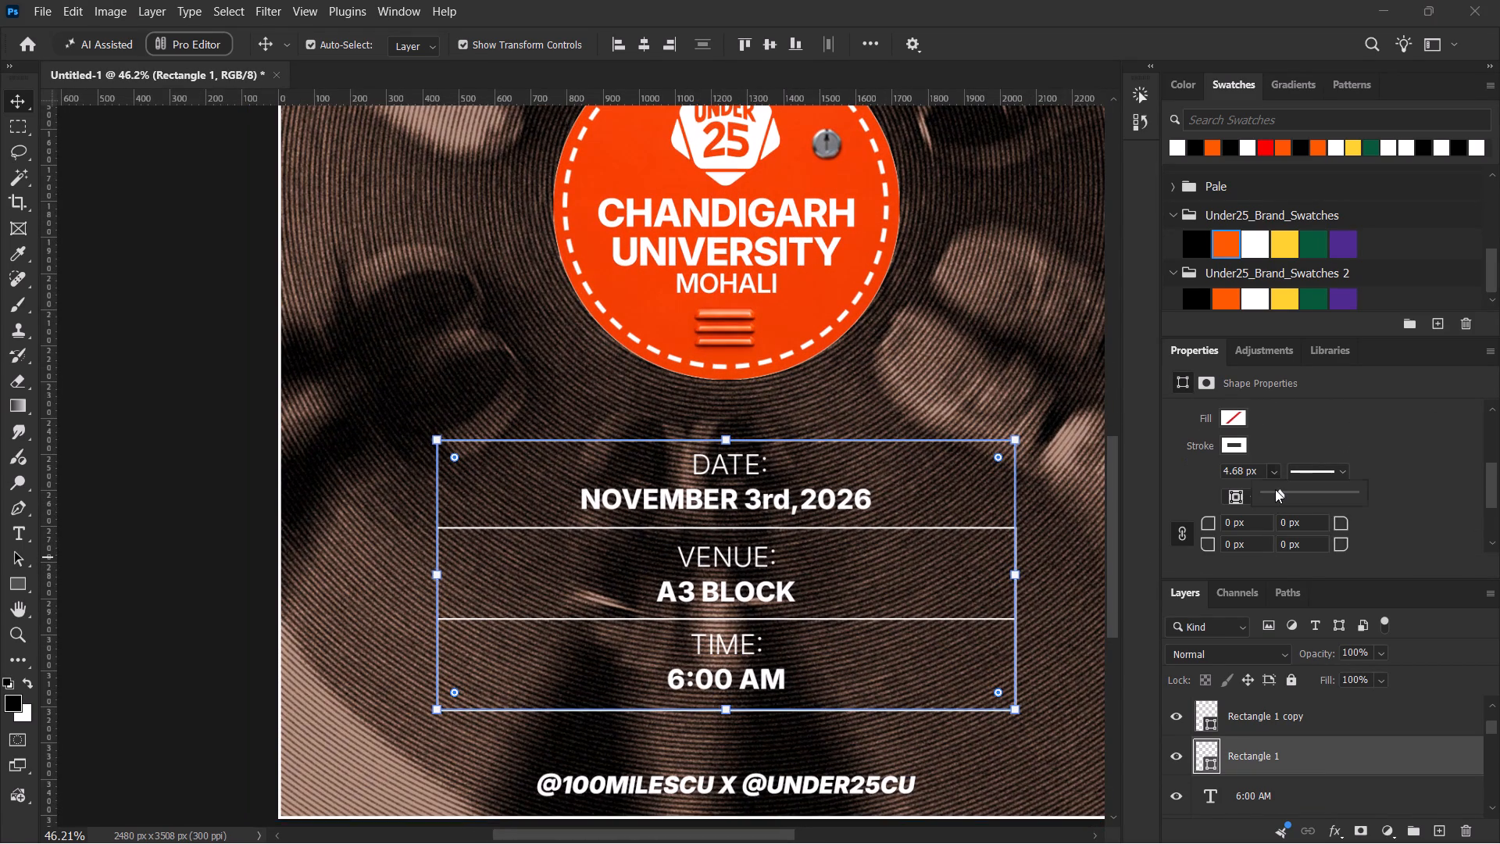
pyautogui.moveTo(1245, 471); pyautogui.dragTo(1201, 469)
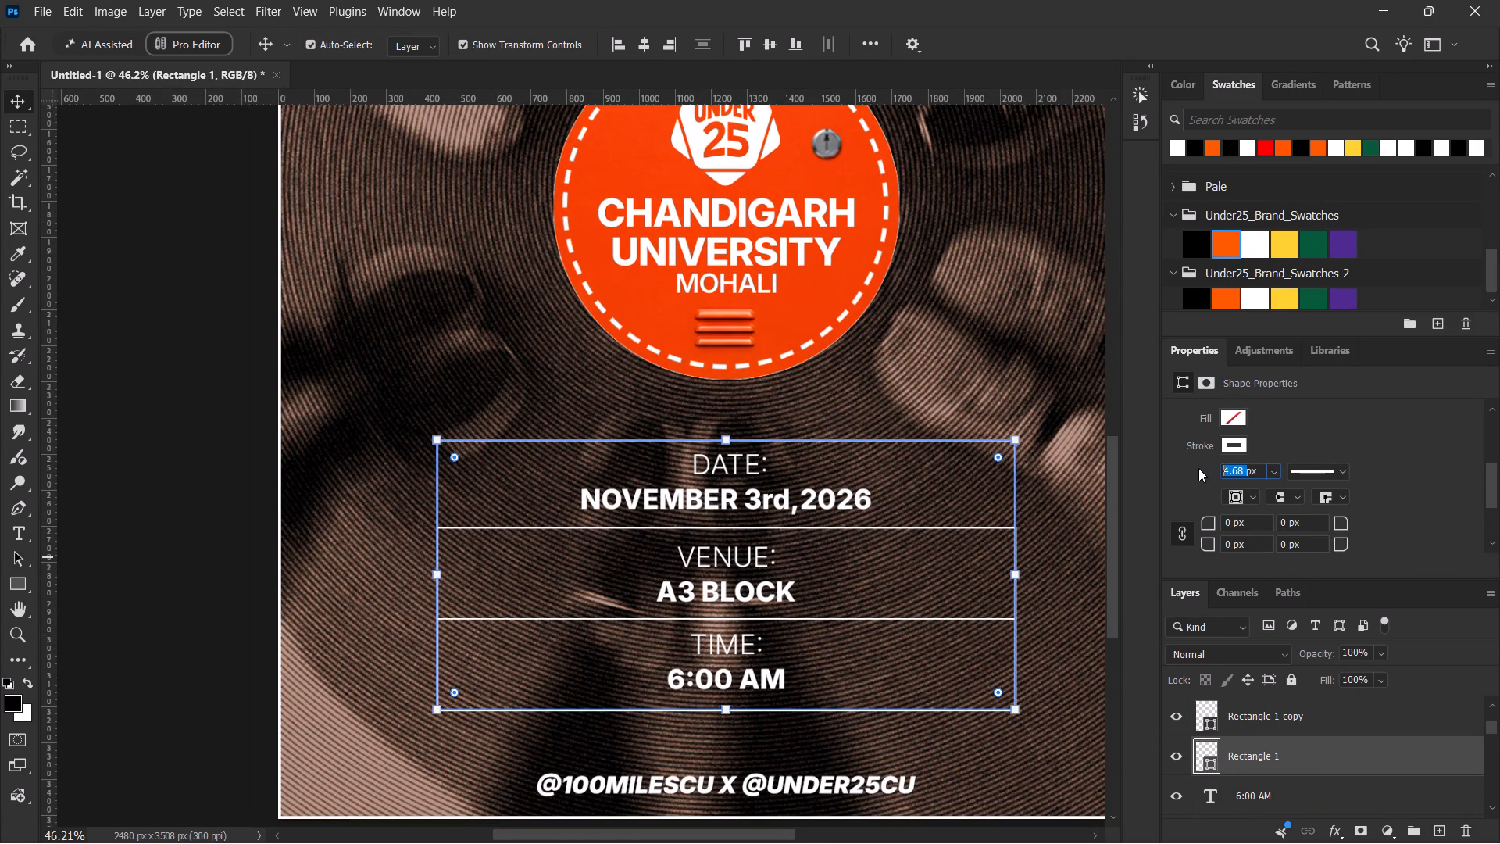
pyautogui.press('3')
pyautogui.press('Return')
# Set the stroke width of both rectangle copies, Rectangle 1 copy and Rectangle 1 copy 2, to 3 px.
pyautogui.click(1212, 728)
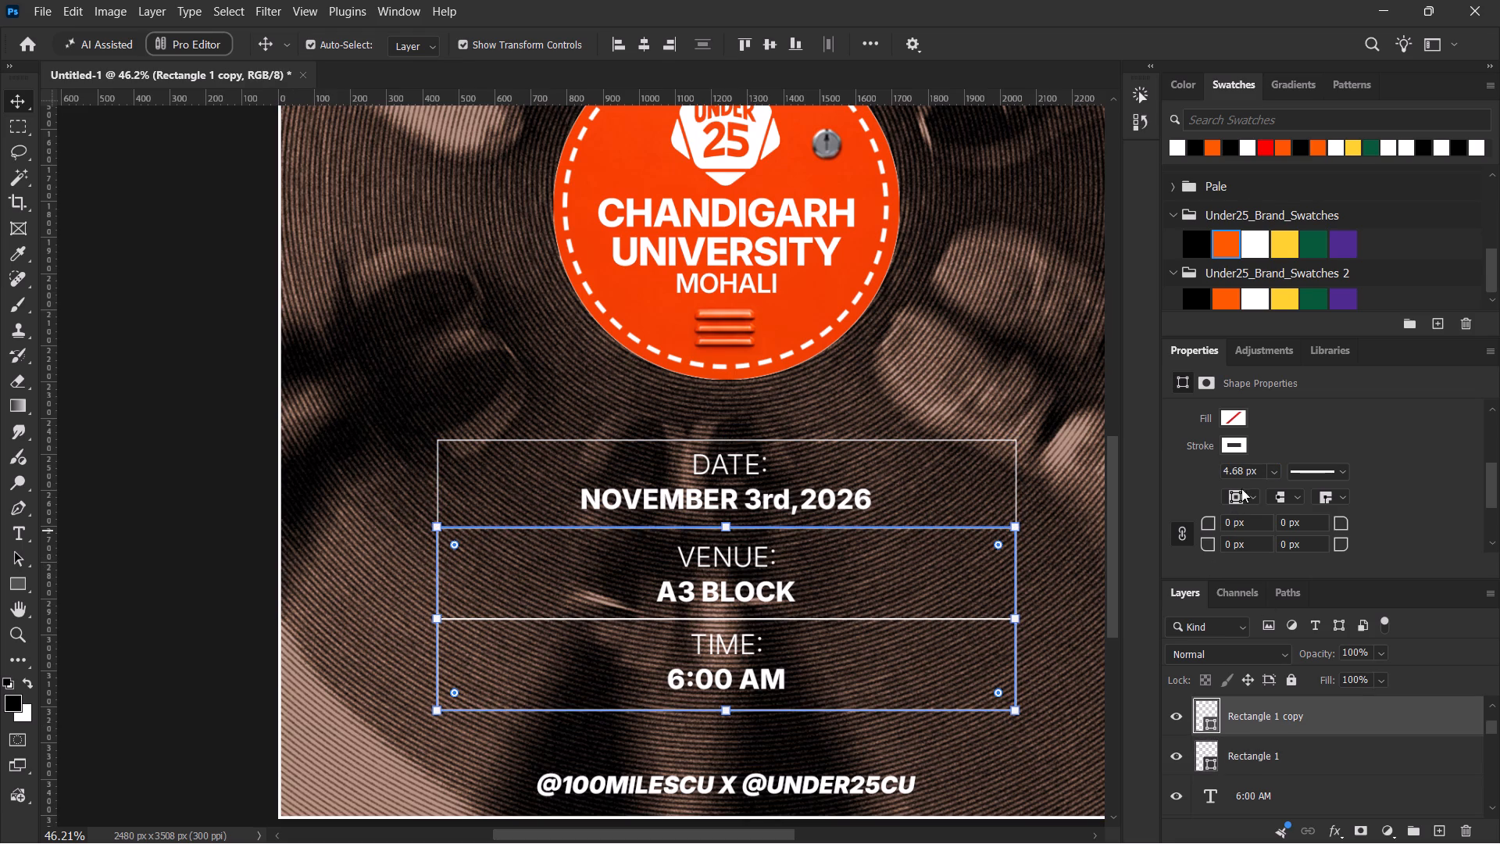
pyautogui.moveTo(1243, 471); pyautogui.dragTo(1202, 470)
pyautogui.press('3')
pyautogui.press('Return')
pyautogui.scroll(1, 1335, 751)
pyautogui.click(1216, 711)
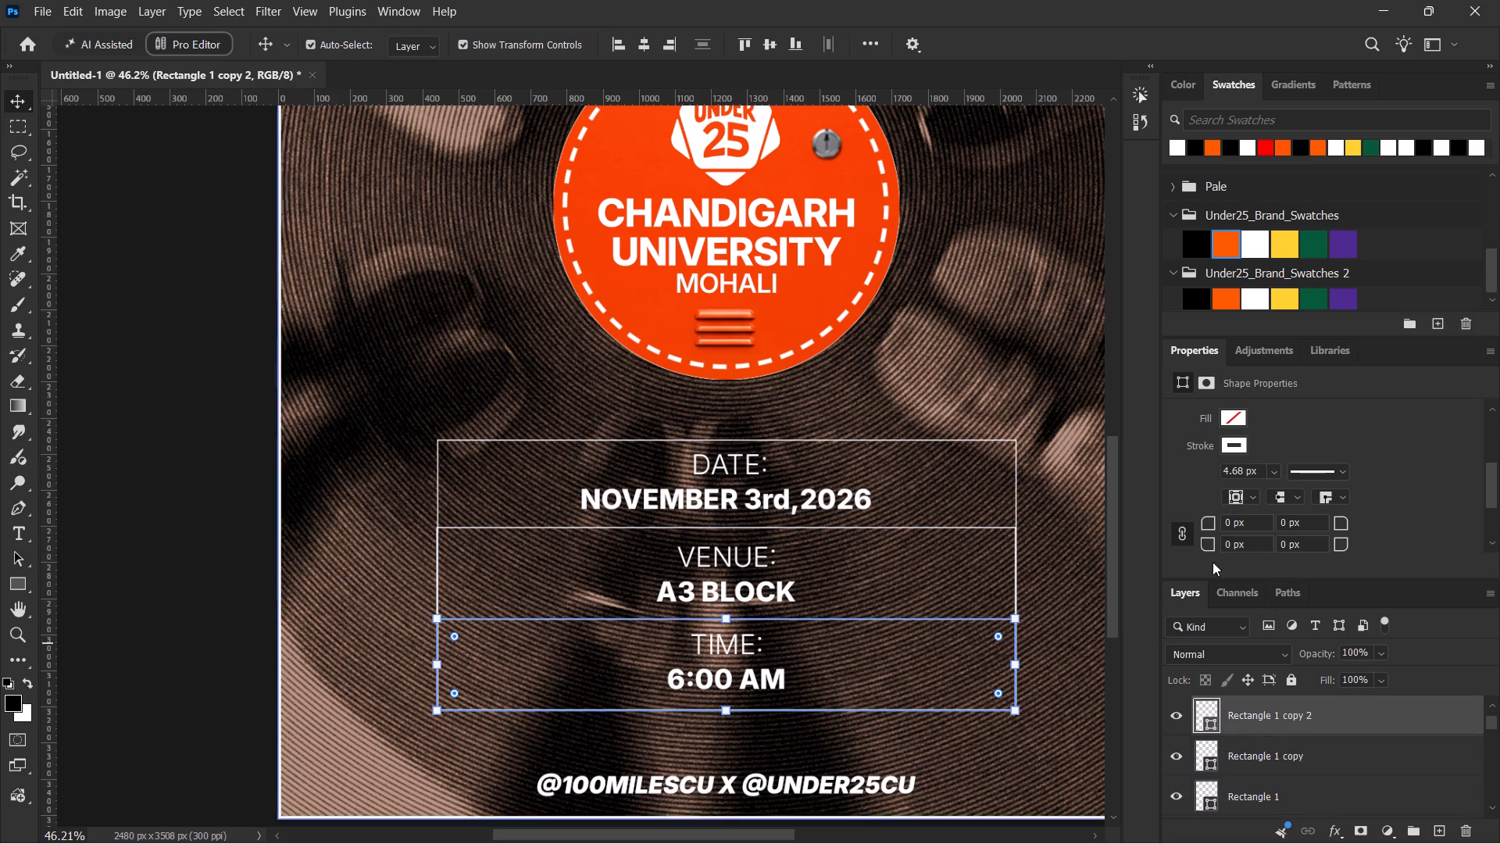
pyautogui.moveTo(1241, 472); pyautogui.dragTo(1177, 472)
pyautogui.press('3')
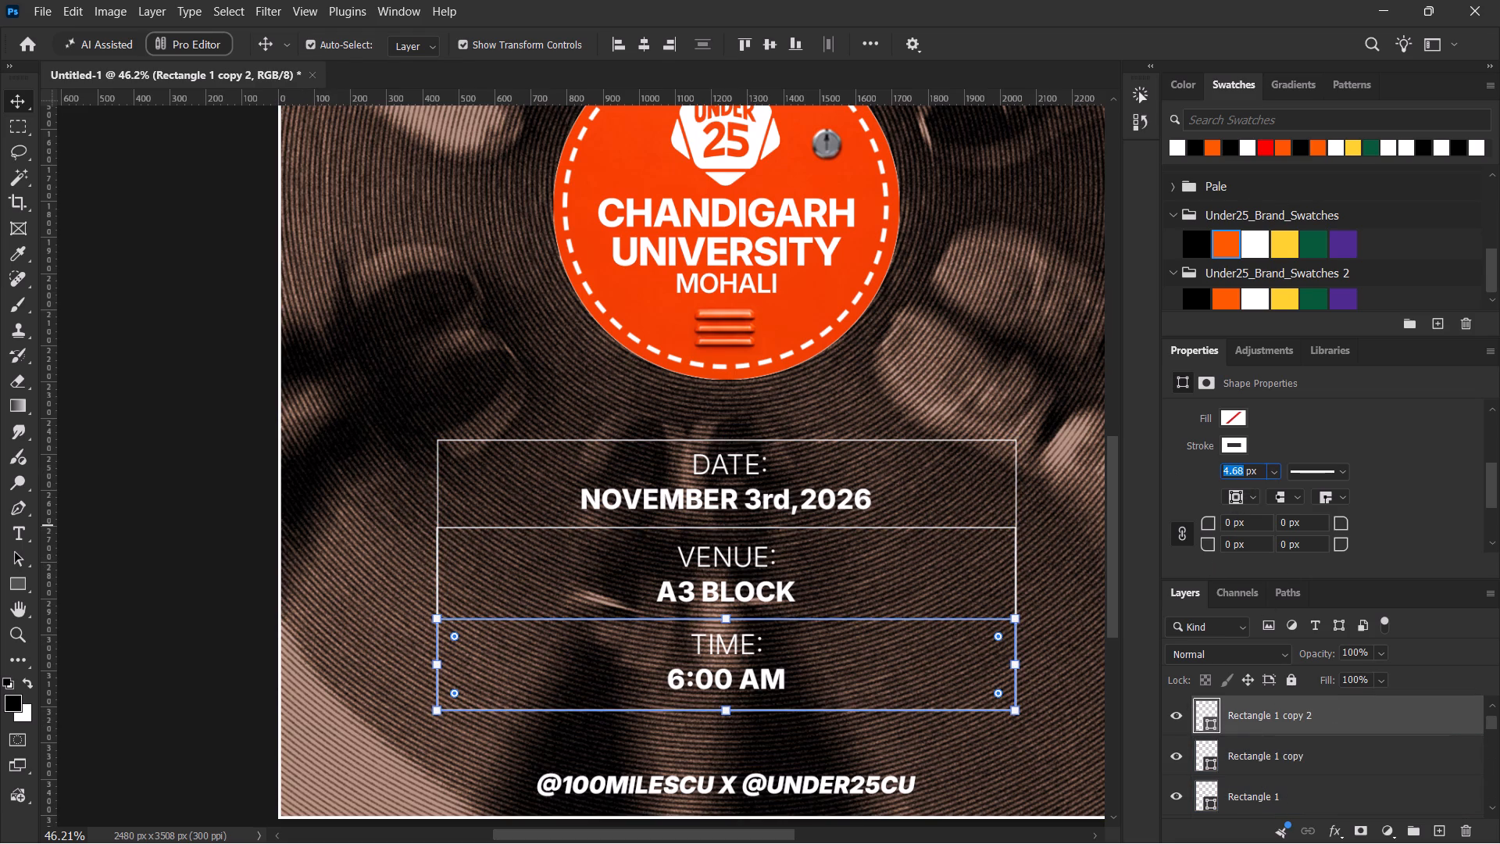
pyautogui.press('Return')
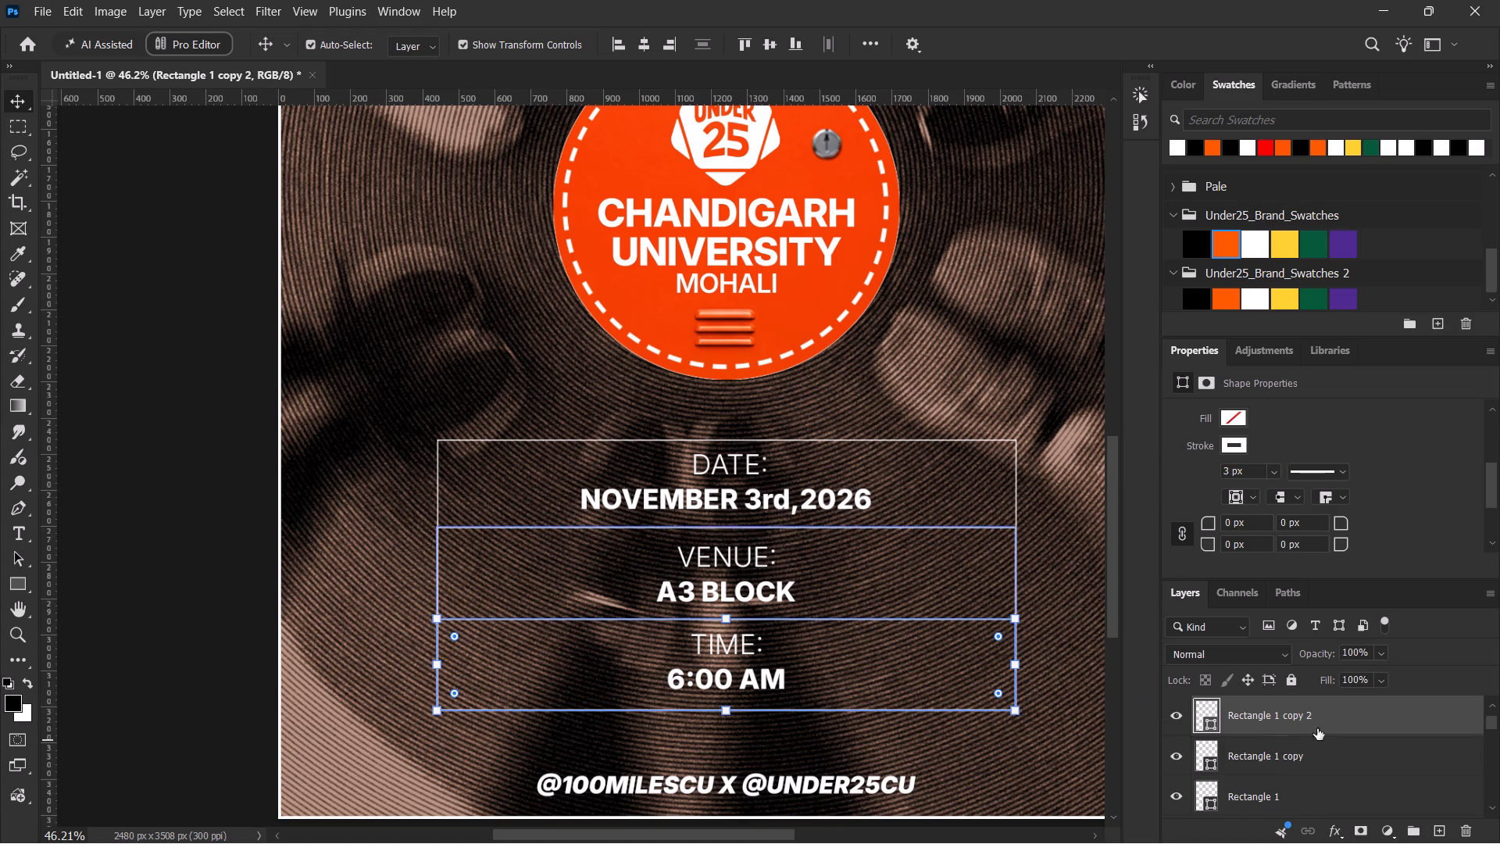
# Fill the Rectangle 1 shape around the event details with solid black.
pyautogui.click(1308, 803)
pyautogui.click(1238, 423)
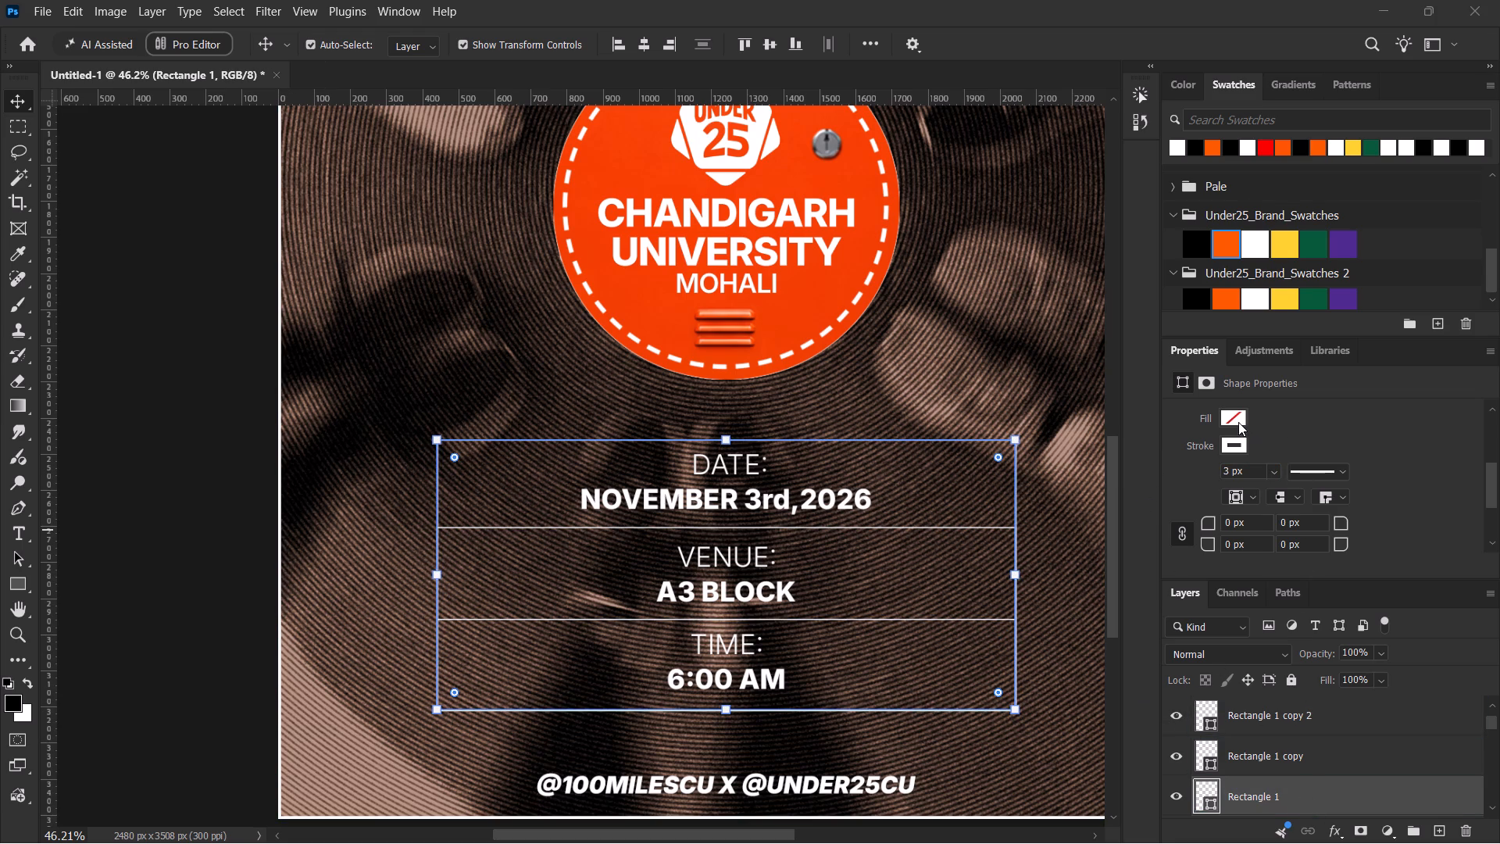
pyautogui.click(1206, 520)
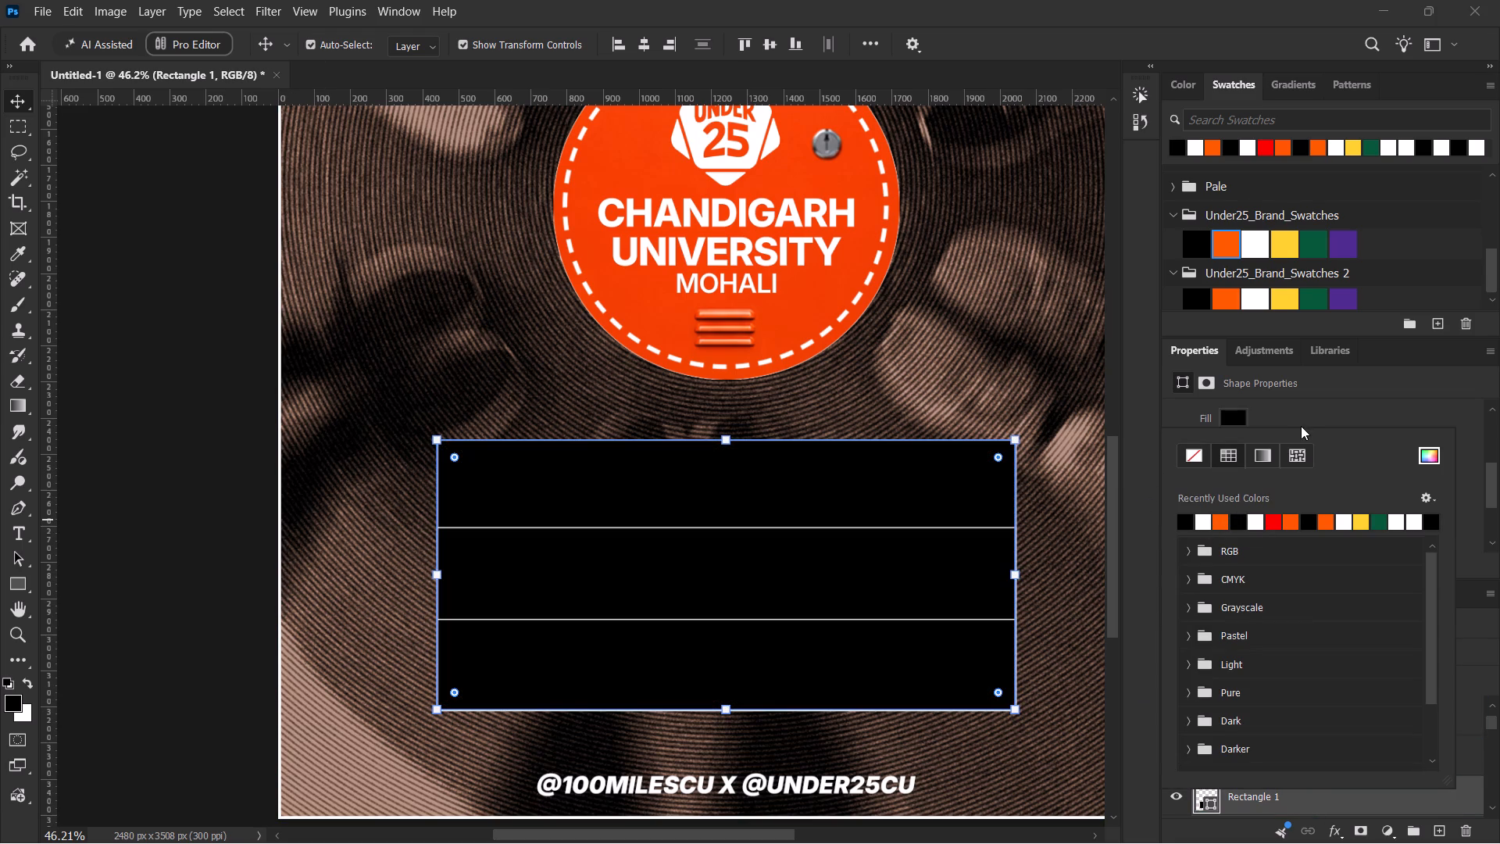
pyautogui.click(1302, 424)
pyautogui.click(1236, 420)
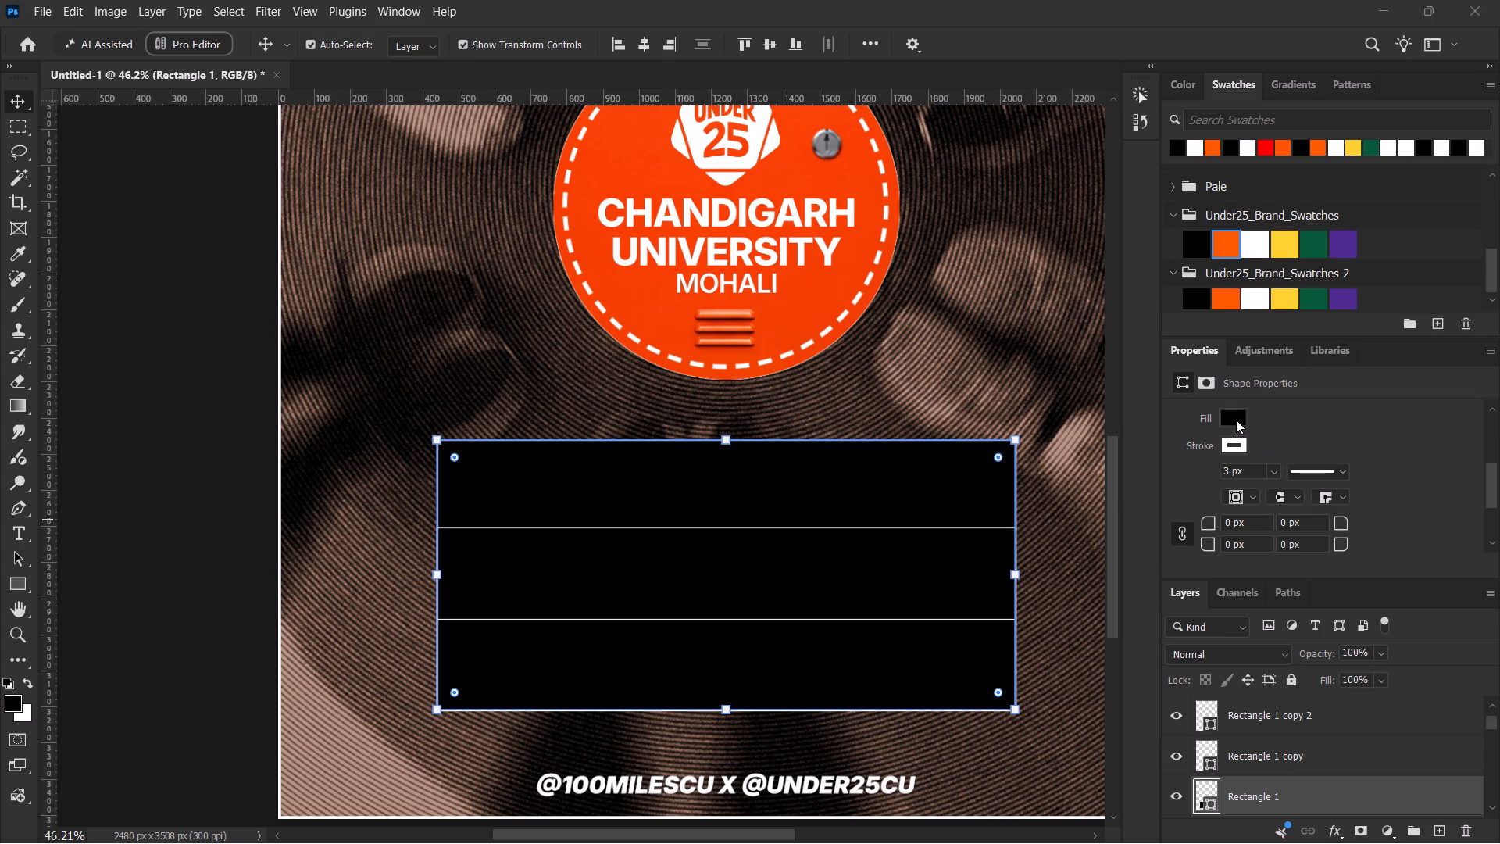
pyautogui.click(1276, 403)
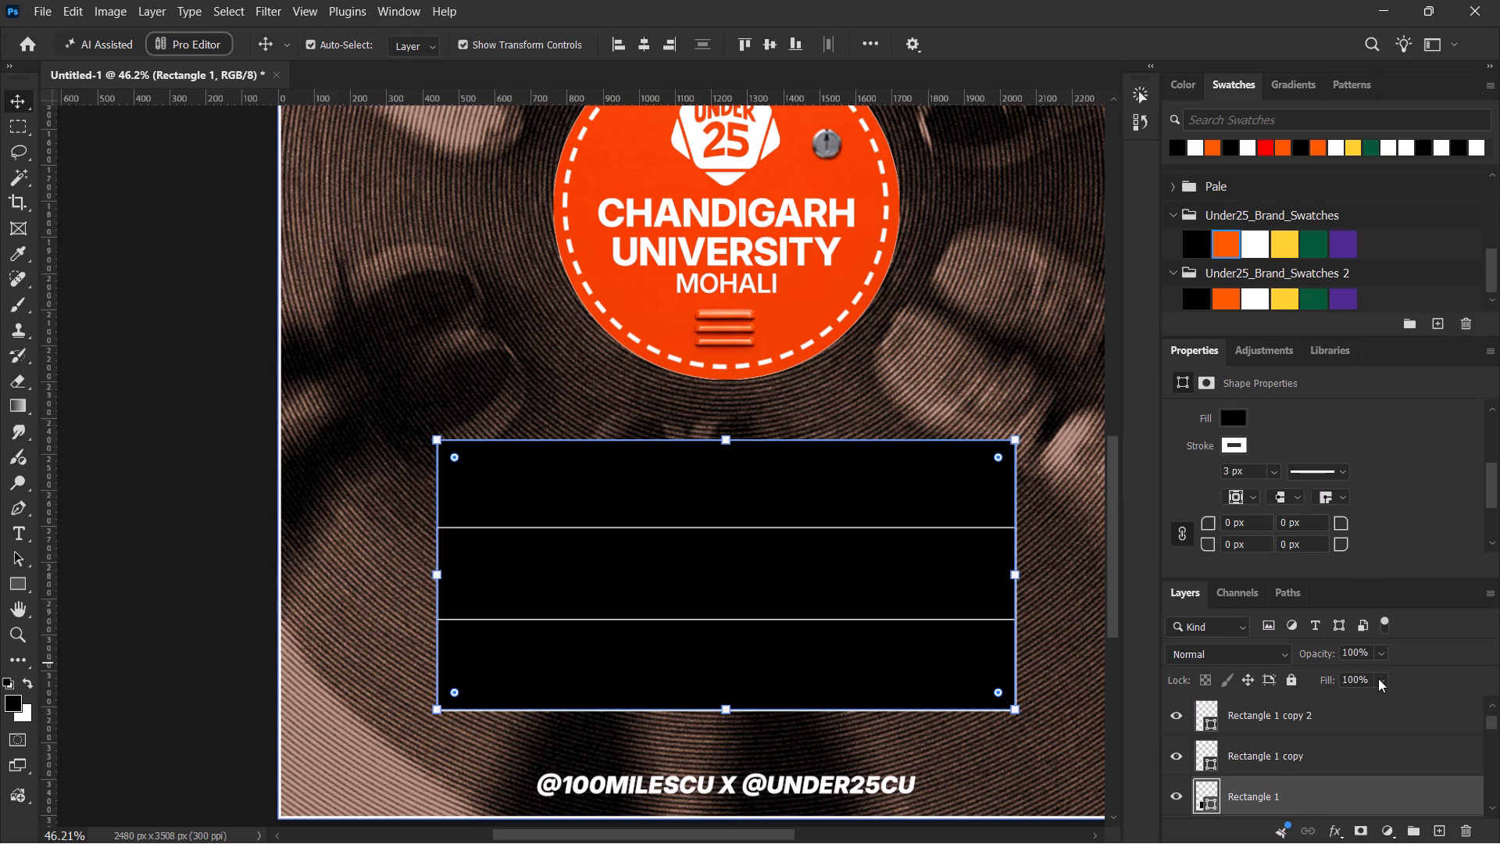
# Lower the Rectangle 1 layer's fill to 28%.
pyautogui.click(1378, 678)
pyautogui.click(1341, 701)
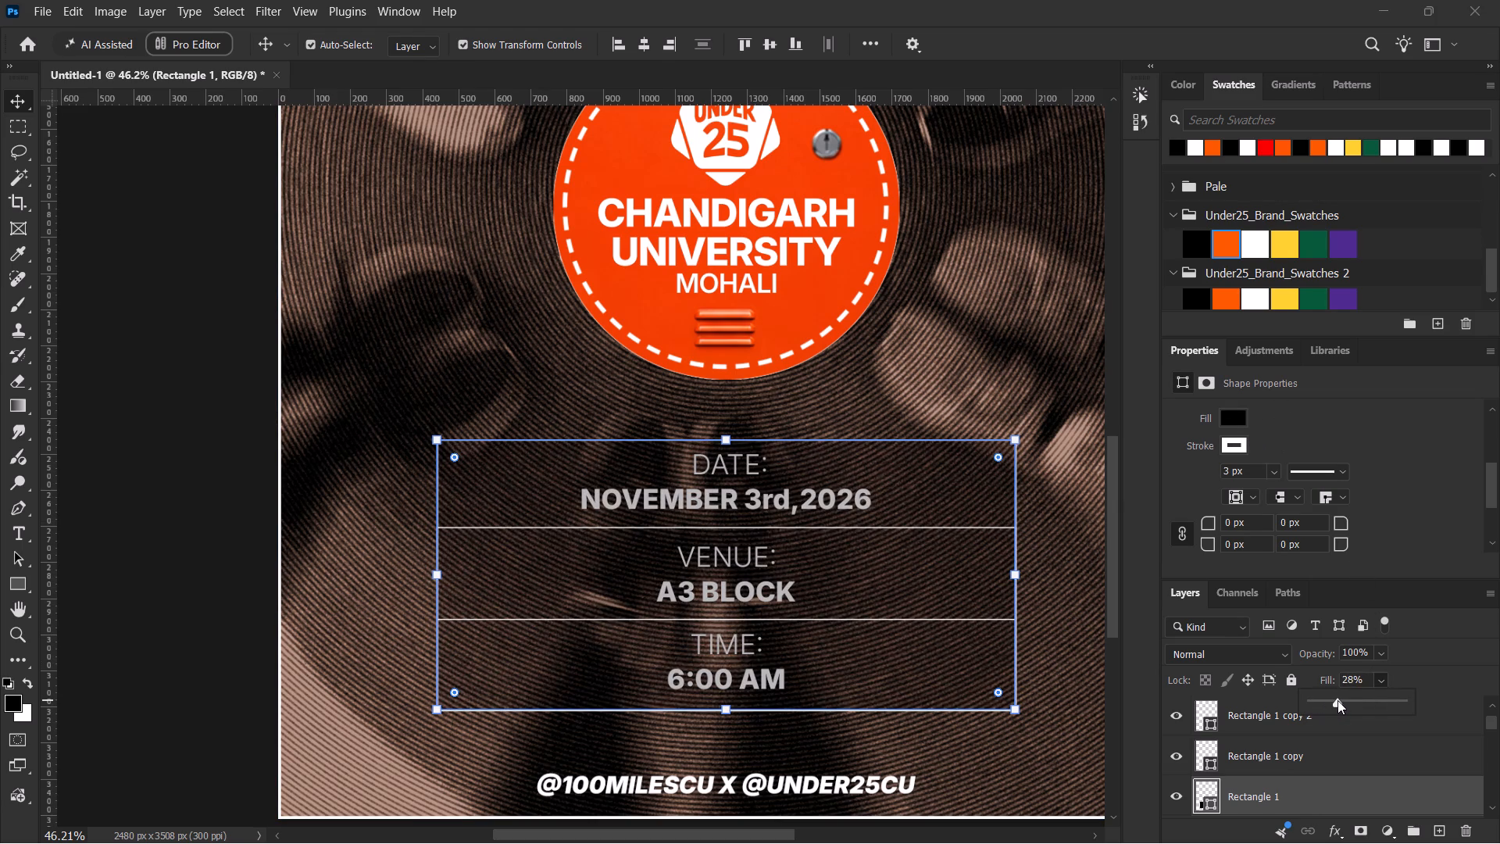
# Move the Rectangle 1 layer below the event and title text layers, directly above the PFP layer.
pyautogui.scroll(-1, 1337, 757)
pyautogui.moveTo(1336, 760); pyautogui.dragTo(1333, 842)
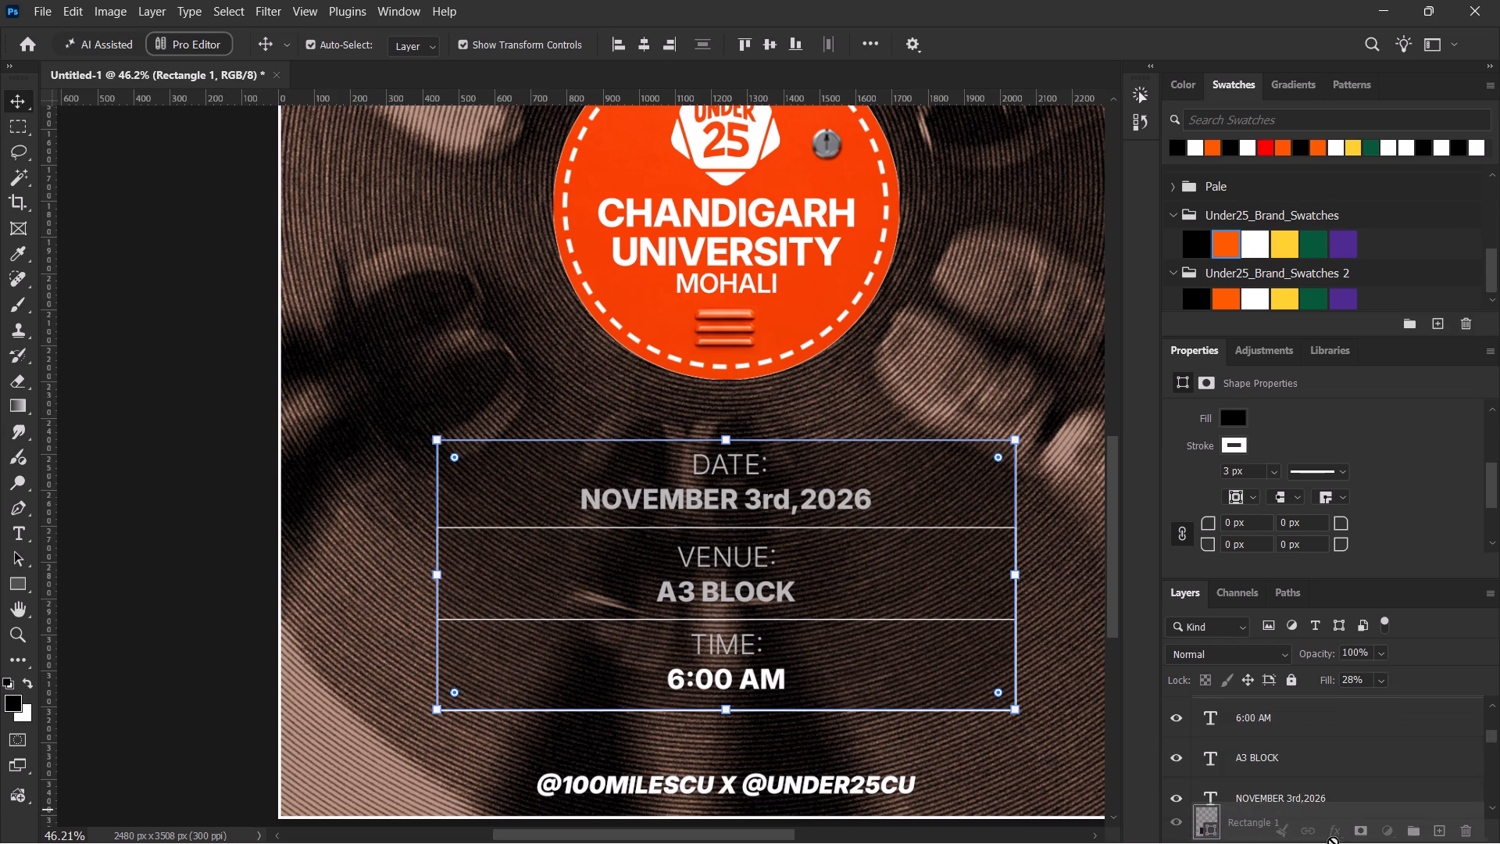
pyautogui.moveTo(1333, 842); pyautogui.dragTo(1325, 761)
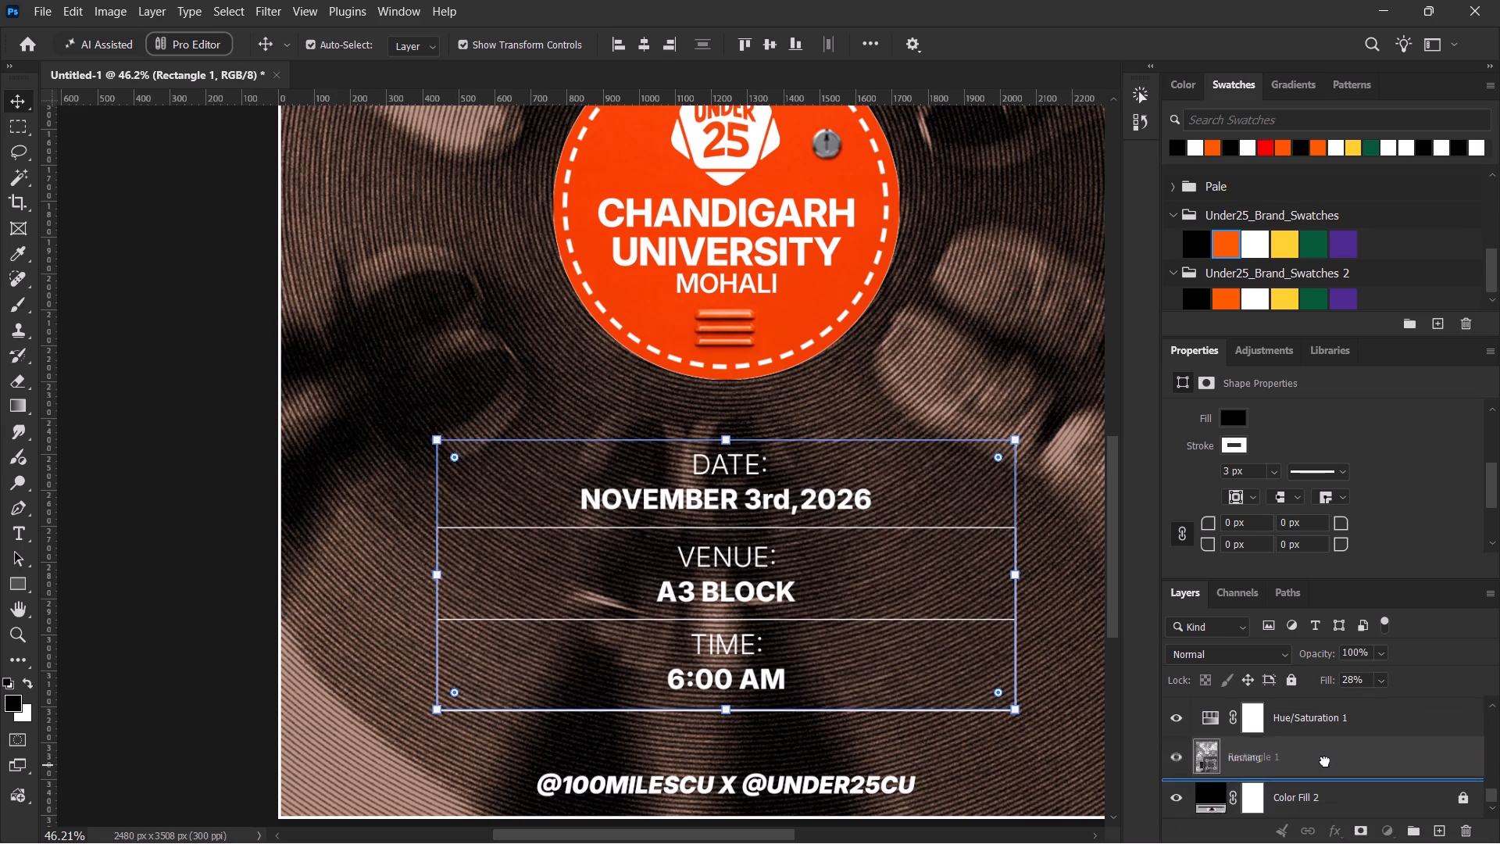
pyautogui.moveTo(1325, 761); pyautogui.dragTo(1323, 733)
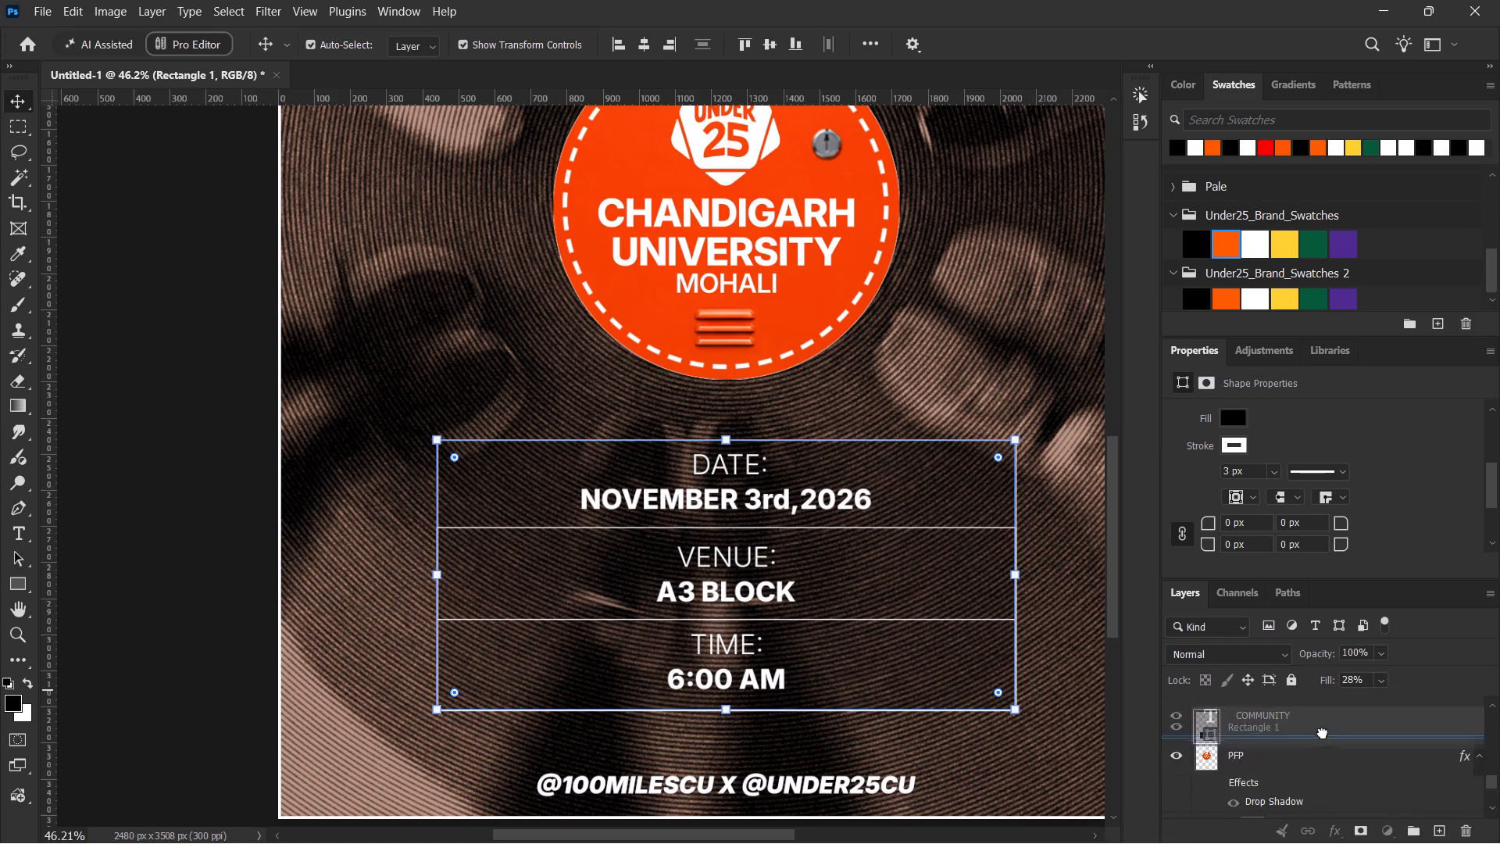
pyautogui.moveTo(1323, 733); pyautogui.dragTo(1320, 731)
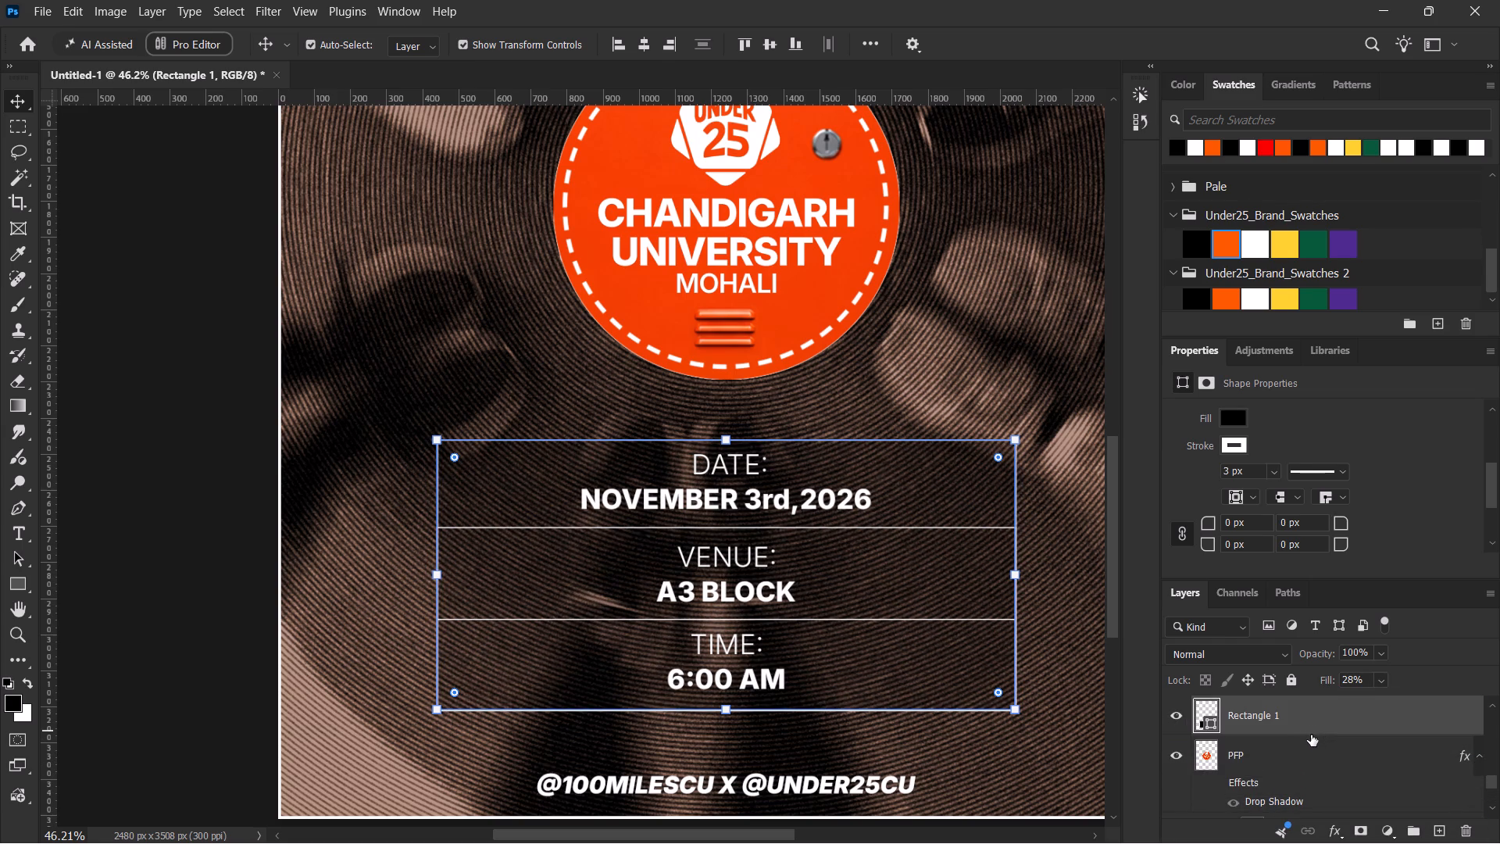
# Examine the darkened event details box up close and within the whole poster layout.
pyautogui.keyDown('alt'); pyautogui.scroll(7, 814, 600); pyautogui.keyUp('alt')
pyautogui.keyDown('alt'); pyautogui.scroll(-4, 814, 600); pyautogui.keyUp('alt')
pyautogui.keyDown('alt'); pyautogui.scroll(1, 814, 600); pyautogui.keyUp('alt')
pyautogui.keyDown('alt'); pyautogui.scroll(-2, 814, 600); pyautogui.keyUp('alt')
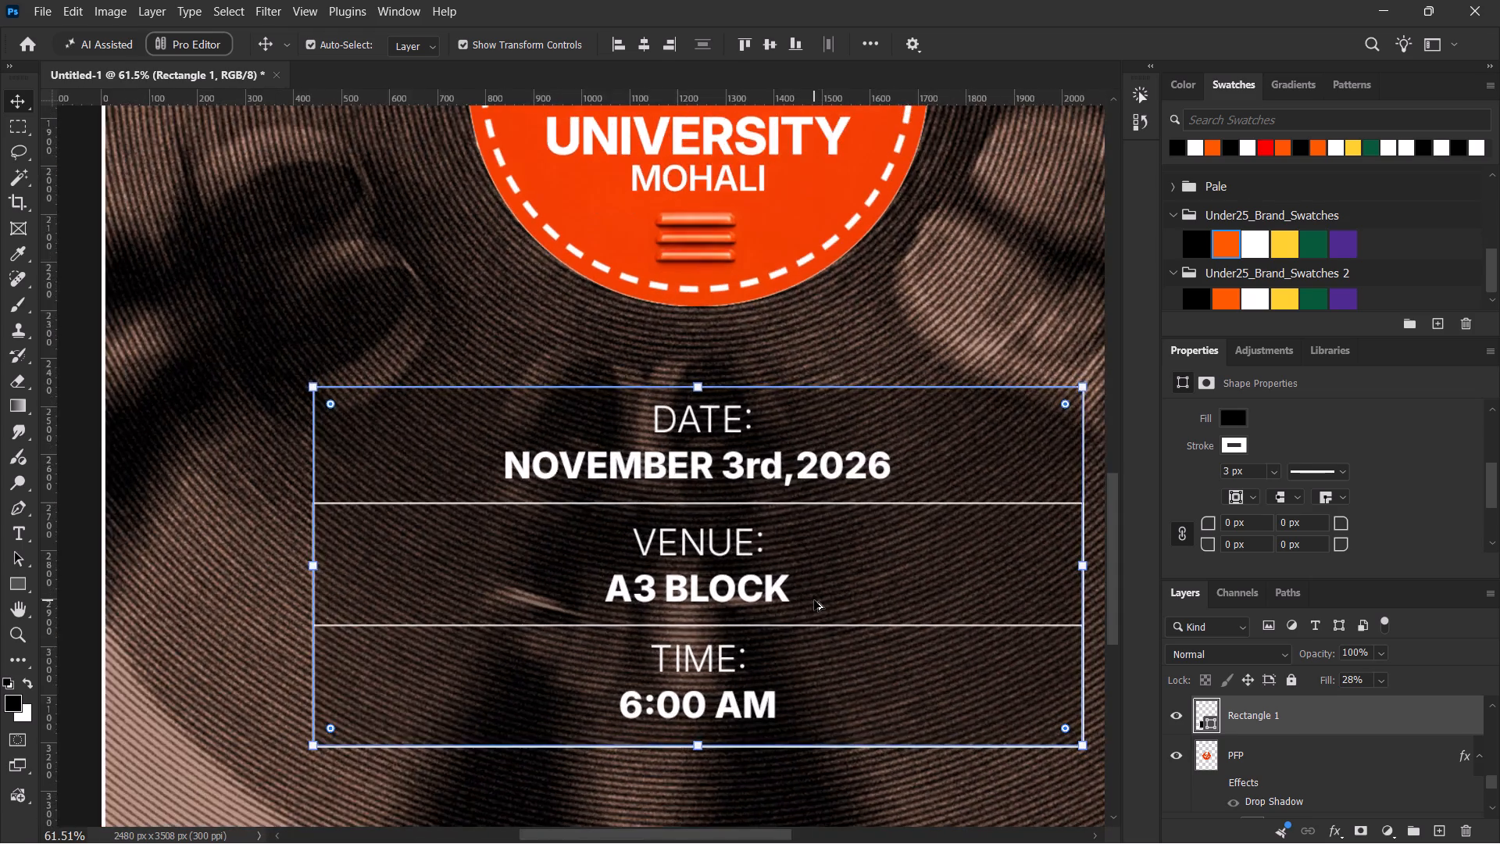
pyautogui.keyDown('alt'); pyautogui.scroll(-3, 814, 600); pyautogui.keyUp('alt')
pyautogui.keyDown('alt'); pyautogui.scroll(1, 814, 600); pyautogui.keyUp('alt')
pyautogui.keyDown('alt'); pyautogui.scroll(-6, 813, 600); pyautogui.keyUp('alt')
pyautogui.press('space')
pyautogui.press('space')
pyautogui.press('space')
pyautogui.press('space')
pyautogui.press('space')
pyautogui.press('space')
pyautogui.press('space')
pyautogui.press('space')
pyautogui.press('space')
pyautogui.press('space')
pyautogui.press('space')
pyautogui.press('space')
pyautogui.moveTo(789, 434); pyautogui.dragTo(762, 520)
pyautogui.keyDown('alt'); pyautogui.scroll(-3, 752, 517); pyautogui.keyUp('alt')
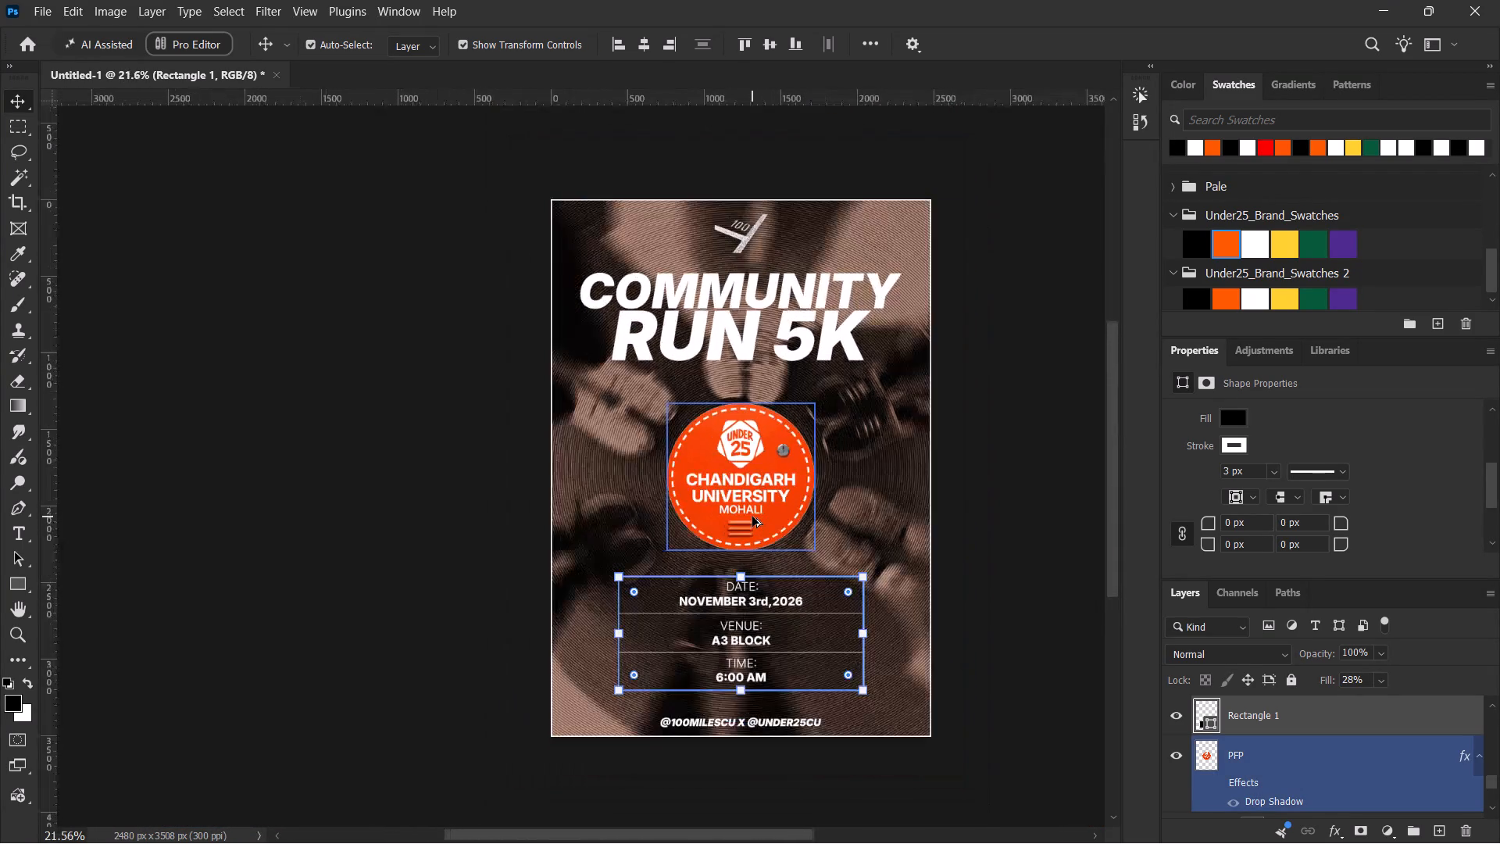
pyautogui.press('space')
pyautogui.moveTo(761, 475); pyautogui.dragTo(760, 489)
pyautogui.scroll(-3, 1320, 767)
pyautogui.scroll(1, 1320, 767)
pyautogui.scroll(-12, 1320, 767)
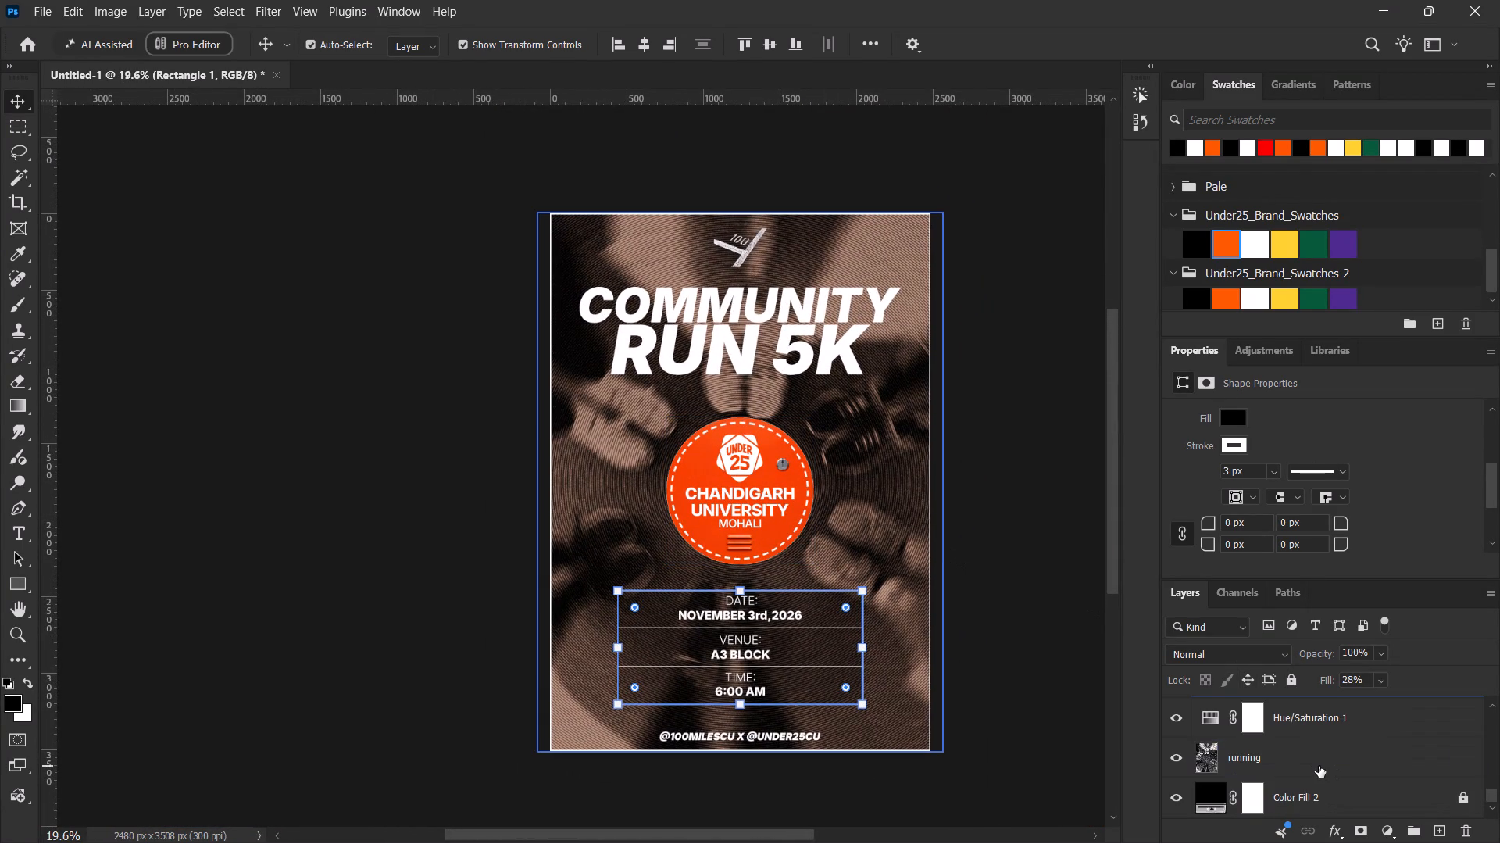
pyautogui.scroll(-1, 1319, 766)
# Switch to the Sydney Run Club reference poster in Photos to compare its layout, and return to the Photoshop design.
pyautogui.hotkey('alt', 'Tab')
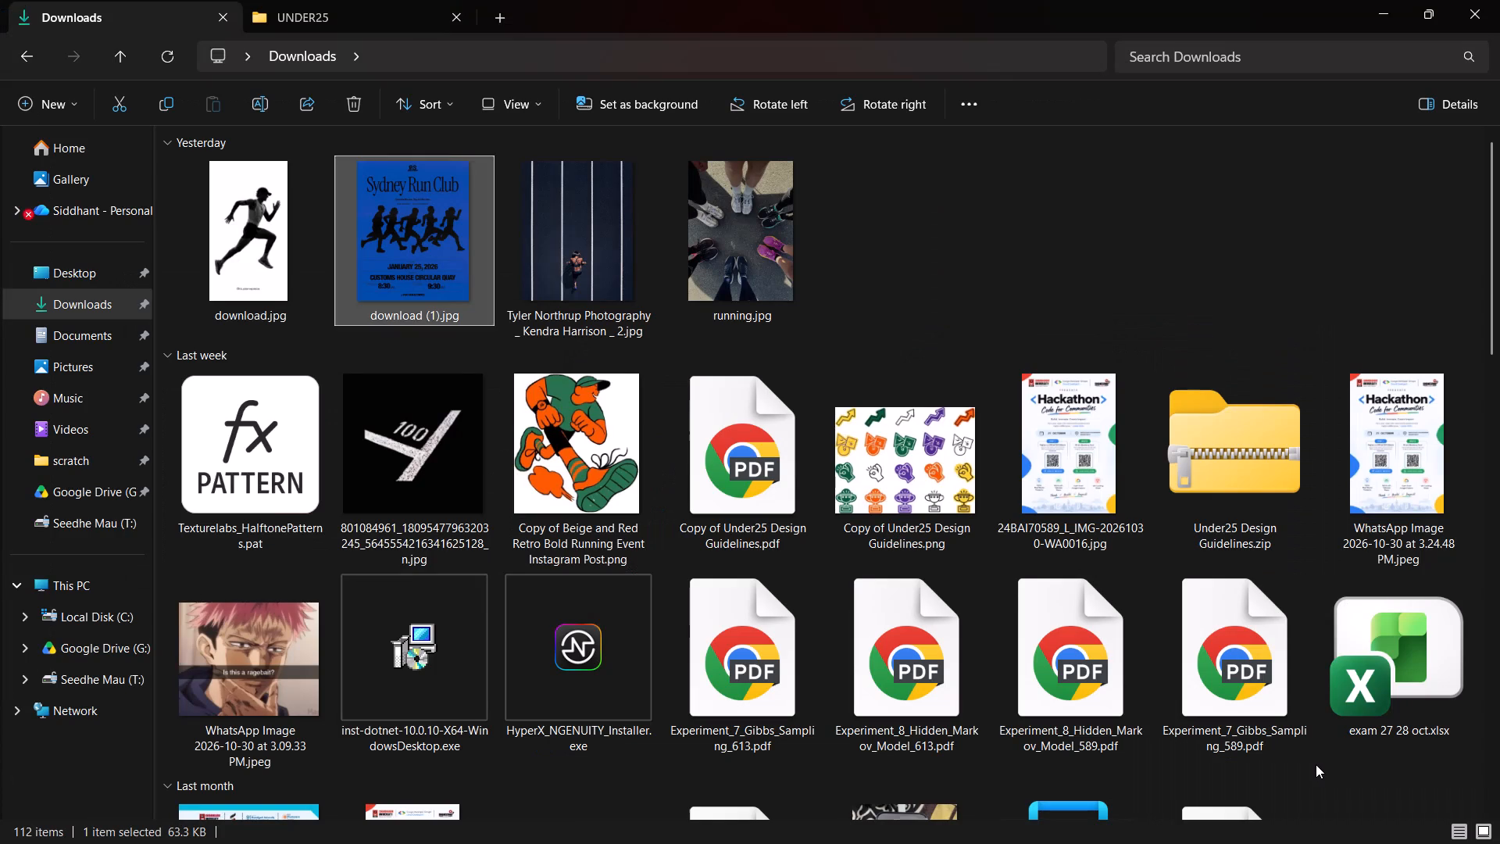
pyautogui.hotkey('alt', 'Tab')
pyautogui.hotkey('alt', 'Tab')
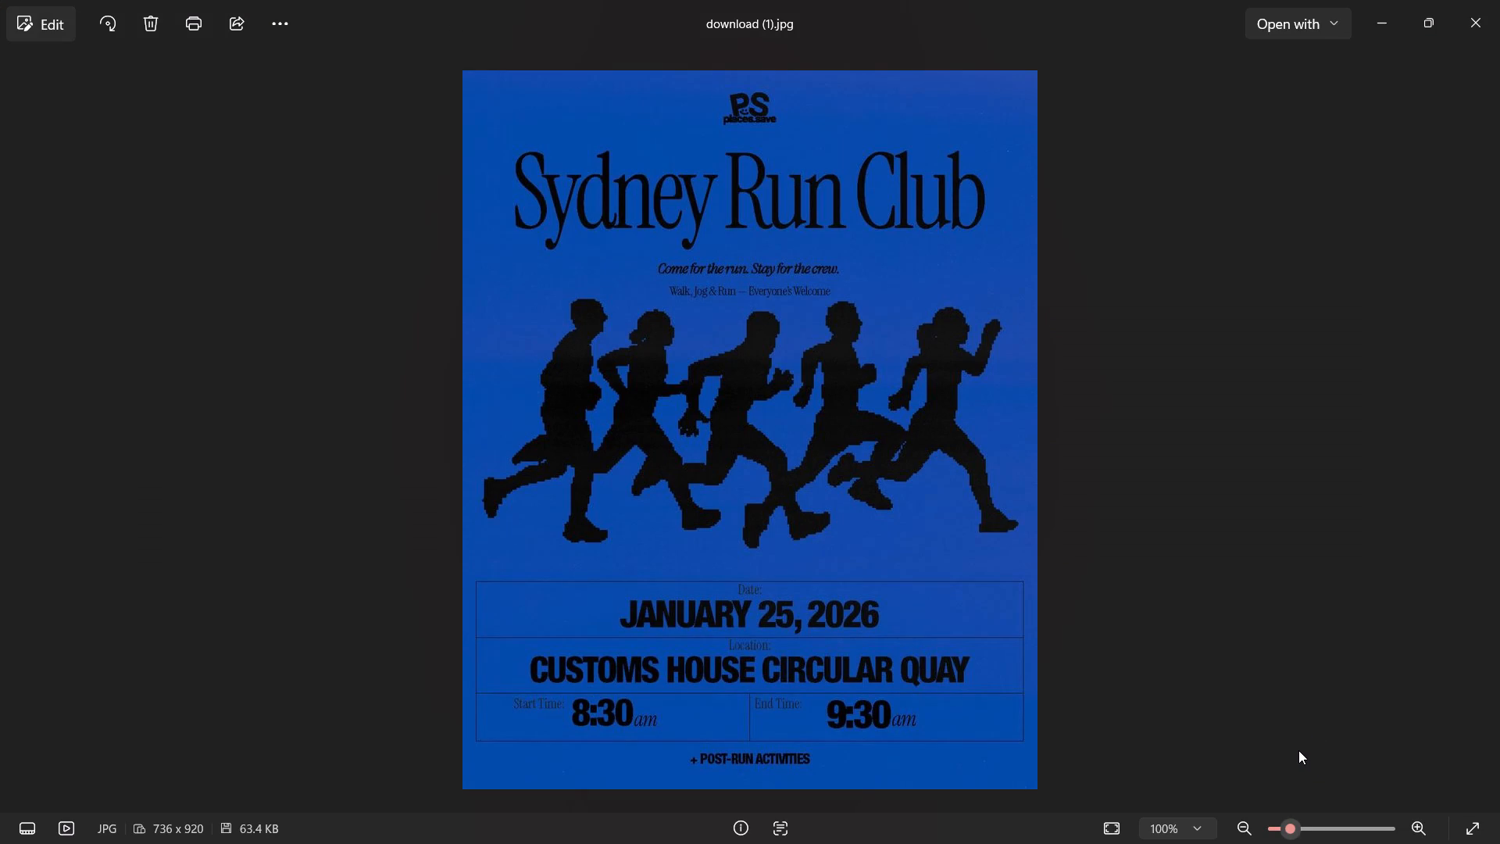
pyautogui.hotkey('alt', 'Tab')
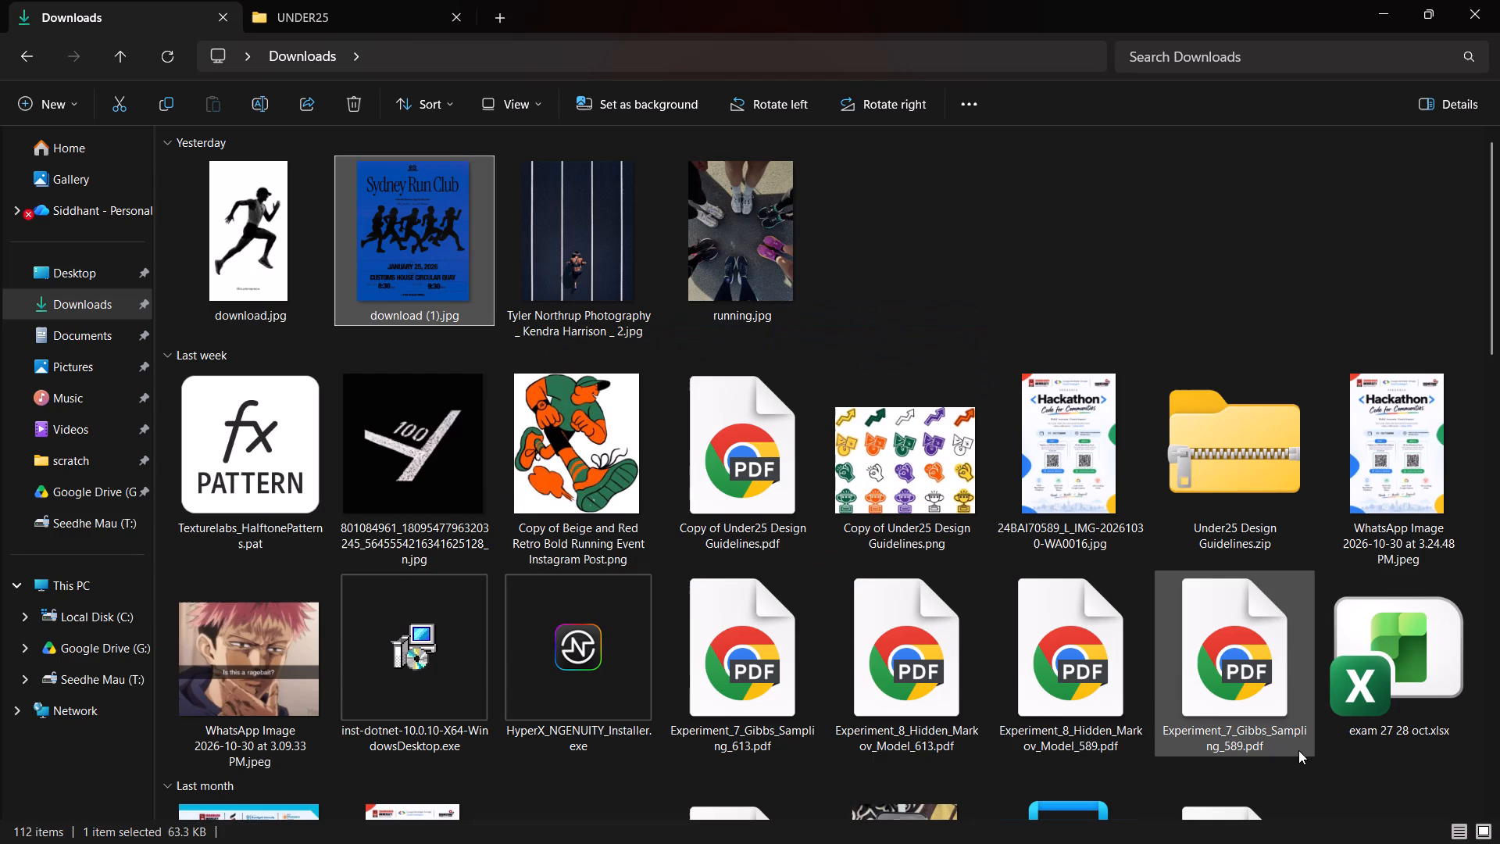
pyautogui.hotkey('alt', 'Tab')
pyautogui.hotkey('alt', 'Tab')
pyautogui.hotkey('alt', 'Tab')
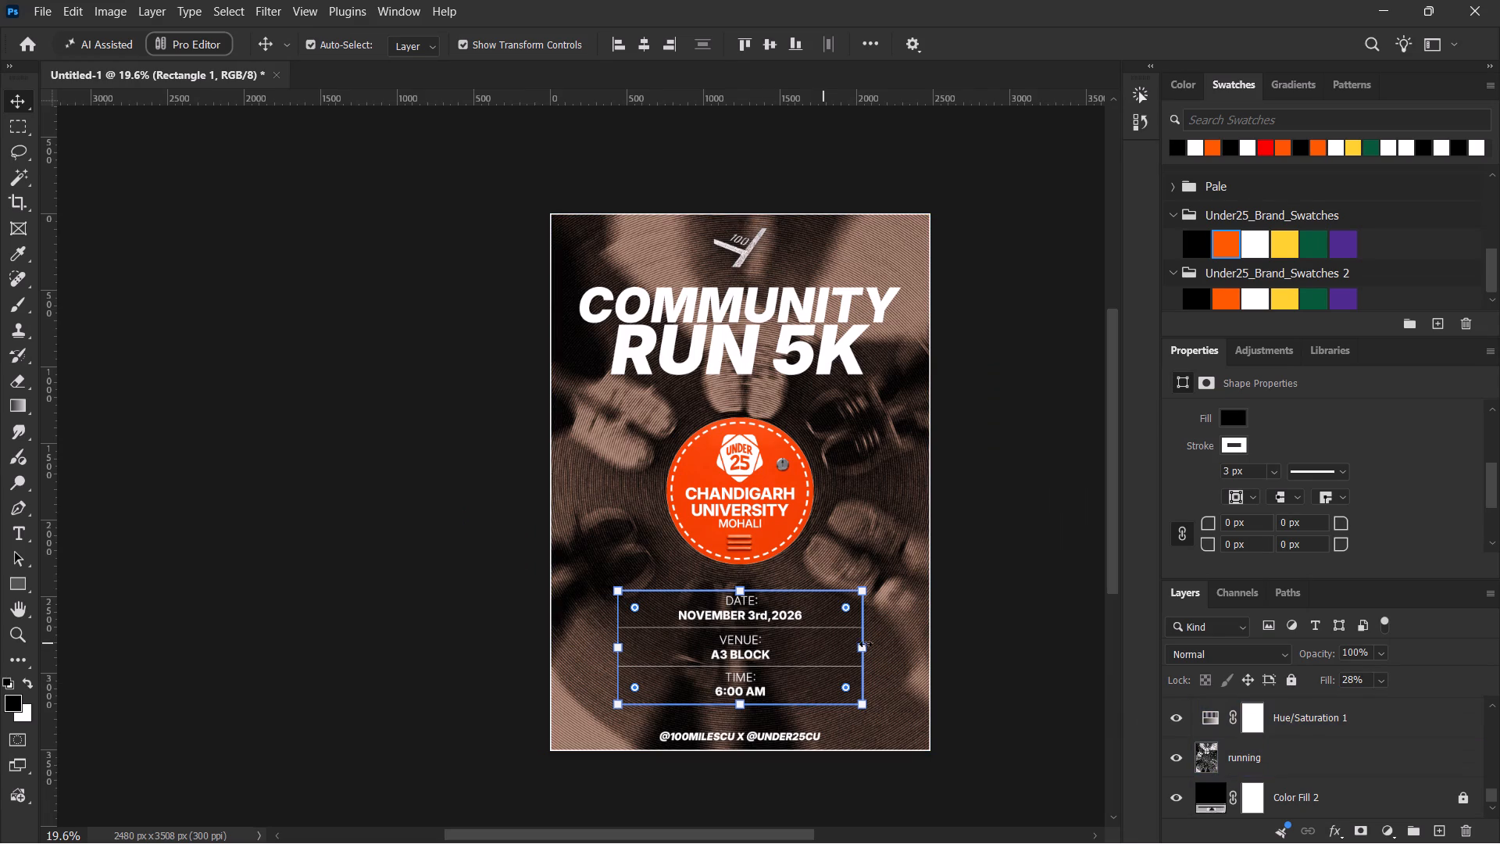
# Examine the event details box's borders and divider lines up close, including the thicker bottom edge.
pyautogui.scroll(-4, 1210, 710)
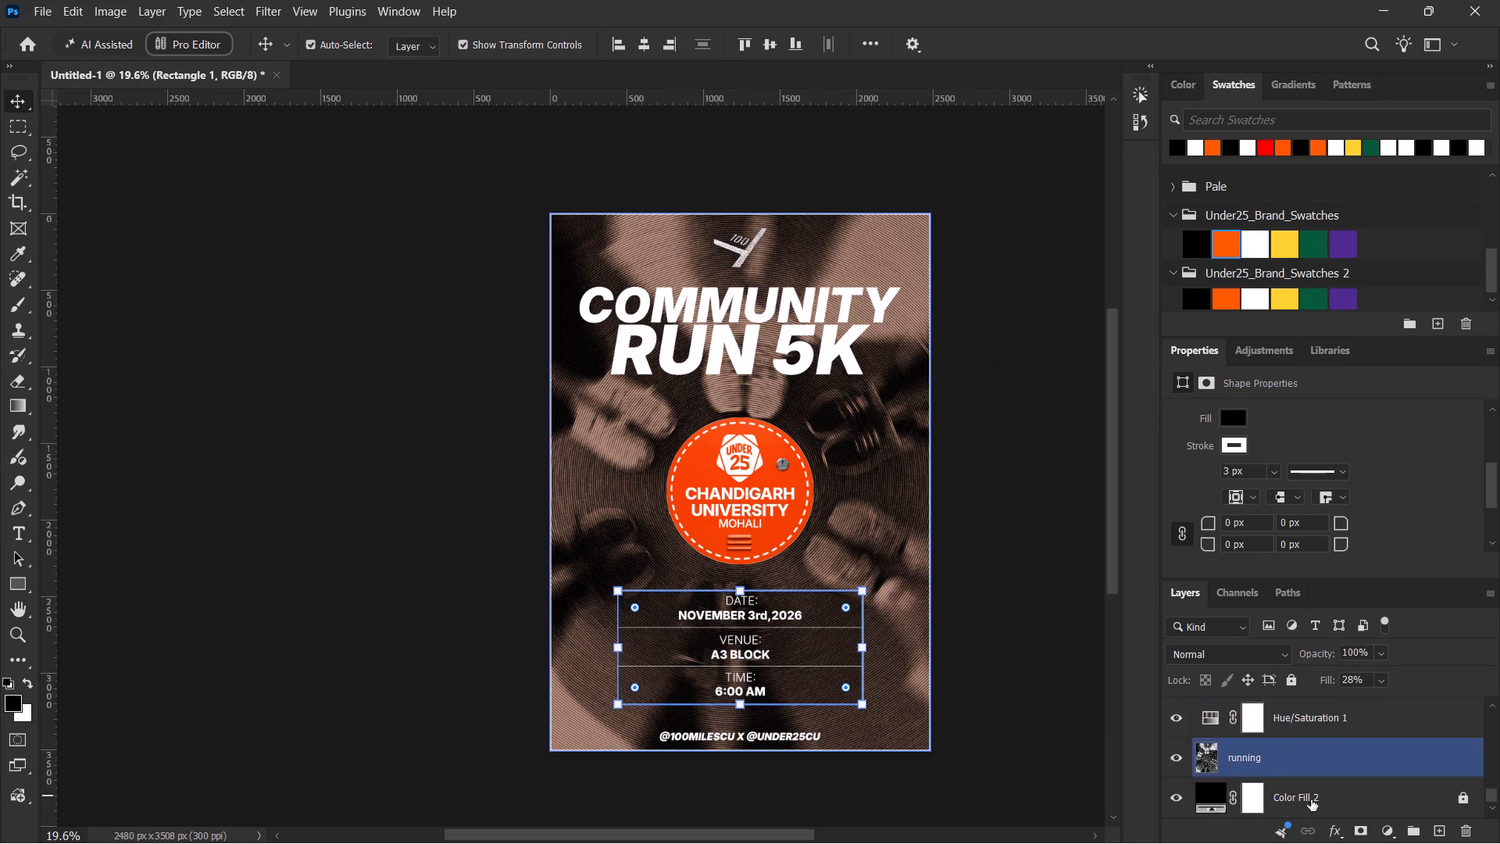
pyautogui.click(1325, 796)
pyautogui.keyDown('alt'); pyautogui.scroll(4, 1020, 516); pyautogui.keyUp('alt')
pyautogui.press('space')
pyautogui.press('space')
pyautogui.press('space')
pyautogui.press('space')
pyautogui.press('space')
pyautogui.press('space')
pyautogui.press('space')
pyautogui.press('space')
pyautogui.press('space')
pyautogui.press('space')
pyautogui.press('space')
pyautogui.press('space')
pyautogui.press('space')
pyautogui.press('space')
pyautogui.moveTo(1016, 513); pyautogui.dragTo(1005, 493)
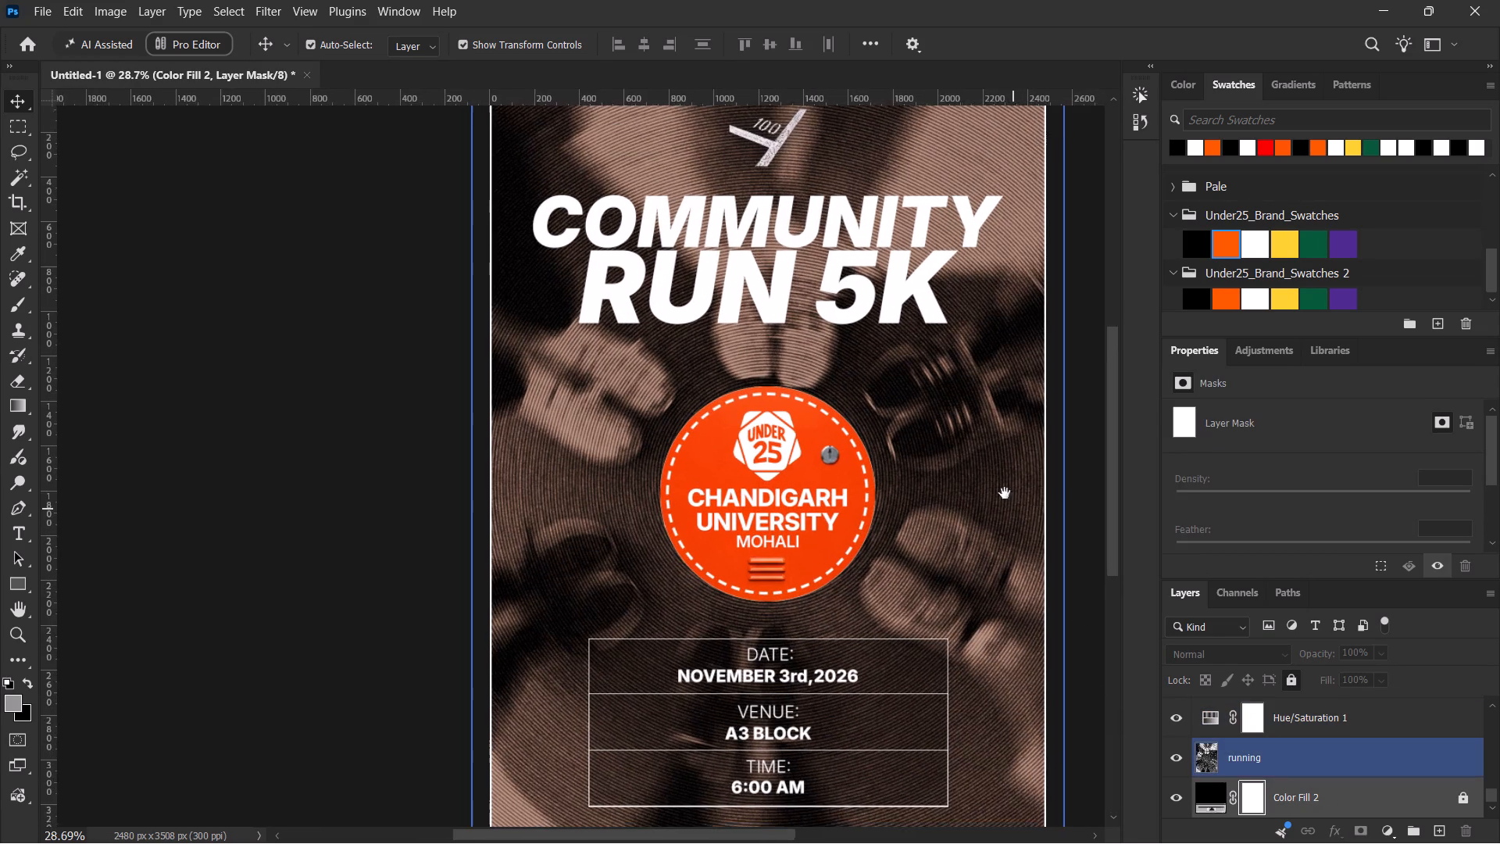
pyautogui.moveTo(1005, 493); pyautogui.dragTo(987, 443)
pyautogui.keyDown('alt'); pyautogui.scroll(-1, 986, 445); pyautogui.keyUp('alt')
pyautogui.keyDown('alt'); pyautogui.scroll(8, 830, 712); pyautogui.keyUp('alt')
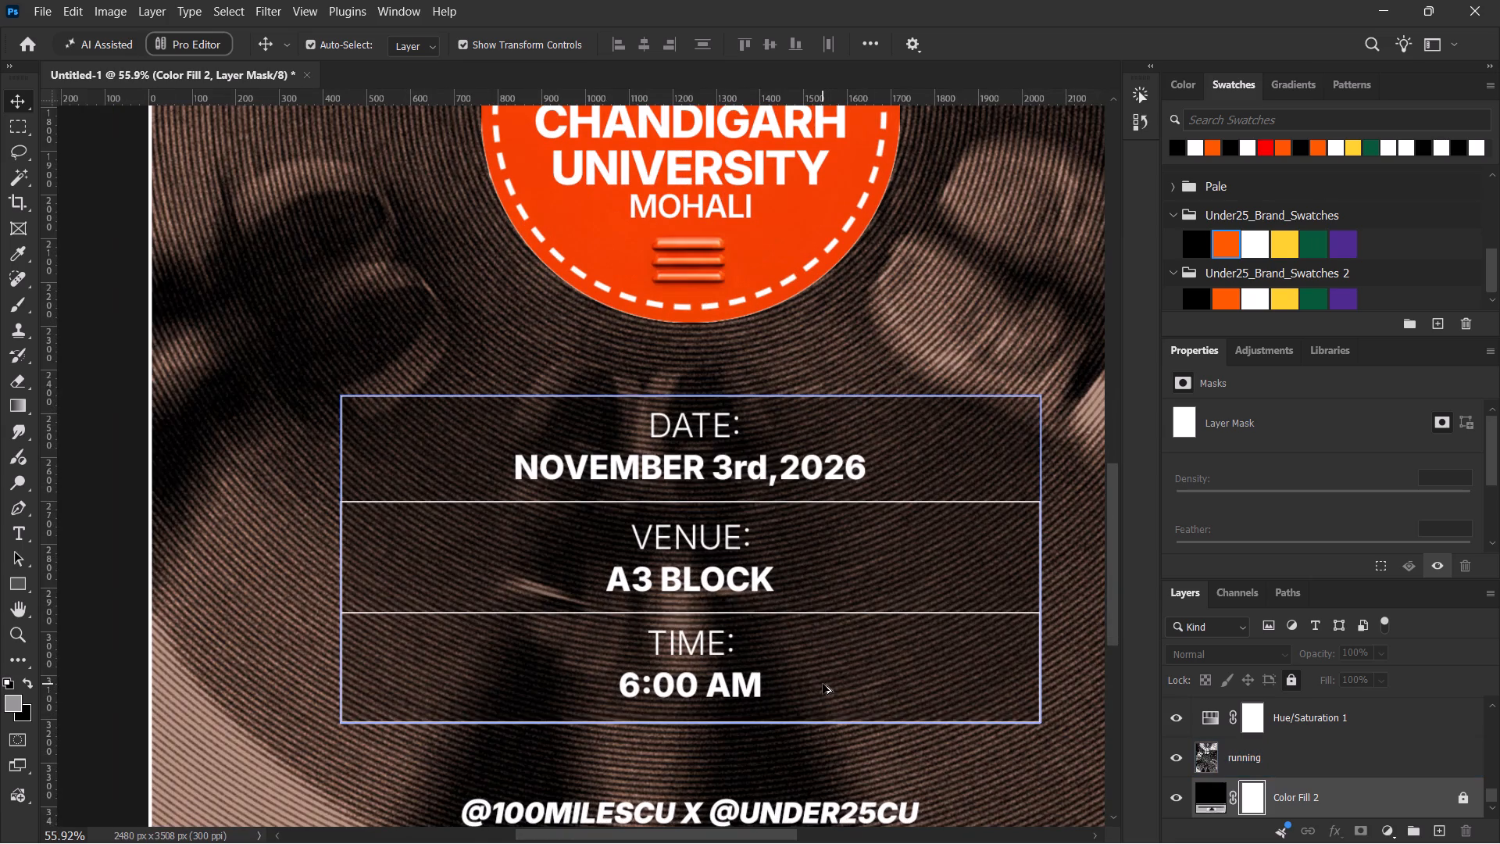
pyautogui.keyDown('alt'); pyautogui.scroll(11, 823, 681); pyautogui.keyUp('alt')
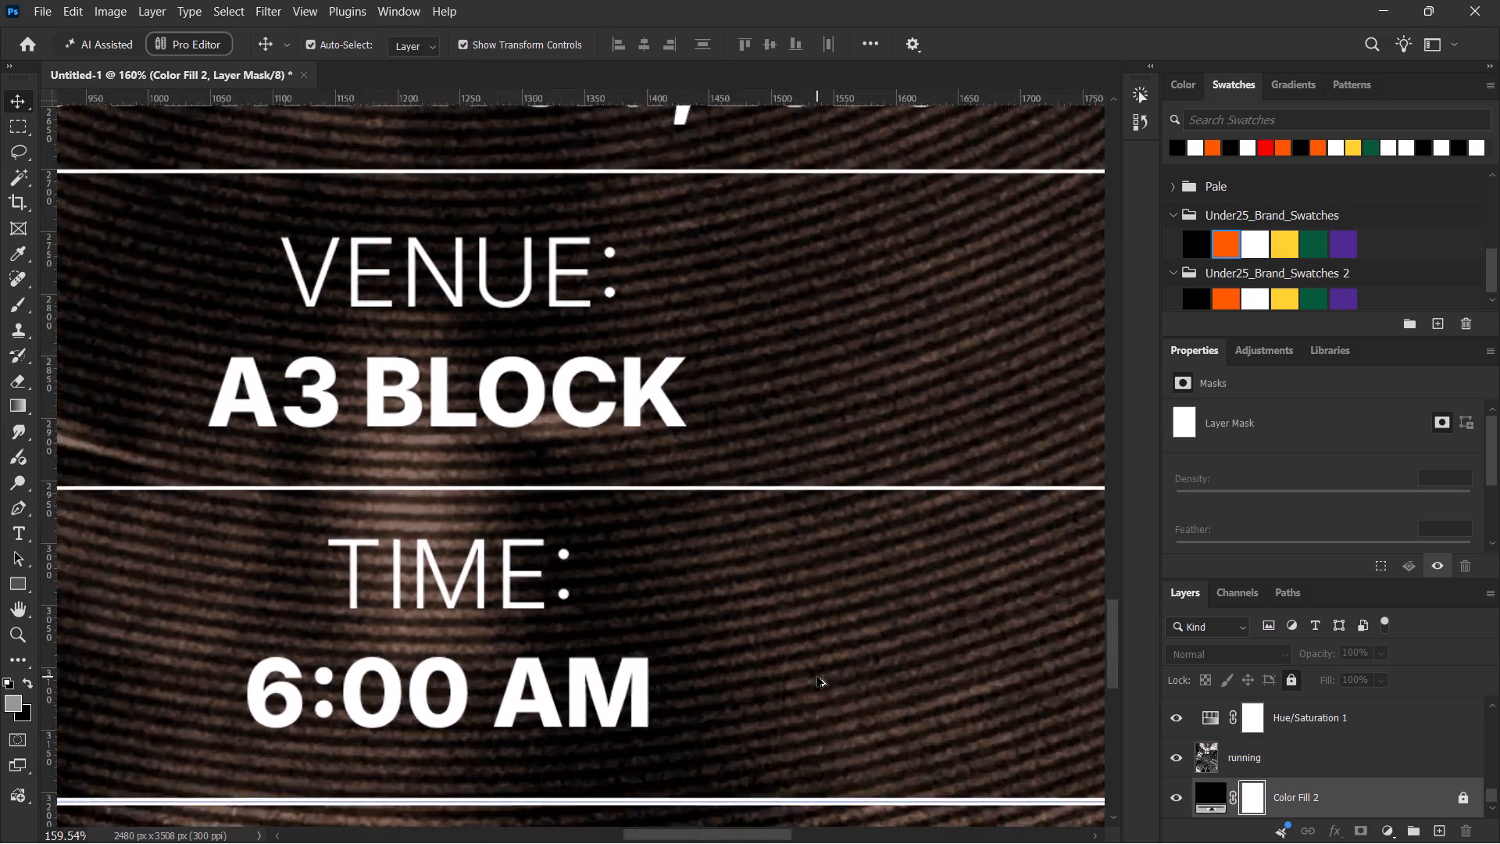
pyautogui.keyDown('alt'); pyautogui.scroll(2, 817, 677); pyautogui.keyUp('alt')
pyautogui.keyDown('alt'); pyautogui.scroll(-1, 817, 677); pyautogui.keyUp('alt')
pyautogui.keyDown('alt'); pyautogui.scroll(4, 817, 677); pyautogui.keyUp('alt')
pyautogui.press('space')
pyautogui.press('space')
pyautogui.press('space')
pyautogui.press('space')
pyautogui.press('space')
pyautogui.press('space')
pyautogui.press('space')
pyautogui.press('space')
pyautogui.press('space')
pyautogui.press('space')
pyautogui.press('space')
pyautogui.press('space')
pyautogui.moveTo(817, 672); pyautogui.dragTo(818, 506)
pyautogui.keyDown('alt'); pyautogui.scroll(7, 805, 552); pyautogui.keyUp('alt')
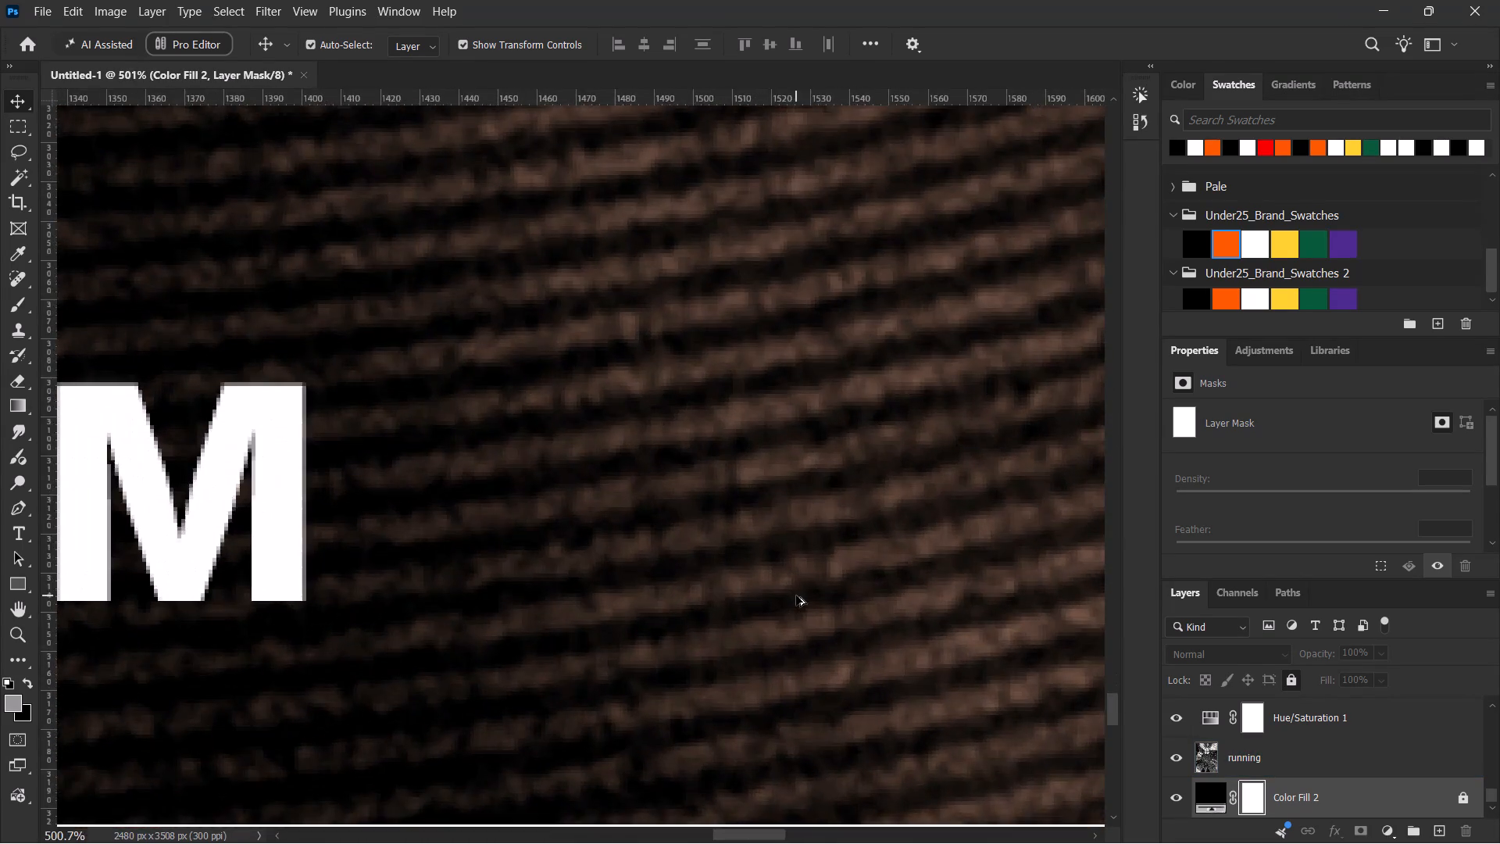
pyautogui.keyDown('alt'); pyautogui.scroll(-3, 796, 595); pyautogui.keyUp('alt')
pyautogui.keyDown('alt'); pyautogui.scroll(1, 796, 595); pyautogui.keyUp('alt')
pyautogui.keyDown('alt'); pyautogui.scroll(-9, 796, 595); pyautogui.keyUp('alt')
pyautogui.keyDown('alt'); pyautogui.scroll(1, 796, 595); pyautogui.keyUp('alt')
pyautogui.keyDown('alt'); pyautogui.scroll(-10, 796, 595); pyautogui.keyUp('alt')
pyautogui.keyDown('alt'); pyautogui.scroll(1, 796, 595); pyautogui.keyUp('alt')
pyautogui.keyDown('alt'); pyautogui.scroll(-1, 796, 595); pyautogui.keyUp('alt')
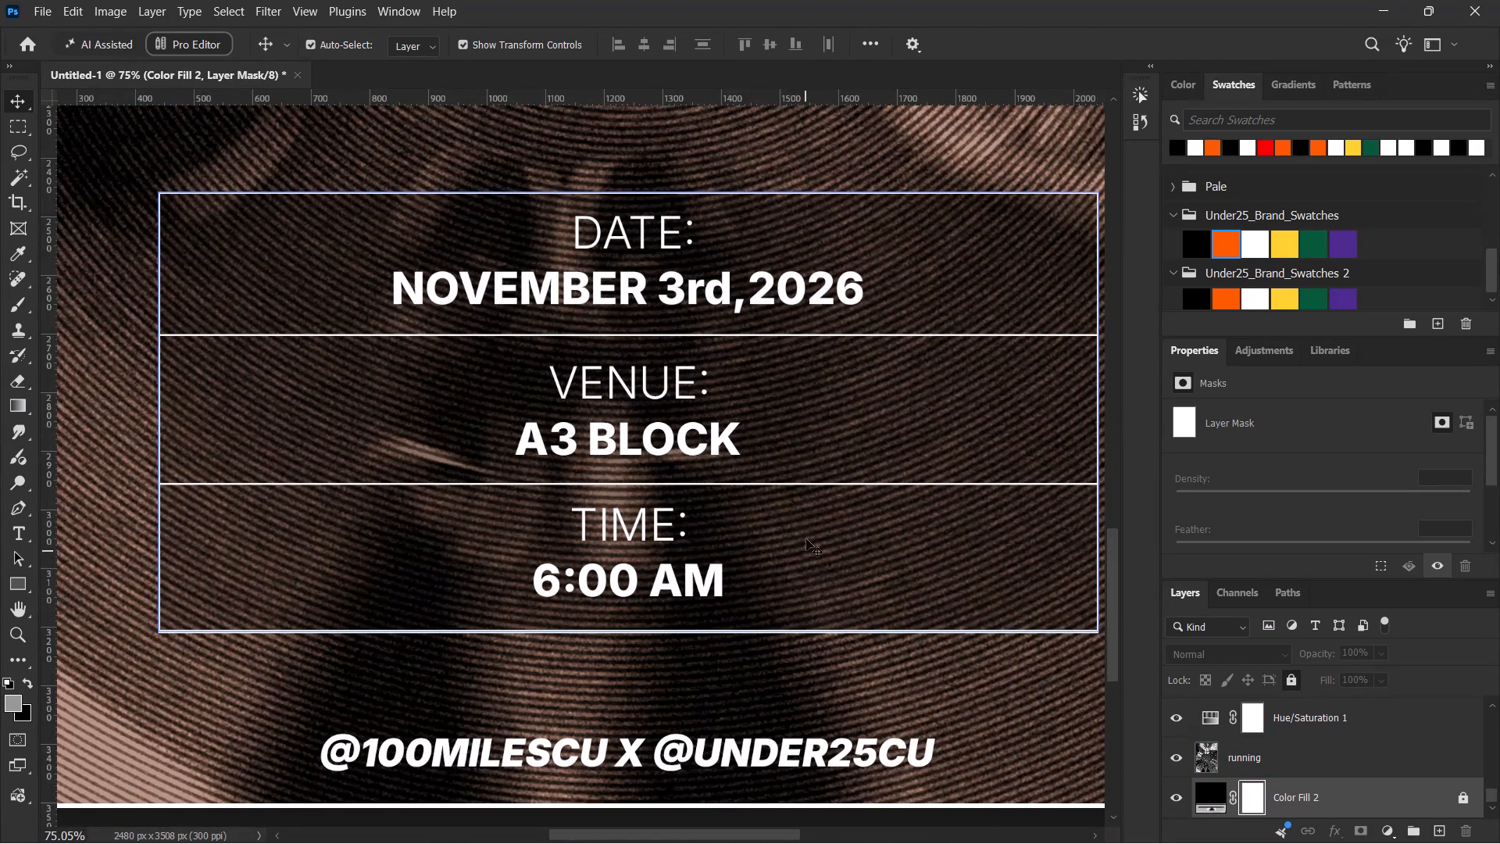
pyautogui.press('space')
pyautogui.press('space')
pyautogui.press('space')
pyautogui.press('space')
pyautogui.press('space')
pyautogui.press('space')
pyautogui.press('space')
pyautogui.press('space')
pyautogui.press('space')
pyautogui.press('space')
pyautogui.press('space')
pyautogui.press('space')
pyautogui.press('space')
pyautogui.press('space')
pyautogui.press('space')
pyautogui.press('space')
pyautogui.moveTo(807, 528); pyautogui.dragTo(798, 600)
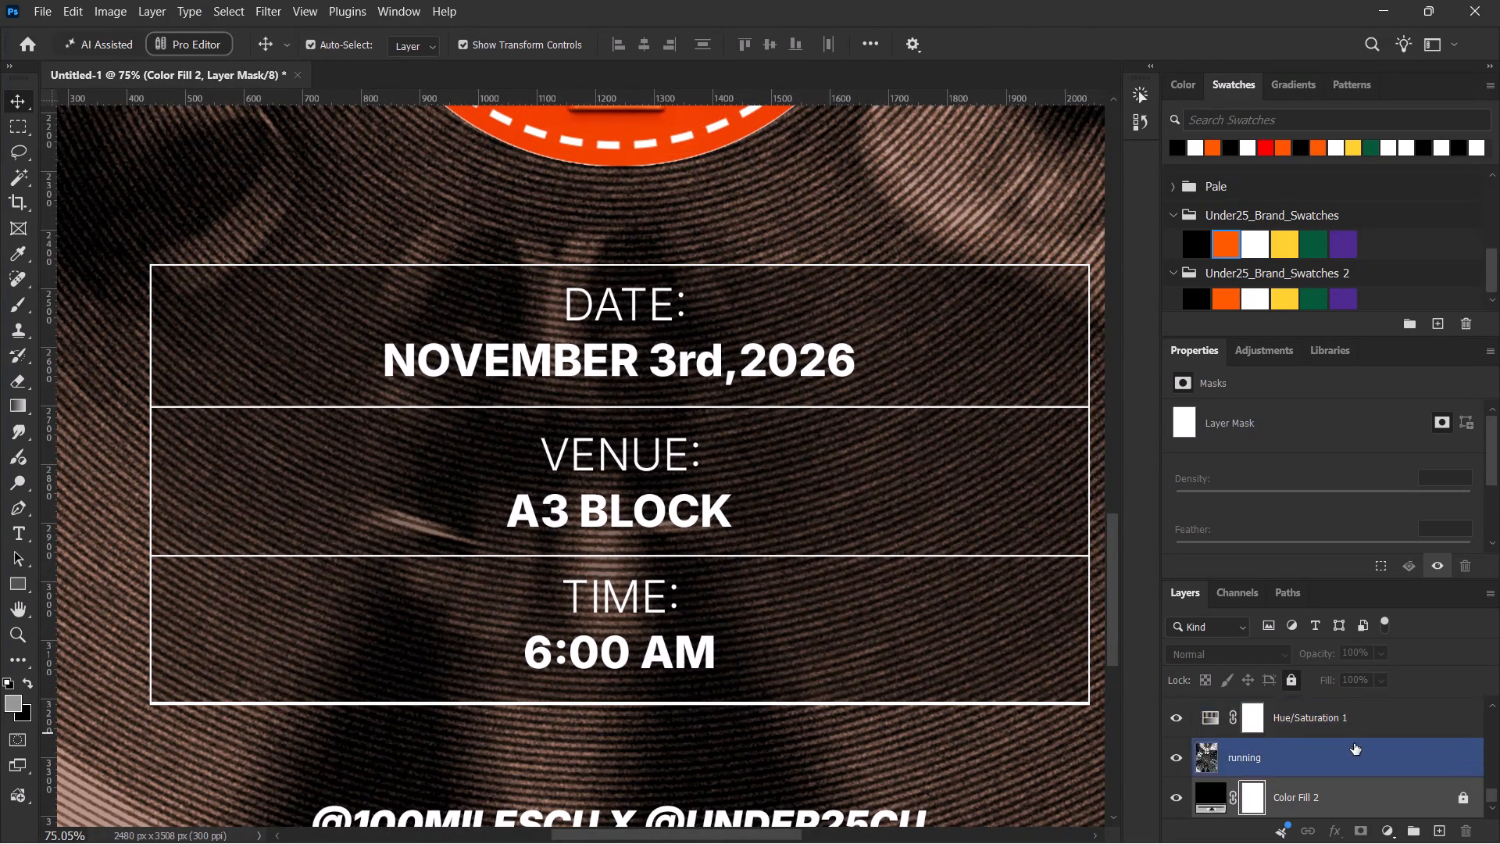
# Rasterize the Rectangle 1 copy 2 and Rectangle 1 copy shape layers.
pyautogui.scroll(18, 1350, 764)
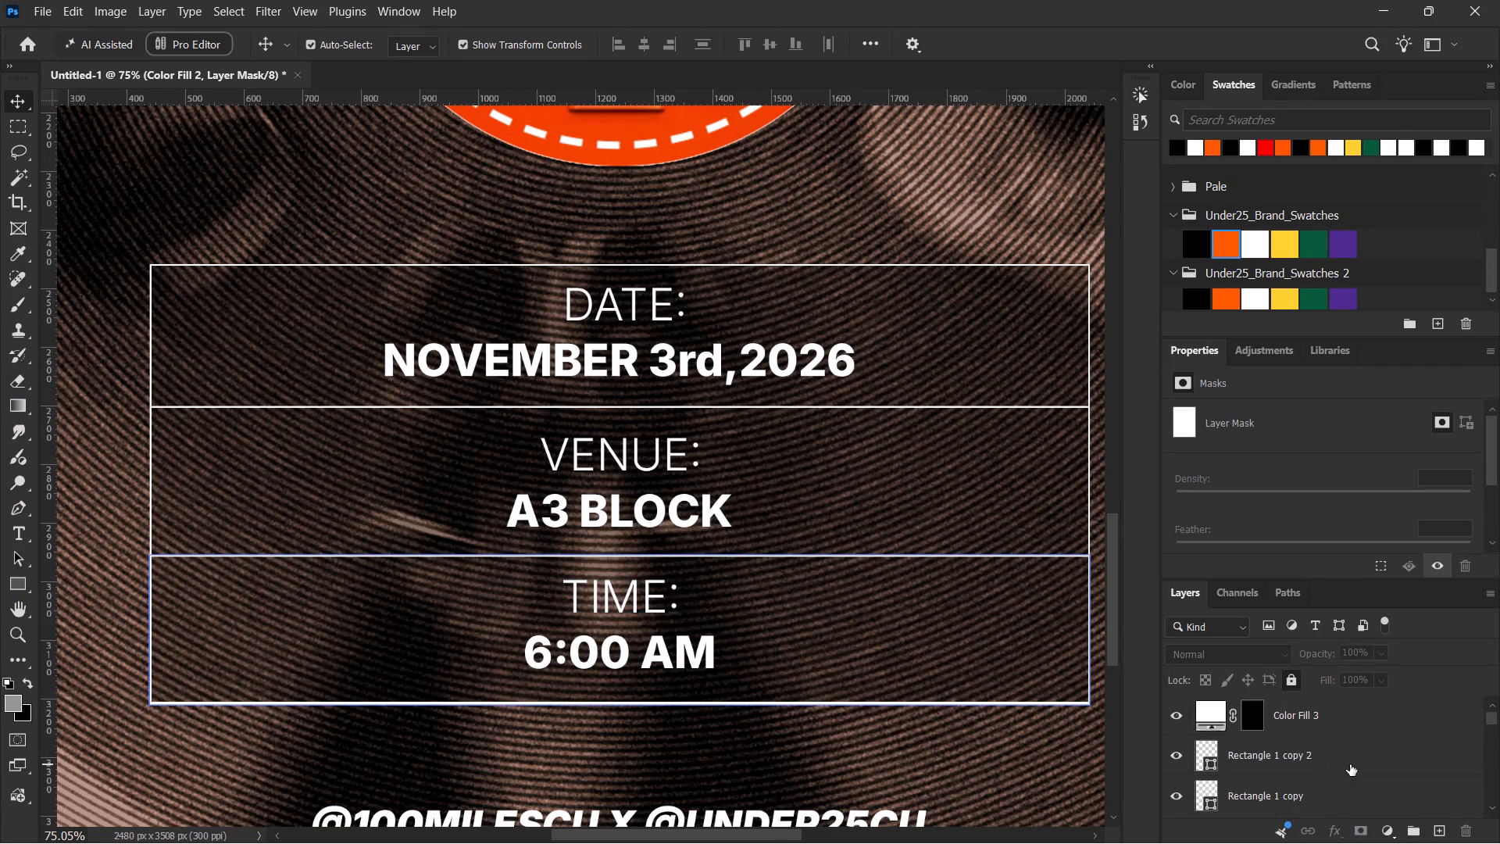
pyautogui.scroll(-1, 1350, 764)
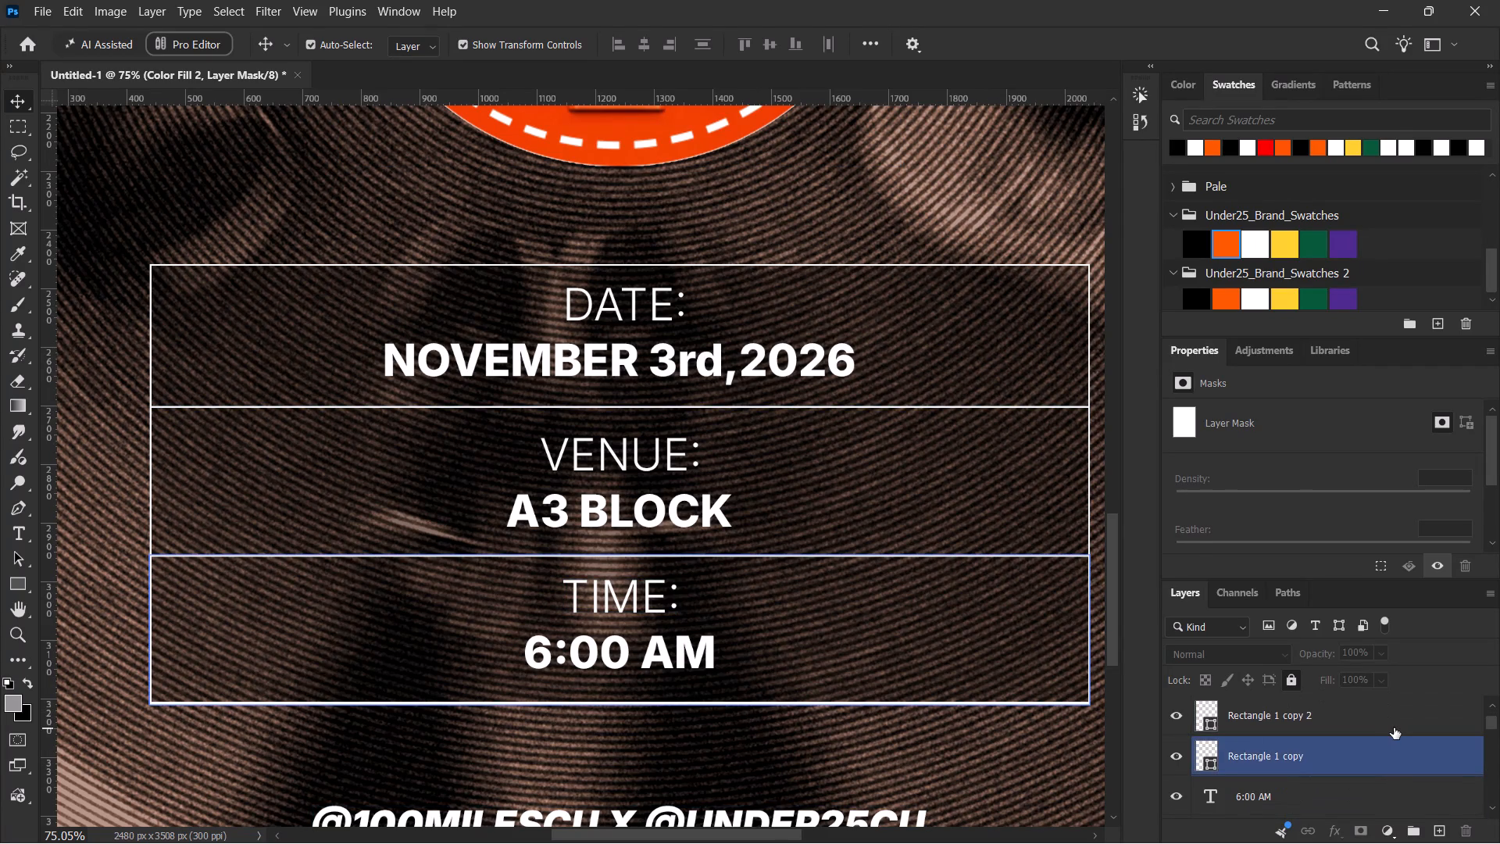
pyautogui.click(1394, 728)
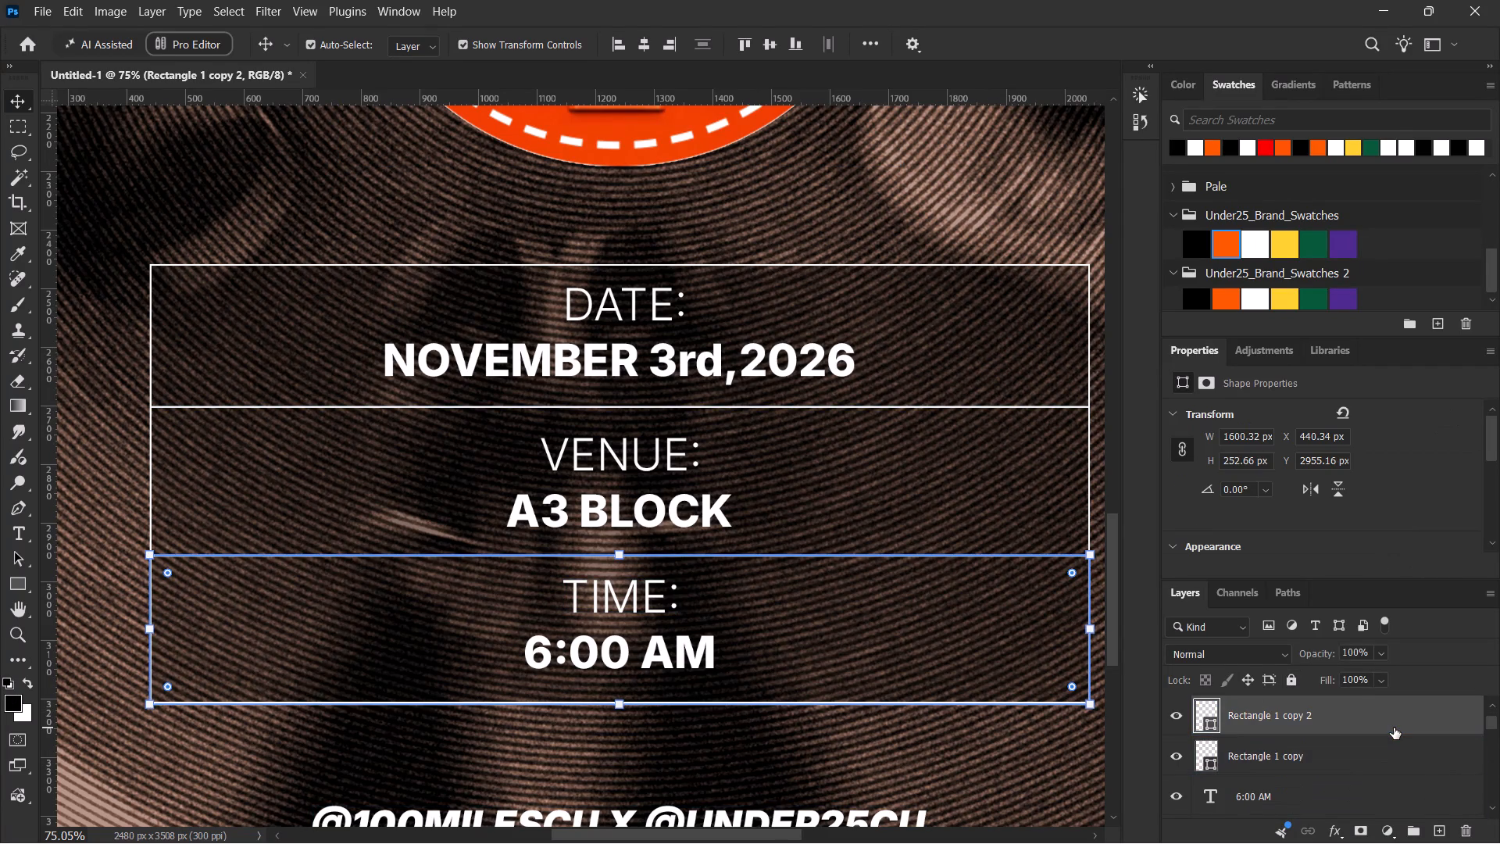
pyautogui.rightClick(1394, 728)
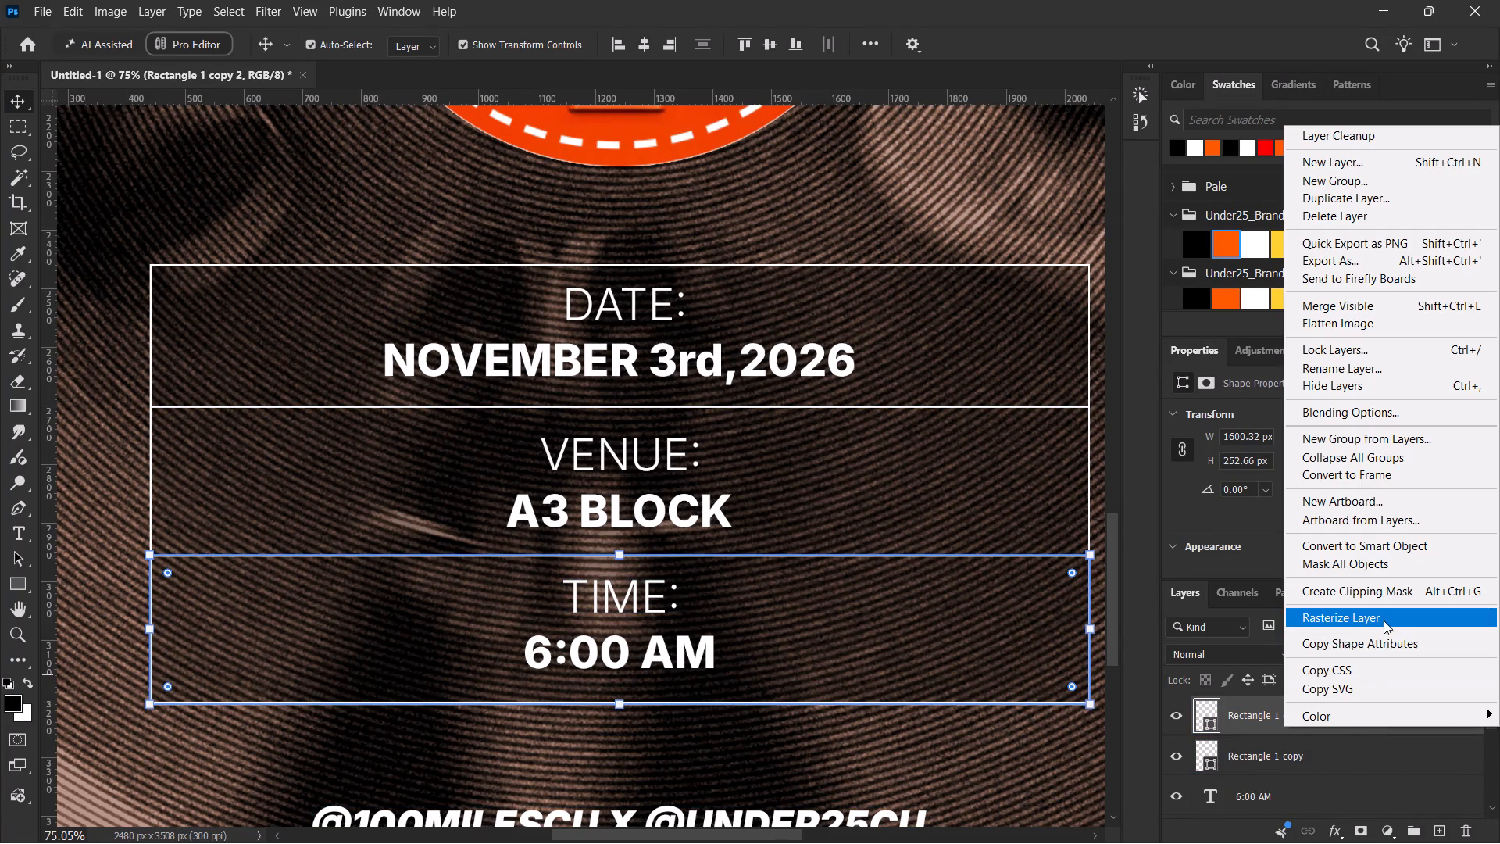
pyautogui.click(1384, 620)
pyautogui.click(1380, 760)
pyautogui.rightClick(1380, 760)
pyautogui.click(1388, 653)
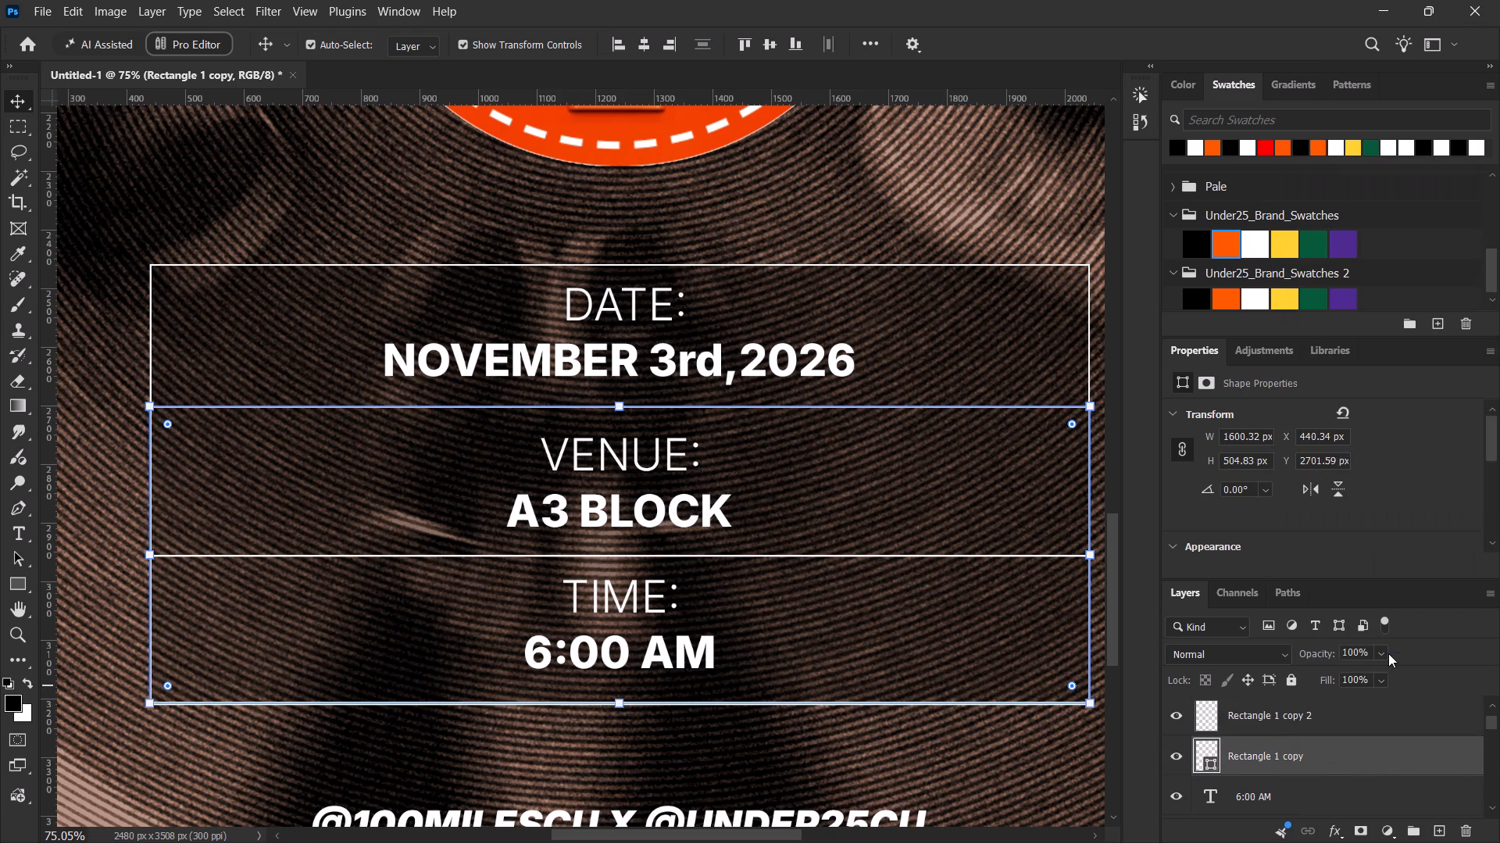
# Erase the bottom border and the side edges of the TIME row on the Rectangle 1 copy layer with the Eraser.
pyautogui.press('e')
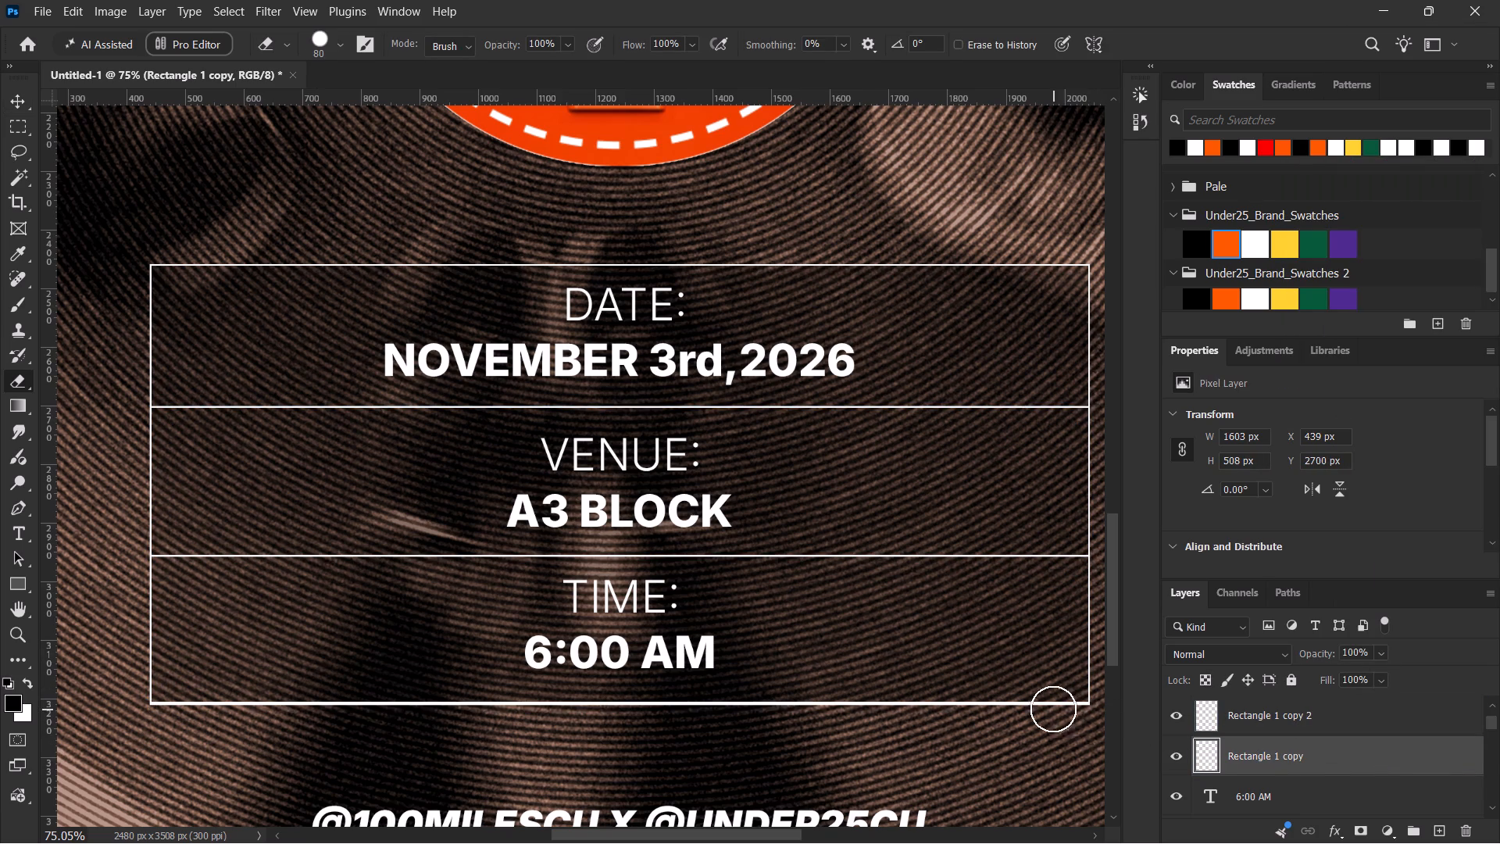
pyautogui.press('space')
pyautogui.keyDown('alt'); pyautogui.scroll(-5, 977, 676); pyautogui.keyUp('alt')
pyautogui.keyDown('alt'); pyautogui.scroll(1, 977, 676); pyautogui.keyUp('alt')
pyautogui.keyDown('alt'); pyautogui.scroll(-1, 977, 676); pyautogui.keyUp('alt')
pyautogui.moveTo(1051, 691); pyautogui.dragTo(868, 687)
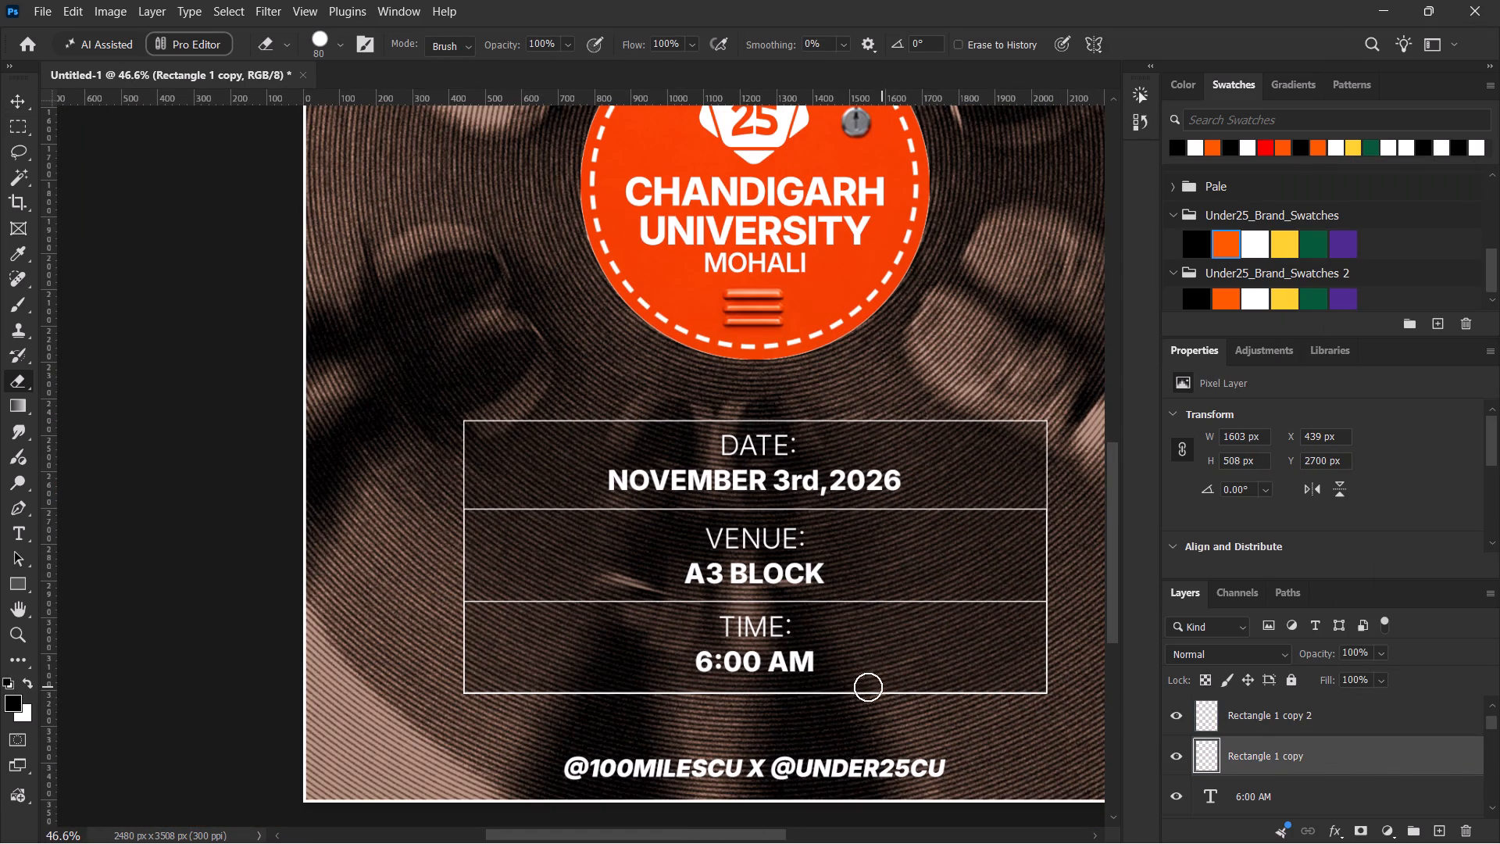
pyautogui.moveTo(868, 687); pyautogui.dragTo(458, 692)
pyautogui.moveTo(458, 692); pyautogui.dragTo(466, 628)
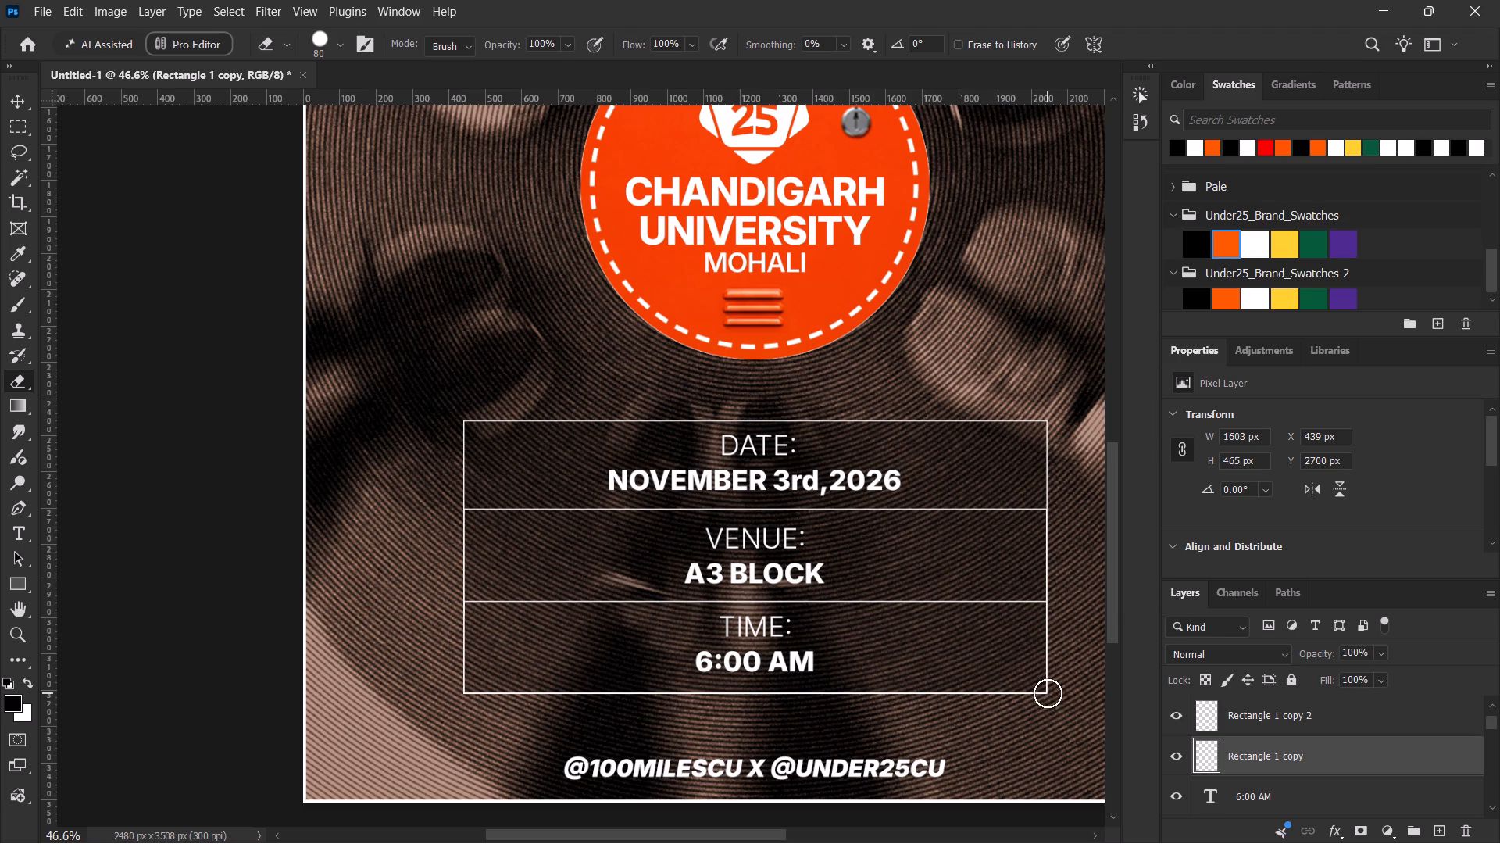
pyautogui.moveTo(1048, 693); pyautogui.dragTo(1049, 624)
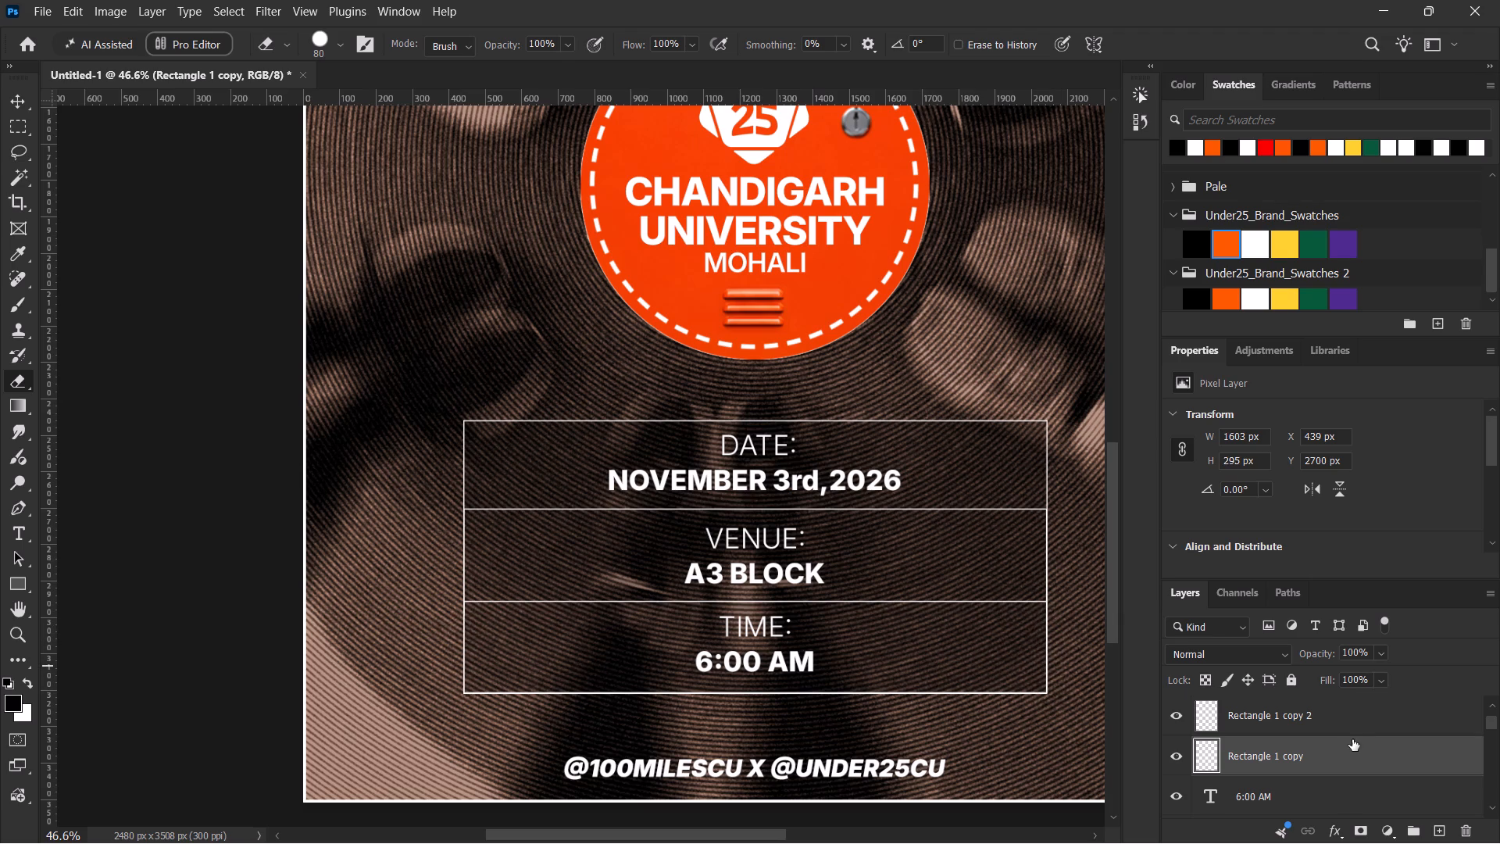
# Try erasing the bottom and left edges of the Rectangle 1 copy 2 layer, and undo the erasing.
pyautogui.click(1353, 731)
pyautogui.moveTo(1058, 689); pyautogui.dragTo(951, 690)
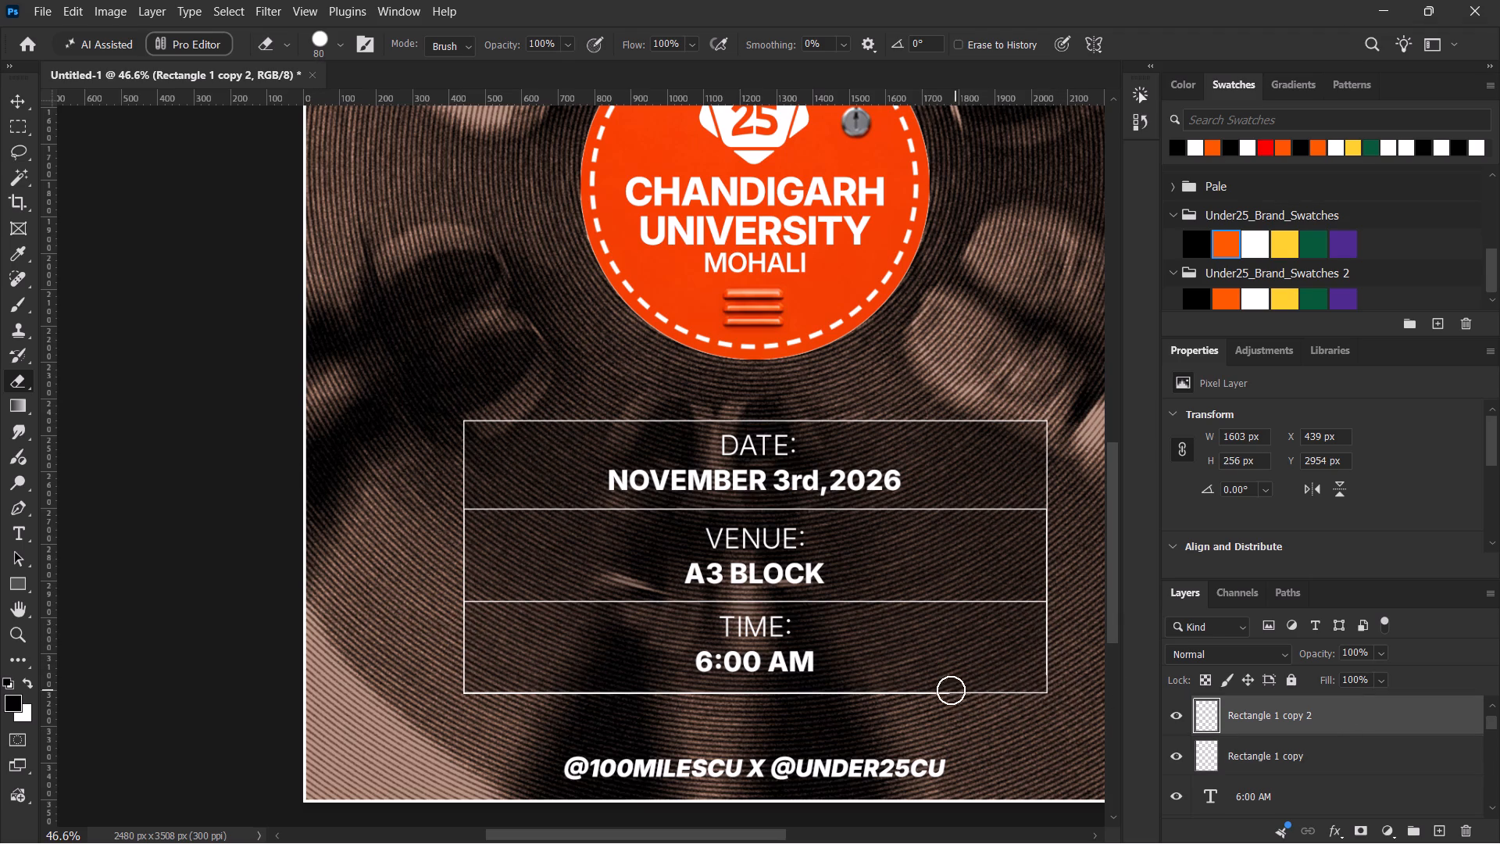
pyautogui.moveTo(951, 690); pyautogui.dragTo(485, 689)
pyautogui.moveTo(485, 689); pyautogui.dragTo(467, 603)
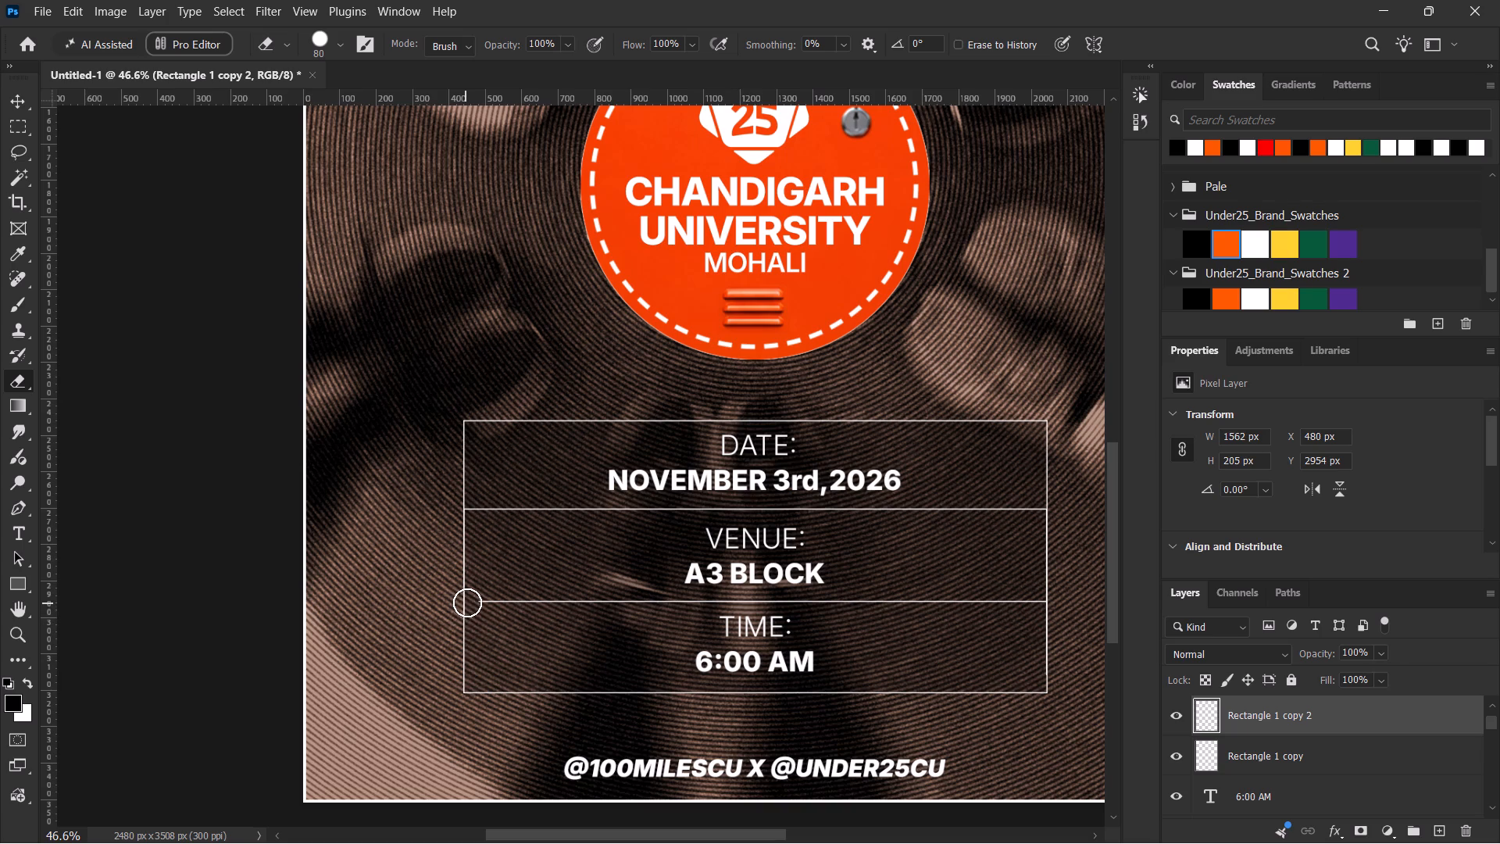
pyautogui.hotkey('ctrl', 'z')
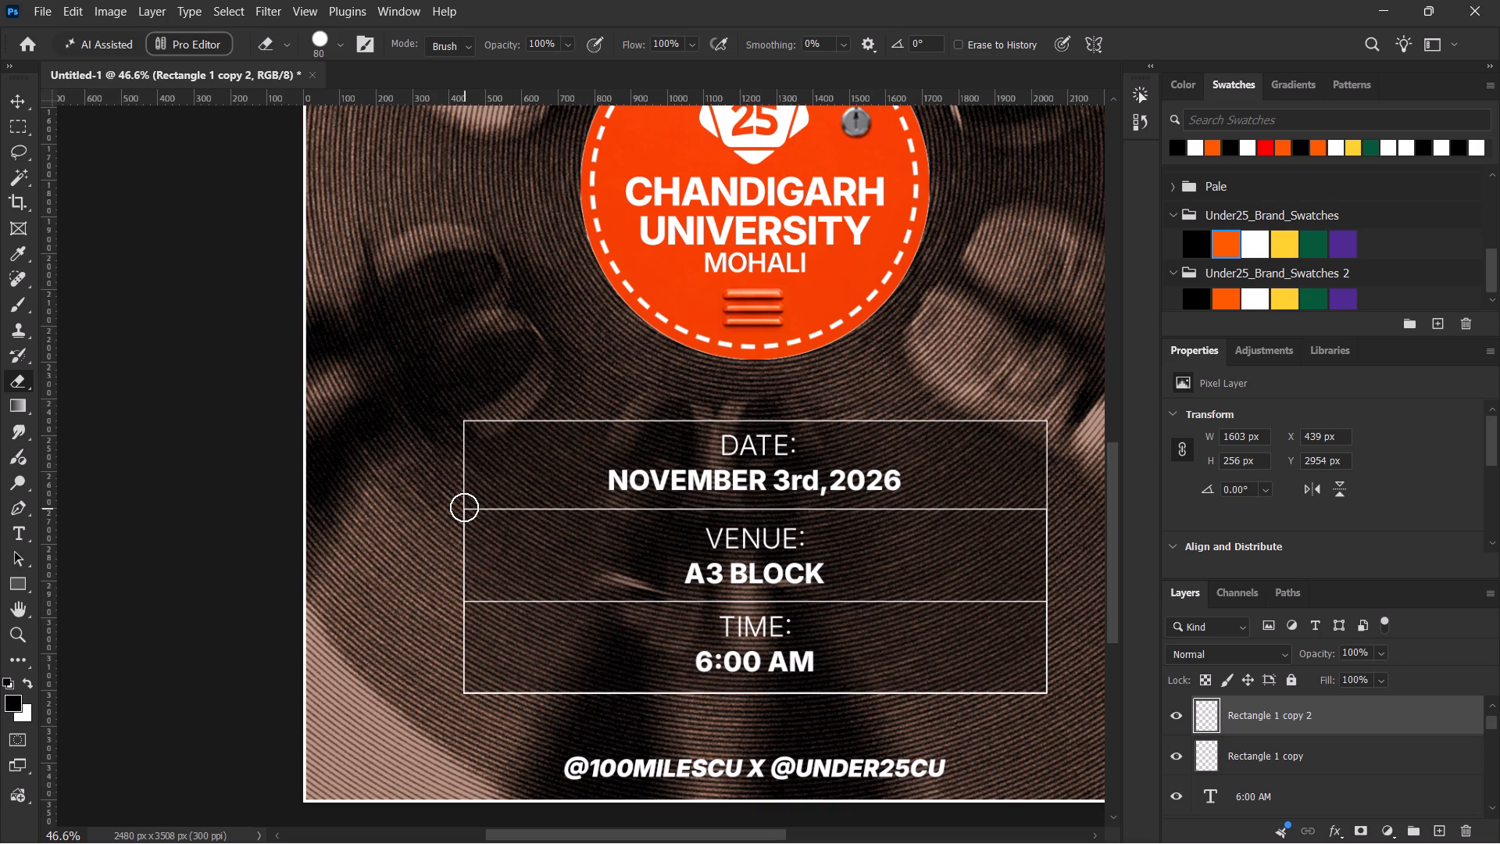
# Erase the overlapping bottom border and lower side edges of the Rectangle 1 copy 2 layer, keeping its top line as the TIME divider.
pyautogui.moveTo(464, 507); pyautogui.dragTo(937, 502)
pyautogui.moveTo(937, 502); pyautogui.dragTo(1045, 581)
pyautogui.moveTo(1045, 581); pyautogui.dragTo(1045, 587)
pyautogui.keyDown('alt'); pyautogui.scroll(-1, 1063, 585); pyautogui.keyUp('alt')
pyautogui.keyDown('alt'); pyautogui.scroll(5, 1063, 585); pyautogui.keyUp('alt')
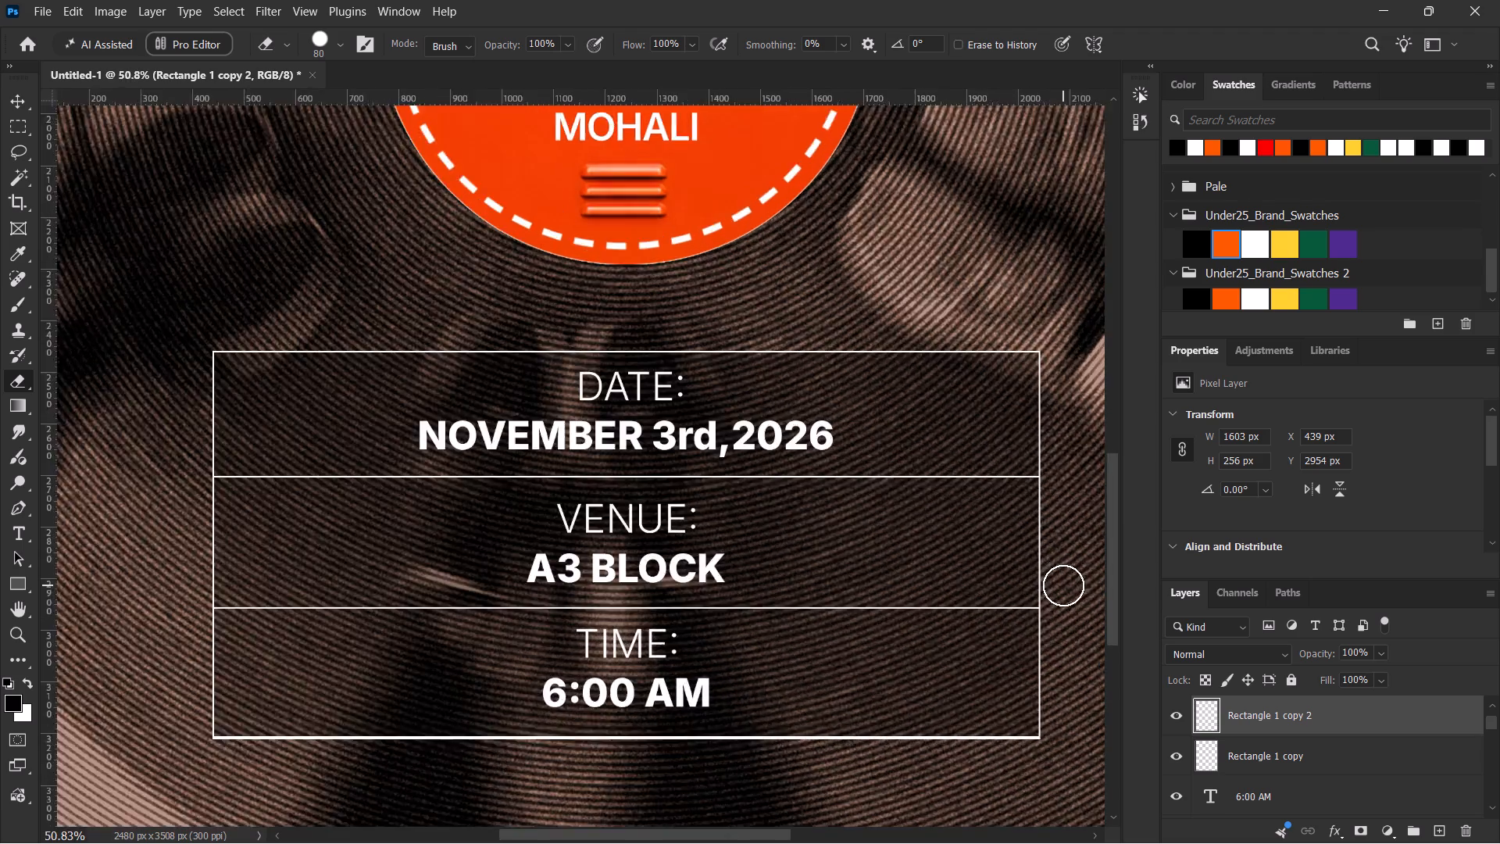
pyautogui.keyDown('alt'); pyautogui.scroll(7, 1063, 585); pyautogui.keyUp('alt')
pyautogui.keyDown('alt'); pyautogui.scroll(-6, 1063, 585); pyautogui.keyUp('alt')
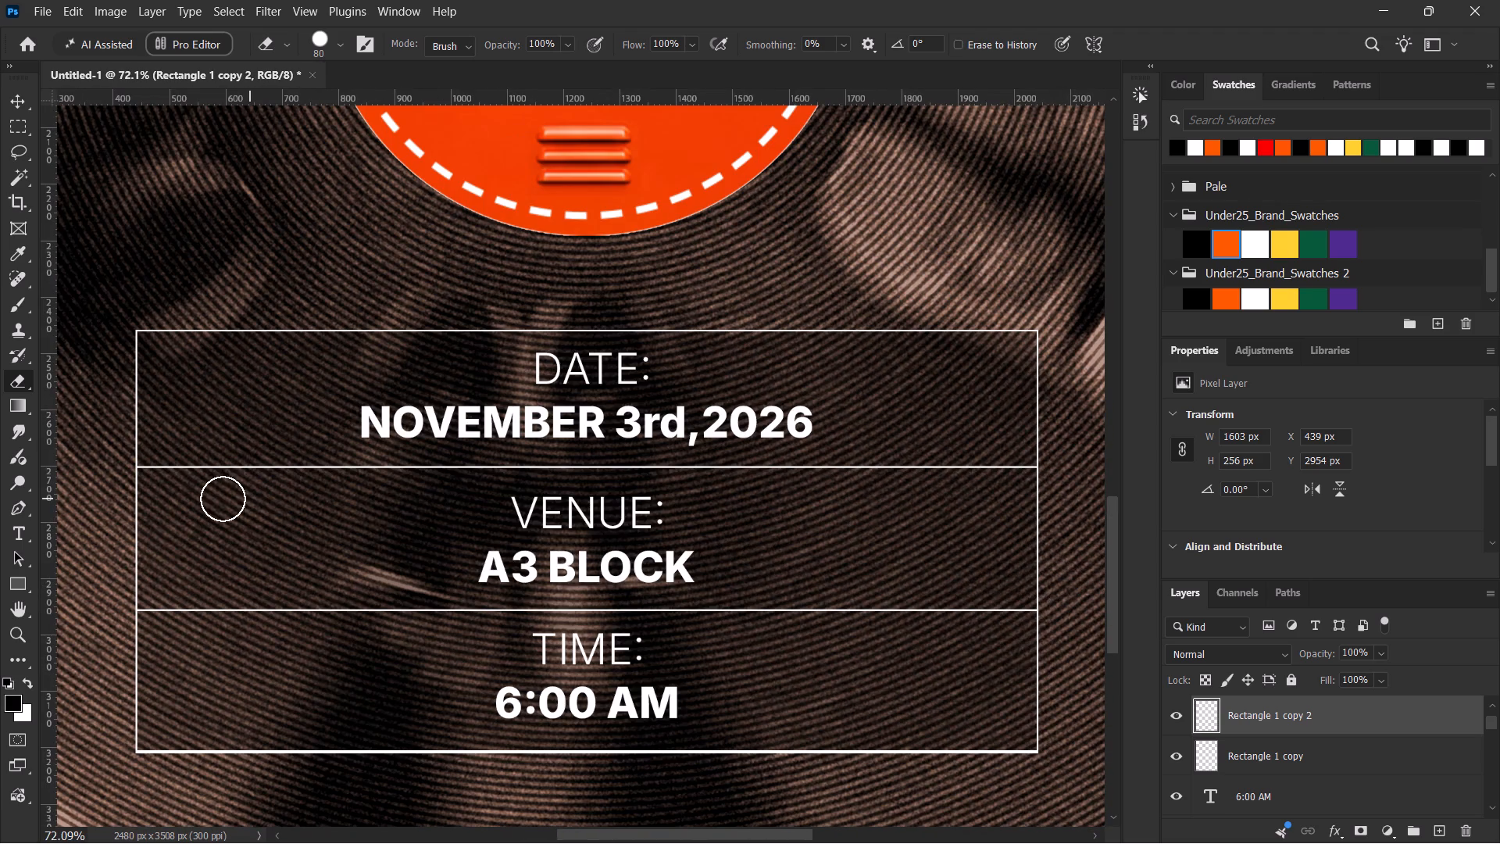
pyautogui.moveTo(137, 460); pyautogui.dragTo(132, 585)
pyautogui.moveTo(1037, 748); pyautogui.dragTo(545, 745)
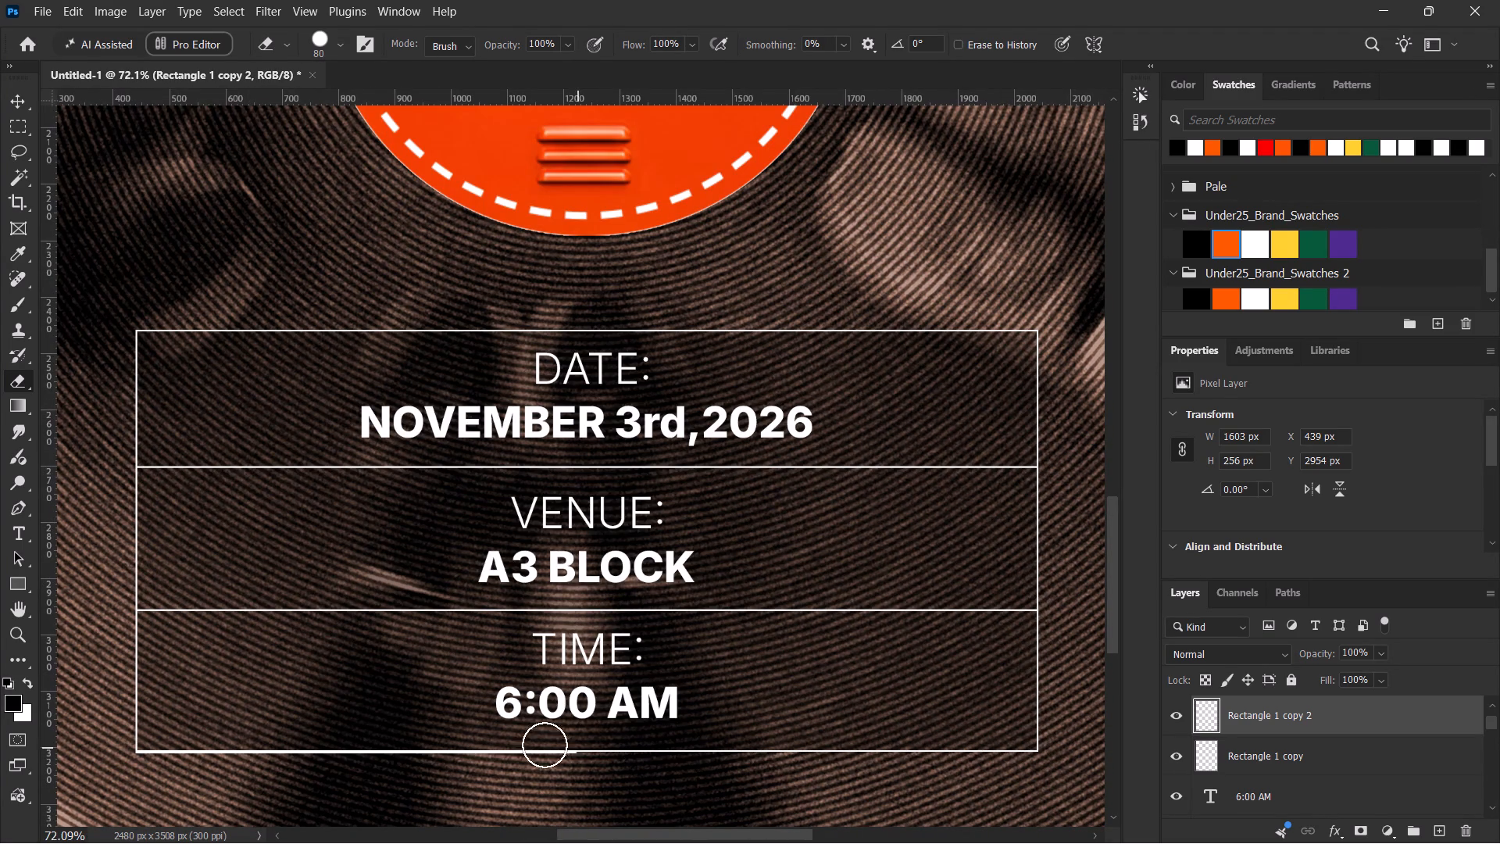
pyautogui.moveTo(545, 745); pyautogui.dragTo(131, 649)
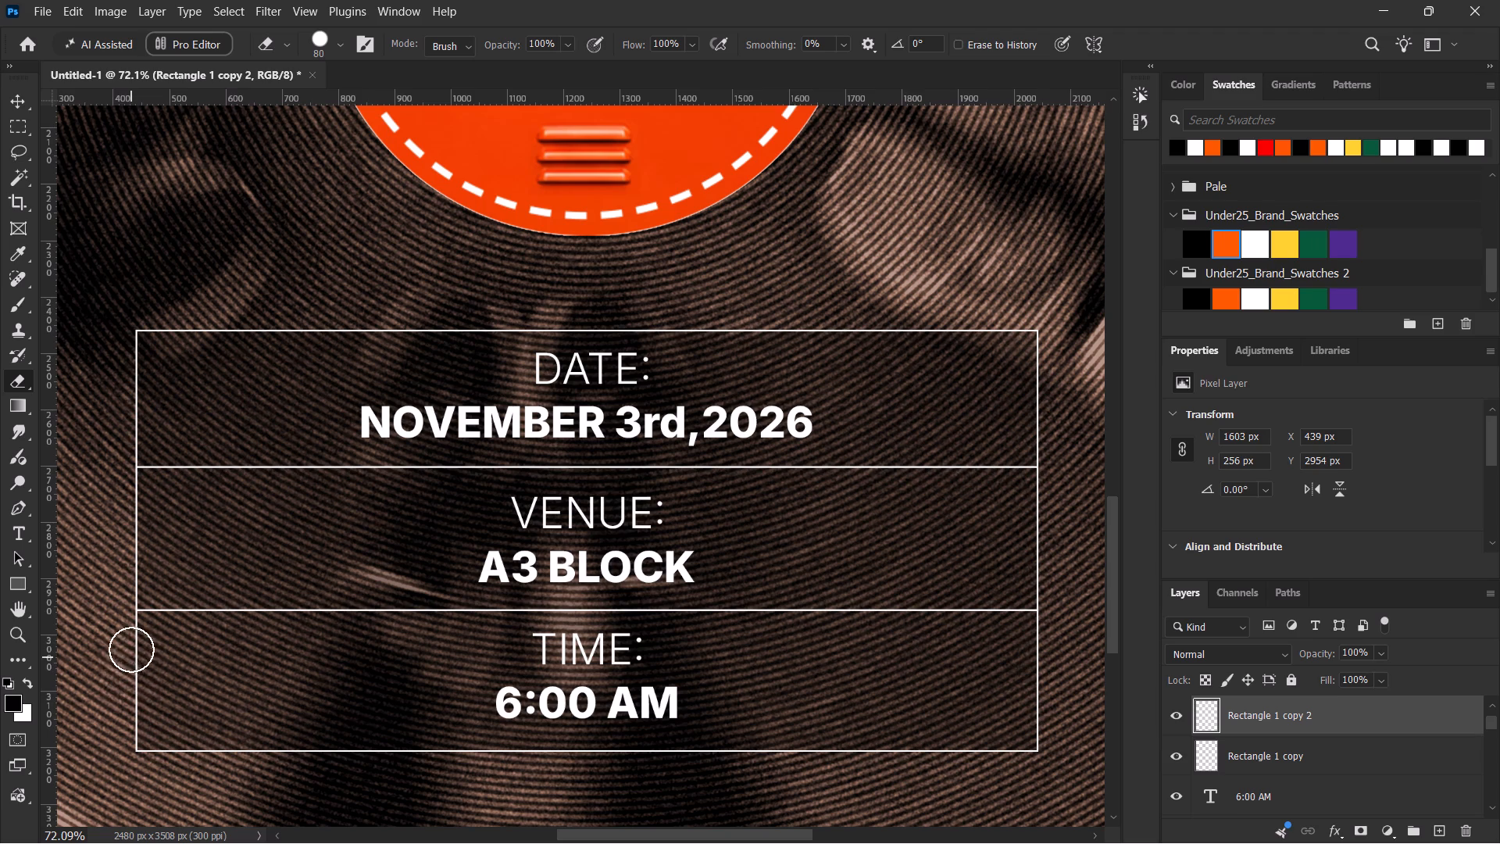
pyautogui.moveTo(131, 649); pyautogui.dragTo(131, 638)
pyautogui.moveTo(1040, 757); pyautogui.dragTo(1039, 660)
pyautogui.moveTo(1039, 660); pyautogui.dragTo(1039, 659)
# Erase the leftover side edges beside the VENUE row on the Rectangle 1 copy layer, keeping its top line as a divider.
pyautogui.click(1284, 741)
pyautogui.moveTo(1030, 530); pyautogui.dragTo(1031, 518)
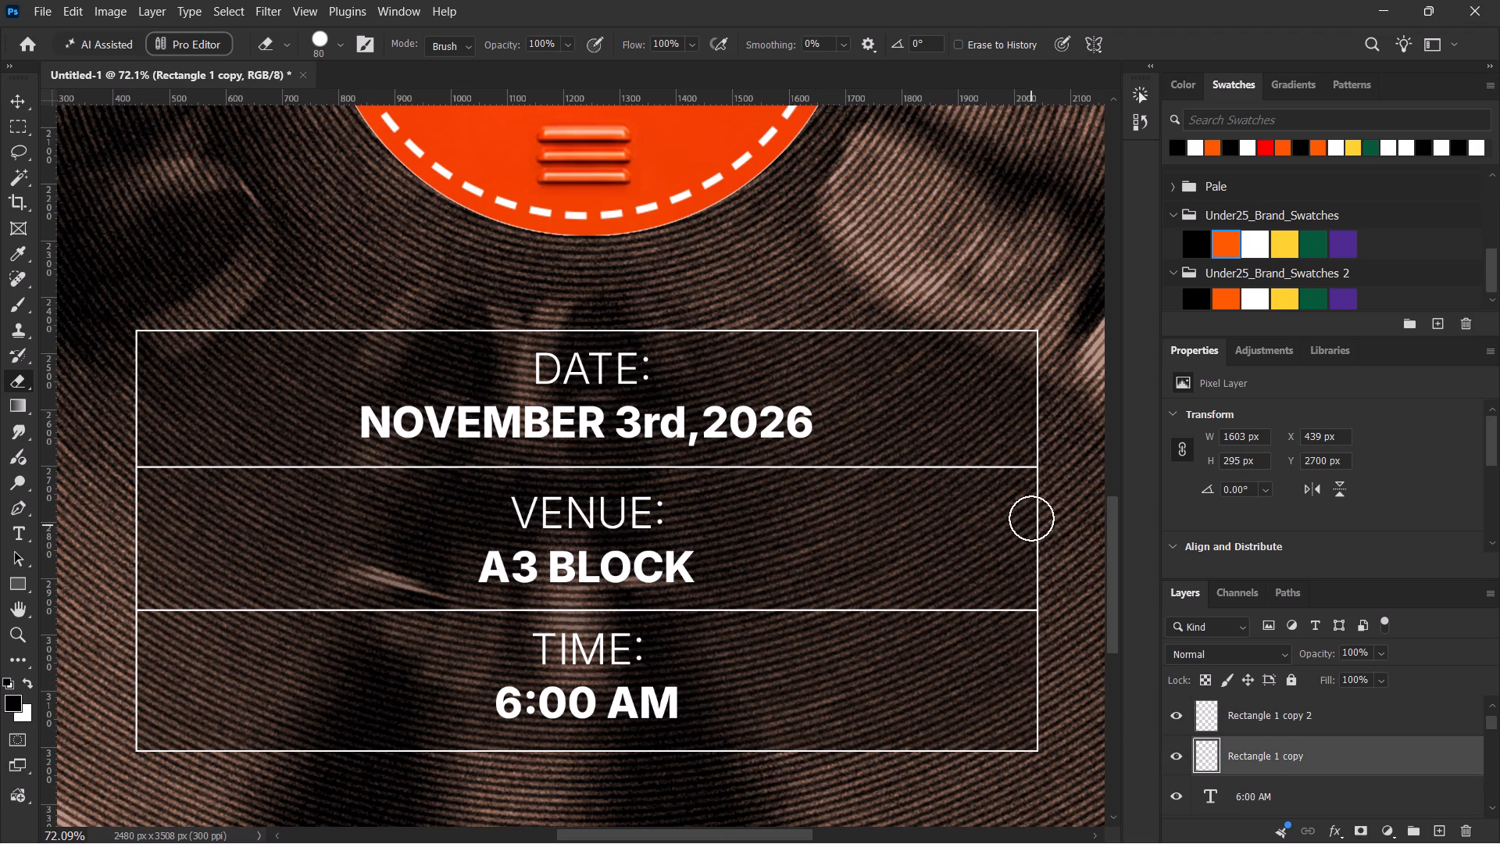
pyautogui.moveTo(1031, 518); pyautogui.dragTo(857, 617)
pyautogui.moveTo(857, 617); pyautogui.dragTo(138, 585)
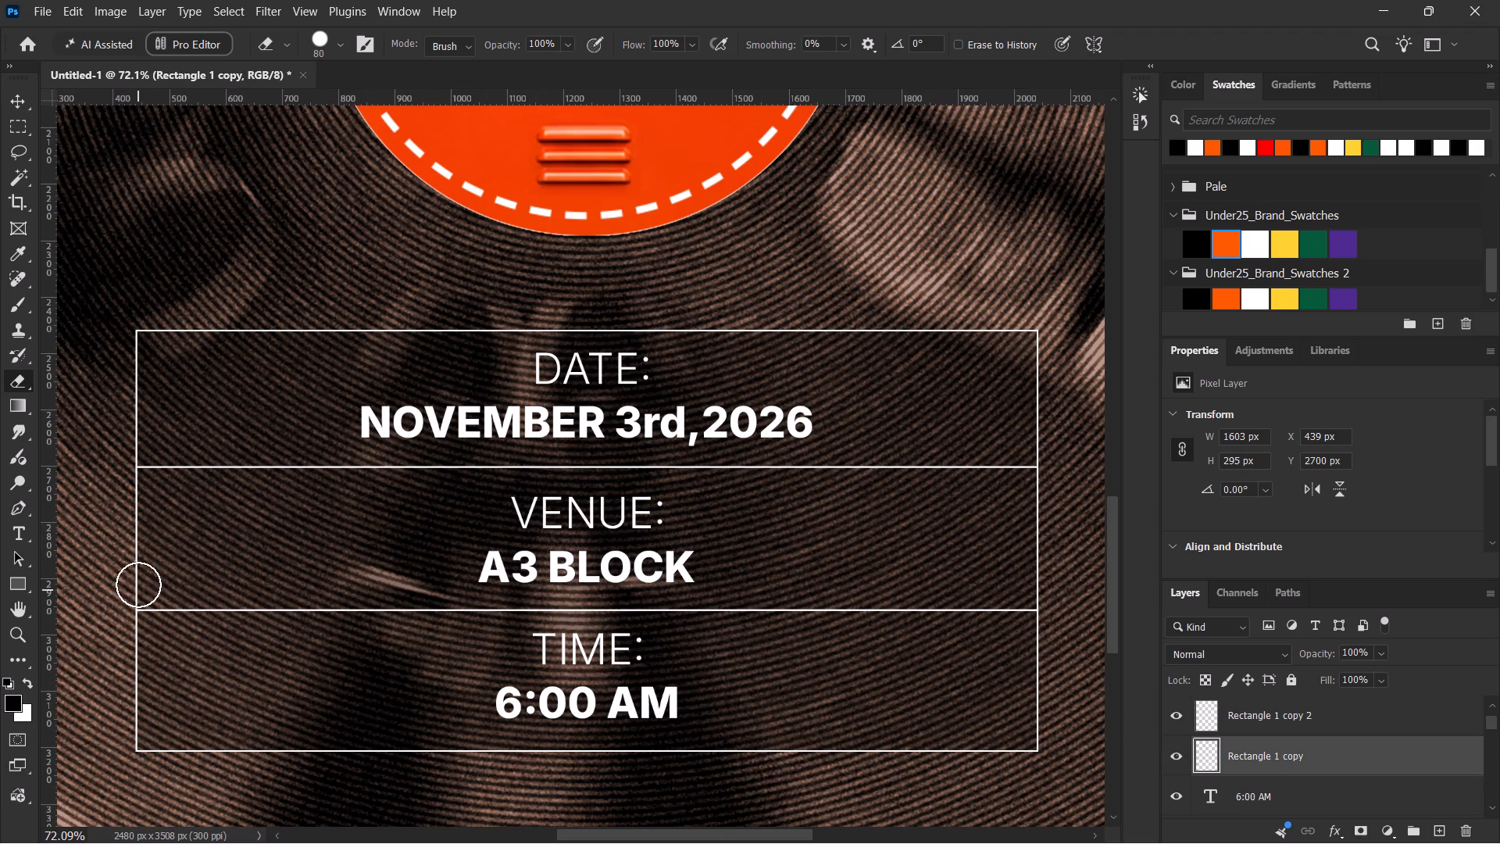
pyautogui.moveTo(138, 585); pyautogui.dragTo(349, 771)
pyautogui.moveTo(349, 771); pyautogui.dragTo(1061, 745)
# Review the cleaned-up event details box within the whole poster layout.
pyautogui.keyDown('alt'); pyautogui.scroll(-7, 662, 569); pyautogui.keyUp('alt')
pyautogui.keyDown('alt'); pyautogui.scroll(1, 646, 565); pyautogui.keyUp('alt')
pyautogui.keyDown('alt'); pyautogui.scroll(-6, 646, 565); pyautogui.keyUp('alt')
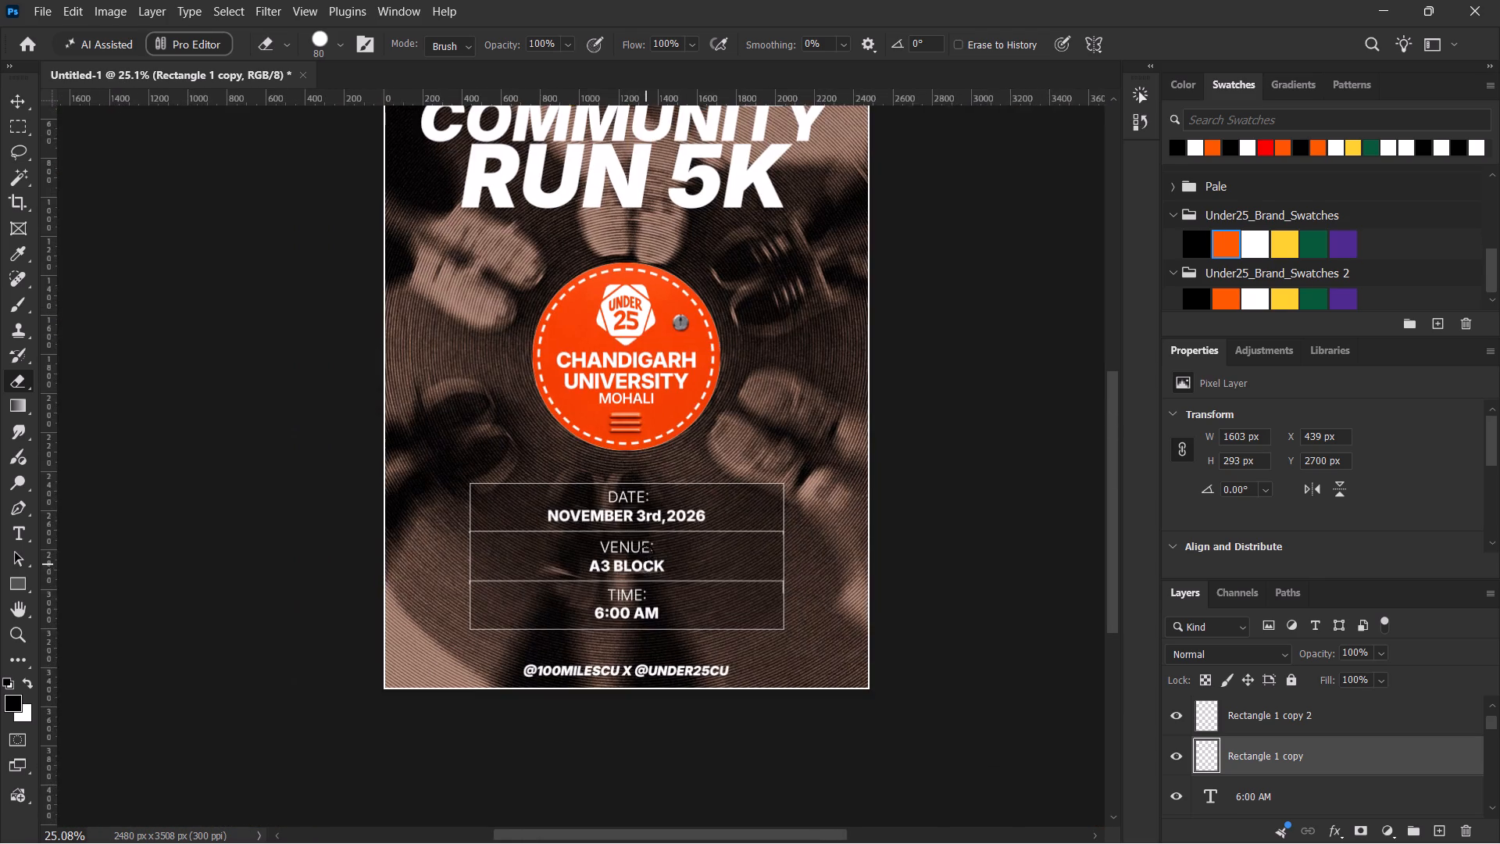
pyautogui.press('space')
pyautogui.press('space')
pyautogui.press('space')
pyautogui.press('space')
pyautogui.press('space')
pyautogui.press('space')
pyautogui.press('space')
pyautogui.press('space')
pyautogui.press('space')
pyautogui.press('space')
pyautogui.press('space')
pyautogui.press('space')
pyautogui.press('space')
pyautogui.press('space')
pyautogui.press('space')
pyautogui.press('space')
pyautogui.press('space')
pyautogui.press('space')
pyautogui.press('space')
pyautogui.press('space')
pyautogui.moveTo(629, 328); pyautogui.dragTo(701, 466)
pyautogui.keyDown('alt'); pyautogui.scroll(-2, 697, 460); pyautogui.keyUp('alt')
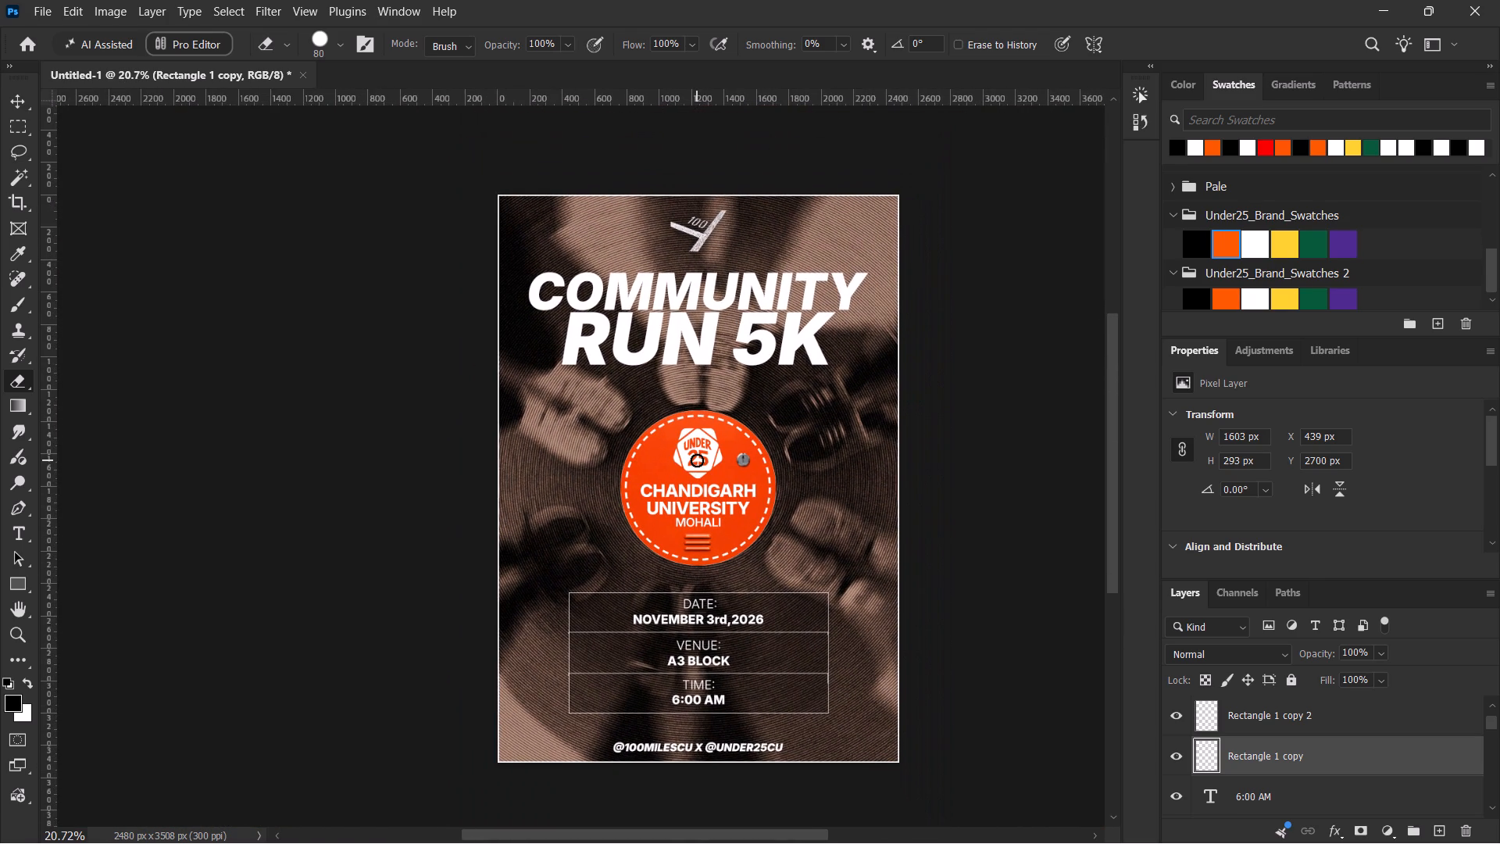
# Examine the event details box and its spacing from the badge and the social handles.
pyautogui.press('space')
pyautogui.press('space')
pyautogui.press('space')
pyautogui.press('space')
pyautogui.press('space')
pyautogui.press('space')
pyautogui.press('space')
pyautogui.moveTo(686, 504); pyautogui.dragTo(684, 490)
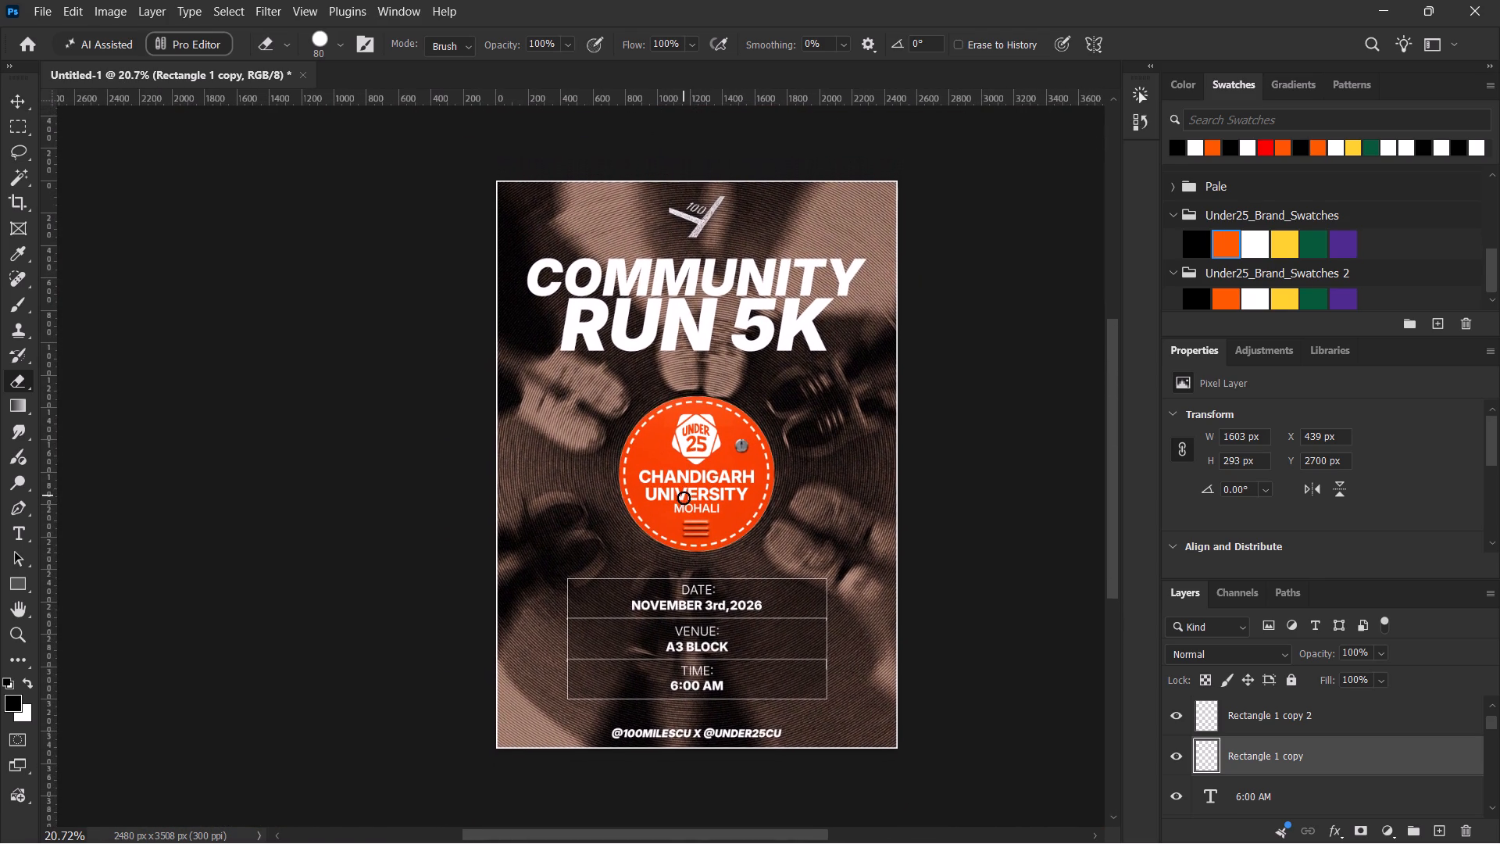
pyautogui.keyDown('alt'); pyautogui.scroll(4, 687, 497); pyautogui.keyUp('alt')
pyautogui.press('space')
pyautogui.press('space')
pyautogui.moveTo(687, 653); pyautogui.dragTo(676, 594)
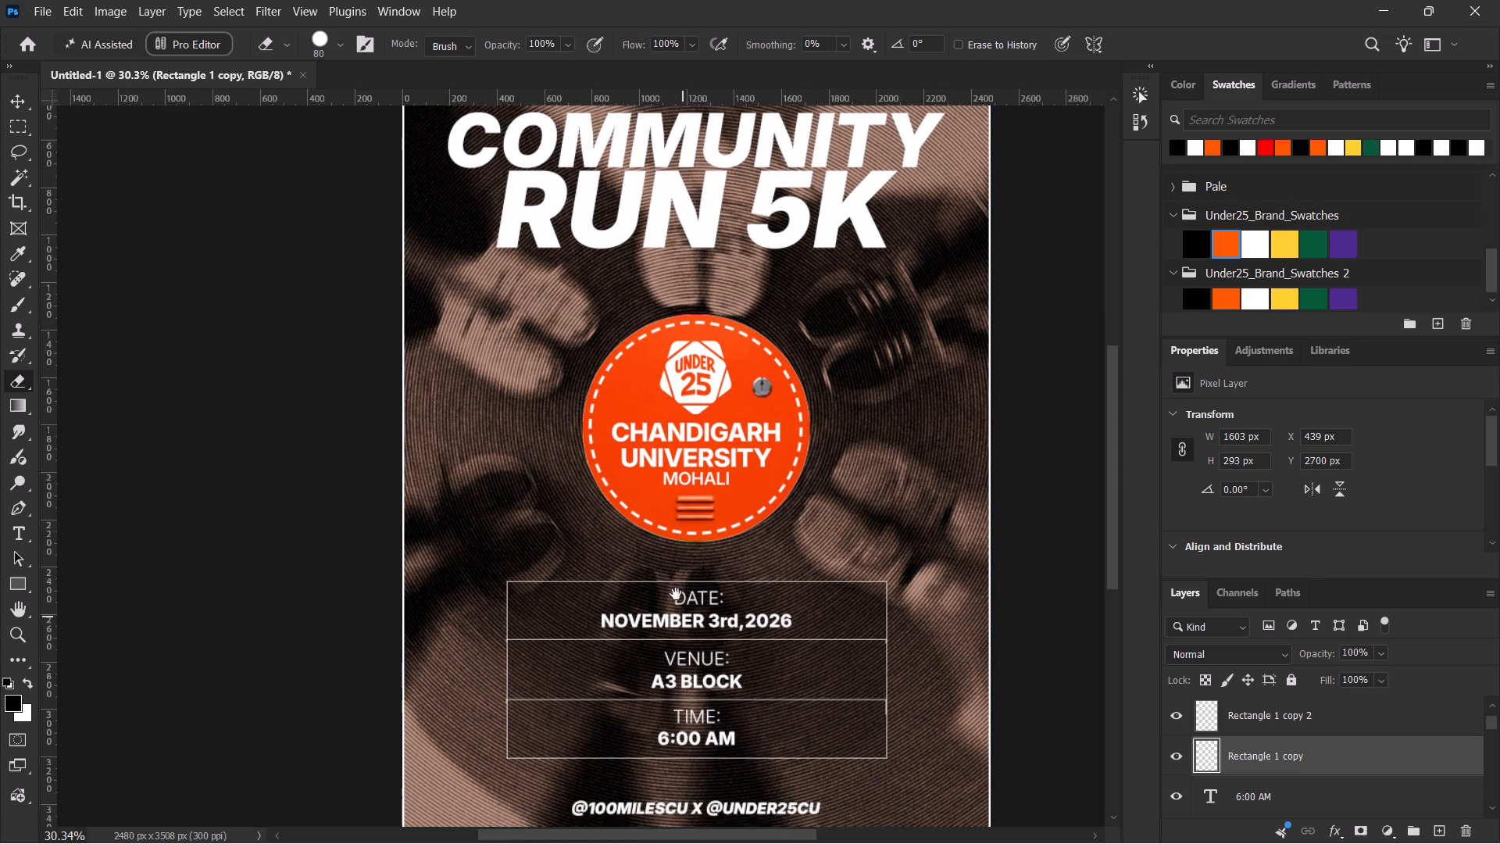
pyautogui.moveTo(676, 594); pyautogui.dragTo(676, 544)
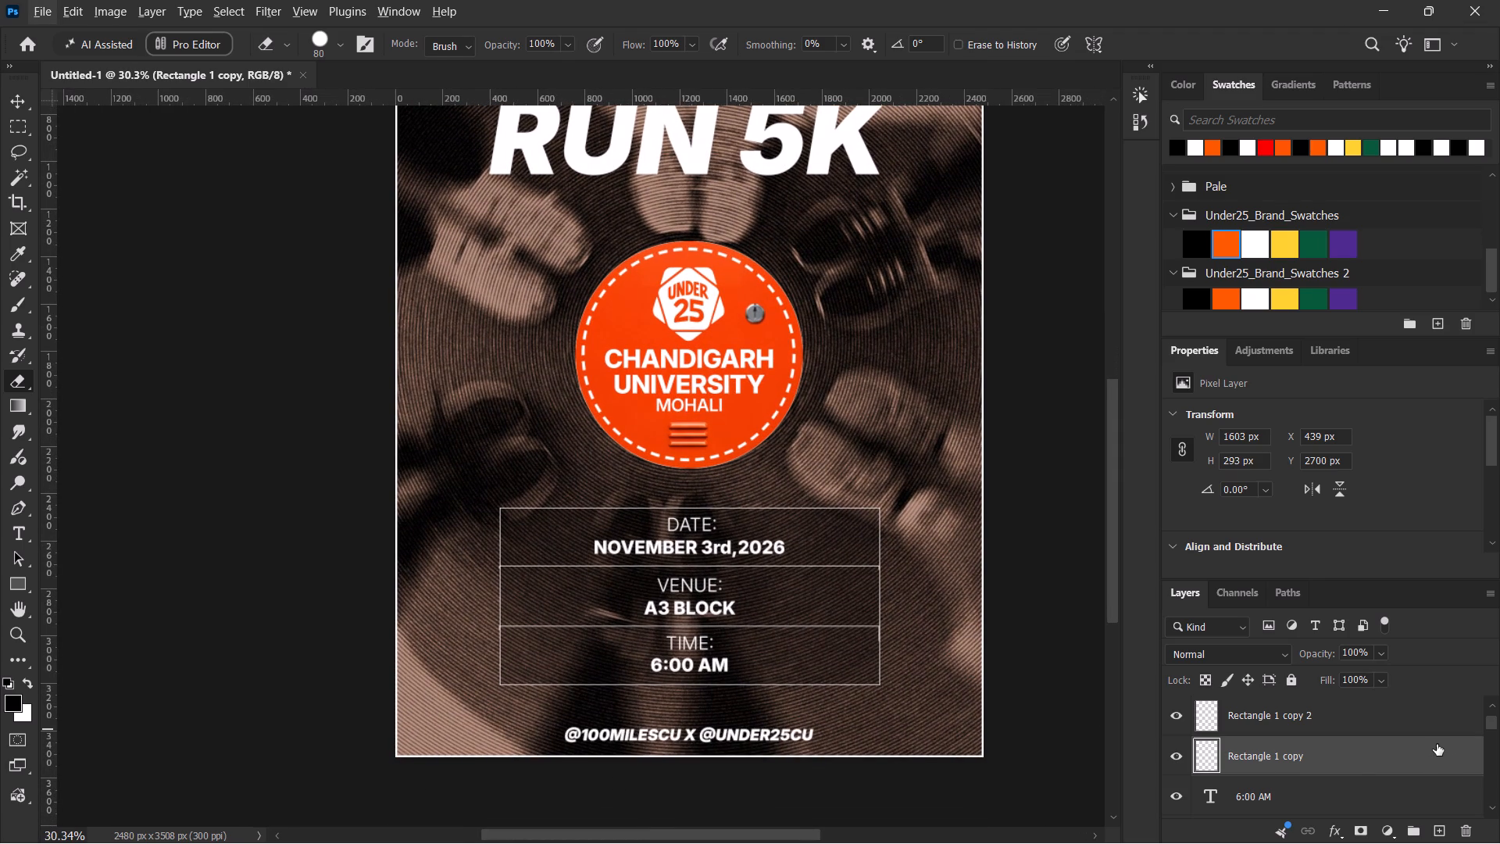
# Shift the event details box up 70 px together with both divider layers and all its DATE, VENUE and TIME text layers.
pyautogui.scroll(2, 1421, 741)
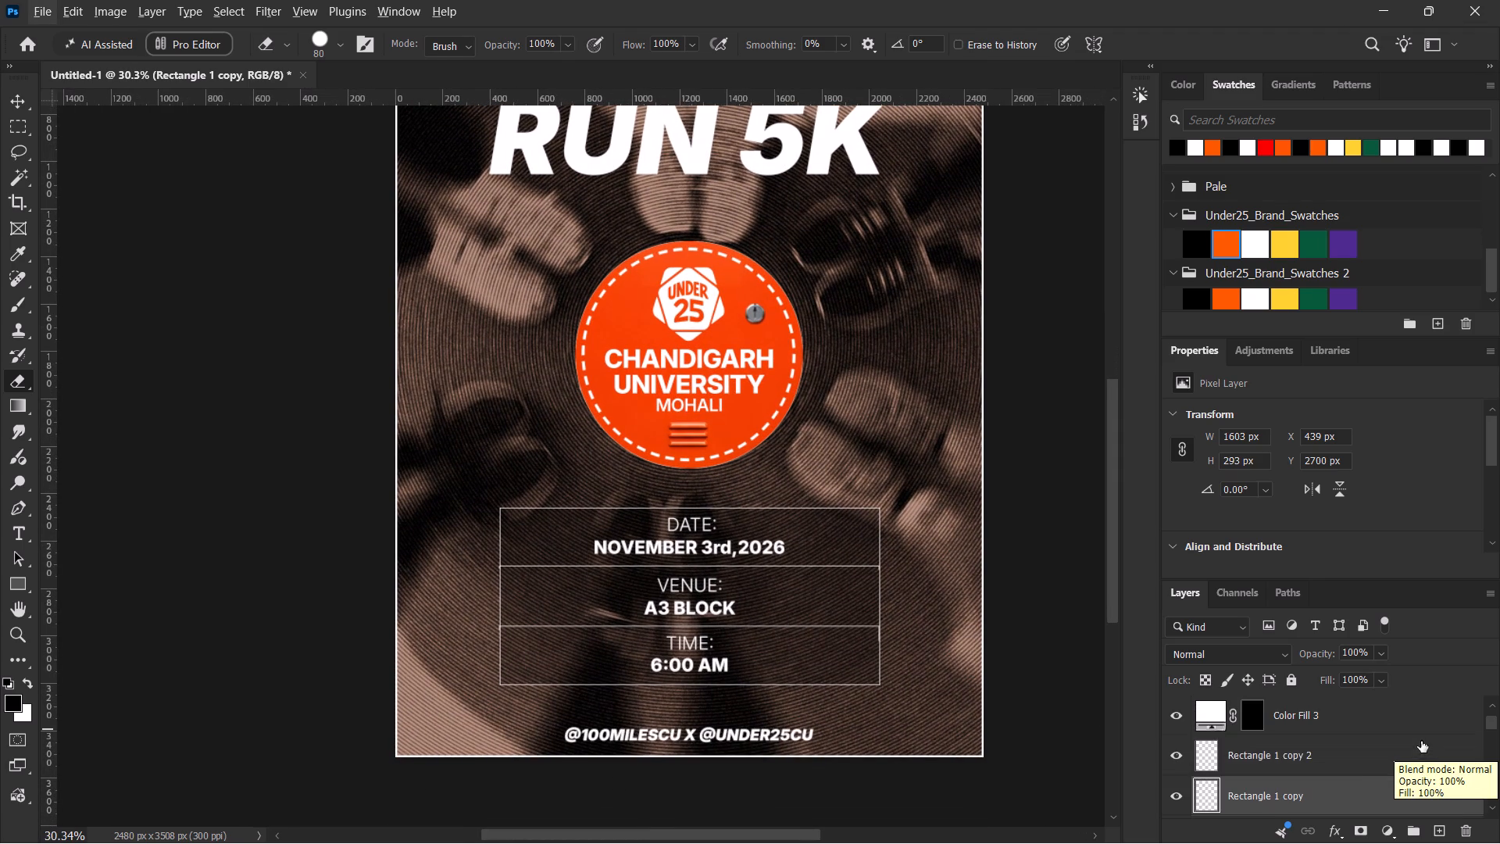
pyautogui.scroll(3, 1421, 741)
pyautogui.click(1359, 774)
pyautogui.keyDown('ctrl'); pyautogui.click(1360, 789); pyautogui.keyUp('ctrl')
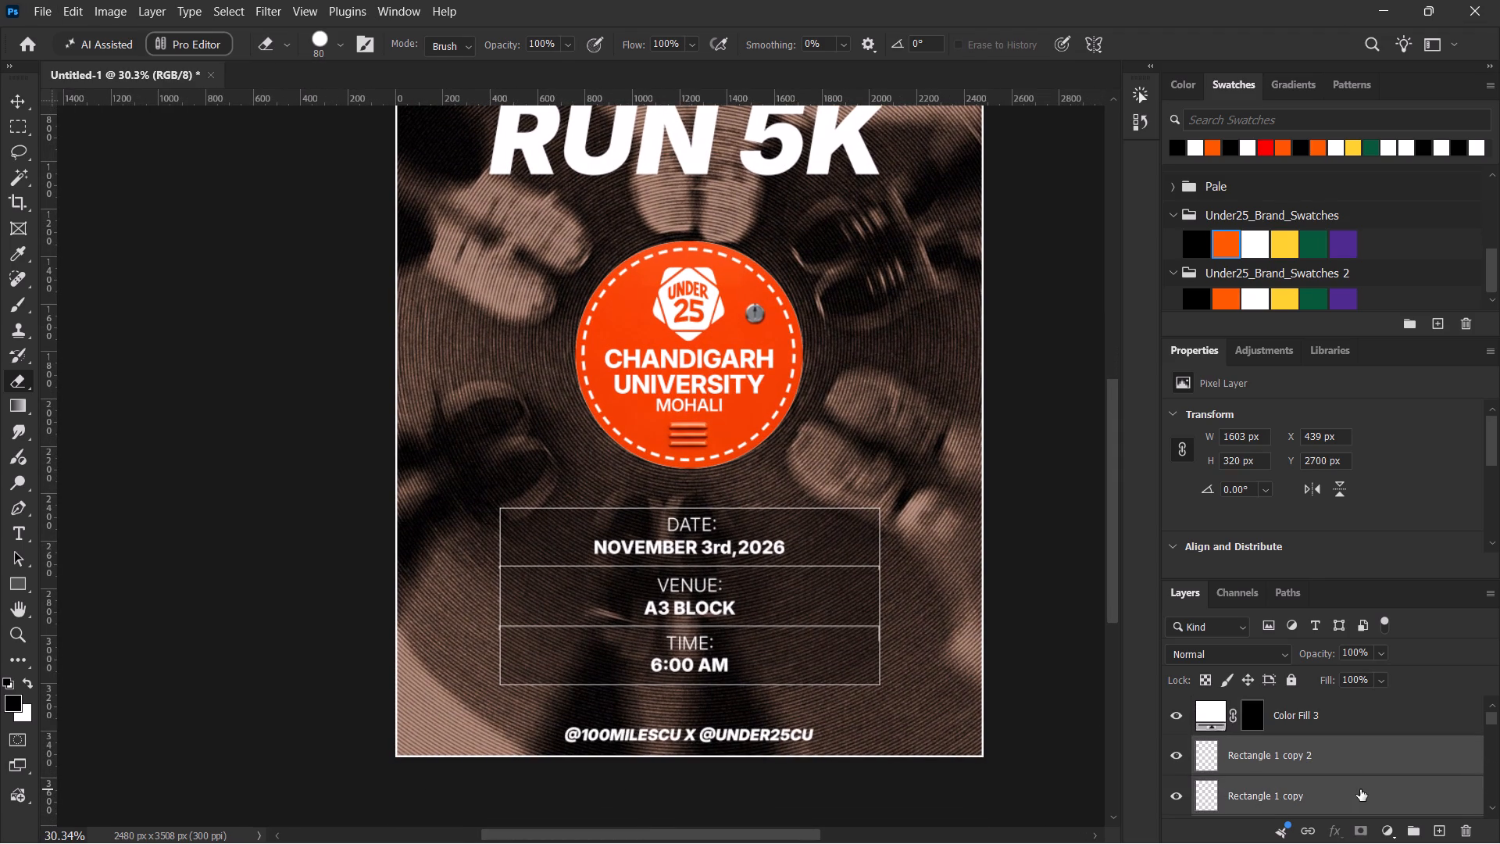
pyautogui.scroll(-1, 1360, 789)
pyautogui.keyDown('ctrl'); pyautogui.click(1355, 787); pyautogui.keyUp('ctrl')
pyautogui.scroll(-1, 1355, 787)
pyautogui.keyDown('ctrl'); pyautogui.click(1343, 796); pyautogui.keyUp('ctrl')
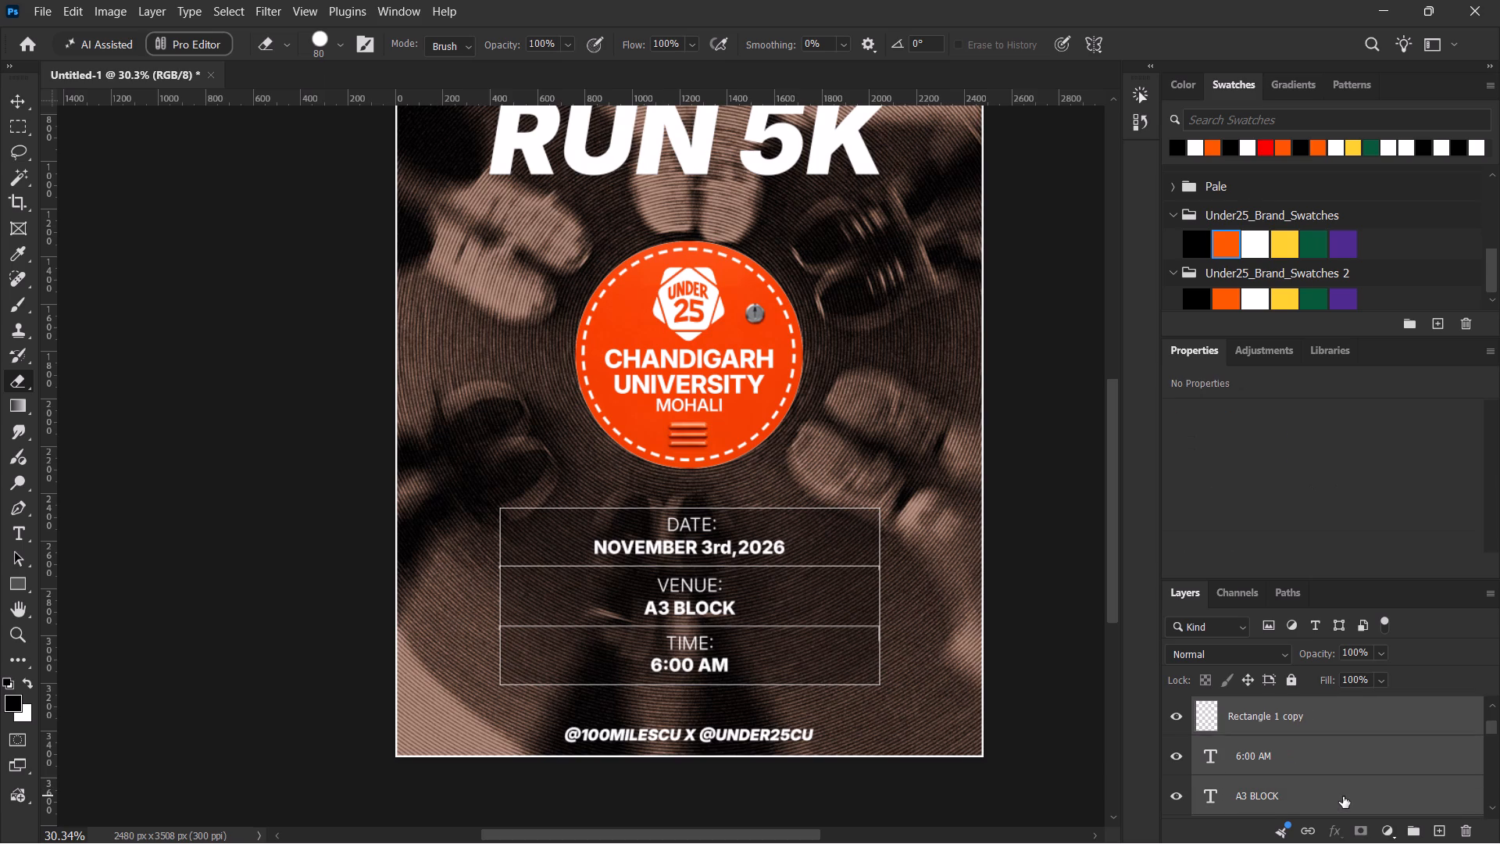
pyautogui.scroll(-2, 1343, 796)
pyautogui.keyDown('ctrl'); pyautogui.click(1334, 756); pyautogui.keyUp('ctrl')
pyautogui.keyDown('ctrl'); pyautogui.click(1327, 789); pyautogui.keyUp('ctrl')
pyautogui.scroll(-1, 1330, 771)
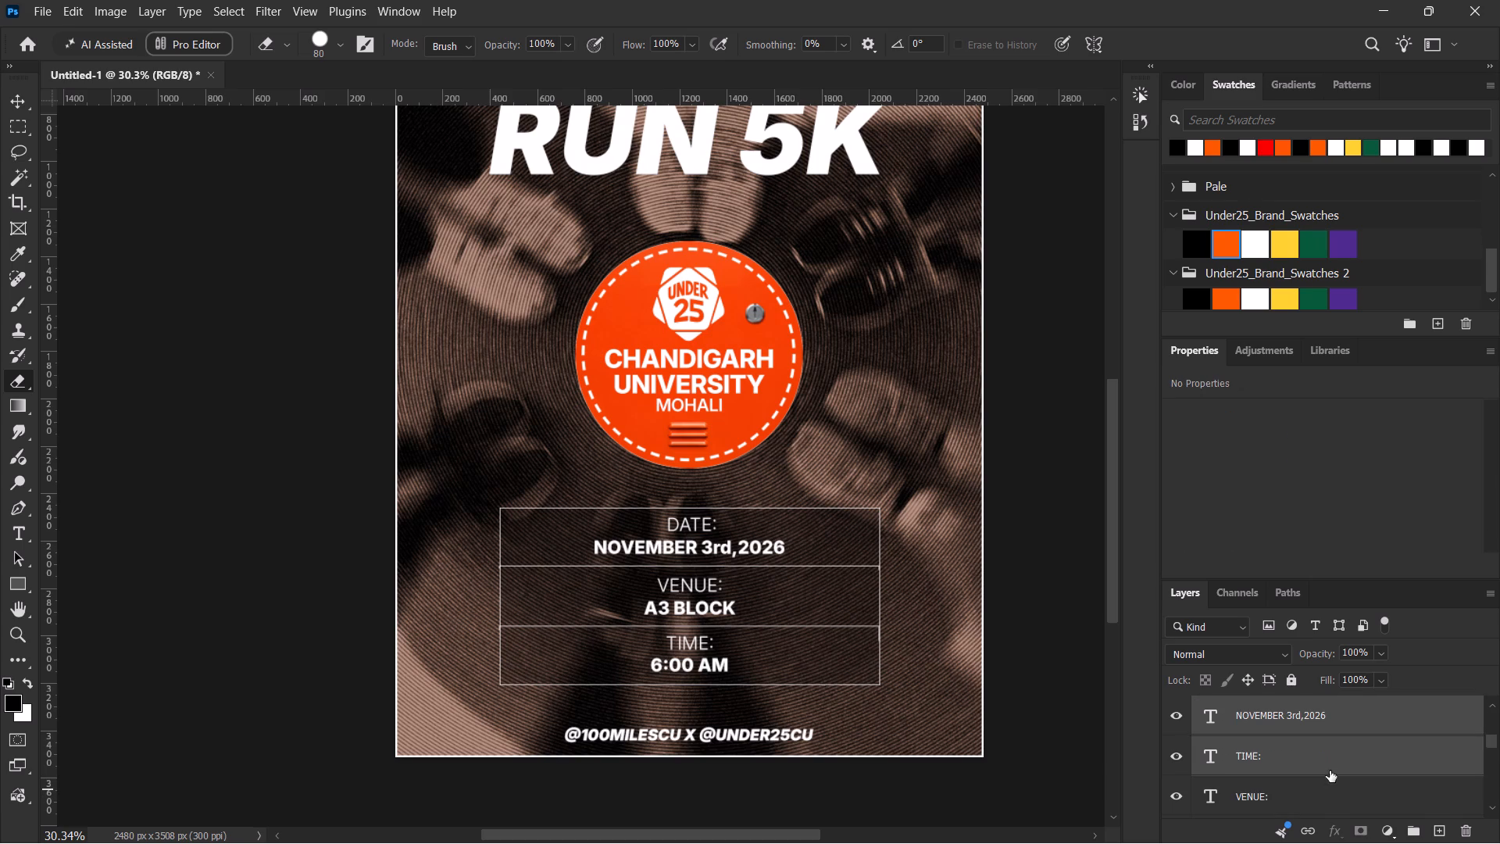
pyautogui.keyDown('ctrl'); pyautogui.click(1318, 794); pyautogui.keyUp('ctrl')
pyautogui.scroll(-1, 1325, 775)
pyautogui.scroll(1, 1325, 774)
pyautogui.scroll(-2, 1325, 774)
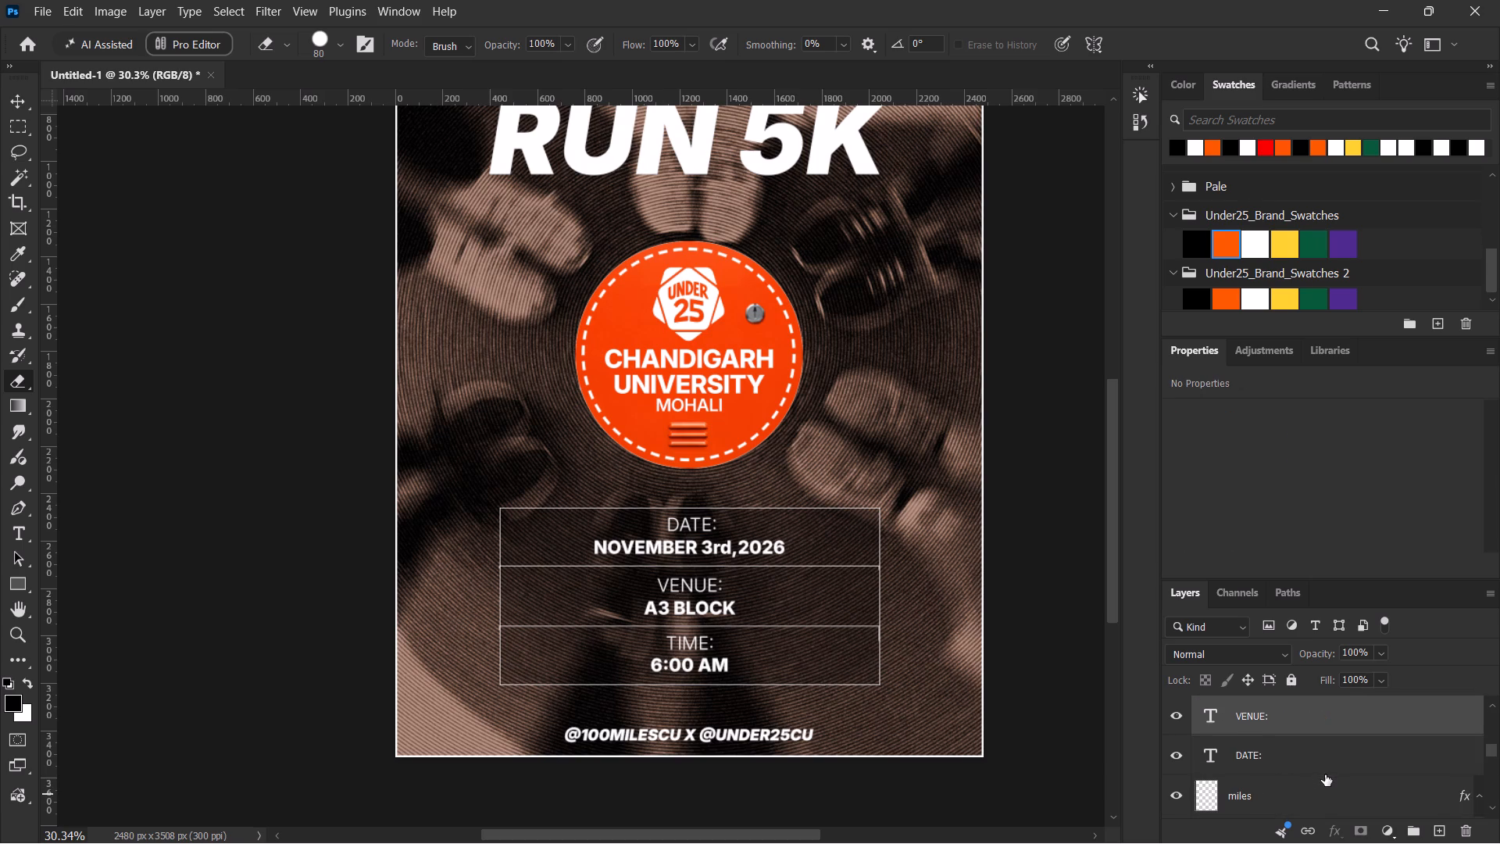
pyautogui.keyDown('ctrl'); pyautogui.click(1311, 755); pyautogui.keyUp('ctrl')
pyautogui.scroll(-4, 1311, 755)
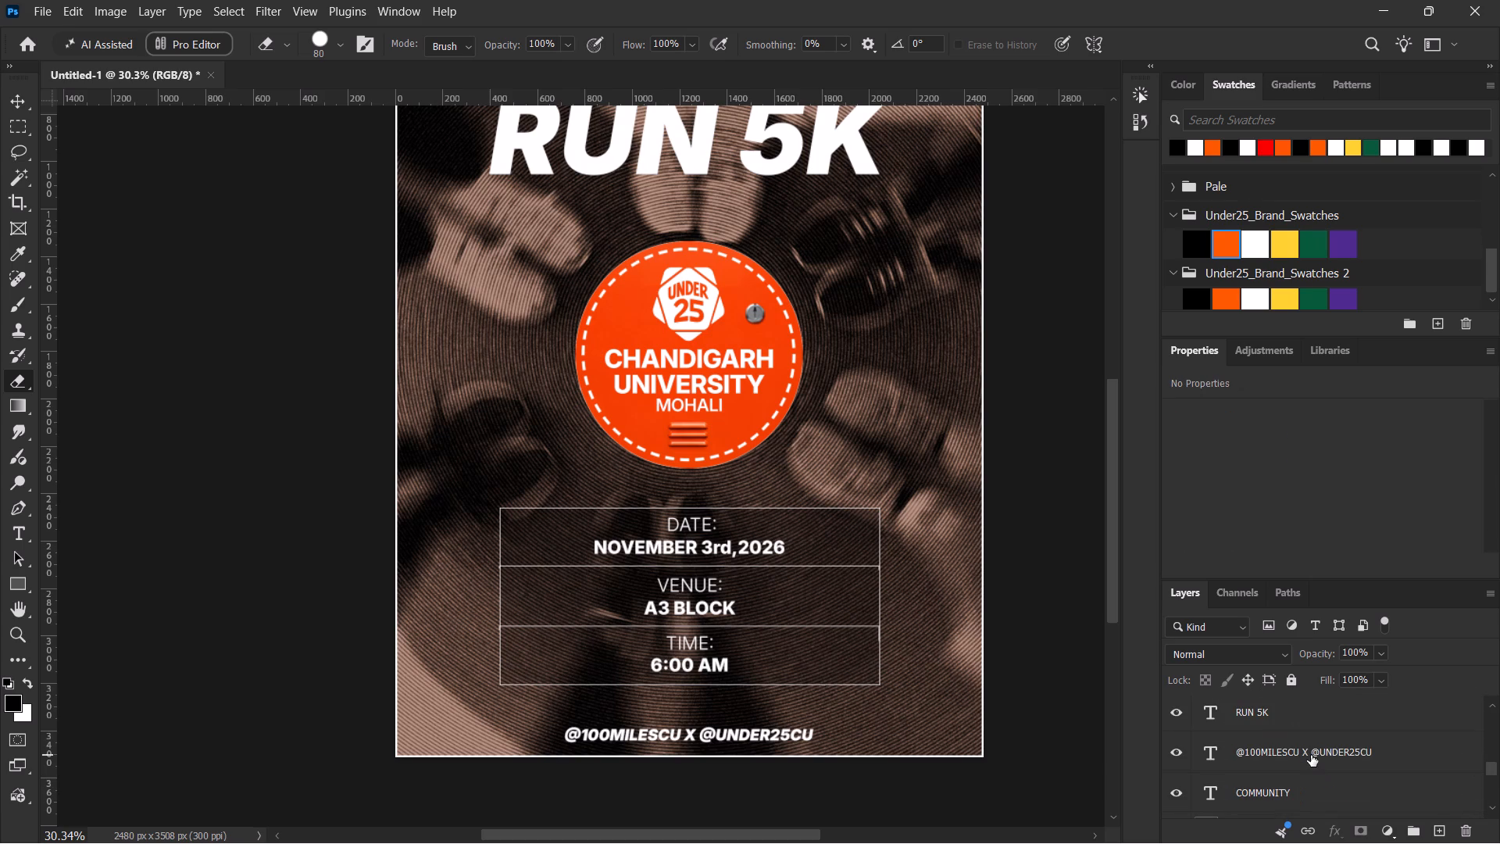
pyautogui.scroll(-3, 1311, 755)
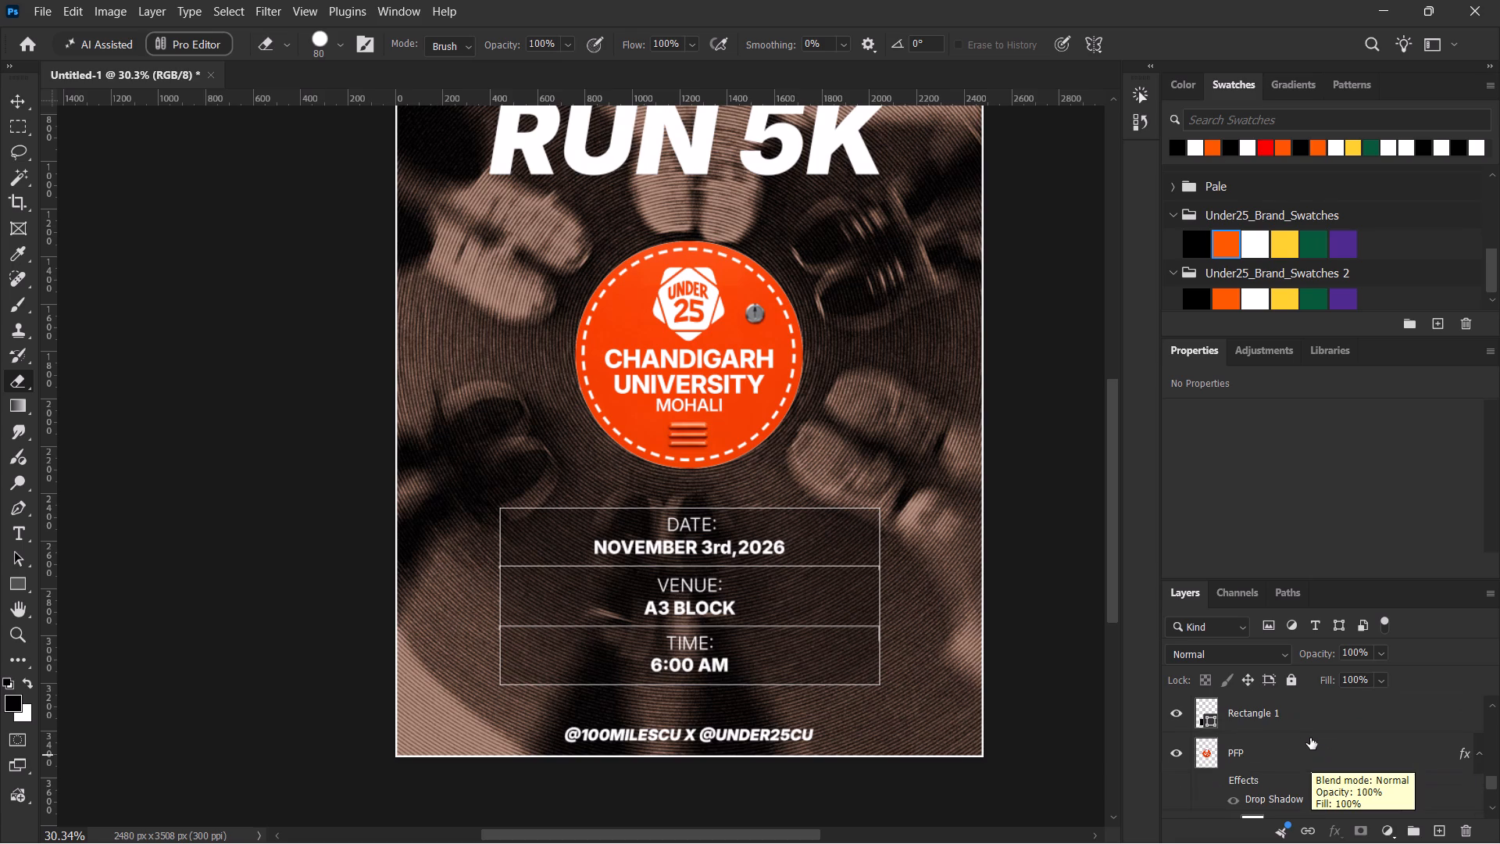
pyautogui.keyDown('ctrl'); pyautogui.click(1311, 721); pyautogui.keyUp('ctrl')
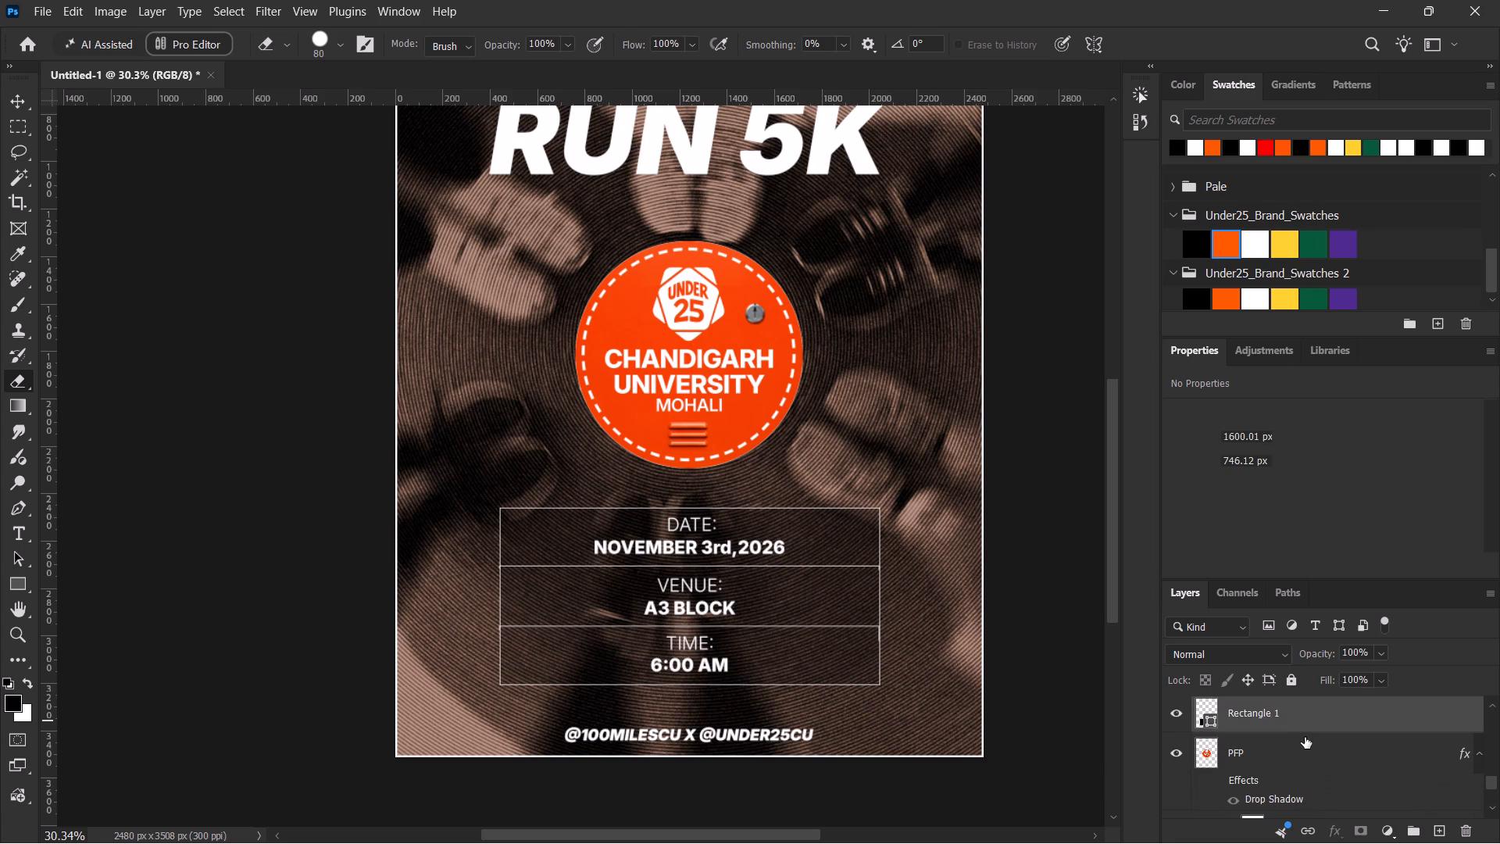
pyautogui.press('v')
pyautogui.hotkey('shift', 'Up')
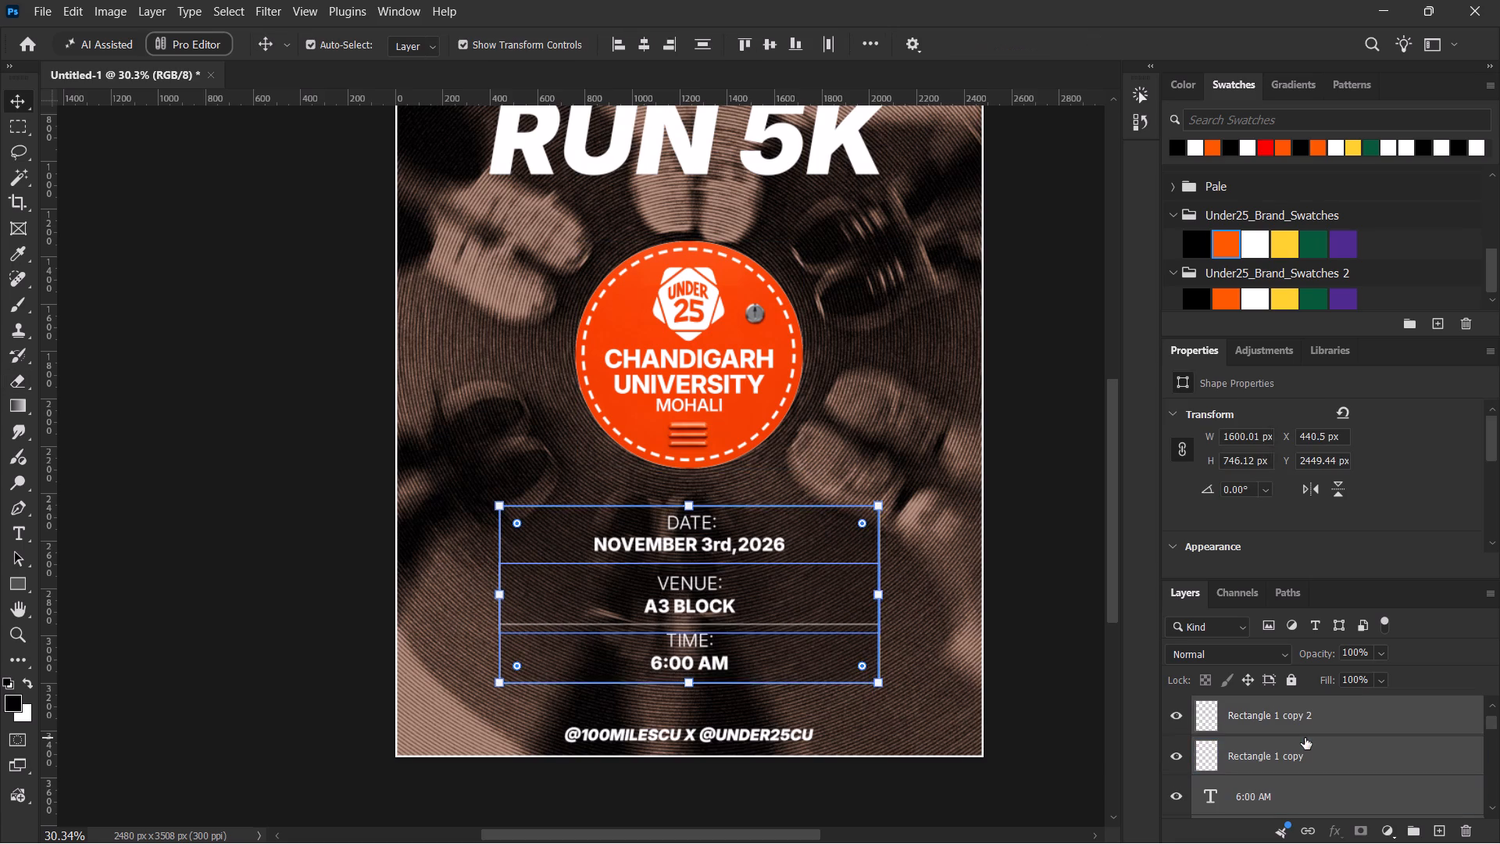
pyautogui.hotkey('shift', 'Up')
pyautogui.hotkey('shift', 'Up')
pyautogui.hotkey('shift', 'Up')
pyautogui.hotkey('shift', 'Up')
pyautogui.hotkey('shift', 'Up')
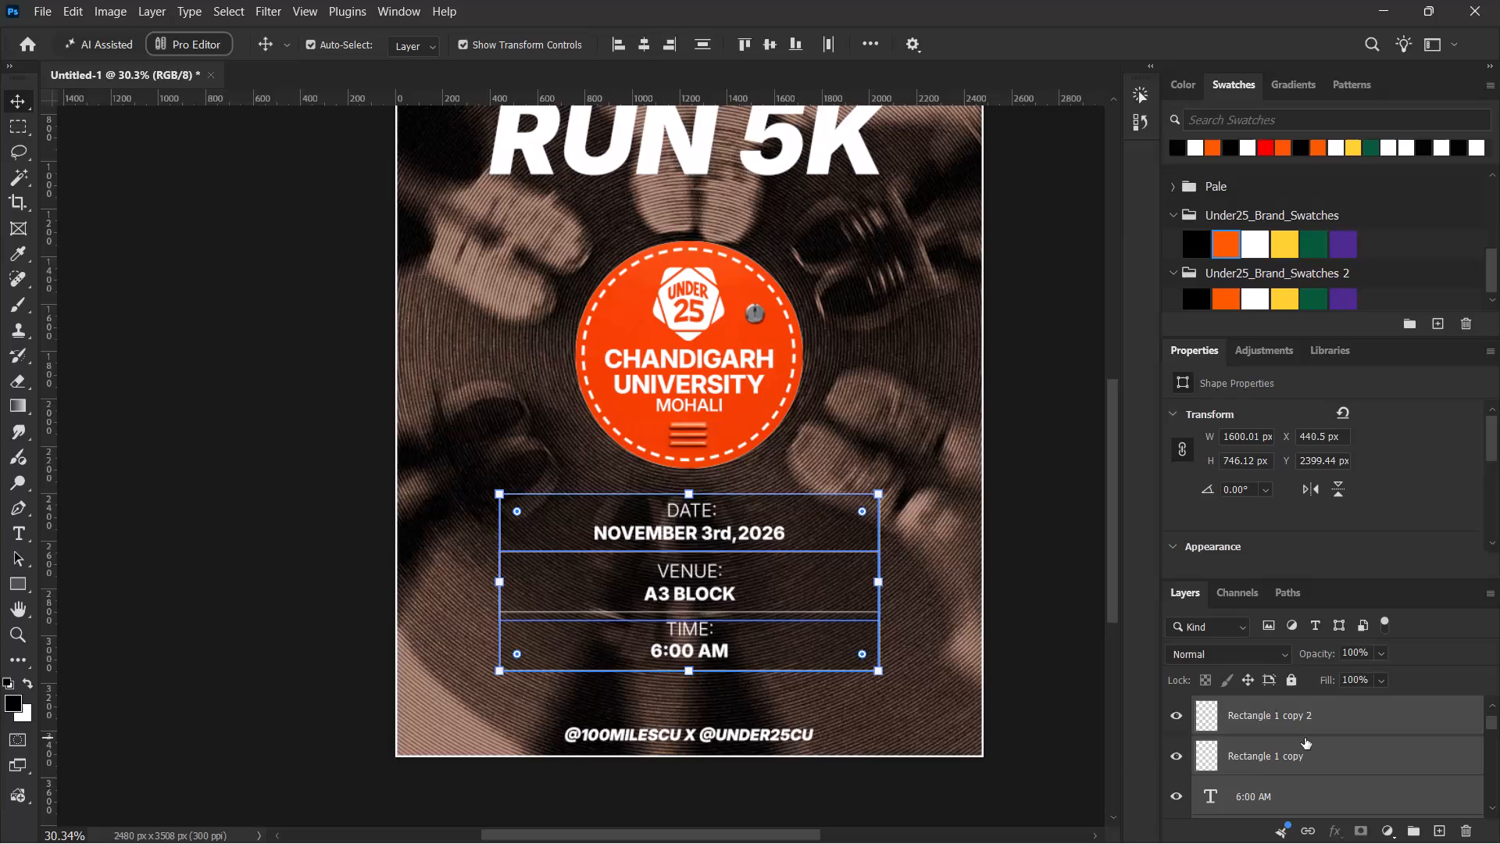
pyautogui.hotkey('shift', 'Up')
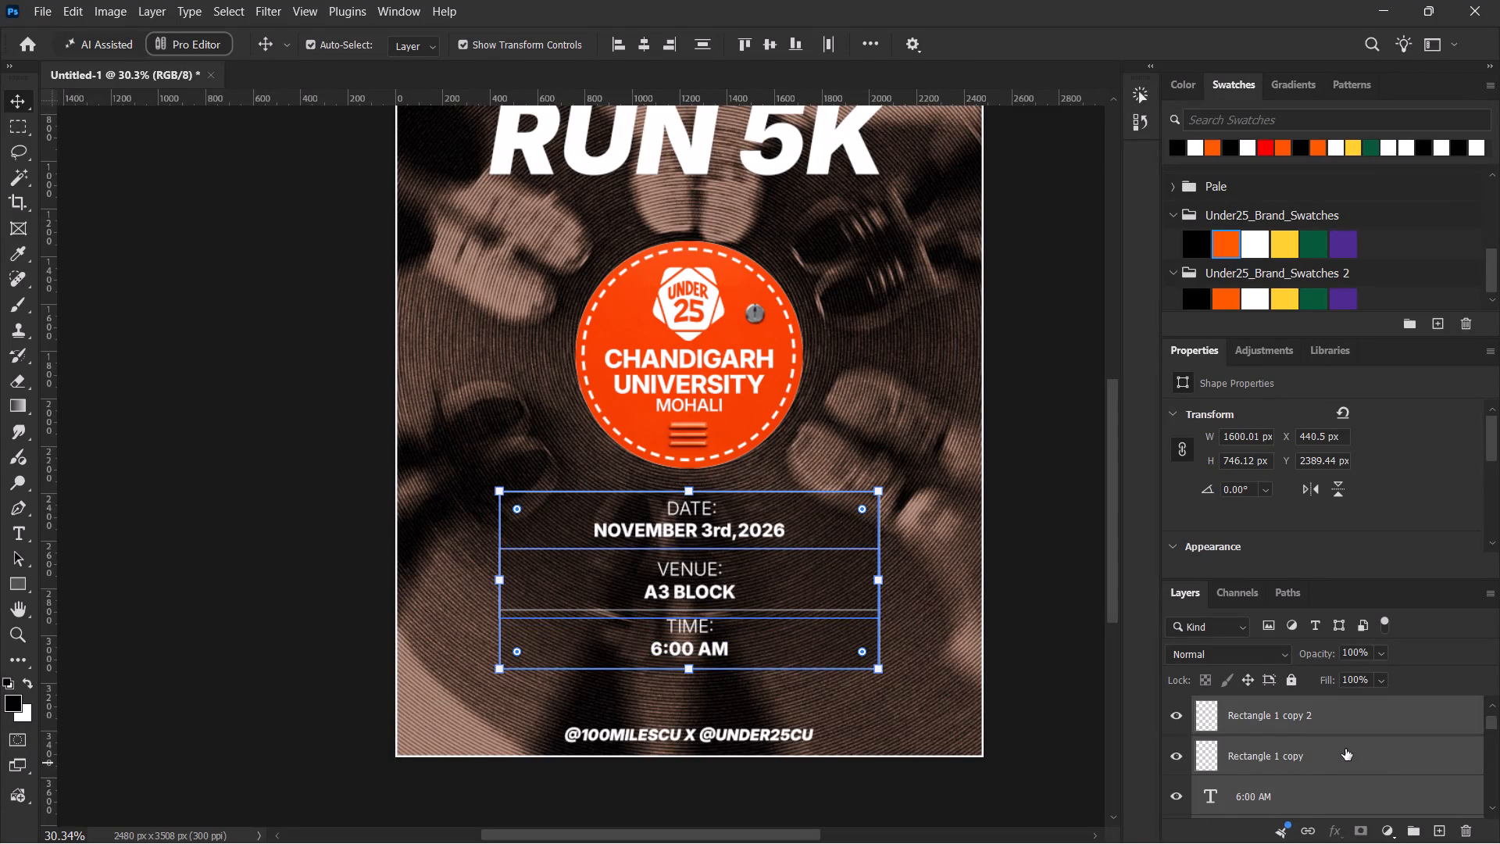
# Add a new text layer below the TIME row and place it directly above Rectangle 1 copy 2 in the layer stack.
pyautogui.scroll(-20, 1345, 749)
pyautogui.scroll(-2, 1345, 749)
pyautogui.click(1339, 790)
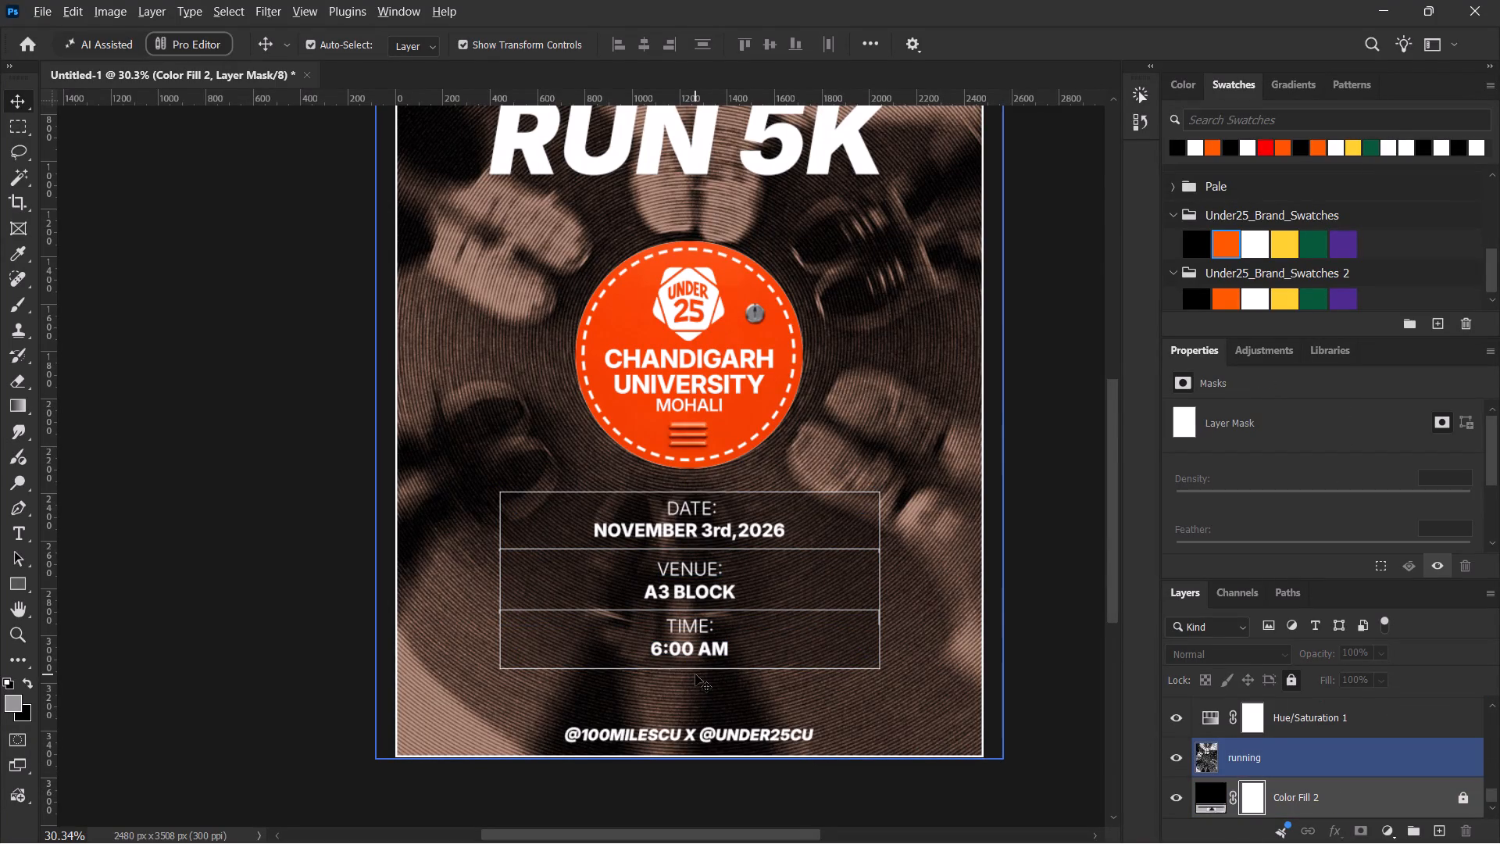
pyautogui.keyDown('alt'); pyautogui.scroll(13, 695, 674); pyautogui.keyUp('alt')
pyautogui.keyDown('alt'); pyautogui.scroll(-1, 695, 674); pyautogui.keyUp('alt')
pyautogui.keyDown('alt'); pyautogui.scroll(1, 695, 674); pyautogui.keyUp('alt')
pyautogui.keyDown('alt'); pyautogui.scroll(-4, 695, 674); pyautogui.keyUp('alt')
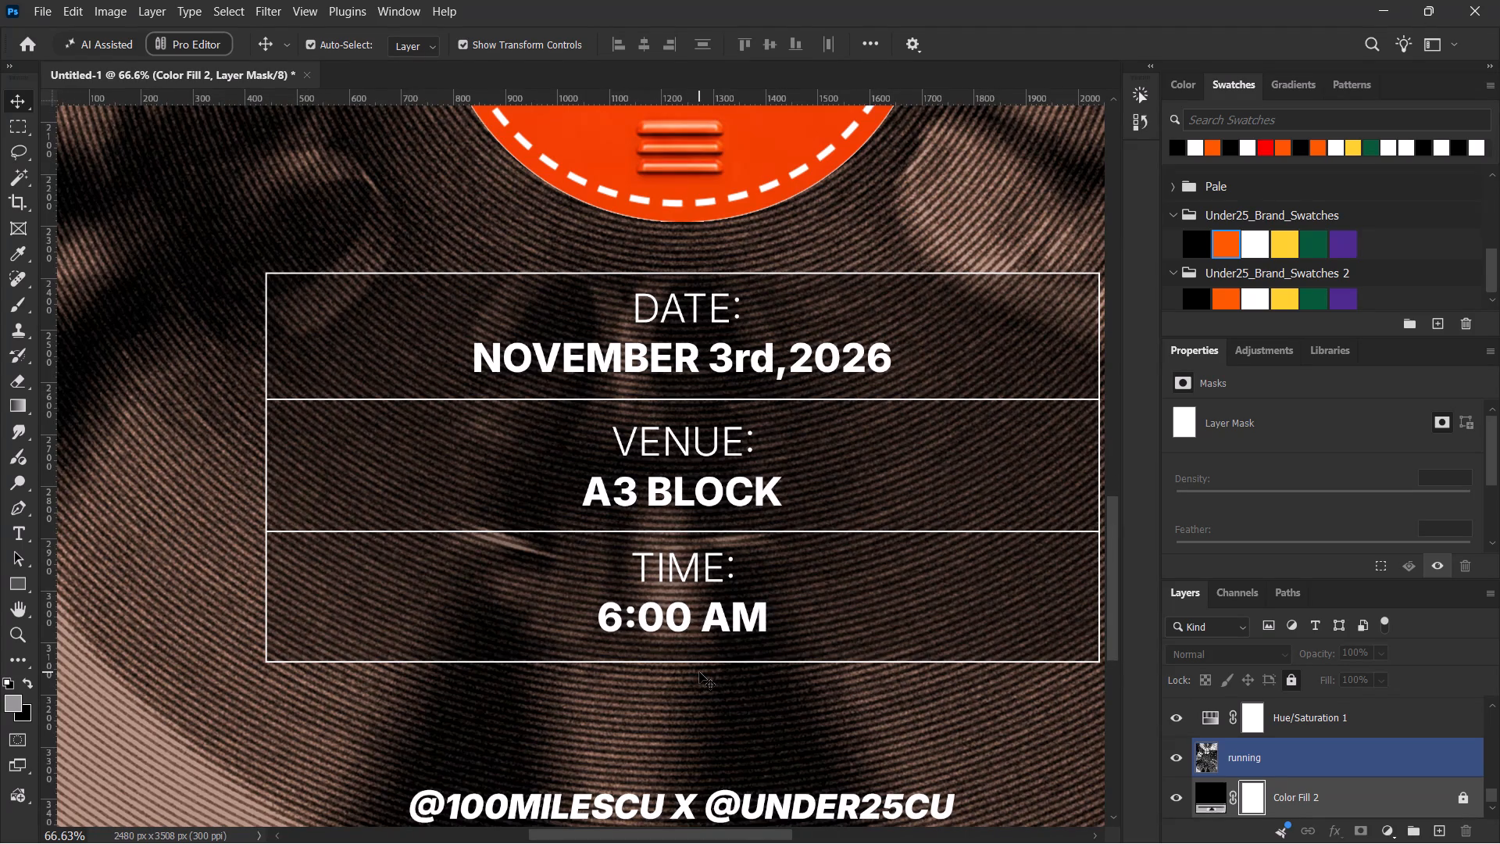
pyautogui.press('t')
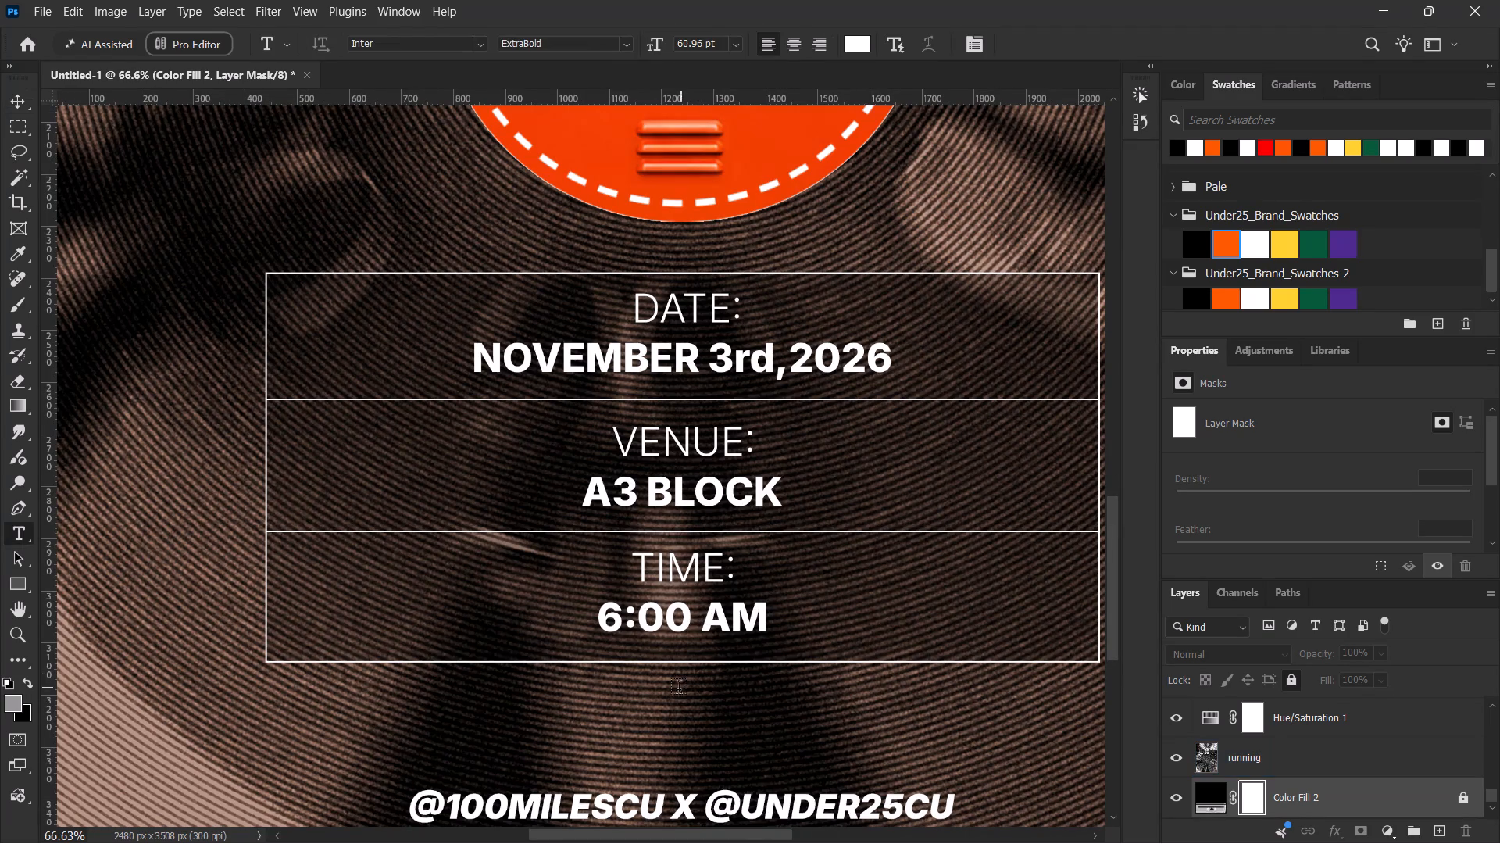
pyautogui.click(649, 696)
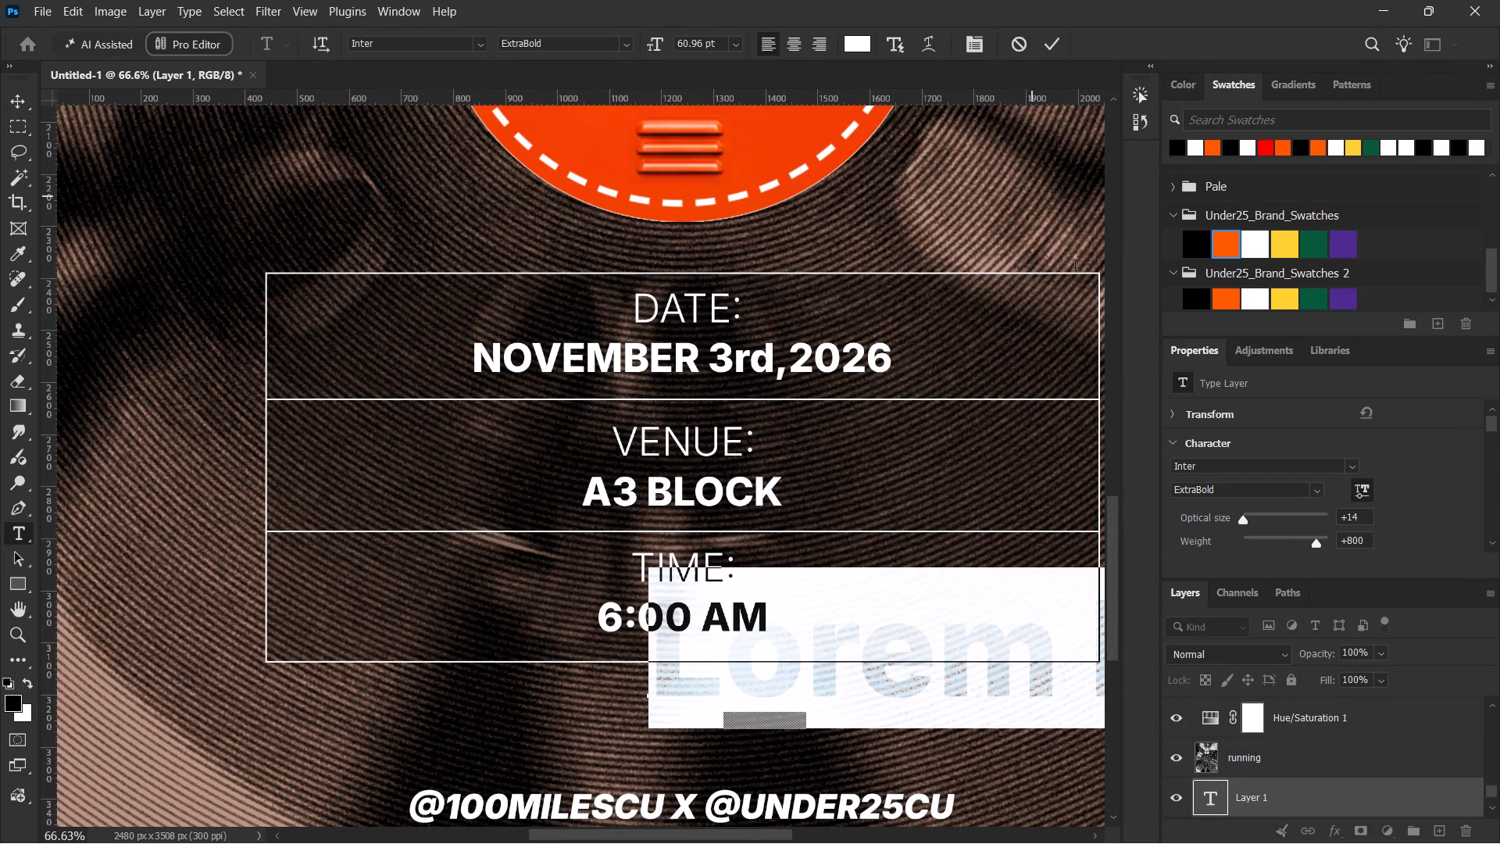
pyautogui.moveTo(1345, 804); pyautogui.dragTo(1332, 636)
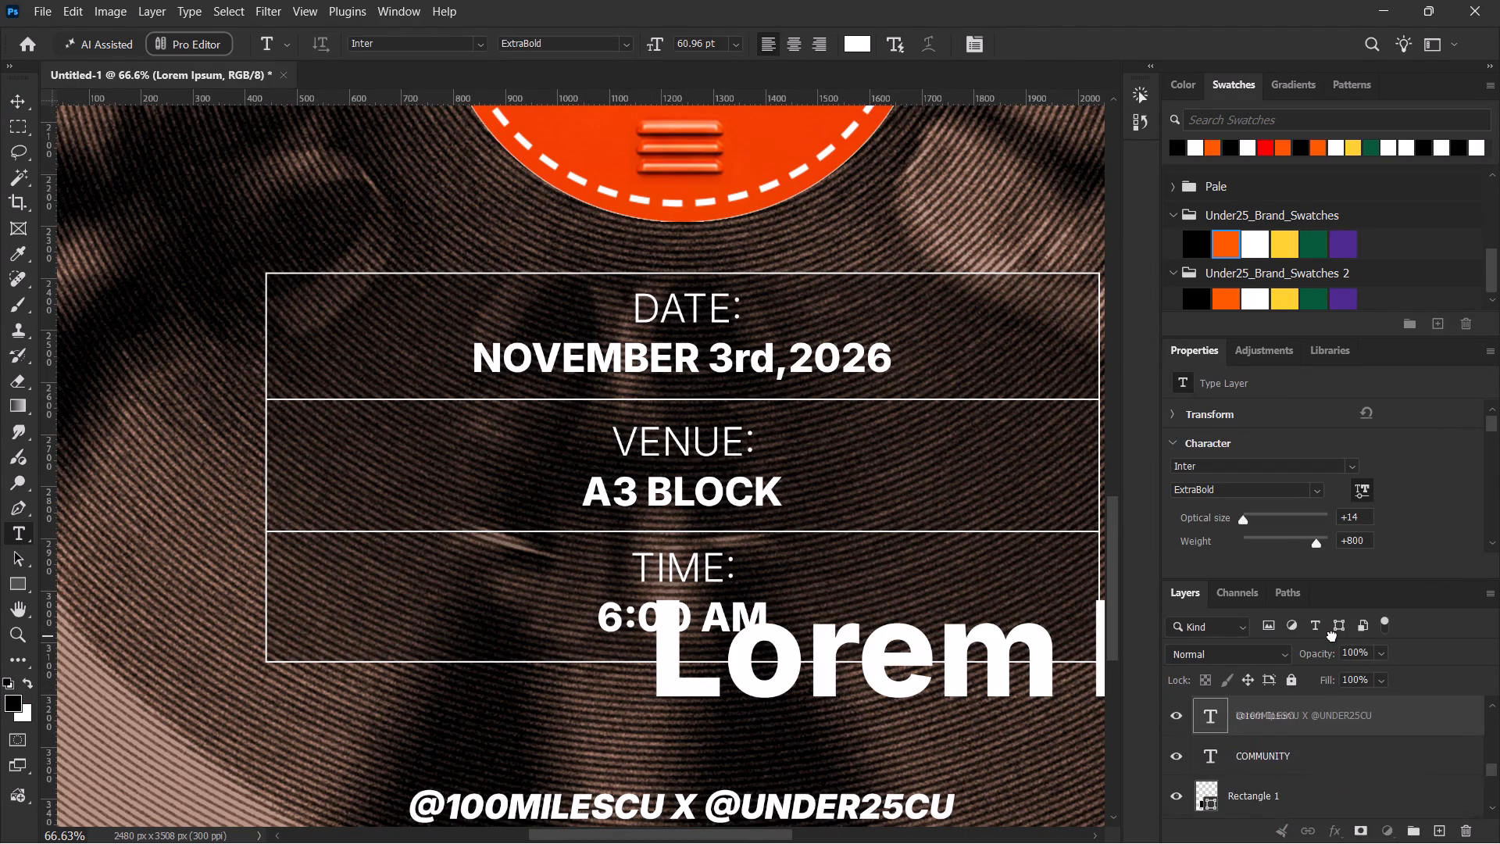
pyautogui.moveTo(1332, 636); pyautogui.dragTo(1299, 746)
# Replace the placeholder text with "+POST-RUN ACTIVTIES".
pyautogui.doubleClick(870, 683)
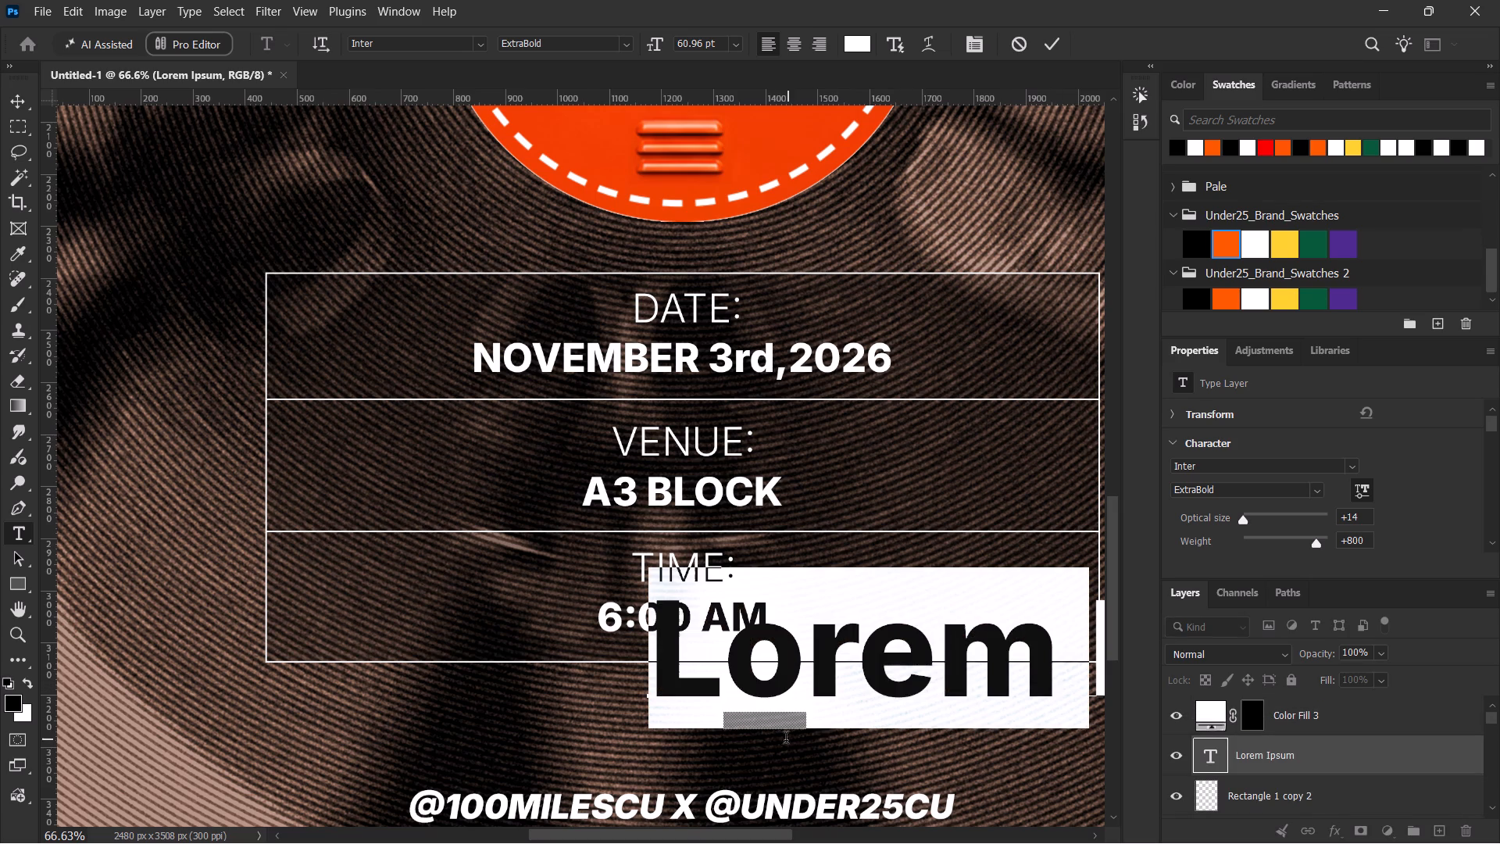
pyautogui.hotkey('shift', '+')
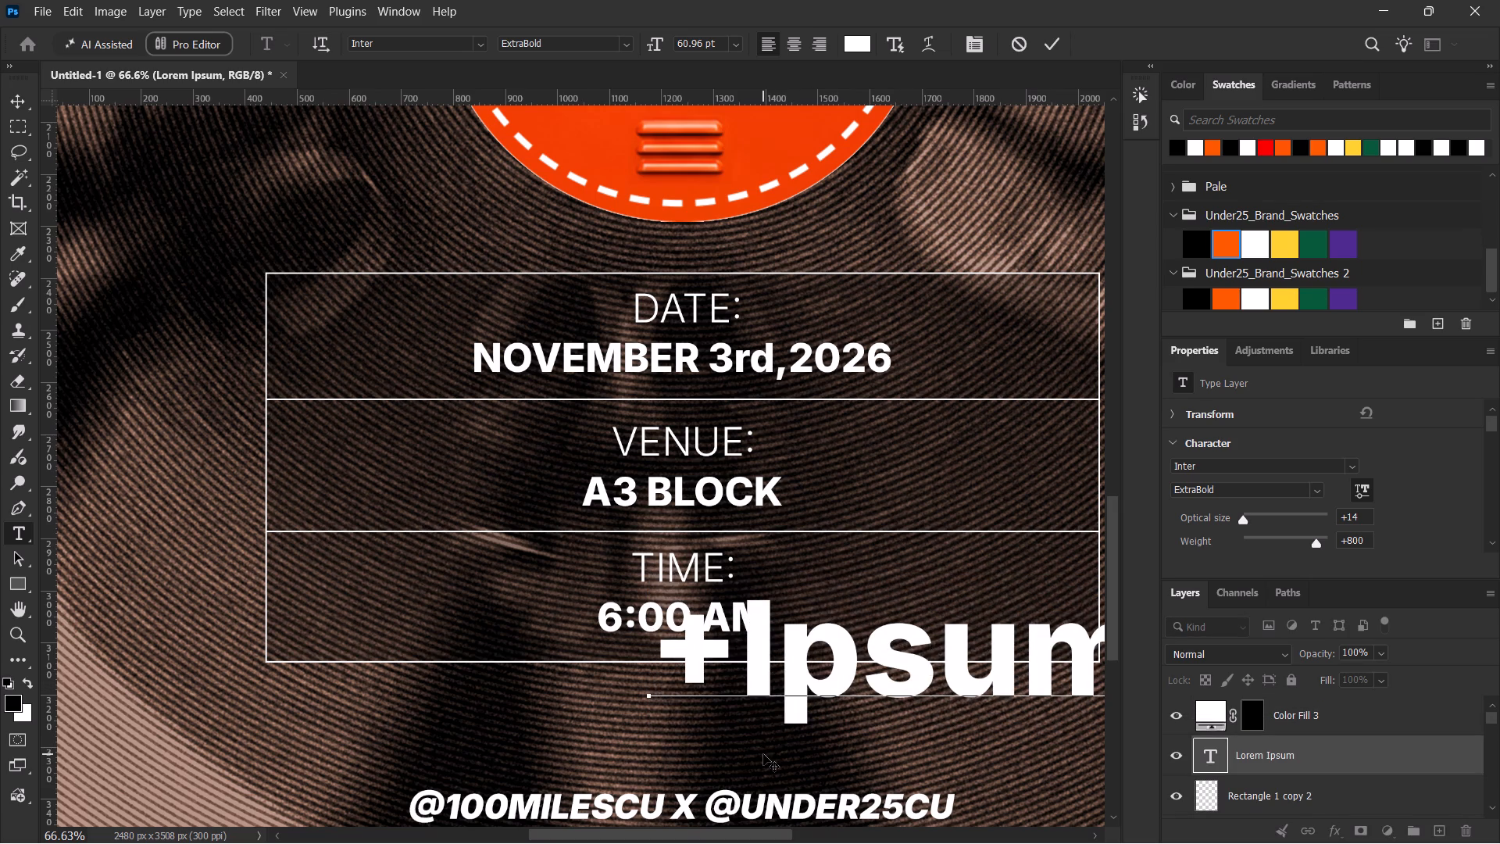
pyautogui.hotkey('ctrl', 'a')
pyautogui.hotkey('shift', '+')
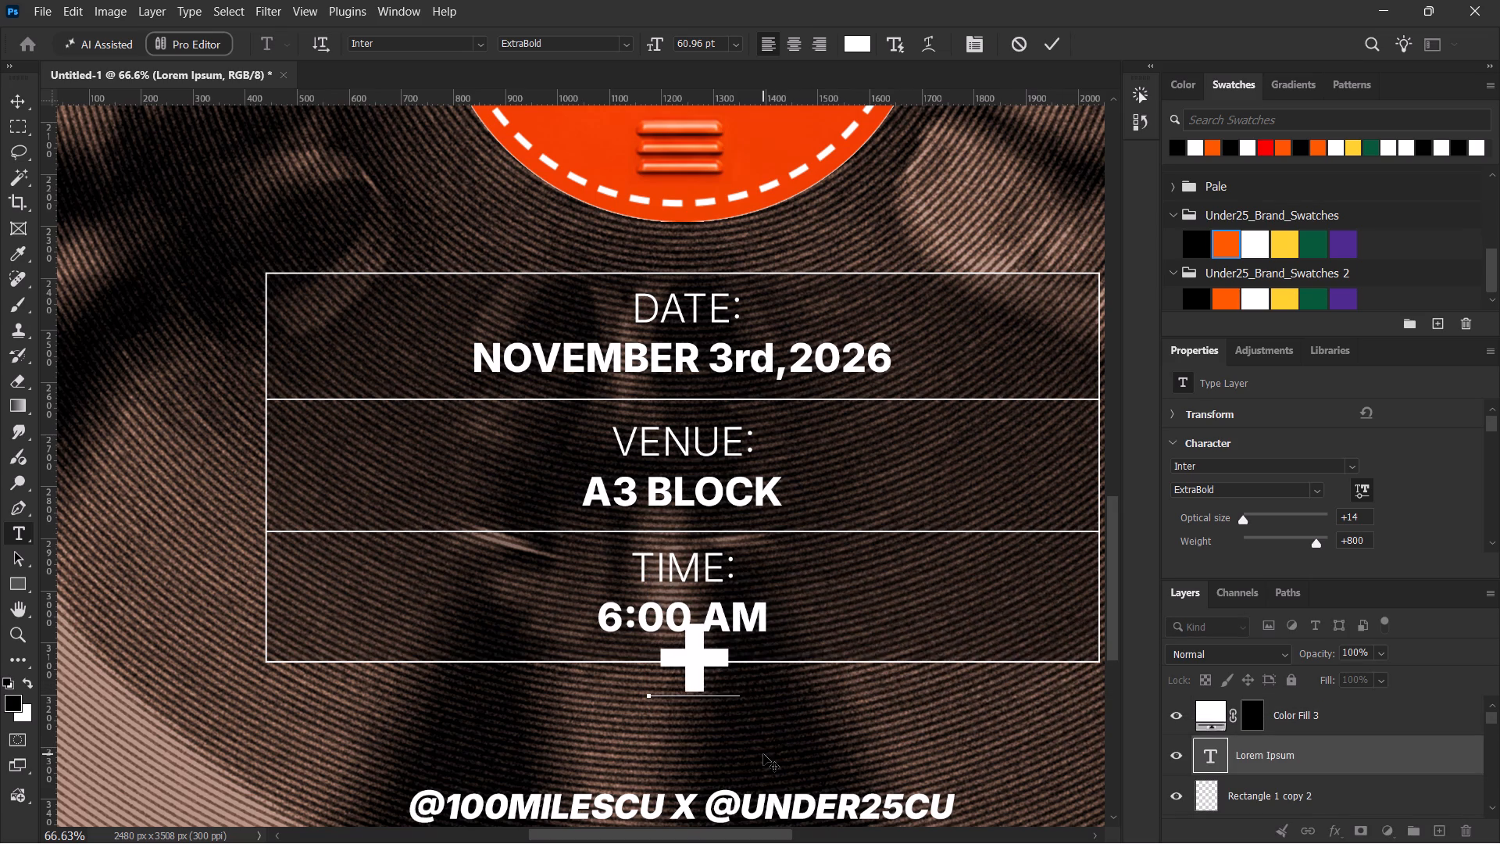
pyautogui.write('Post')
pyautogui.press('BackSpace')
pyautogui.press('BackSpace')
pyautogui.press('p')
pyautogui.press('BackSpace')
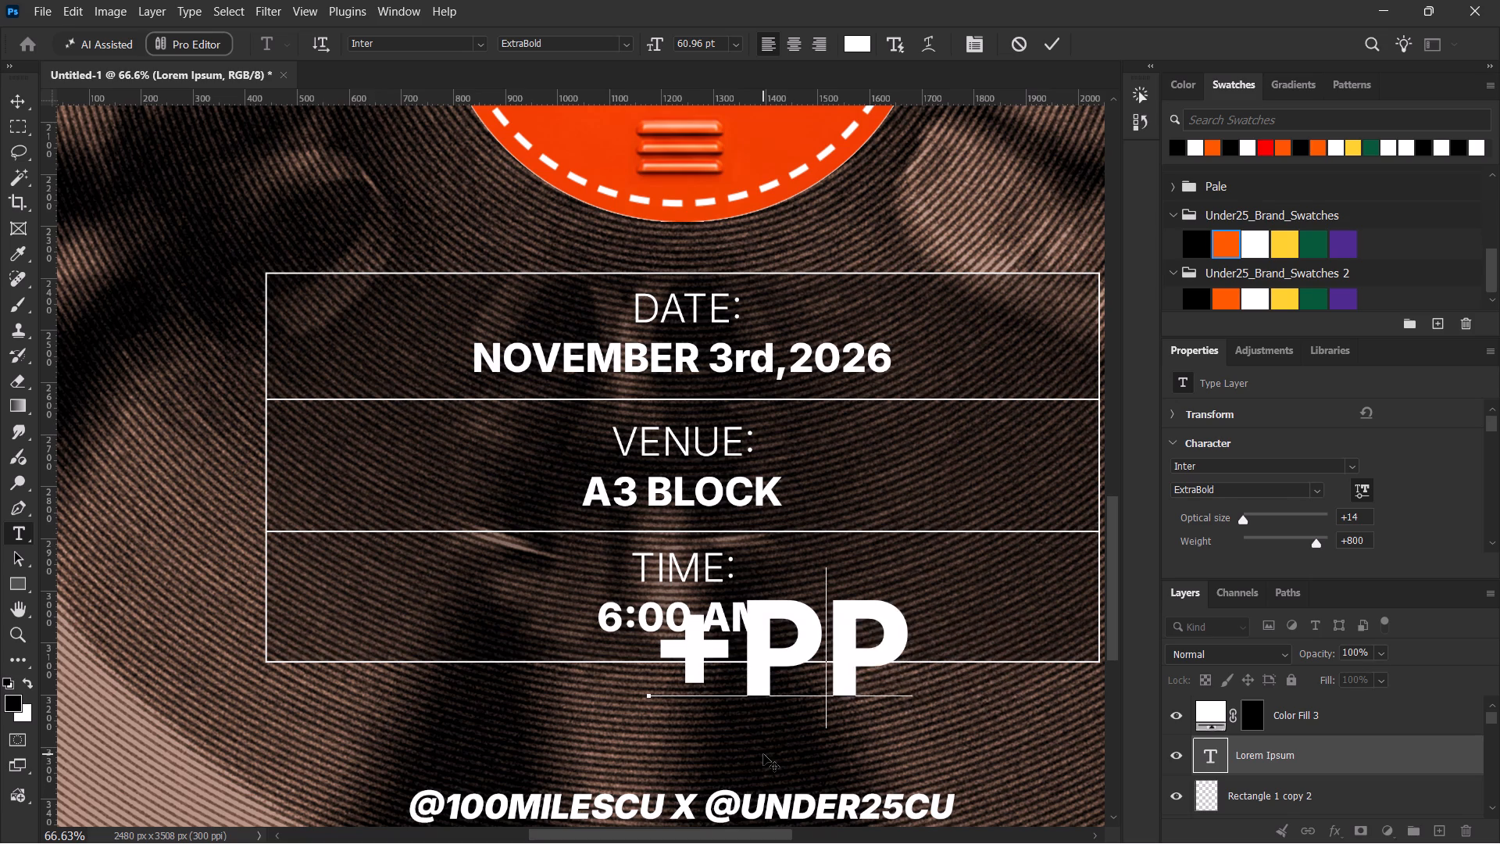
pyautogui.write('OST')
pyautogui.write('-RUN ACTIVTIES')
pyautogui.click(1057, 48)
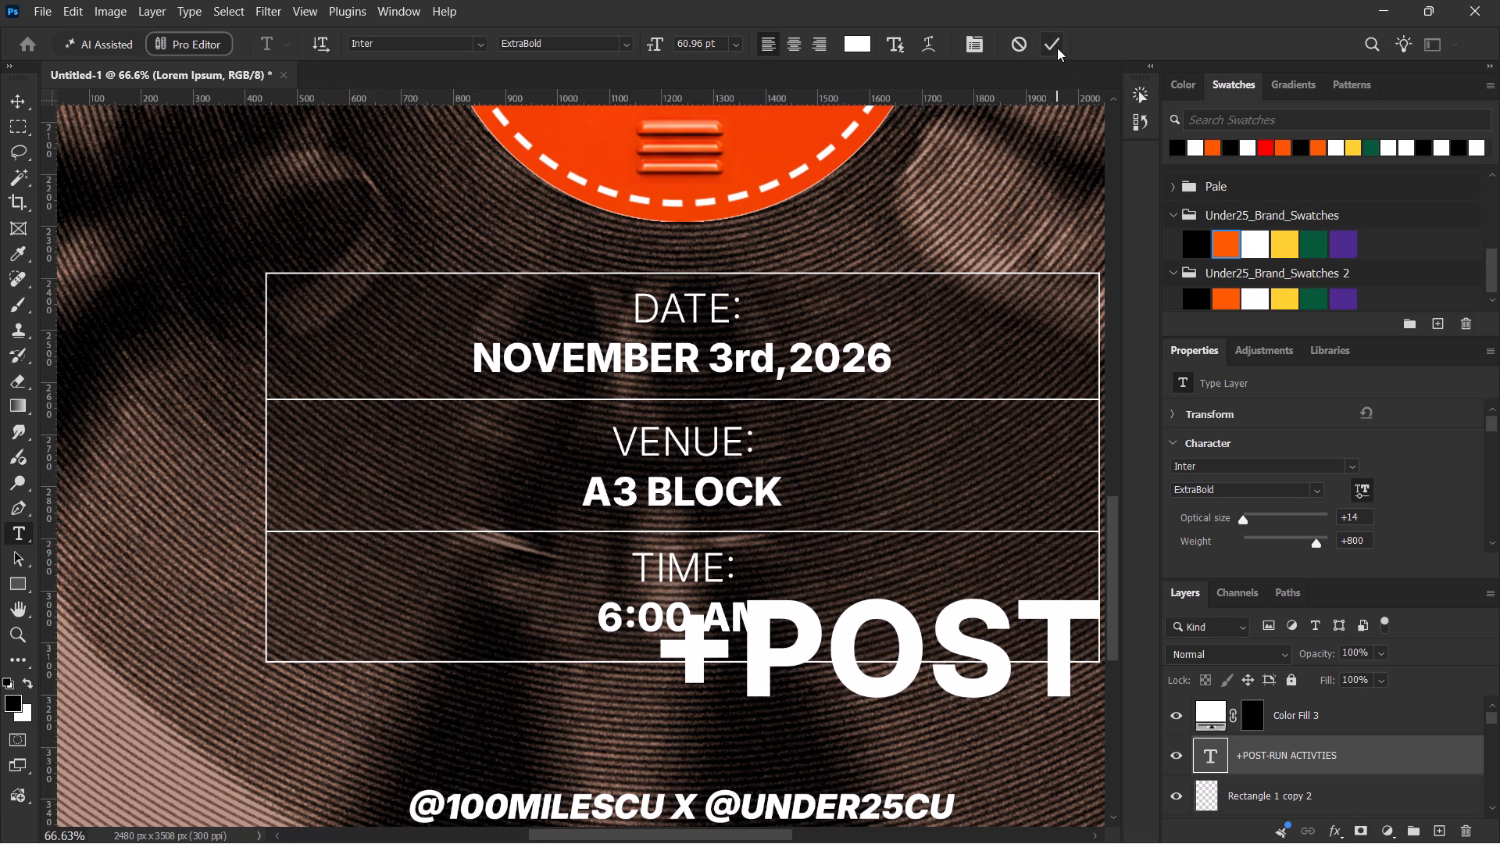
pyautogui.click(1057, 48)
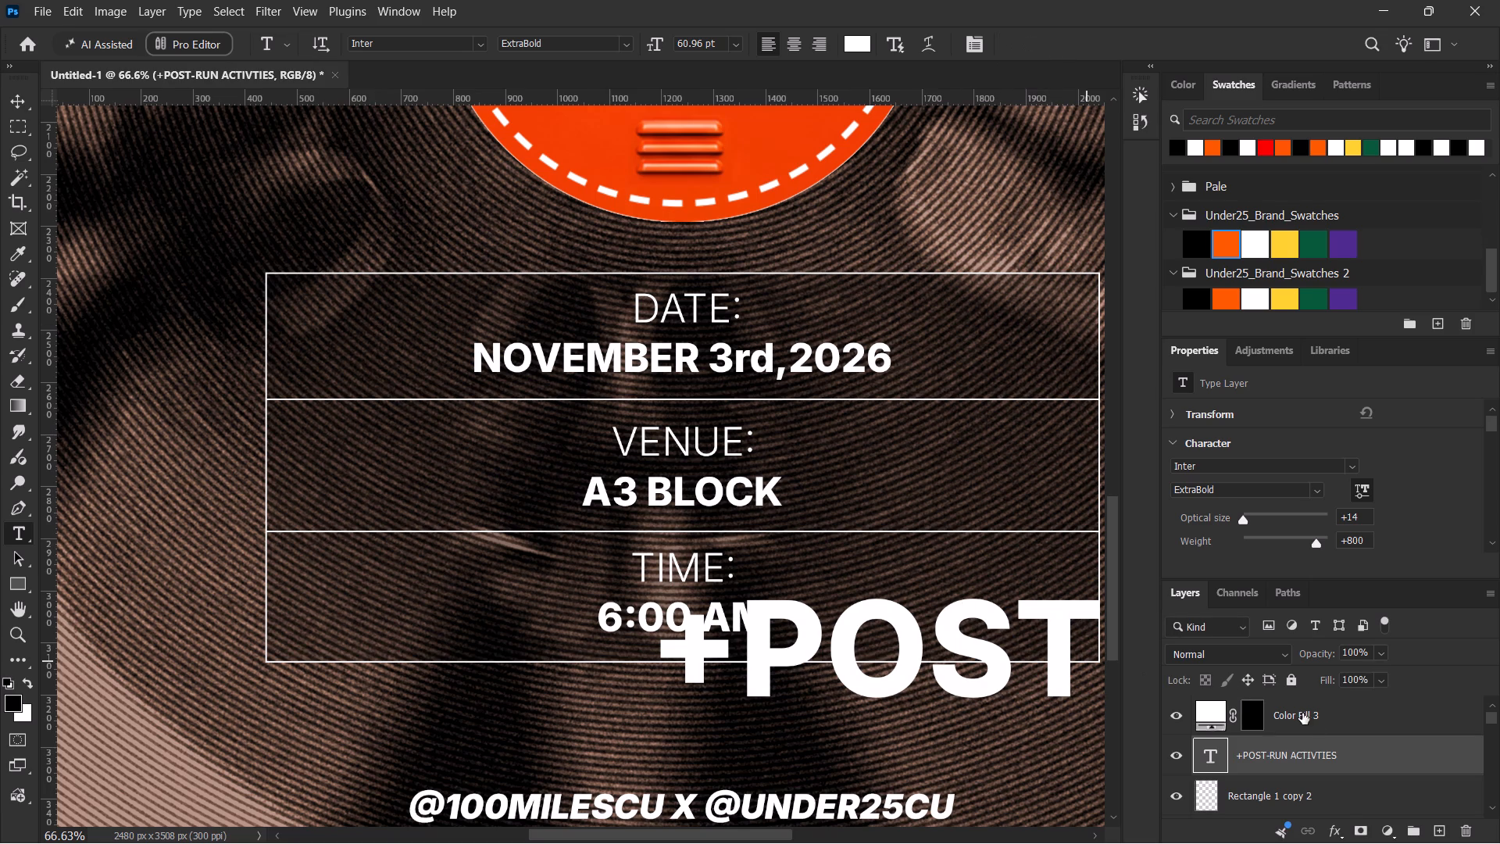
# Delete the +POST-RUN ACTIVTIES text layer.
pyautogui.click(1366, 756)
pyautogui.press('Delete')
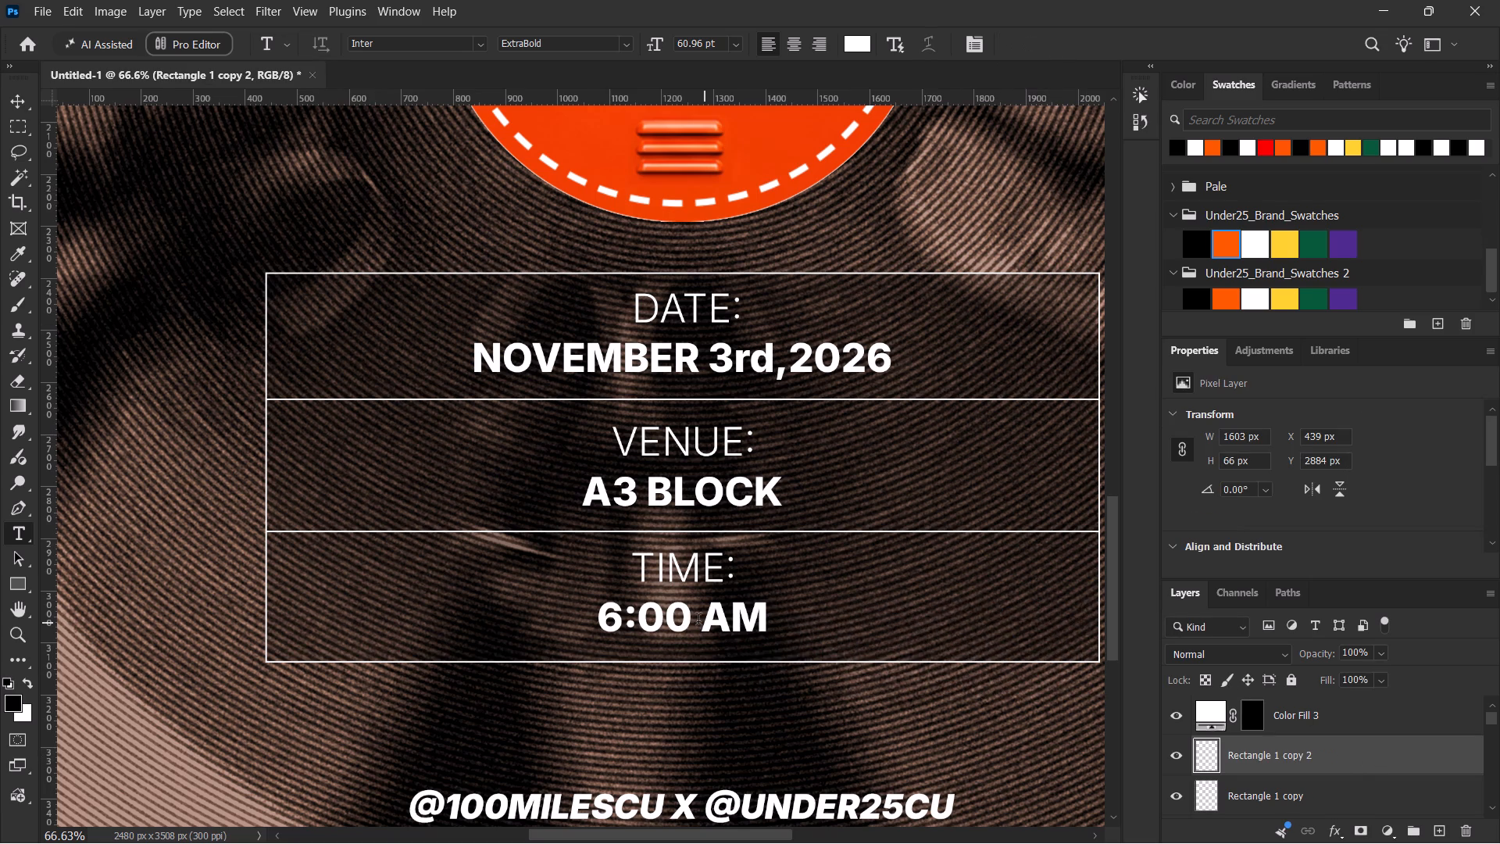
# Review the whole poster layout with the raised event details box.
pyautogui.keyDown('alt'); pyautogui.scroll(-4, 684, 601); pyautogui.keyUp('alt')
pyautogui.keyDown('alt'); pyautogui.scroll(1, 684, 601); pyautogui.keyUp('alt')
pyautogui.keyDown('alt'); pyautogui.scroll(-7, 683, 598); pyautogui.keyUp('alt')
pyautogui.keyDown('alt'); pyautogui.scroll(1, 683, 598); pyautogui.keyUp('alt')
pyautogui.keyDown('alt'); pyautogui.scroll(-2, 683, 598); pyautogui.keyUp('alt')
pyautogui.keyDown('alt'); pyautogui.scroll(2, 683, 598); pyautogui.keyUp('alt')
pyautogui.keyDown('alt'); pyautogui.scroll(-2, 683, 598); pyautogui.keyUp('alt')
pyautogui.press('space')
pyautogui.press('space')
pyautogui.press('space')
pyautogui.press('space')
pyautogui.press('space')
pyautogui.press('space')
pyautogui.press('space')
pyautogui.press('space')
pyautogui.press('space')
pyautogui.press('space')
pyautogui.press('space')
pyautogui.press('space')
pyautogui.press('space')
pyautogui.press('space')
pyautogui.press('space')
pyautogui.press('space')
pyautogui.press('space')
pyautogui.press('space')
pyautogui.moveTo(654, 451); pyautogui.dragTo(659, 459)
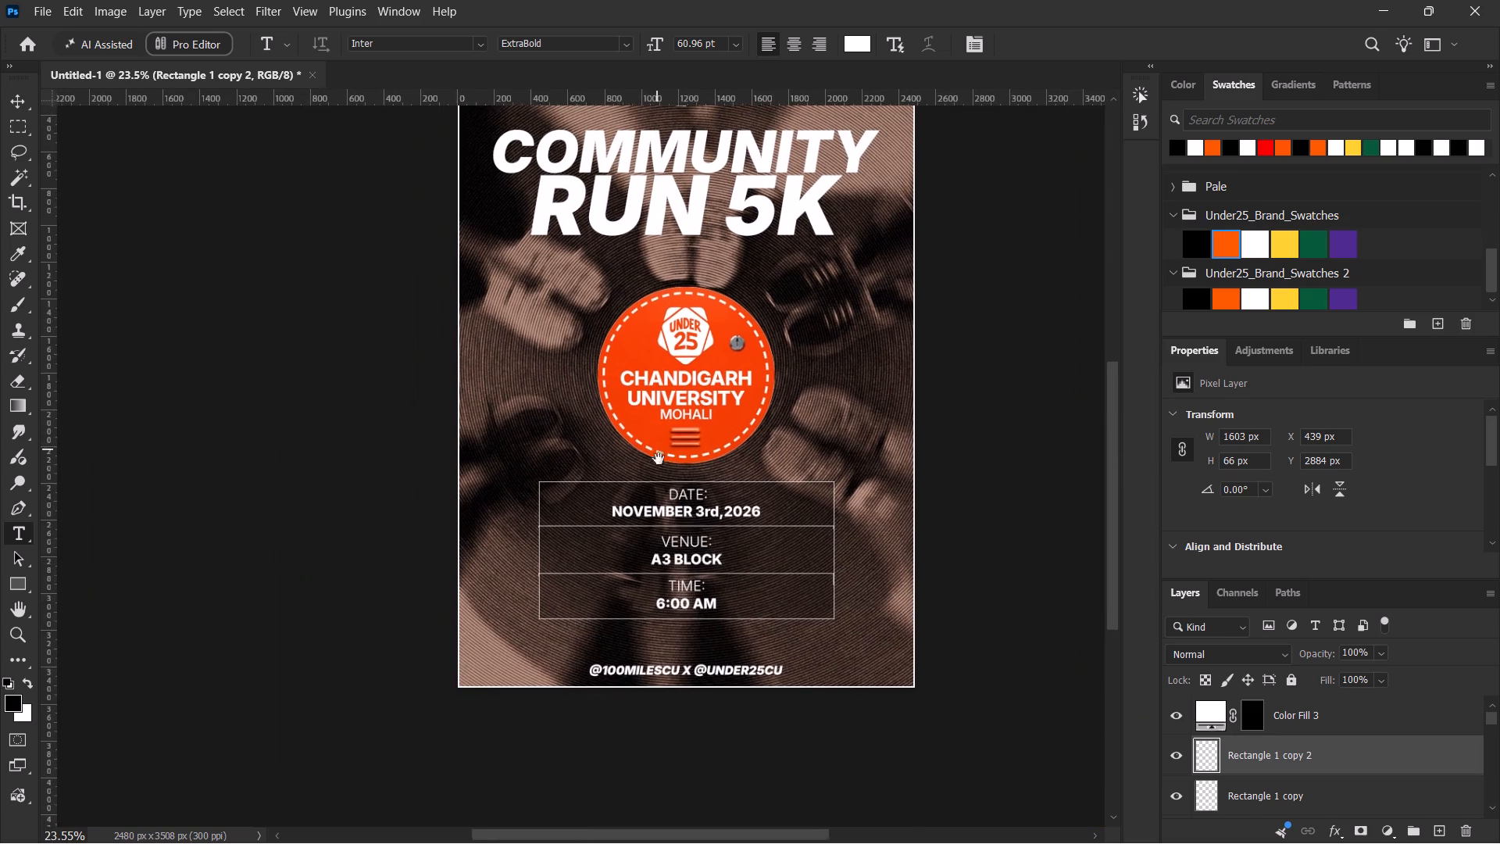
pyautogui.moveTo(659, 459); pyautogui.dragTo(669, 510)
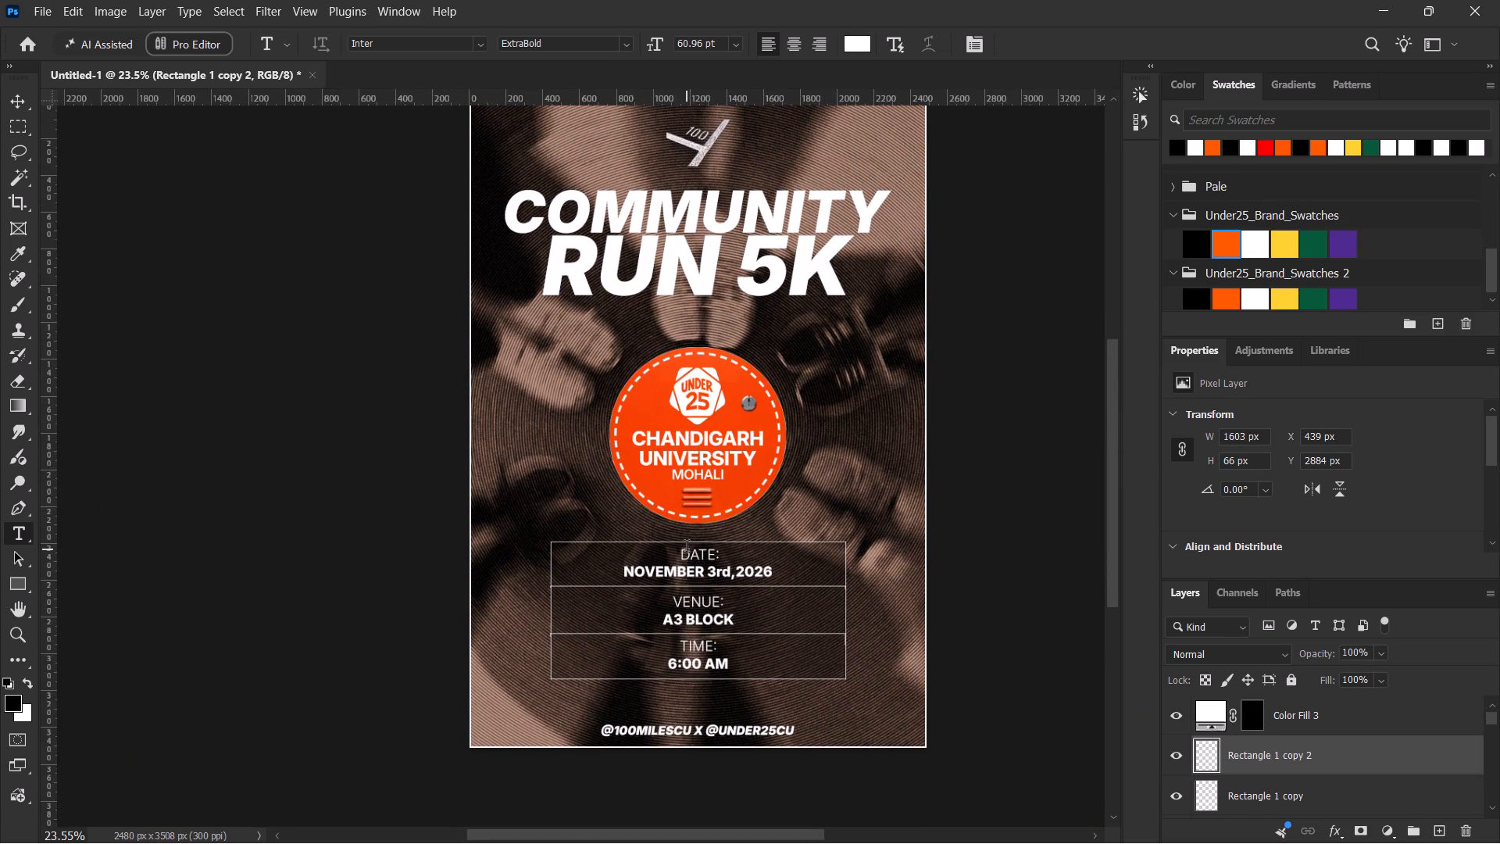
pyautogui.press('space')
pyautogui.press('space')
pyautogui.press('space')
pyautogui.press('space')
pyautogui.press('space')
pyautogui.moveTo(704, 442); pyautogui.dragTo(712, 459)
pyautogui.keyDown('alt'); pyautogui.scroll(2, 713, 461); pyautogui.keyUp('alt')
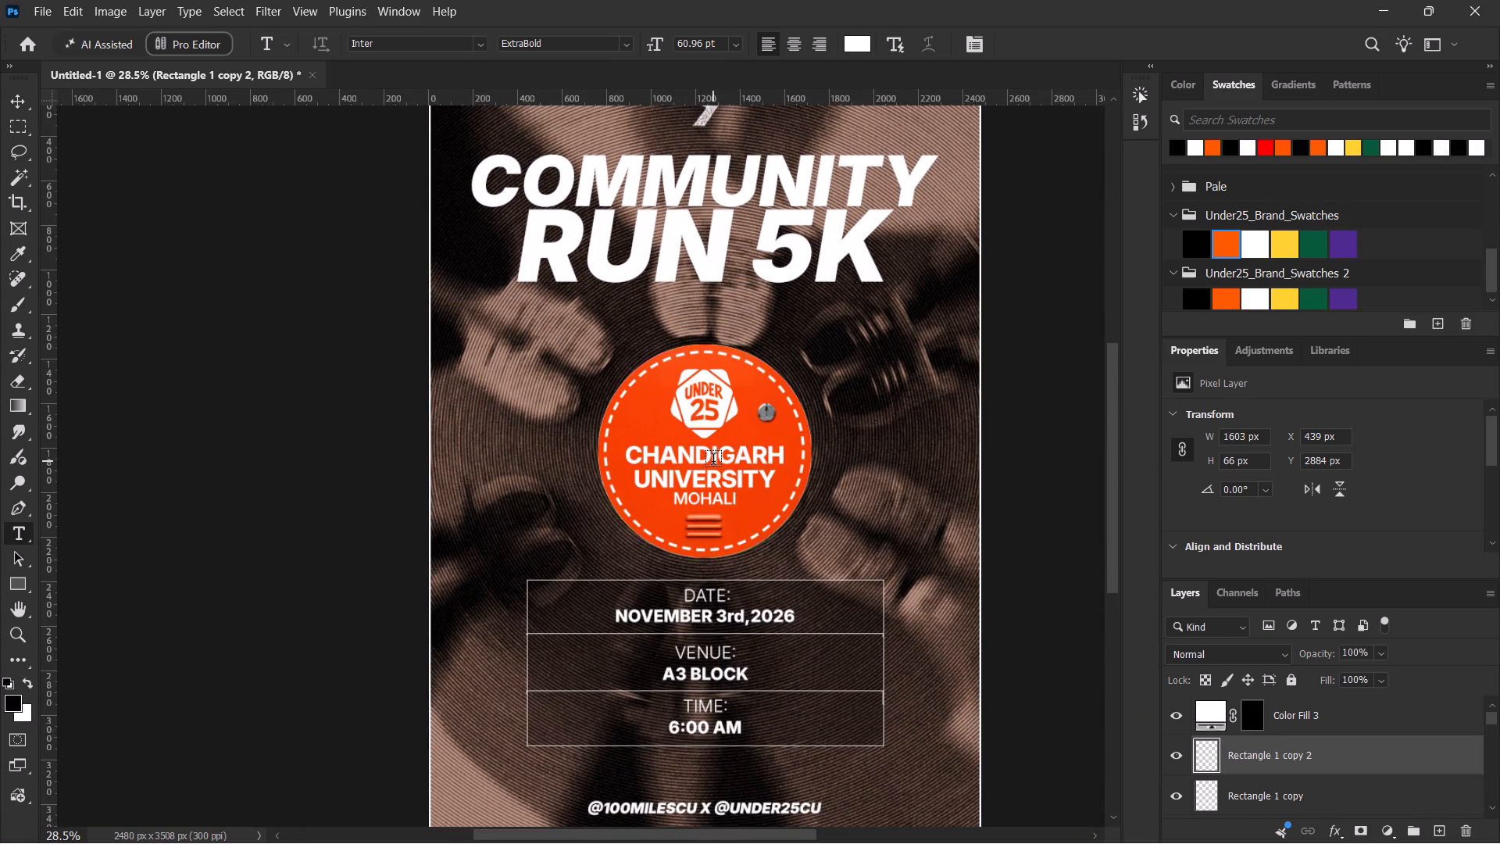
pyautogui.keyDown('alt'); pyautogui.scroll(-1, 713, 461); pyautogui.keyUp('alt')
pyautogui.press('space')
pyautogui.press('space')
pyautogui.press('space')
pyautogui.press('space')
pyautogui.press('space')
pyautogui.press('space')
pyautogui.press('space')
pyautogui.press('space')
pyautogui.press('space')
pyautogui.press('space')
pyautogui.press('space')
pyautogui.press('space')
pyautogui.press('space')
pyautogui.press('space')
pyautogui.press('space')
pyautogui.press('space')
pyautogui.press('space')
pyautogui.press('space')
pyautogui.press('space')
pyautogui.moveTo(713, 461); pyautogui.dragTo(731, 485)
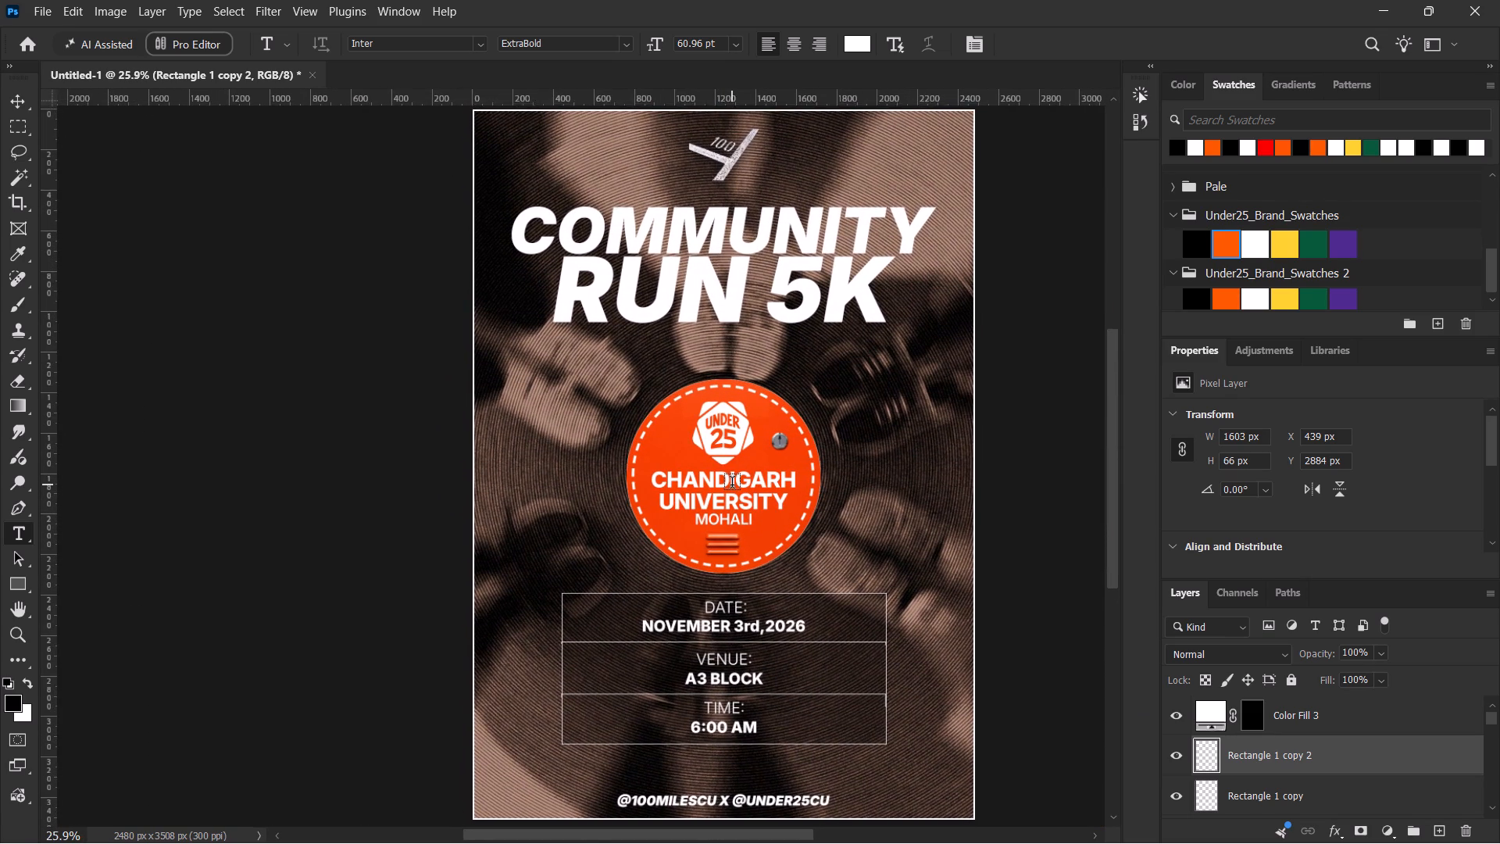
pyautogui.keyDown('alt'); pyautogui.scroll(-1, 732, 485); pyautogui.keyUp('alt')
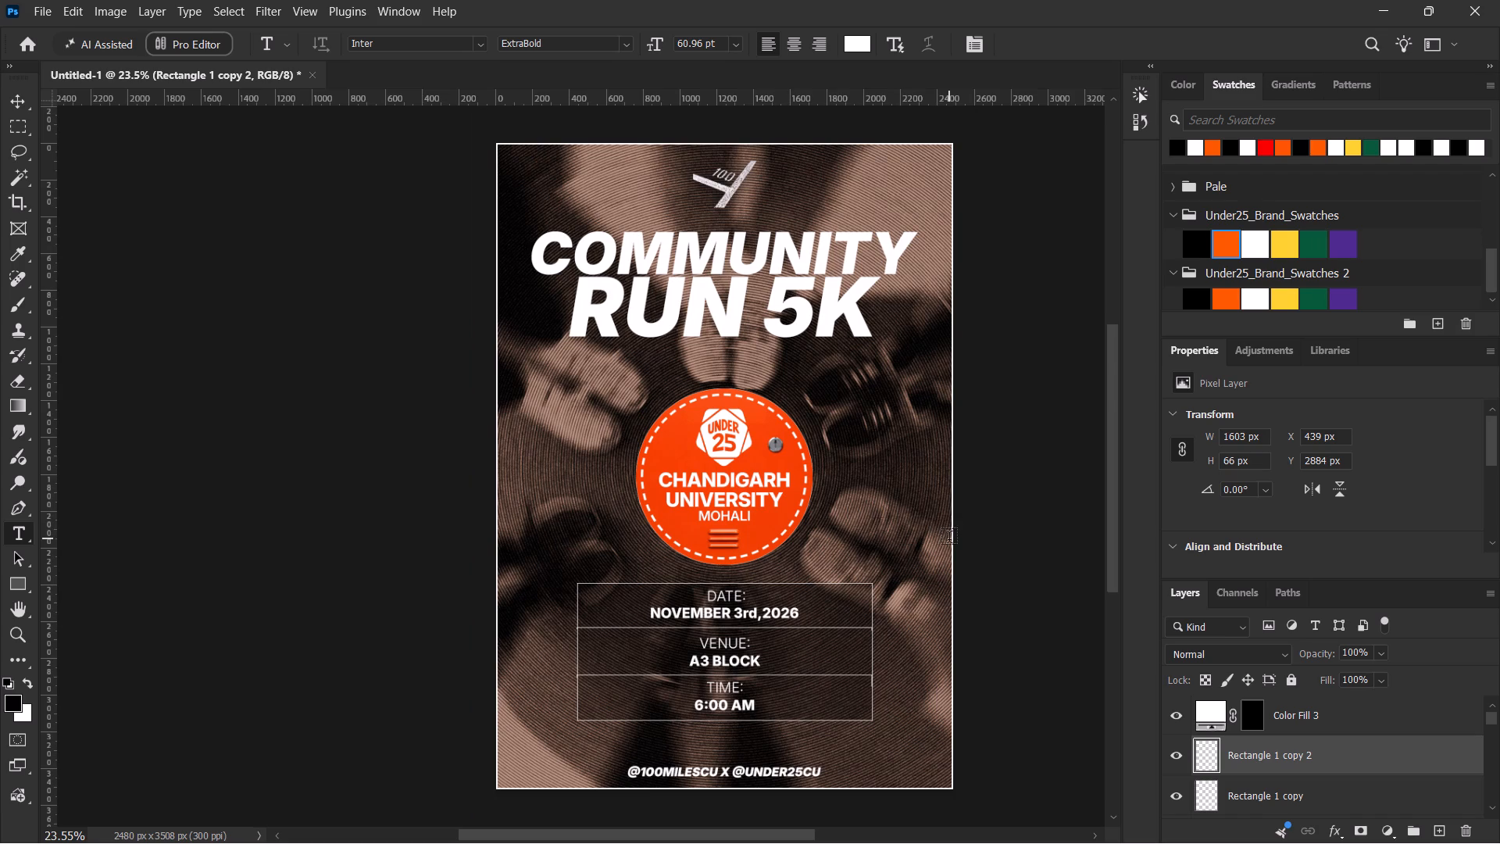
# Centre the DATE: text layer horizontally on the poster.
pyautogui.keyDown('alt'); pyautogui.scroll(6, 704, 706); pyautogui.keyUp('alt')
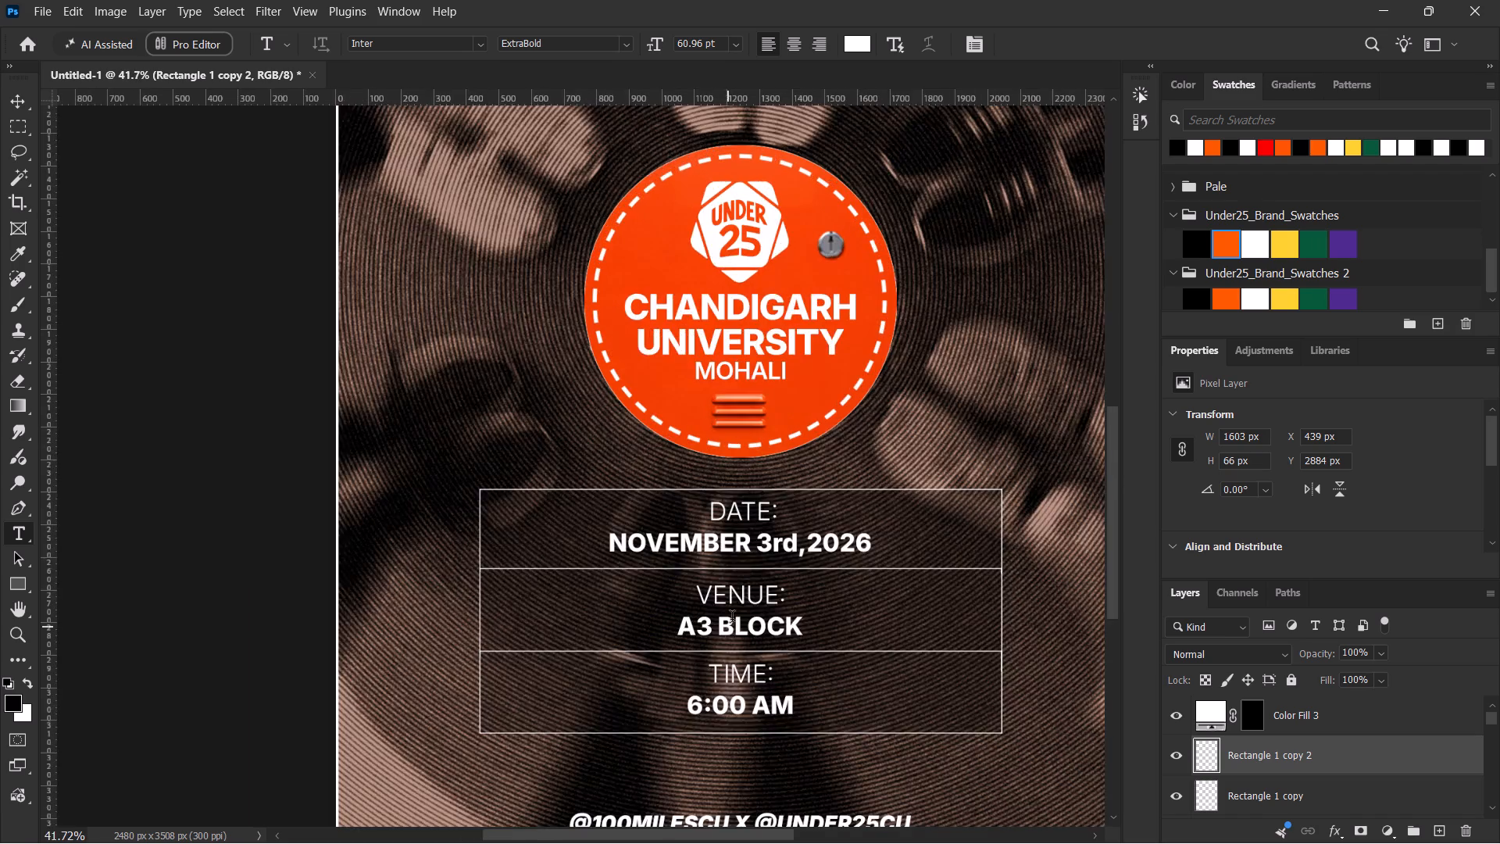
pyautogui.keyDown('alt'); pyautogui.scroll(7, 734, 614); pyautogui.keyUp('alt')
pyautogui.press('space')
pyautogui.press('space')
pyautogui.press('space')
pyautogui.press('space')
pyautogui.moveTo(727, 643); pyautogui.dragTo(705, 538)
pyautogui.scroll(1, 1330, 776)
pyautogui.scroll(-5, 1330, 776)
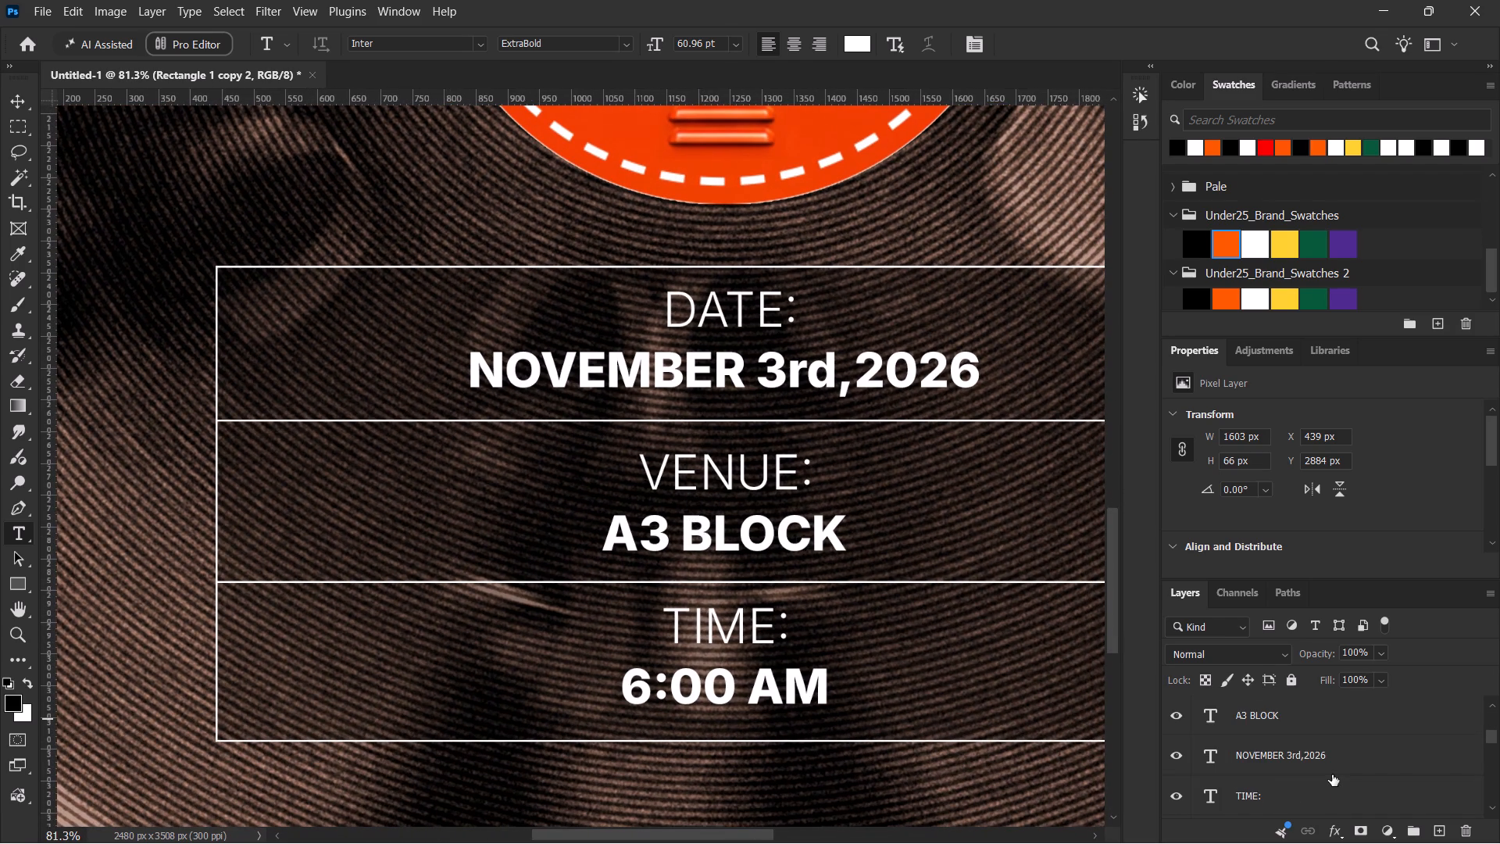
pyautogui.scroll(-3, 1317, 761)
pyautogui.scroll(1, 1315, 756)
pyautogui.click(1309, 754)
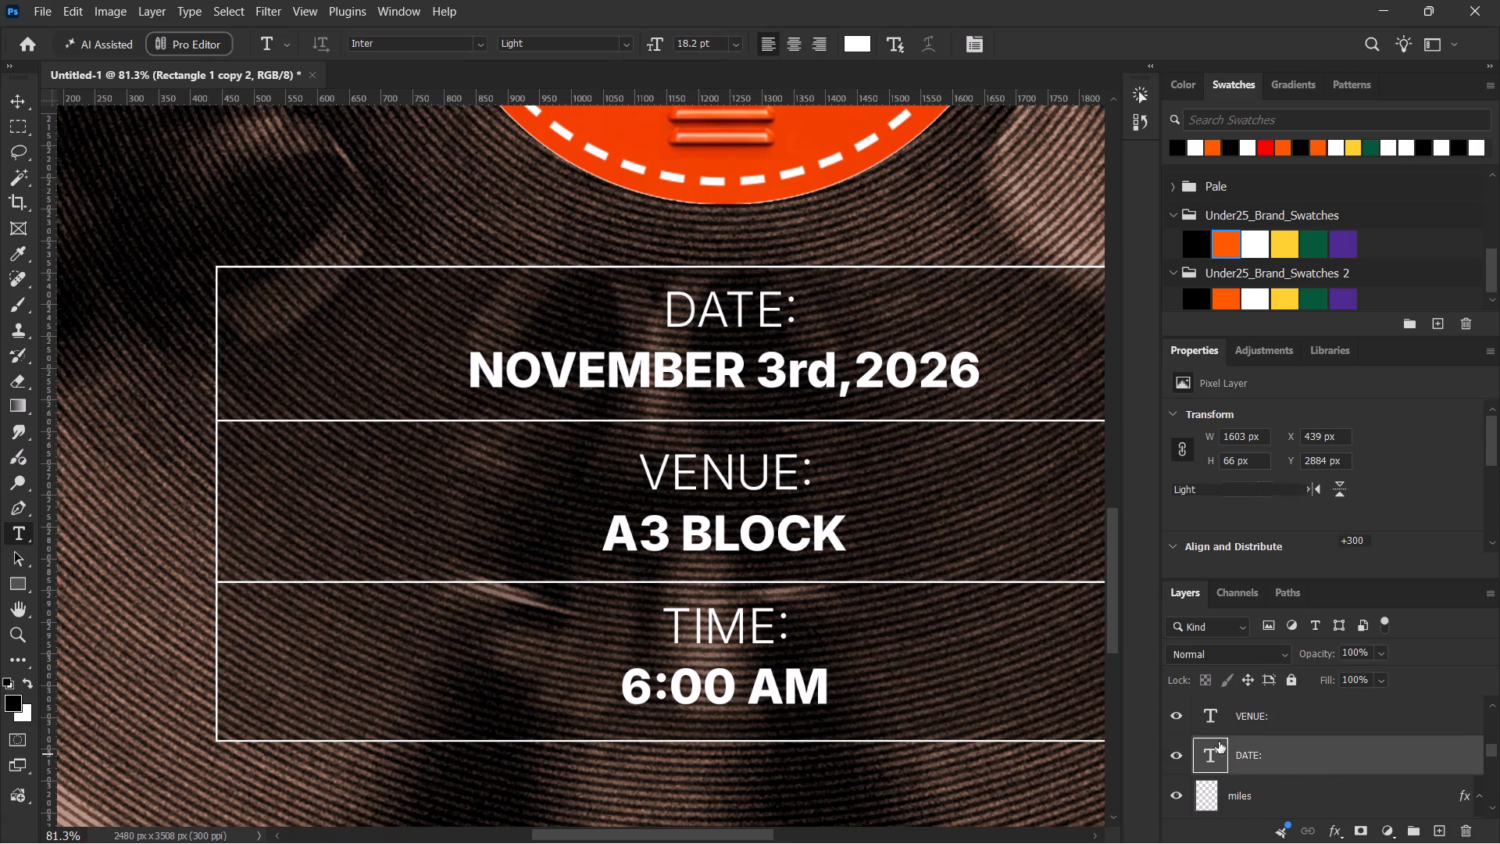
pyautogui.press('v')
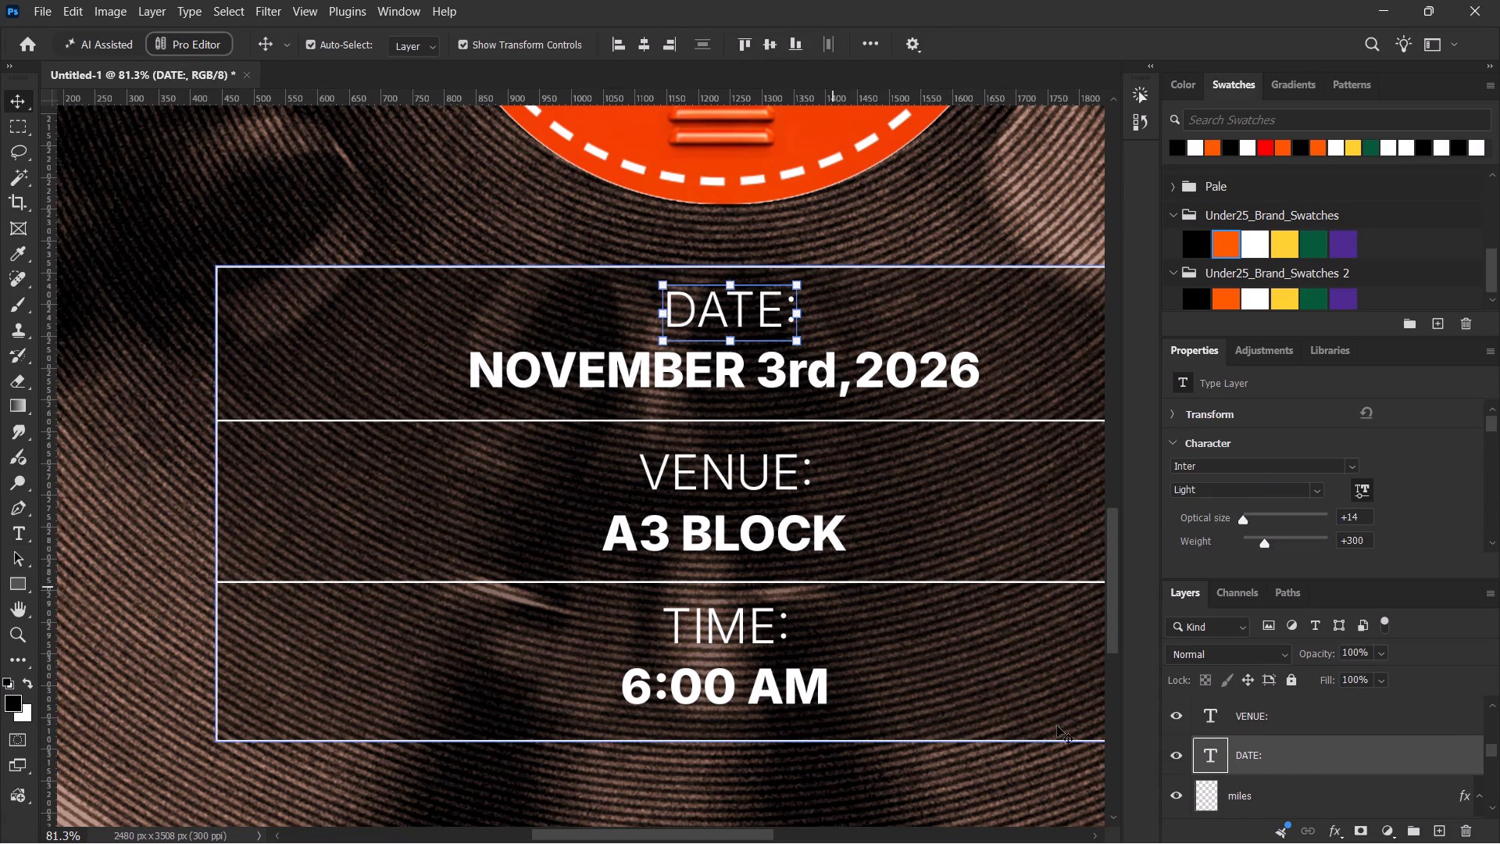
pyautogui.click(646, 38)
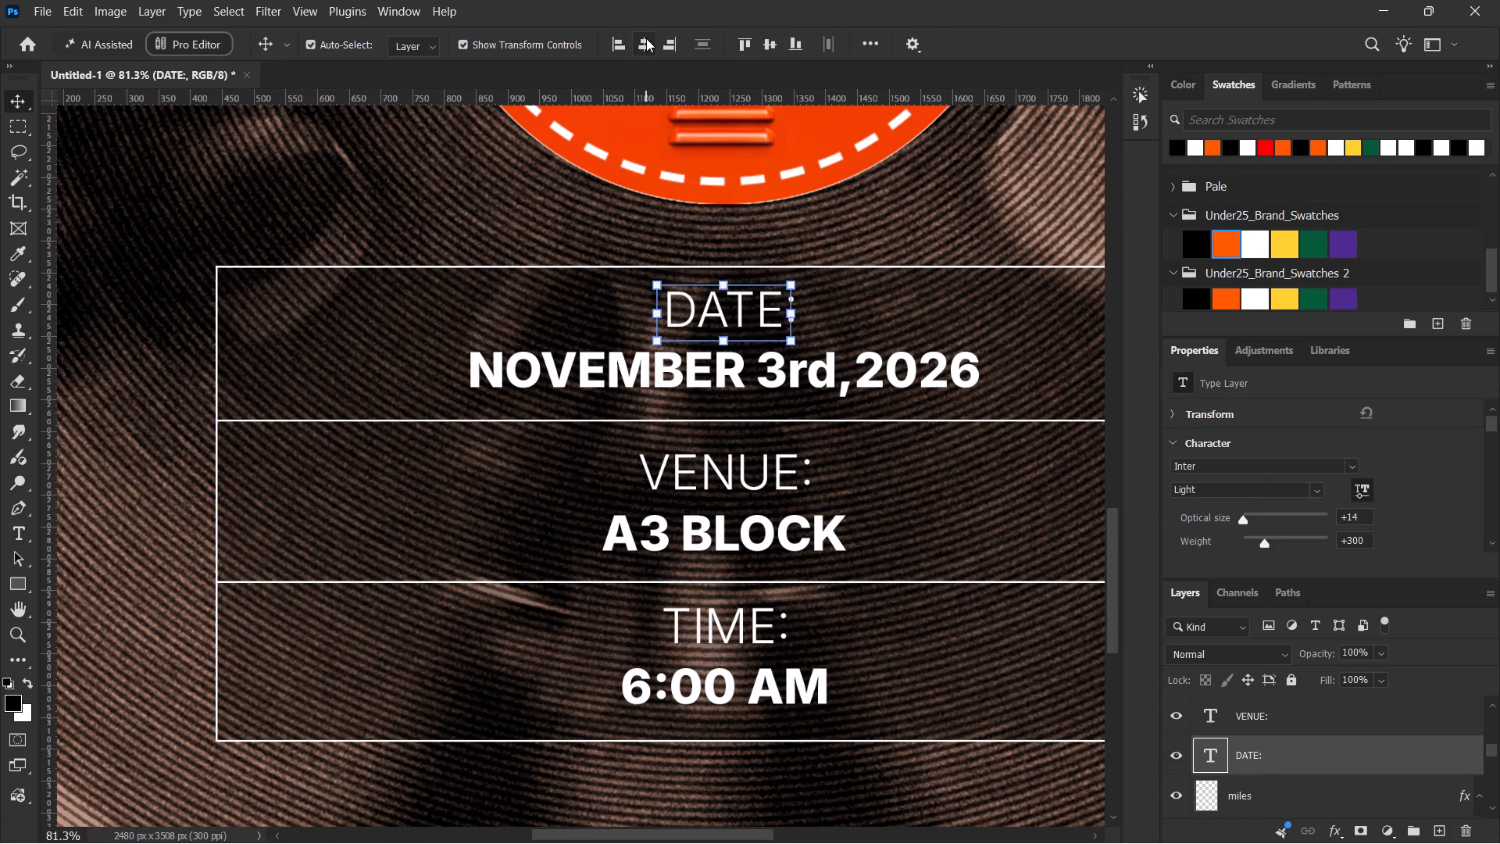
# Select the DATE:, VENUE: and TIME: labels with their three value text layers and centre them all horizontally on the poster.
pyautogui.click(1266, 722)
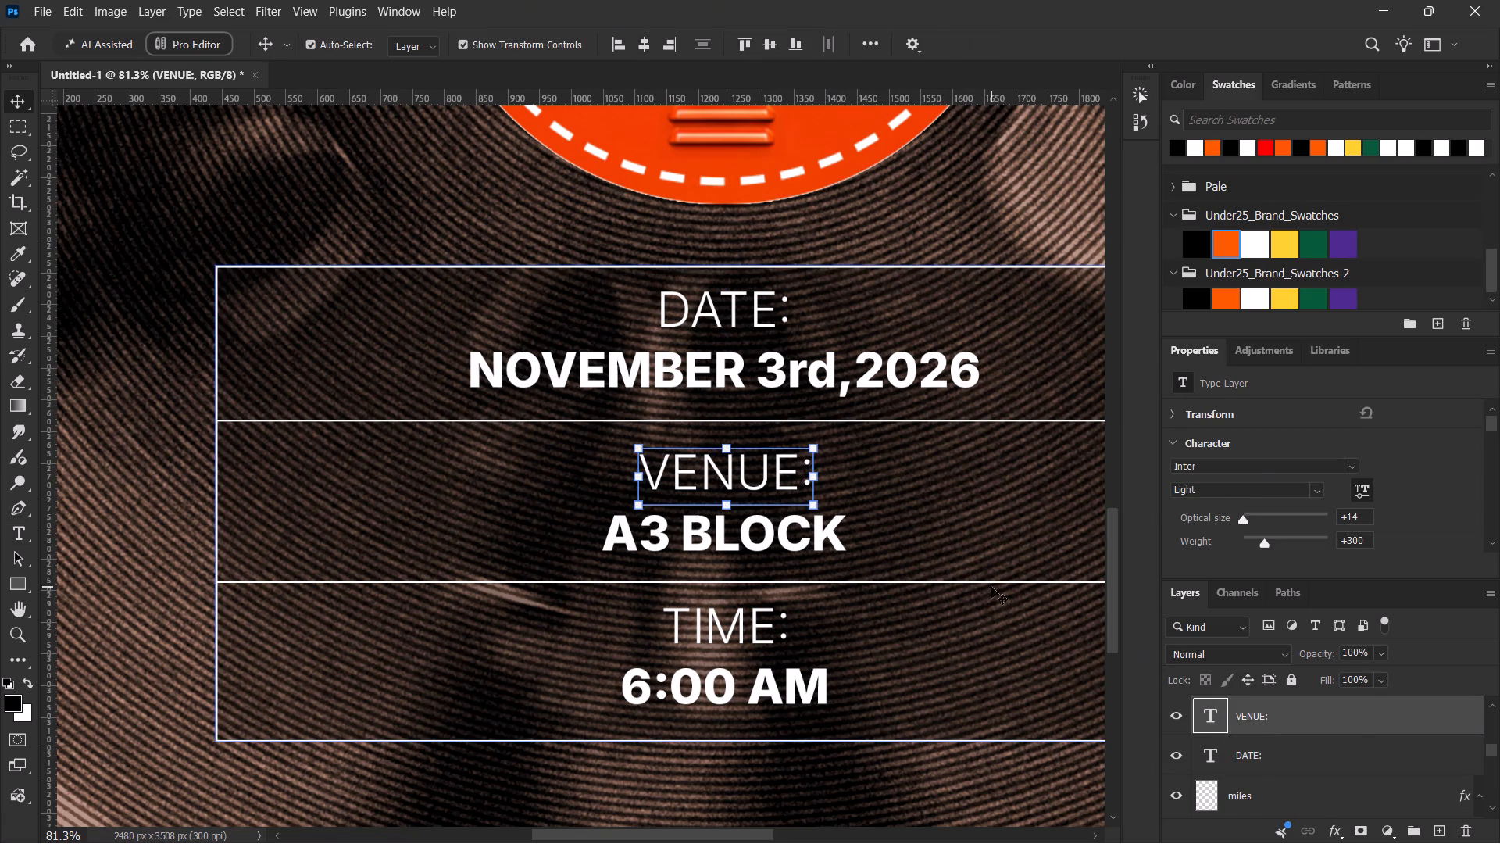
pyautogui.keyDown('ctrl'); pyautogui.click(1309, 756); pyautogui.keyUp('ctrl')
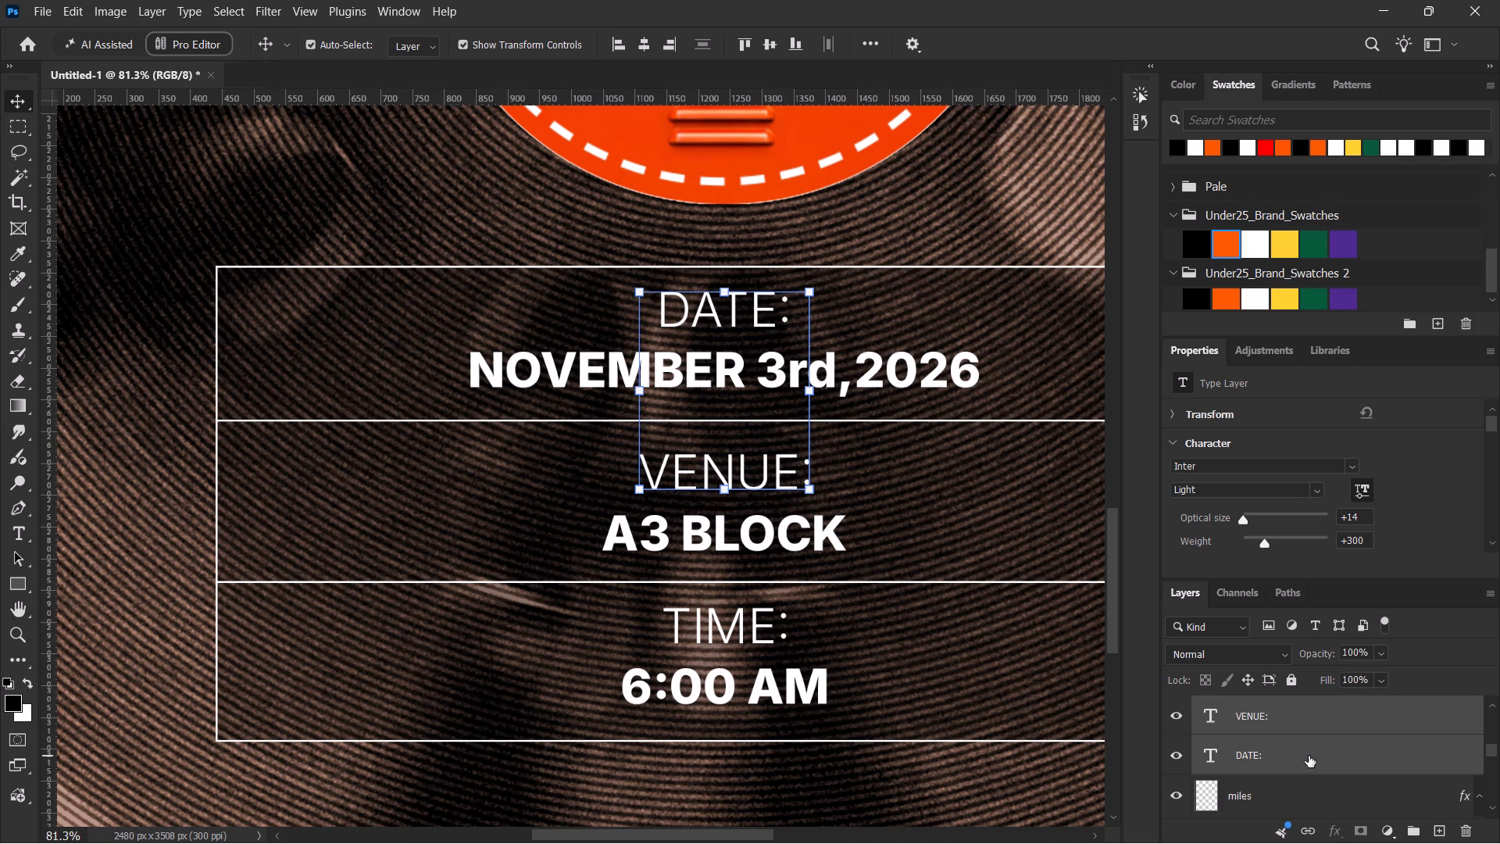
pyautogui.scroll(1, 1309, 756)
pyautogui.keyDown('ctrl'); pyautogui.click(1295, 725); pyautogui.keyUp('ctrl')
pyautogui.scroll(1, 1295, 725)
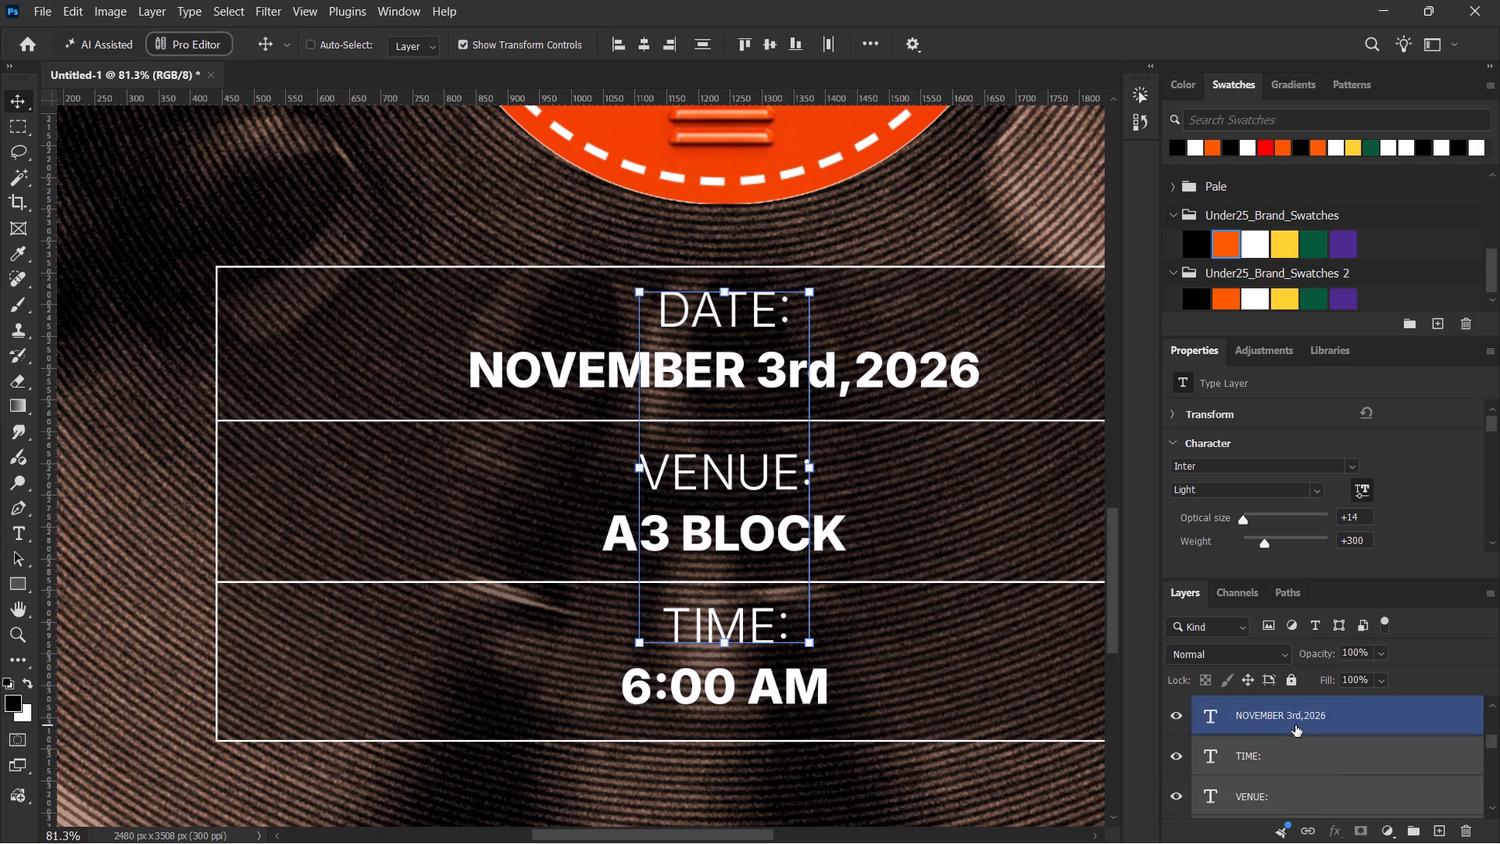
pyautogui.keyDown('ctrl'); pyautogui.click(1295, 725); pyautogui.keyUp('ctrl')
pyautogui.scroll(1, 1295, 725)
pyautogui.keyDown('ctrl'); pyautogui.click(1297, 726); pyautogui.keyUp('ctrl')
pyautogui.scroll(1, 1297, 726)
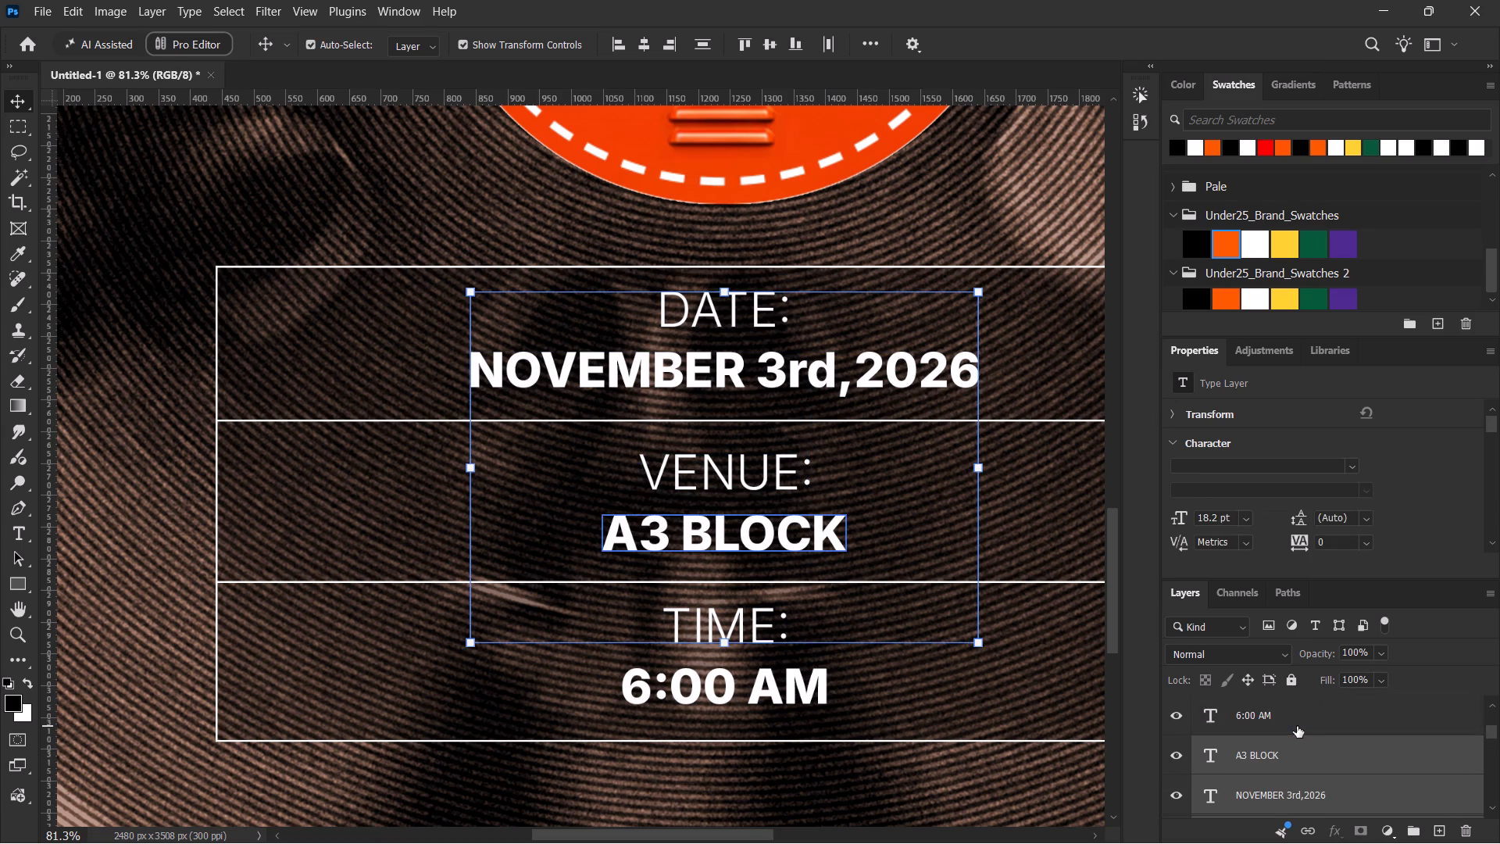
pyautogui.keyDown('ctrl'); pyautogui.click(1297, 726); pyautogui.keyUp('ctrl')
pyautogui.click(644, 45)
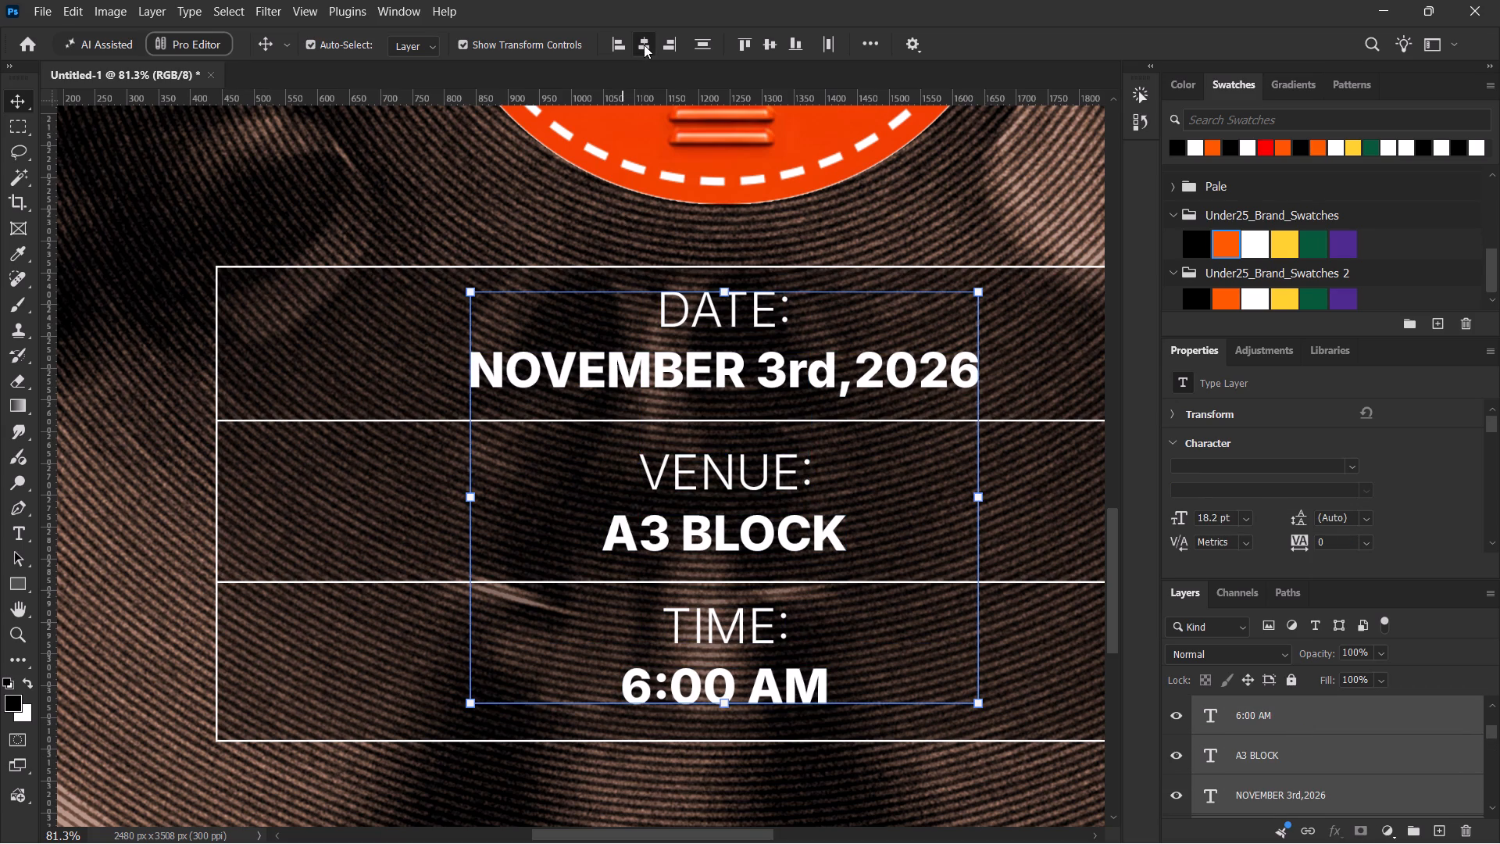
pyautogui.tripleClick(644, 45)
pyautogui.click(612, 44)
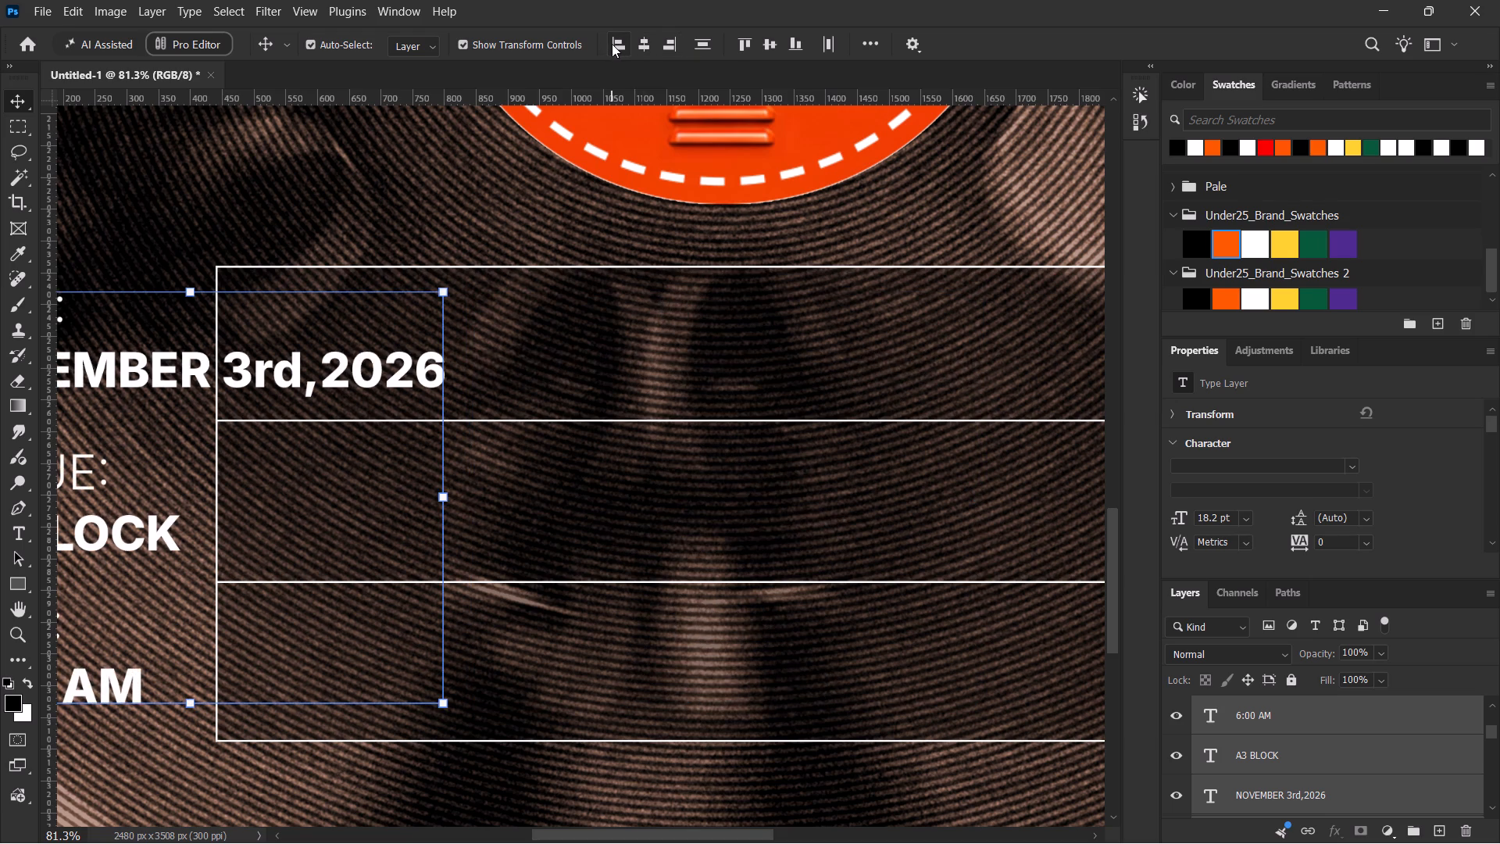
pyautogui.click(644, 41)
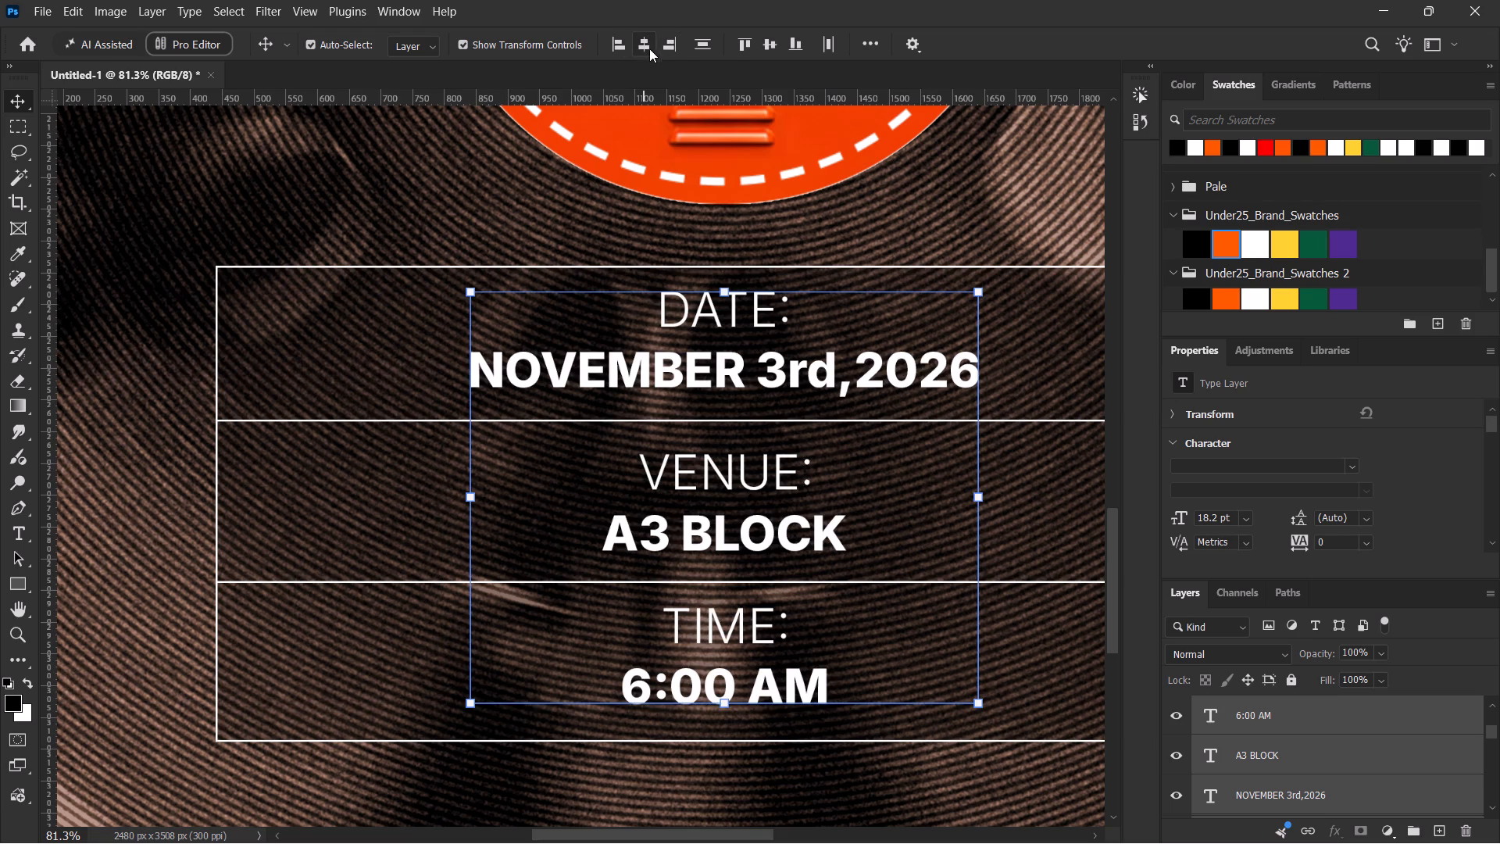
# Nudge the 6:00 AM text slightly up toward its TIME: label.
pyautogui.click(1316, 725)
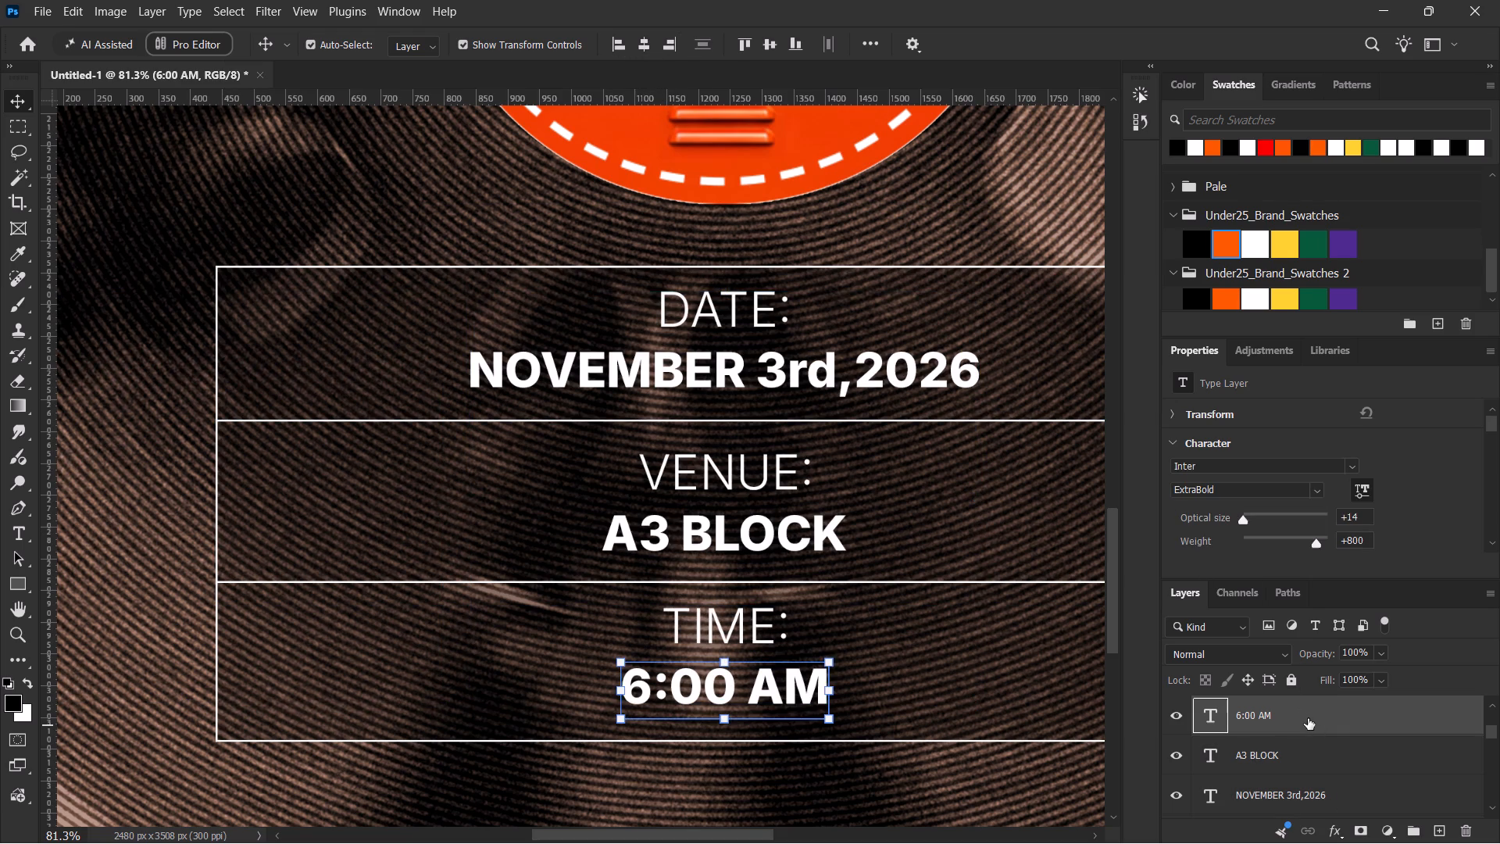
pyautogui.keyDown('shift'); pyautogui.moveTo(748, 692); pyautogui.dragTo(748, 684); pyautogui.keyUp('shift')
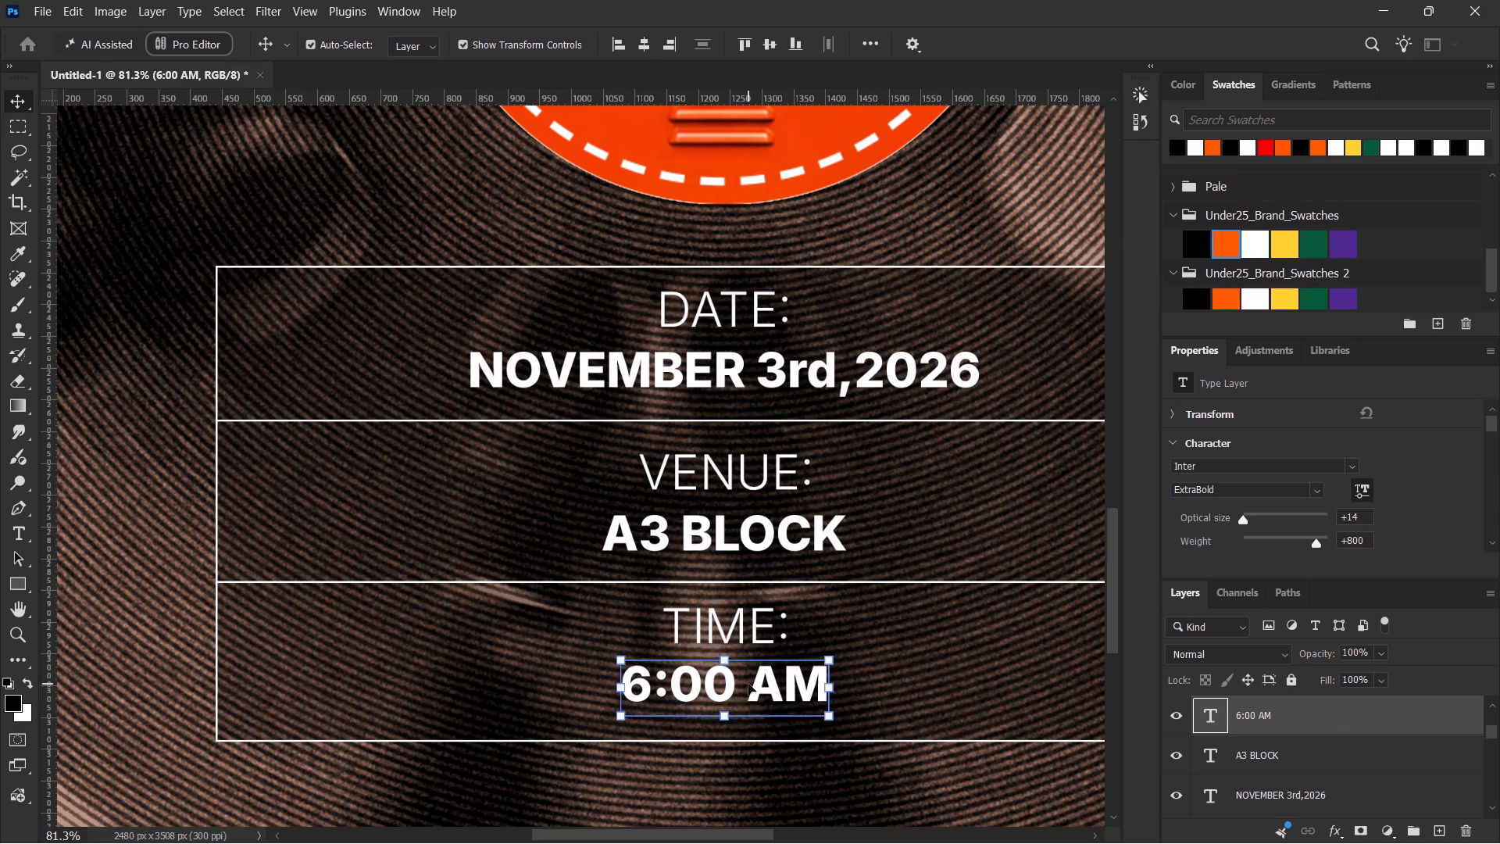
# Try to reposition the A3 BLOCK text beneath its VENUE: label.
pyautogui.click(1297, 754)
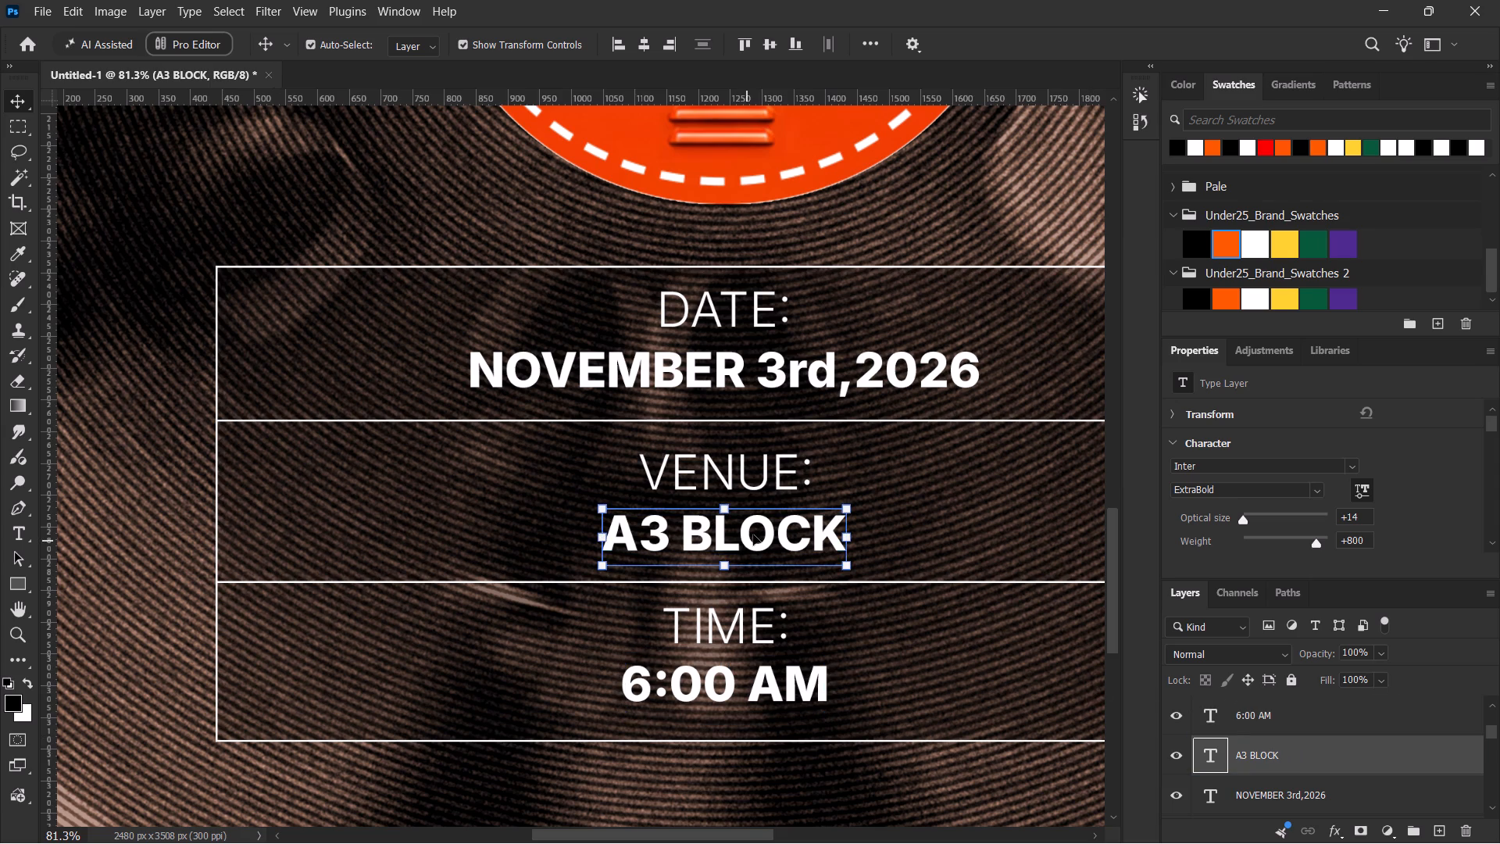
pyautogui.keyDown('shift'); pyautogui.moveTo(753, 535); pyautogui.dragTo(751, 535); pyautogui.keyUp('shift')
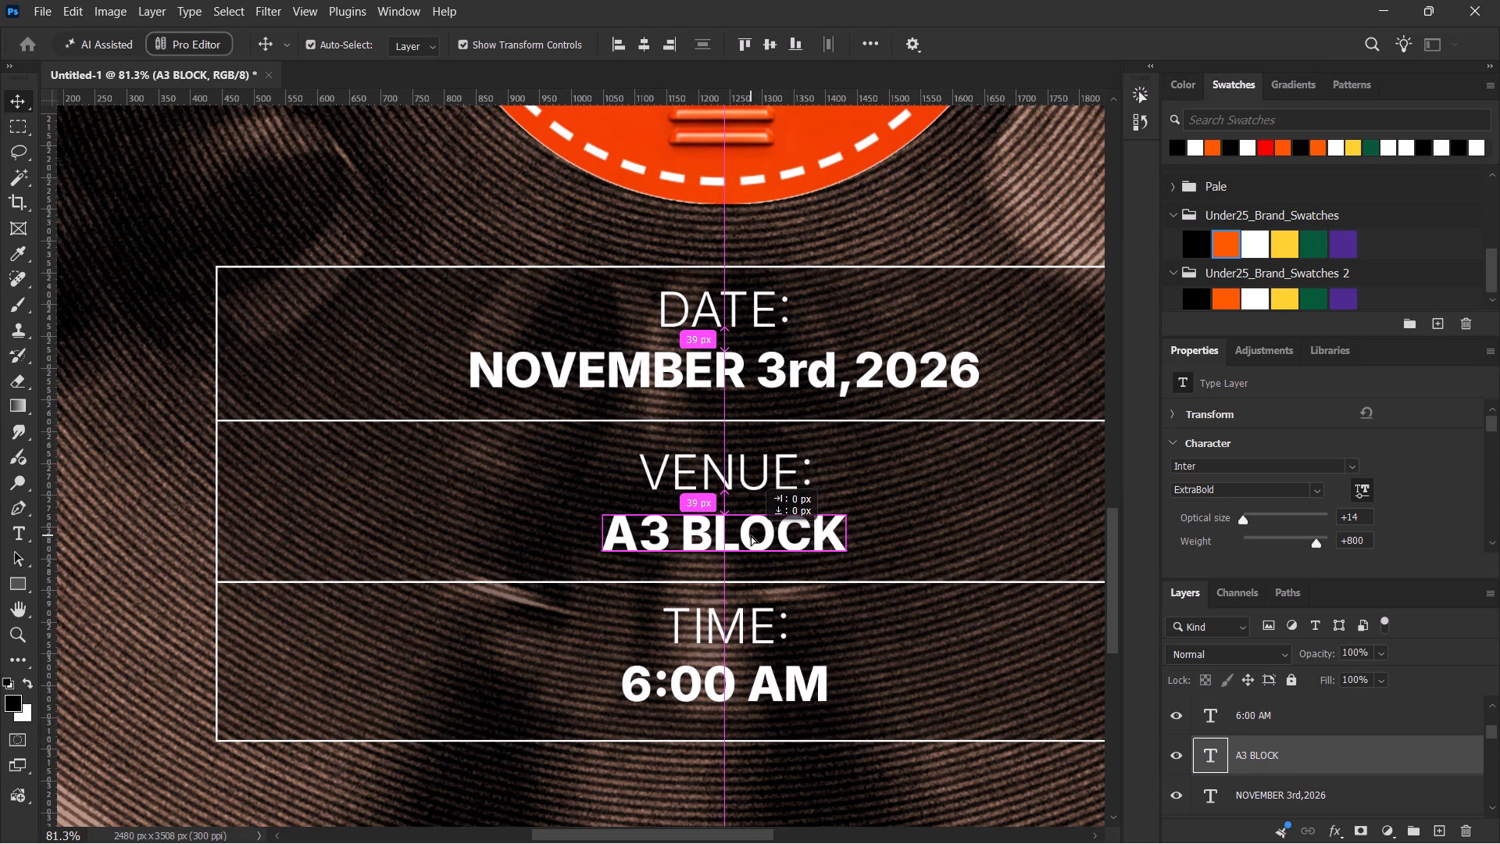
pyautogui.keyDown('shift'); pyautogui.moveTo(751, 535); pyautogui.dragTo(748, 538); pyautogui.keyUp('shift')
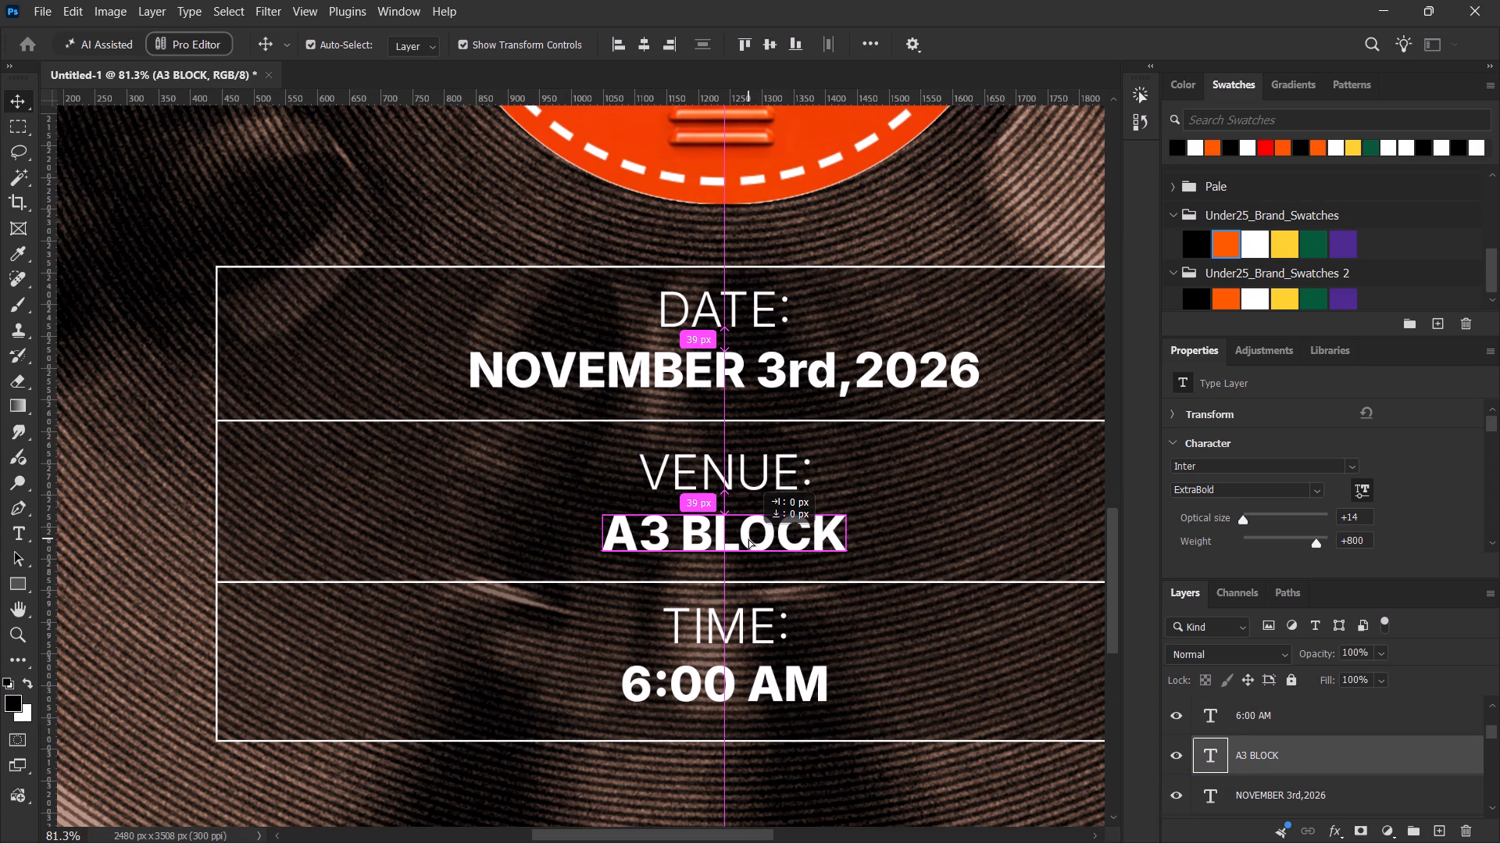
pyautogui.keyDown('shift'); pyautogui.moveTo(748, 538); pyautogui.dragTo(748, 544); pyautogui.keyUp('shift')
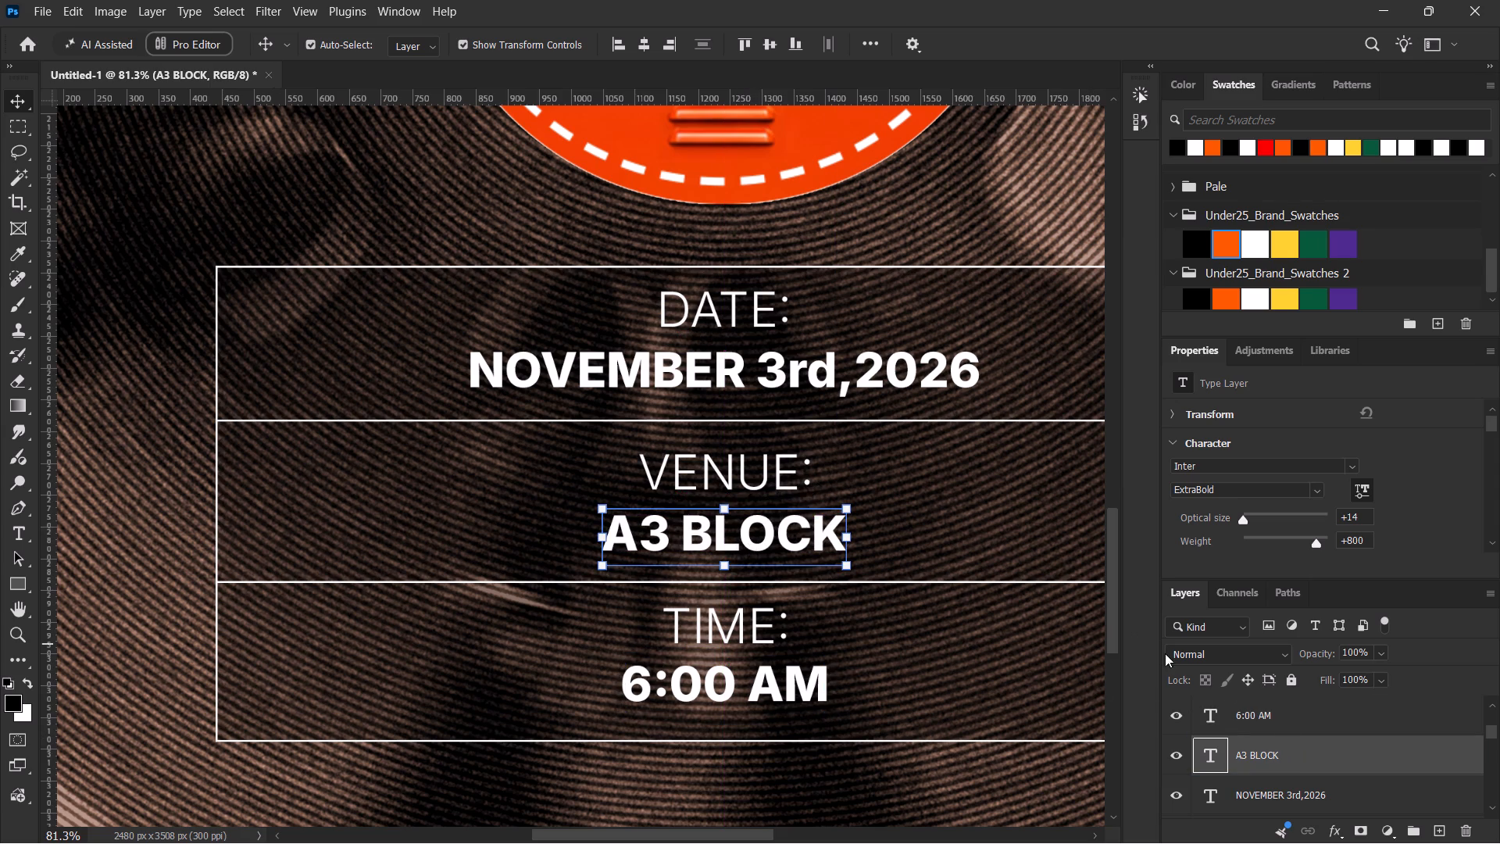
# Move the NOVEMBER 3rd,2026 text closer beneath DATE:, centred horizontally and about 47 px above the divider line.
pyautogui.scroll(1, 1339, 747)
pyautogui.scroll(-7, 1339, 749)
pyautogui.scroll(2, 1296, 741)
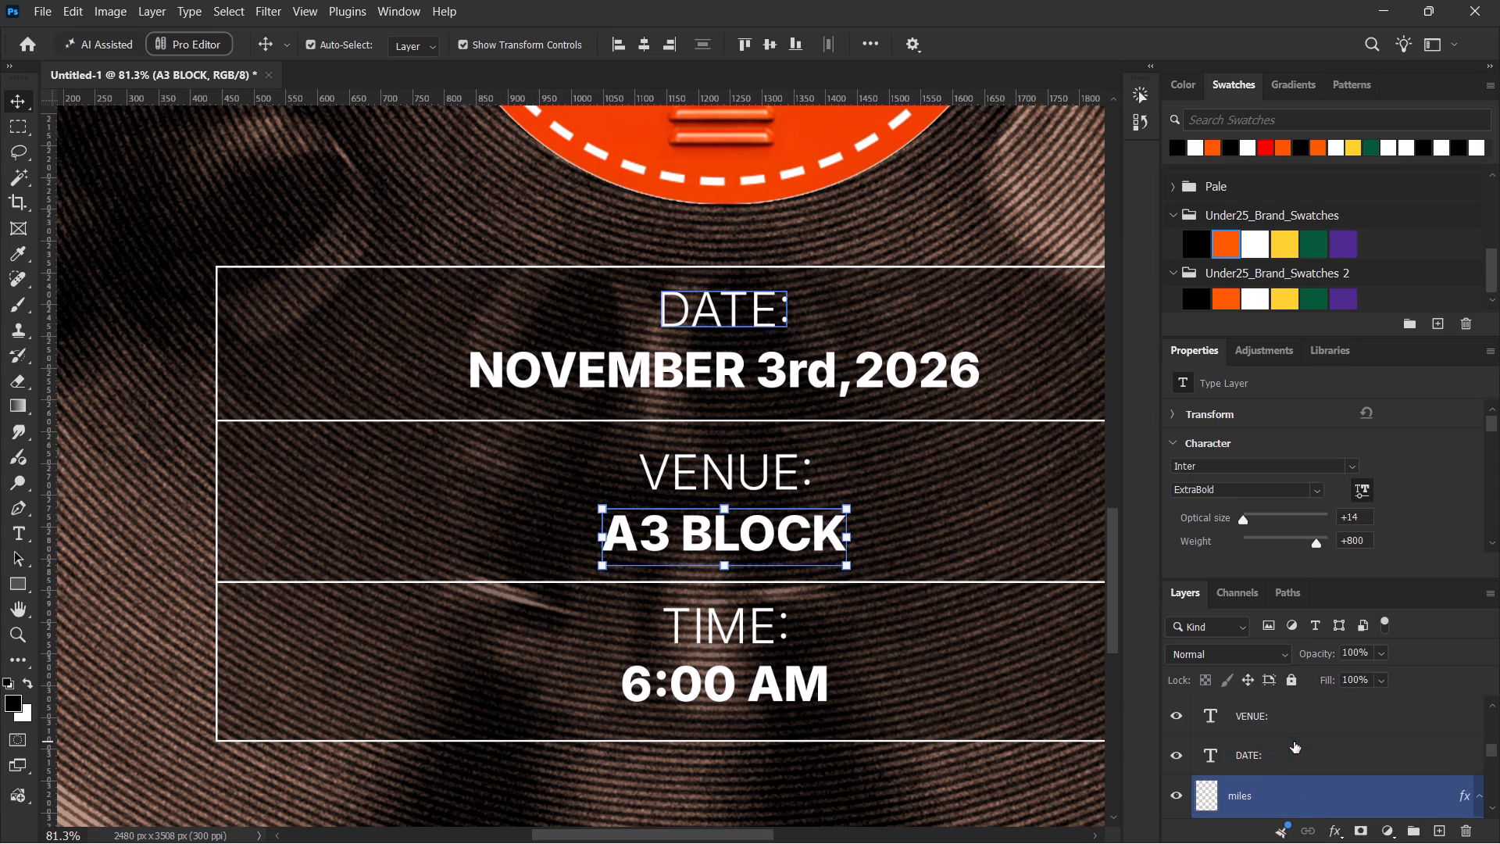
pyautogui.scroll(3, 1295, 734)
pyautogui.click(1310, 756)
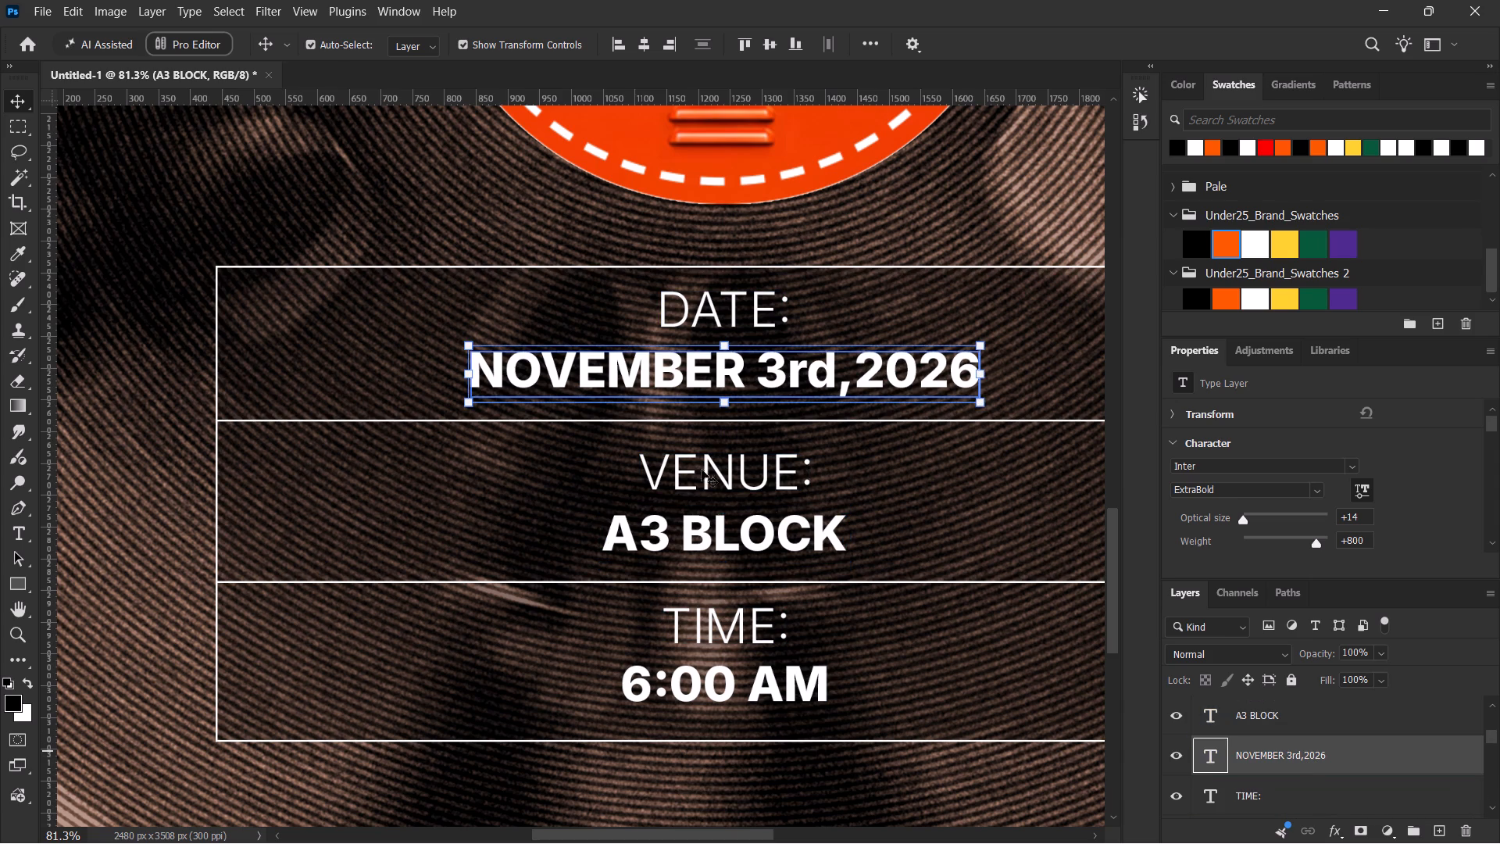
pyautogui.moveTo(764, 366); pyautogui.dragTo(747, 347)
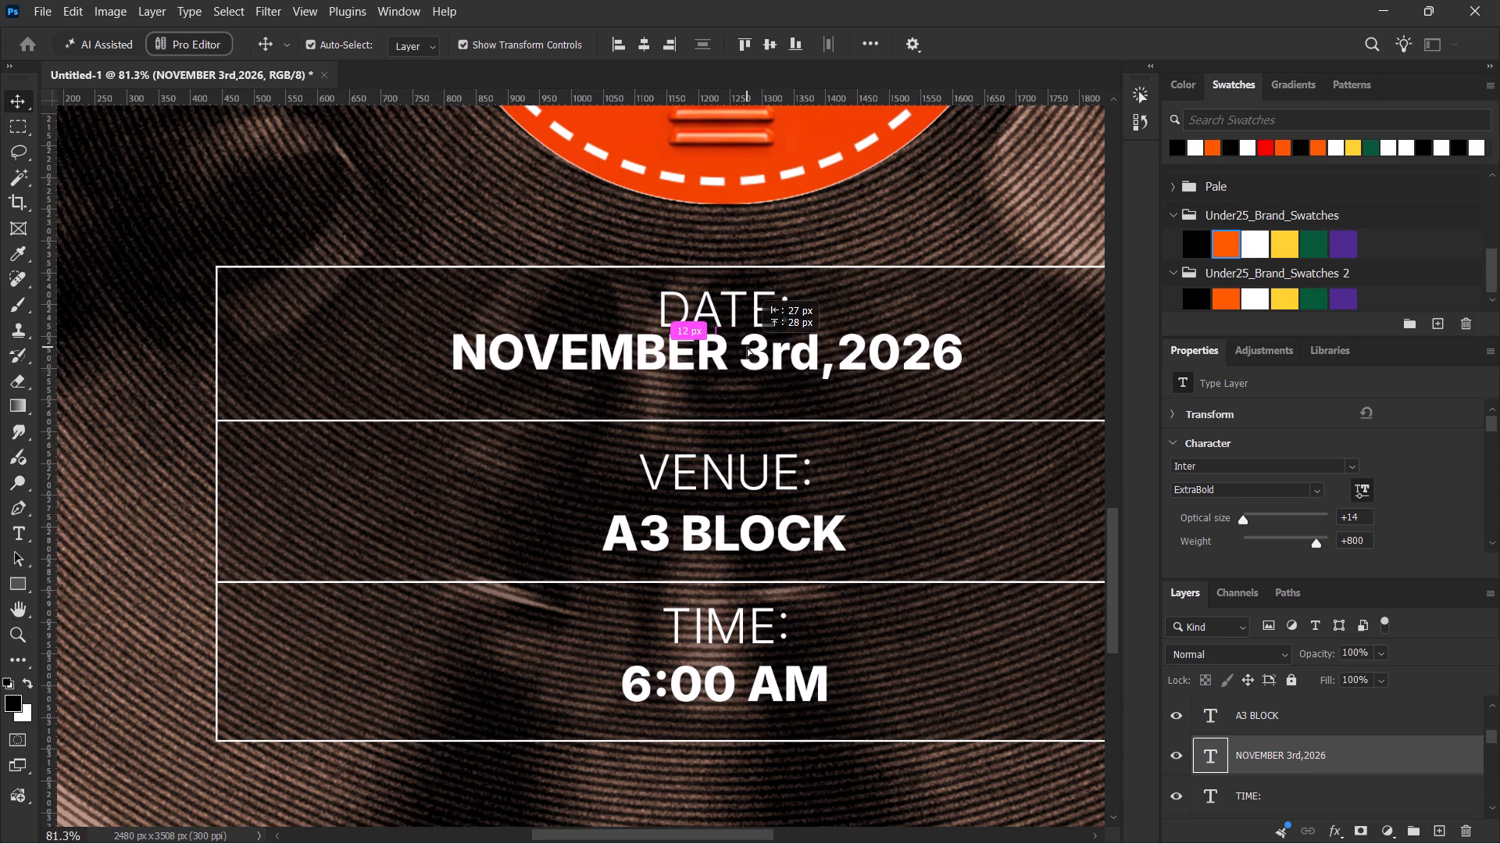
pyautogui.moveTo(747, 347); pyautogui.dragTo(763, 341)
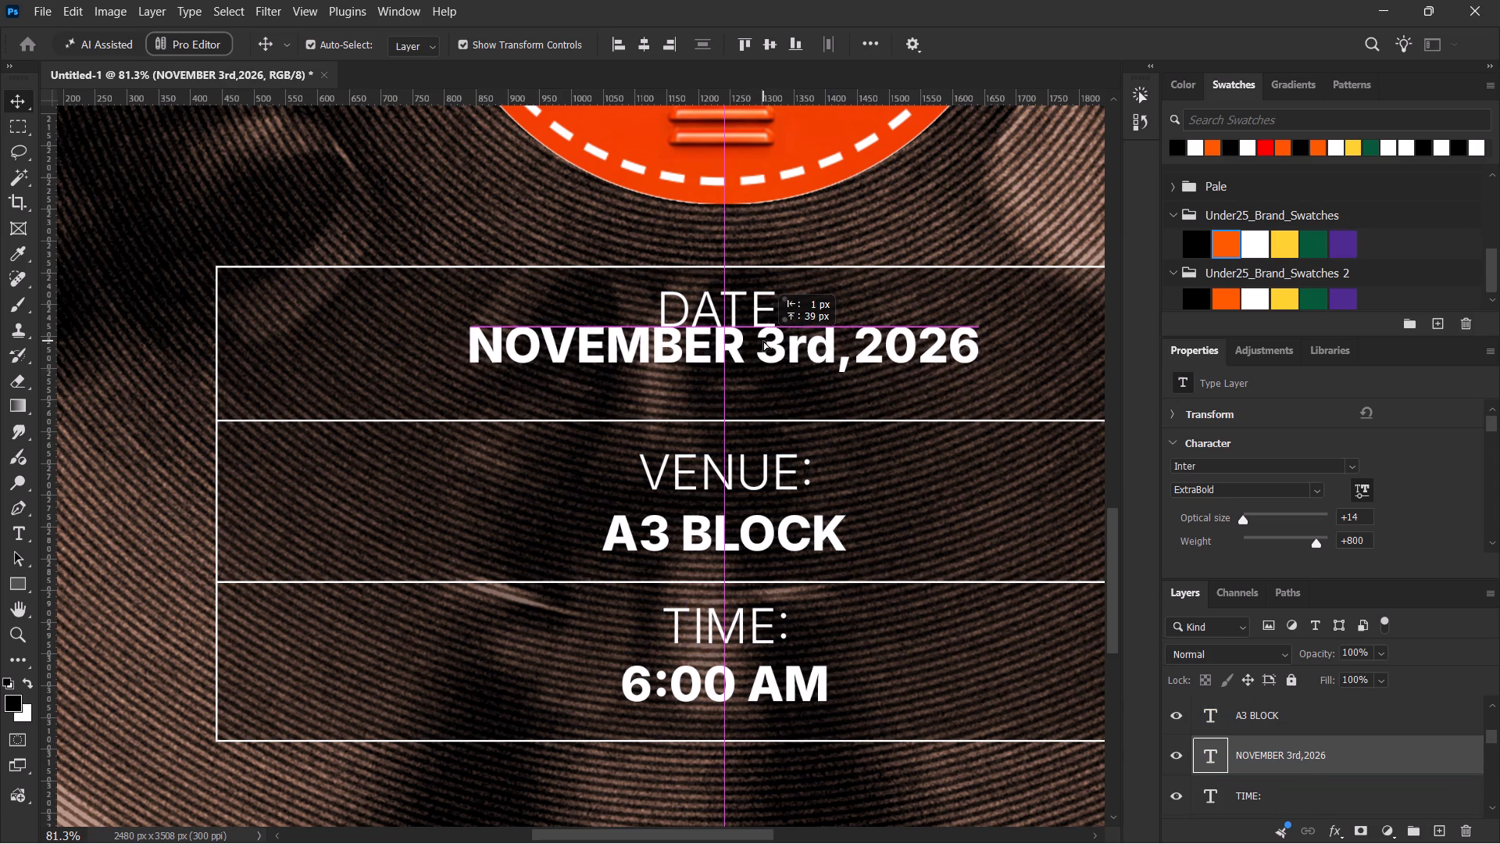
pyautogui.moveTo(763, 341); pyautogui.dragTo(762, 342)
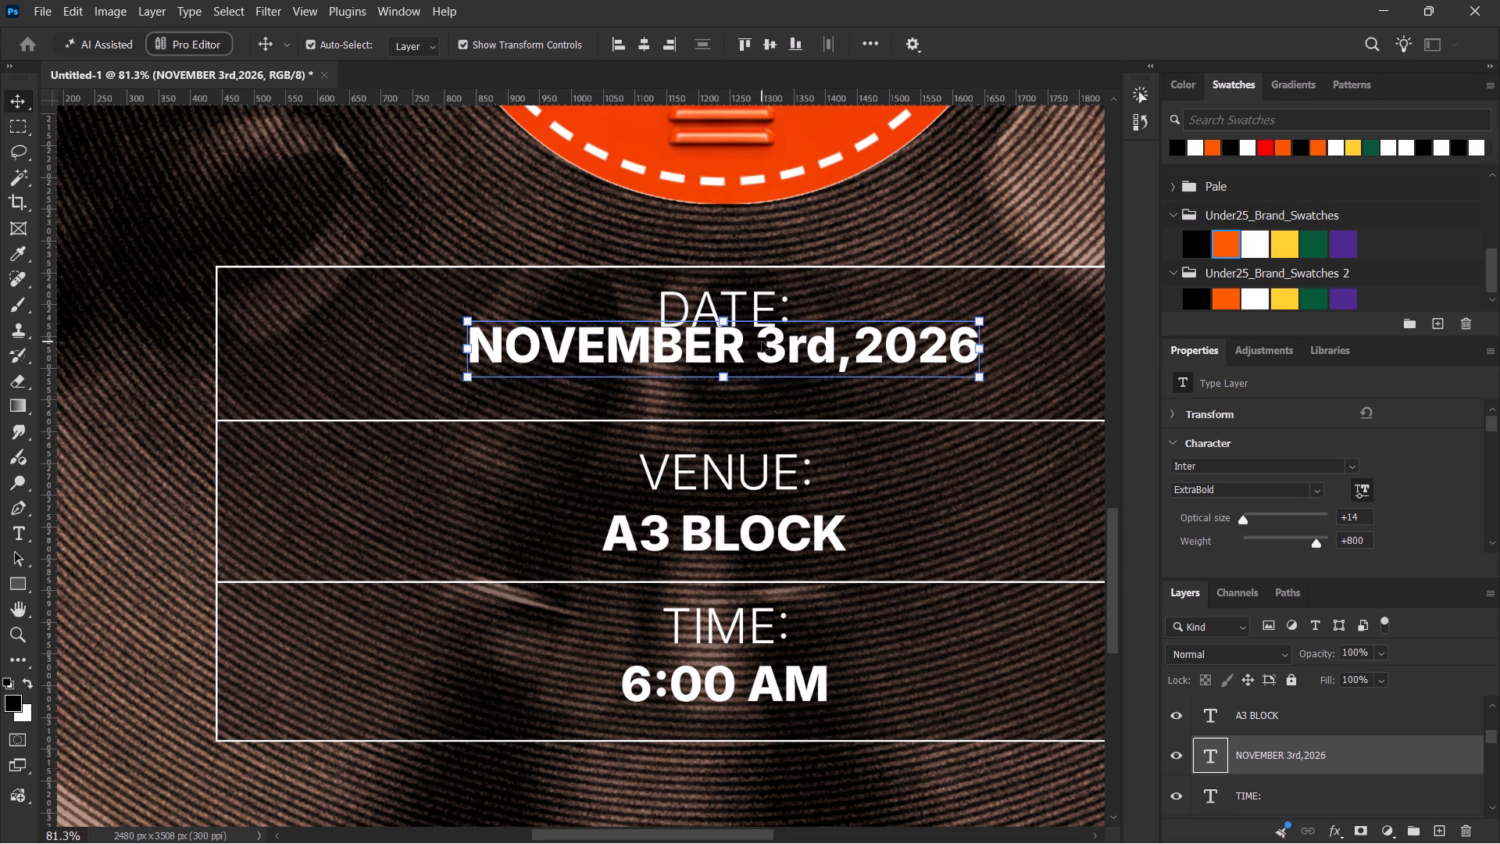
pyautogui.click(648, 43)
pyautogui.keyDown('shift'); pyautogui.moveTo(777, 348); pyautogui.dragTo(776, 359); pyautogui.keyUp('shift')
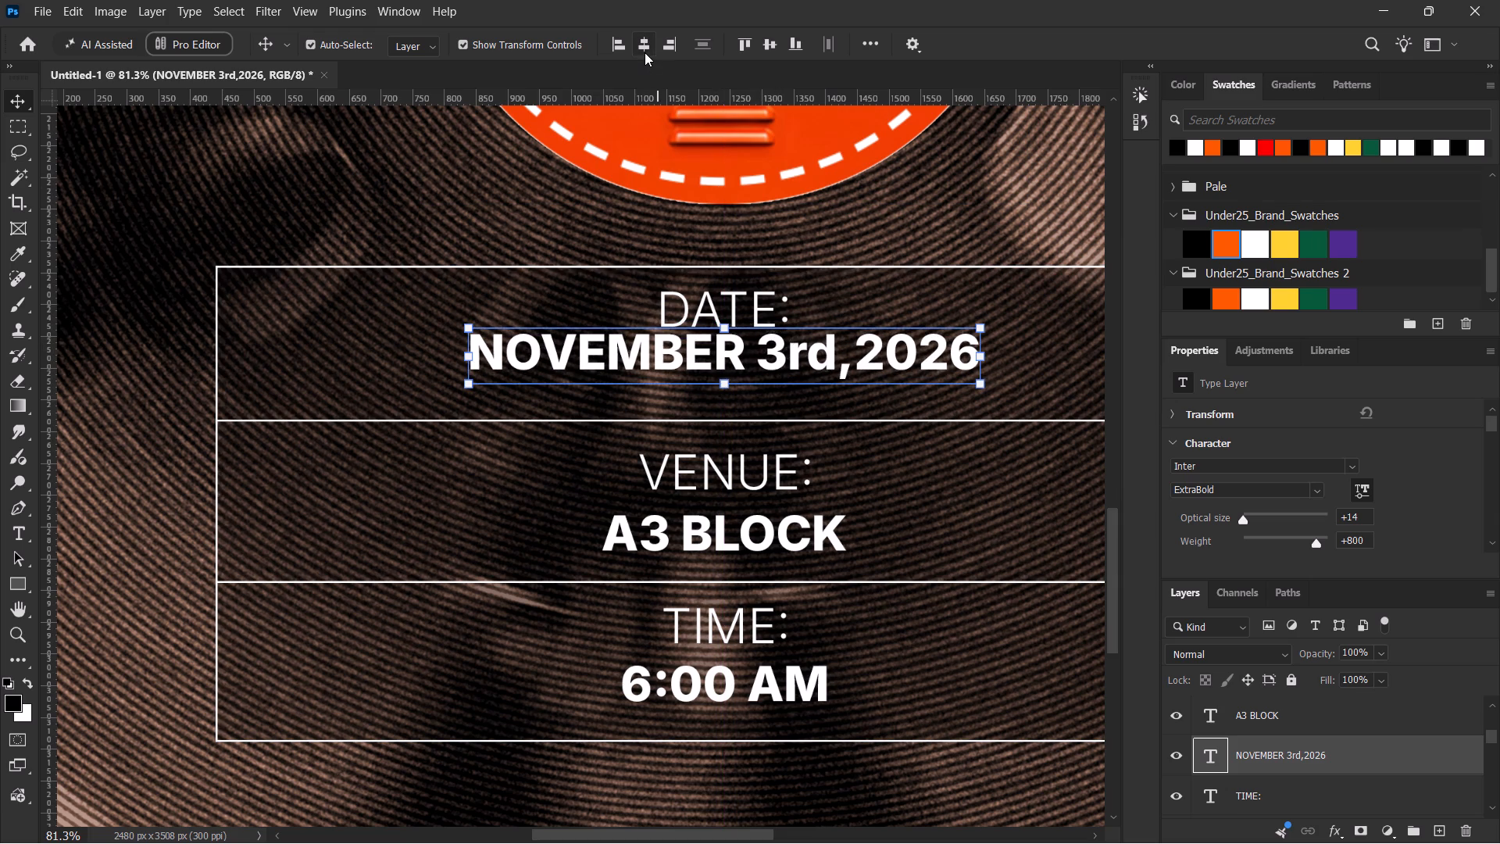
pyautogui.click(645, 52)
pyautogui.keyDown('shift'); pyautogui.moveTo(757, 354); pyautogui.dragTo(757, 363); pyautogui.keyUp('shift')
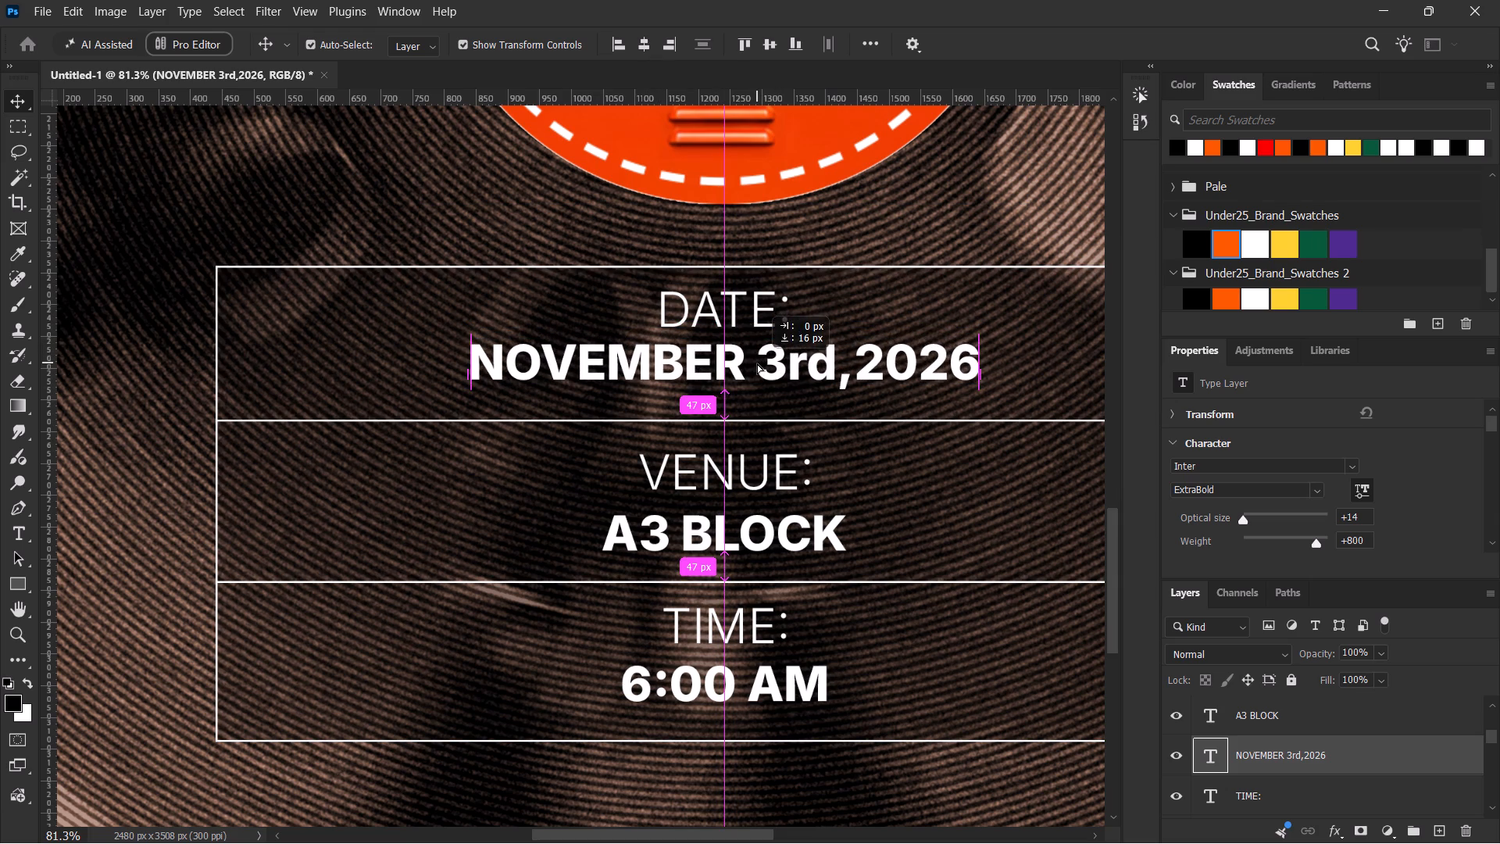
pyautogui.keyDown('shift'); pyautogui.moveTo(757, 363); pyautogui.dragTo(757, 364); pyautogui.keyUp('shift')
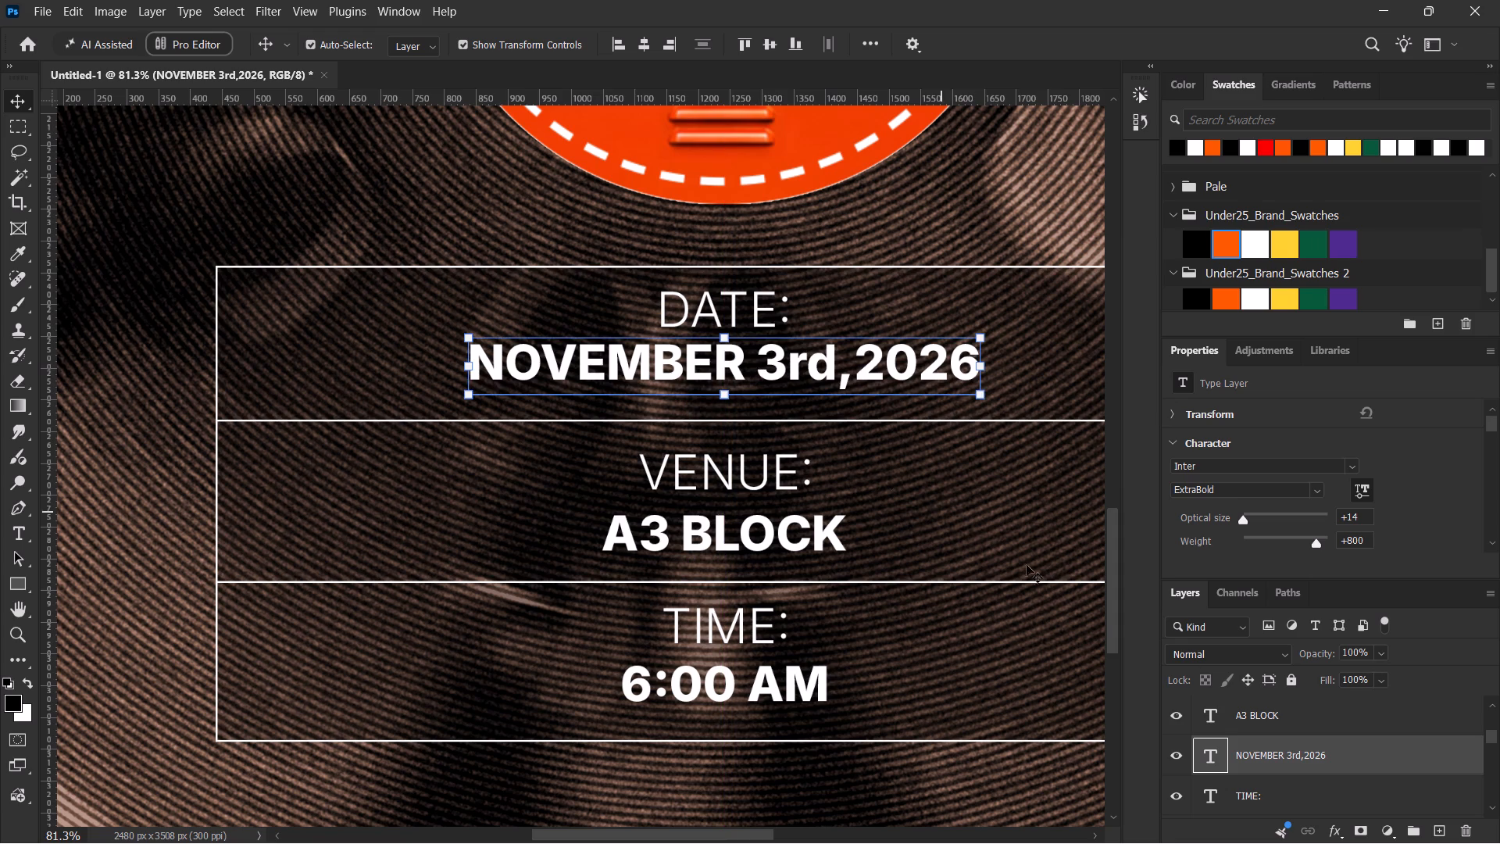
# Centre the A3 BLOCK text horizontally and move it slightly up, closer to its VENUE: label.
pyautogui.click(1287, 731)
pyautogui.click(647, 45)
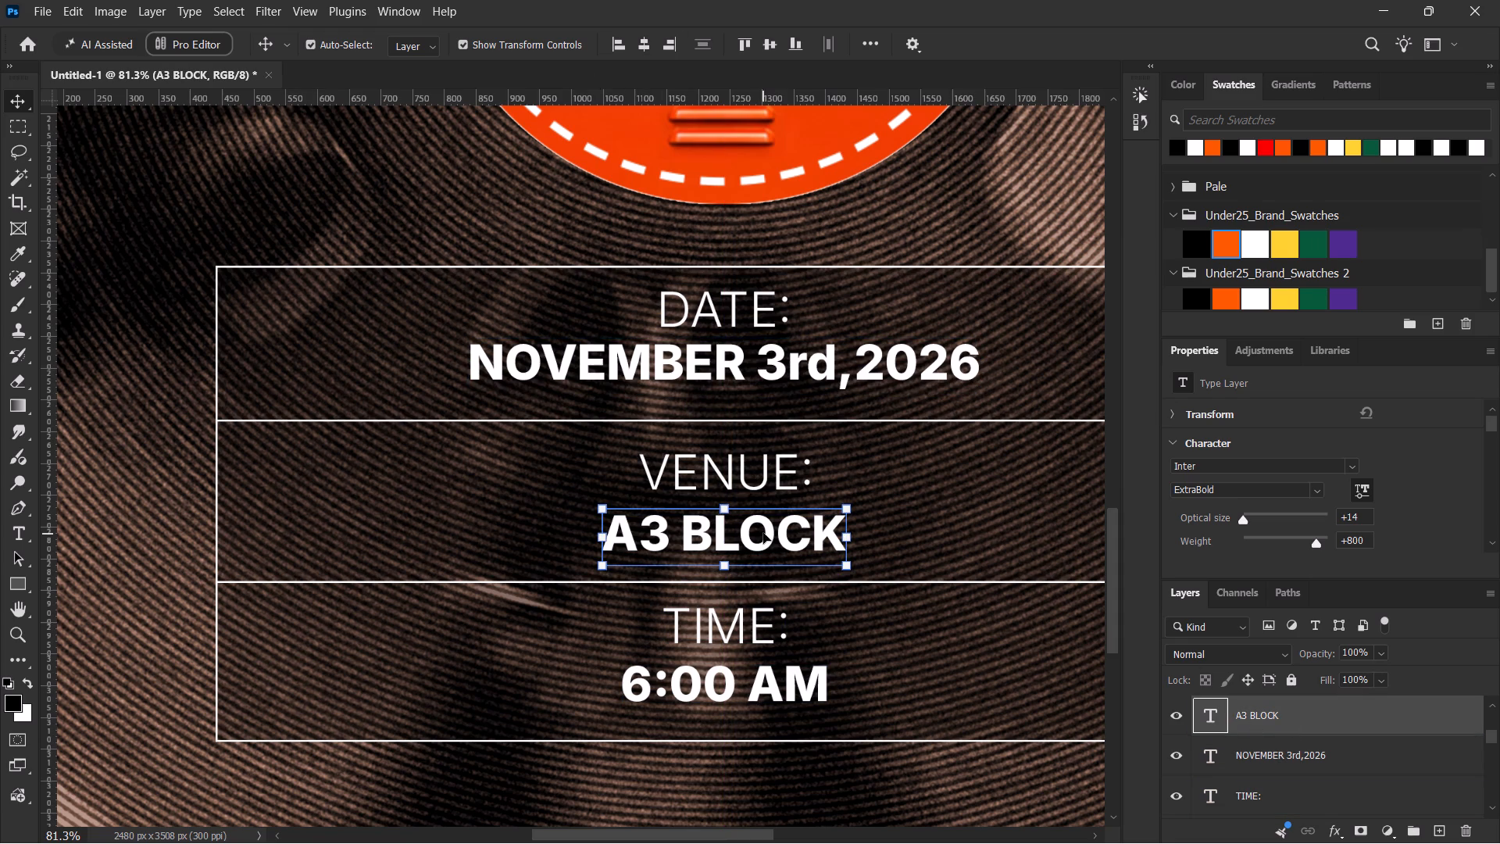
pyautogui.keyDown('shift'); pyautogui.click(759, 535); pyautogui.keyUp('shift')
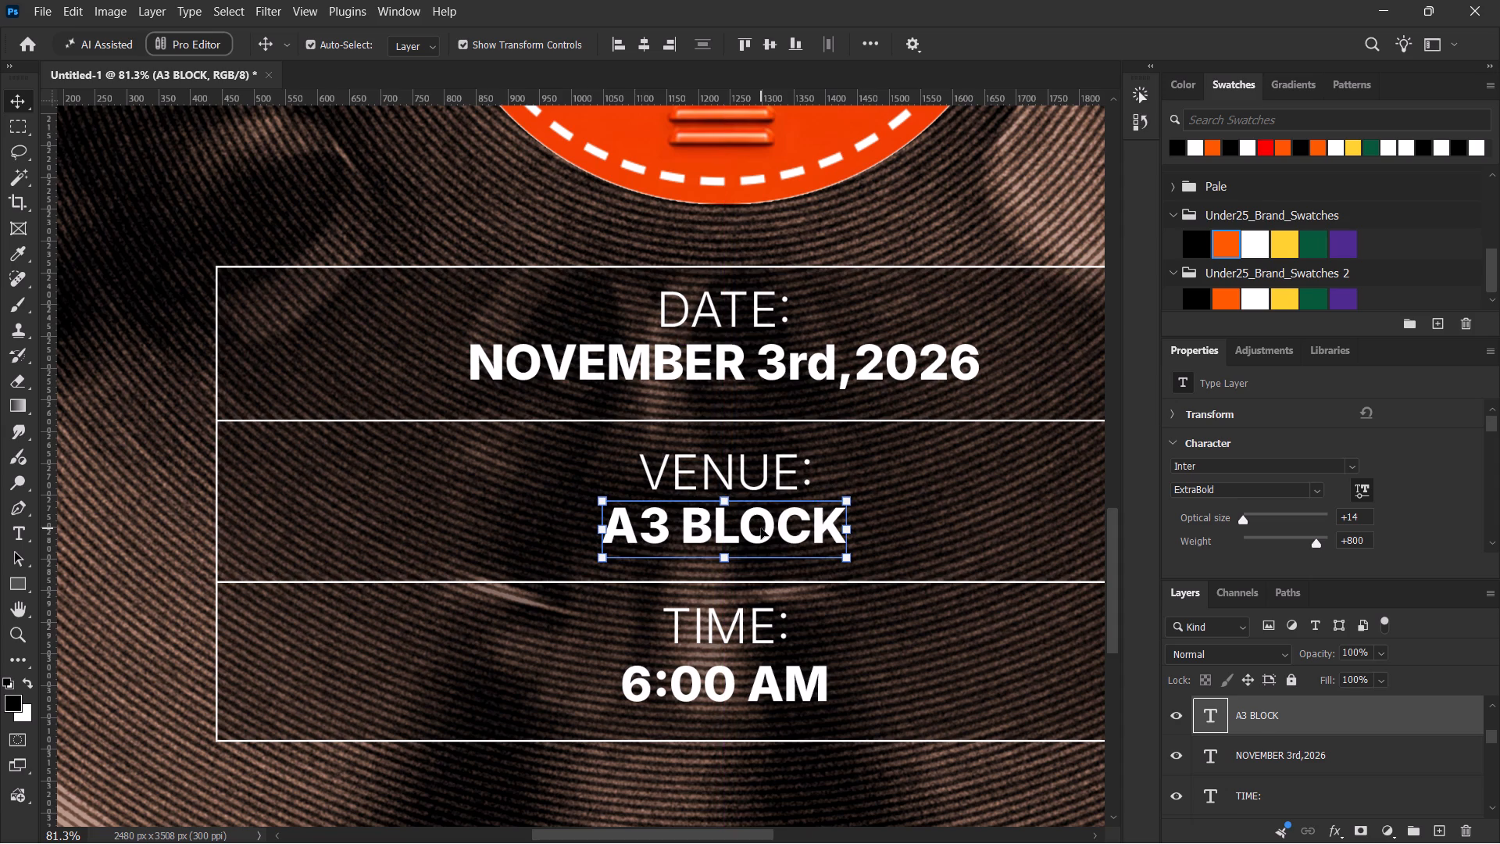
# Centre the 6:00 AM text horizontally and move it slightly up, closer beneath its TIME: label.
pyautogui.scroll(1, 1254, 731)
pyautogui.click(1254, 731)
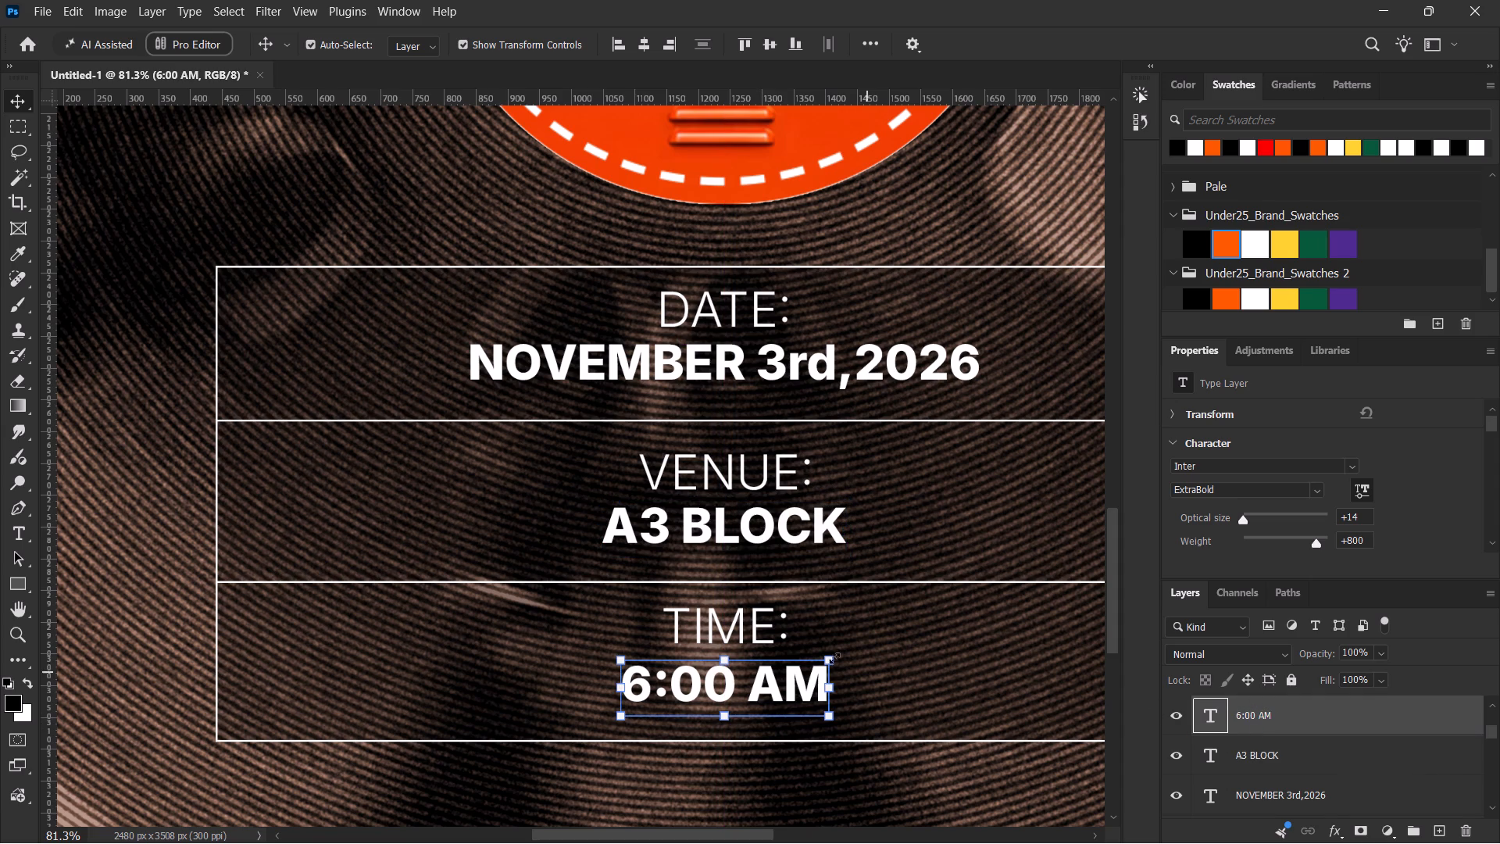
pyautogui.click(642, 38)
pyautogui.keyDown('shift'); pyautogui.moveTo(752, 702); pyautogui.dragTo(753, 679); pyautogui.keyUp('shift')
pyautogui.hotkey('ctrl', 'z')
pyautogui.click(1325, 724)
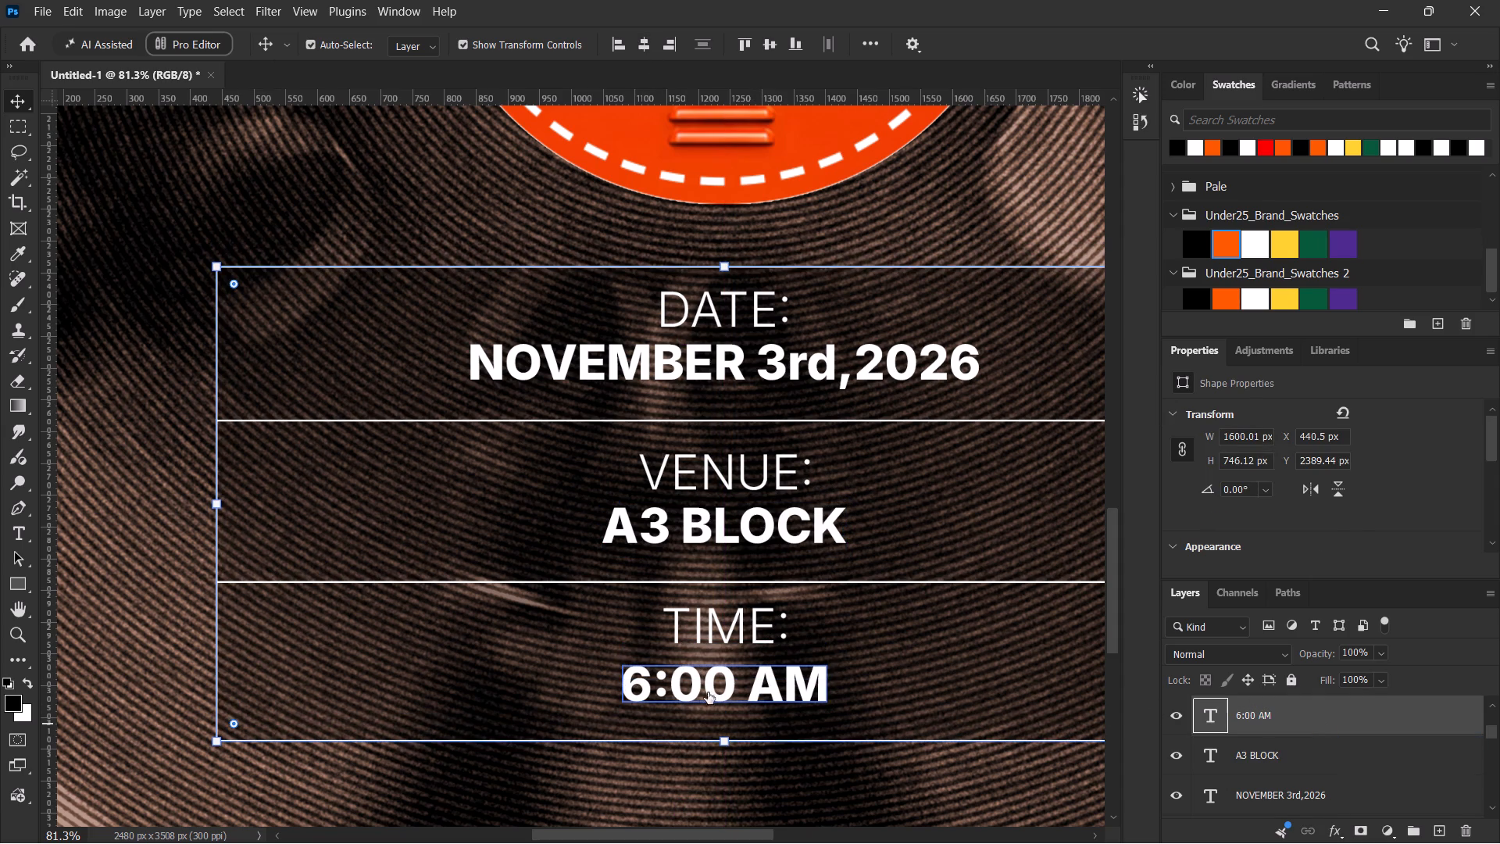
pyautogui.keyDown('shift'); pyautogui.click(769, 680); pyautogui.keyUp('shift')
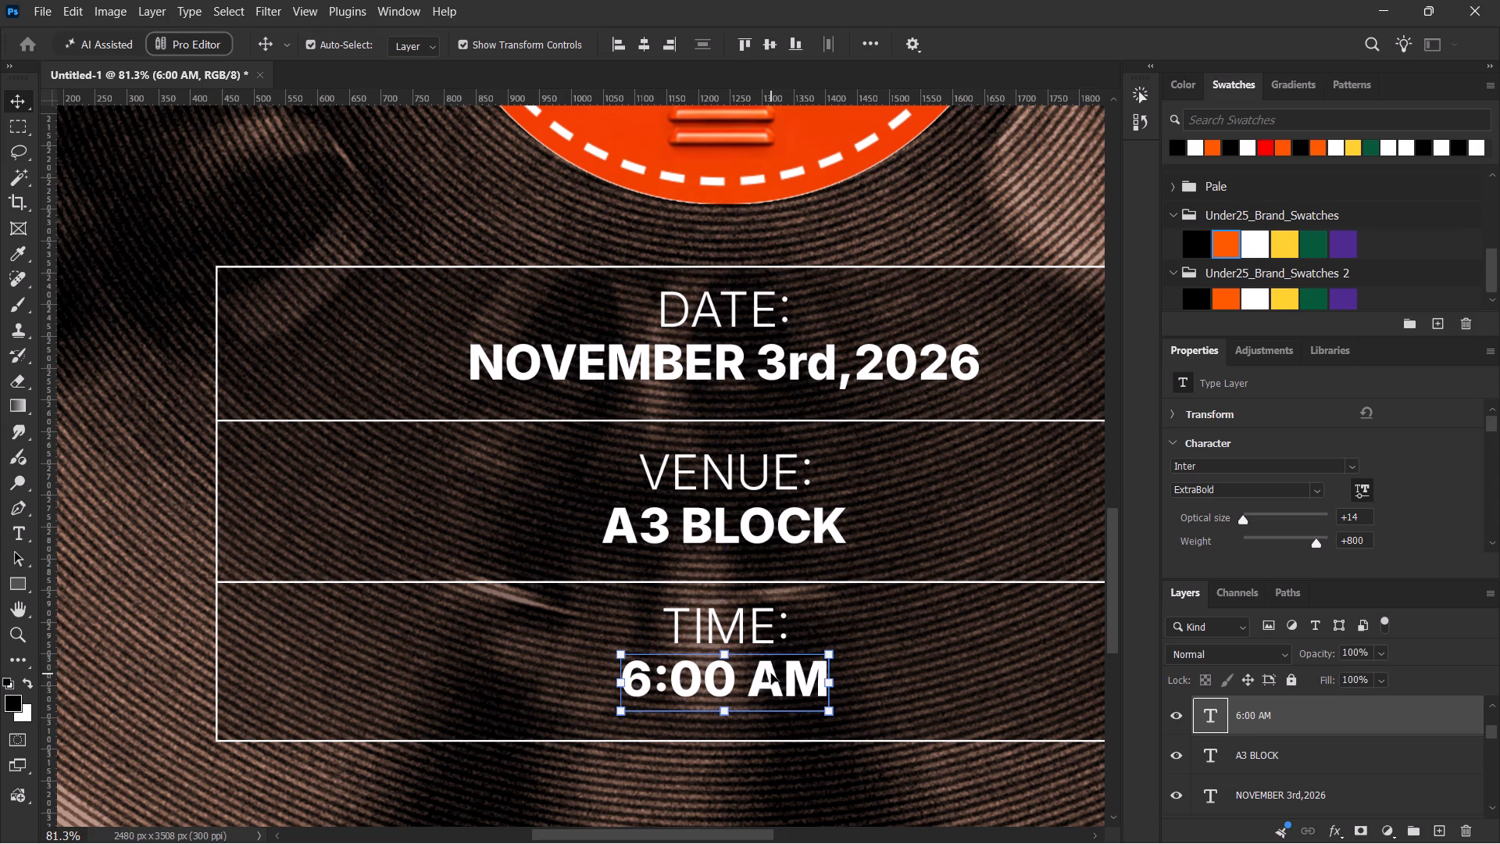
# Examine the whole poster layout with the tightened event details text, selecting the locked Color Fill 2 layer.
pyautogui.keyDown('alt'); pyautogui.scroll(1, 771, 674); pyautogui.keyUp('alt')
pyautogui.keyDown('alt'); pyautogui.scroll(-12, 771, 673); pyautogui.keyUp('alt')
pyautogui.keyDown('alt'); pyautogui.scroll(1, 770, 671); pyautogui.keyUp('alt')
pyautogui.keyDown('alt'); pyautogui.scroll(-1, 770, 671); pyautogui.keyUp('alt')
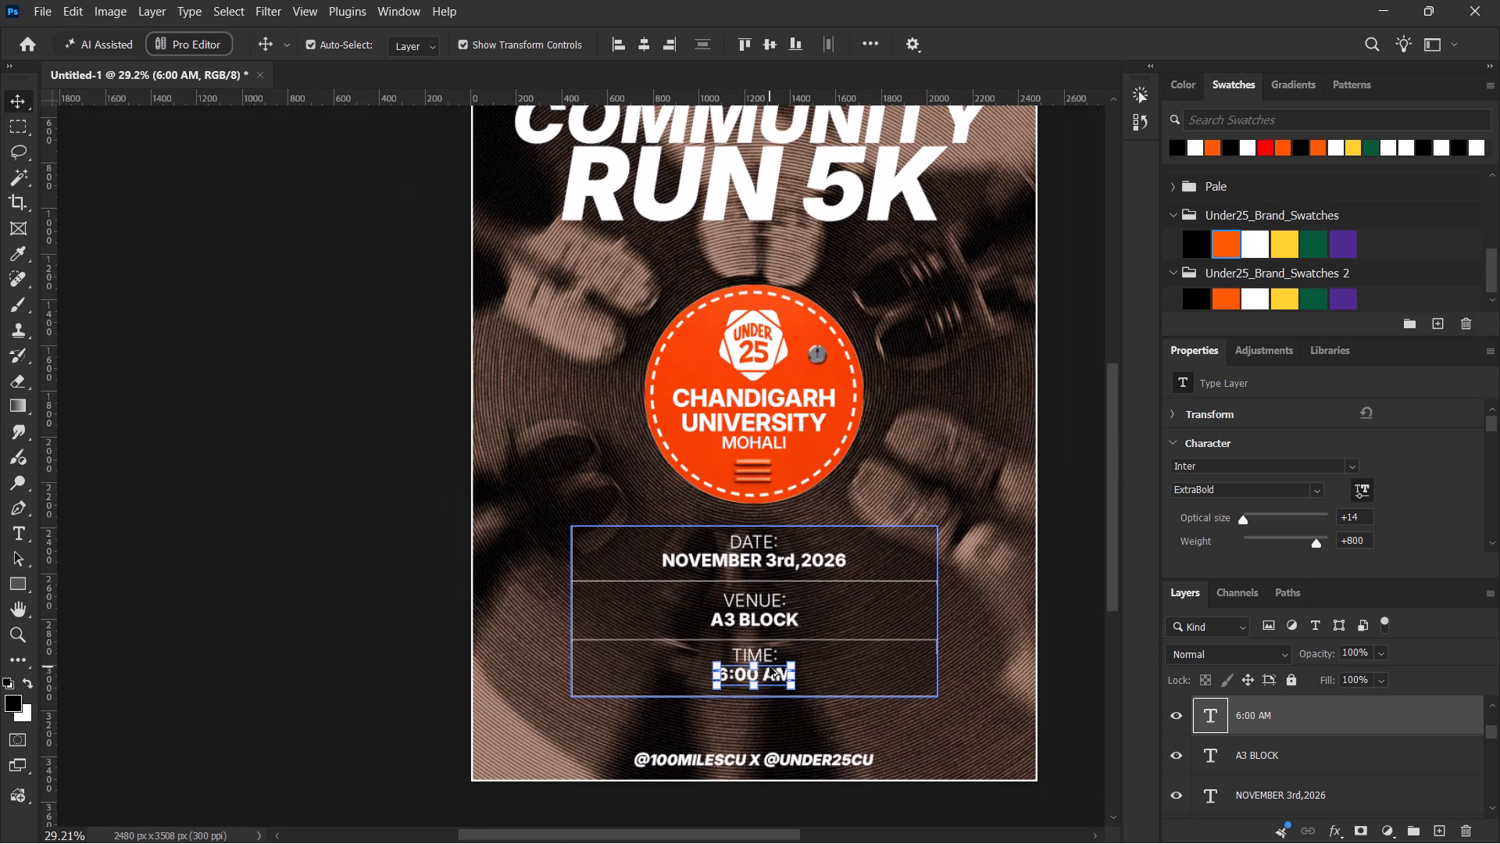
pyautogui.press('space')
pyautogui.press('space')
pyautogui.press('space')
pyautogui.press('space')
pyautogui.press('space')
pyautogui.moveTo(741, 562); pyautogui.dragTo(733, 476)
pyautogui.scroll(-4, 1328, 746)
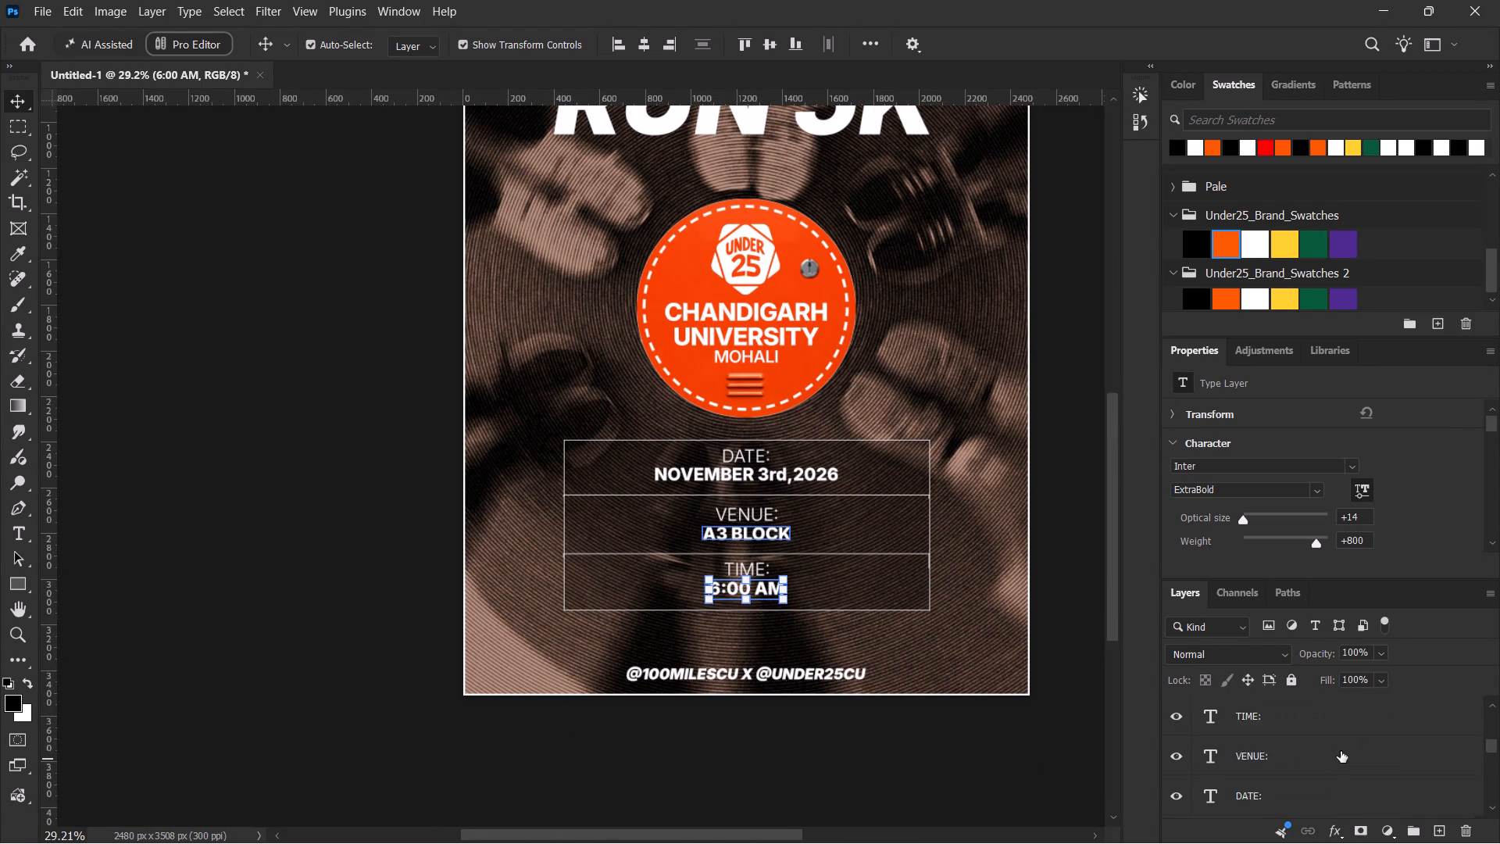
pyautogui.scroll(-15, 1341, 751)
pyautogui.click(1337, 794)
pyautogui.keyDown('alt'); pyautogui.scroll(-4, 737, 483); pyautogui.keyUp('alt')
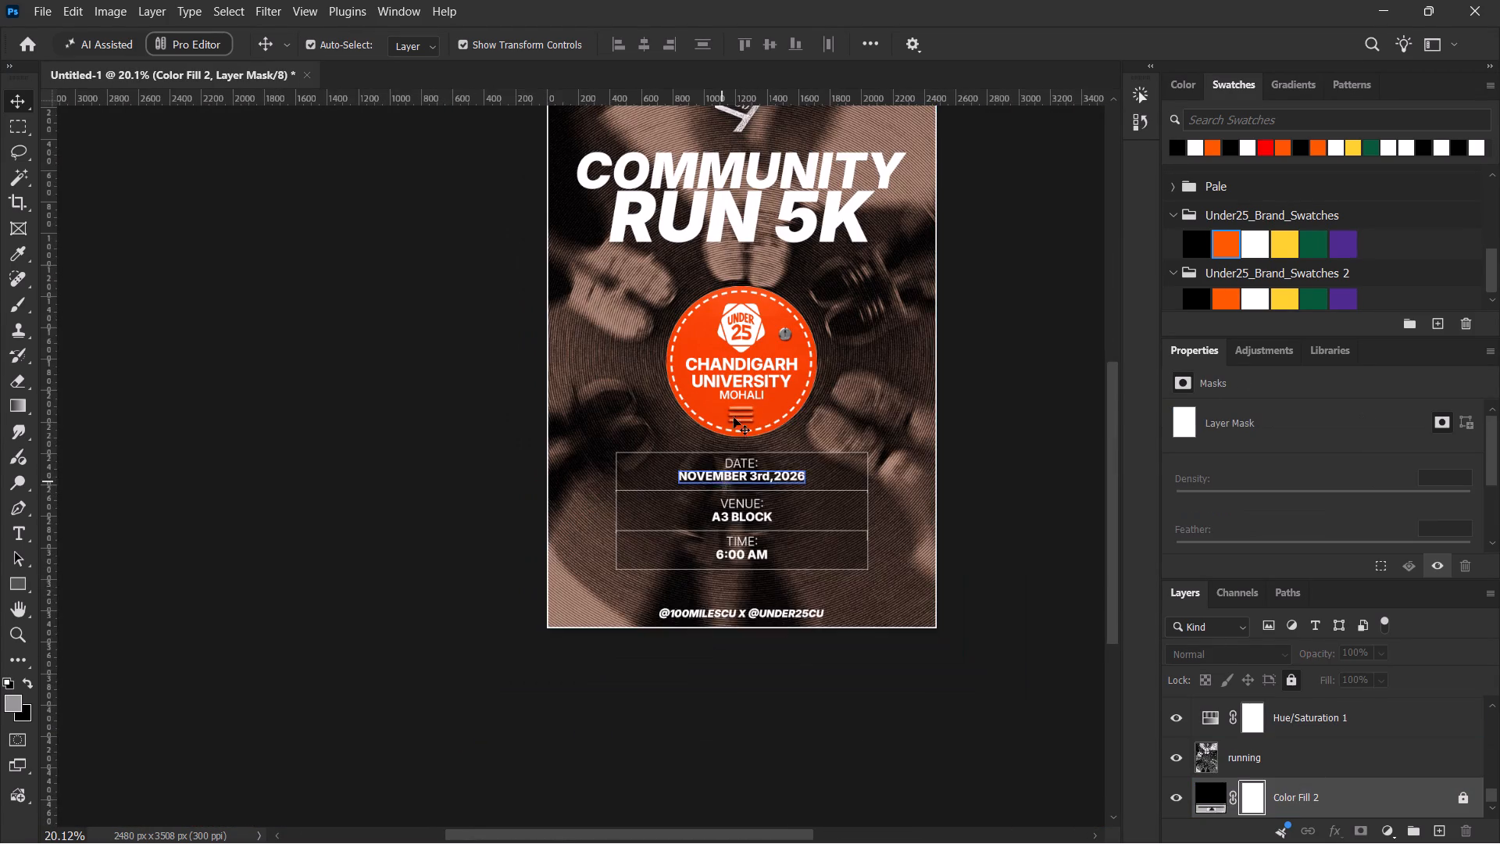
# Examine the whole poster from the arrow logo down to the social handles before exporting it.
pyautogui.press('space')
pyautogui.press('space')
pyautogui.press('space')
pyautogui.press('space')
pyautogui.moveTo(737, 406); pyautogui.dragTo(745, 480)
pyautogui.keyDown('alt'); pyautogui.scroll(2, 746, 481); pyautogui.keyUp('alt')
pyautogui.press('space')
pyautogui.press('space')
pyautogui.press('space')
pyautogui.press('space')
pyautogui.press('space')
pyautogui.press('space')
pyautogui.press('space')
pyautogui.press('space')
pyautogui.press('space')
pyautogui.press('space')
pyautogui.moveTo(744, 465); pyautogui.dragTo(730, 506)
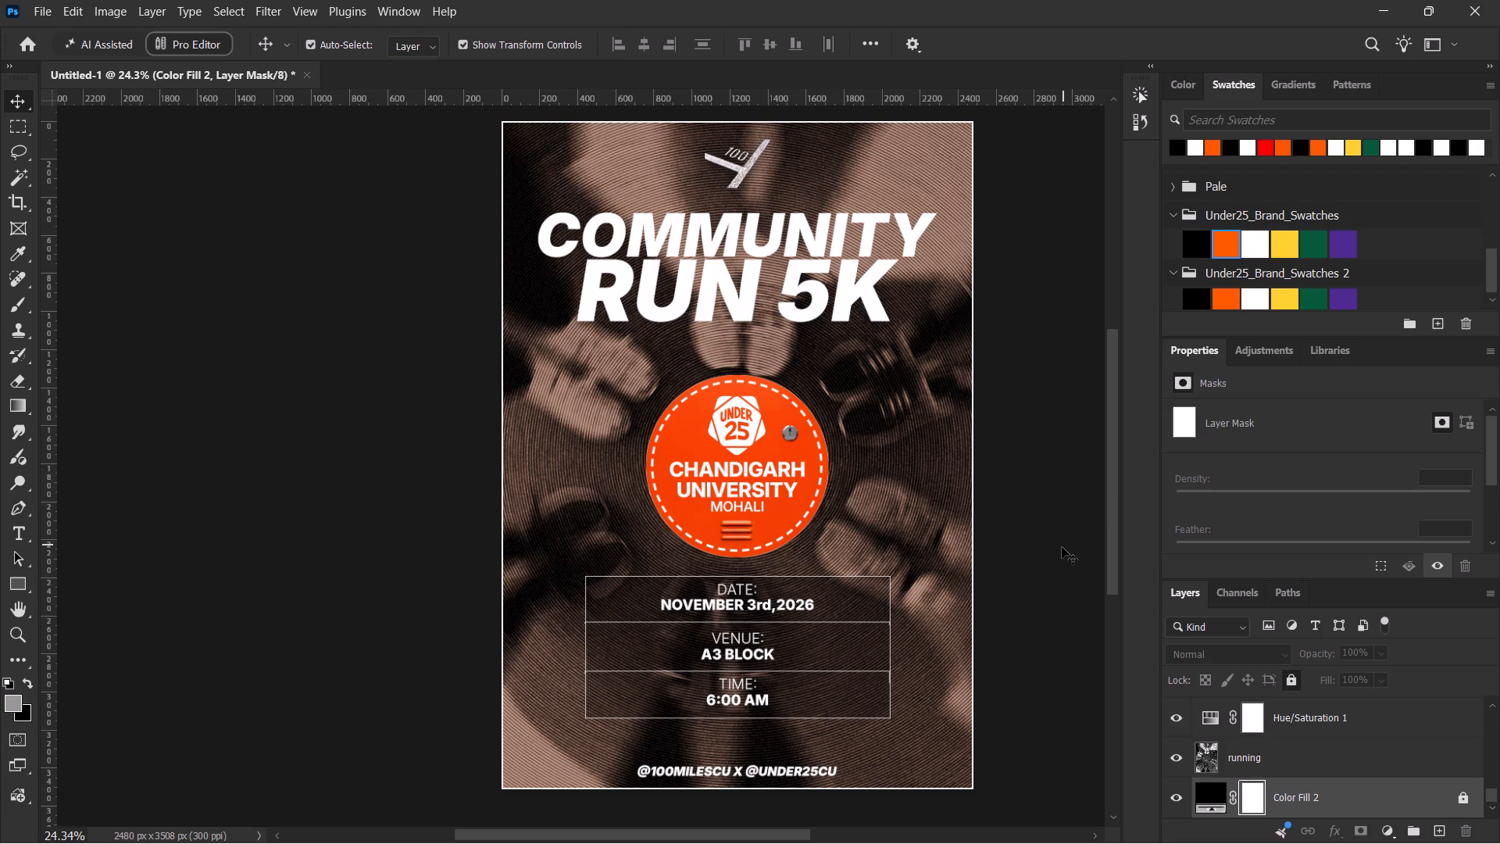
# Configure the poster export as a full-size PNG with transparency, after trying JPG at quality 7.
pyautogui.hotkey('ctrl', 'alt', 'shift', 'w')
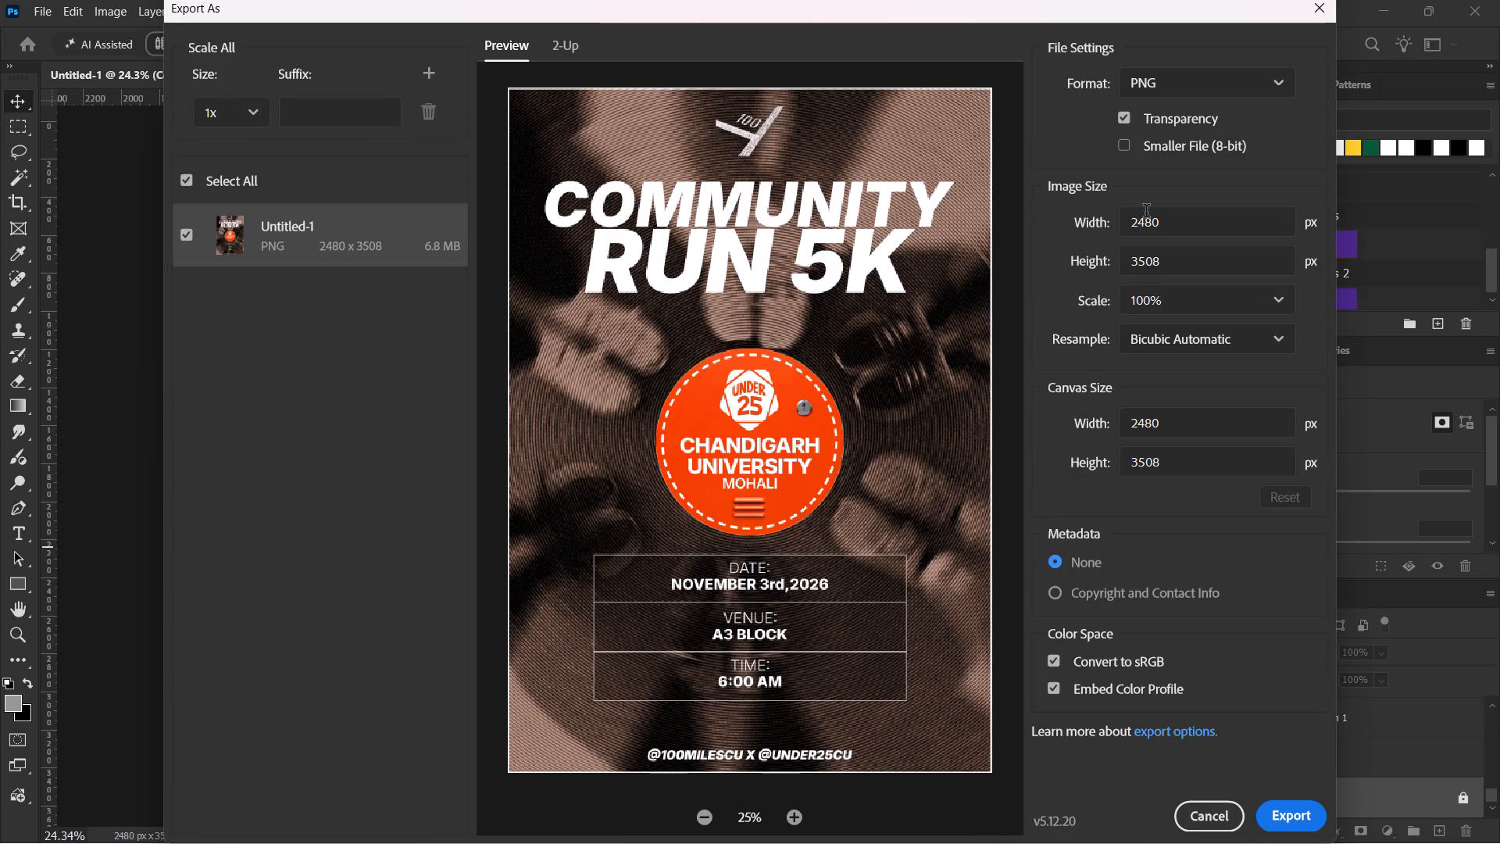
pyautogui.click(1170, 94)
pyautogui.click(1161, 143)
pyautogui.moveTo(1254, 115); pyautogui.dragTo(1313, 120)
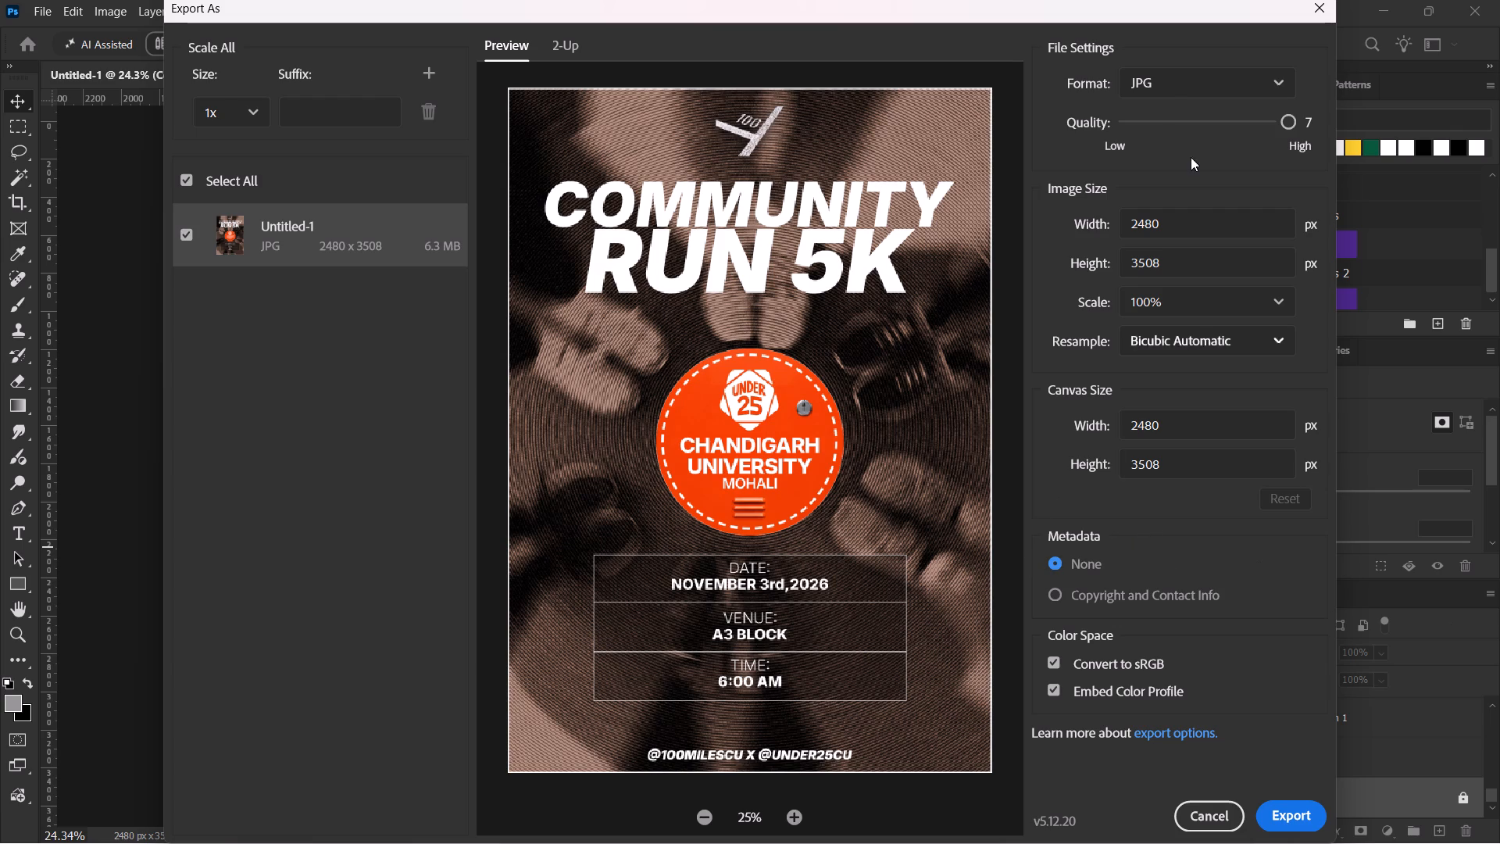
pyautogui.click(1173, 91)
pyautogui.click(1175, 125)
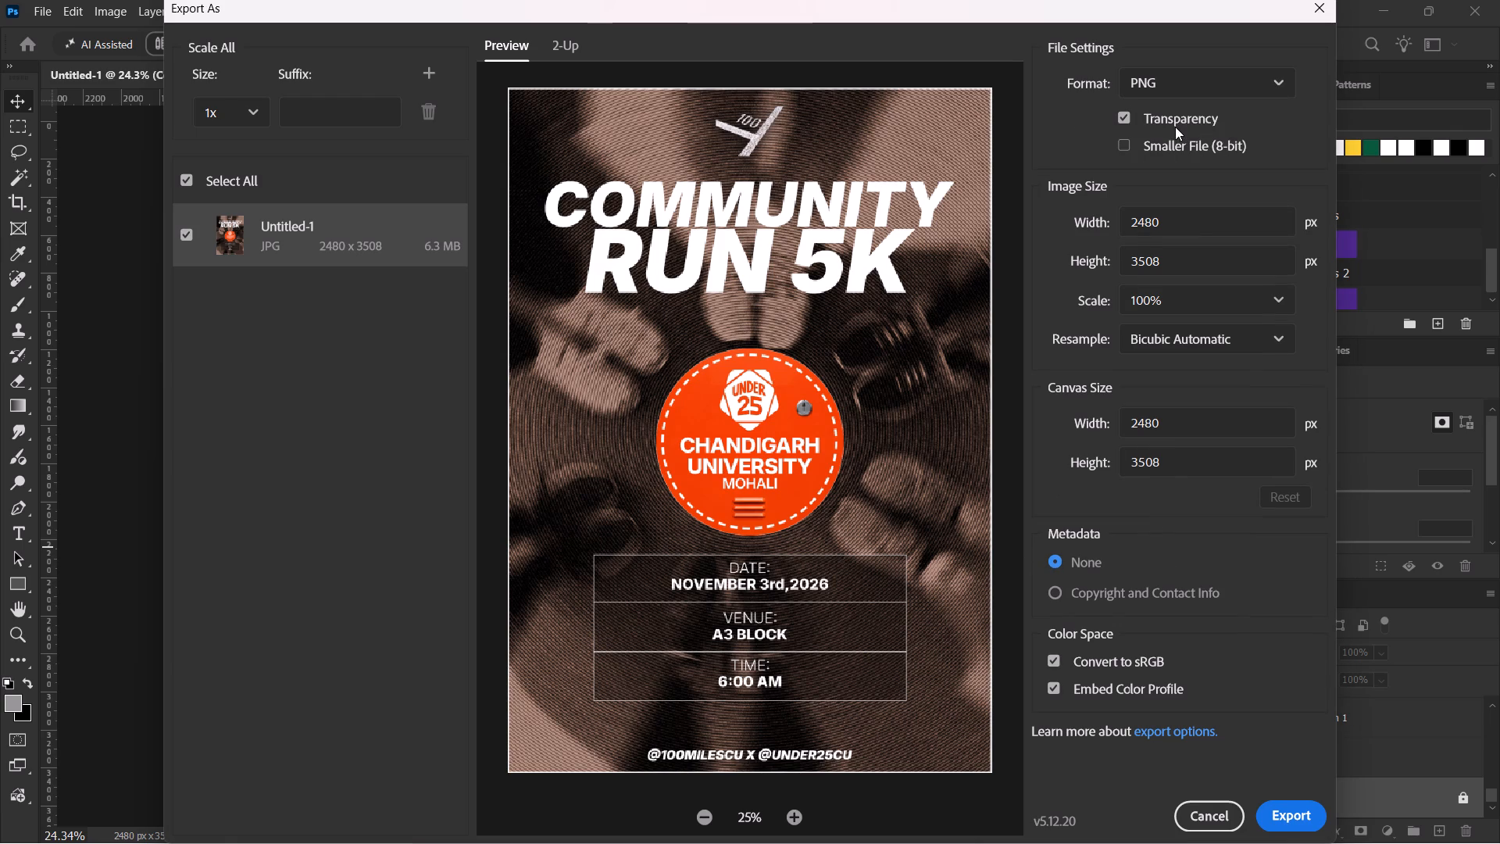
# Export the poster as a PNG named RUN5K Poster in the UNDER25 folder.
pyautogui.click(1291, 821)
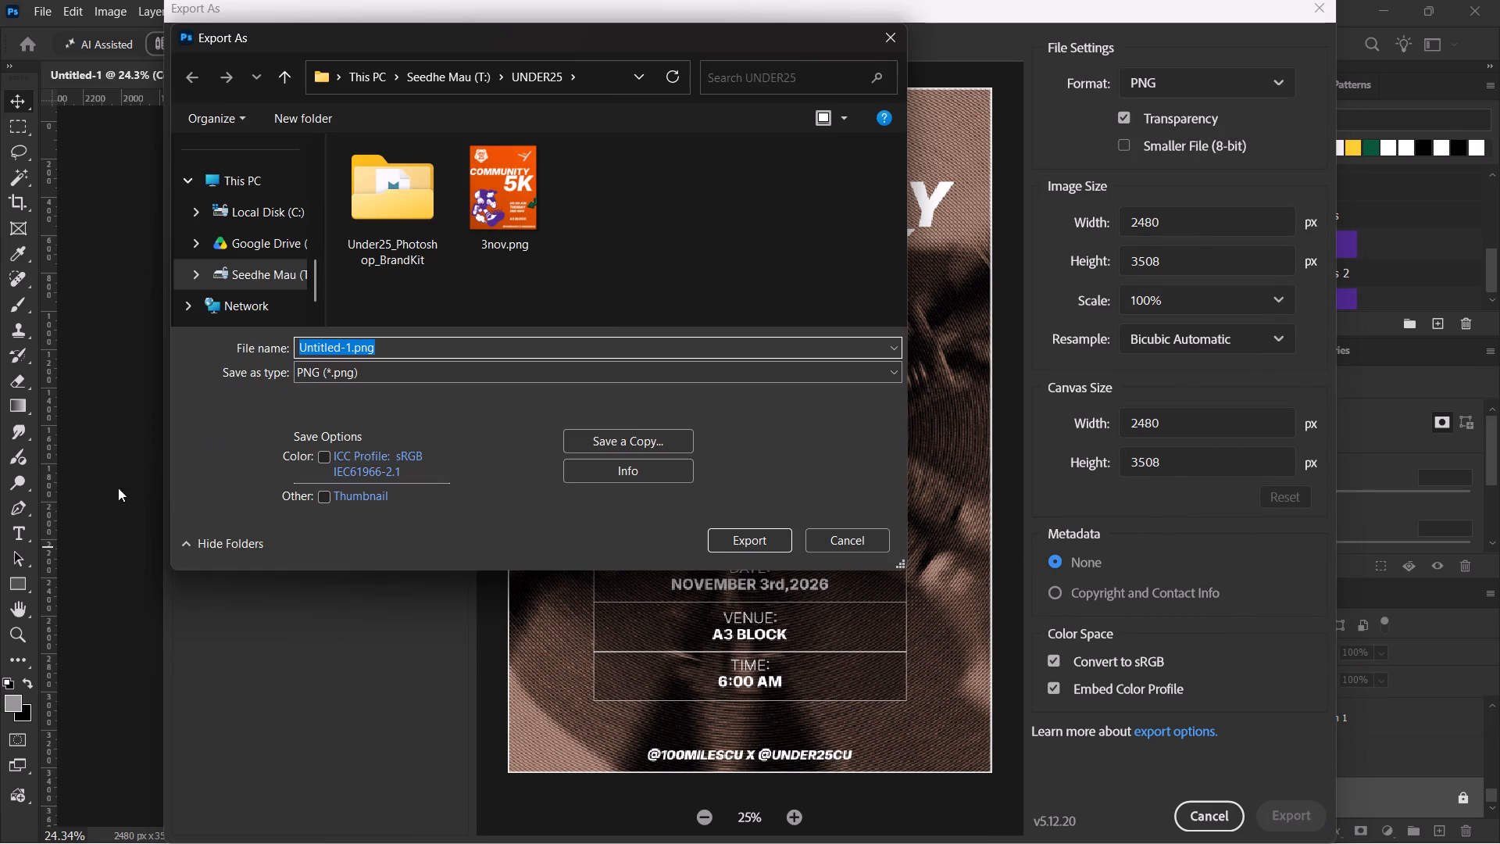
pyautogui.write('run')
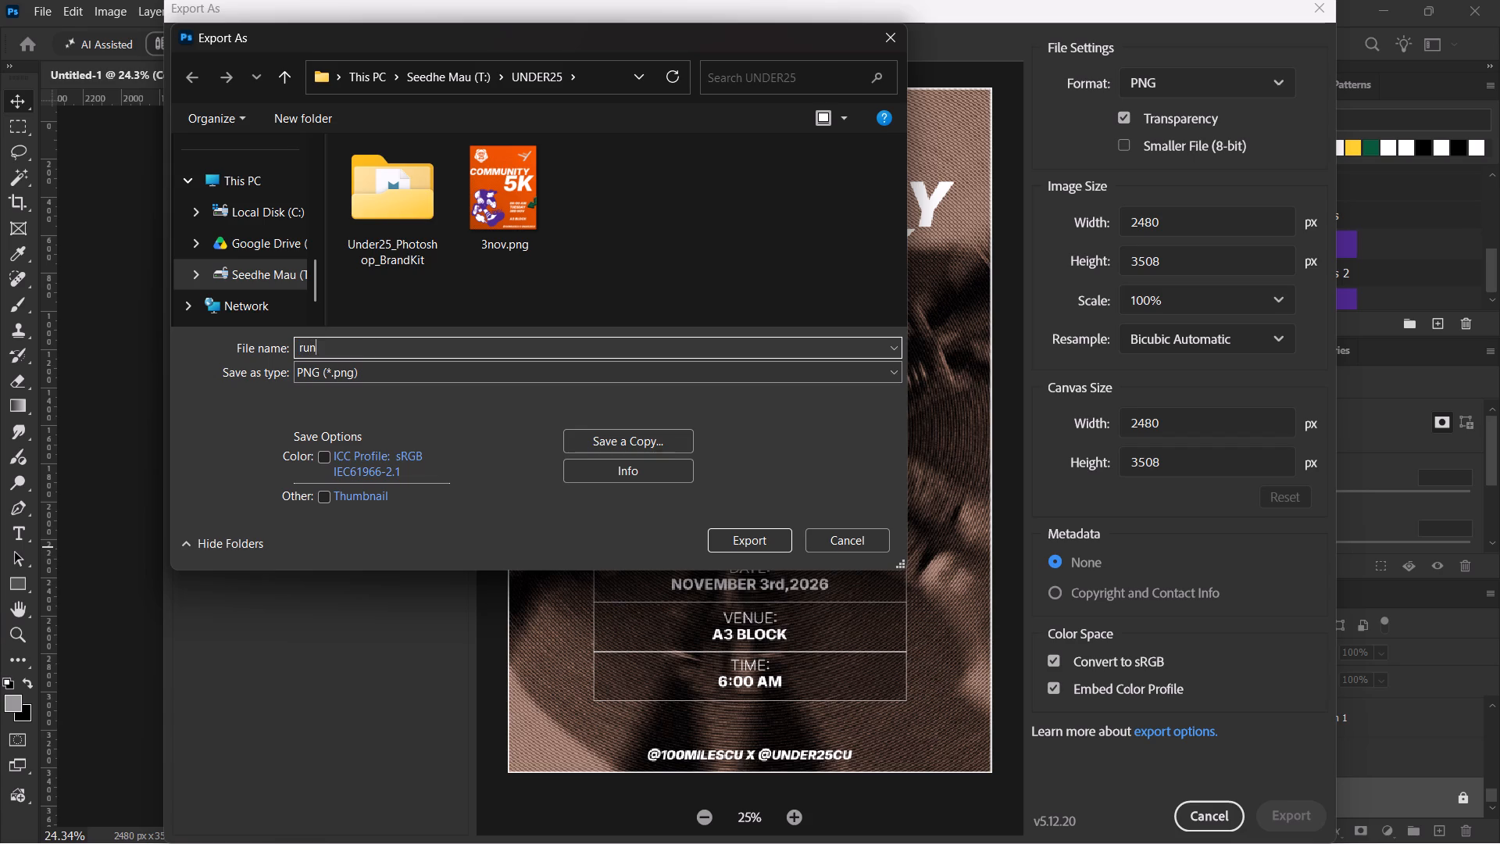
pyautogui.hotkey('shift', 'BackSpace')
pyautogui.hotkey('shift', 'BackSpace')
pyautogui.hotkey('shift', 'BackSpace')
pyautogui.write('RUNK')
pyautogui.hotkey('shift', 'BackSpace')
pyautogui.write('5k')
pyautogui.press('BackSpace')
pyautogui.hotkey('shift', 'k')
pyautogui.press('space')
pyautogui.write('Poster')
pyautogui.click(758, 541)
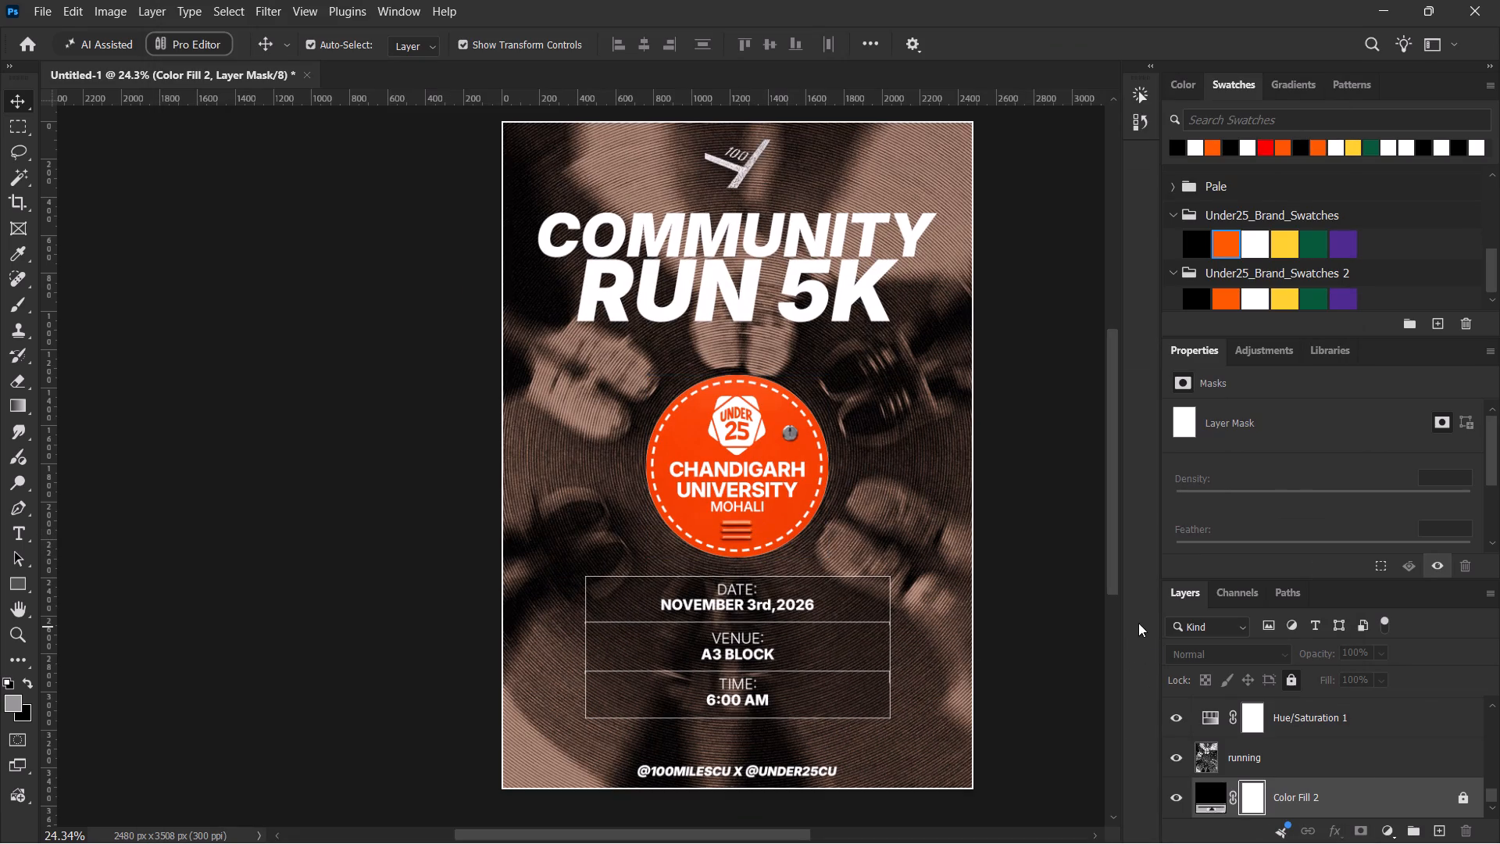
# Hide the PFP layer so the orange Chandigarh University badge is removed from the poster.
pyautogui.scroll(4, 1374, 745)
pyautogui.scroll(-1, 1374, 745)
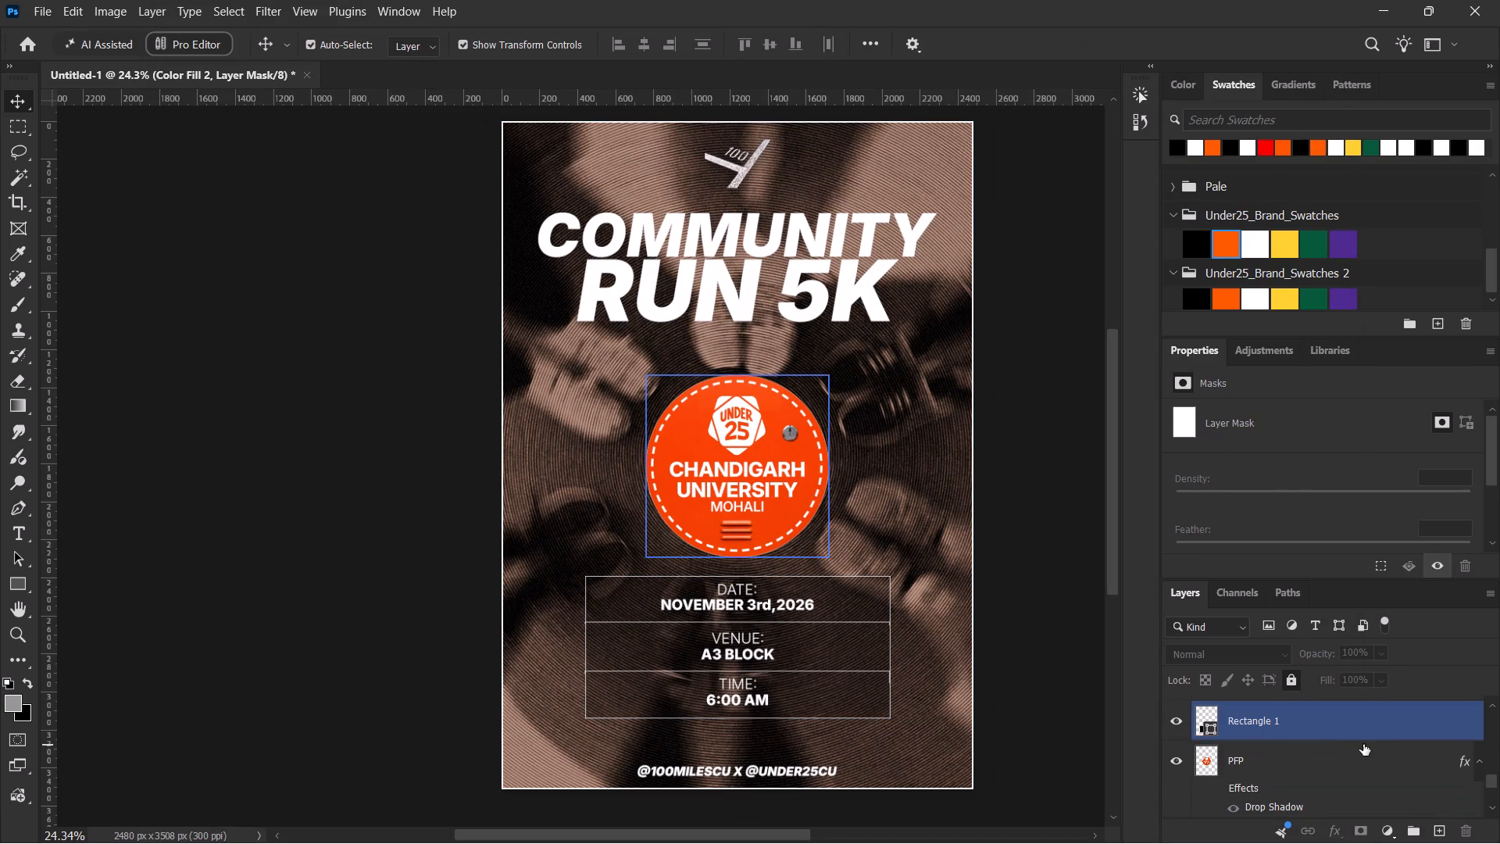
pyautogui.click(1262, 762)
pyautogui.click(1180, 763)
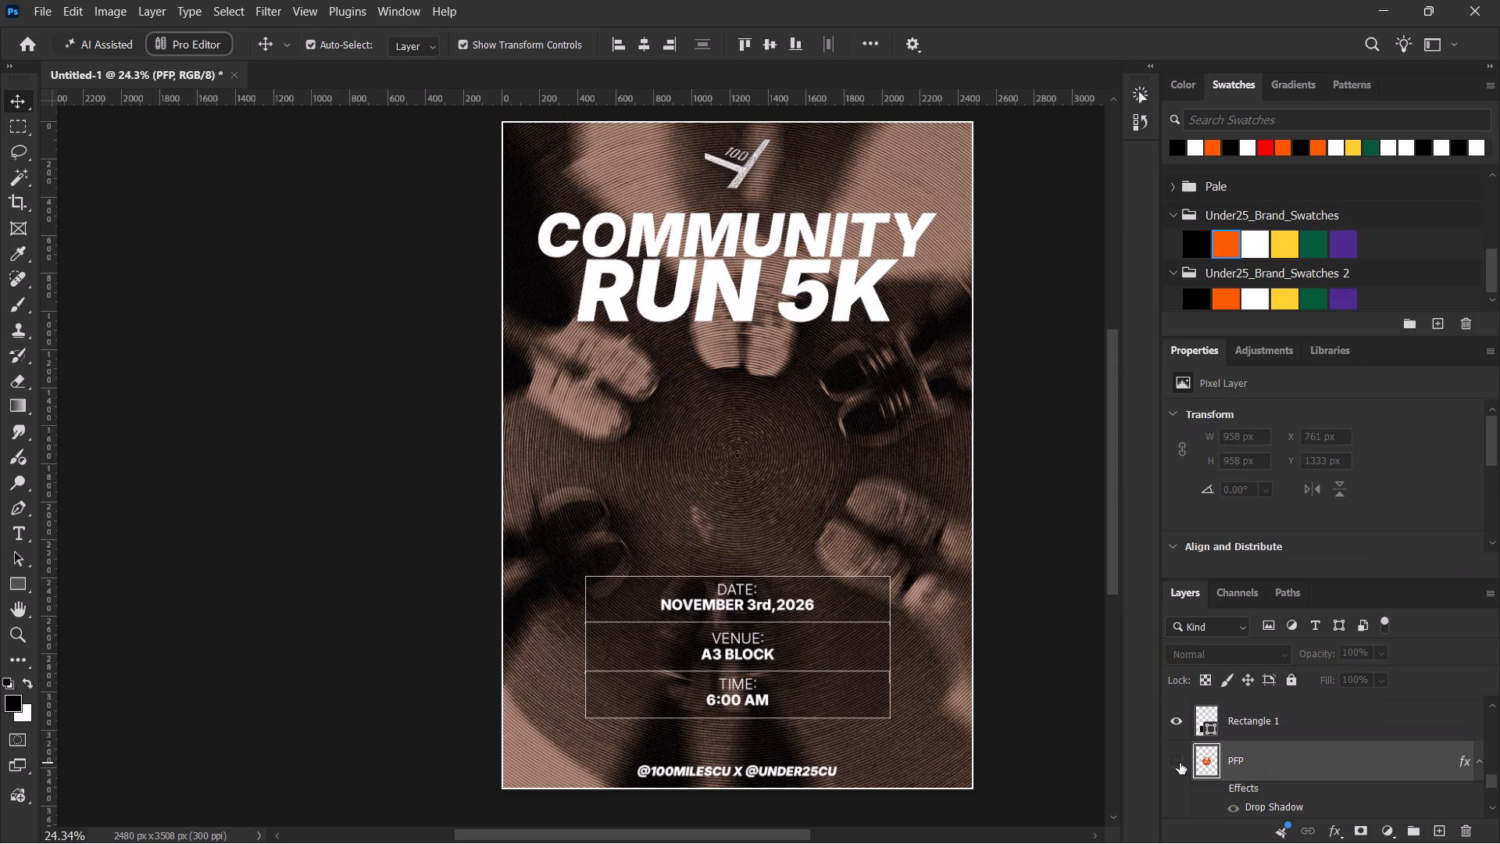
# Close the photo viewer and place Under25_White.png from the Under25_Photoshop_BrandKit Logos folder onto the poster.
pyautogui.hotkey('alt', 'Tab')
pyautogui.hotkey('alt', 'F4')
pyautogui.hotkey('alt', 'Tab')
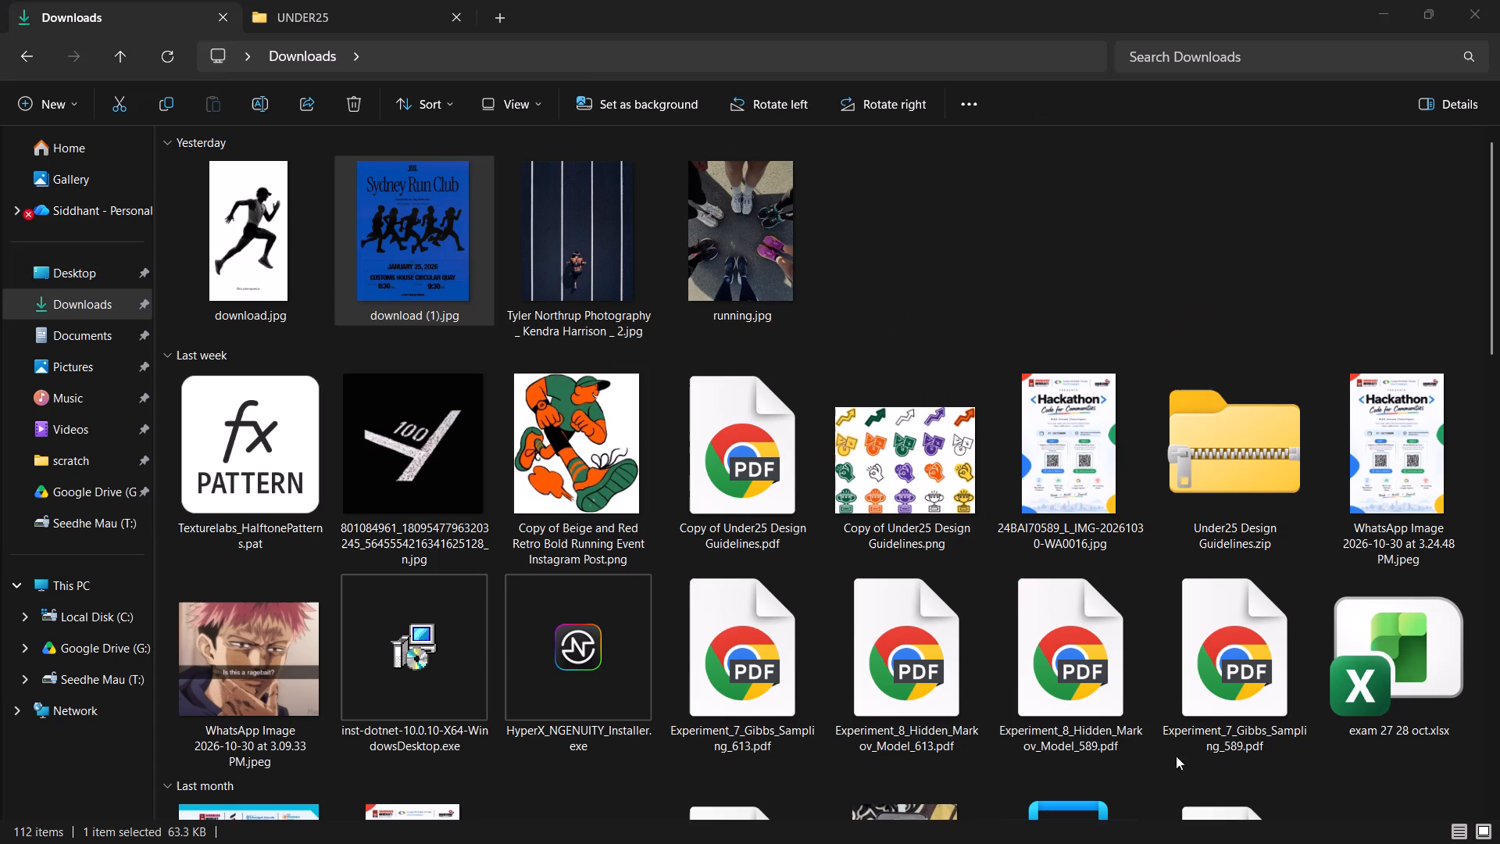
pyautogui.click(316, 2)
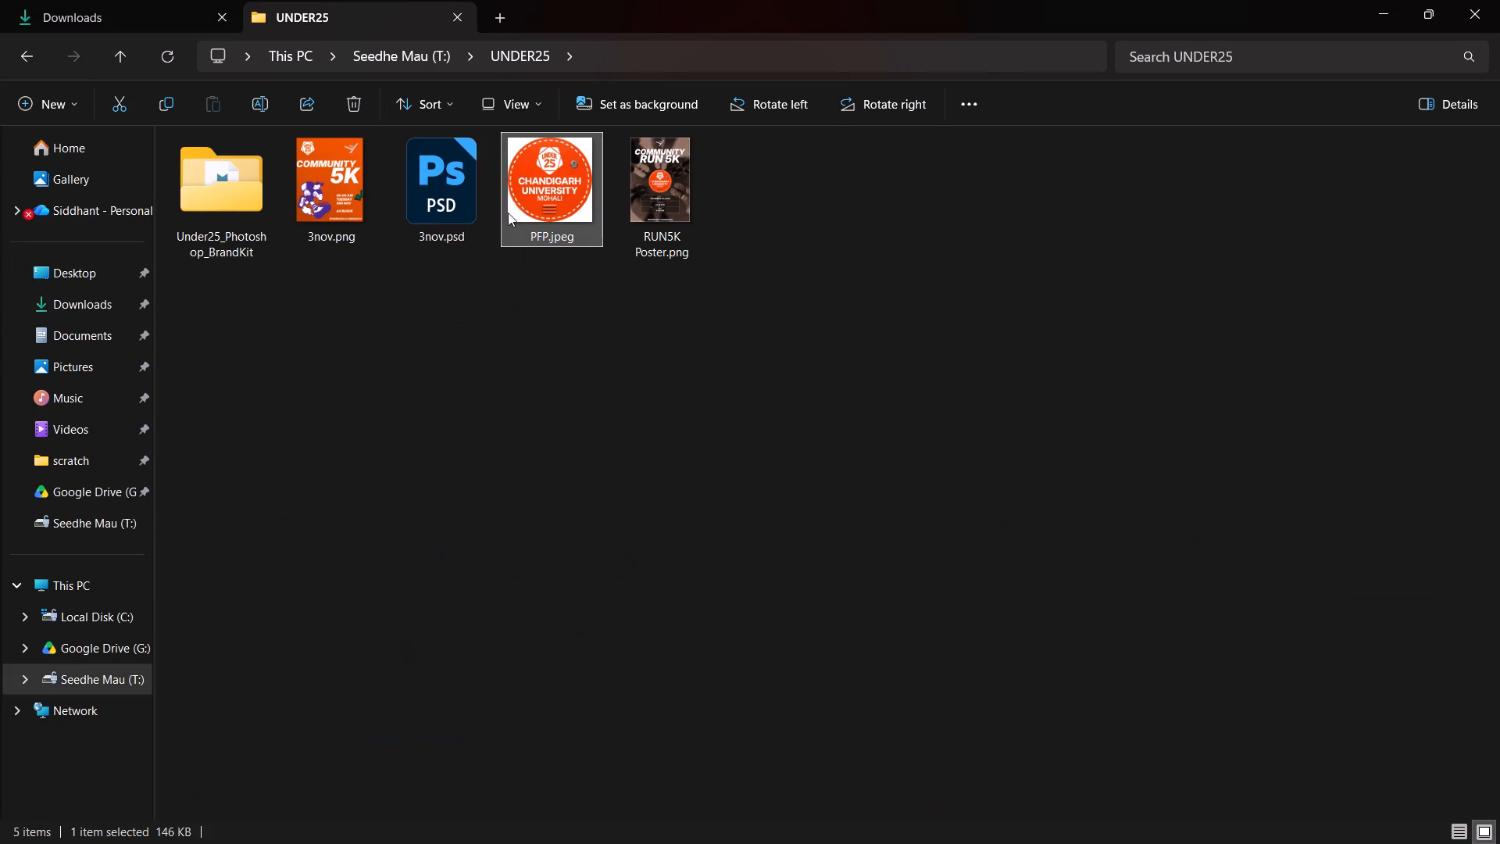
pyautogui.doubleClick(216, 185)
pyautogui.doubleClick(241, 223)
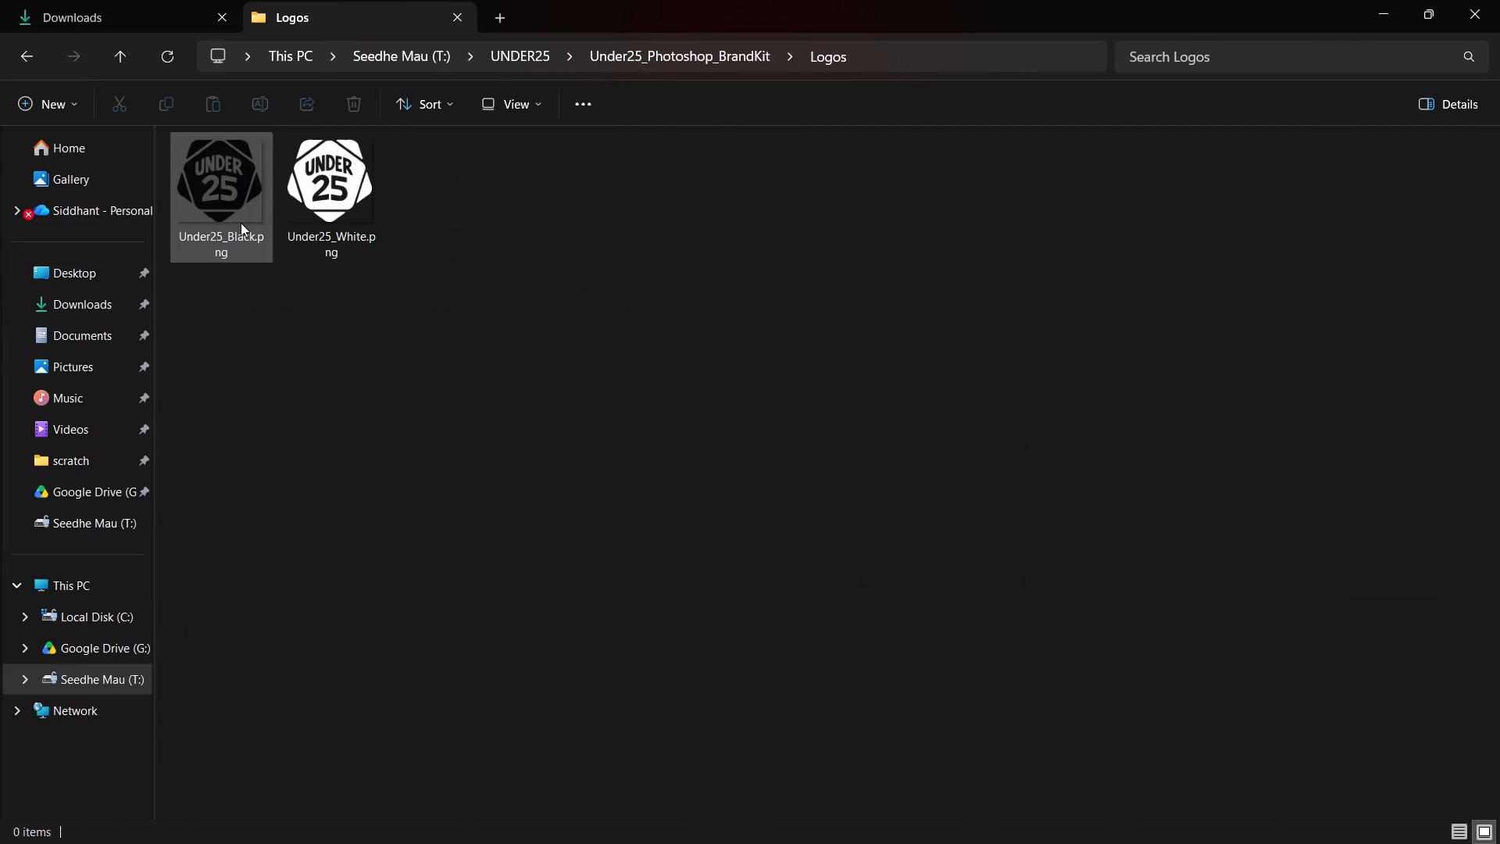
pyautogui.moveTo(325, 183); pyautogui.dragTo(362, 234)
pyautogui.hotkey('alt', 'Tab')
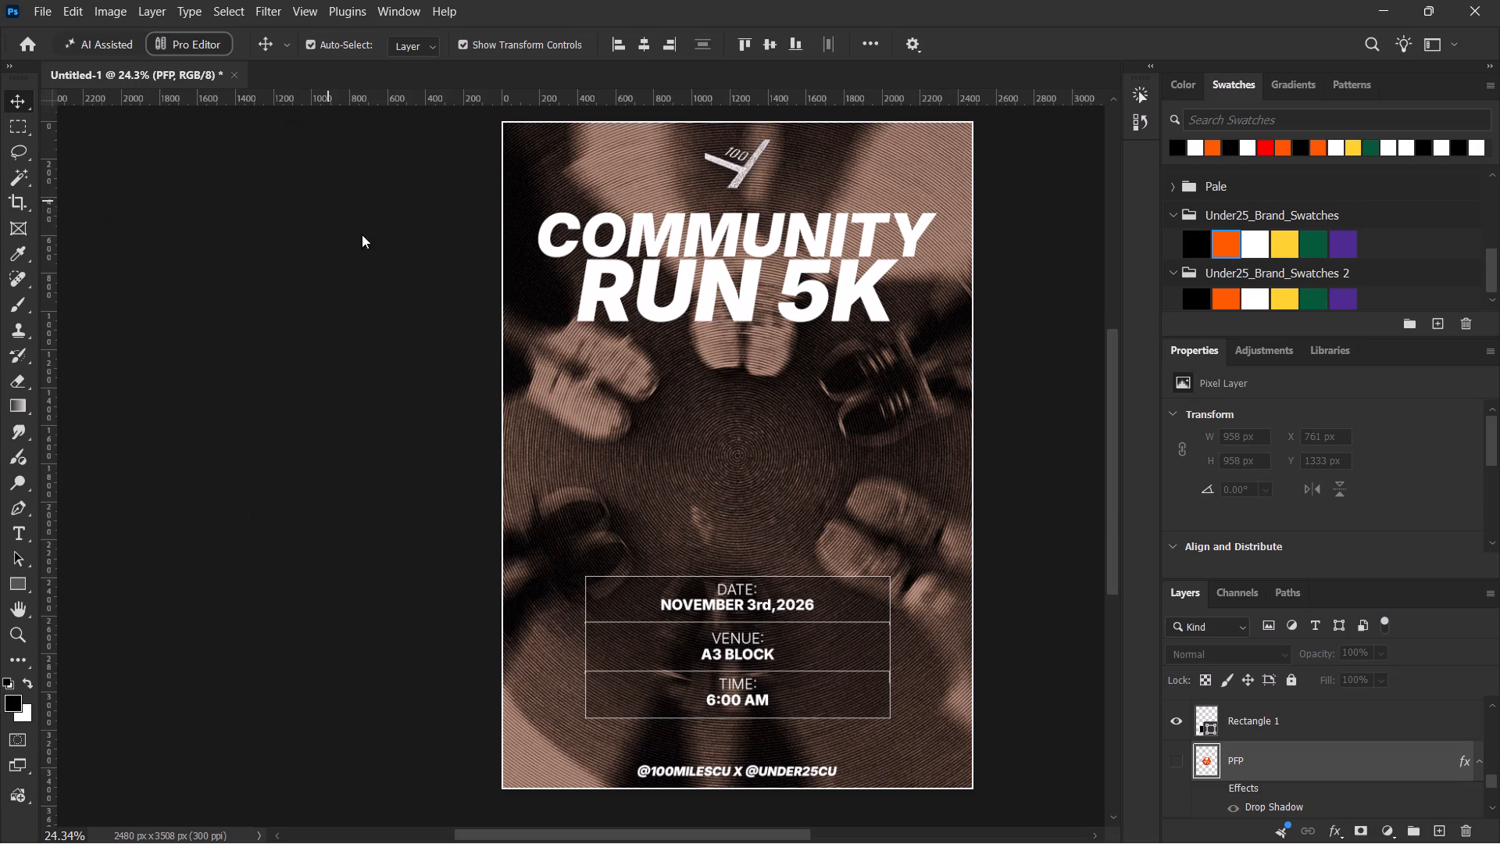
pyautogui.moveTo(362, 234); pyautogui.dragTo(730, 499)
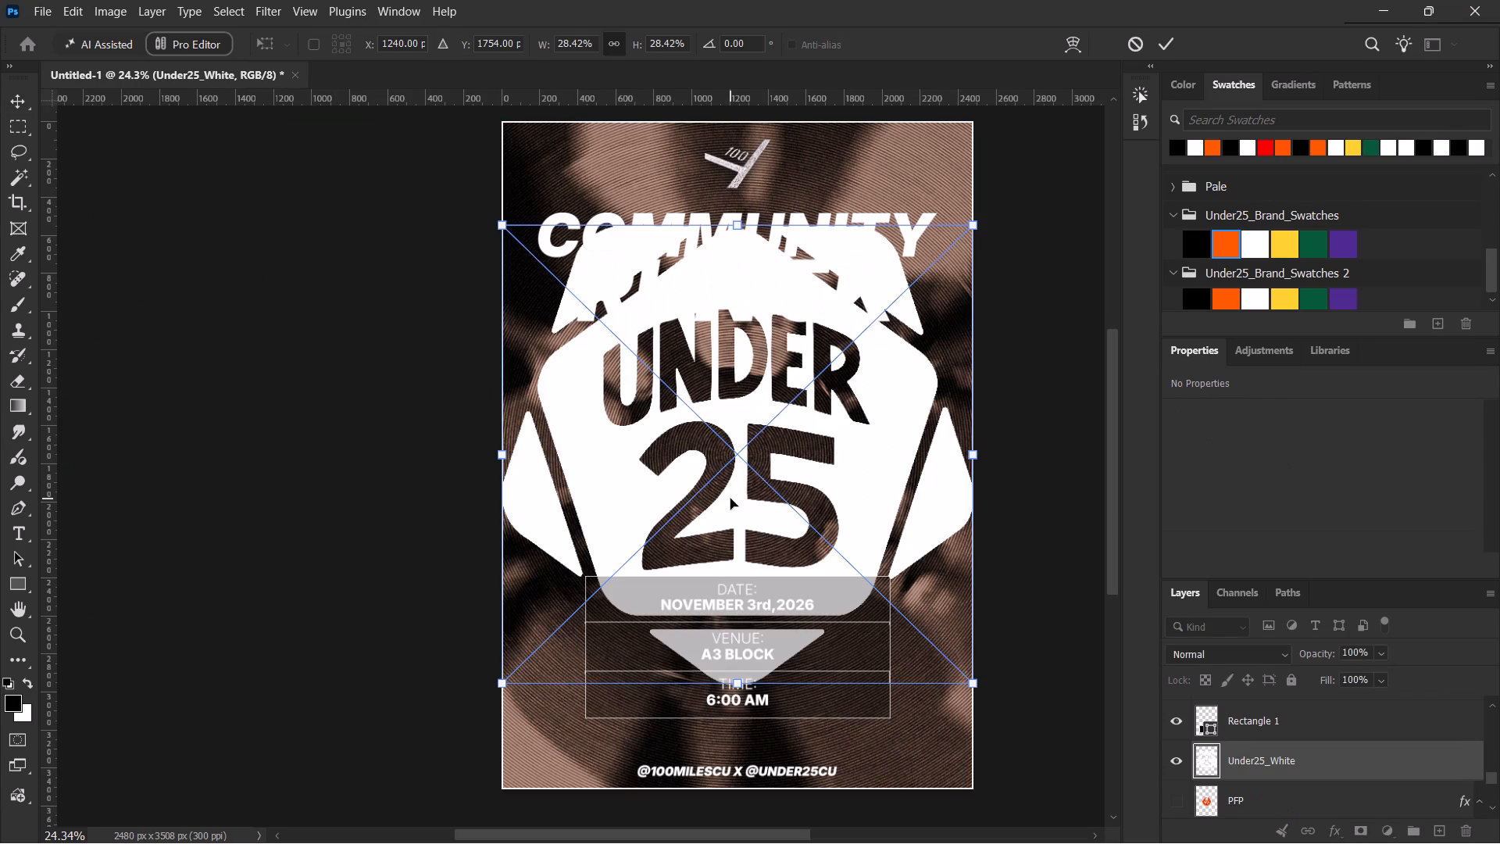
pyautogui.click(1168, 51)
# Centre the Under25_White logo on the poster and scale it down to about 1042 × 1012 px.
pyautogui.press('v')
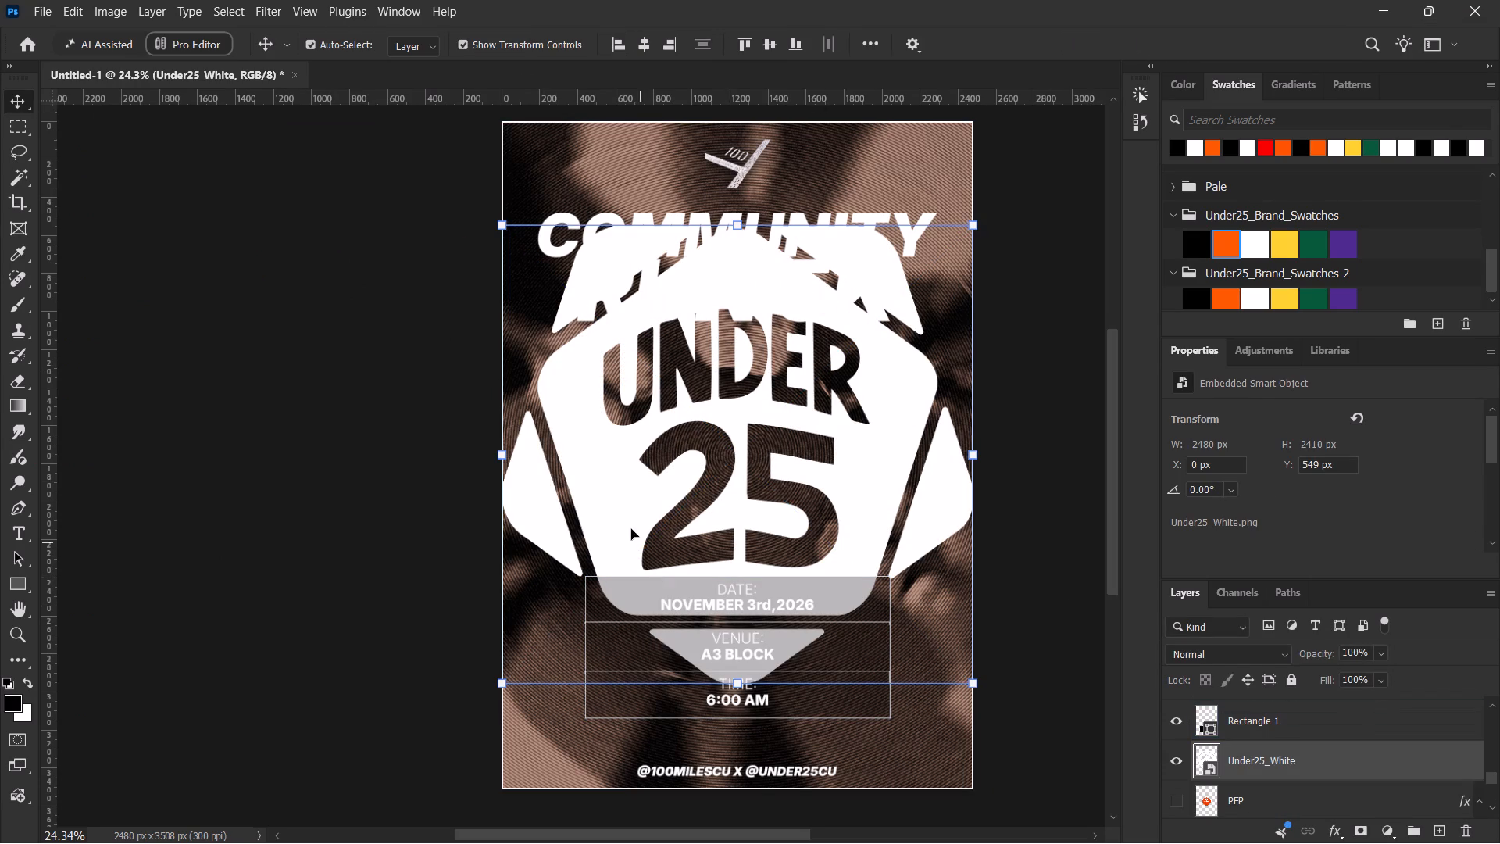
pyautogui.click(645, 39)
pyautogui.click(764, 49)
pyautogui.keyDown('alt'); pyautogui.moveTo(975, 453); pyautogui.dragTo(820, 474); pyautogui.keyUp('alt')
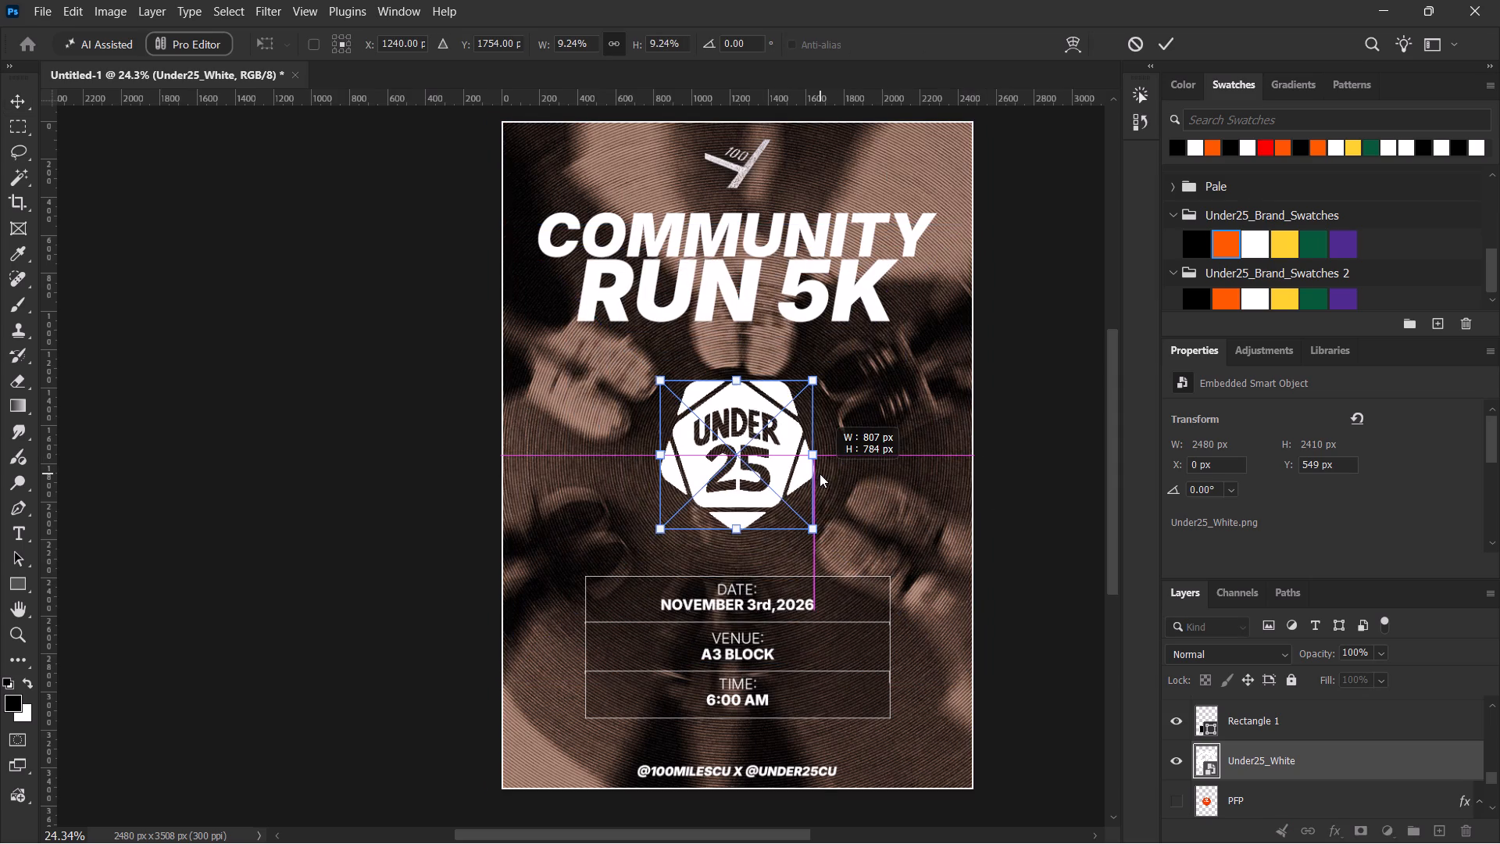
pyautogui.keyDown('alt'); pyautogui.moveTo(820, 474); pyautogui.dragTo(836, 478); pyautogui.keyUp('alt')
pyautogui.doubleClick(1152, 48)
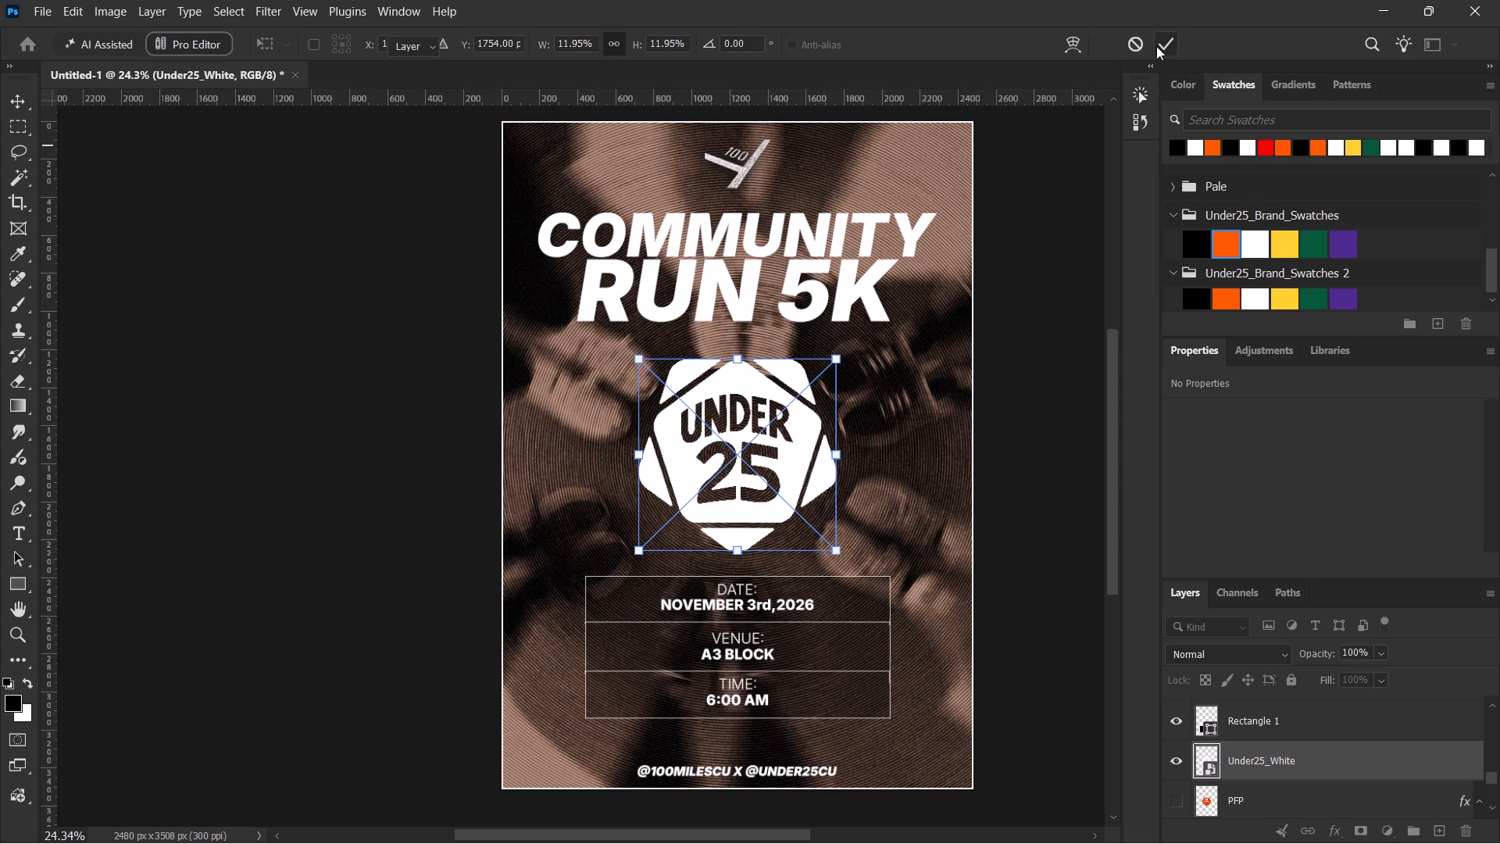
# Examine the whole poster layout with the white Under 25 logo, selecting the Color Fill 2 layer.
pyautogui.keyDown('alt'); pyautogui.scroll(-3, 693, 641); pyautogui.keyUp('alt')
pyautogui.keyDown('alt'); pyautogui.scroll(1, 682, 591); pyautogui.keyUp('alt')
pyautogui.press('space')
pyautogui.press('space')
pyautogui.press('space')
pyautogui.press('space')
pyautogui.press('space')
pyautogui.moveTo(720, 621); pyautogui.dragTo(726, 593)
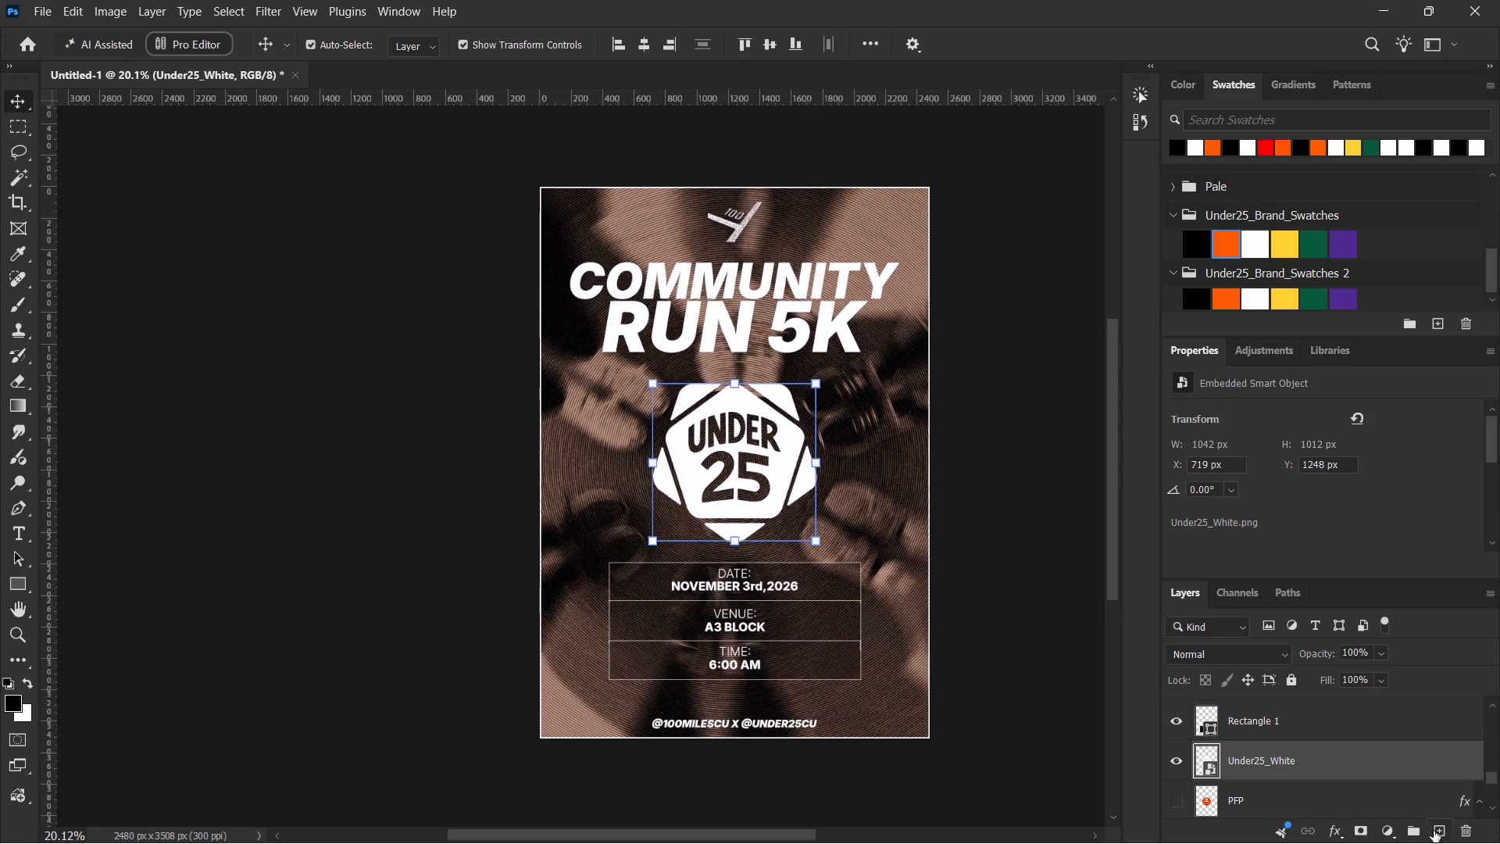
pyautogui.scroll(-6, 1429, 821)
pyautogui.scroll(2, 1426, 814)
pyautogui.scroll(-9, 1400, 814)
pyautogui.click(1387, 816)
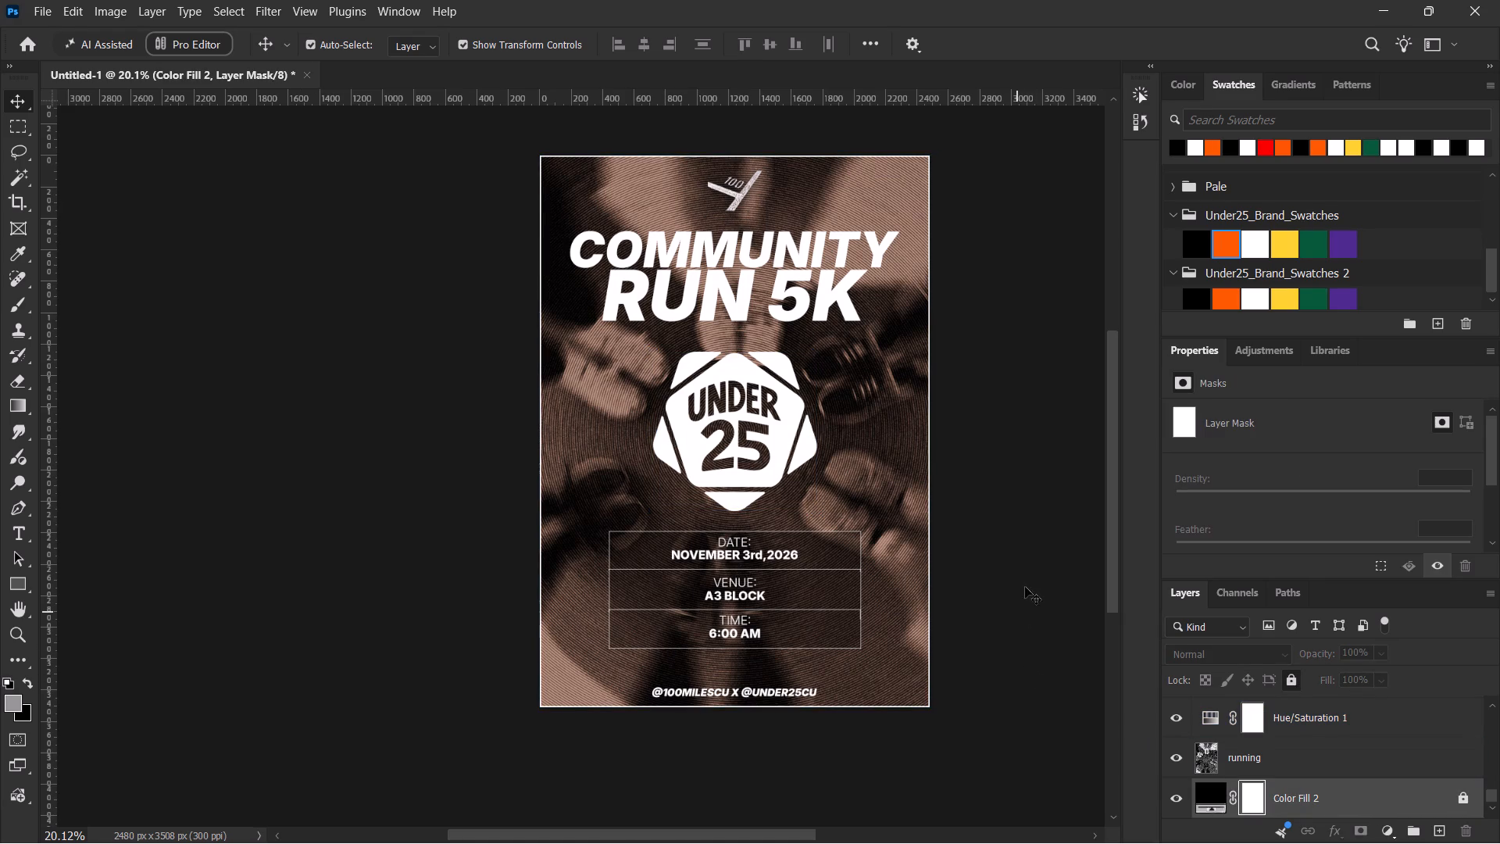
# Export the white-logo version as a PNG named RUN5K alt Poster in the UNDER25 folder.
pyautogui.hotkey('ctrl', 'alt', 'shift', 'w')
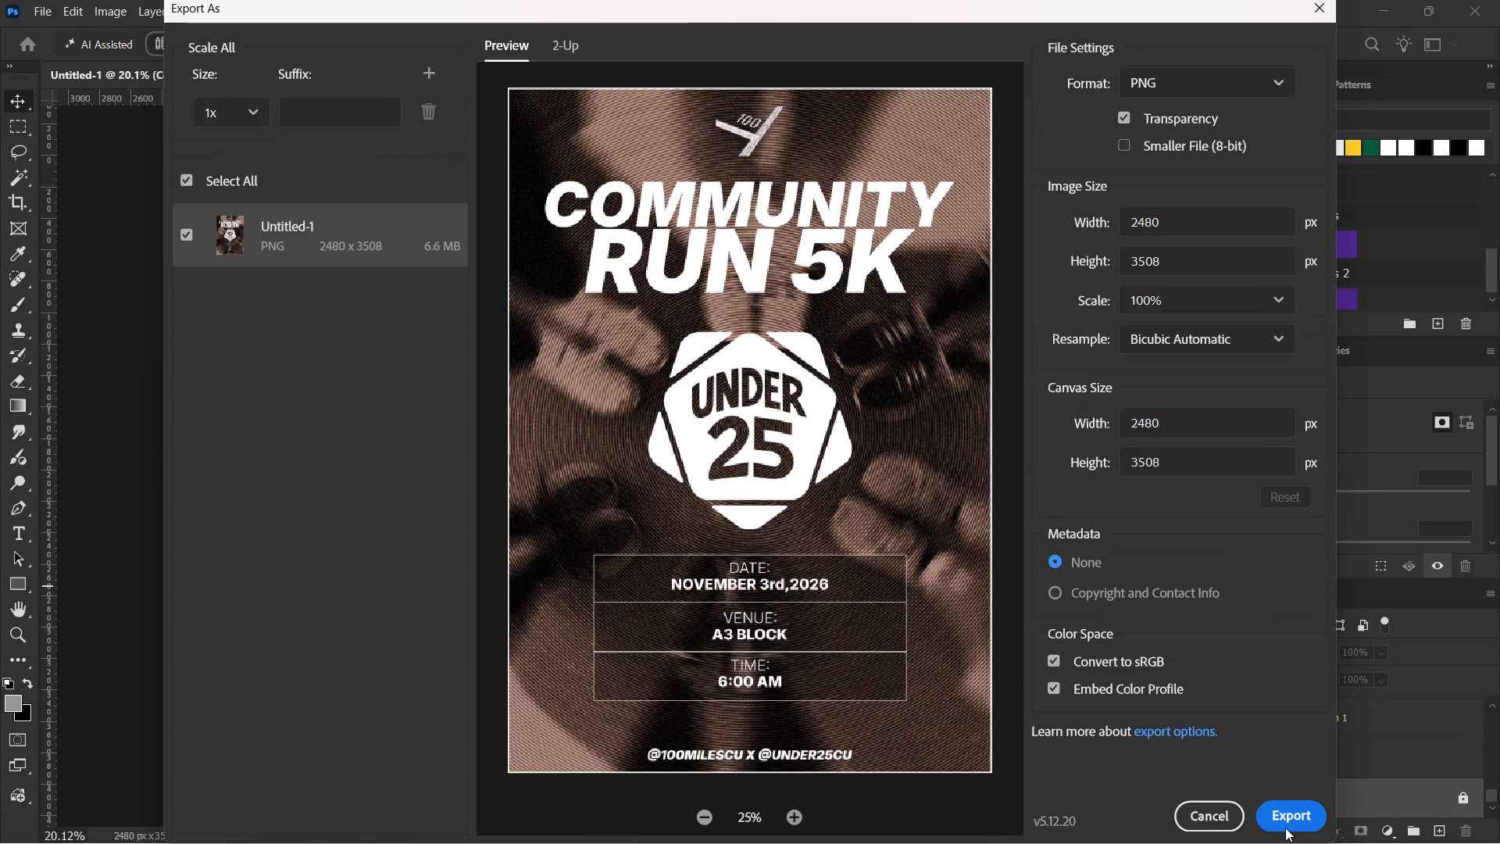
pyautogui.click(1286, 822)
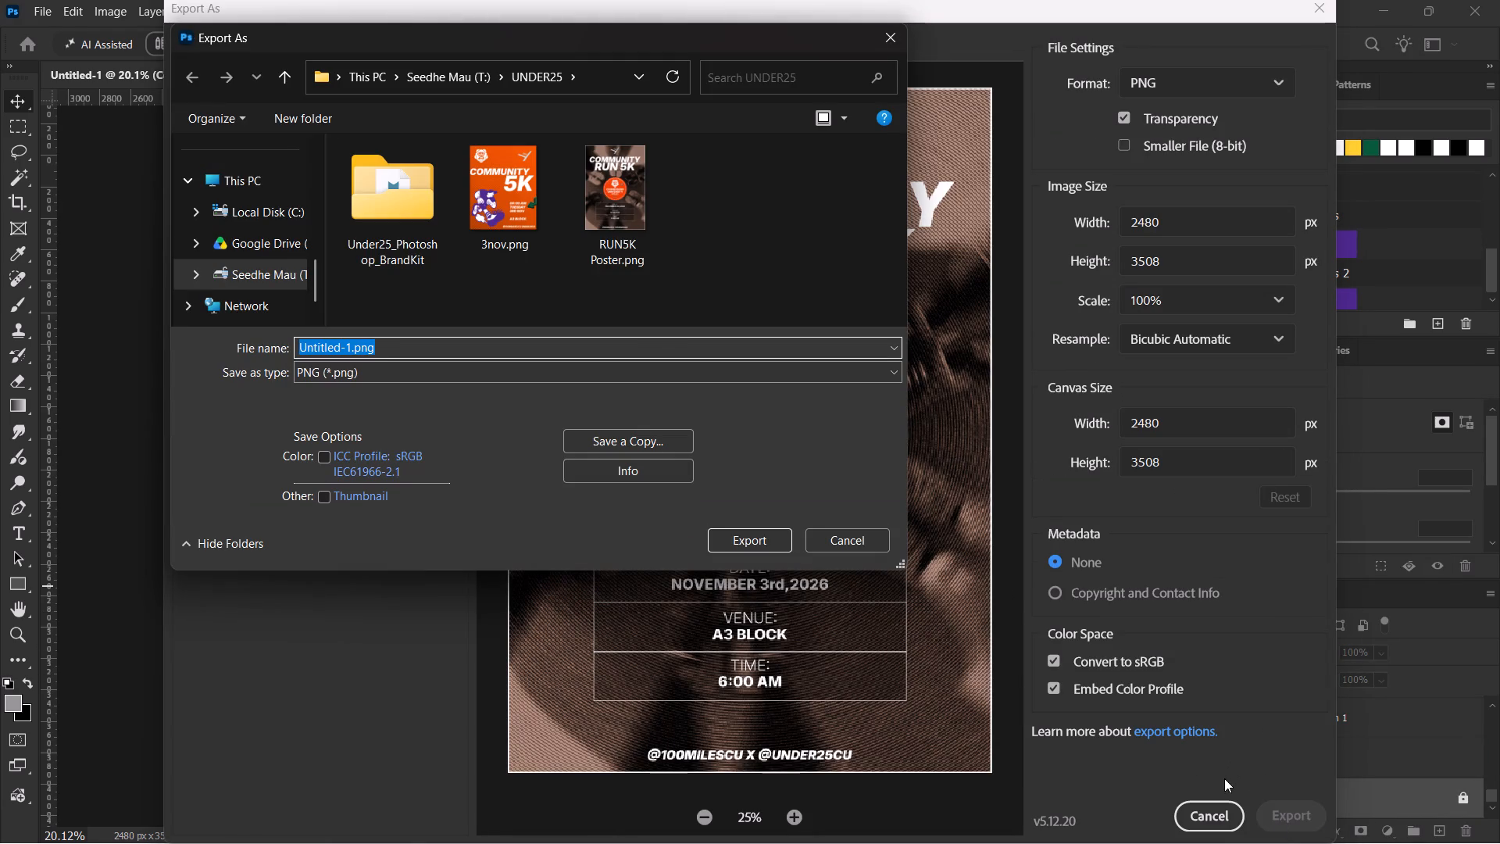
pyautogui.click(612, 208)
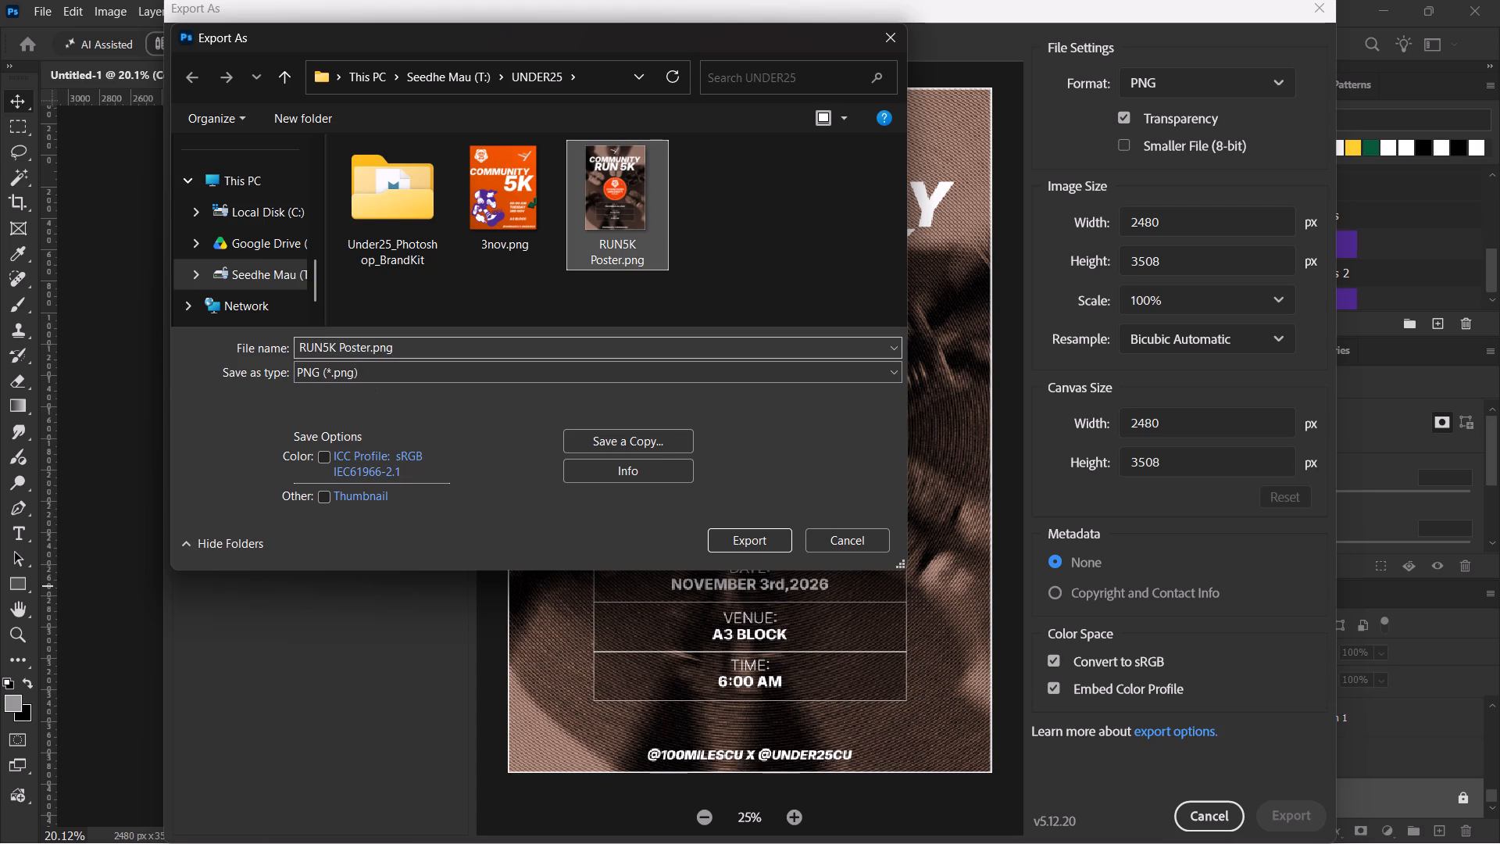
pyautogui.click(339, 347)
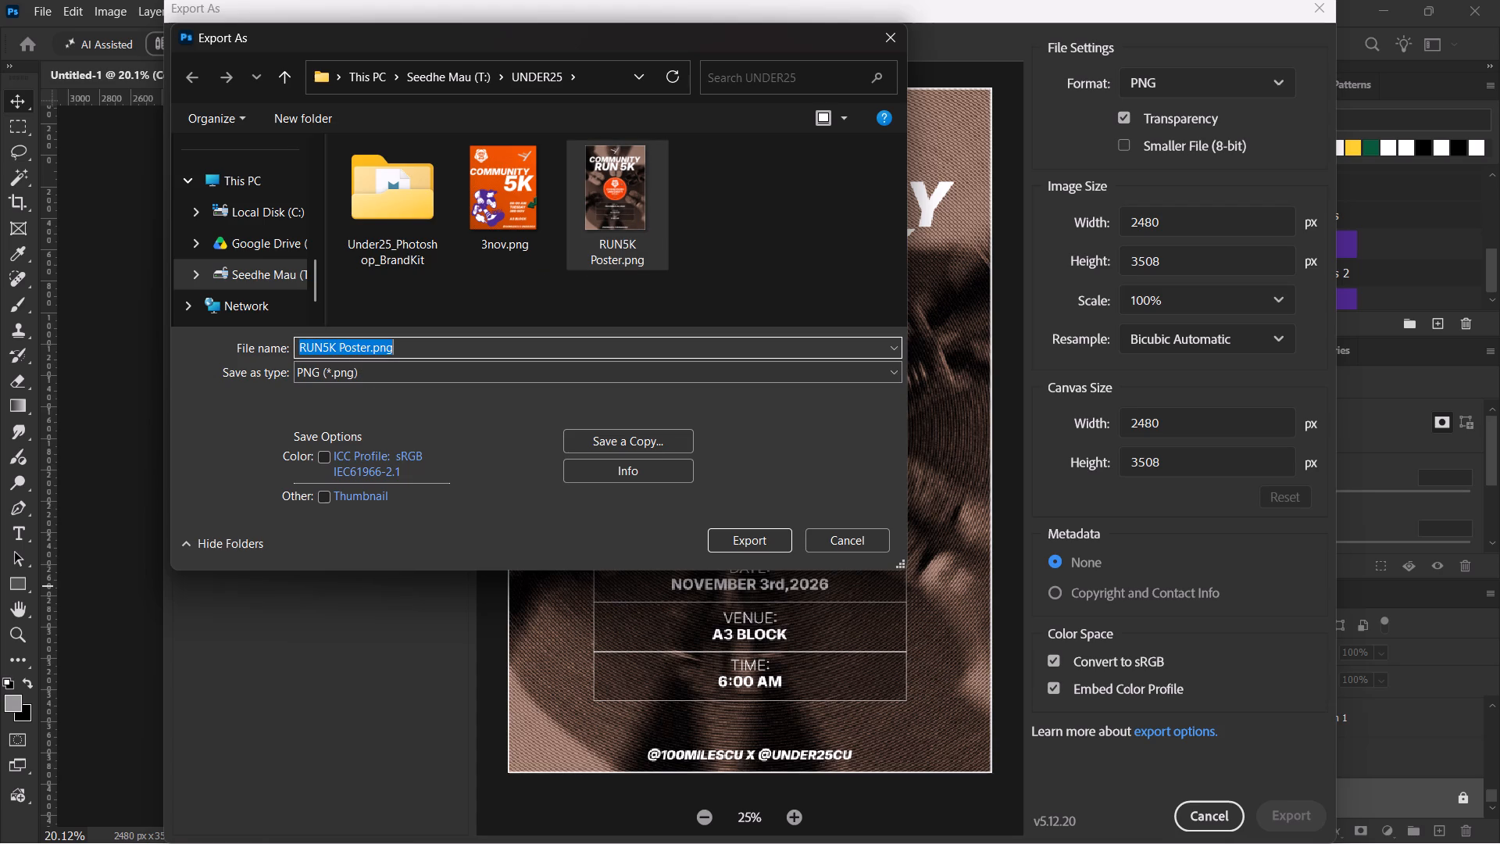
pyautogui.click(339, 345)
pyautogui.press('space')
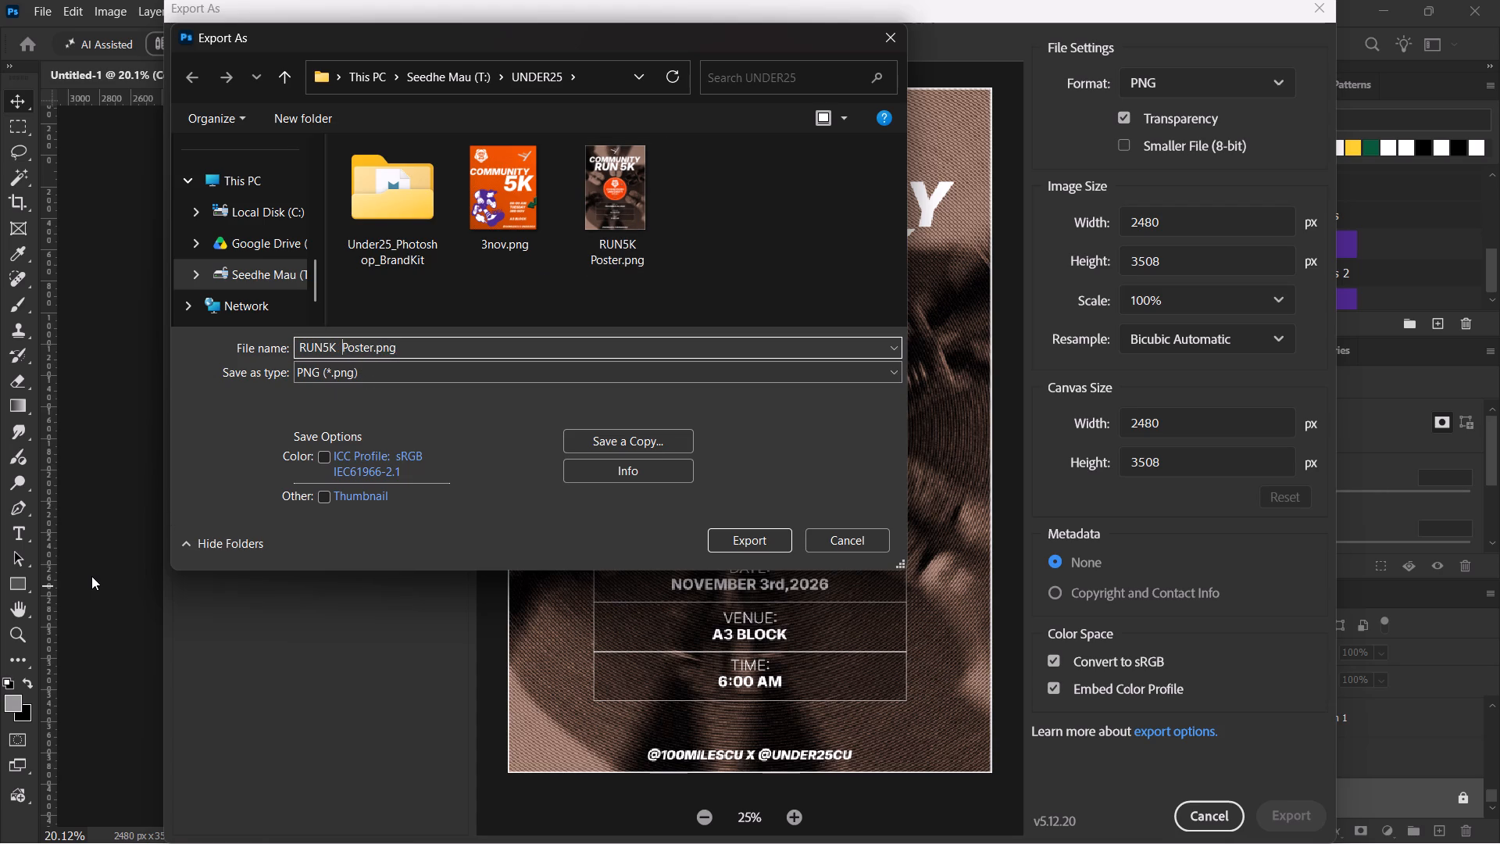
pyautogui.press('a')
pyautogui.press('BackSpace')
pyautogui.press('BackSpace')
pyautogui.write('alt')
pyautogui.press('space')
pyautogui.press('Return')
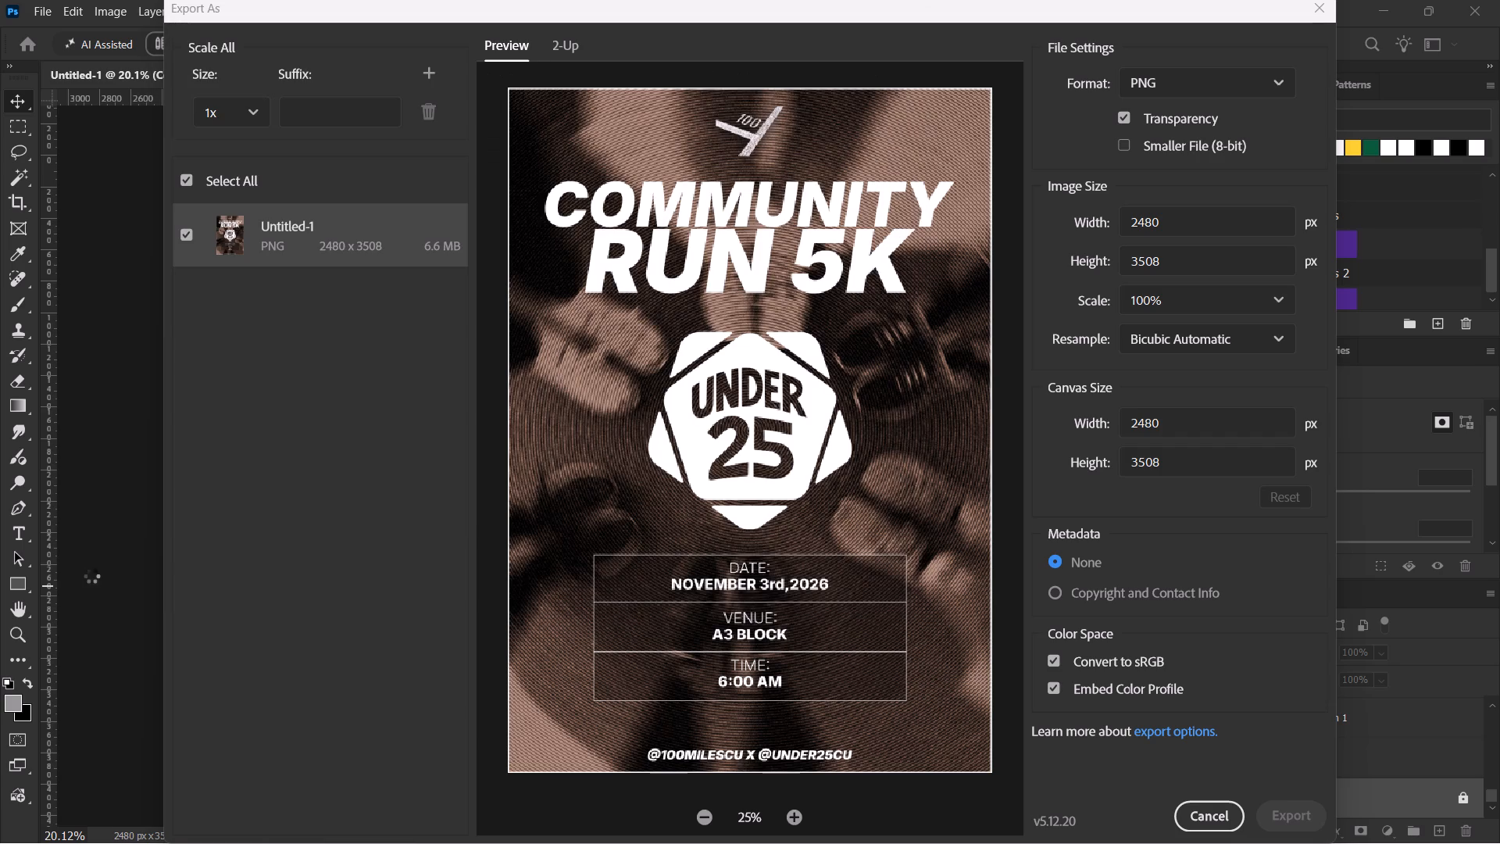
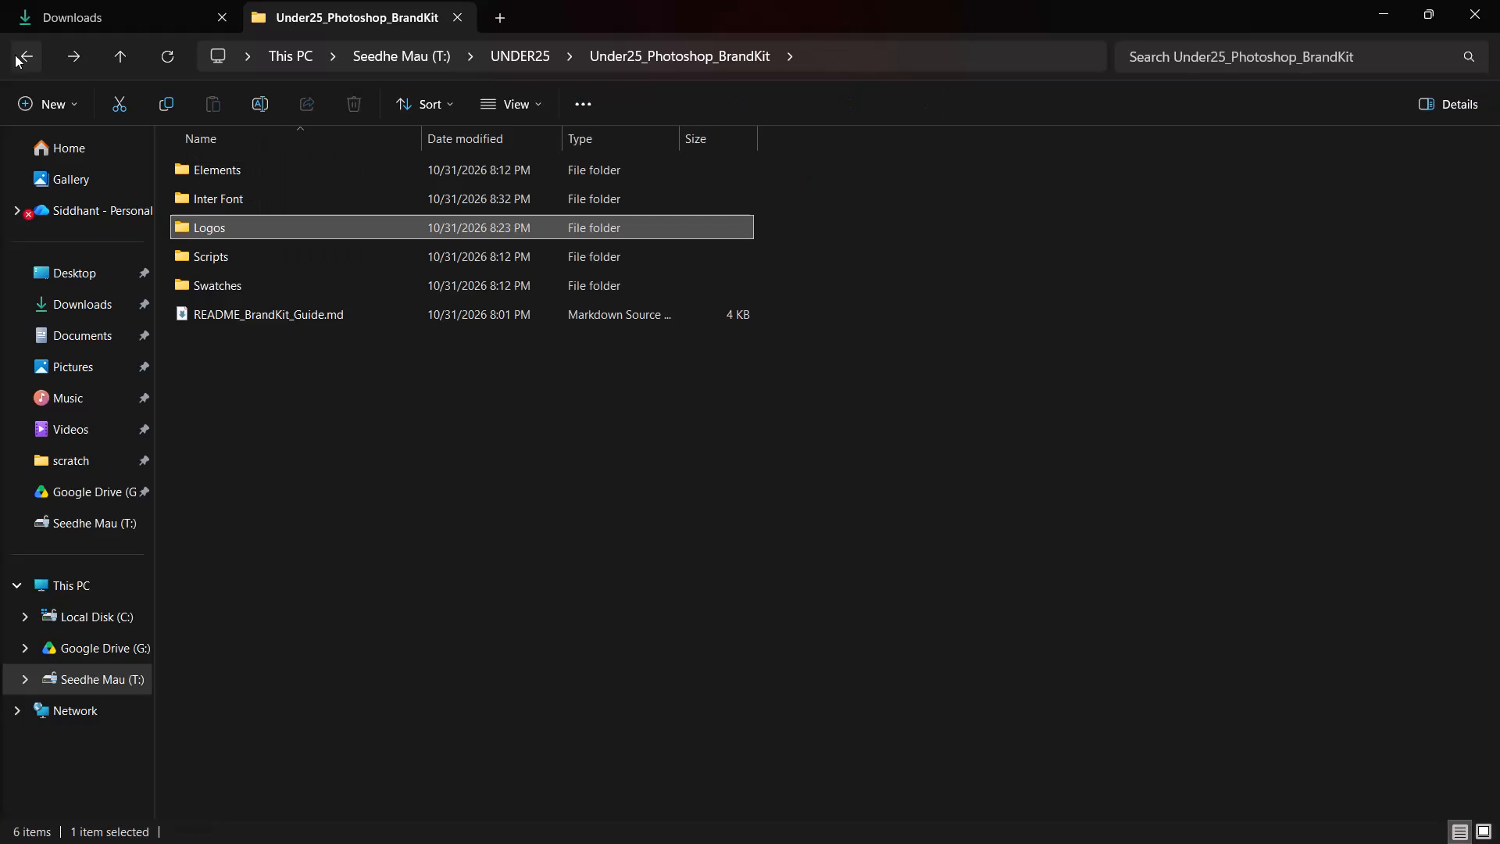
# Open the exported RUN5K alt Poster.png from the UNDER25 folder to check the white-logo poster, and close the viewer.
pyautogui.click(15, 55)
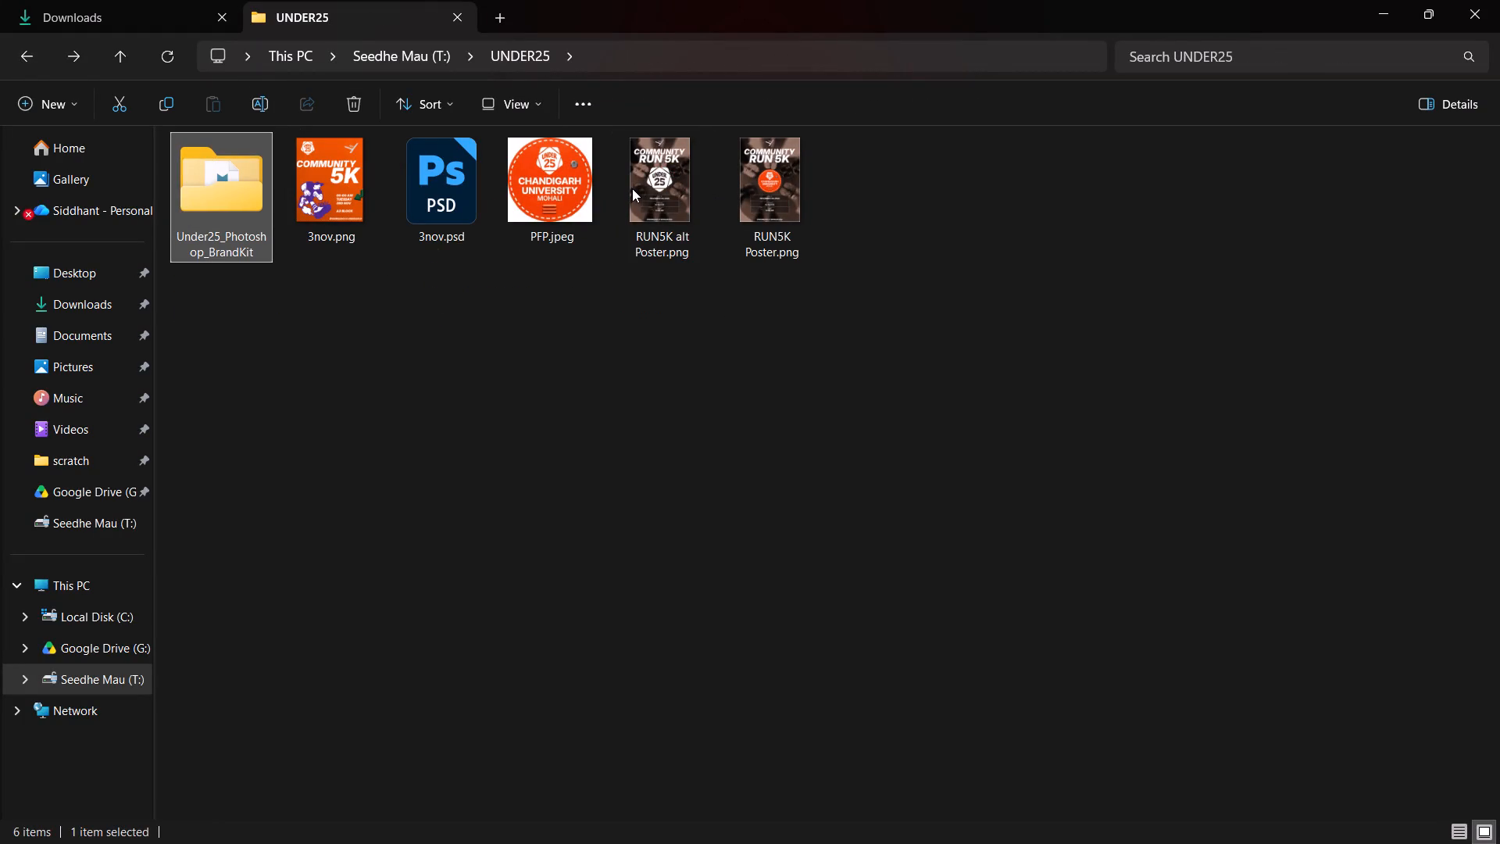
pyautogui.doubleClick(642, 188)
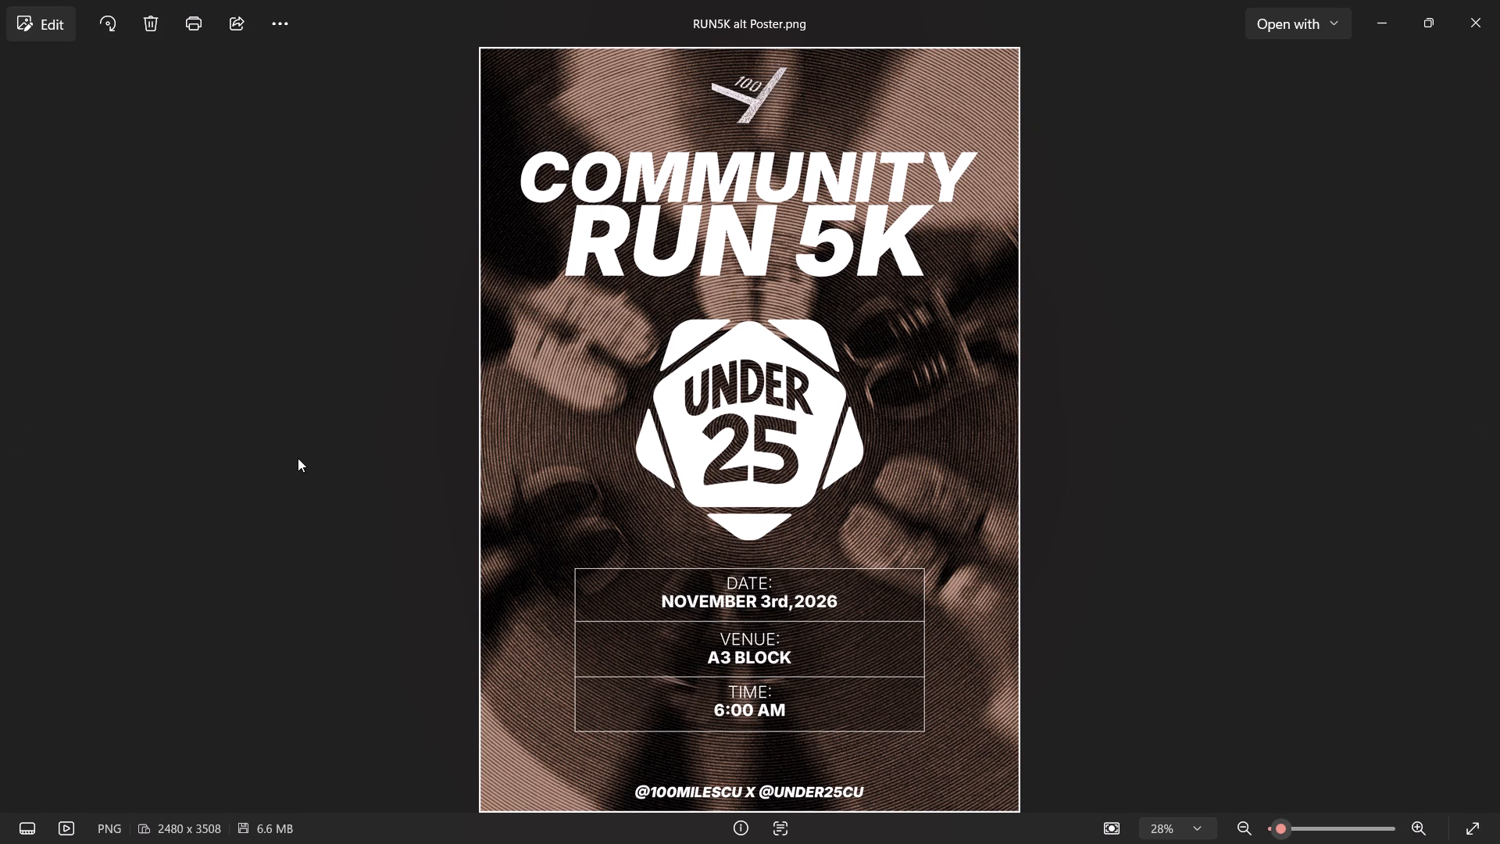
pyautogui.click(1493, 2)
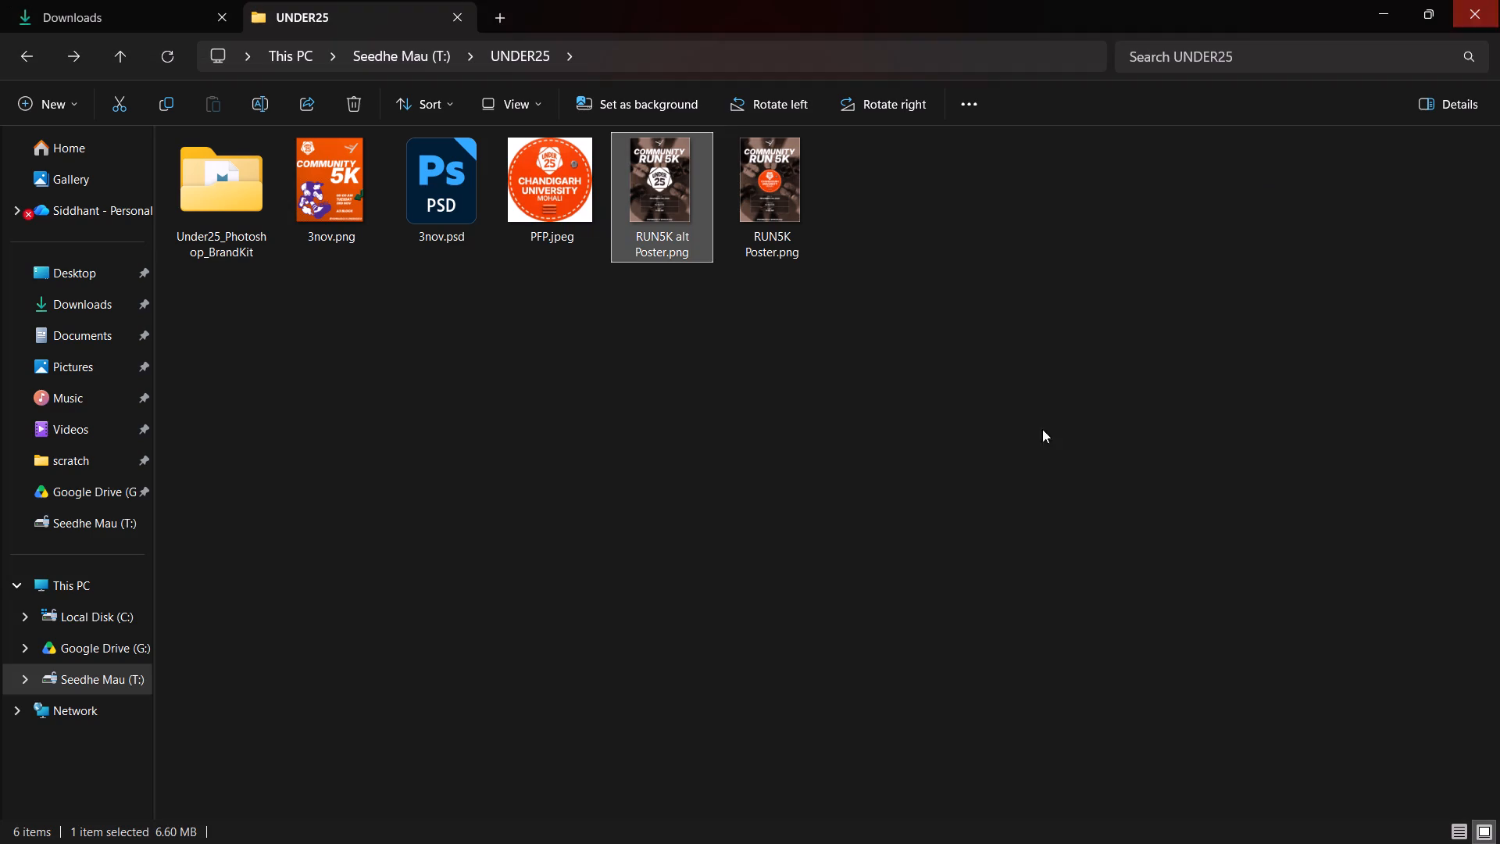
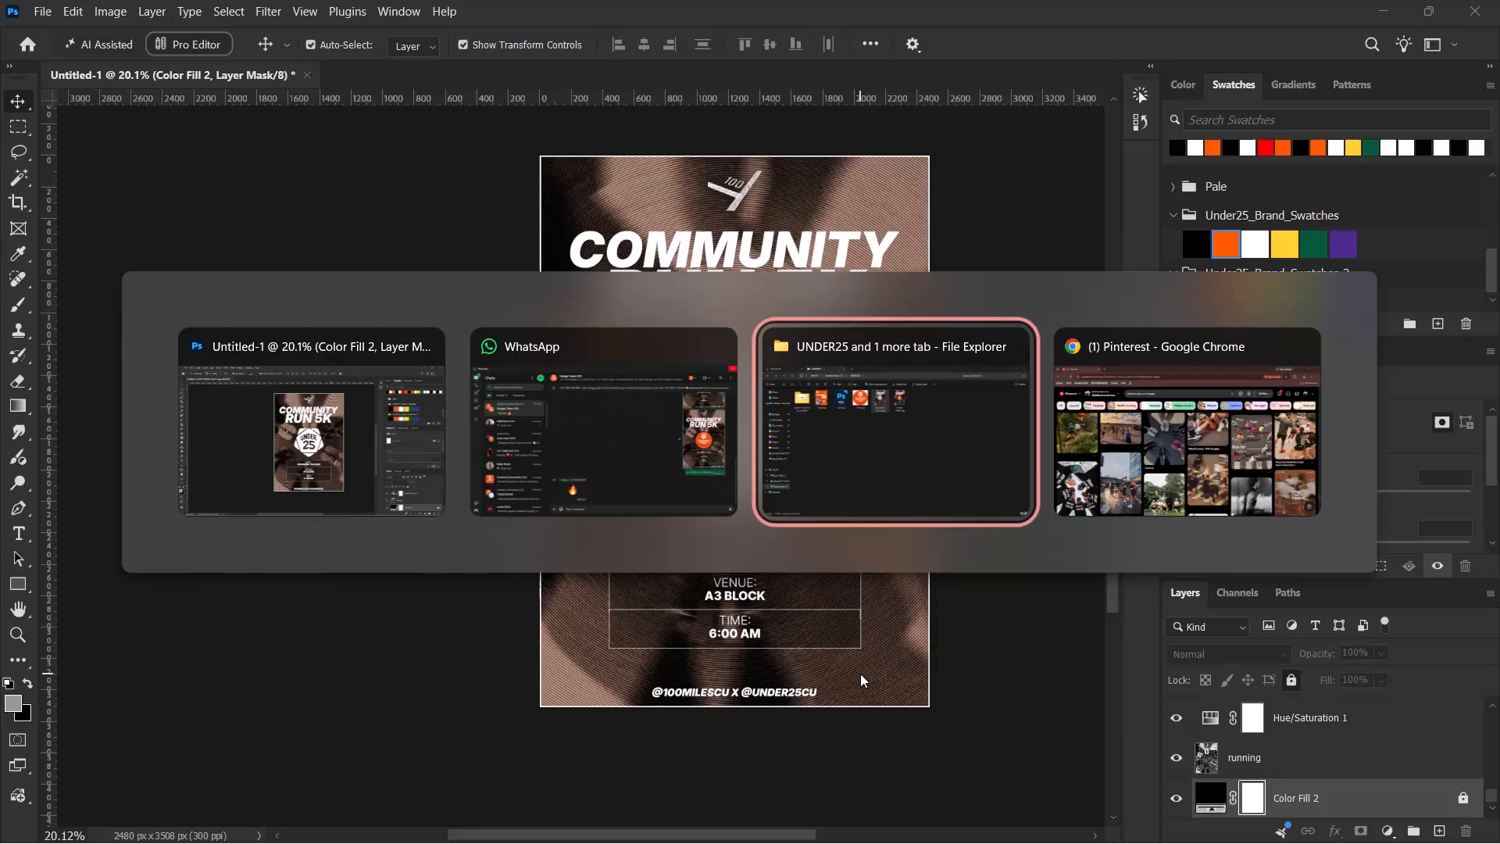
# Switch to File Explorer, open RUN5K Poster.png from the UNDER25 folder, and compare it with RUN5K alt Poster.png.
pyautogui.hotkey('alt', 'Tab')
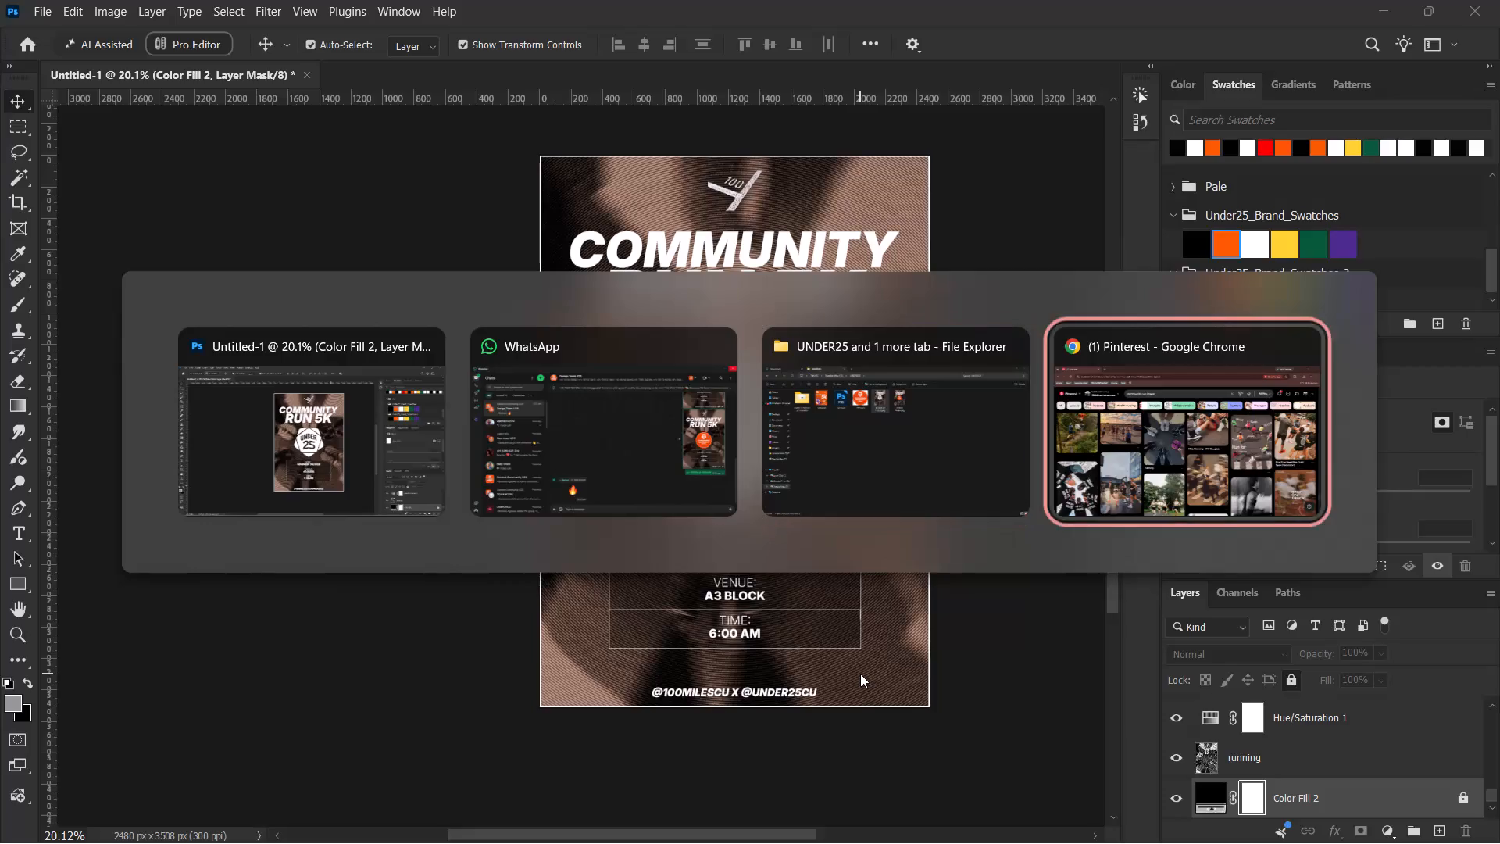
pyautogui.hotkey('alt', 'Tab')
pyautogui.hotkey('alt', 'Tab')
pyautogui.hotkey('alt', 'Tab')
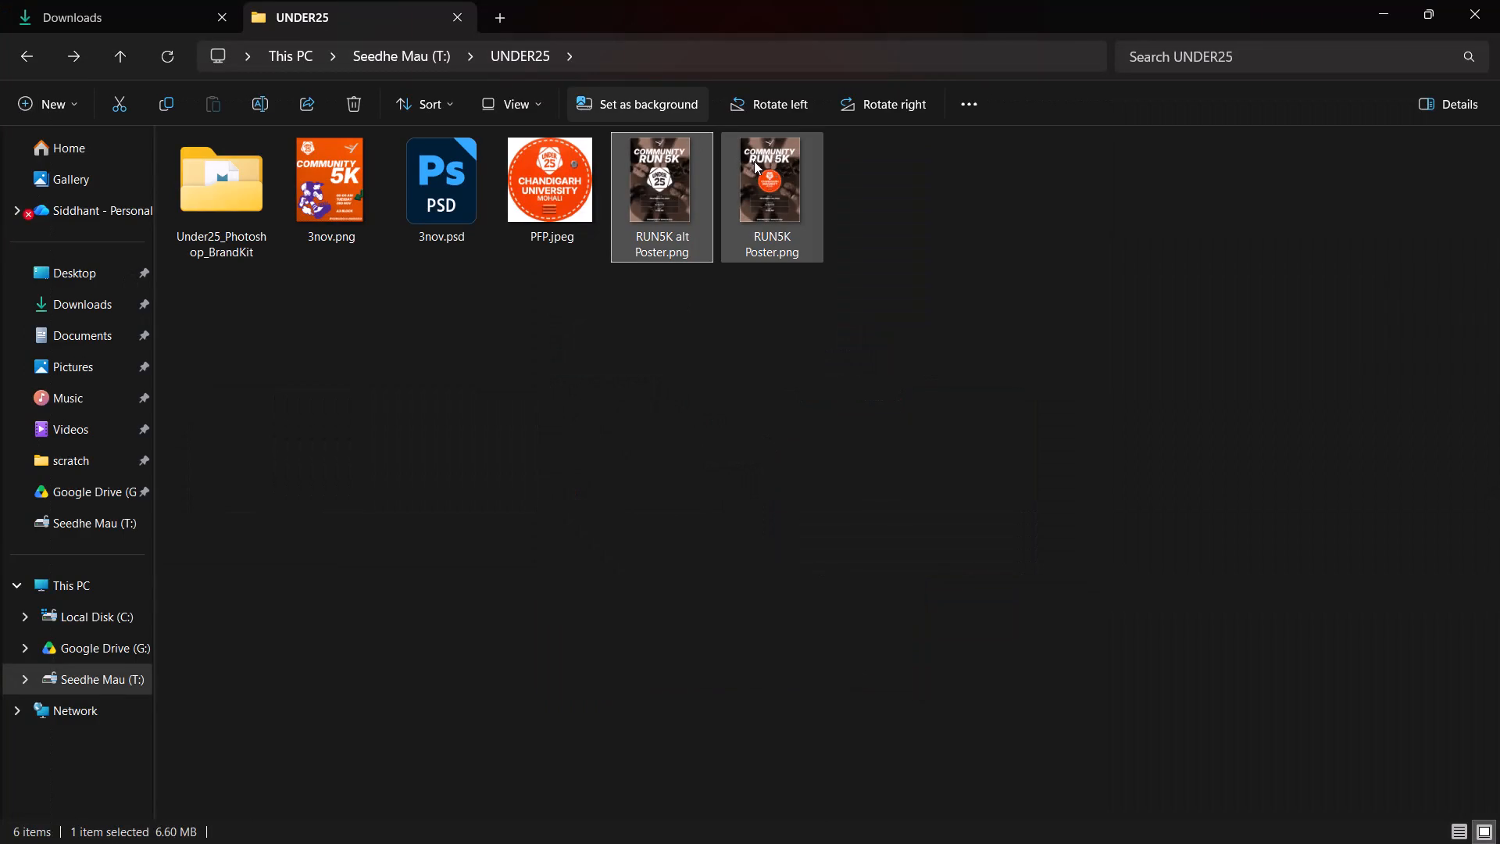
pyautogui.doubleClick(766, 172)
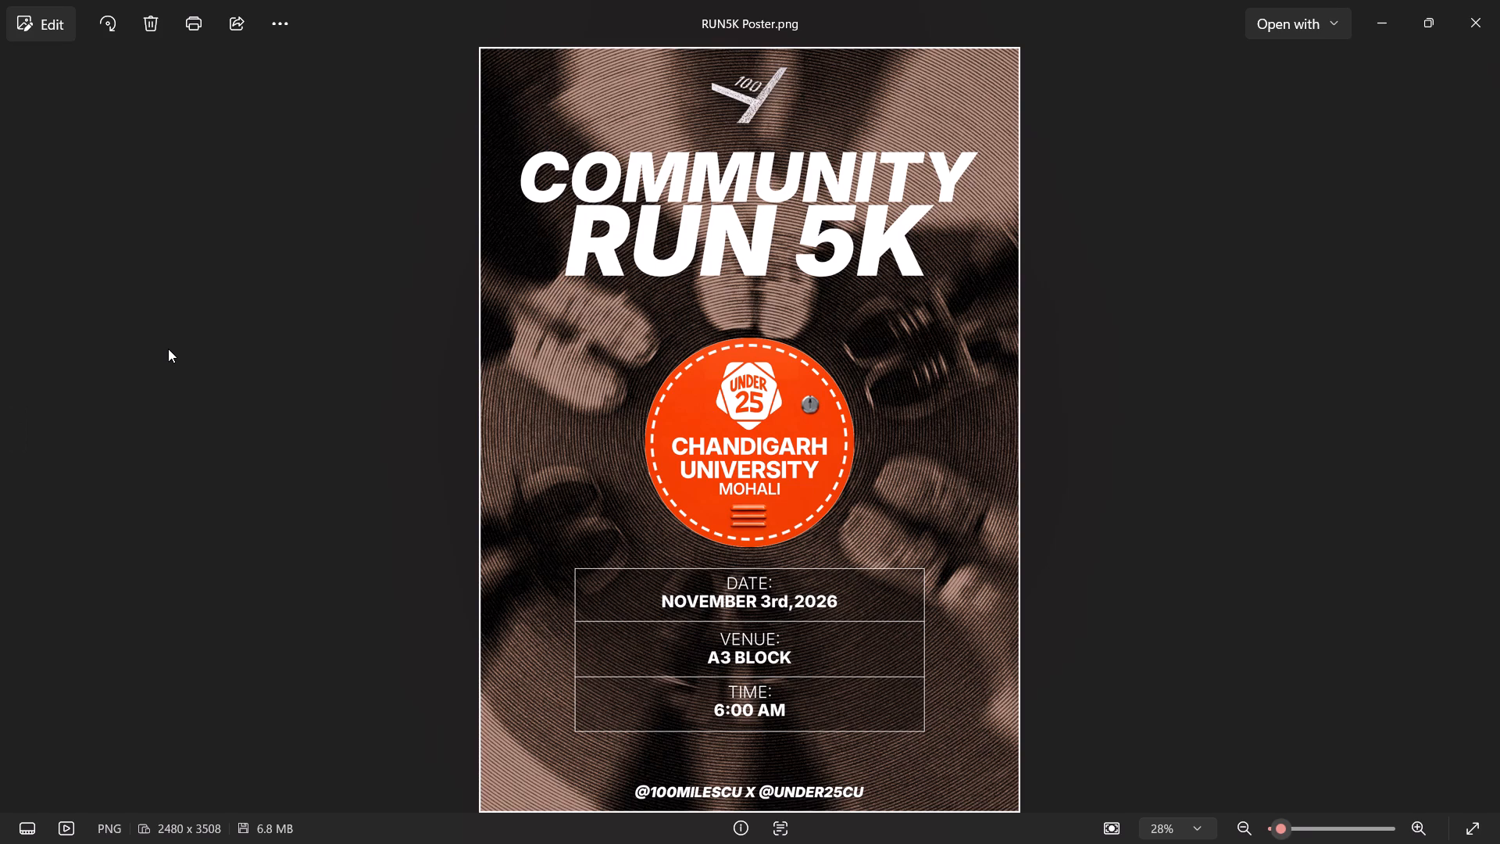
pyautogui.press('Left')
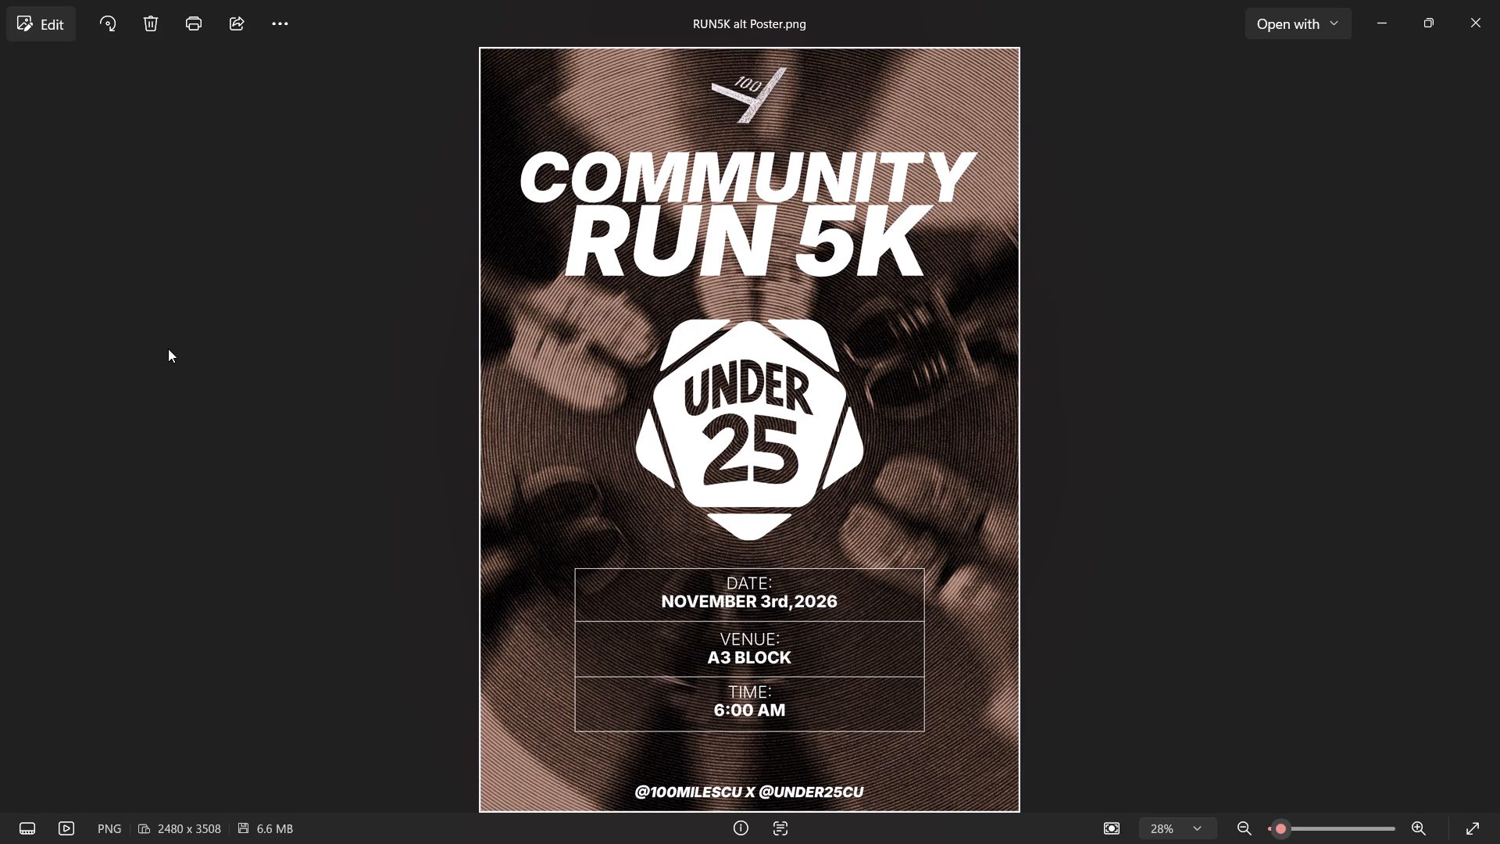
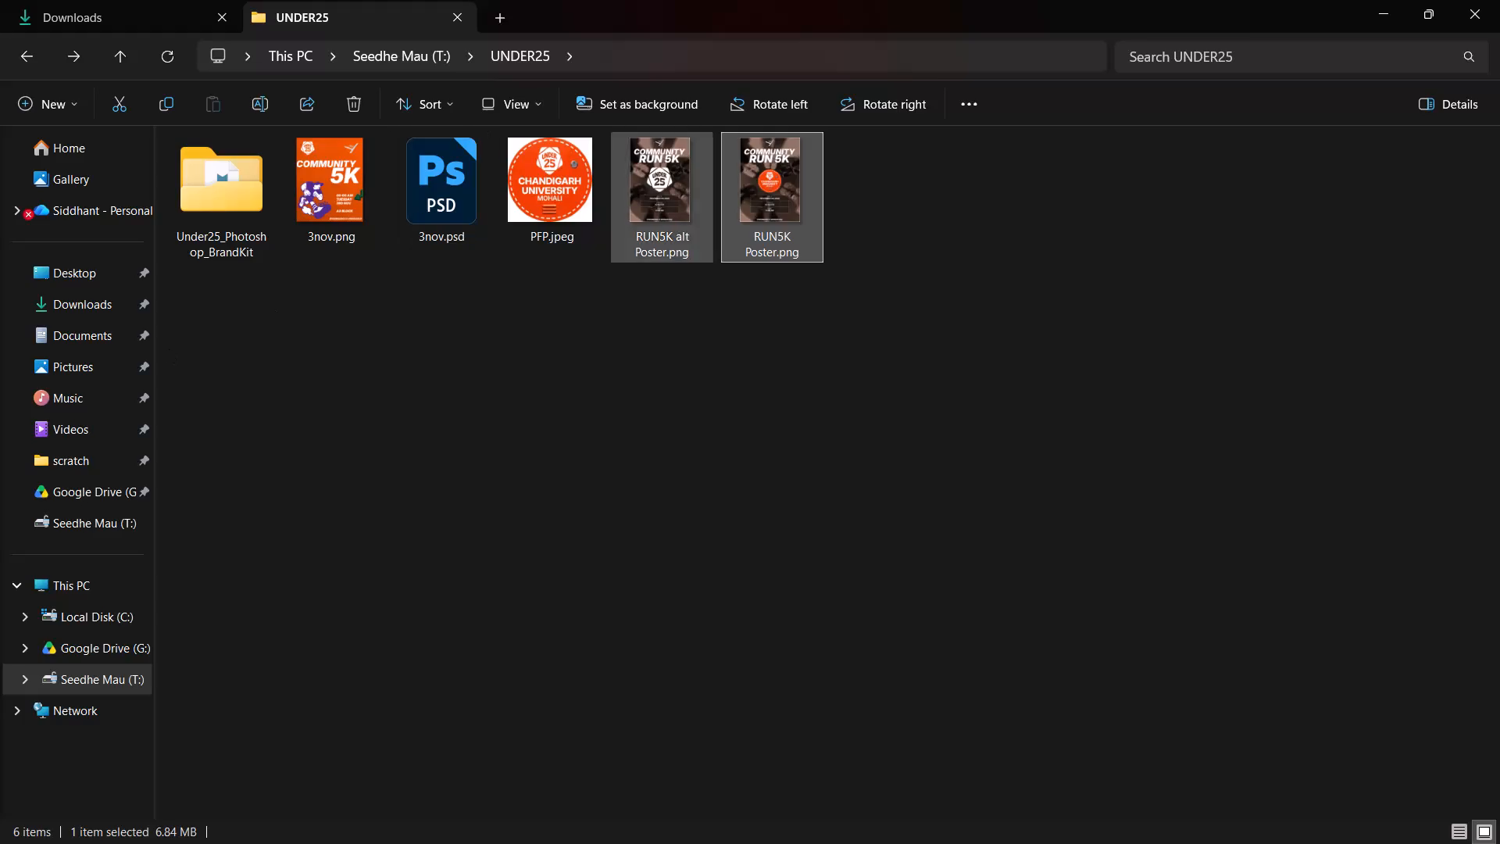
# Close File Explorer, return to Photoshop, and save the poster document as RUN5K Poster in Photoshop (PSD) format in the UNDER25 folder.
pyautogui.click(1499, 0)
pyautogui.hotkey('ctrl', 's')
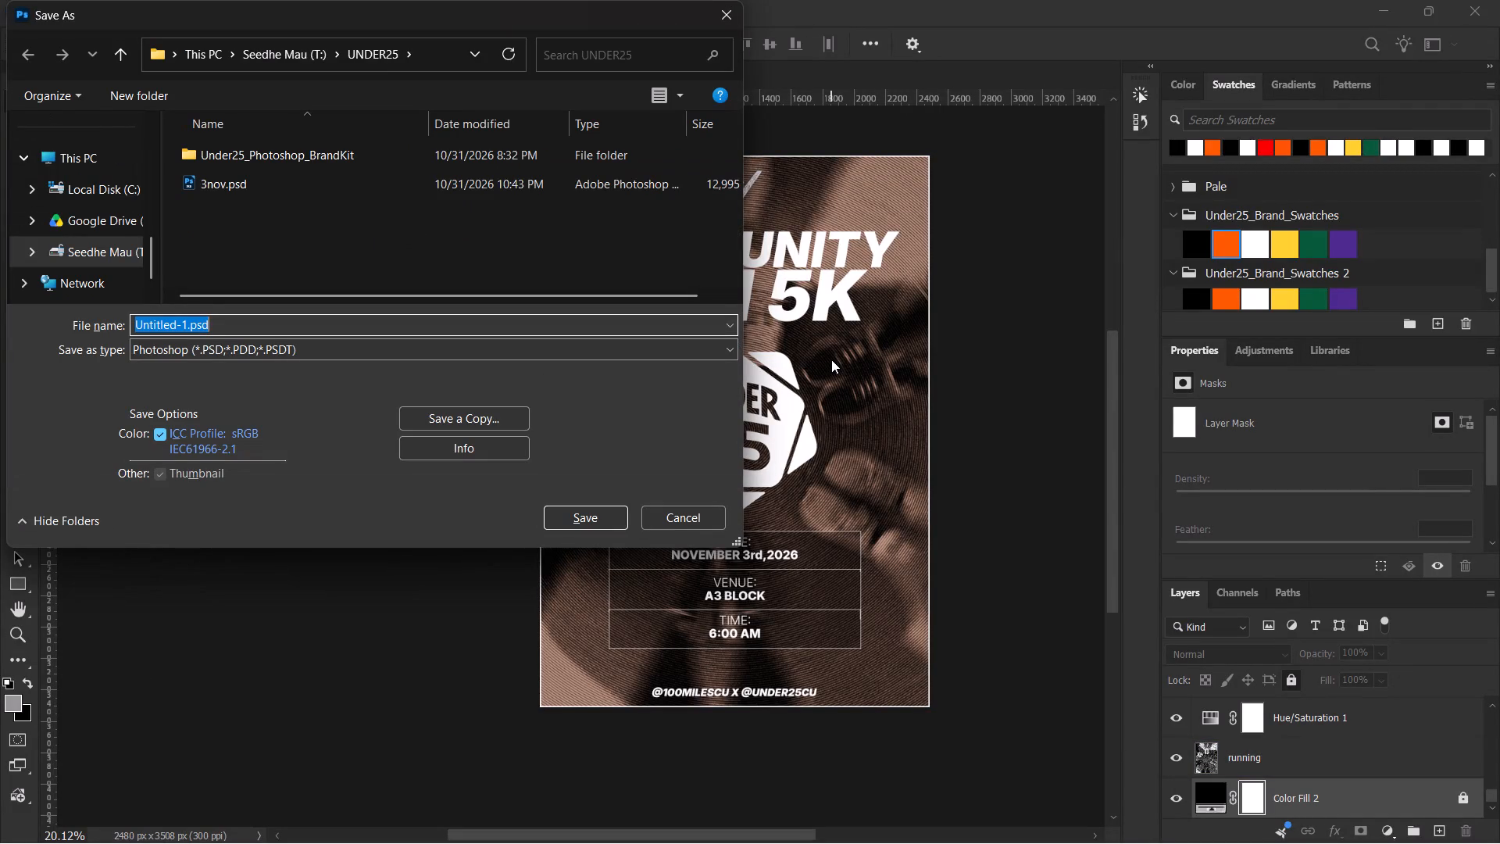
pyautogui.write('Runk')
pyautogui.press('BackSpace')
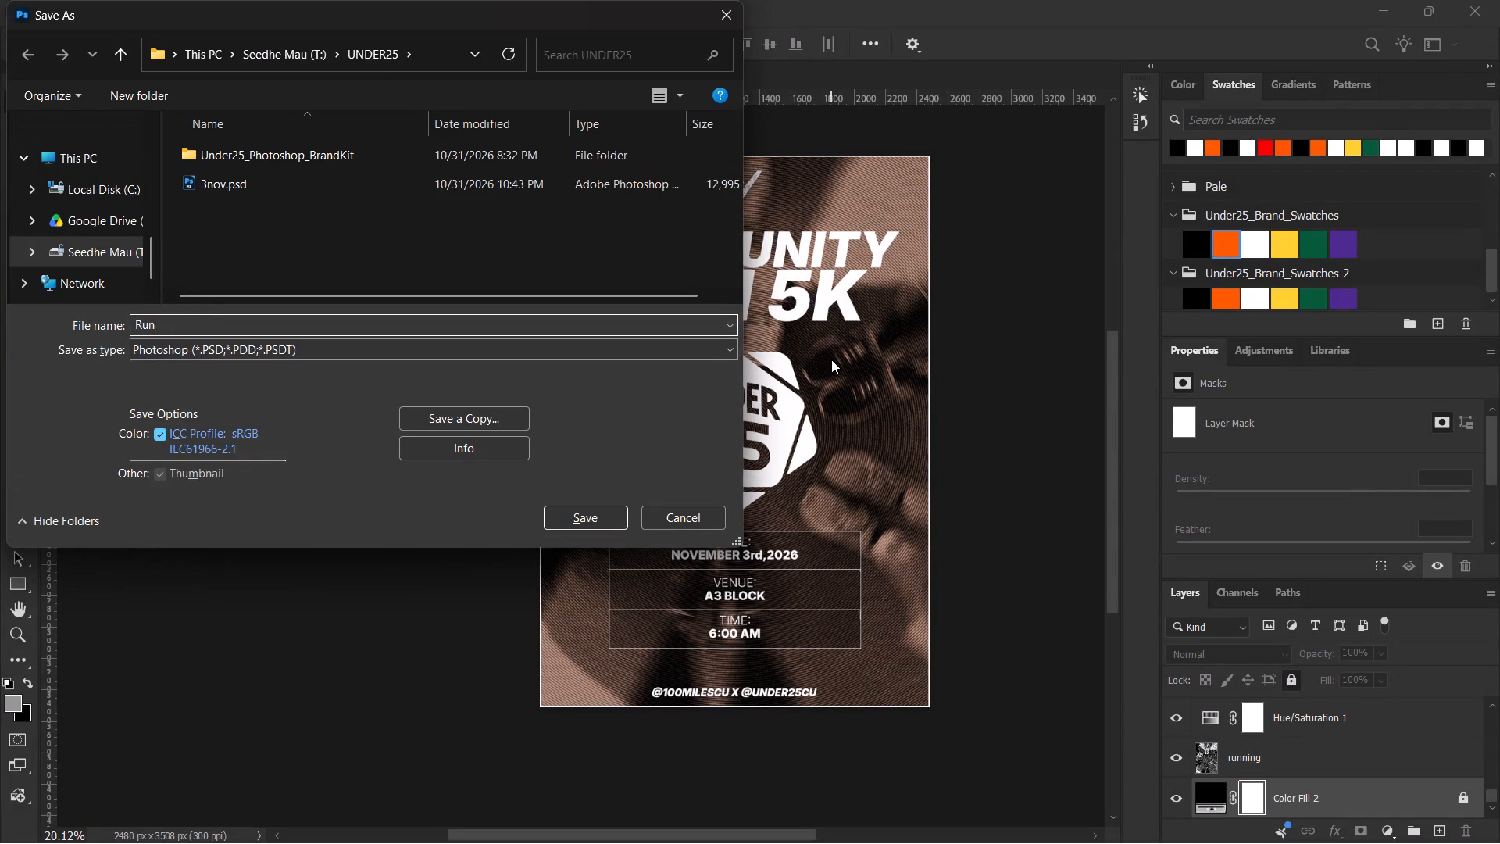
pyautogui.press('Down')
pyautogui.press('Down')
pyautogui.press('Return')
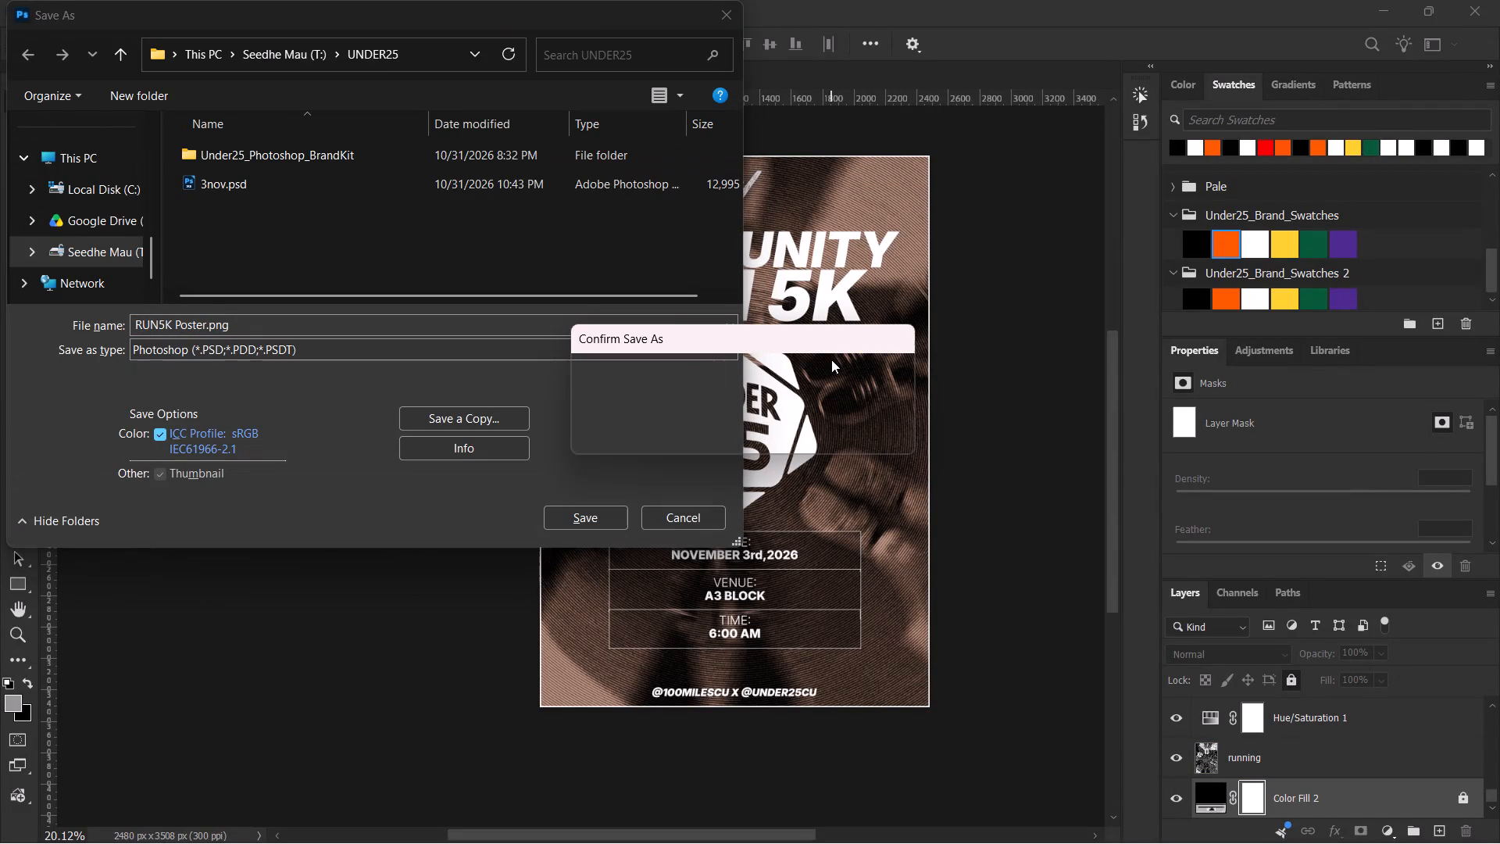
pyautogui.doubleClick(867, 419)
pyautogui.click(866, 430)
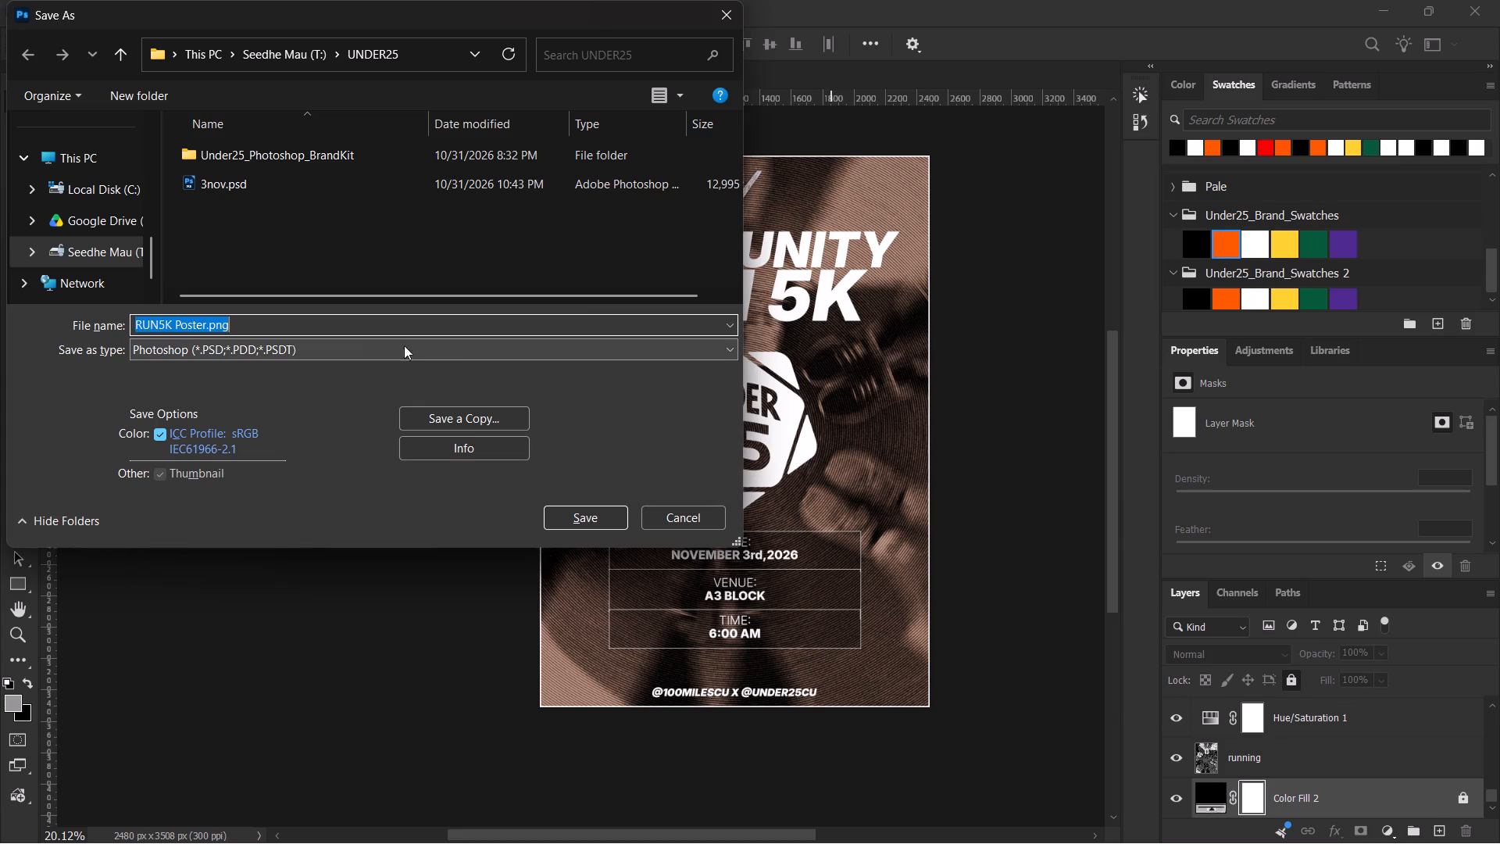
pyautogui.click(367, 320)
pyautogui.click(370, 325)
pyautogui.press('BackSpace')
pyautogui.press('BackSpace')
pyautogui.press('BackSpace')
pyautogui.press('BackSpace')
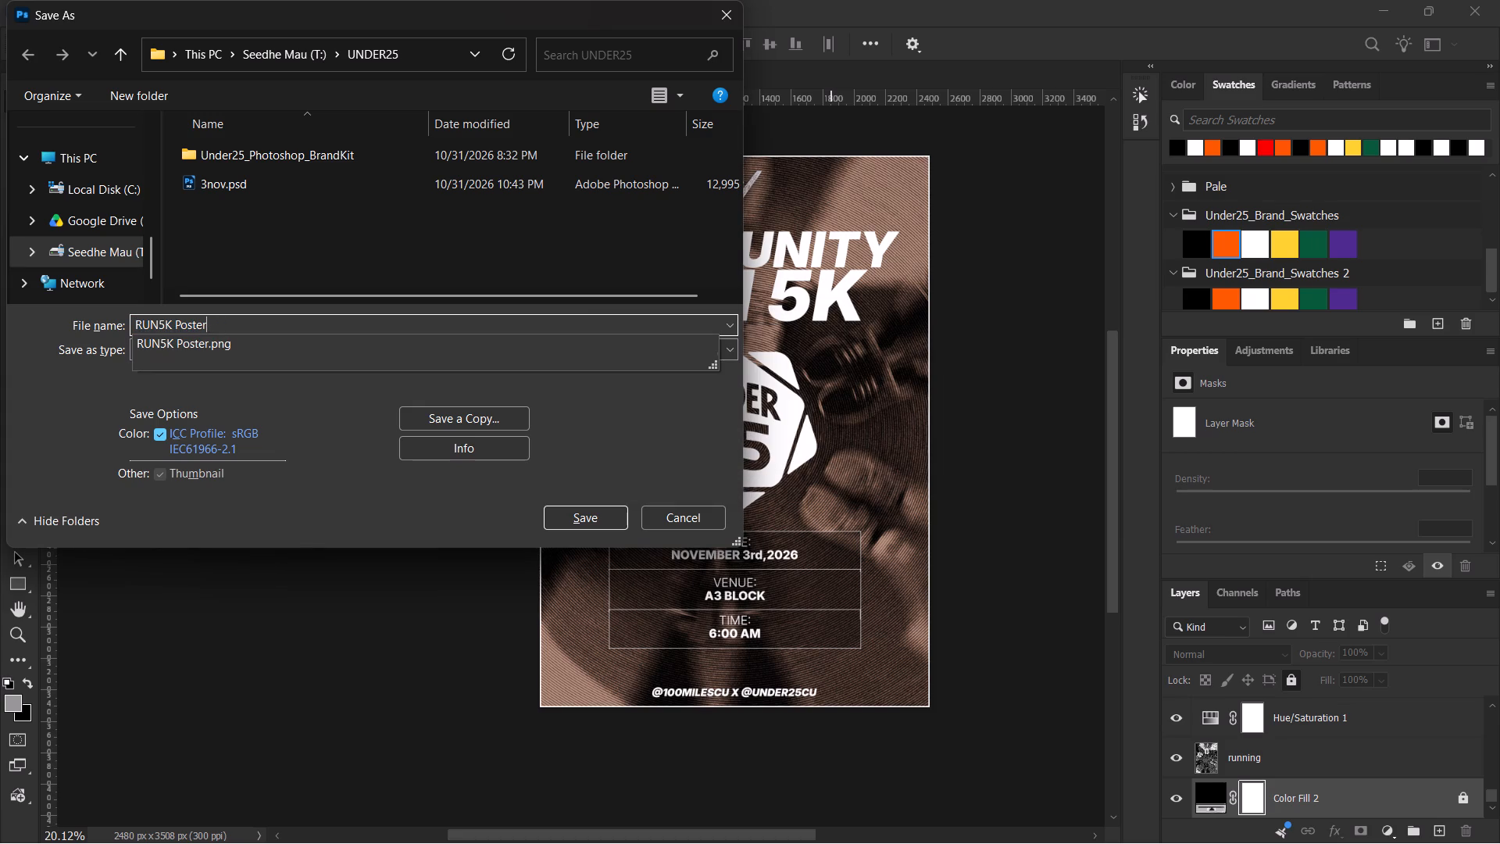
pyautogui.click(355, 384)
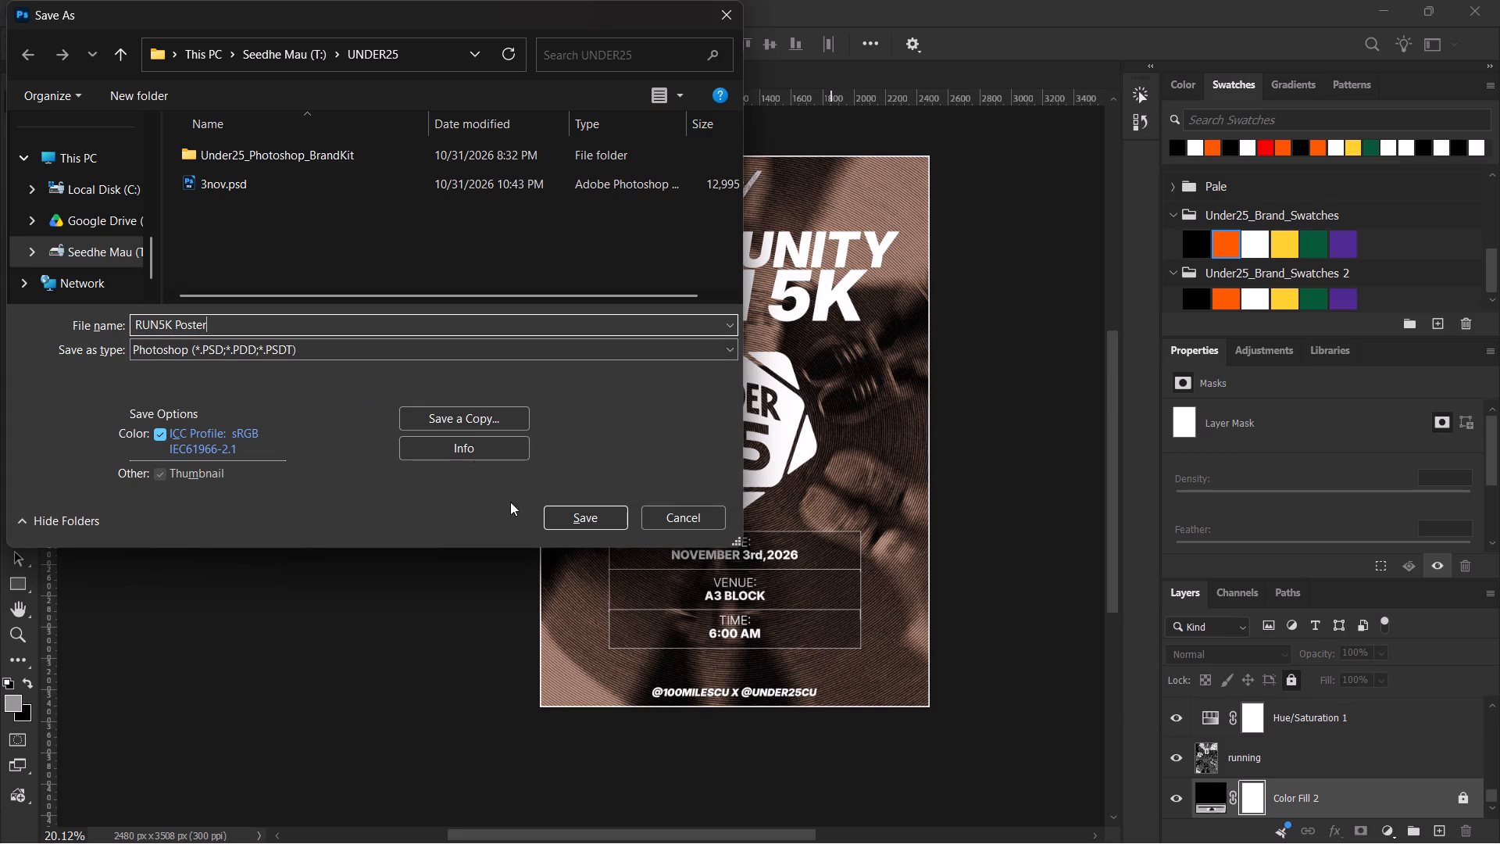
pyautogui.click(607, 527)
pyautogui.click(960, 240)
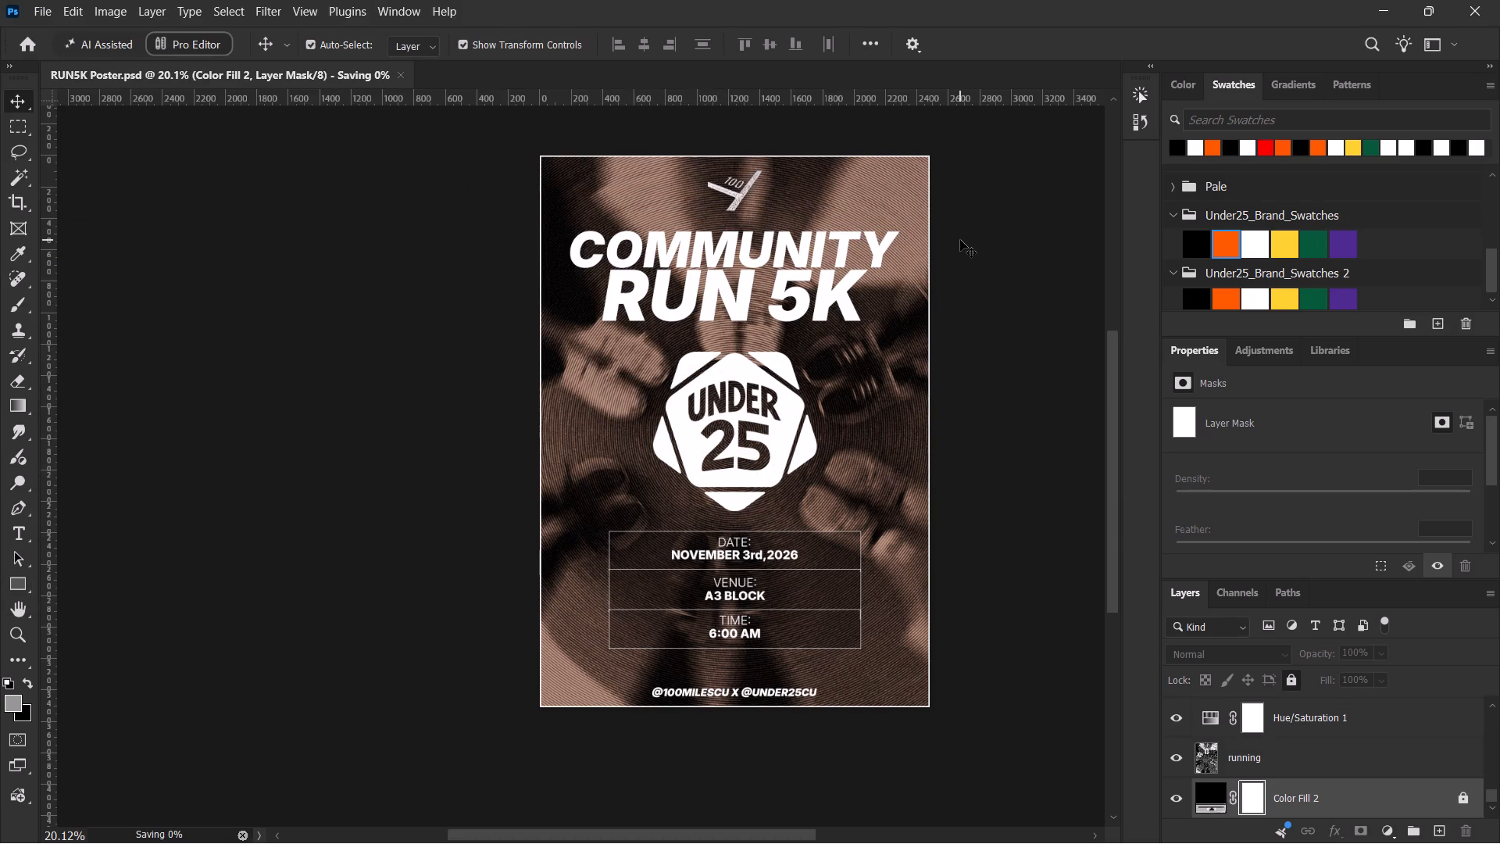